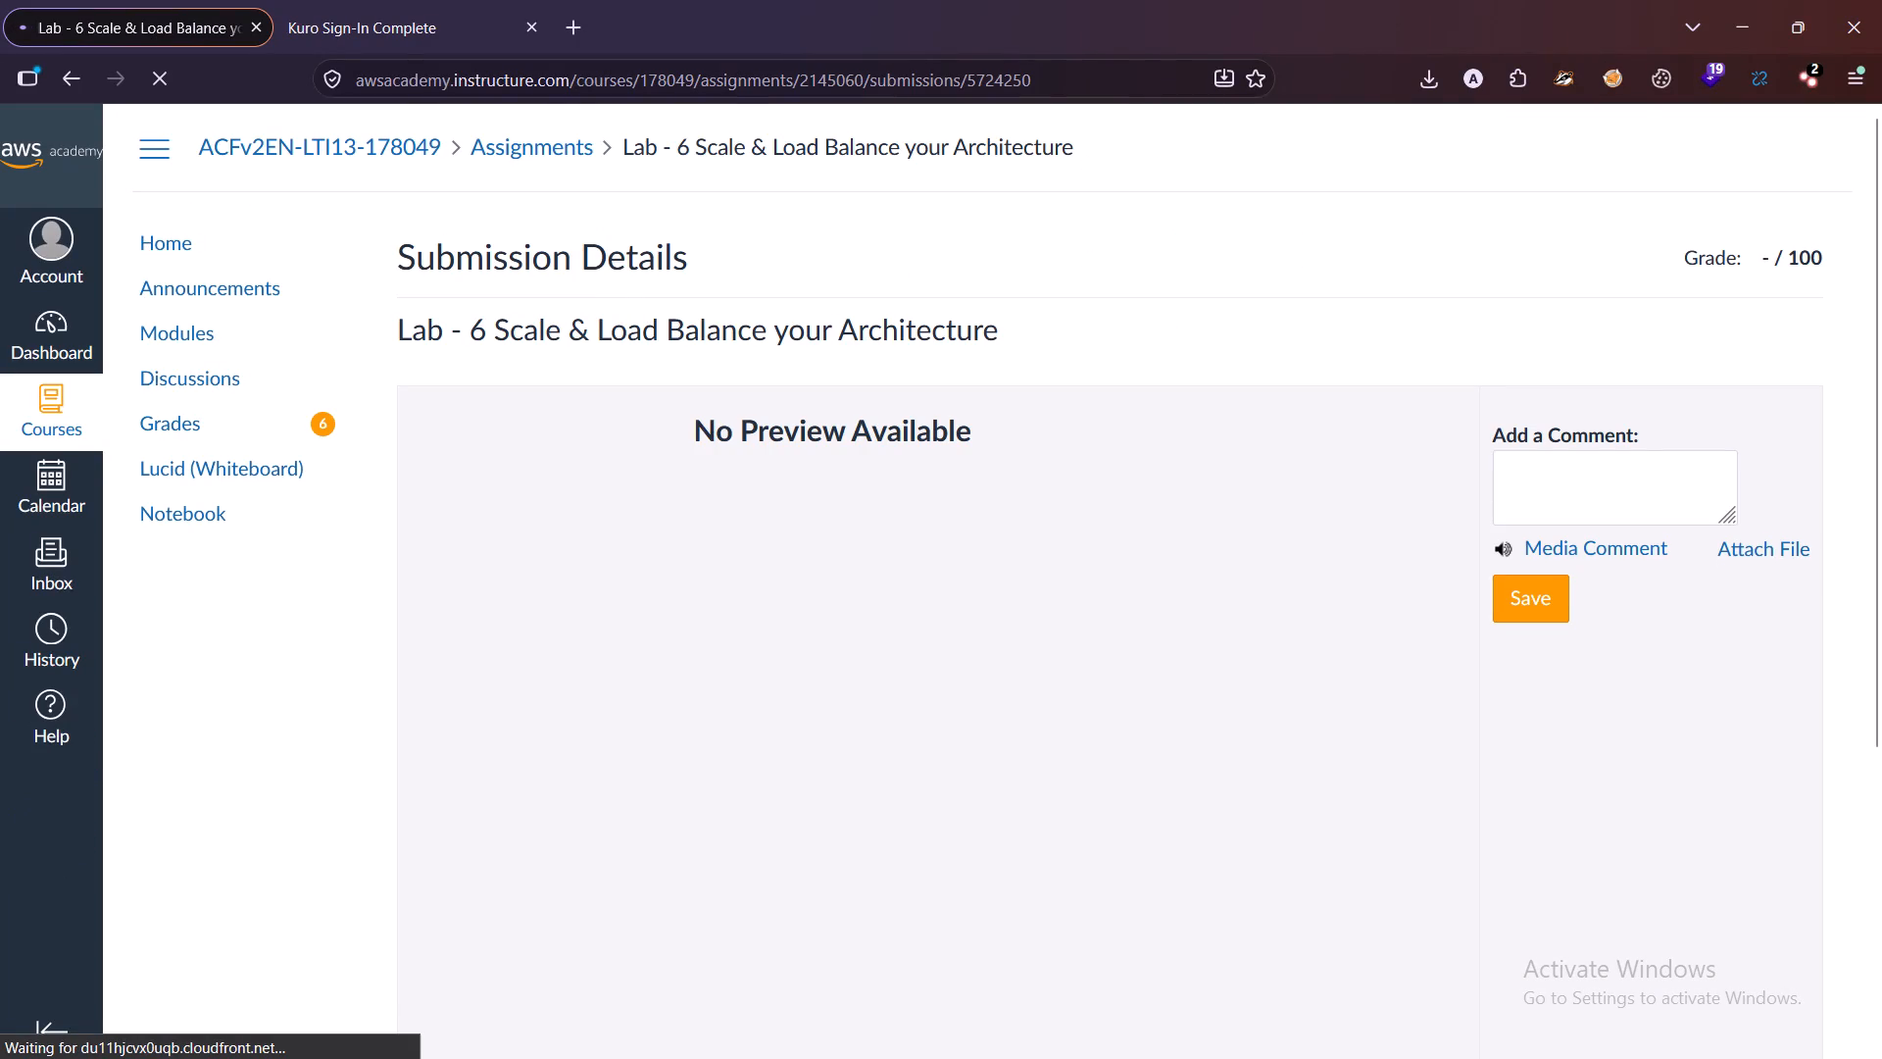
Look over the submission details page for Lab - 6 Scale & Load Balance your Architecture.
scroll(896, 462, "down", 9)
scroll(895, 471, "up", 3)
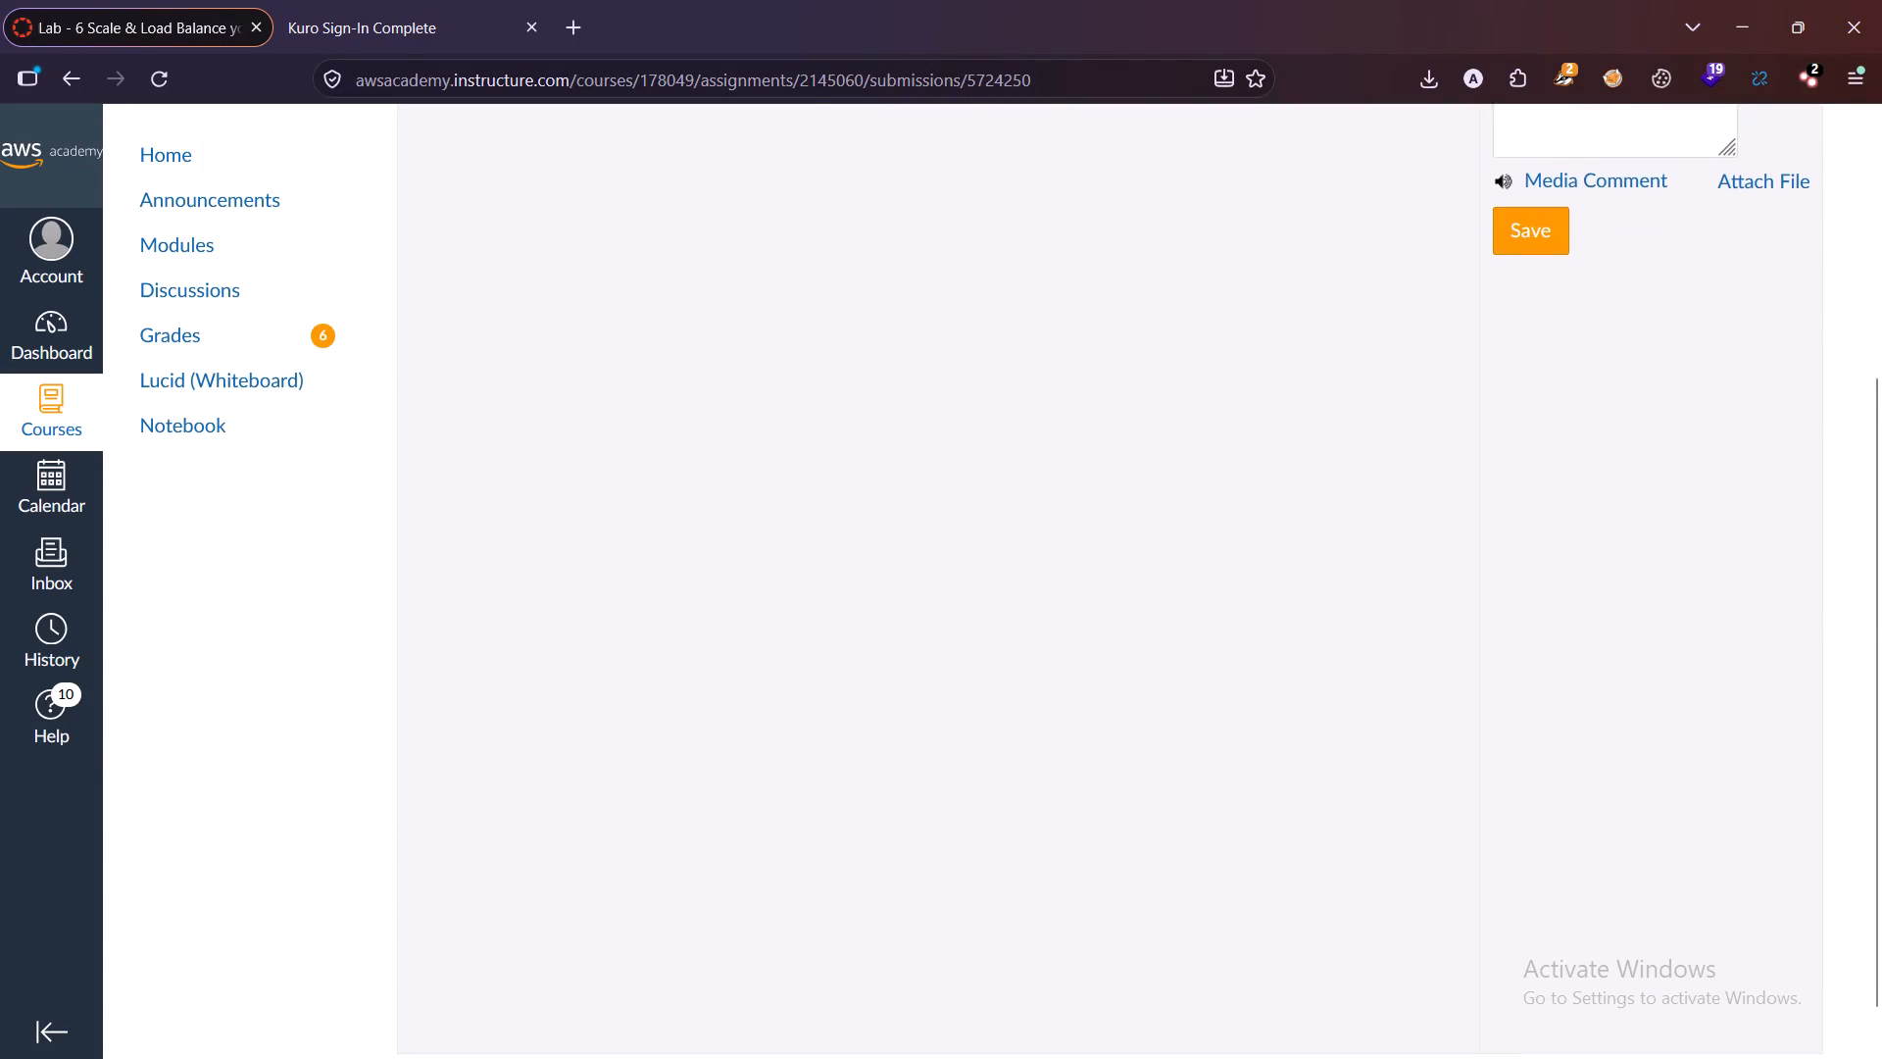
scroll(895, 471, "up", 4)
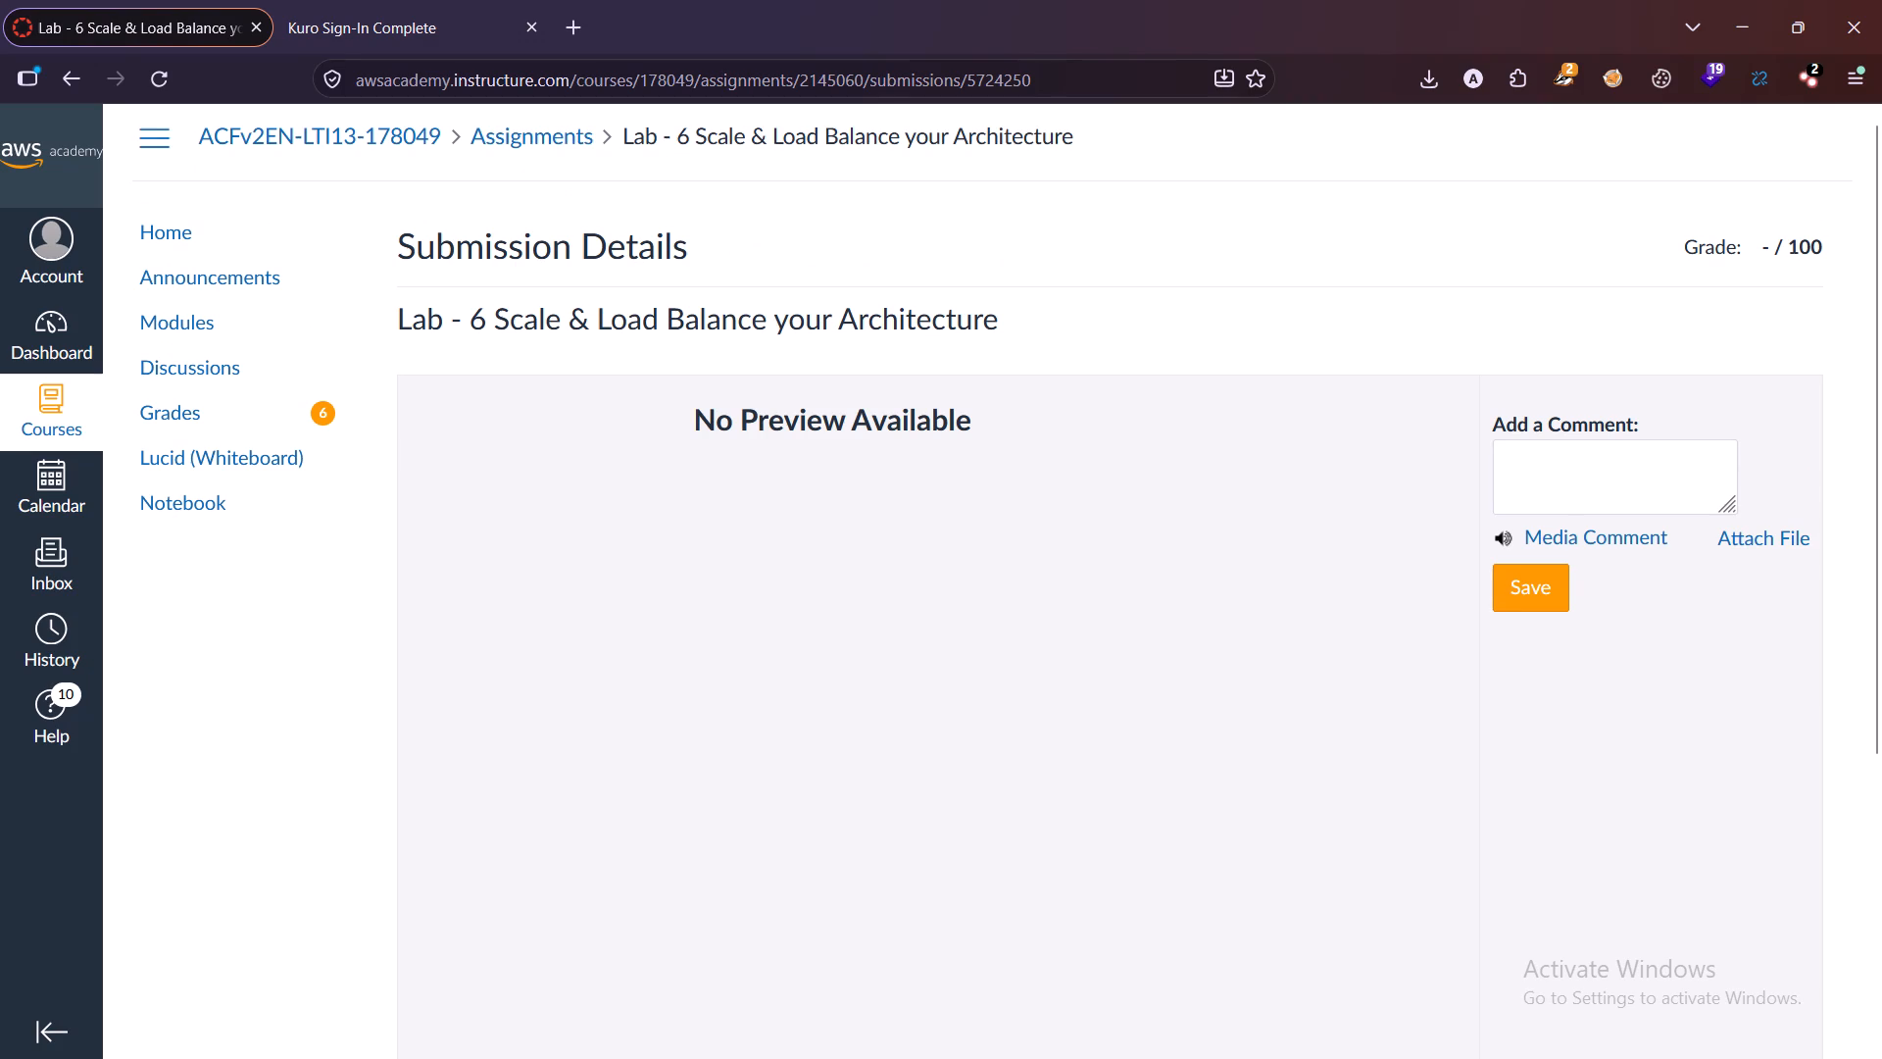
left_click(759, 321)
Go back from the submission details to the course grades and open the course's Modules page.
left_click(67, 87)
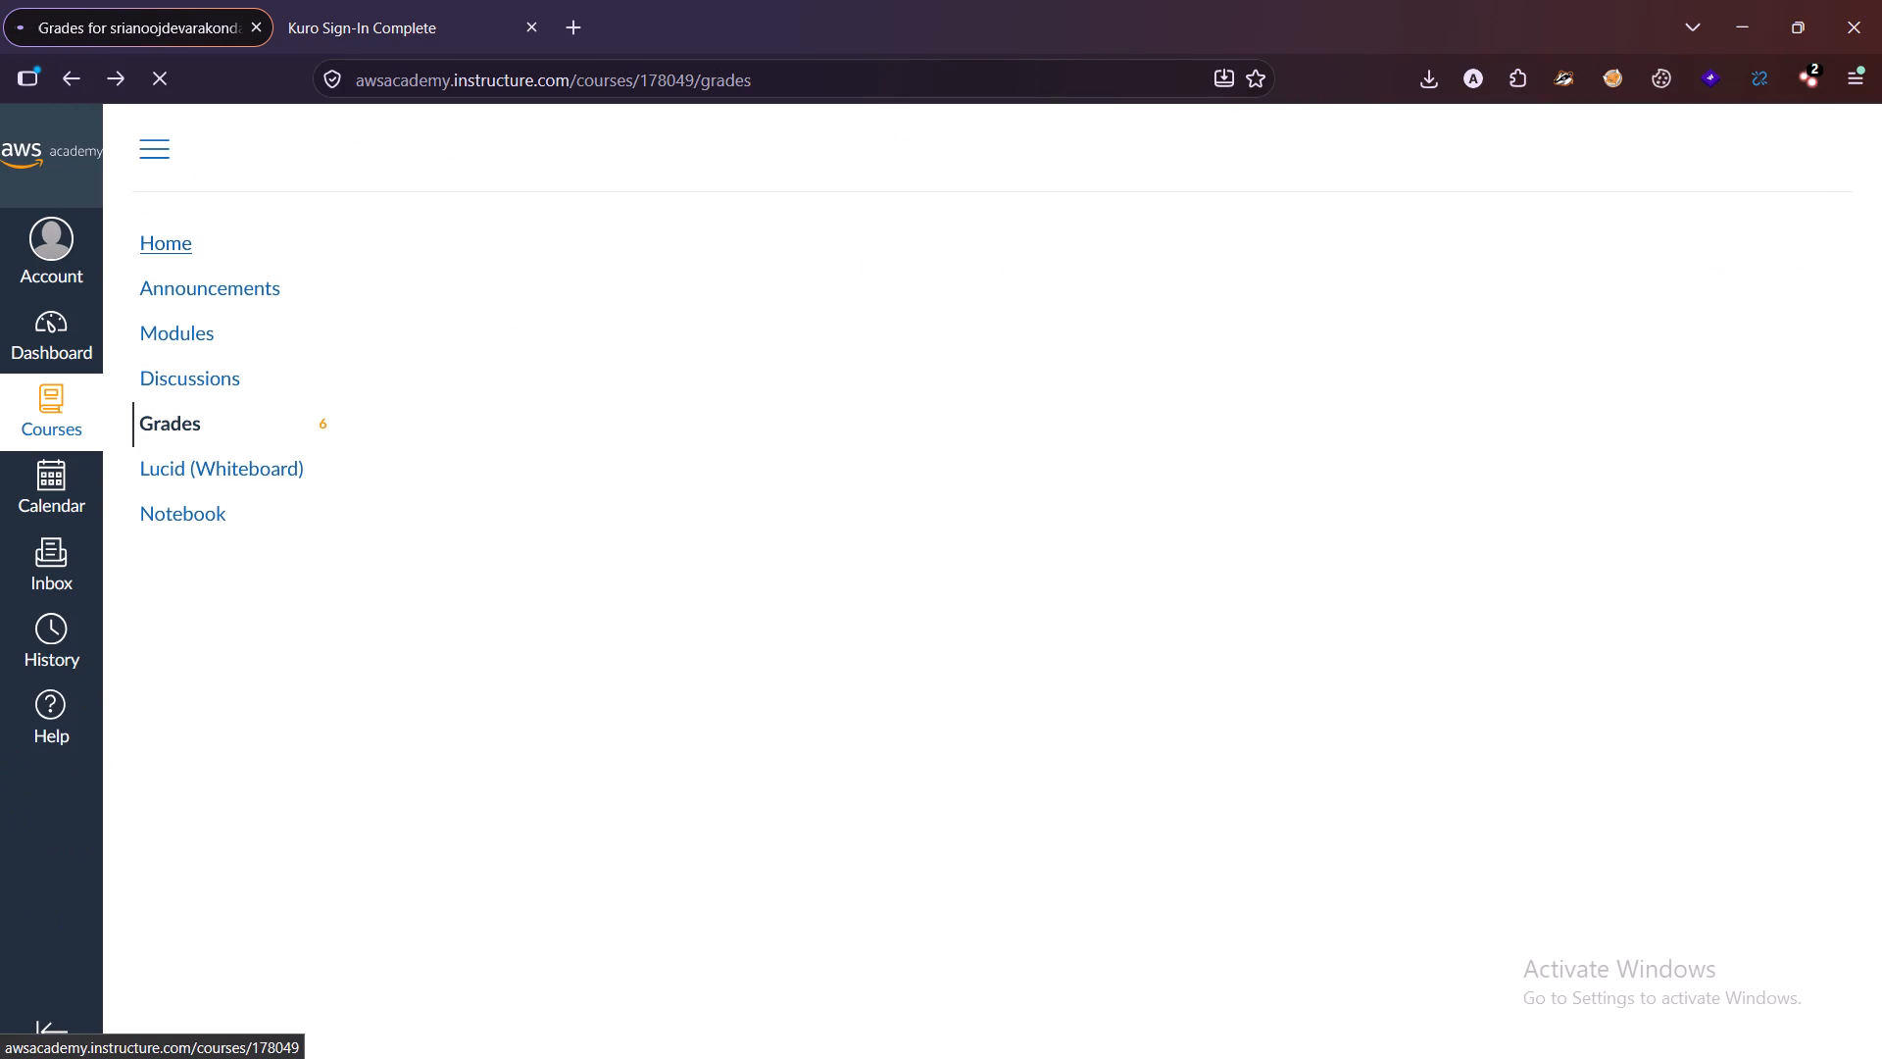
left_click(183, 340)
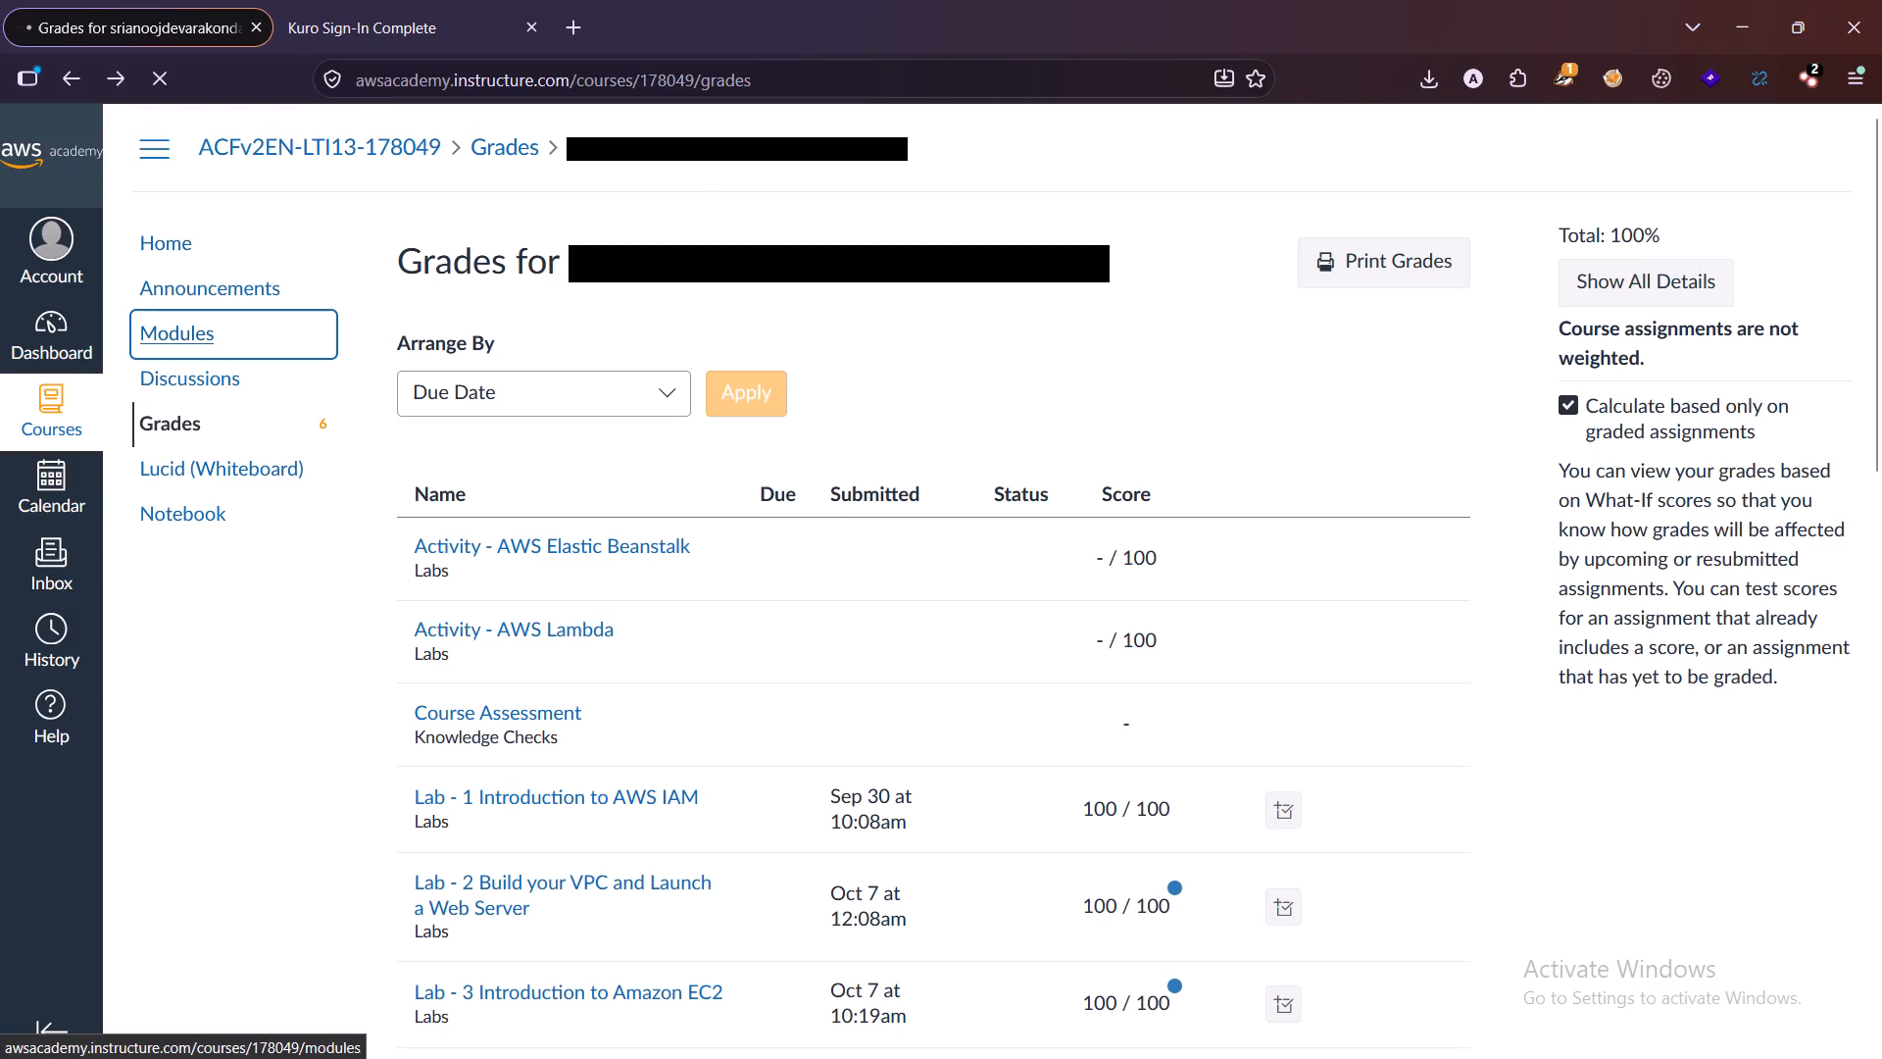
scroll(728, 604, "down", 6)
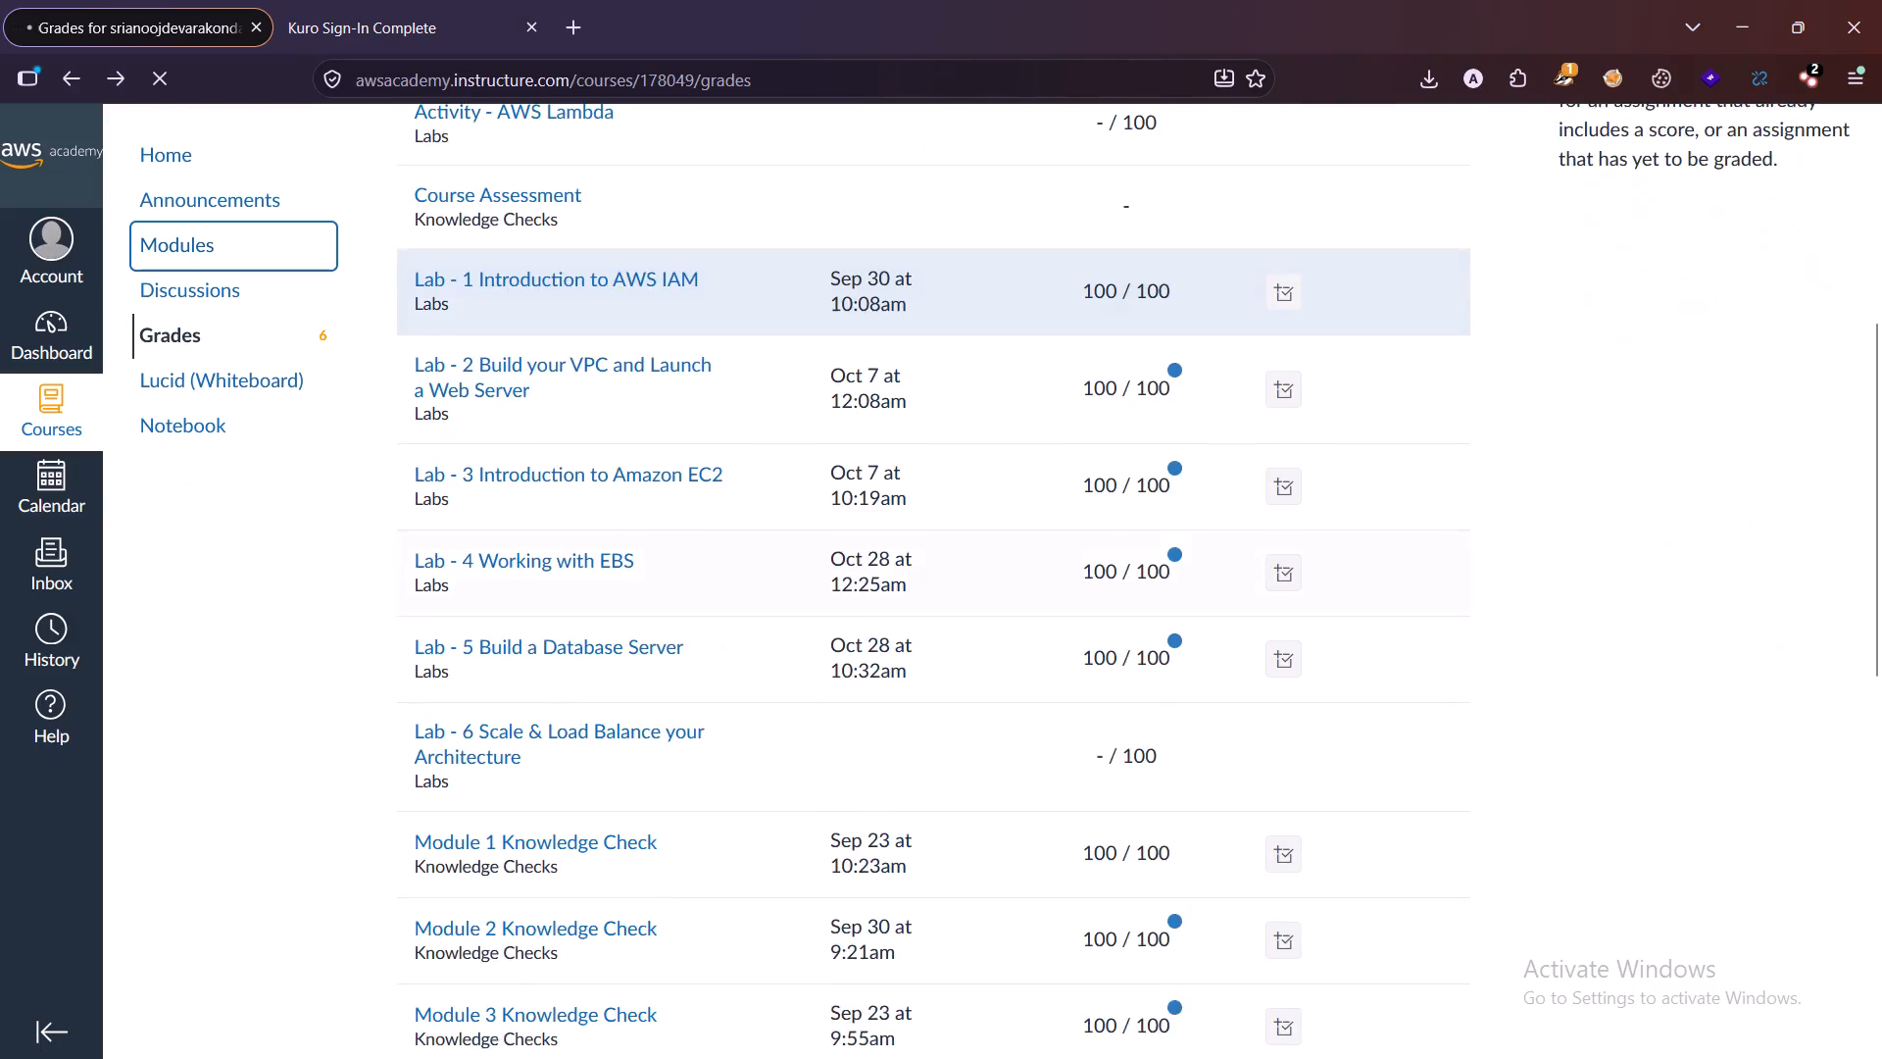
scroll(716, 604, "down", 2)
left_click(584, 557)
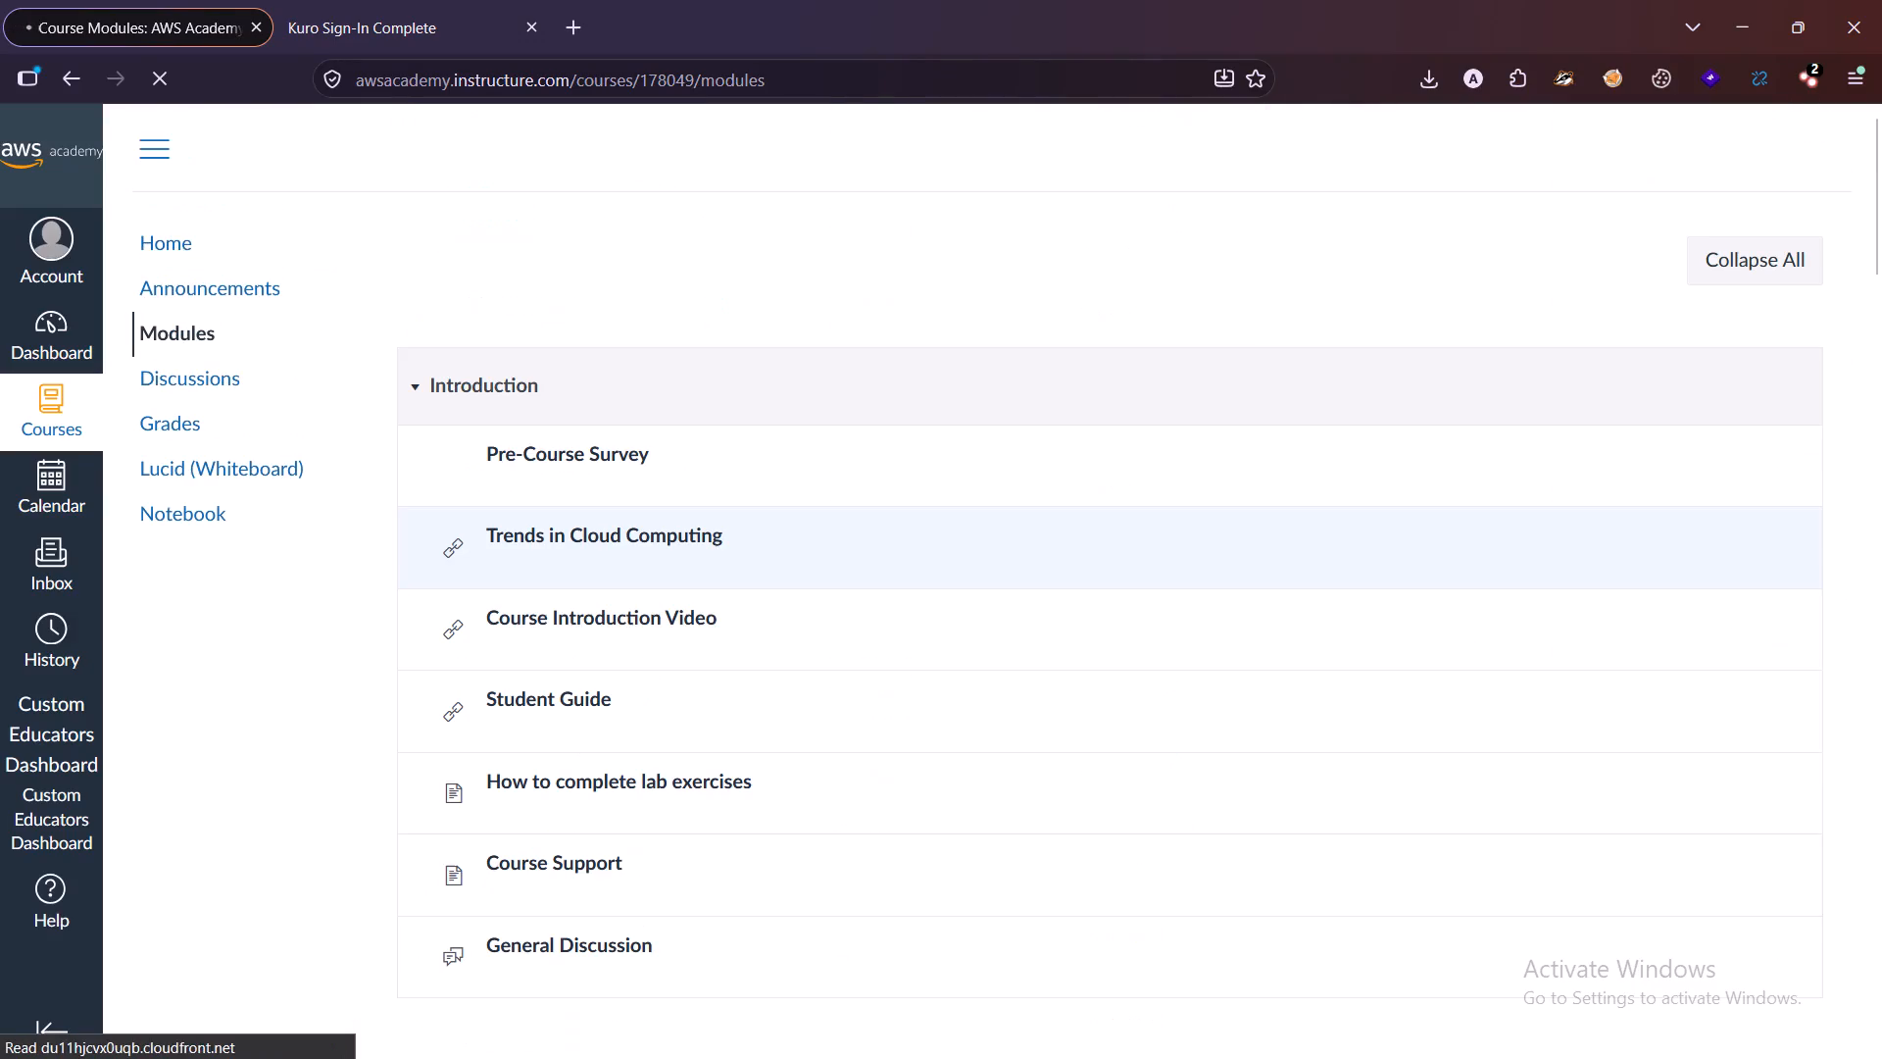
Find Module 10 - Auto Scaling and Monitoring in the course modules and open Lab - 6 Scale & Load Balance your Architecture.
scroll(718, 489, "down", 3)
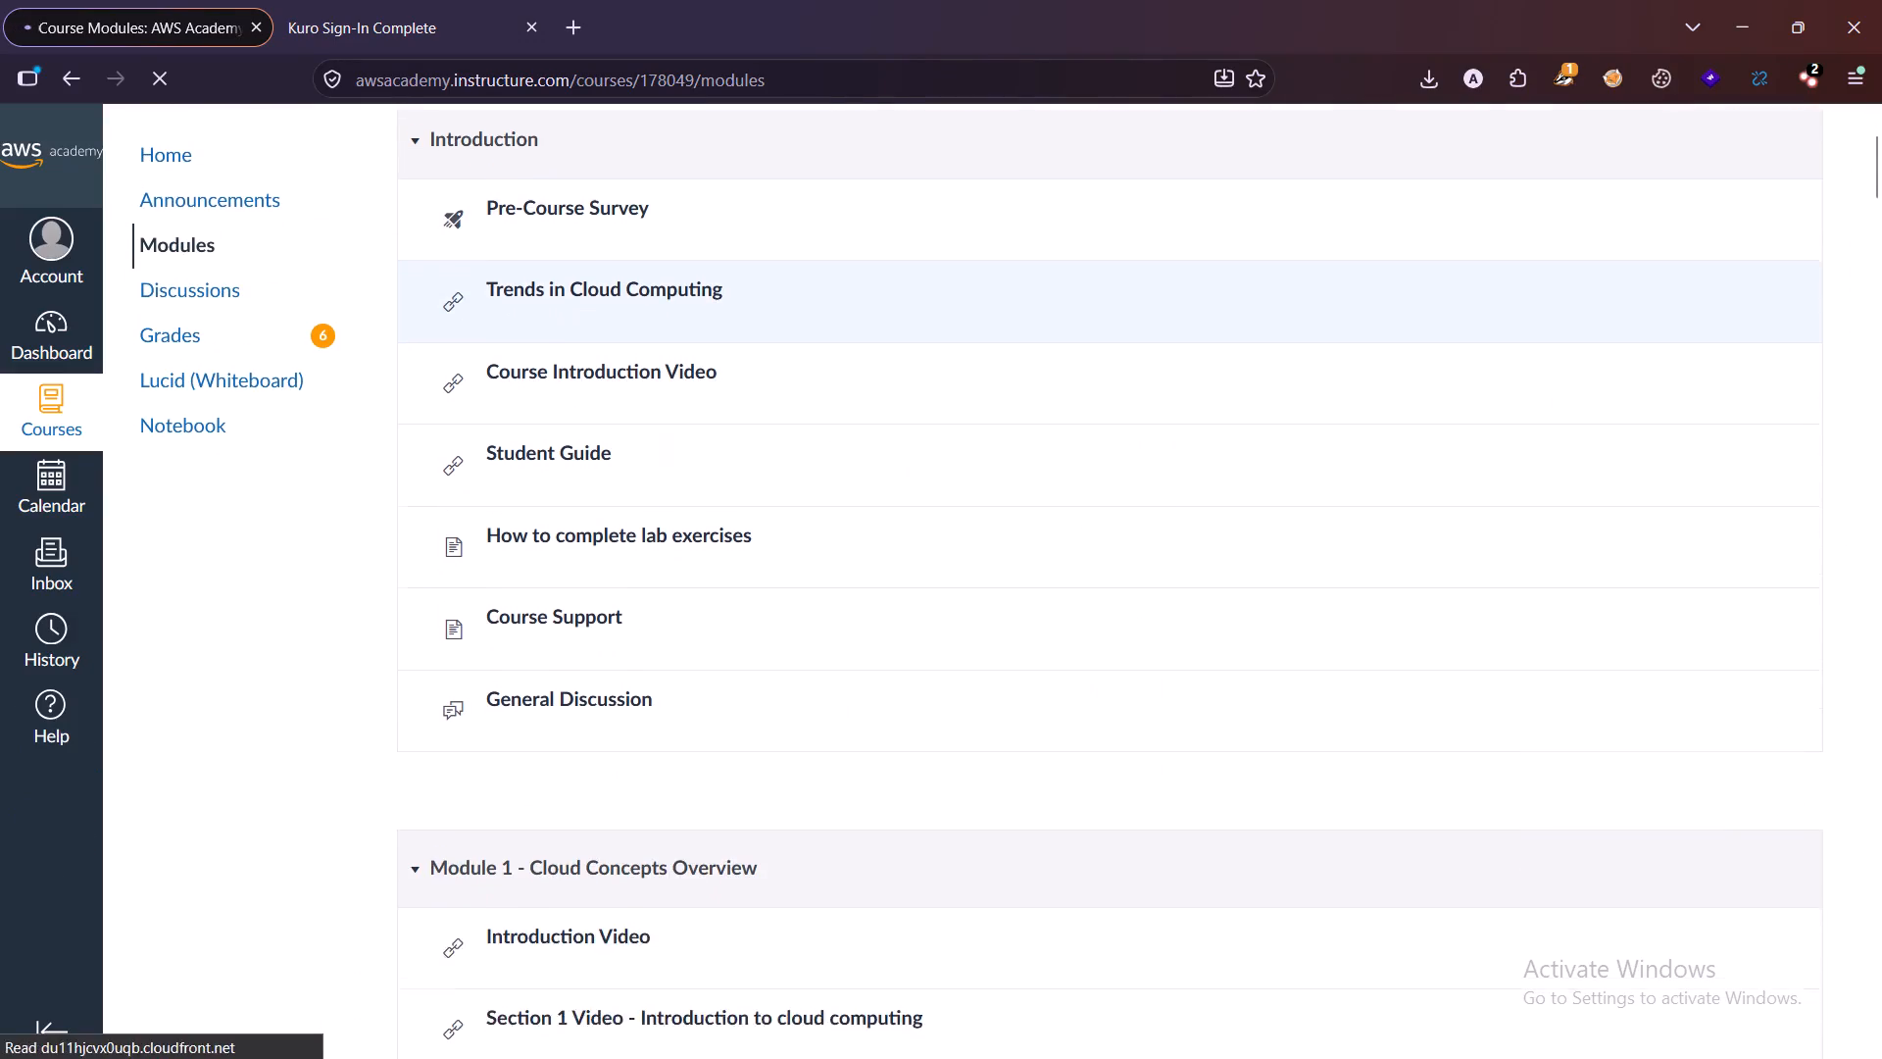
scroll(718, 489, "down", 11)
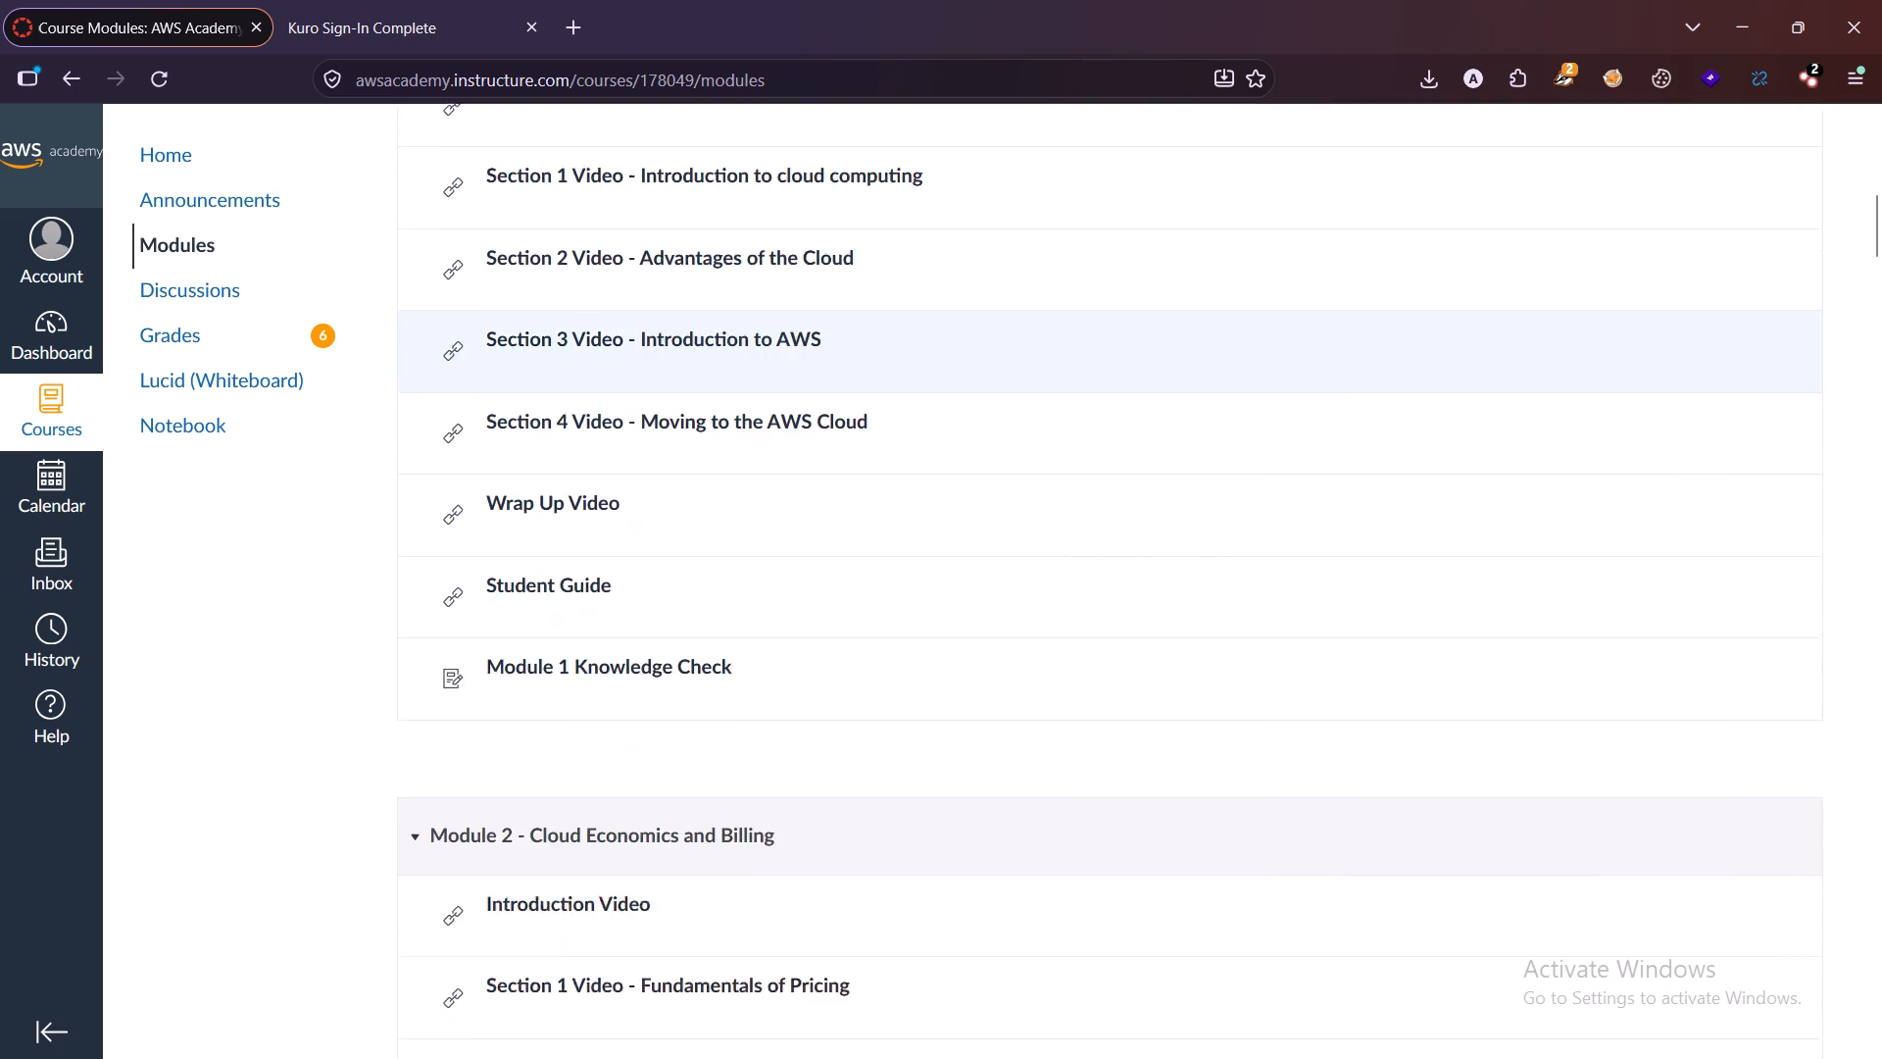
scroll(718, 489, "down", 4)
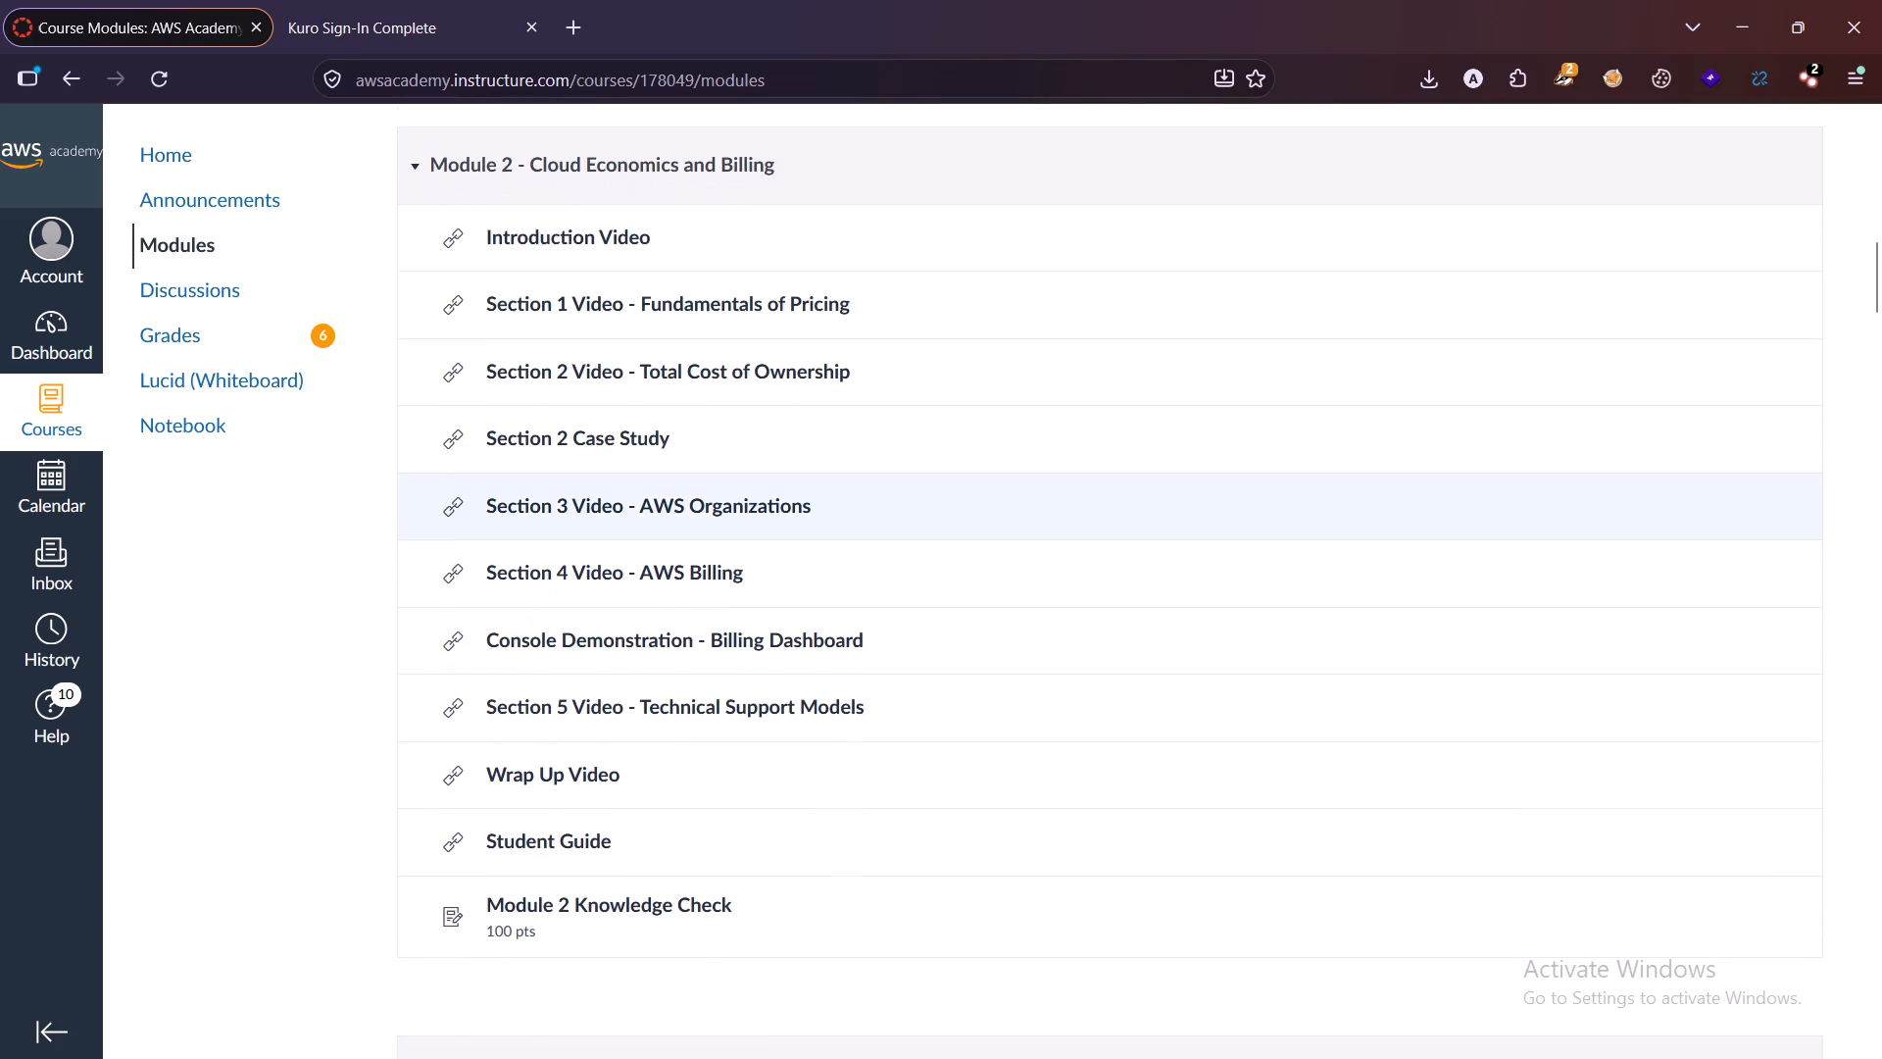
scroll(718, 489, "down", 6)
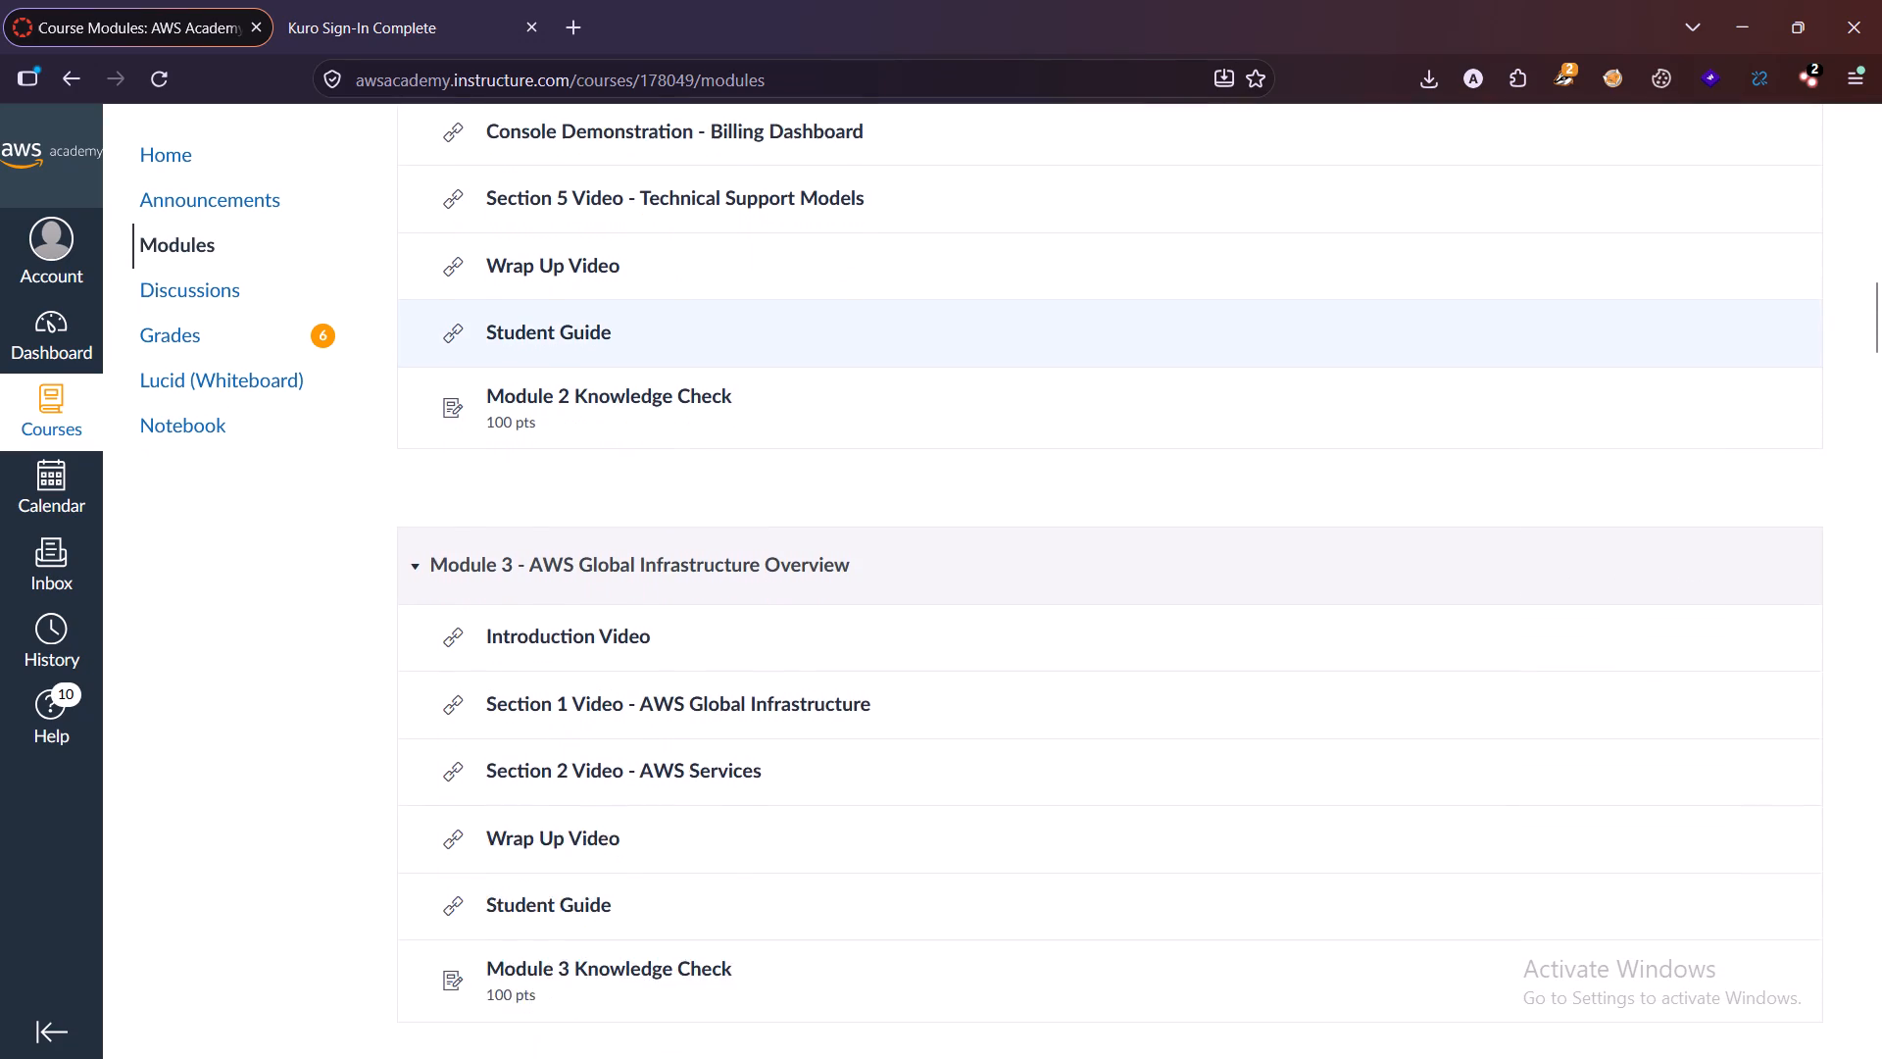
scroll(718, 489, "down", 6)
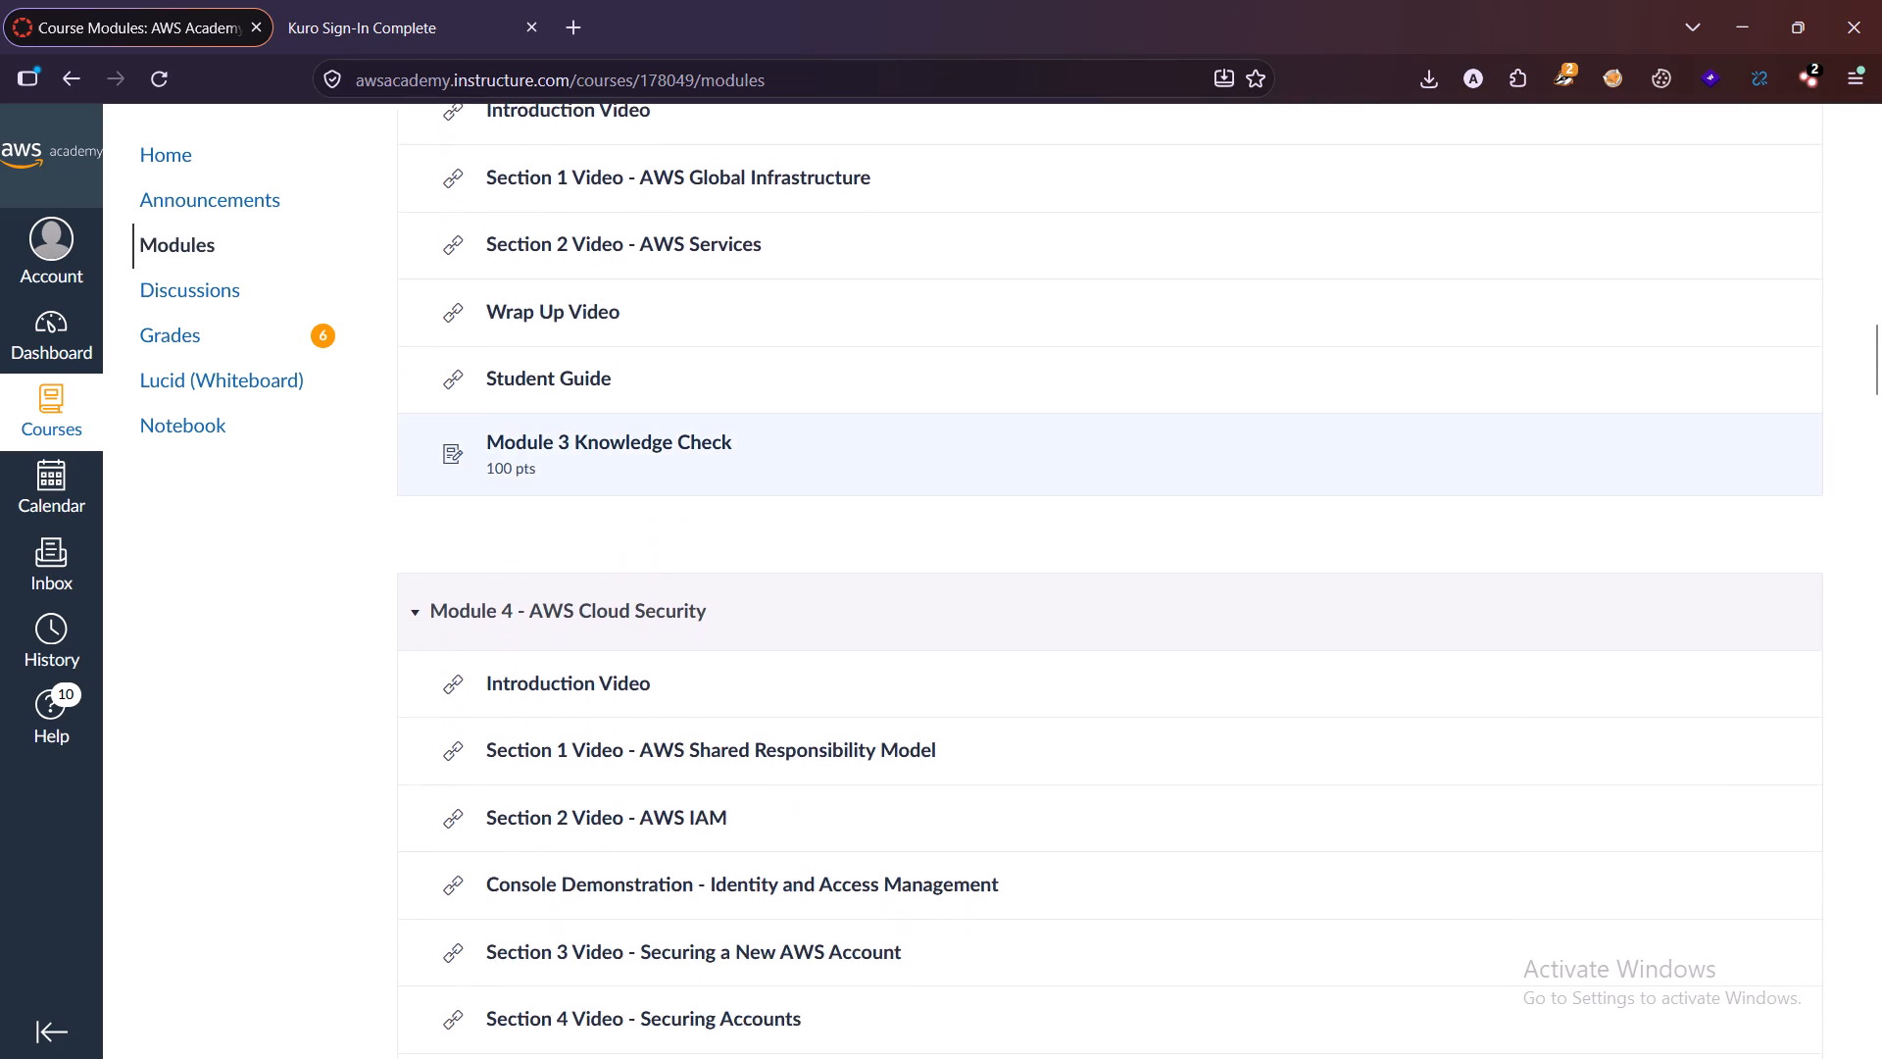
scroll(718, 489, "down", 8)
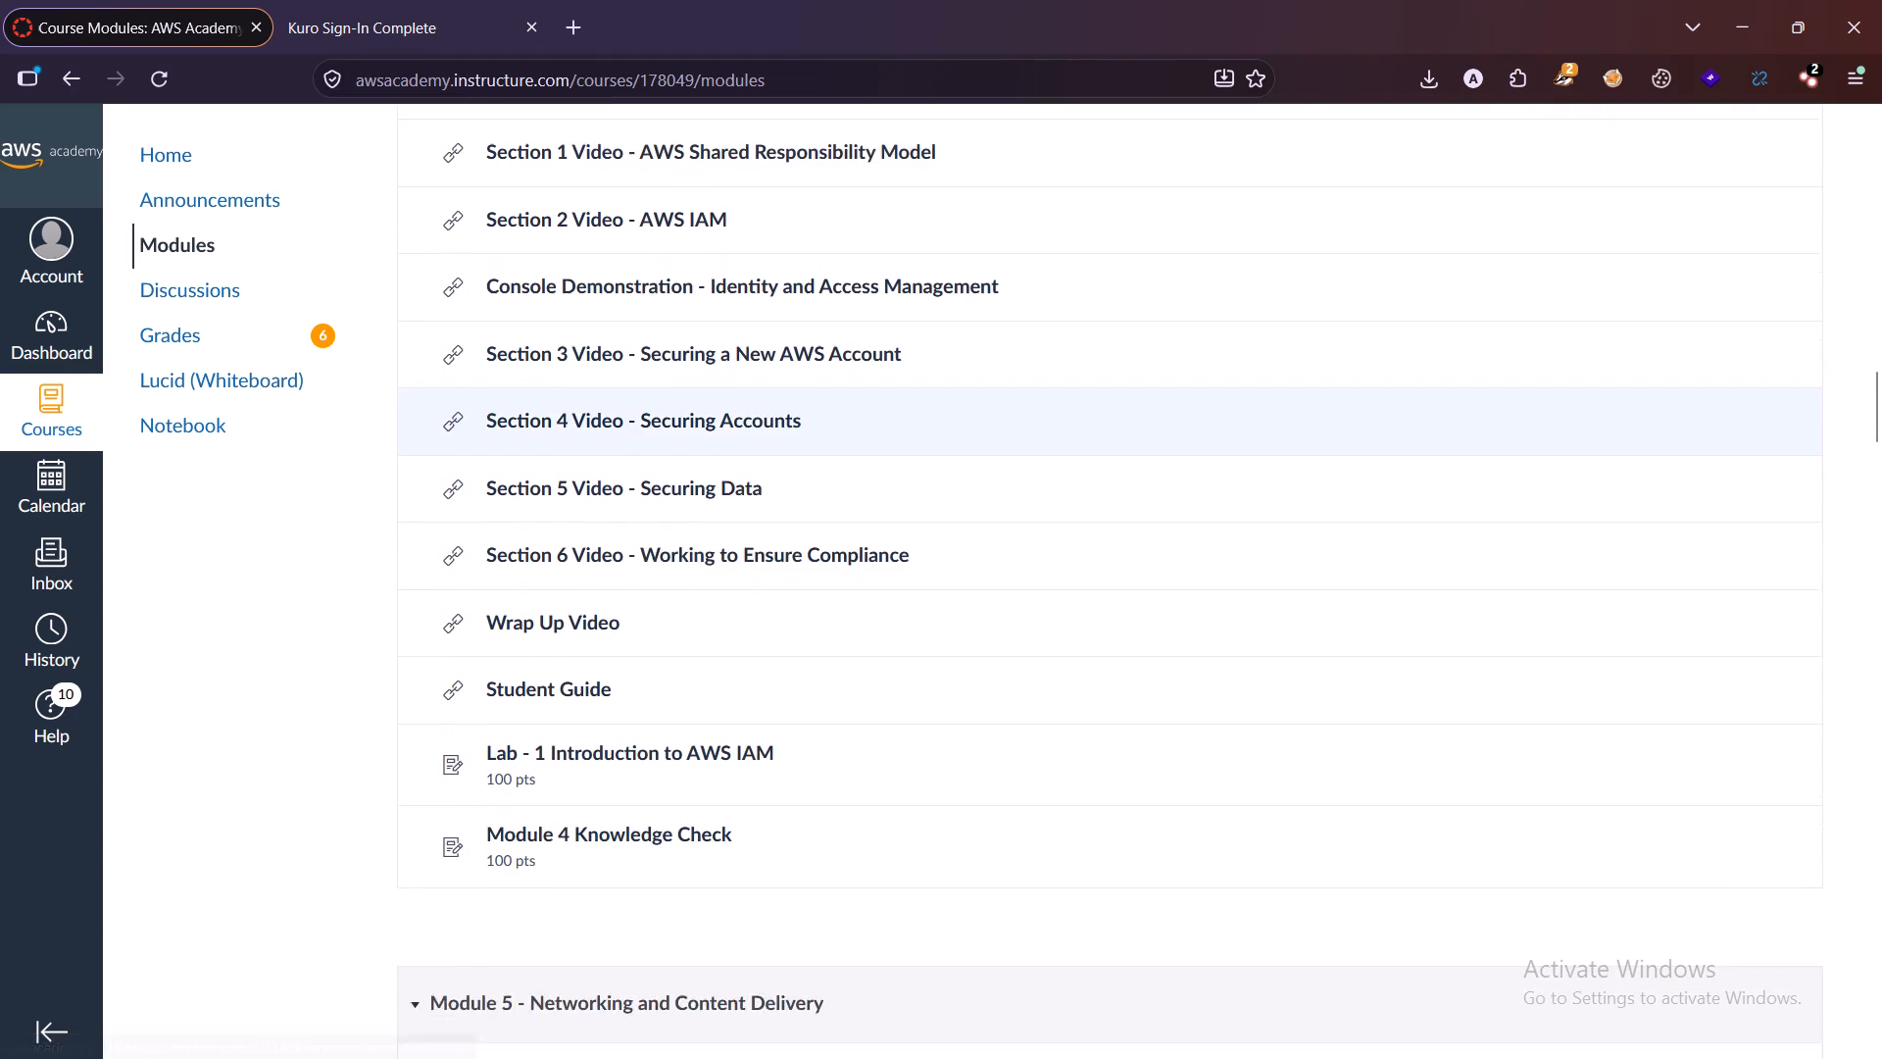
scroll(718, 489, "down", 6)
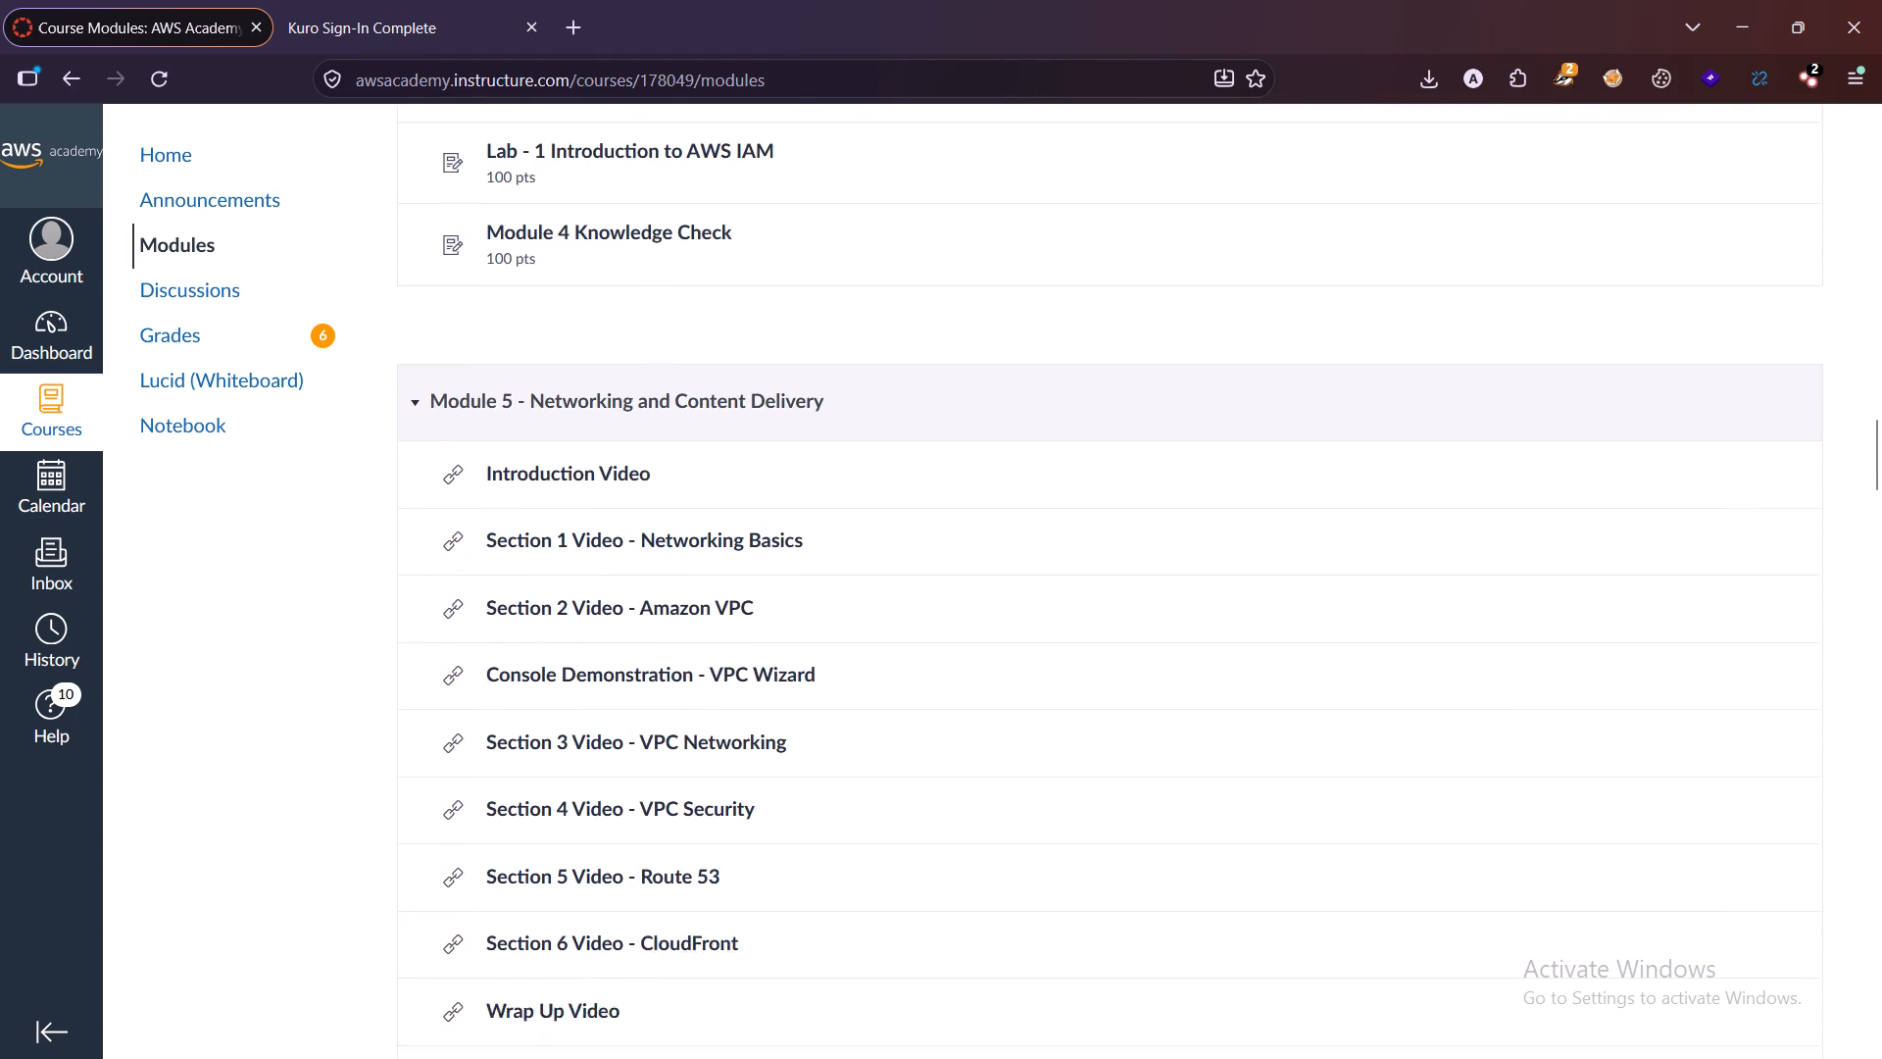
scroll(718, 489, "down", 7)
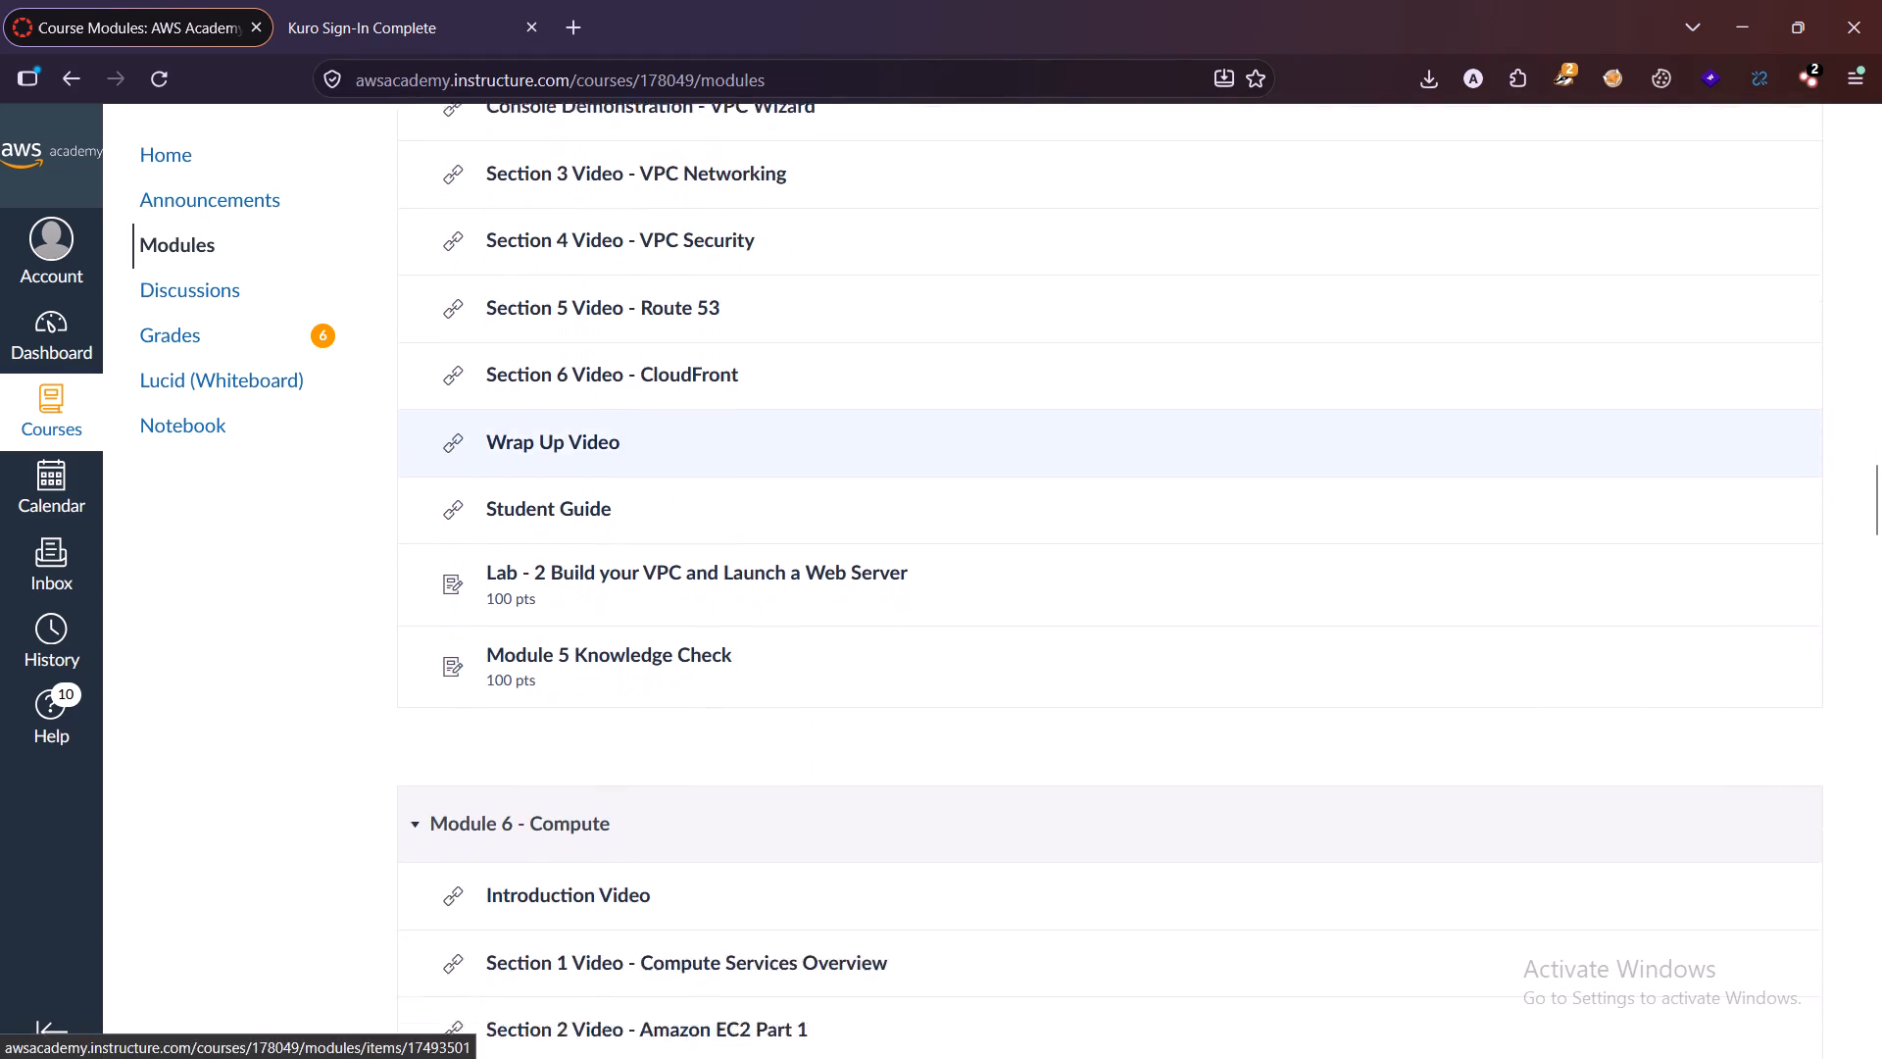
scroll(718, 488, "down", 6)
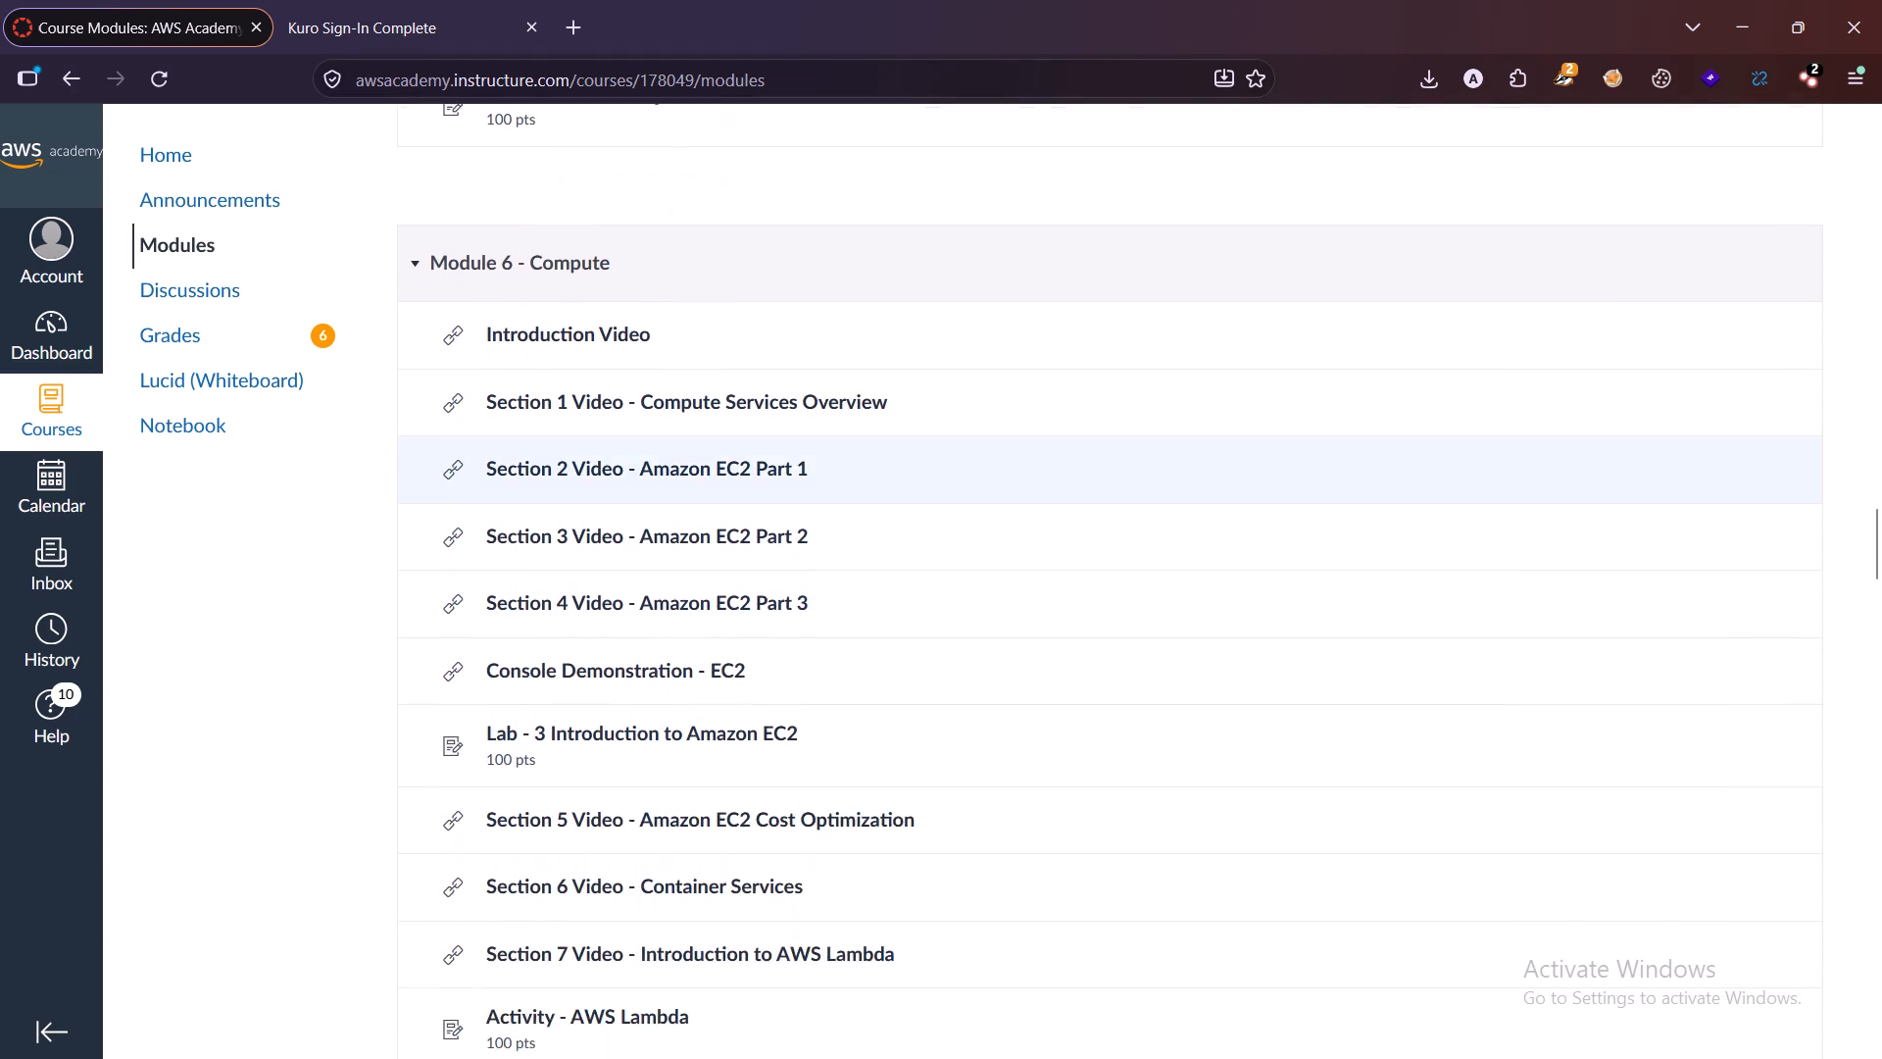
scroll(718, 488, "down", 6)
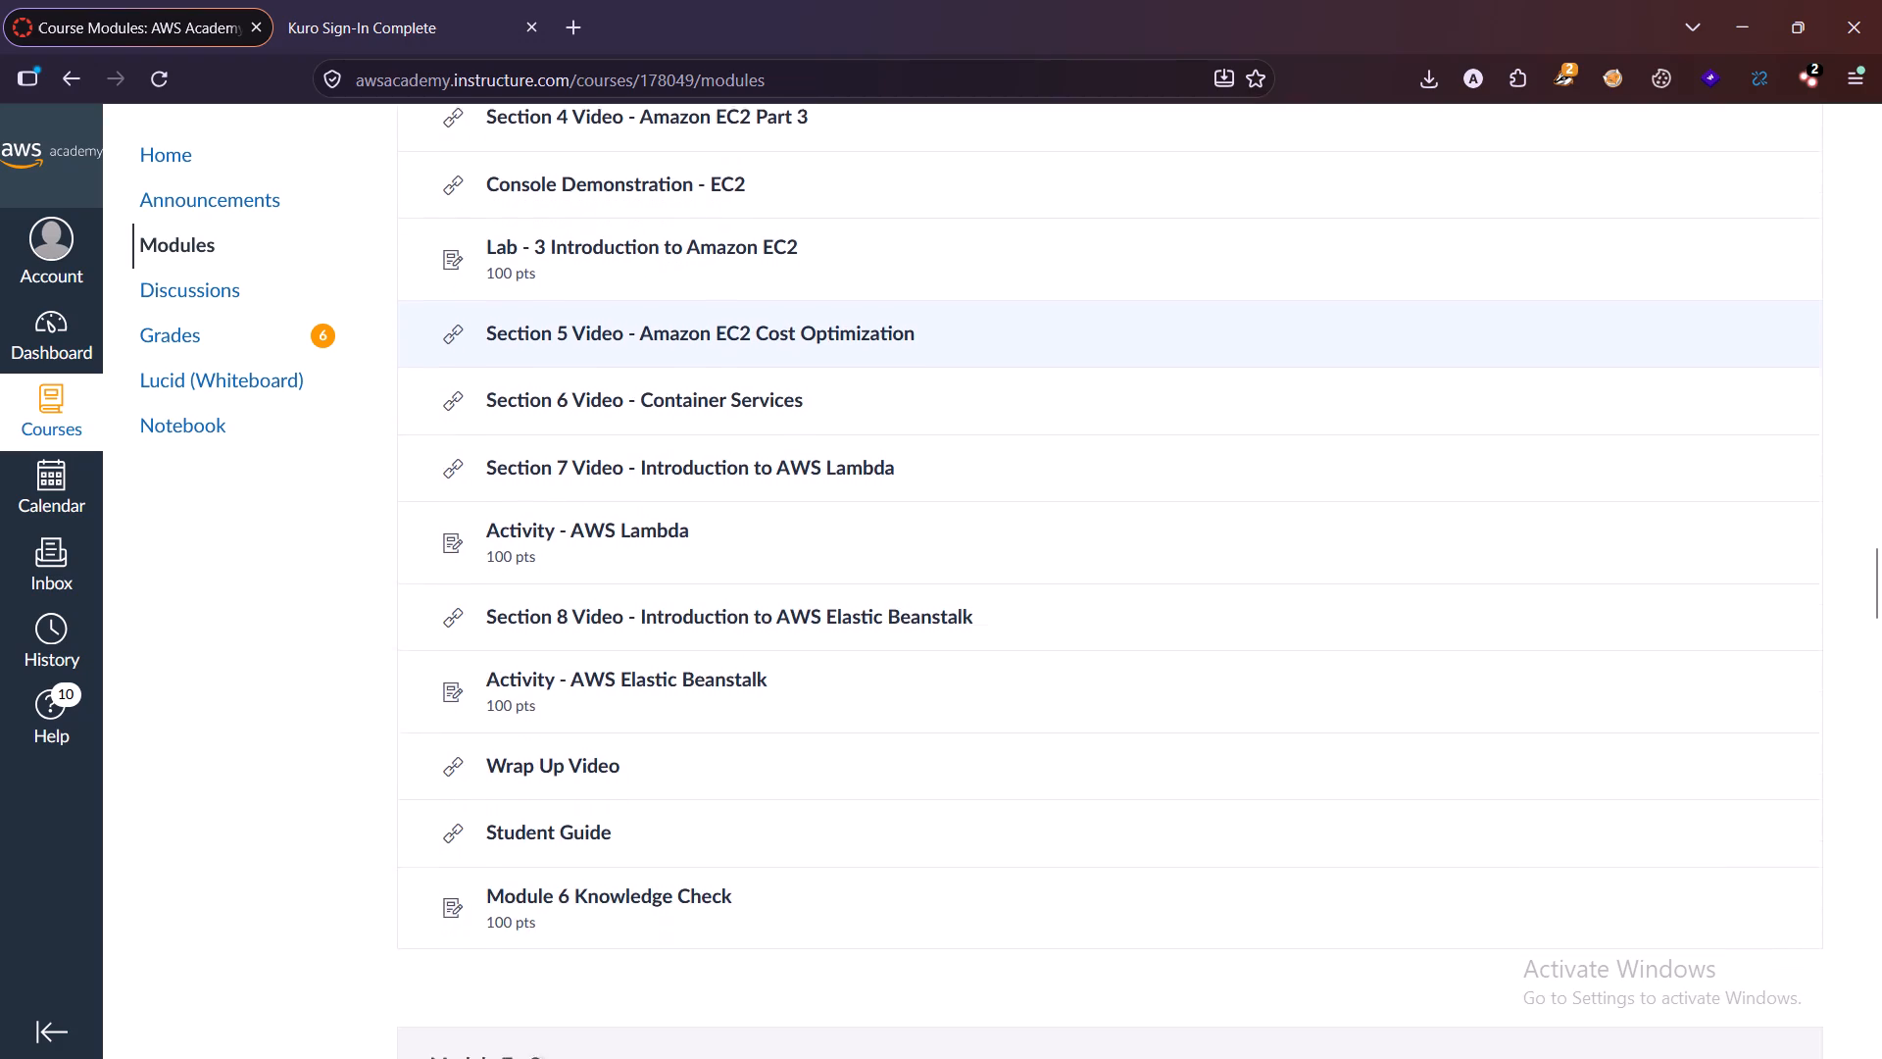
scroll(718, 488, "down", 4)
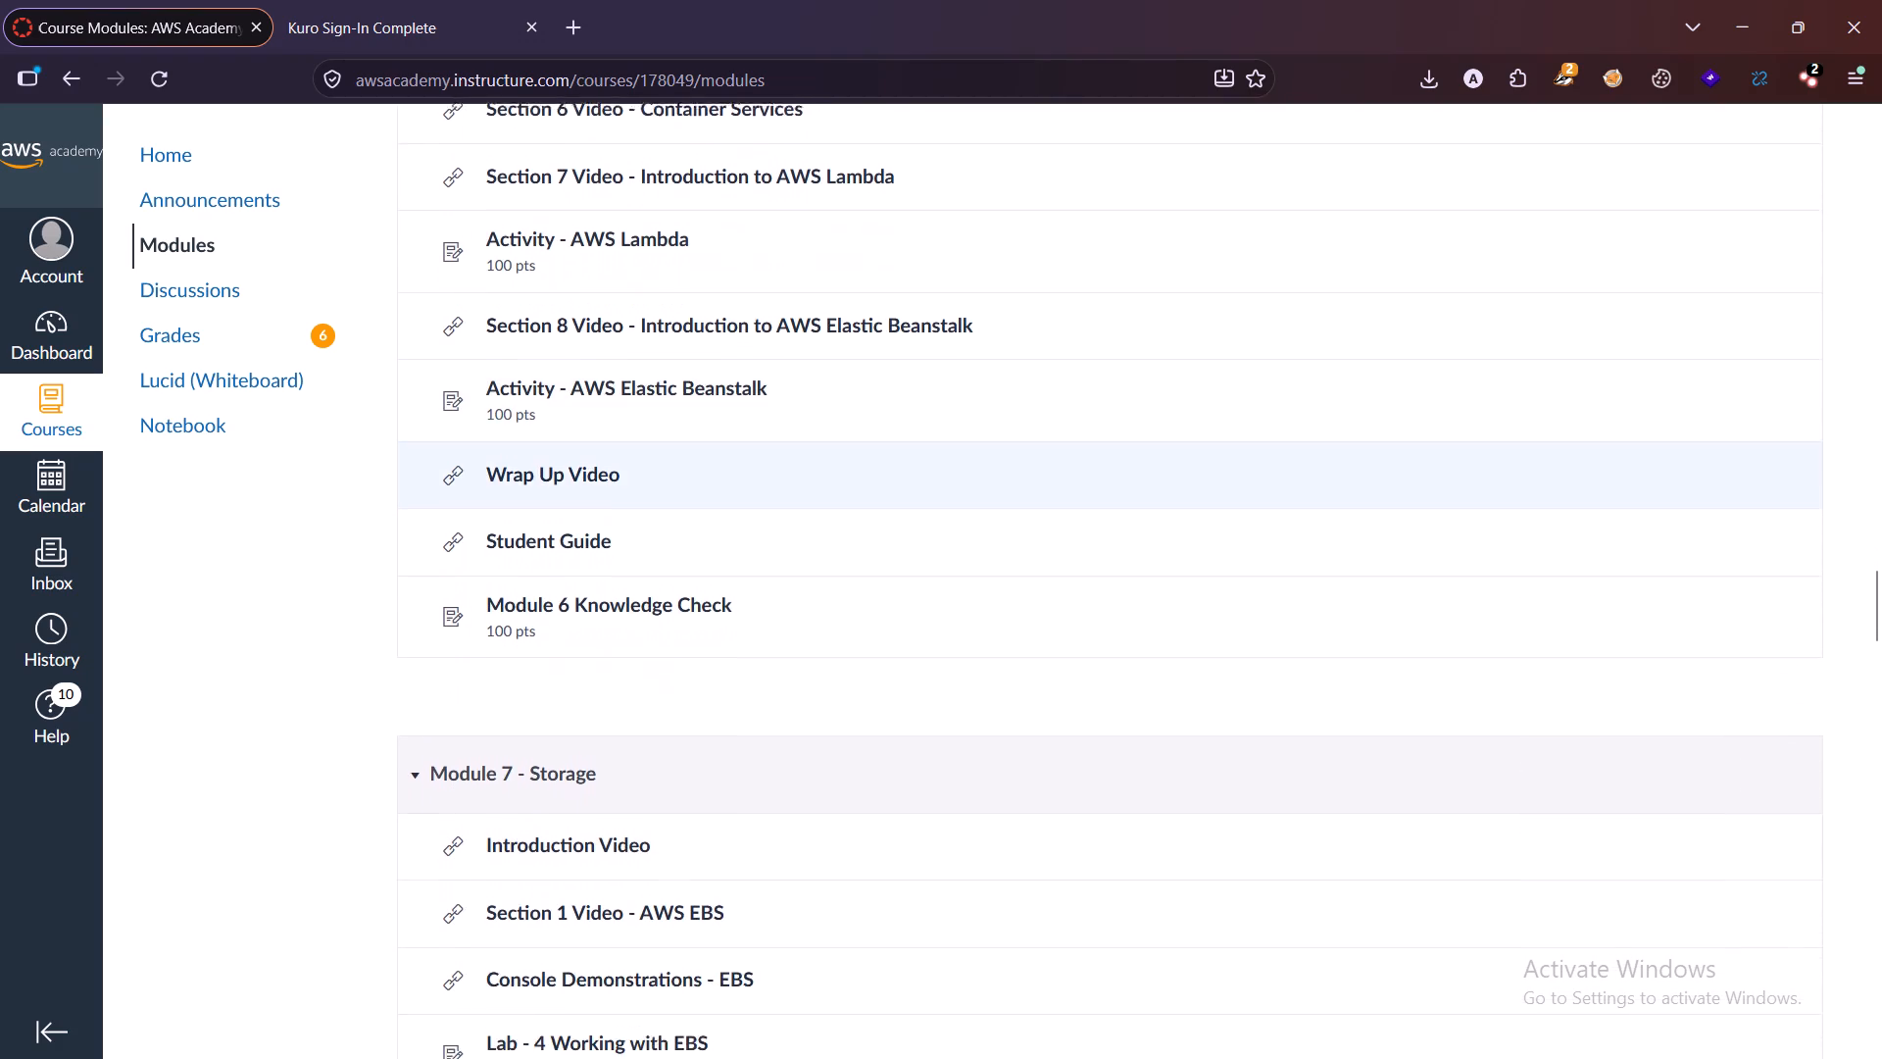
scroll(718, 488, "down", 3)
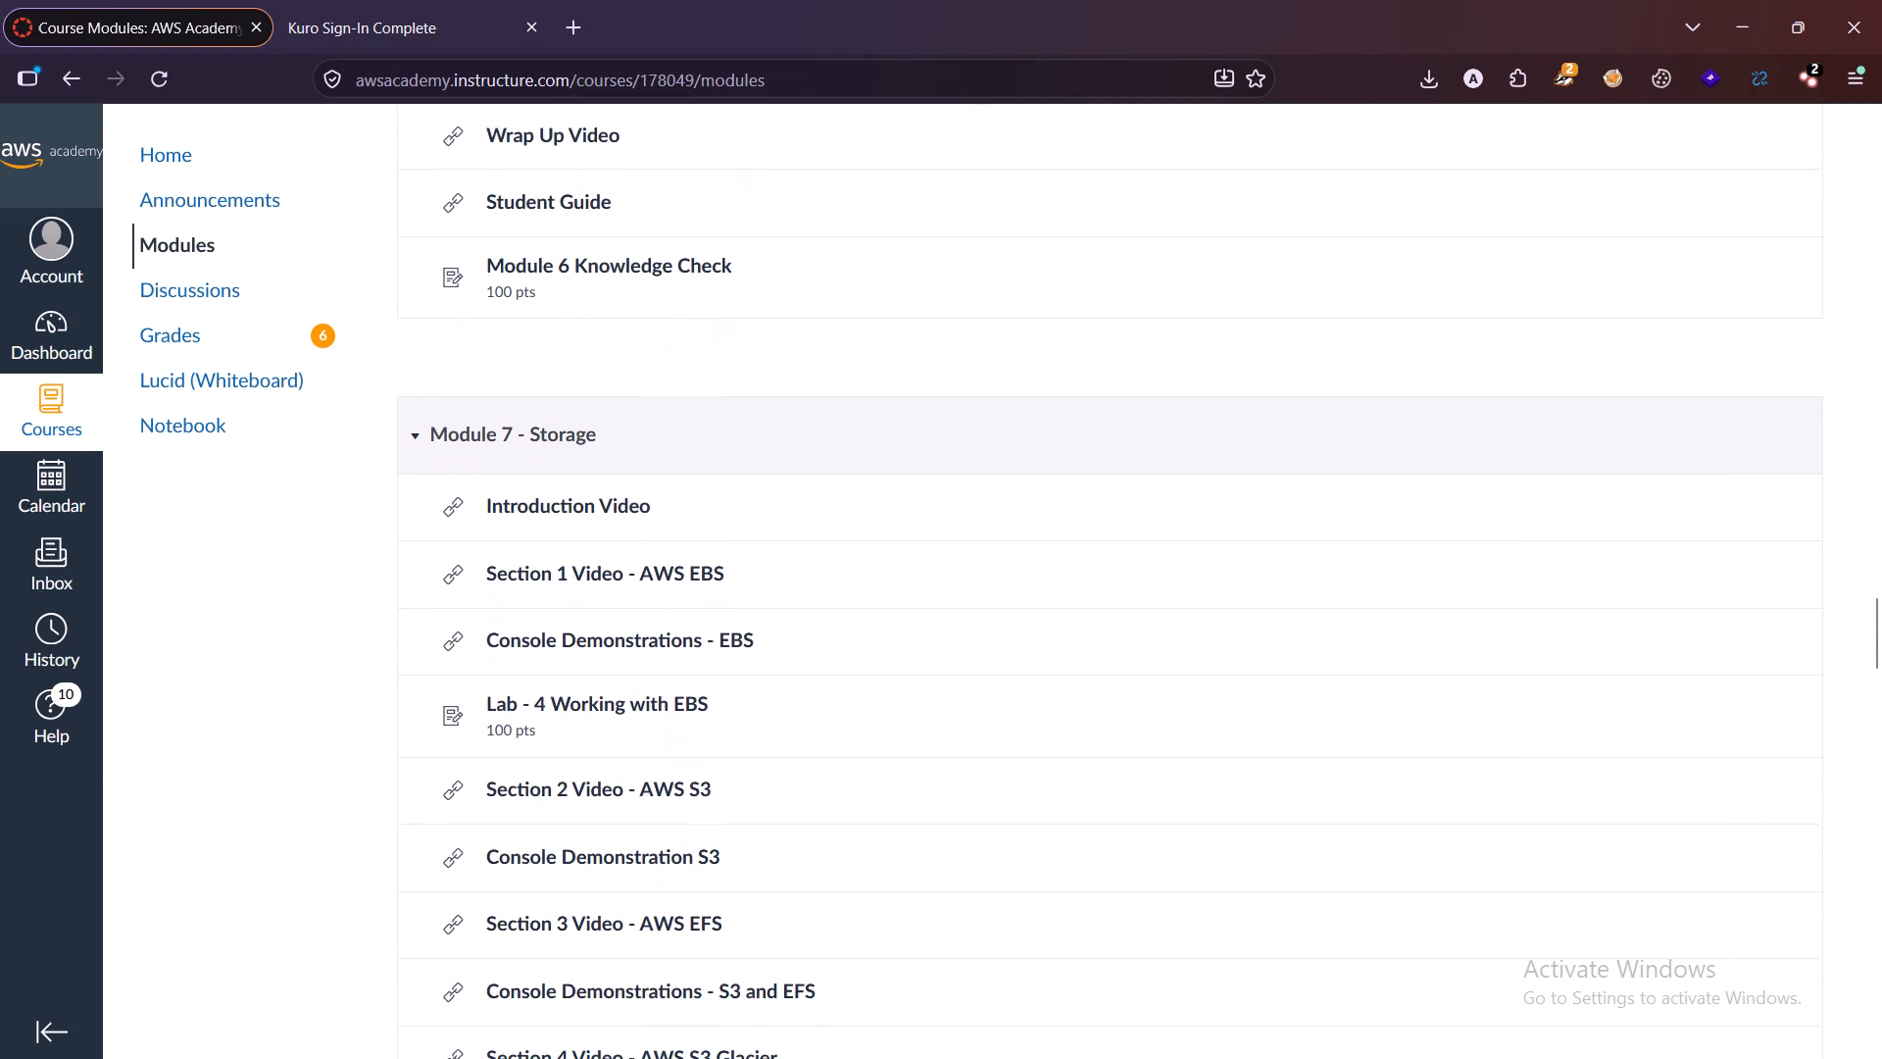
scroll(718, 488, "down", 4)
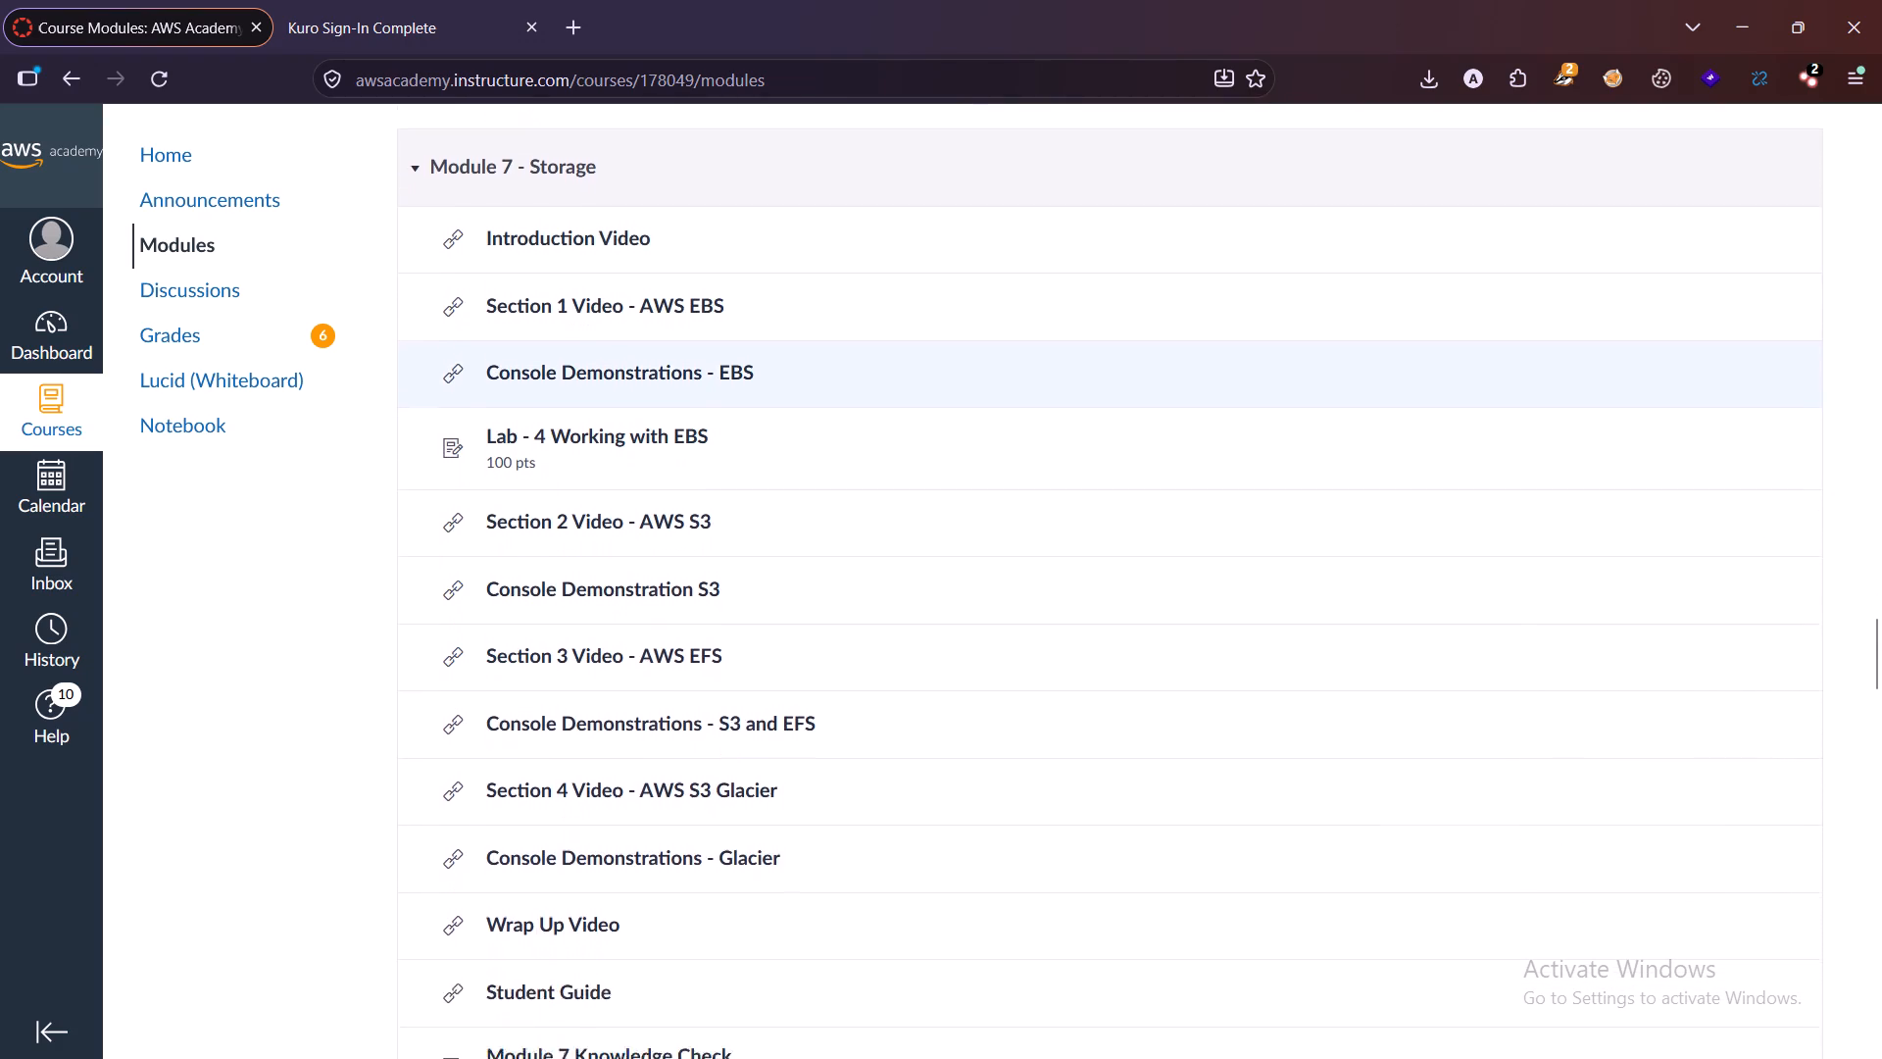
scroll(718, 488, "down", 3)
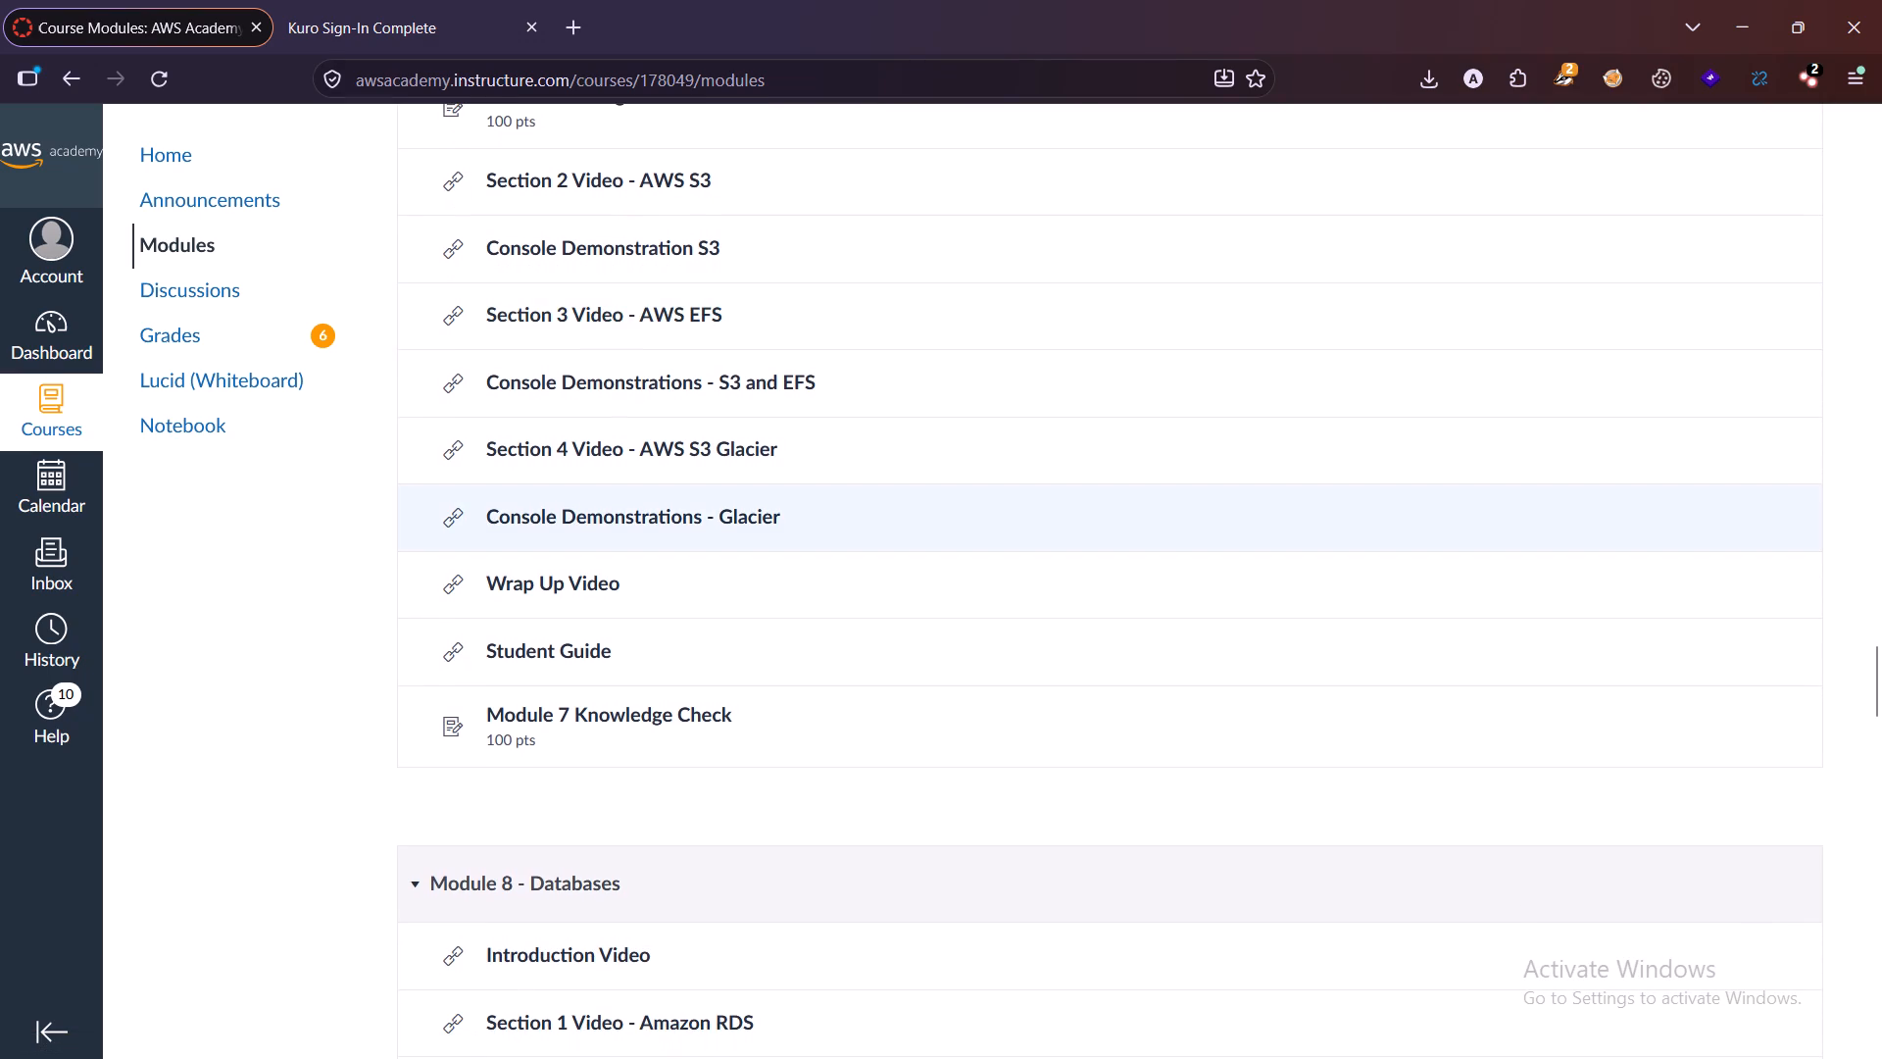
scroll(723, 484, "down", 2)
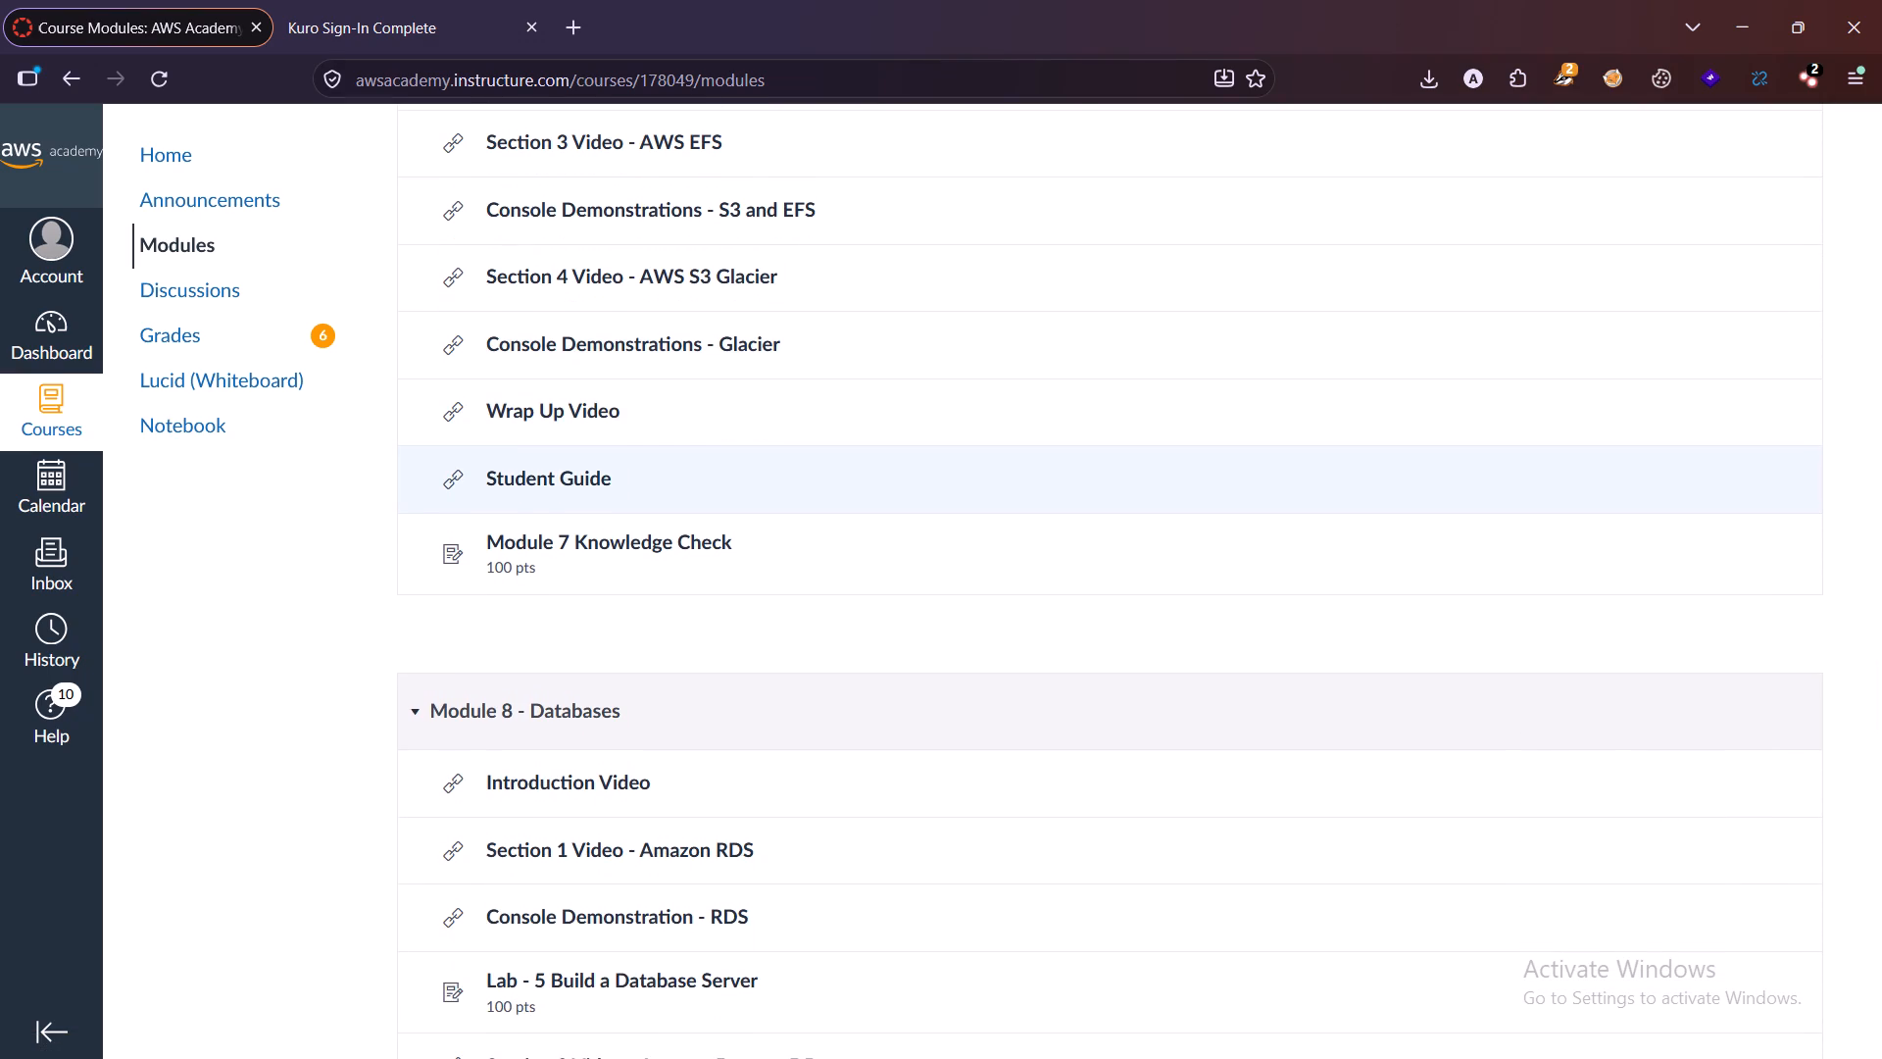
scroll(723, 484, "down", 2)
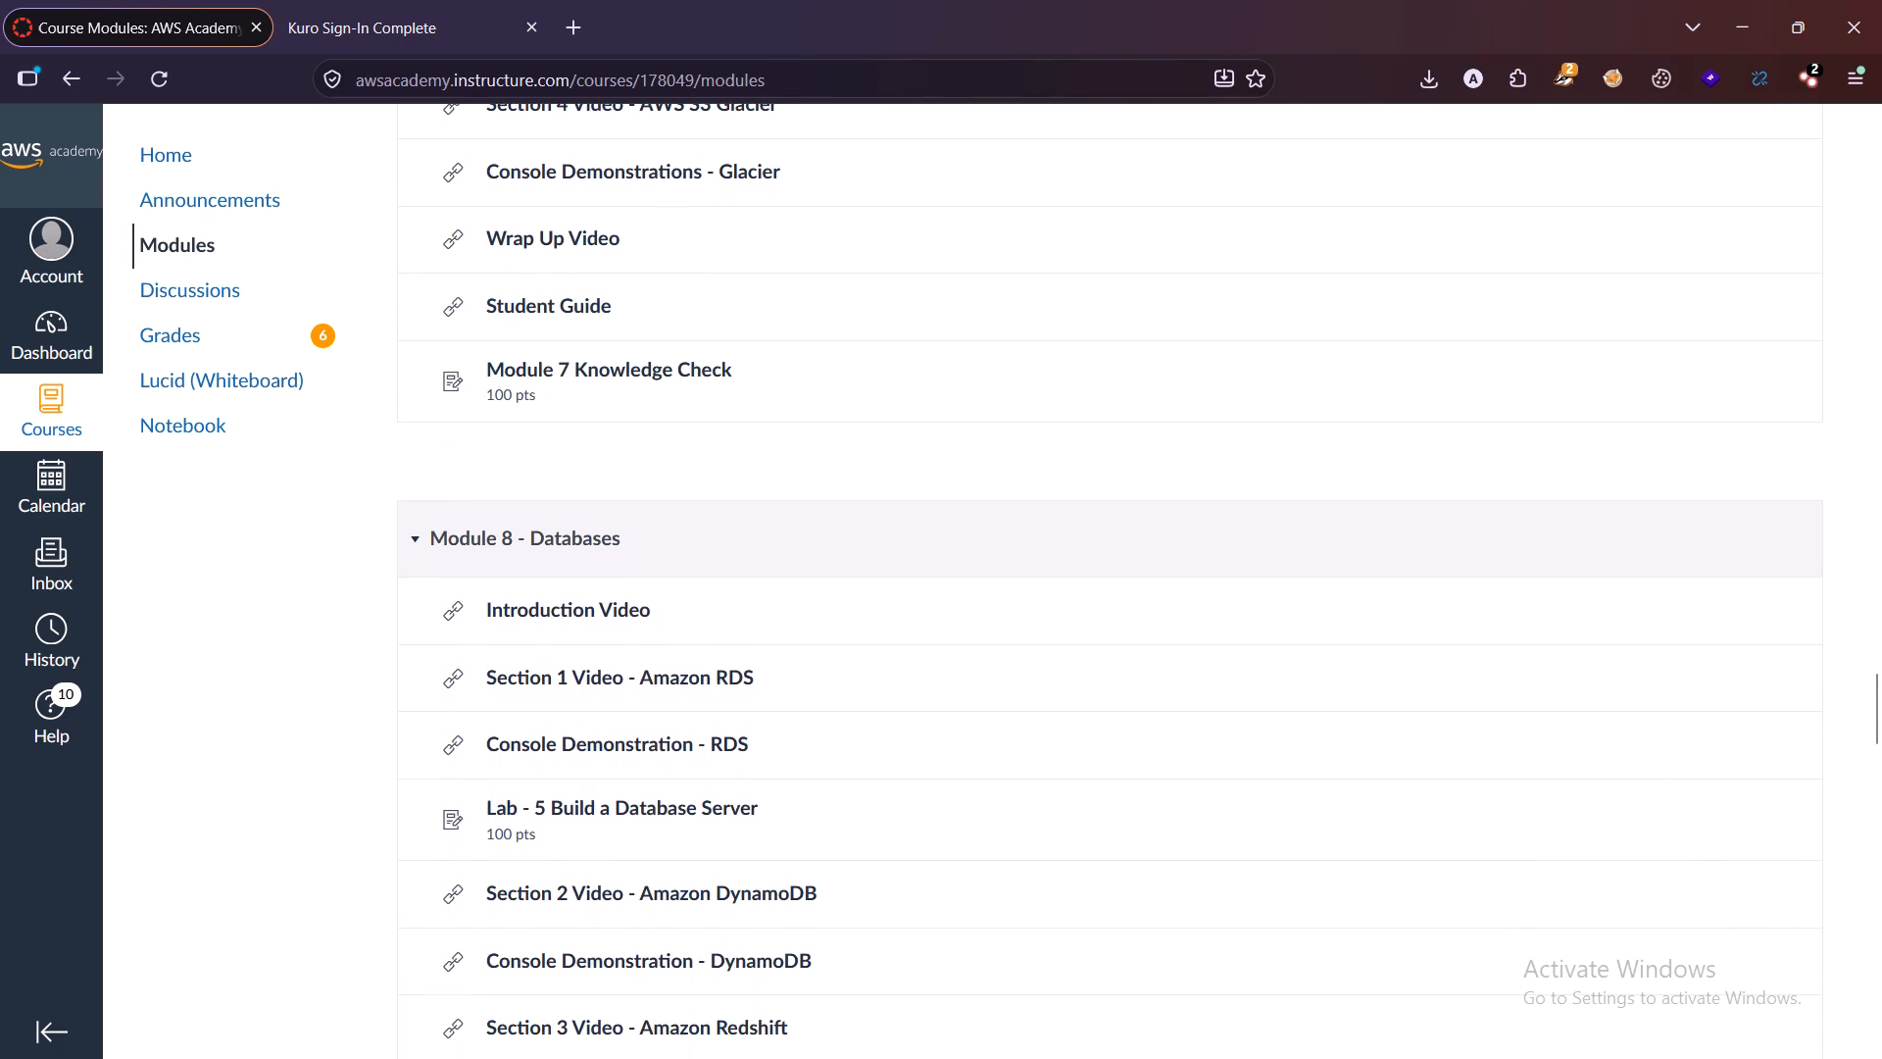
scroll(723, 484, "down", 3)
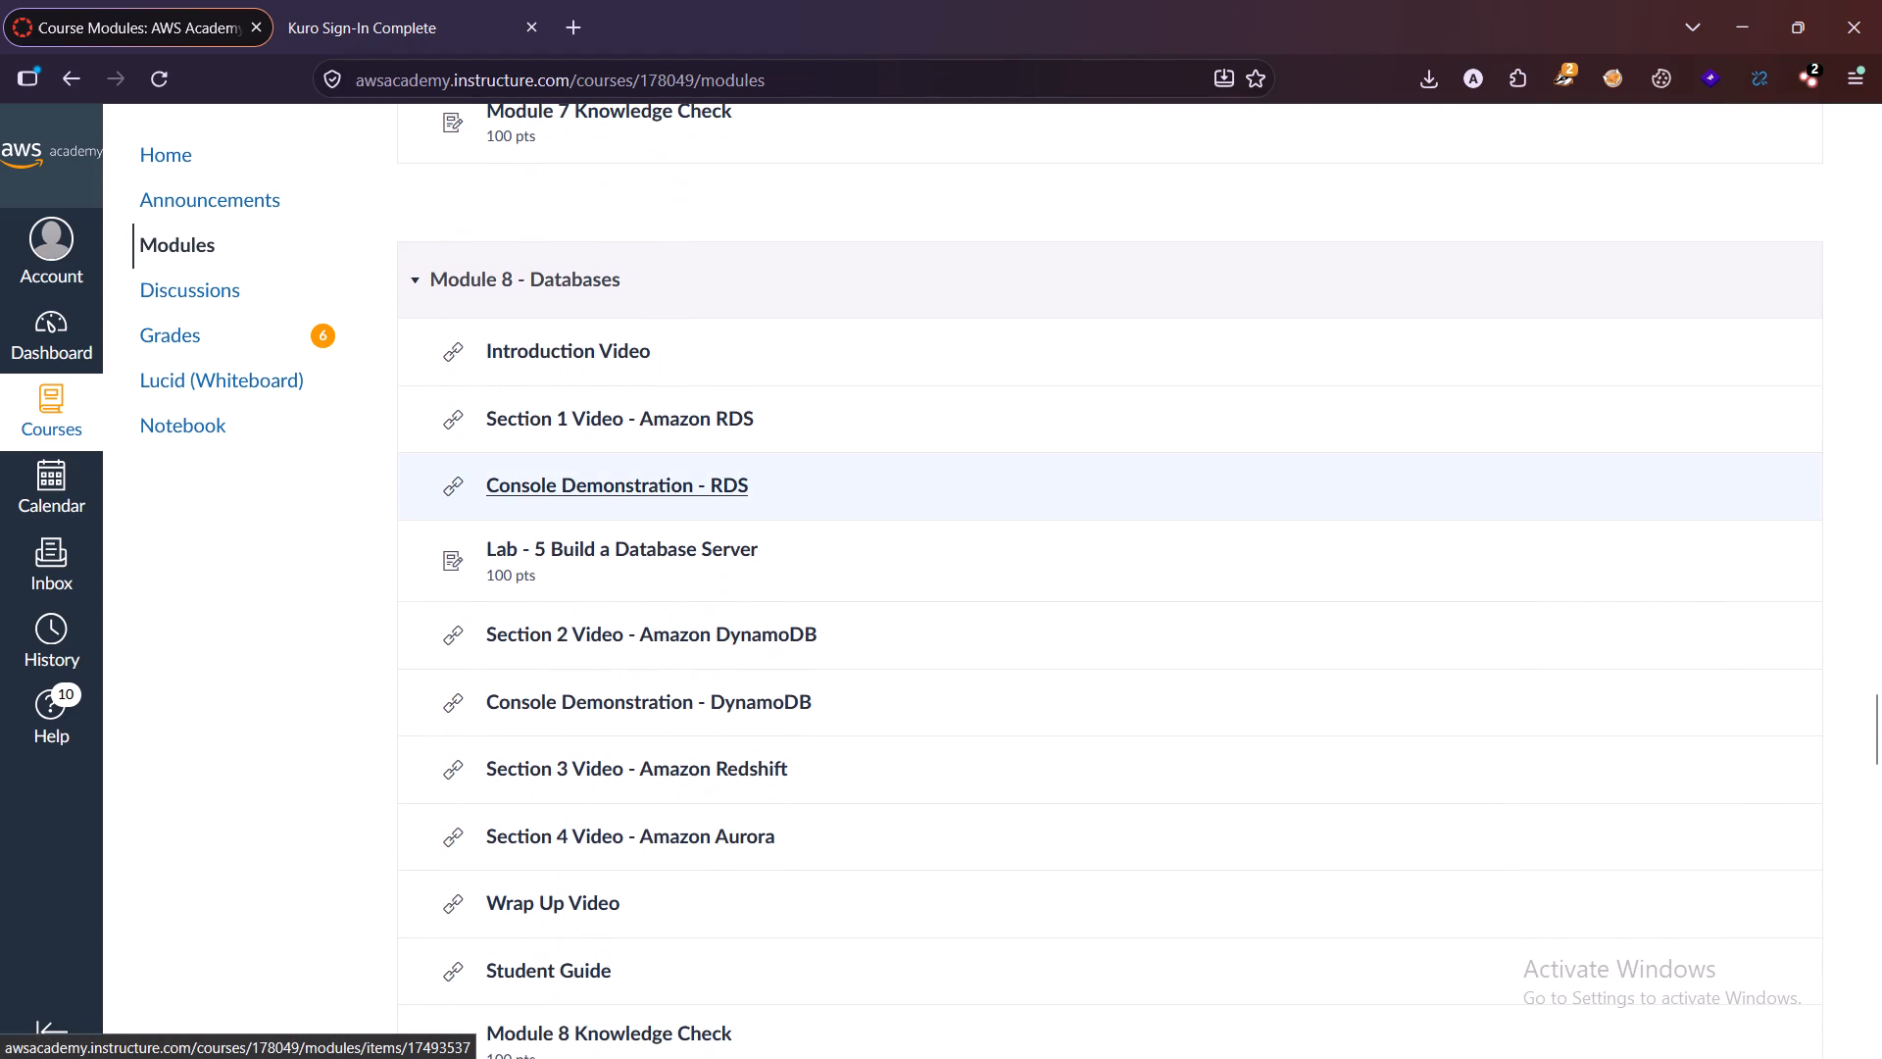
scroll(723, 484, "down", 2)
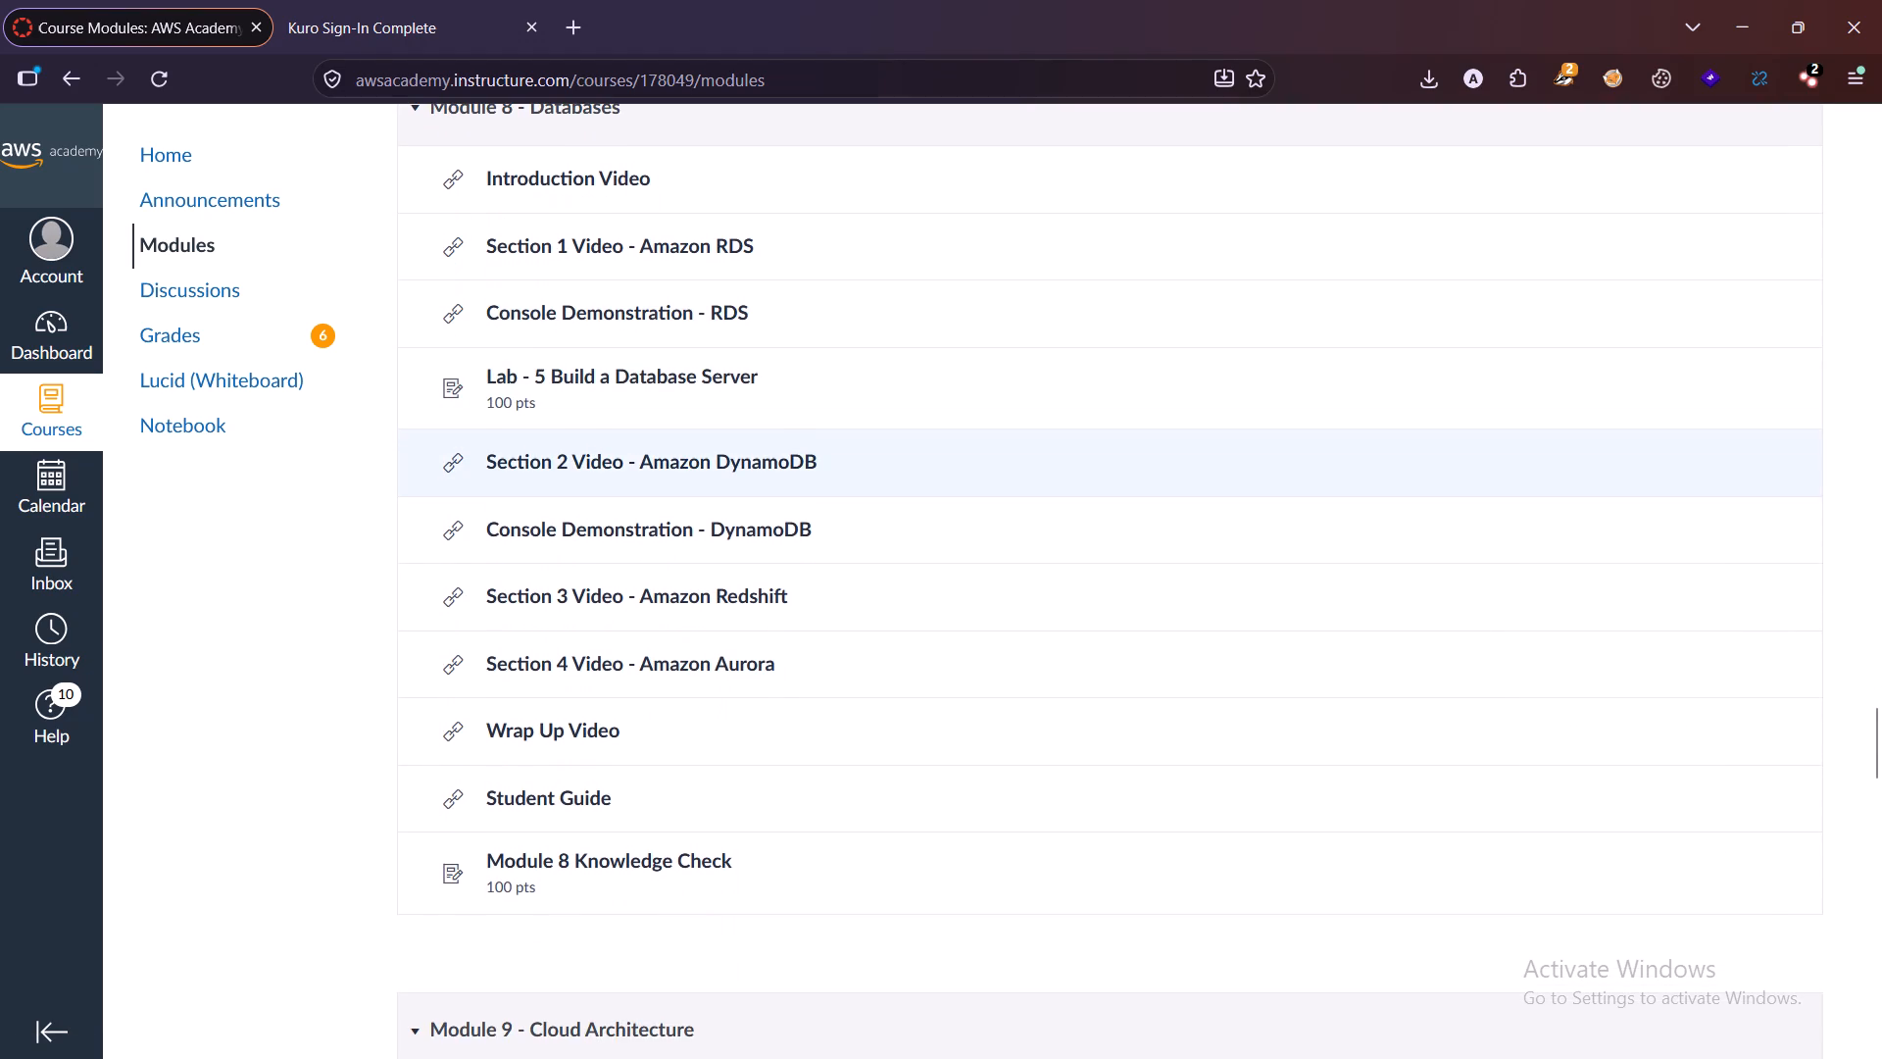
scroll(723, 484, "down", 2)
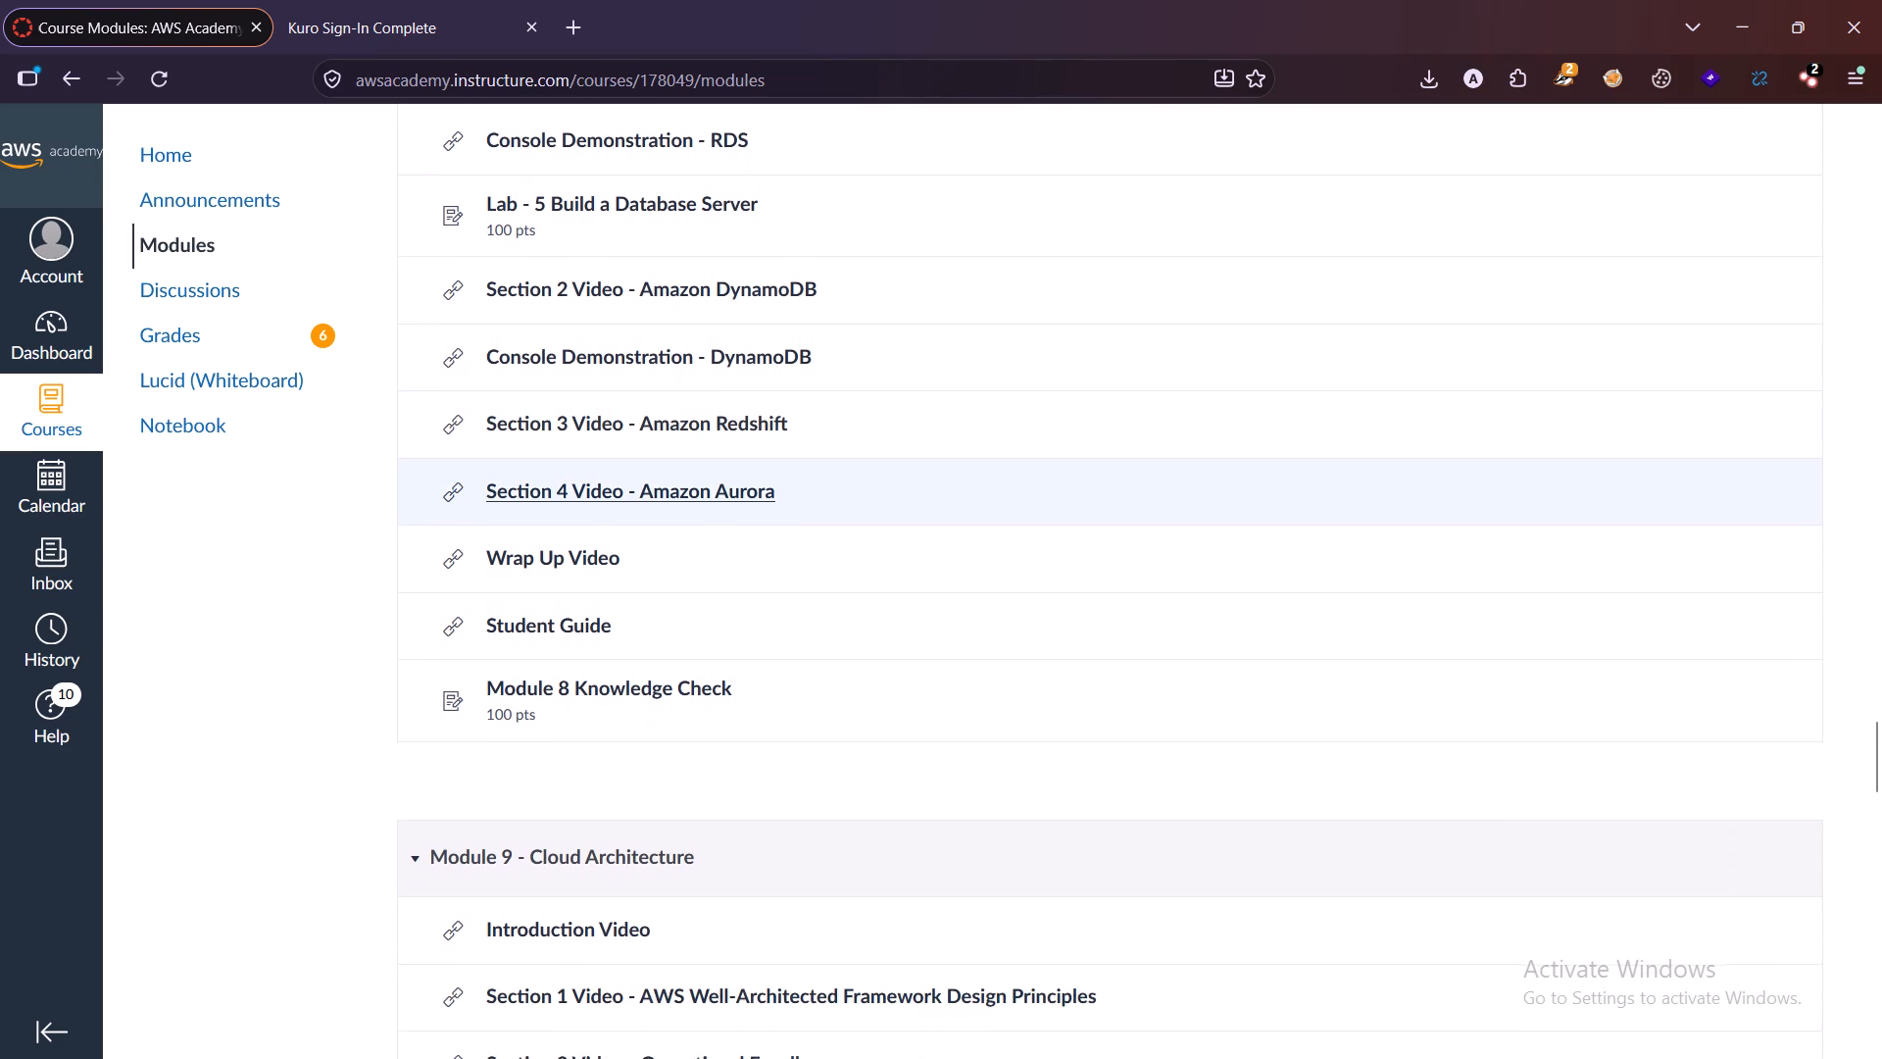
scroll(723, 484, "down", 6)
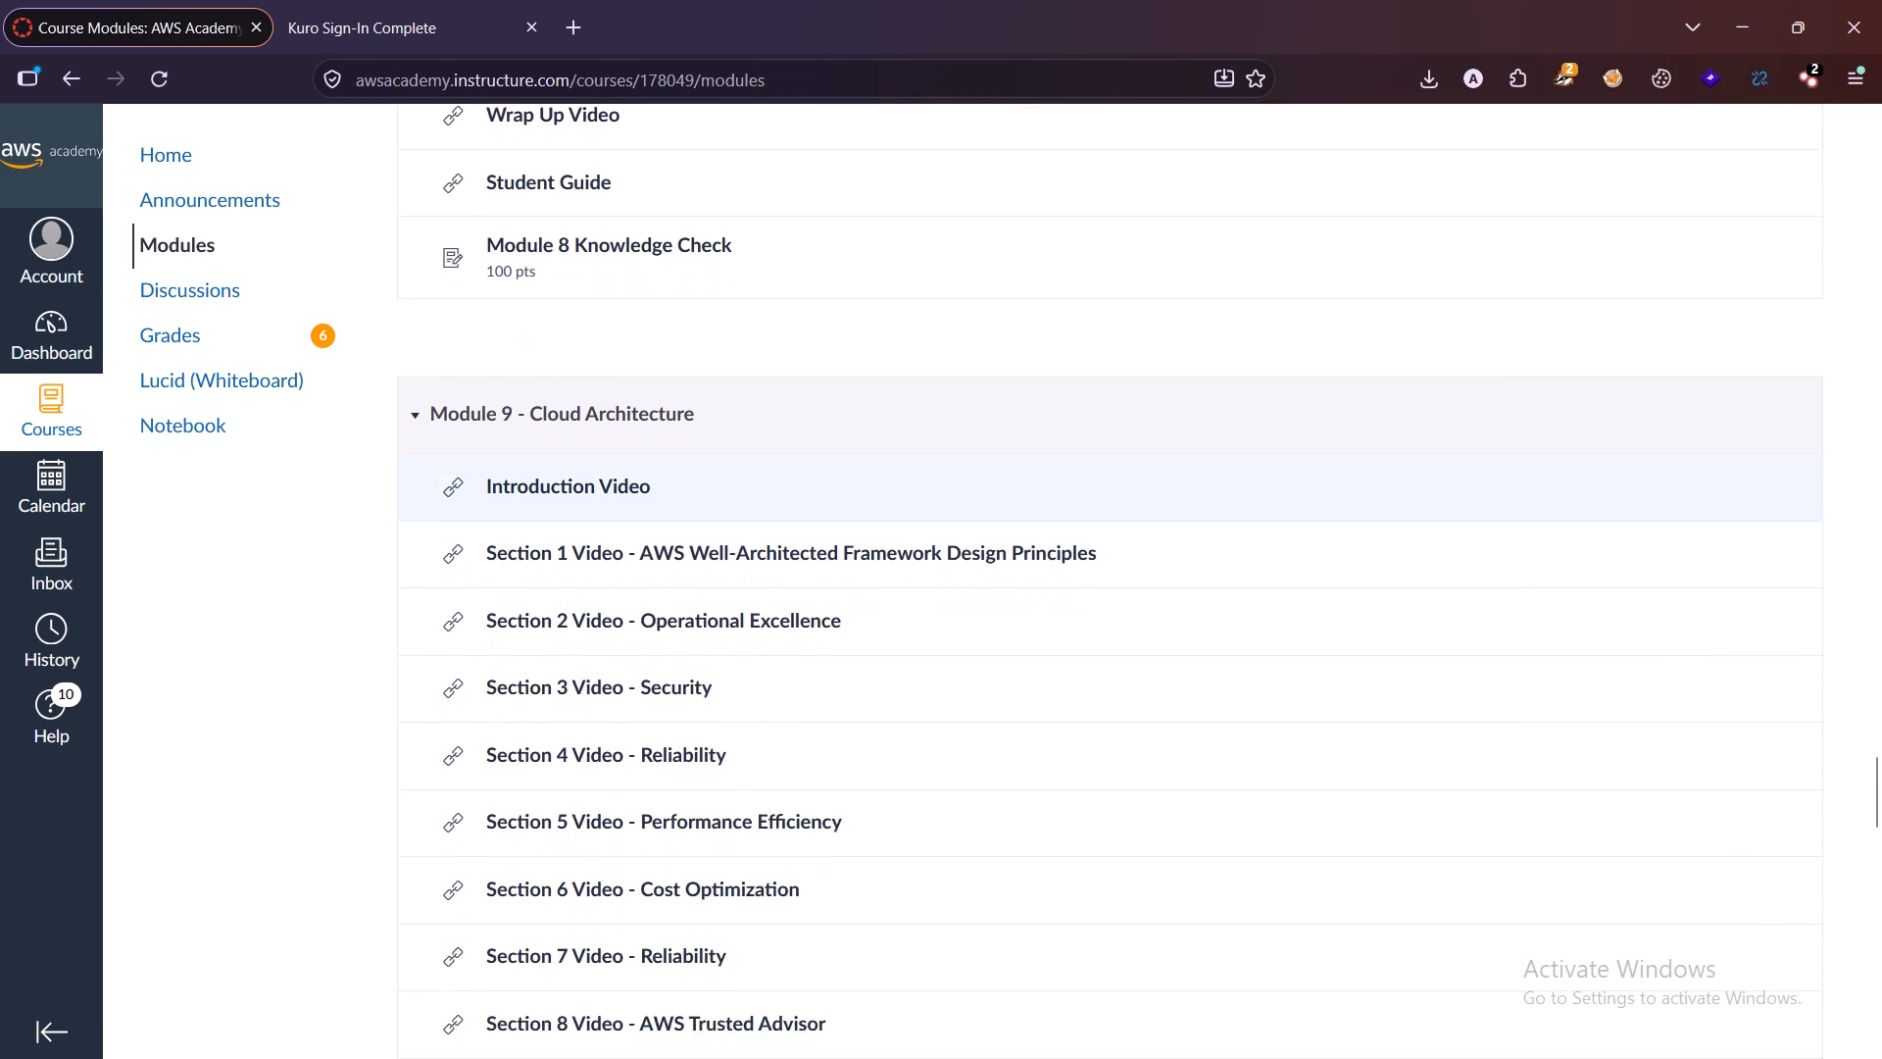
scroll(723, 484, "down", 4)
scroll(723, 484, "up", 2)
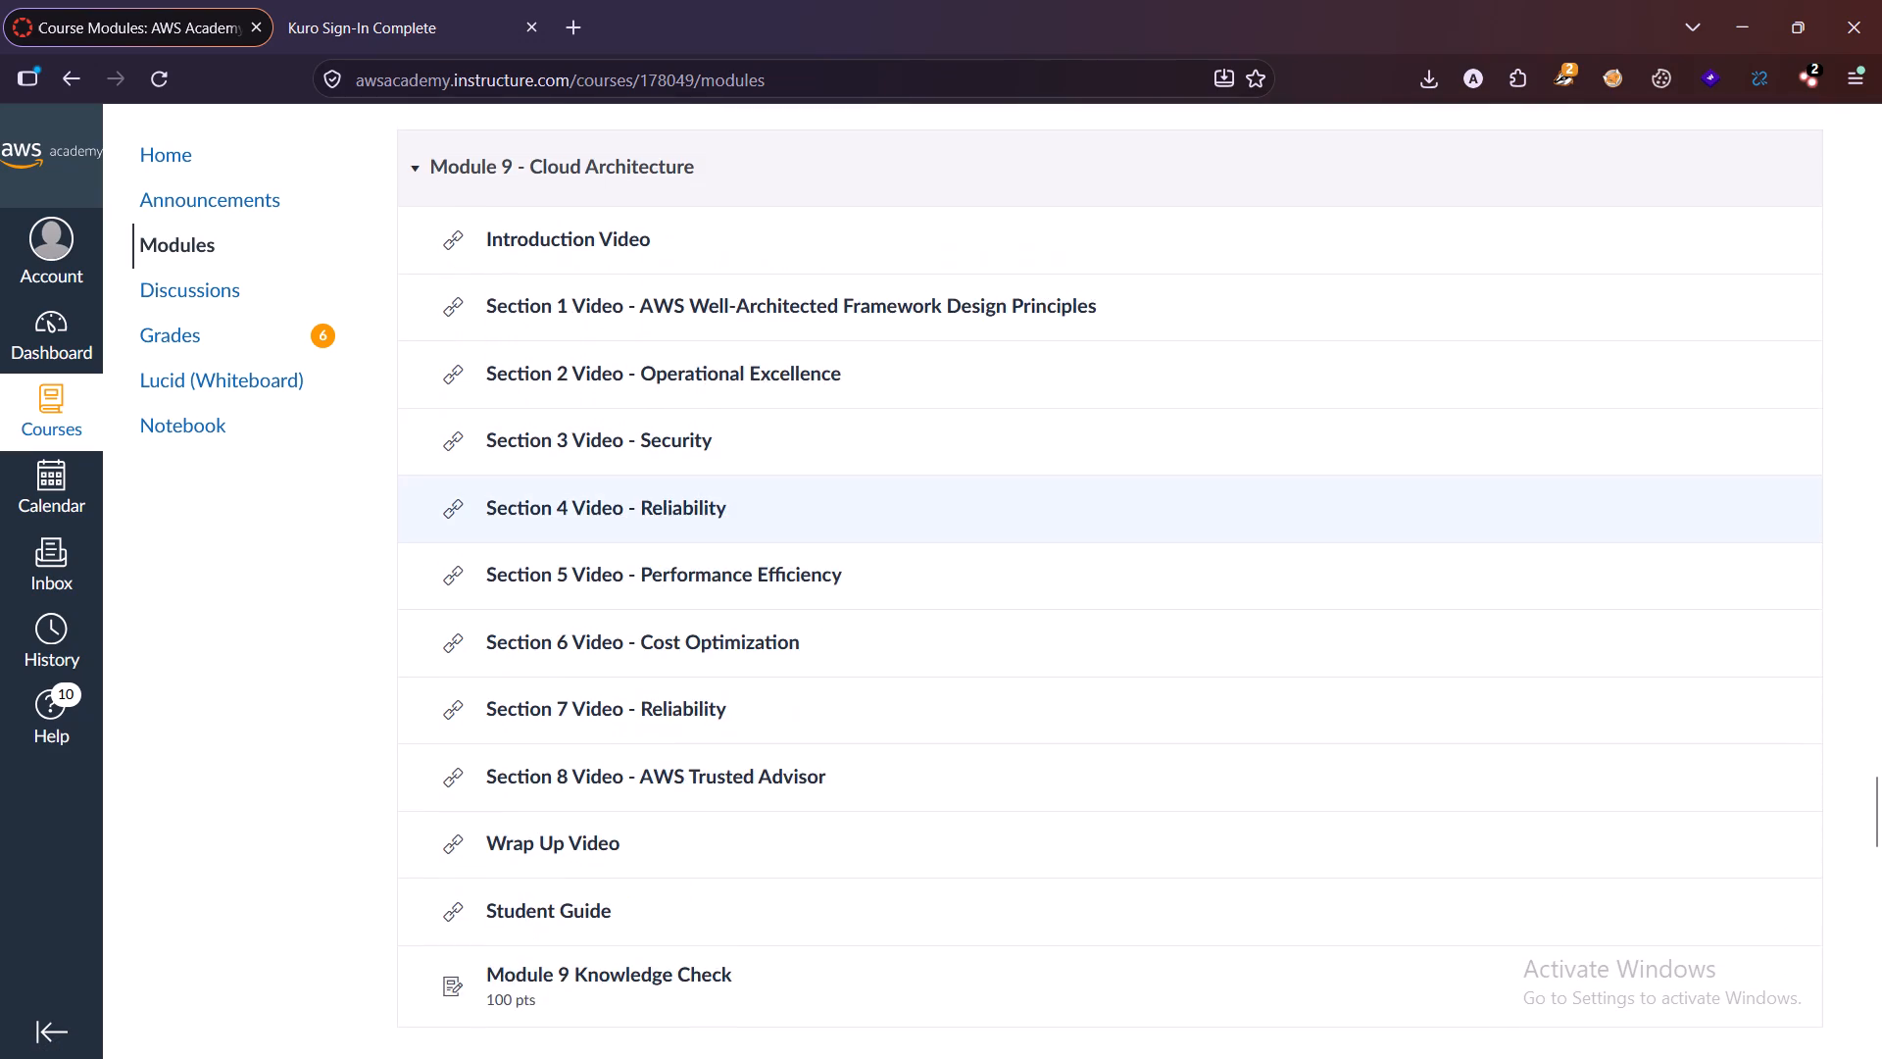
scroll(723, 484, "up", 6)
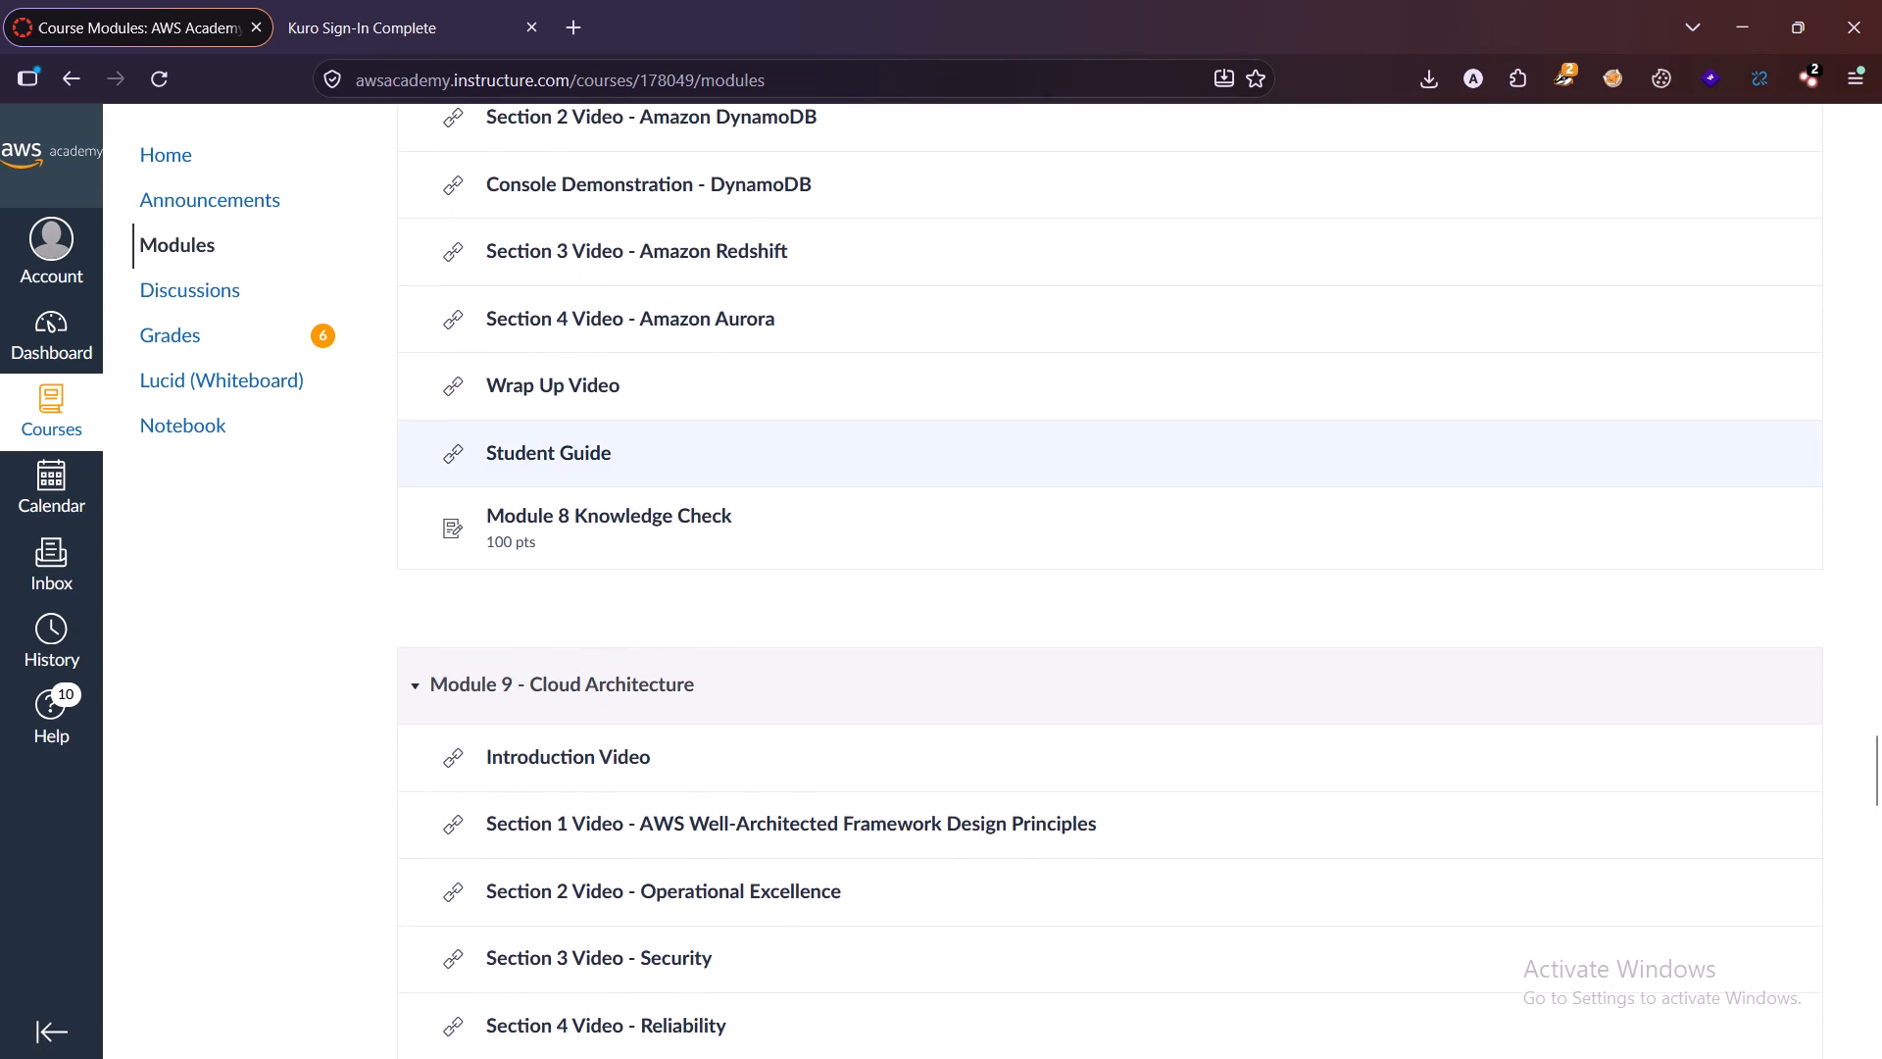
scroll(723, 484, "up", 2)
scroll(723, 484, "down", 7)
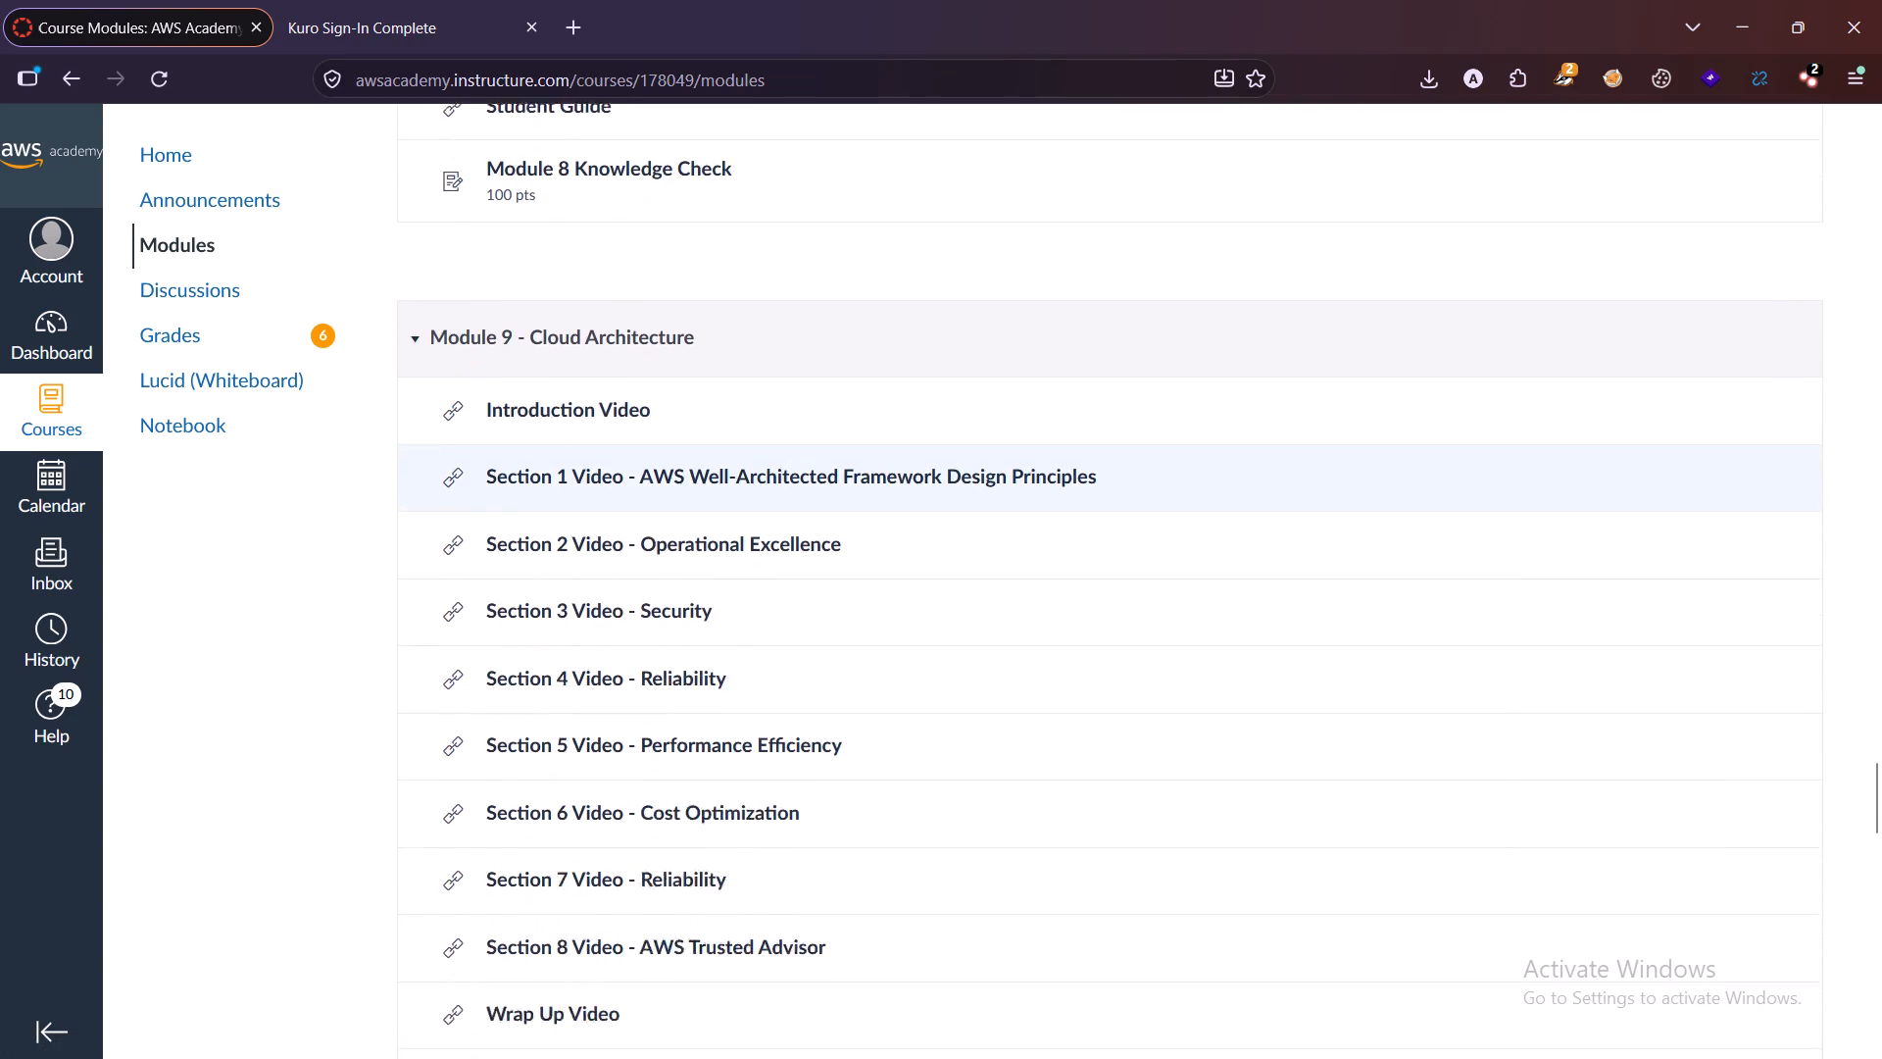
scroll(723, 484, "down", 9)
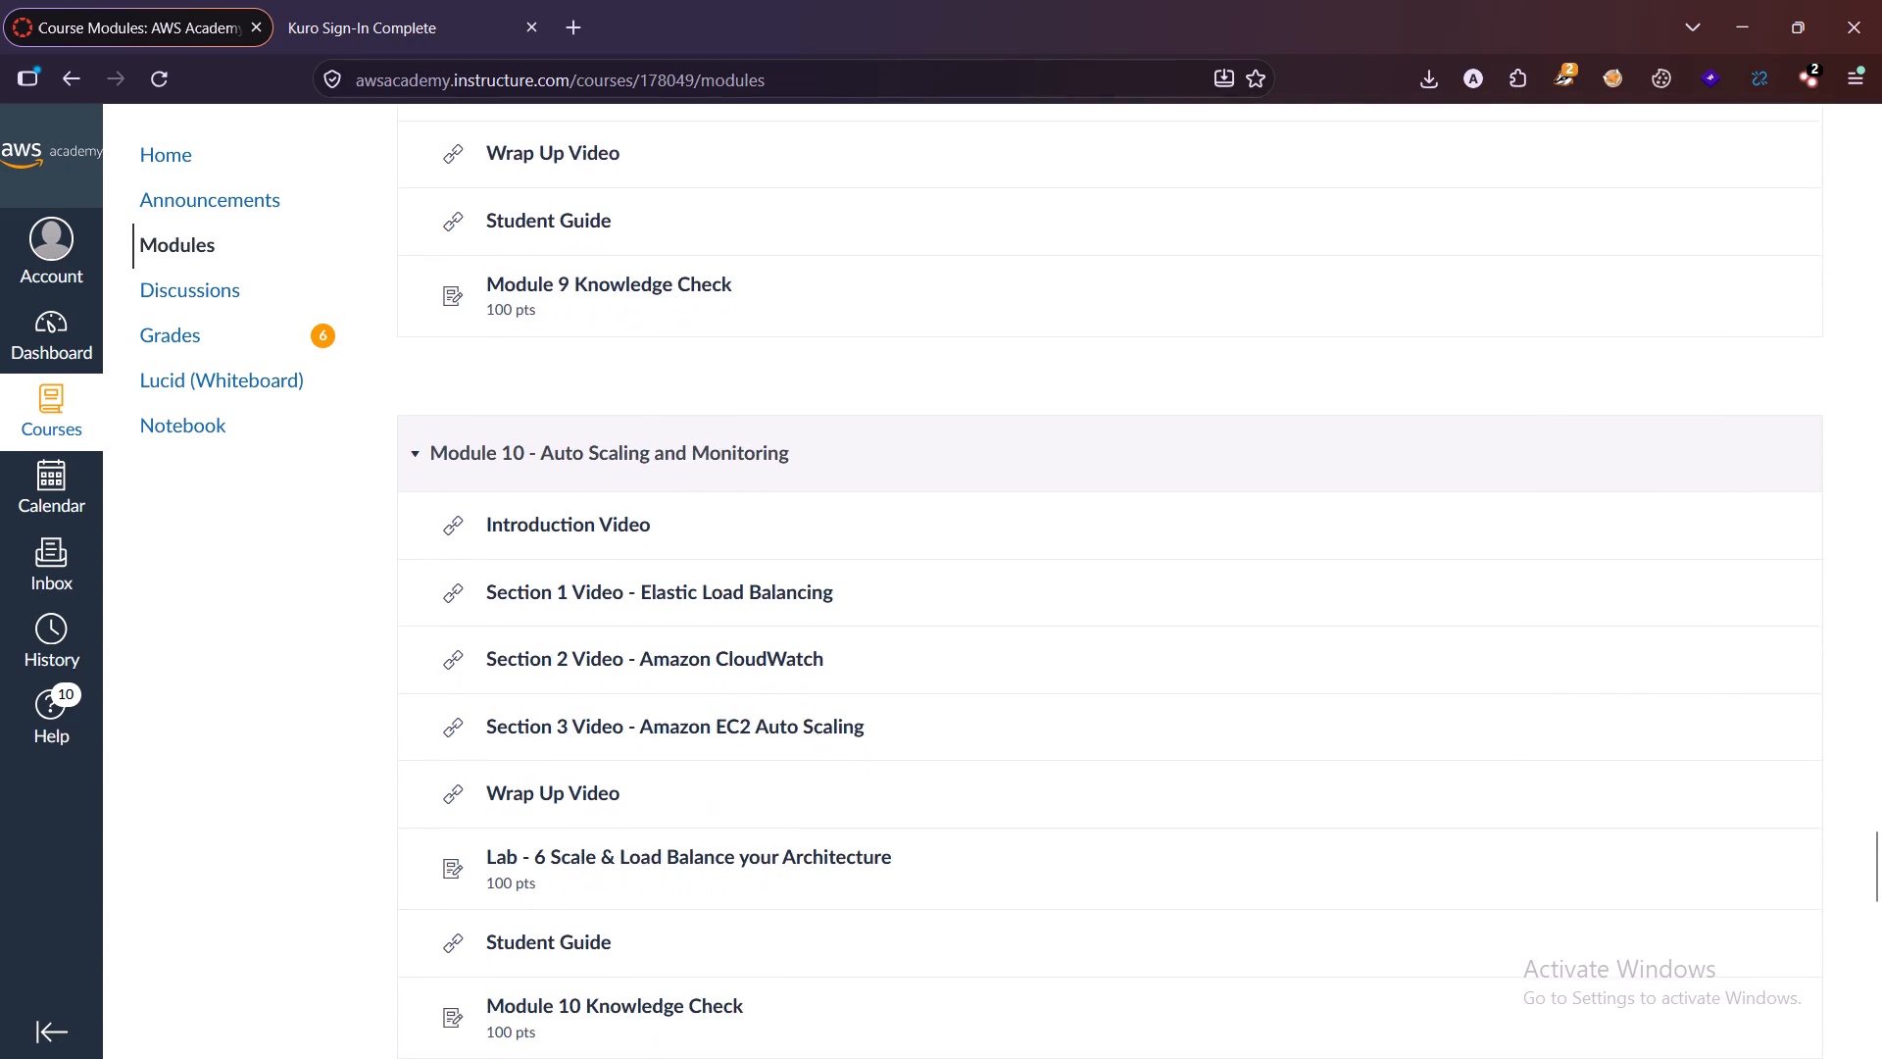
scroll(723, 484, "down", 3)
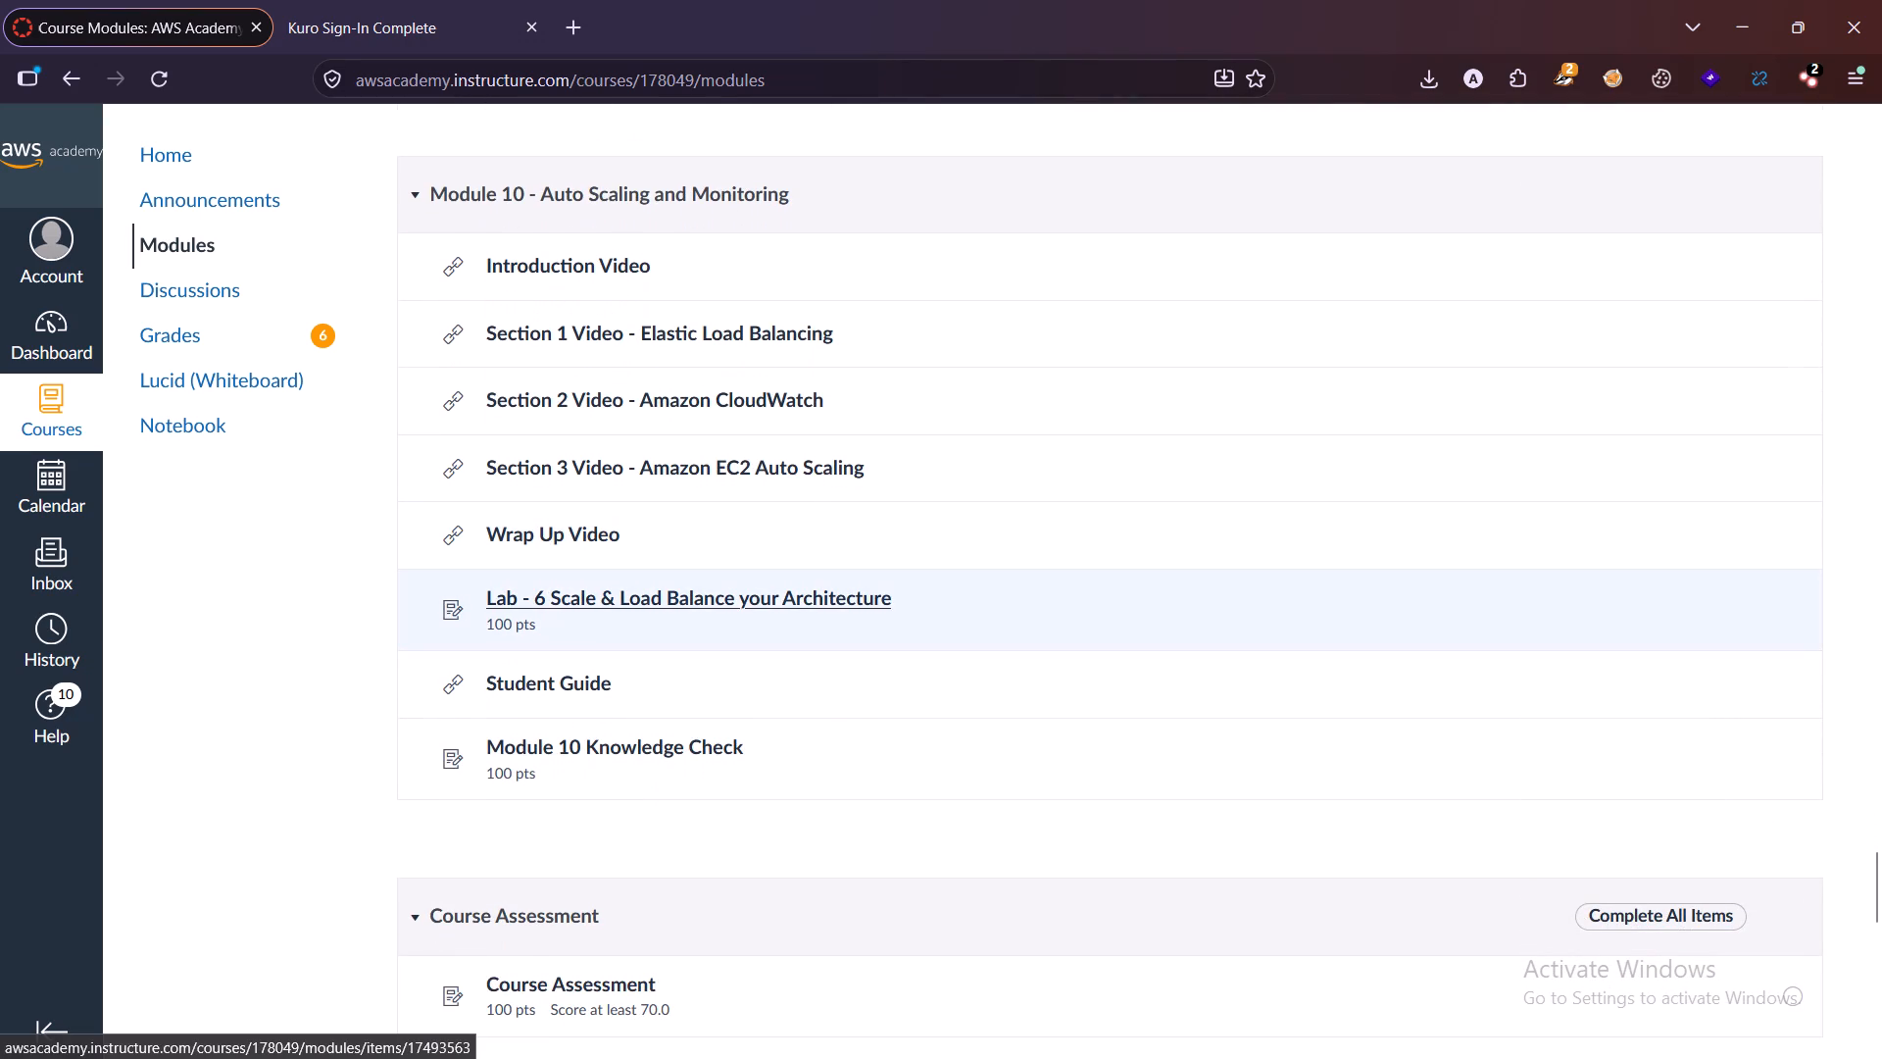
left_click(740, 599)
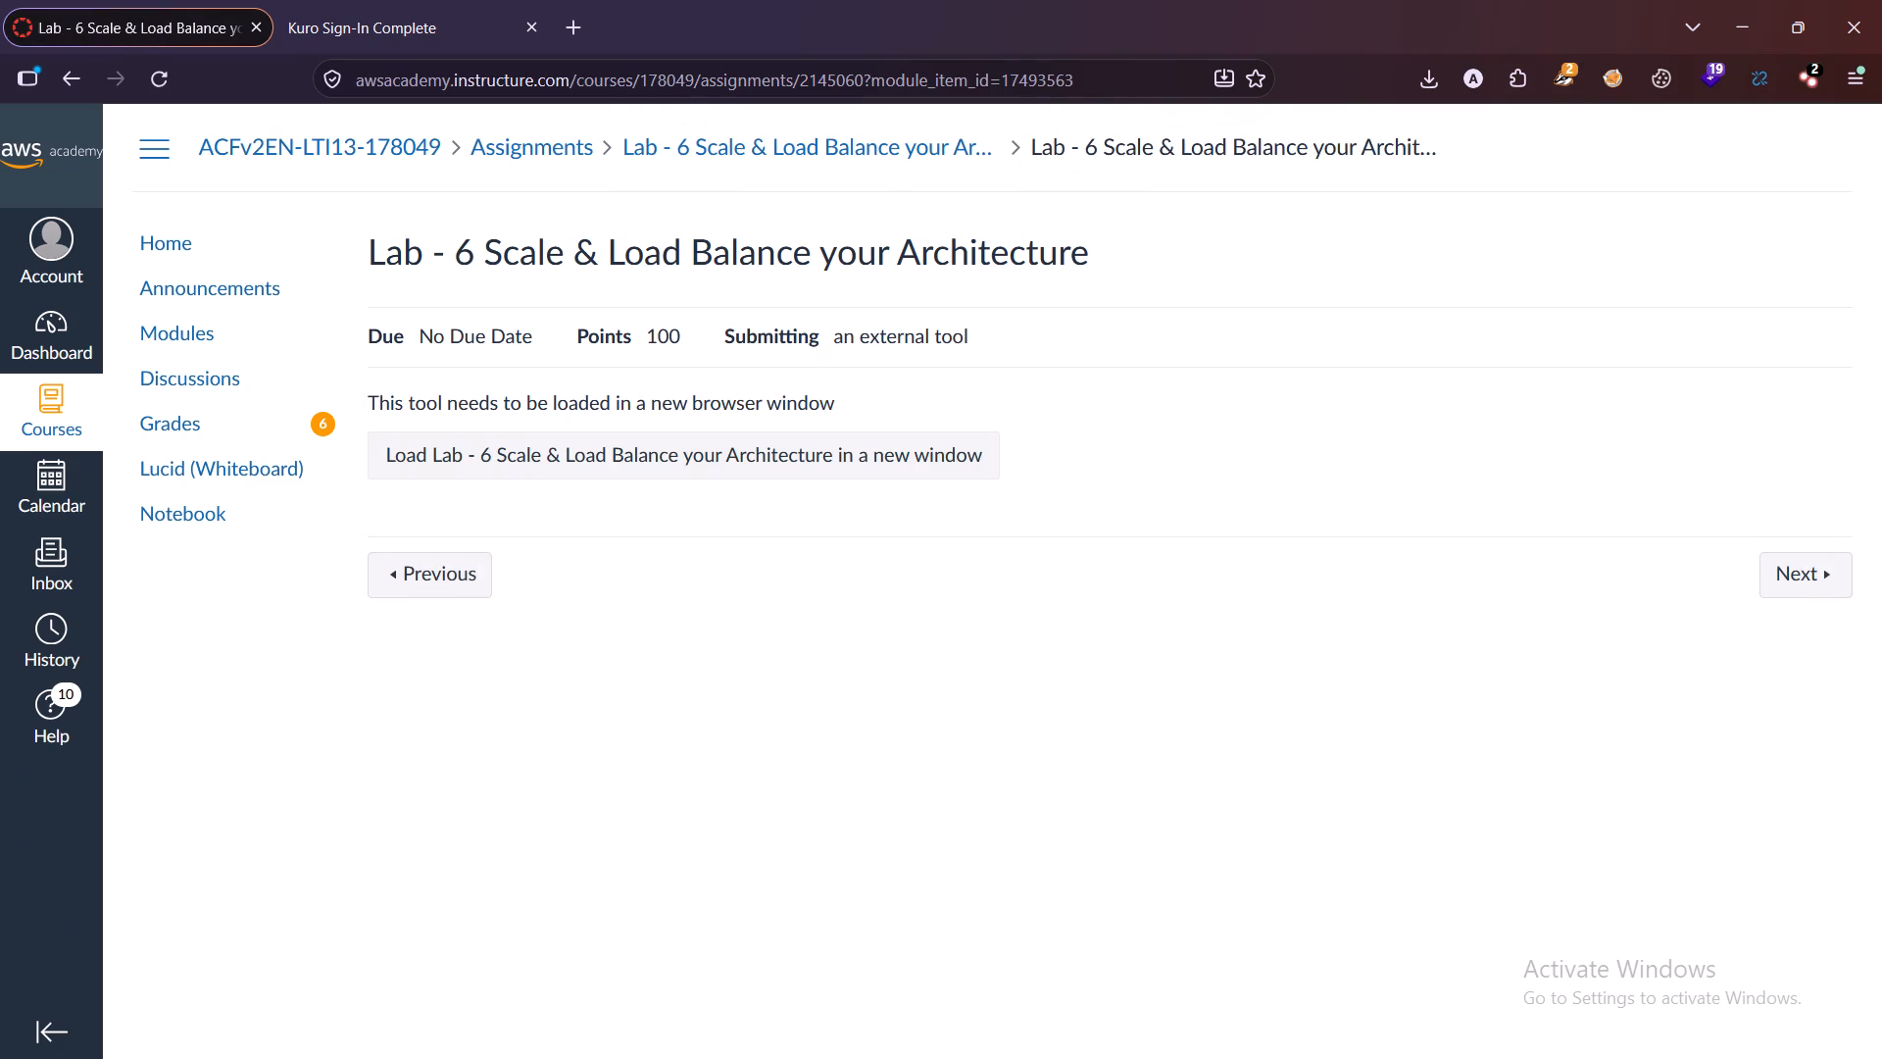
Load the Lab 6 external tool in a new browser window to display its lab instructions.
left_click(831, 464)
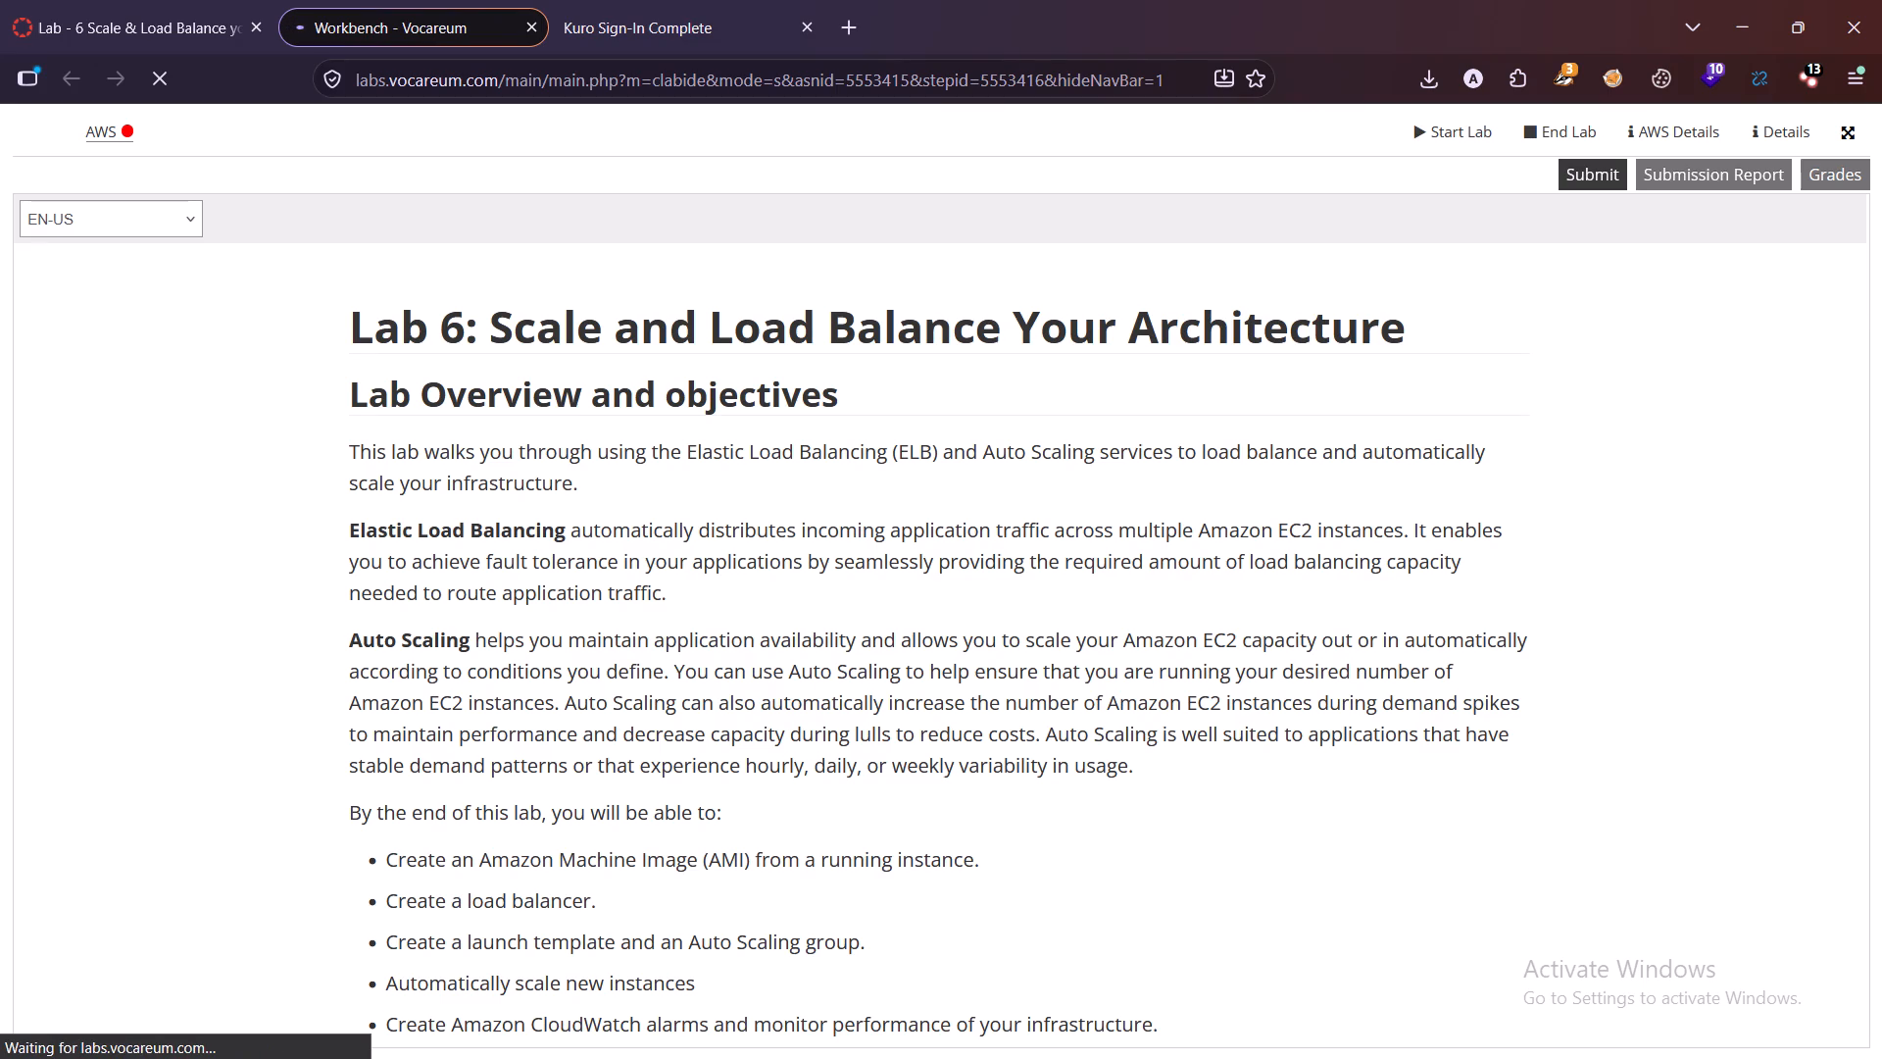
scroll(831, 465, "down", 1)
Start the lab session for Lab 6: Scale and Load Balance Your Architecture.
scroll(831, 465, "up", 2)
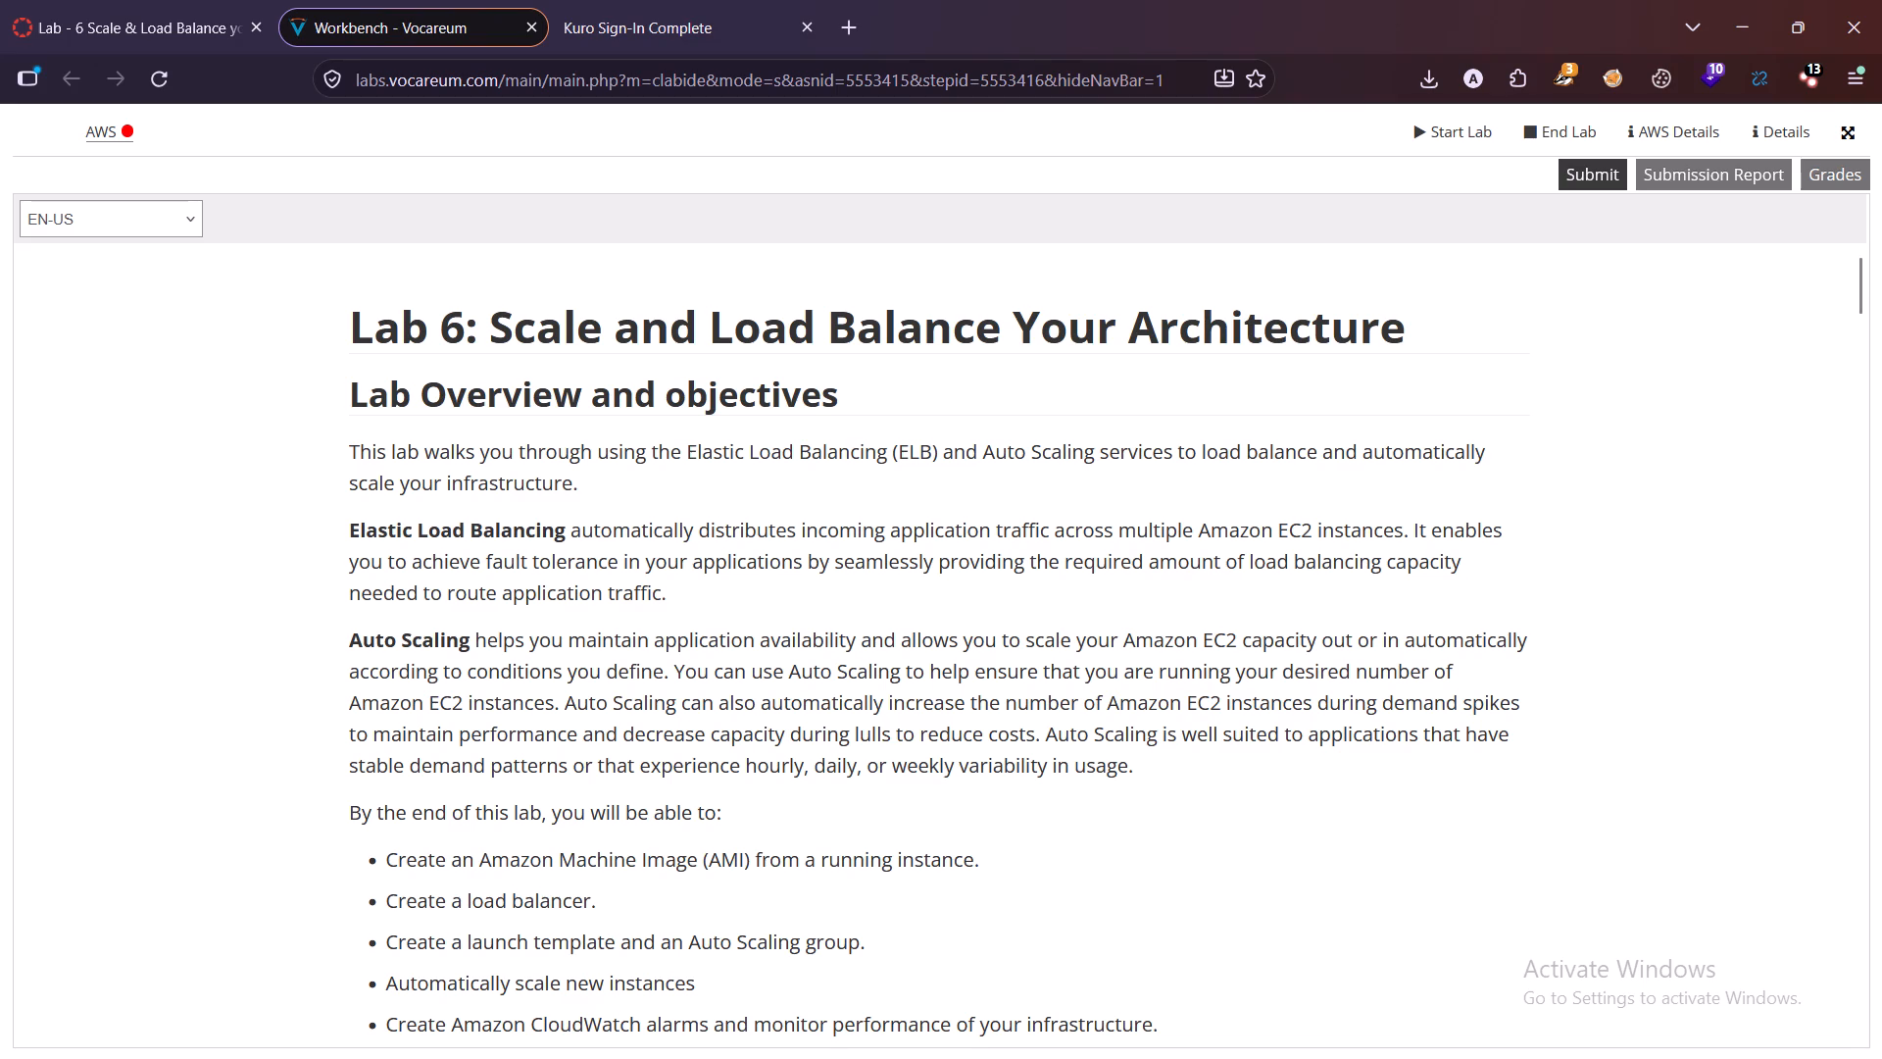
scroll(668, 420, "down", 1)
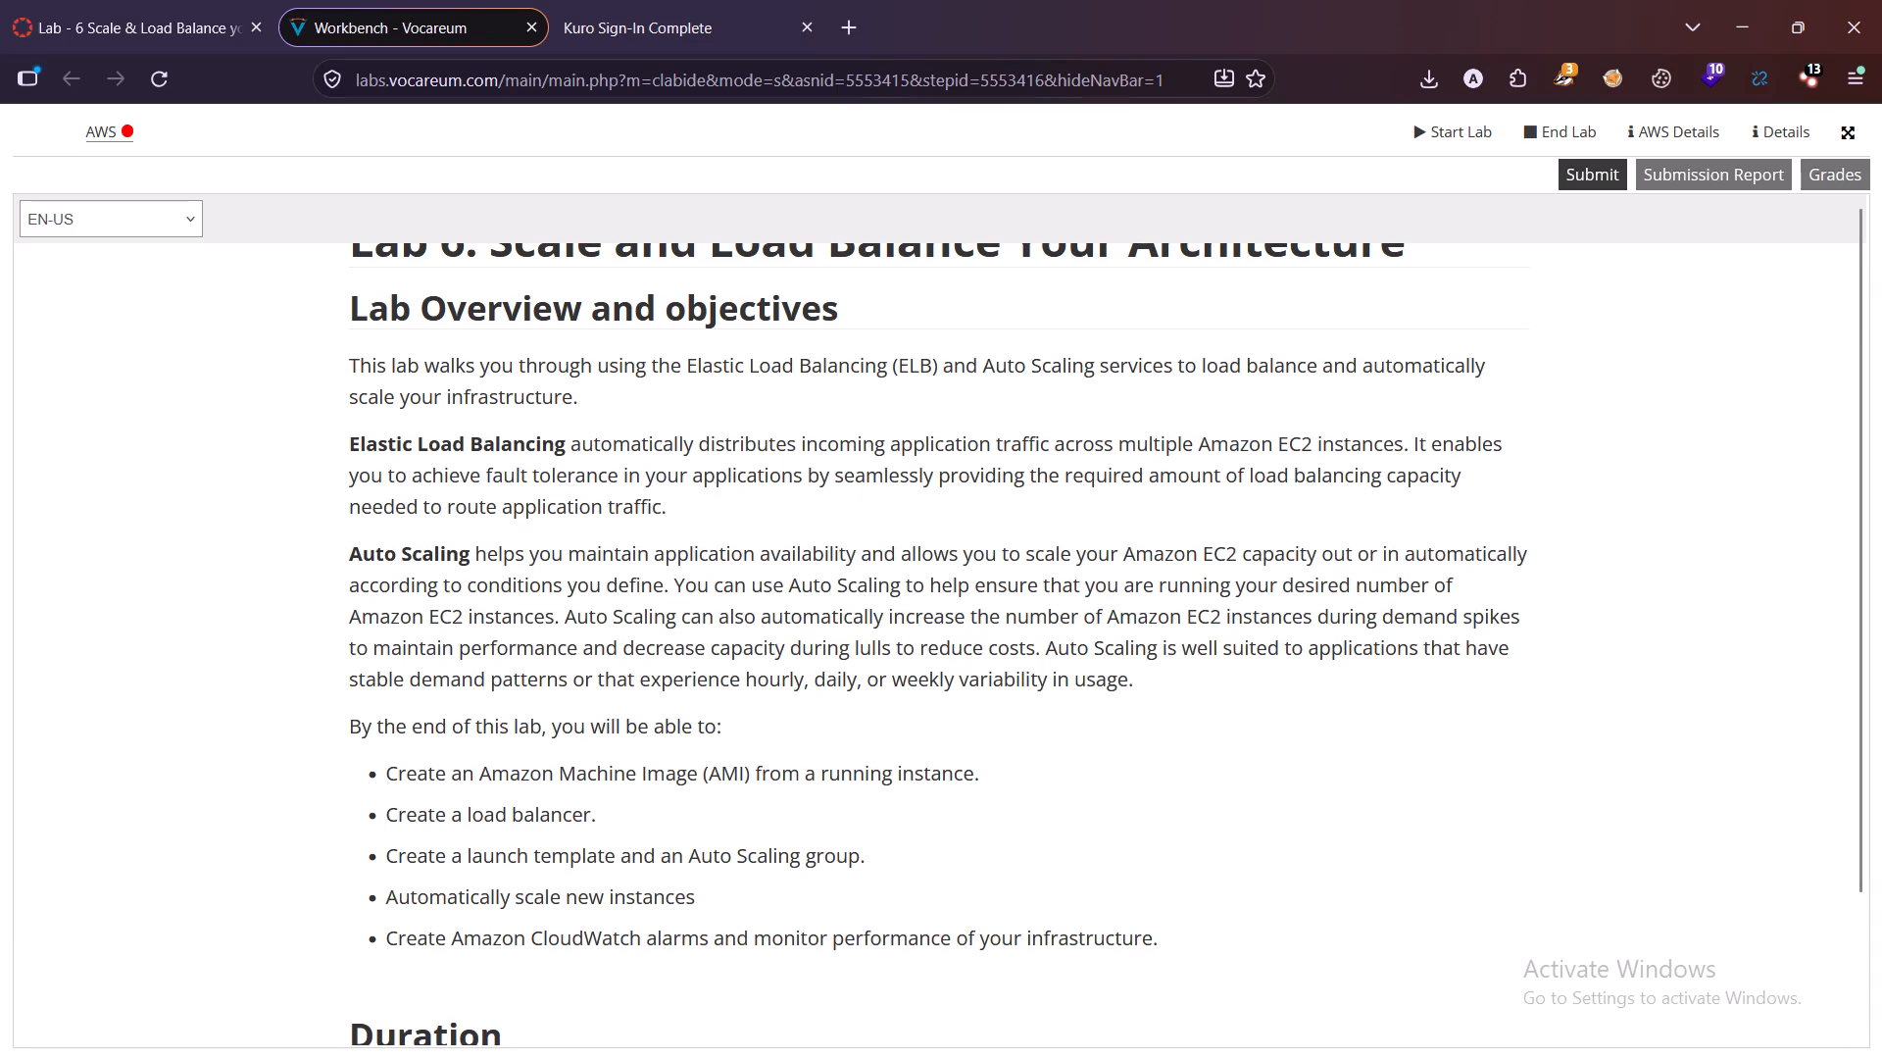
left_click(1456, 141)
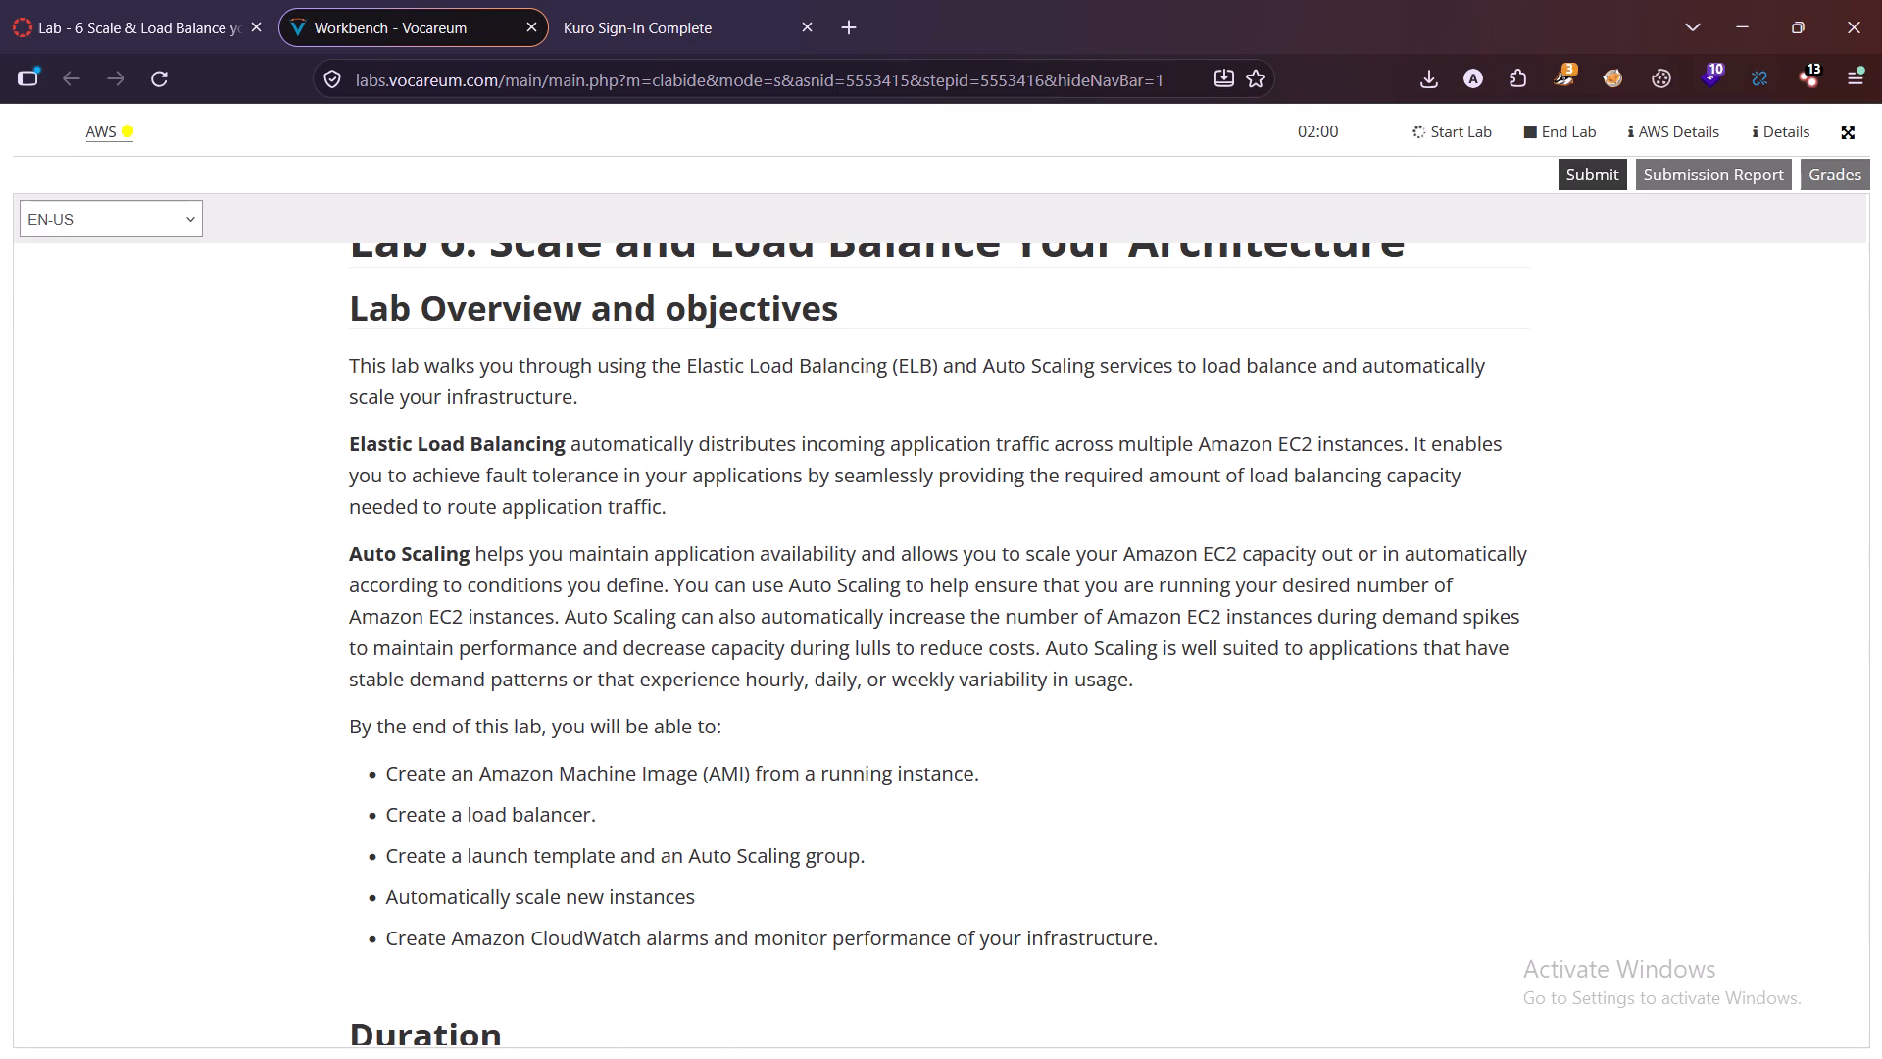
Read the lab objectives, duration, AWS service restrictions and Scenario section of the Lab 6 instructions.
scroll(1025, 580, "down", 1)
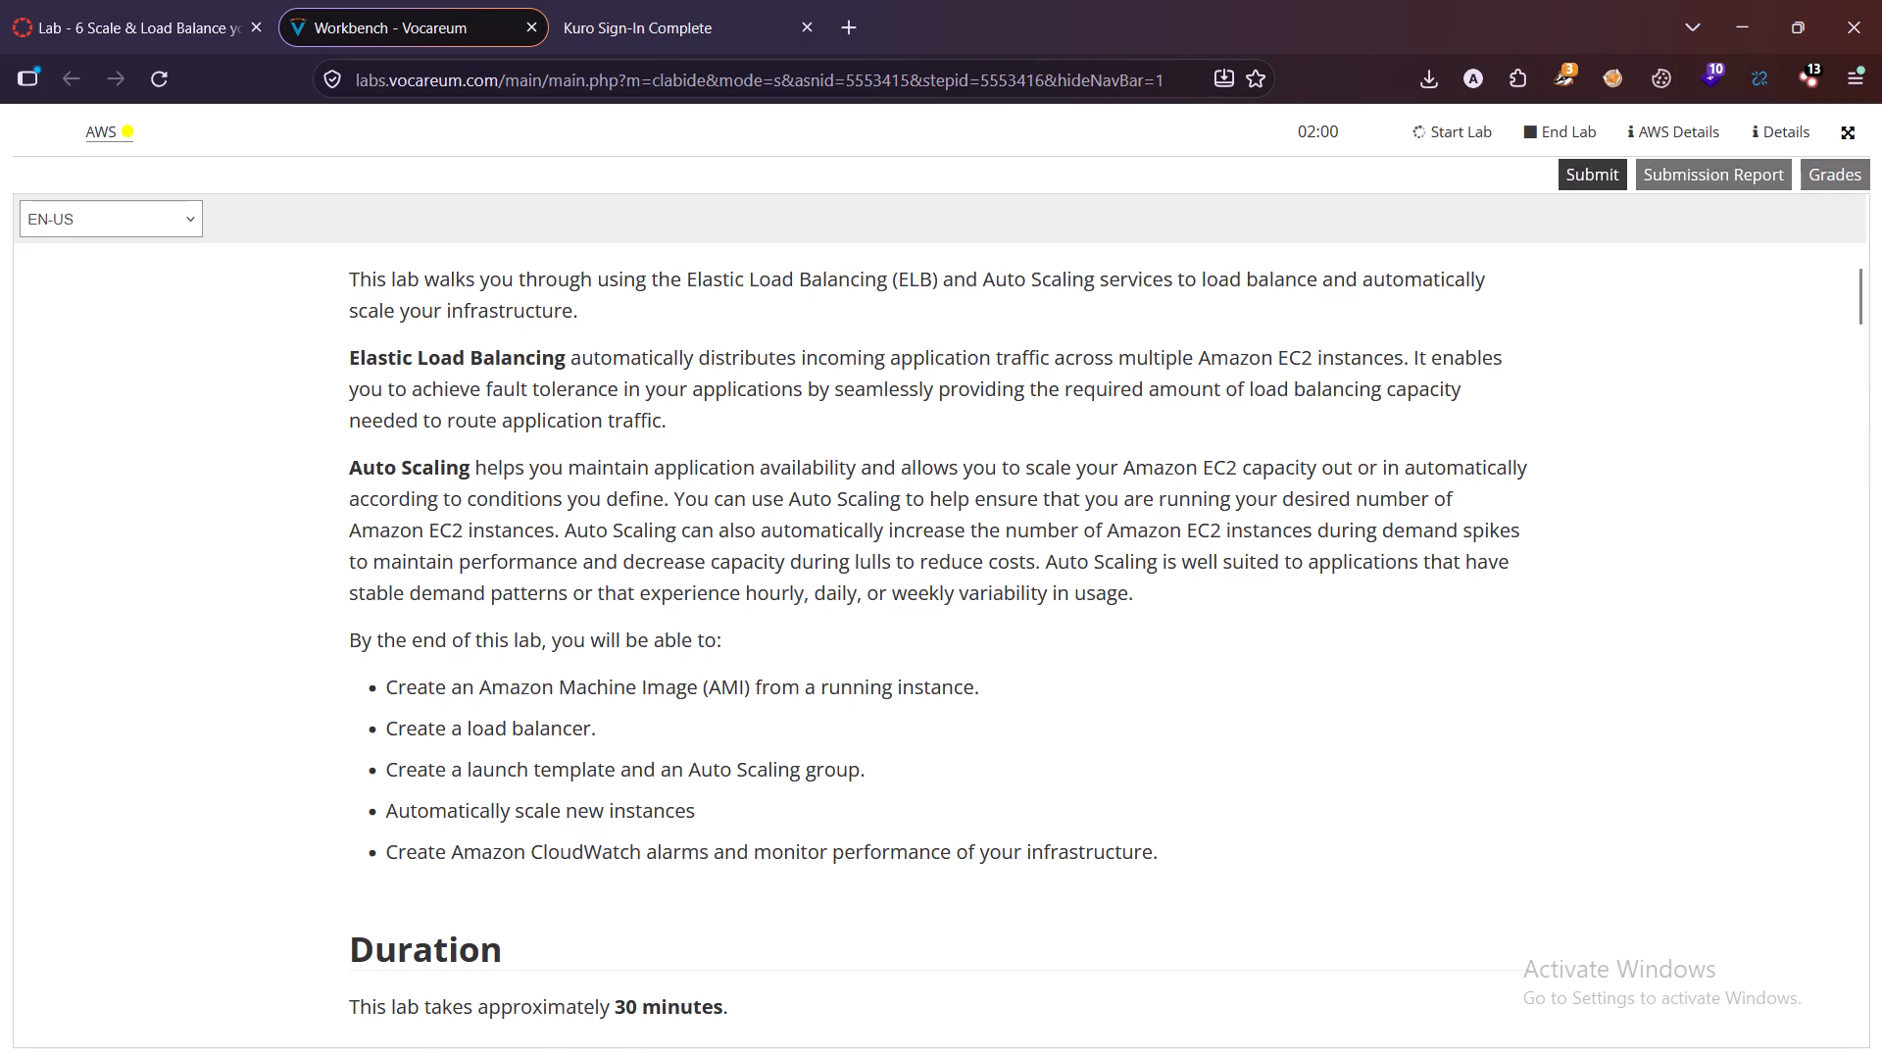
scroll(882, 612, "down", 2)
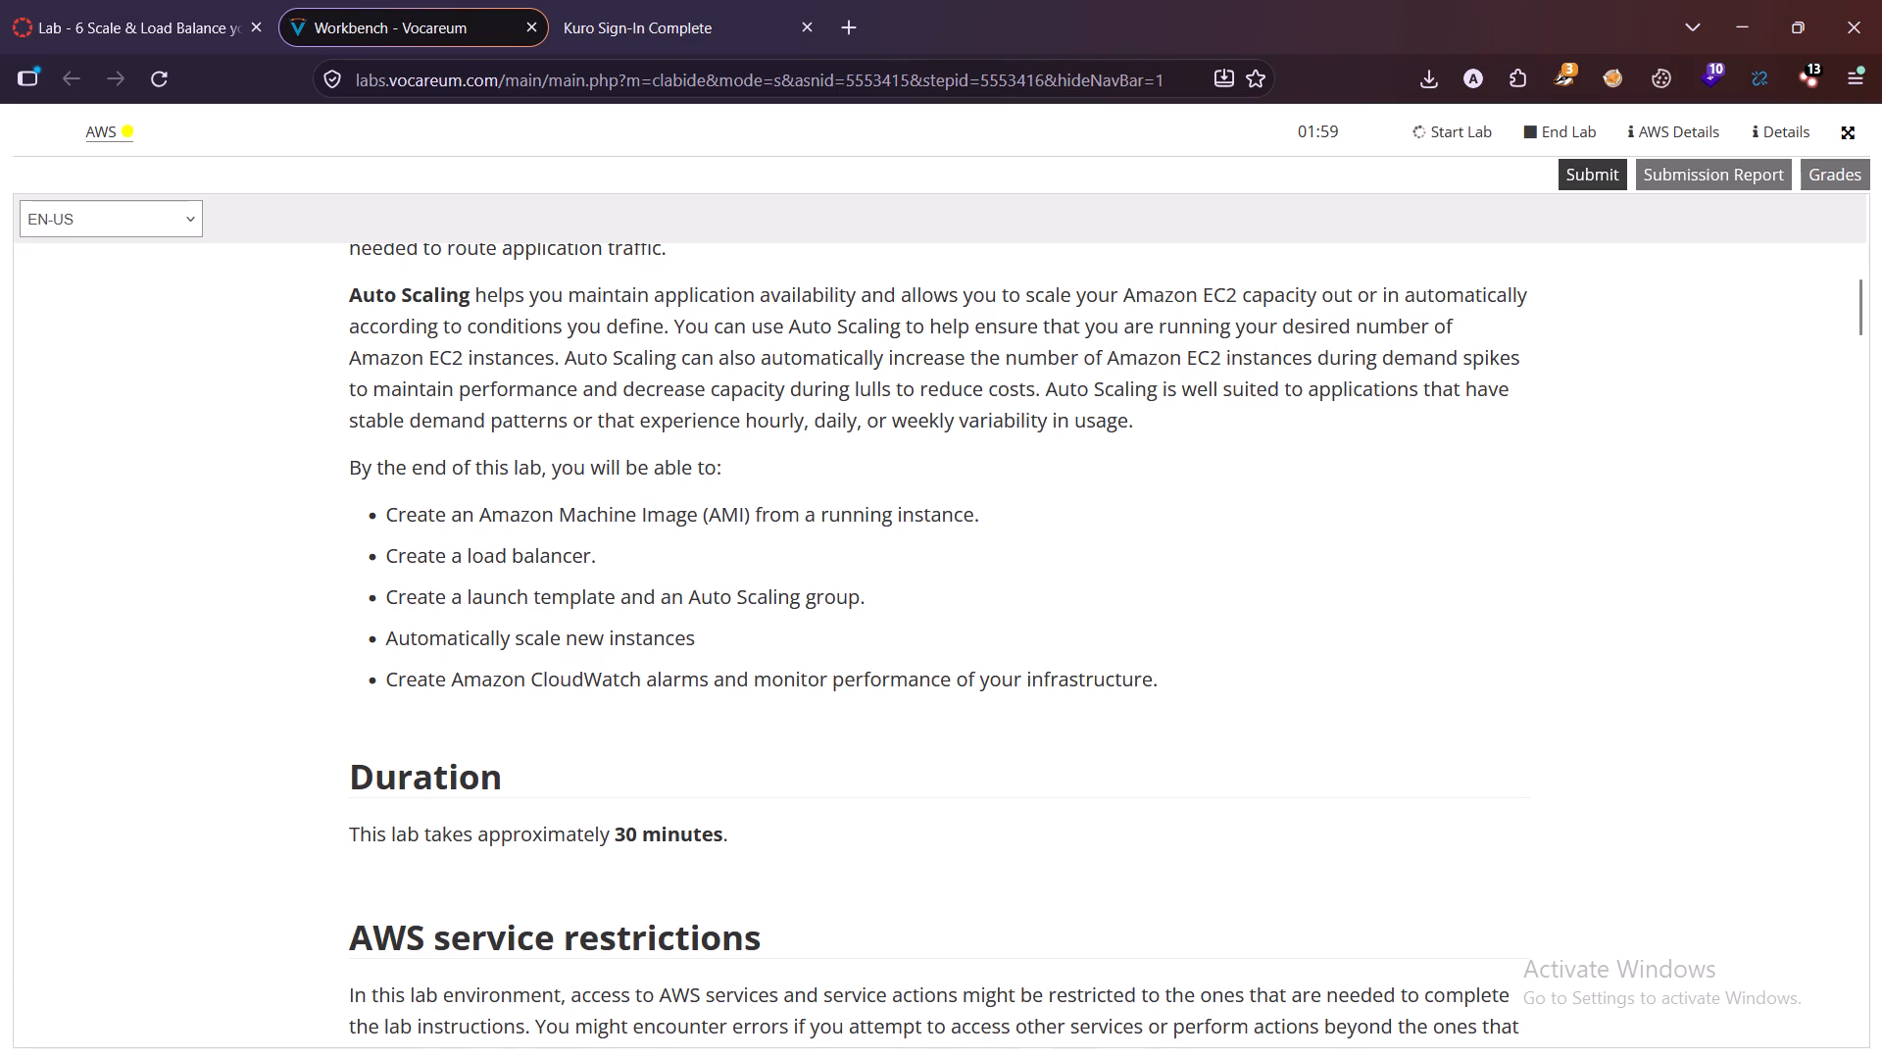
scroll(827, 539, "down", 1)
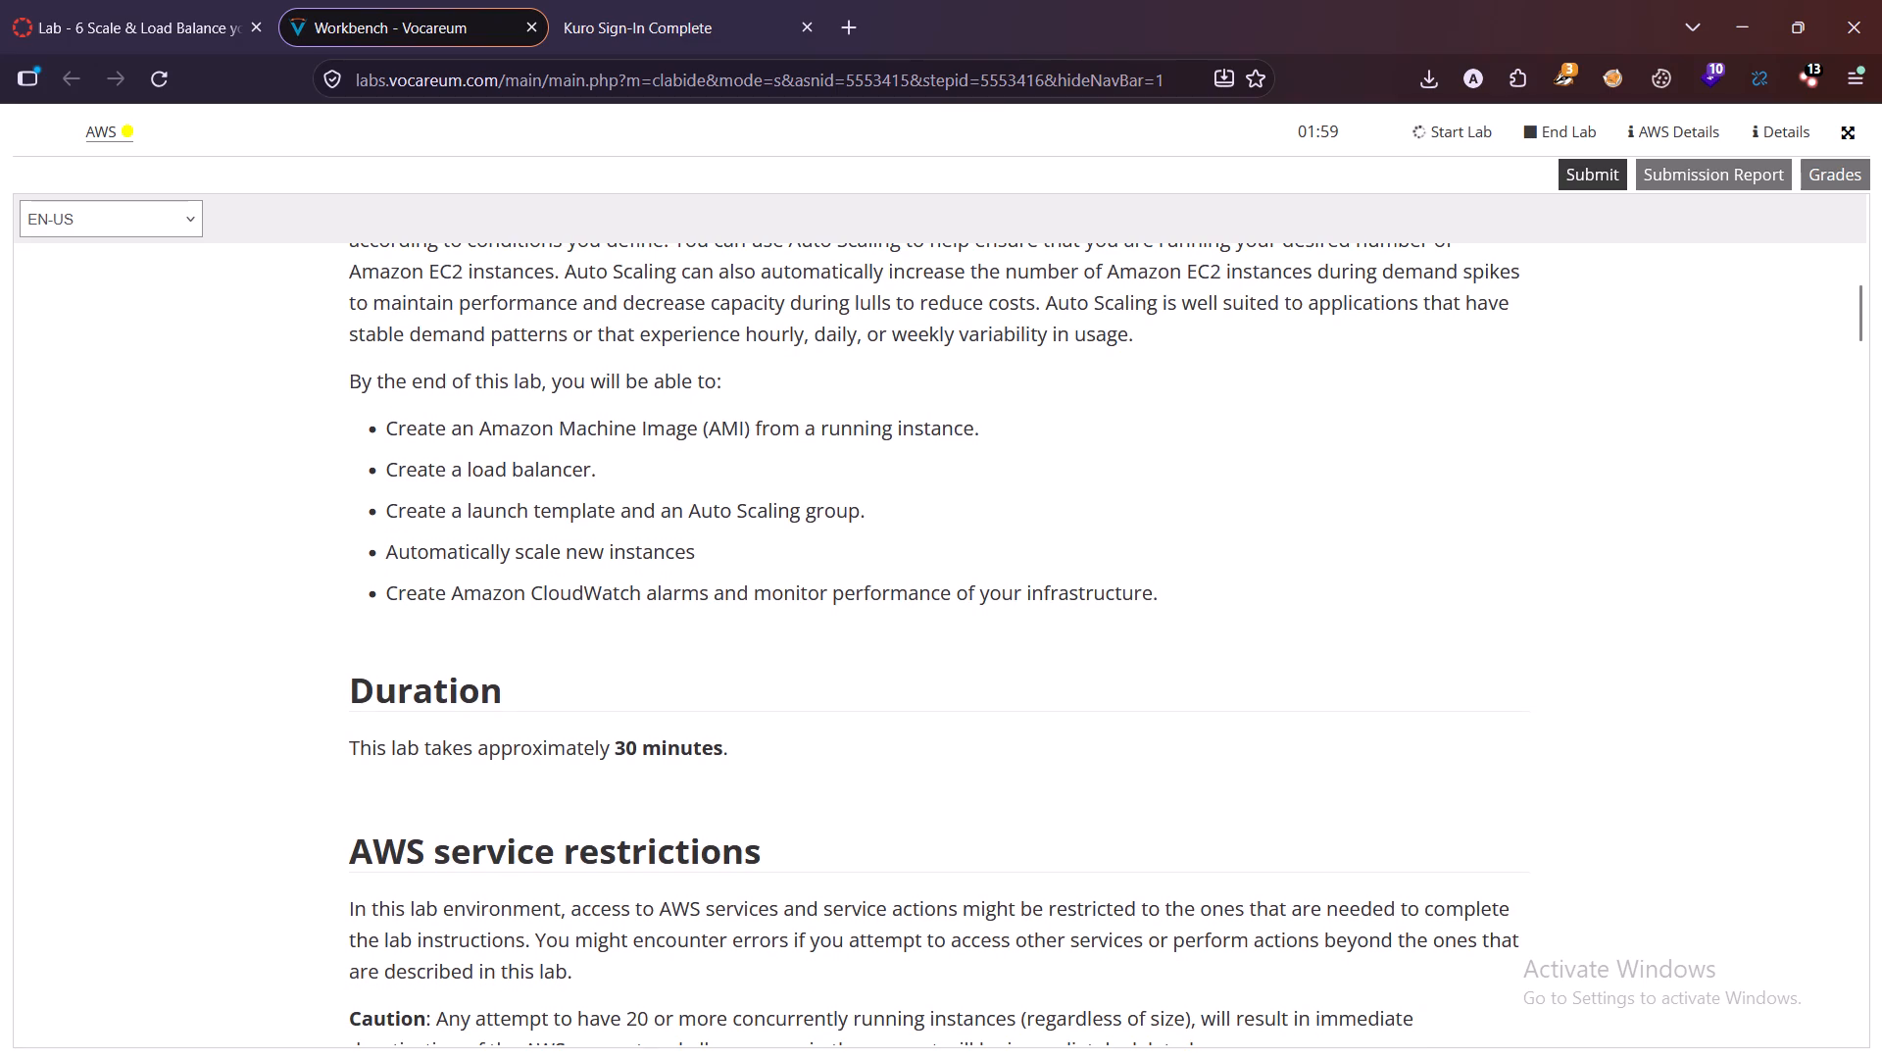
scroll(723, 637, "down", 2)
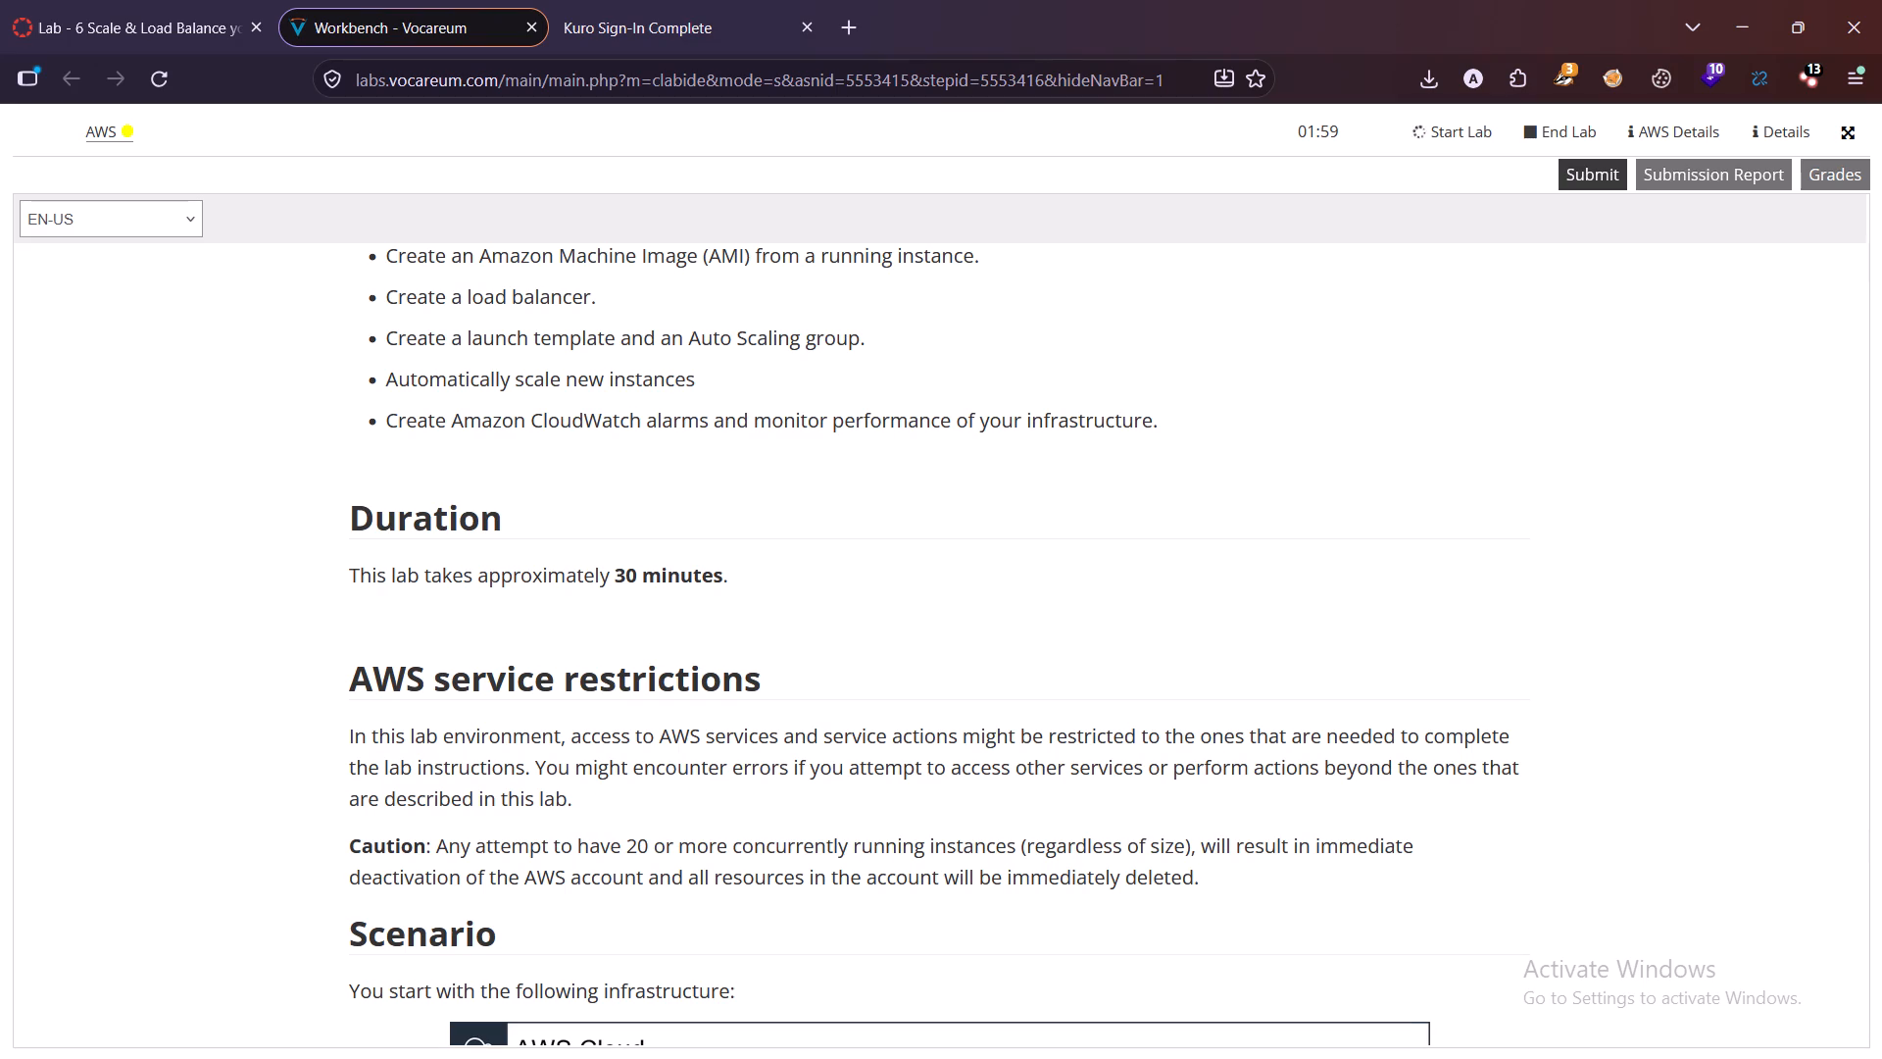
scroll(718, 634, "down", 1)
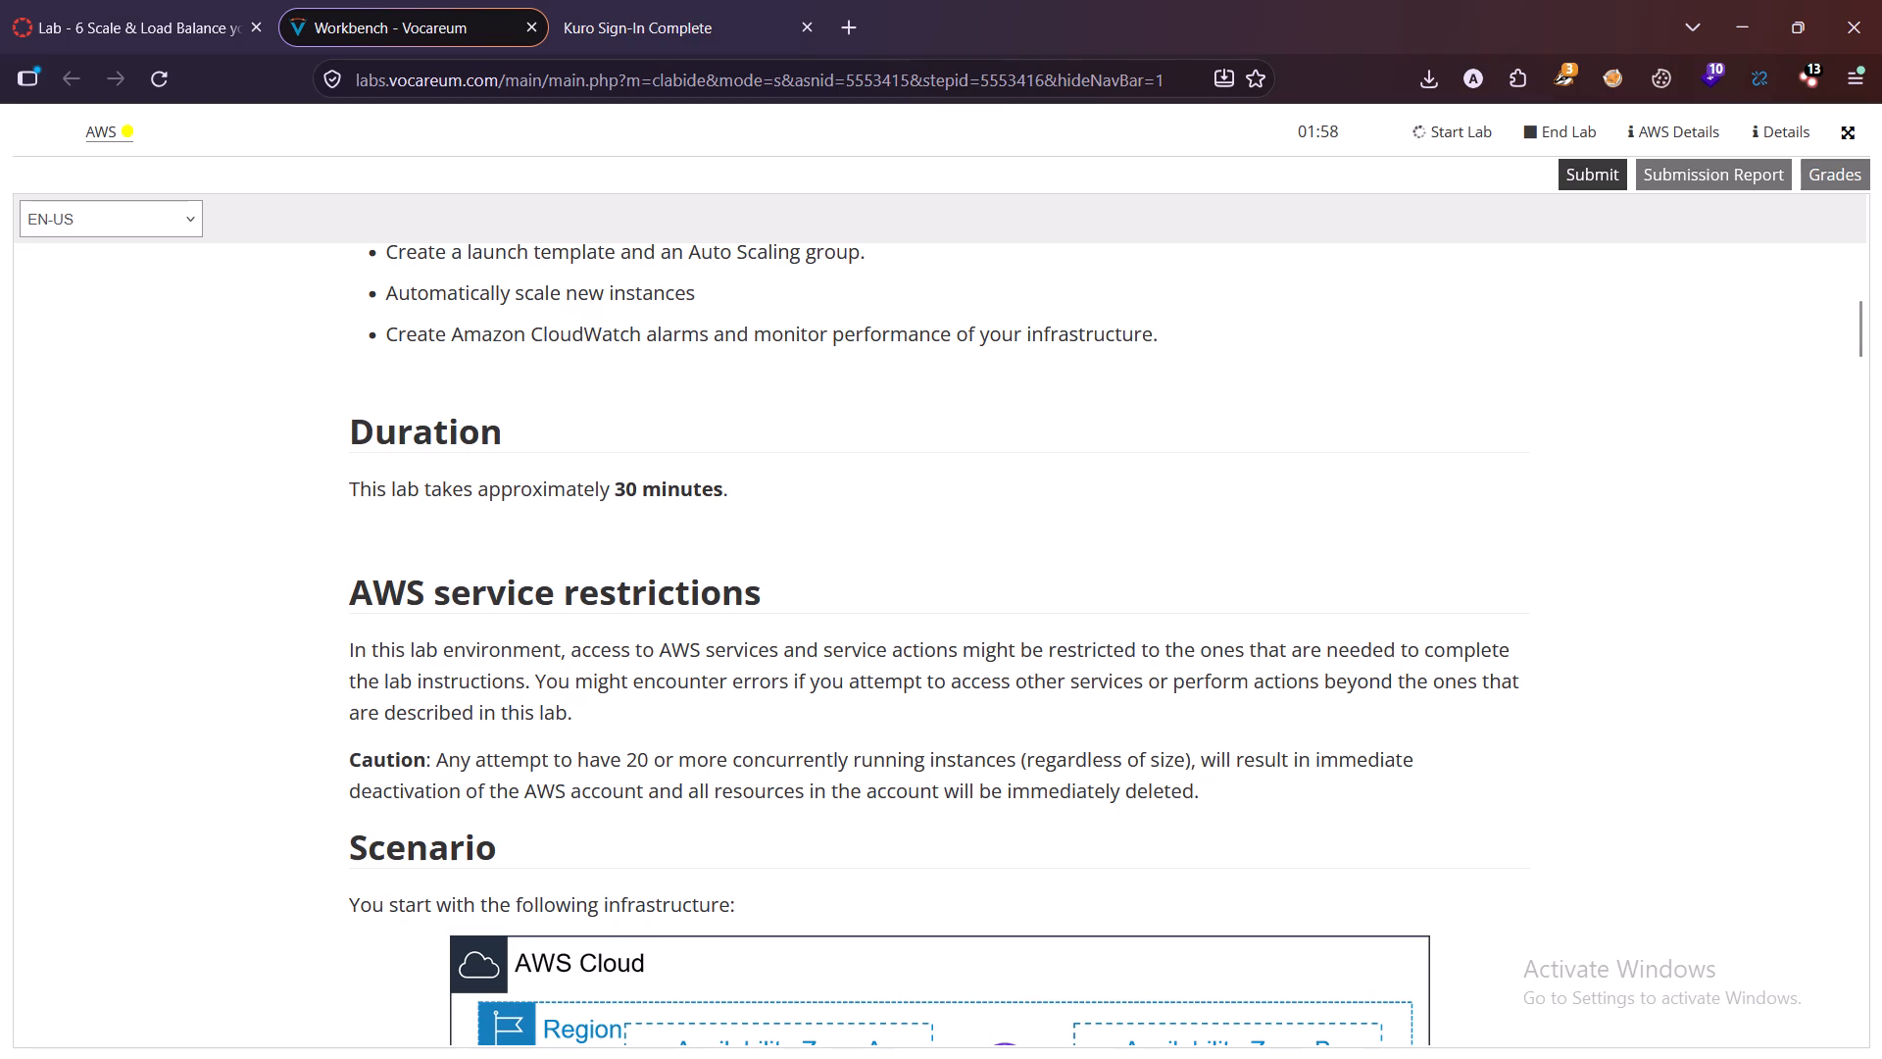
scroll(972, 565, "down", 1)
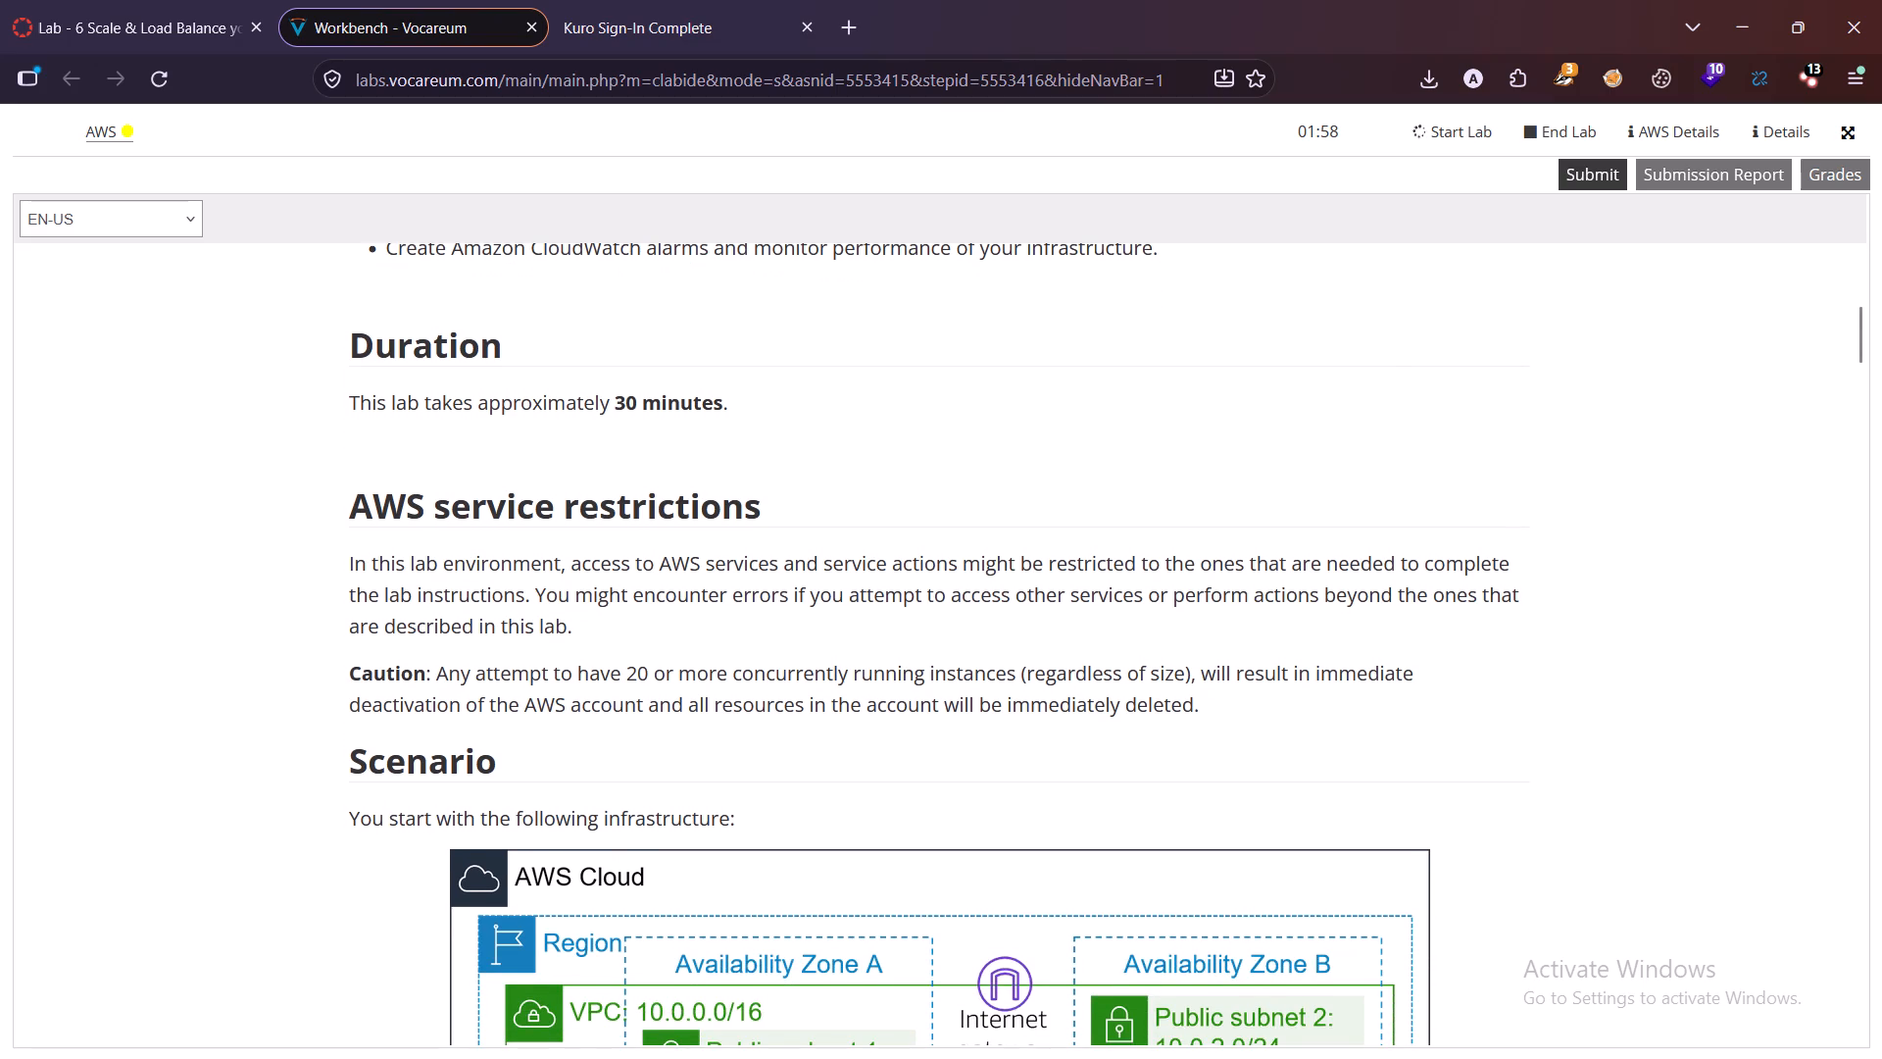
scroll(972, 565, "down", 1)
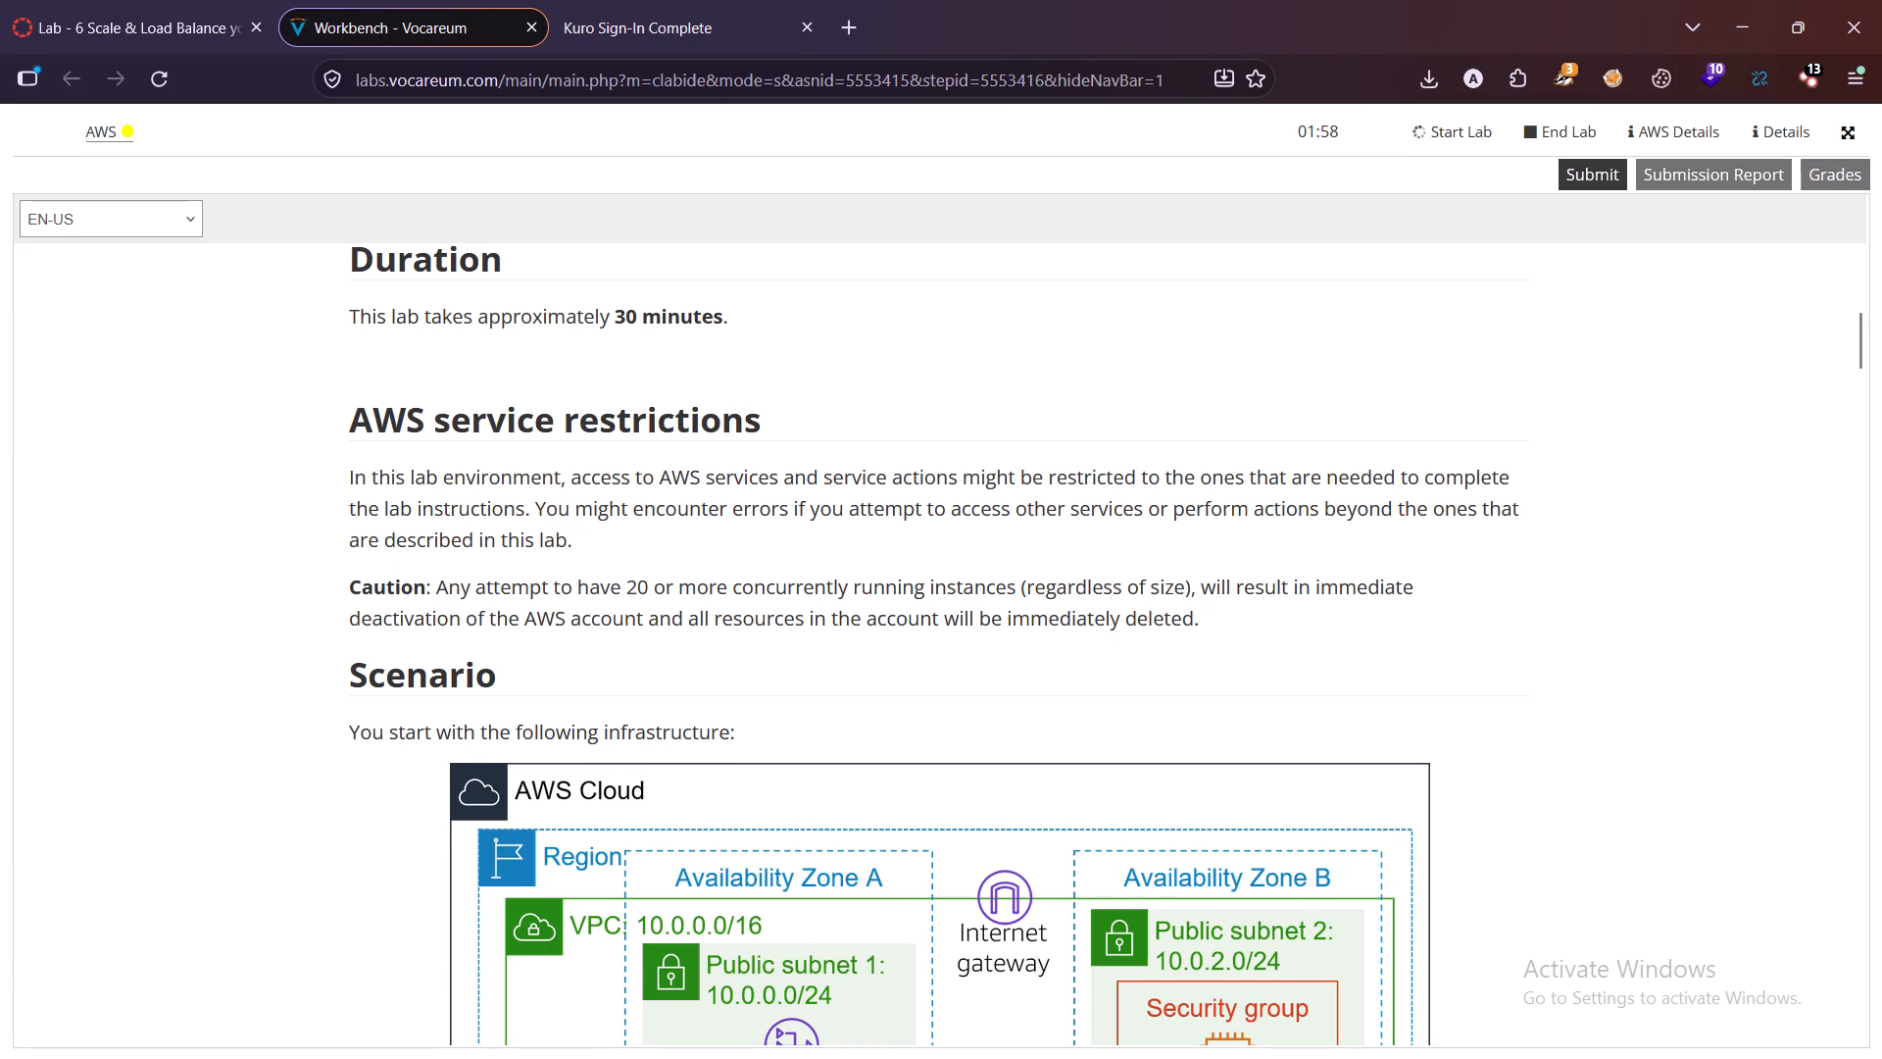
scroll(972, 565, "down", 1)
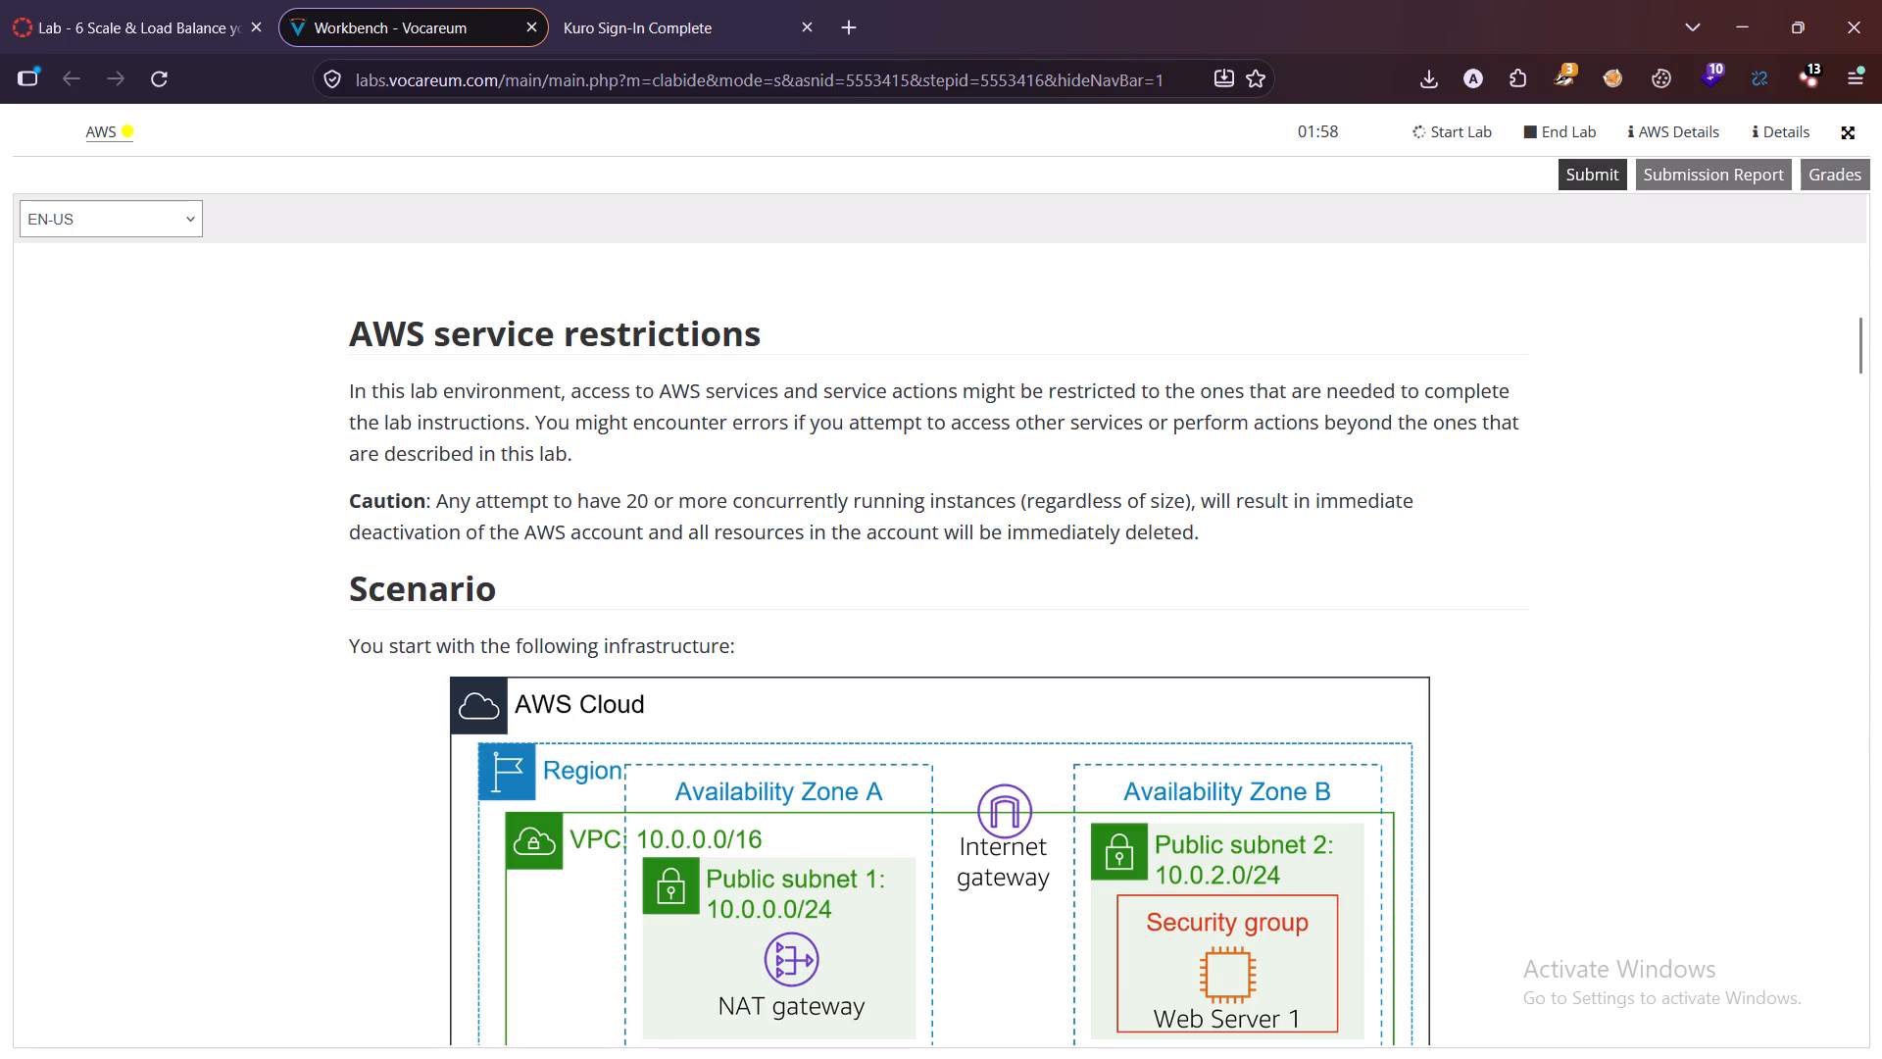
scroll(936, 589, "down", 2)
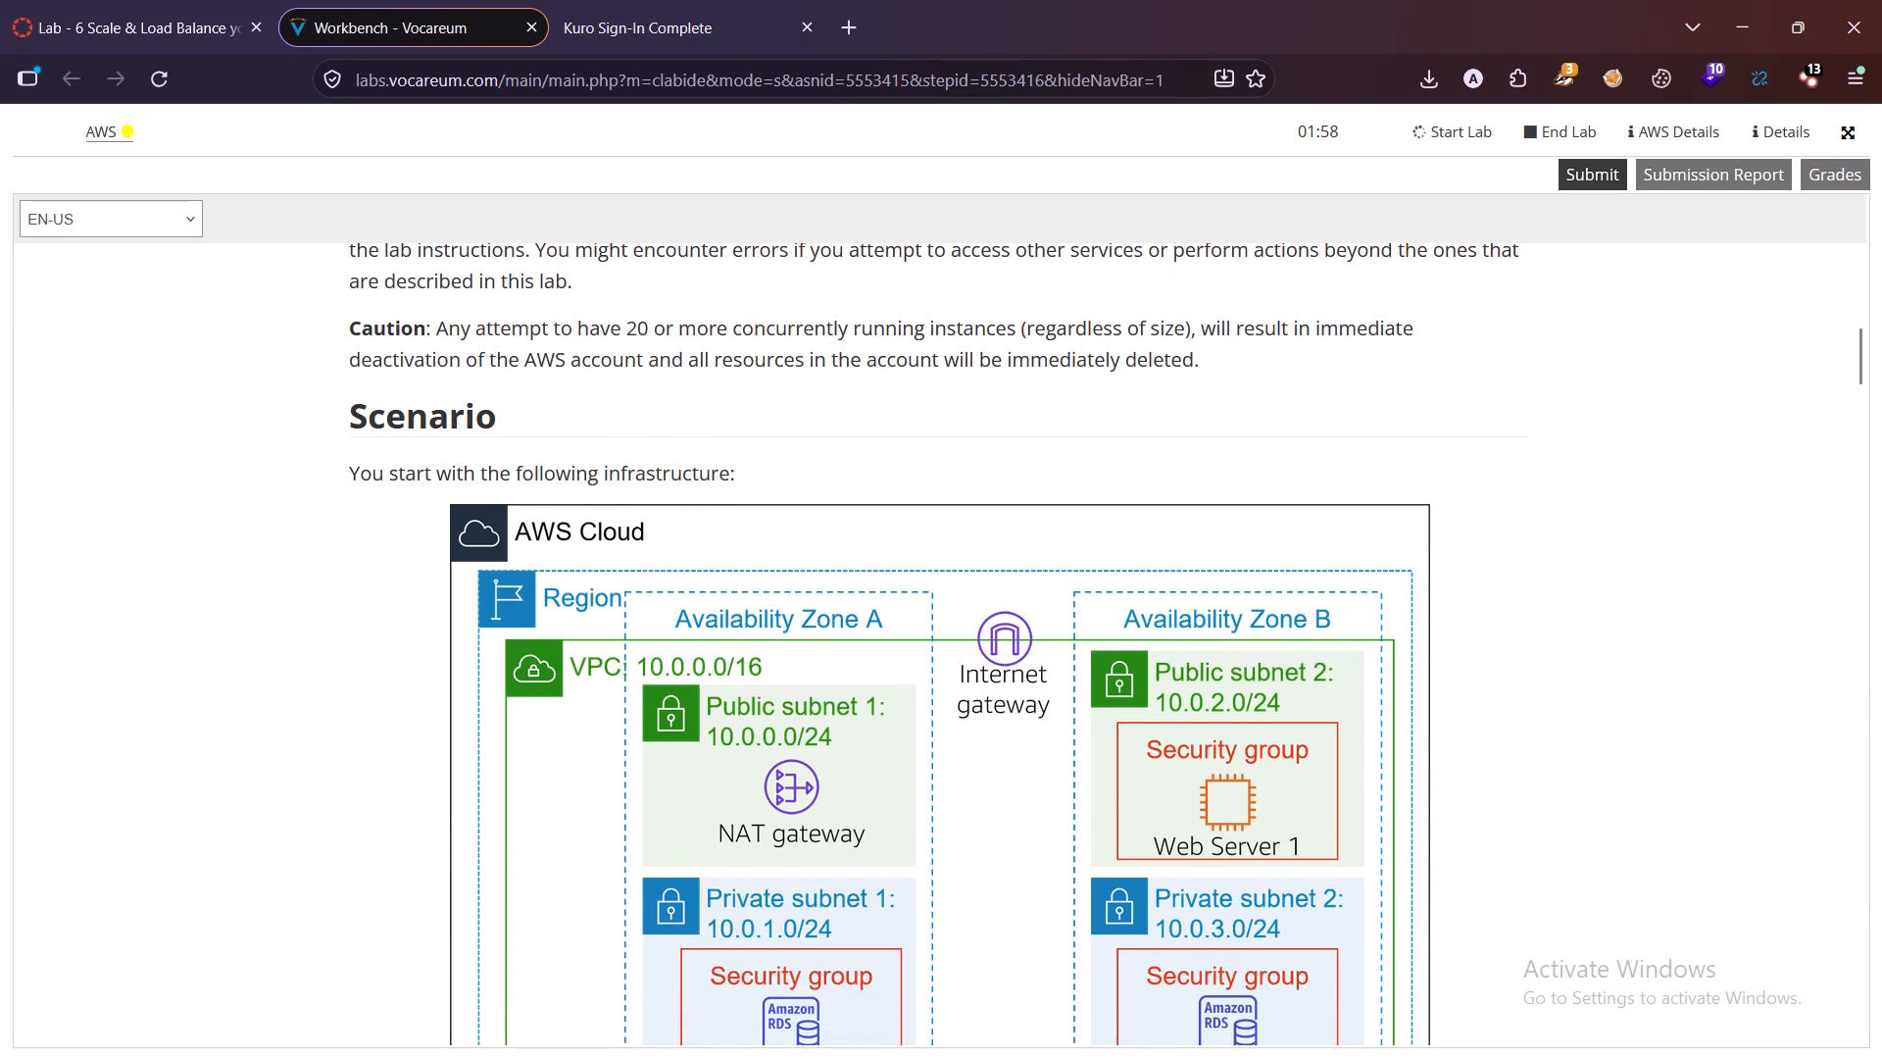
scroll(935, 591, "down", 2)
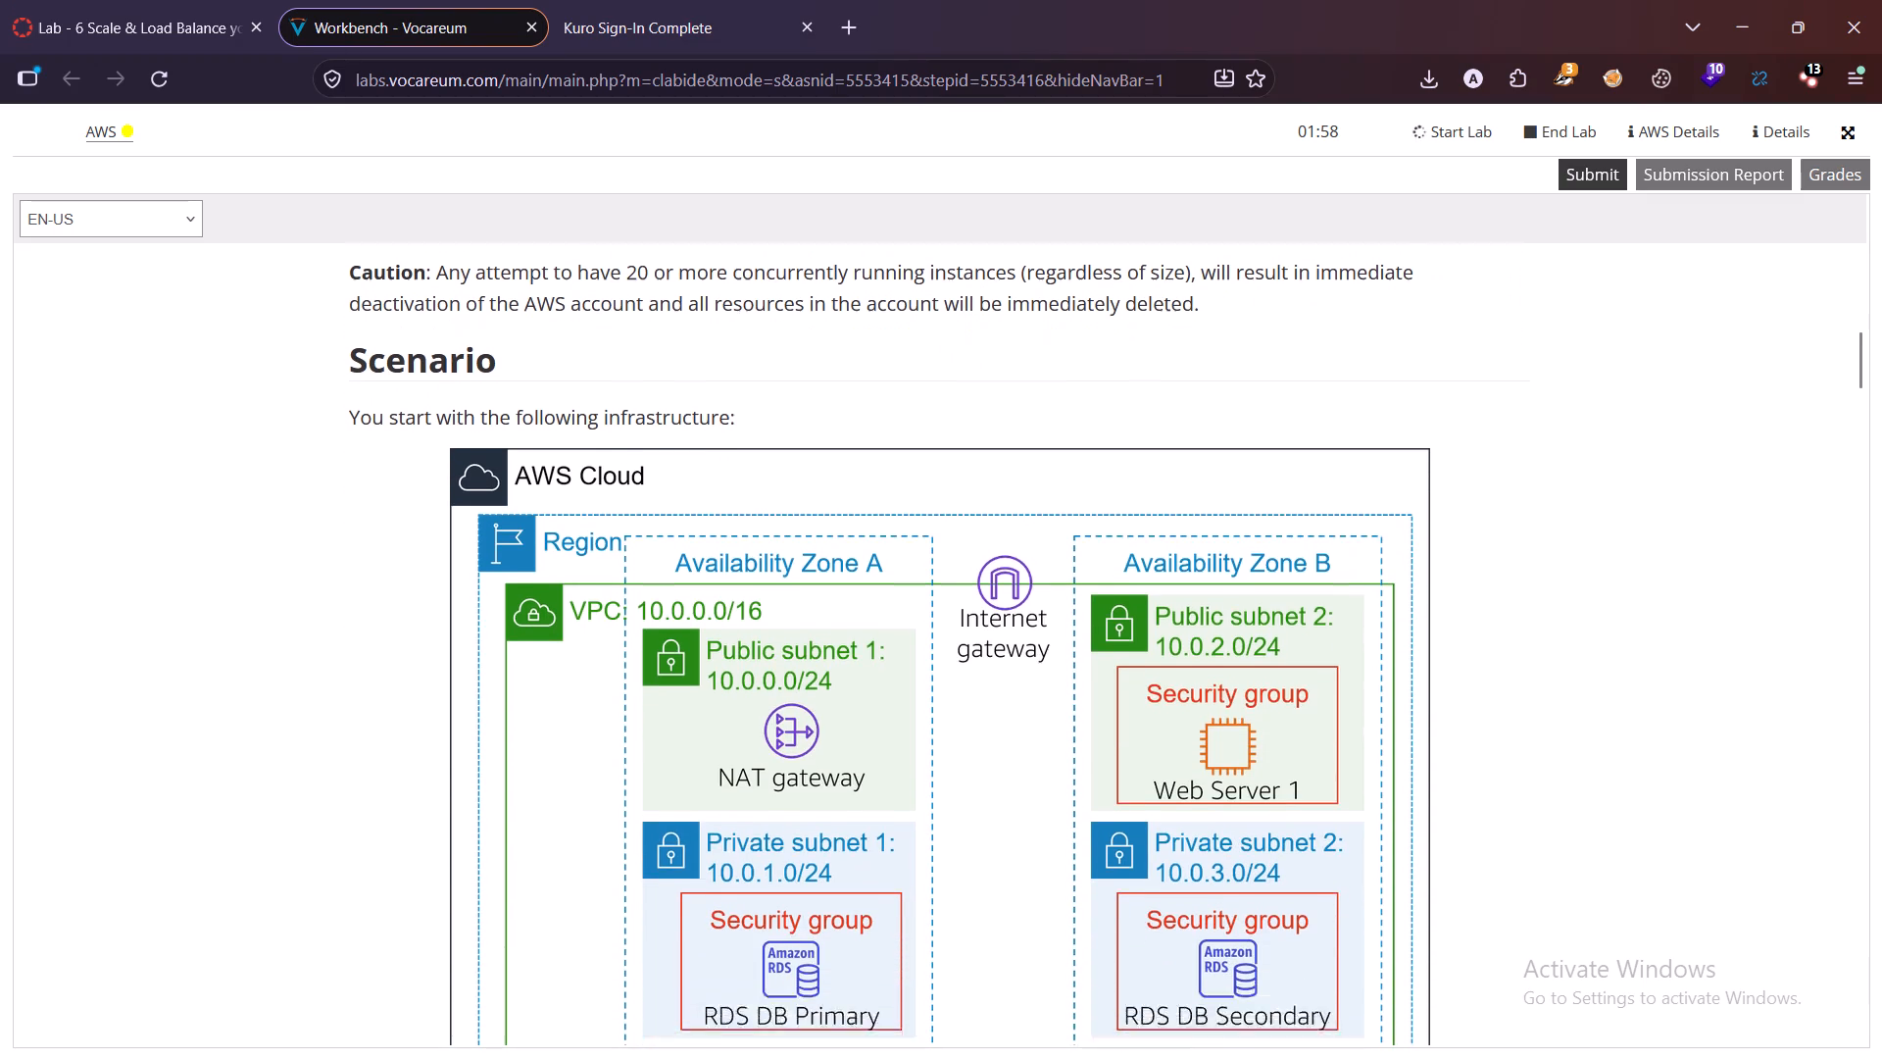
scroll(935, 591, "down", 3)
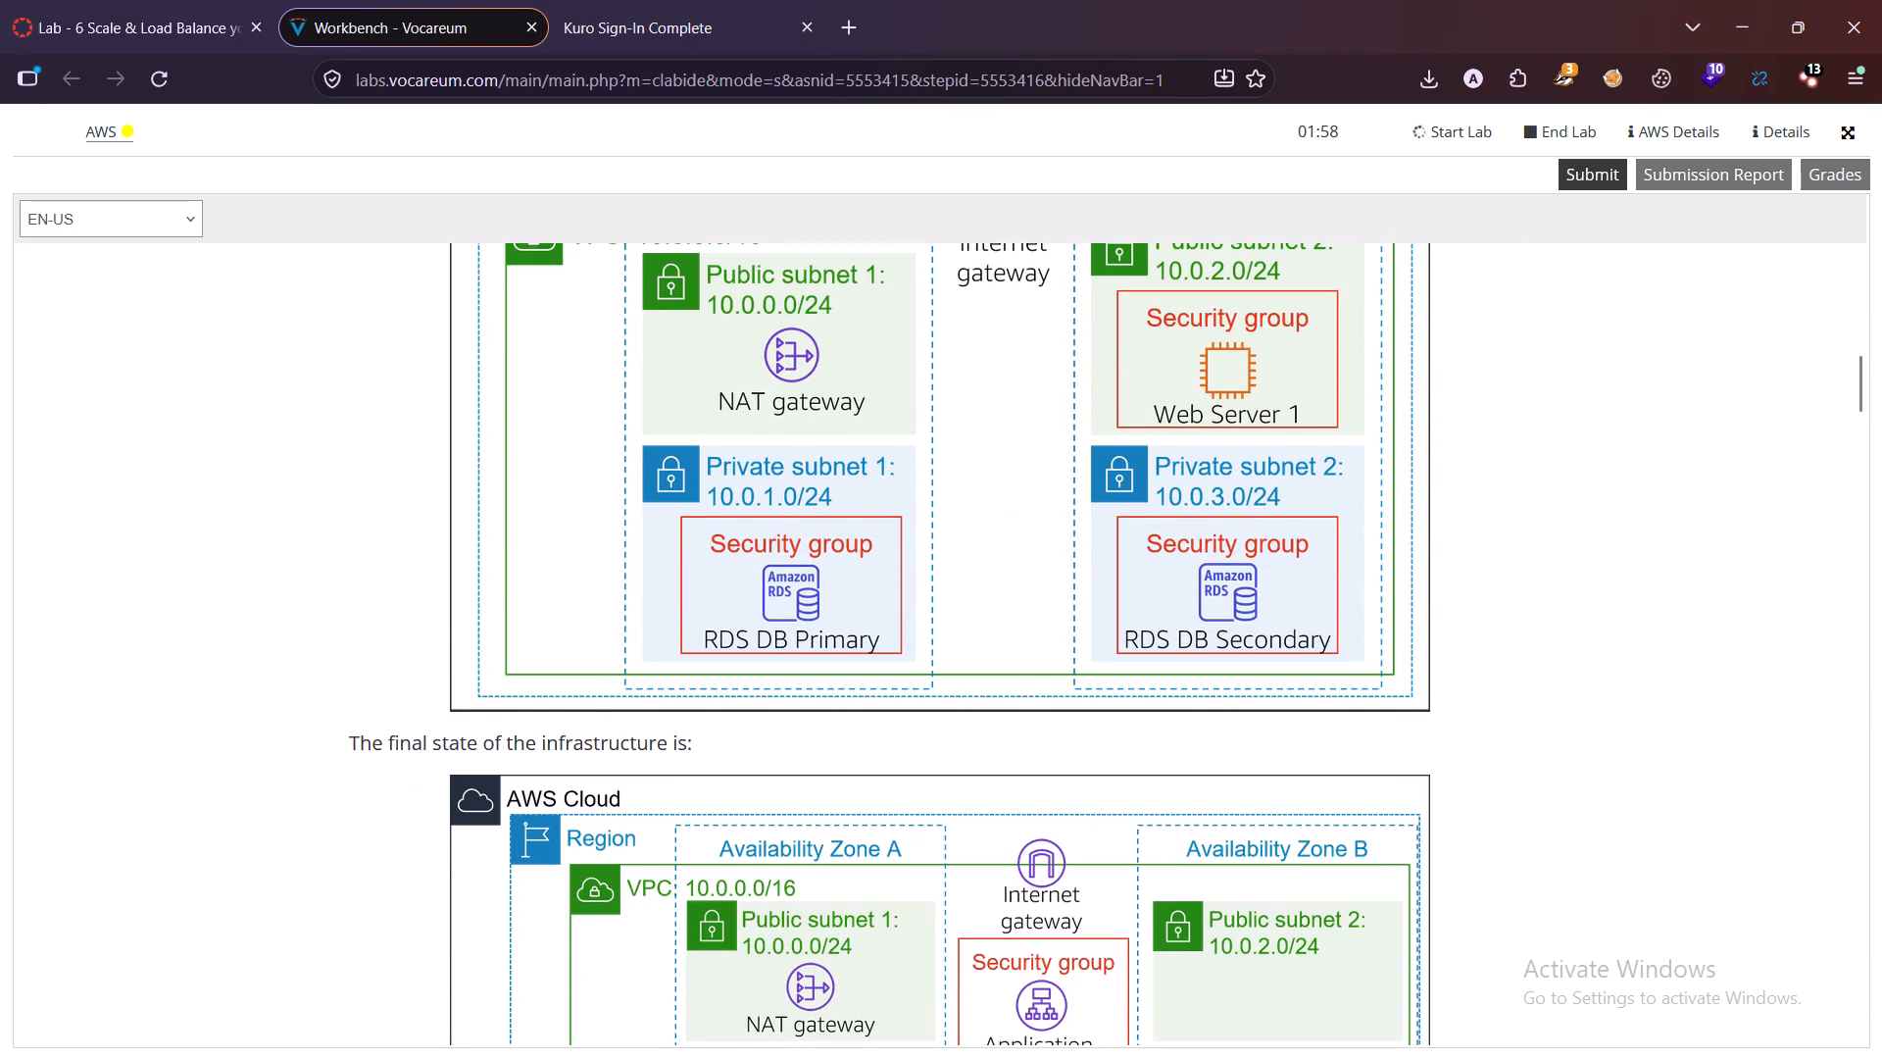
scroll(935, 591, "down", 3)
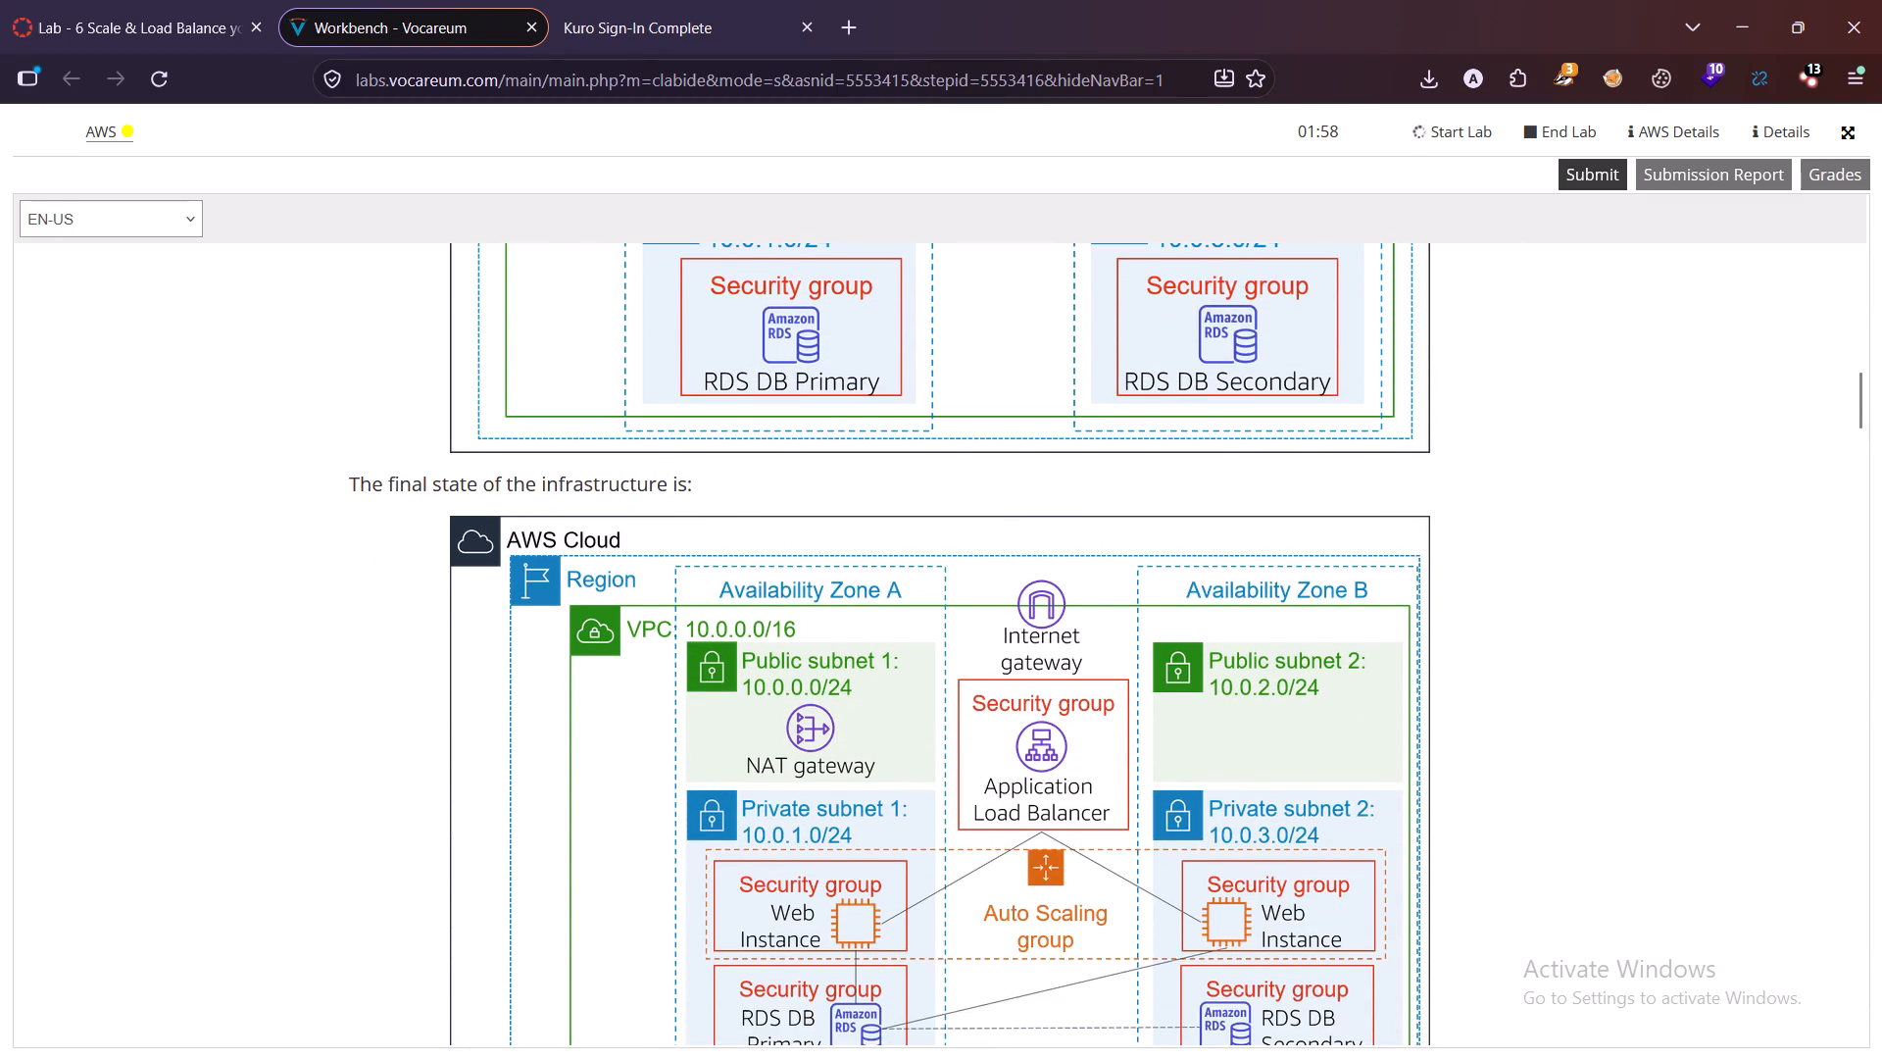
Examine the starting infrastructure diagram in the Scenario section and recheck the restrictions text above it.
scroll(935, 591, "up", 6)
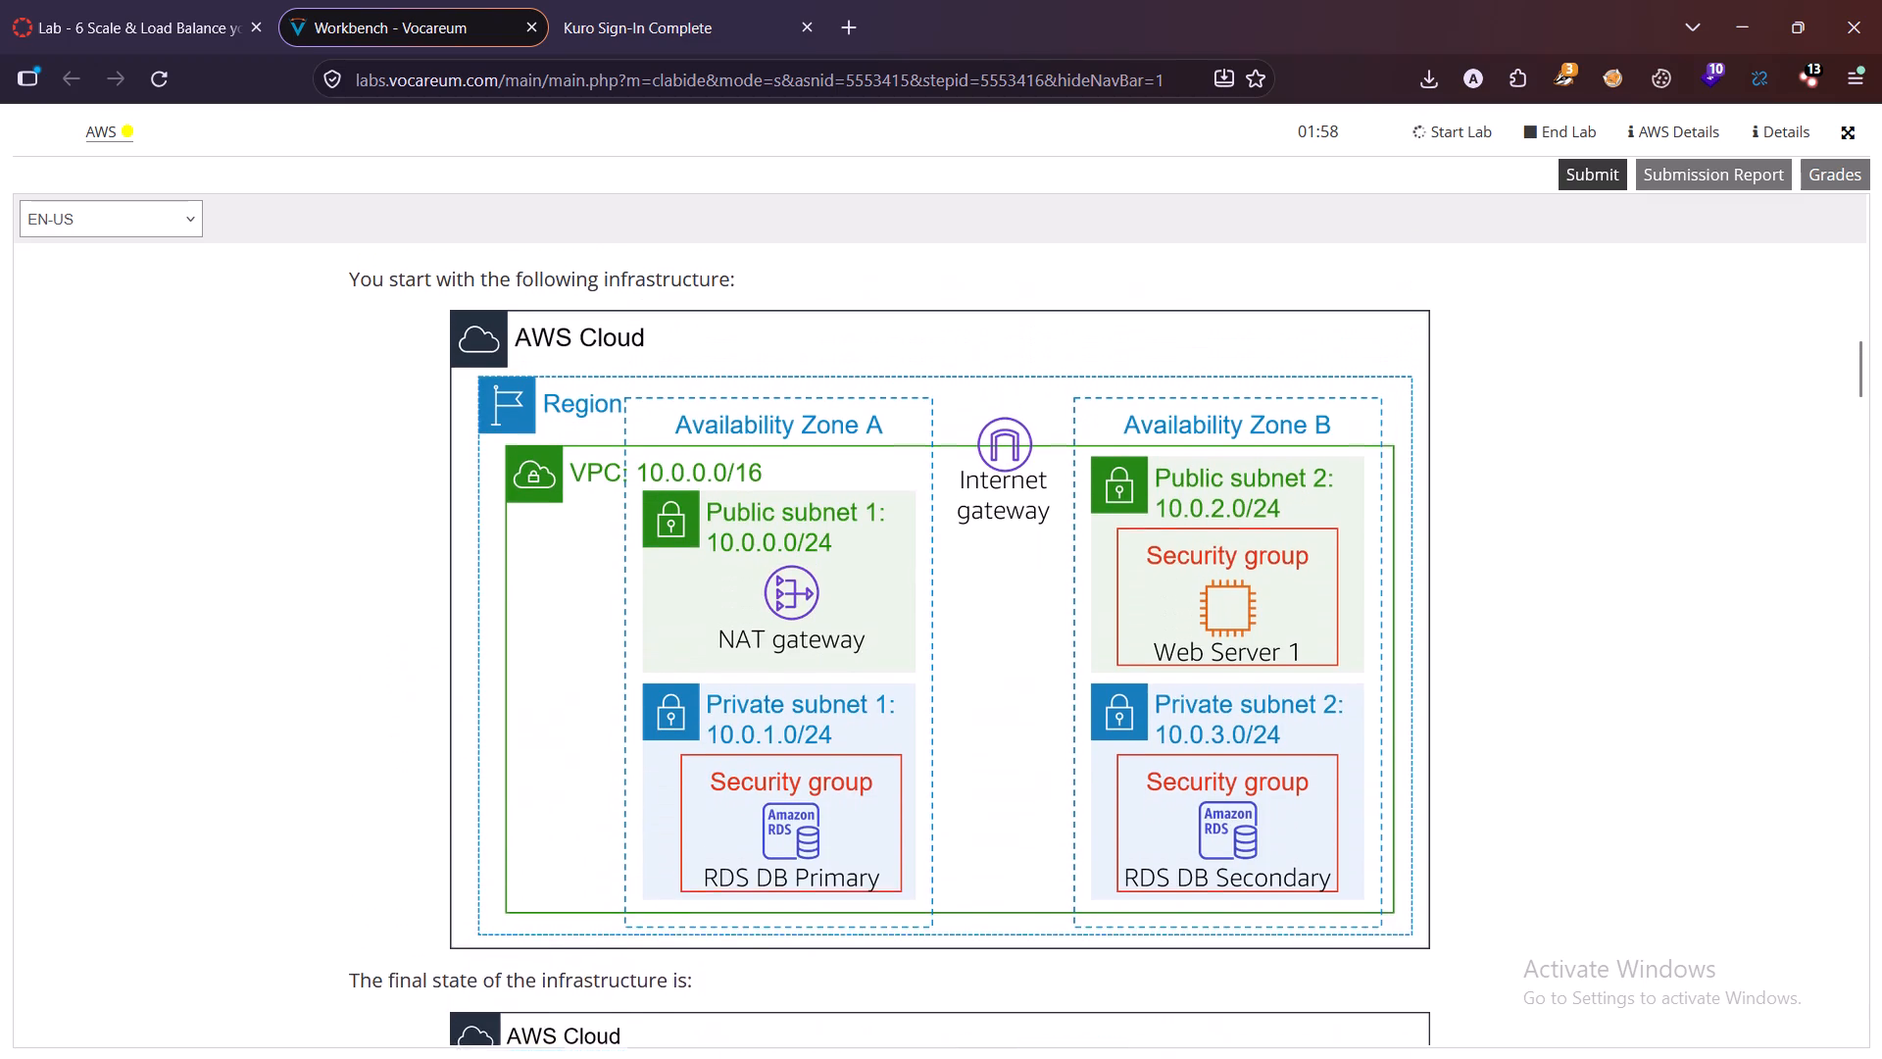
left_click_drag(513, 434, 829, 541)
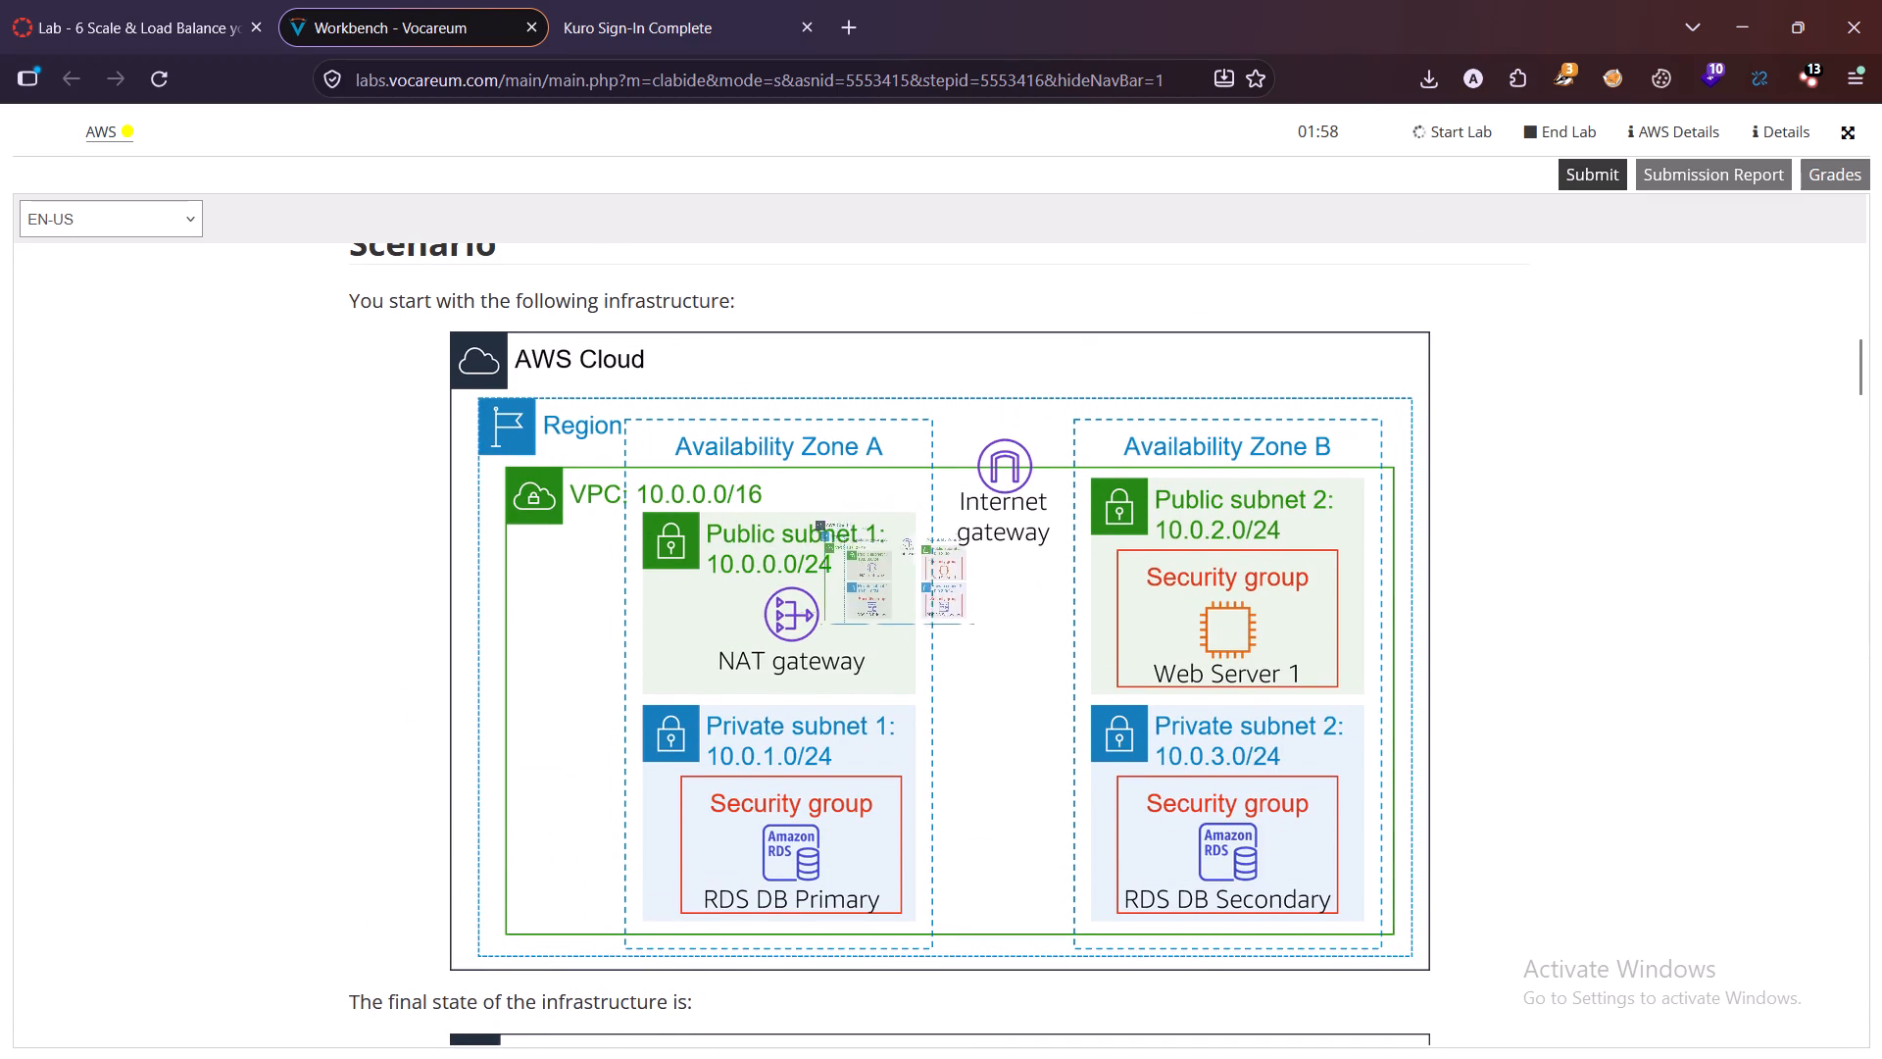
left_click_drag(829, 541, 844, 550)
left_click_drag(585, 427, 1073, 641)
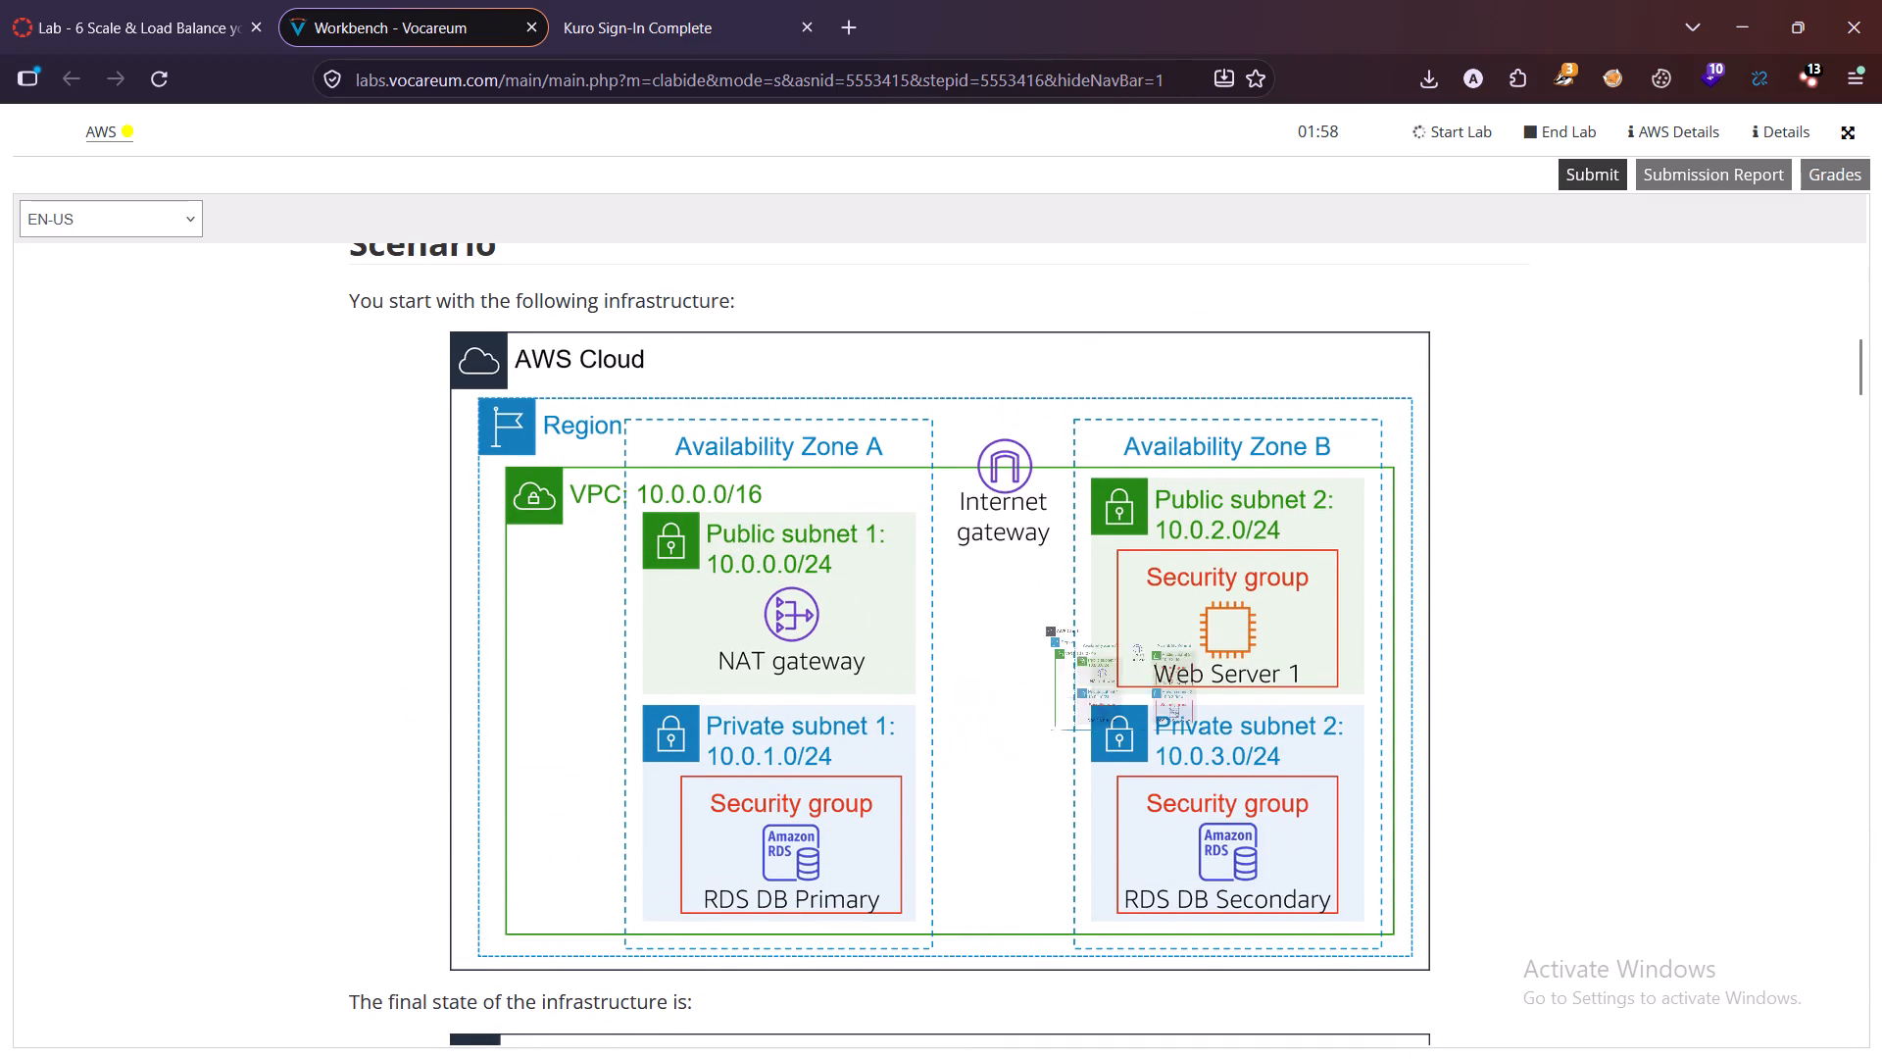
left_click_drag(1073, 641, 1144, 629)
left_click_drag(737, 590, 1052, 654)
left_click_drag(698, 611, 951, 670)
left_click_drag(768, 621, 974, 689)
left_click_drag(678, 683, 743, 690)
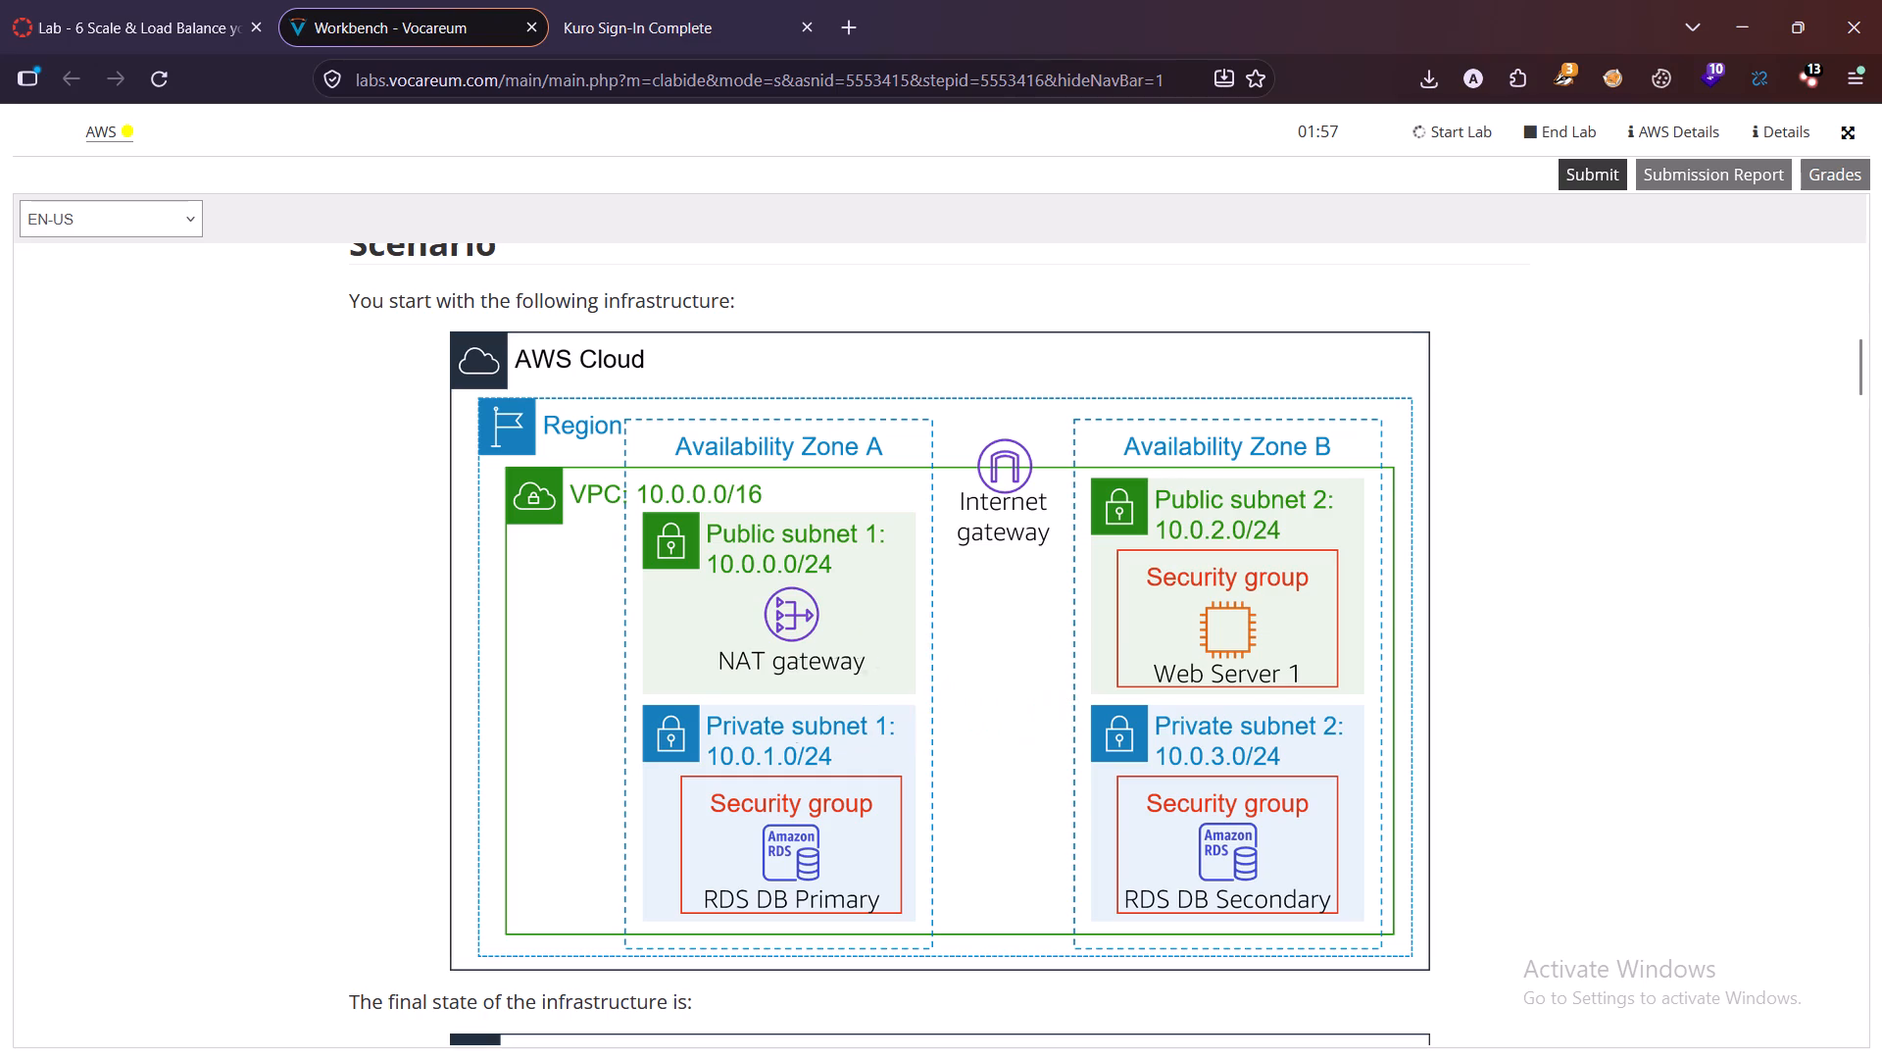
left_click_drag(743, 690, 953, 713)
scroll(869, 642, "down", 1)
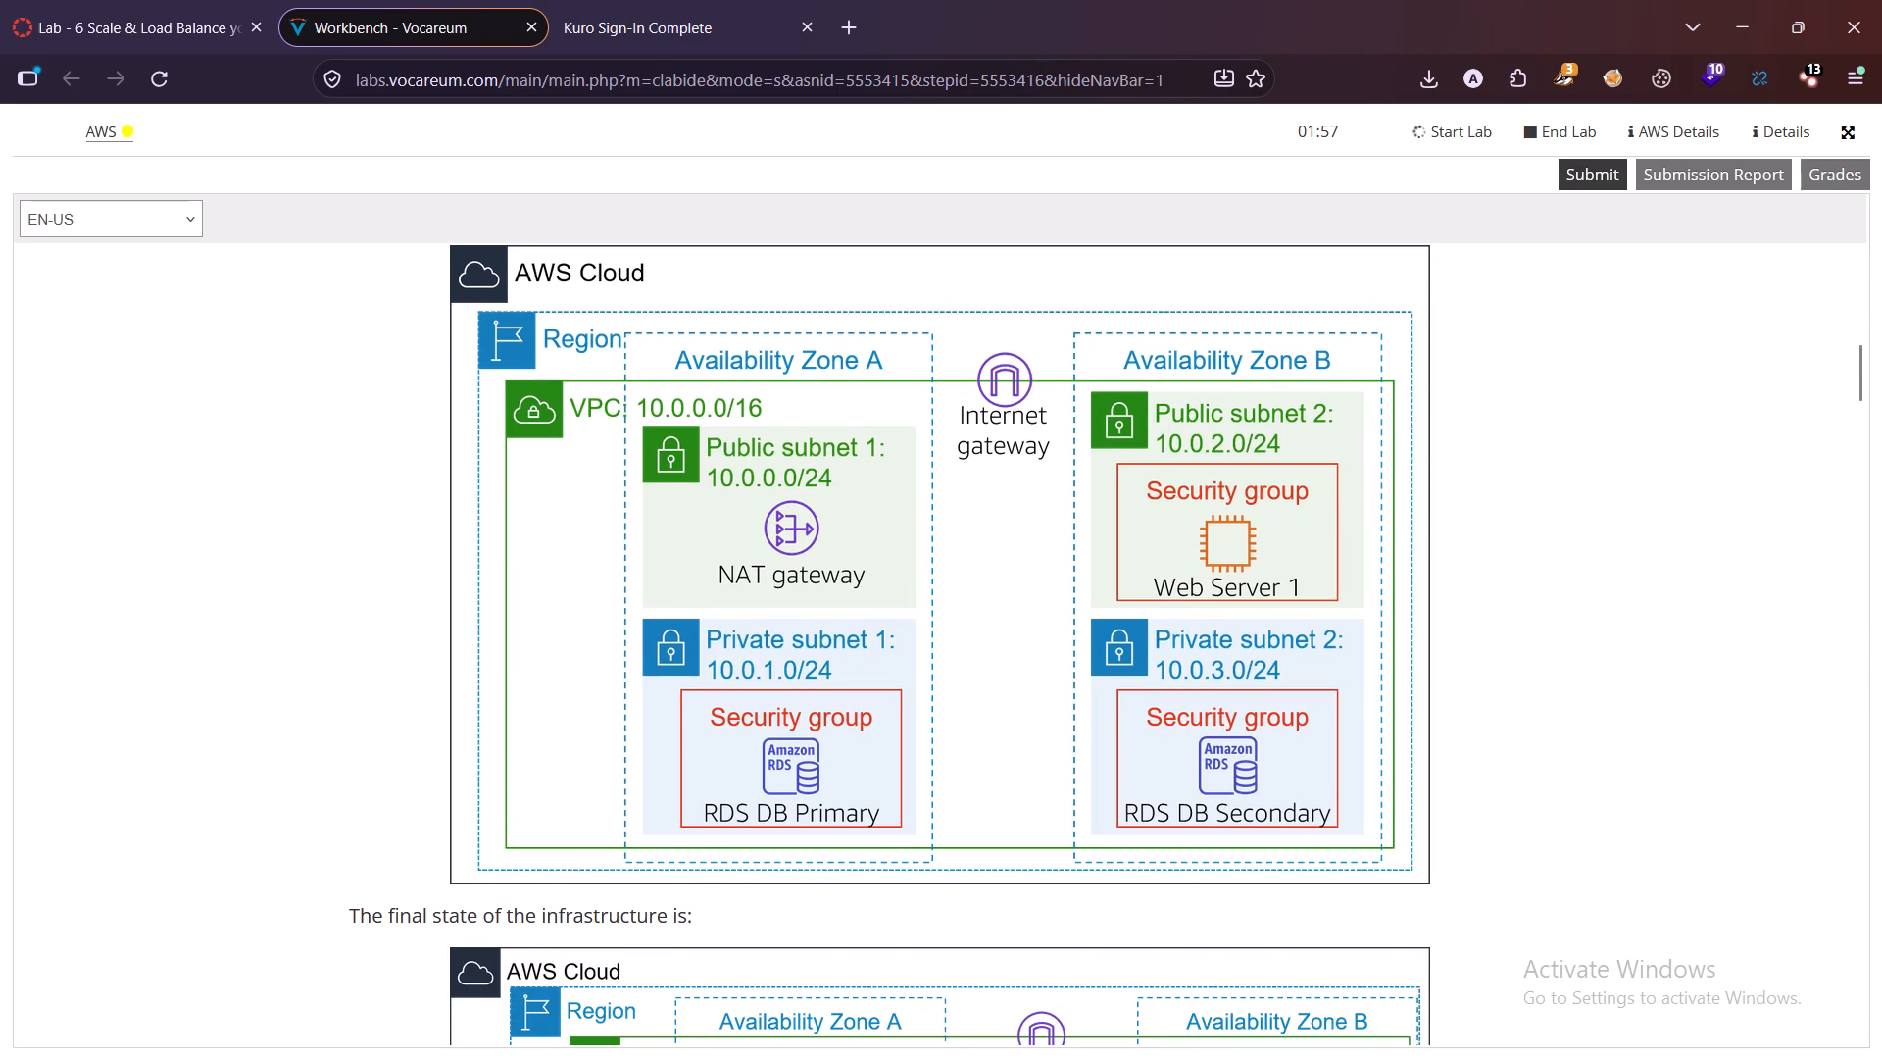
scroll(869, 642, "up", 1)
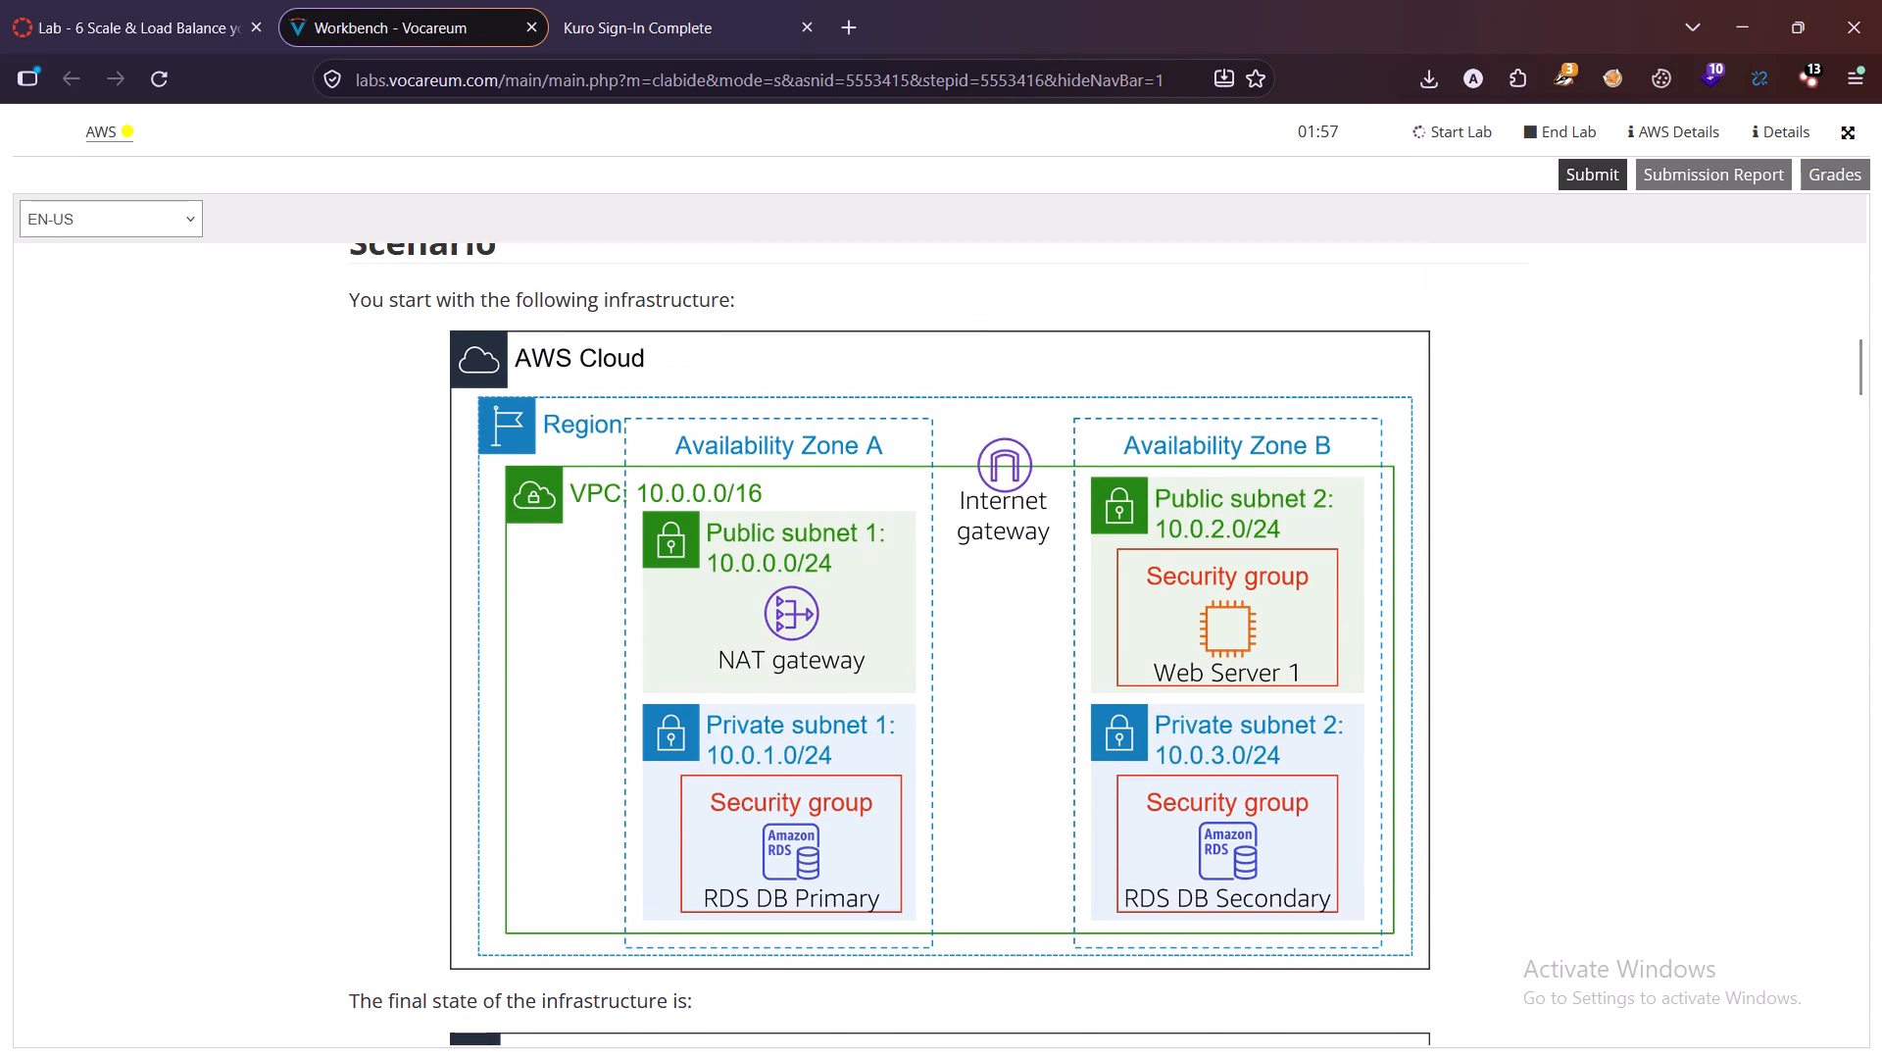
scroll(869, 642, "up", 6)
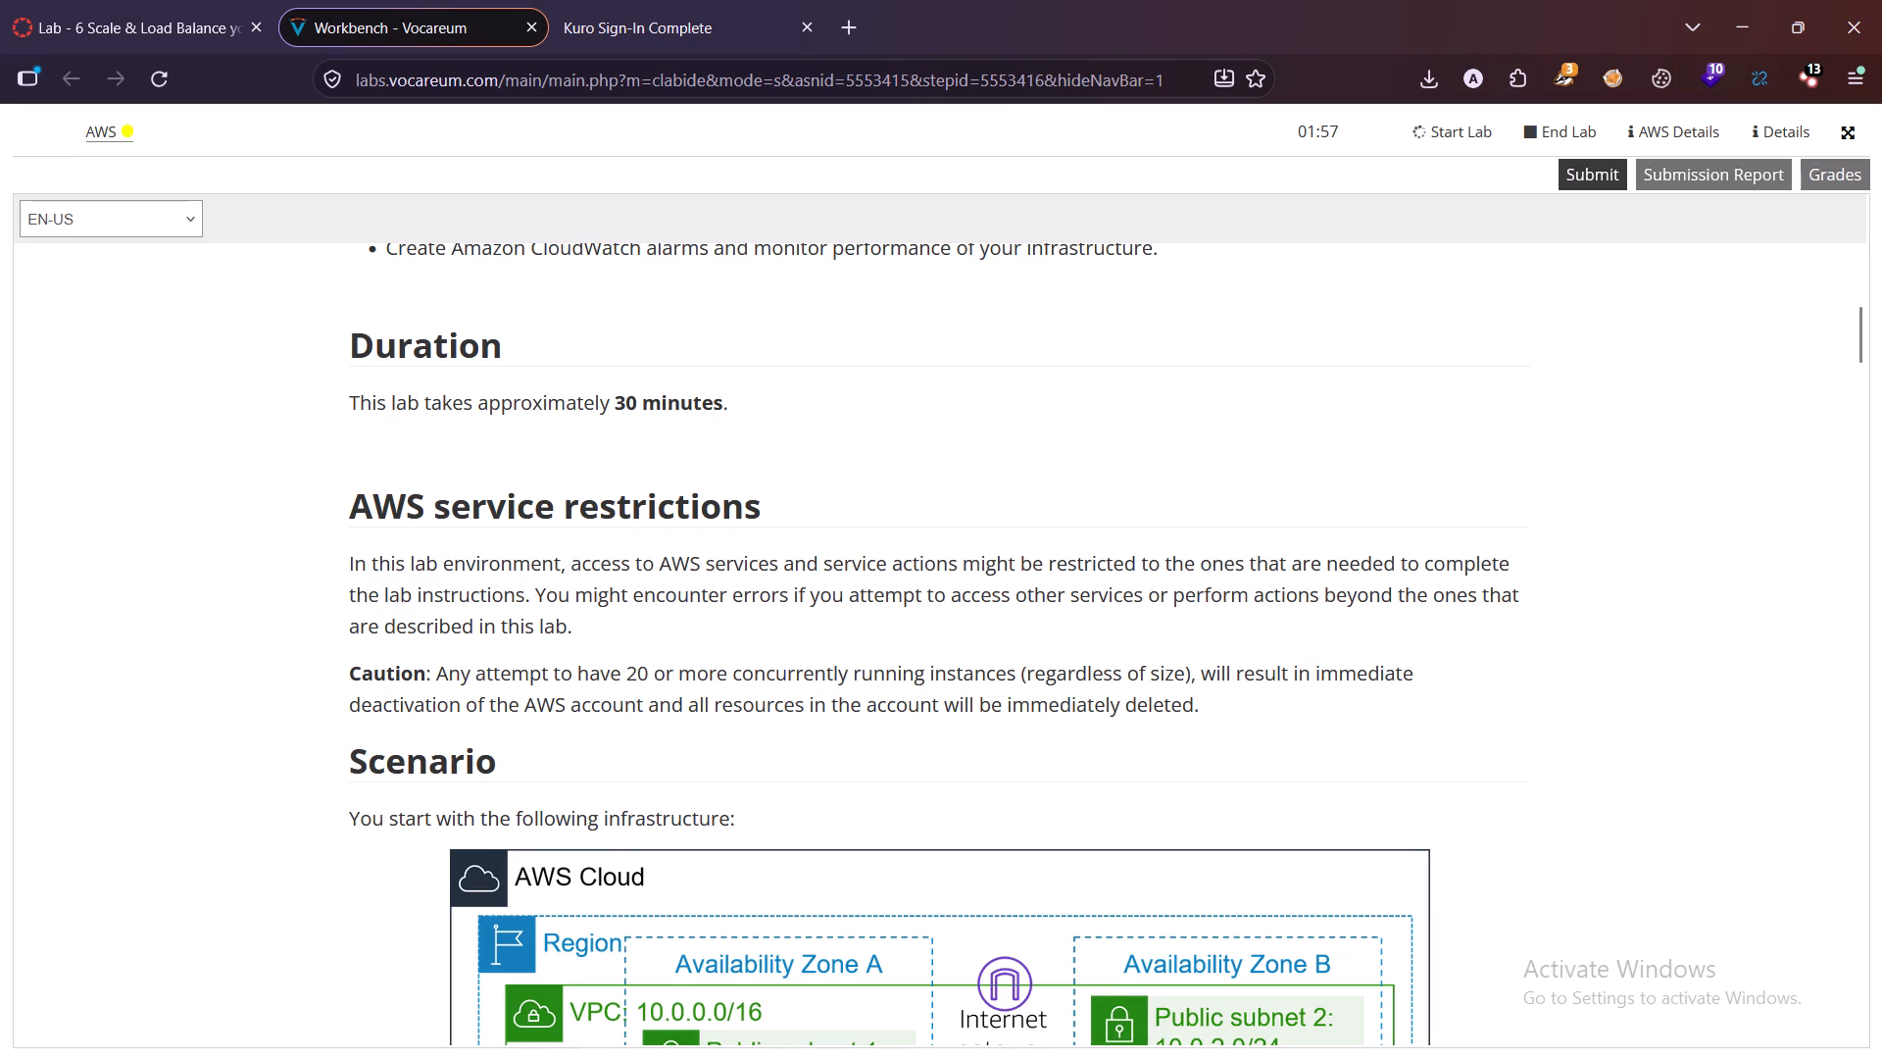
Compare the starting and final infrastructure diagrams and read the Accessing the AWS Management Console instructions.
scroll(711, 687, "down", 6)
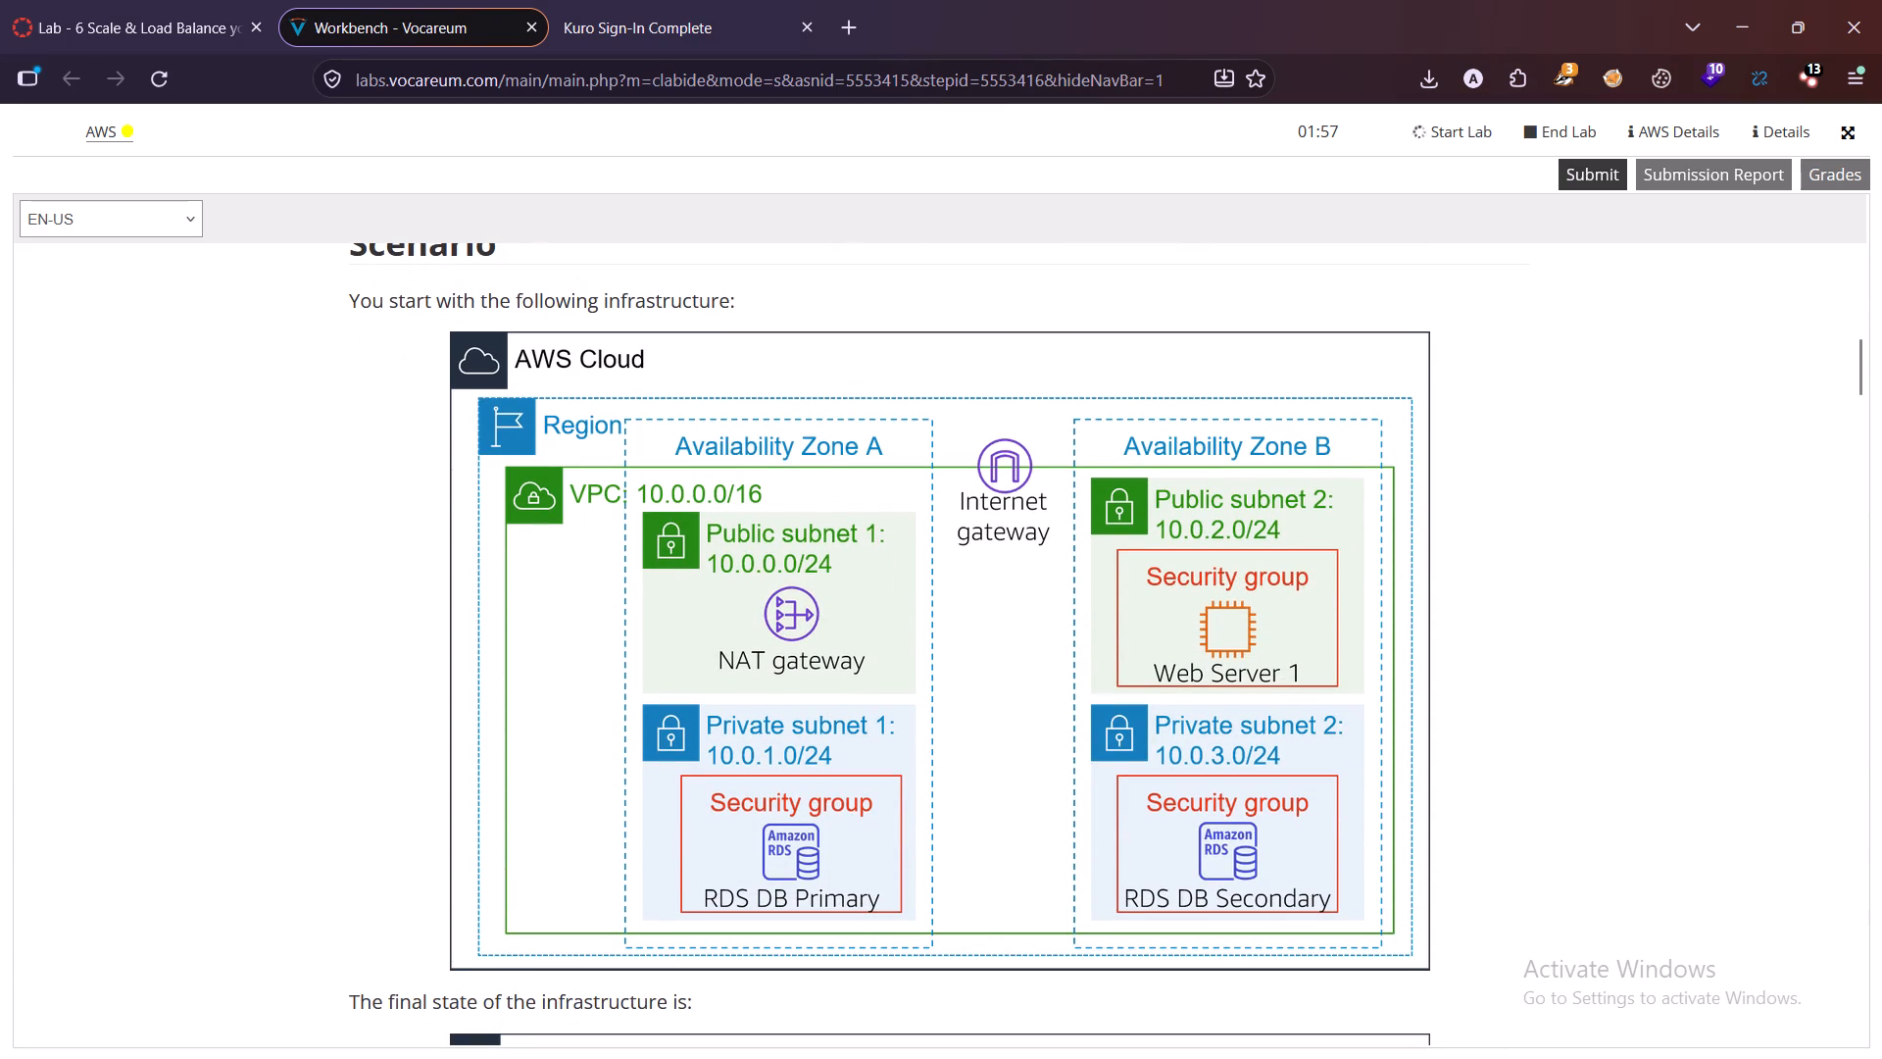
scroll(669, 521, "down", 3)
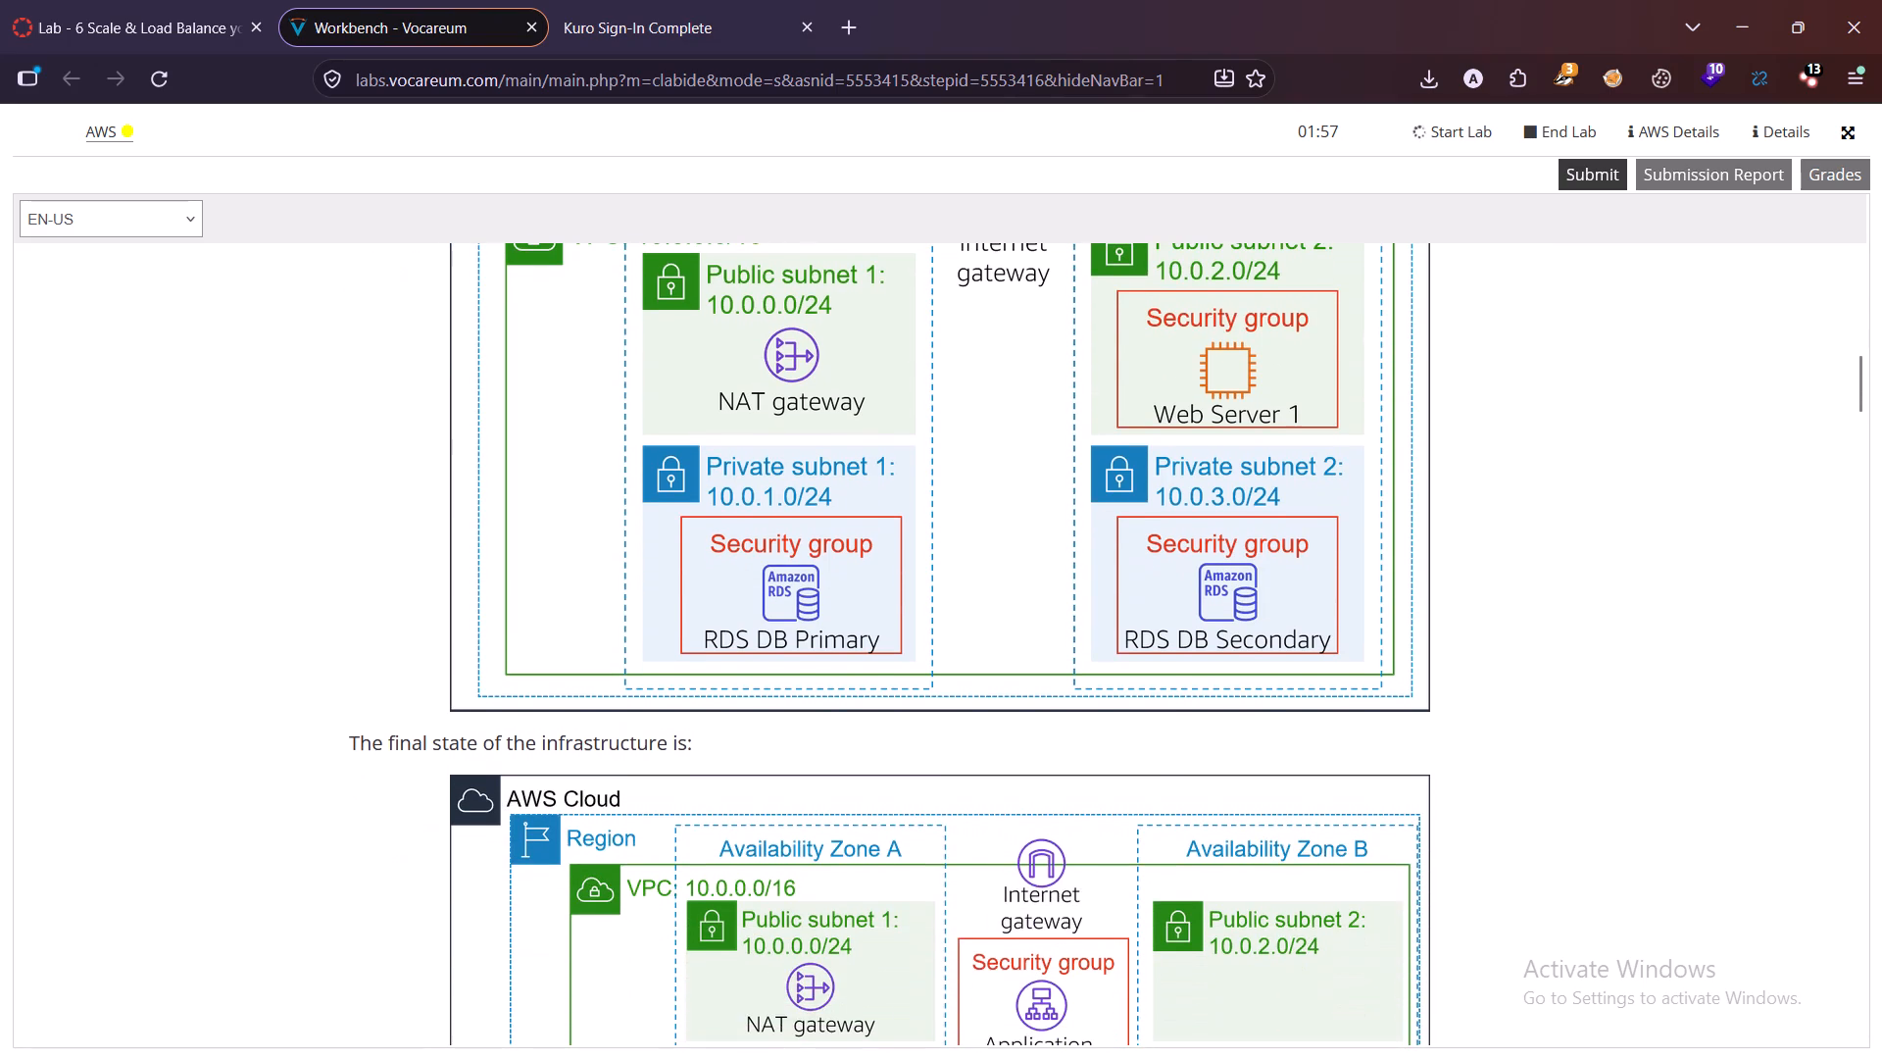
scroll(851, 440, "up", 2)
scroll(851, 440, "down", 3)
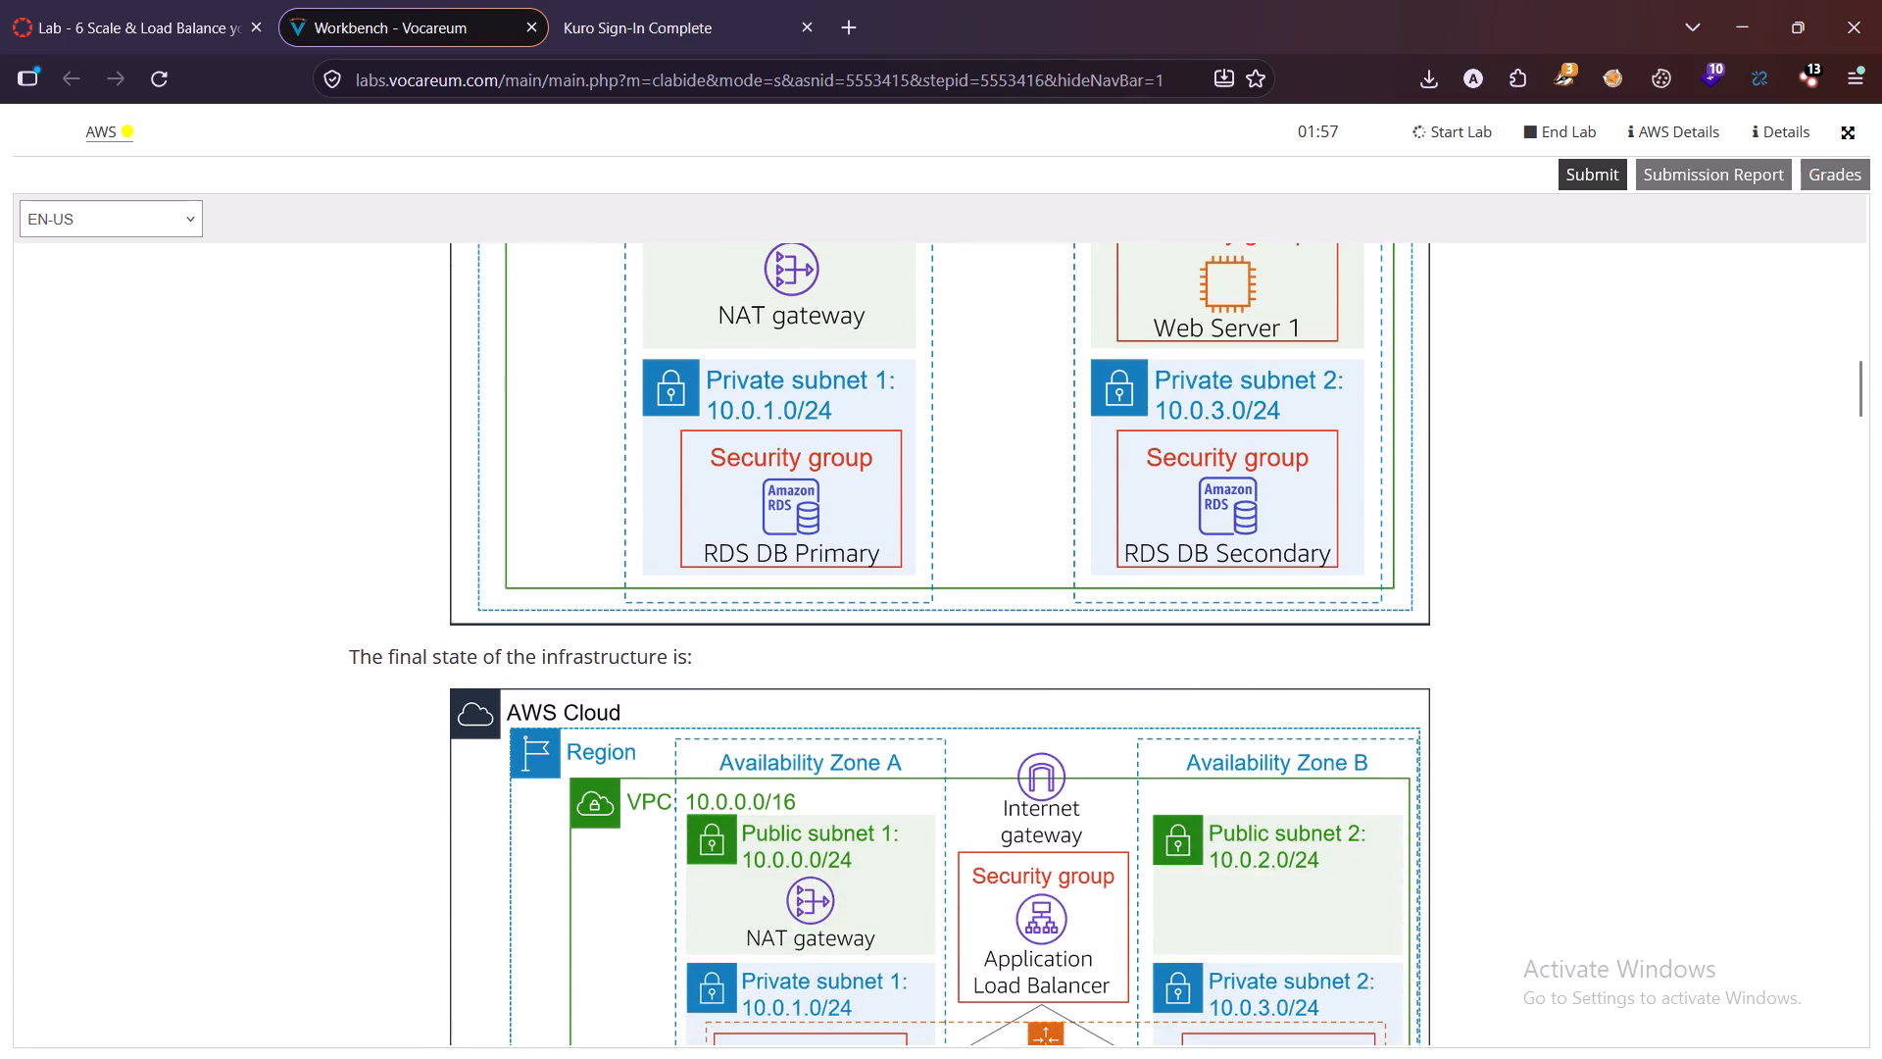
scroll(851, 440, "down", 2)
scroll(626, 491, "down", 2)
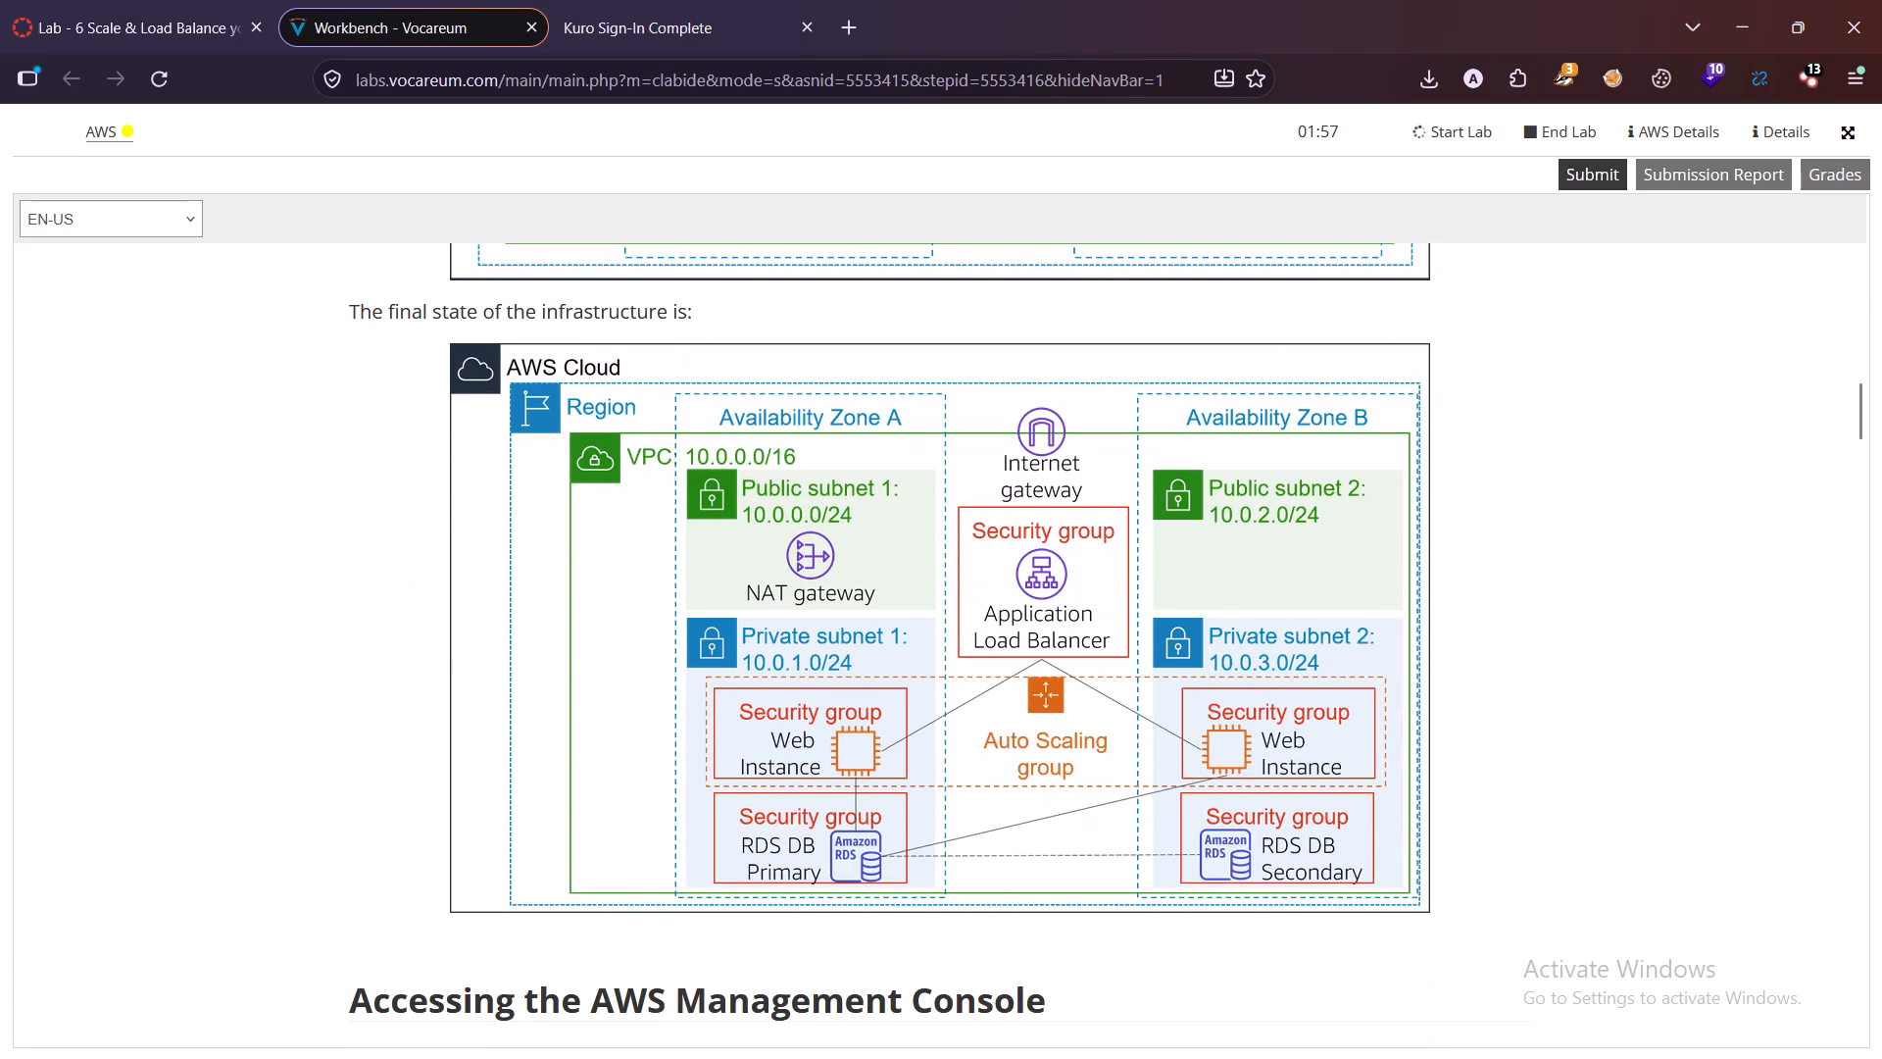
scroll(688, 578, "down", 1)
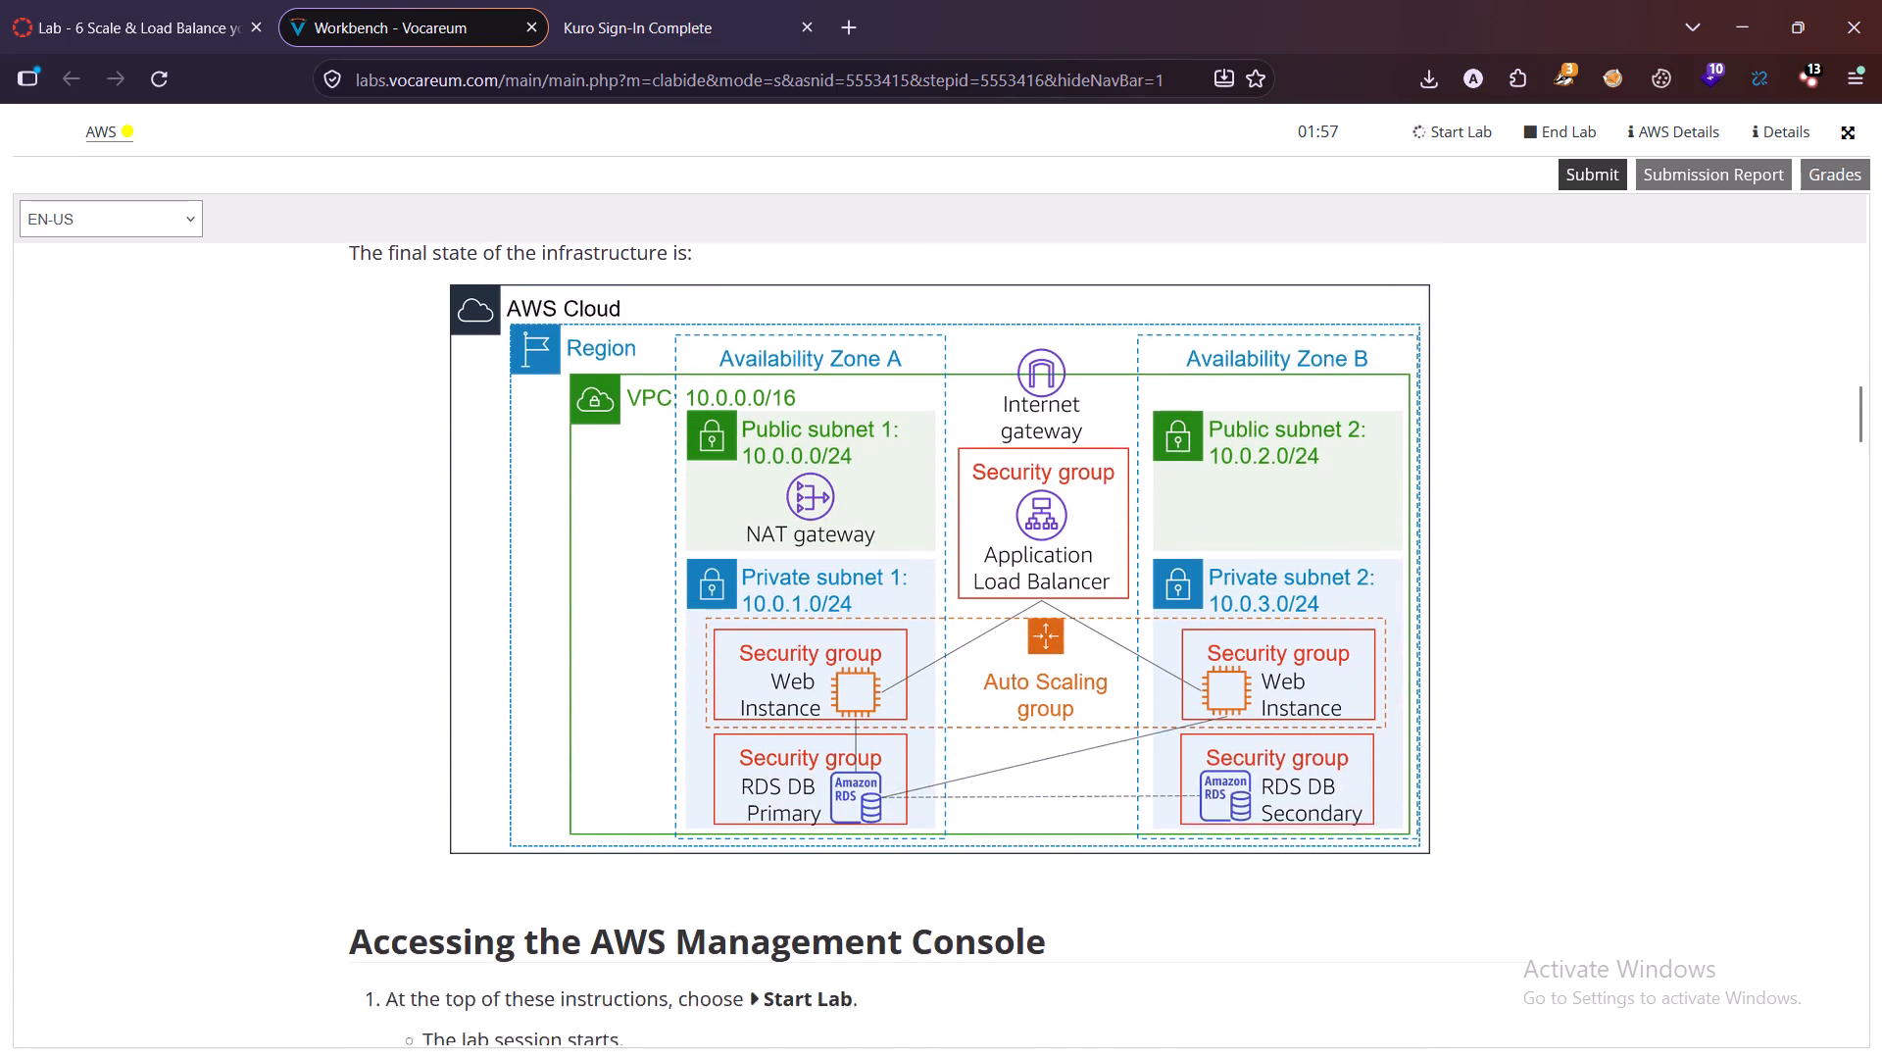
scroll(686, 578, "down", 3)
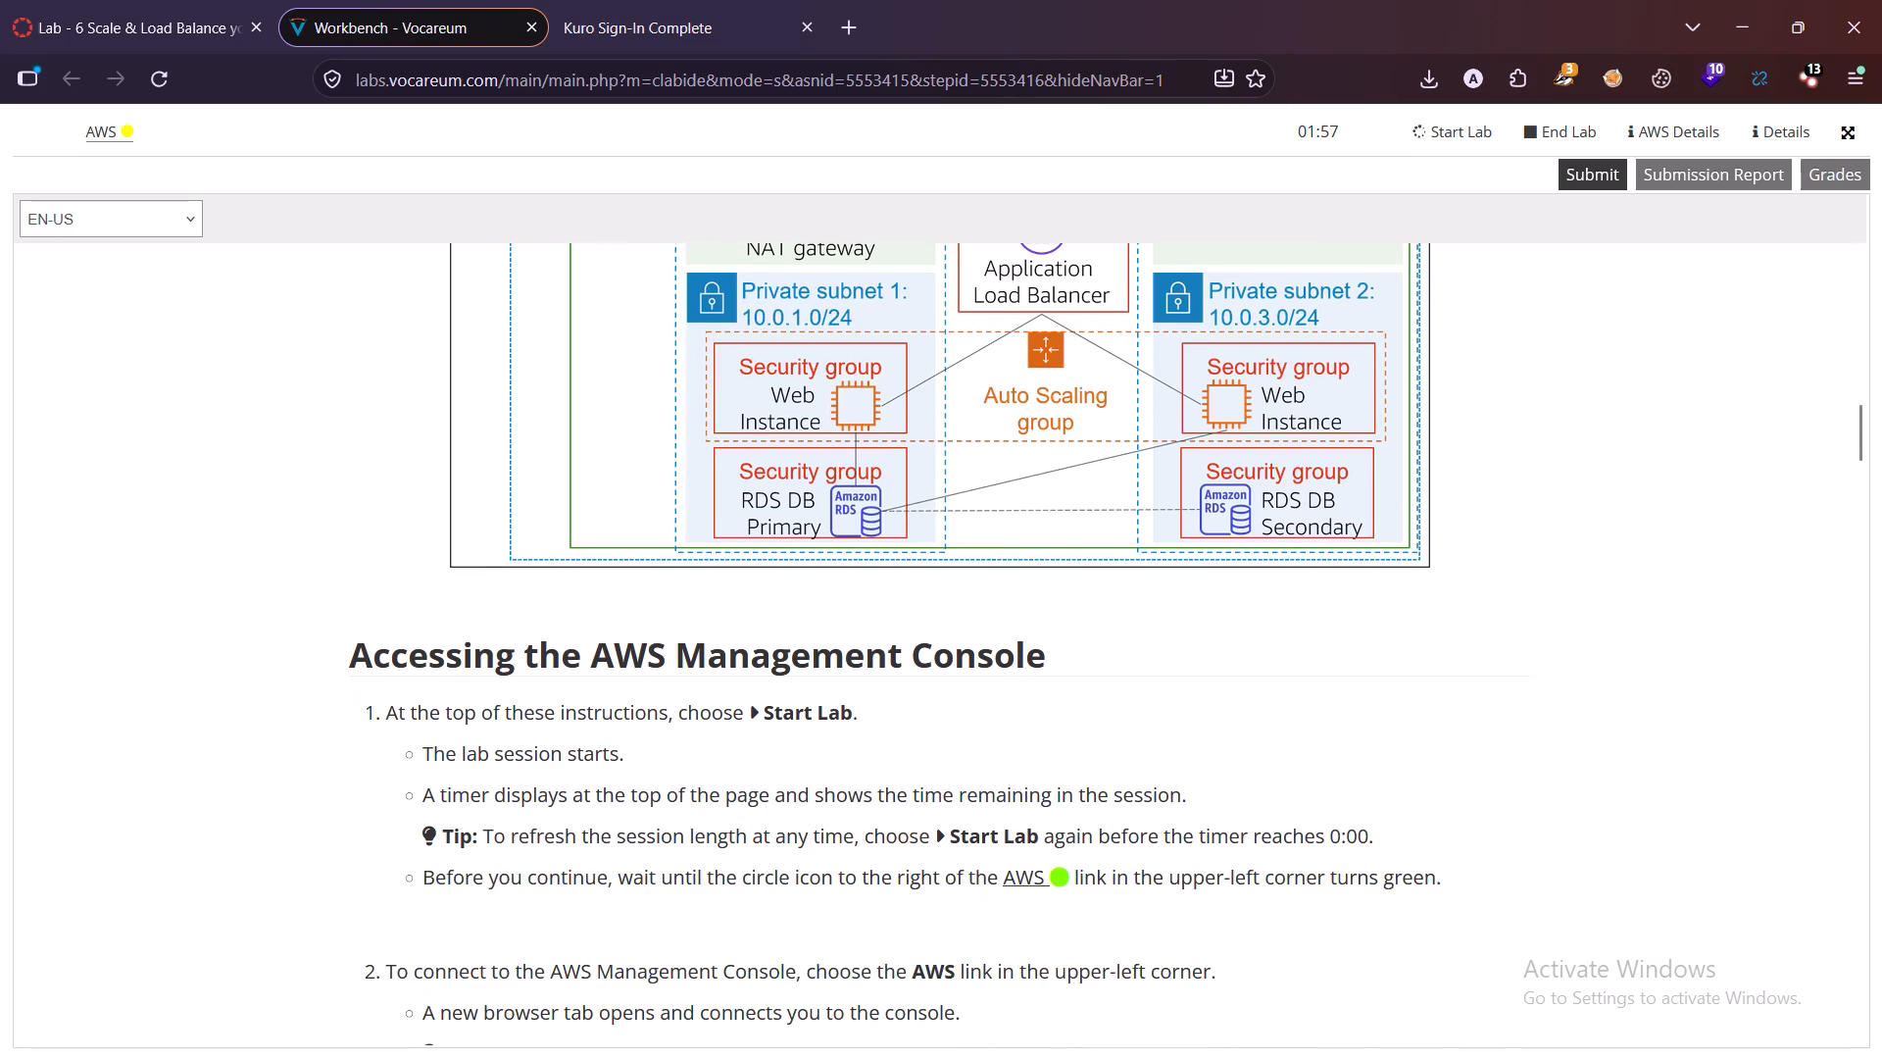
scroll(679, 595, "down", 1)
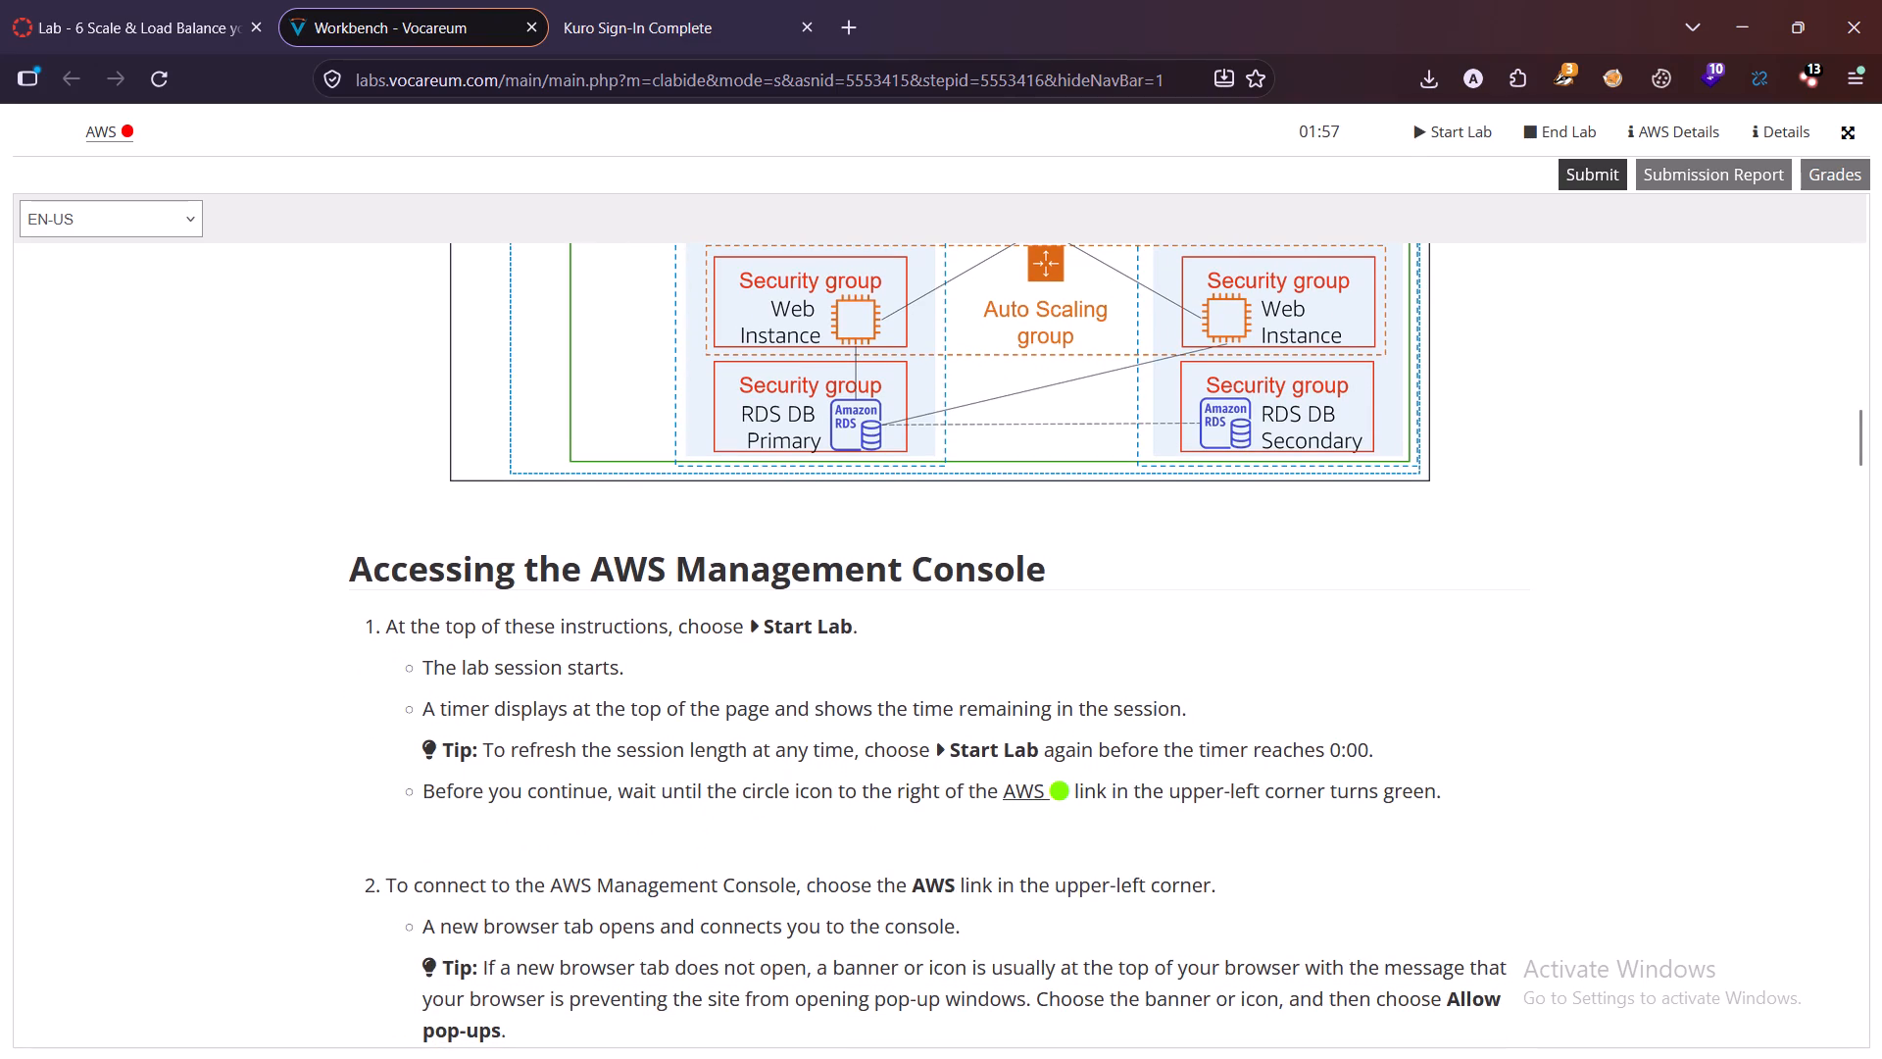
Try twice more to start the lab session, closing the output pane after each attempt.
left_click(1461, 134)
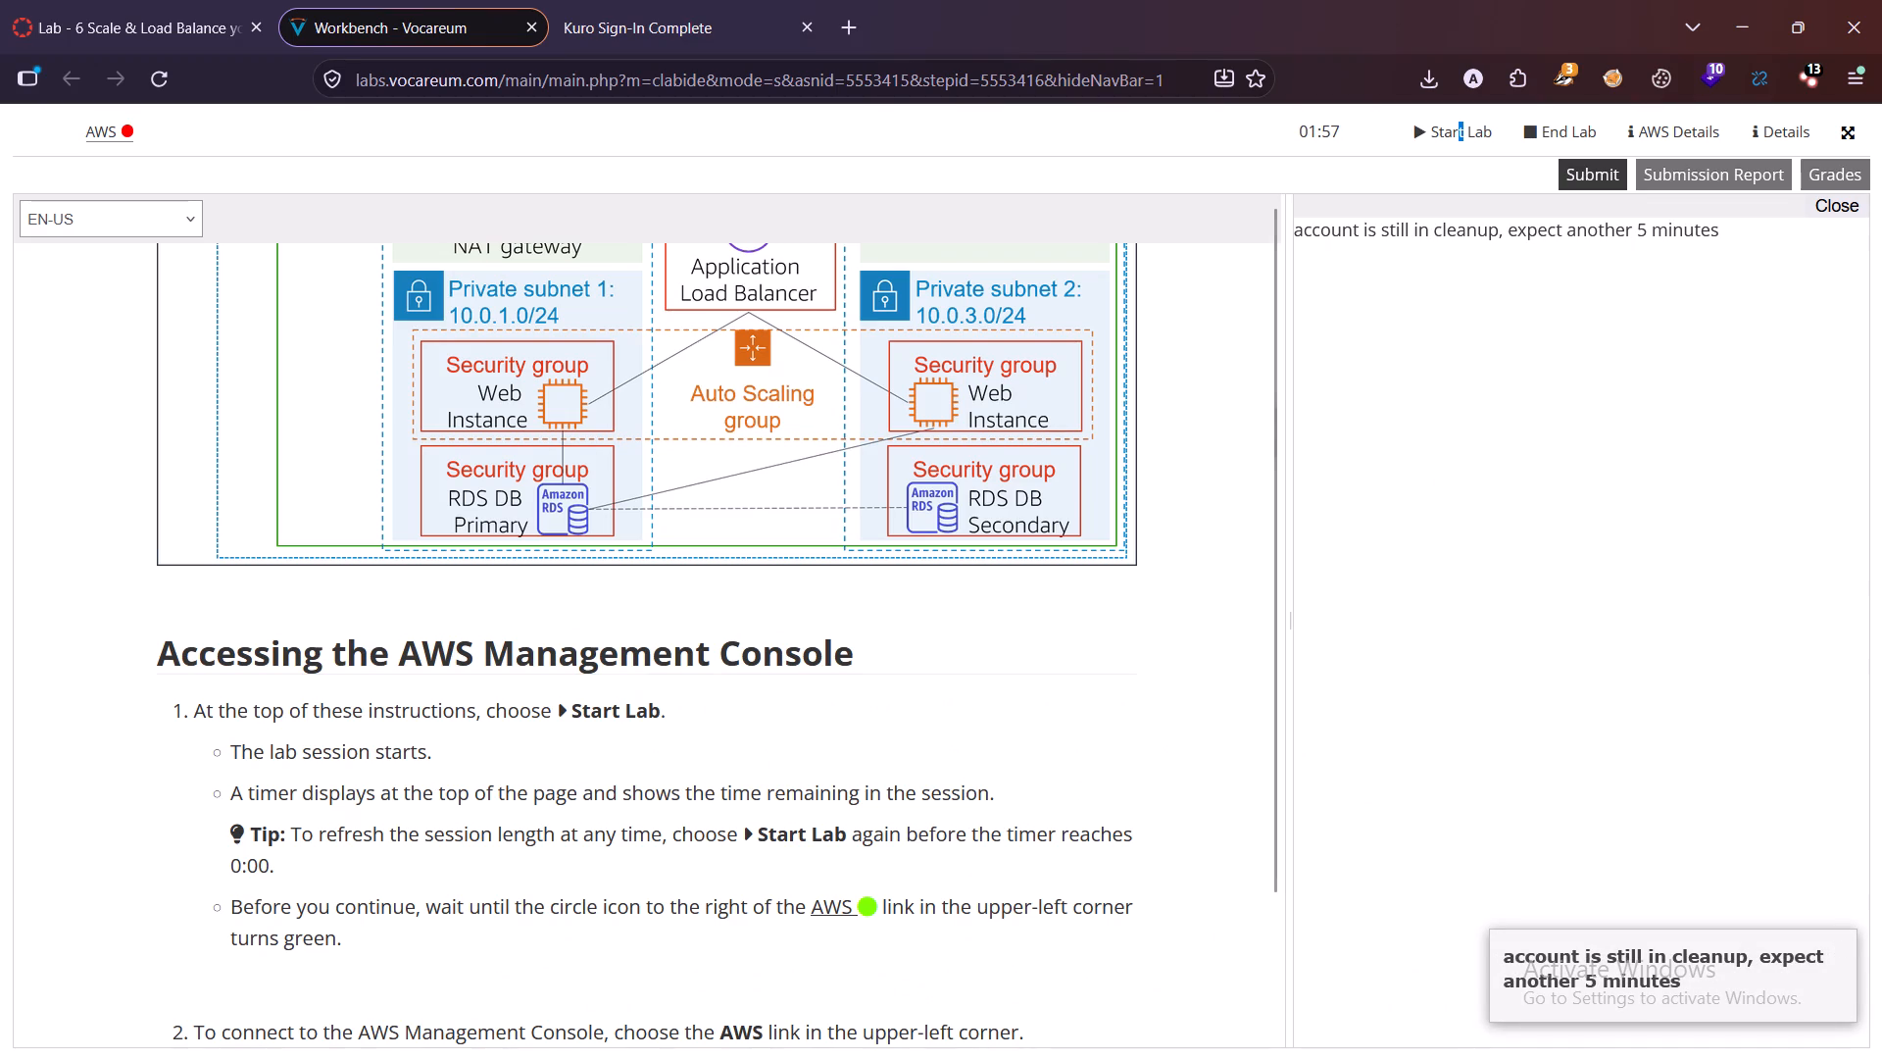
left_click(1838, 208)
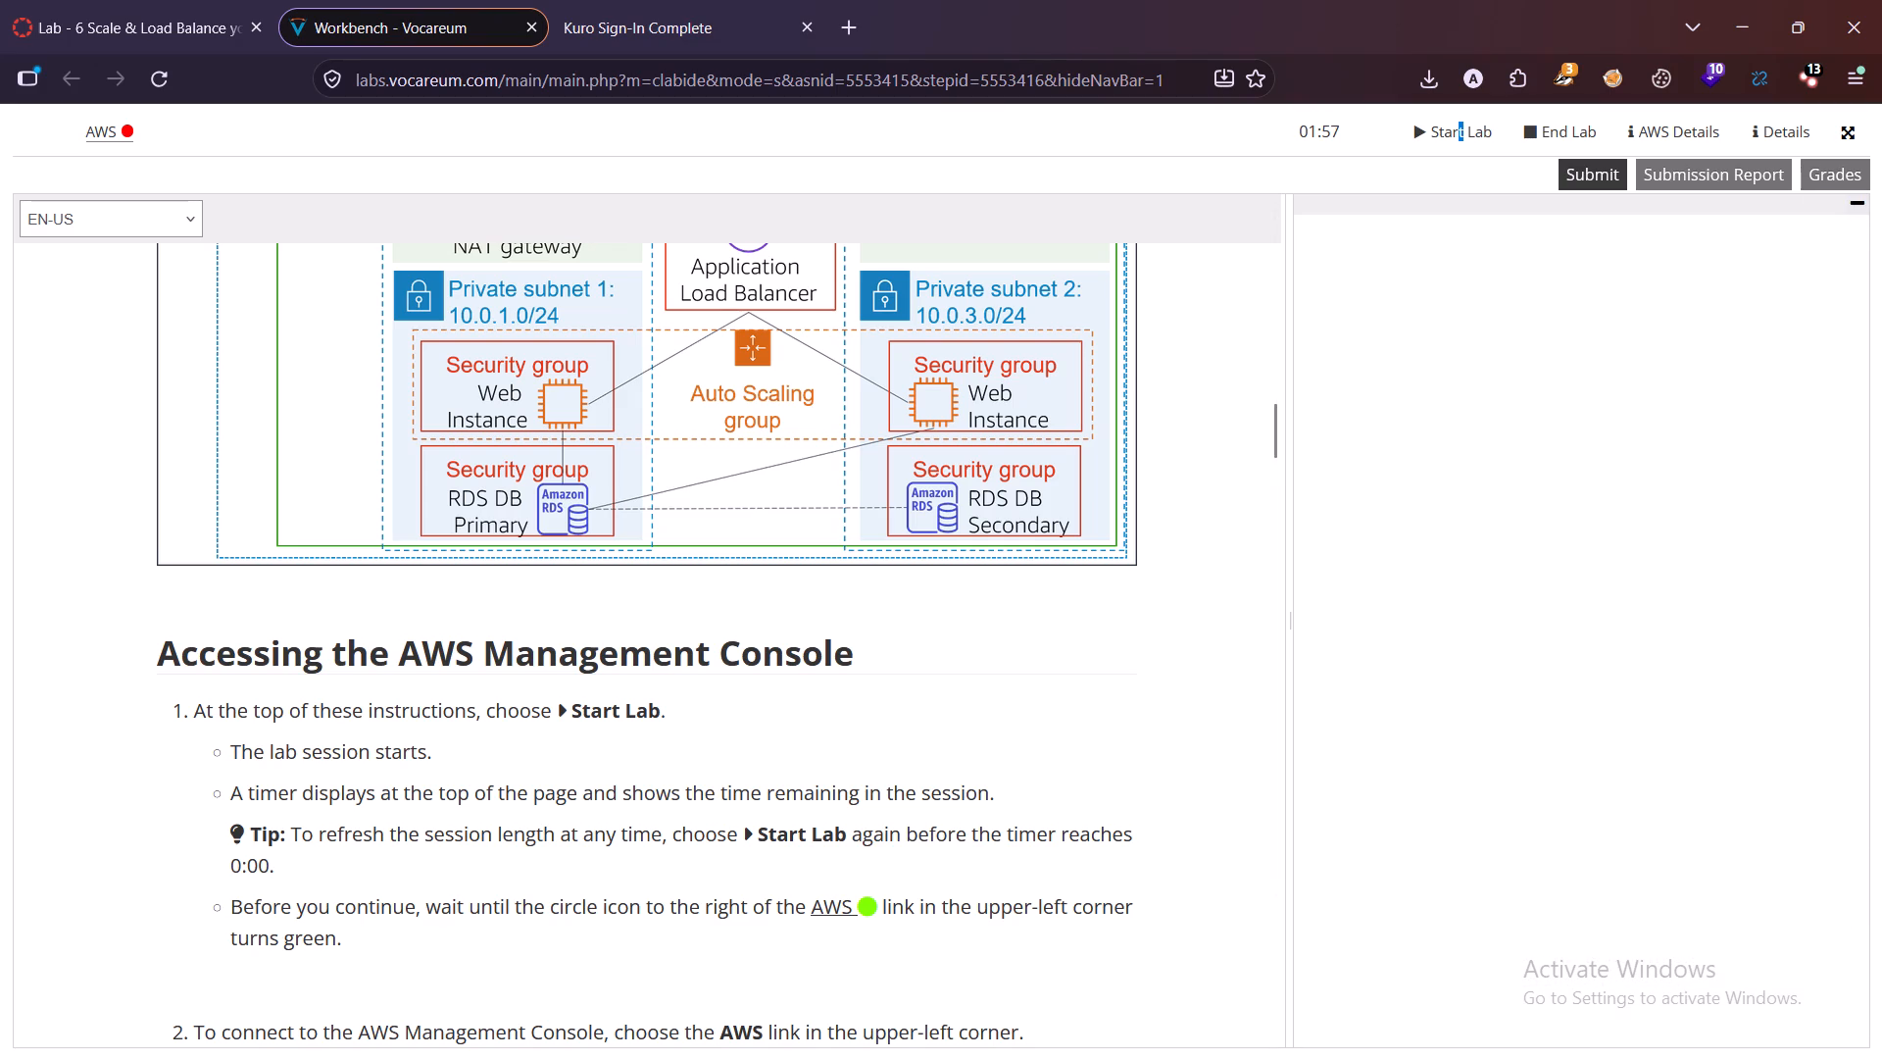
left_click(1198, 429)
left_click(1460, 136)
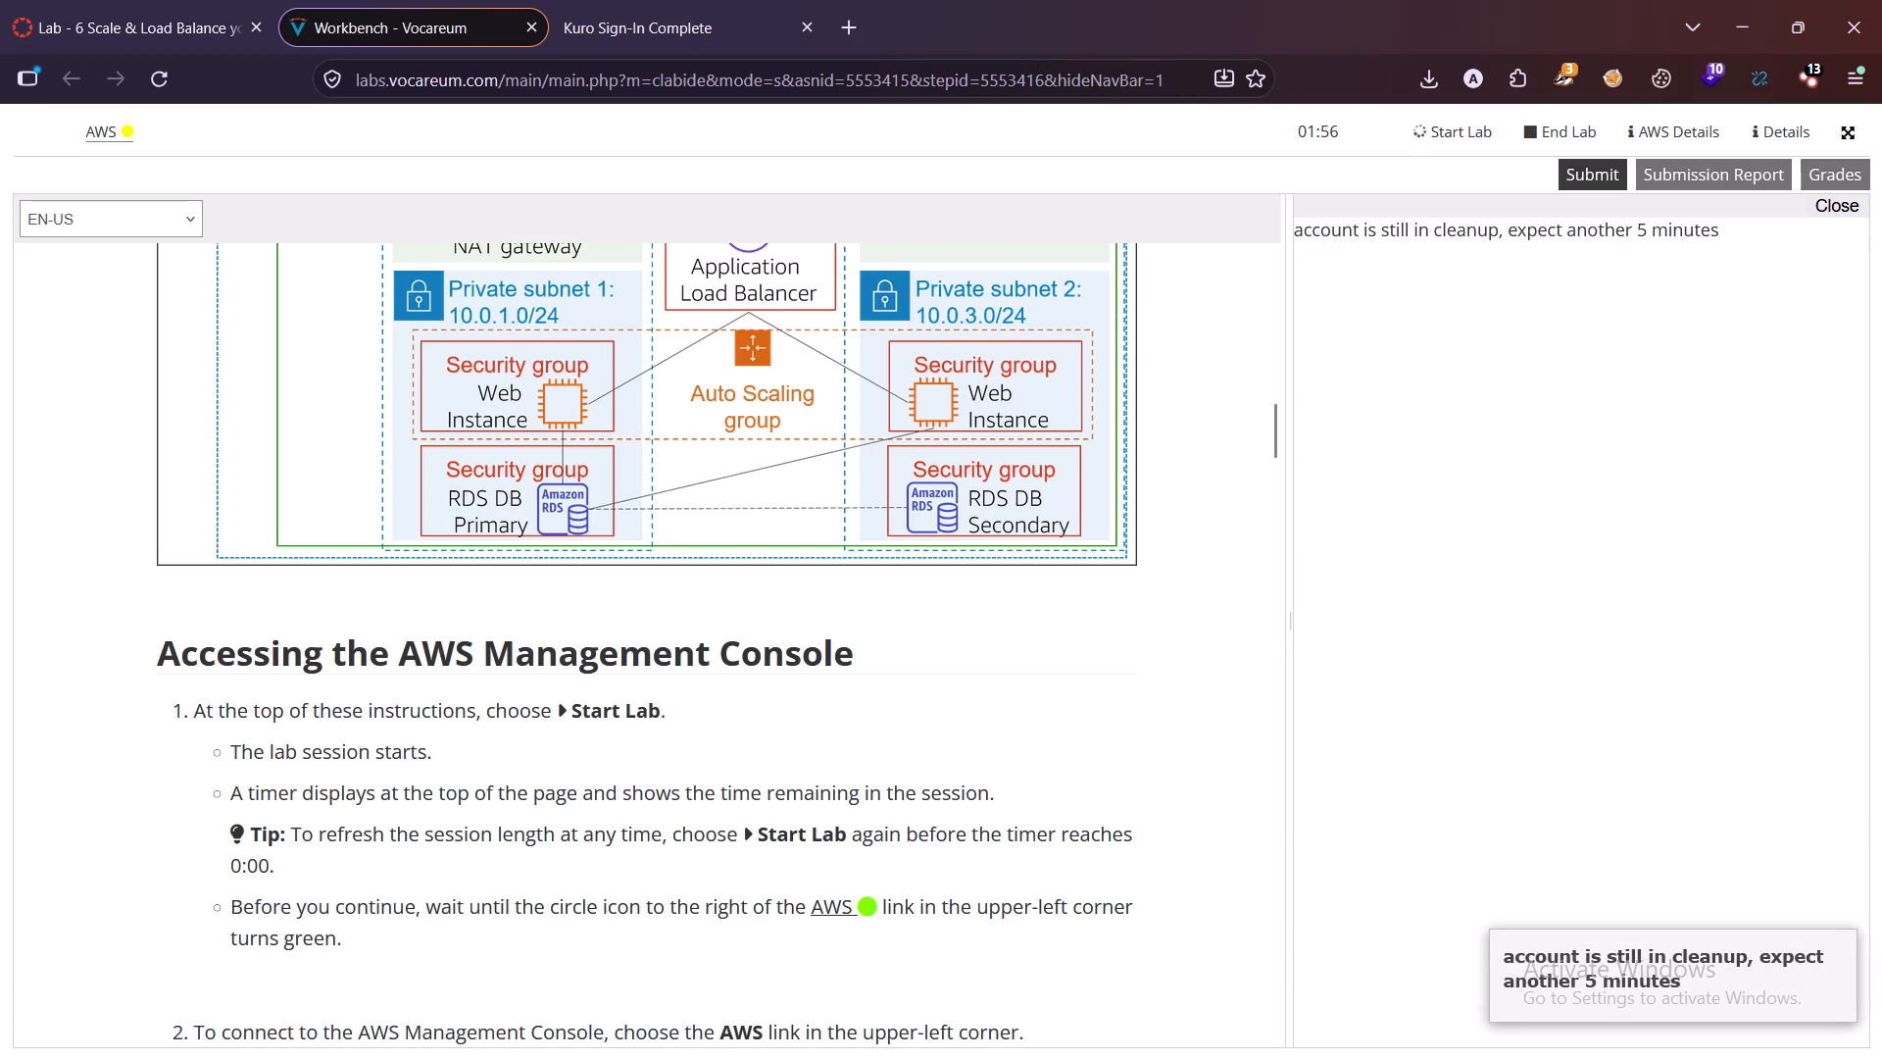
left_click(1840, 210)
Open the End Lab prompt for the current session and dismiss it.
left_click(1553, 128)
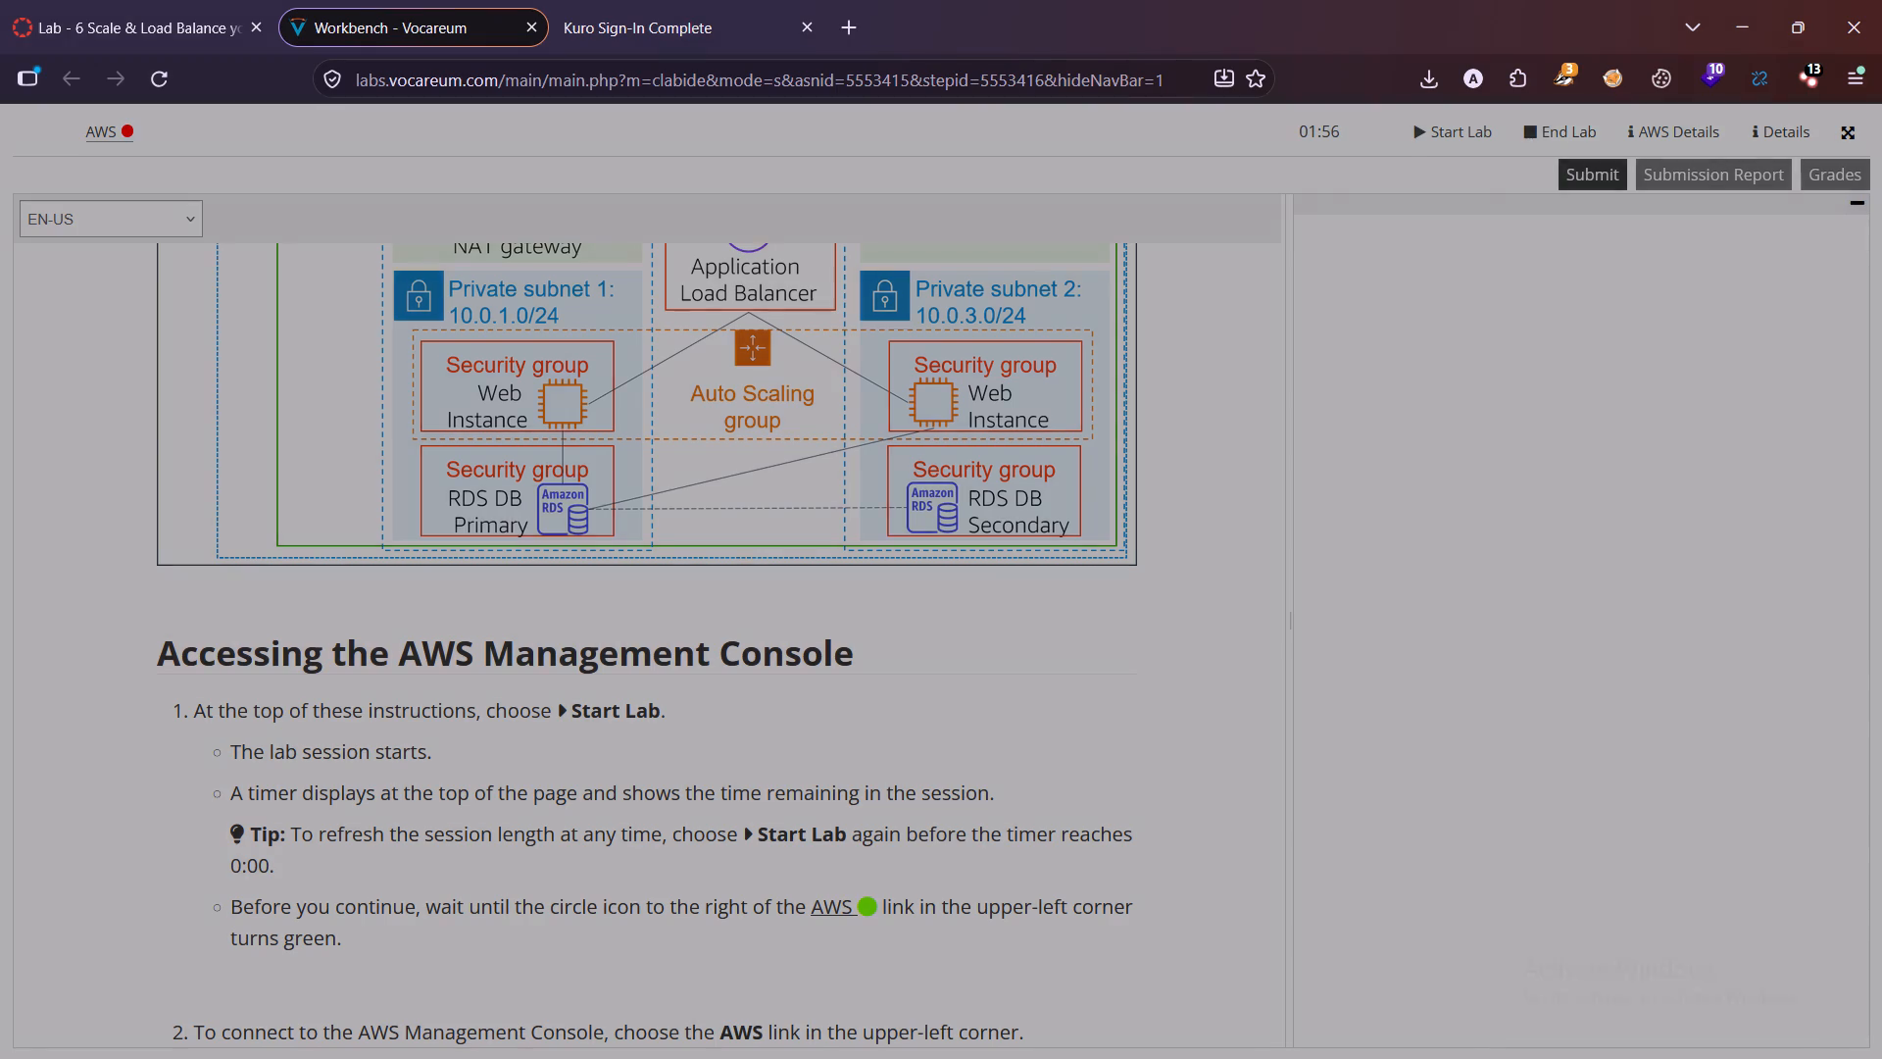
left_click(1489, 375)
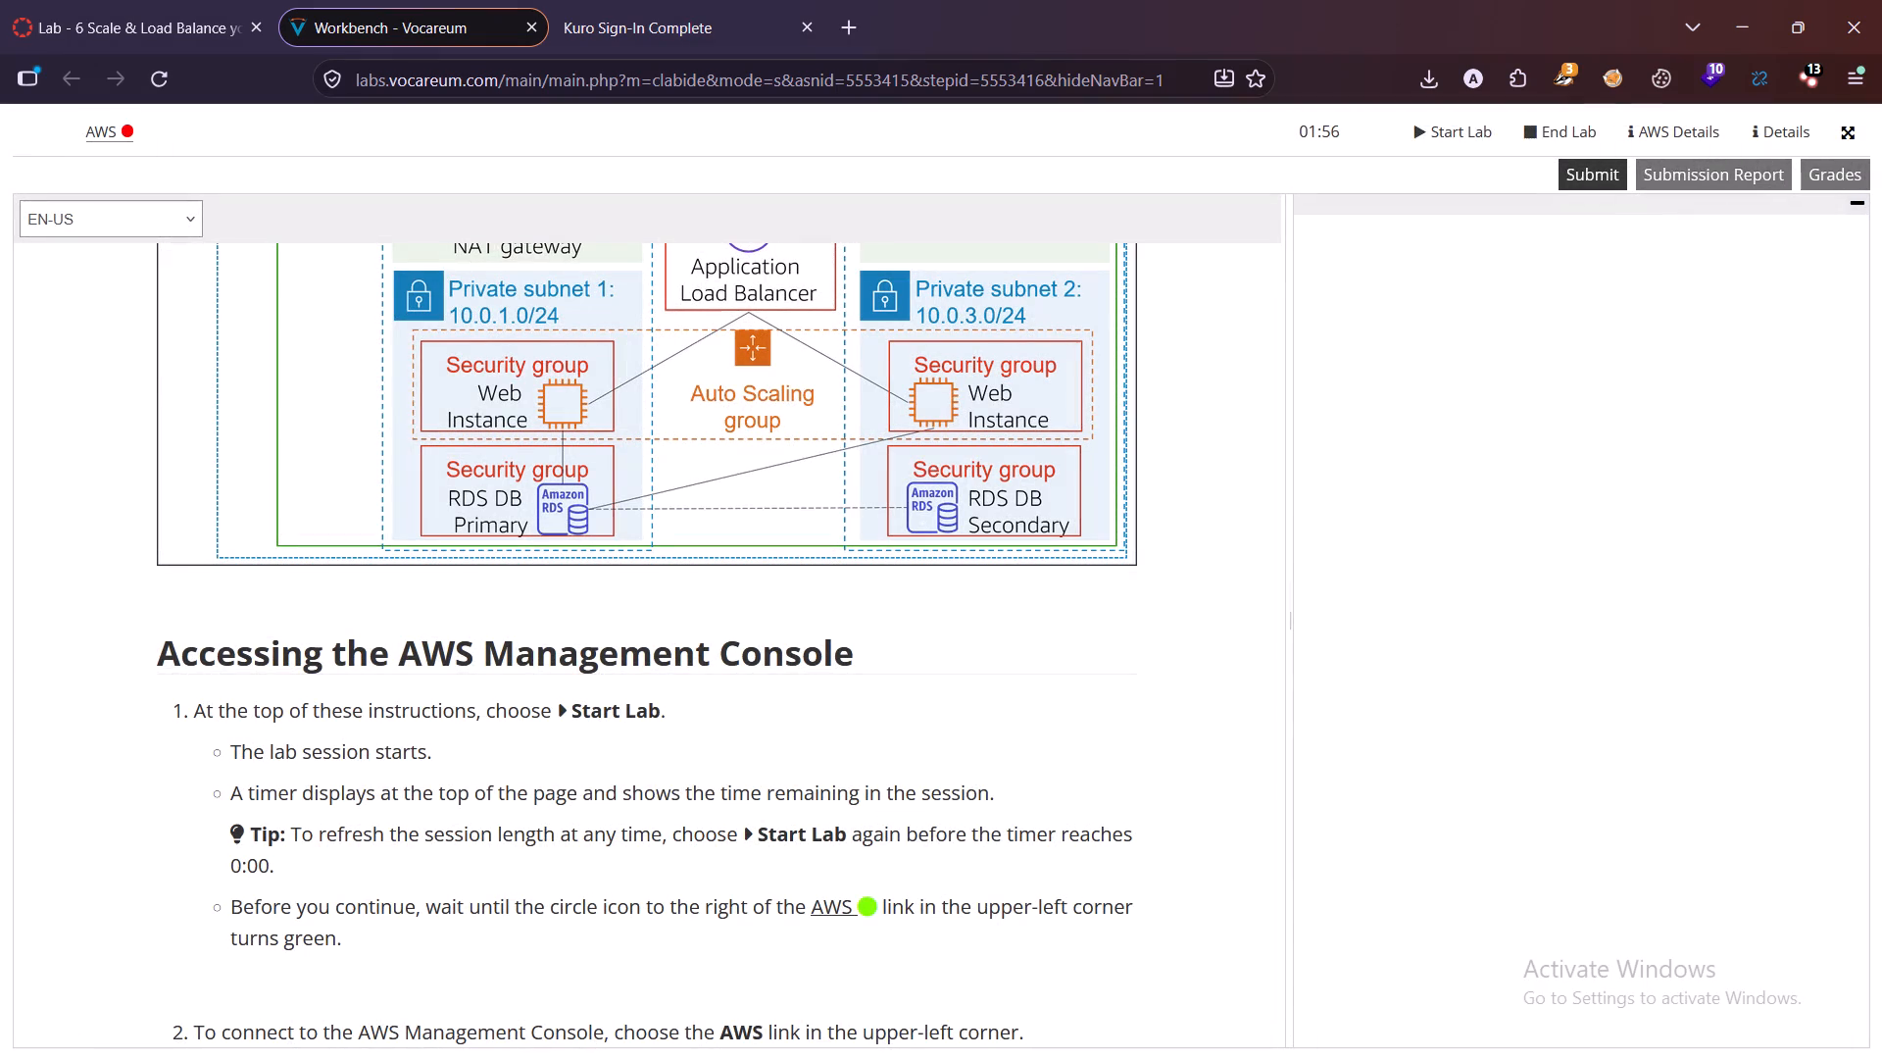
End the current lab session, agreeing to the permanent deletion of its resources and data.
left_click(1545, 112)
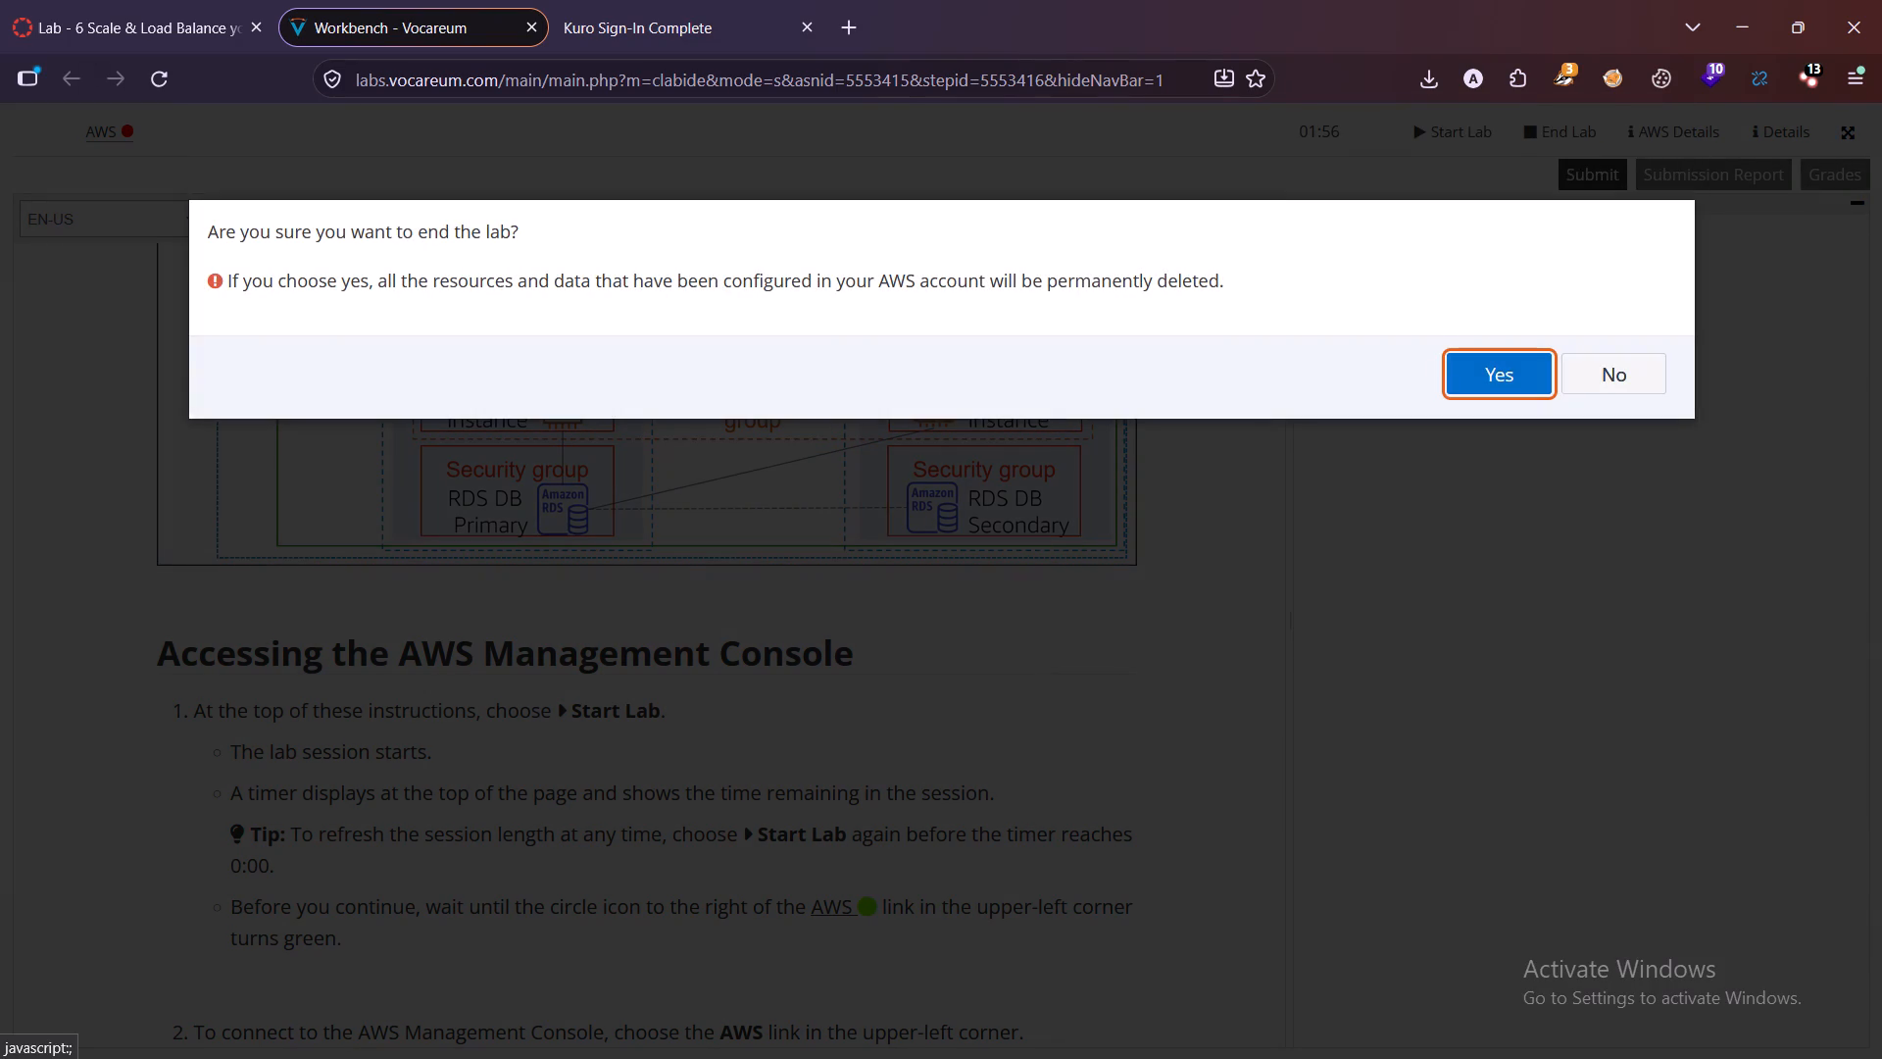
left_click(1489, 377)
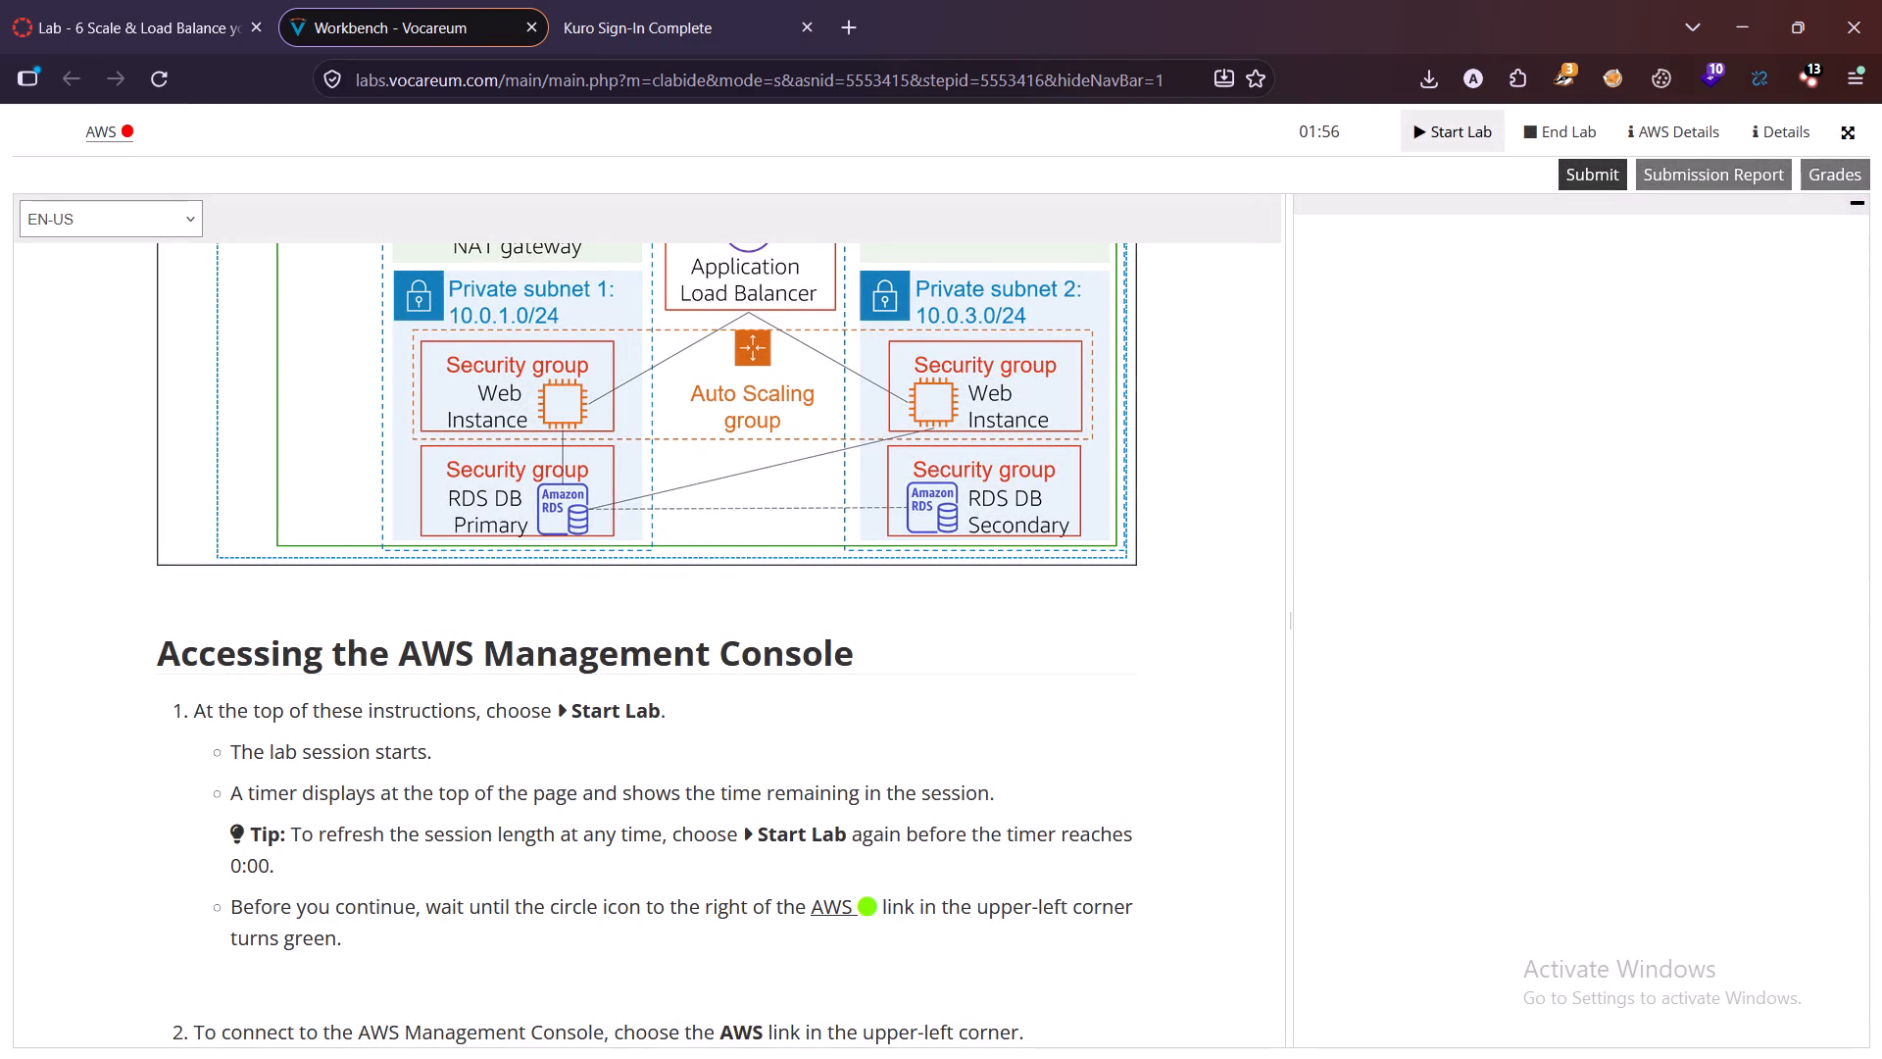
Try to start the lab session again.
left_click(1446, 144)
Recheck the Duration and AWS service restrictions sections and the beginning of the Scenario in the lab instructions.
scroll(815, 779, "up", 2)
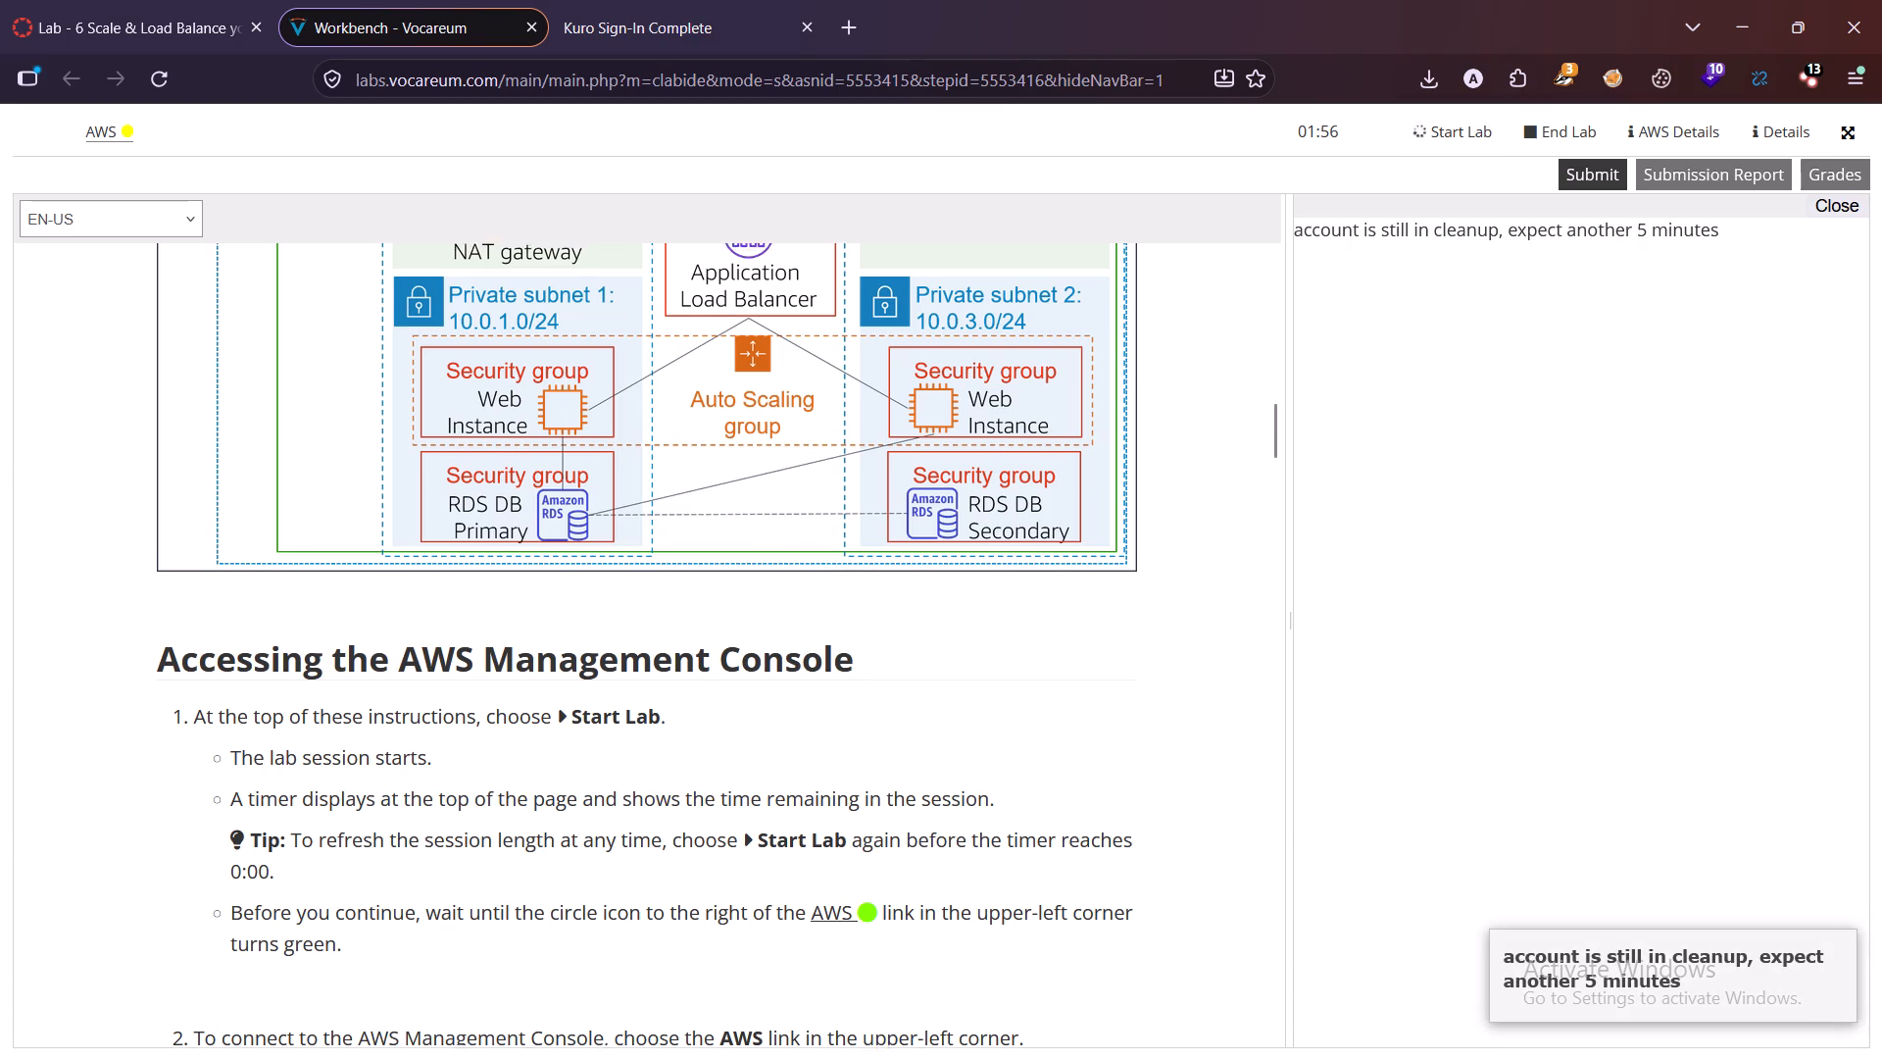
scroll(815, 779, "up", 17)
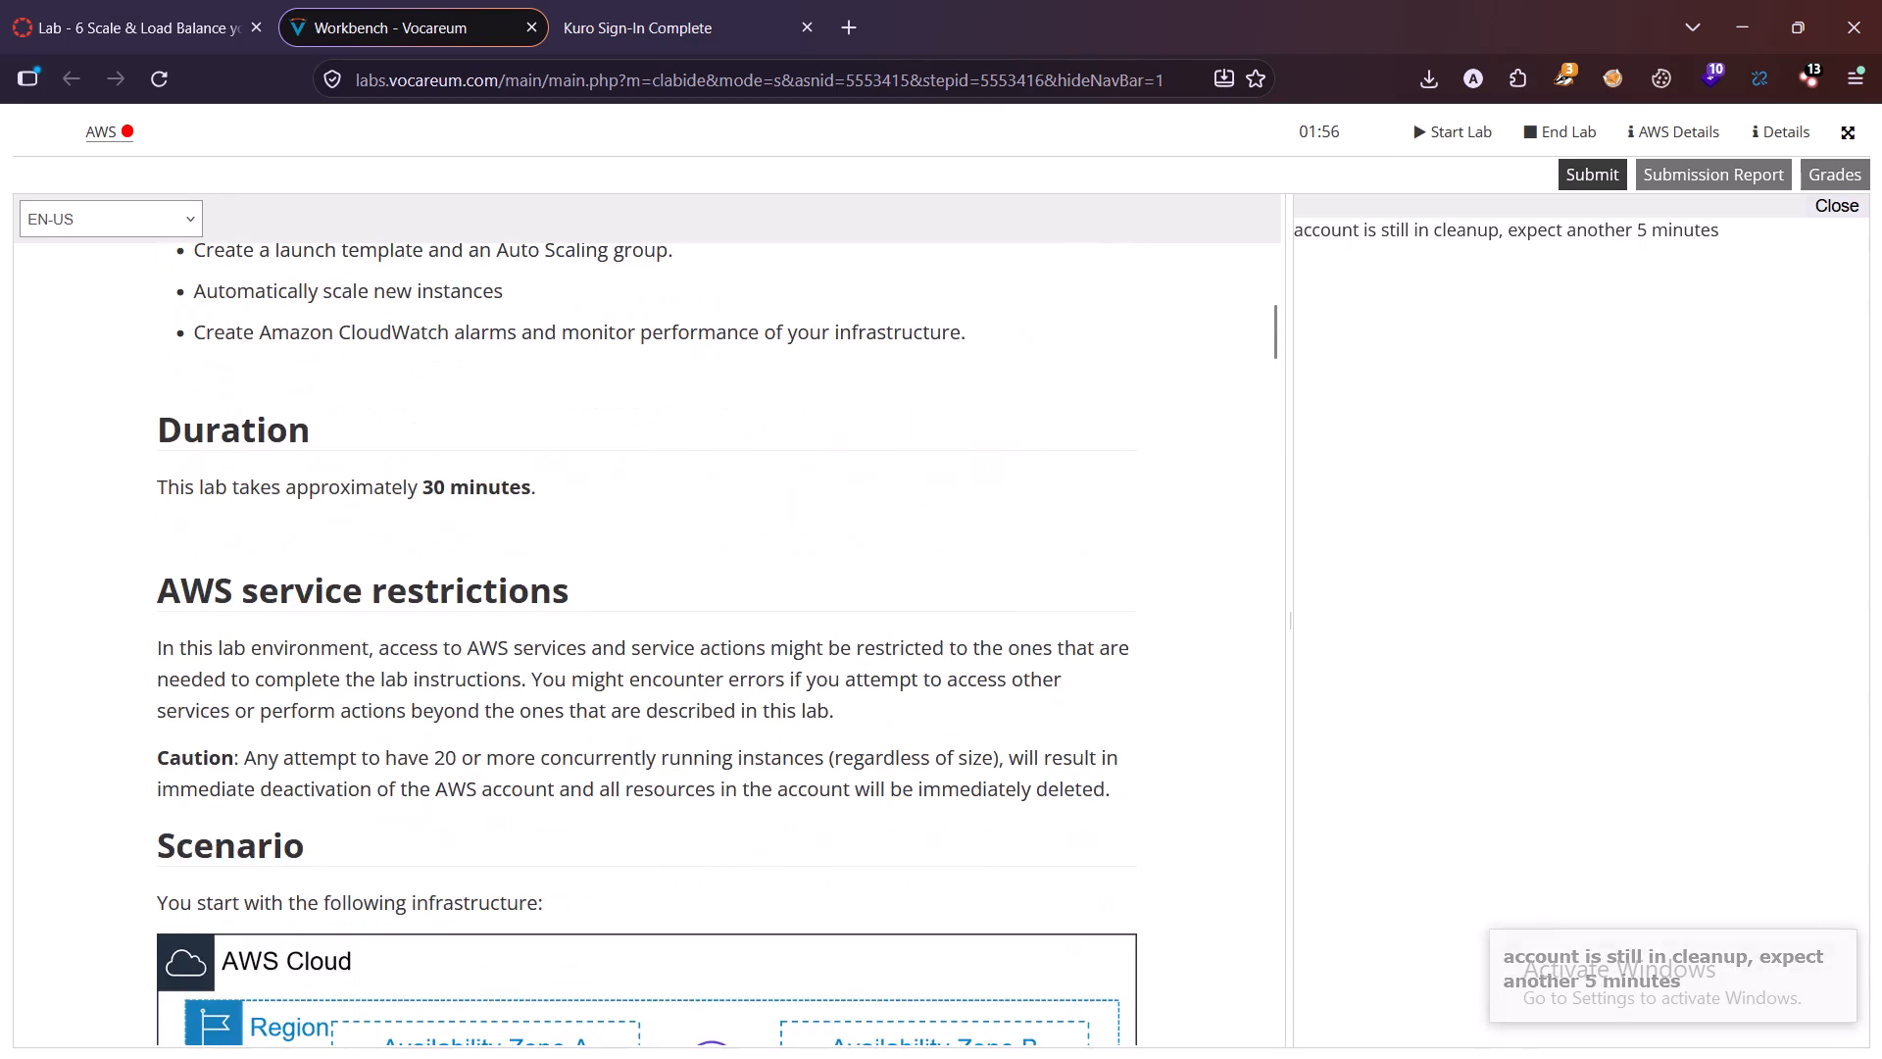
scroll(814, 775, "up", 2)
scroll(814, 775, "down", 1)
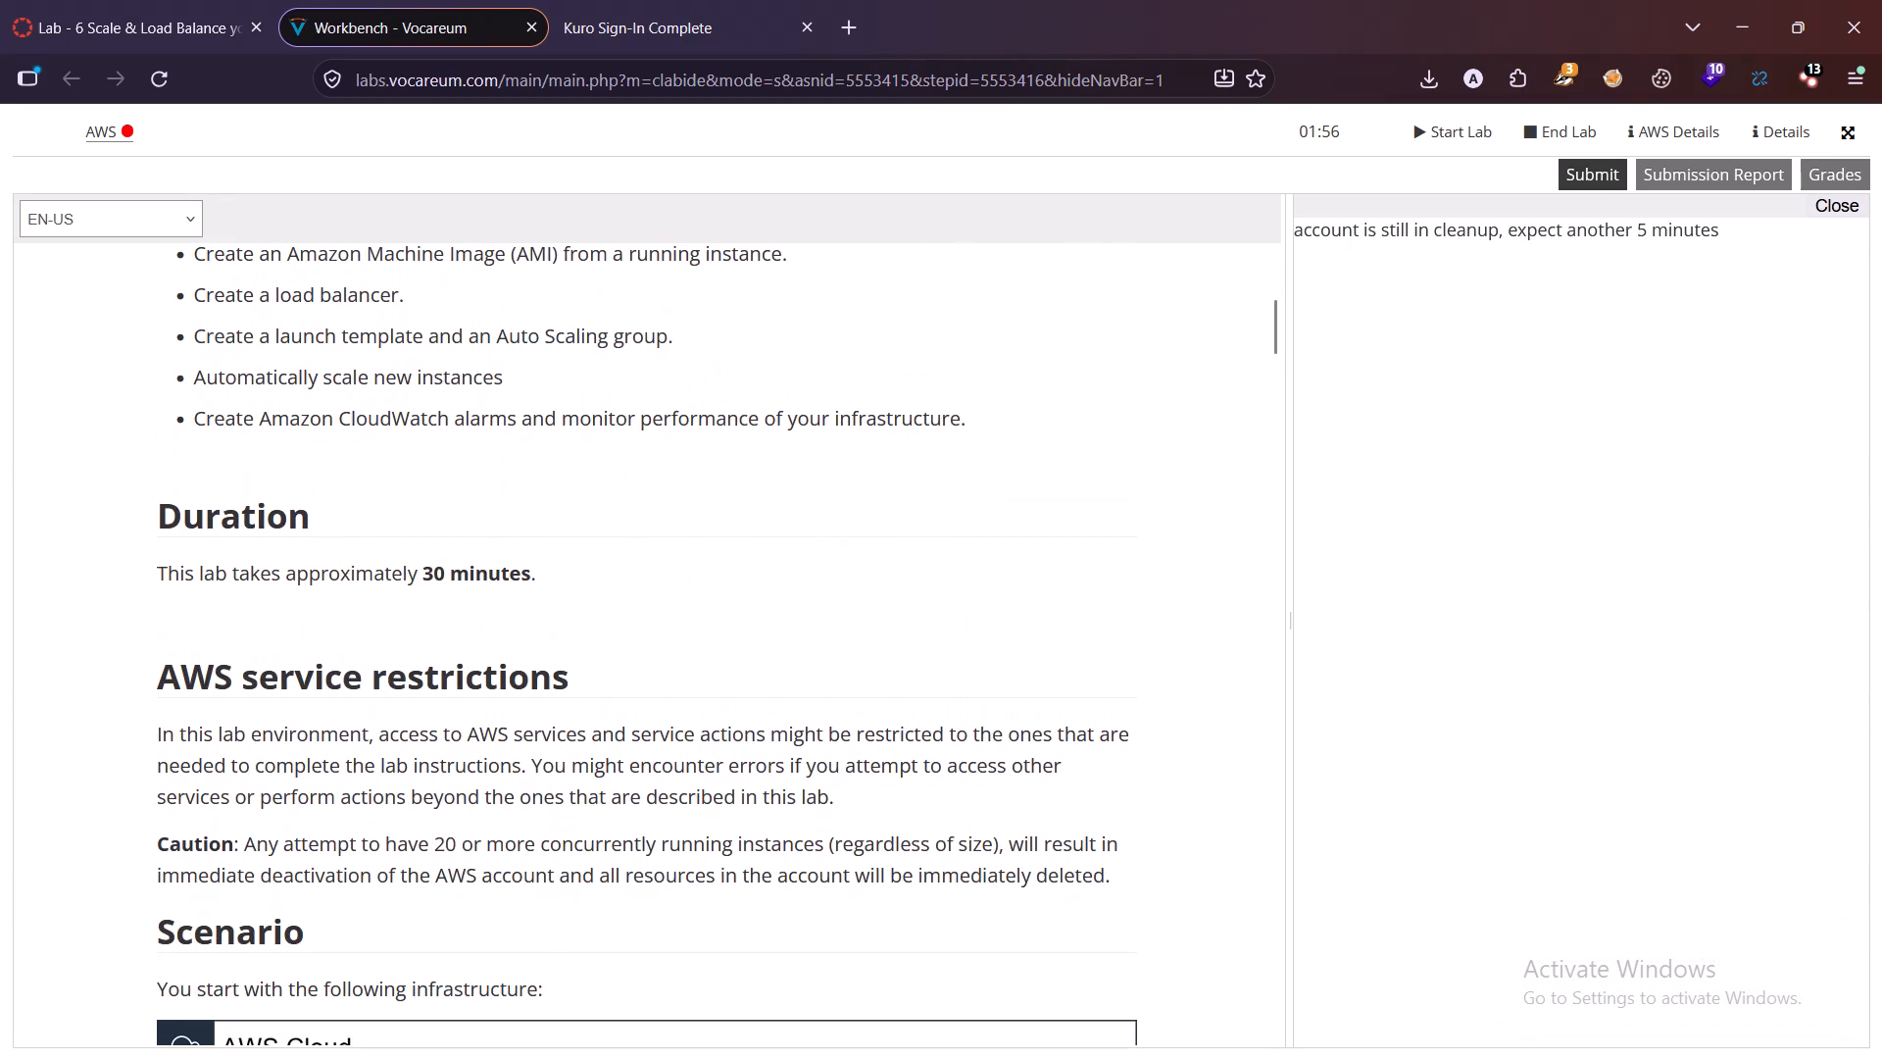
scroll(814, 775, "down", 1)
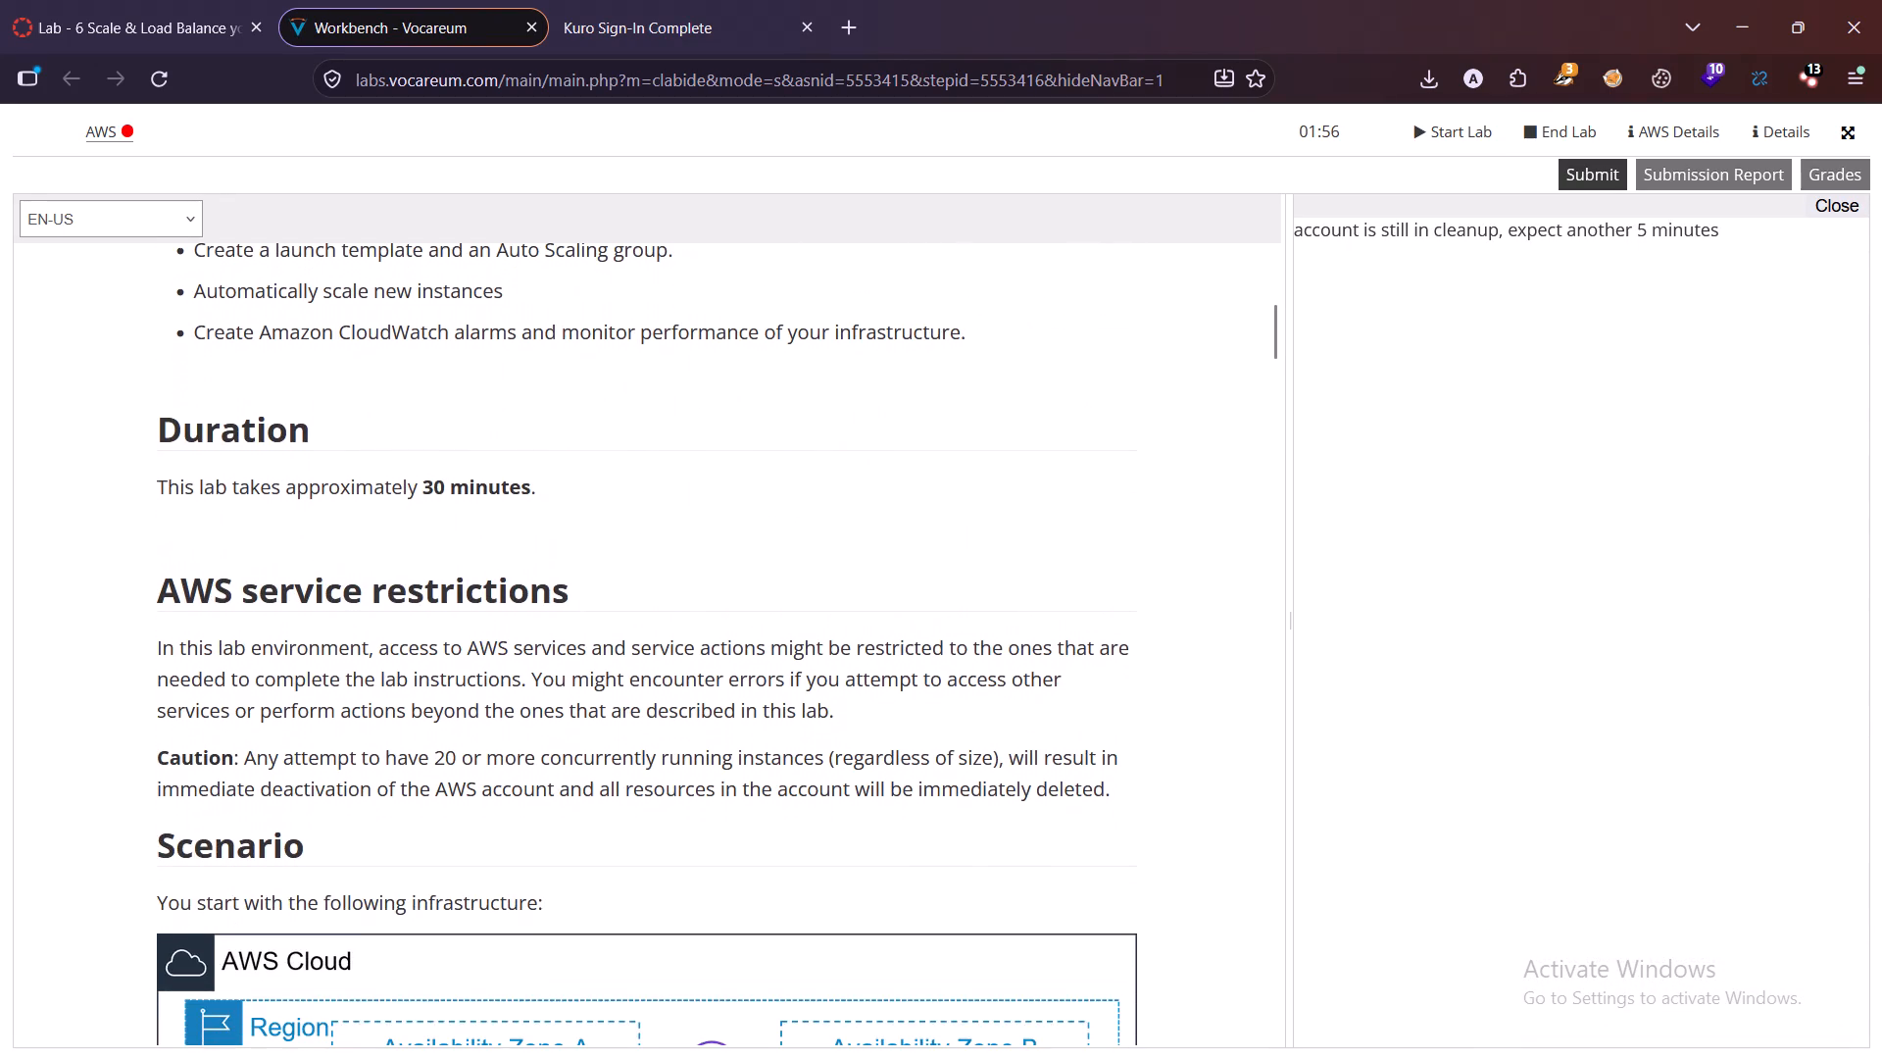
scroll(814, 775, "down", 2)
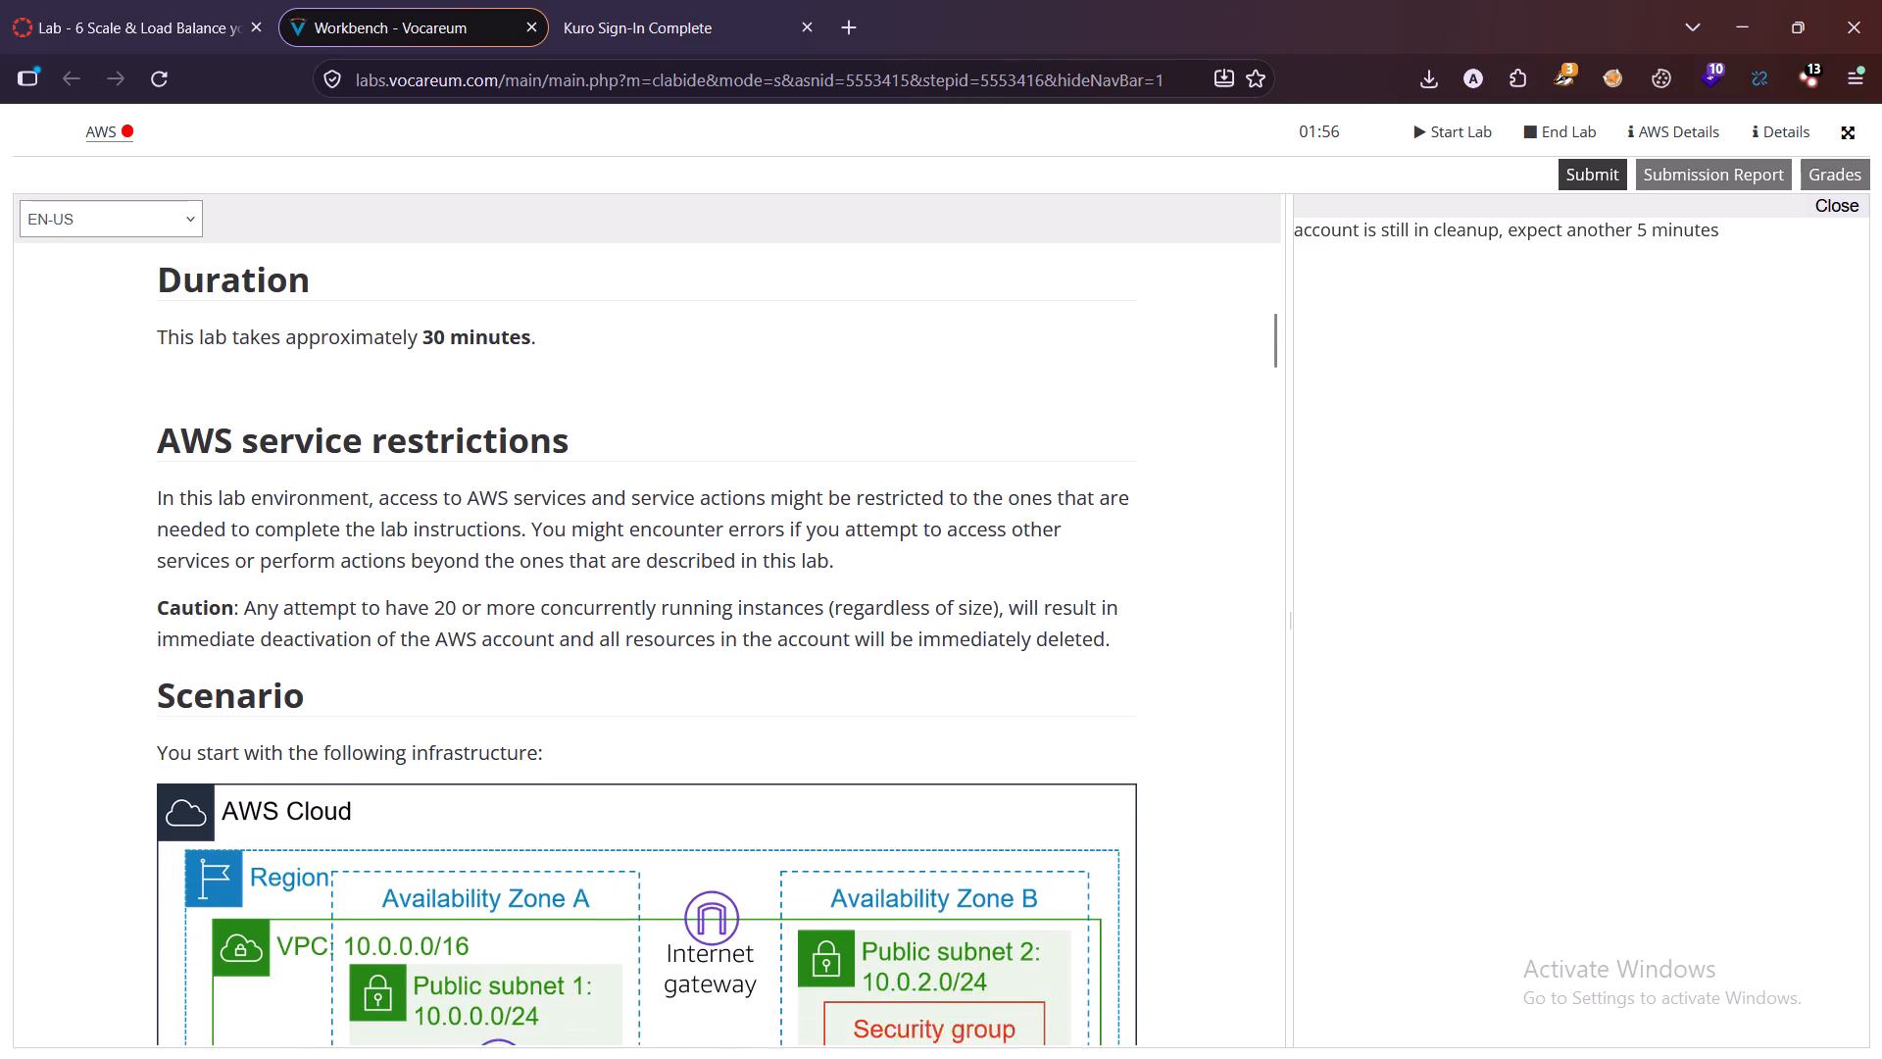
scroll(814, 775, "down", 1)
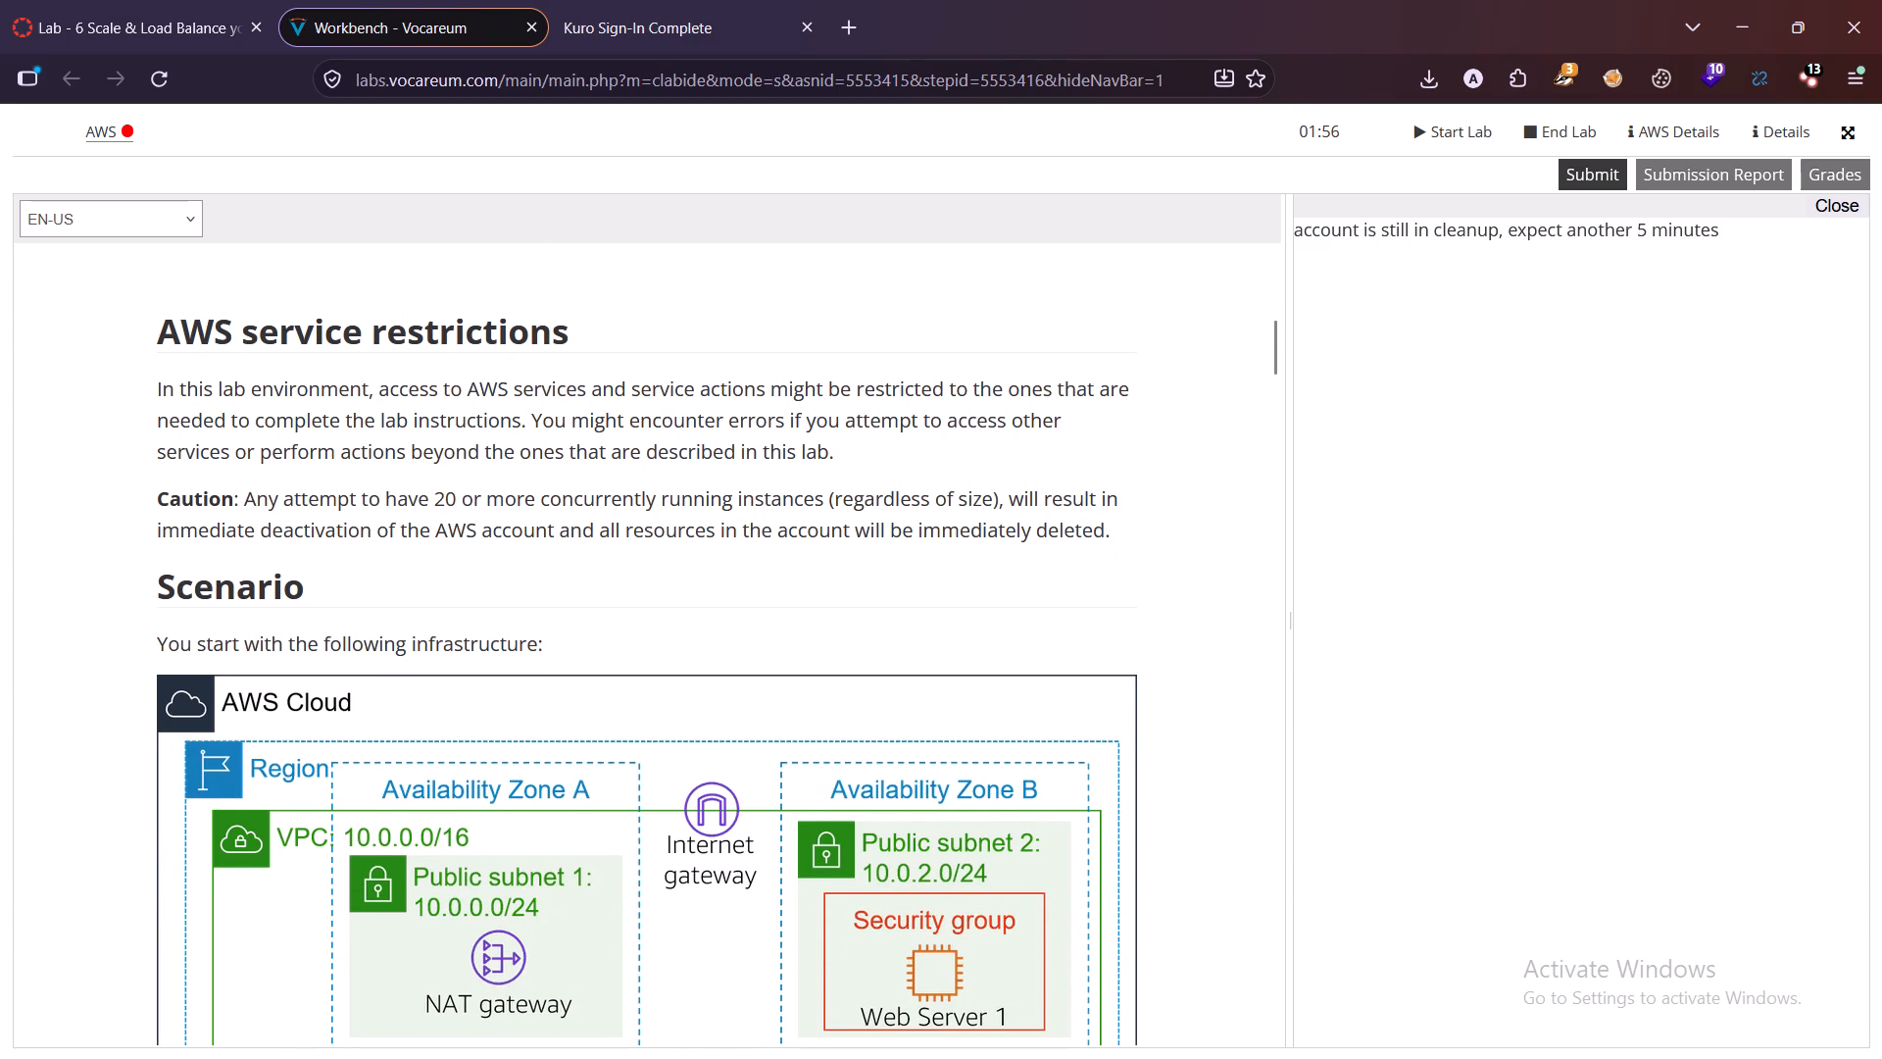
Reread the Lab Overview and objectives section at the beginning of the instructions.
scroll(655, 527, "up", 3)
scroll(676, 438, "up", 8)
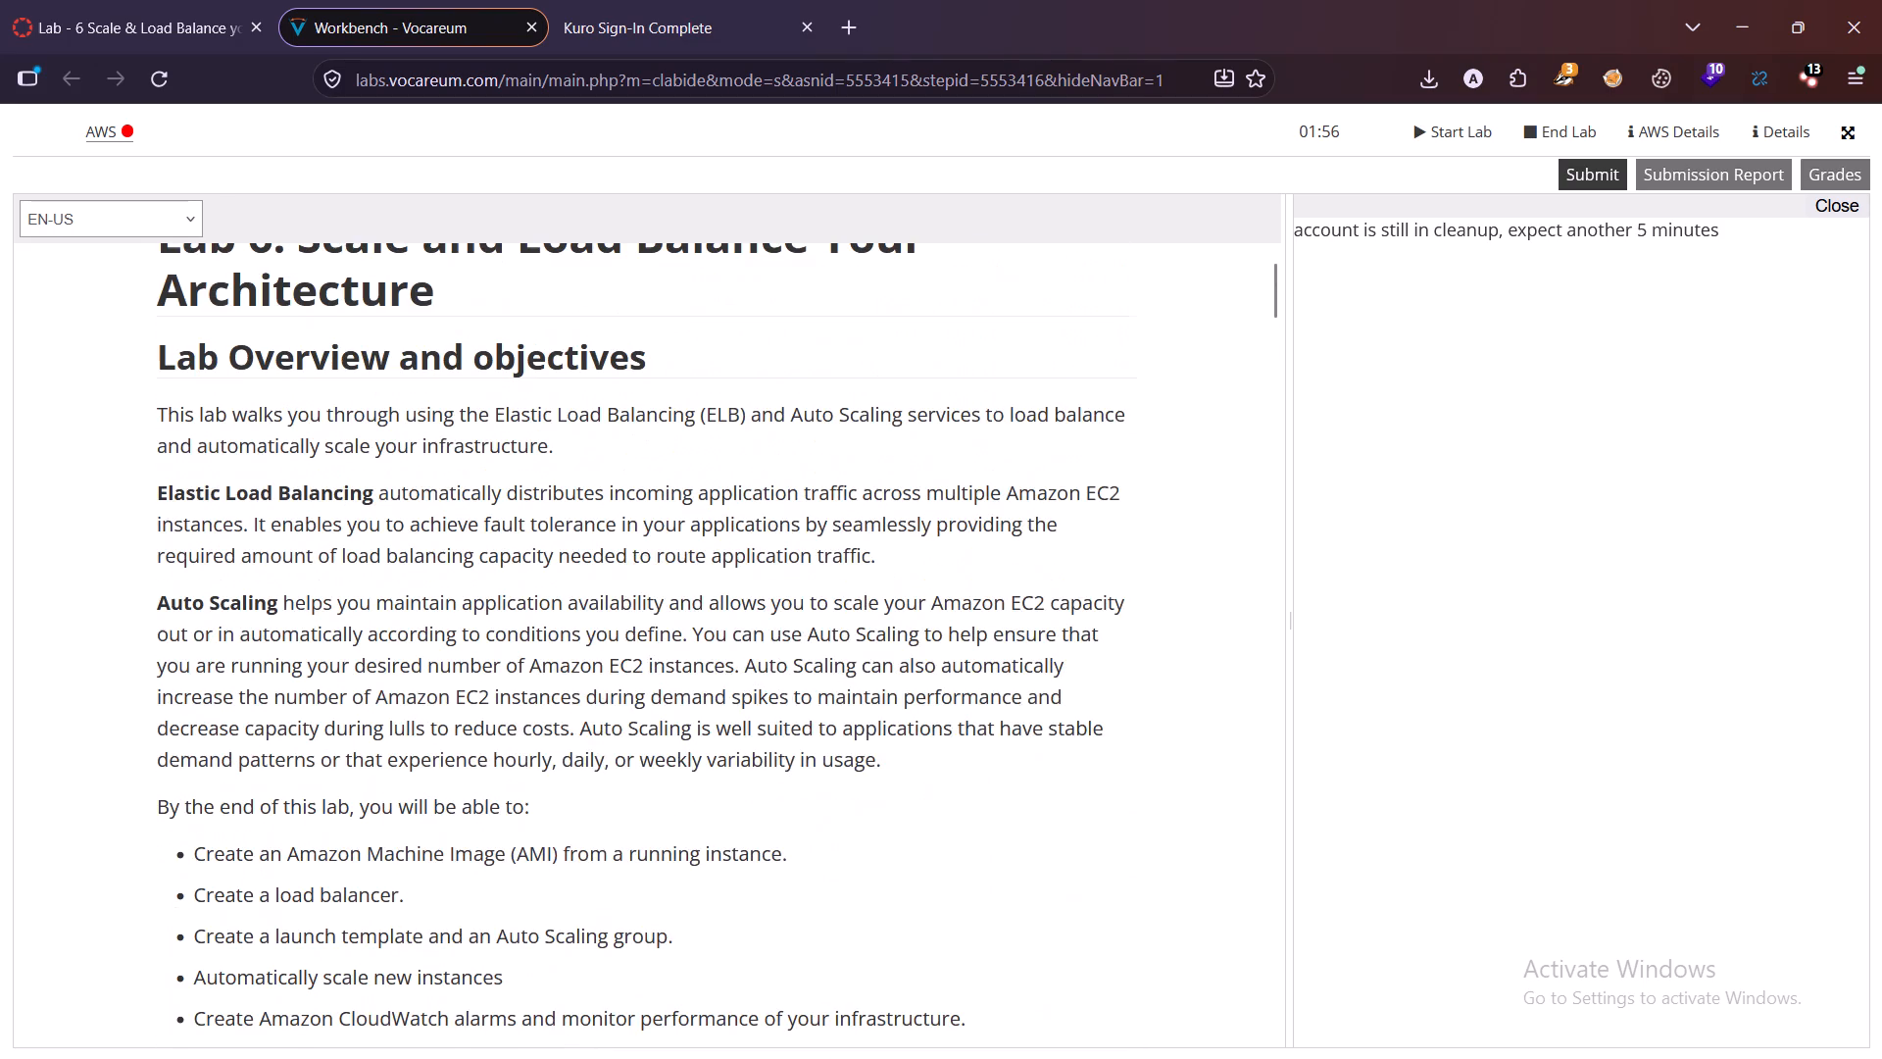
scroll(676, 438, "up", 3)
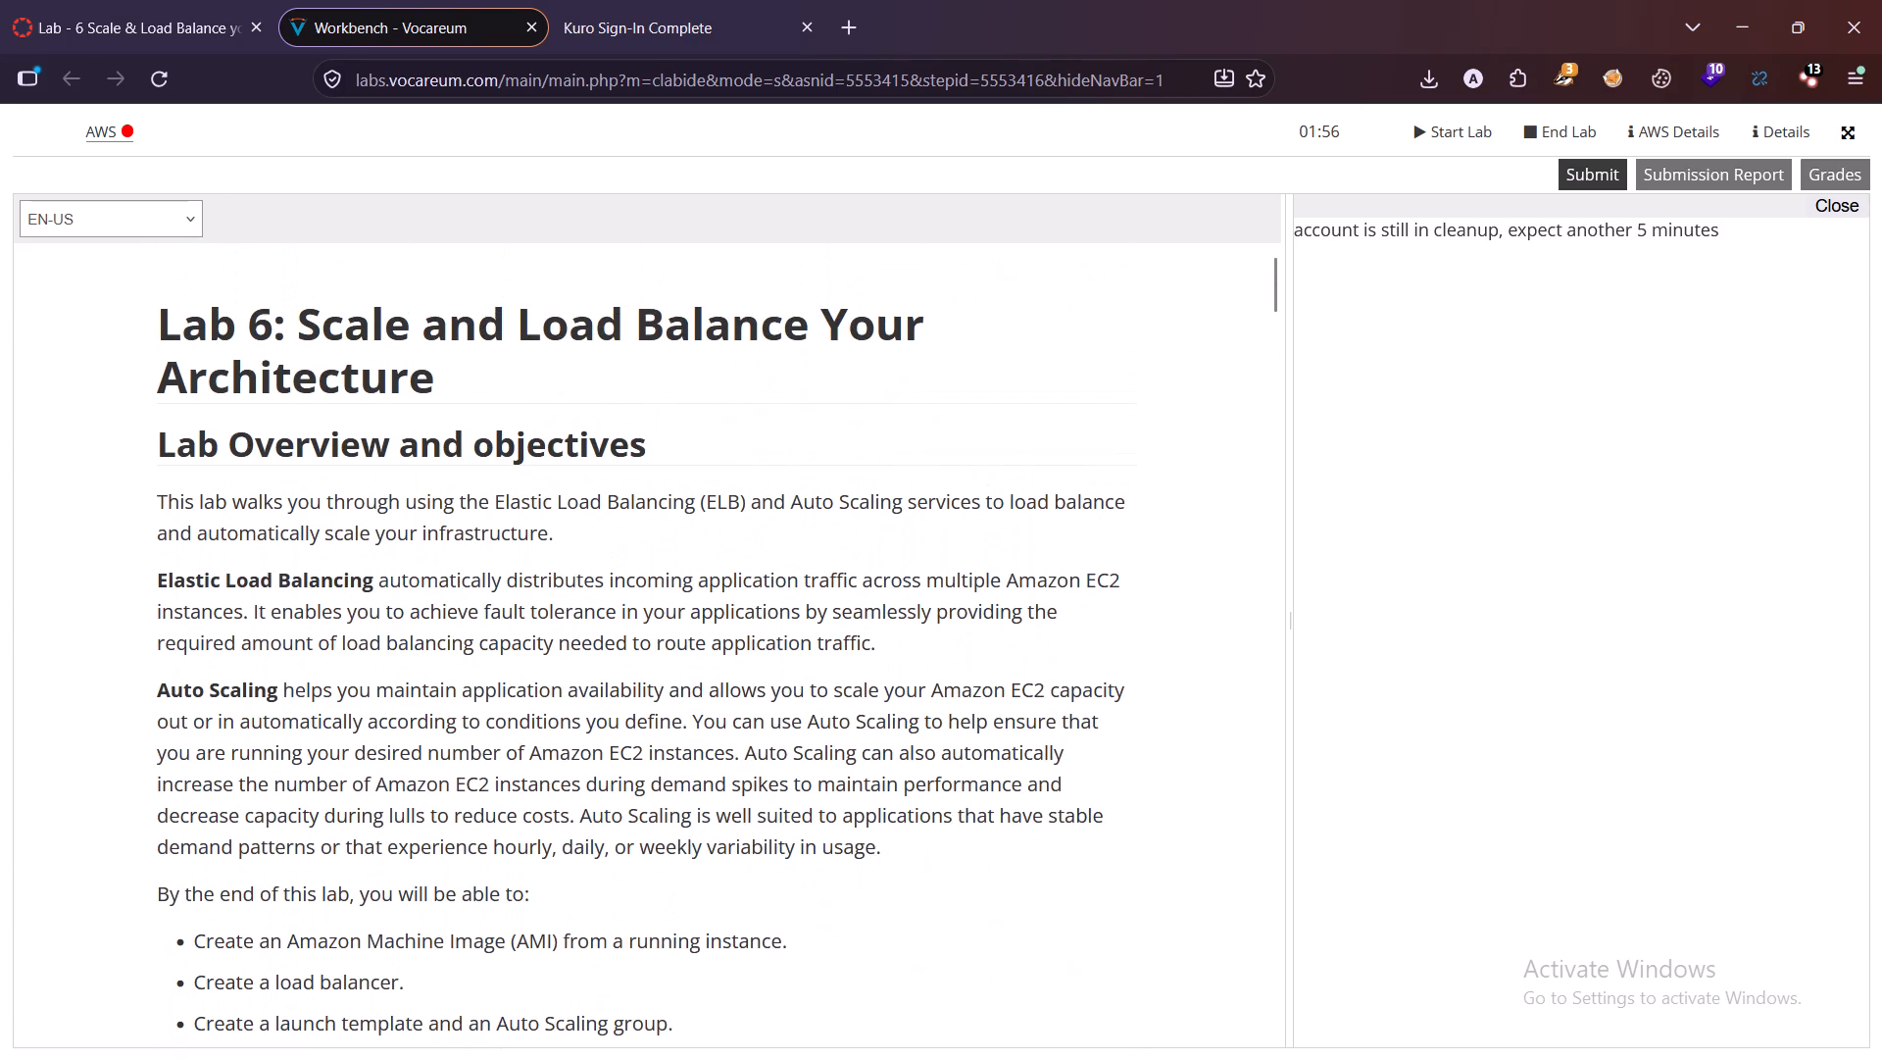
scroll(676, 438, "up", 3)
scroll(553, 598, "down", 2)
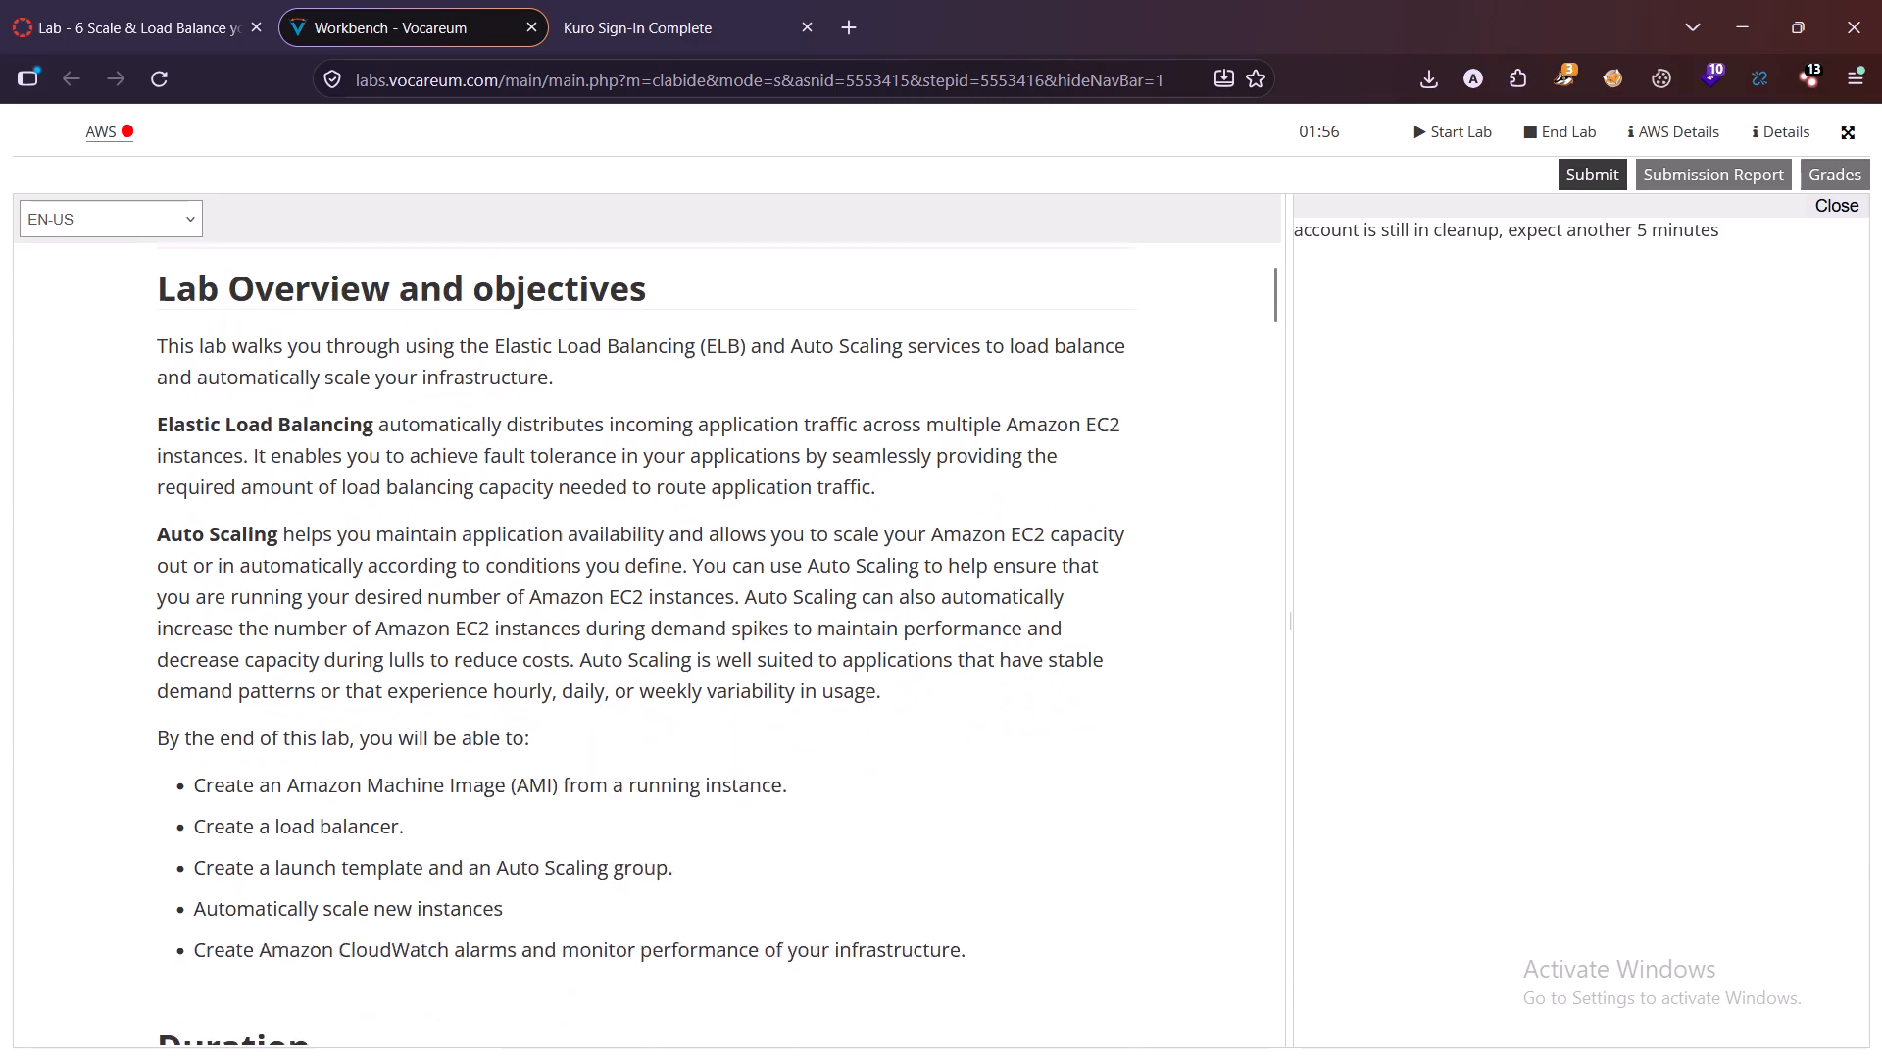
scroll(555, 601, "down", 1)
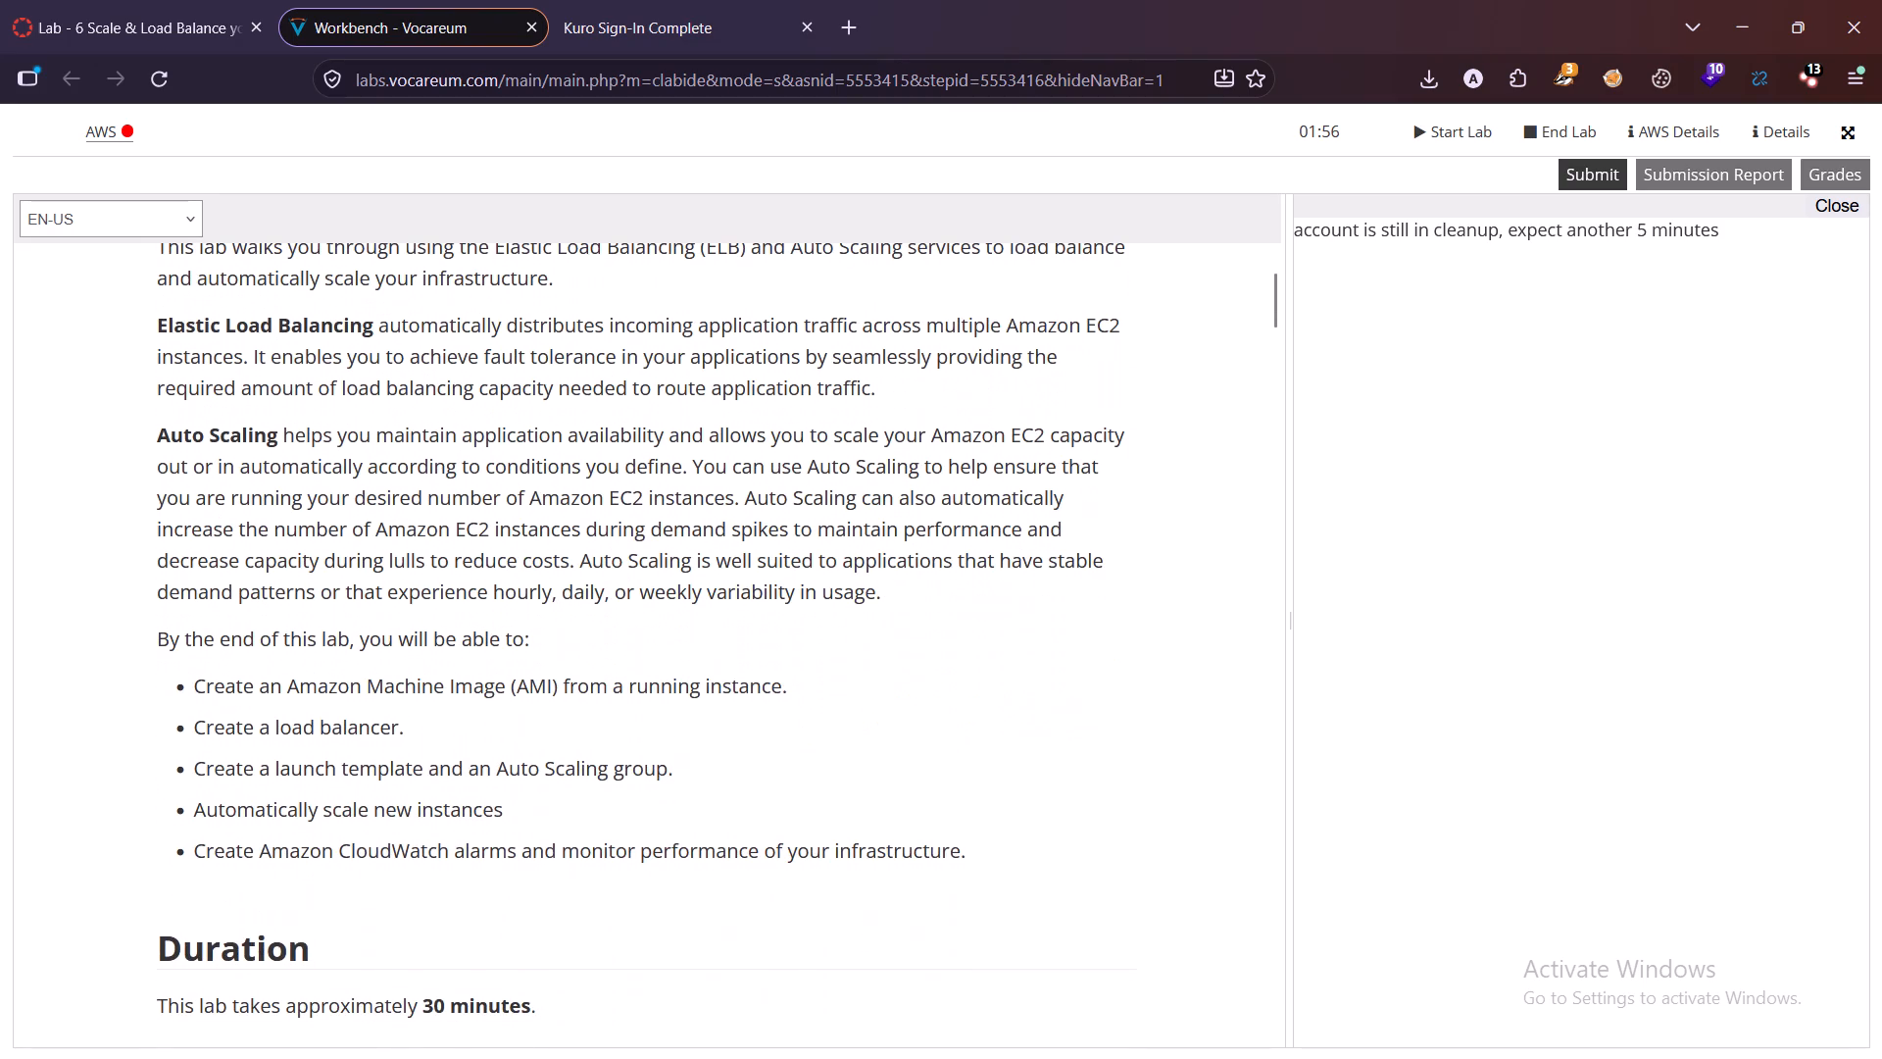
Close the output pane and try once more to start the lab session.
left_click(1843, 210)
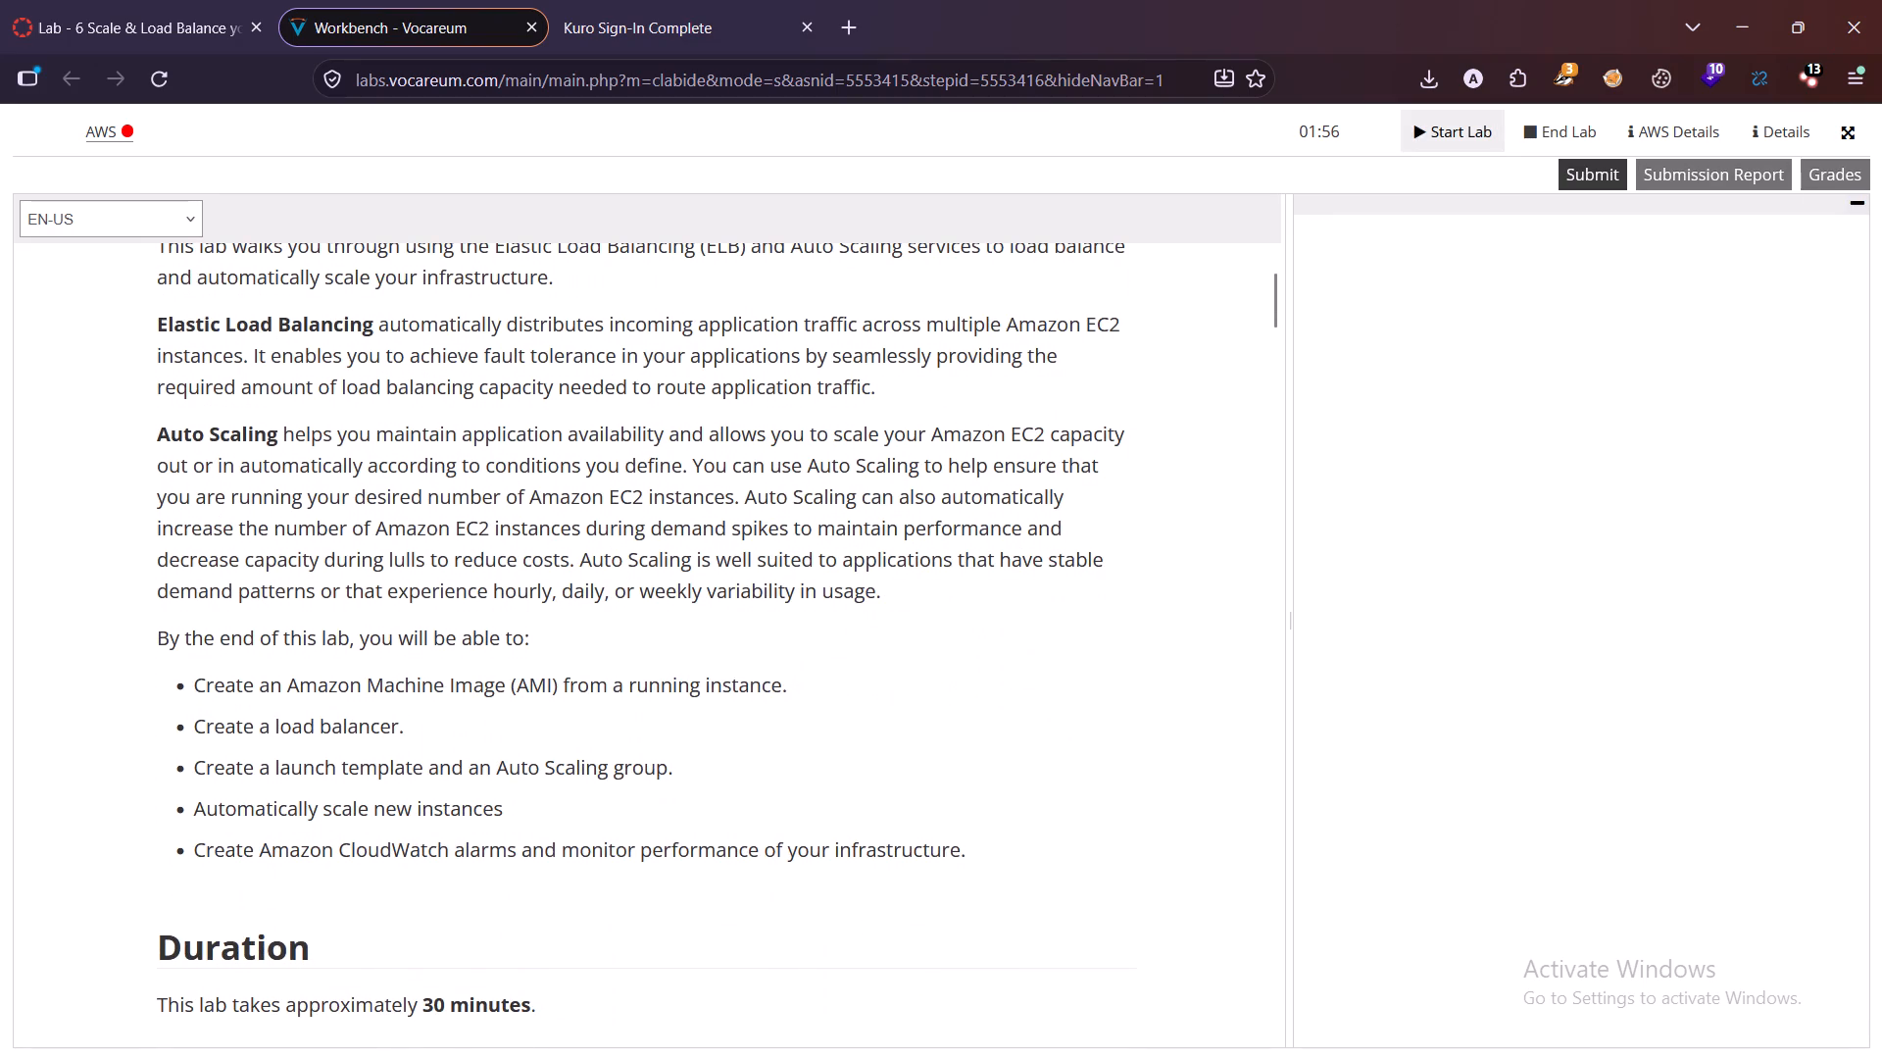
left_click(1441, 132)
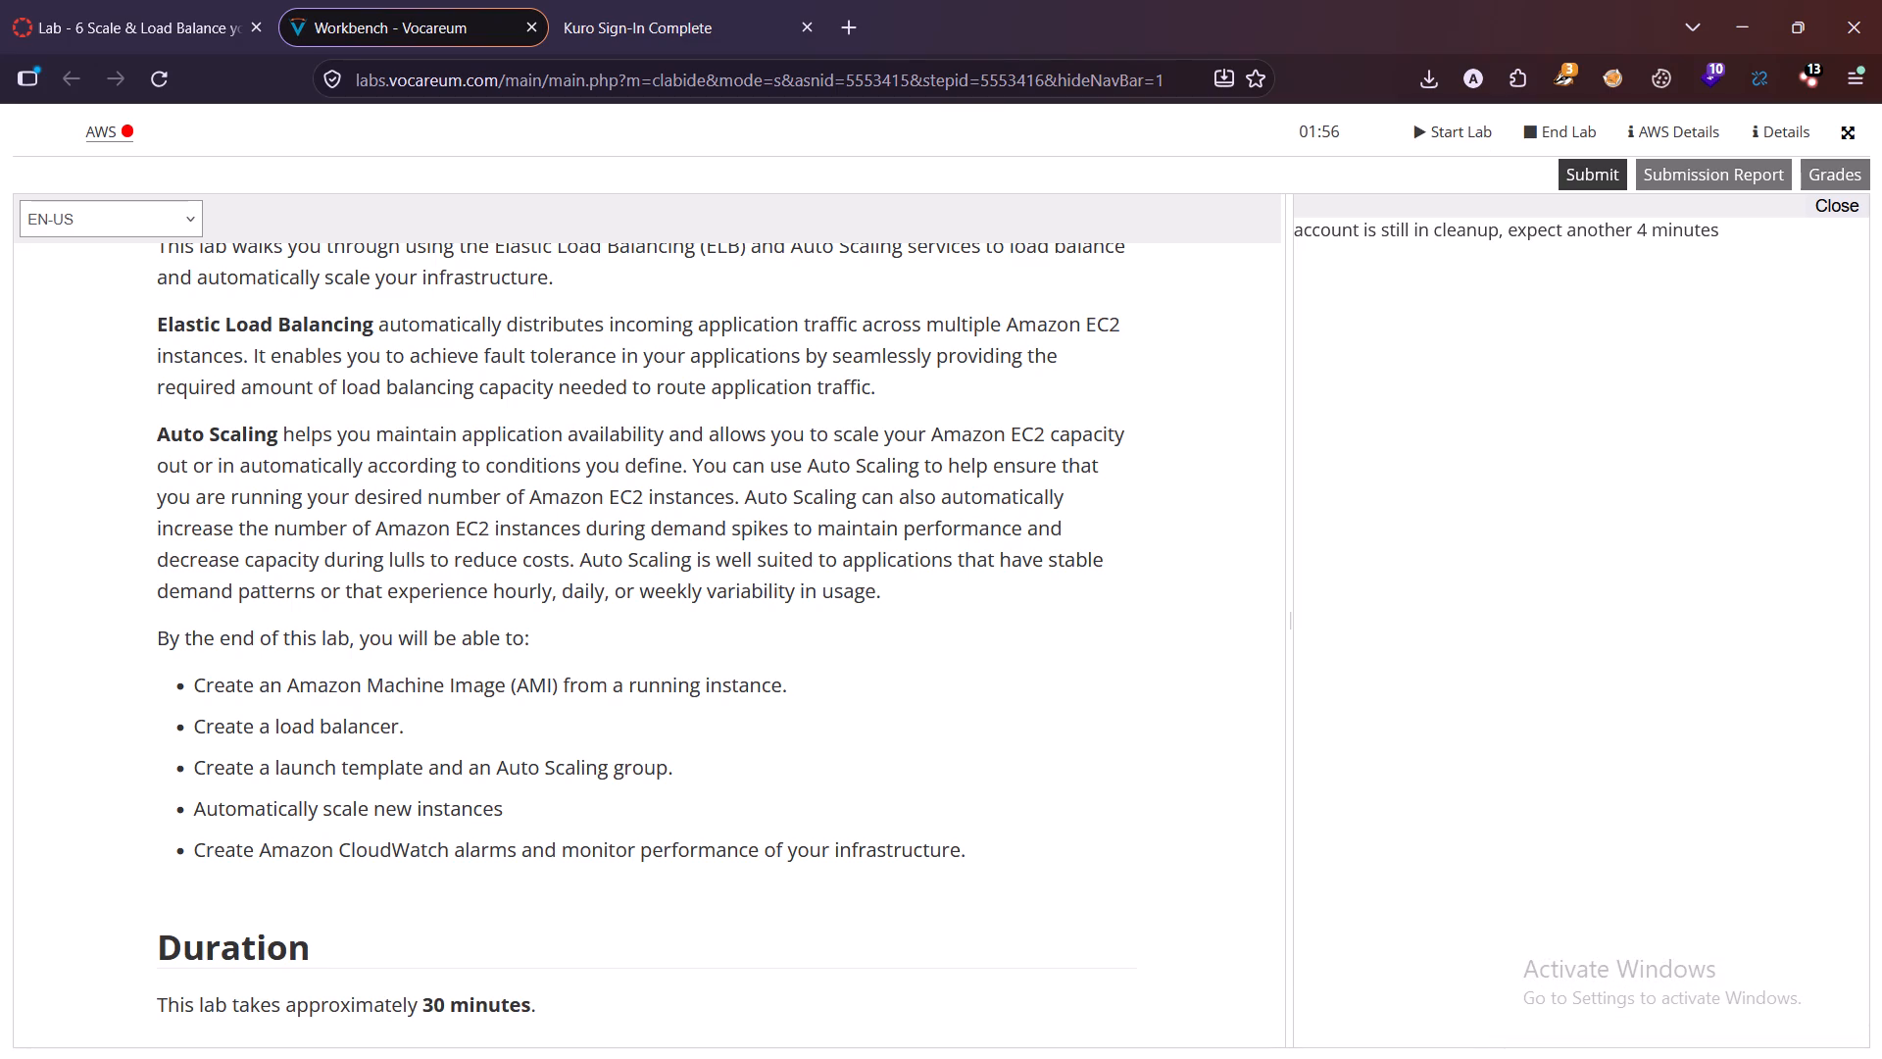
Review the instructions from the objectives through the infrastructure diagrams to Accessing the AWS Management Console.
scroll(592, 591, "down", 3)
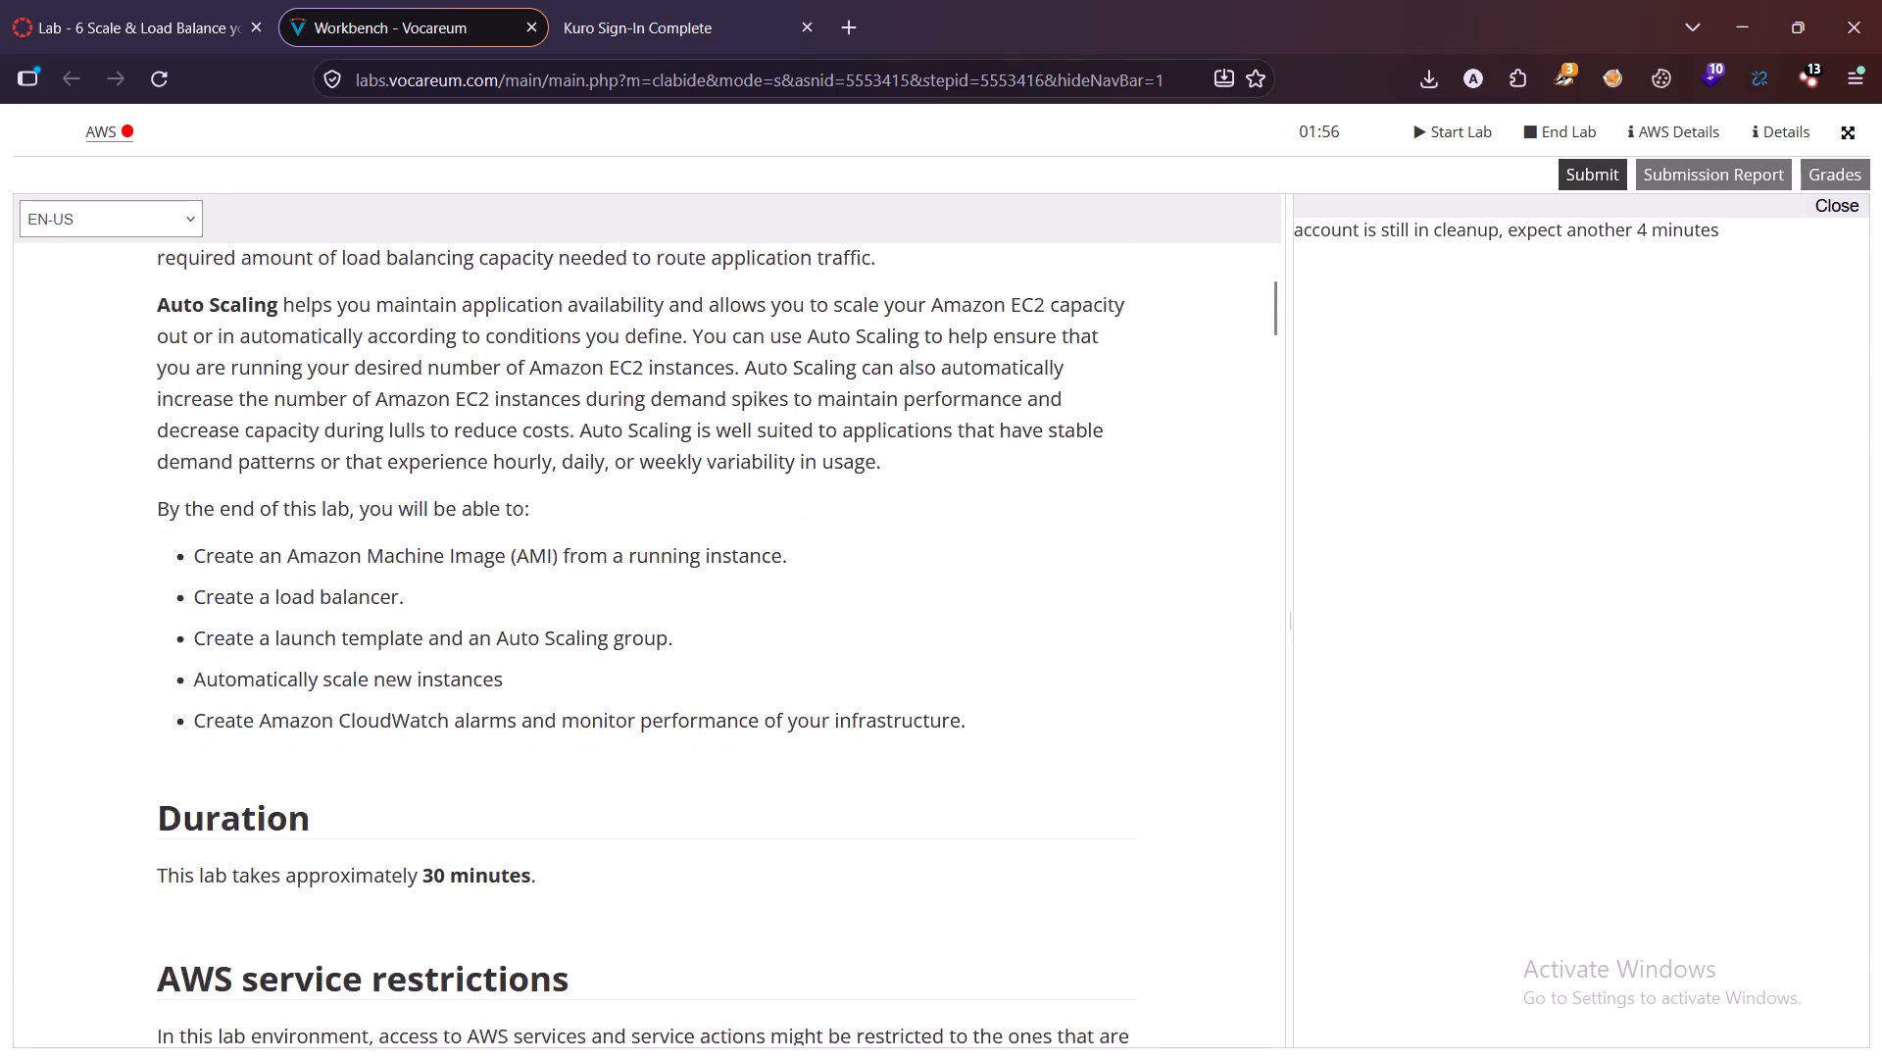
scroll(592, 596, "down", 4)
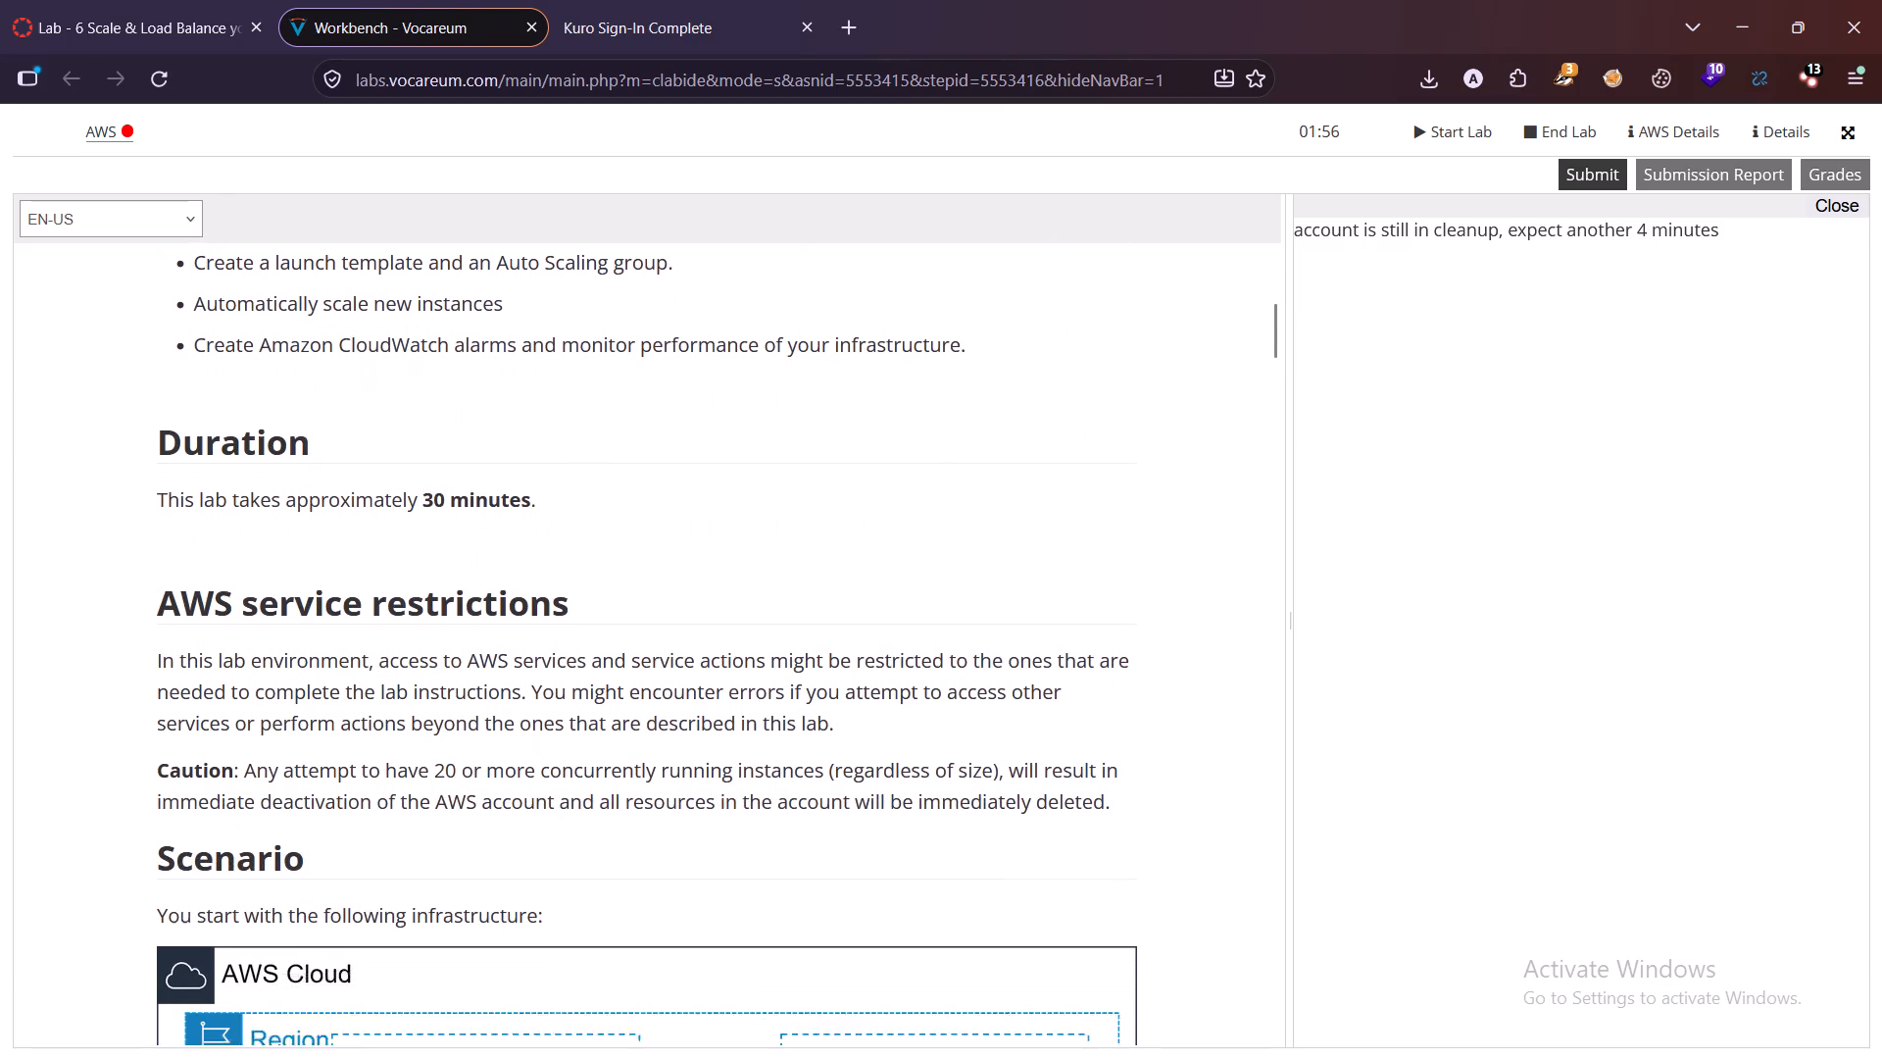
scroll(597, 594, "down", 16)
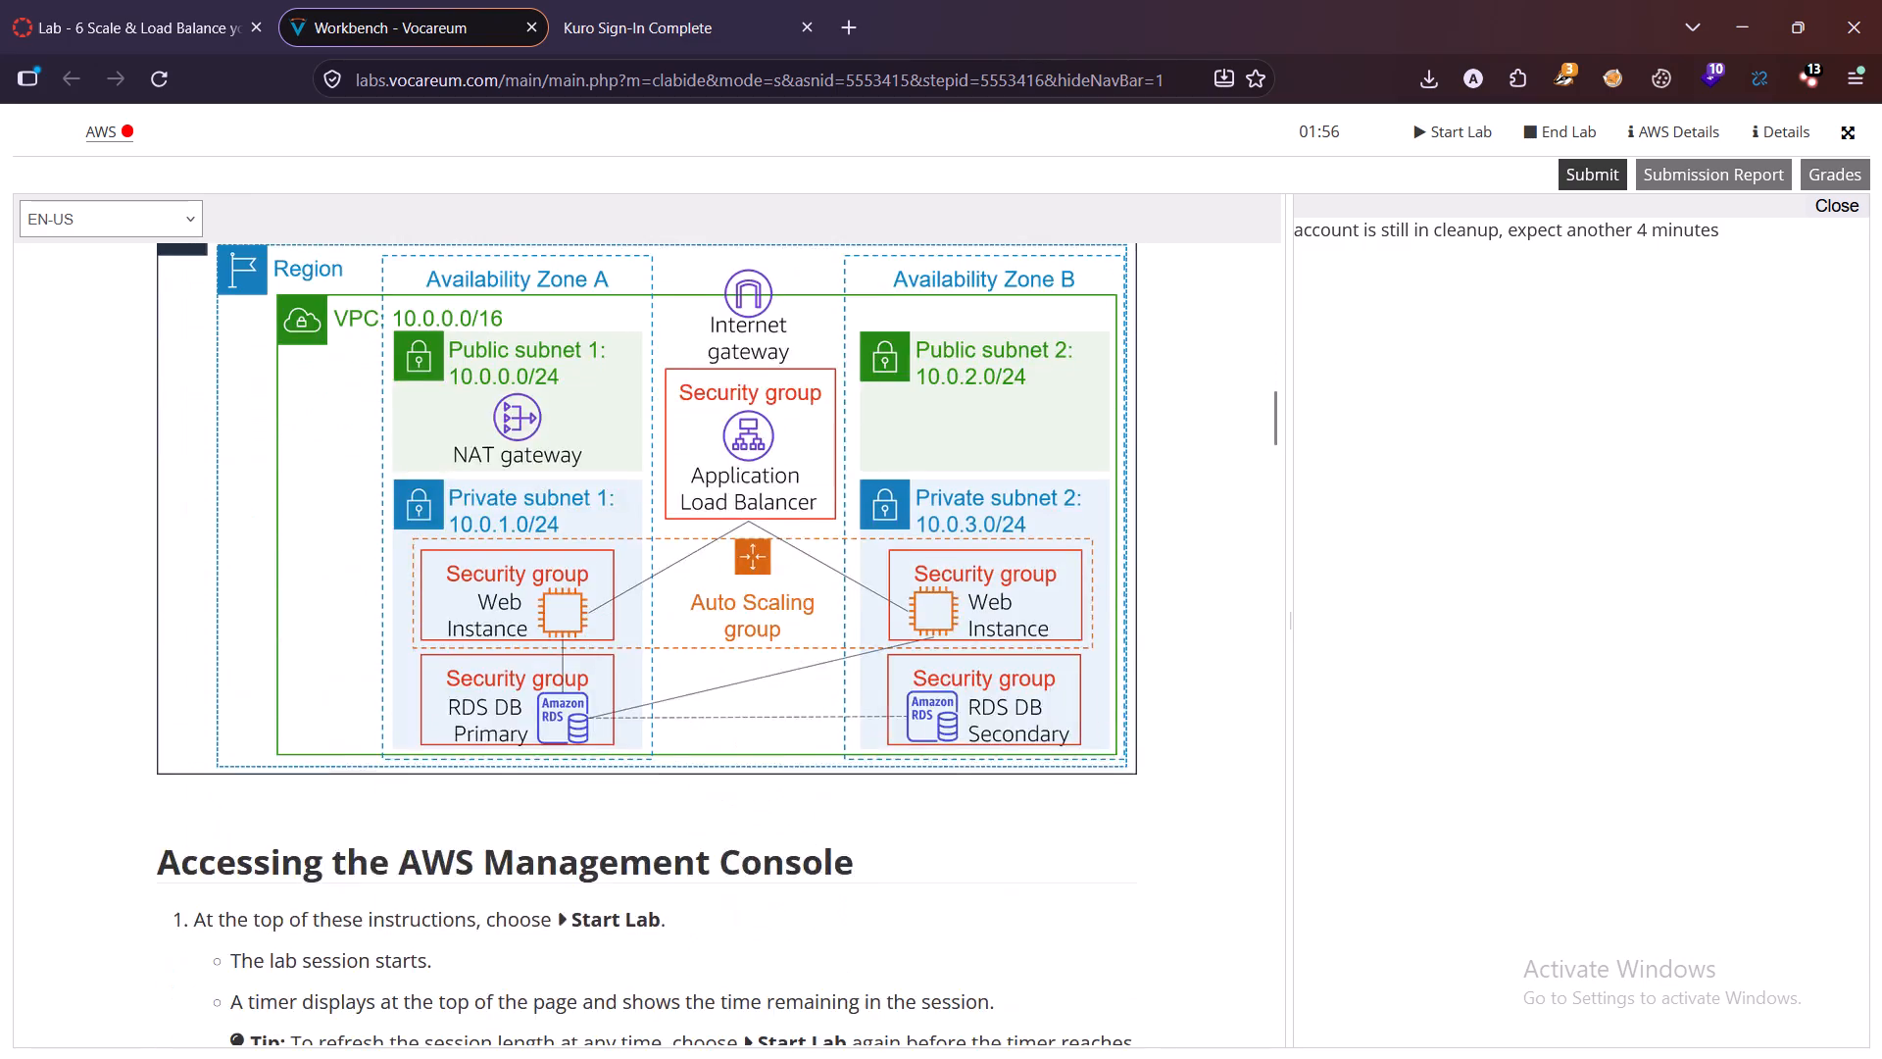
scroll(597, 594, "down", 7)
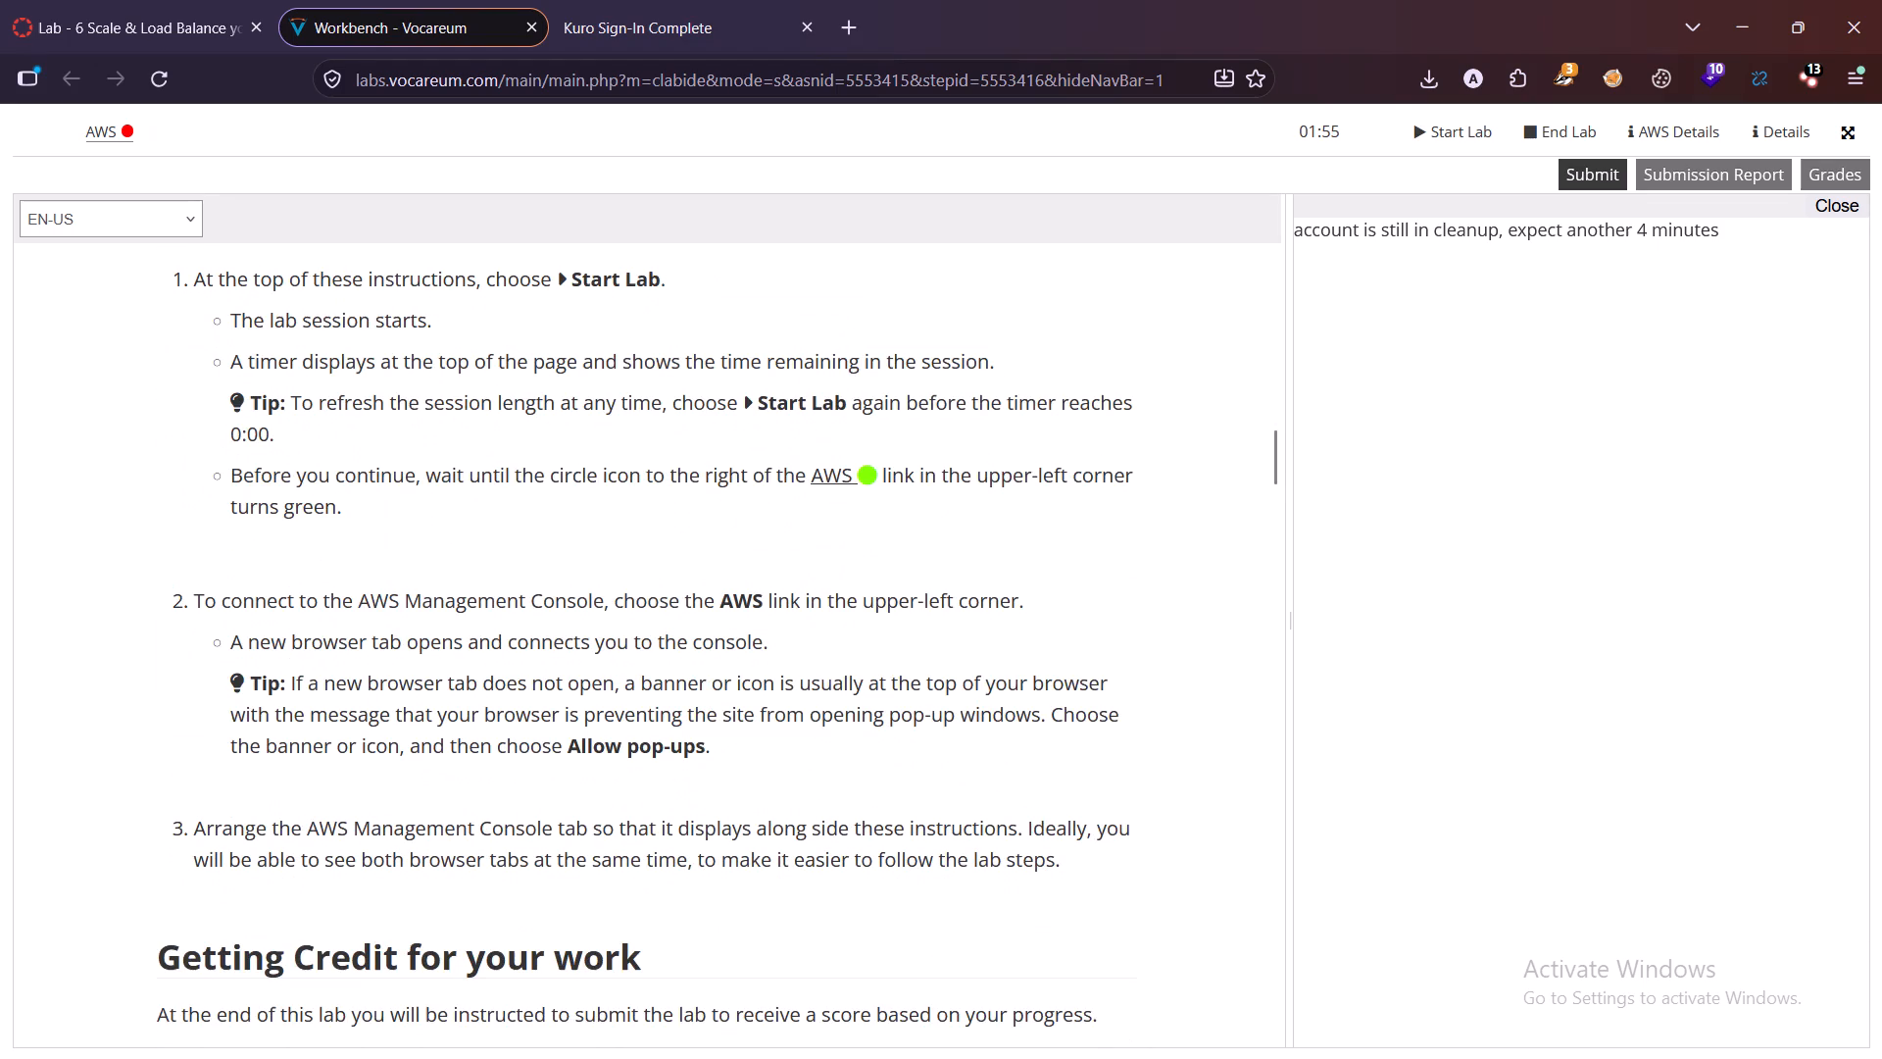
scroll(629, 588, "up", 1)
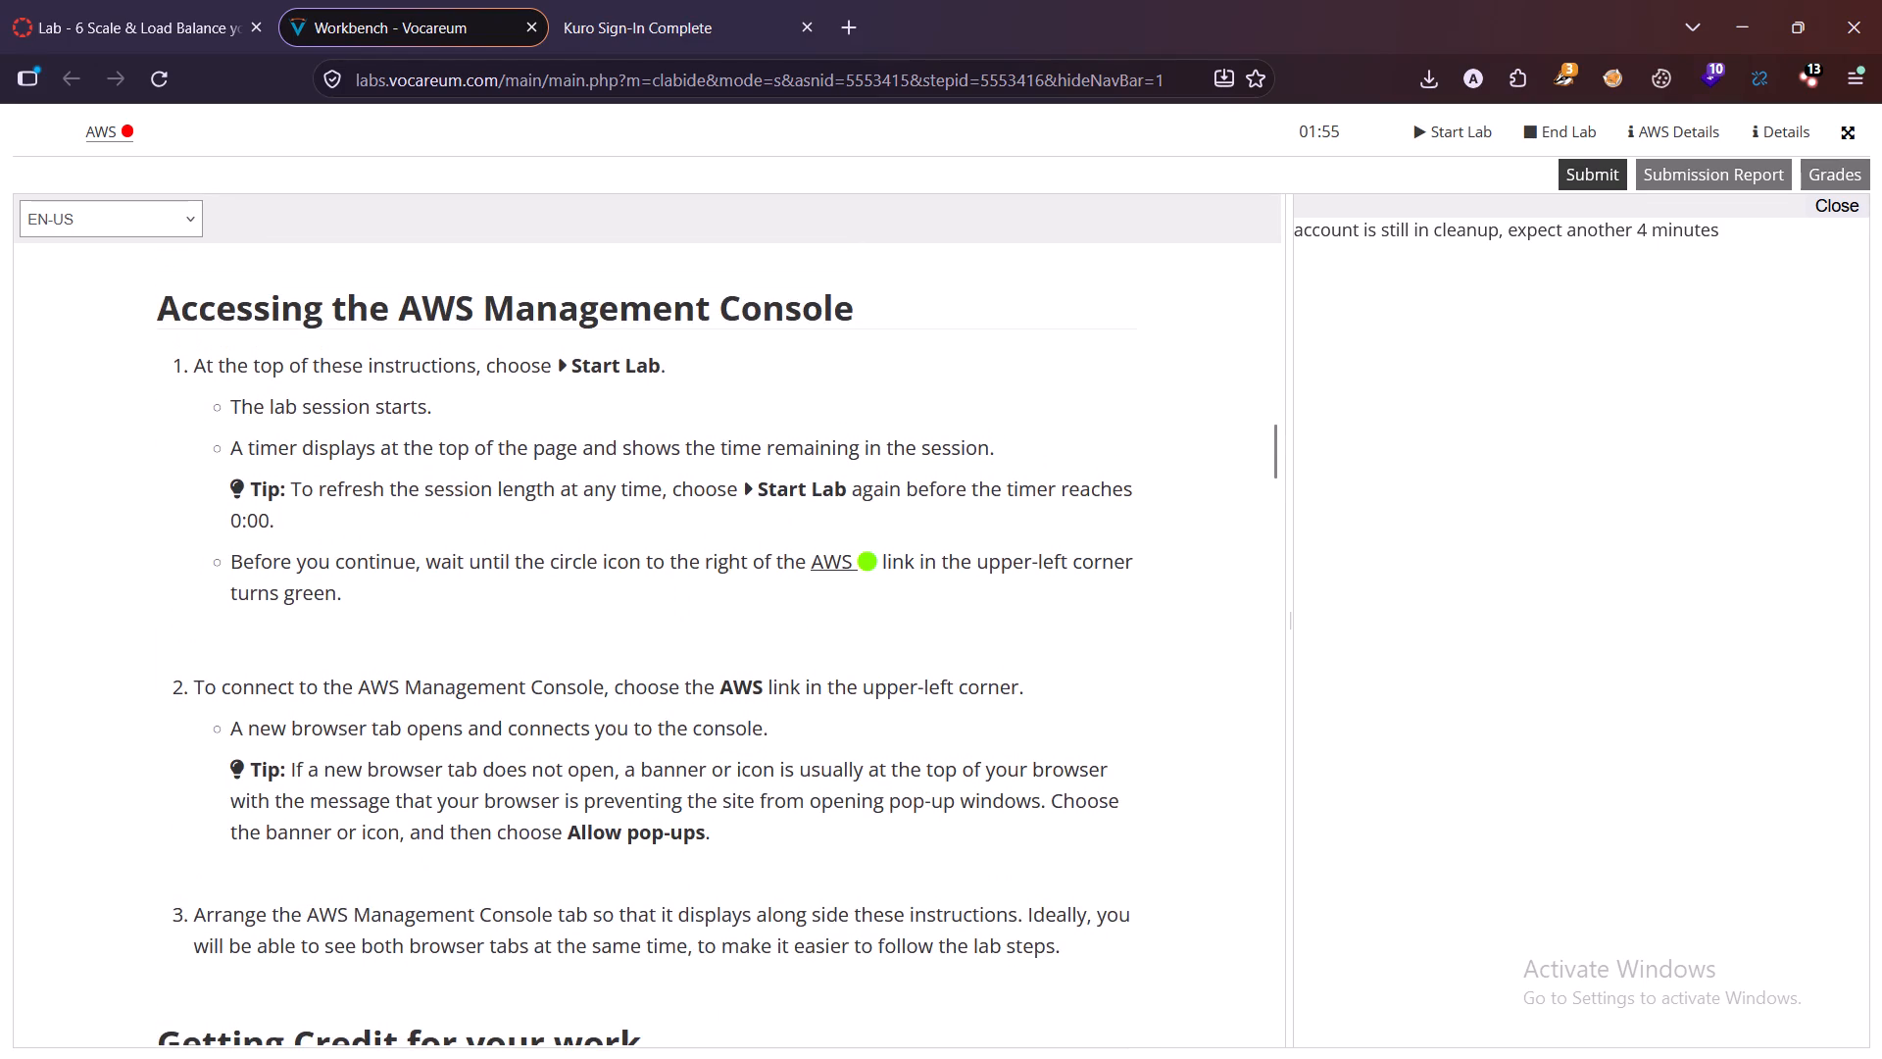
Open ChatGPT in a new browser tab.
left_click(860, 12)
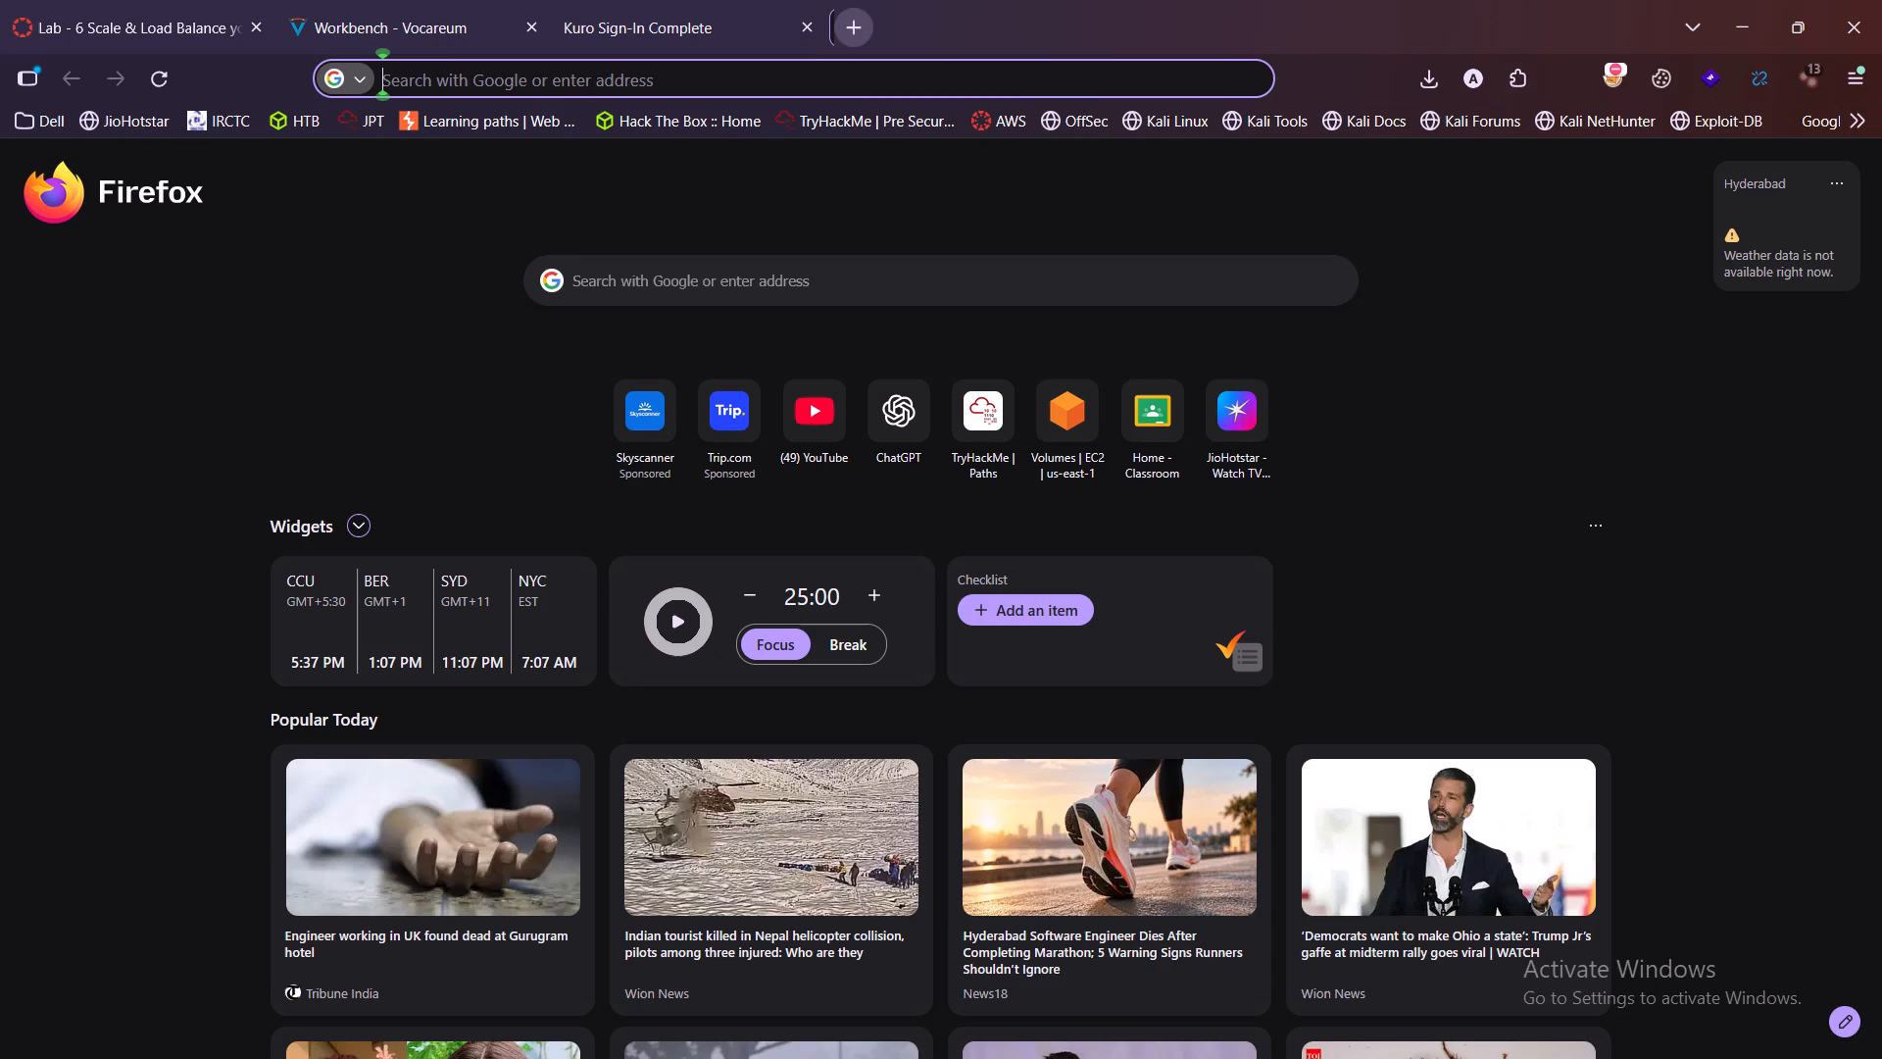
left_click(895, 409)
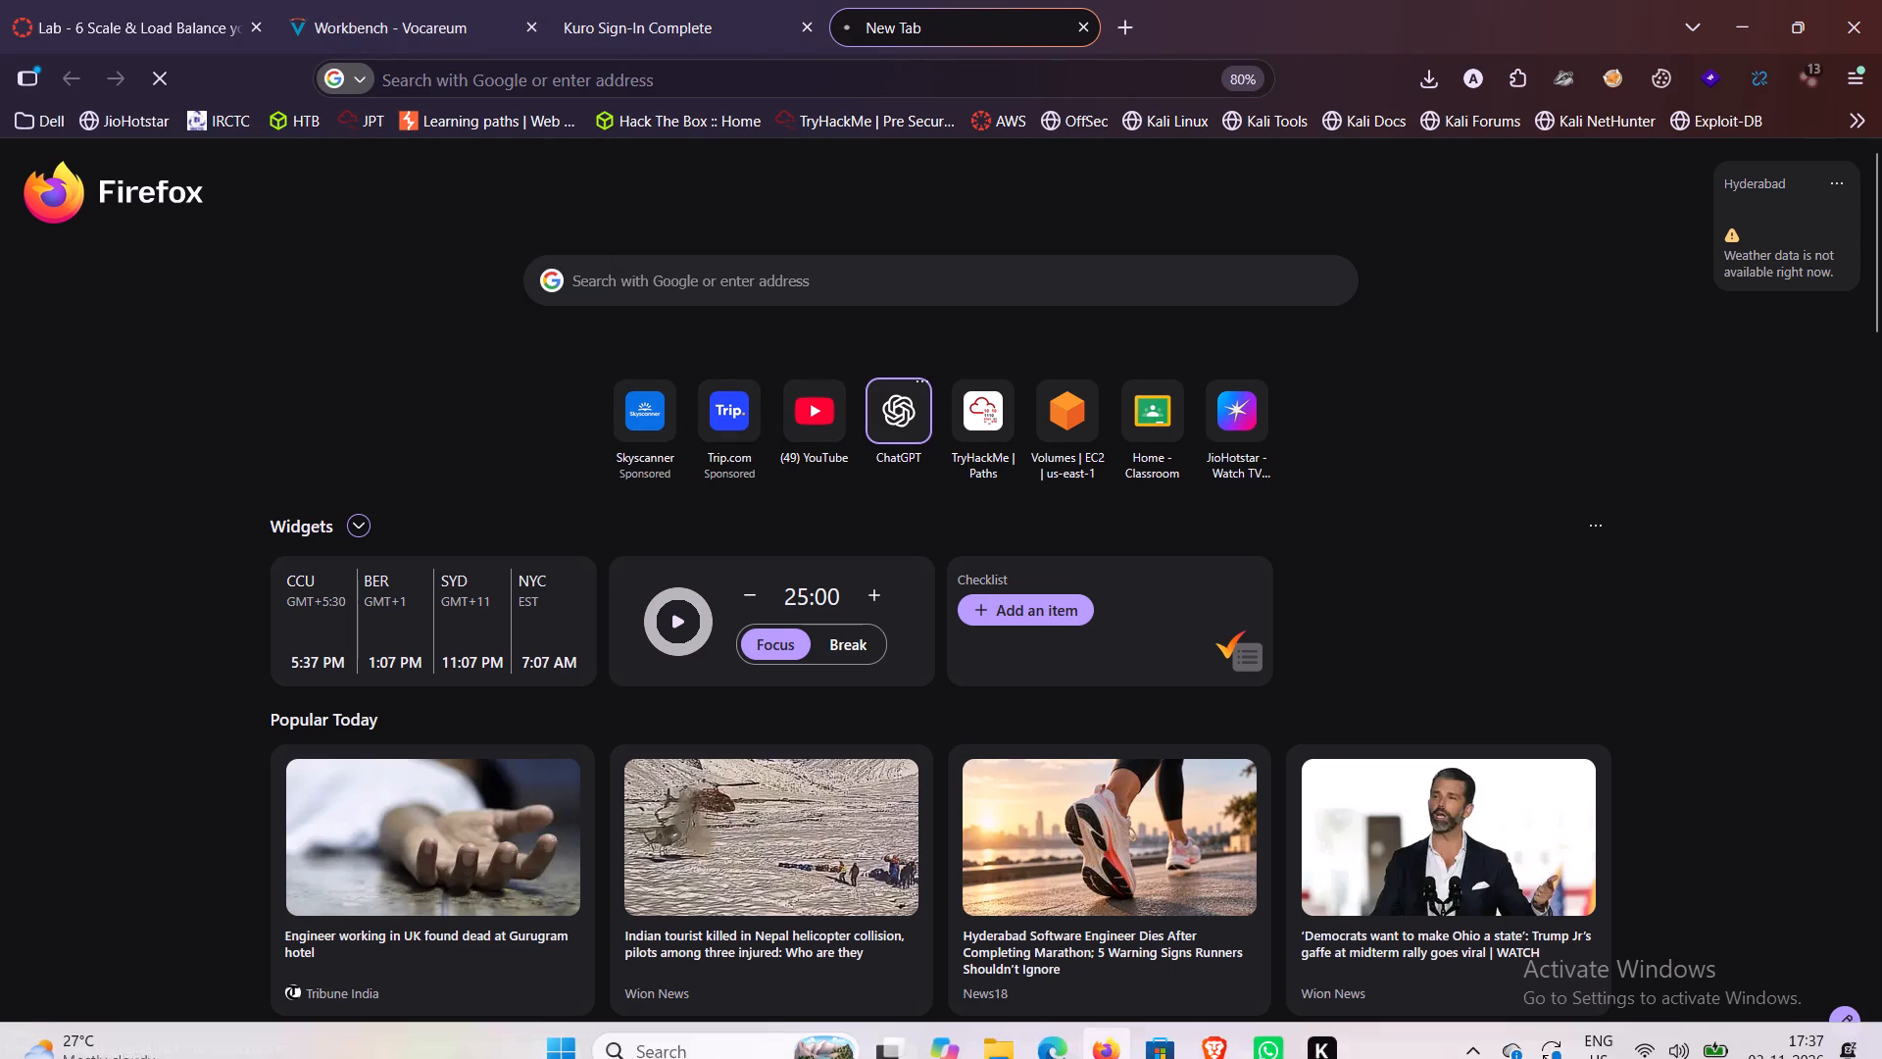
Return to the Vocareum workbench and read Getting Credit for your work and the opening of Task 1.
left_click(402, 25)
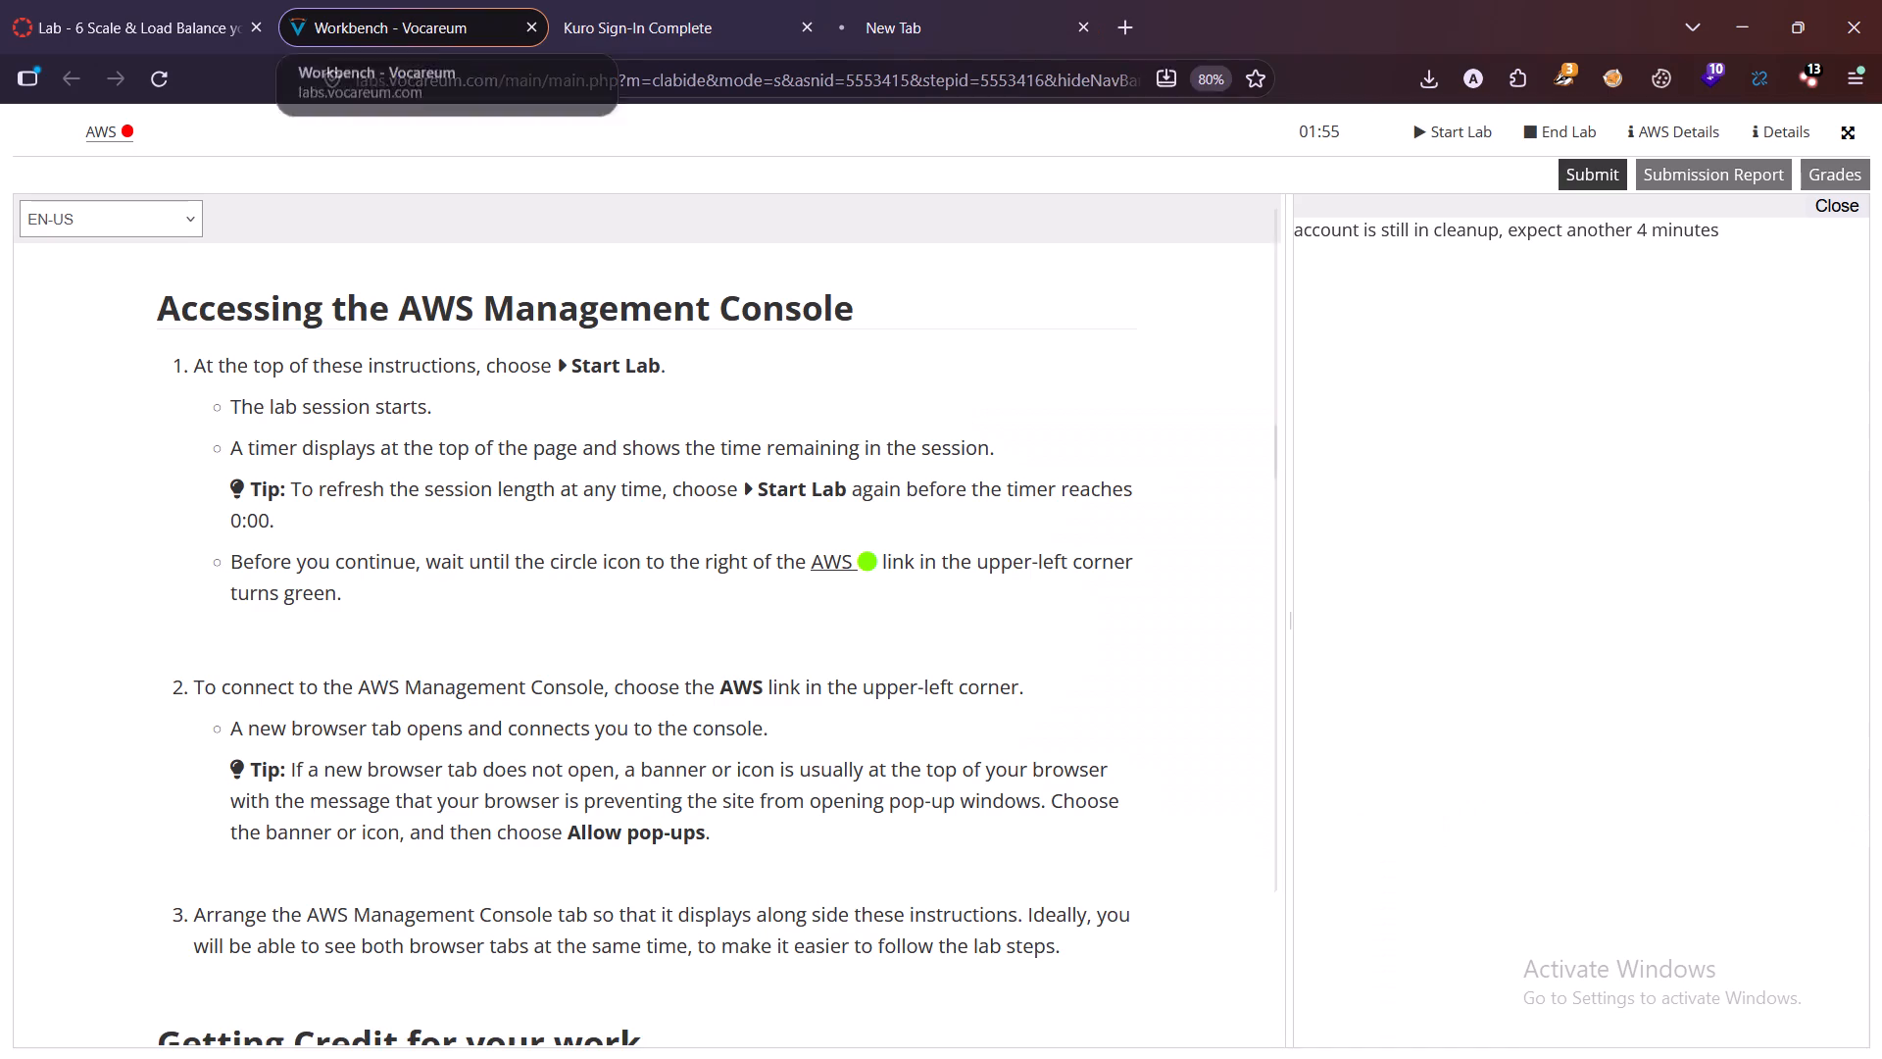
scroll(685, 385, "down", 1)
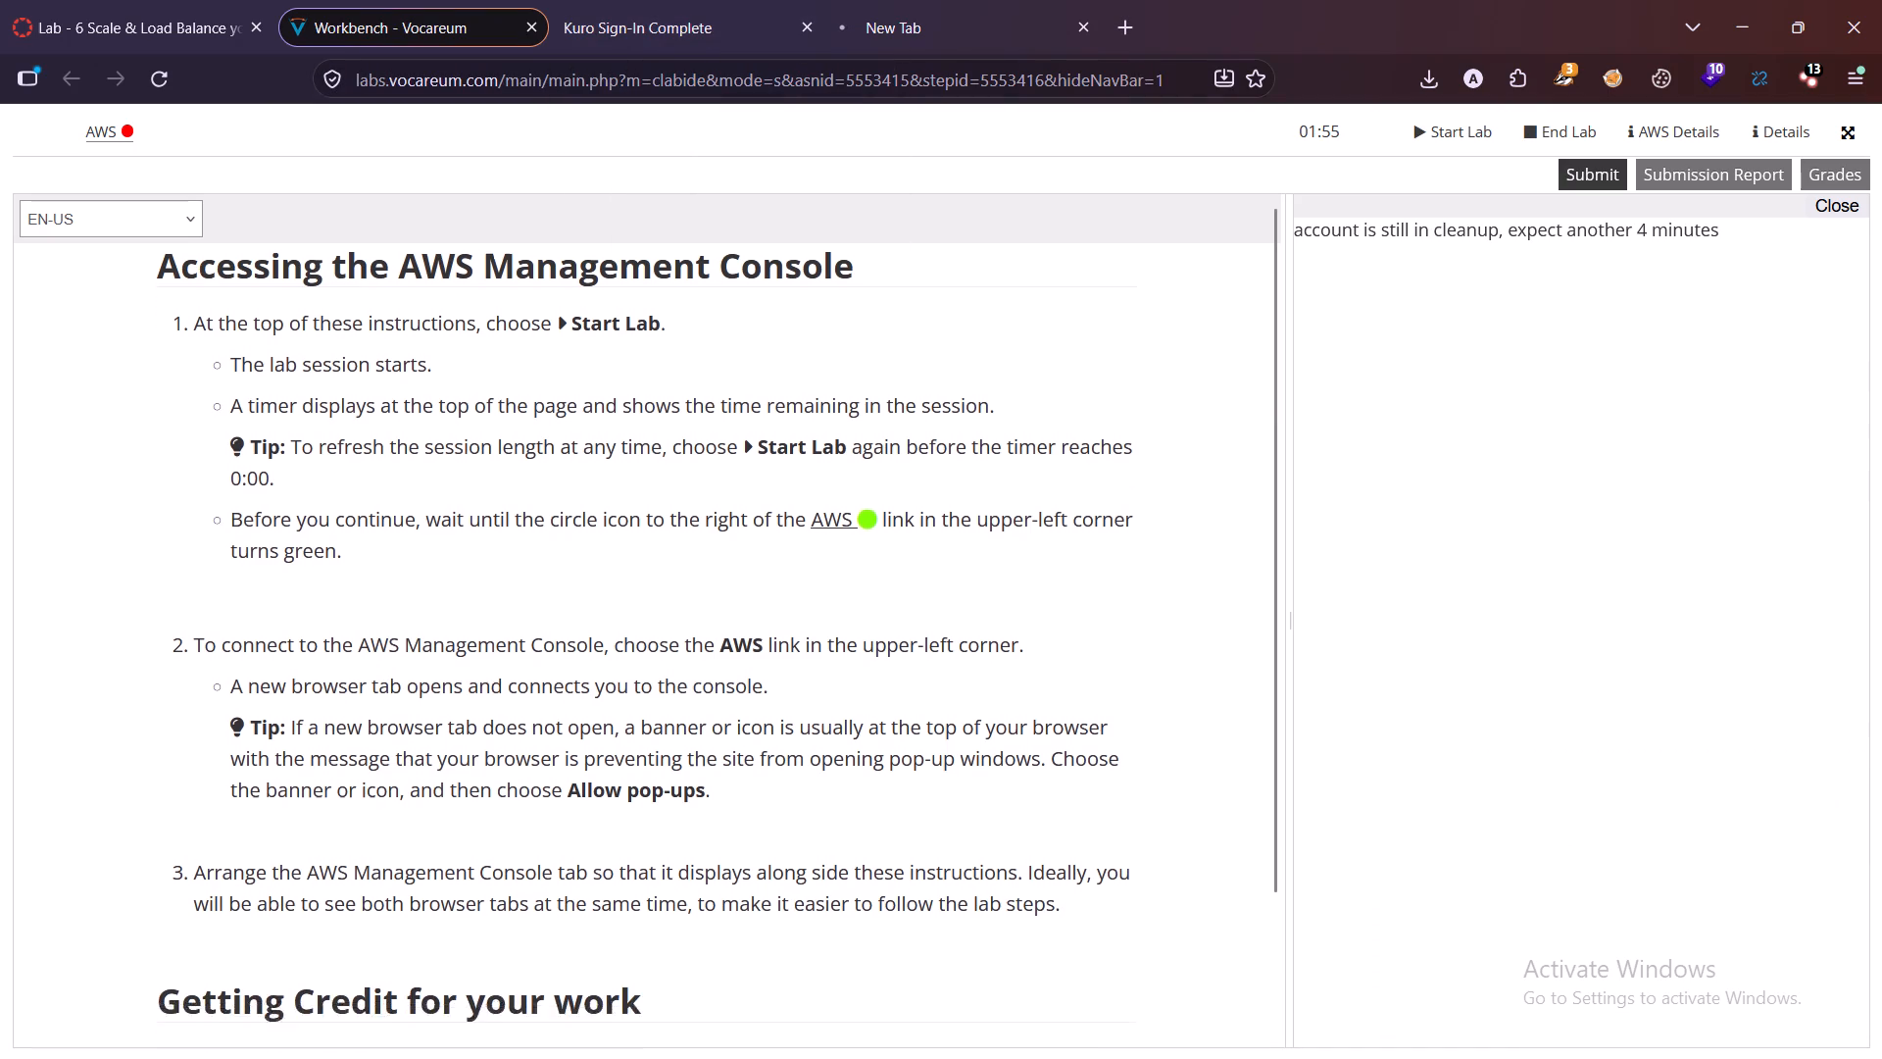
scroll(689, 387, "down", 4)
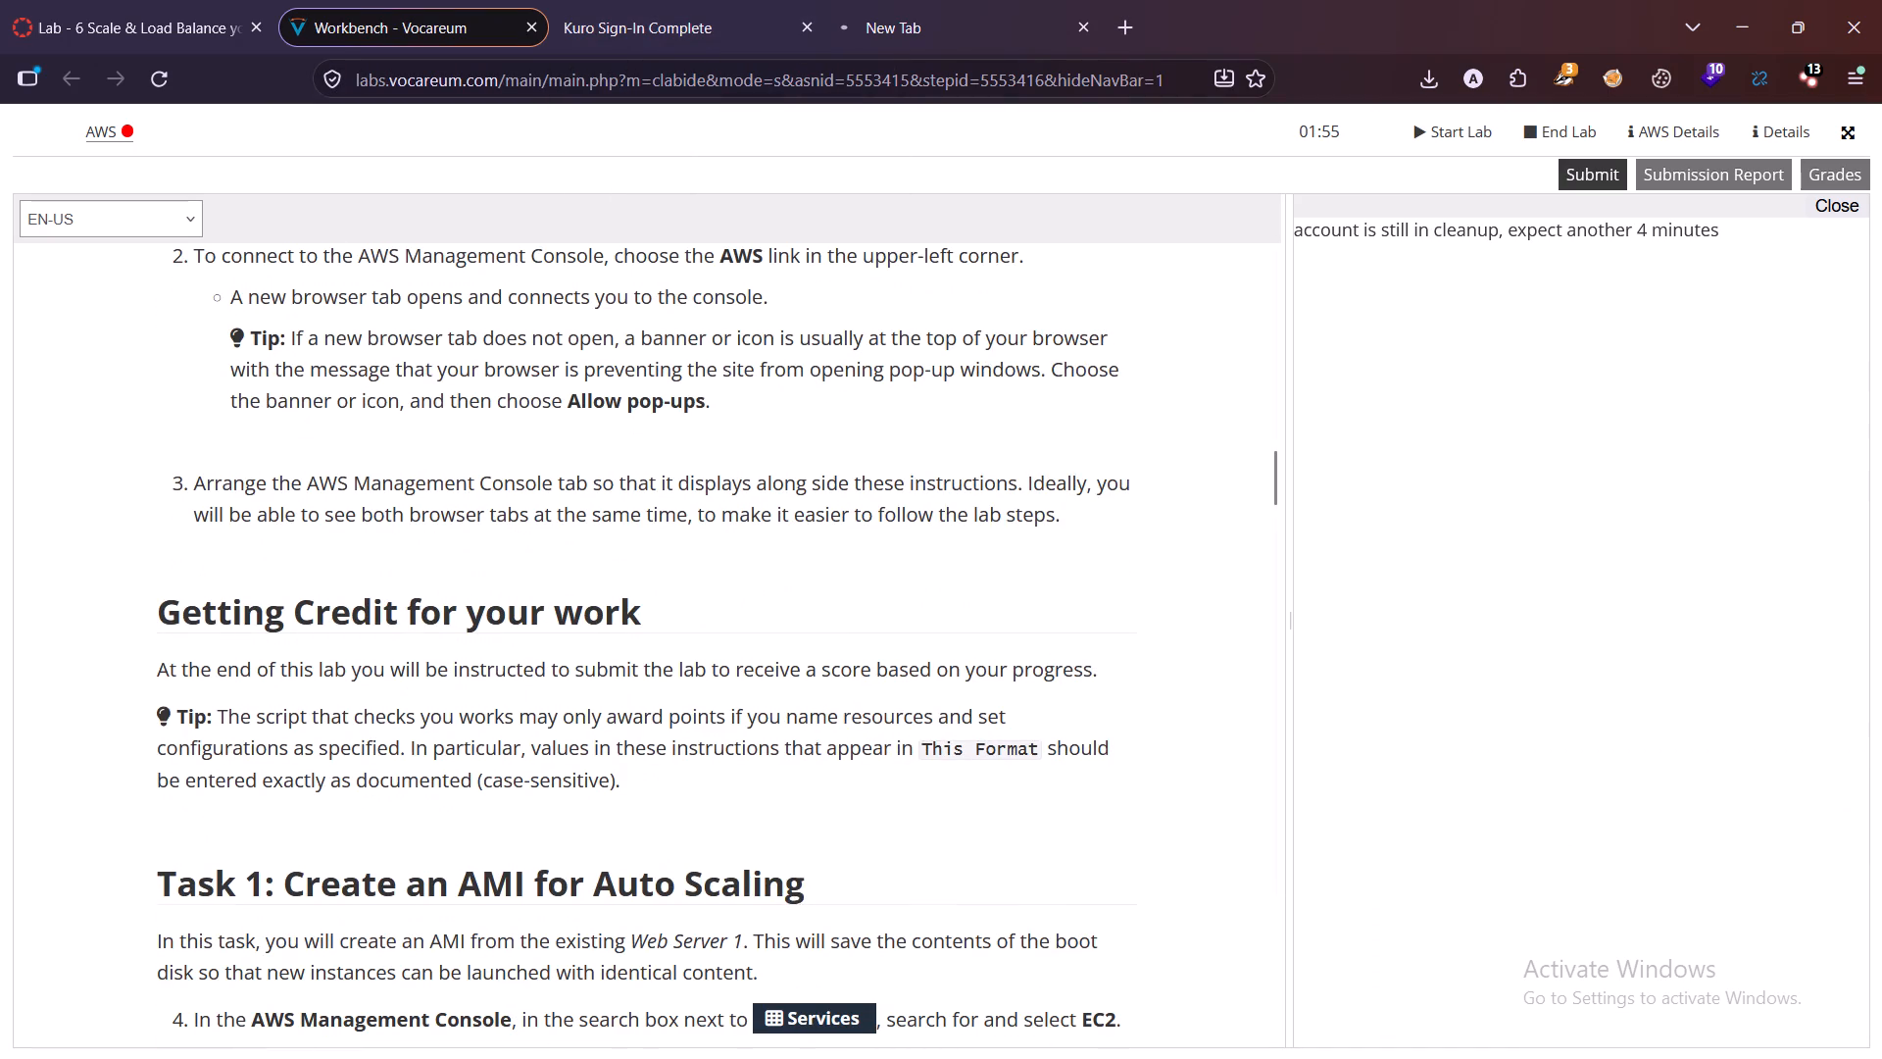
scroll(608, 627, "down", 1)
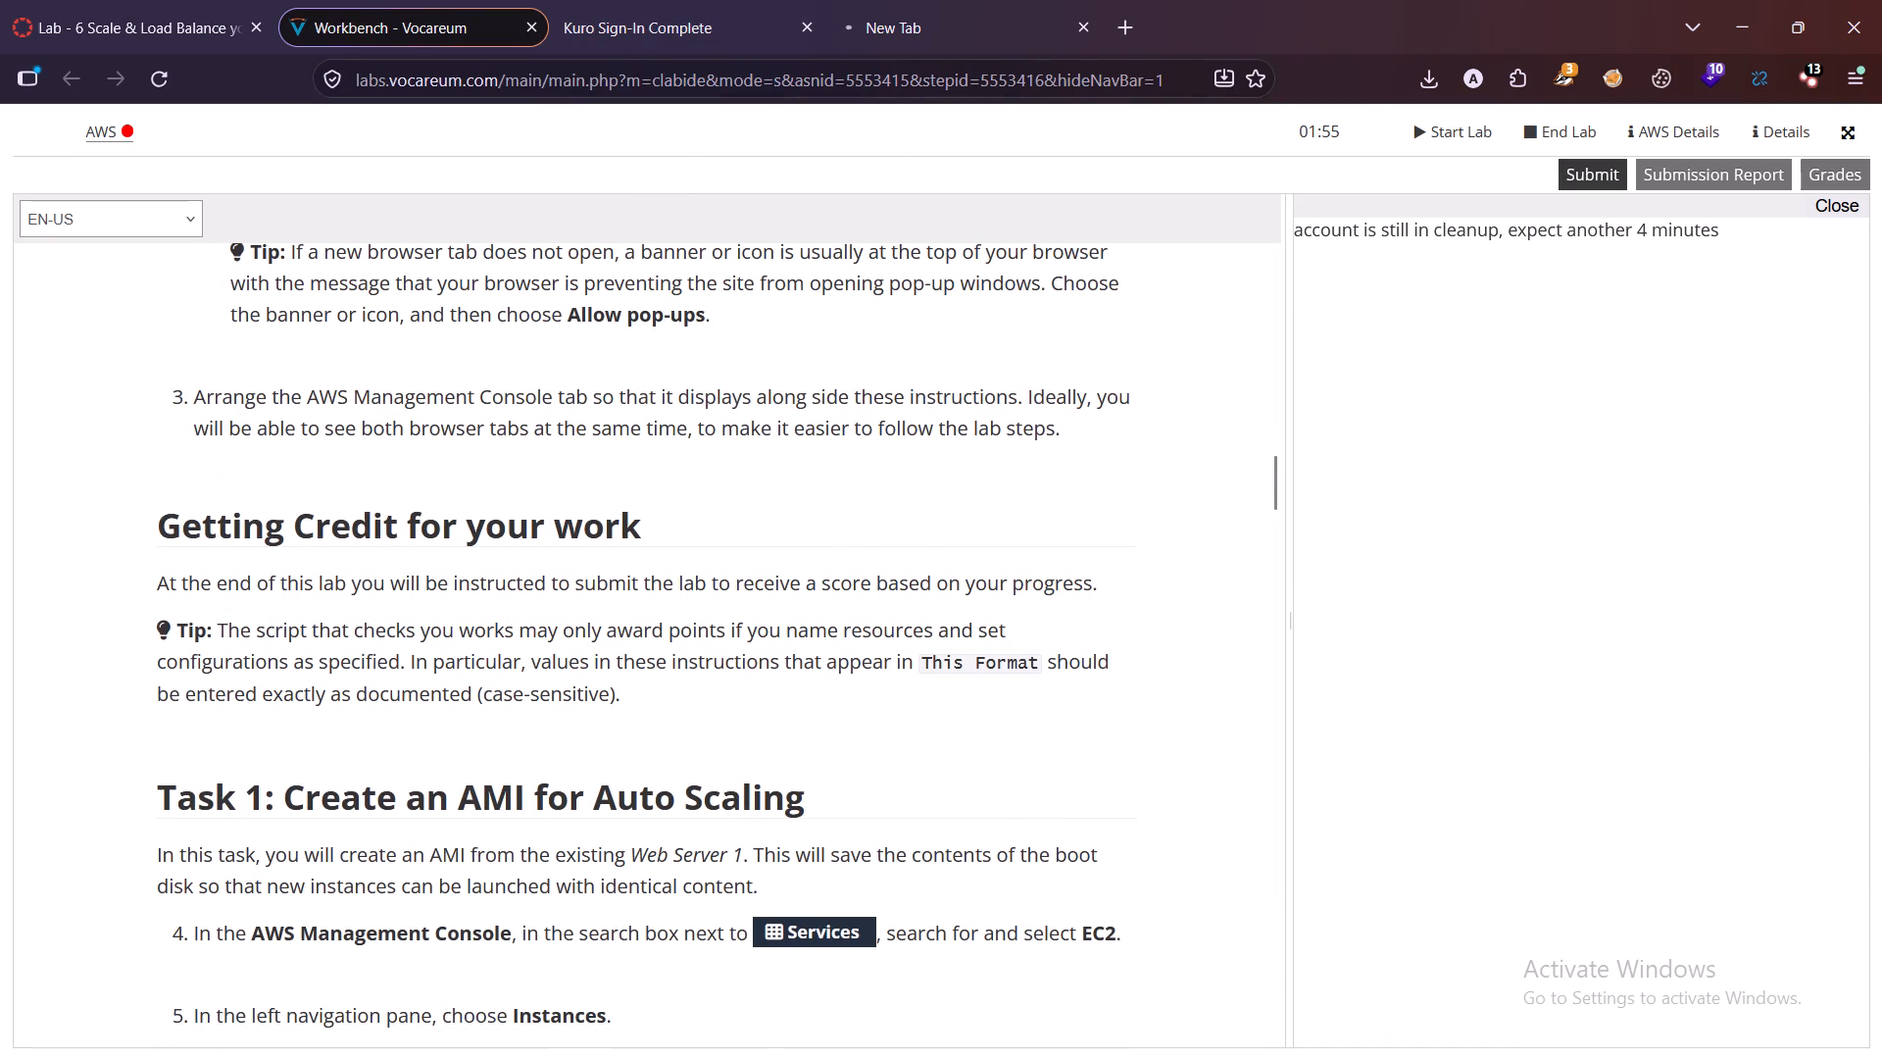
scroll(612, 627, "down", 1)
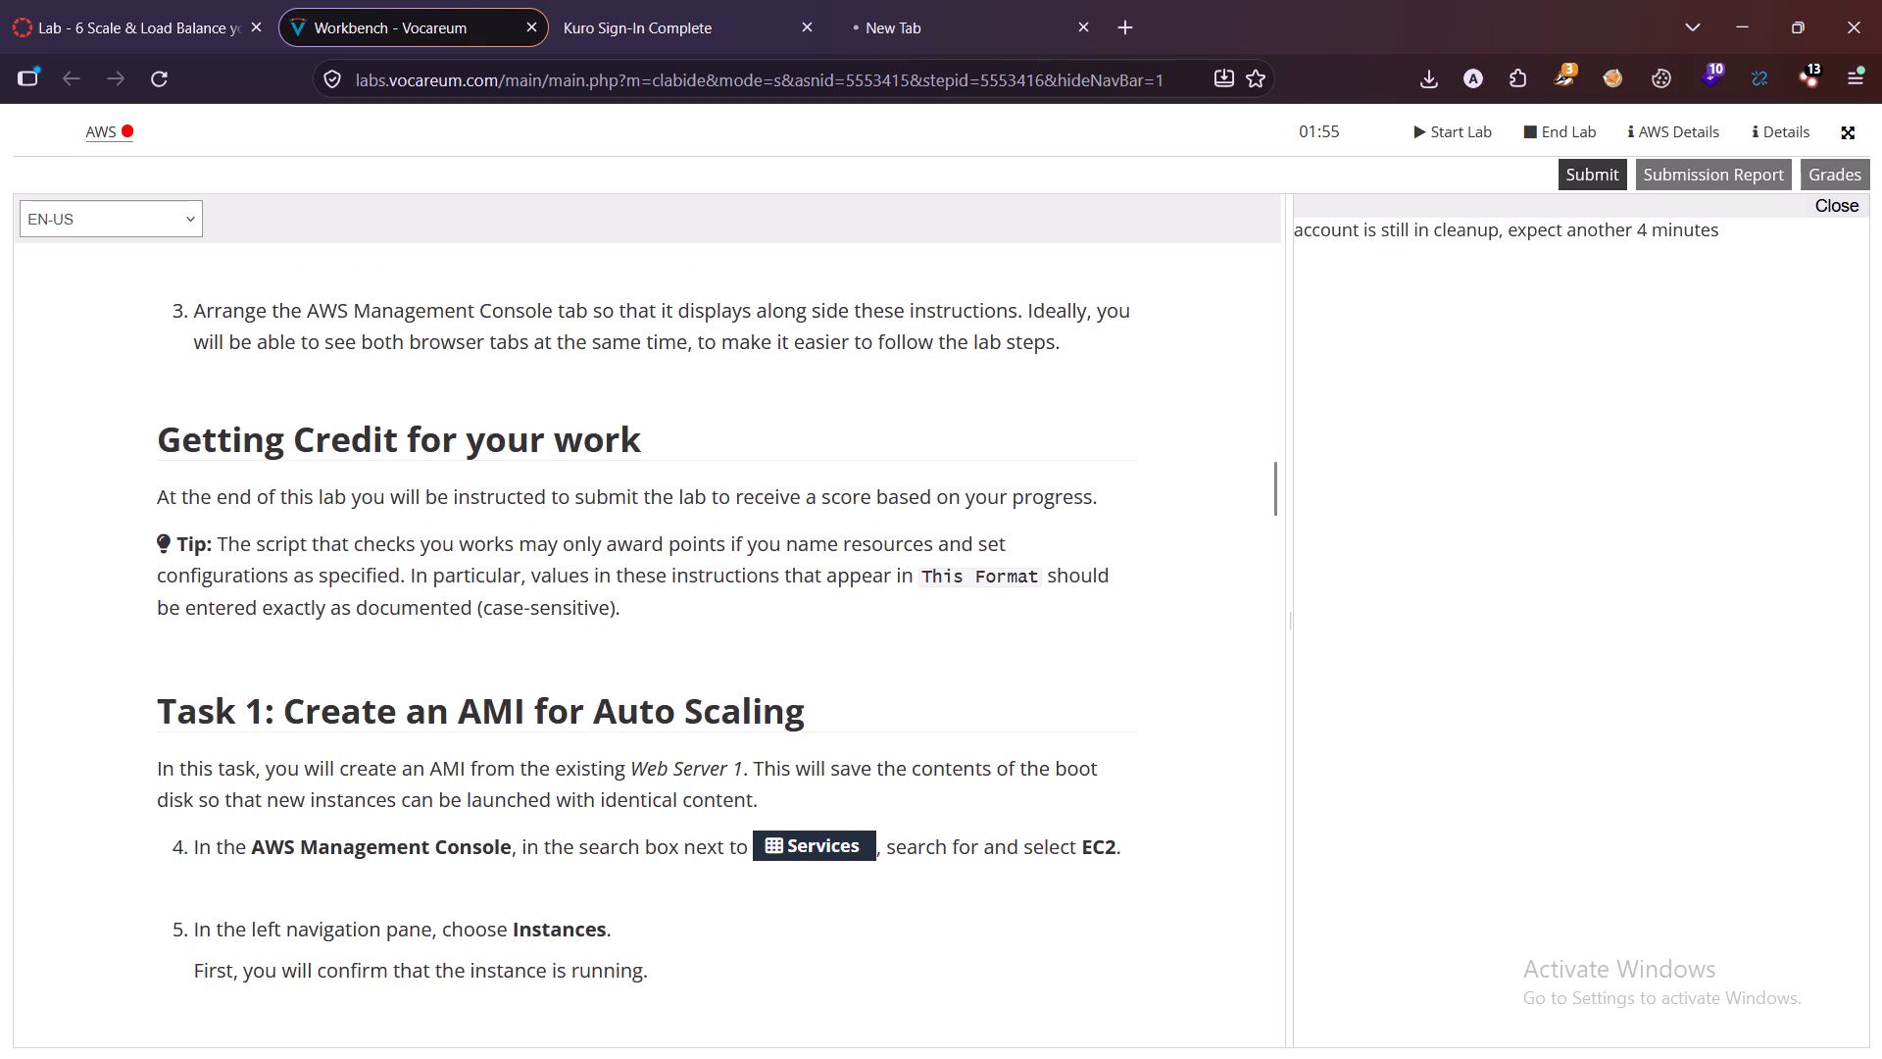
scroll(612, 627, "down", 1)
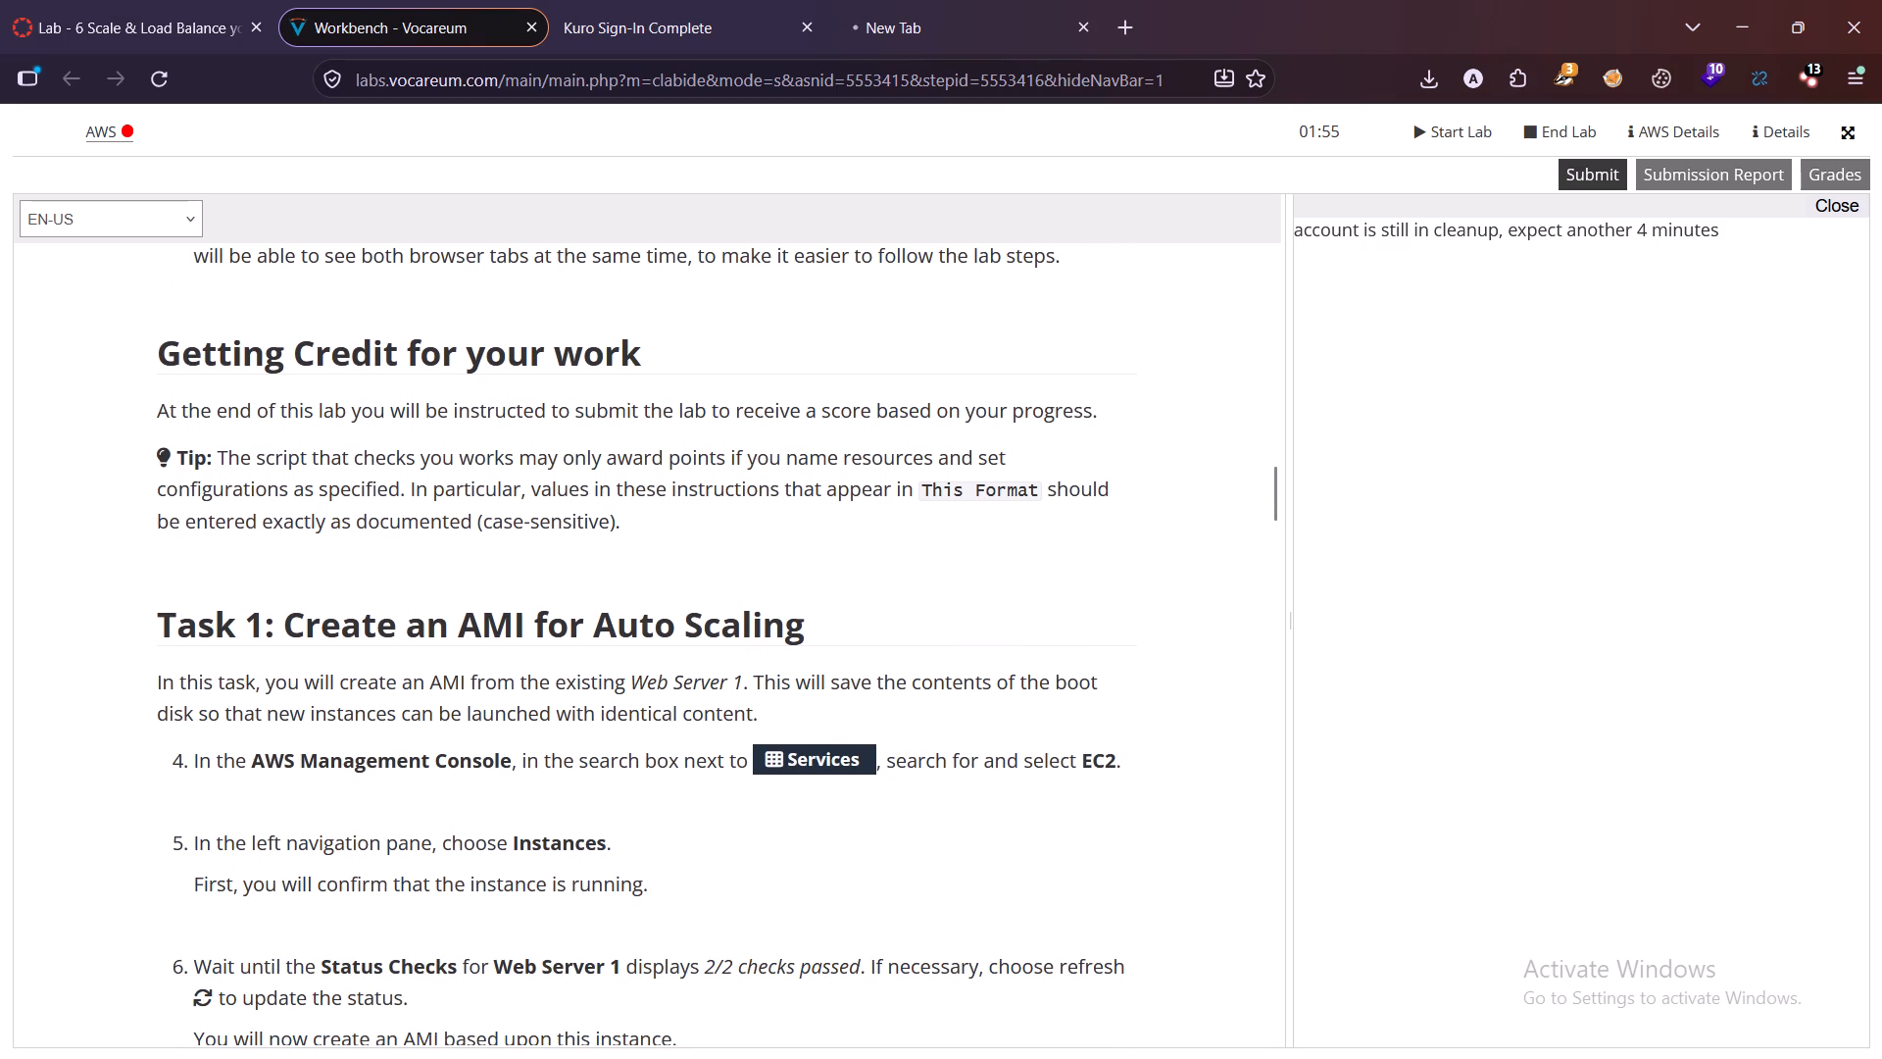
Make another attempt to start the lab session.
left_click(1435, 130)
Read the Task 1 instructions on creating an AMI from Web Server 1, through the Create image step.
scroll(575, 606, "up", 1)
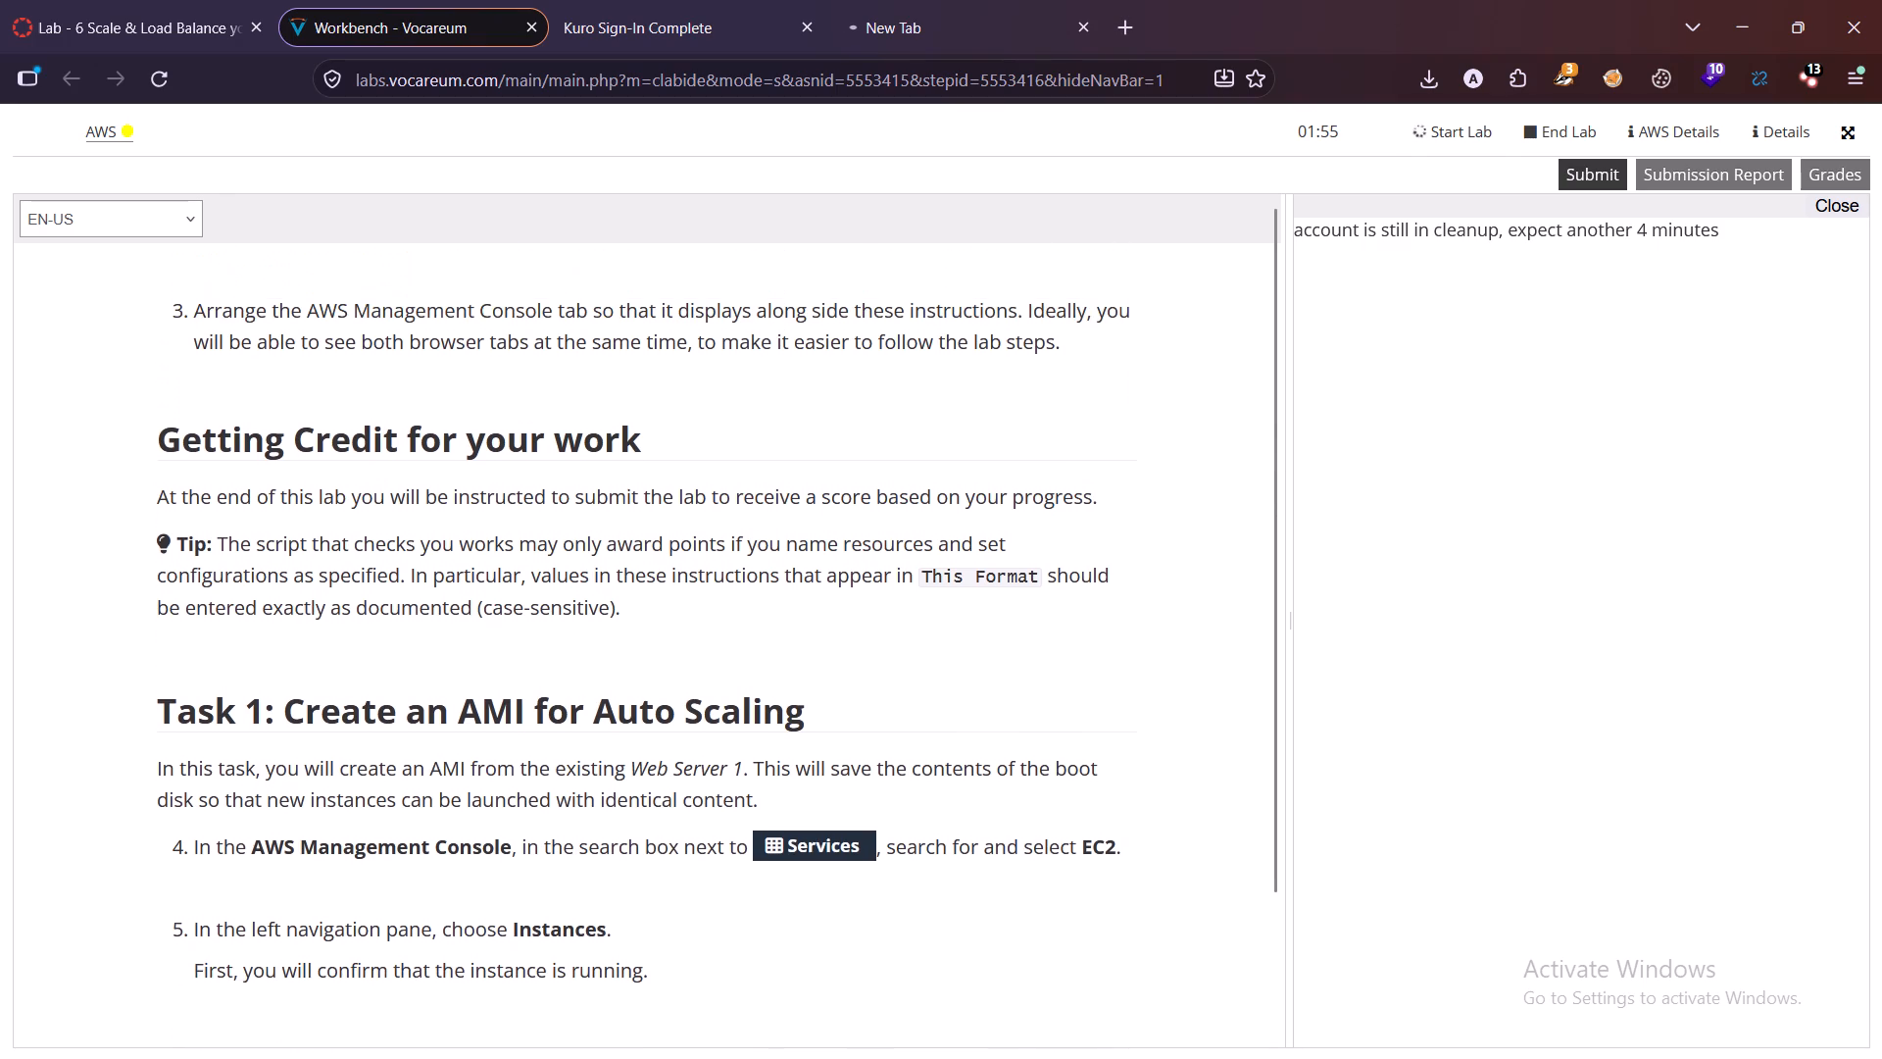
scroll(576, 609, "down", 1)
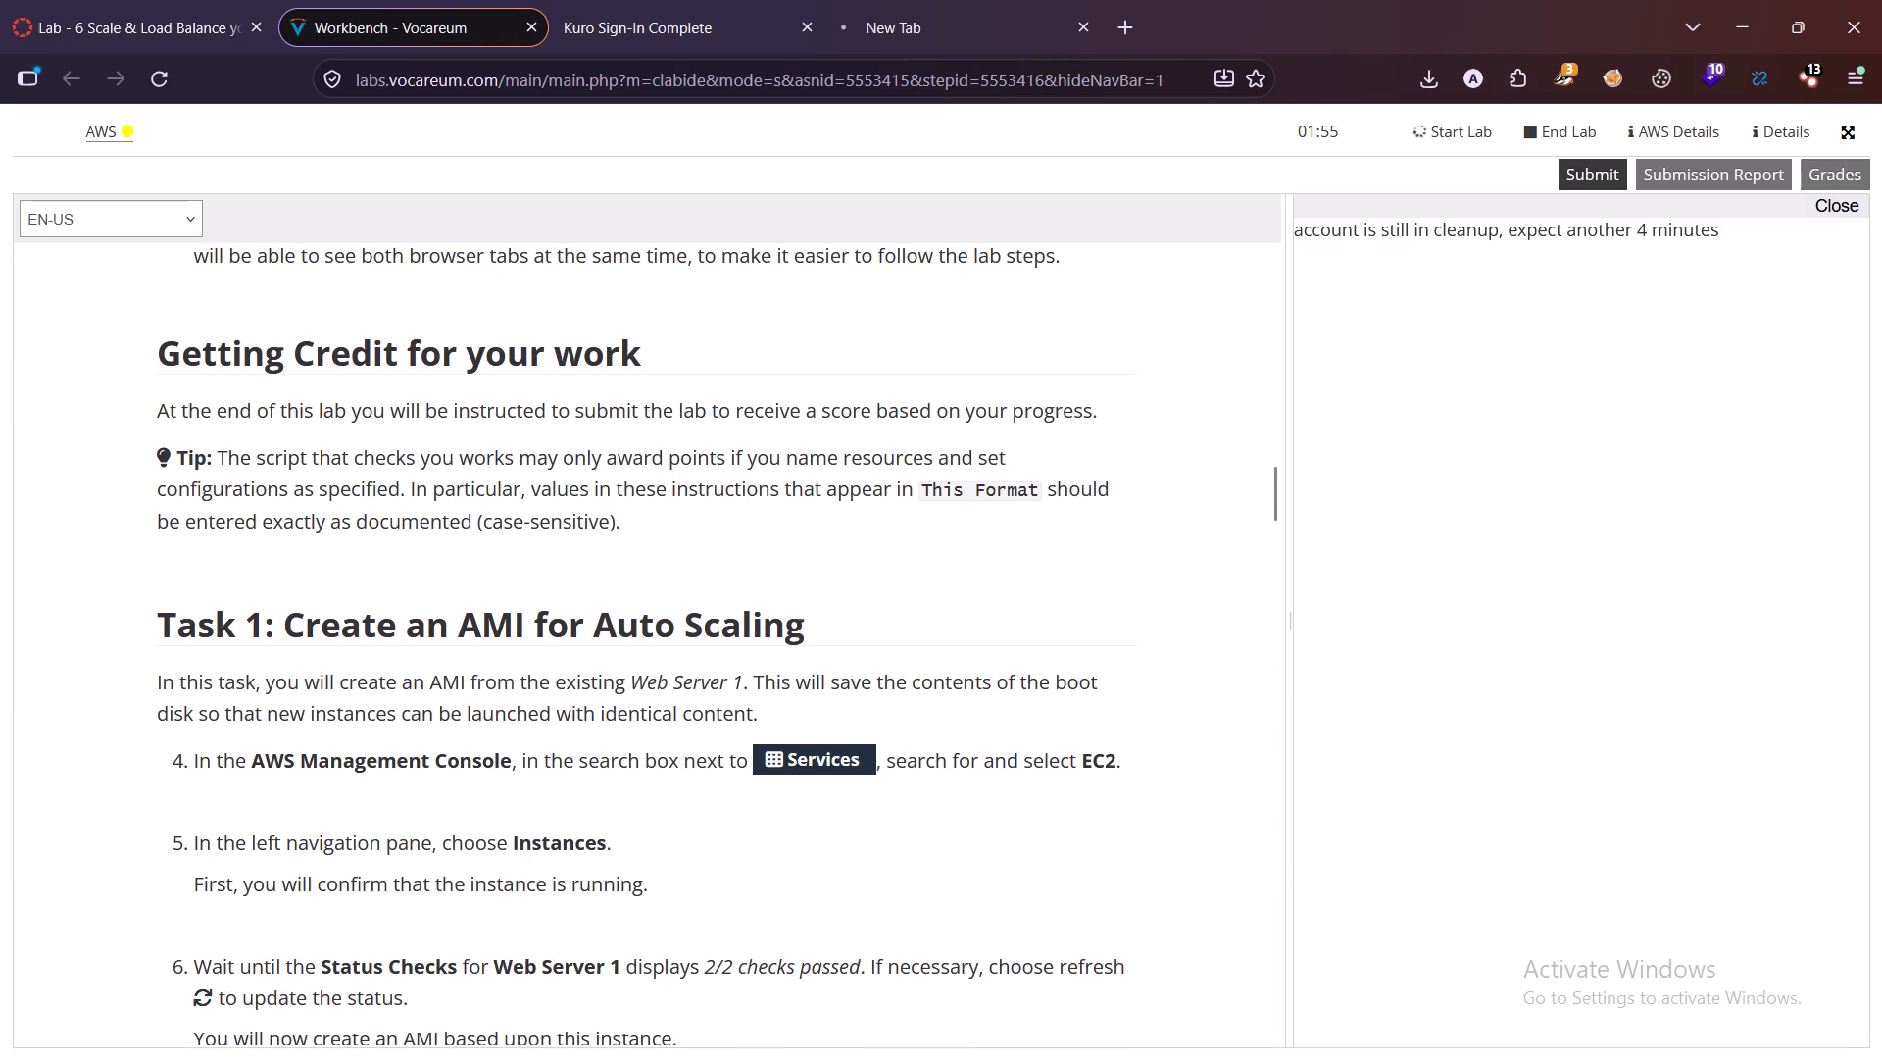
scroll(577, 609, "down", 4)
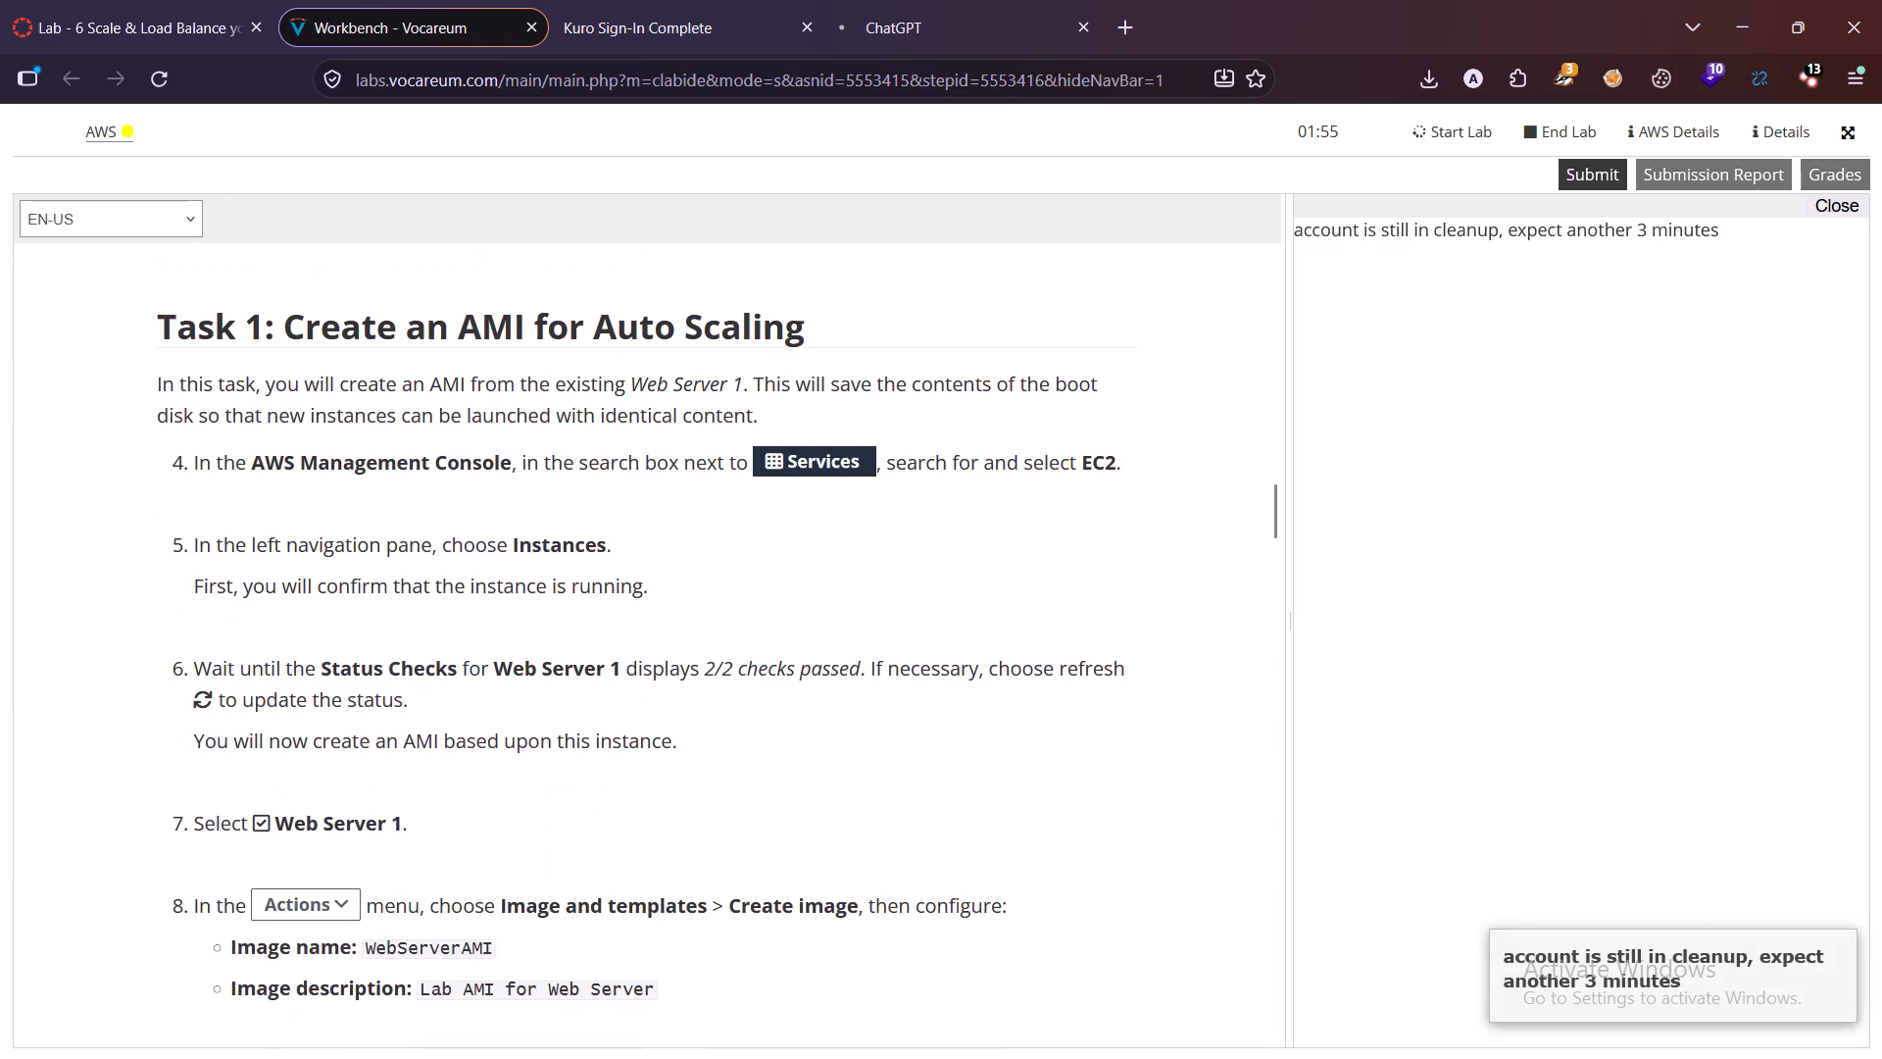
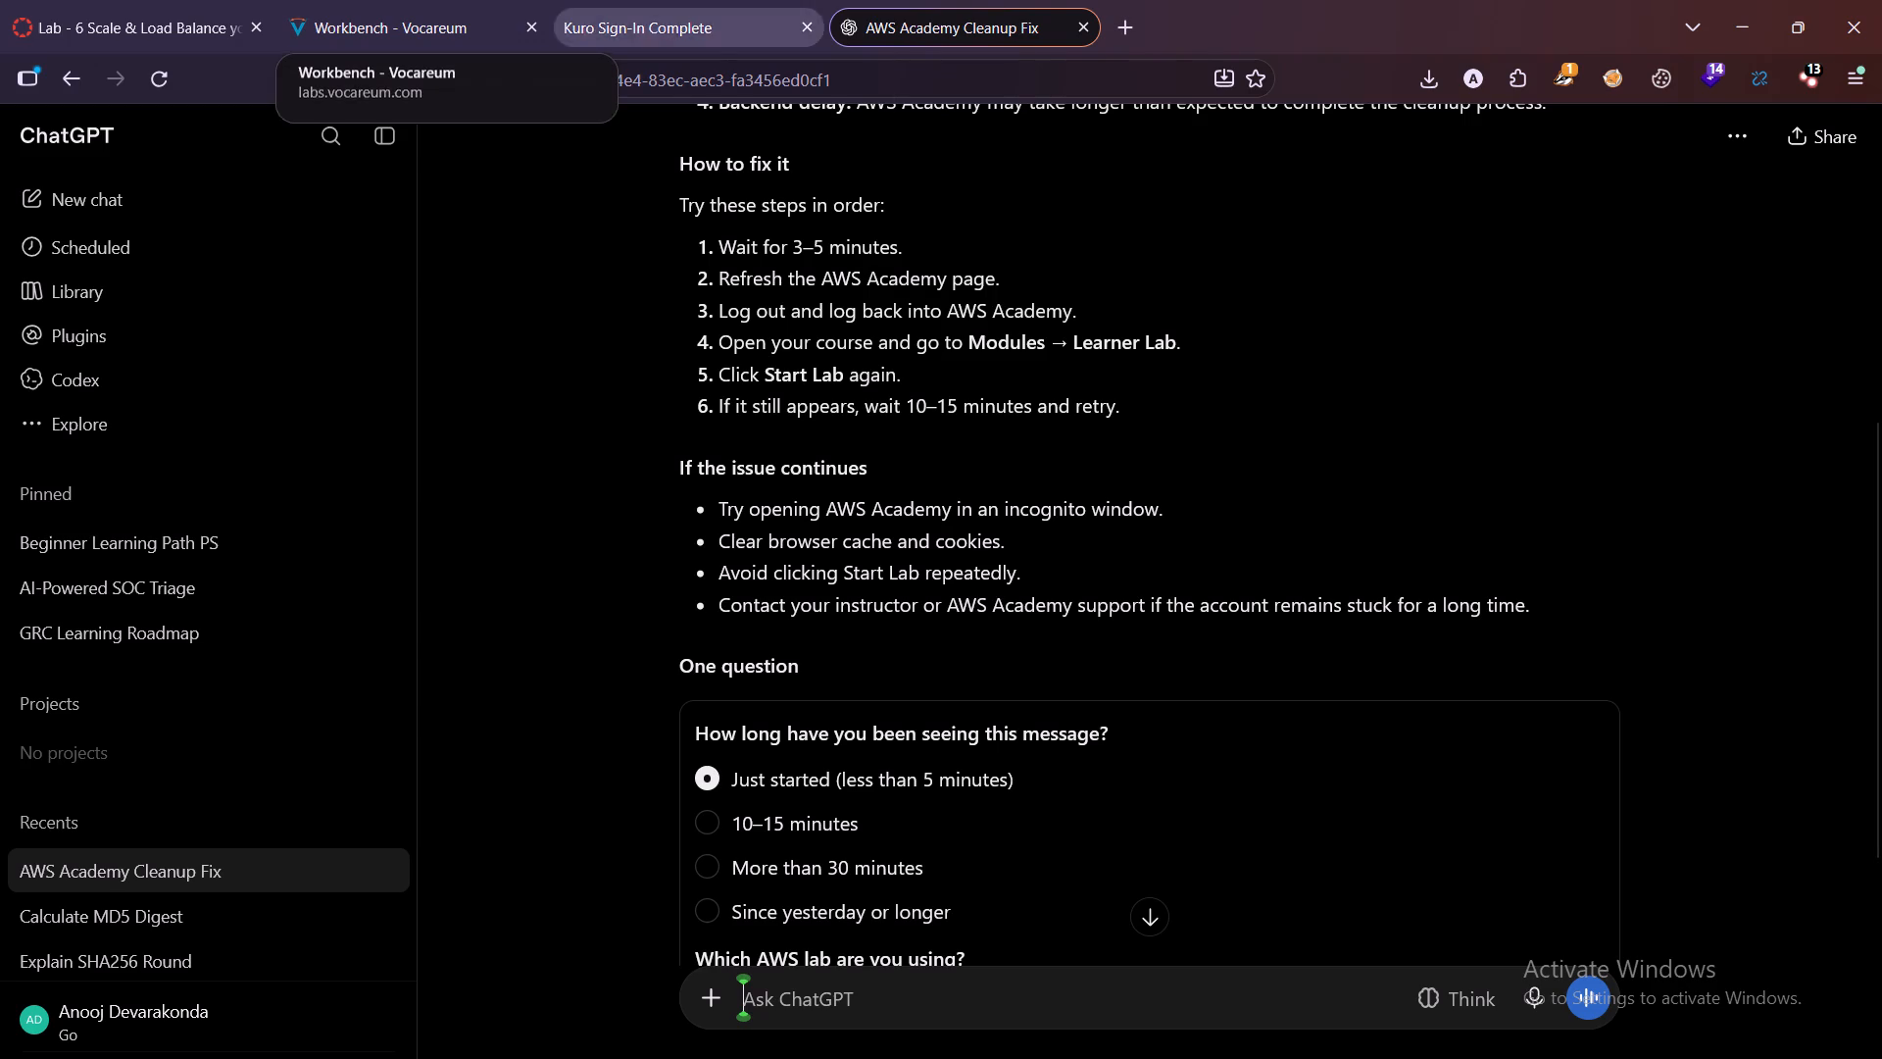
Switch back to the Vocareum workbench and start the lab again.
left_click(402, 25)
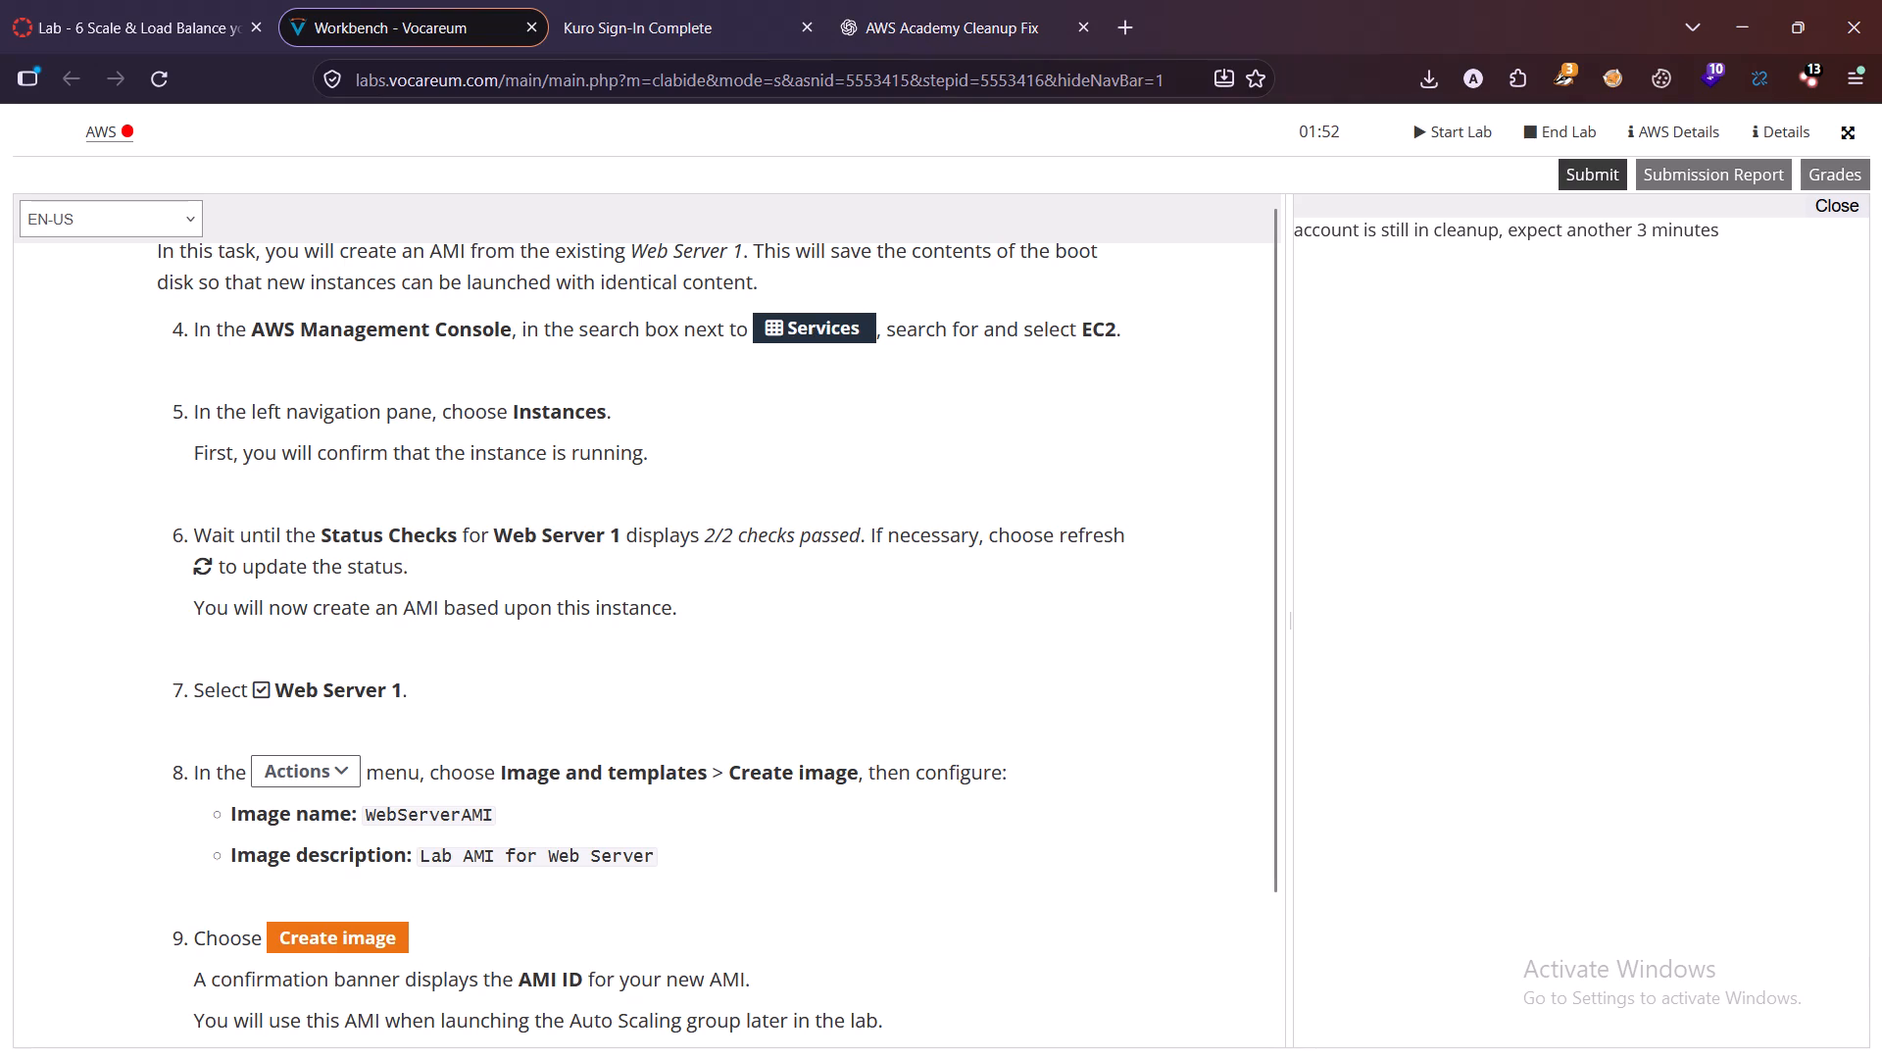
left_click(1445, 136)
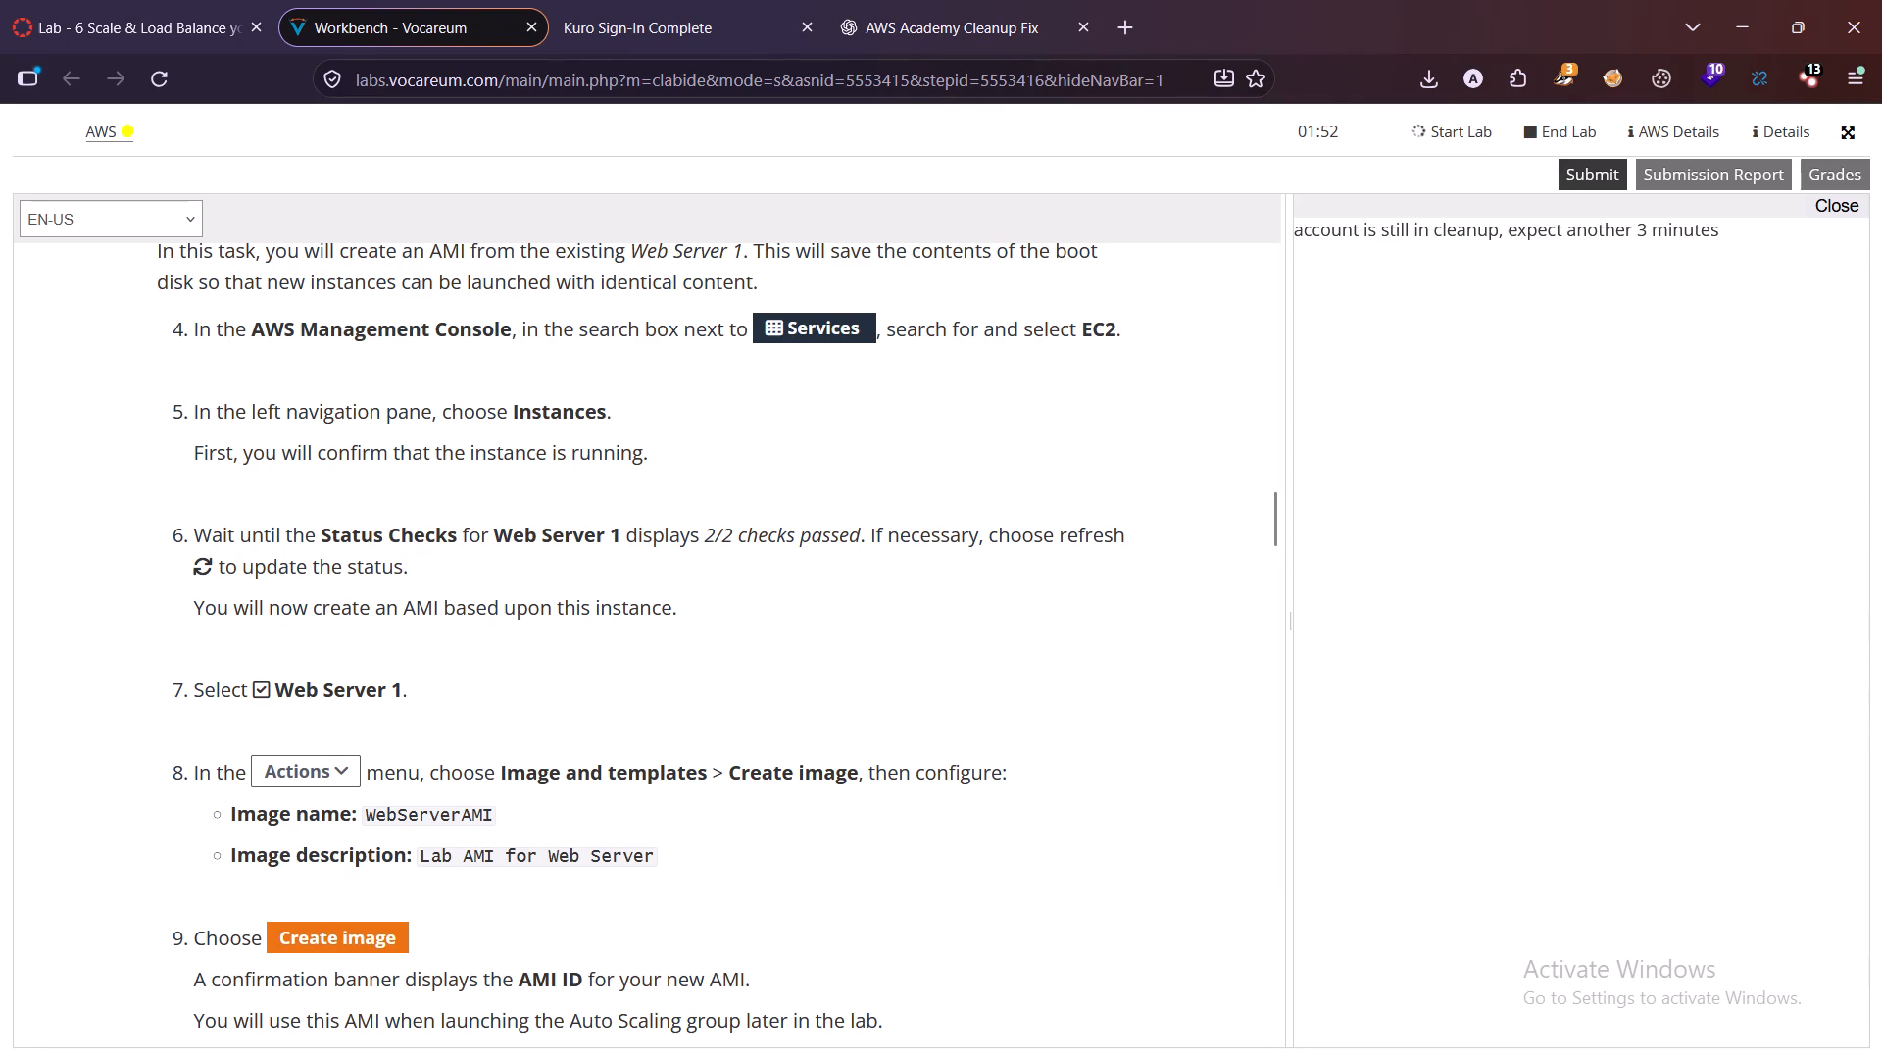
Review the instructions on accessing the AWS Management Console and getting credit, up to the start of Task 1.
scroll(745, 488, "up", 4)
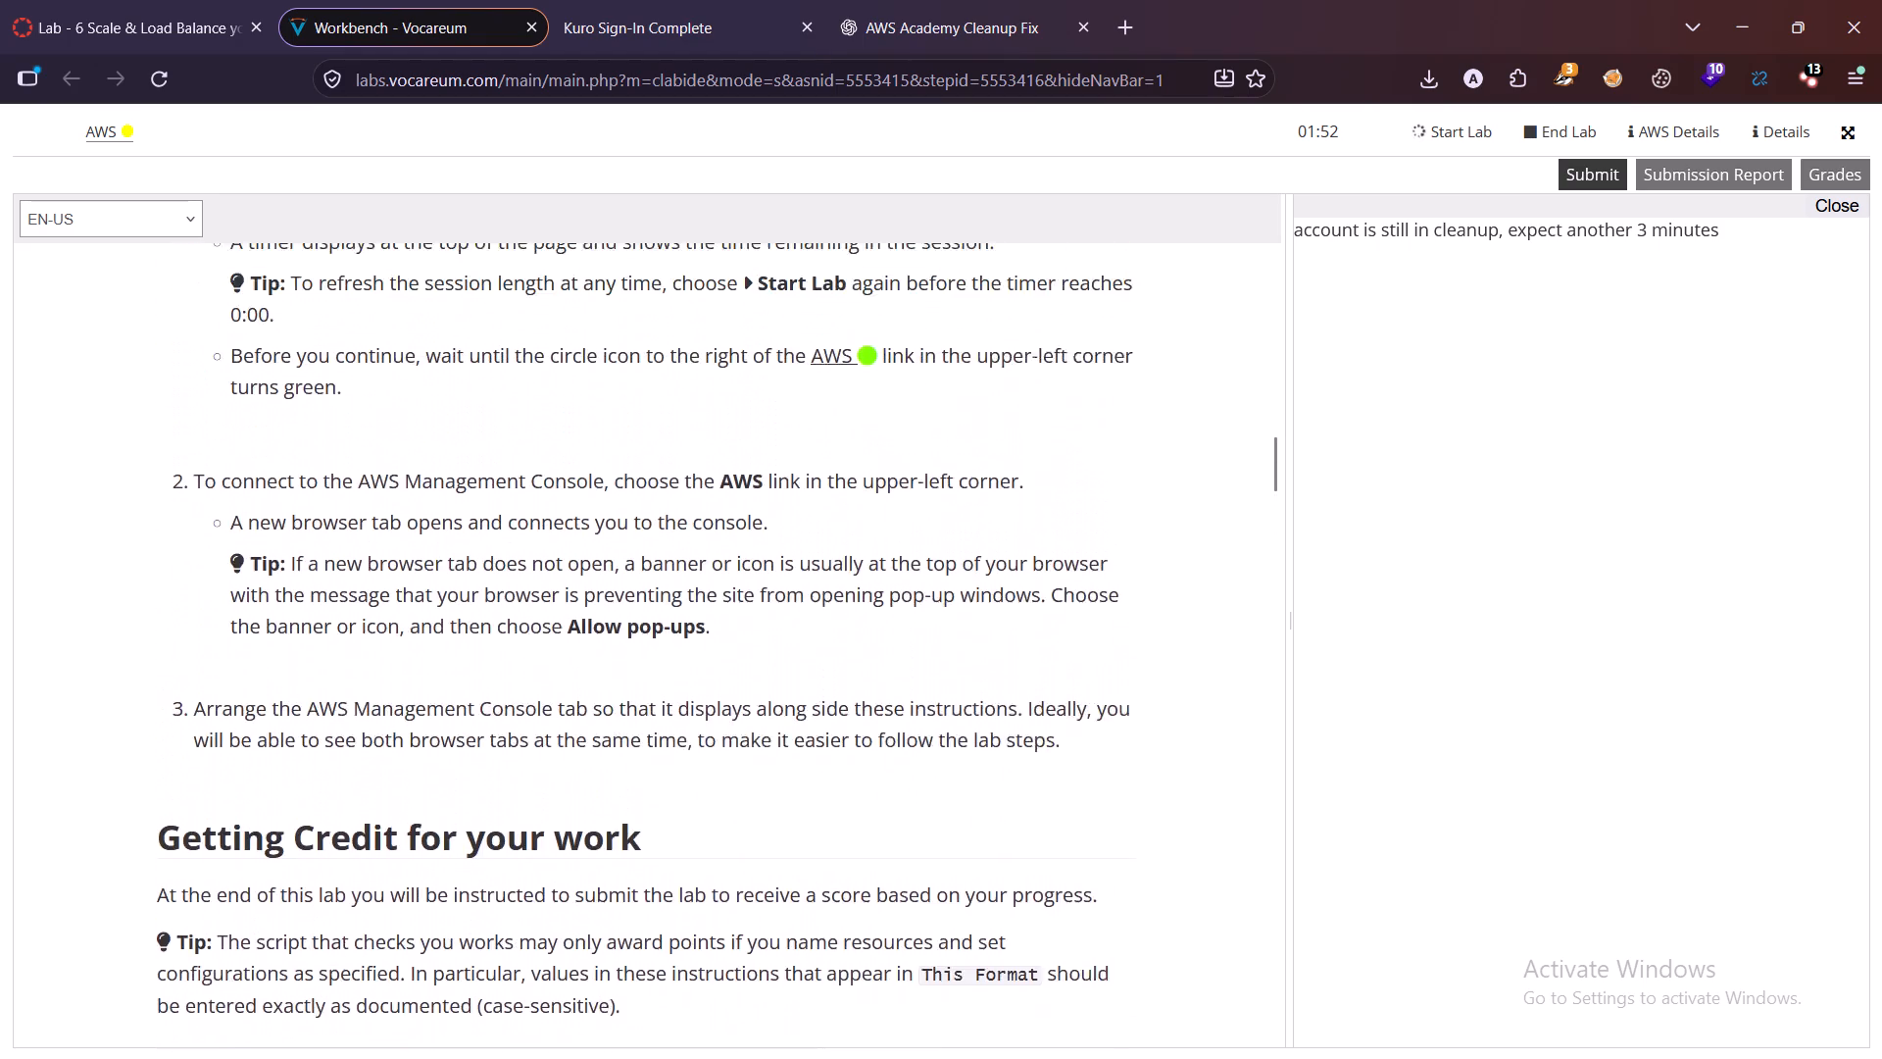
scroll(745, 488, "up", 2)
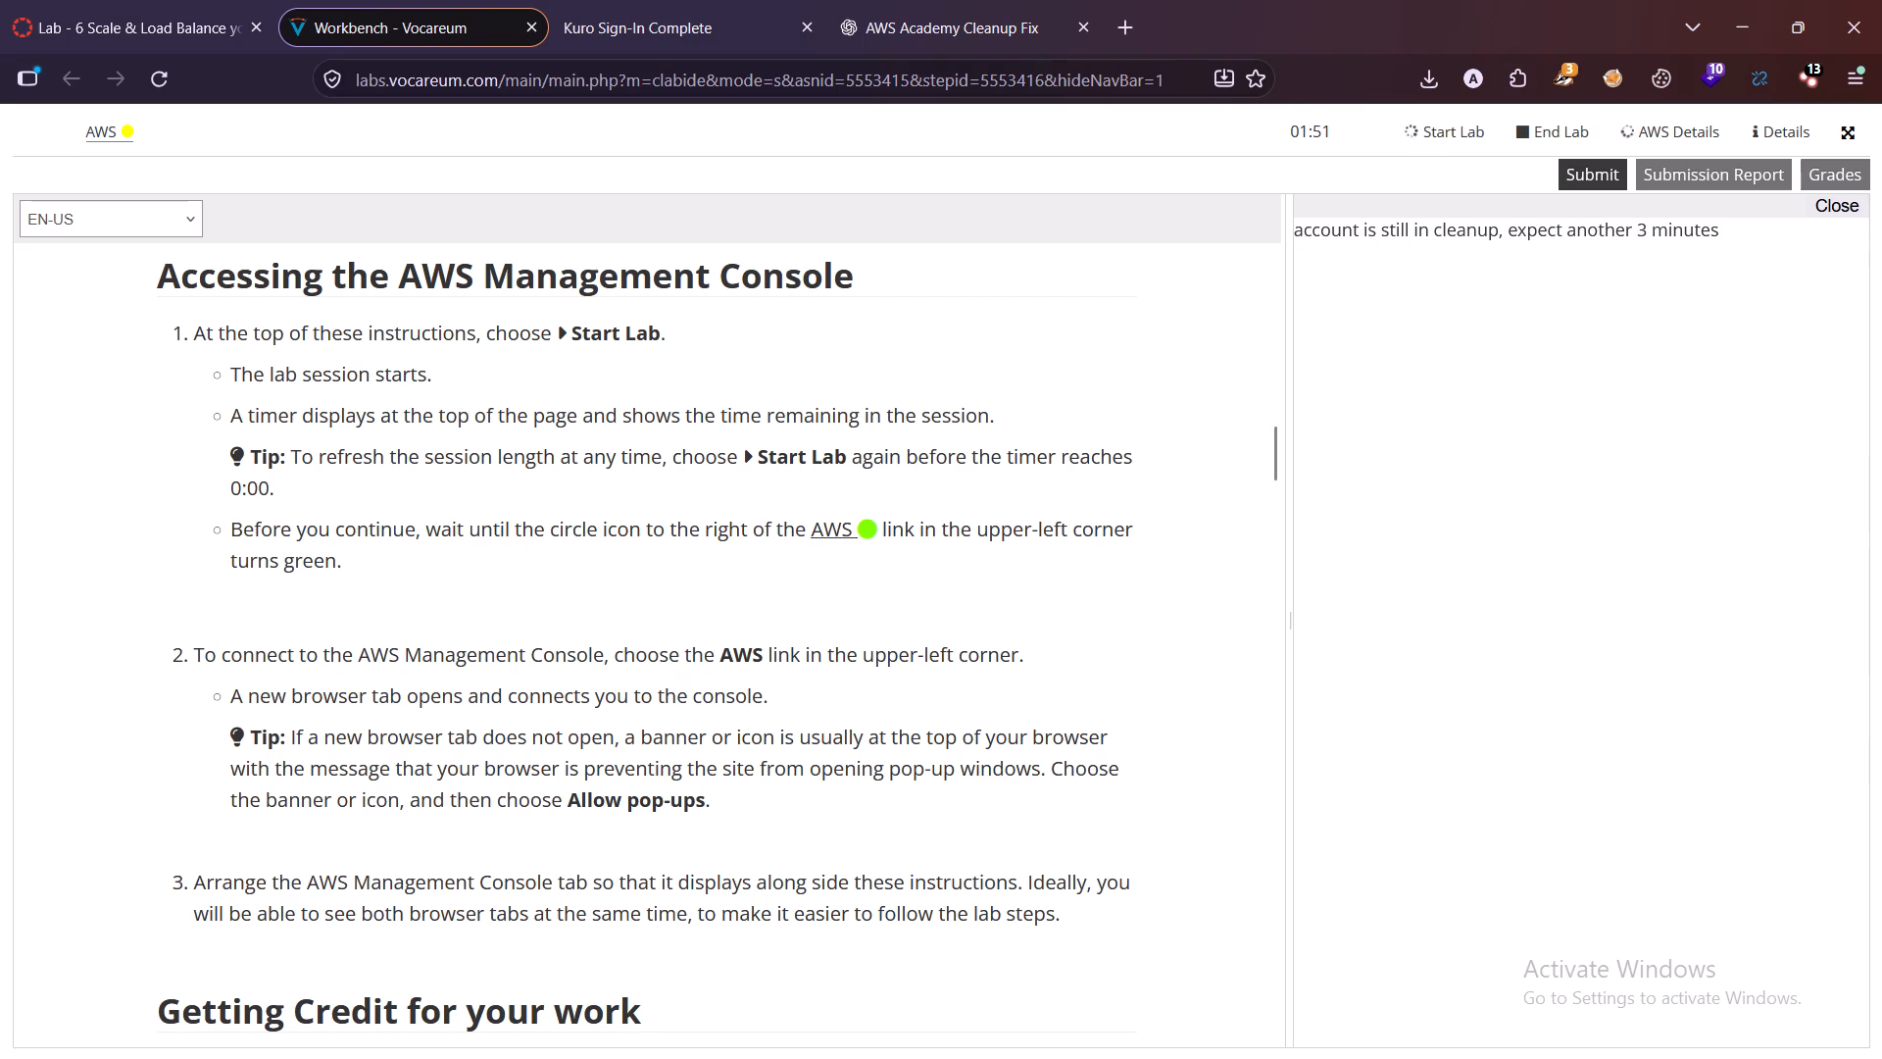
scroll(693, 535, "down", 1)
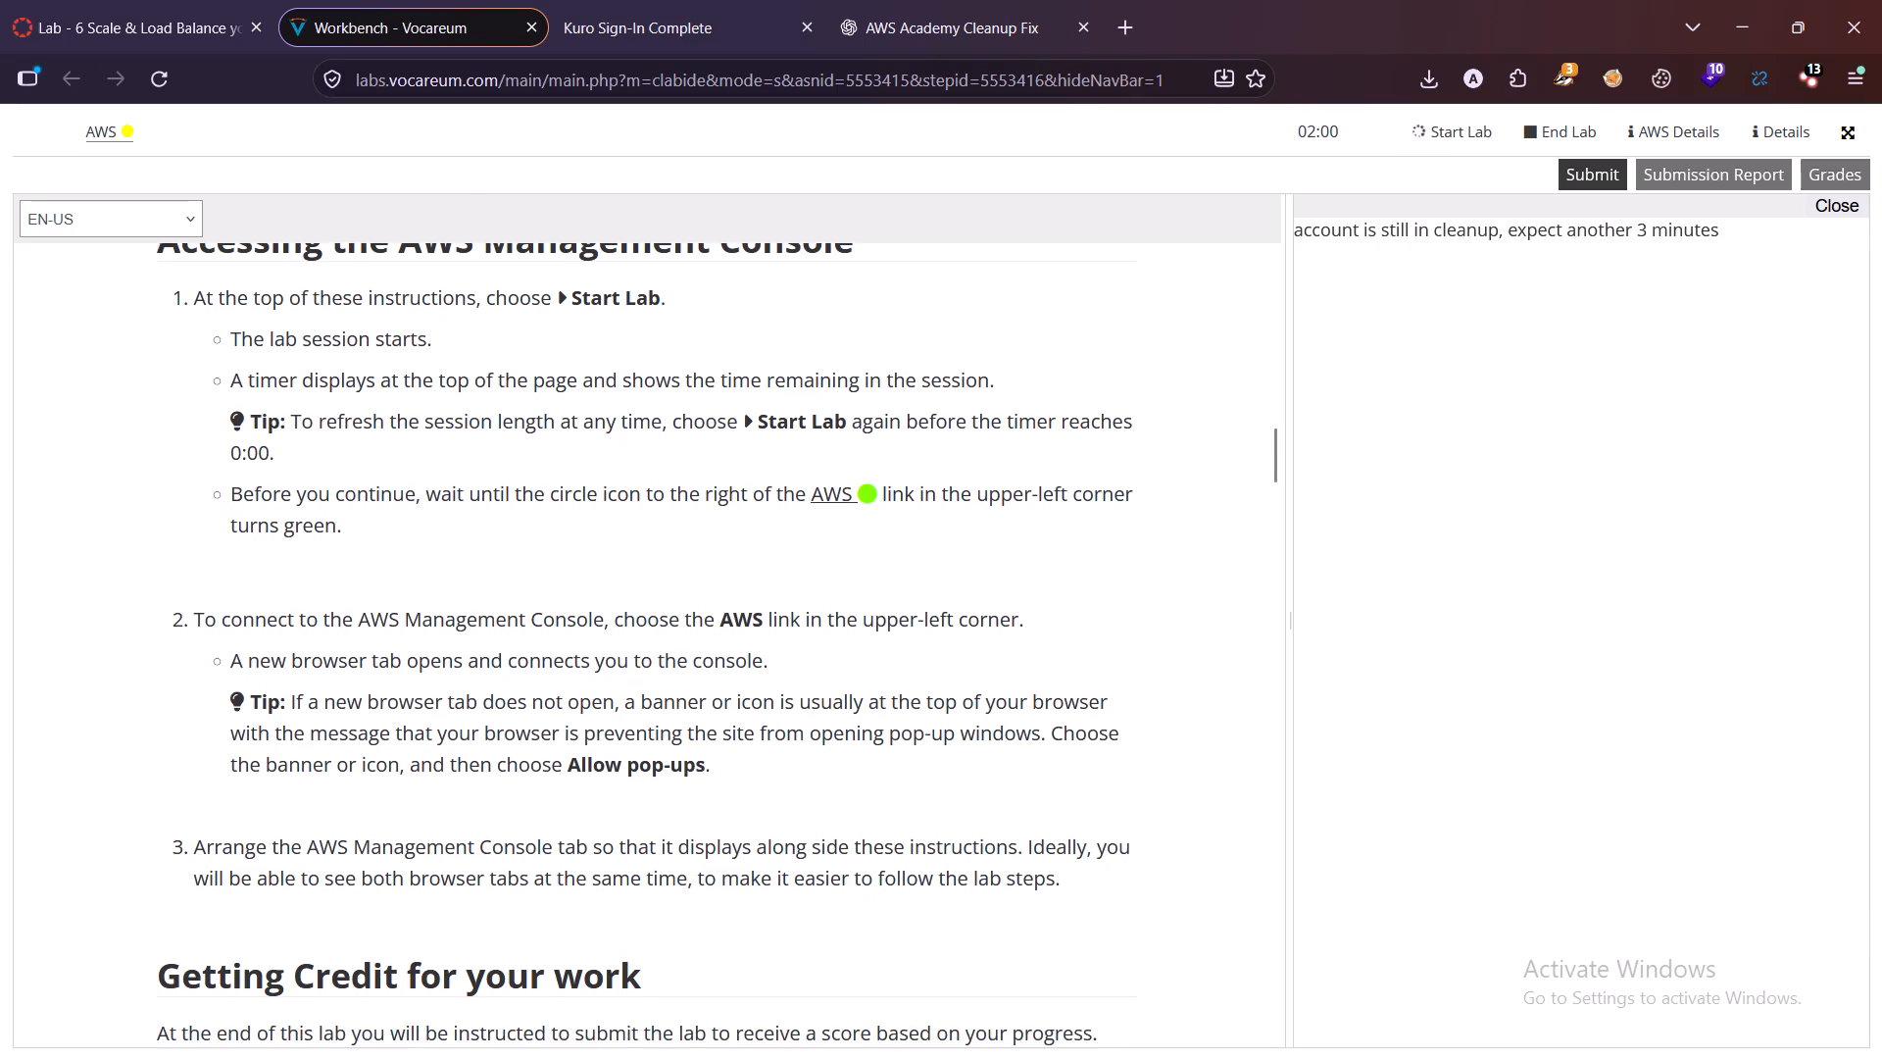
scroll(693, 535, "down", 1)
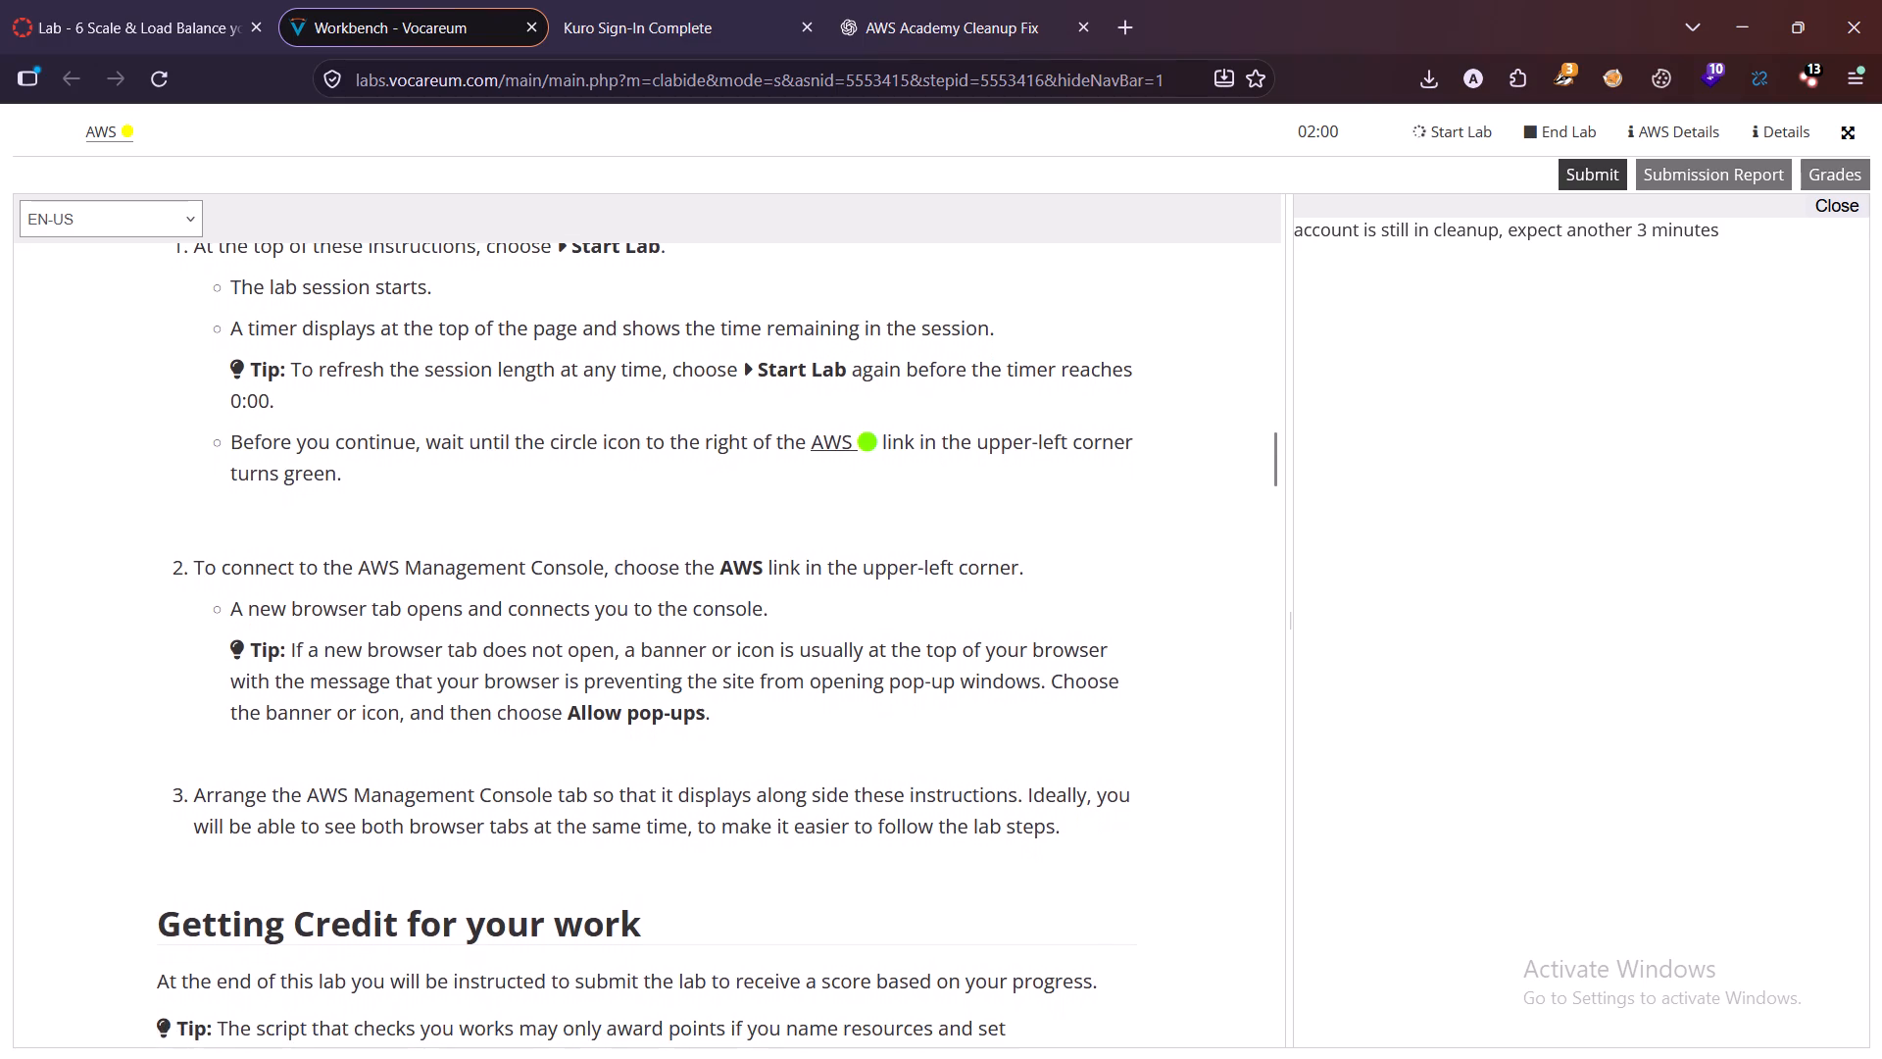
scroll(693, 535, "down", 3)
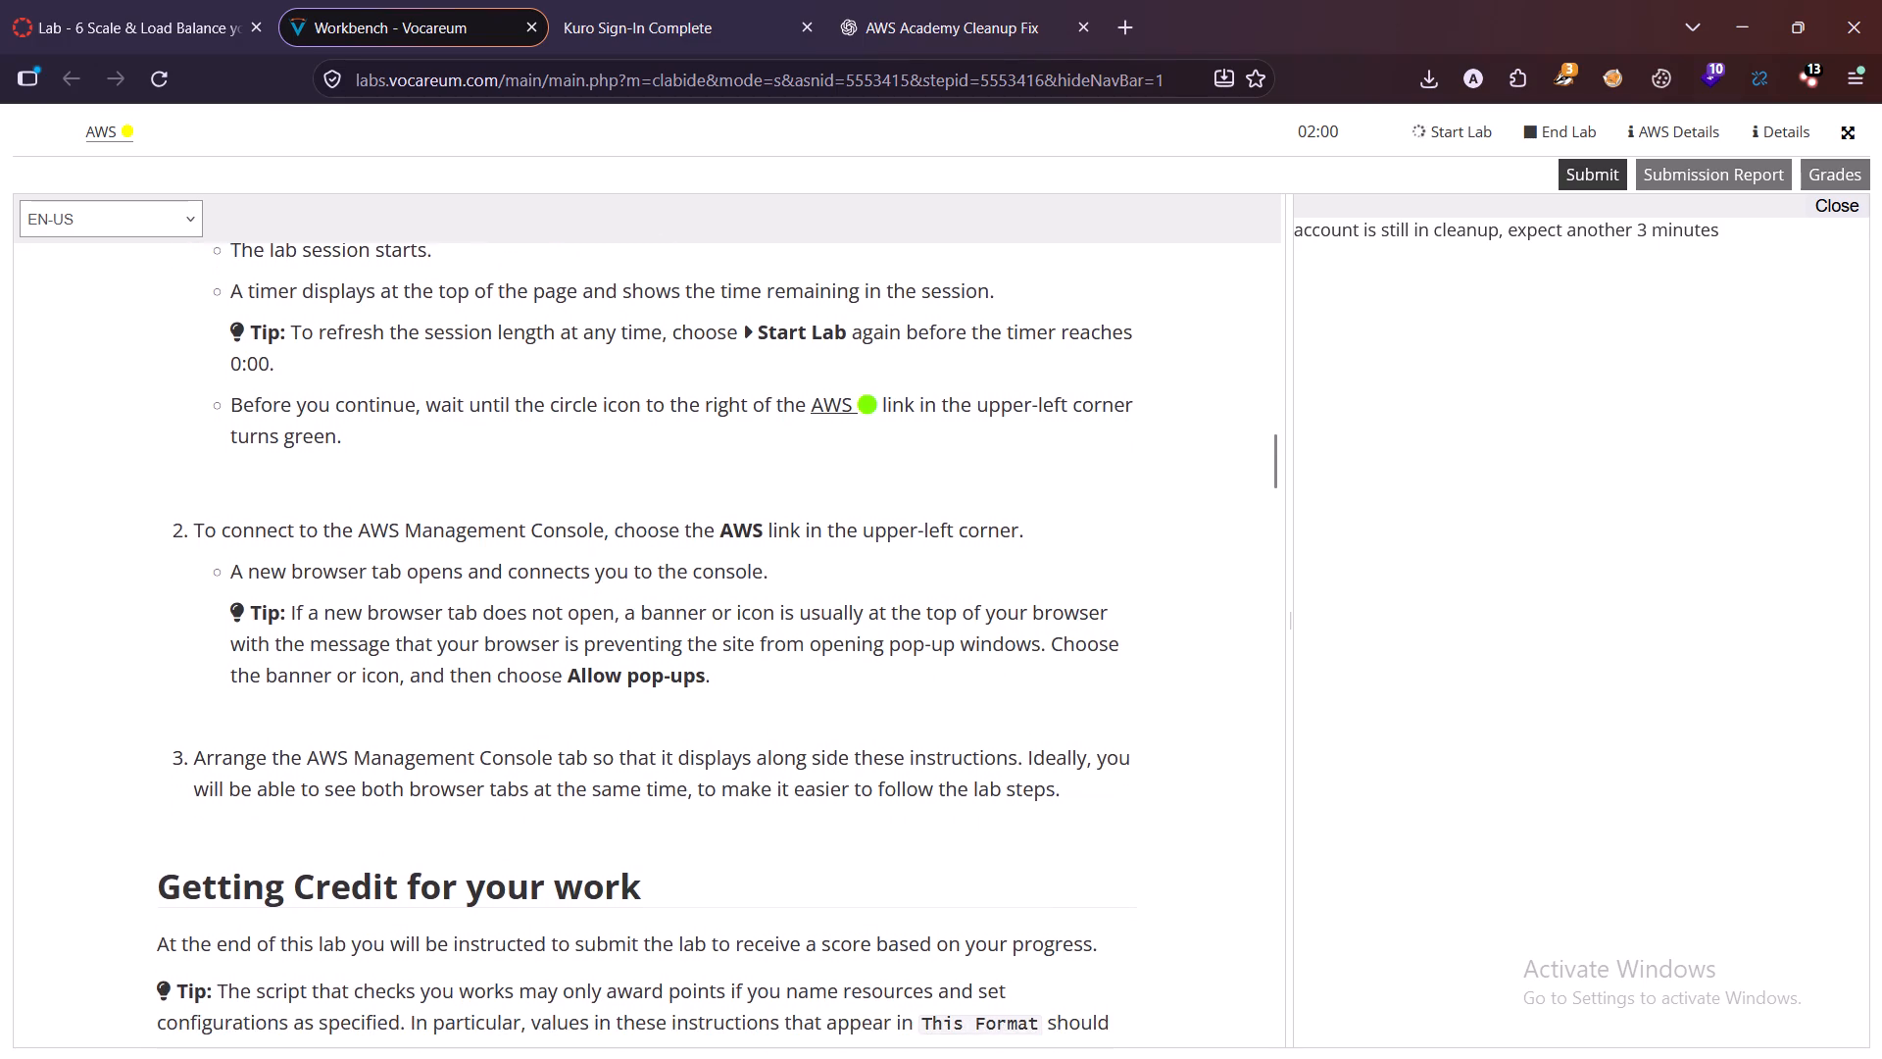
scroll(693, 535, "down", 2)
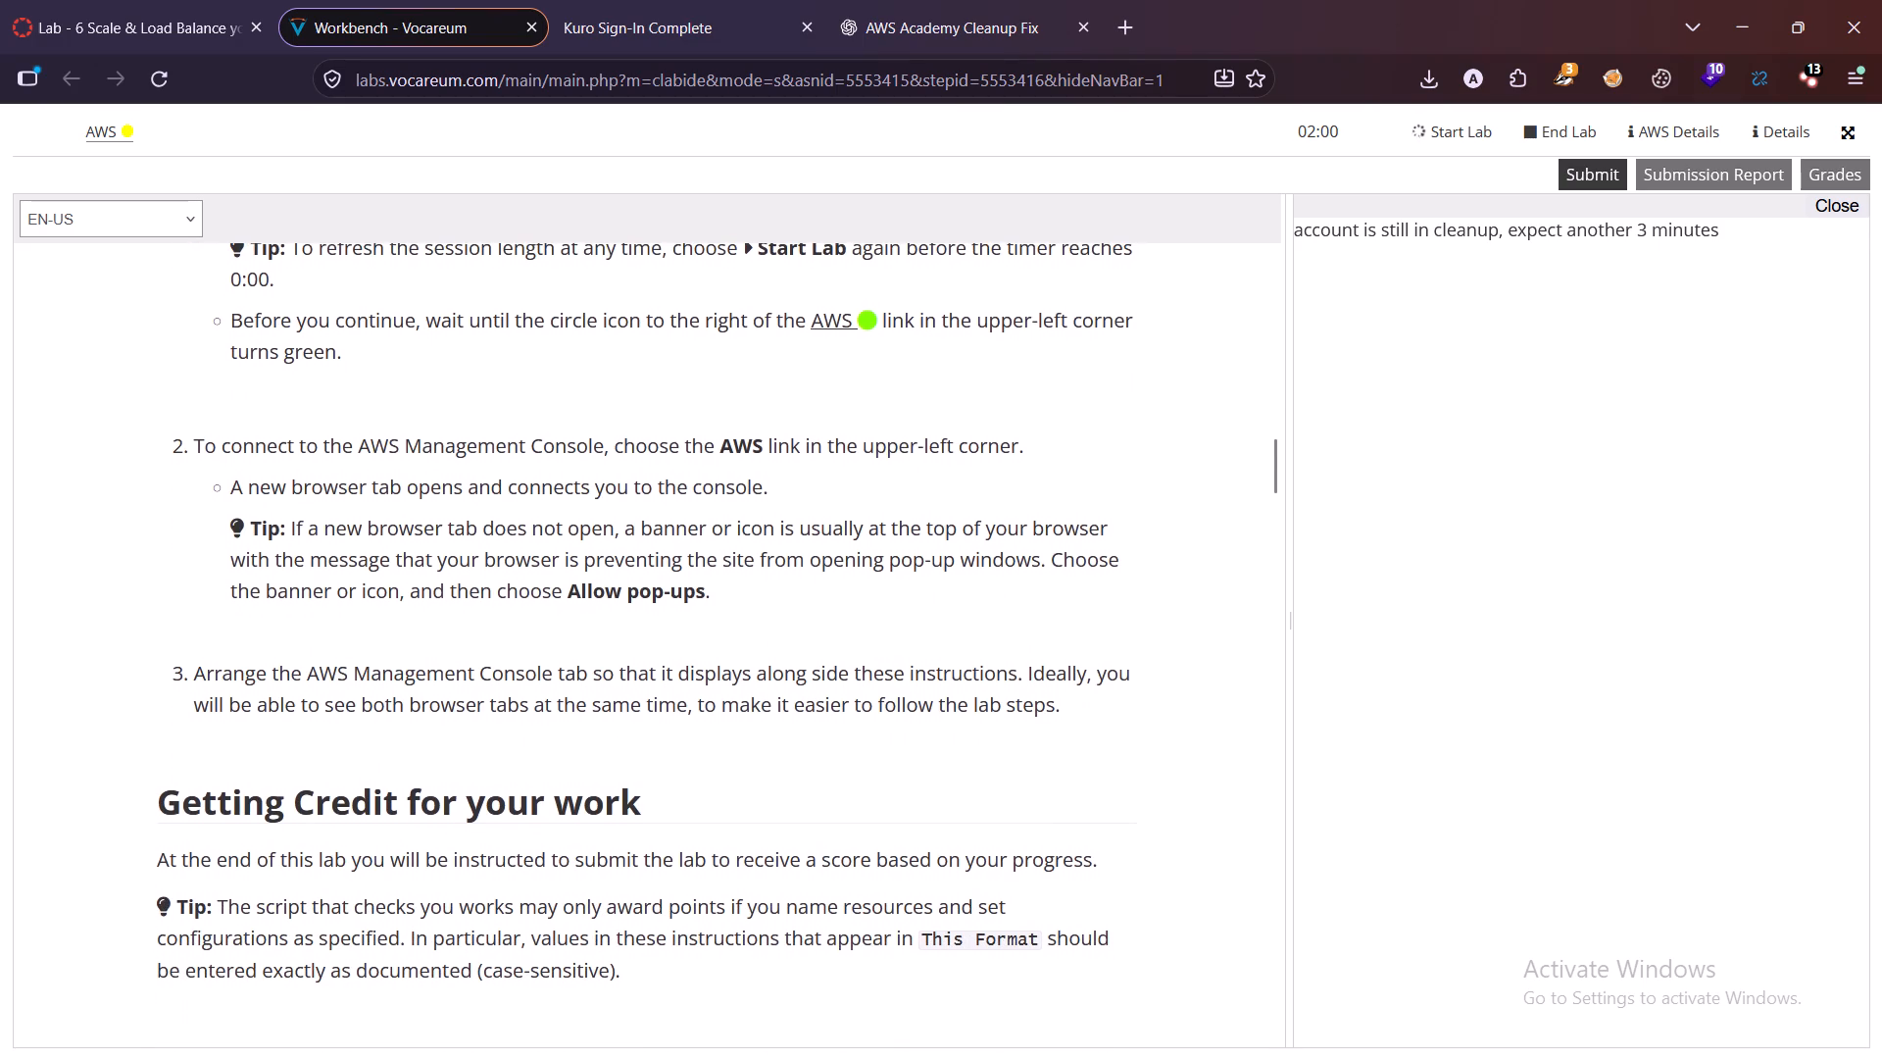
scroll(693, 535, "down", 2)
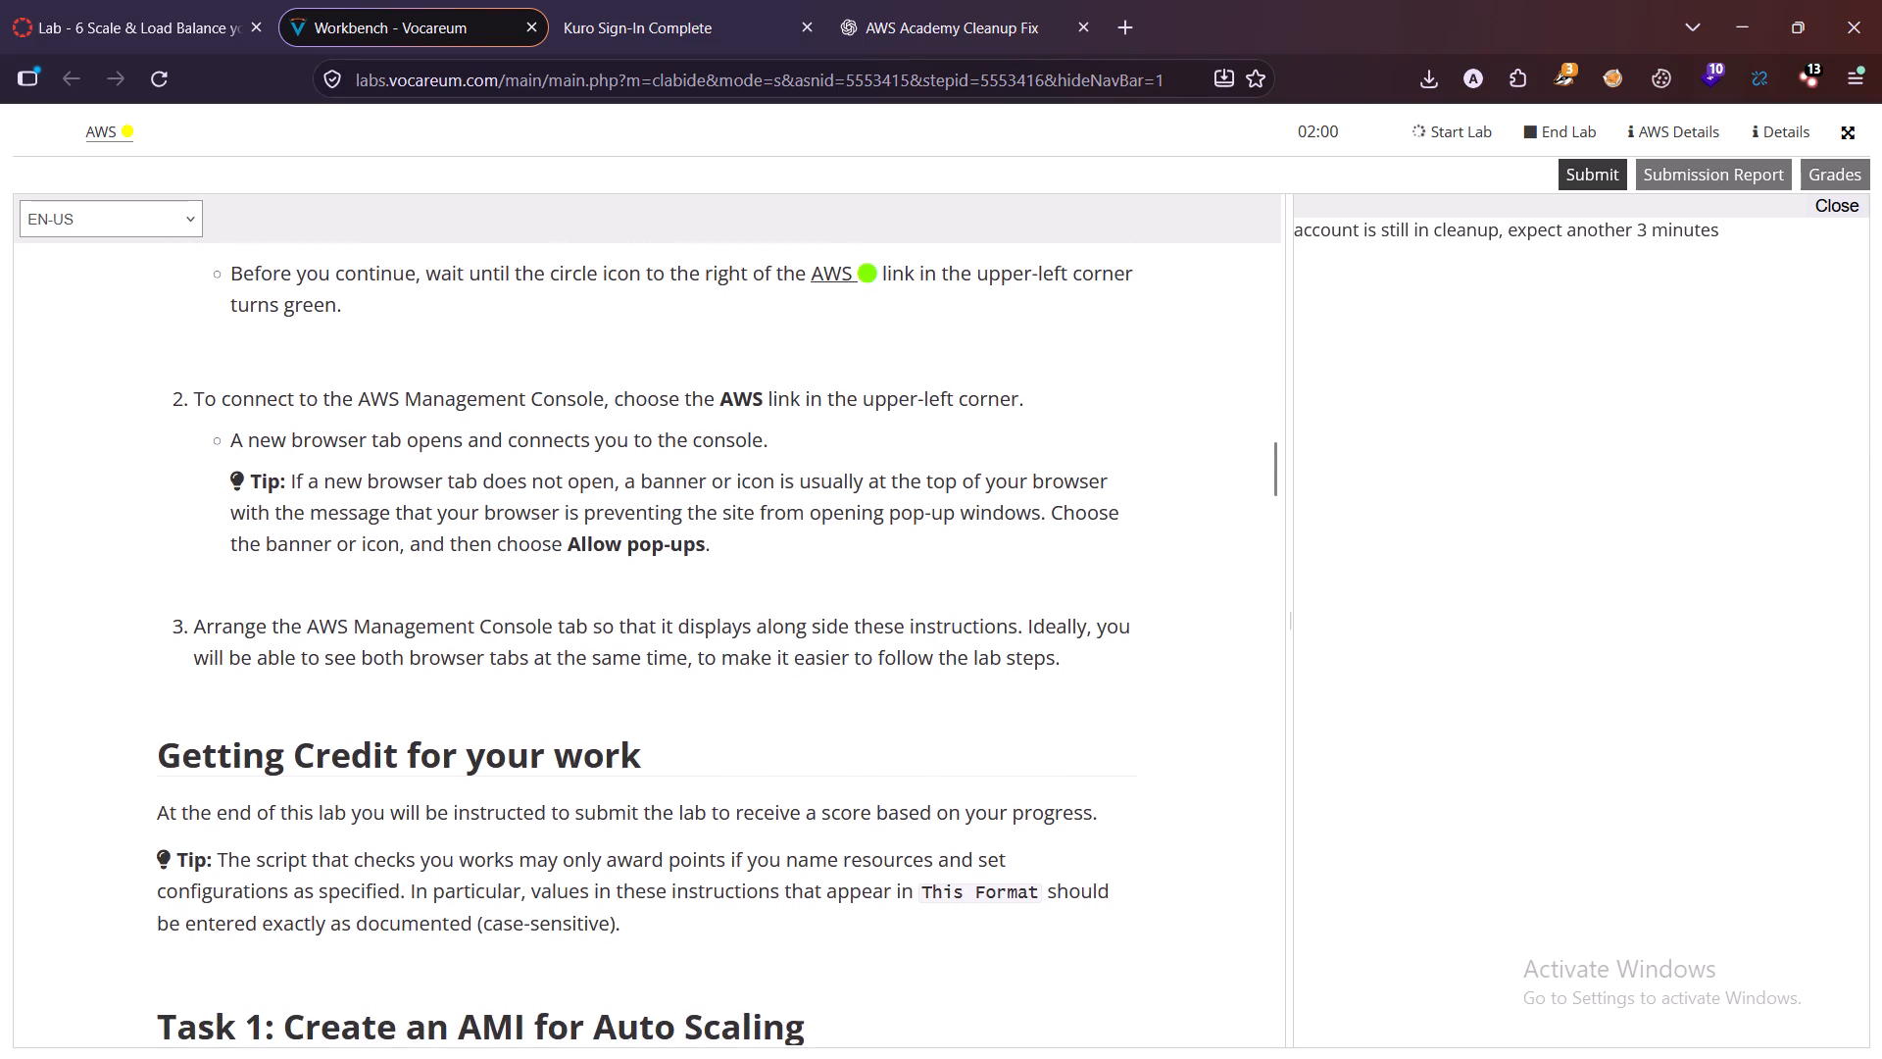
scroll(693, 535, "down", 1)
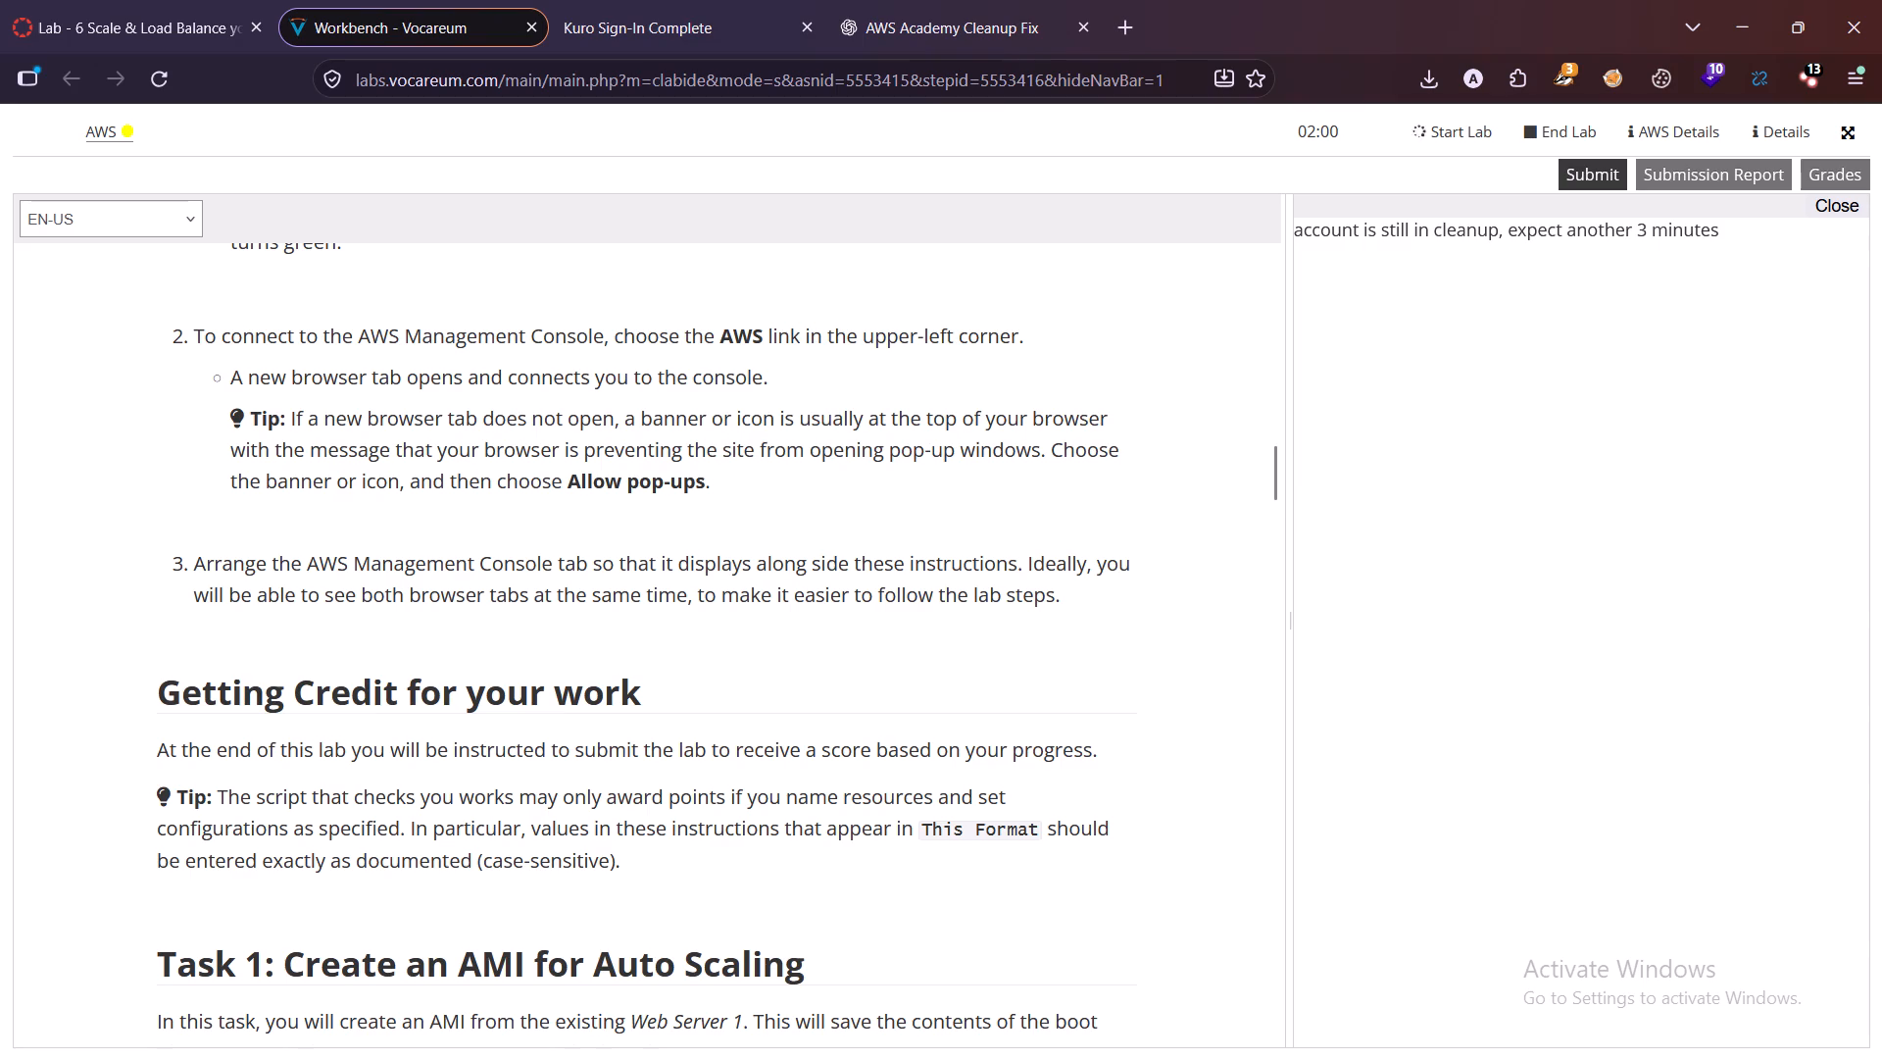
Close the cleanup message and collapse its empty pane to give the lab instructions the full width.
left_click(1816, 214)
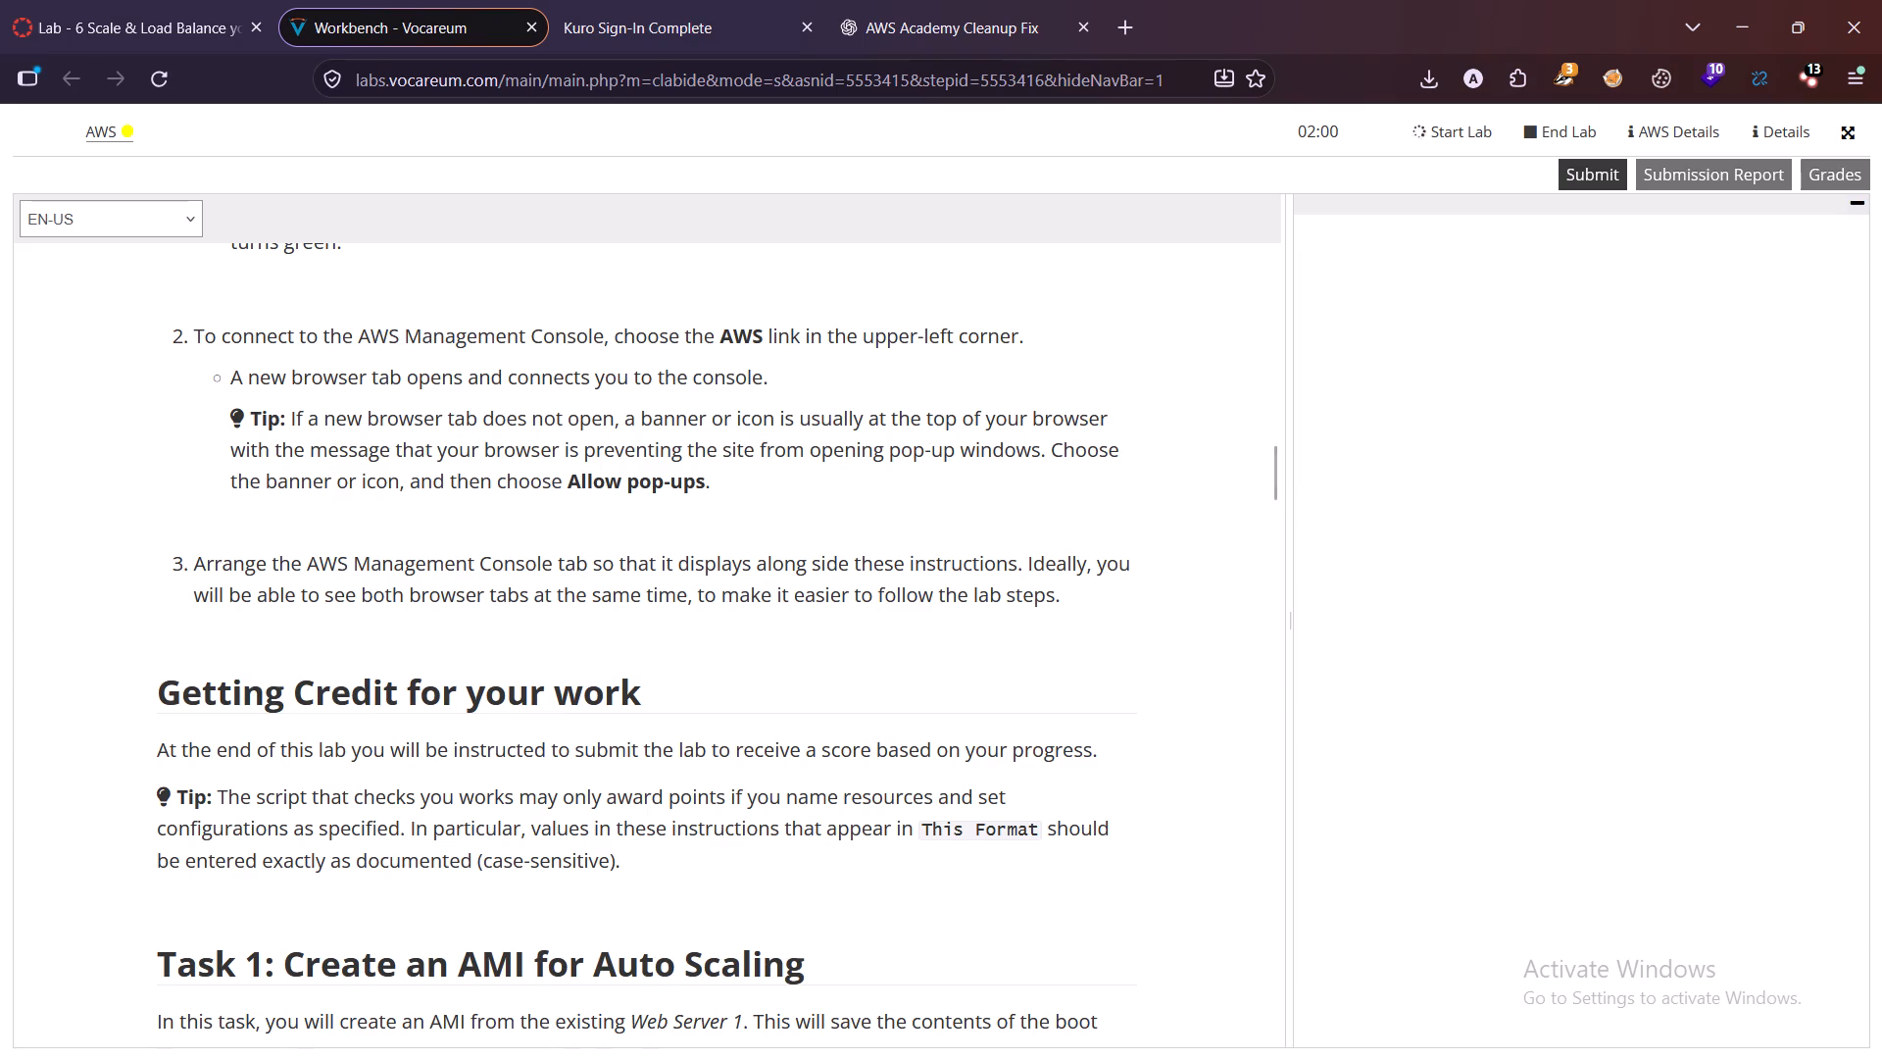
scroll(676, 474, "down", 1)
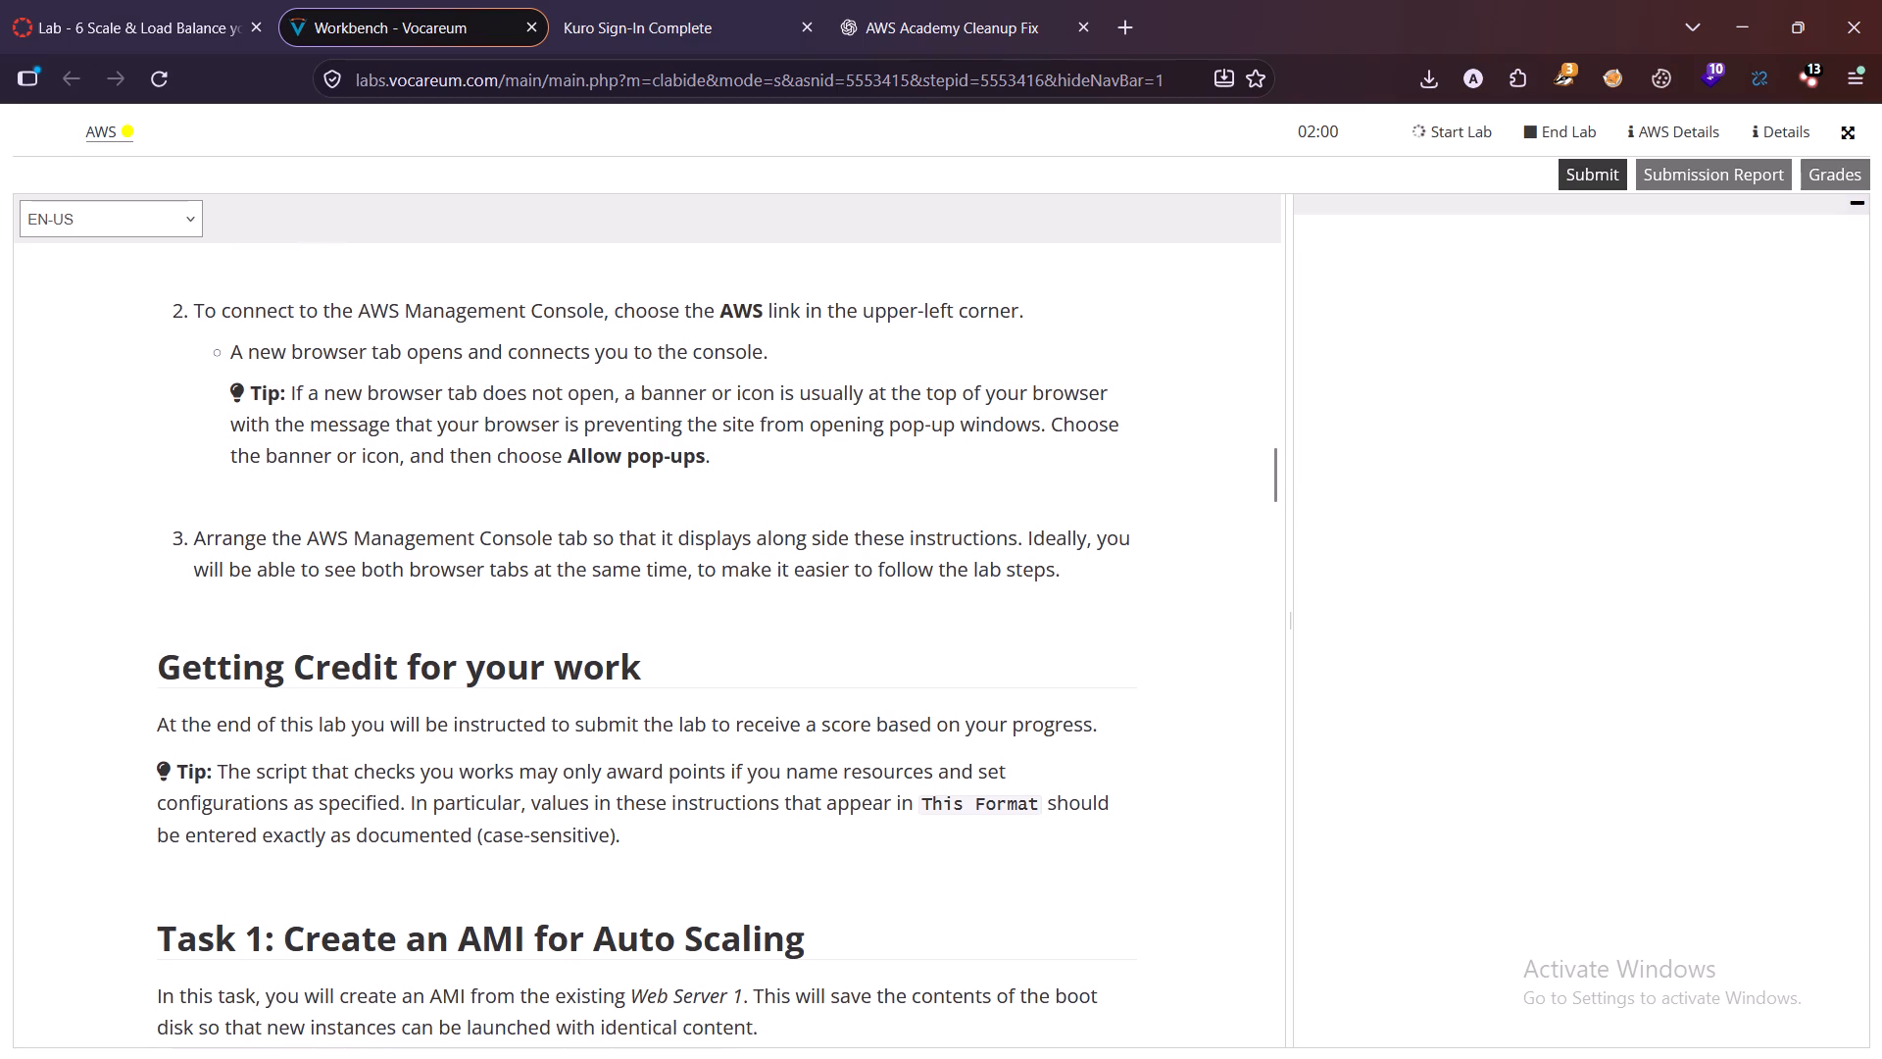
left_click(1857, 203)
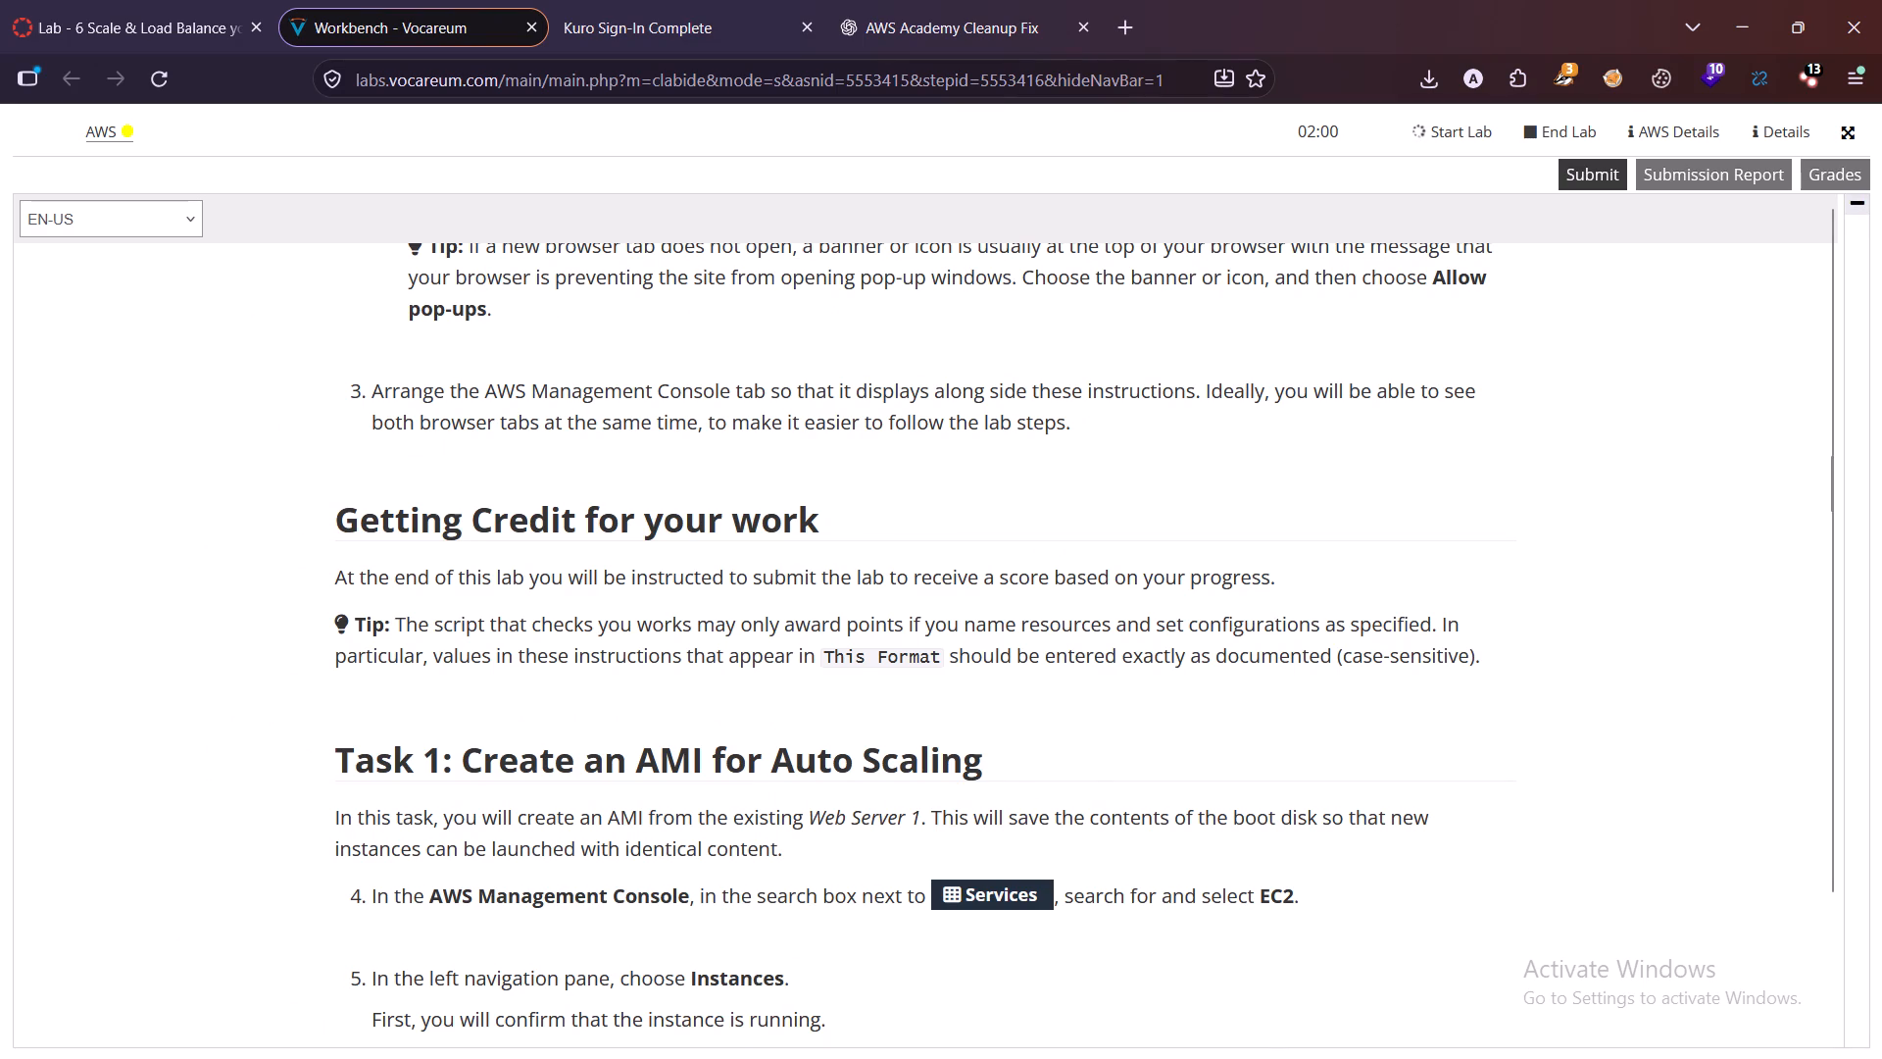
Read the Task 1 instructions on creating an AMI from Web Server 1, continuing to the opening of Task 2.
scroll(1405, 409, "down", 1)
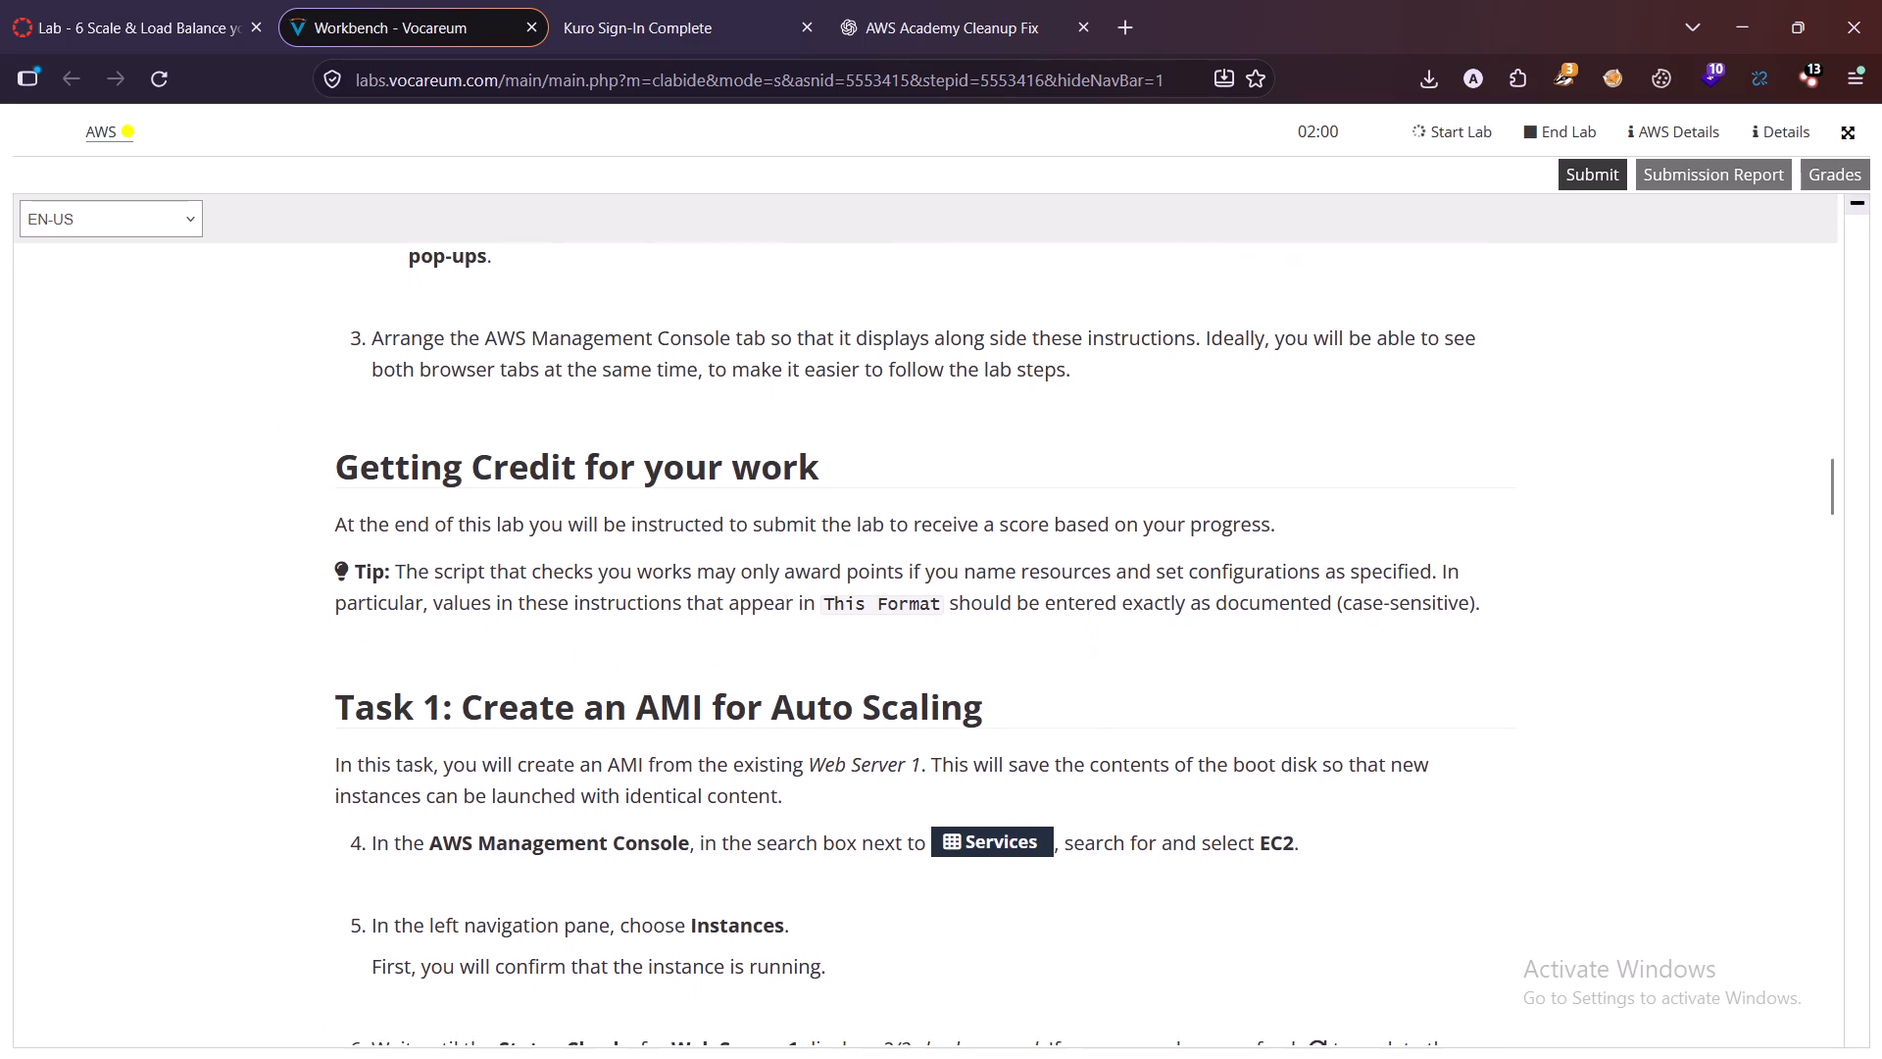
scroll(1405, 409, "down", 3)
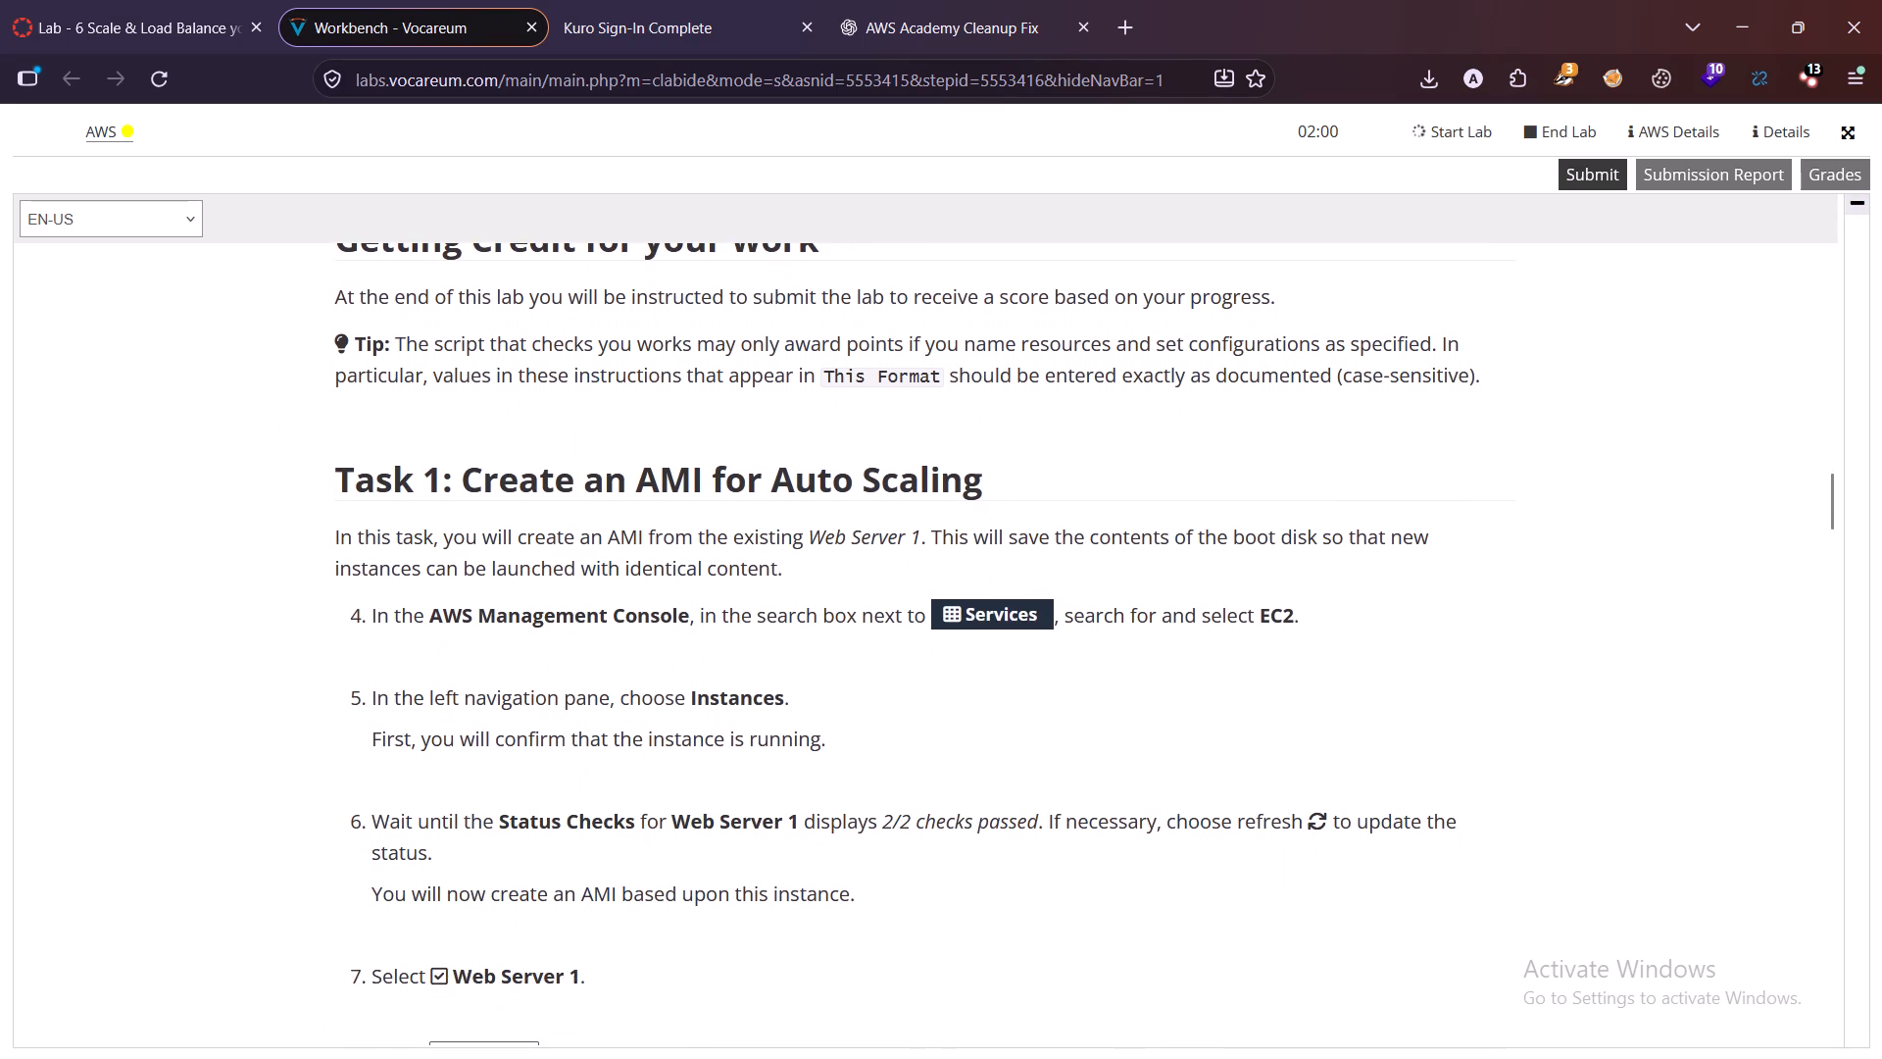
scroll(1405, 409, "down", 1)
scroll(1405, 409, "up", 1)
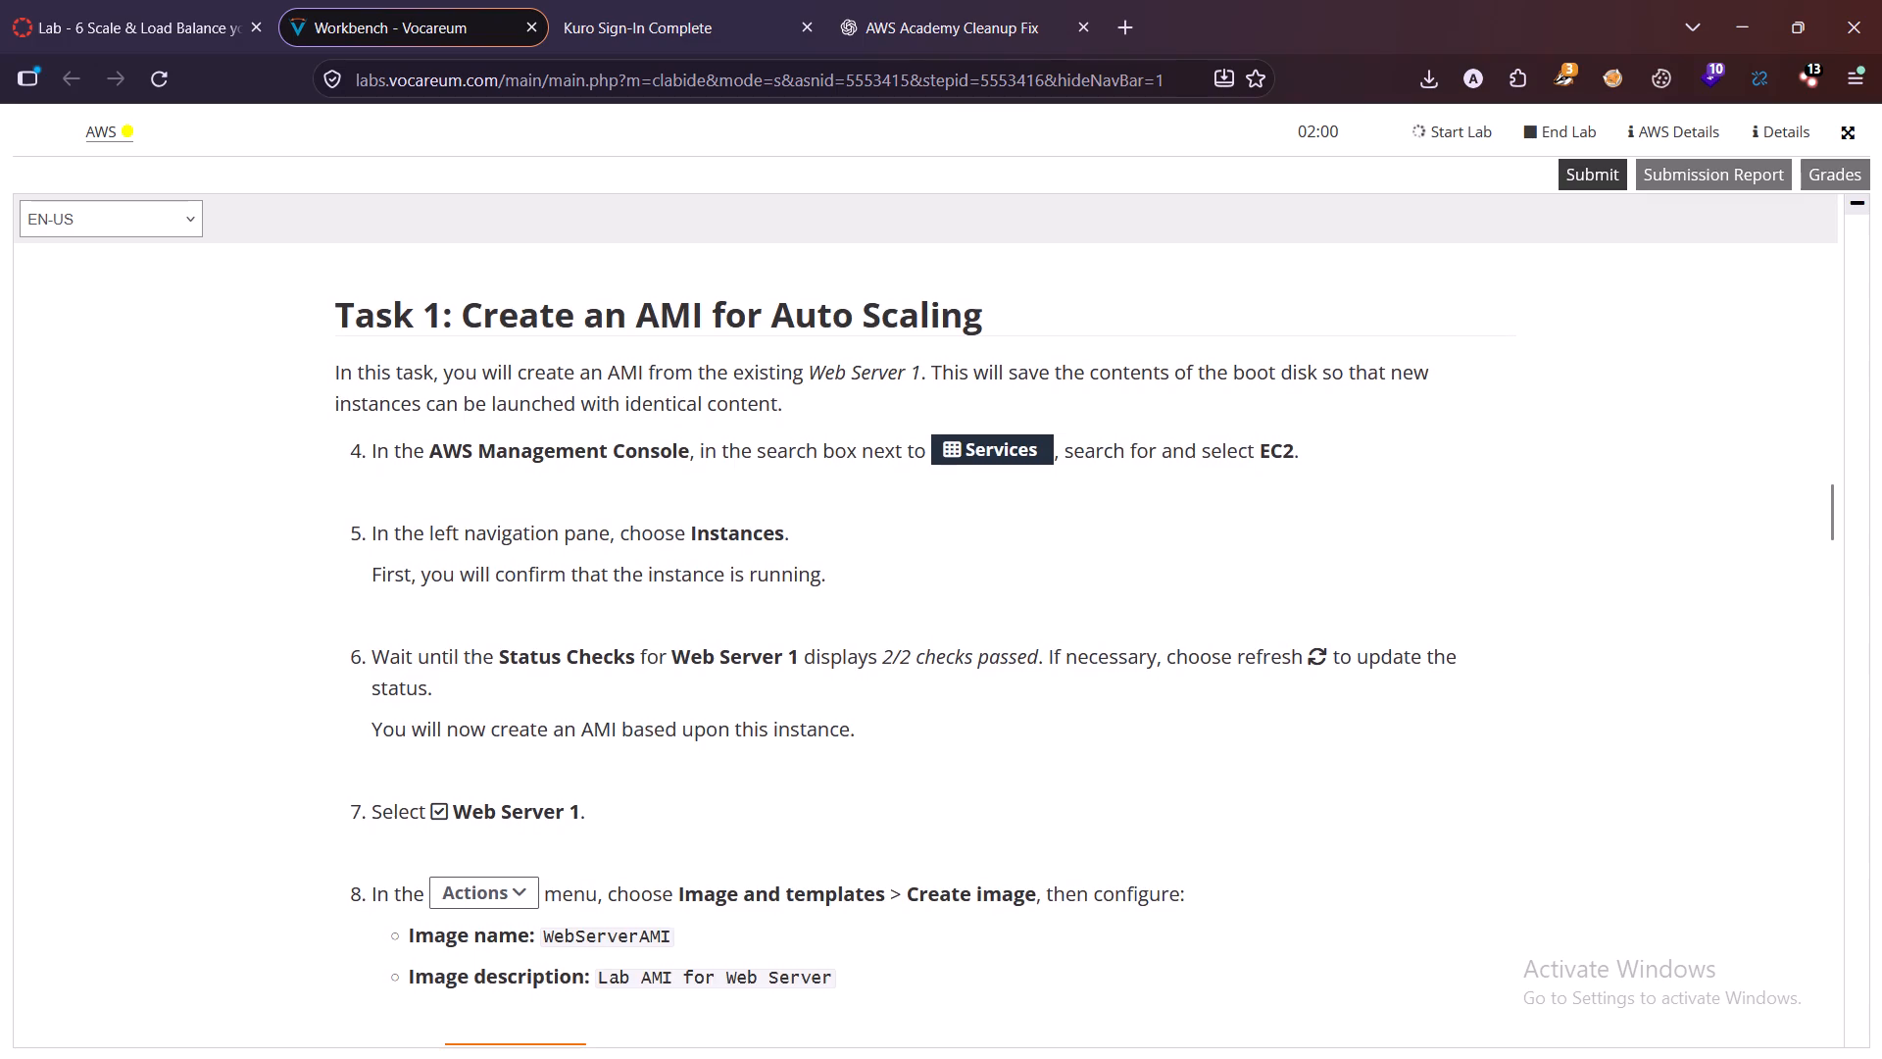
scroll(1405, 409, "up", 1)
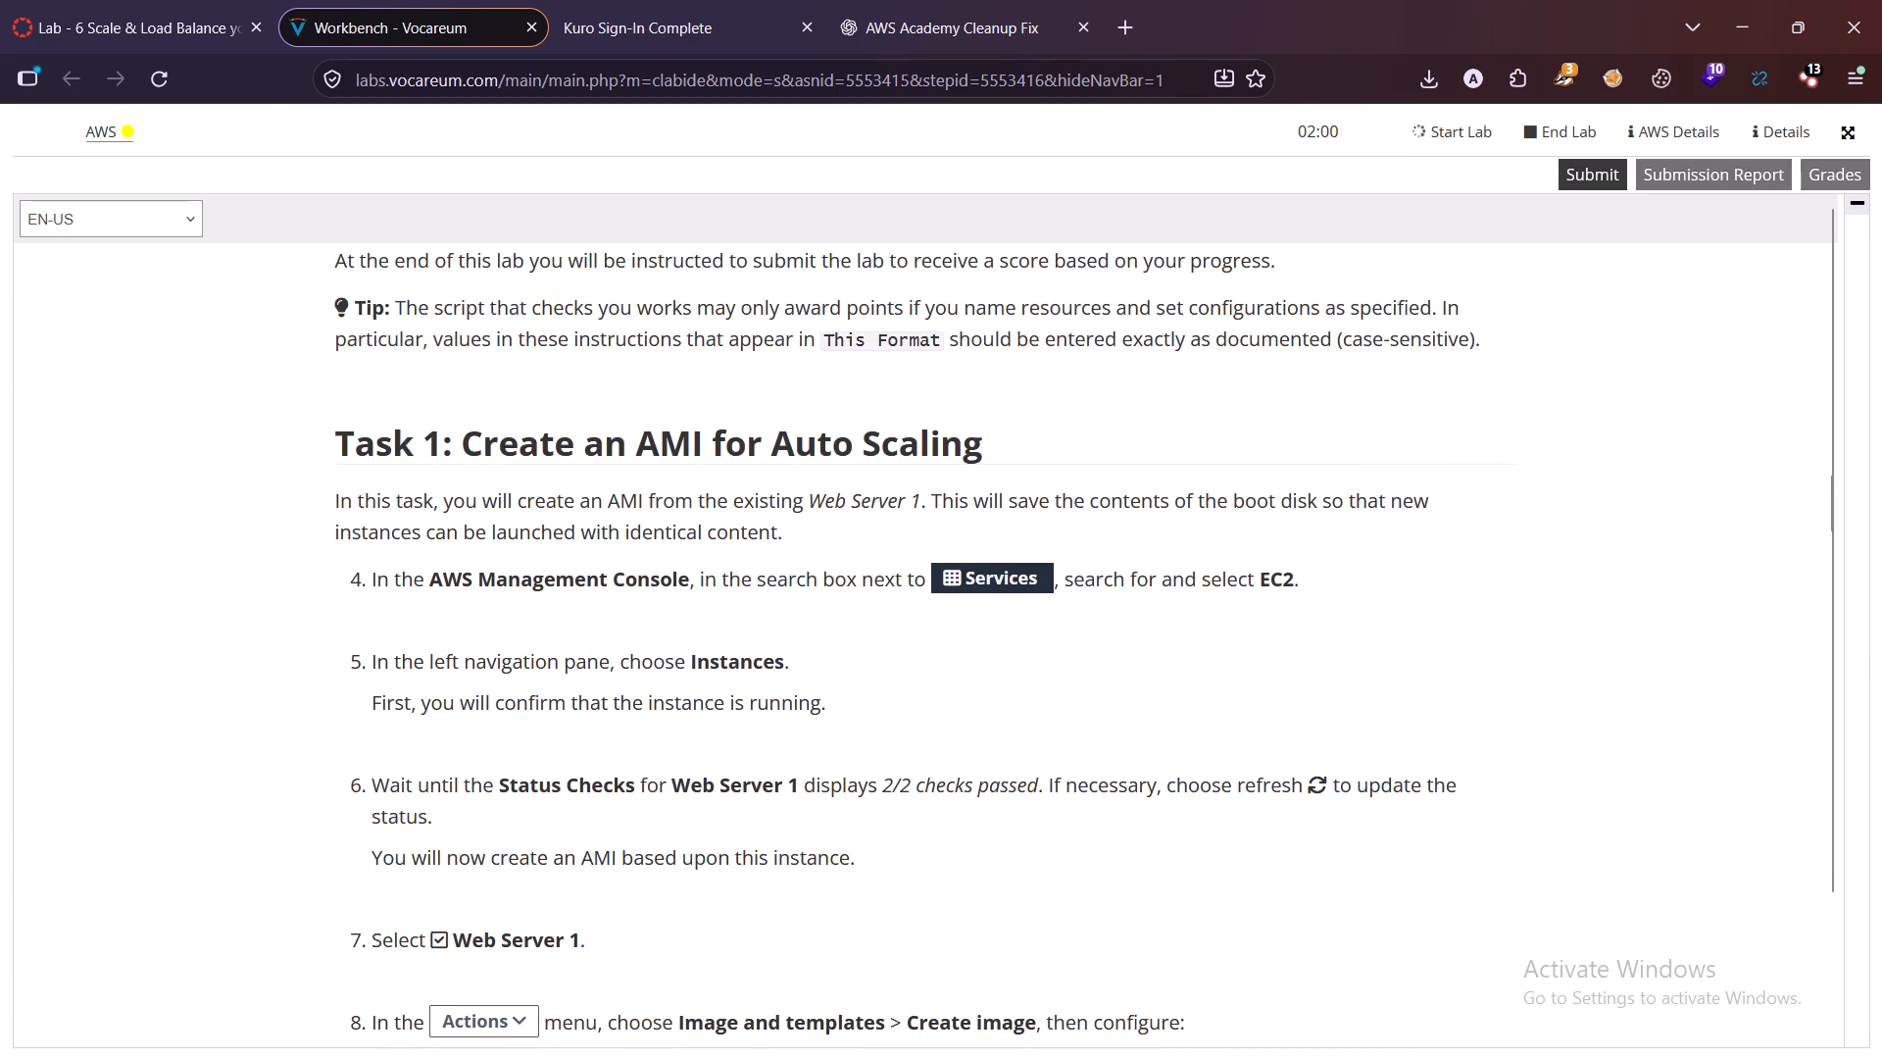
scroll(1035, 762, "down", 1)
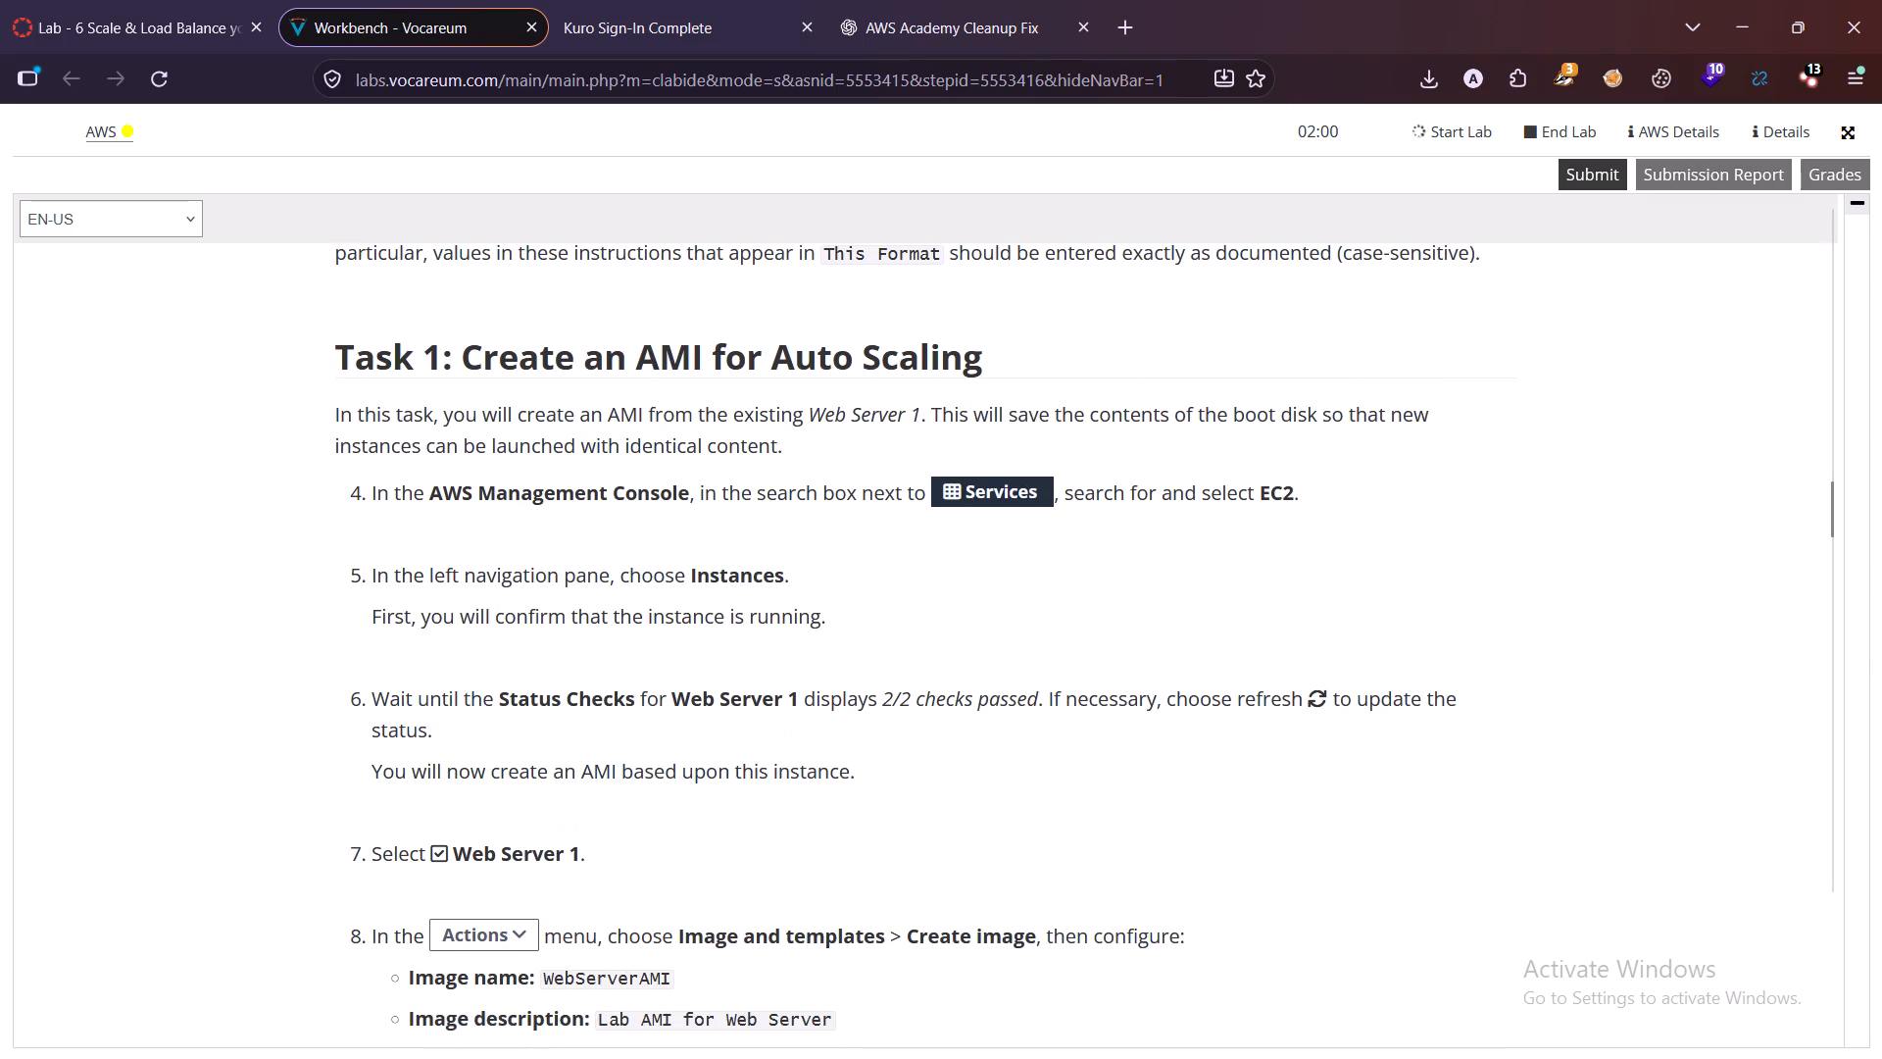
scroll(1431, 451, "down", 1)
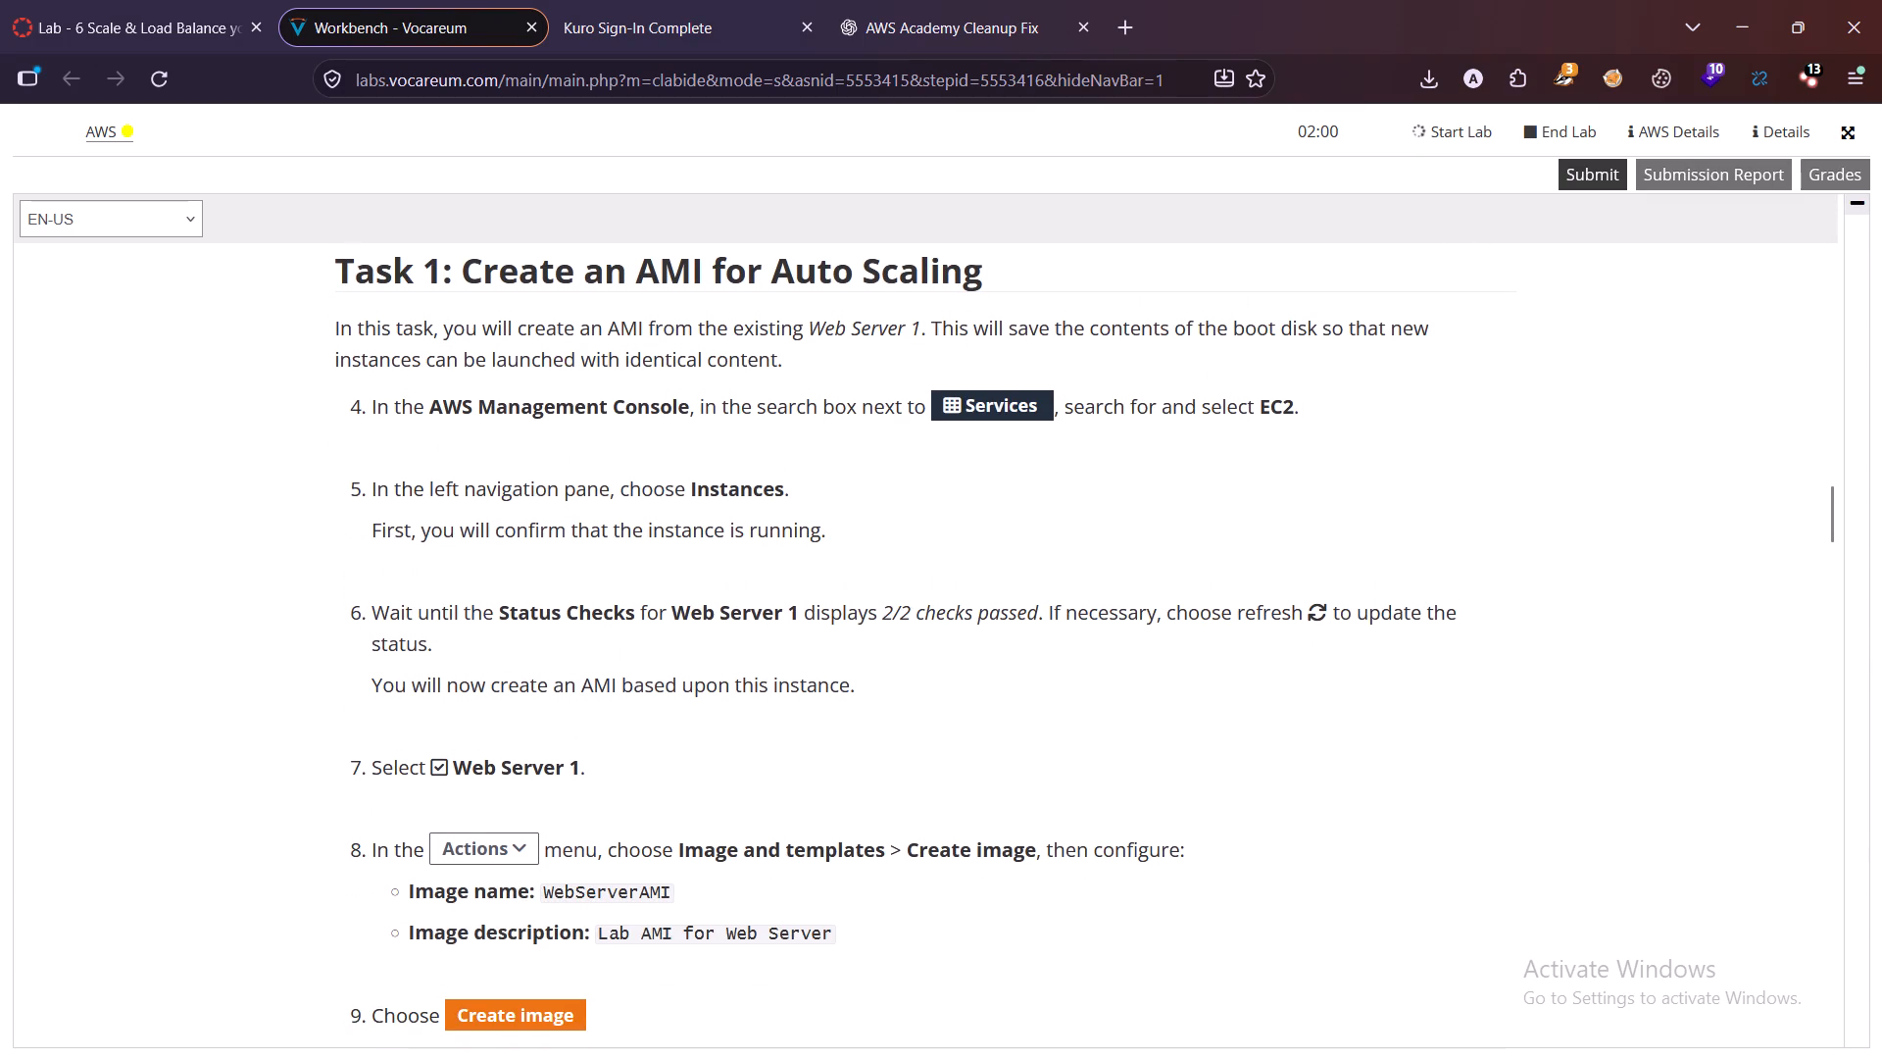
scroll(1417, 448, "down", 2)
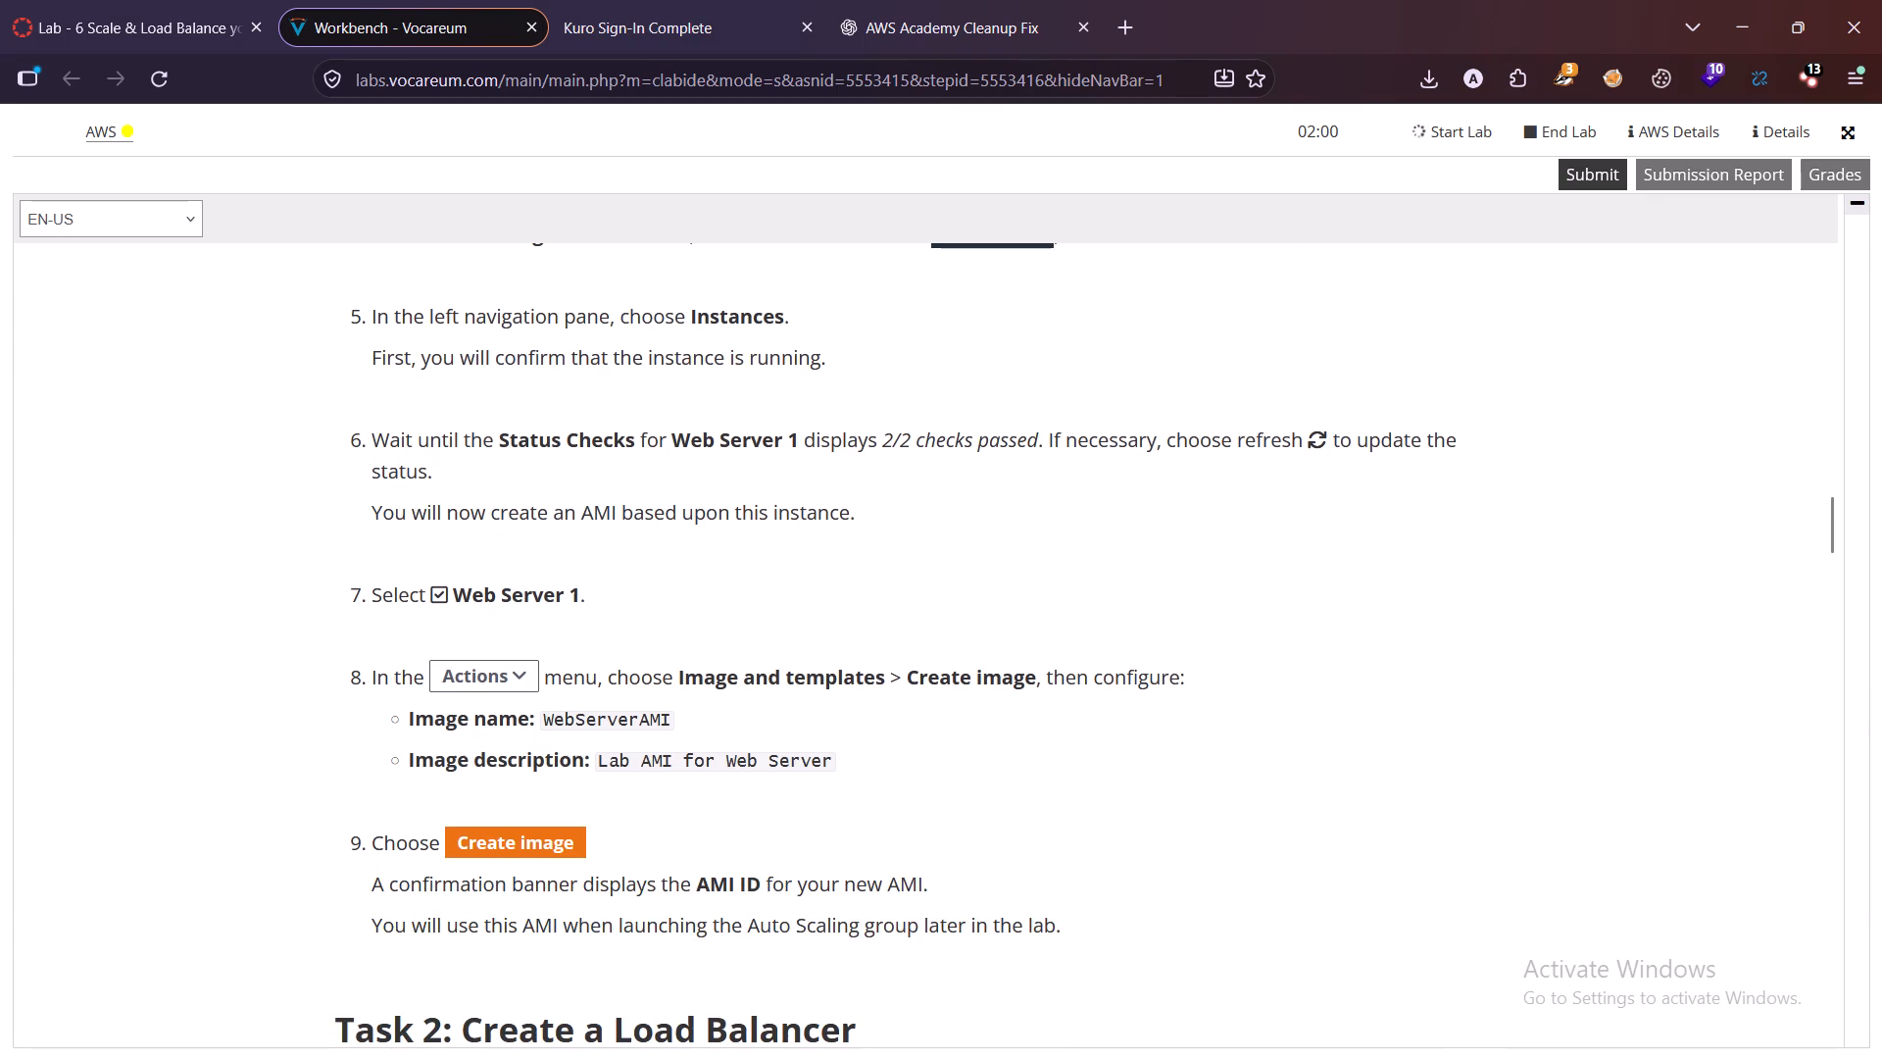
scroll(1417, 448, "down", 2)
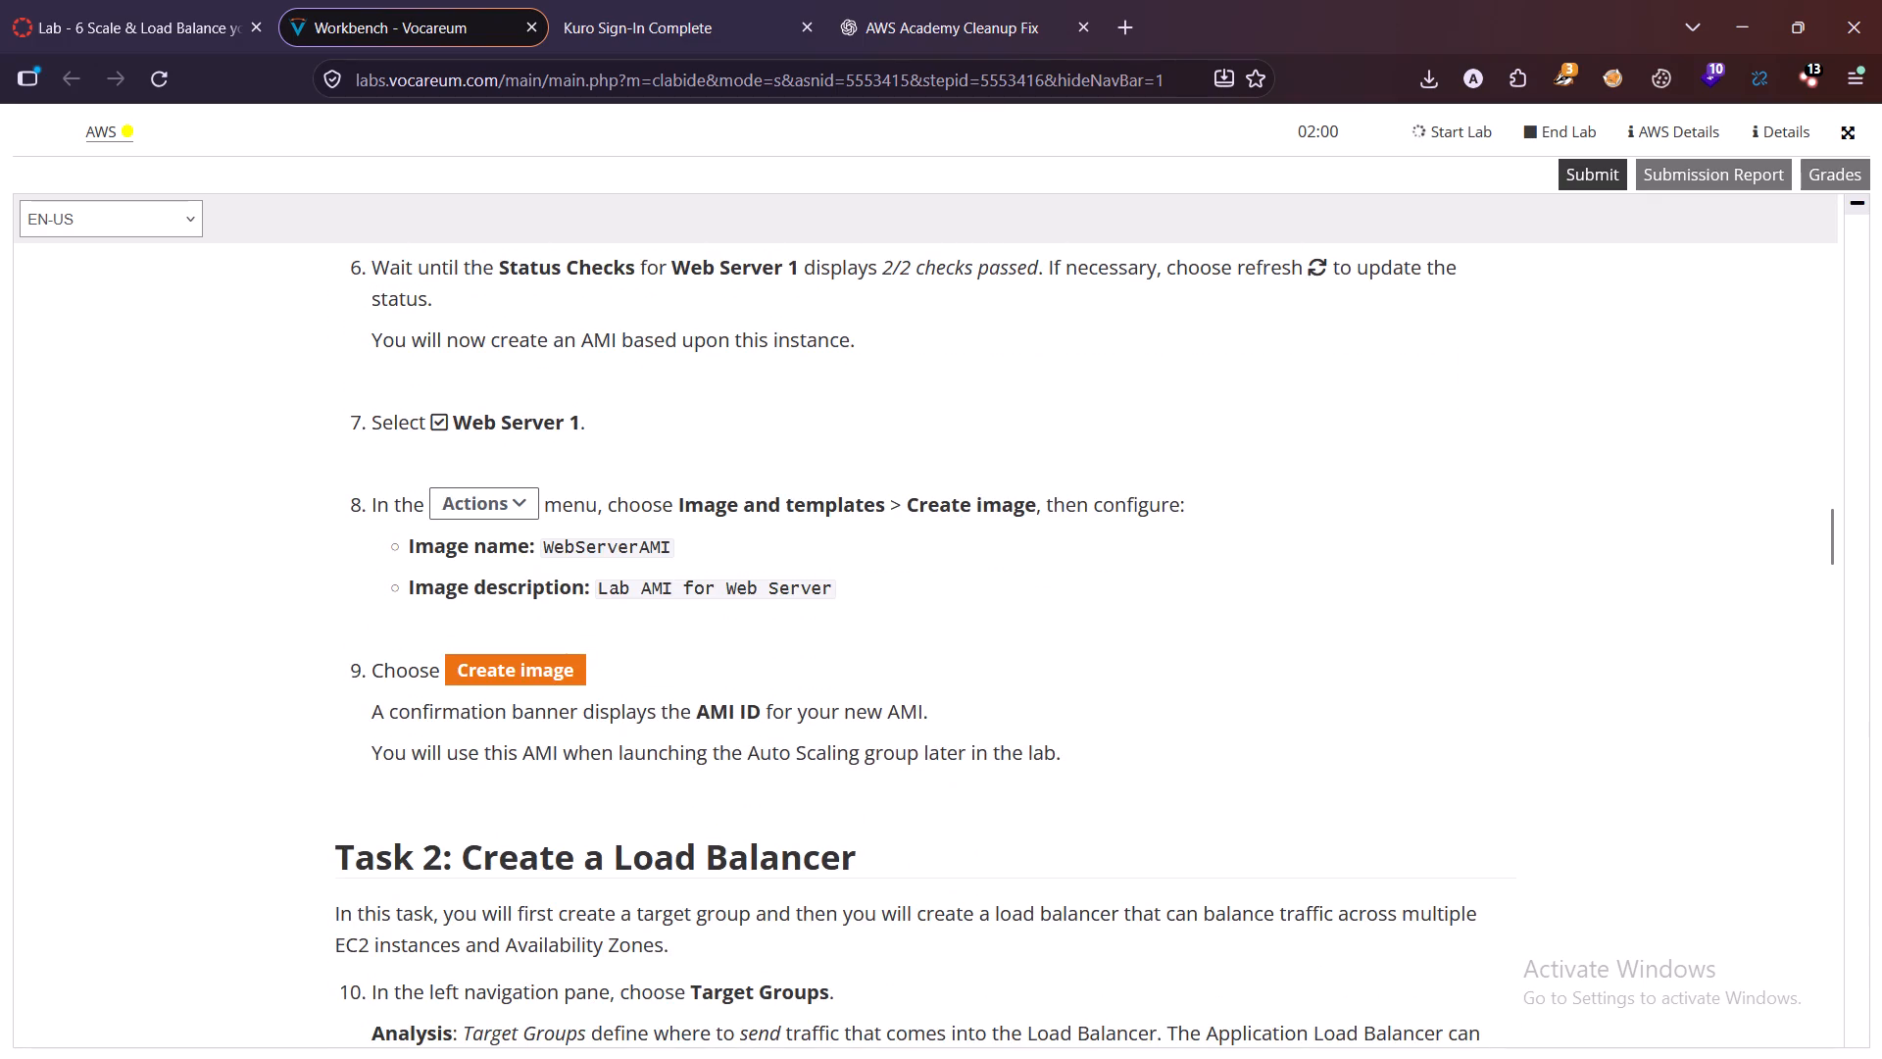
scroll(1414, 448, "down", 1)
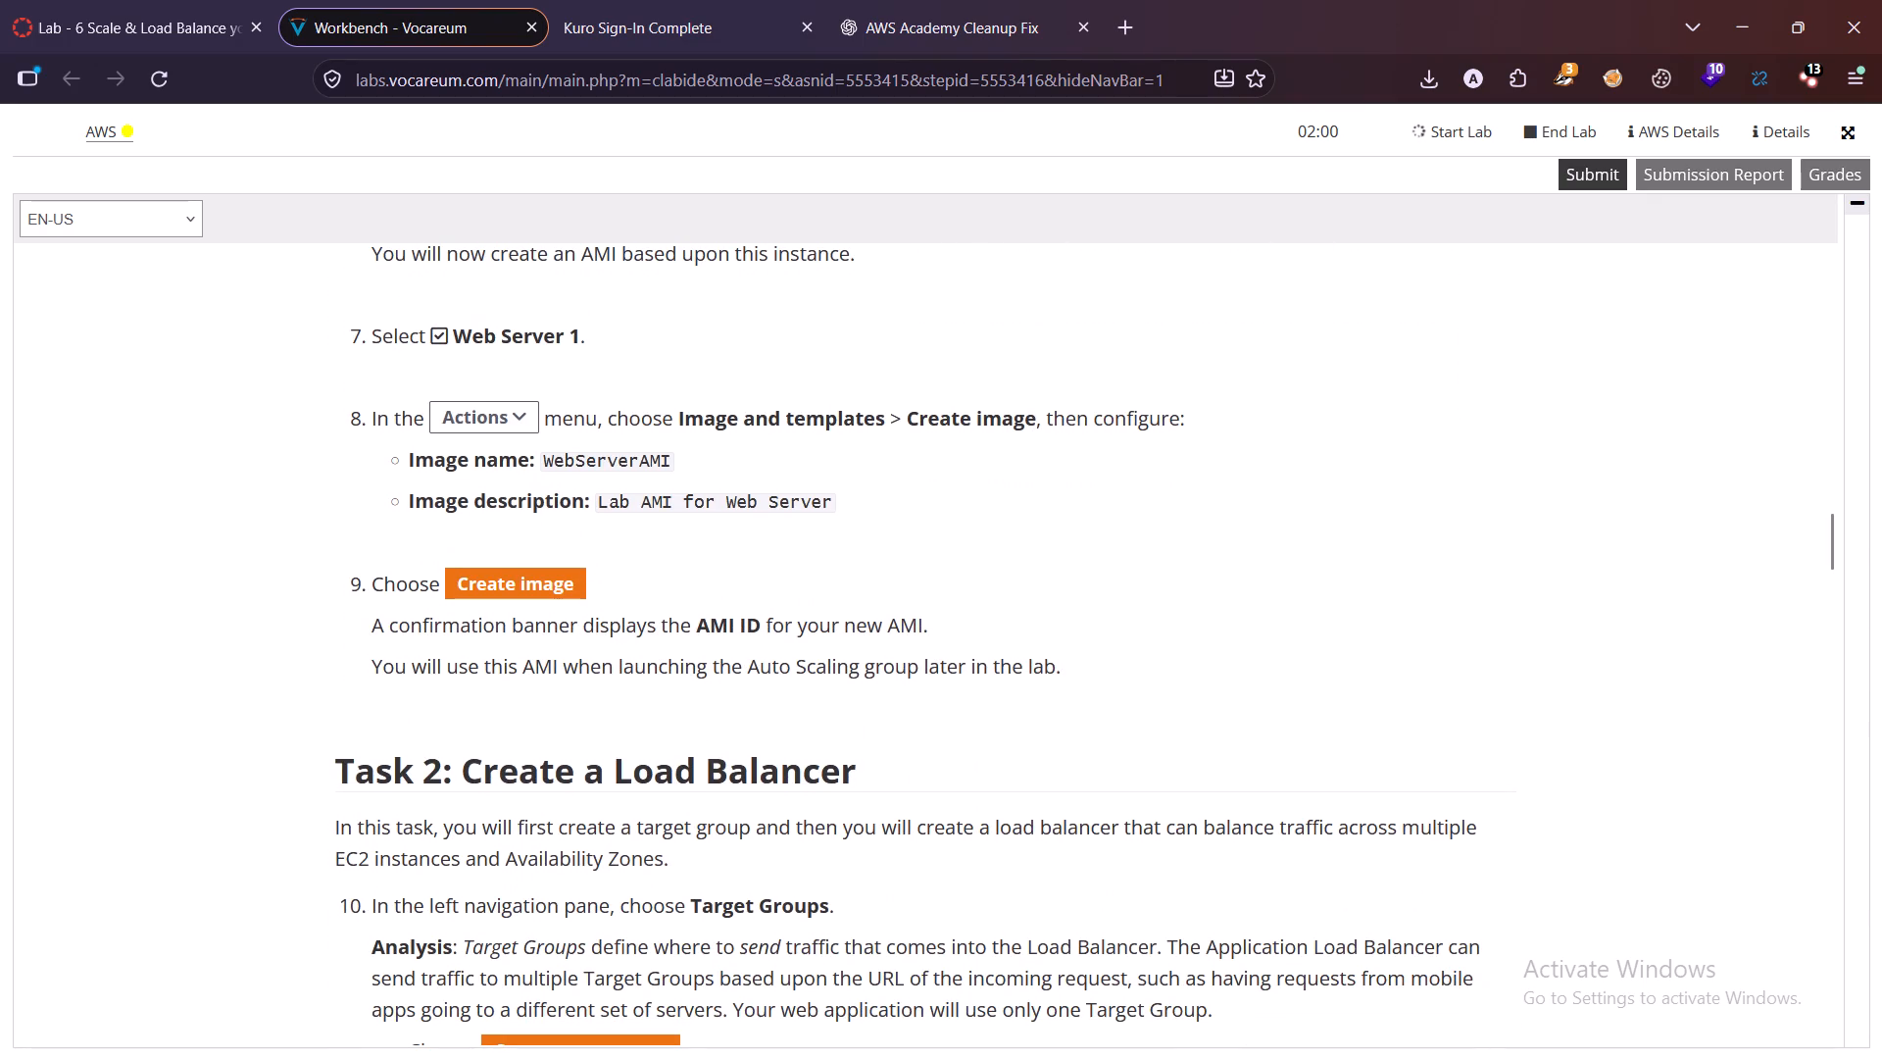
scroll(1414, 448, "down", 1)
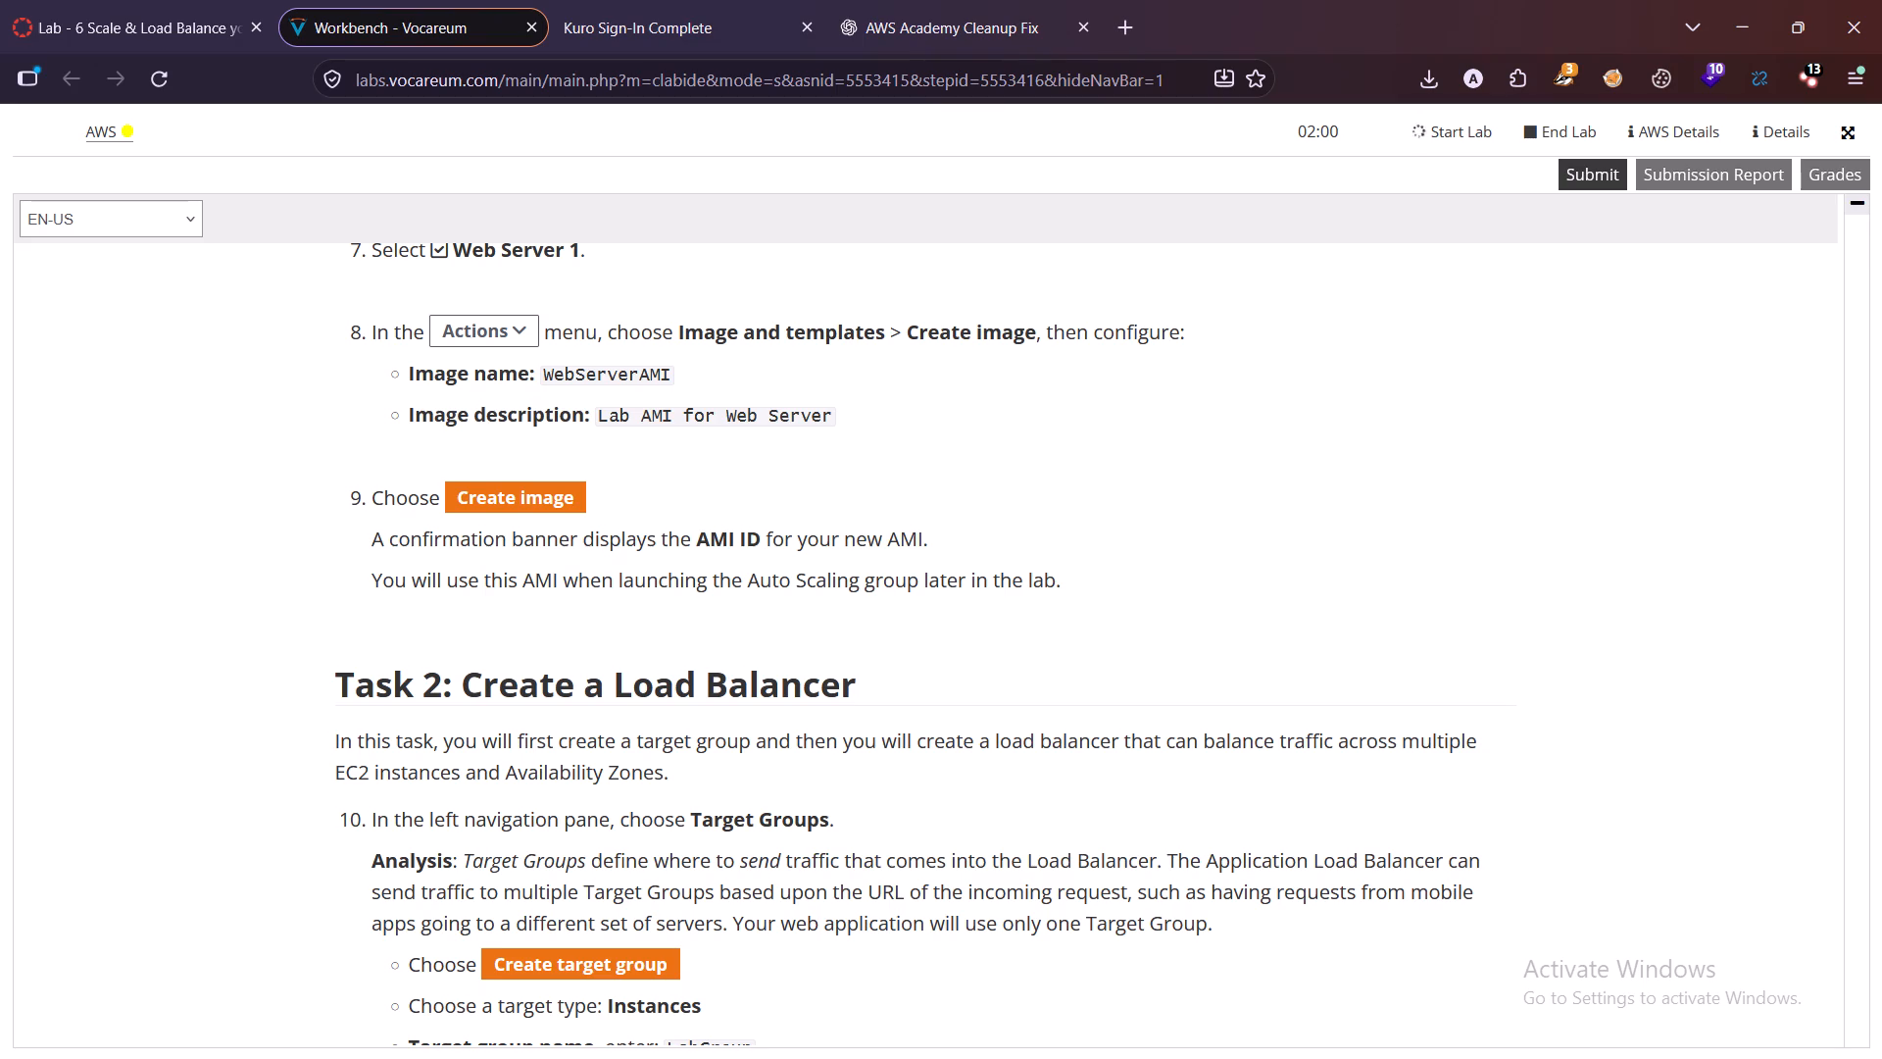
scroll(1414, 448, "down", 1)
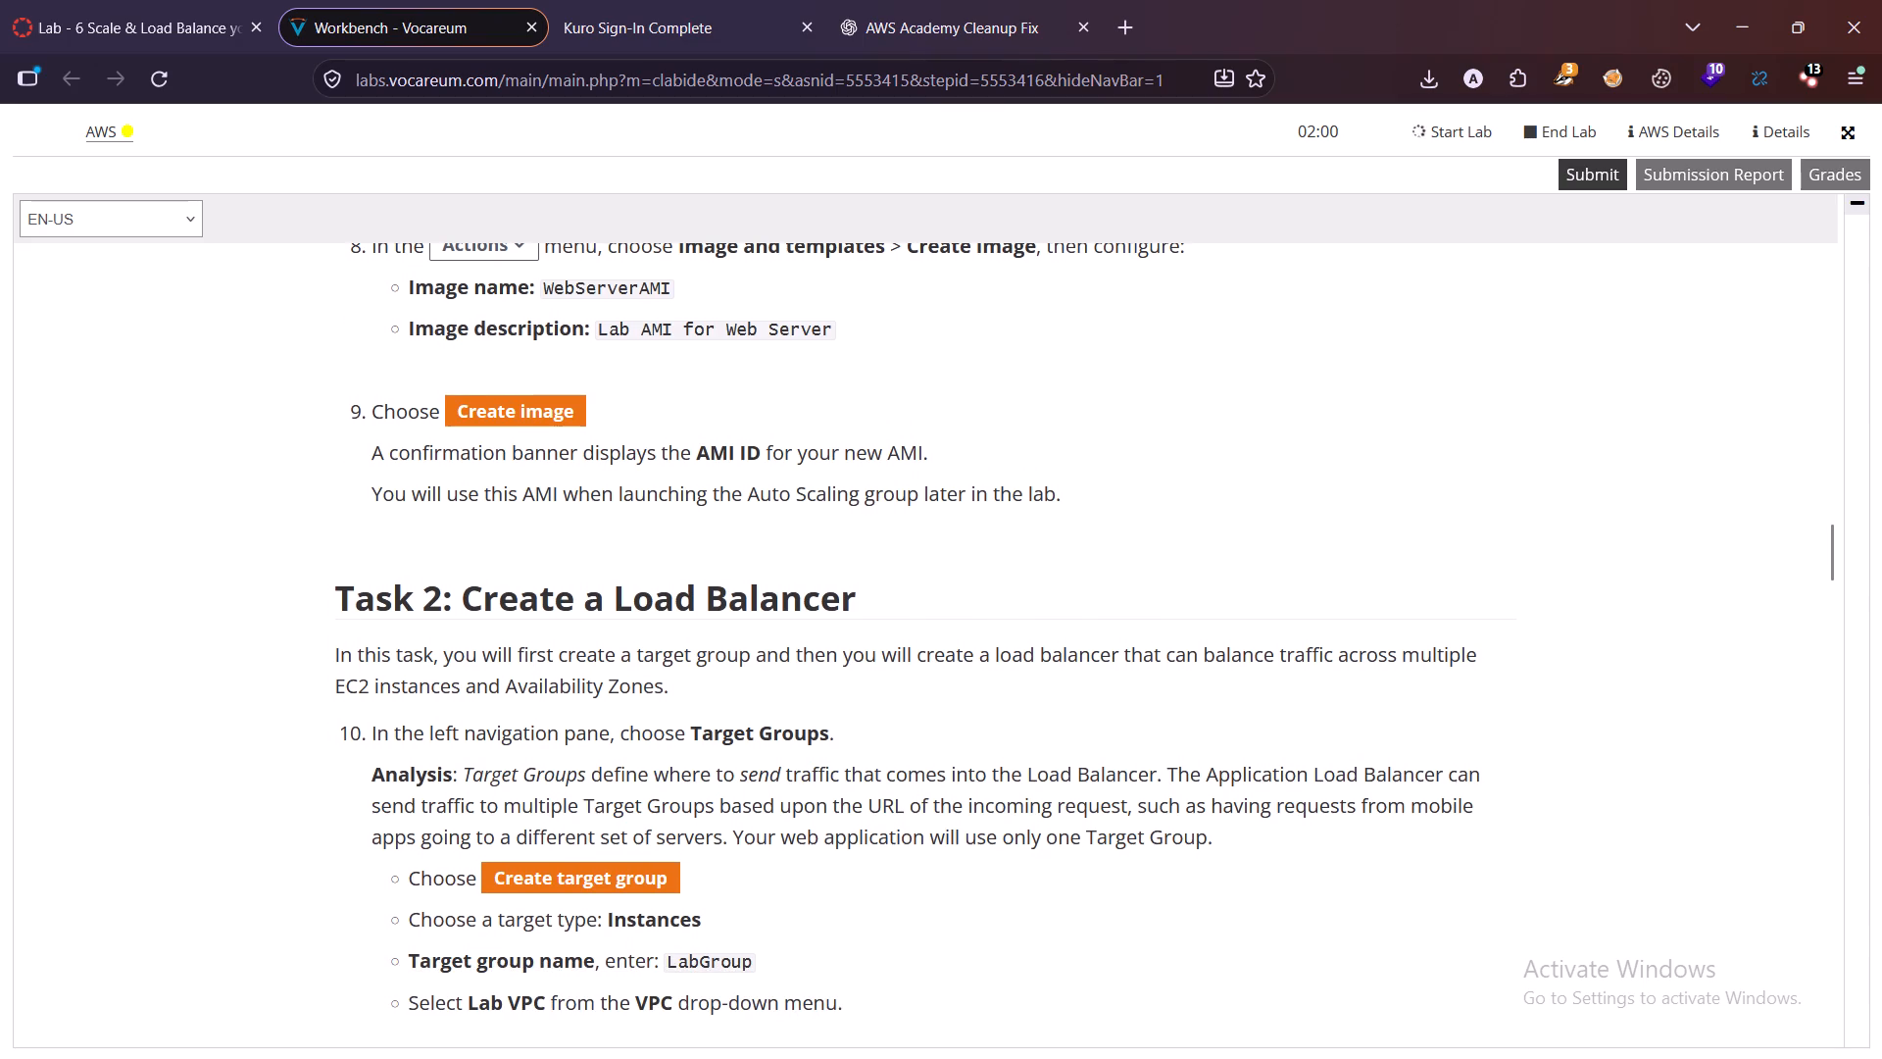
scroll(1414, 448, "down", 1)
Go back over the Task 1 instructions on checking Web Server 1's status and configuring and creating its image.
scroll(1414, 448, "up", 2)
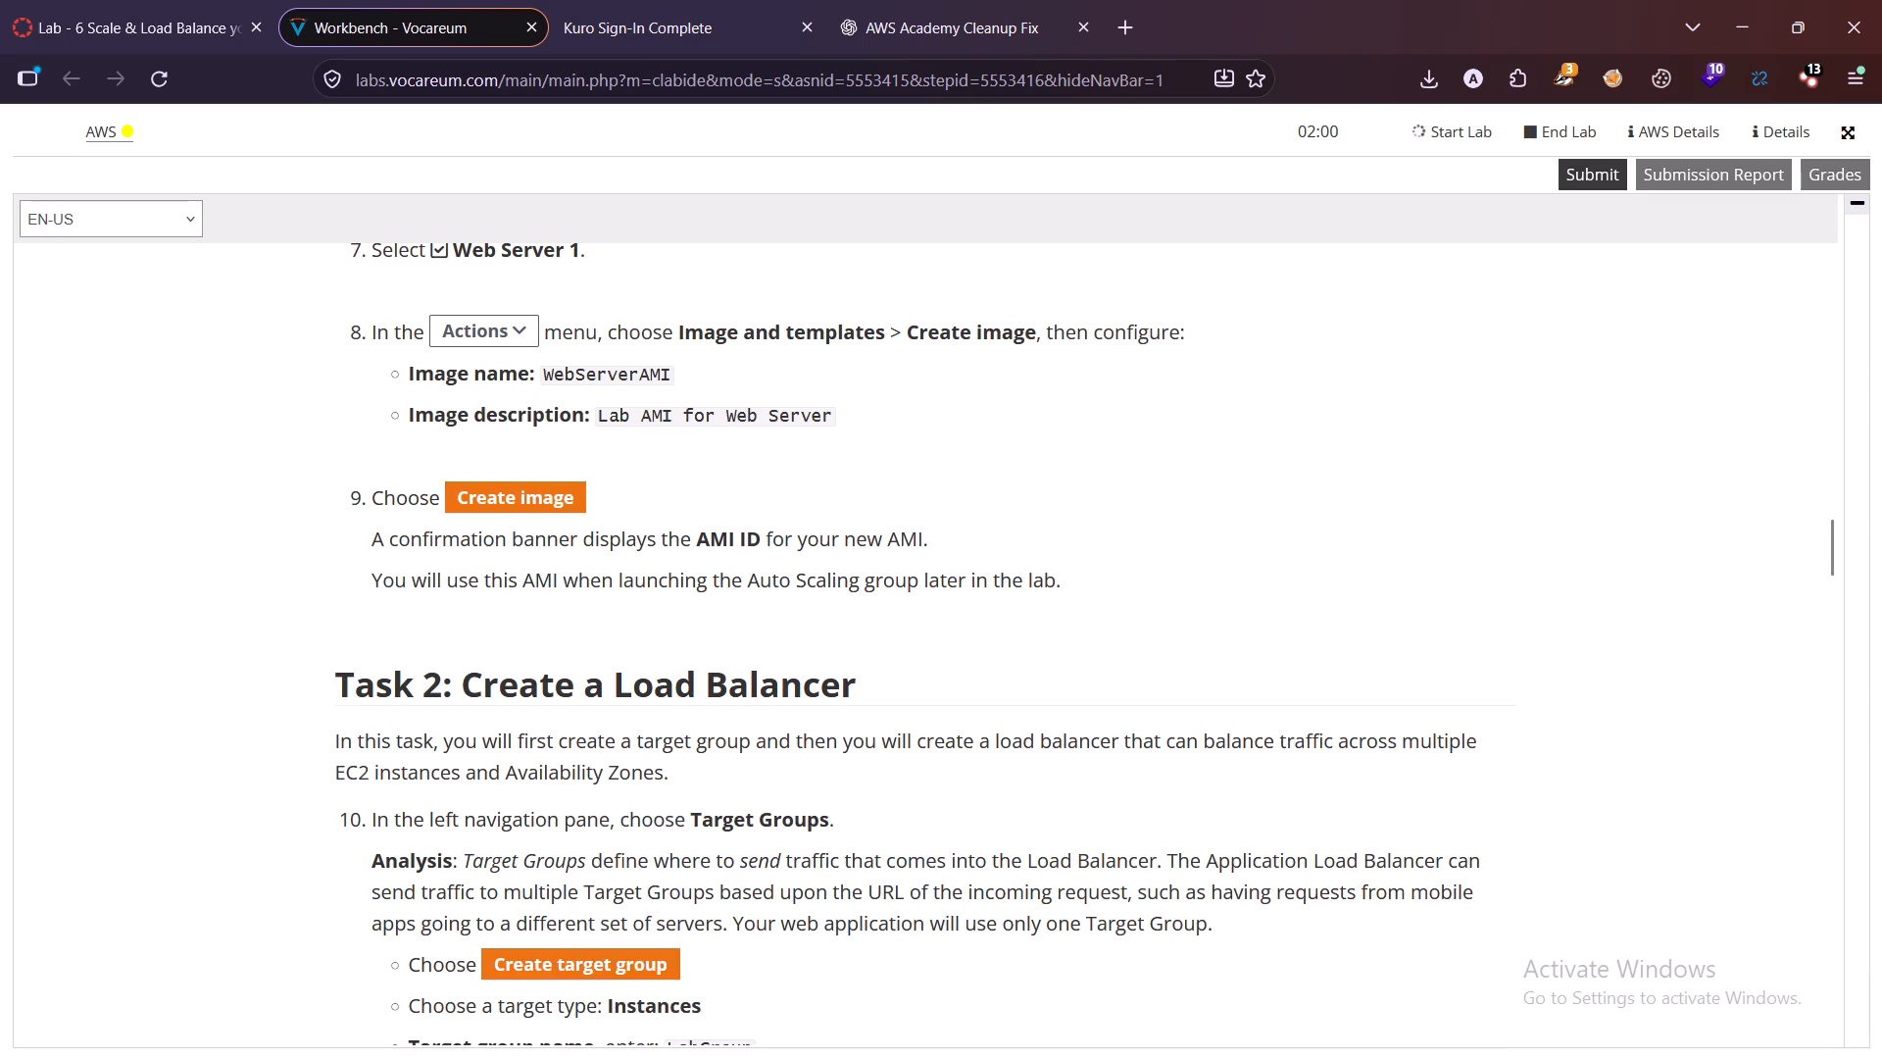
scroll(1414, 448, "up", 1)
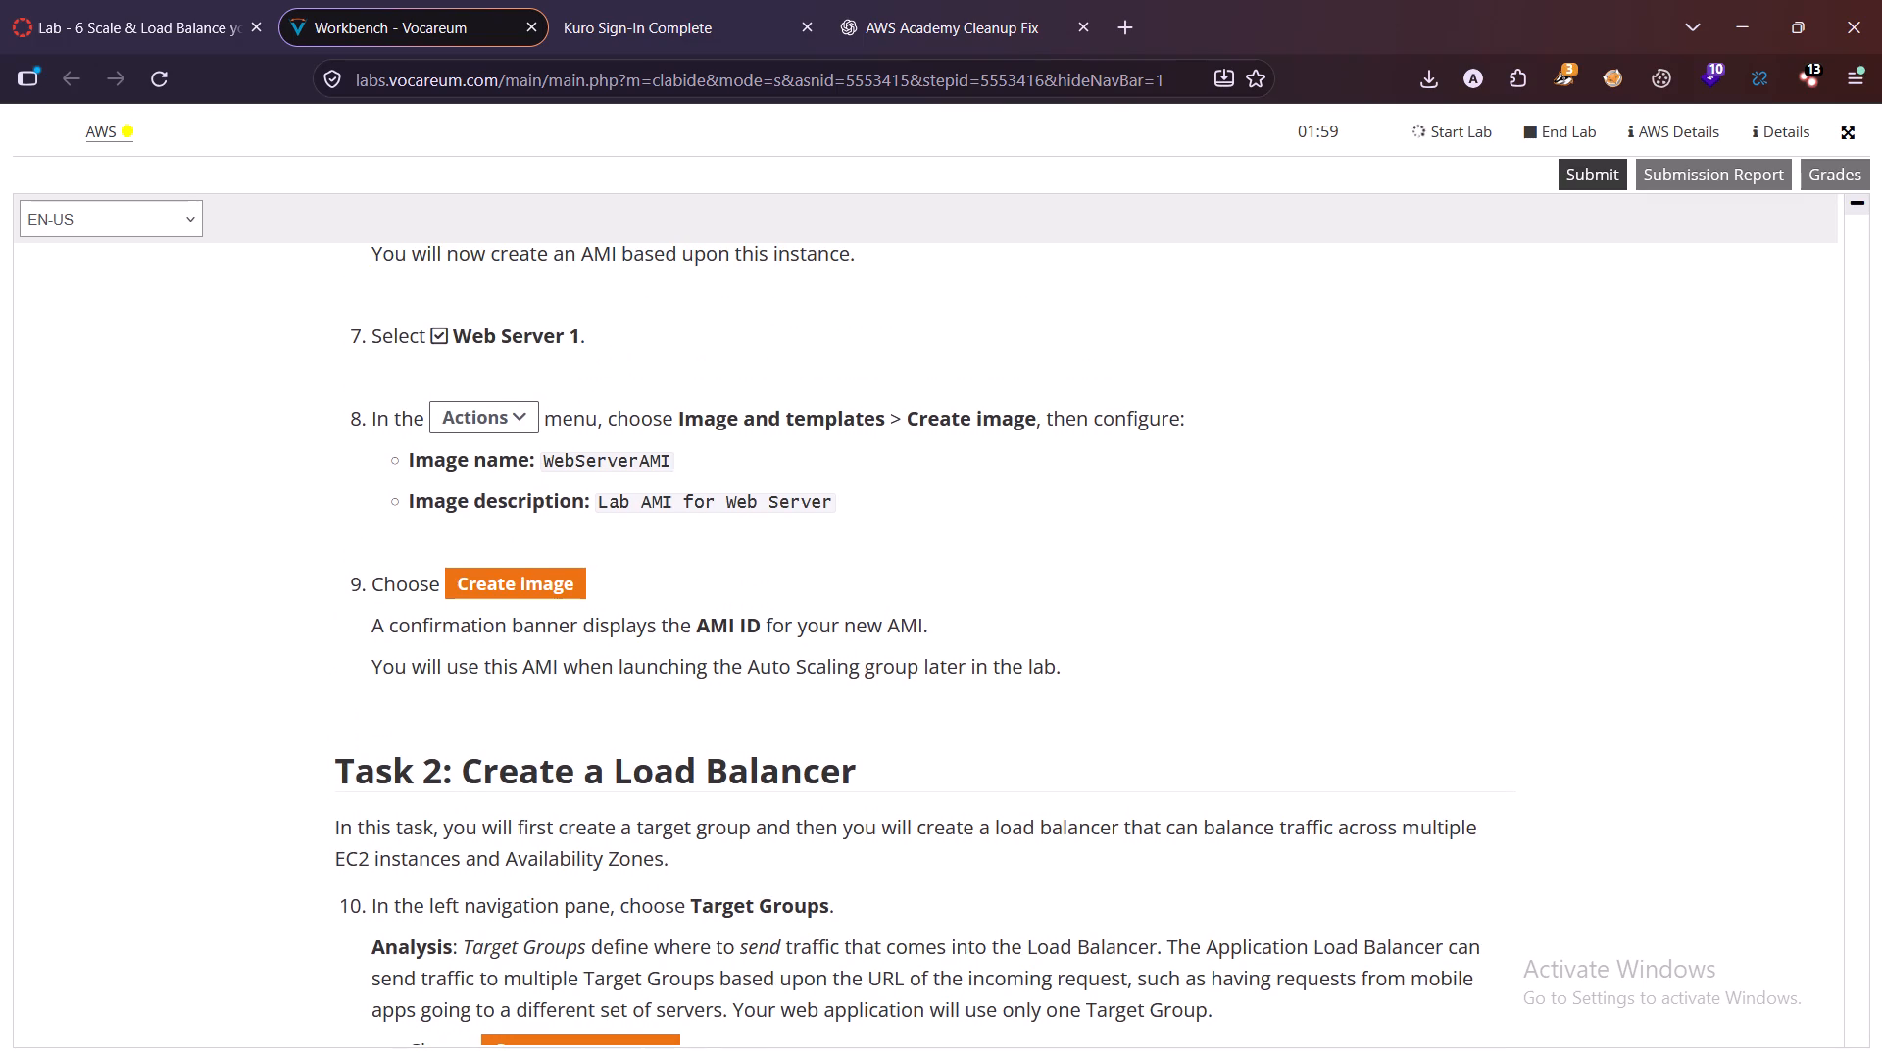
scroll(1414, 448, "up", 1)
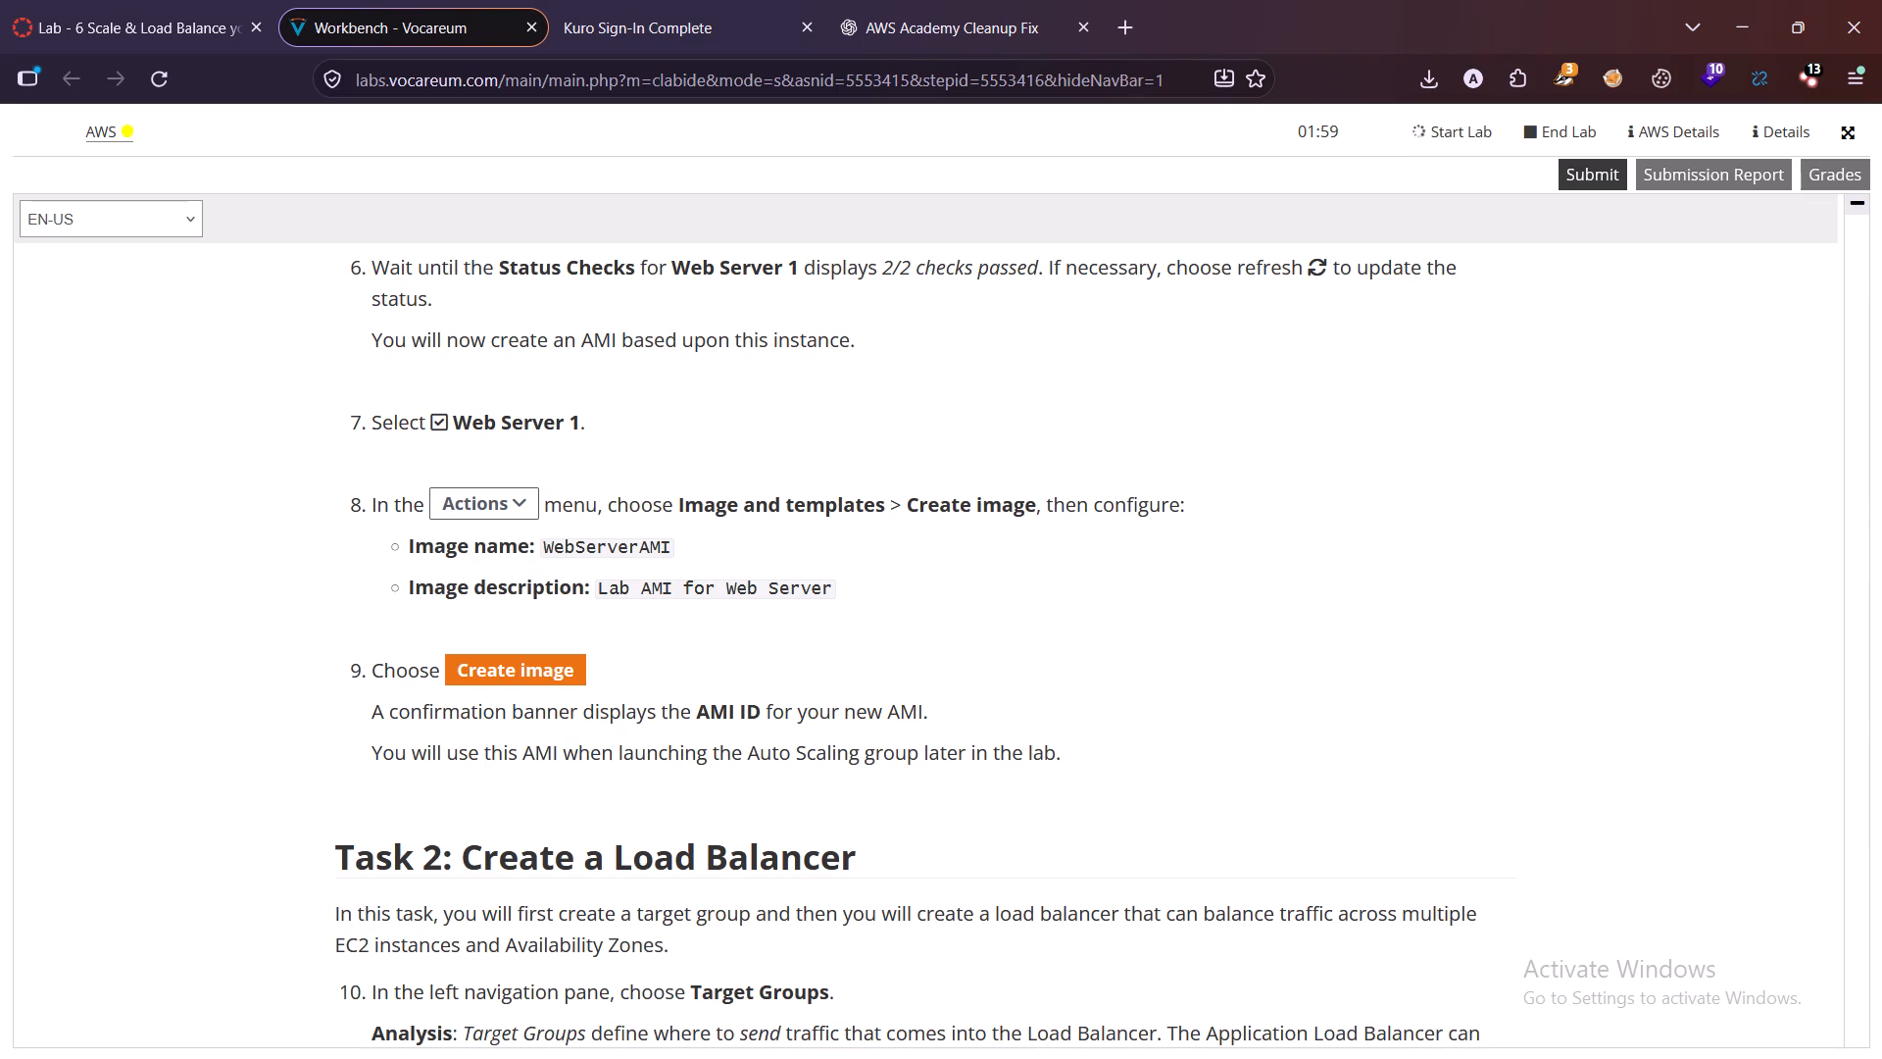
scroll(1414, 448, "up", 1)
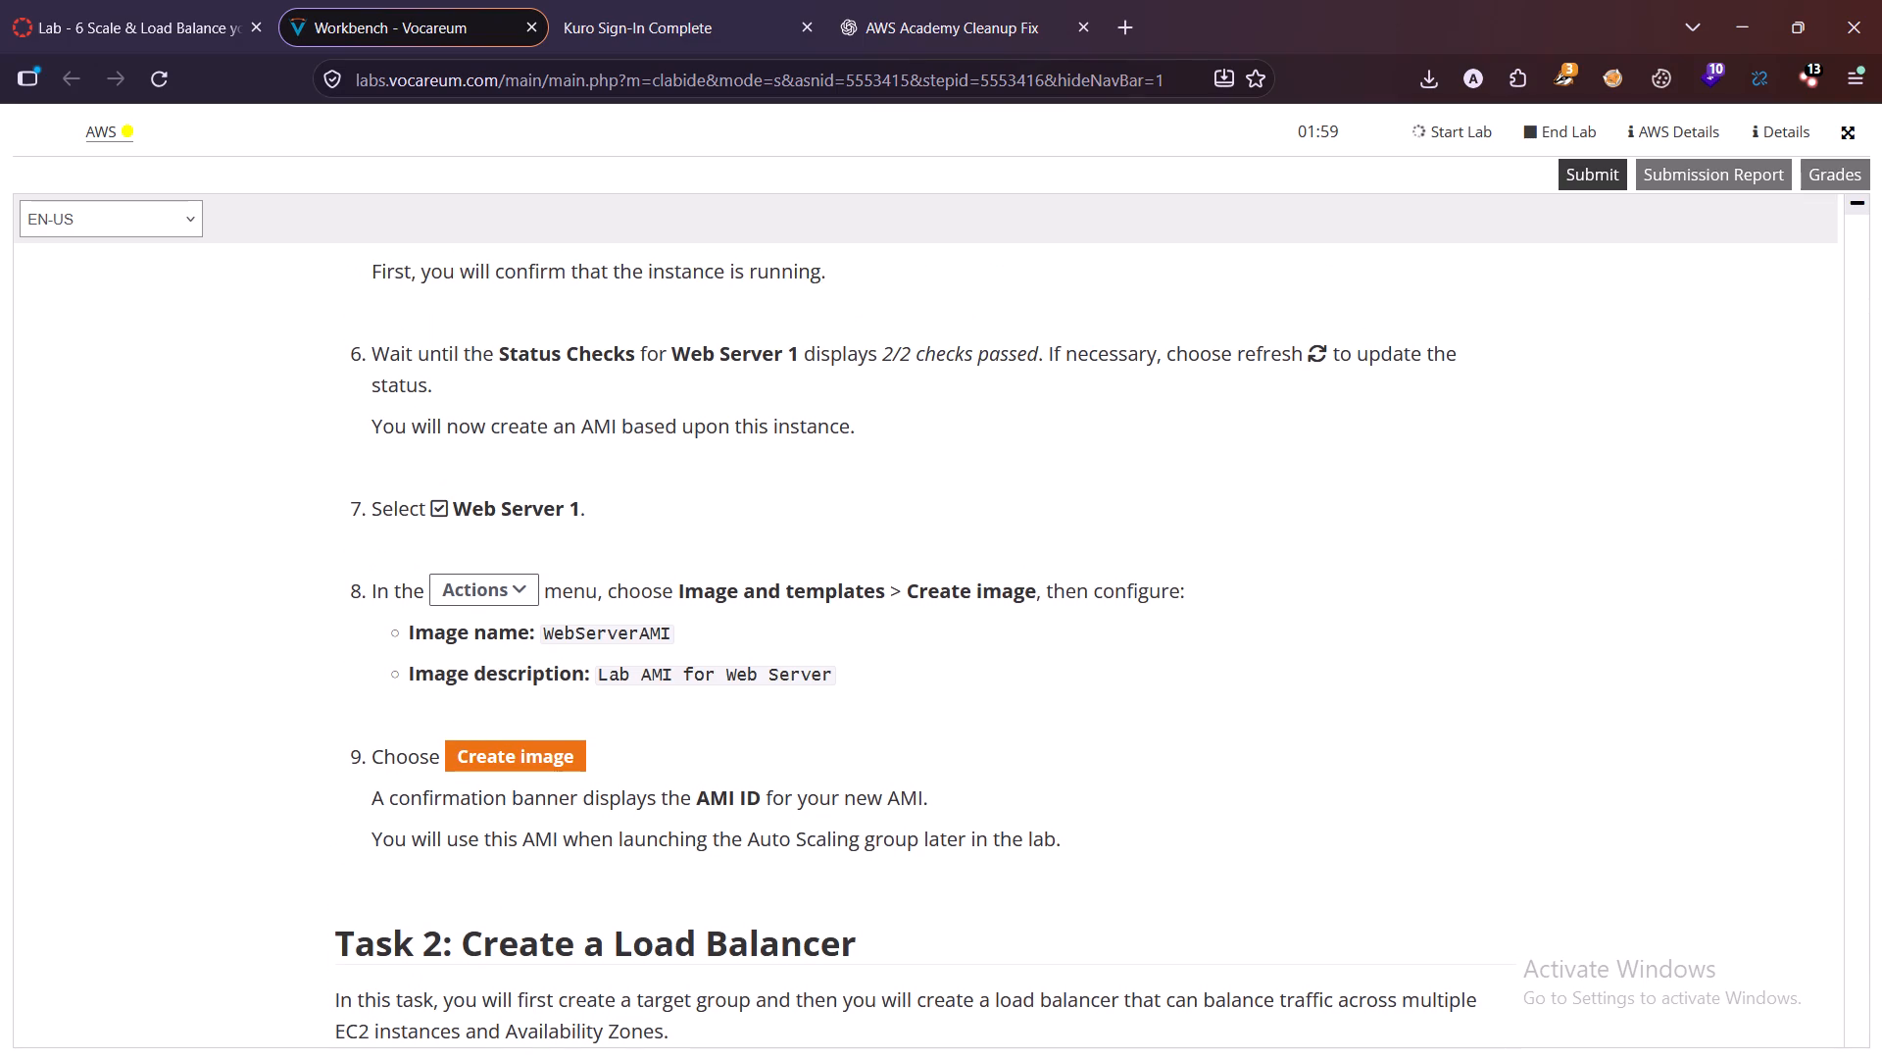
scroll(1414, 448, "down", 1)
scroll(1414, 448, "up", 2)
scroll(1414, 448, "down", 2)
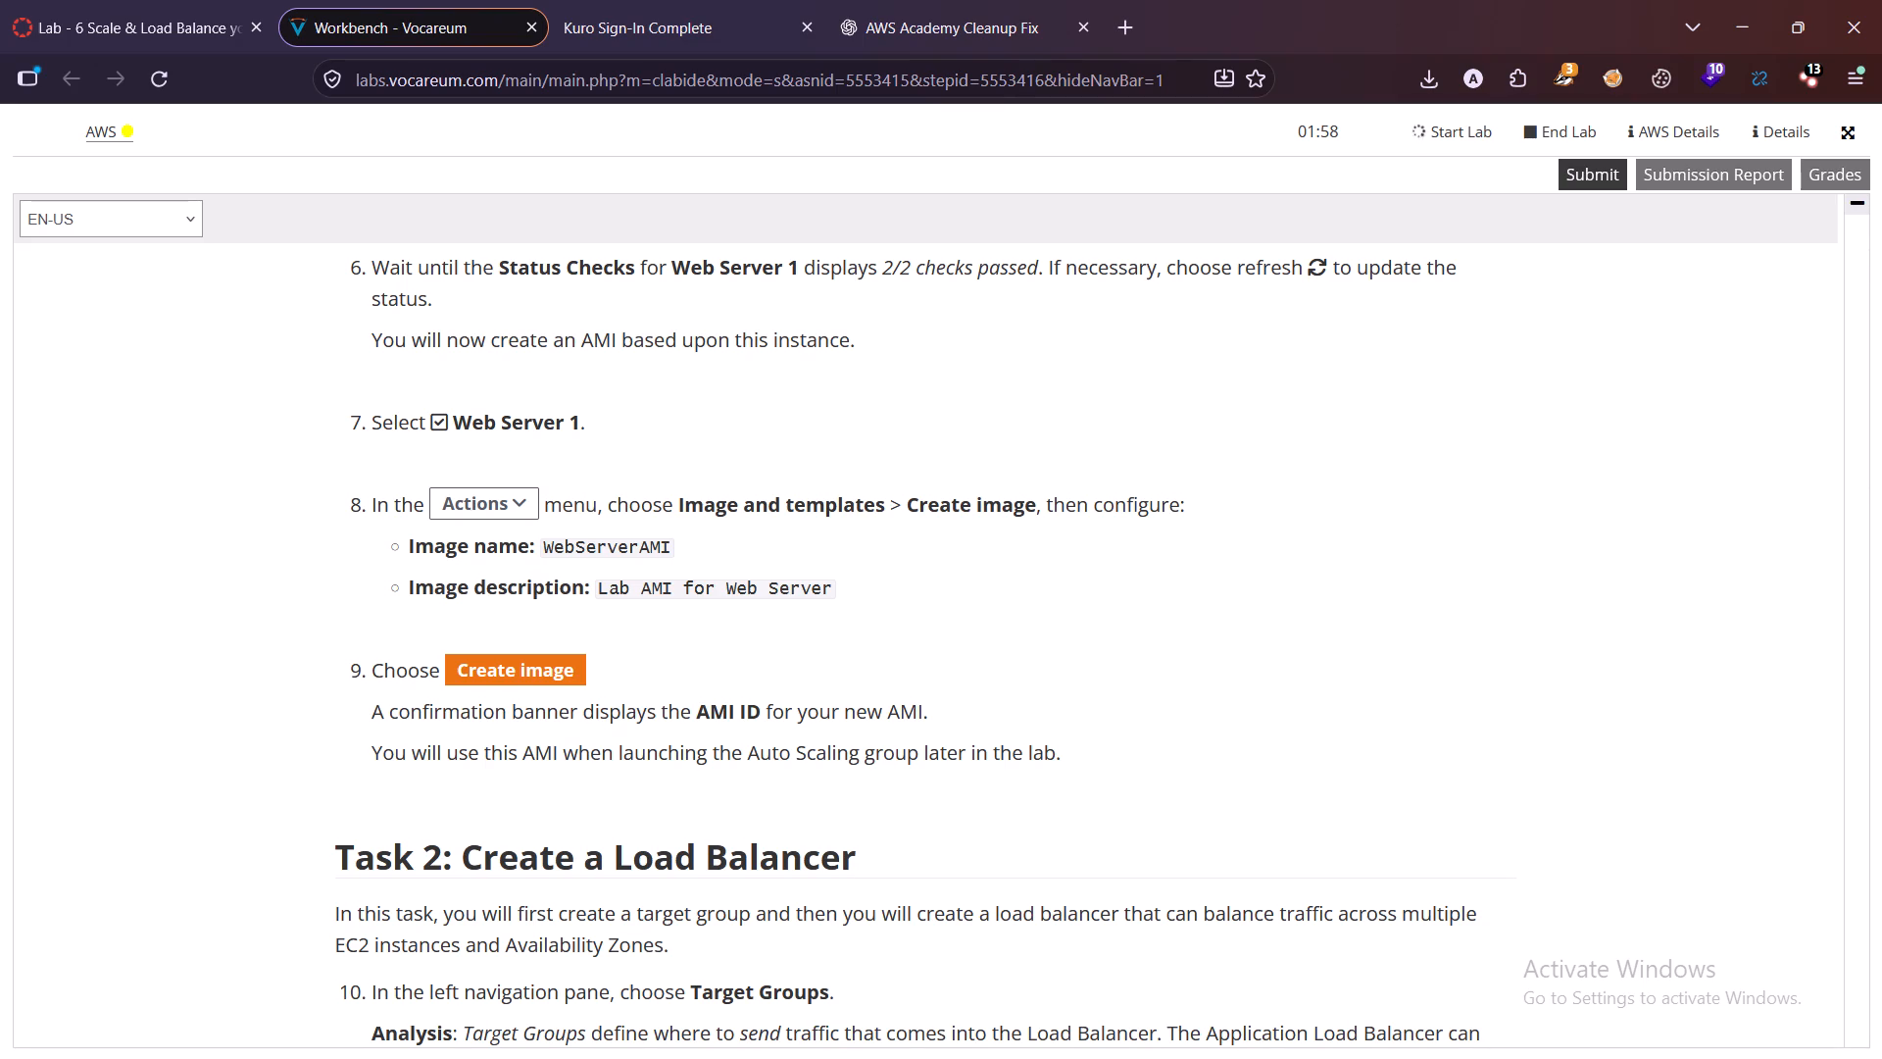
Read the Task 2 instructions on creating the LabGroup target group and starting an Application Load Balancer.
scroll(1409, 447, "down", 1)
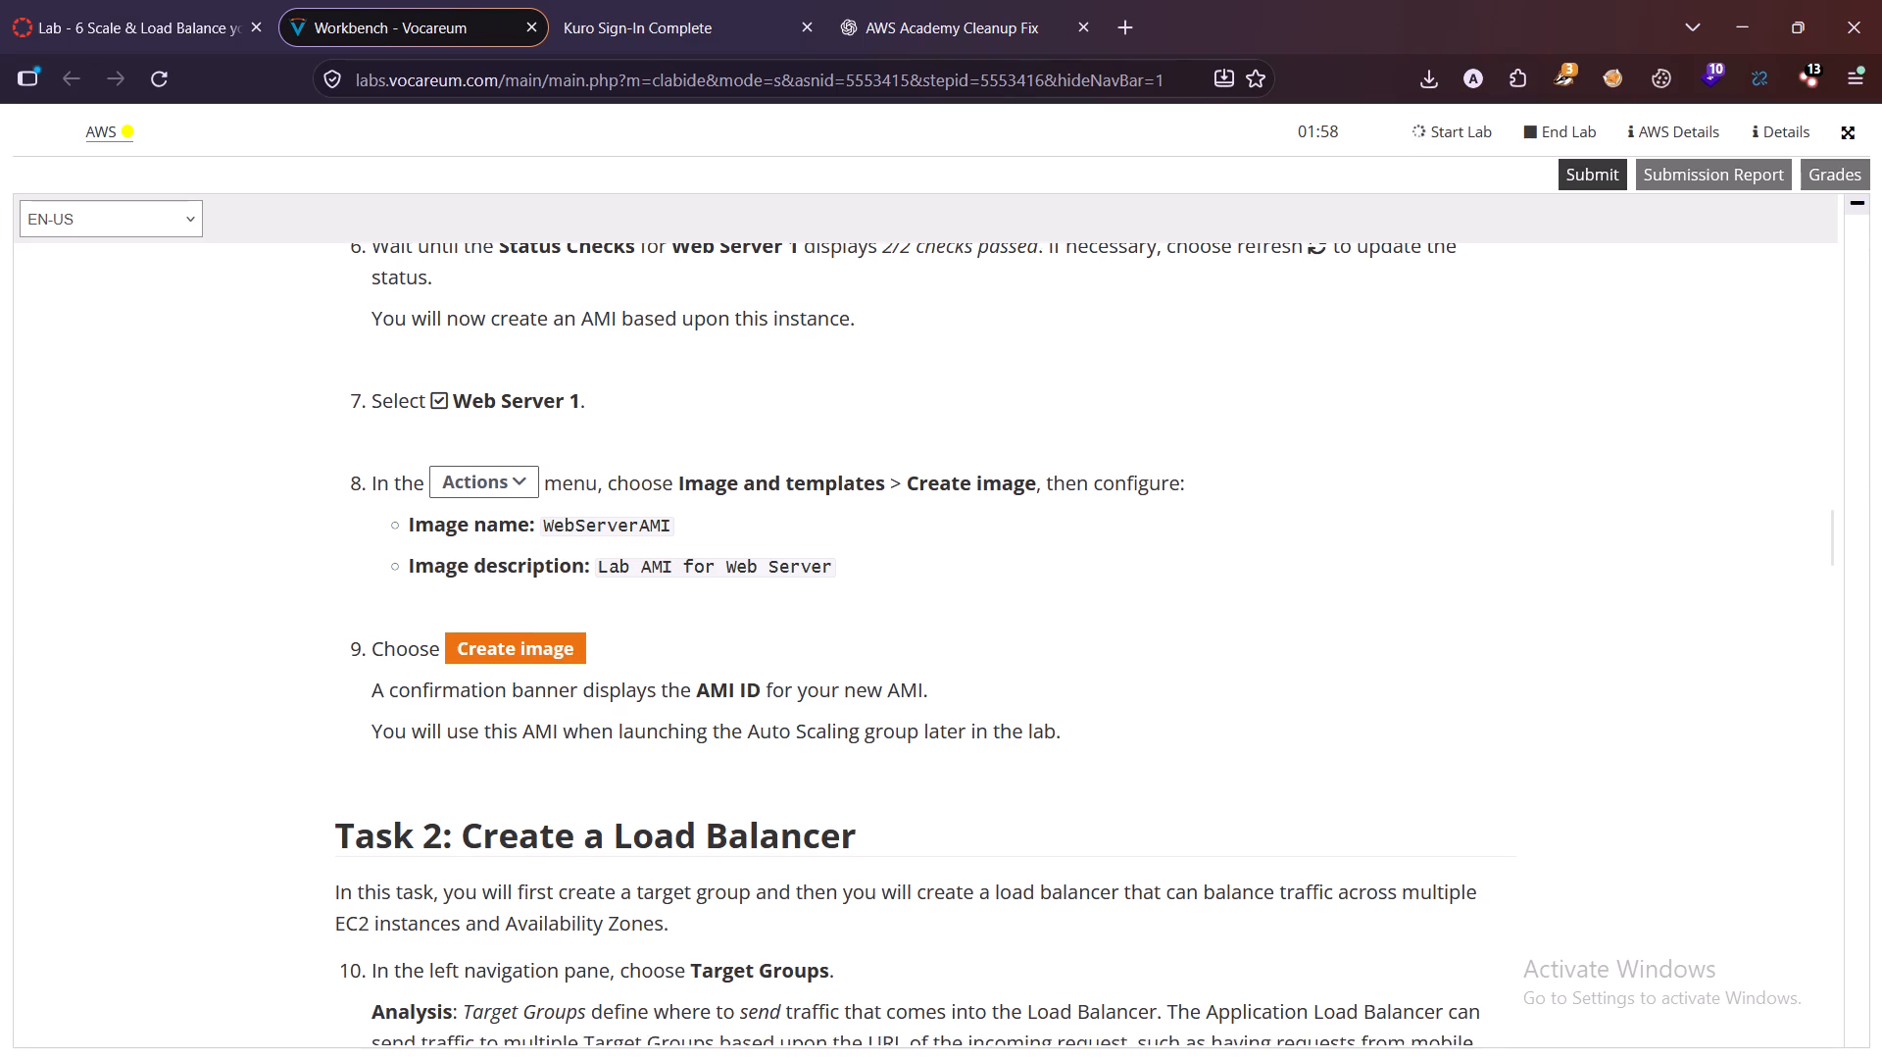
scroll(1409, 447, "down", 2)
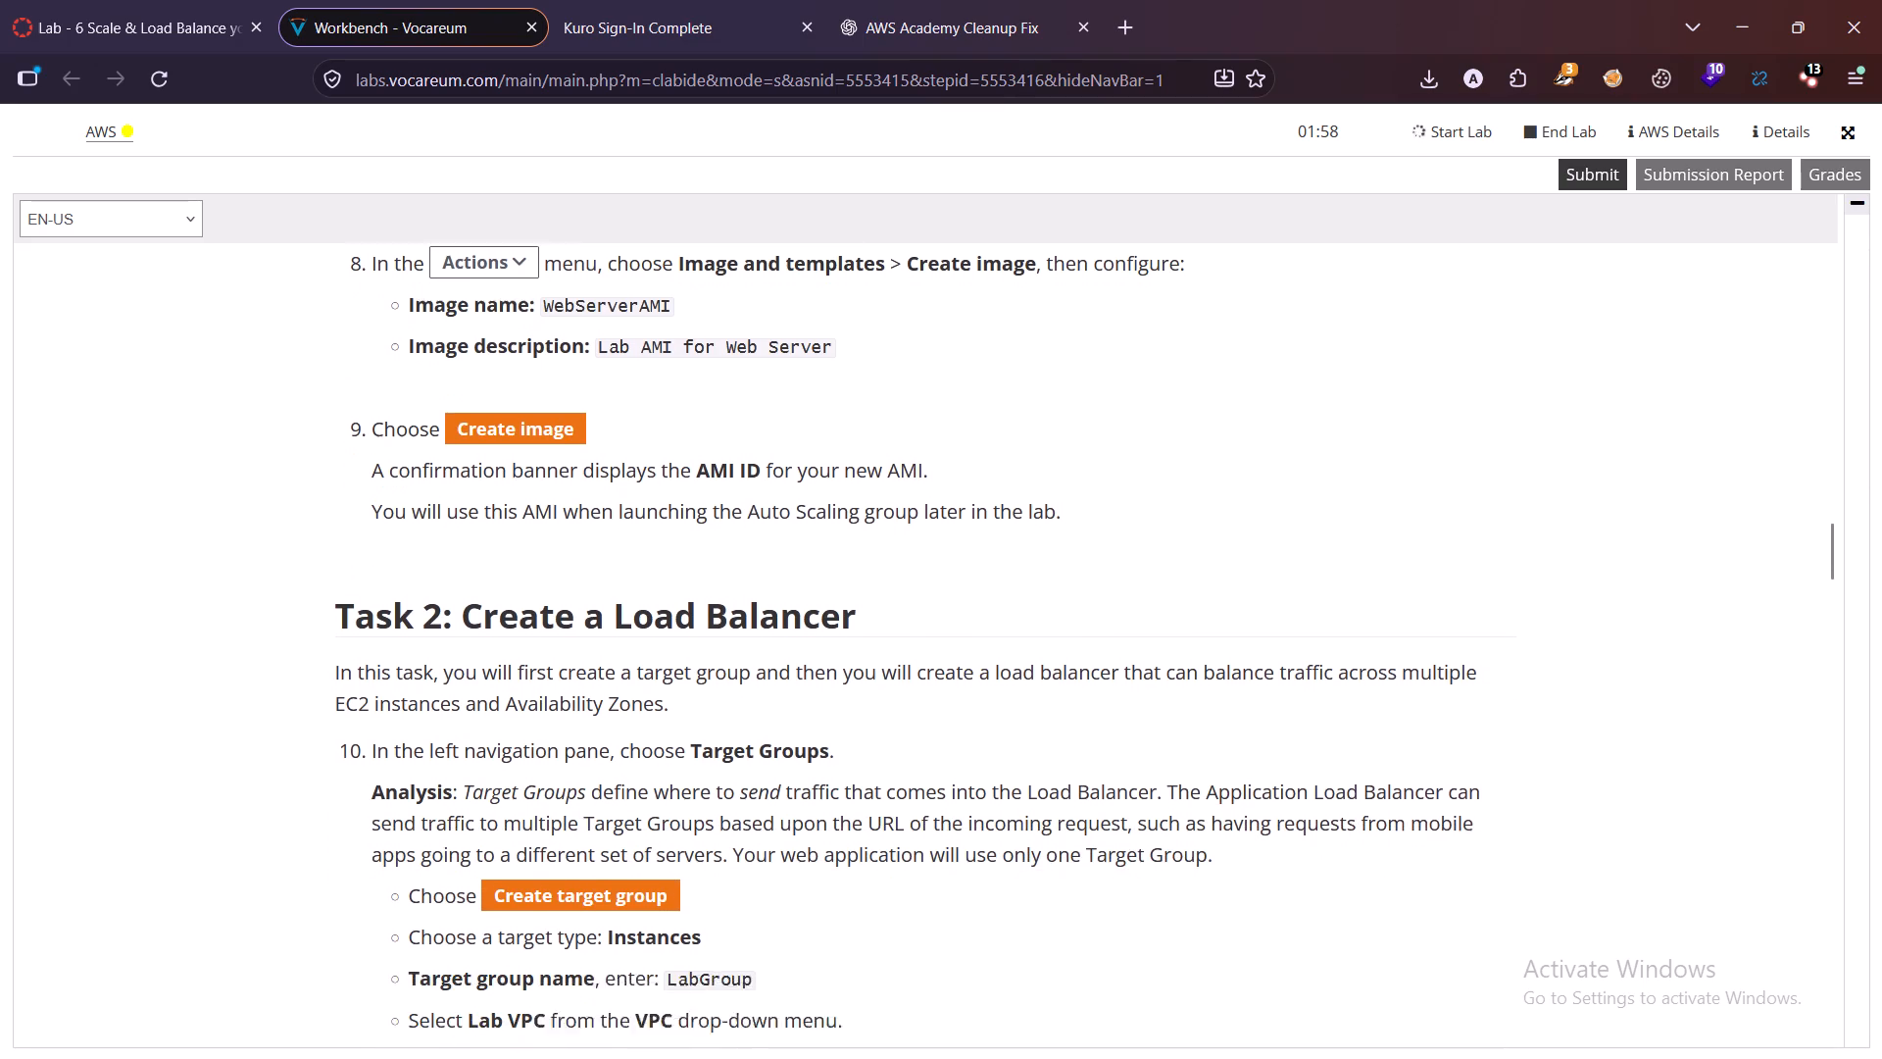
scroll(1409, 447, "down", 1)
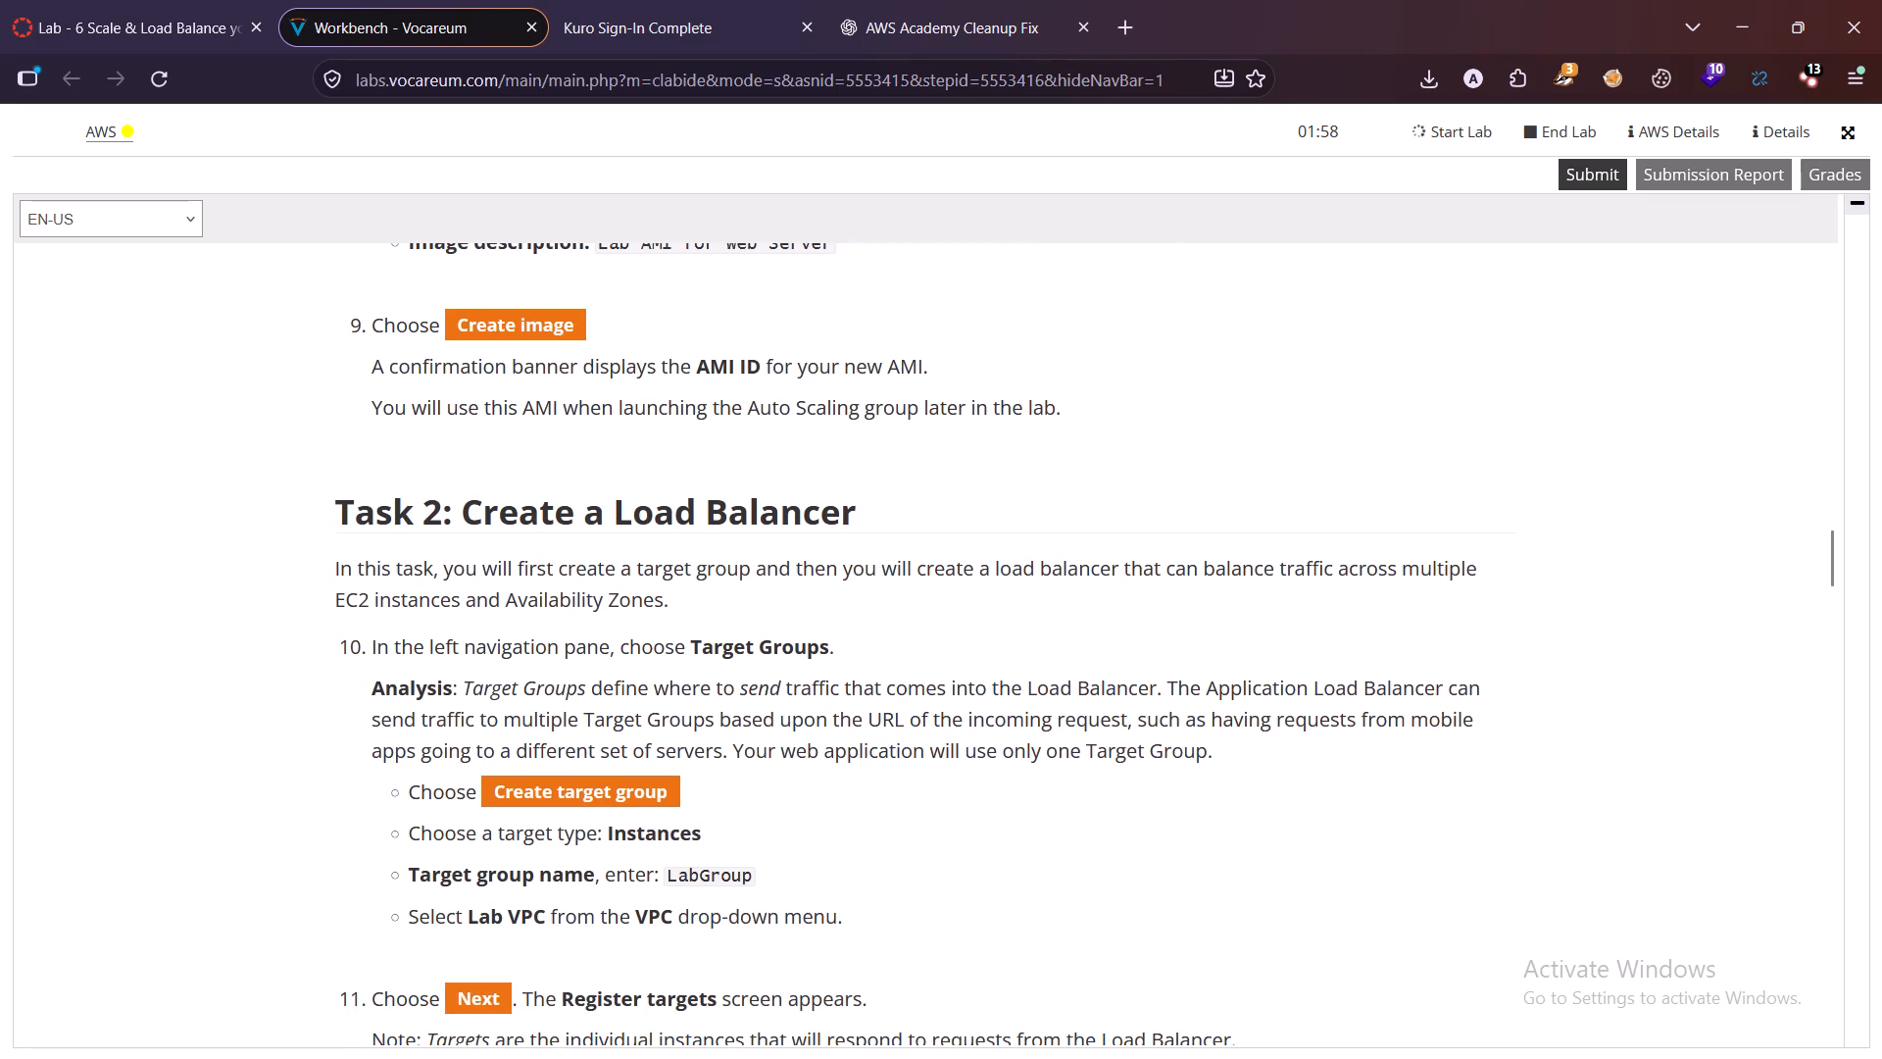
scroll(1409, 447, "down", 2)
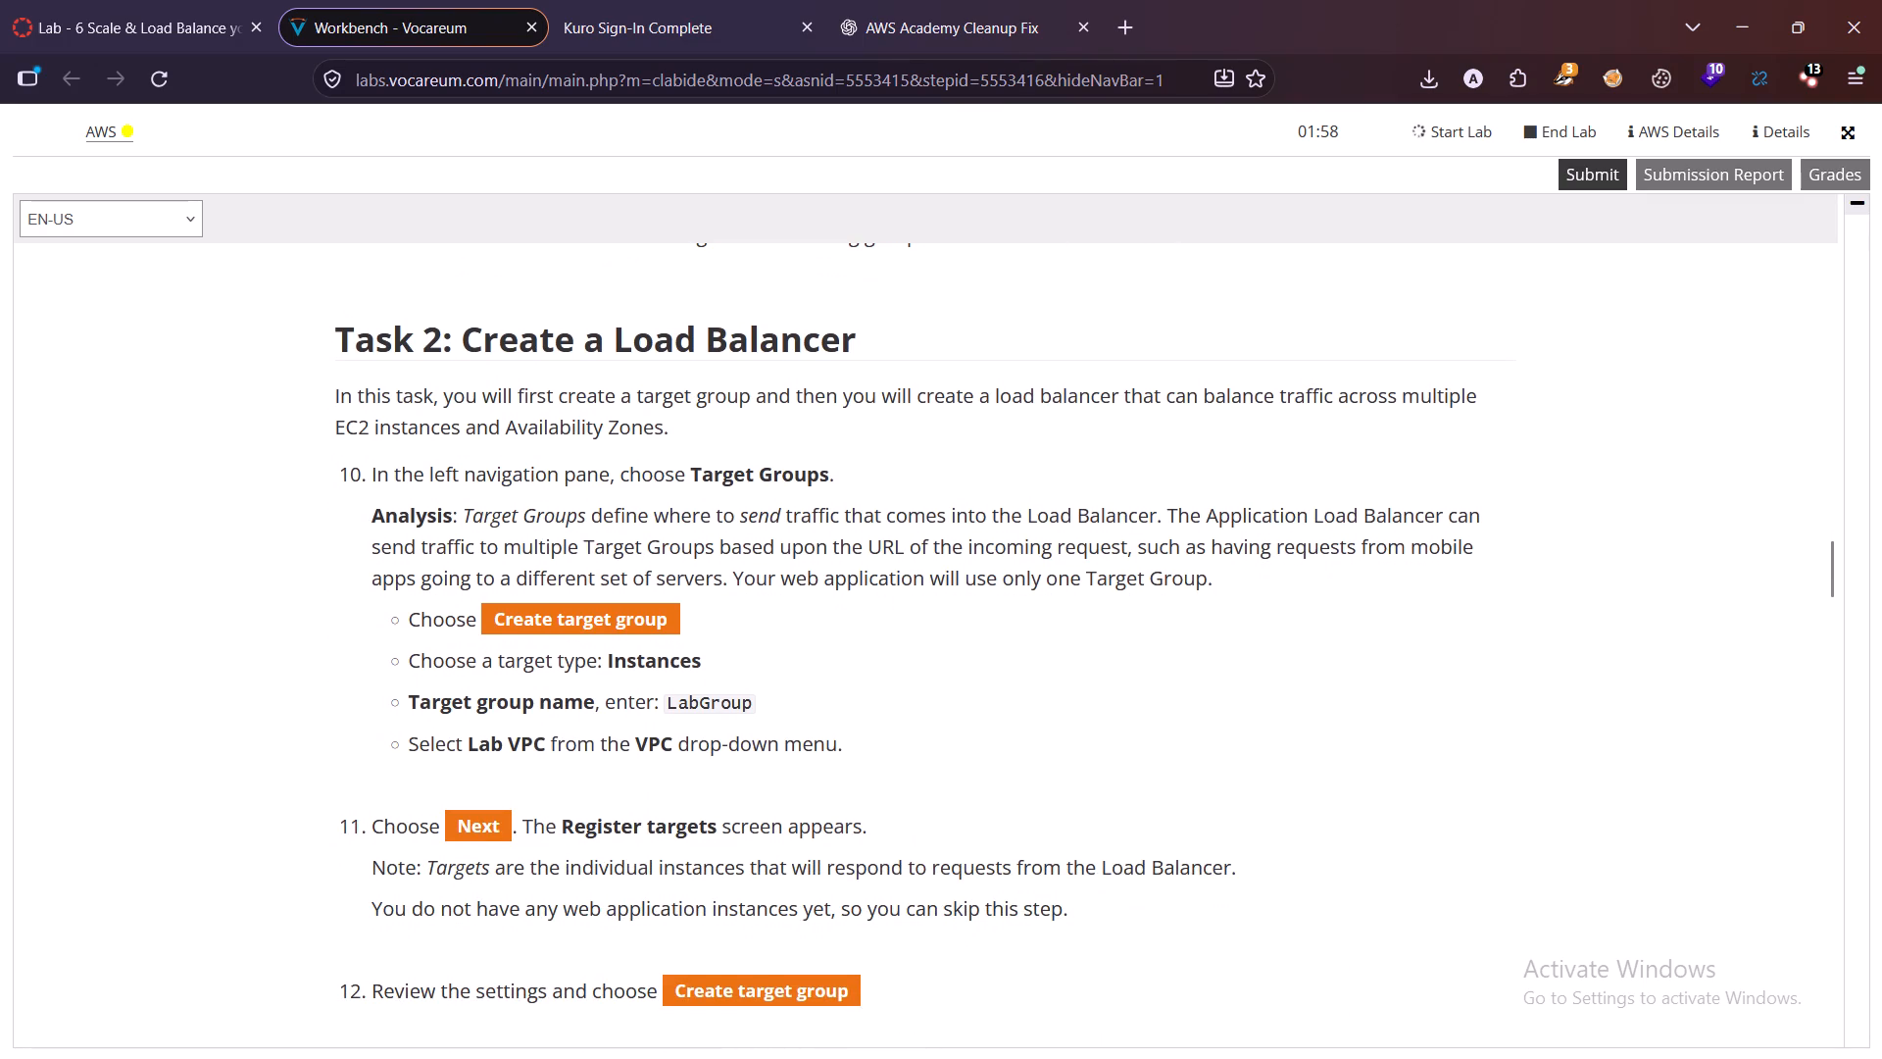
scroll(1409, 447, "down", 1)
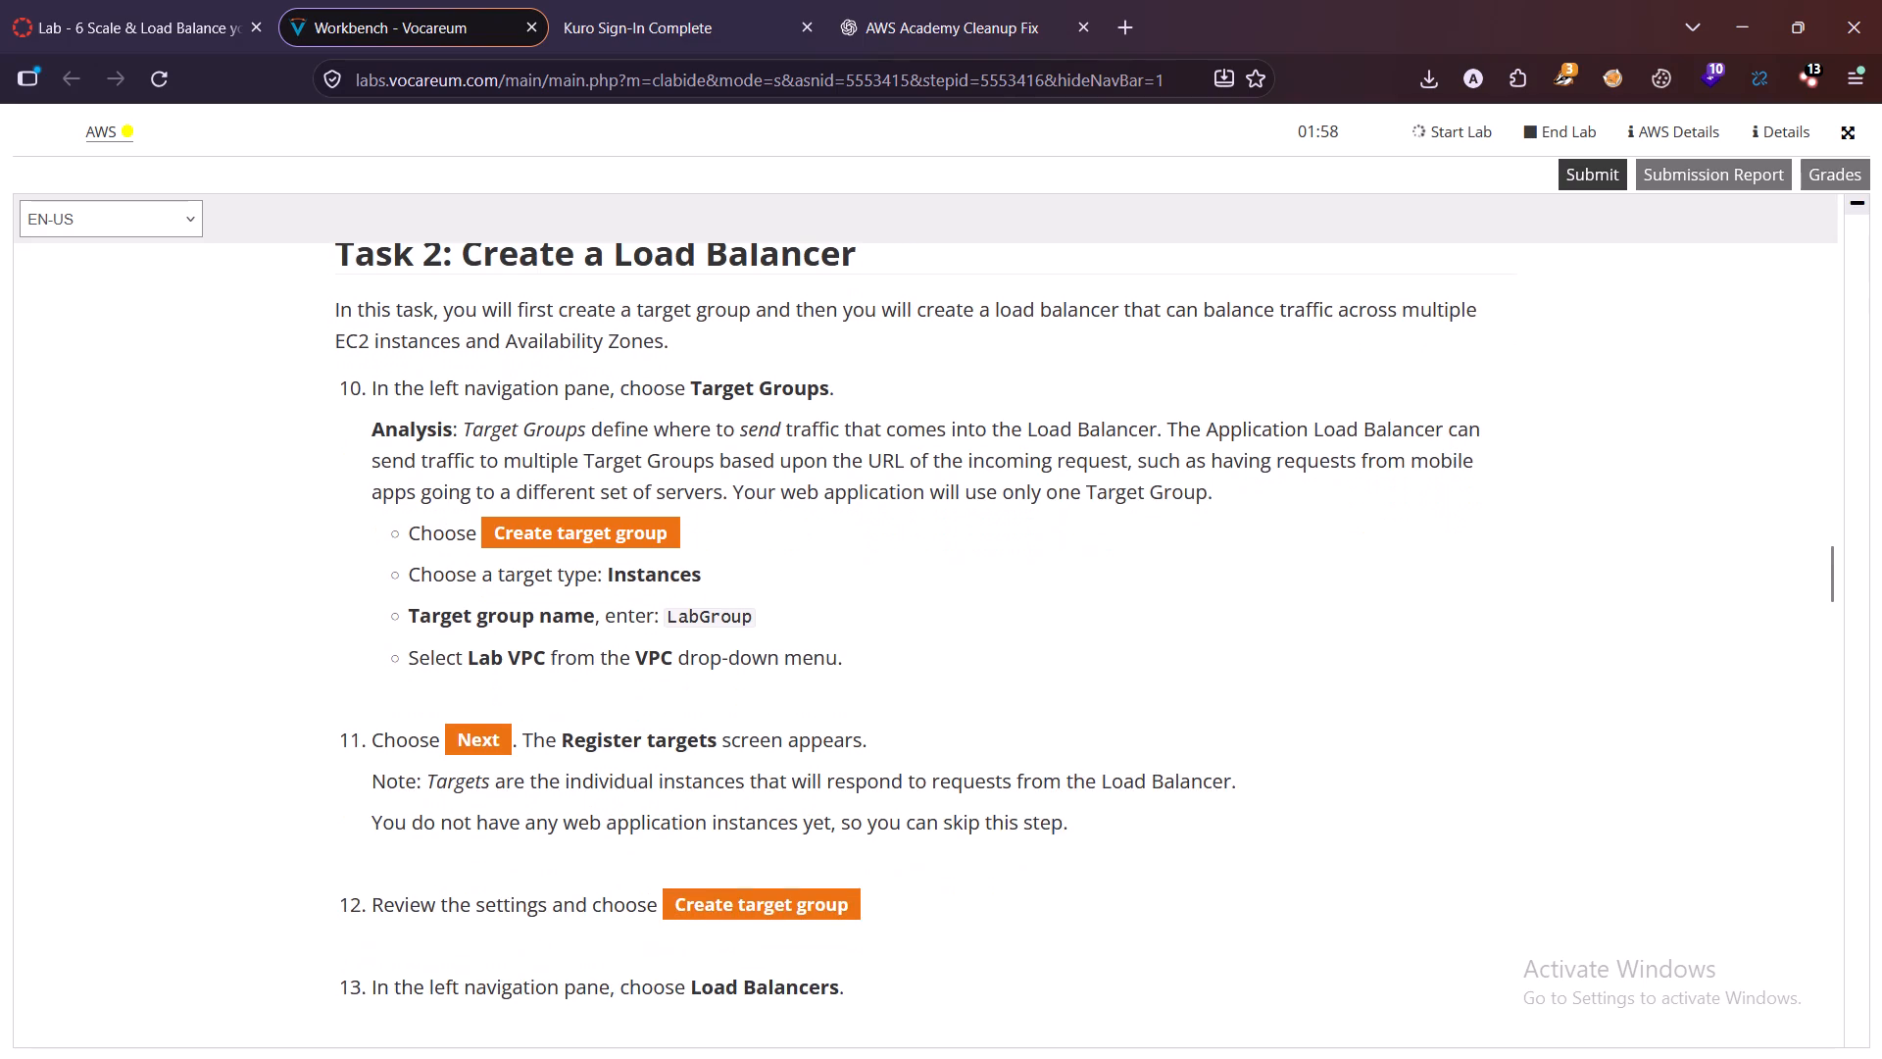
scroll(1409, 447, "down", 3)
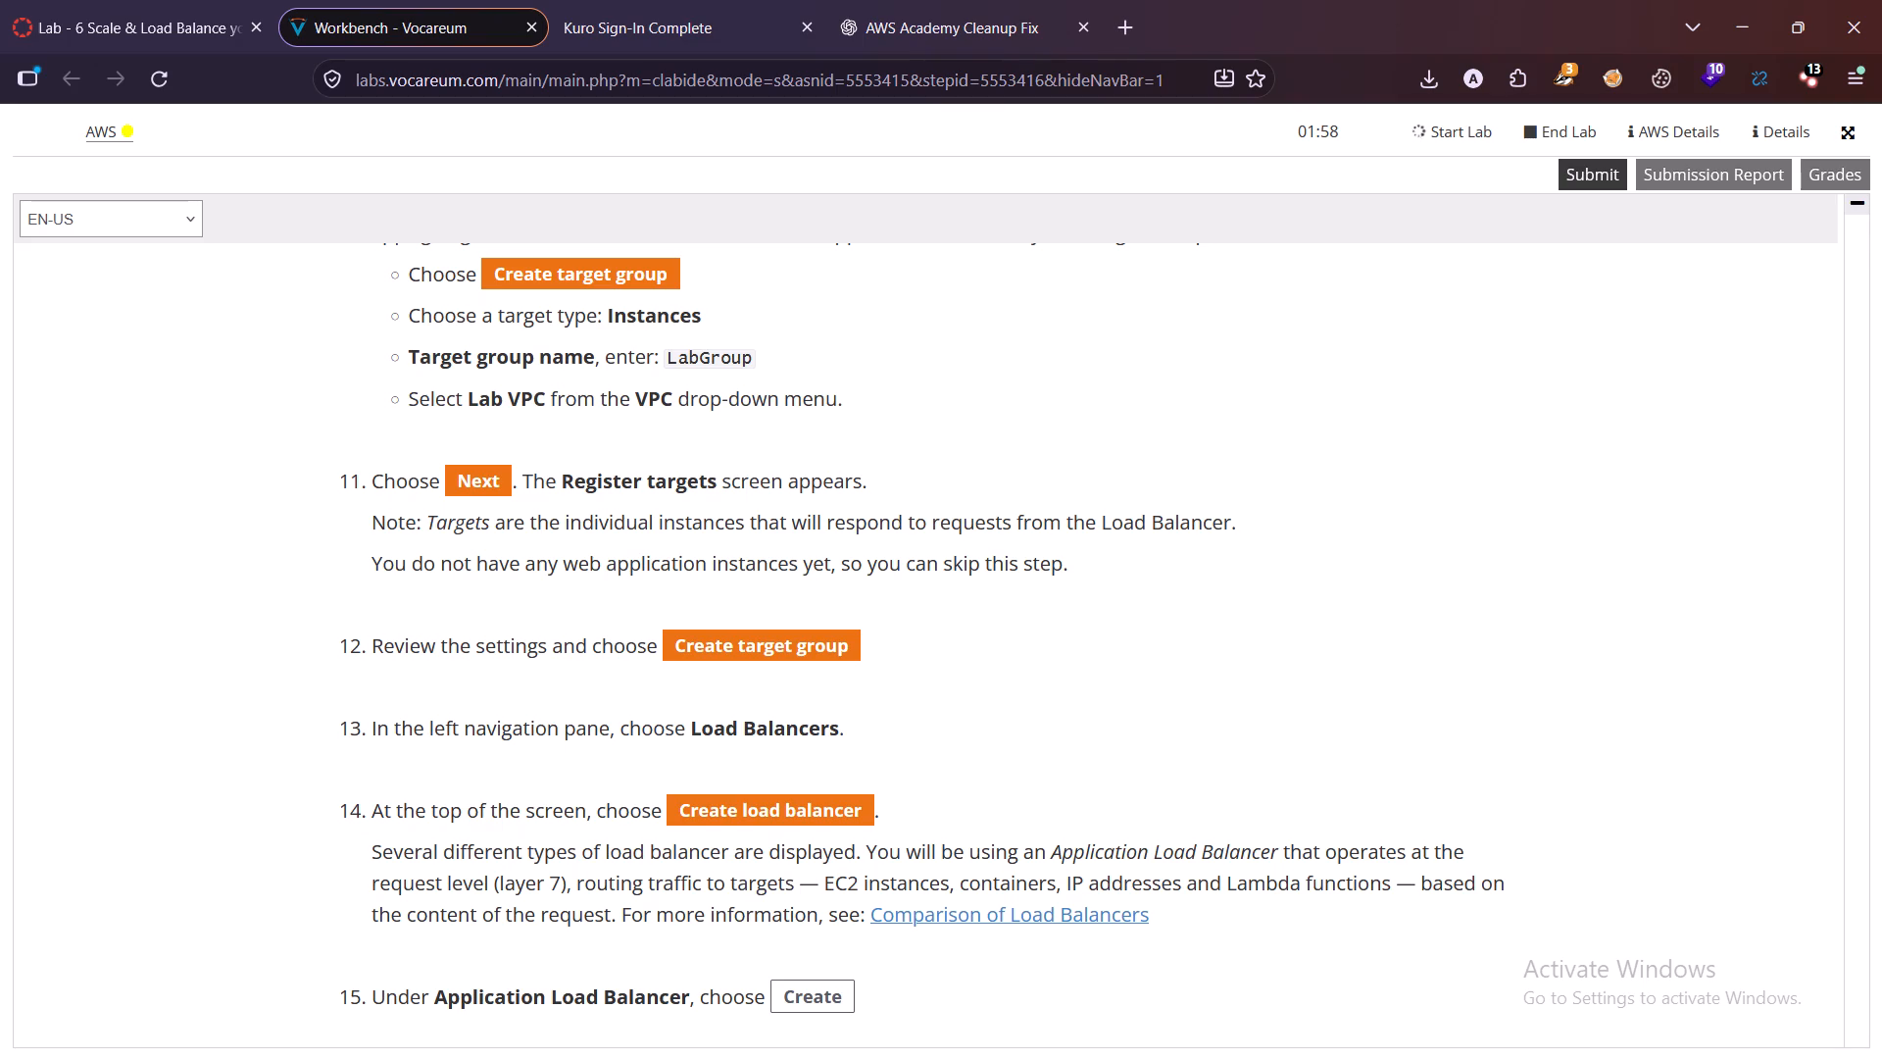
Read the remaining Task 2 instructions on the LabELB load balancer's network mapping, security group, listener and creation.
scroll(1410, 447, "down", 1)
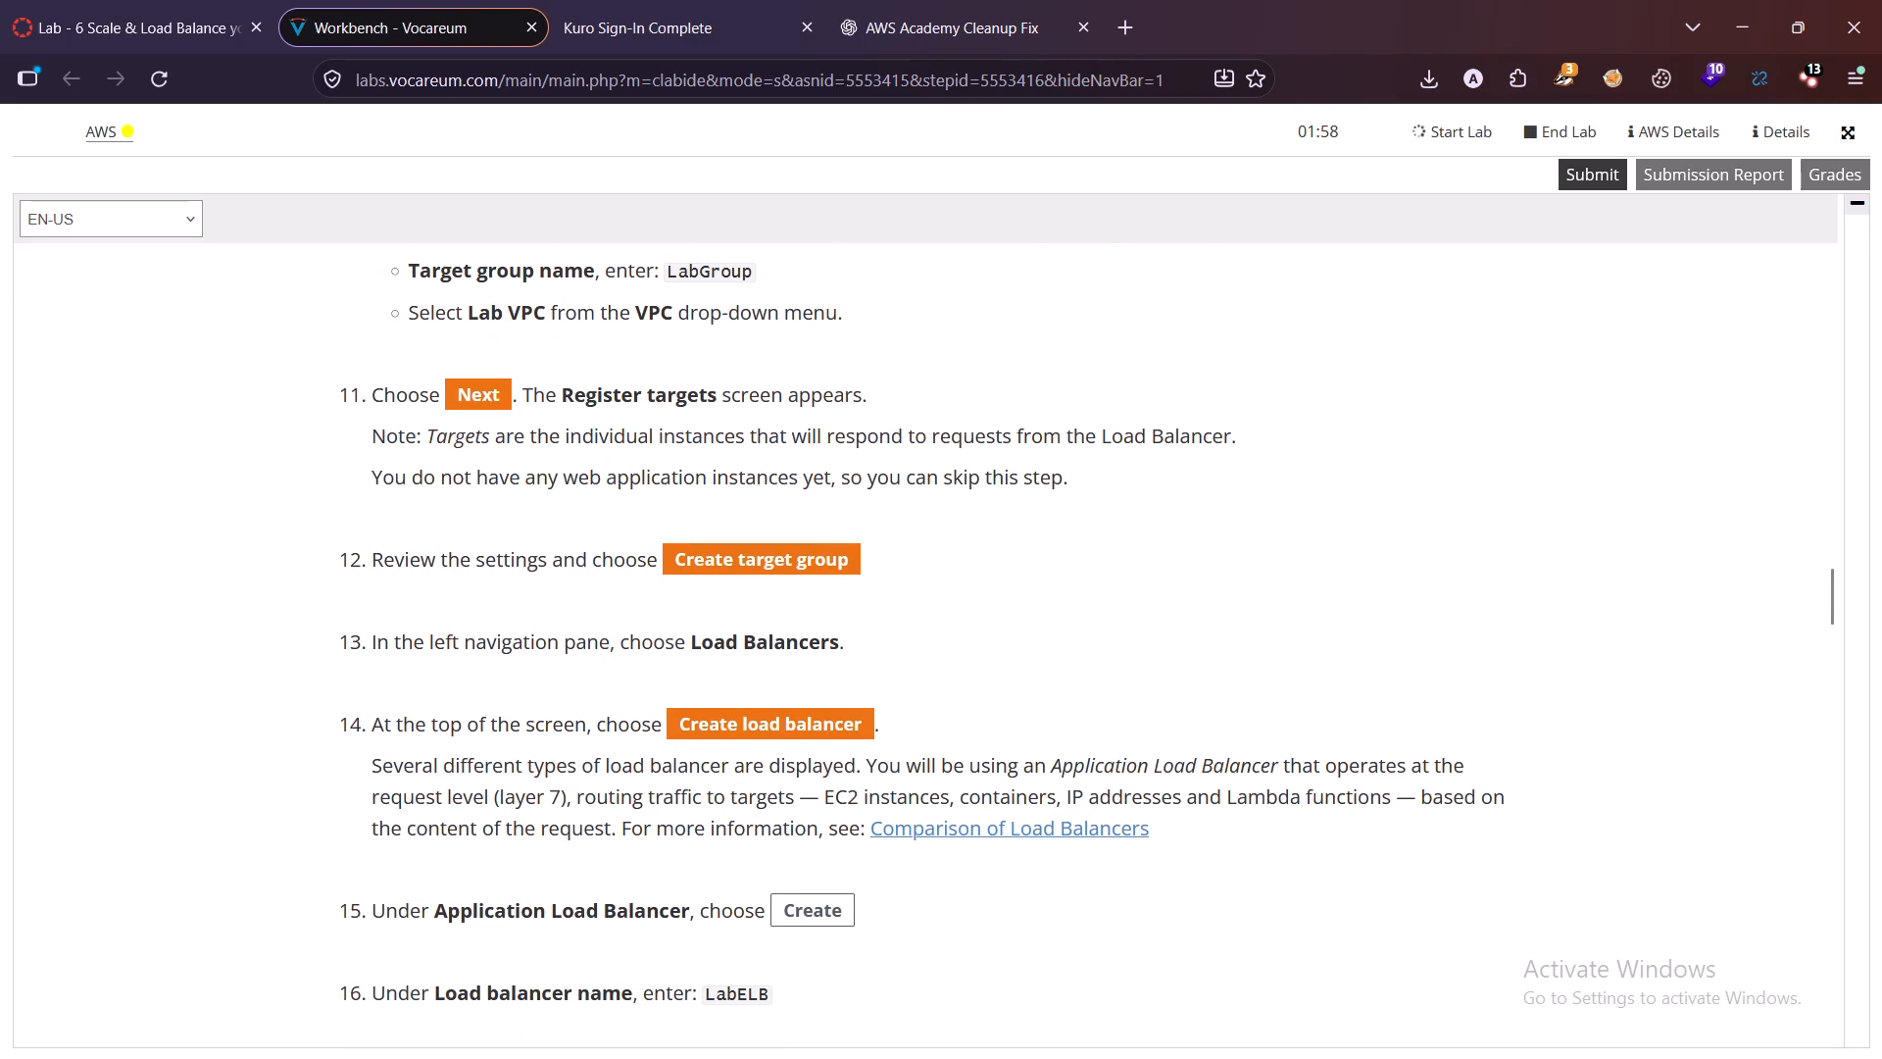
scroll(1410, 447, "down", 1)
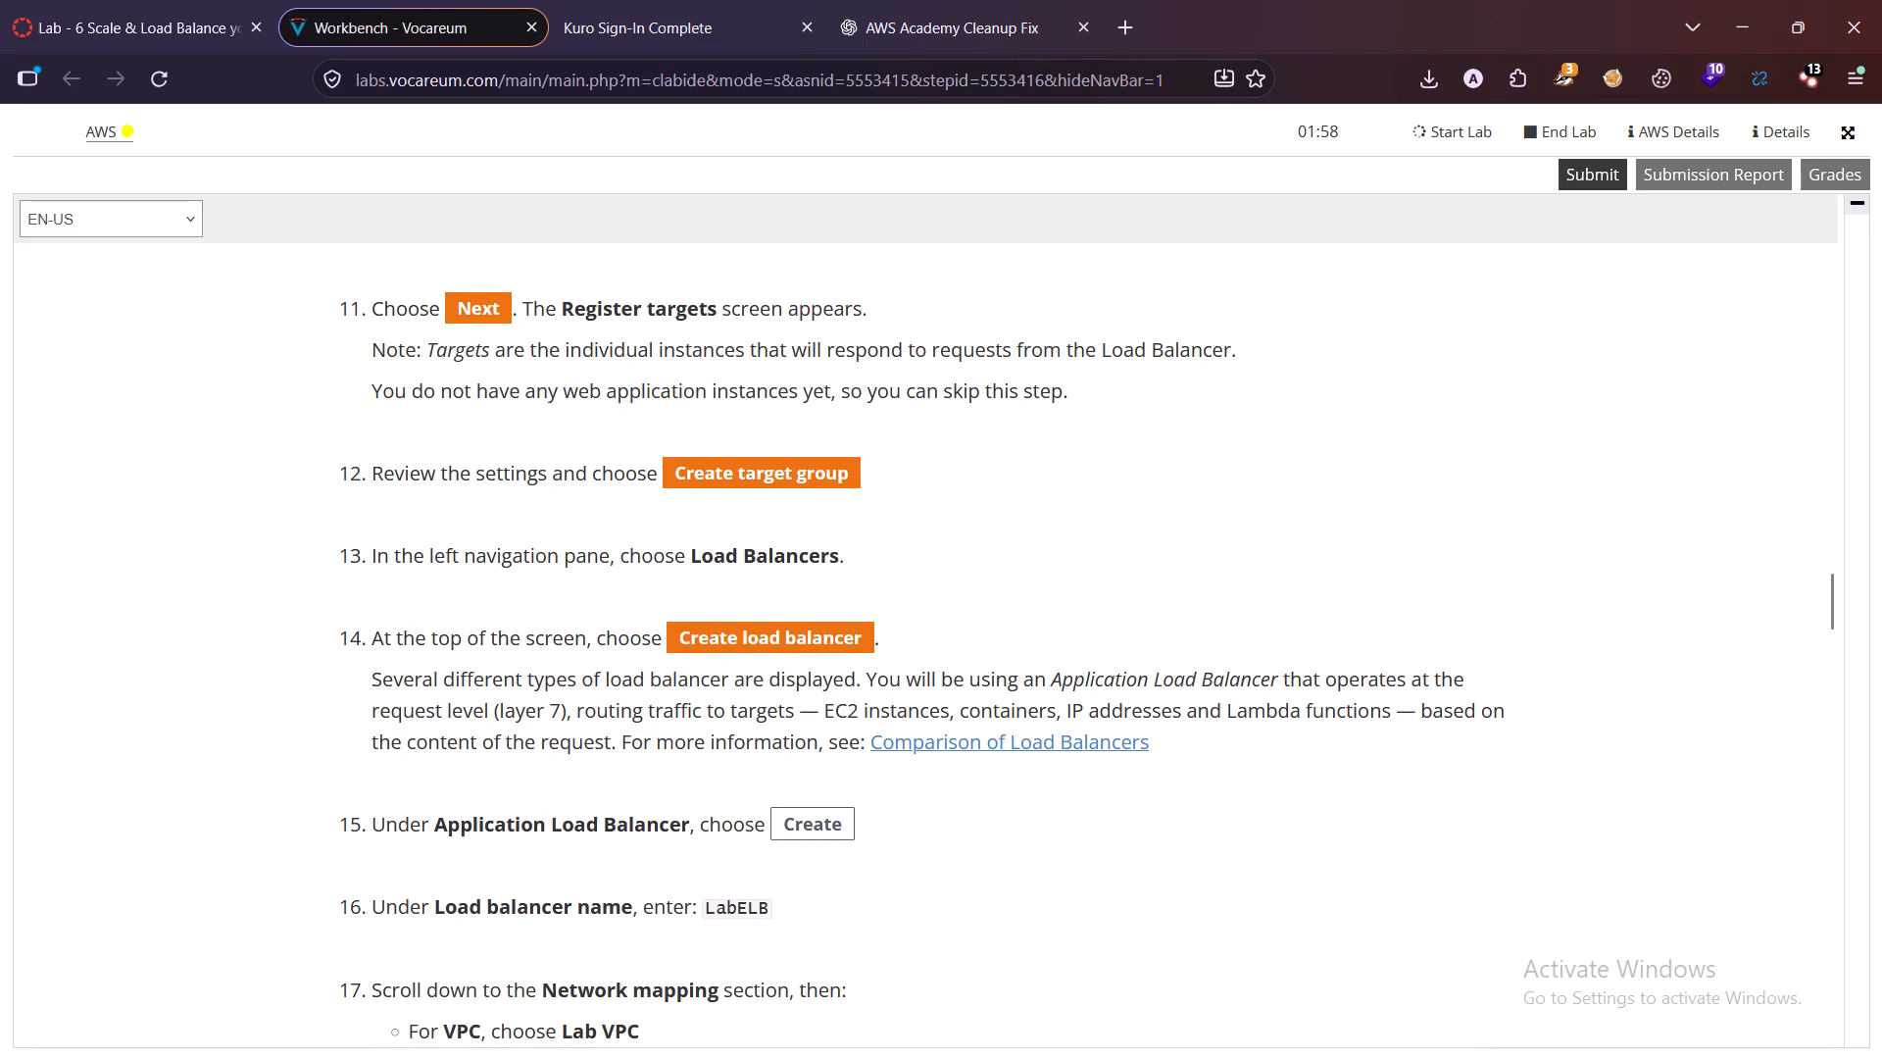
scroll(1410, 447, "down", 1)
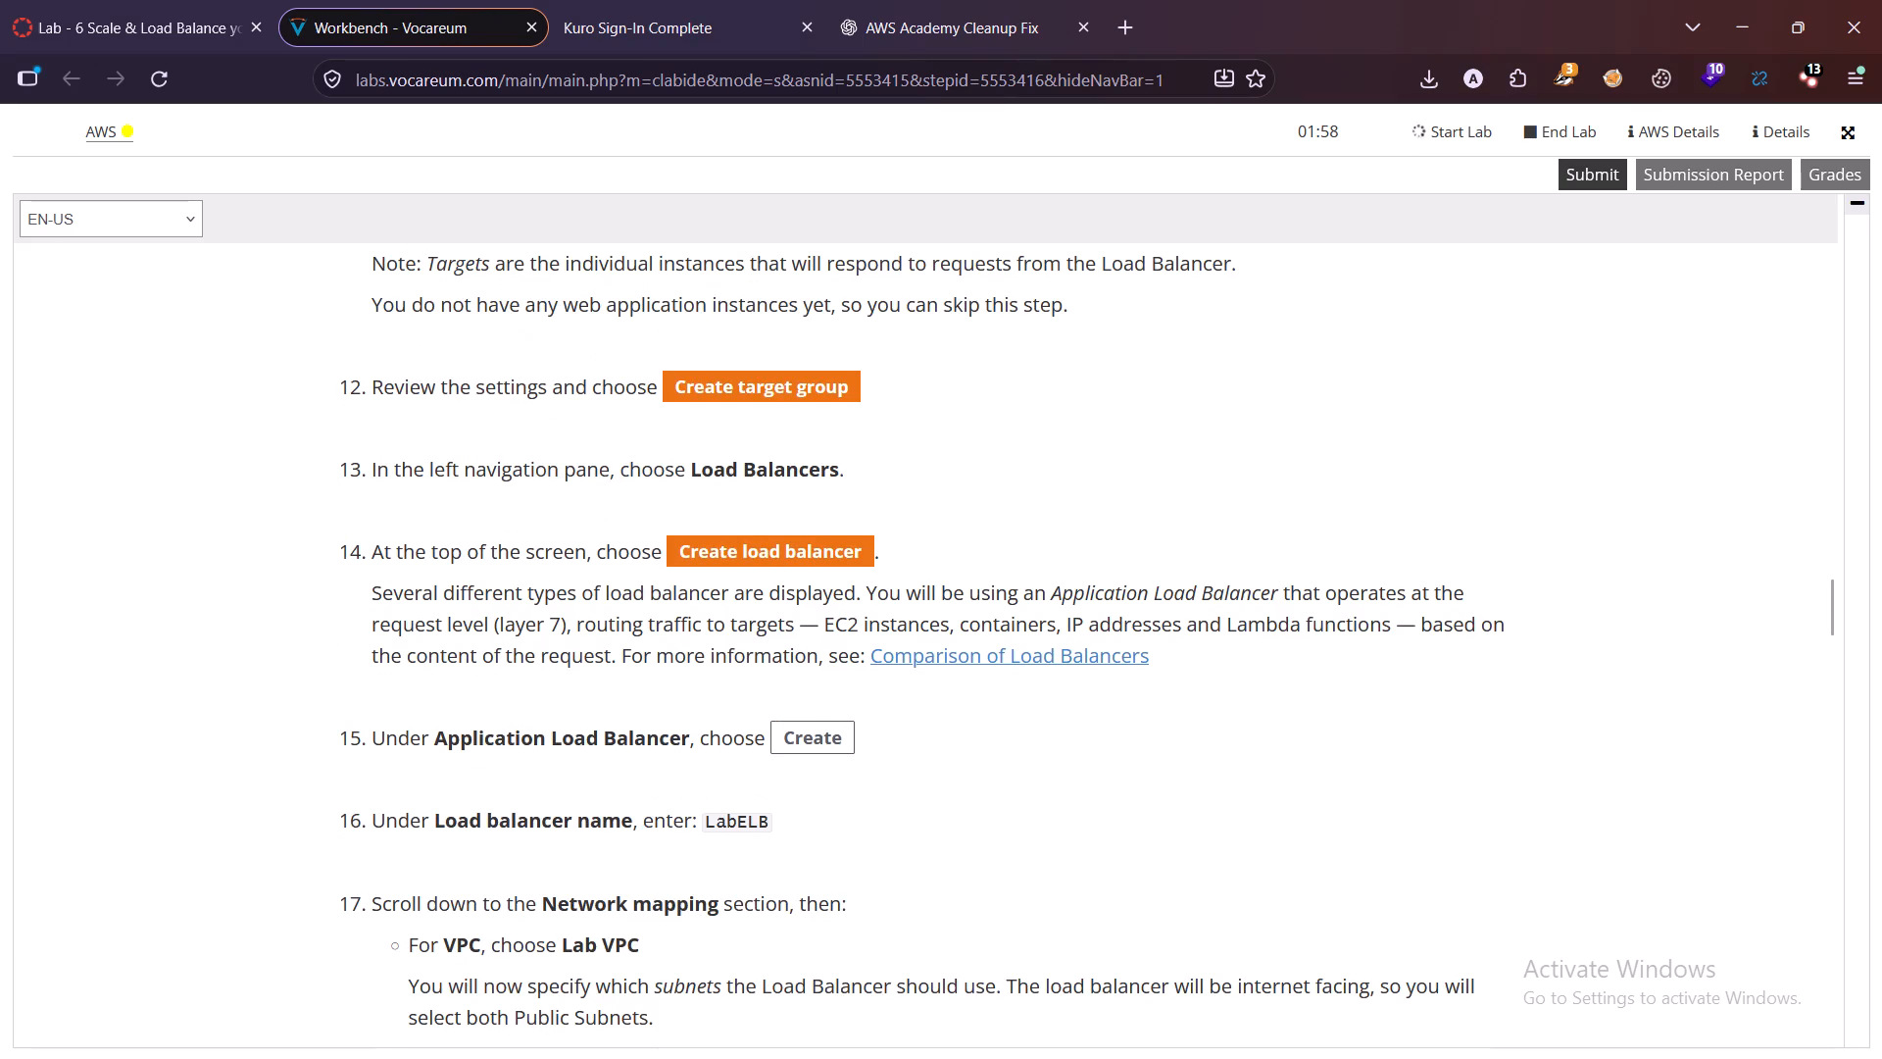
scroll(1410, 447, "down", 1)
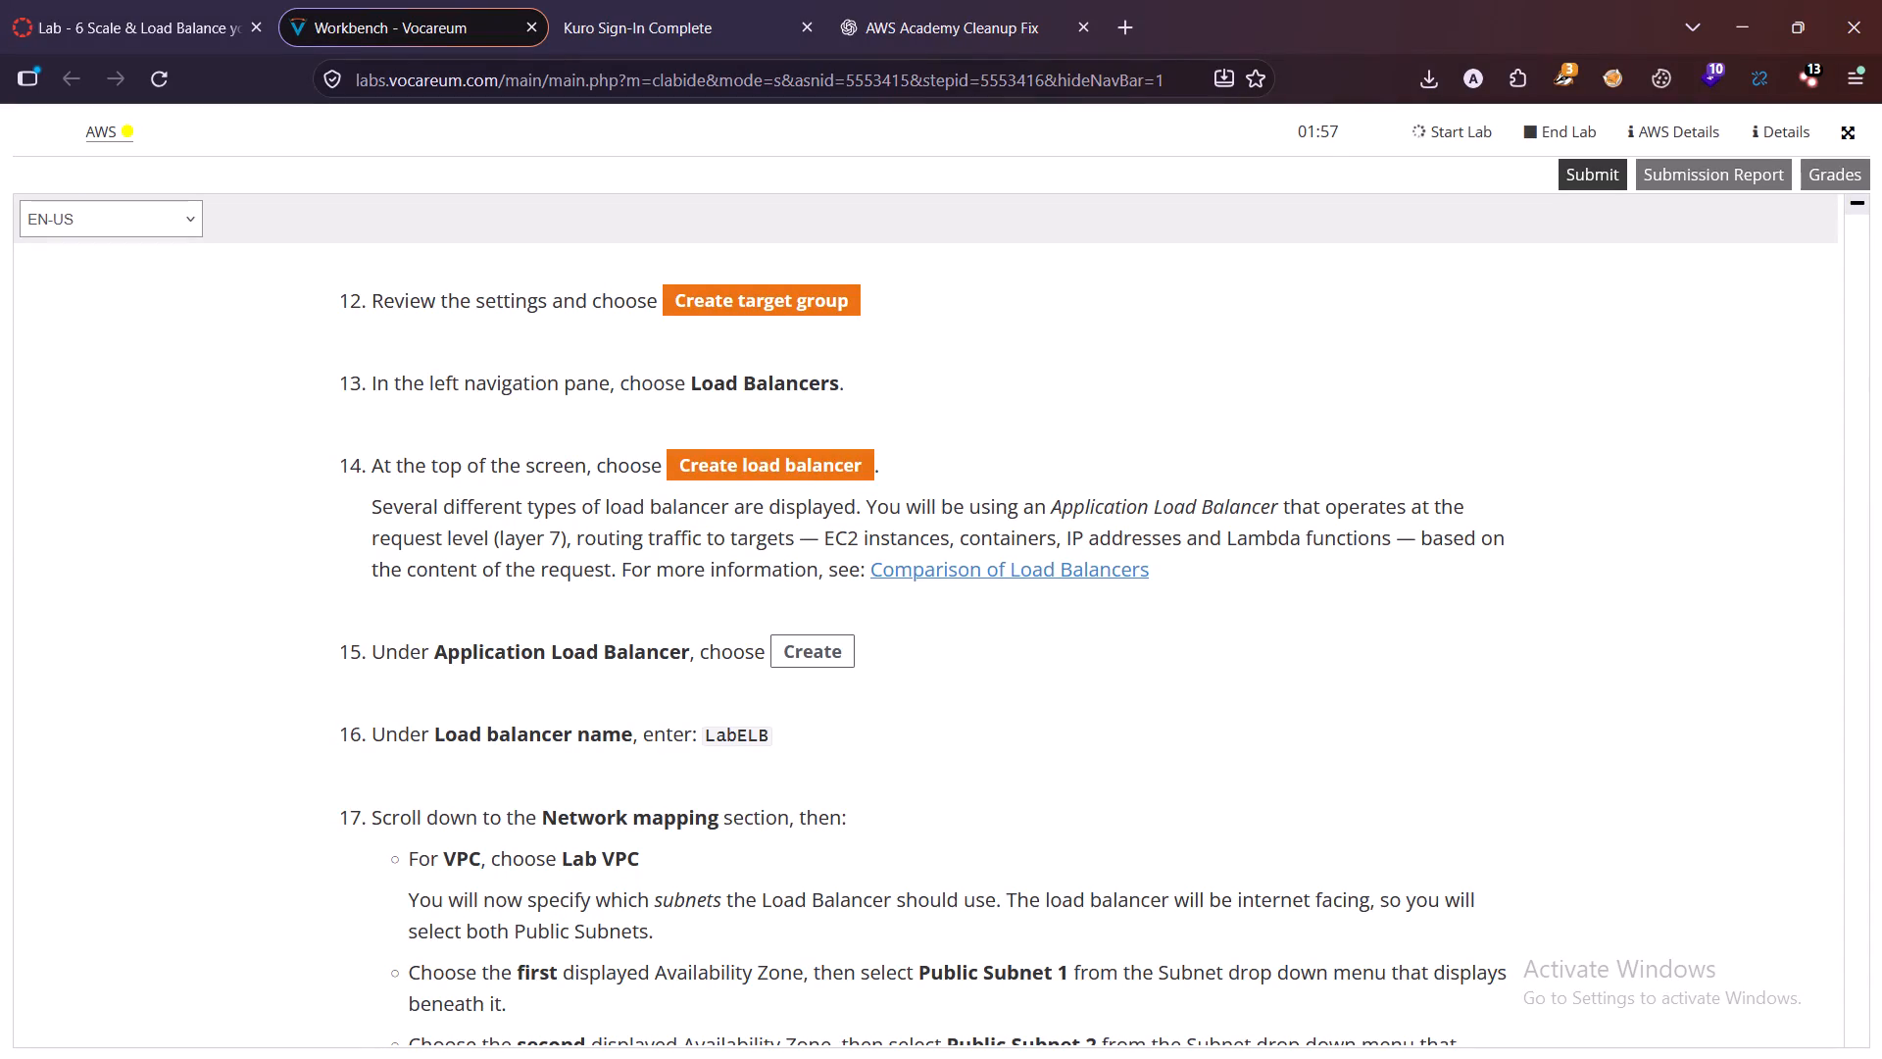
scroll(1410, 448, "down", 1)
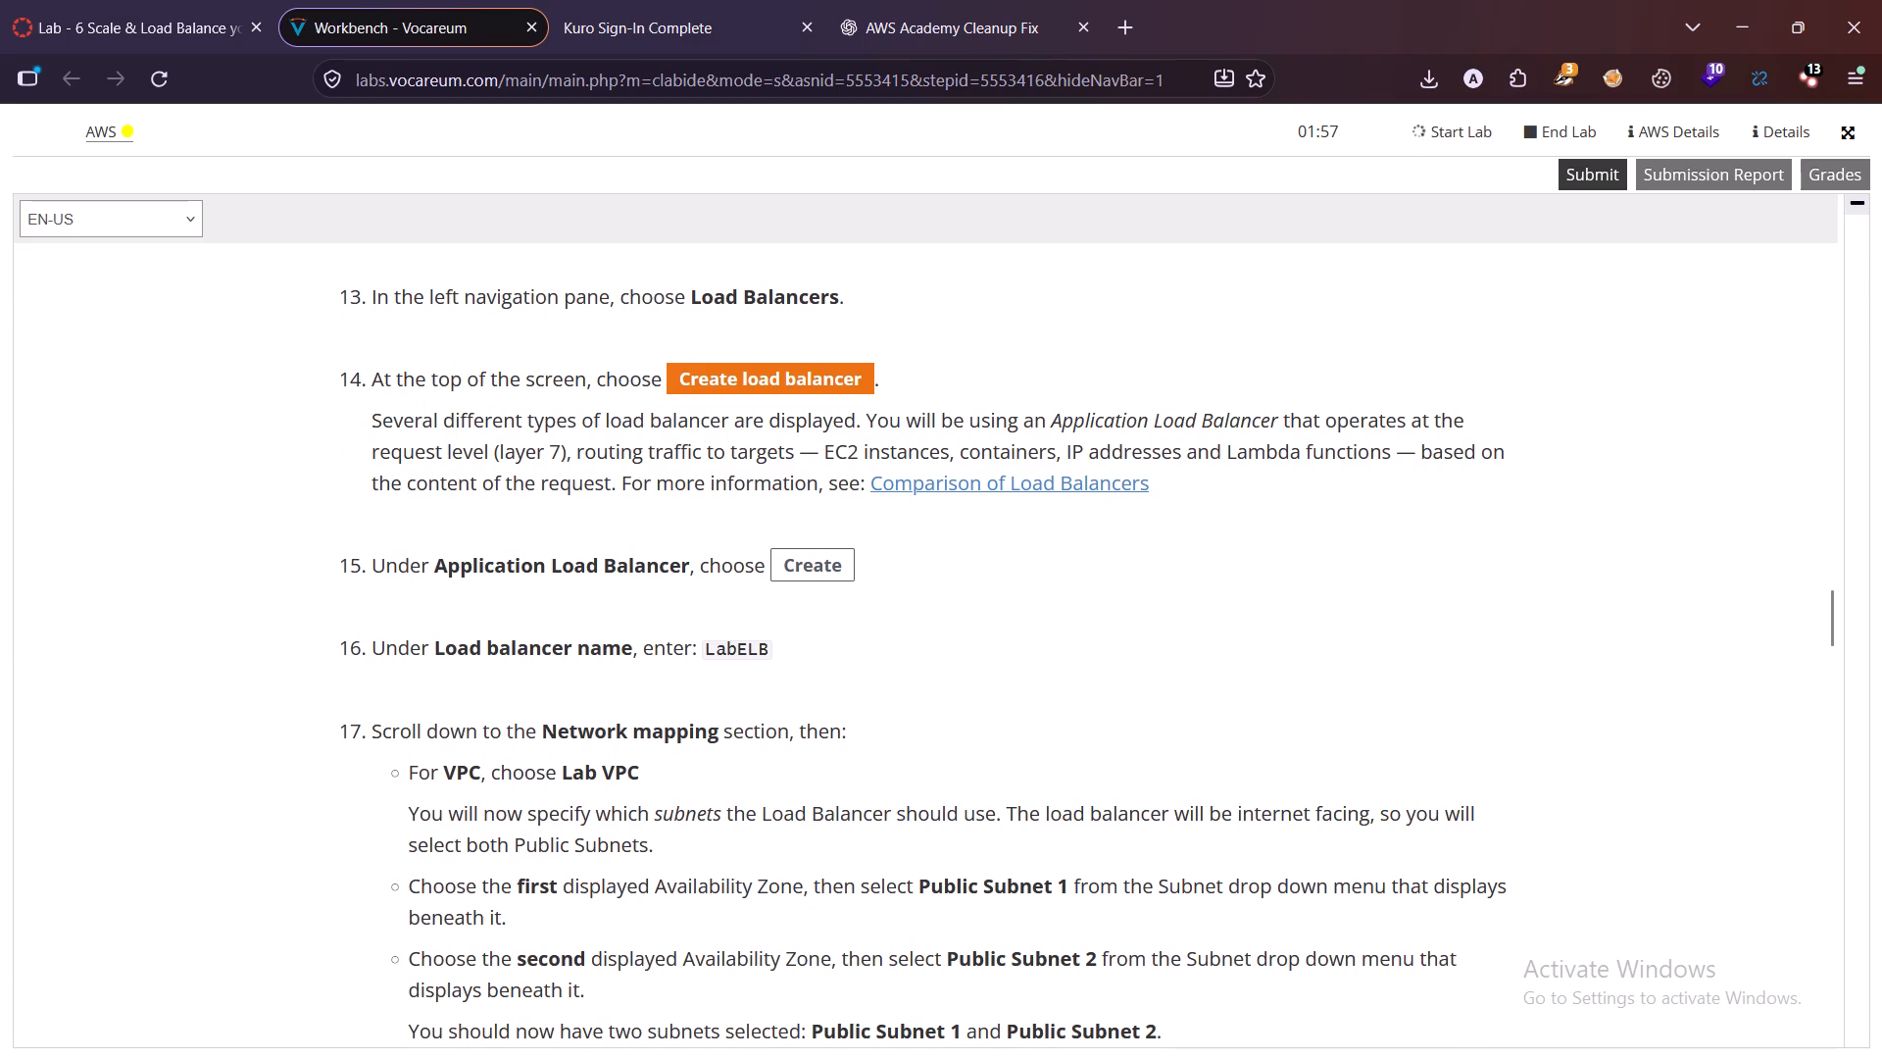
scroll(1410, 448, "down", 1)
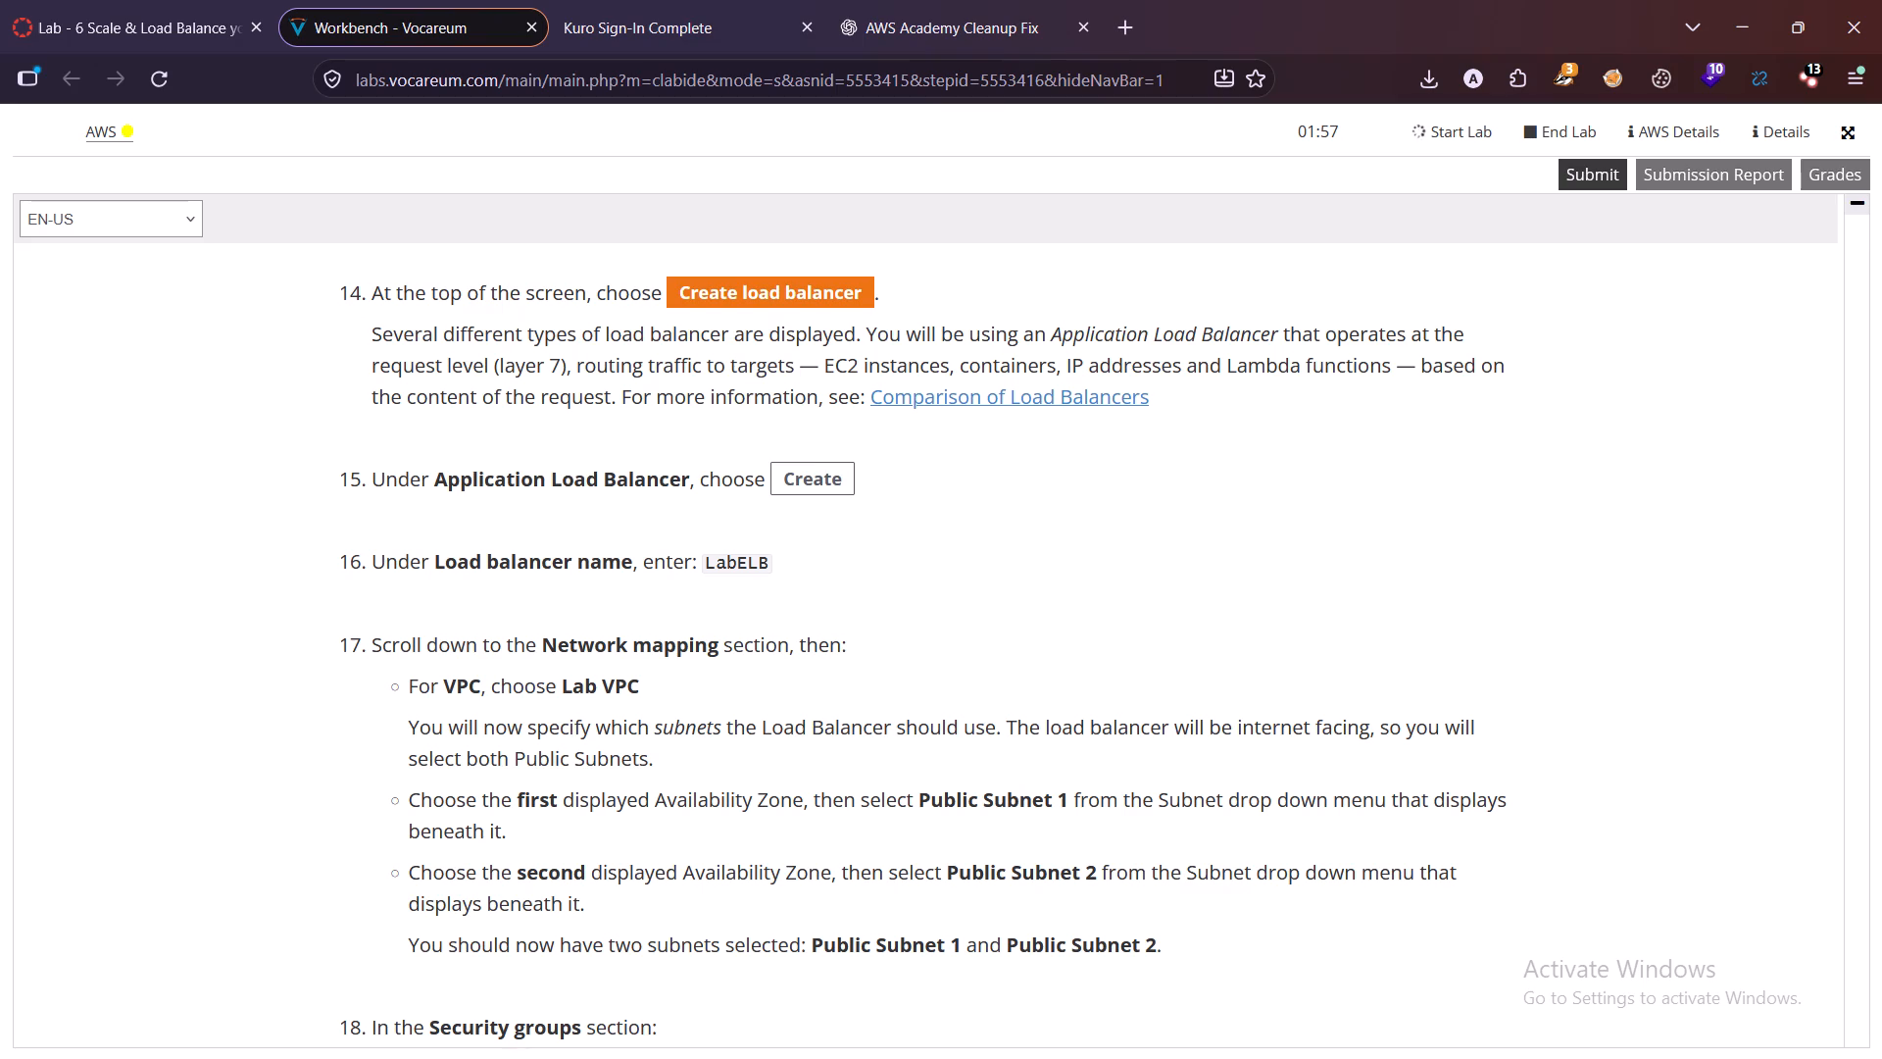
scroll(1411, 448, "down", 1)
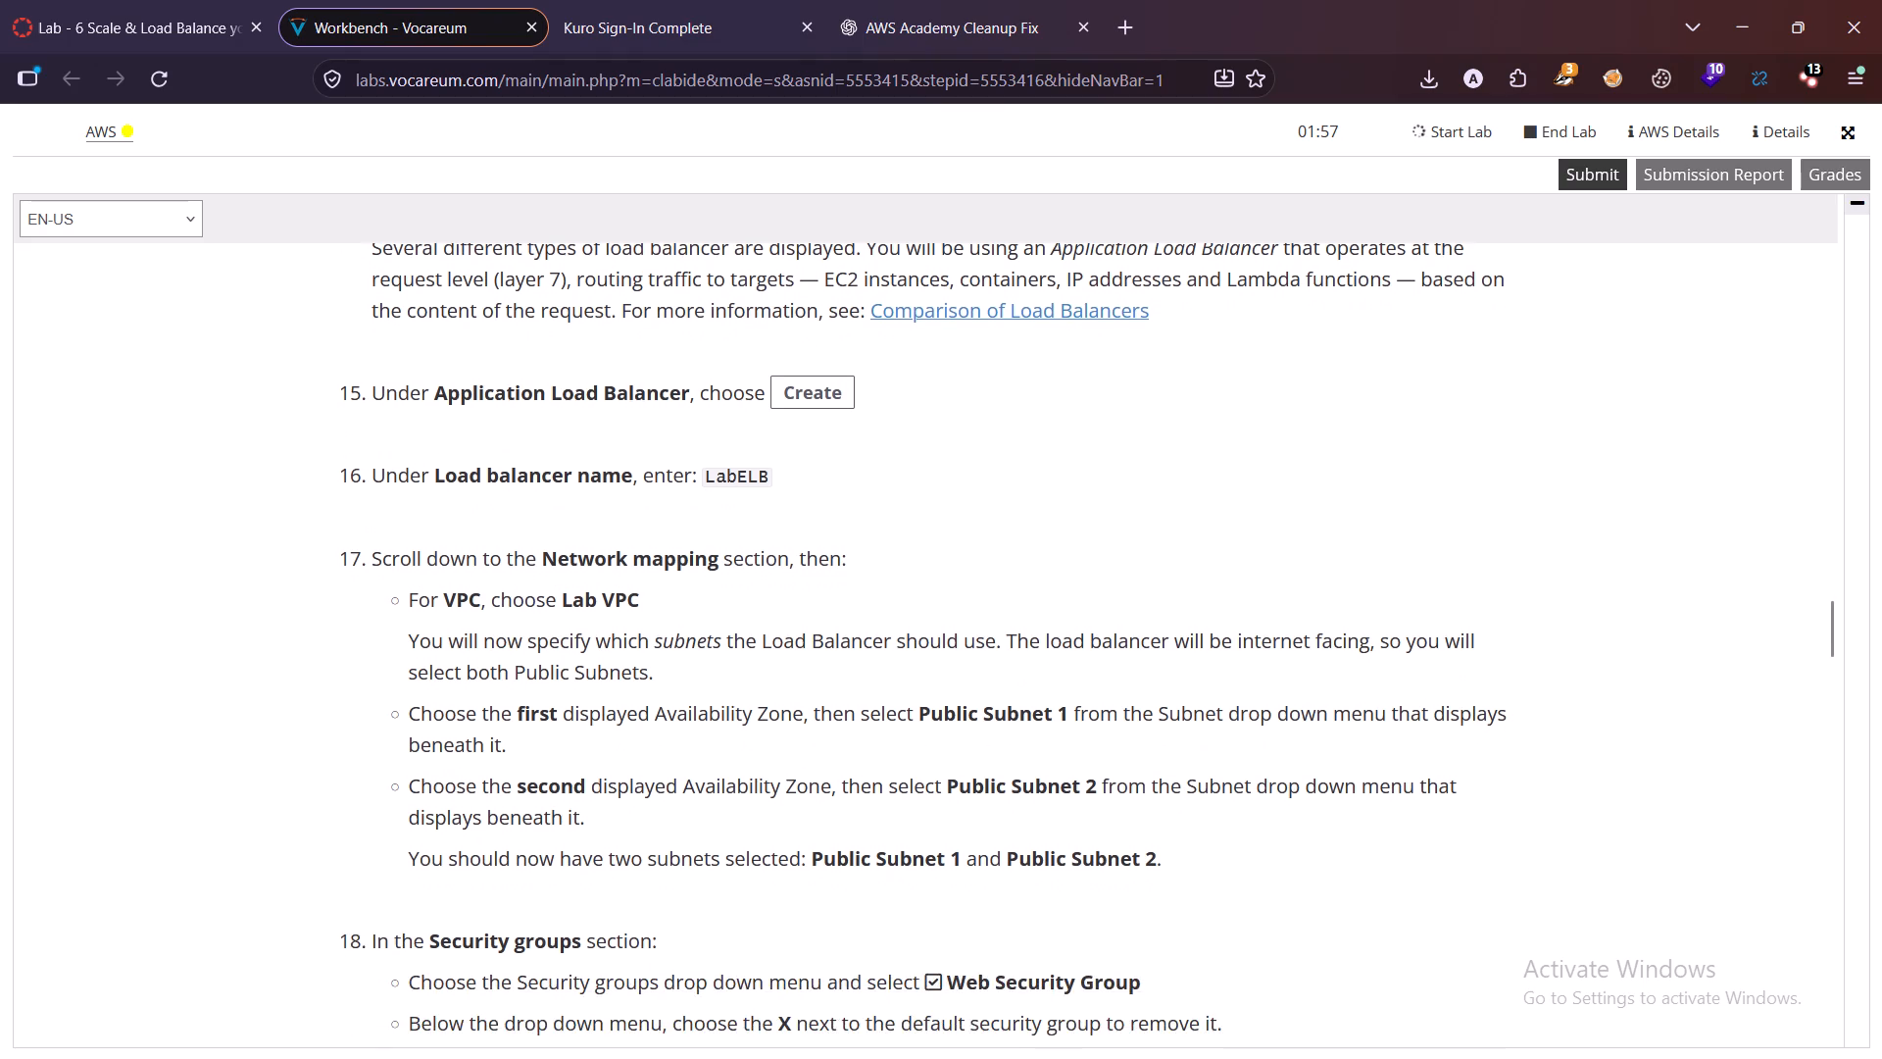
scroll(1411, 448, "down", 2)
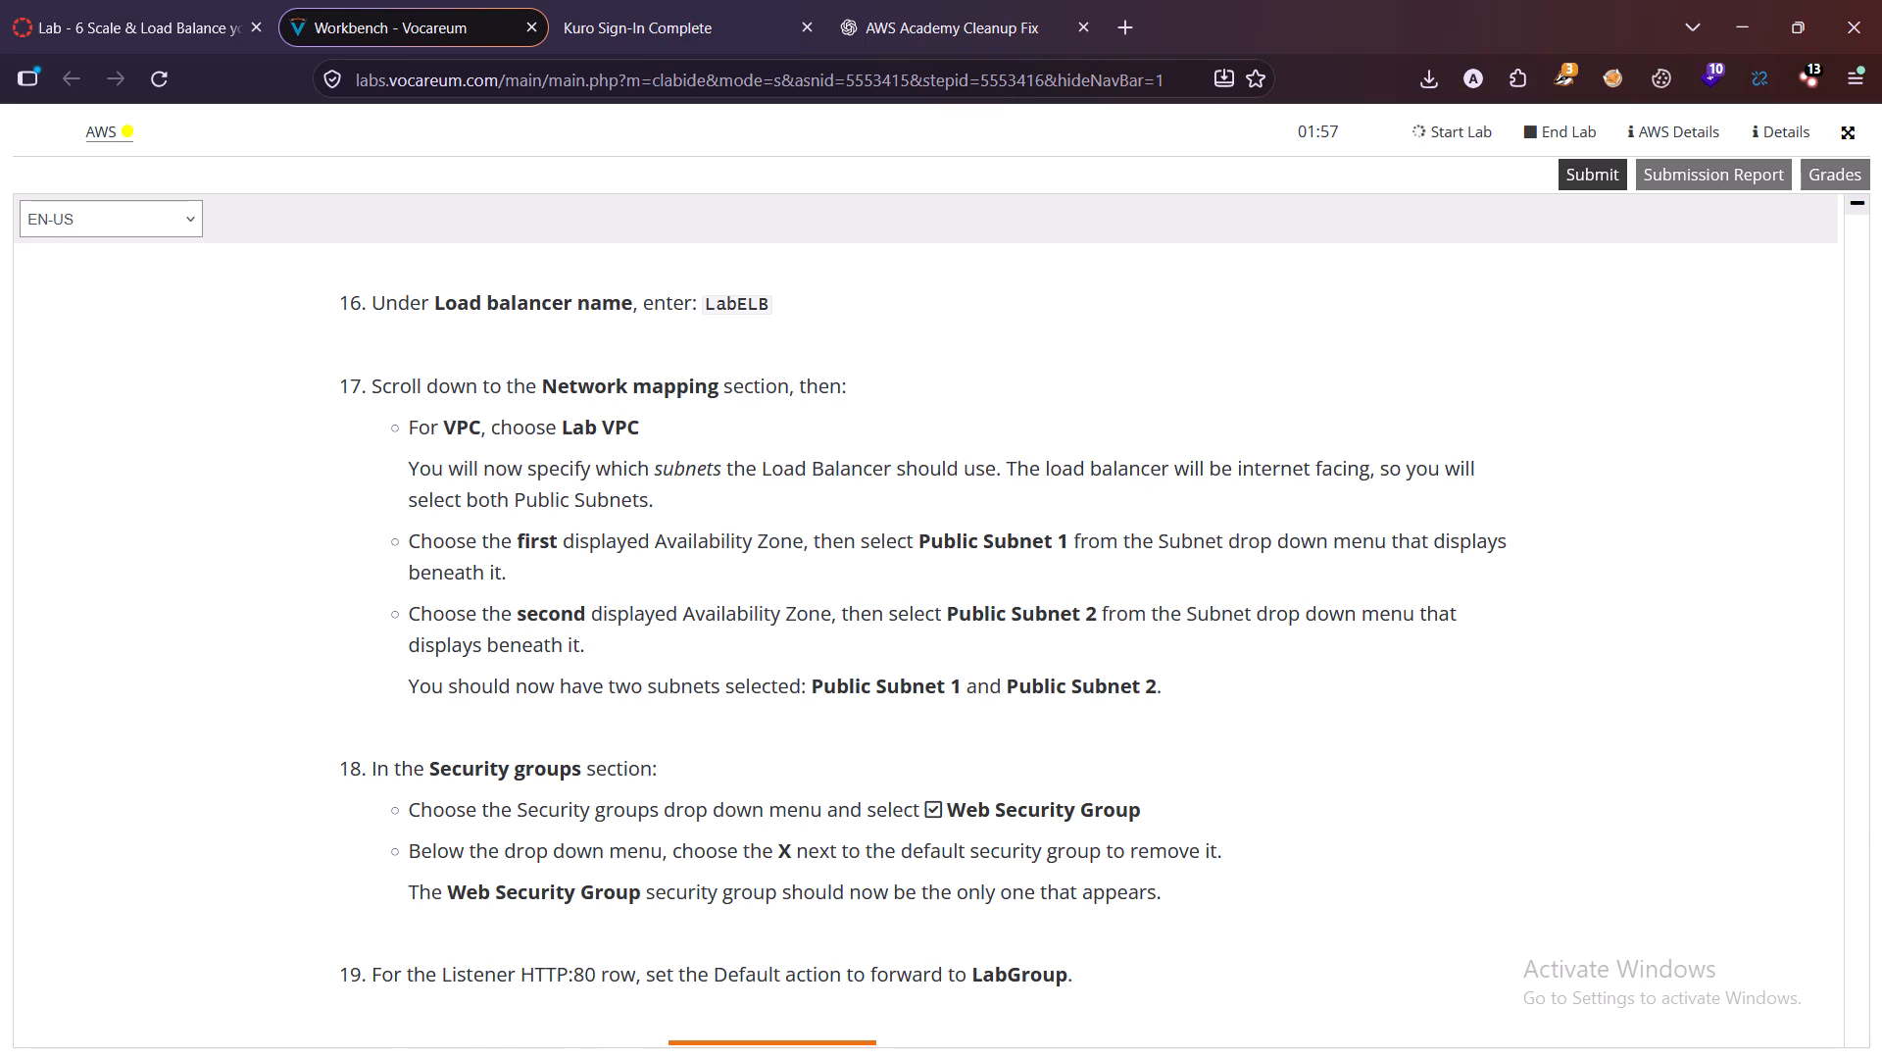
scroll(1411, 448, "down", 2)
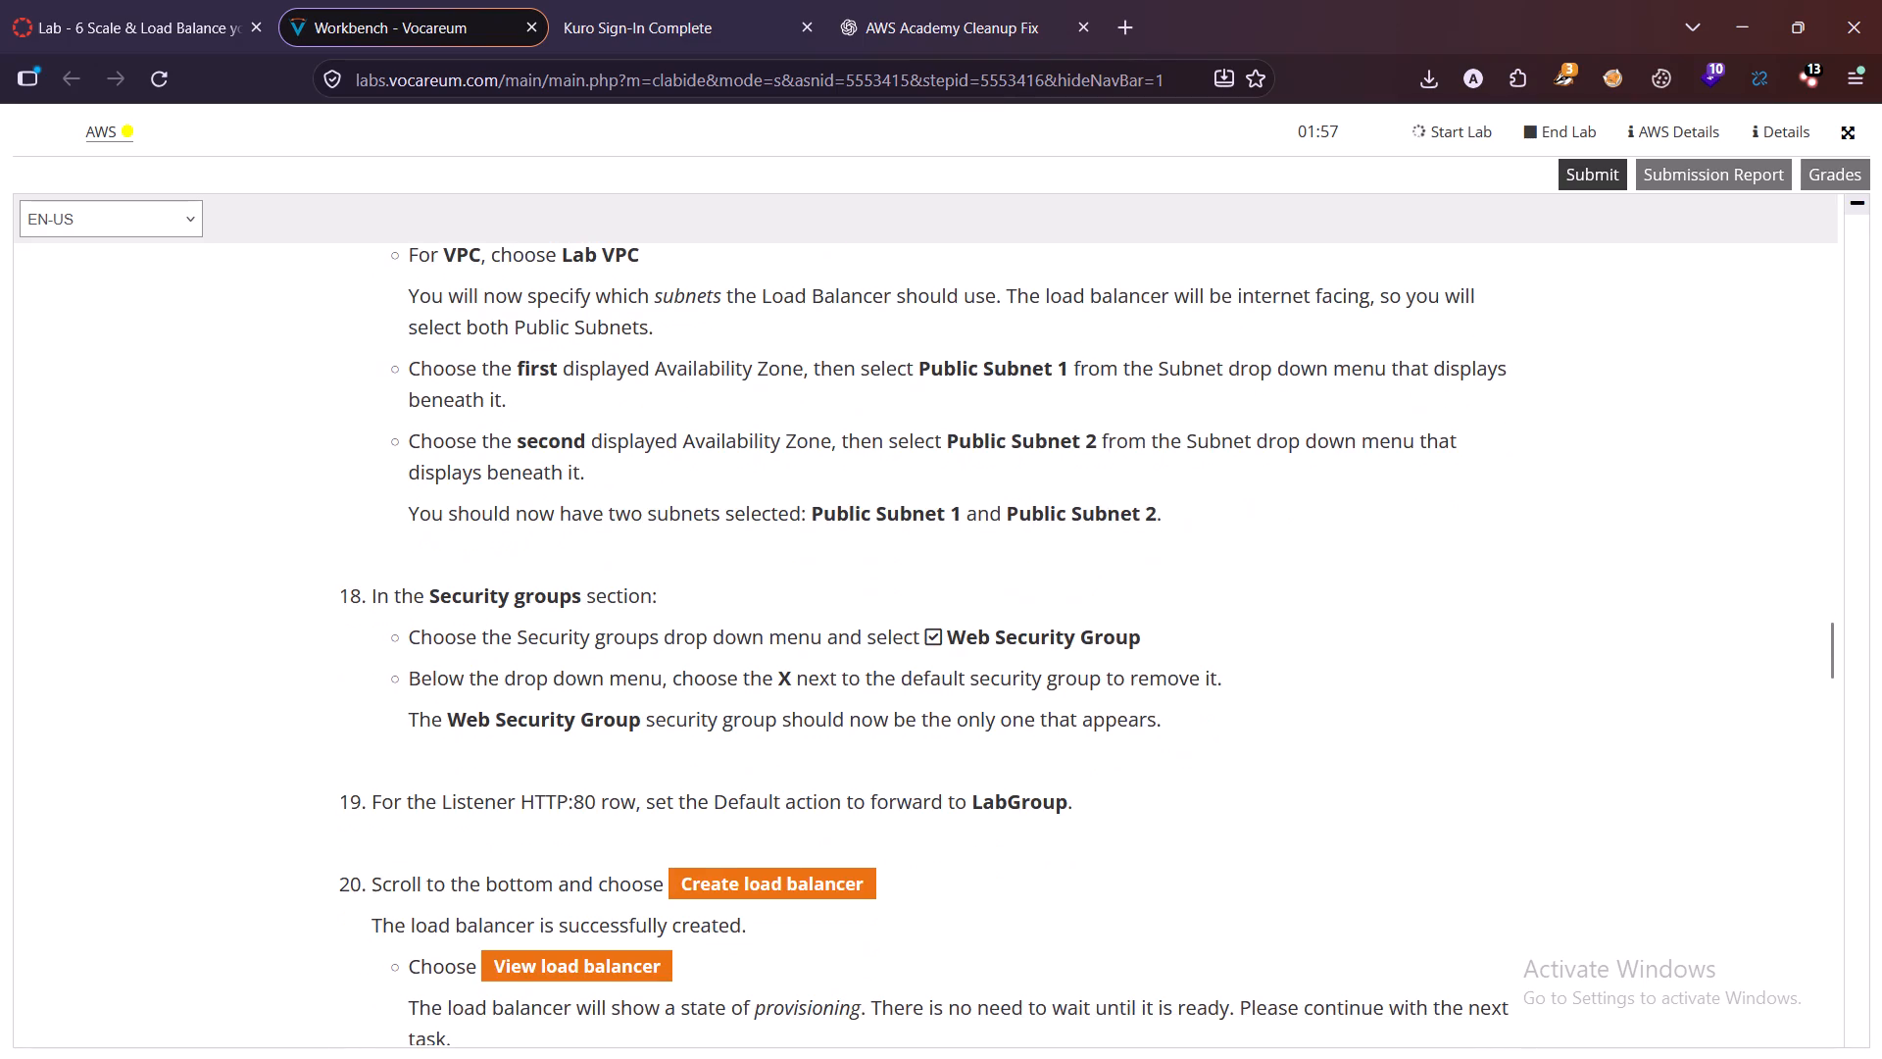
scroll(1411, 448, "down", 1)
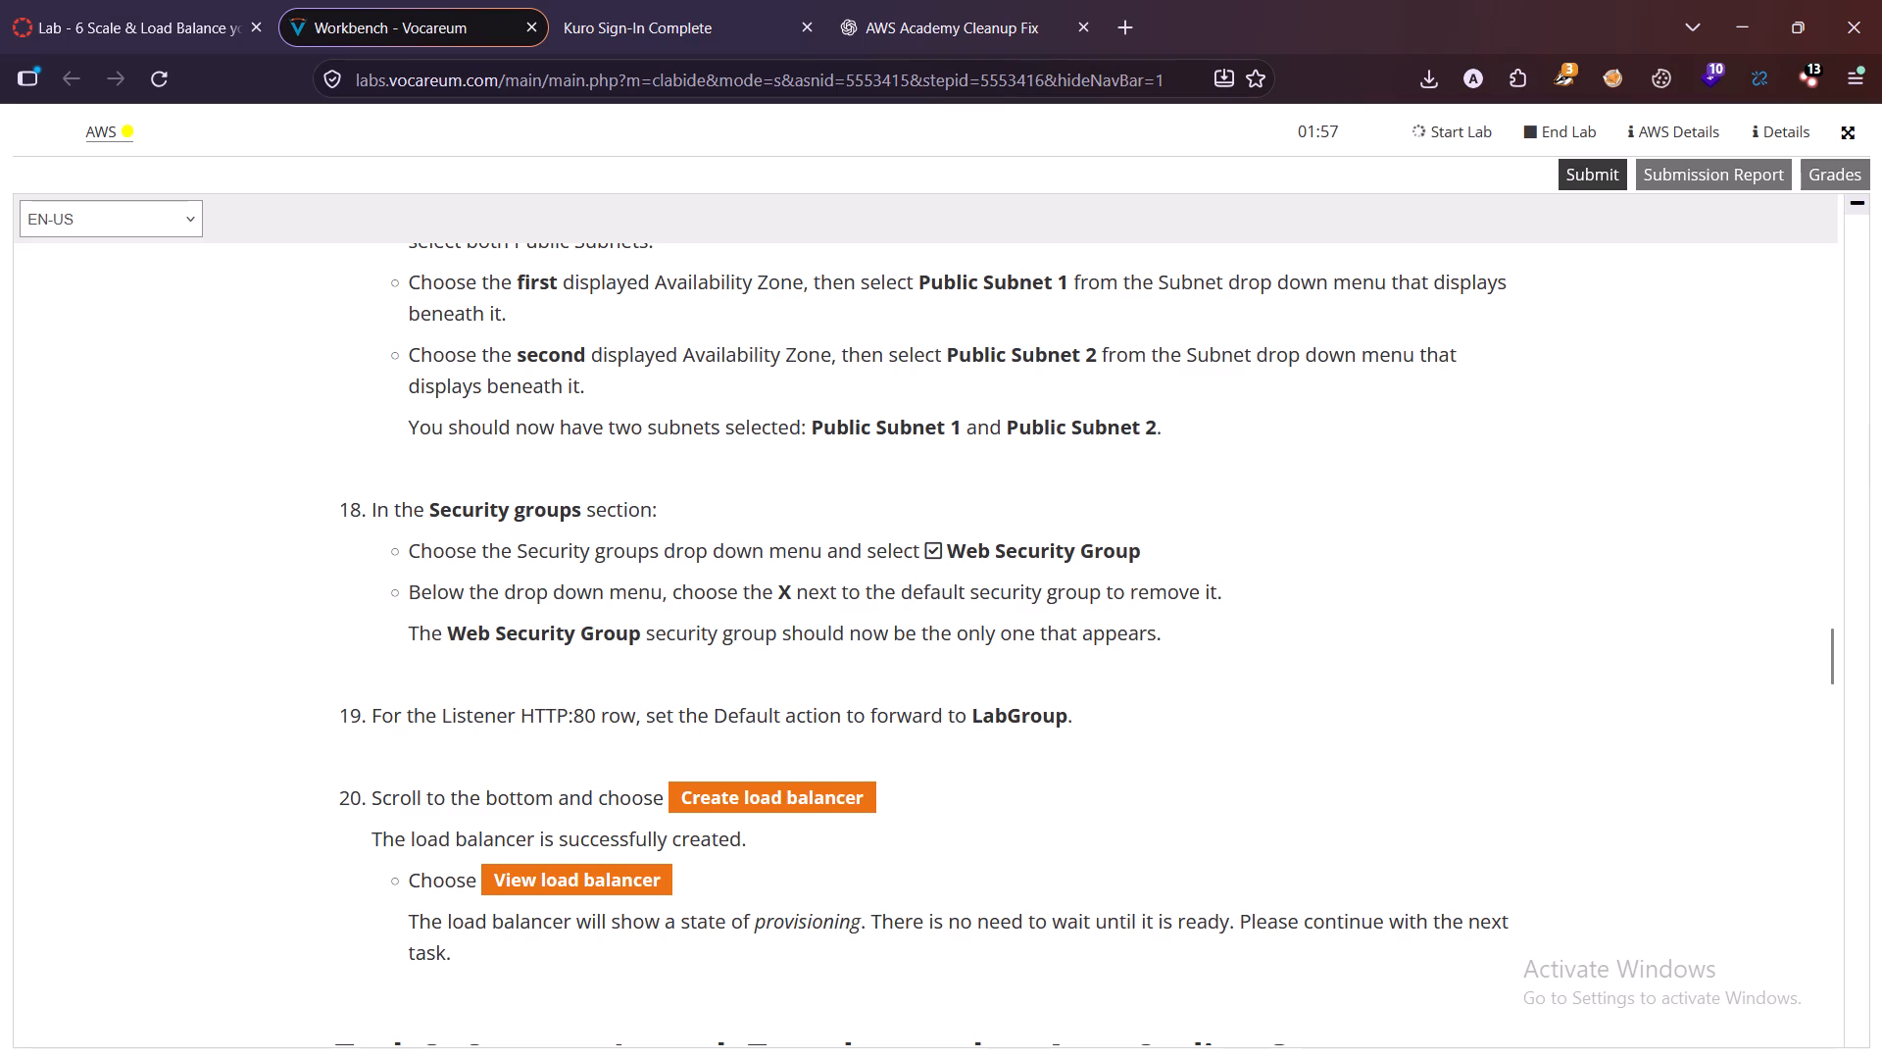
scroll(958, 632, "up", 2)
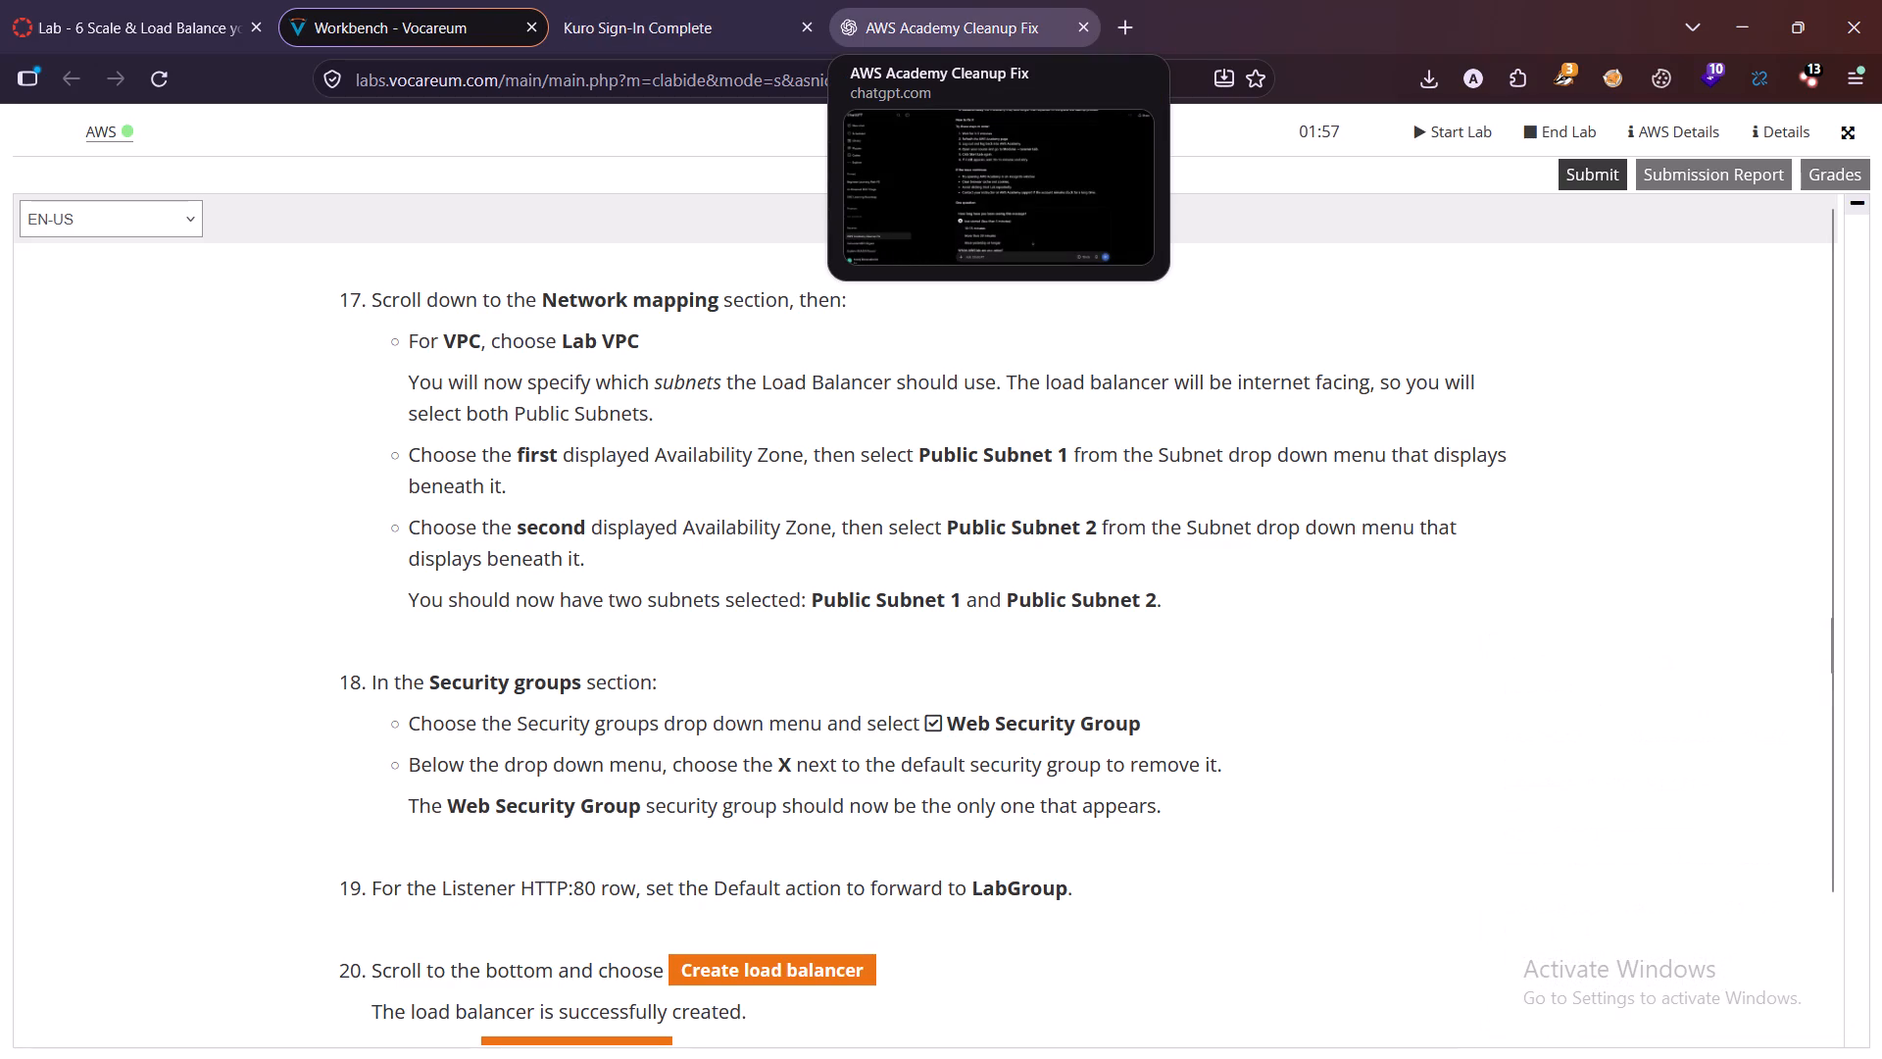
Return to the infrastructure diagrams in the lab instructions and review the section on accessing the AWS Management Console.
scroll(883, 511, "up", 10)
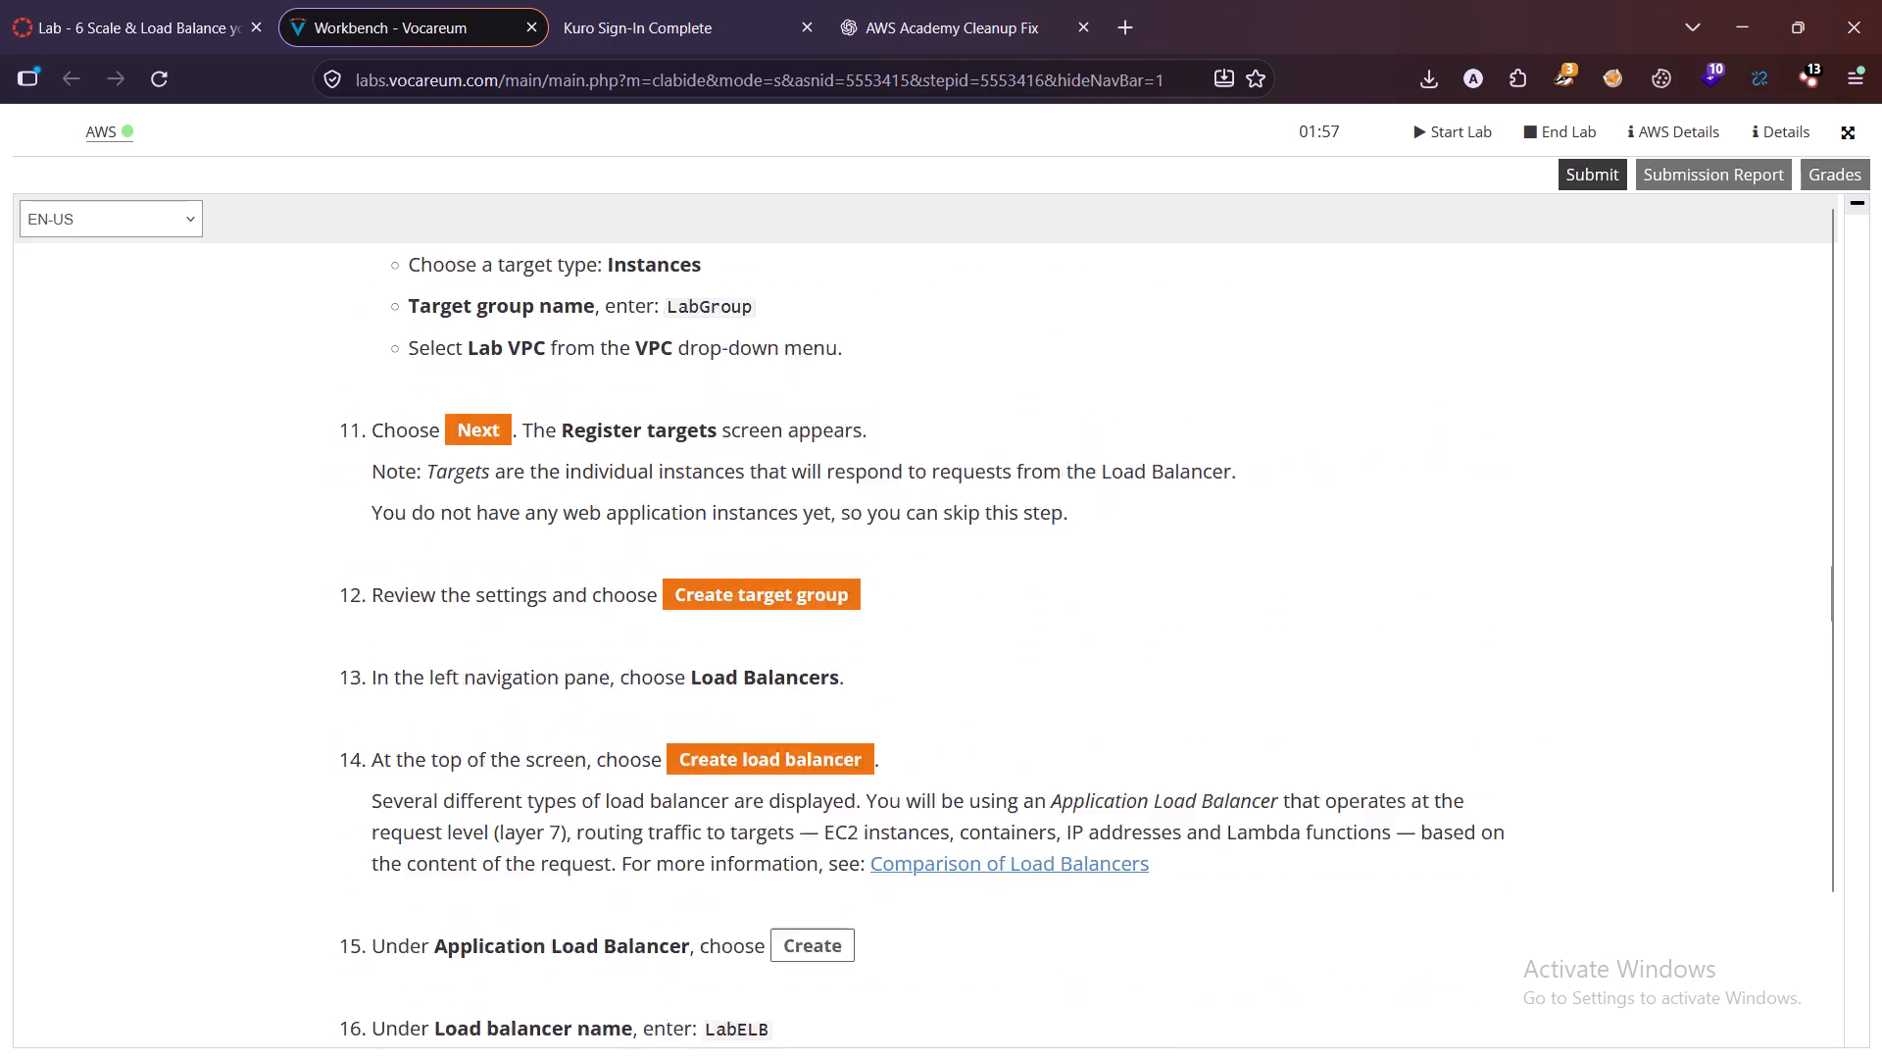
scroll(883, 511, "up", 20)
scroll(883, 511, "up", 20)
scroll(883, 511, "up", 2)
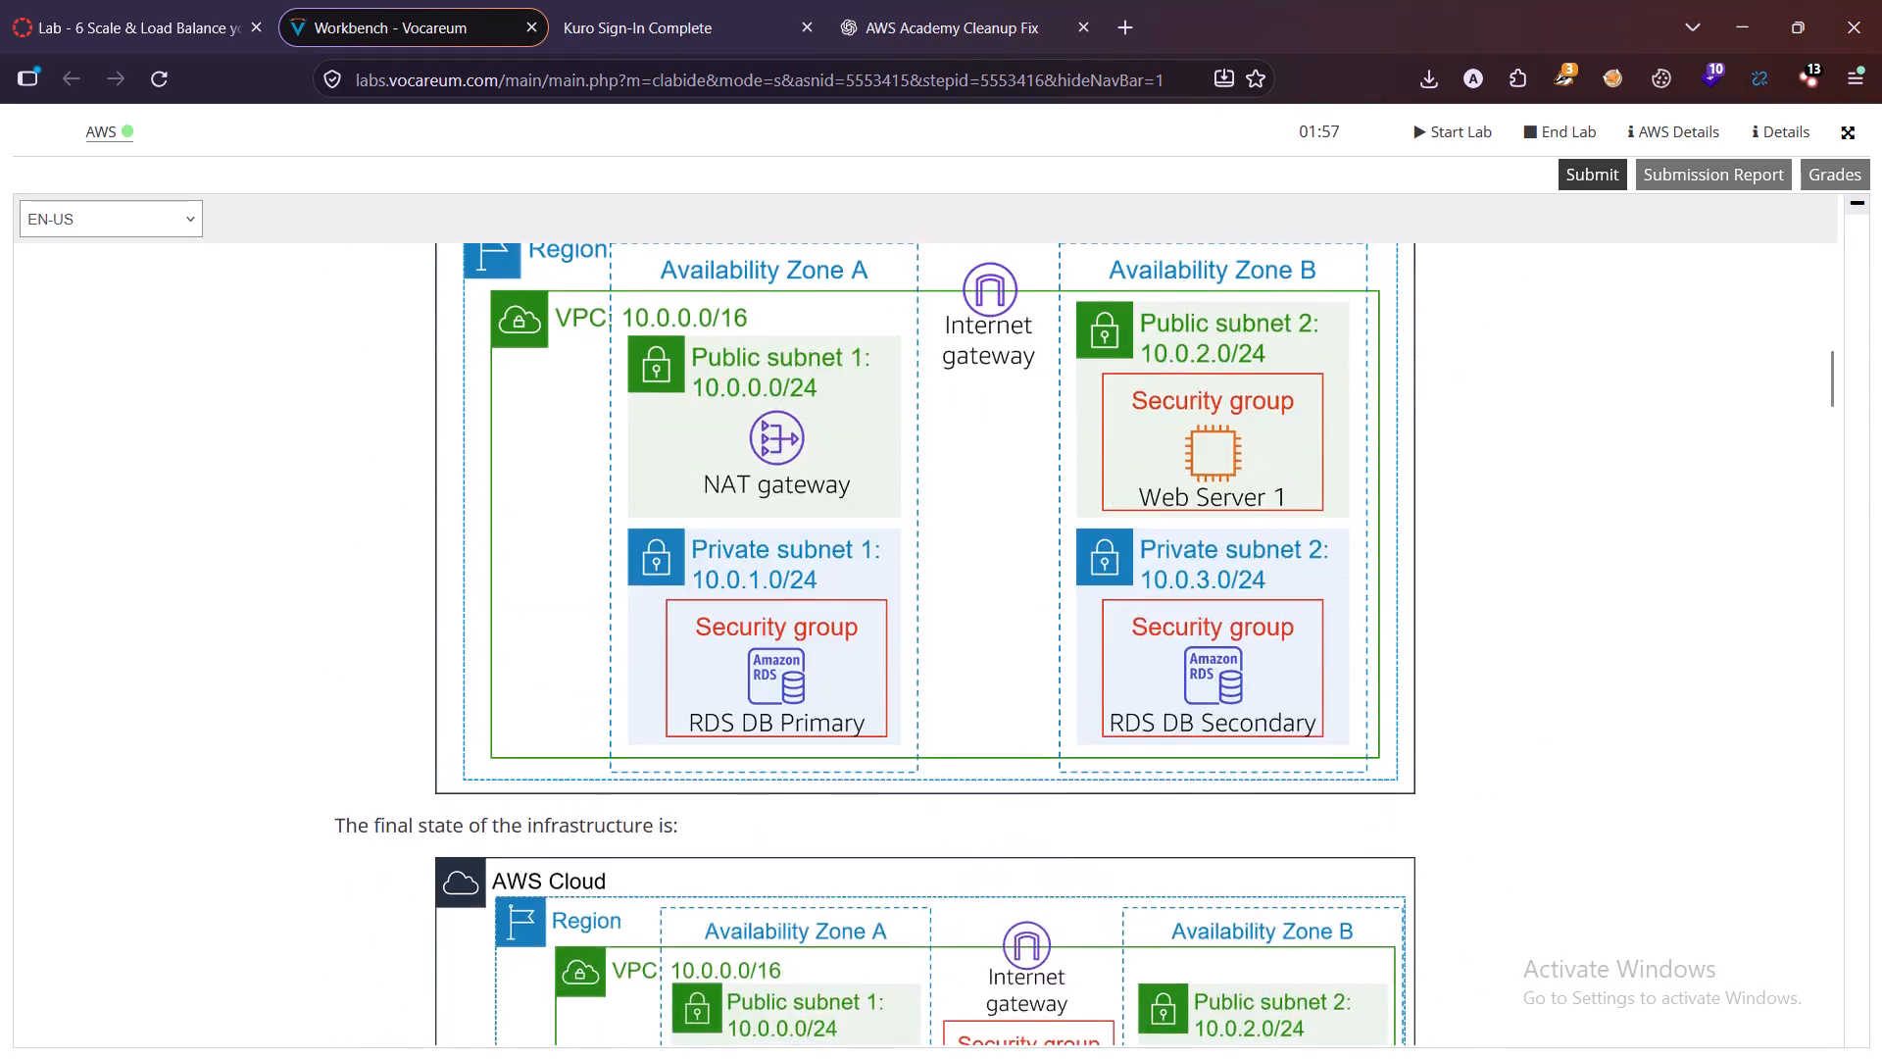
scroll(897, 507, "up", 9)
scroll(897, 507, "down", 19)
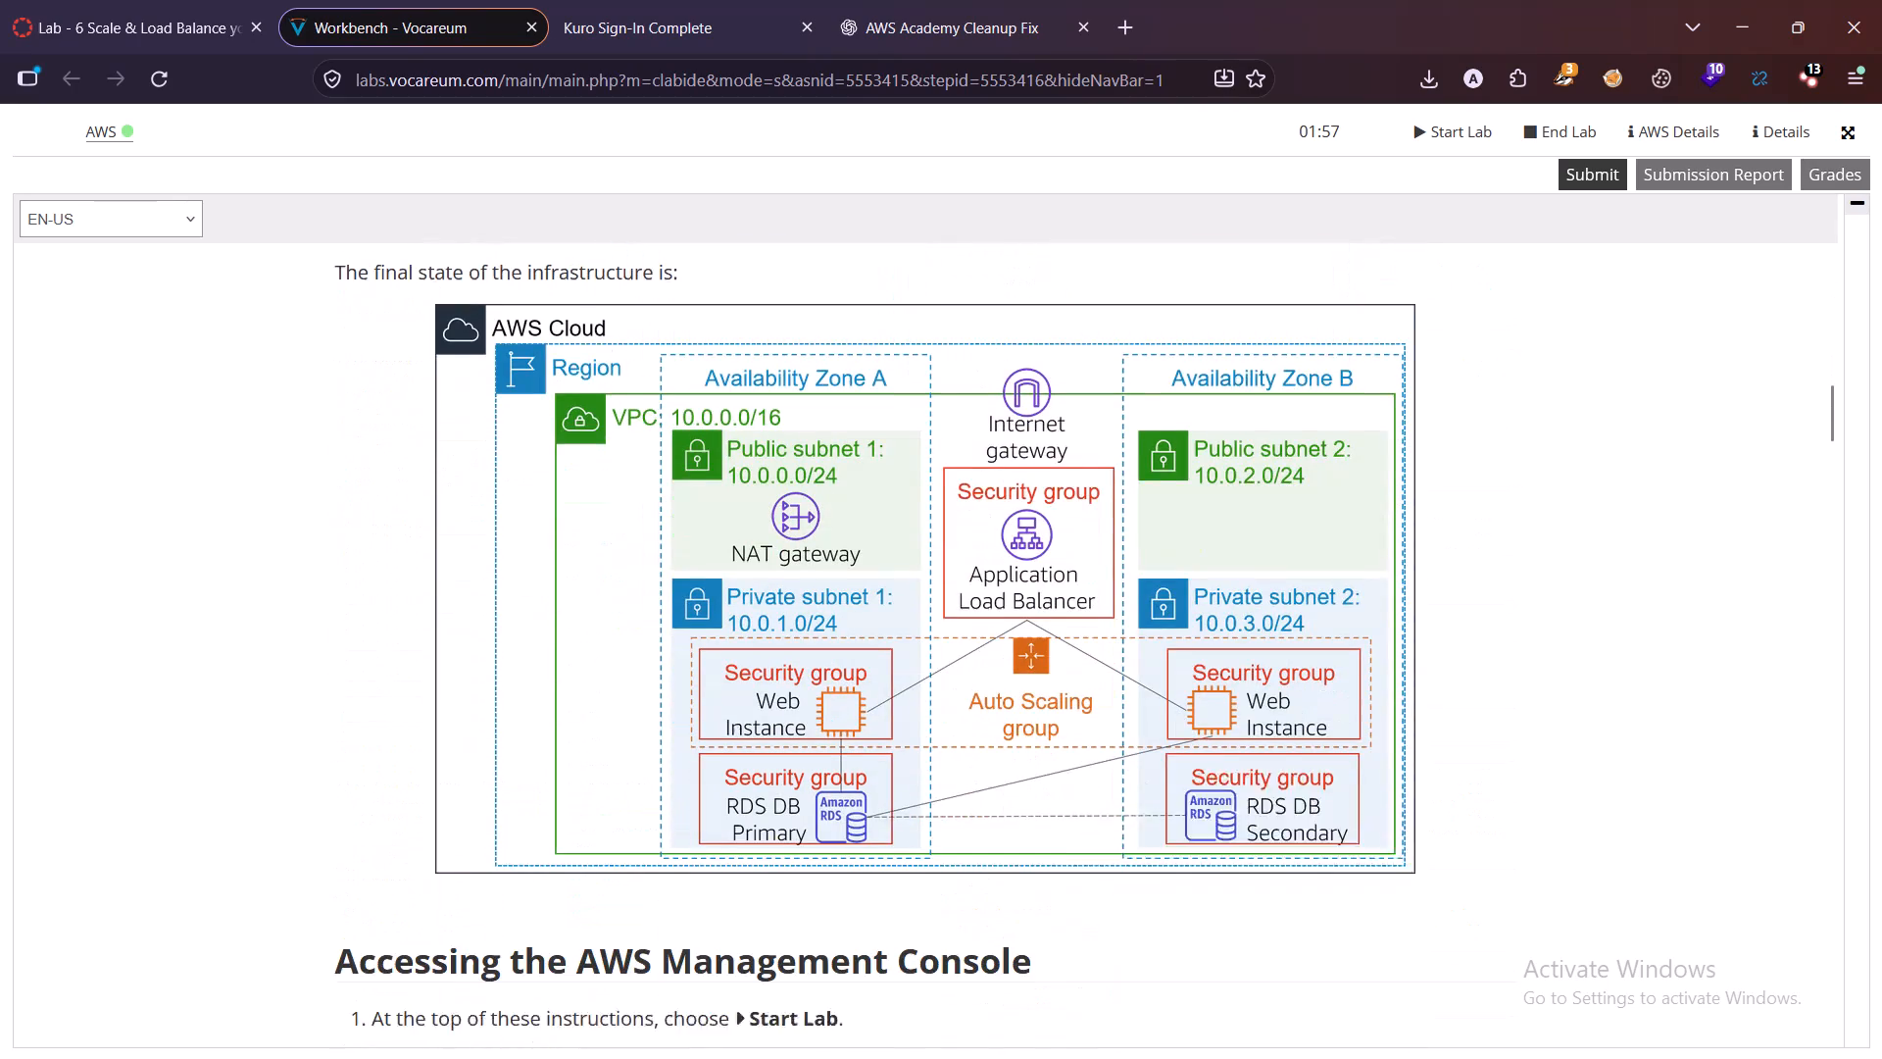
scroll(897, 507, "down", 8)
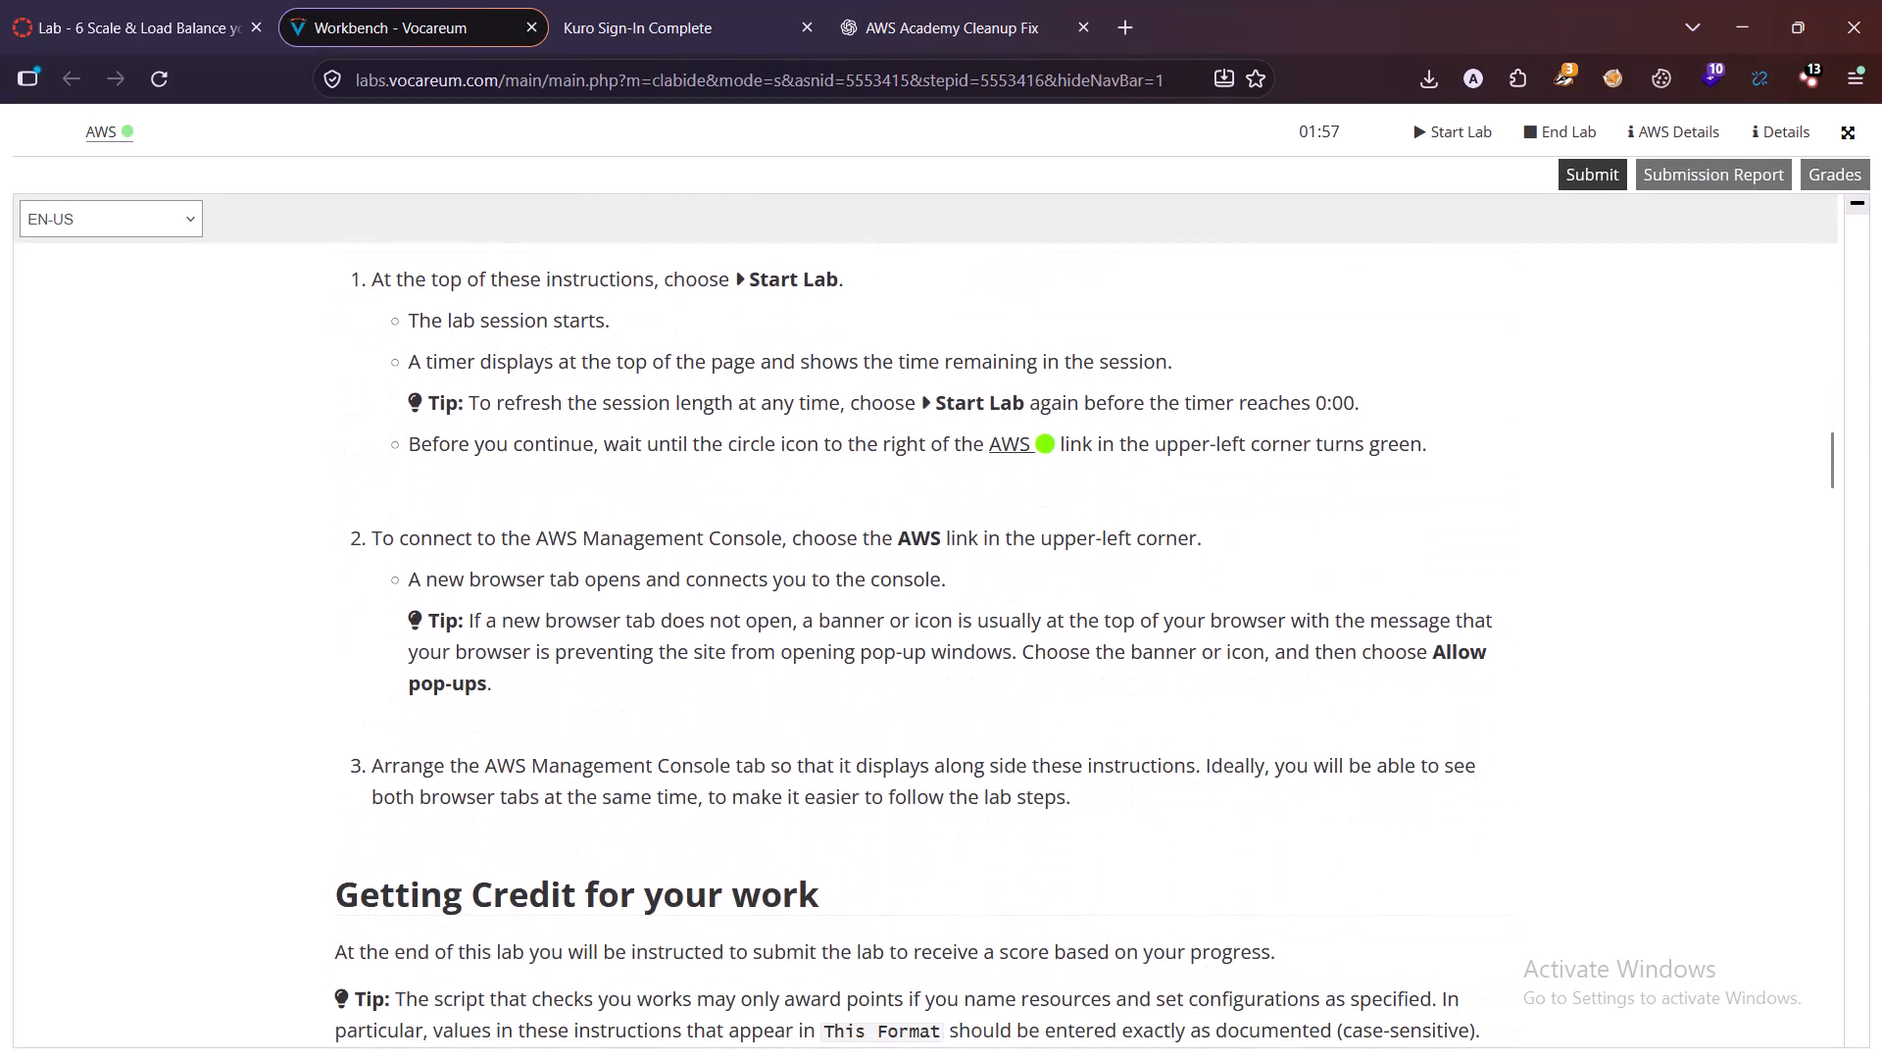
Open the AWS Management Console from the running lab session.
left_click(96, 136)
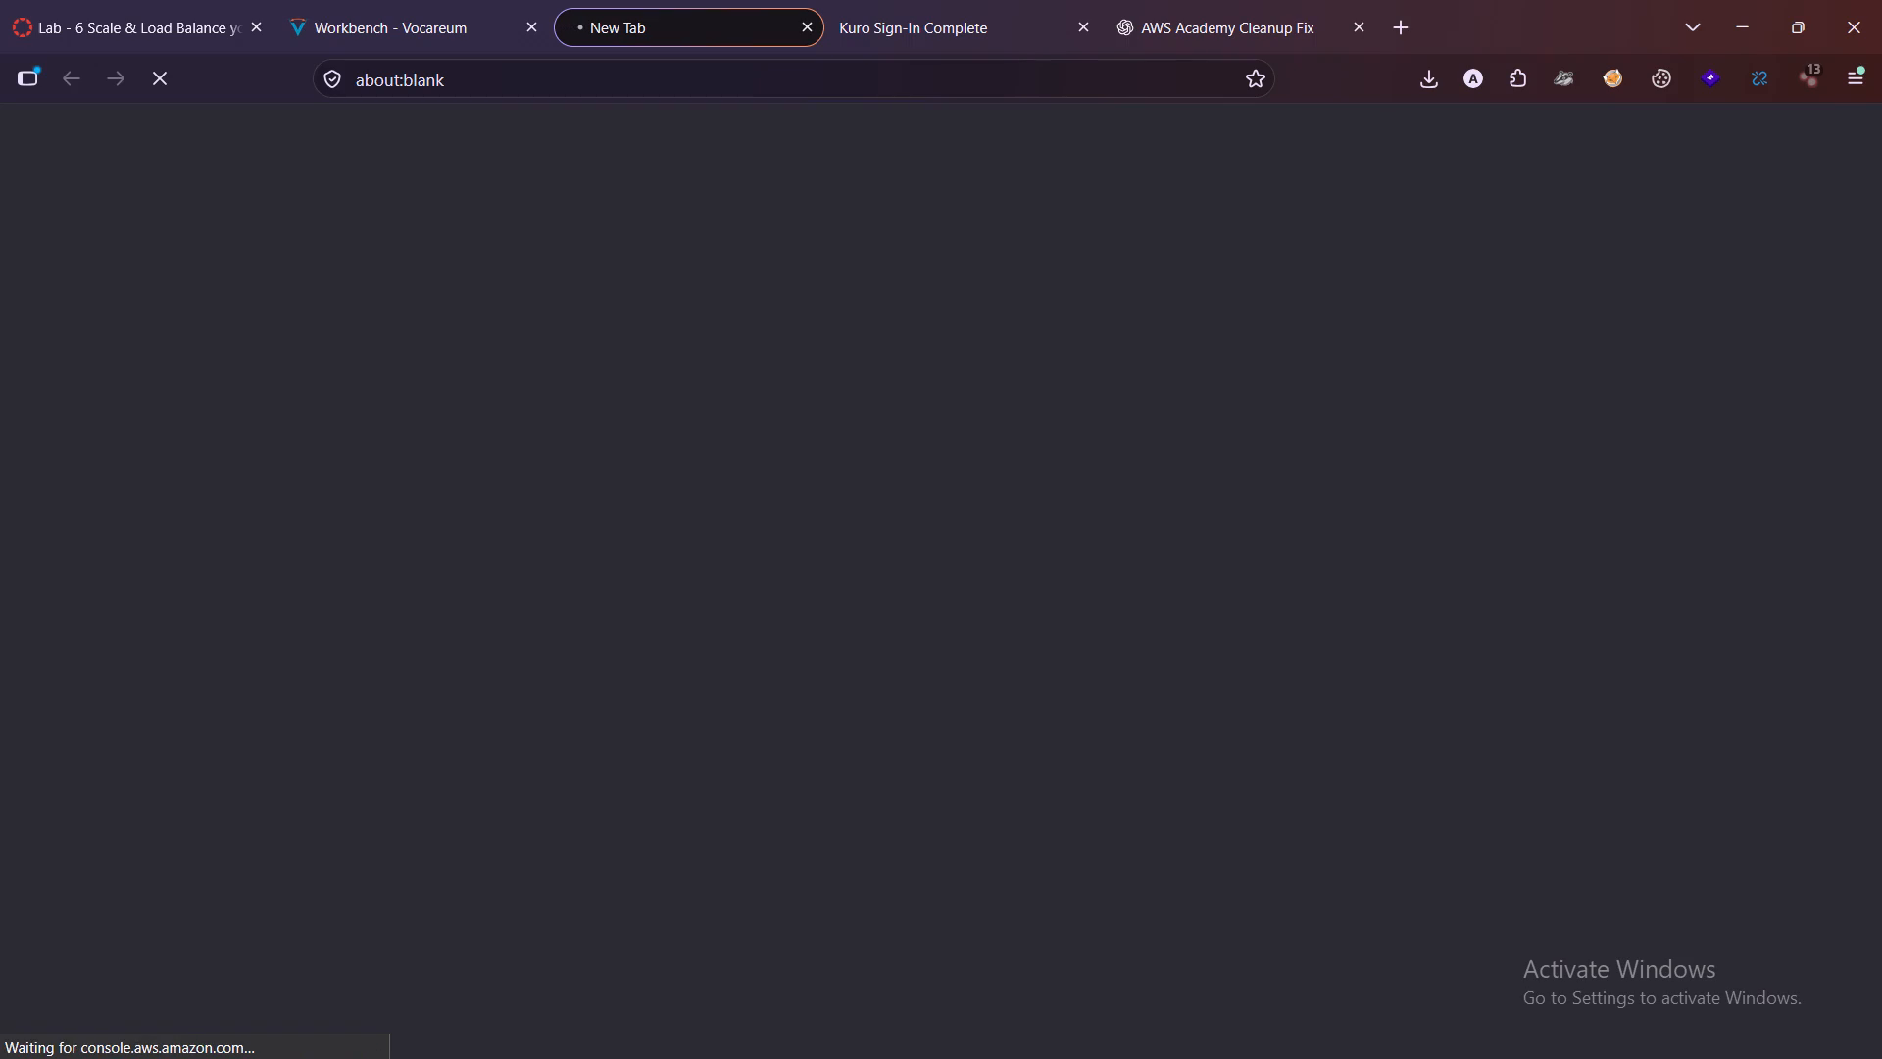
left_click(431, 25)
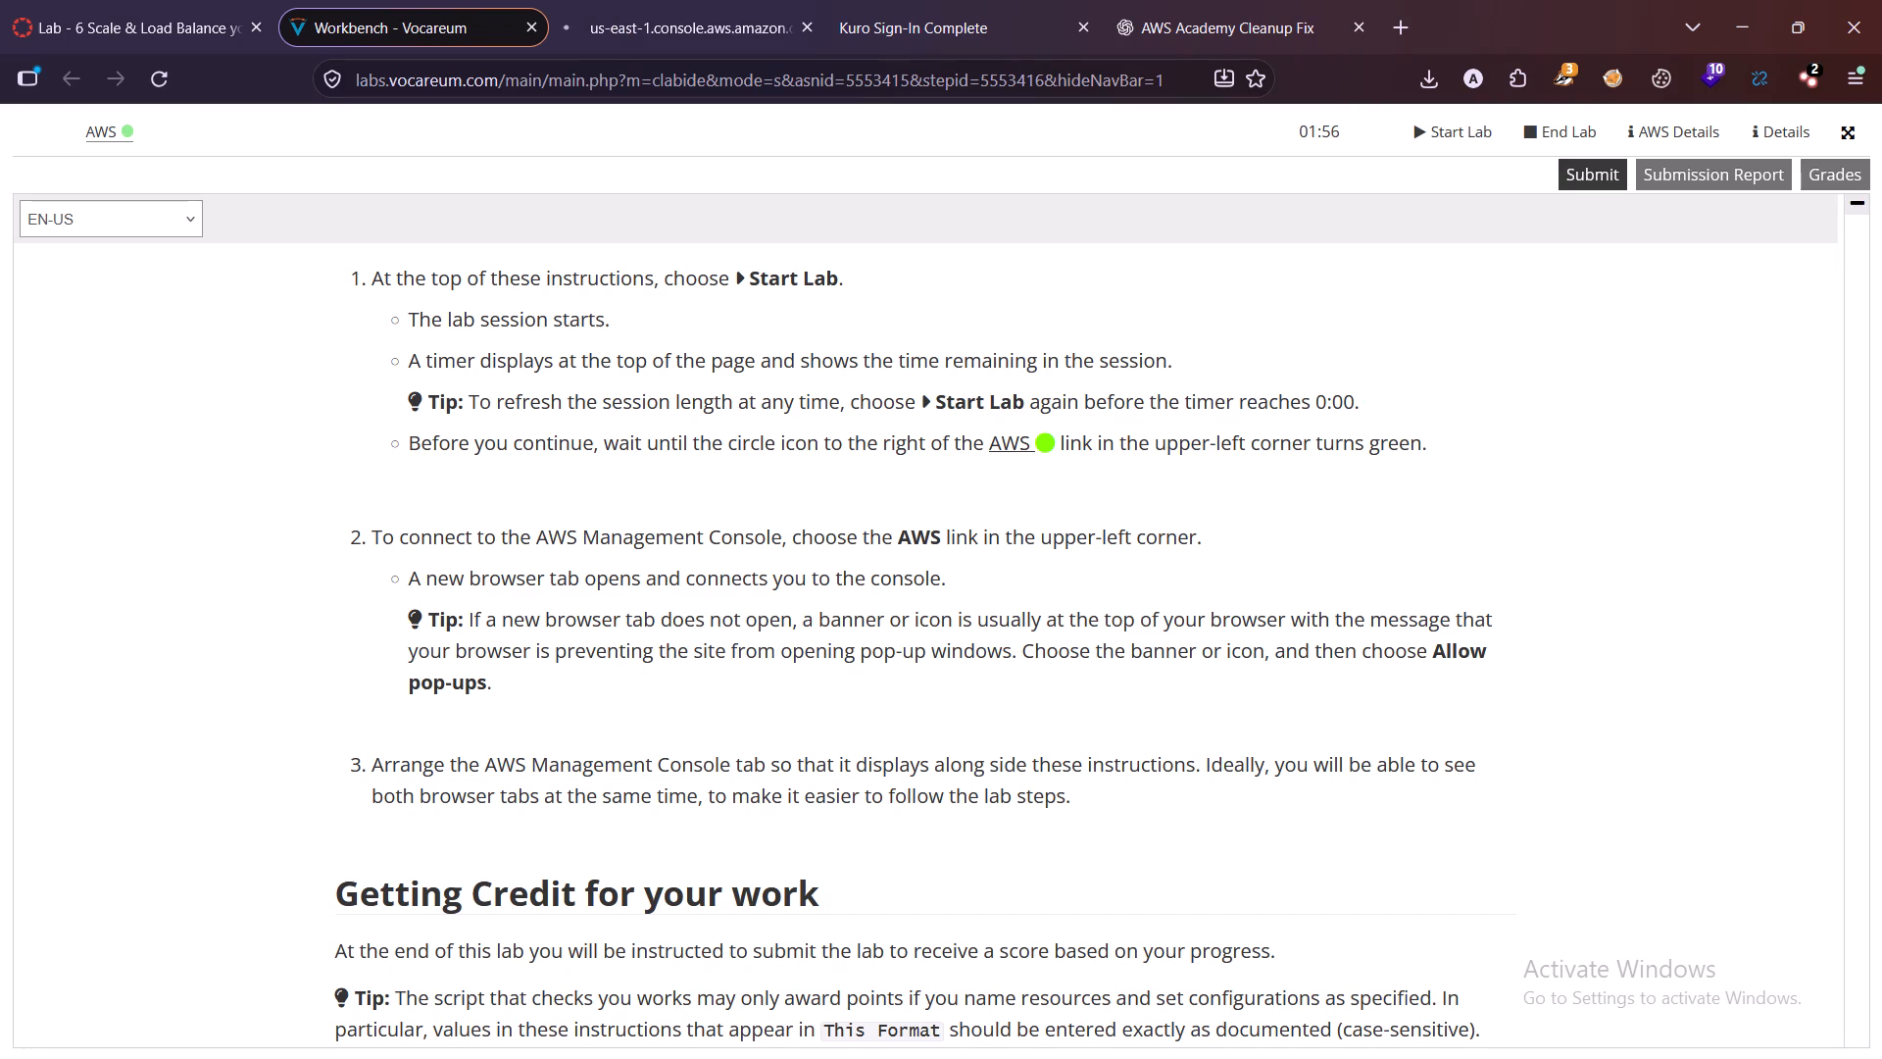
left_click(640, 2)
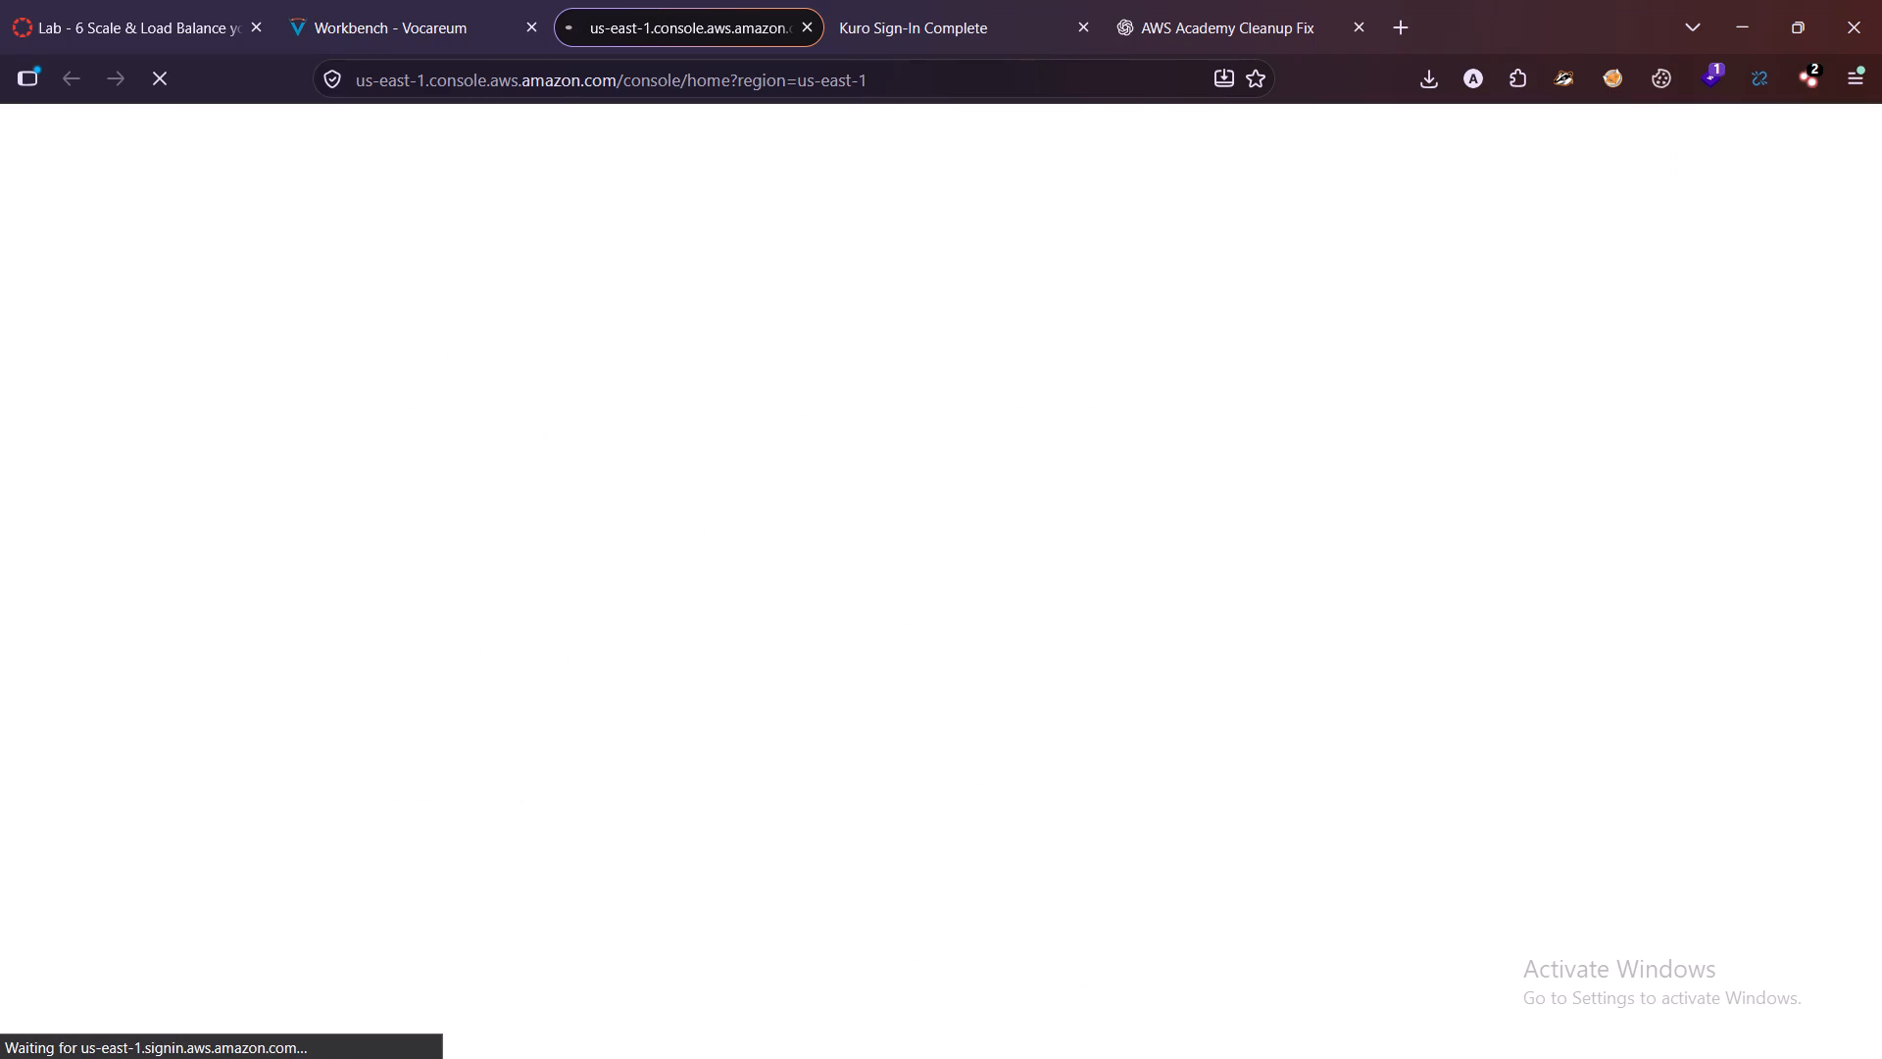
left_click(419, 25)
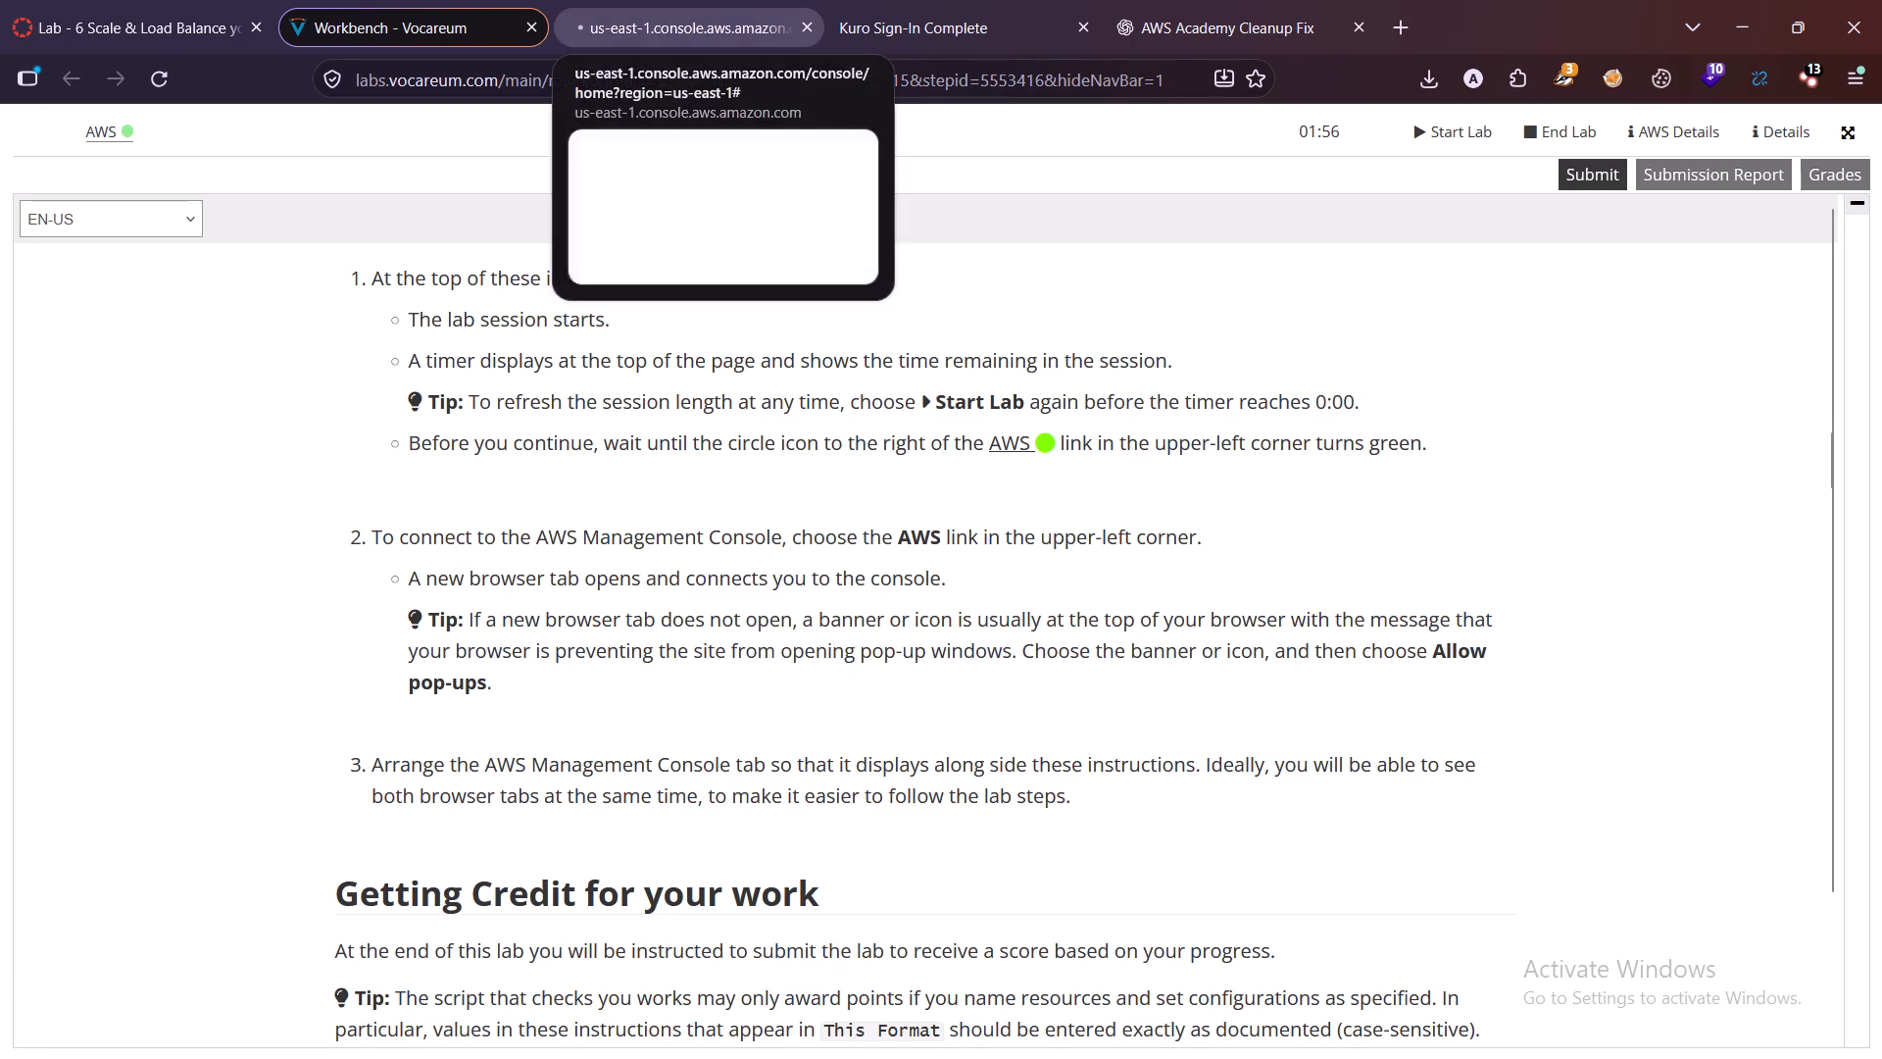
left_click(659, 33)
left_click(454, 16)
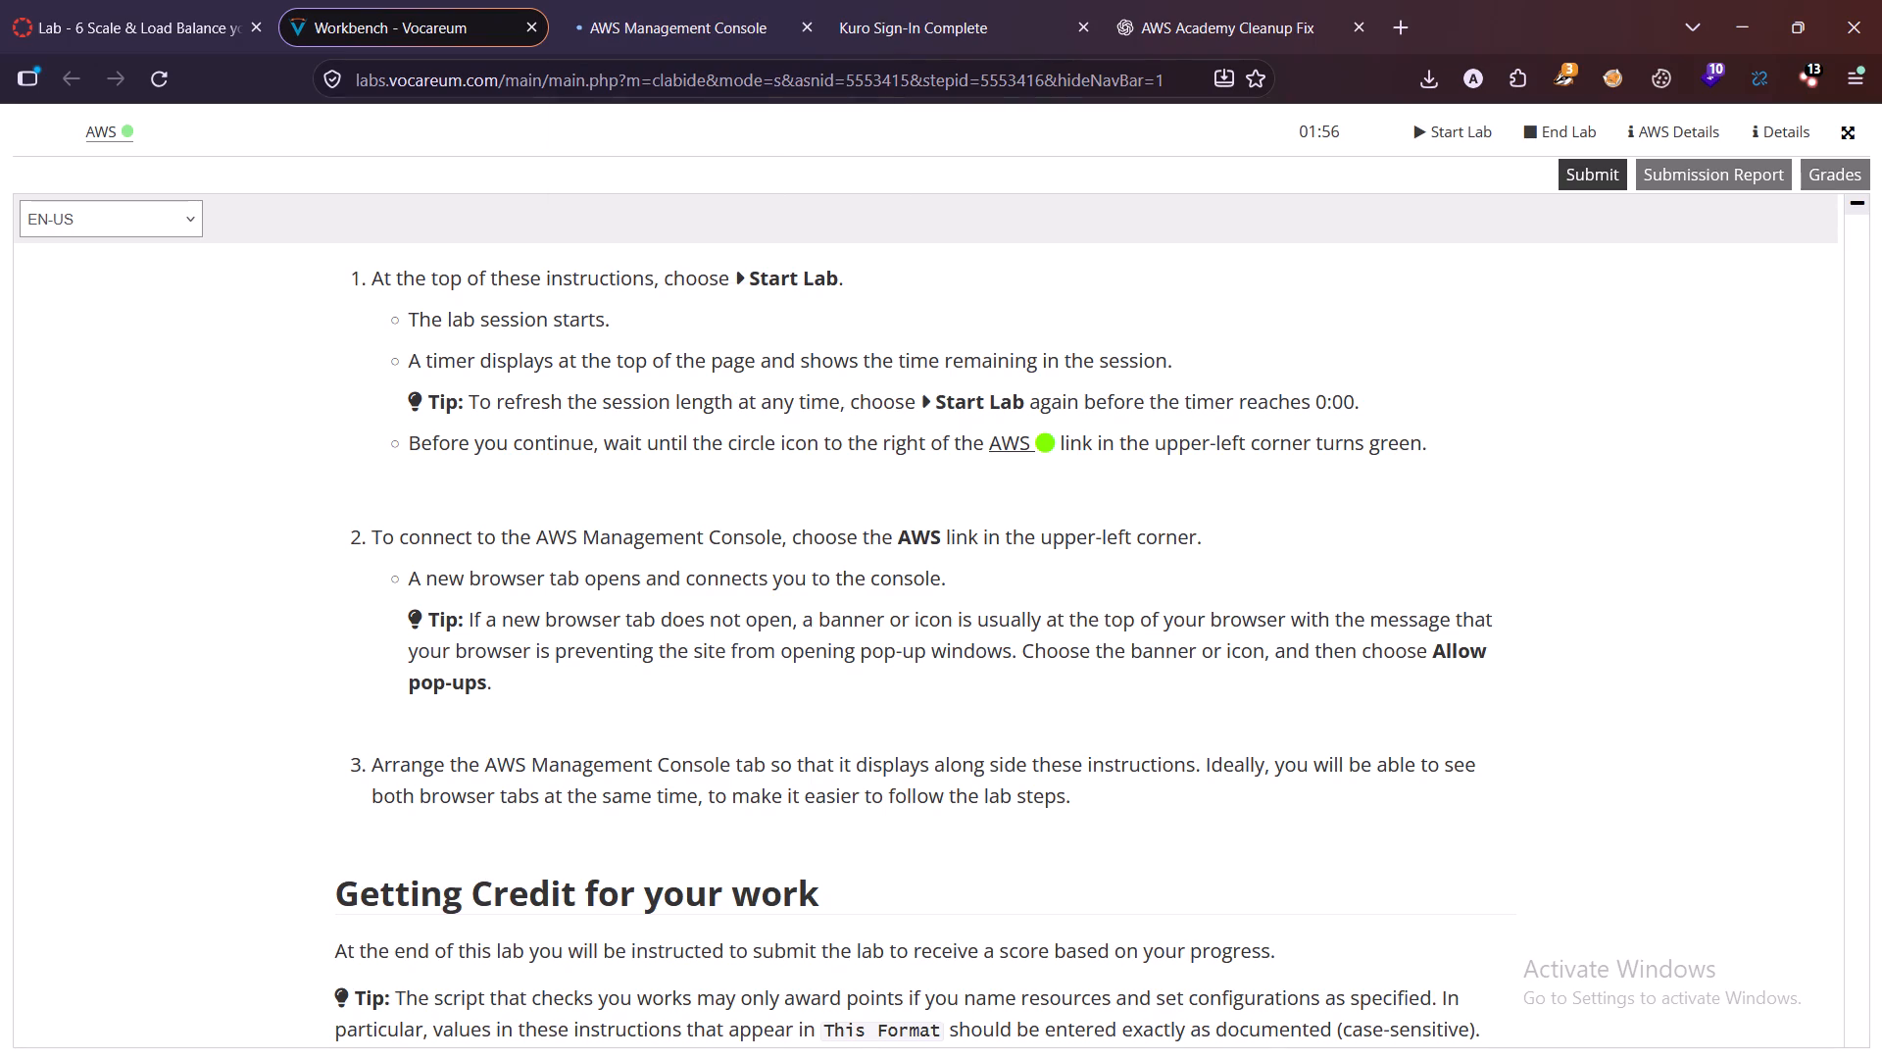
left_click(669, 28)
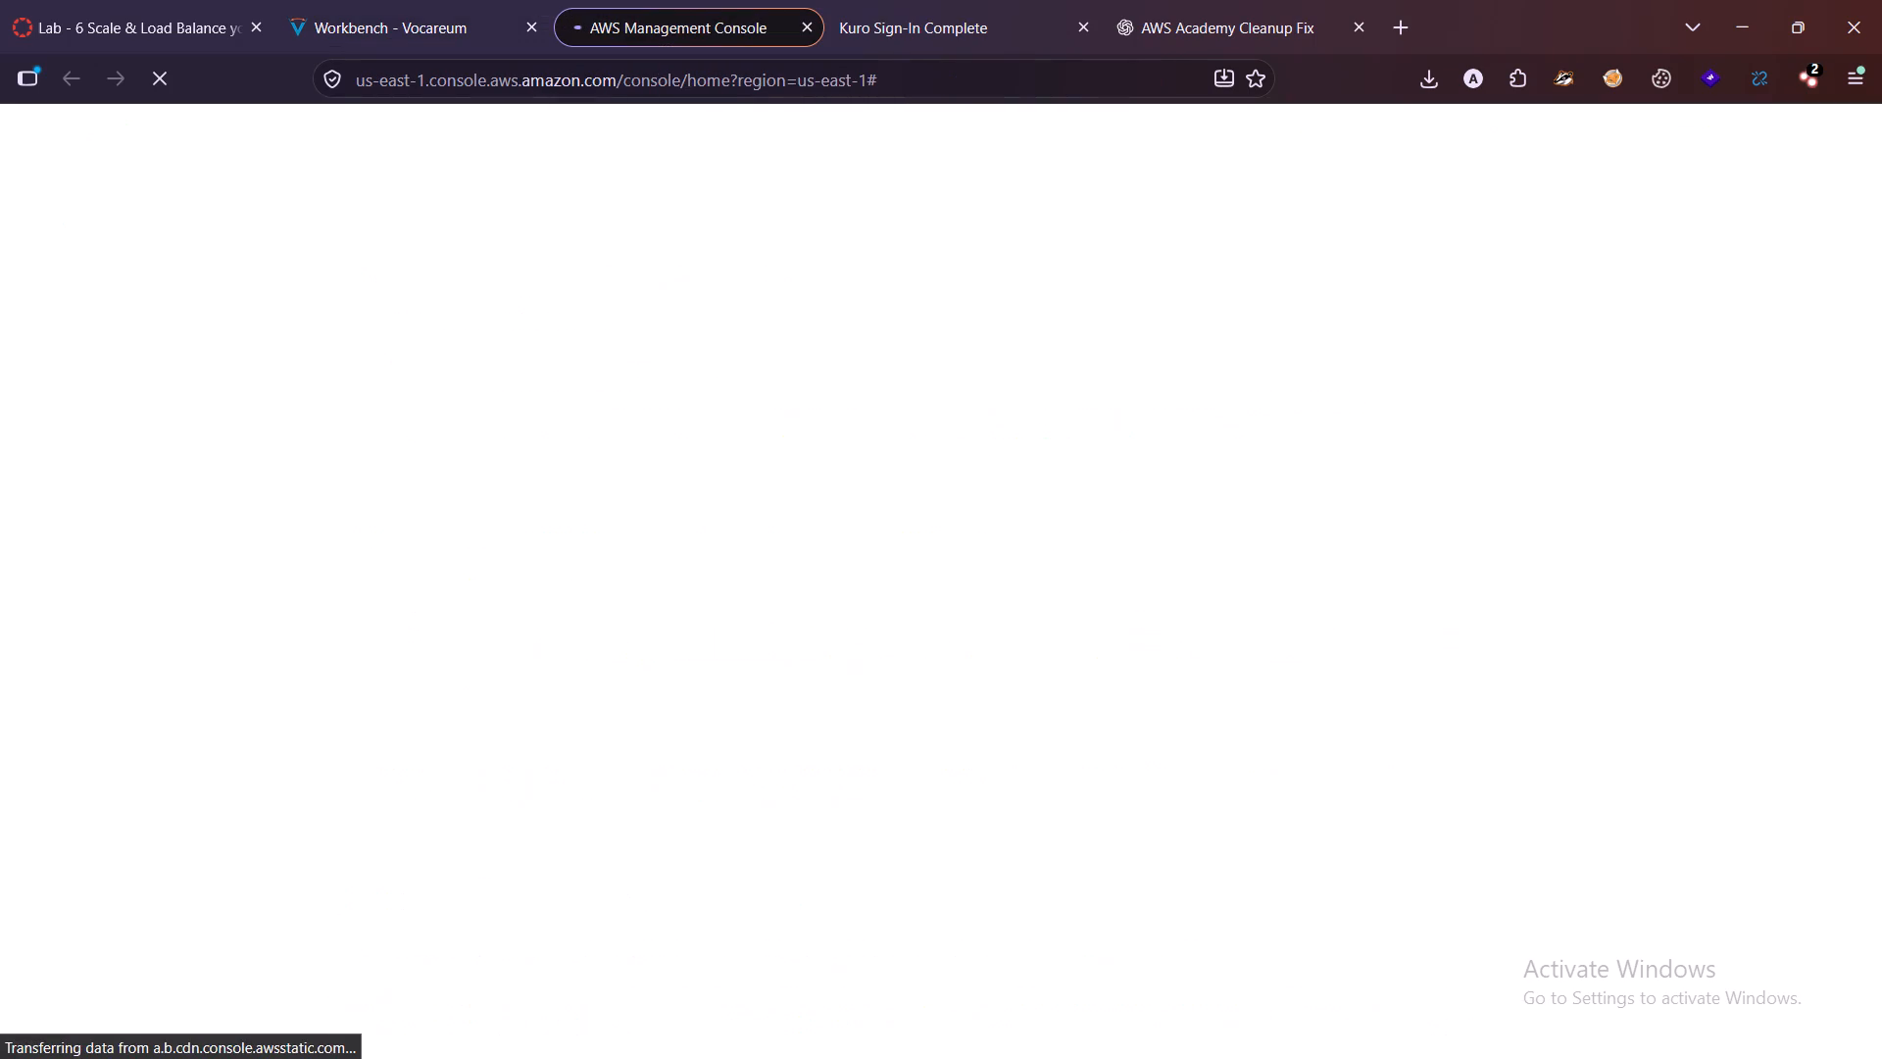
Reread the credit notes and the Task 1 instructions on finding Web Server 1 in EC2 and creating its image.
left_click(417, 20)
scroll(823, 429, "down", 1)
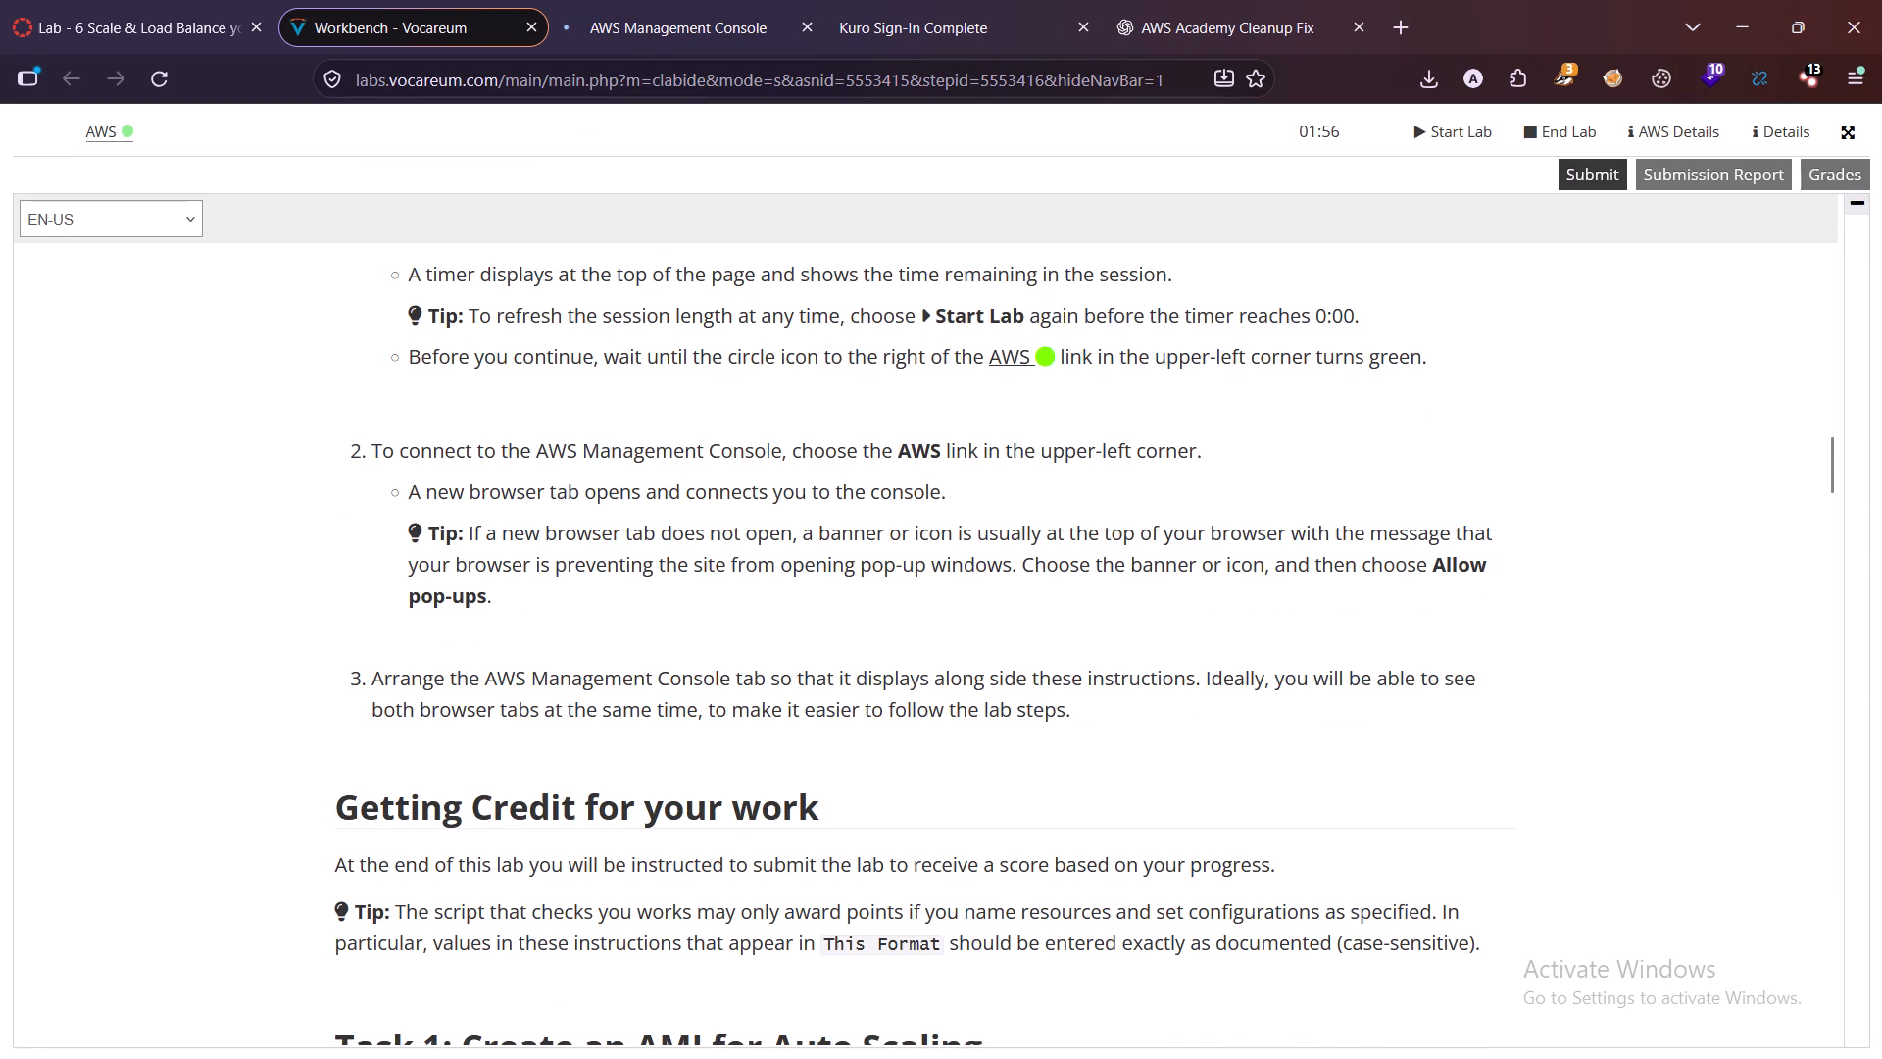
scroll(831, 429, "down", 1)
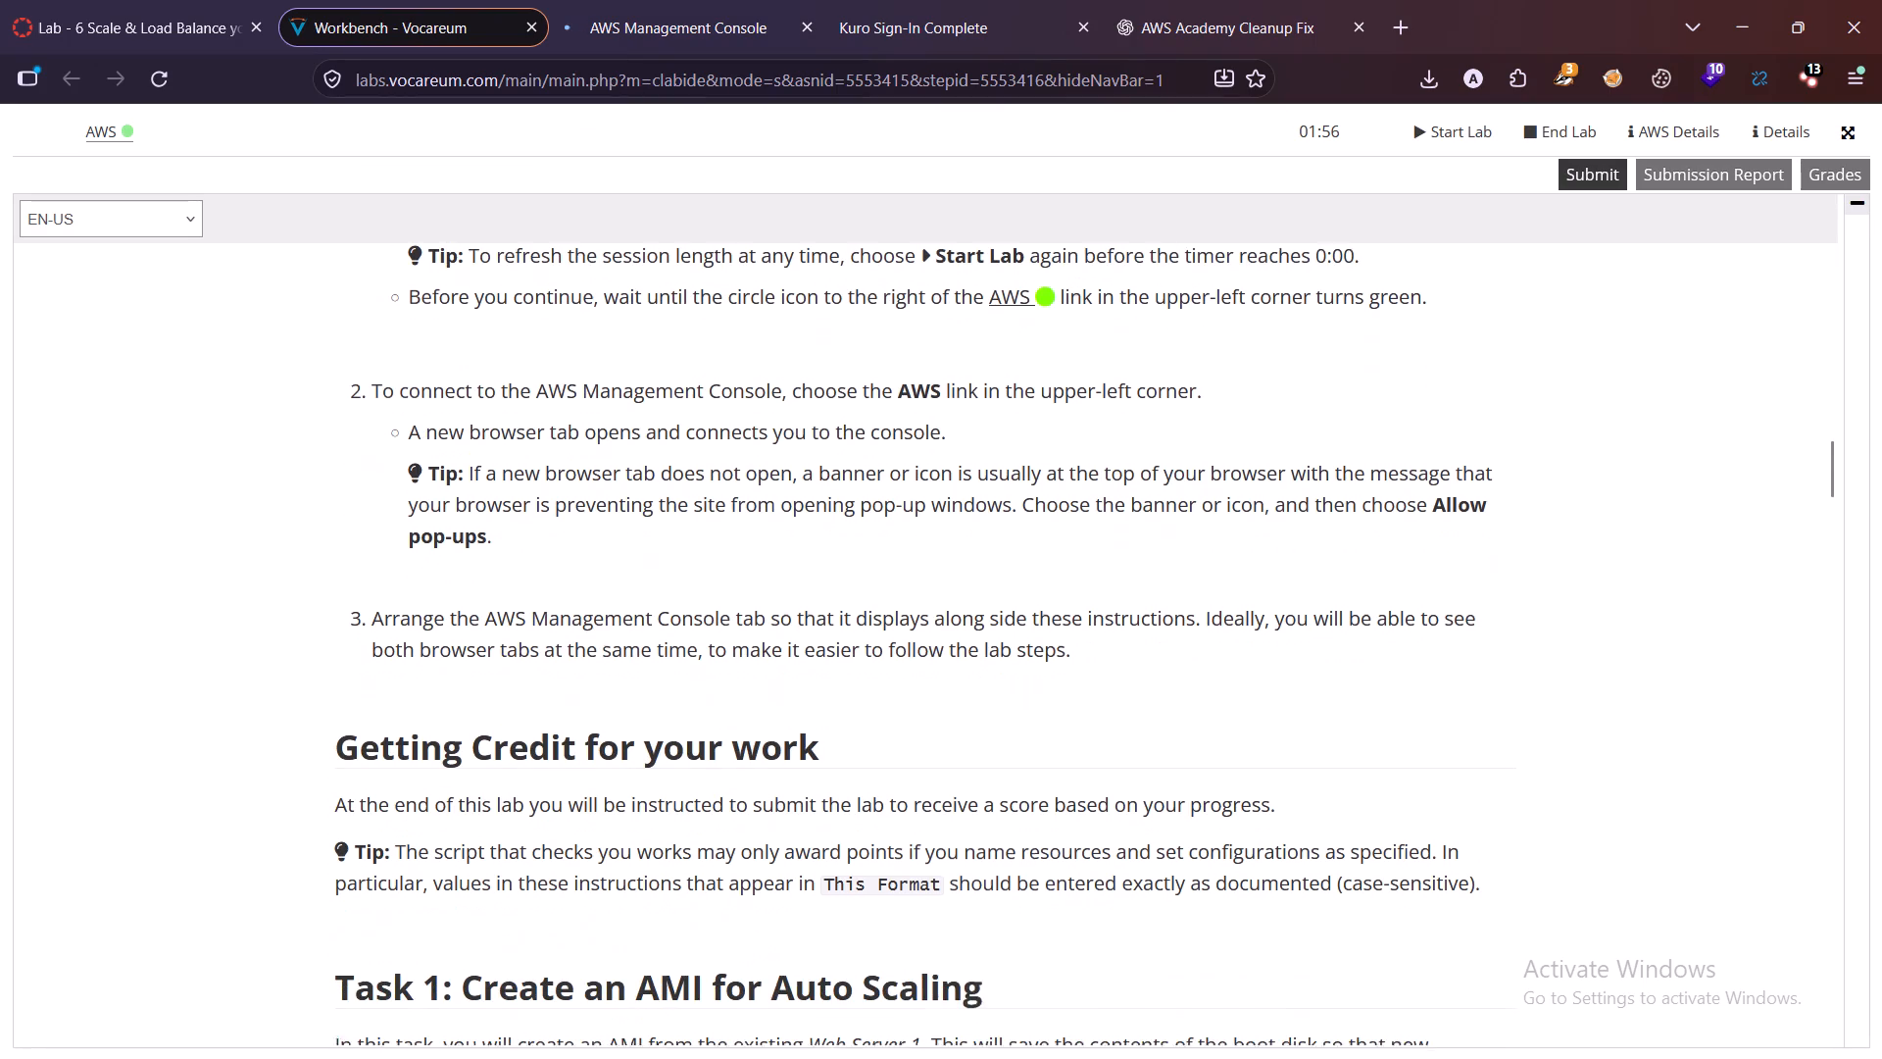
scroll(831, 429, "down", 3)
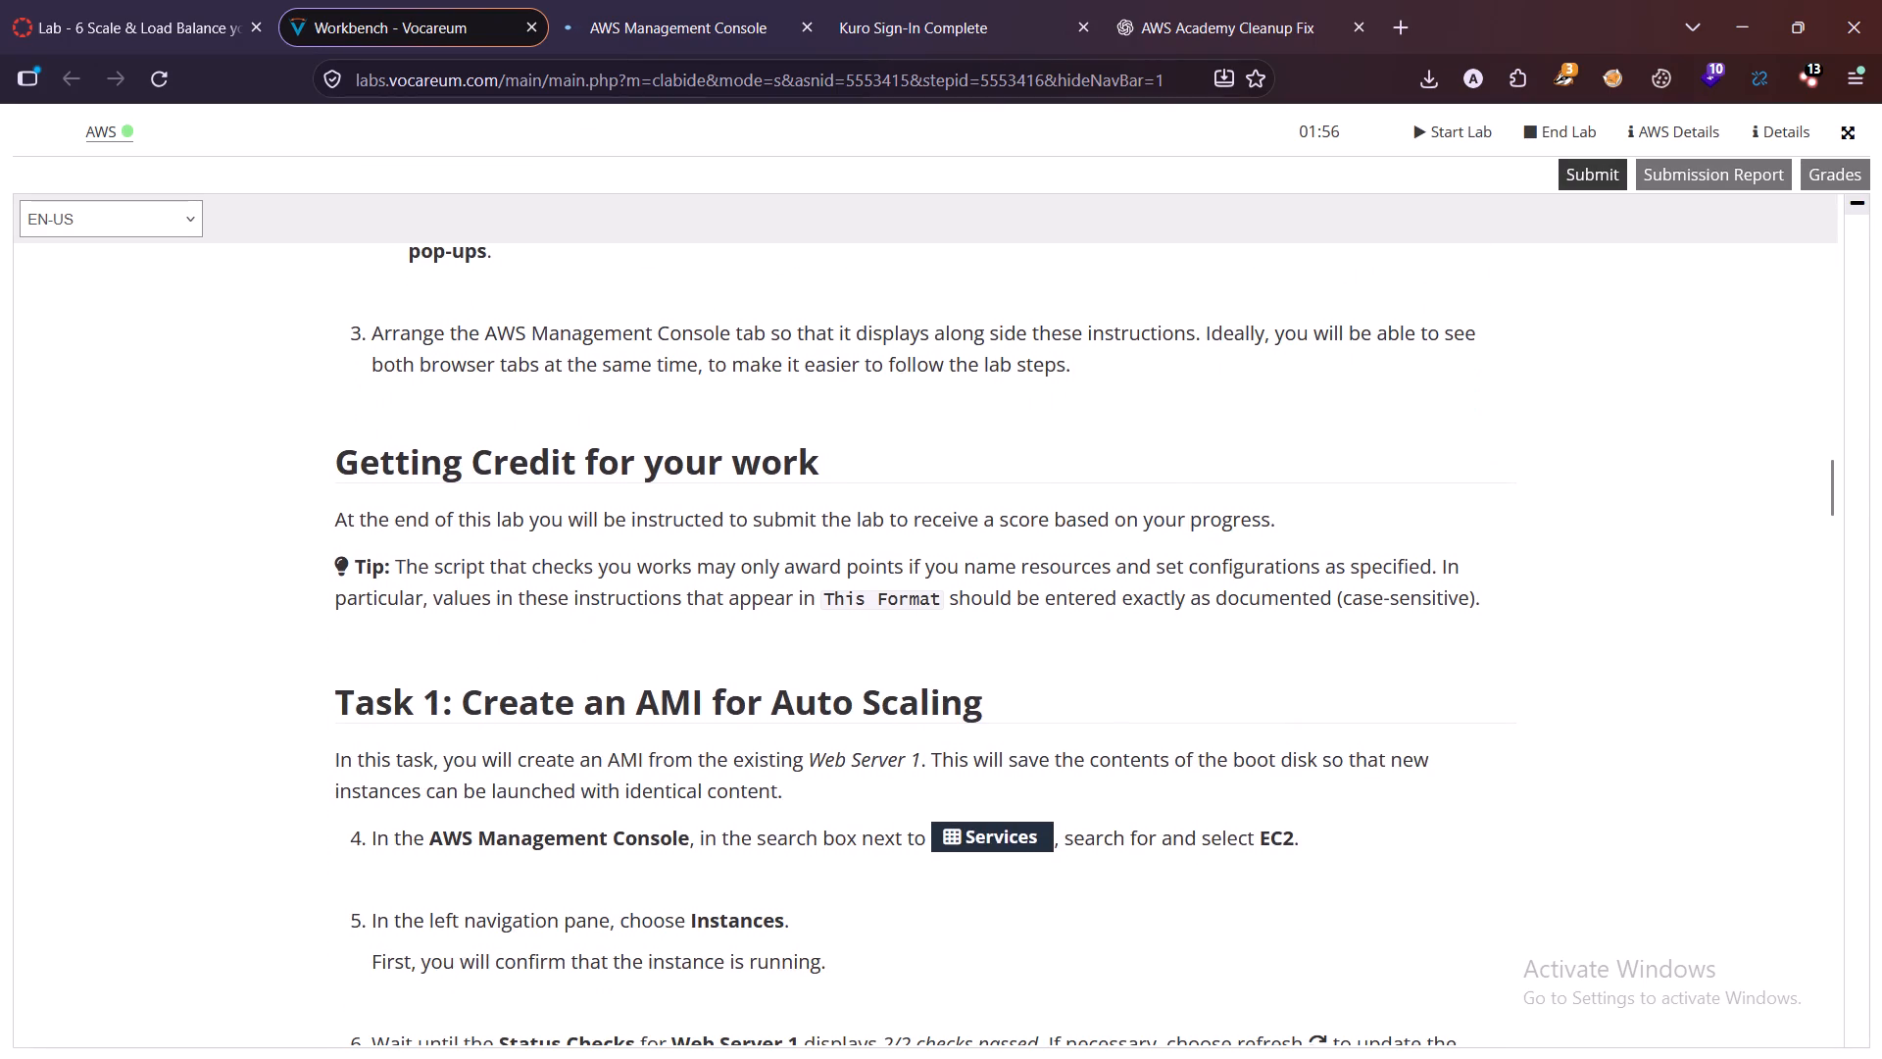
scroll(892, 520, "down", 1)
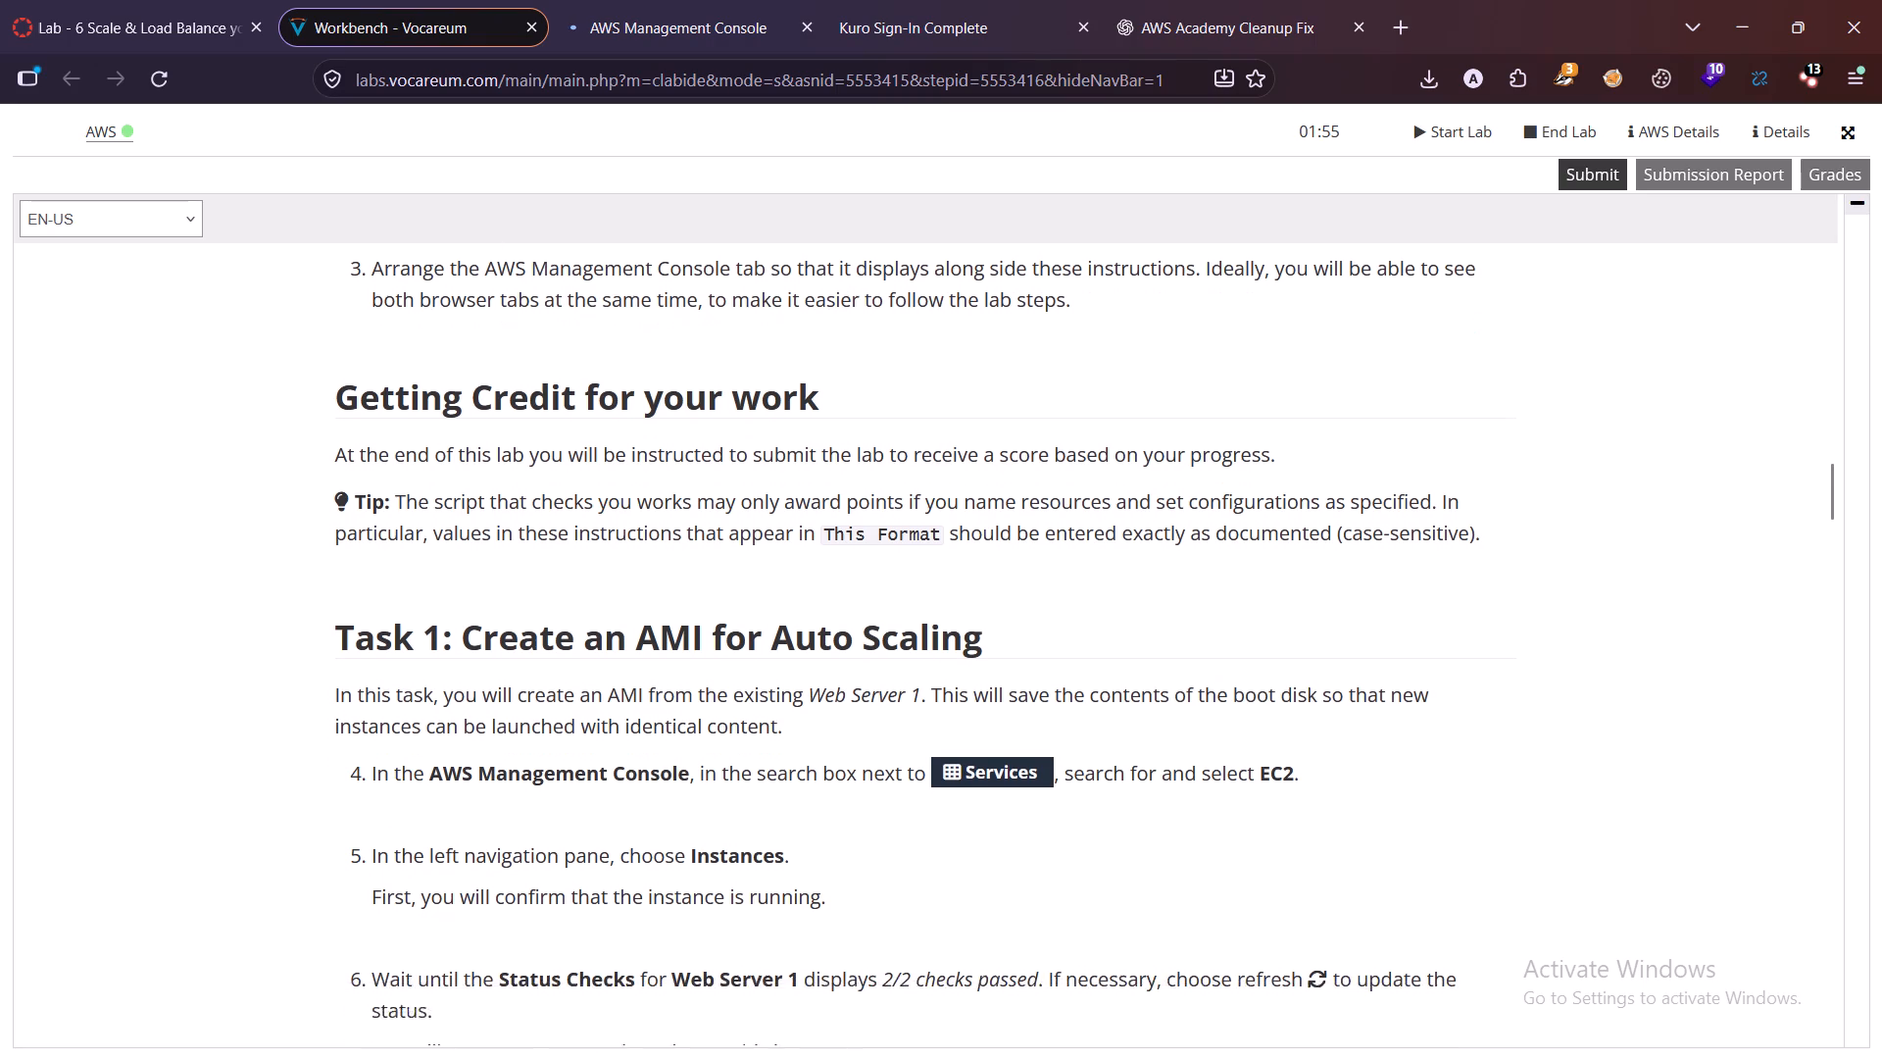
scroll(892, 520, "down", 2)
scroll(650, 432, "up", 1)
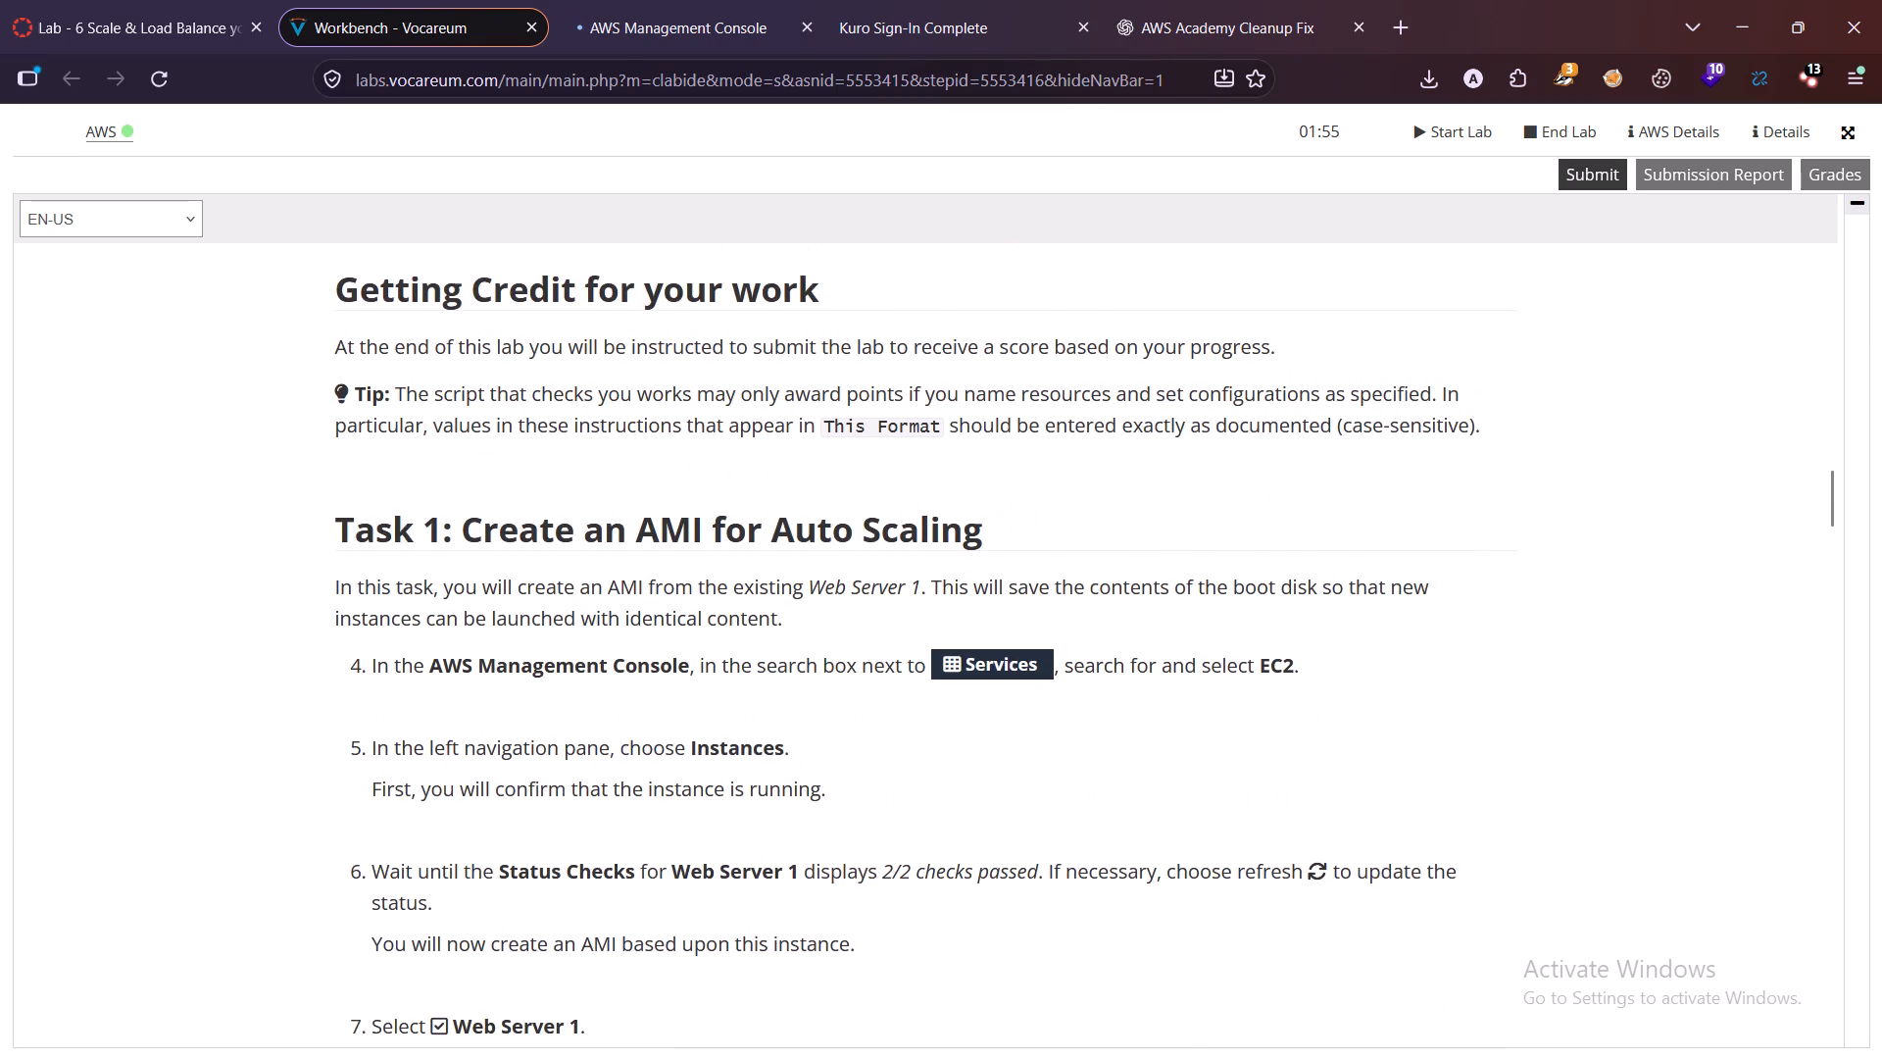
scroll(641, 451, "down", 1)
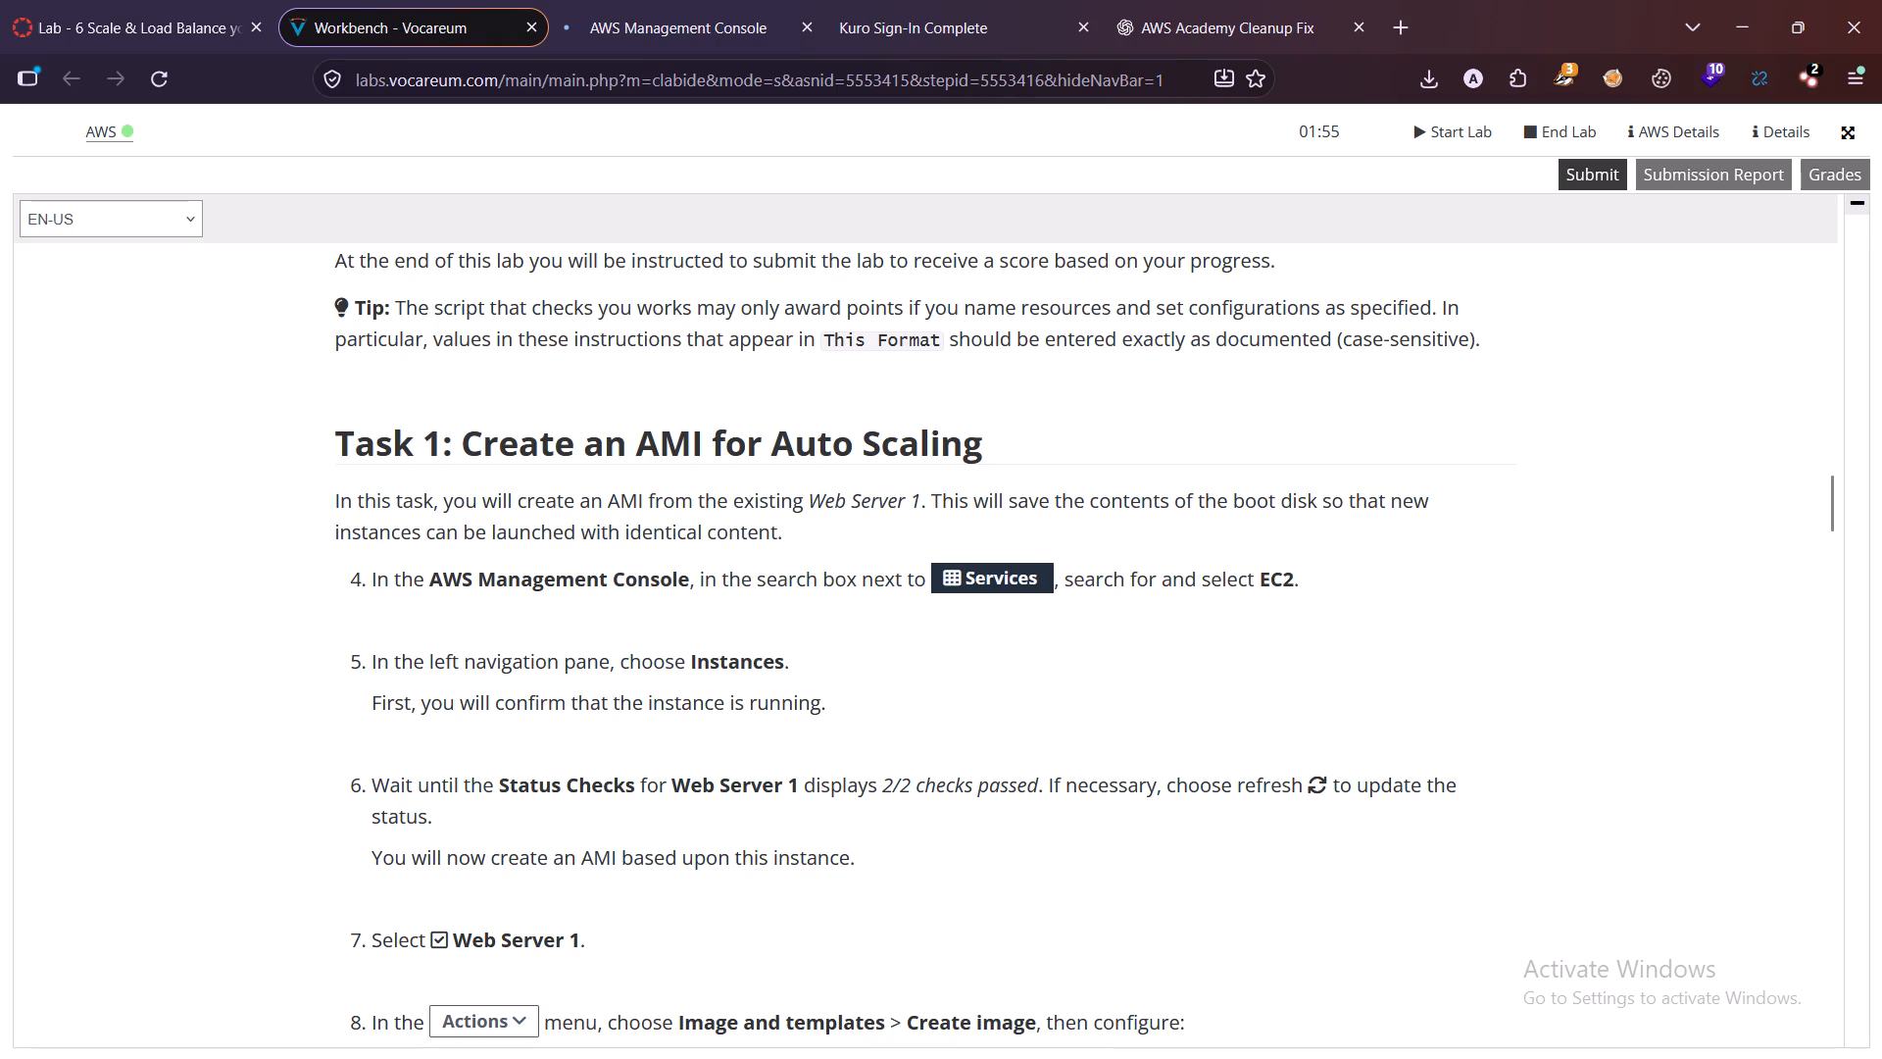
scroll(332, 589, "down", 1)
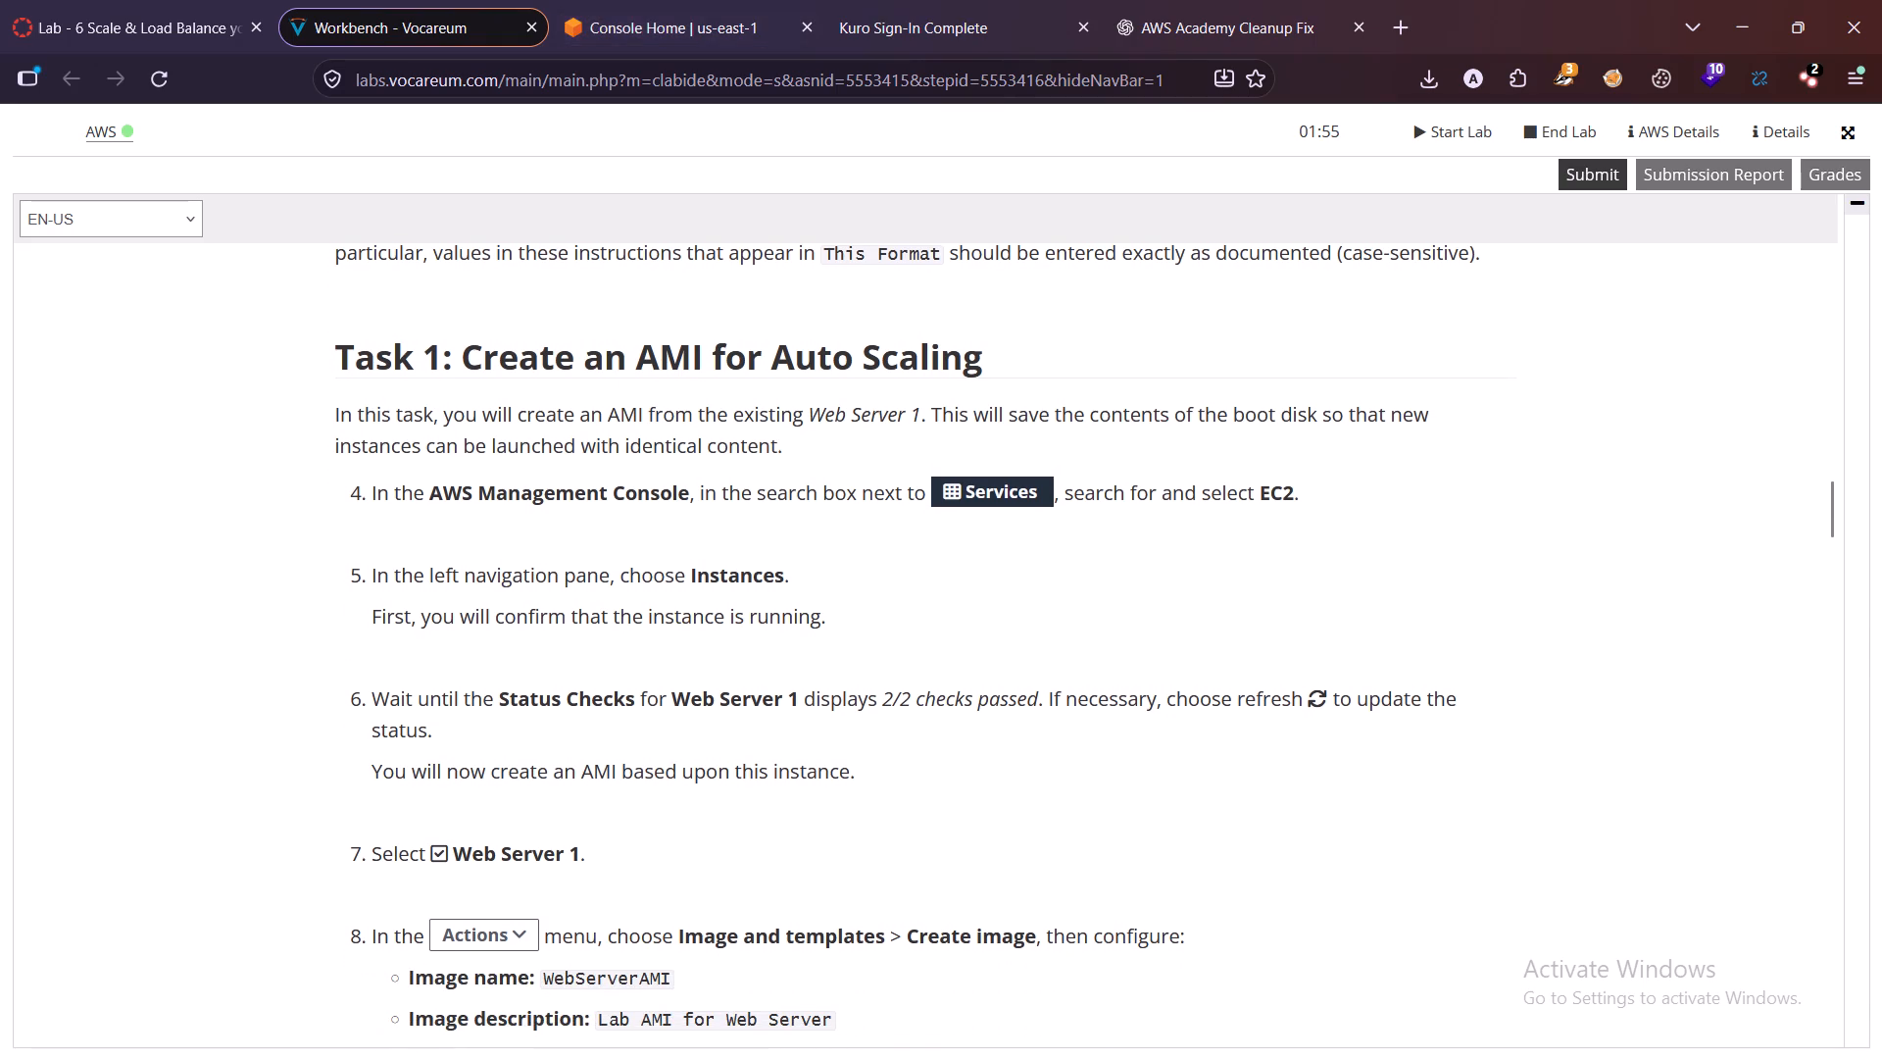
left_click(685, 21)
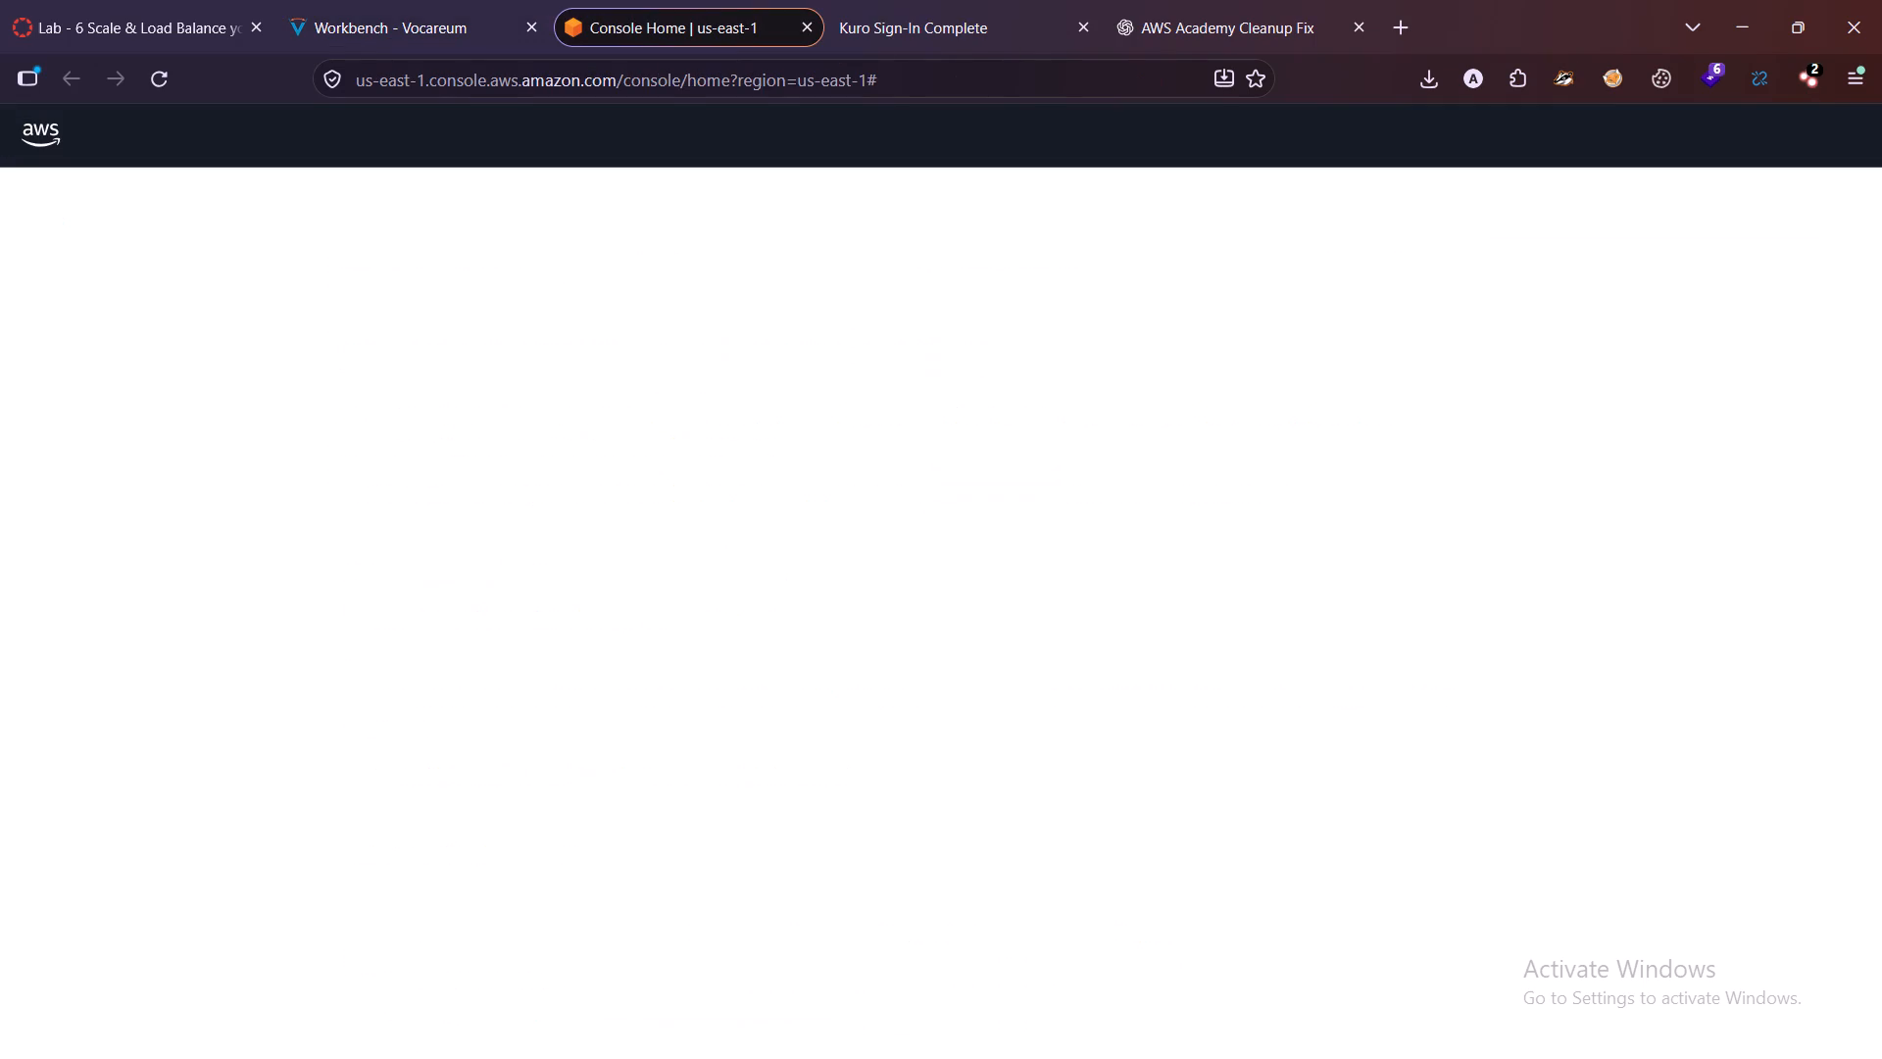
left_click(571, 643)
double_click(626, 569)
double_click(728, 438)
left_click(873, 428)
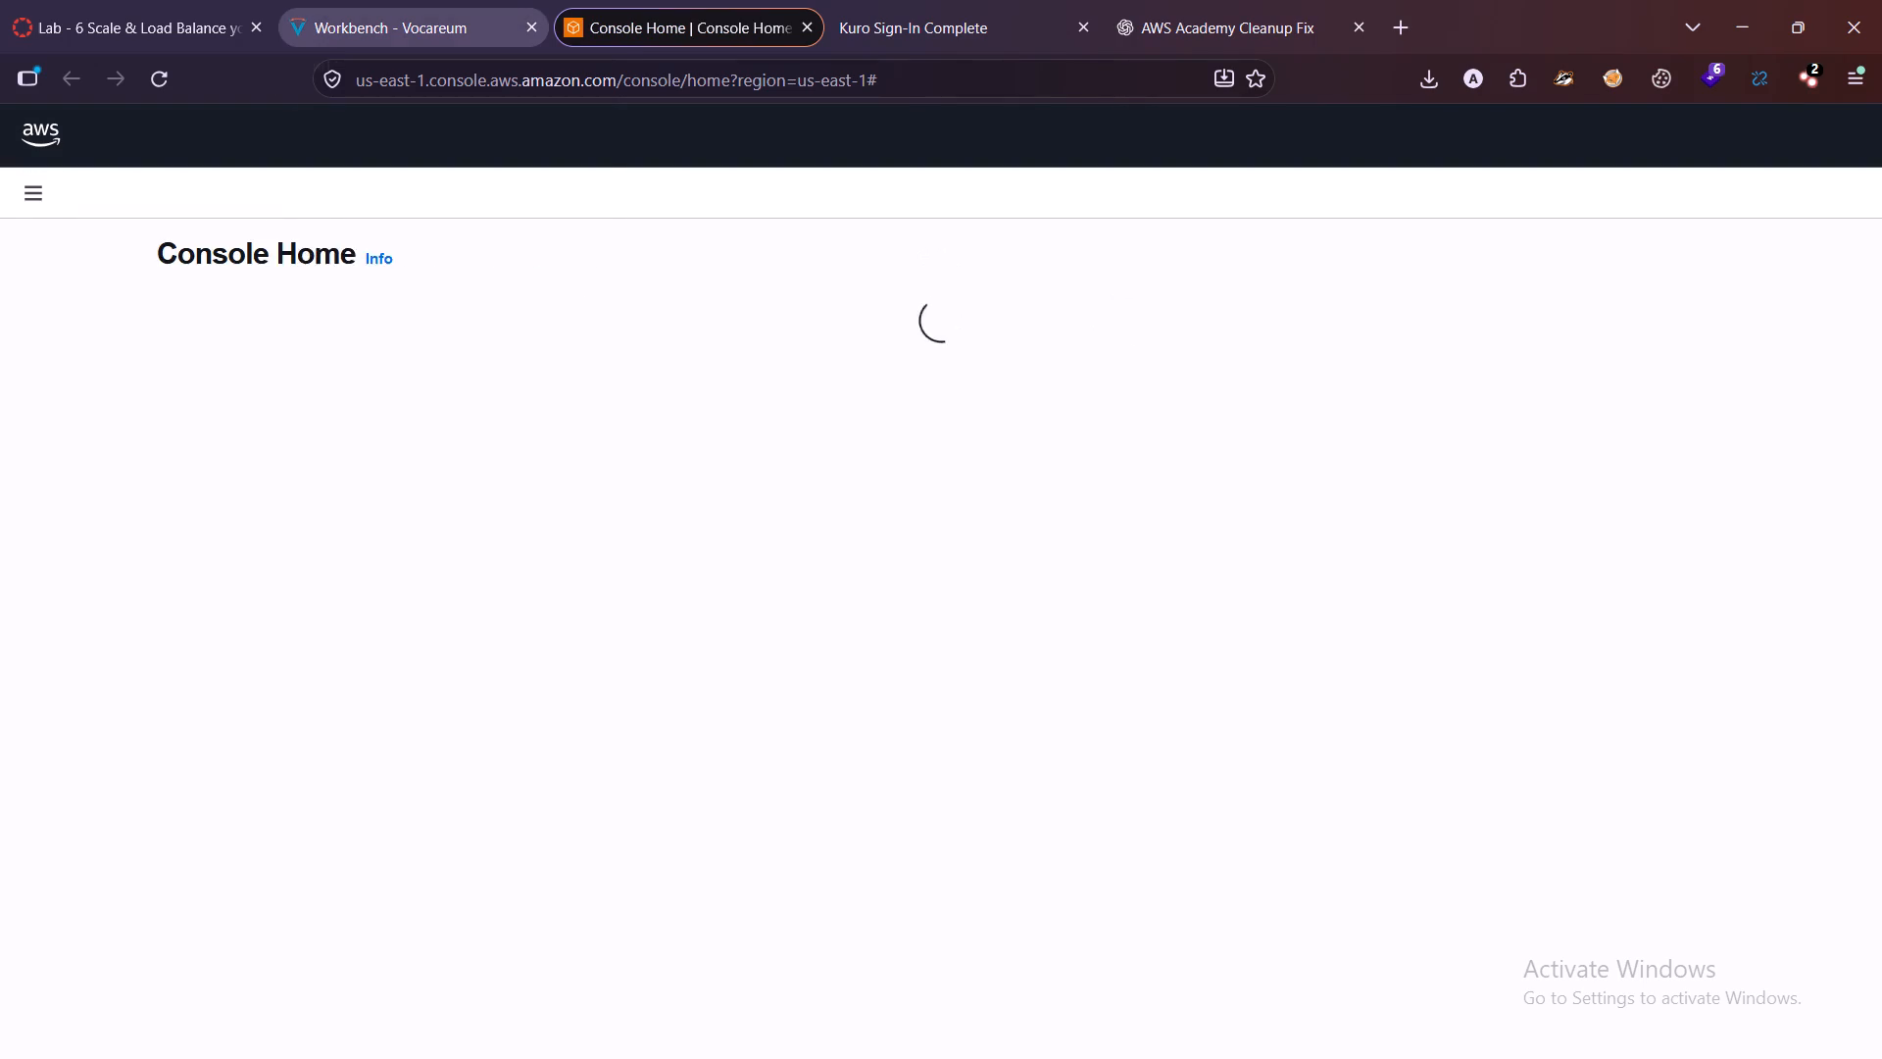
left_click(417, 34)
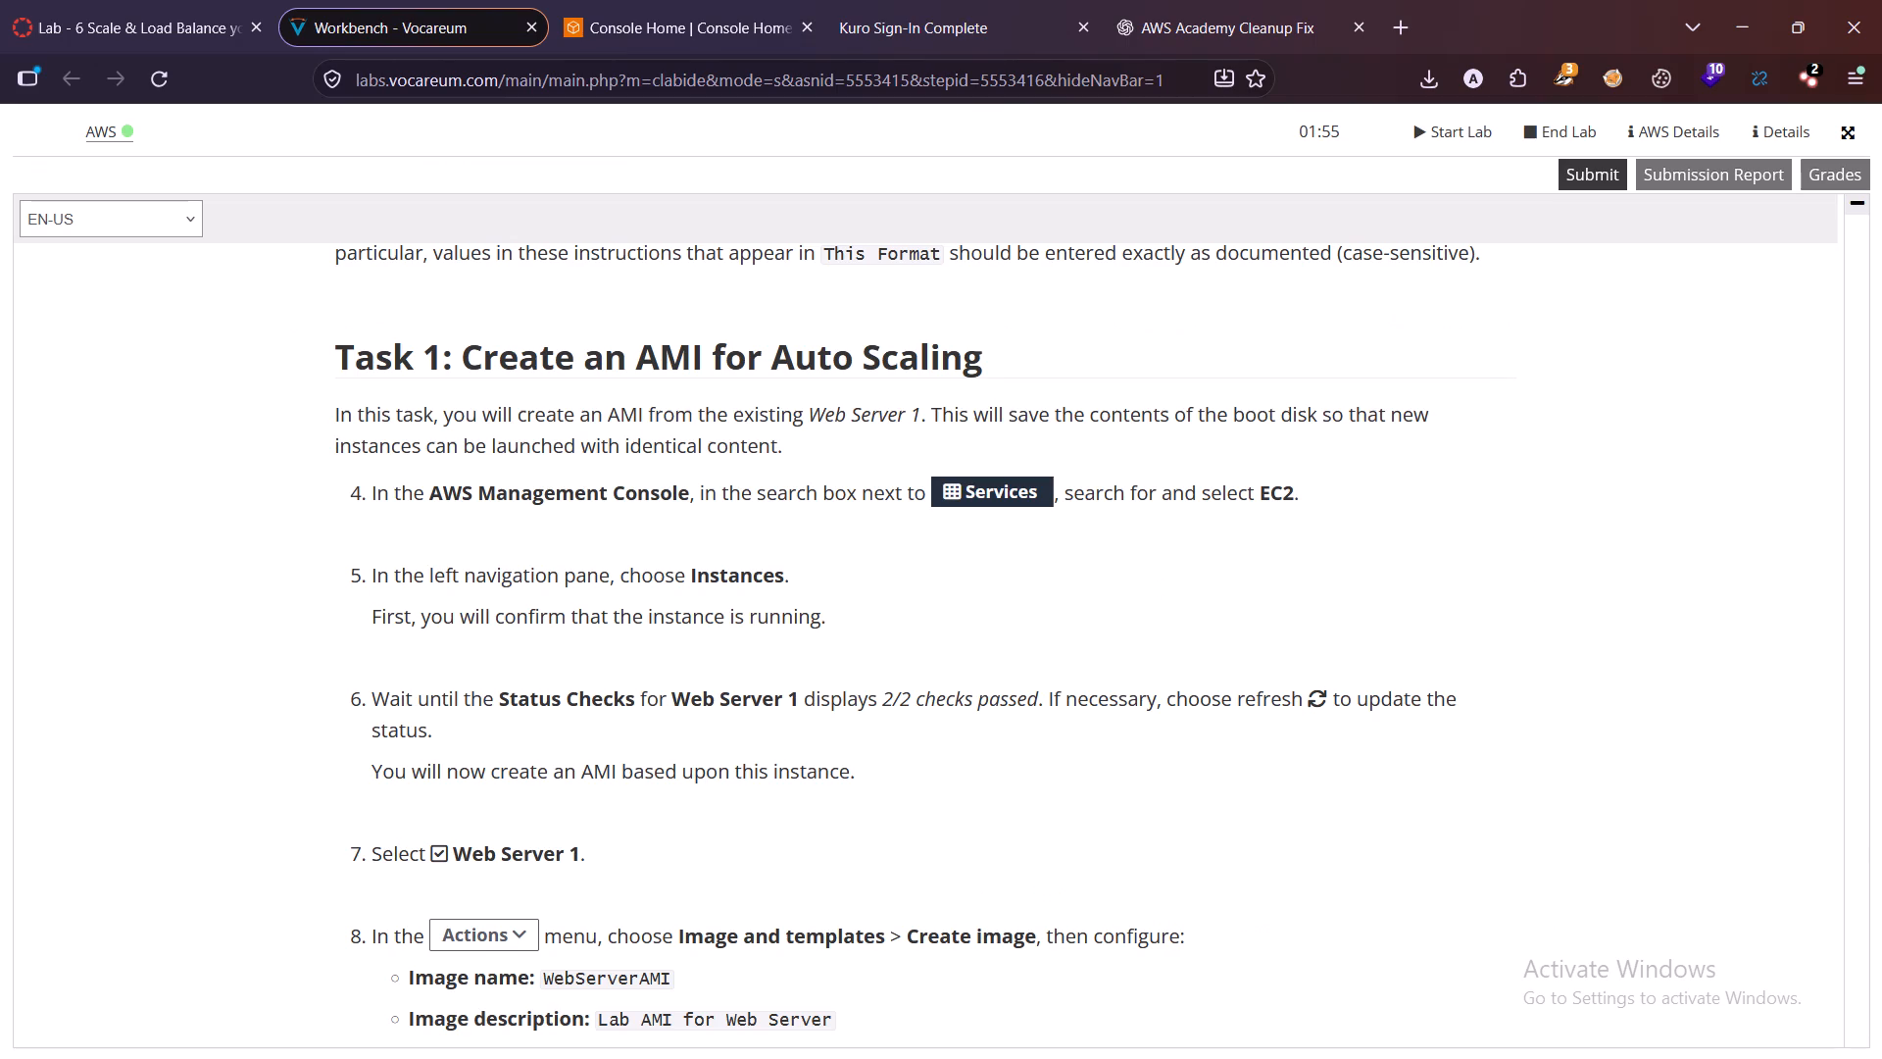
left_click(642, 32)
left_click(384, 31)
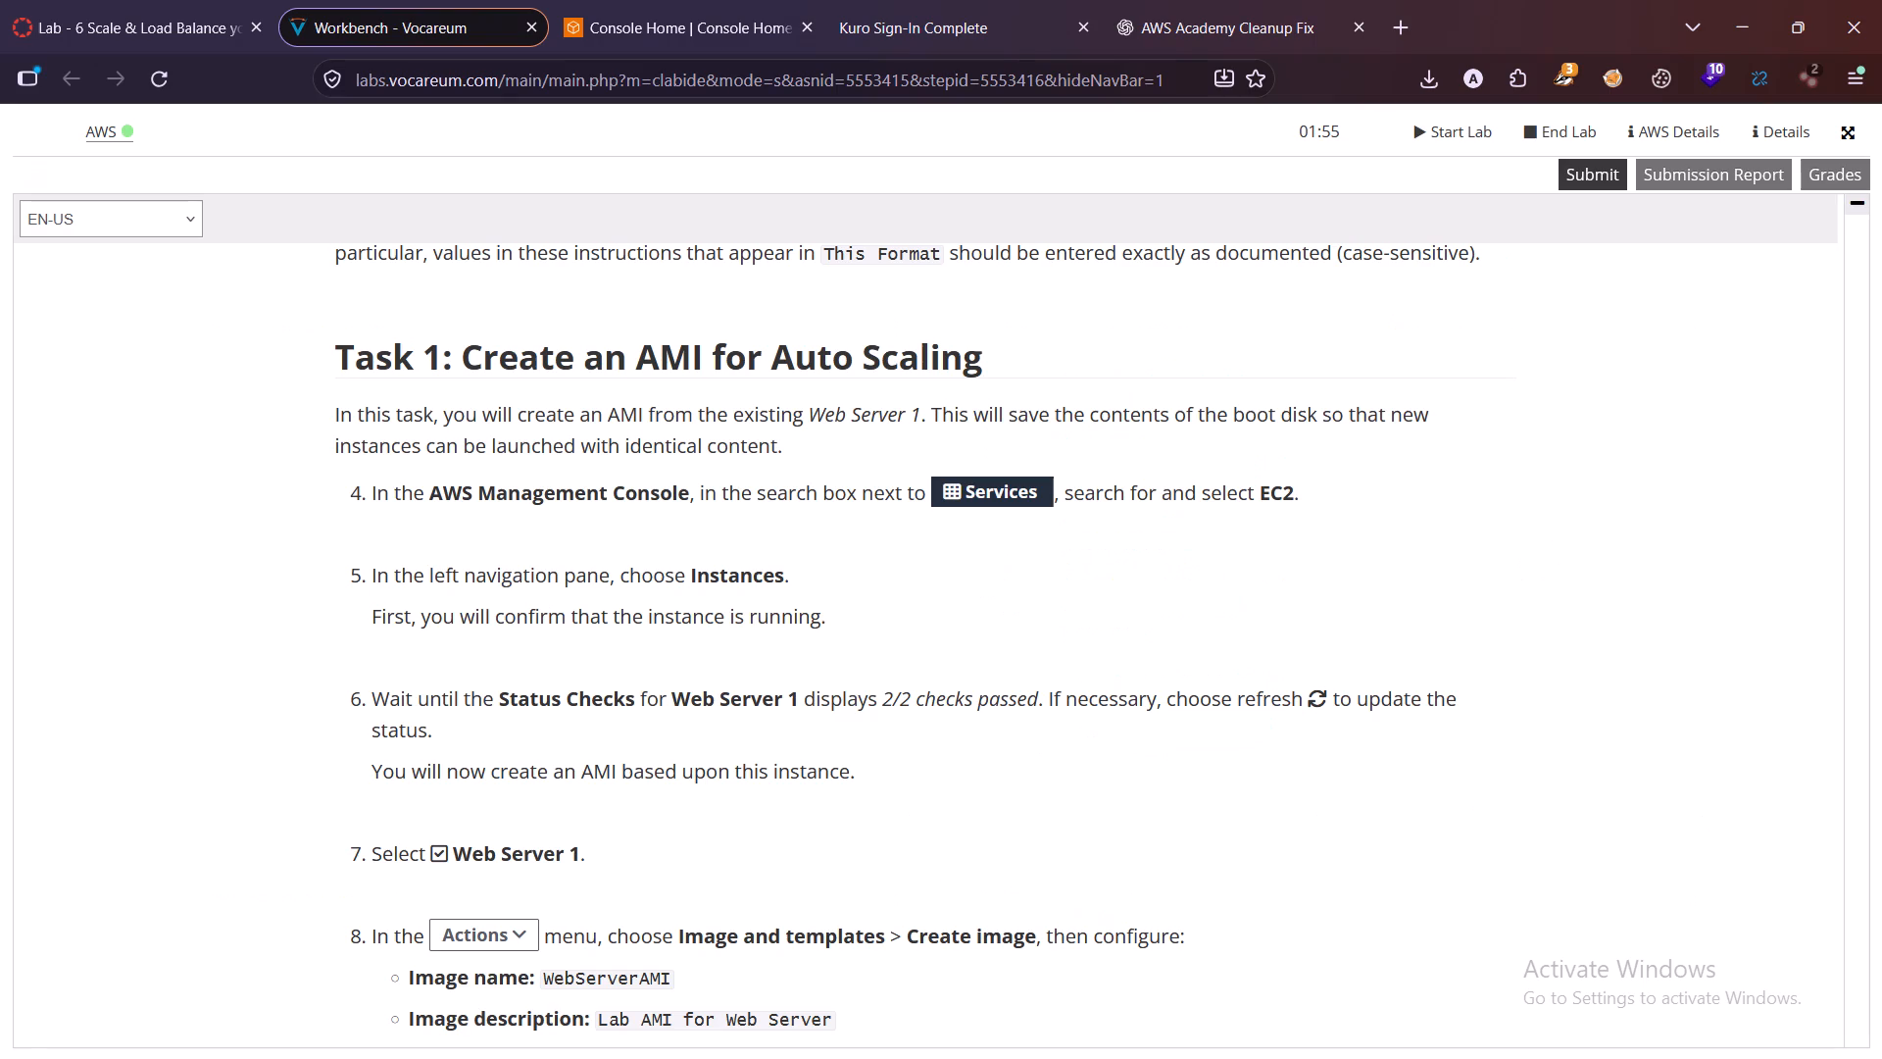
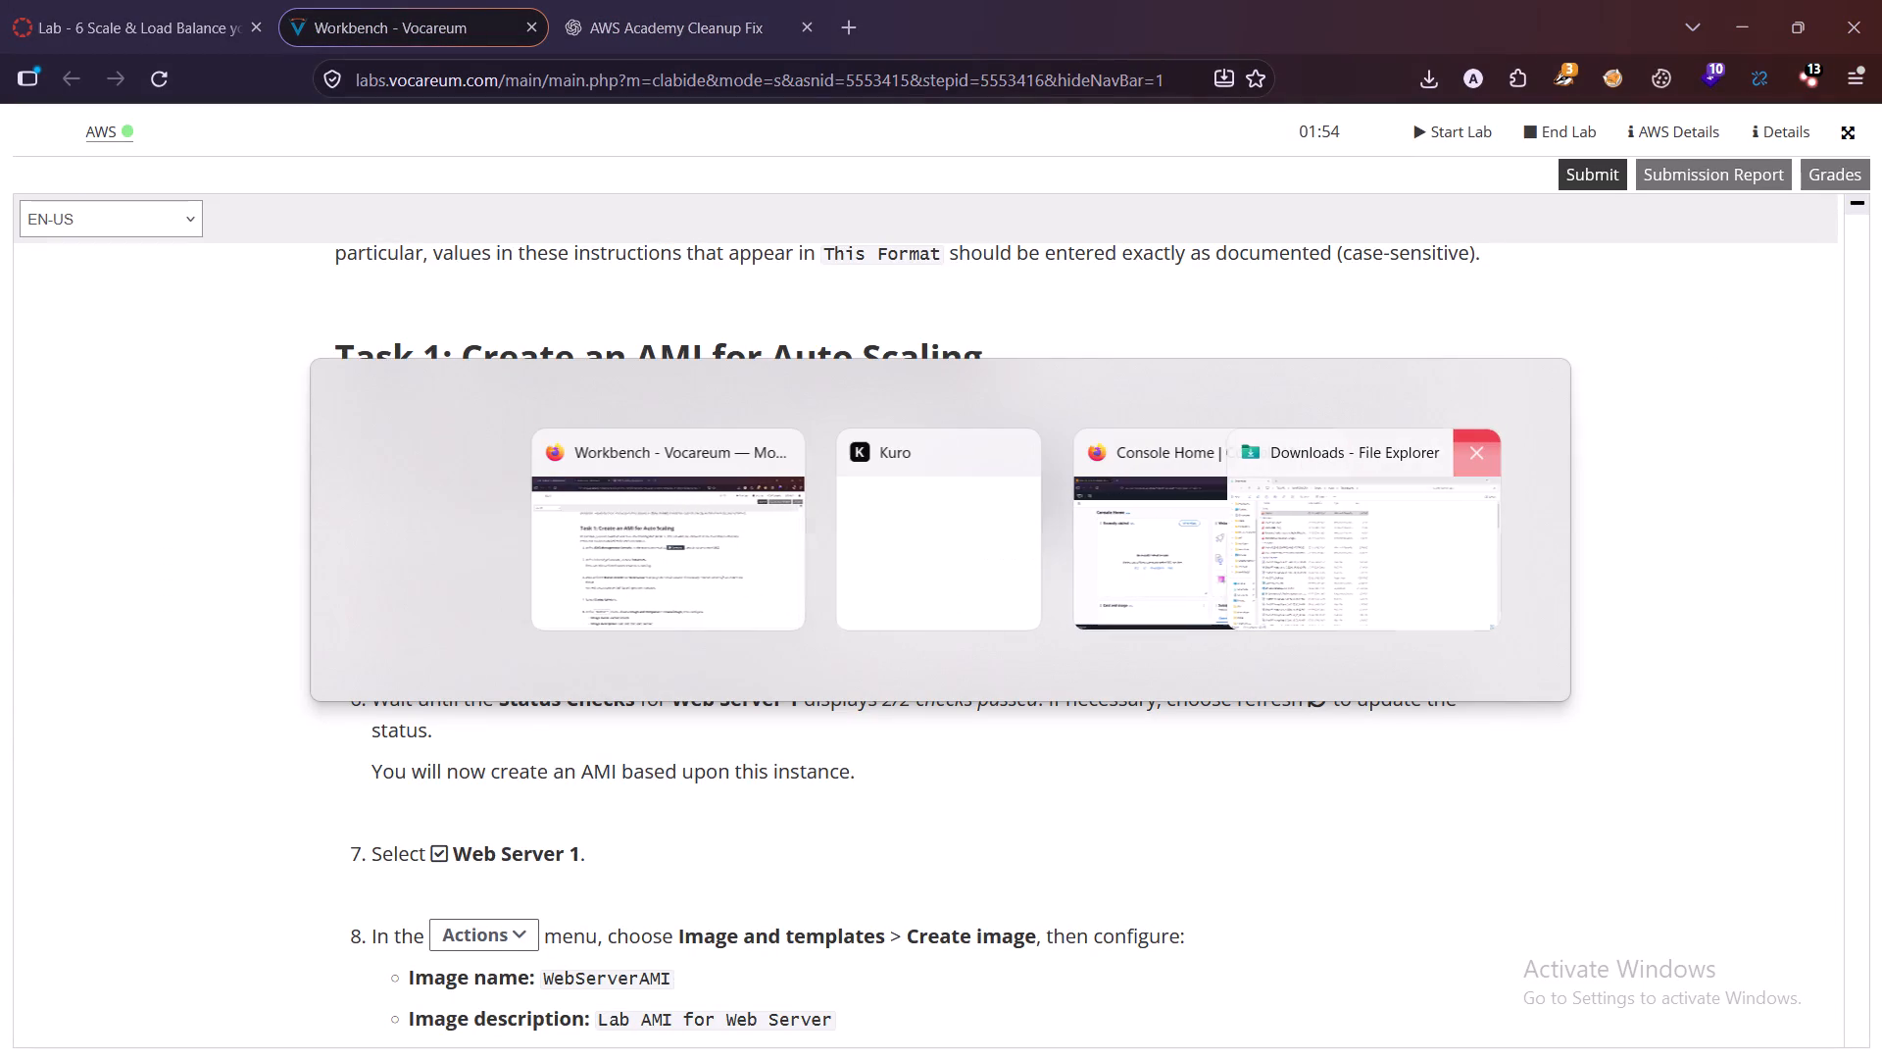
Arrange the lab instructions and the AWS console windows side by side, with the instructions taking about a third of the screen width.
key("alt+Tab")
key("alt+Tab")
key("alt+Tab")
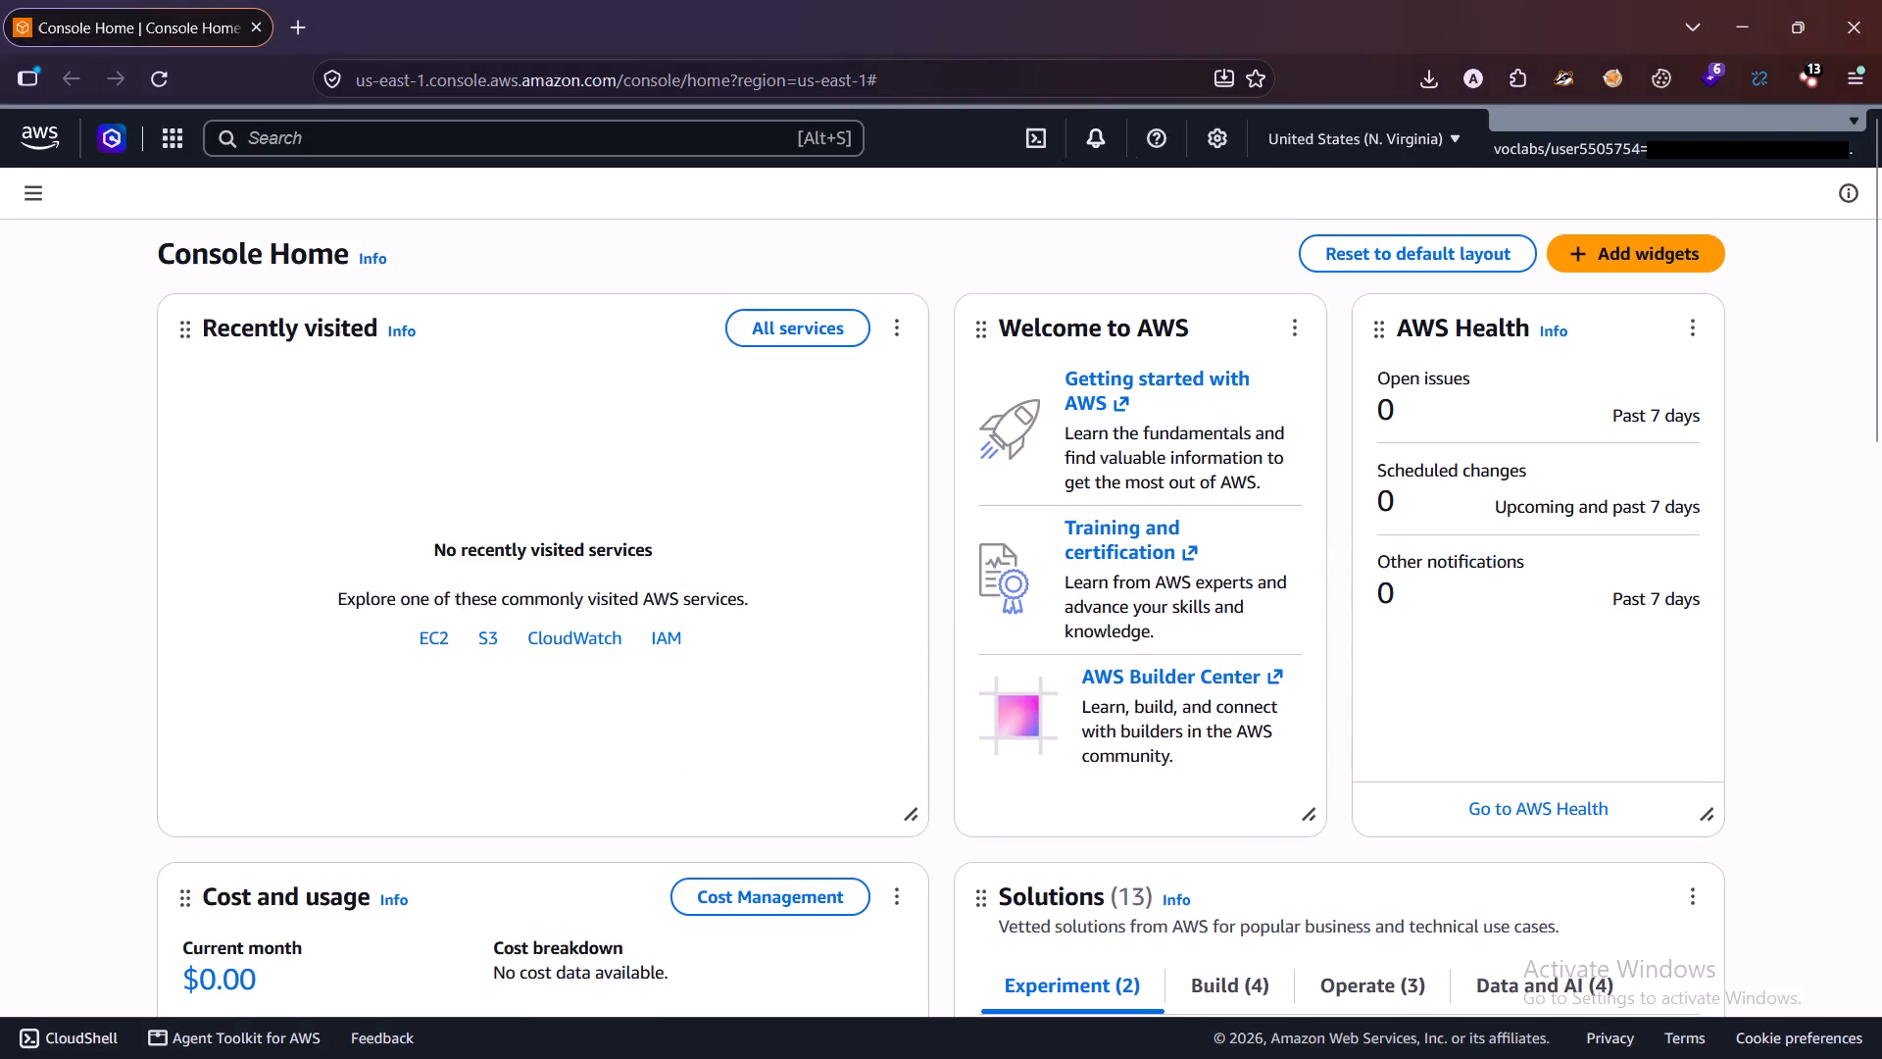
key("alt+Tab")
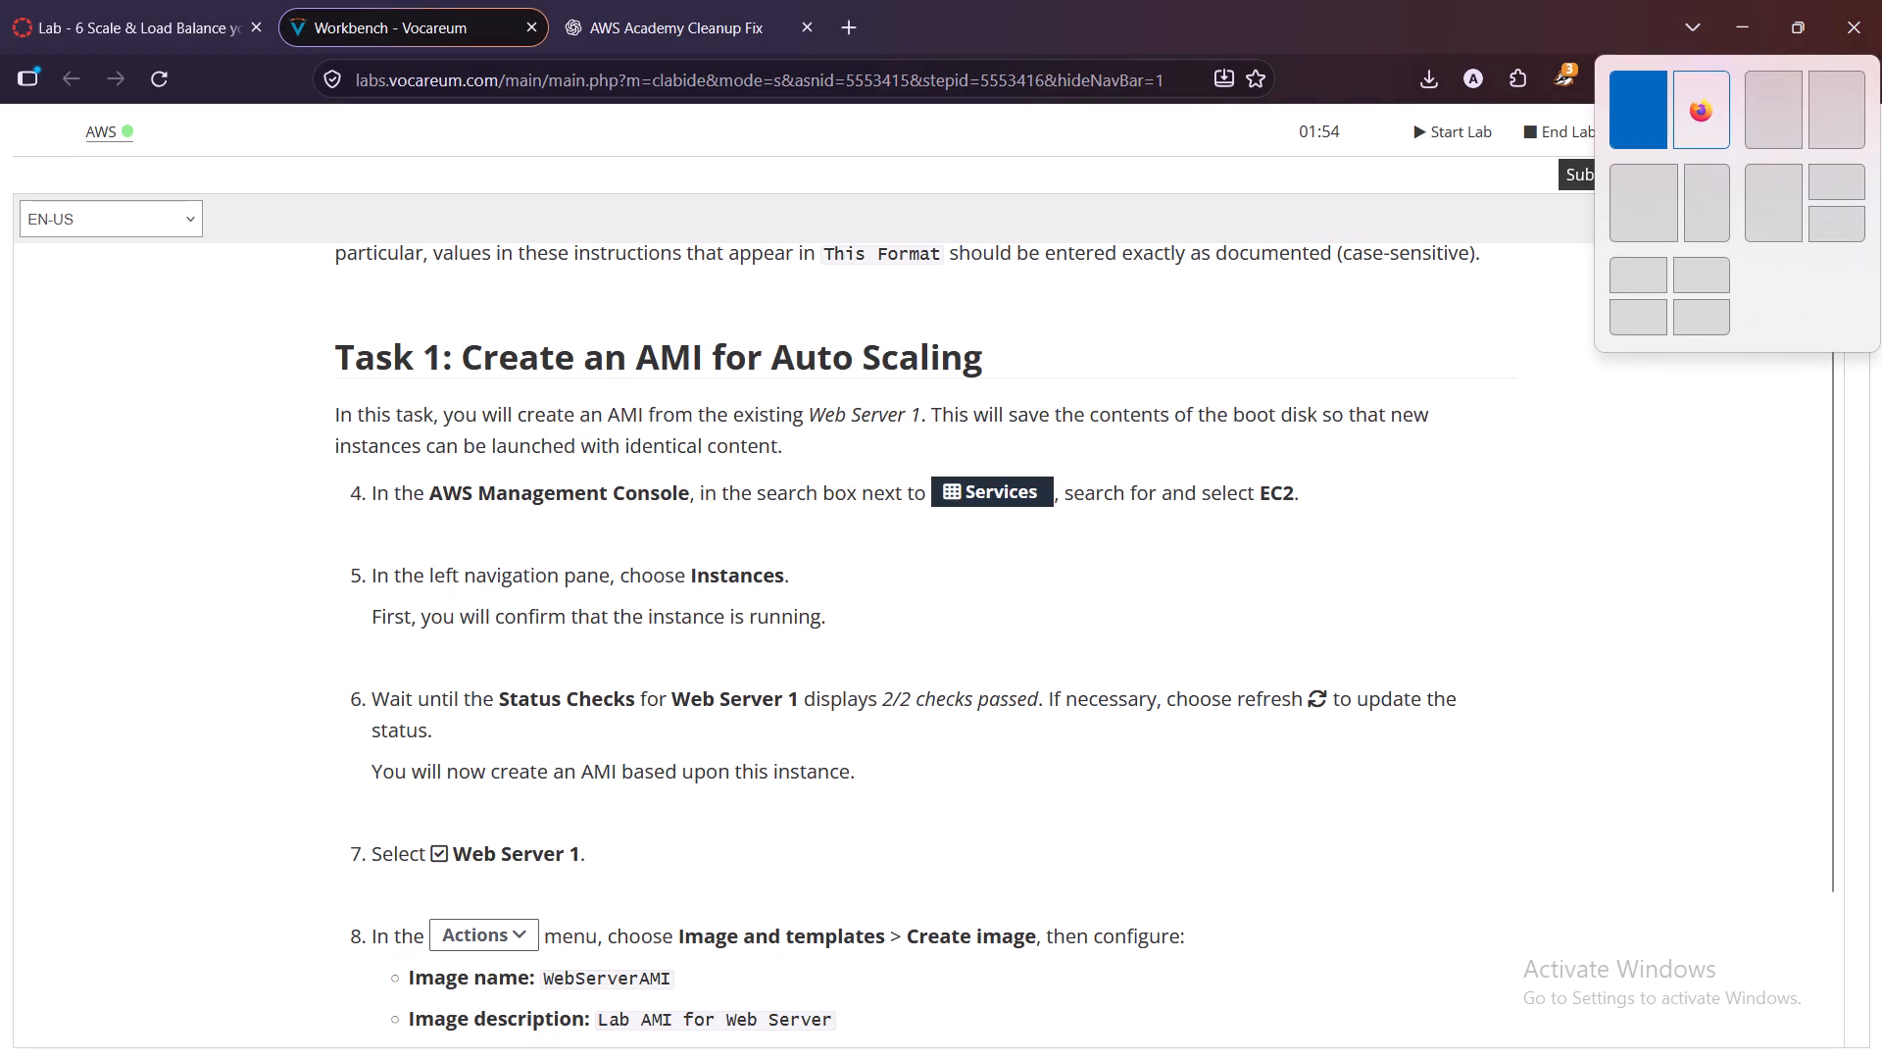
left_click(1634, 111)
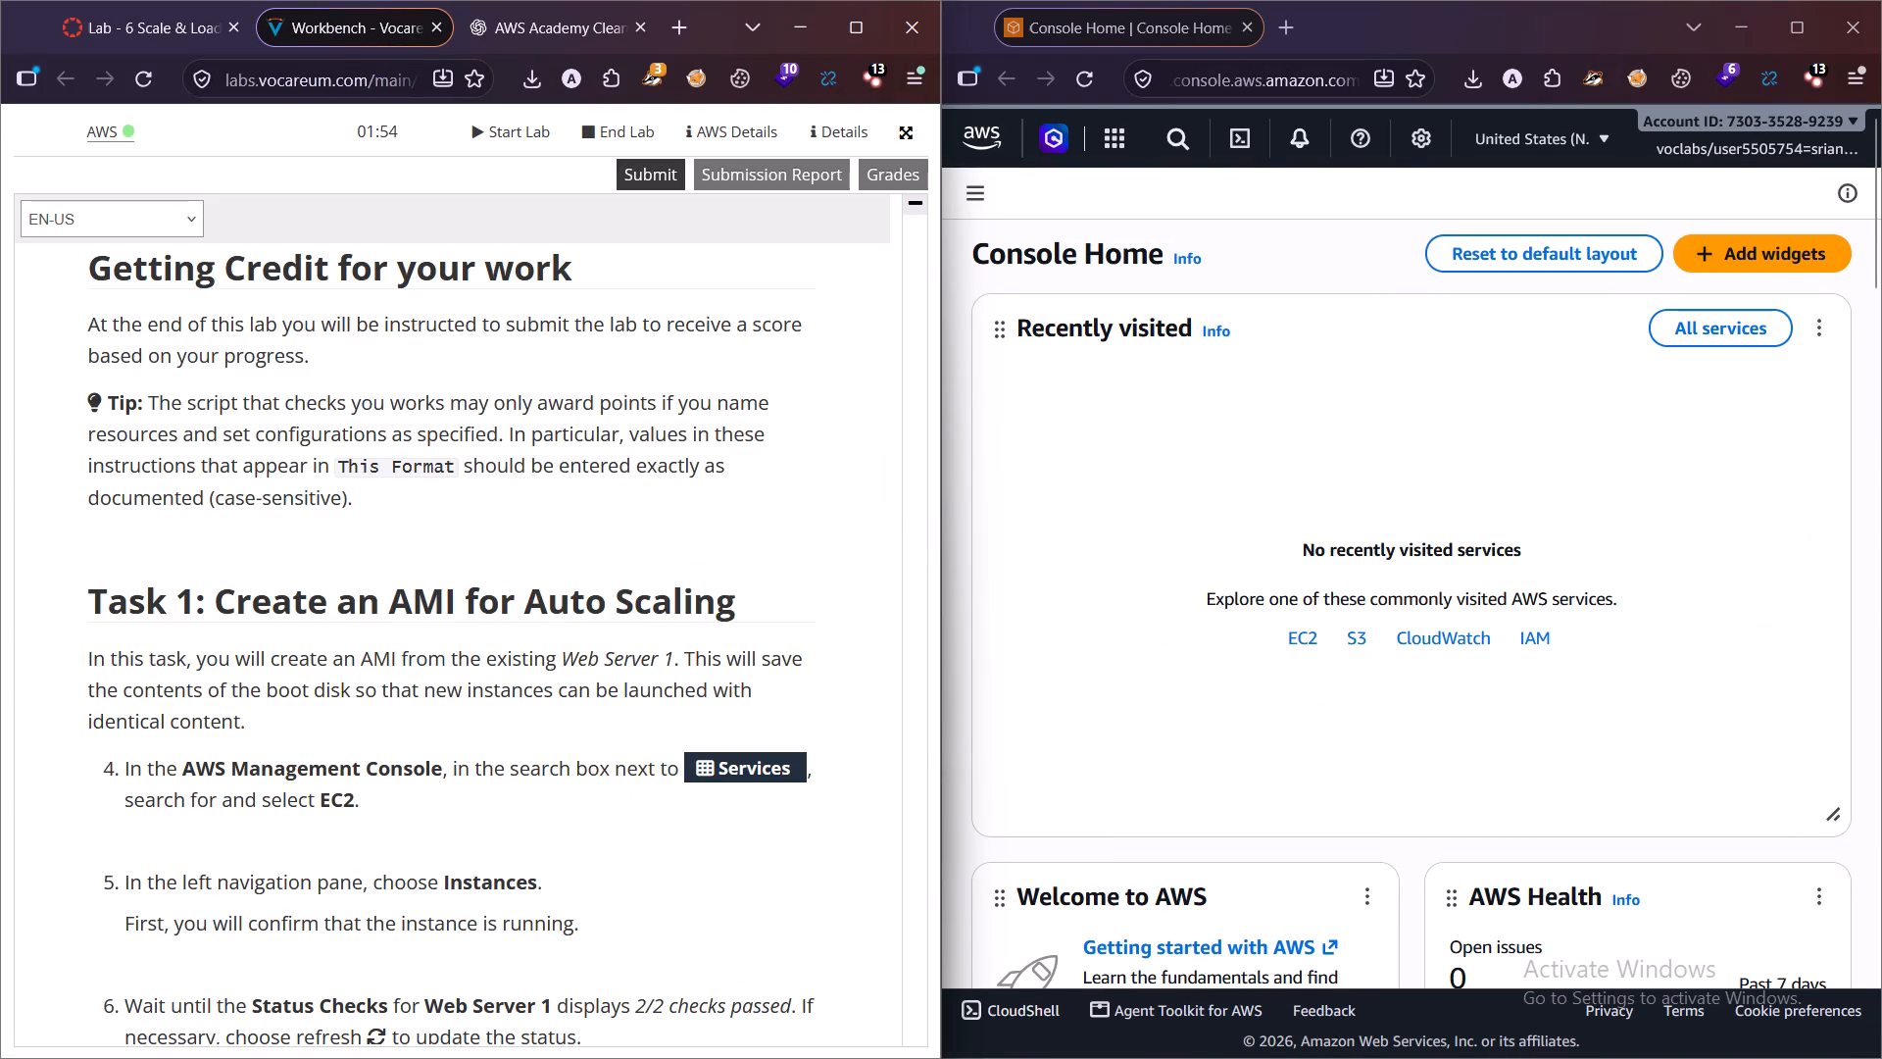
left_click_drag(942, 536, 751, 538)
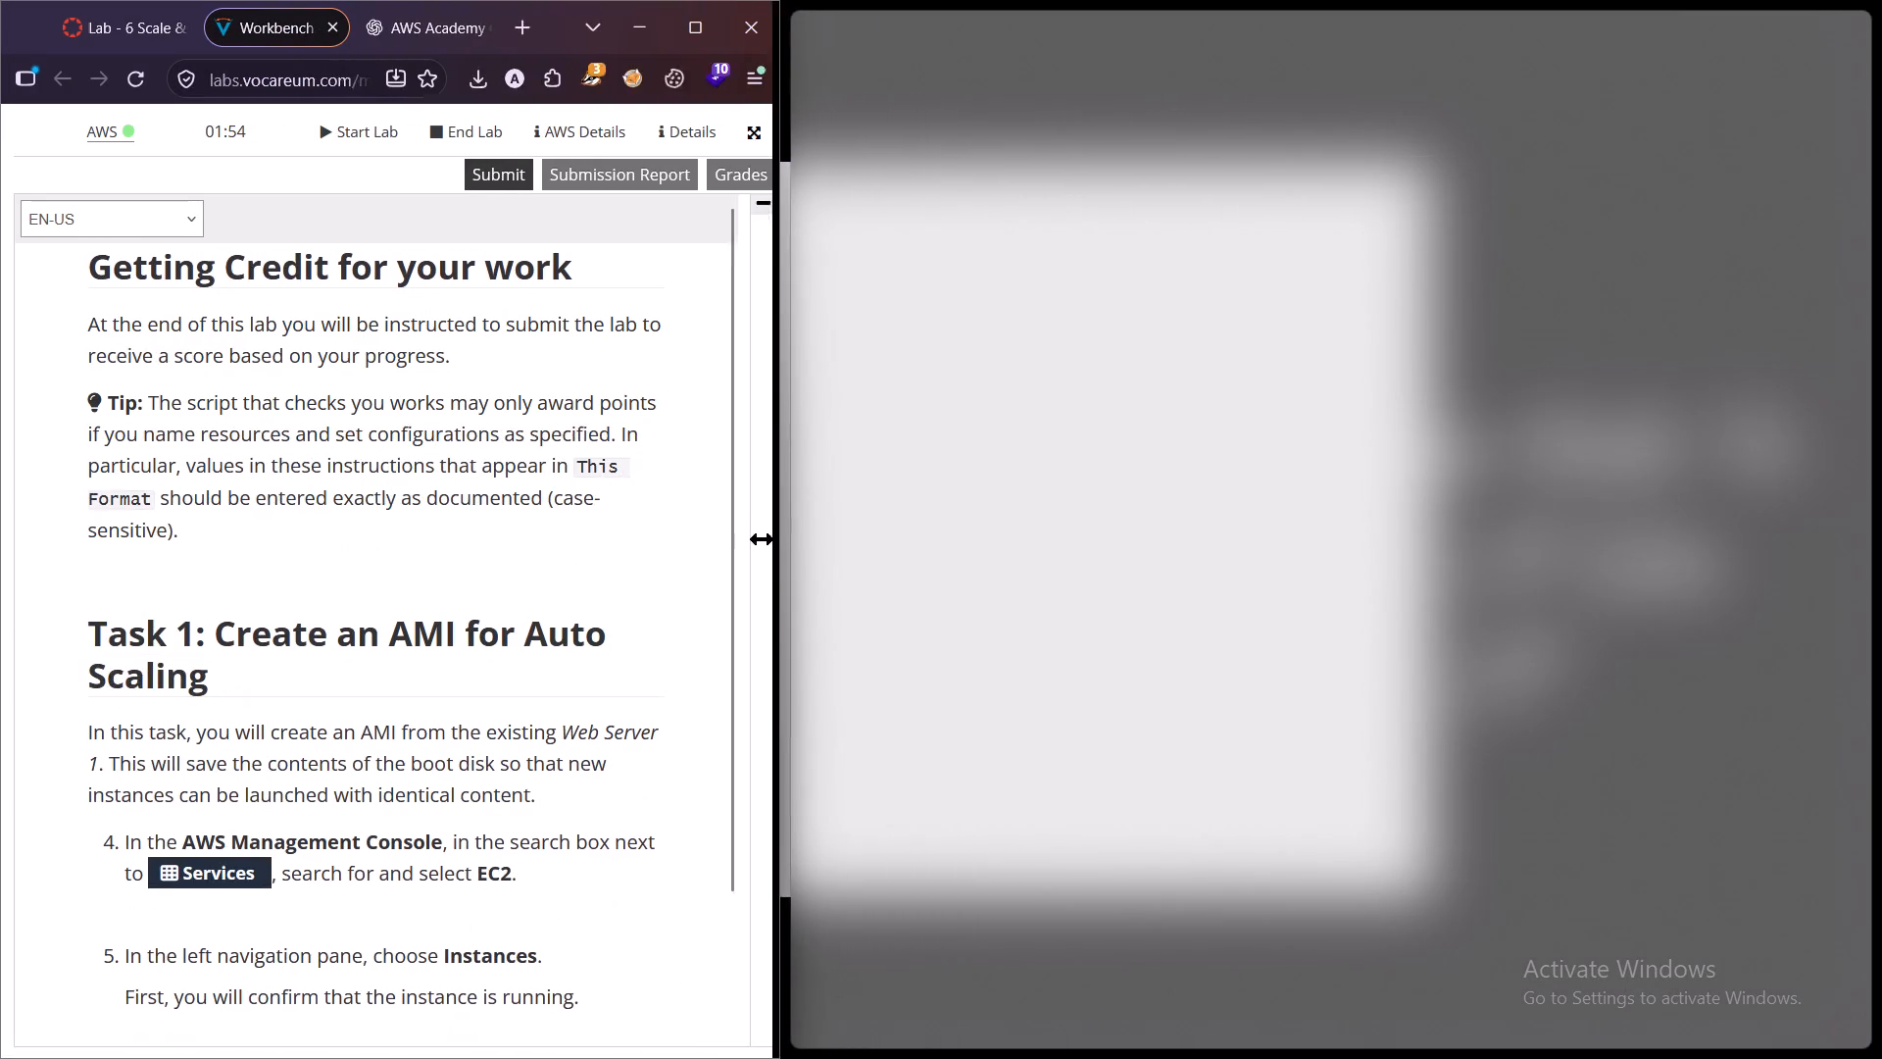
left_click_drag(751, 538, 616, 536)
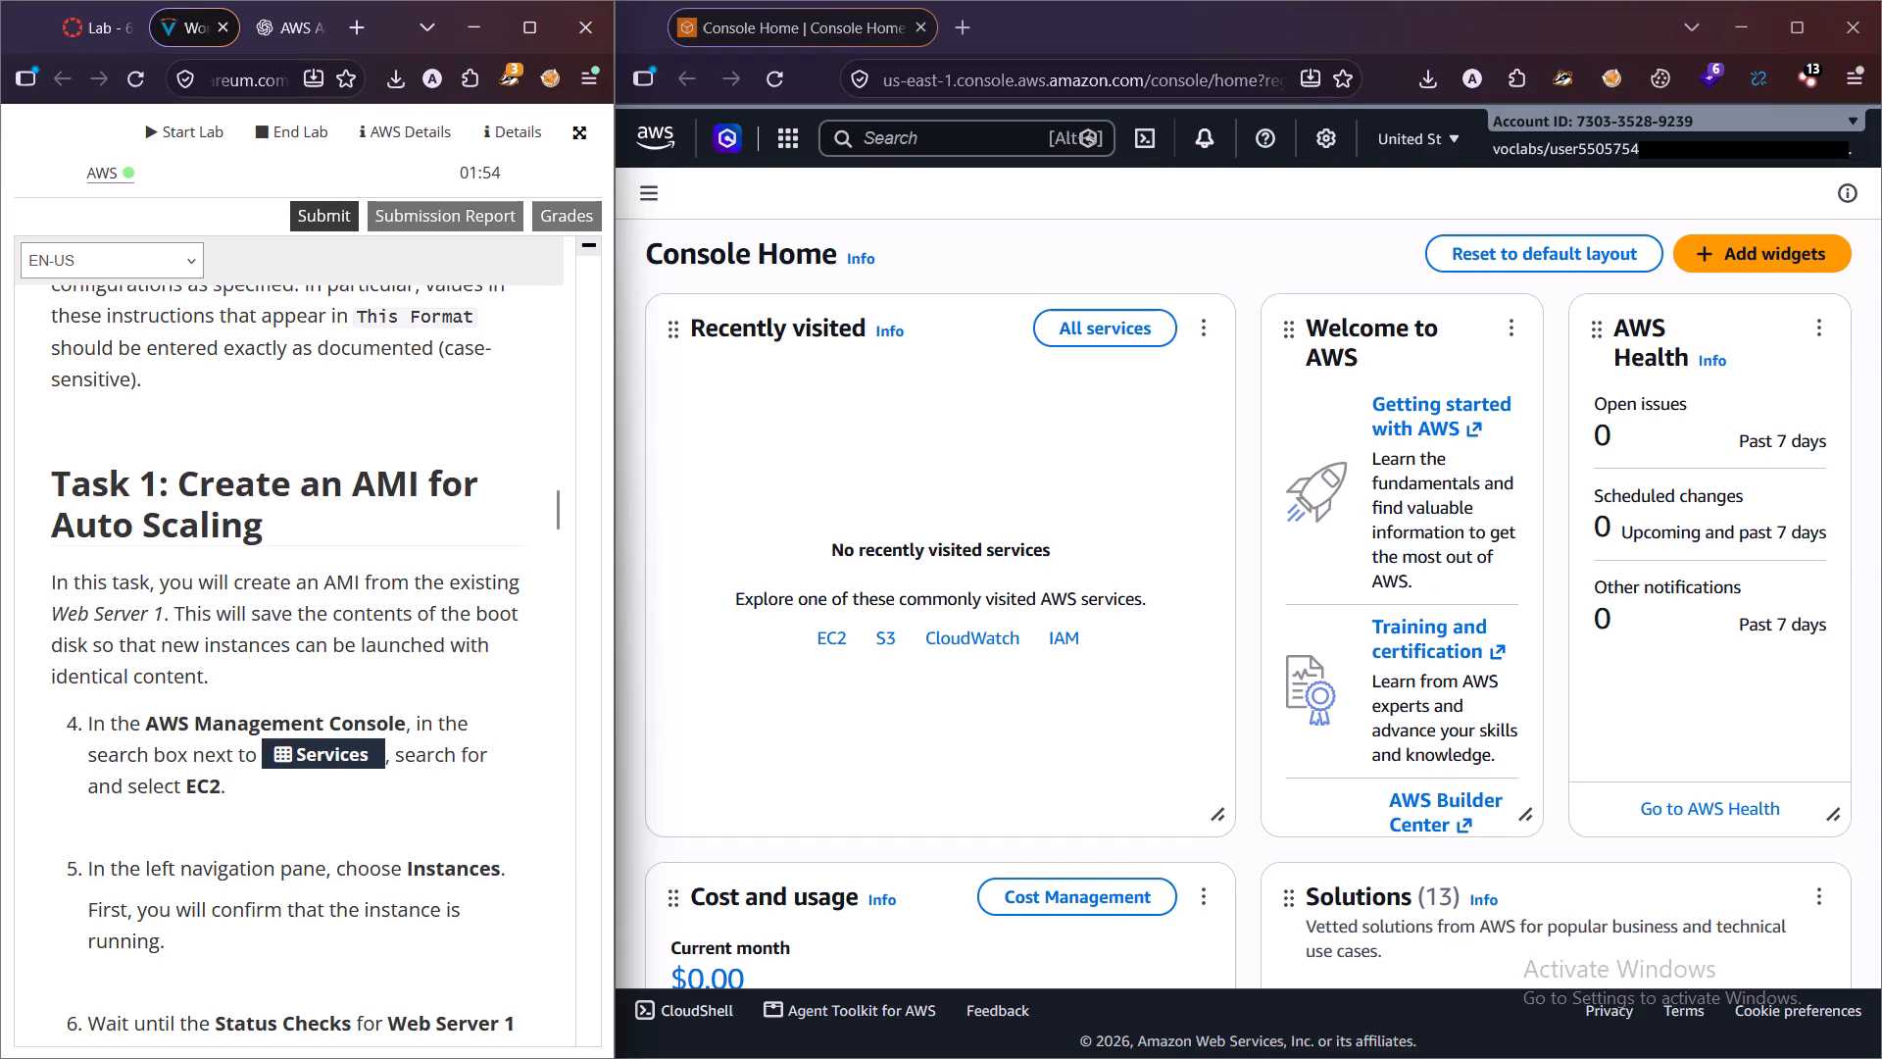
Search the AWS console for EC2 and open the EC2 service.
left_click(939, 140)
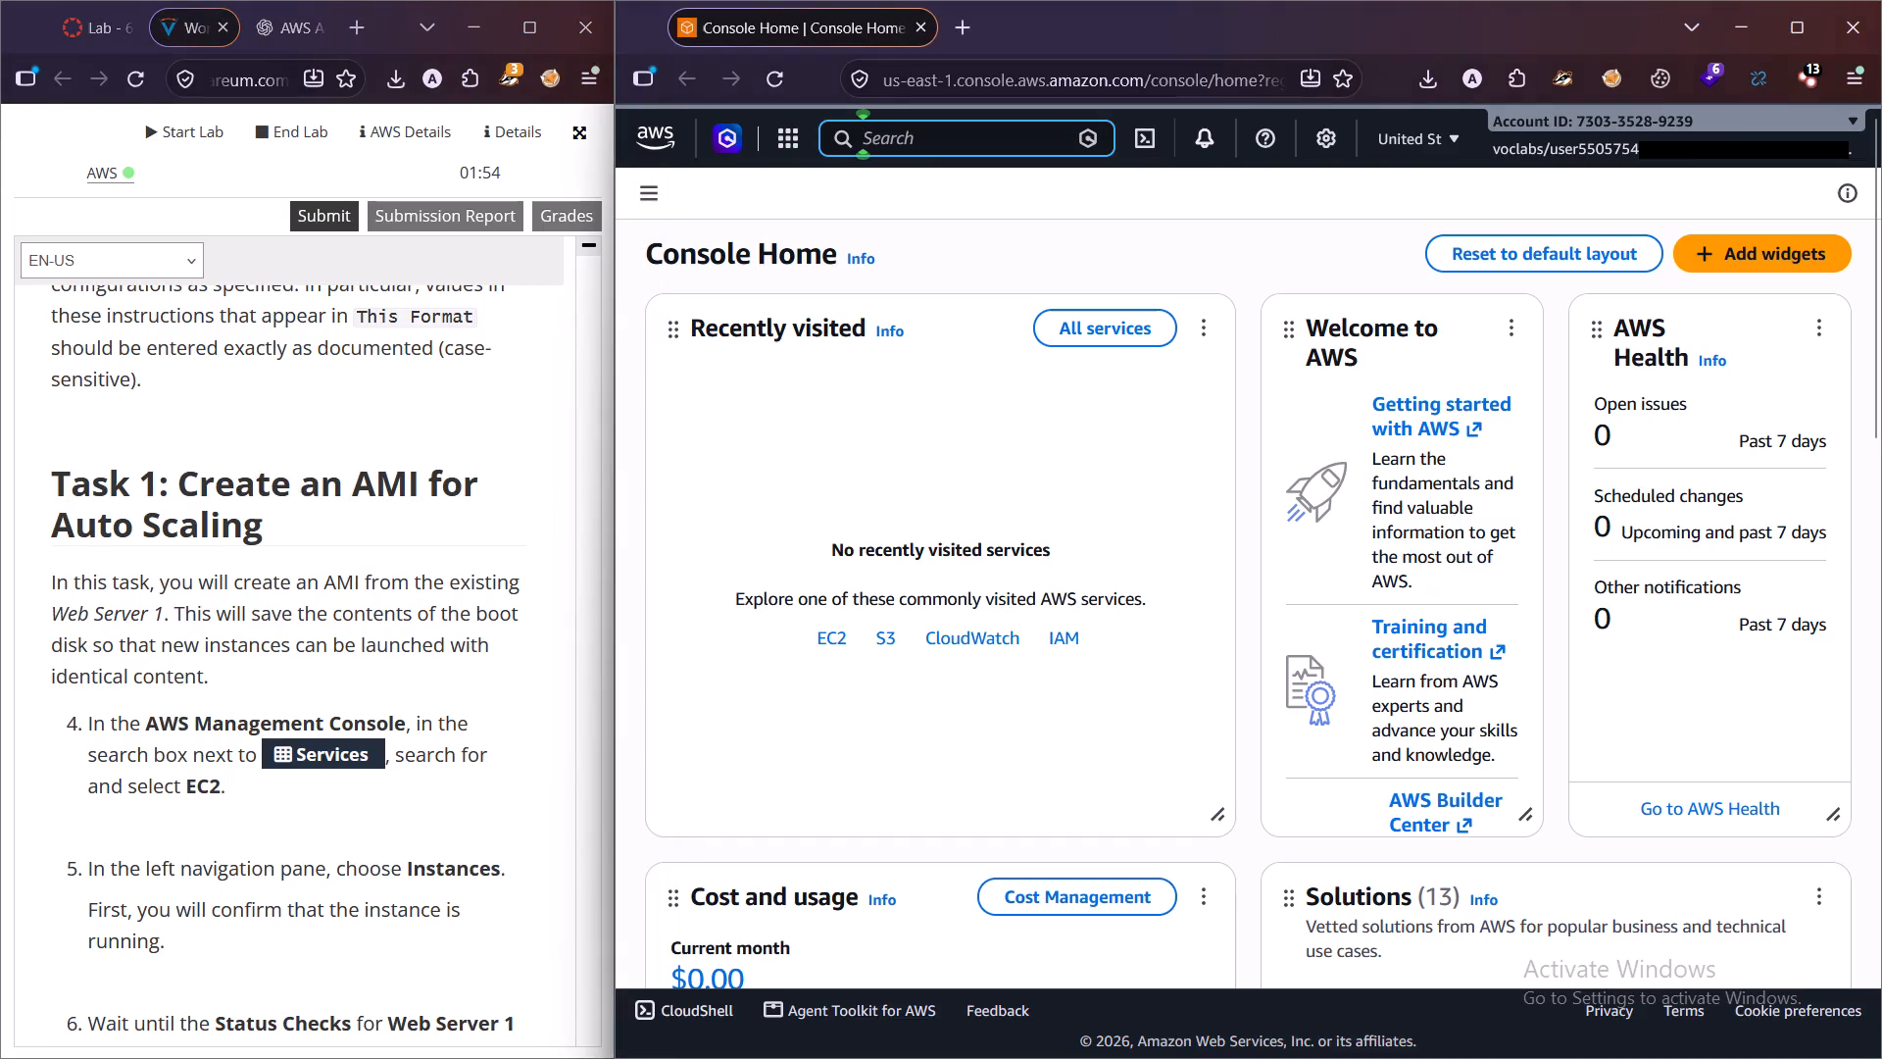
type("EC")
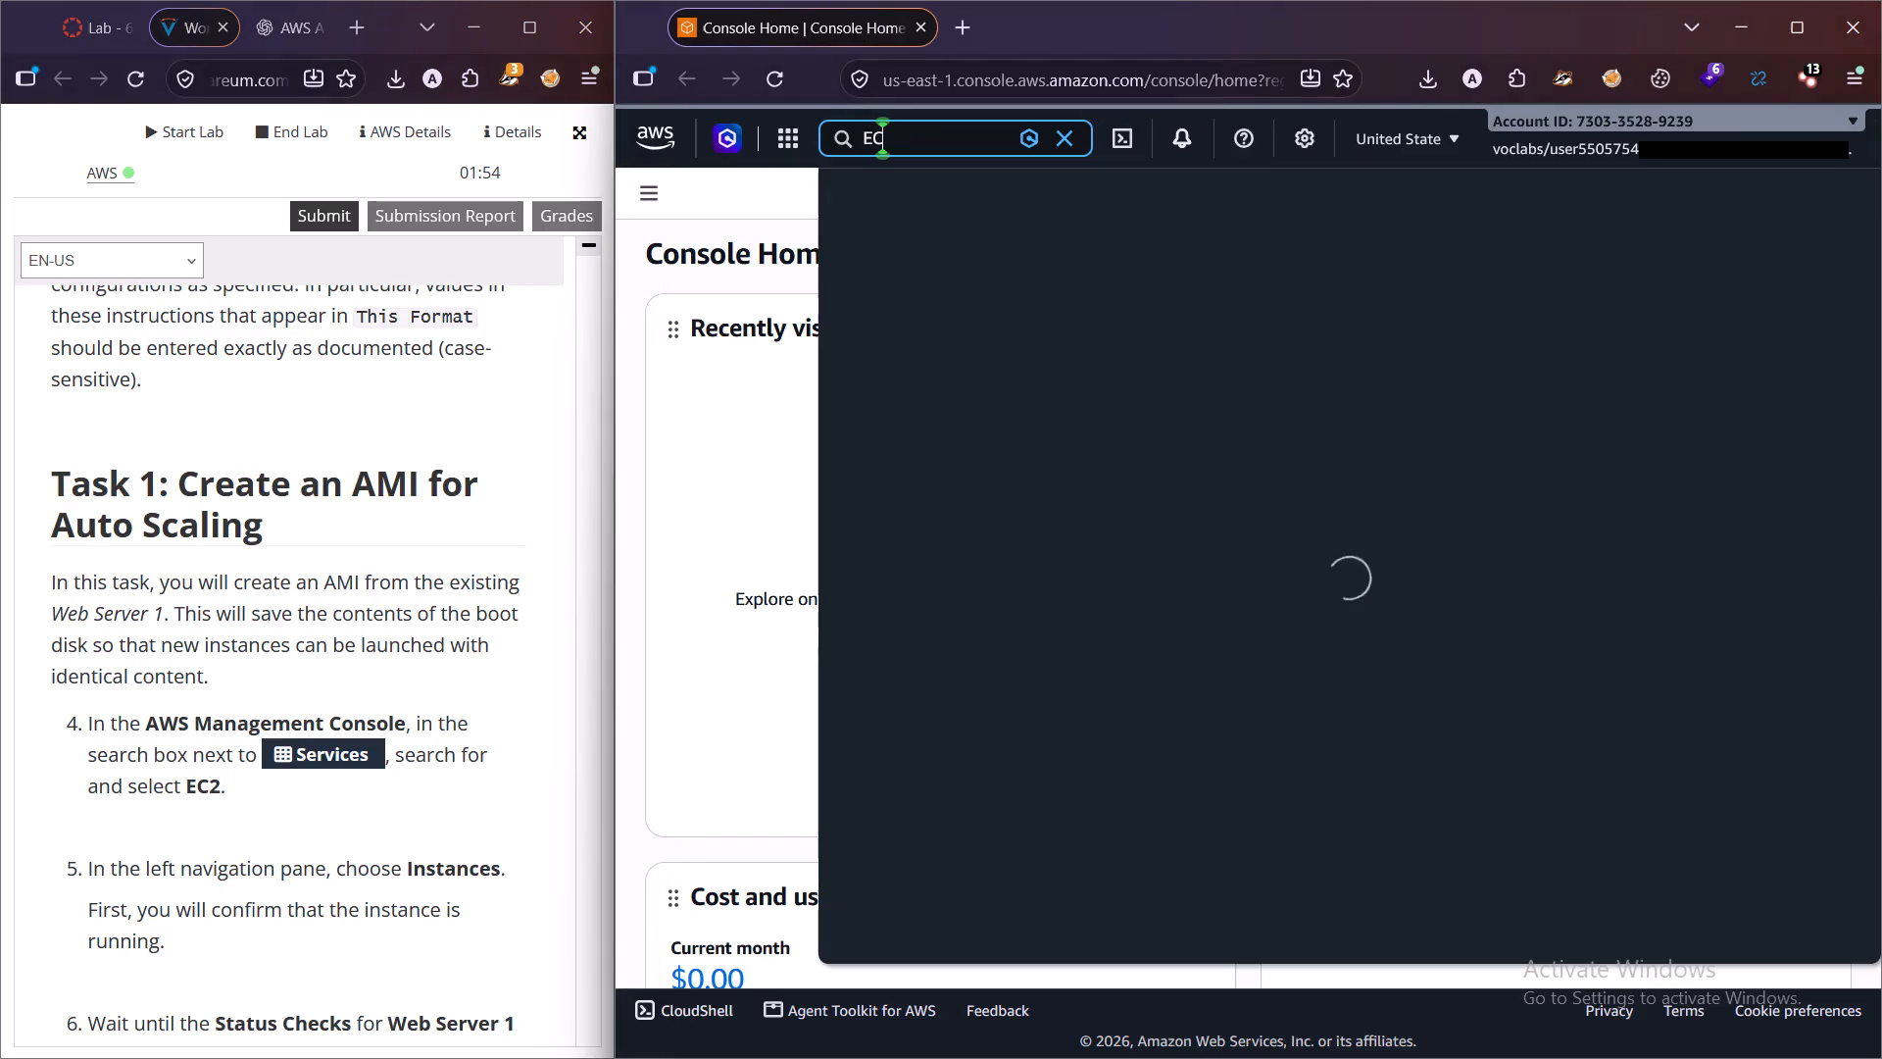
key("2")
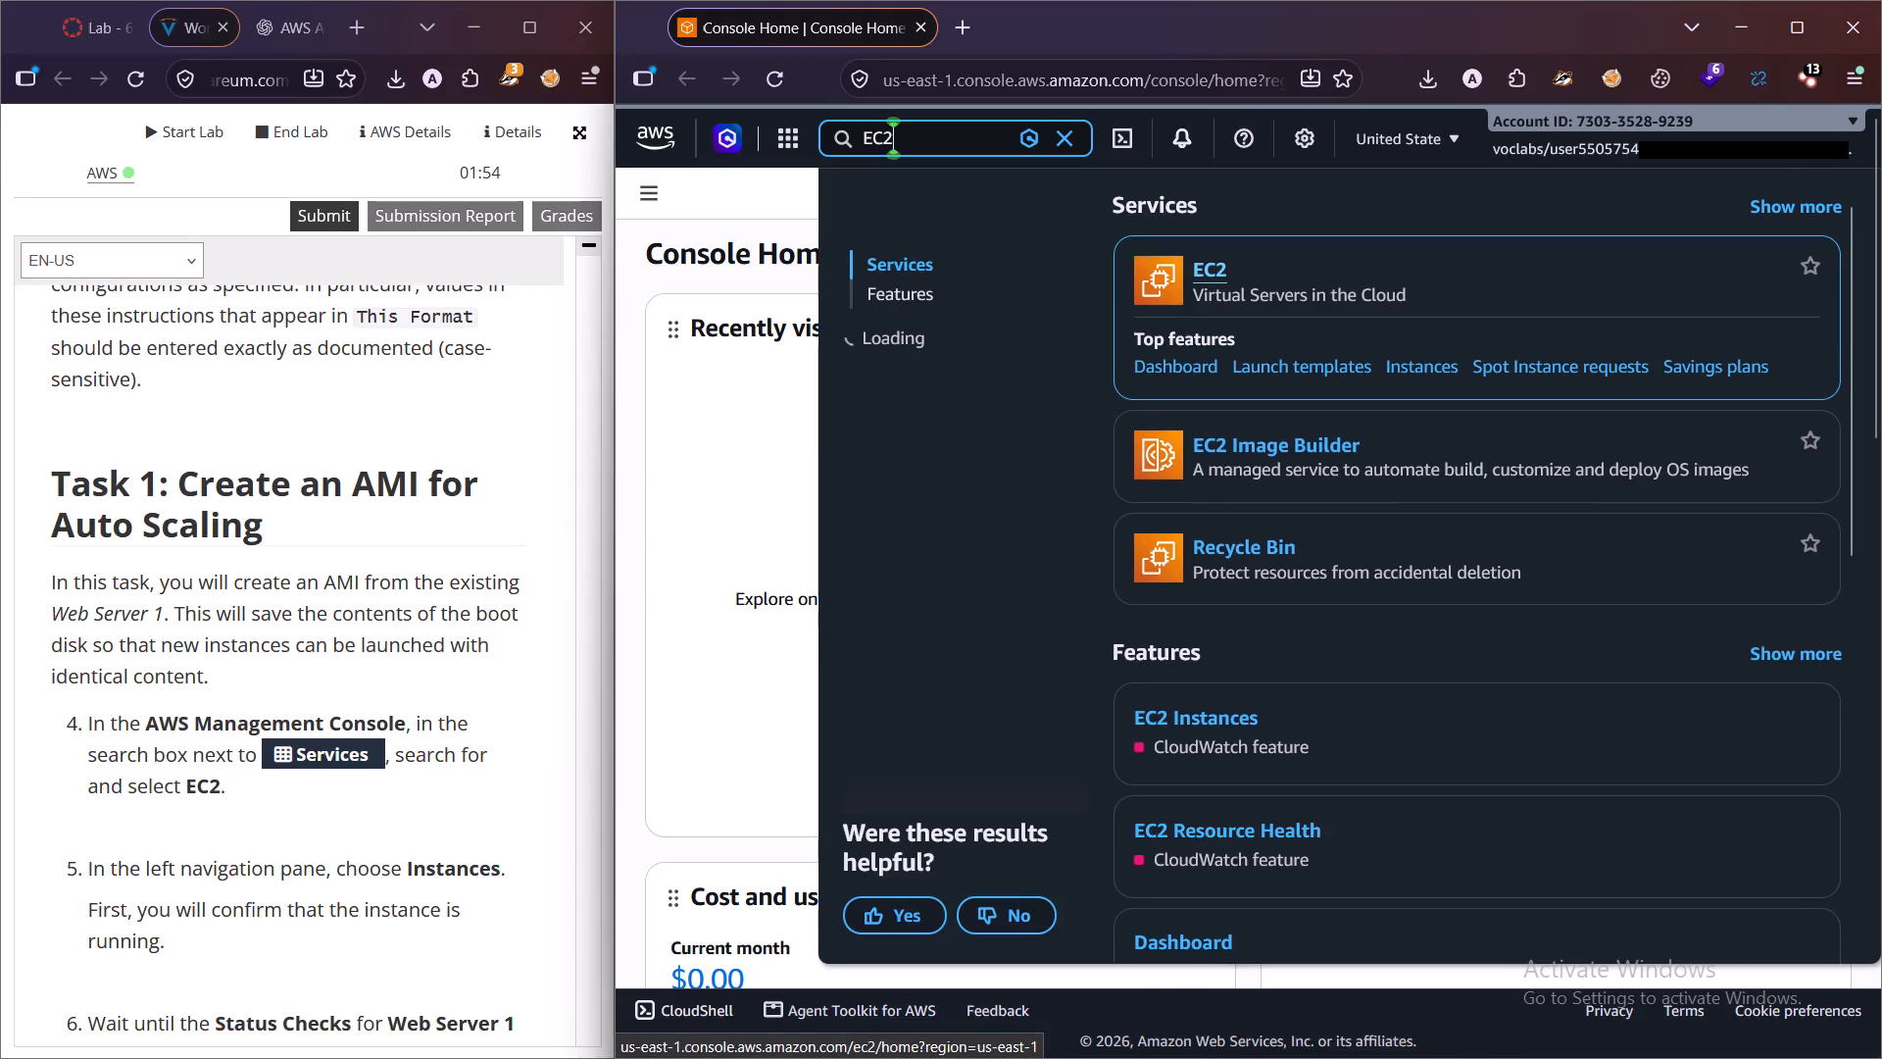
scroll(293, 753, "down", 2)
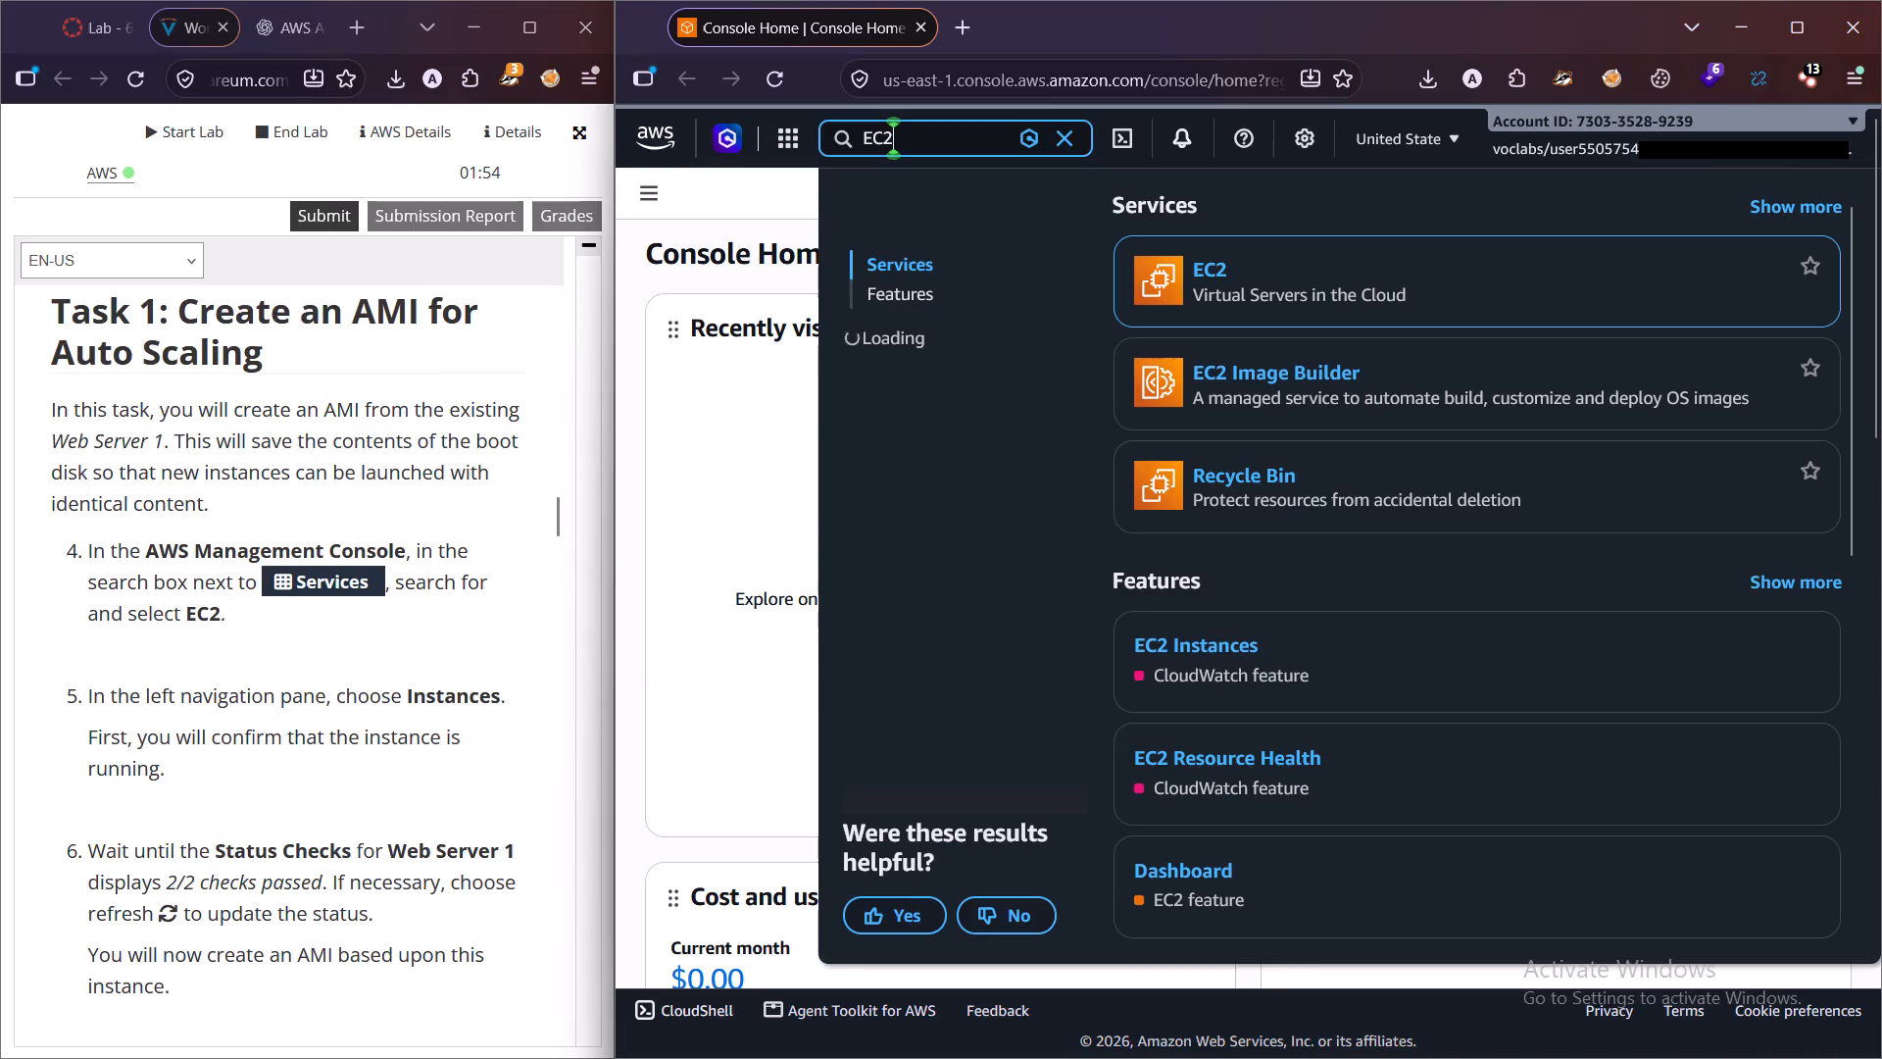
left_click(1194, 267)
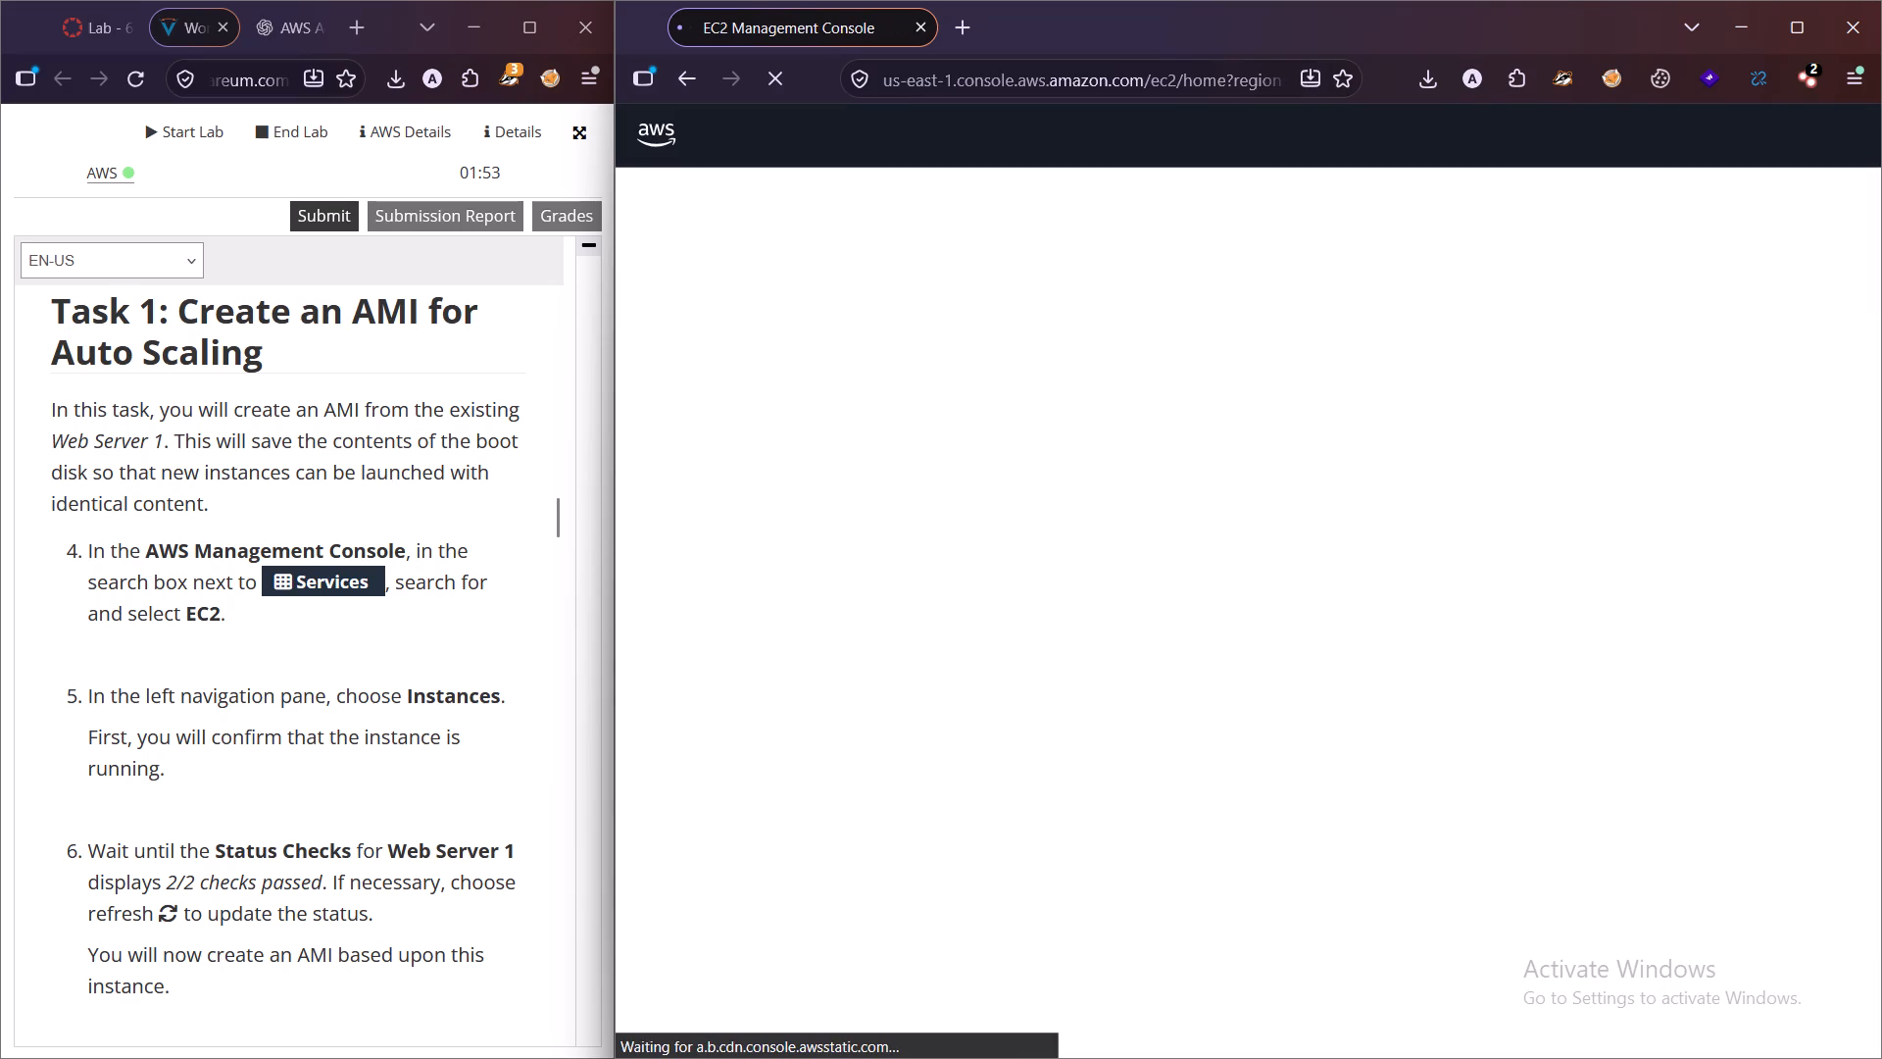
Open the EC2 Instances list, retry loading it, and follow lab instructions 5 to 8 alongside.
scroll(377, 665, "down", 1)
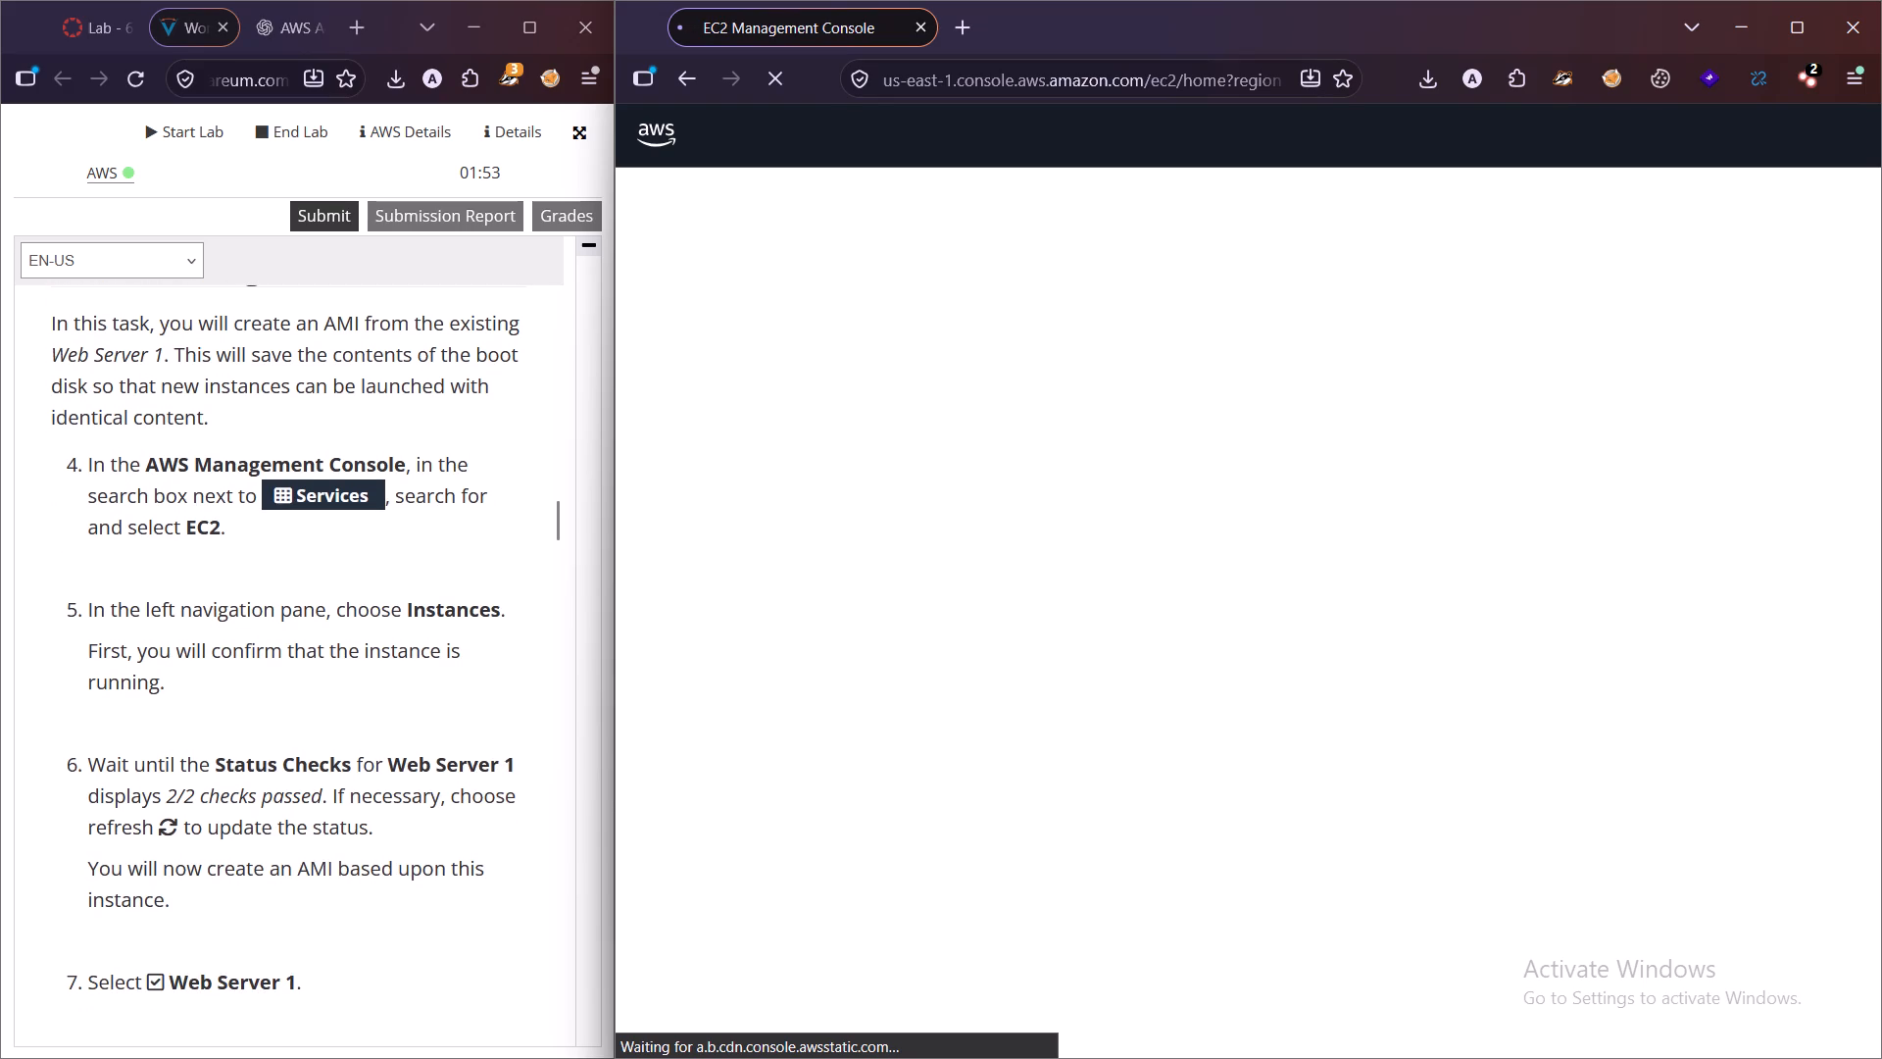
scroll(374, 671, "down", 1)
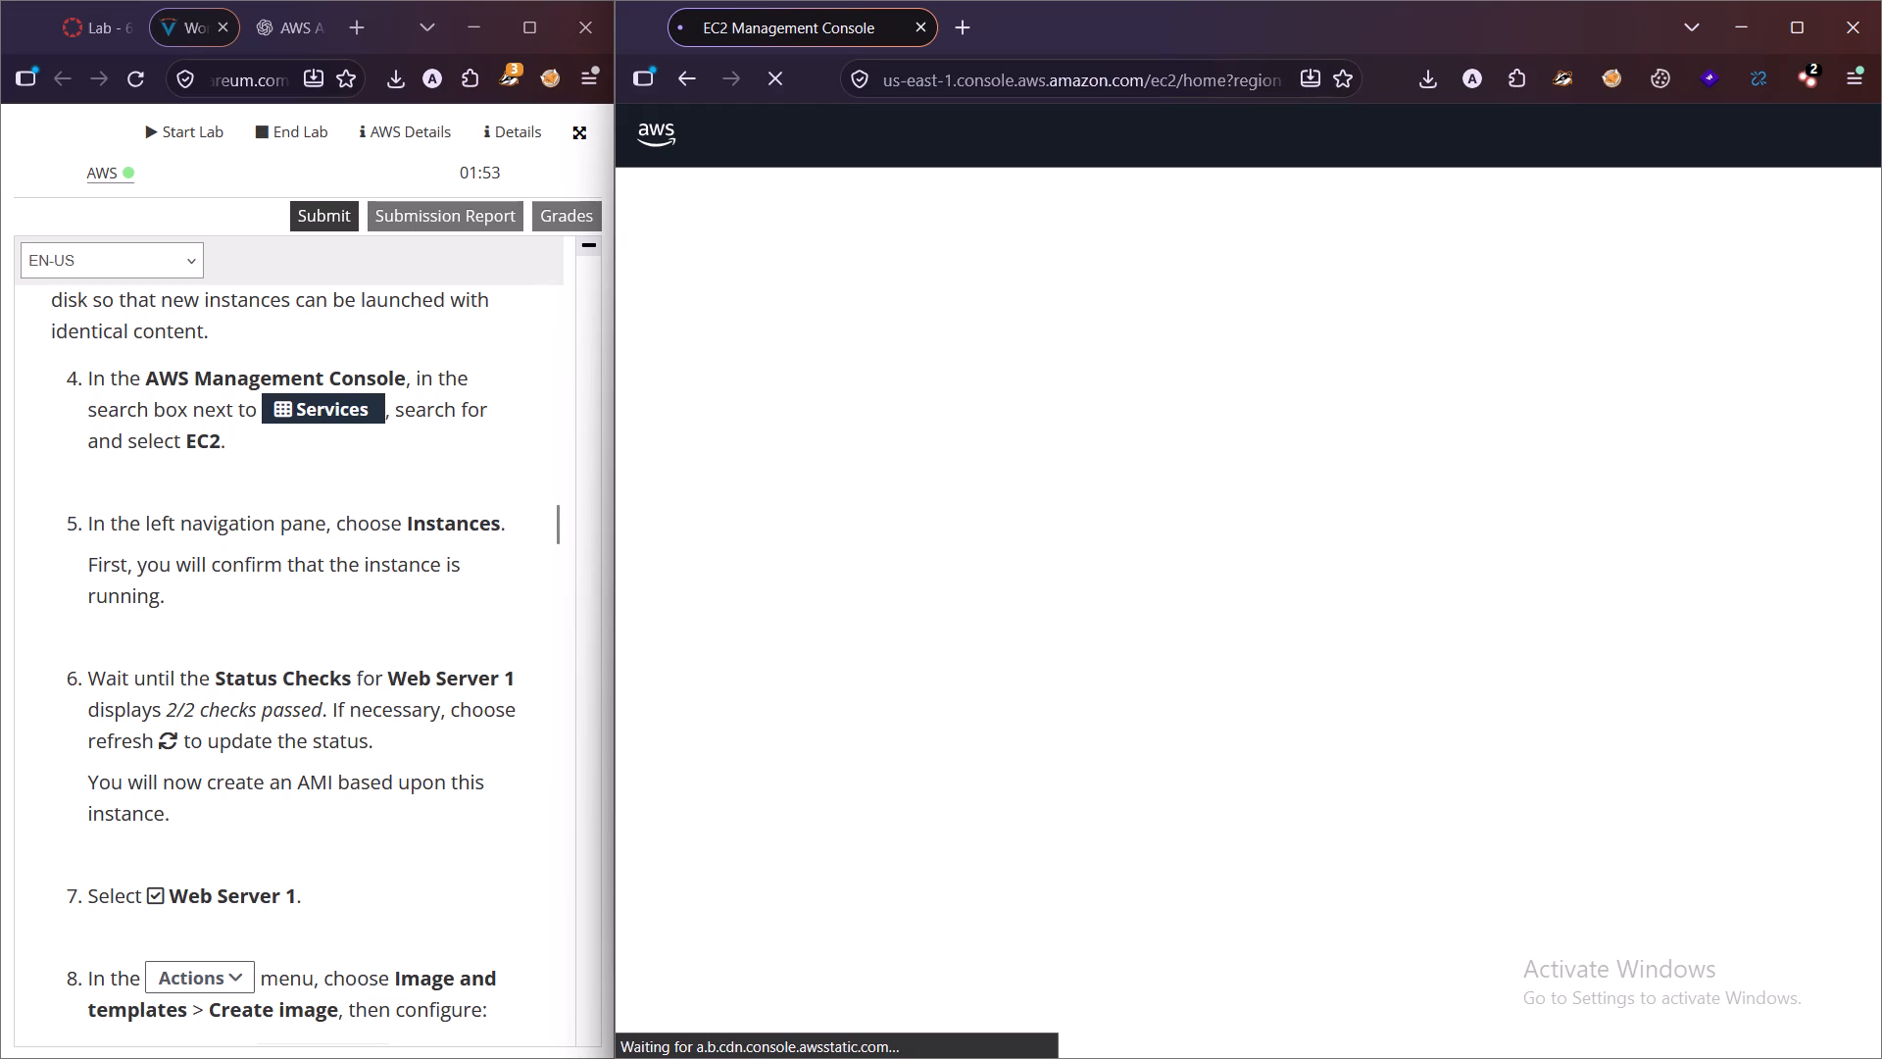
scroll(327, 654, "down", 1)
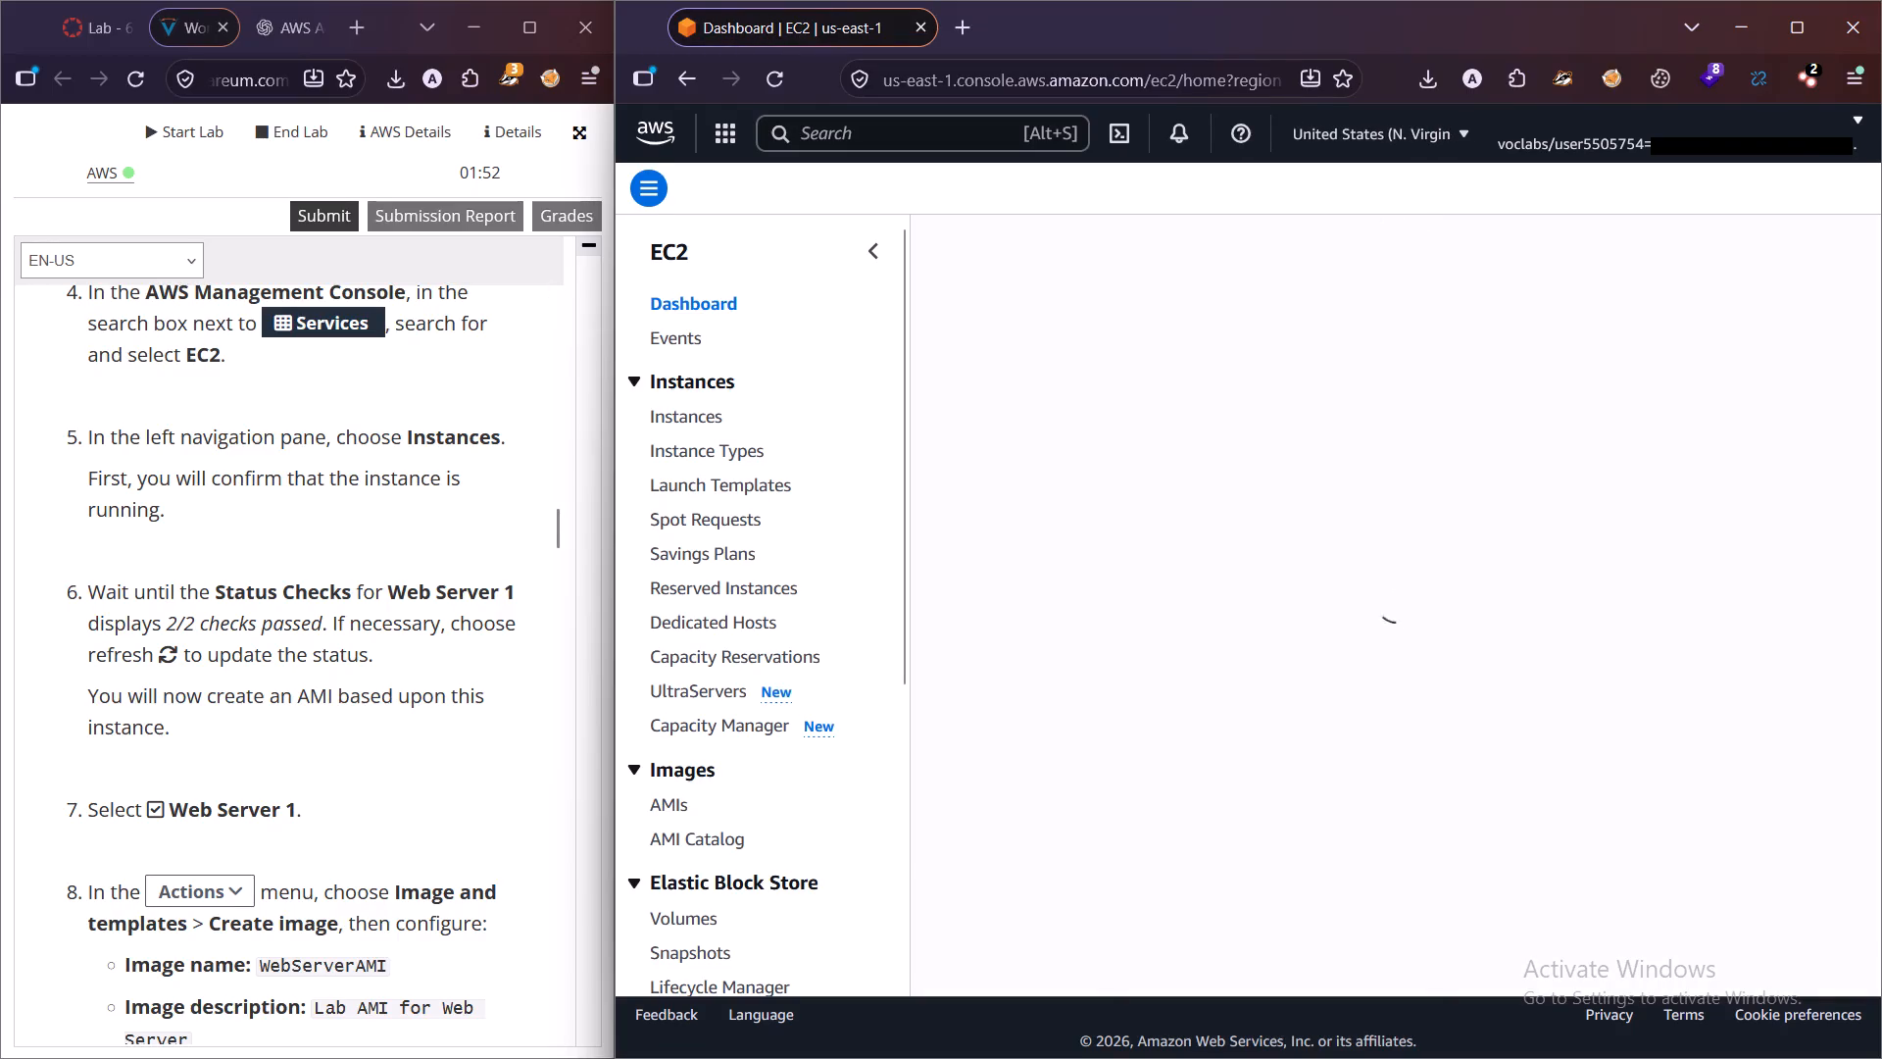
left_click(707, 422)
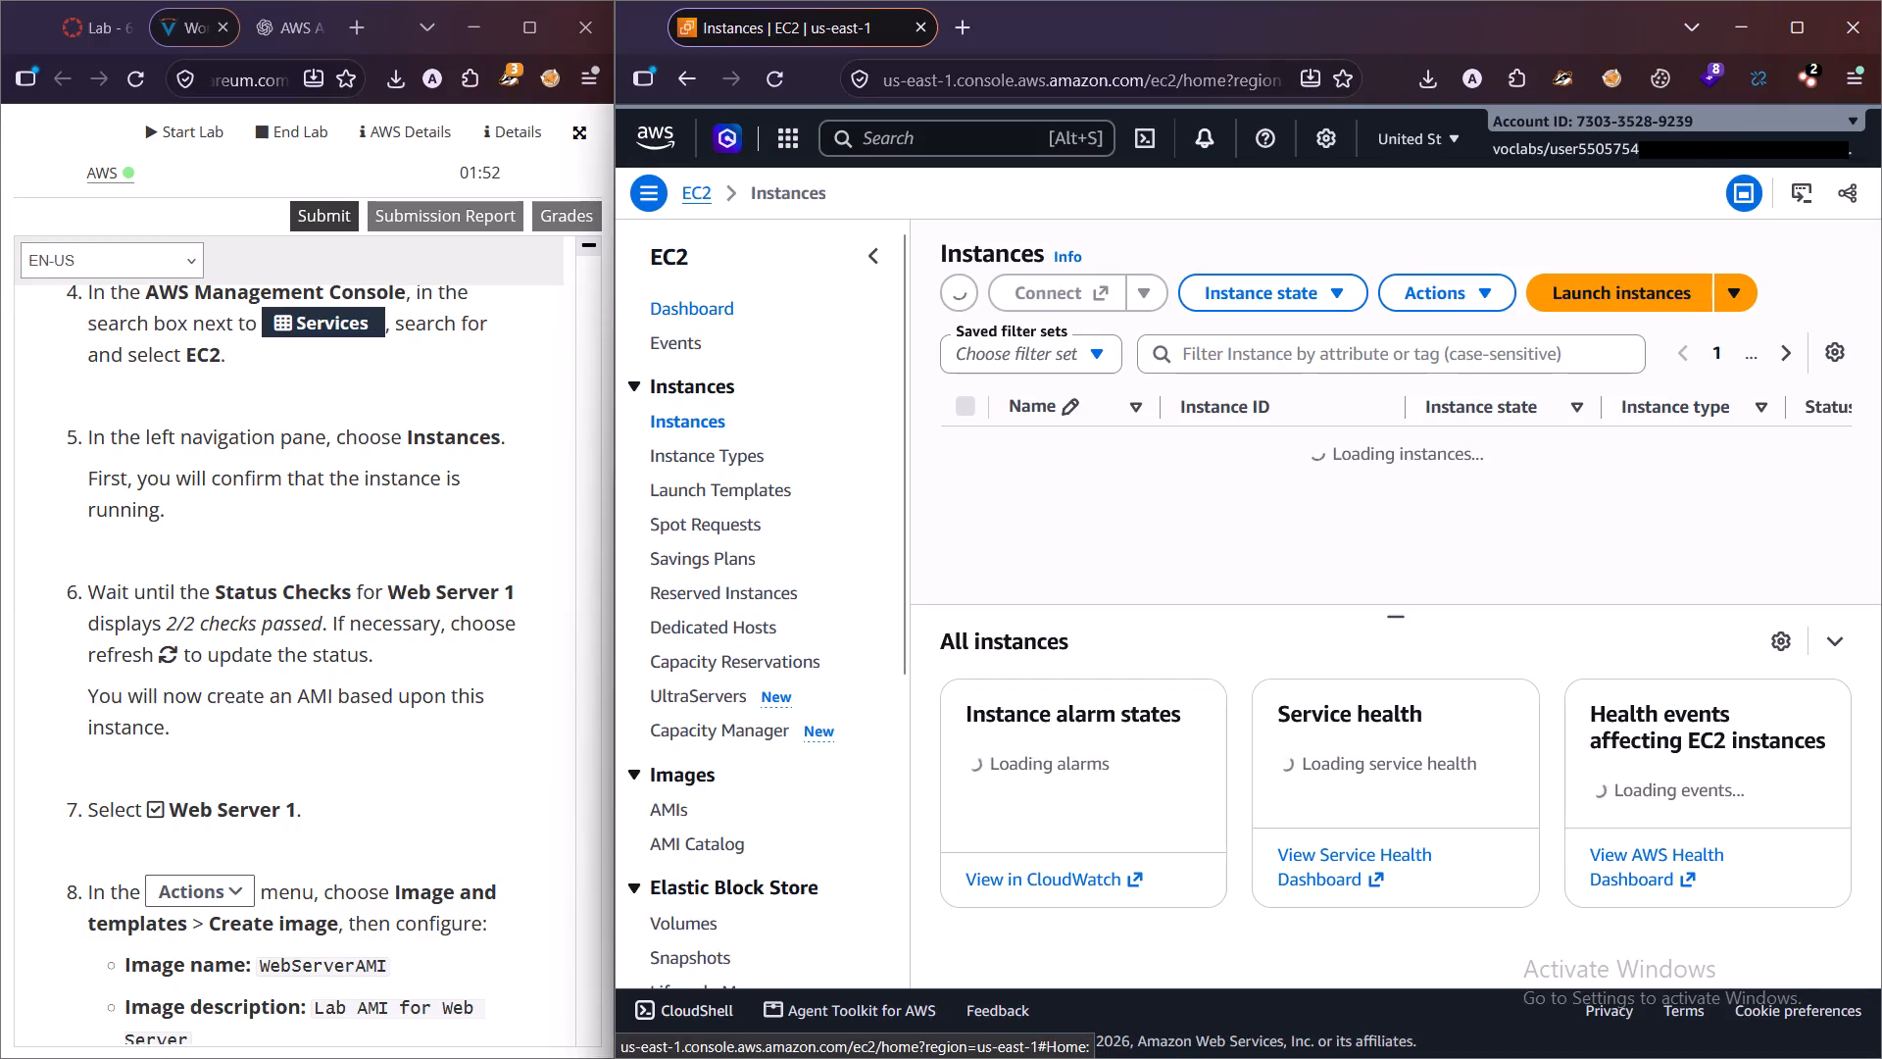
scroll(389, 429, "down", 1)
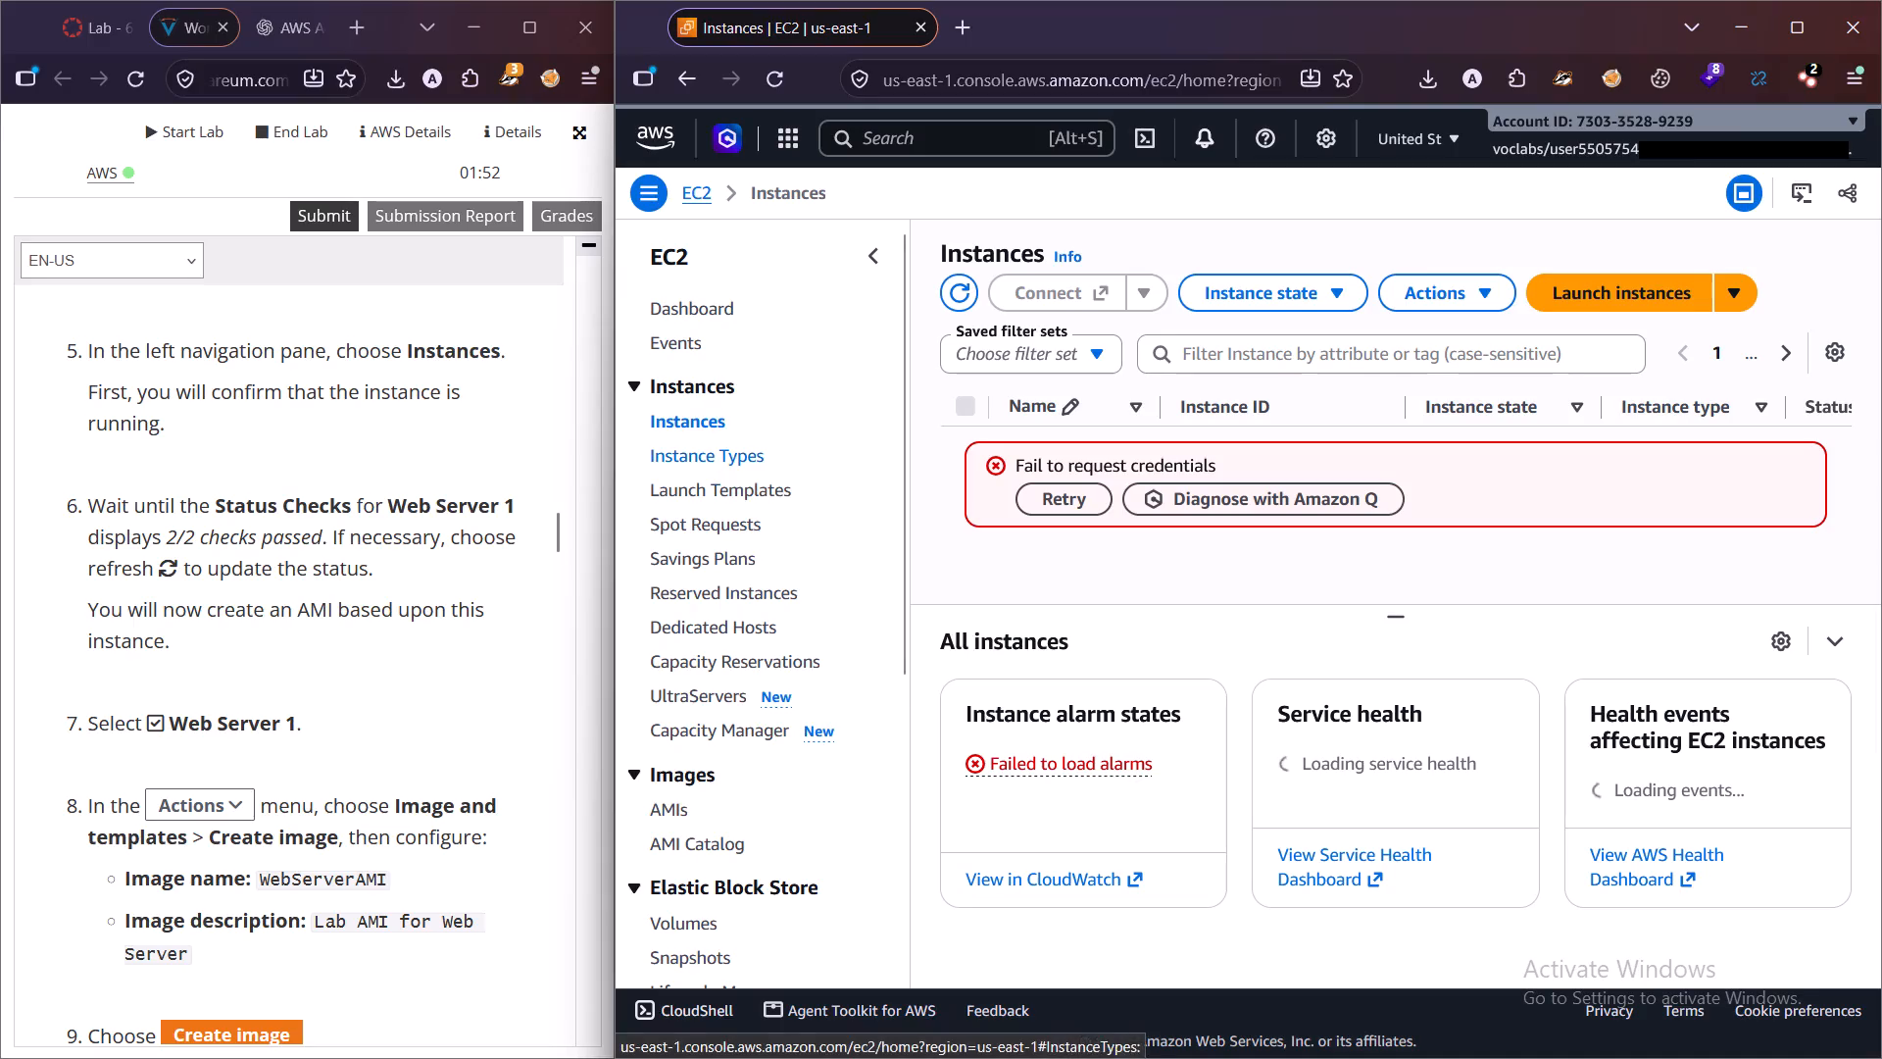
left_click(1078, 502)
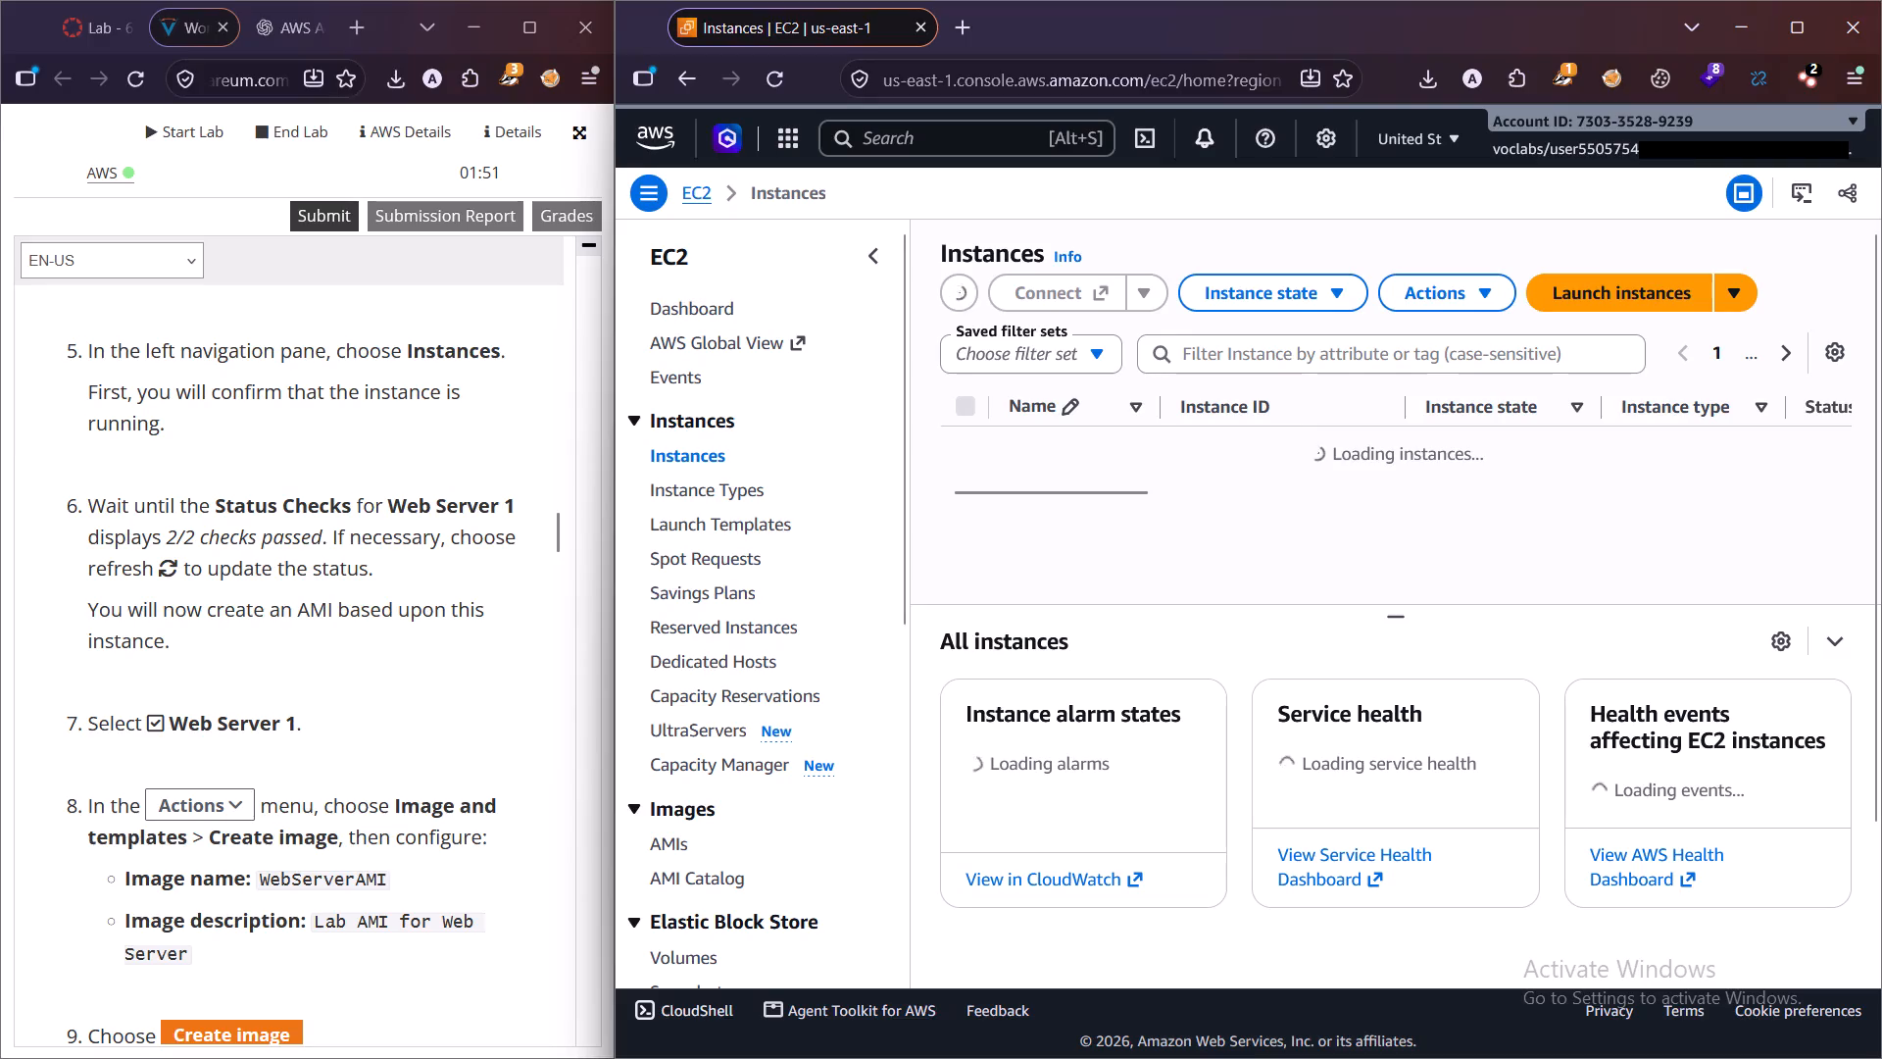
scroll(1317, 418, "up", 2)
scroll(463, 593, "up", 1)
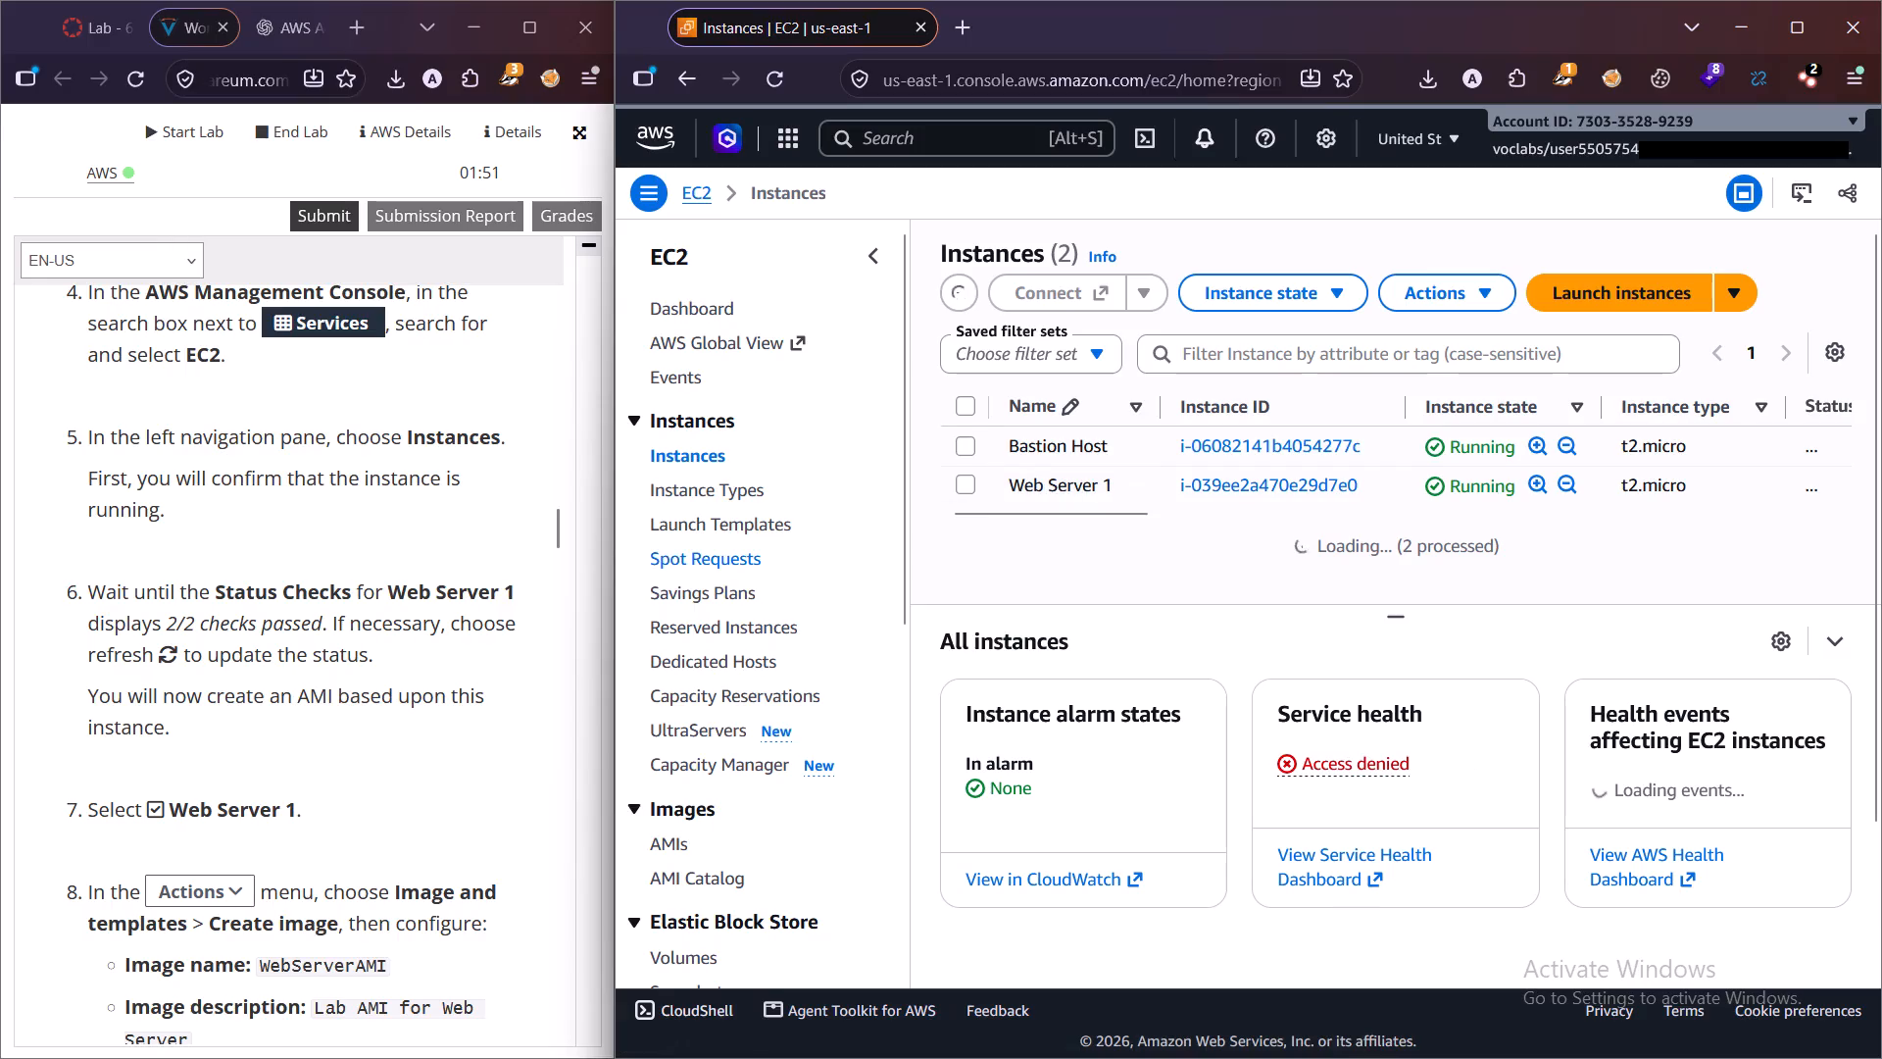
scroll(421, 752, "down", 1)
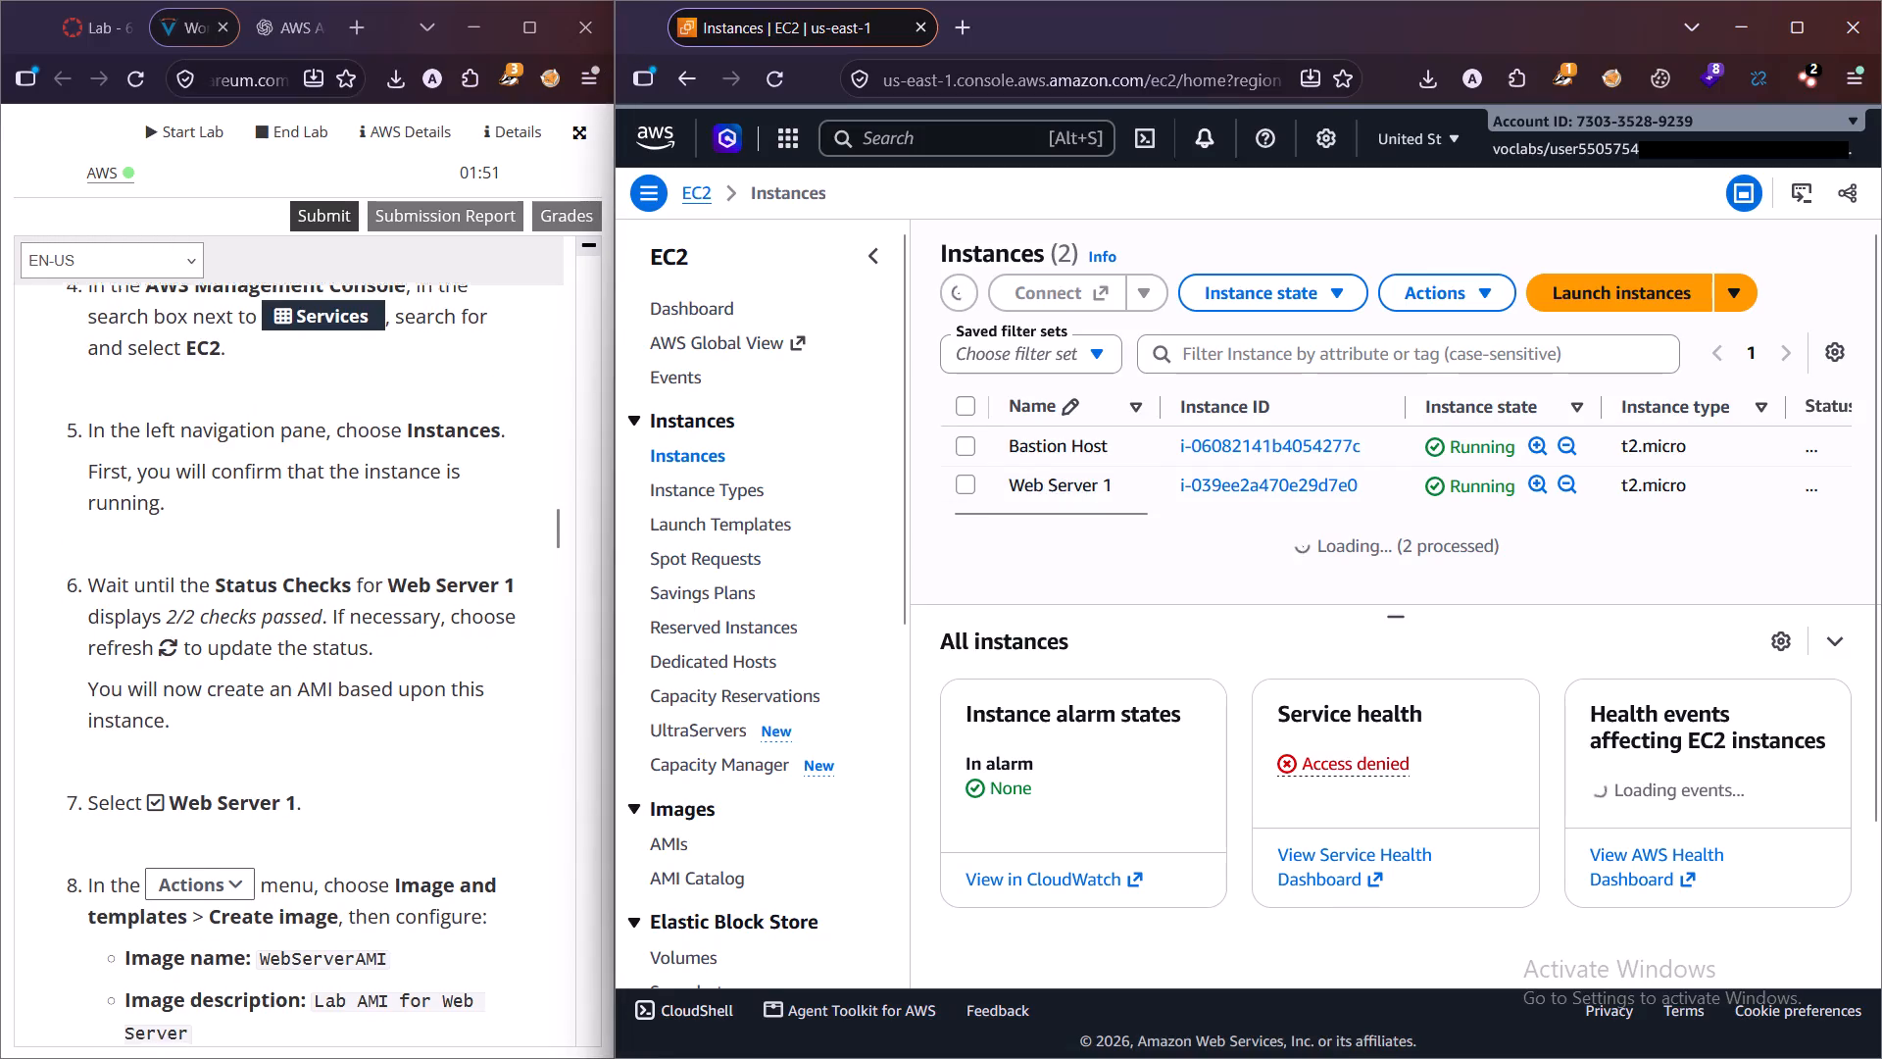
Select the Web Server 1 instance and open the Create image form for it.
left_click(964, 481)
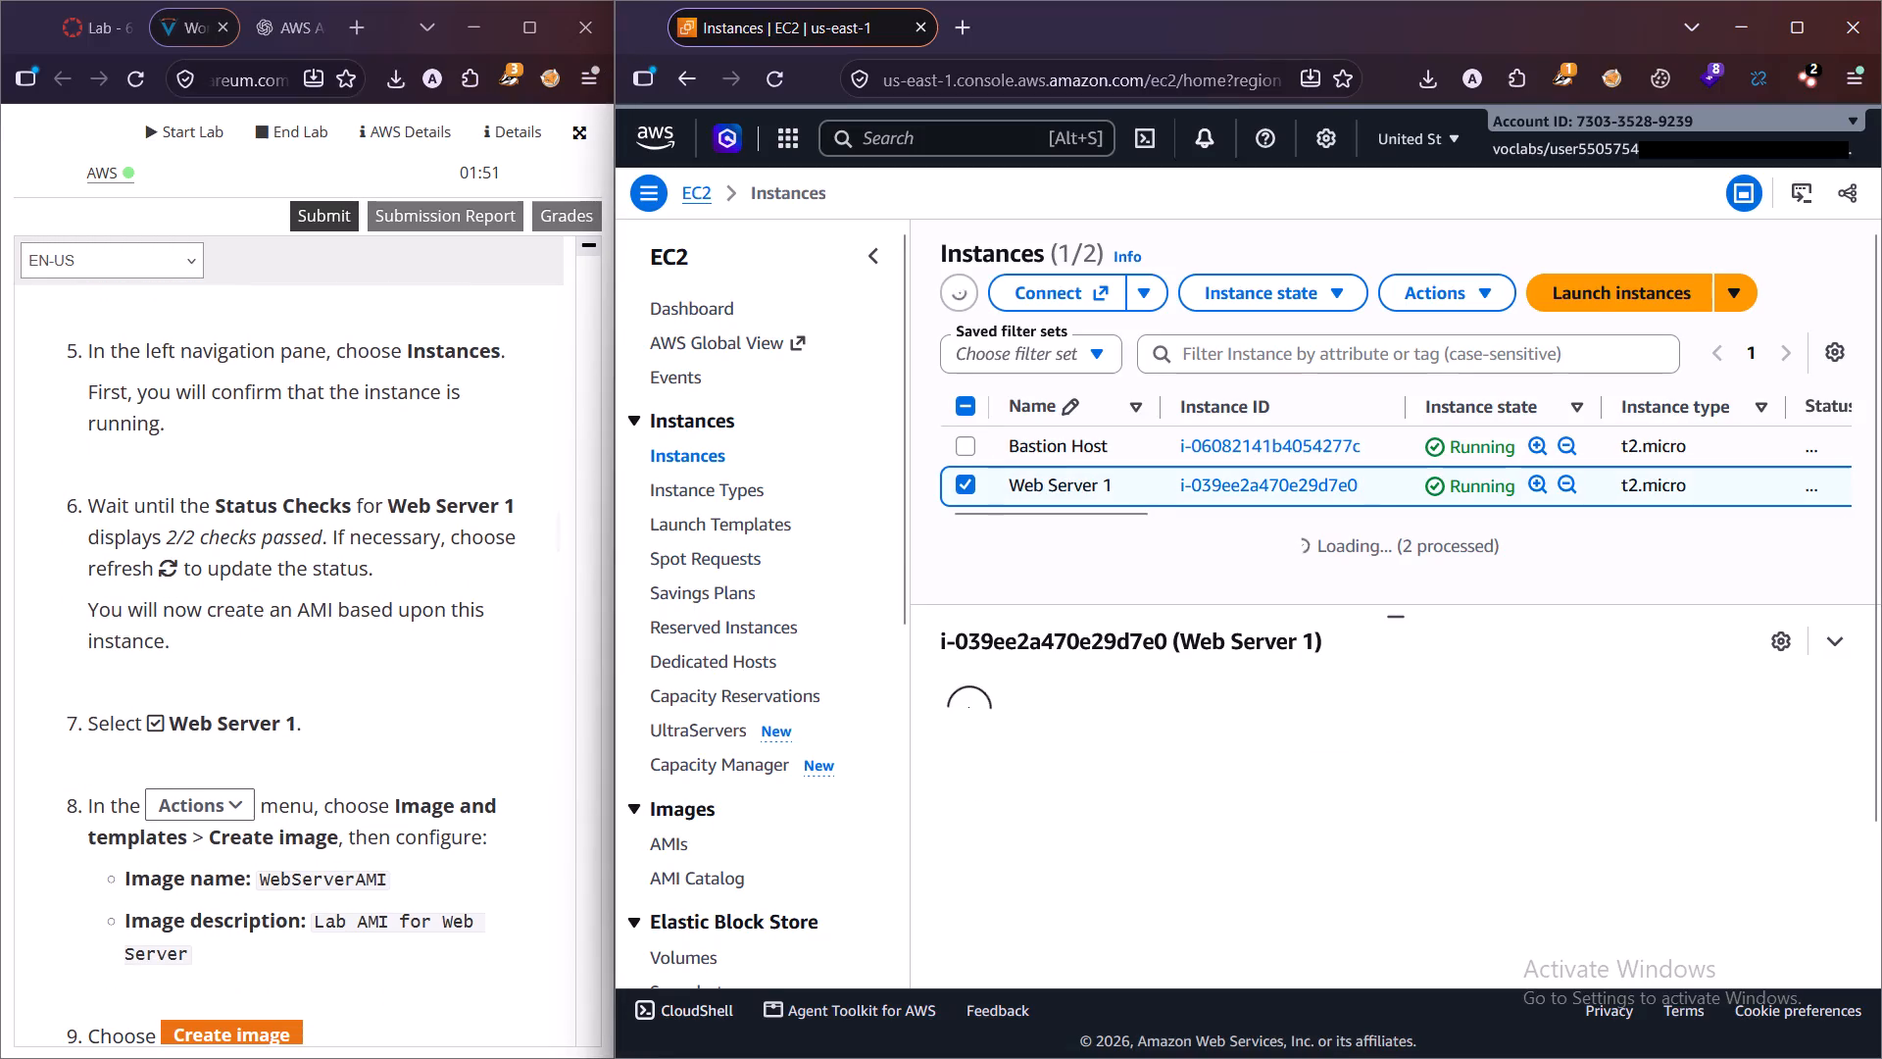
scroll(259, 733, "down", 1)
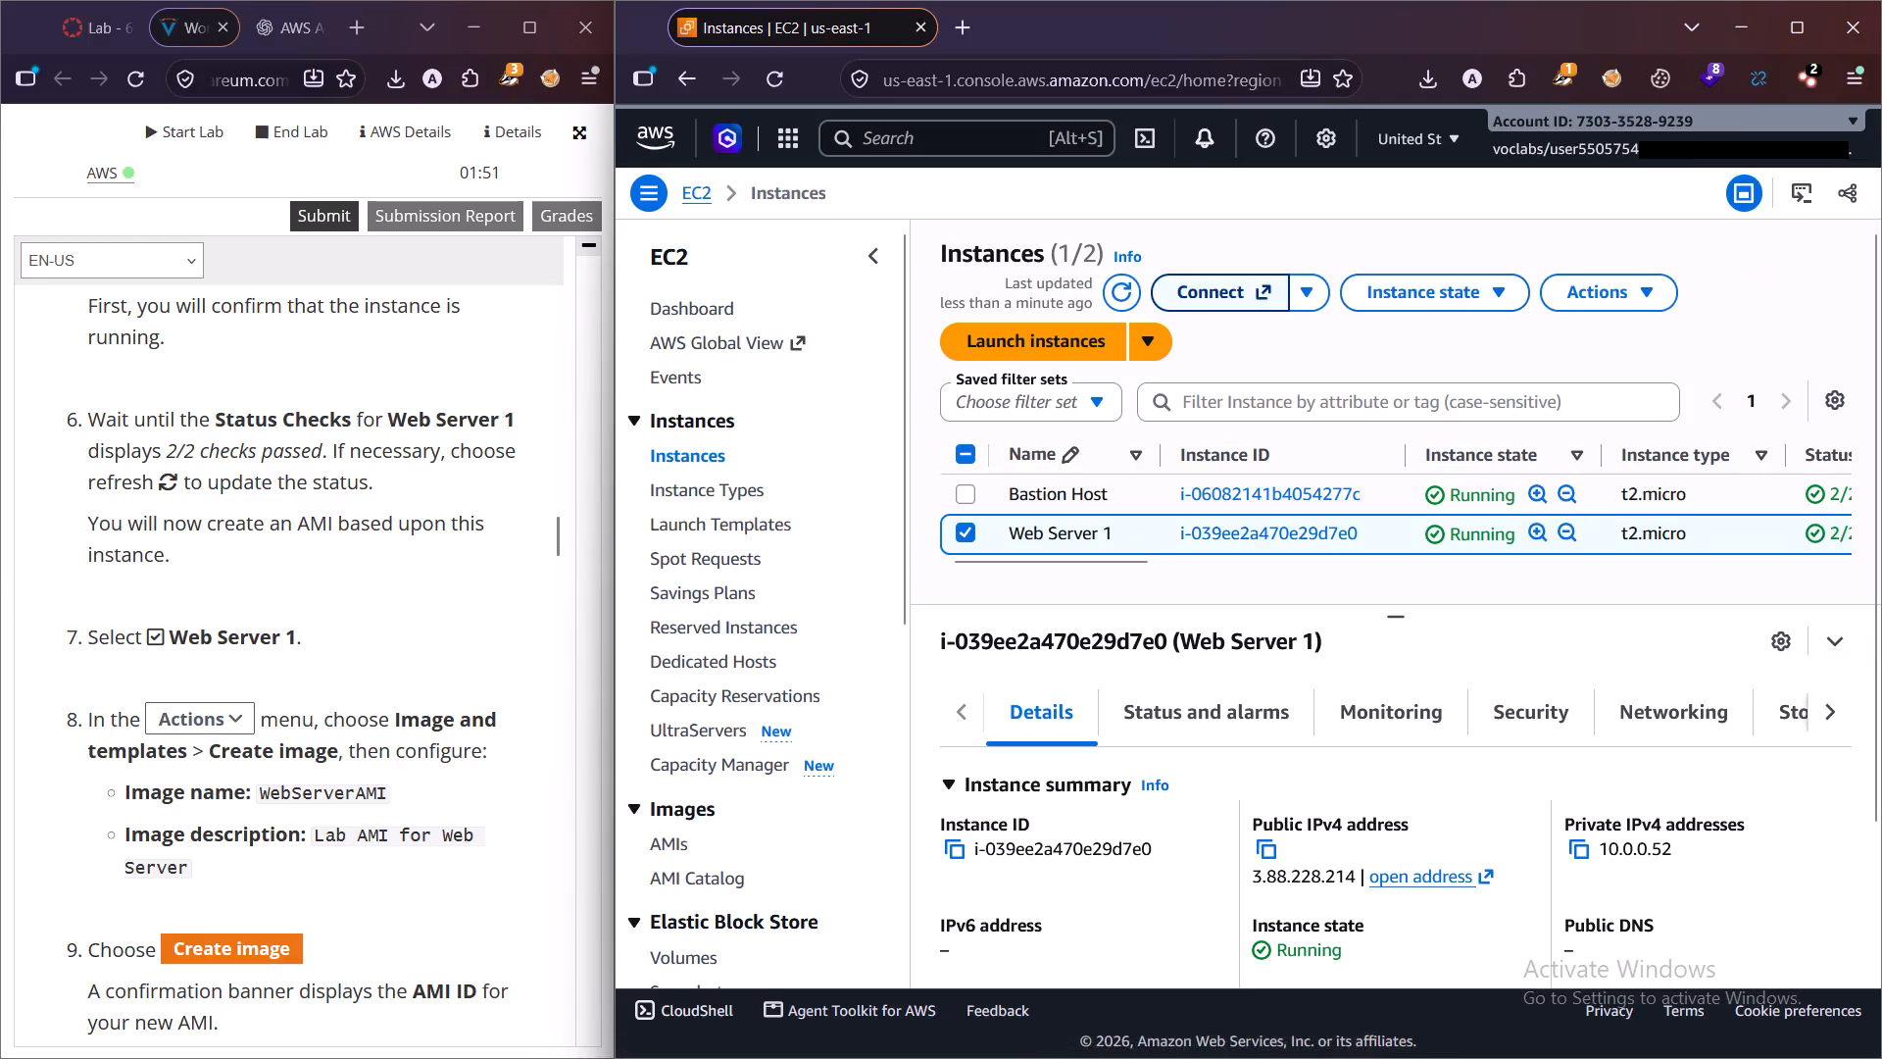
left_click(1608, 297)
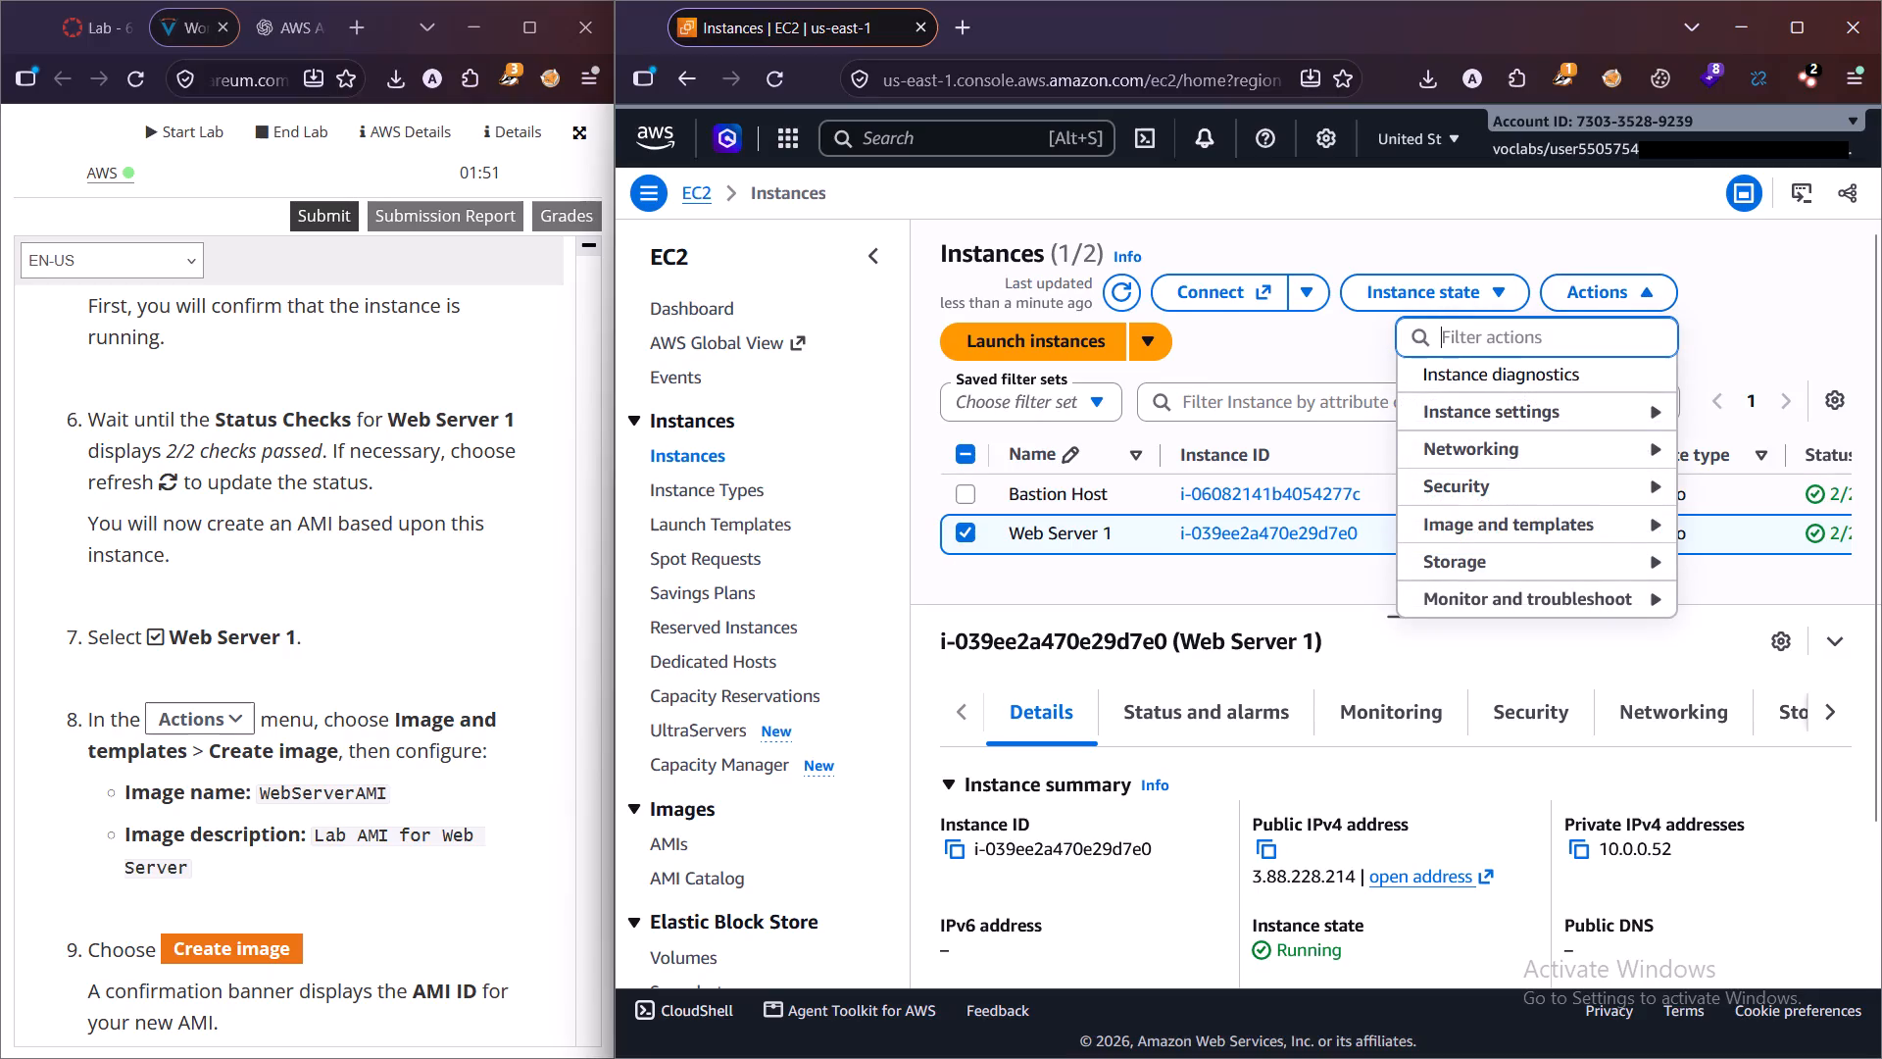
left_click(1539, 525)
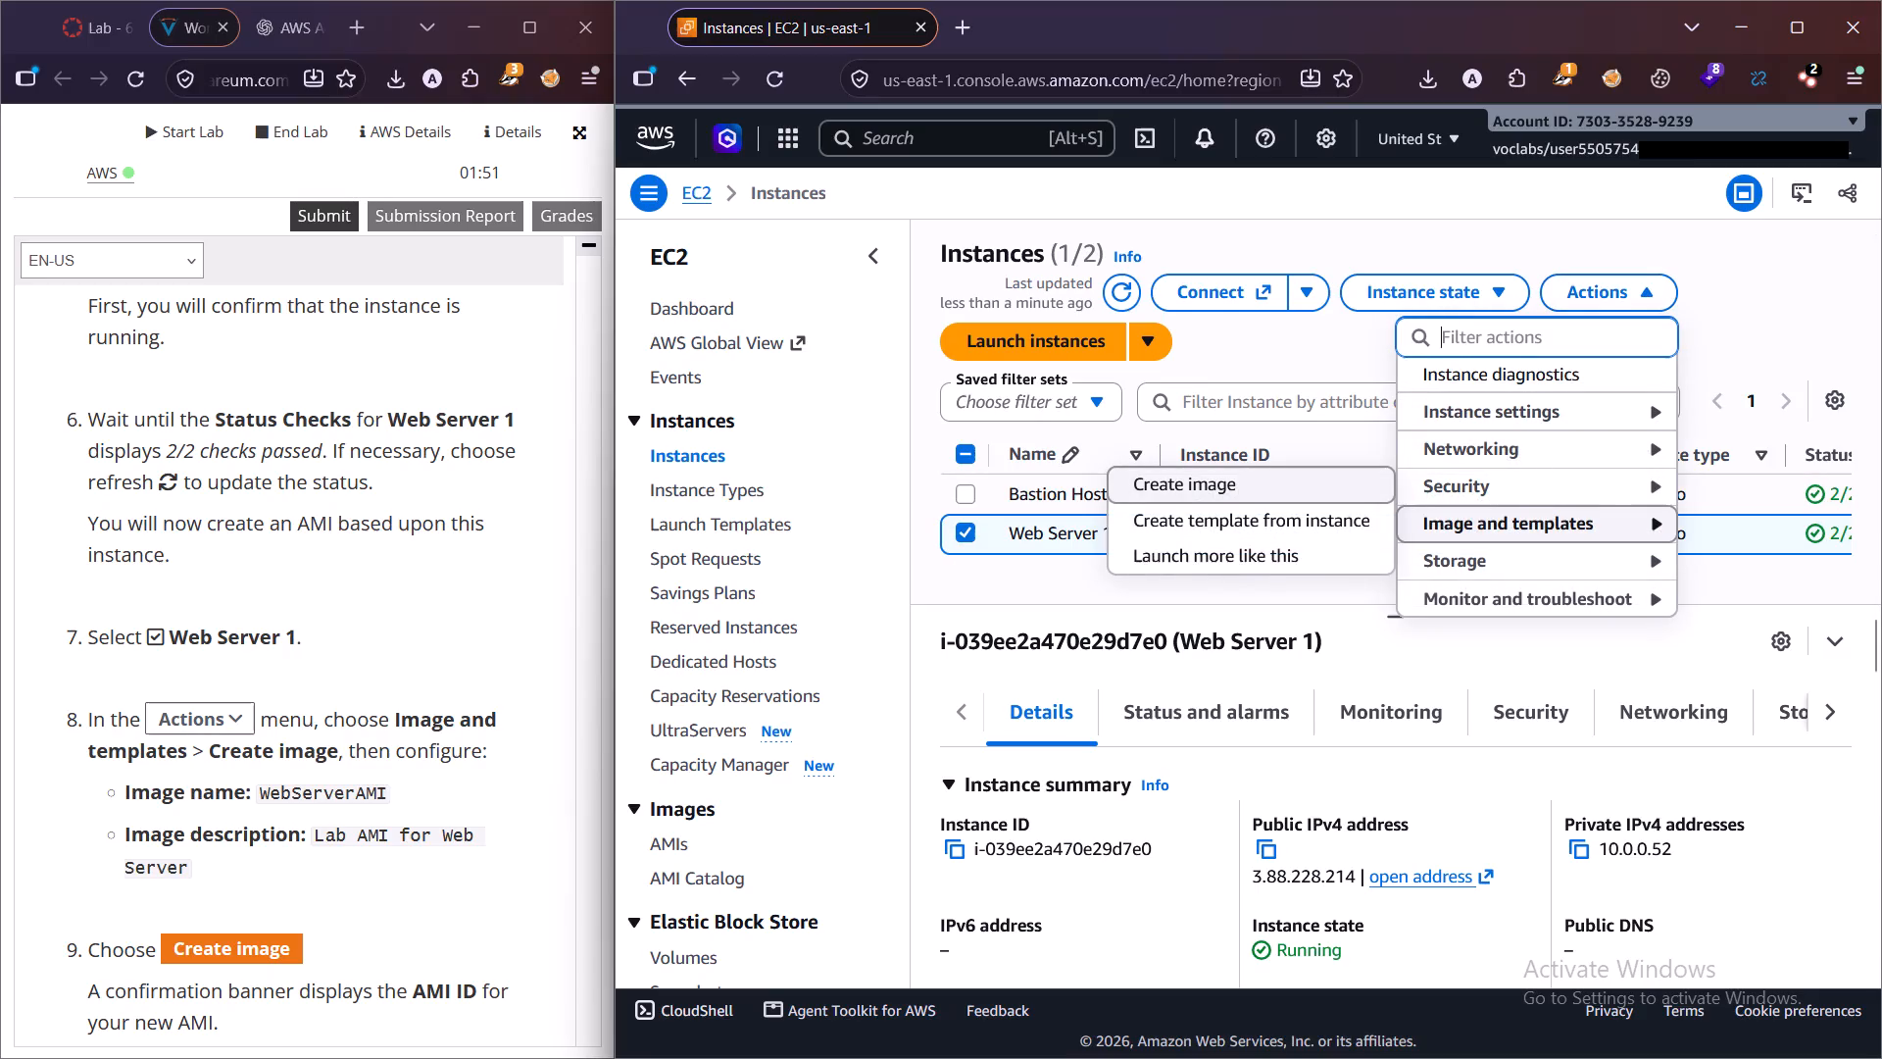
left_click(1232, 483)
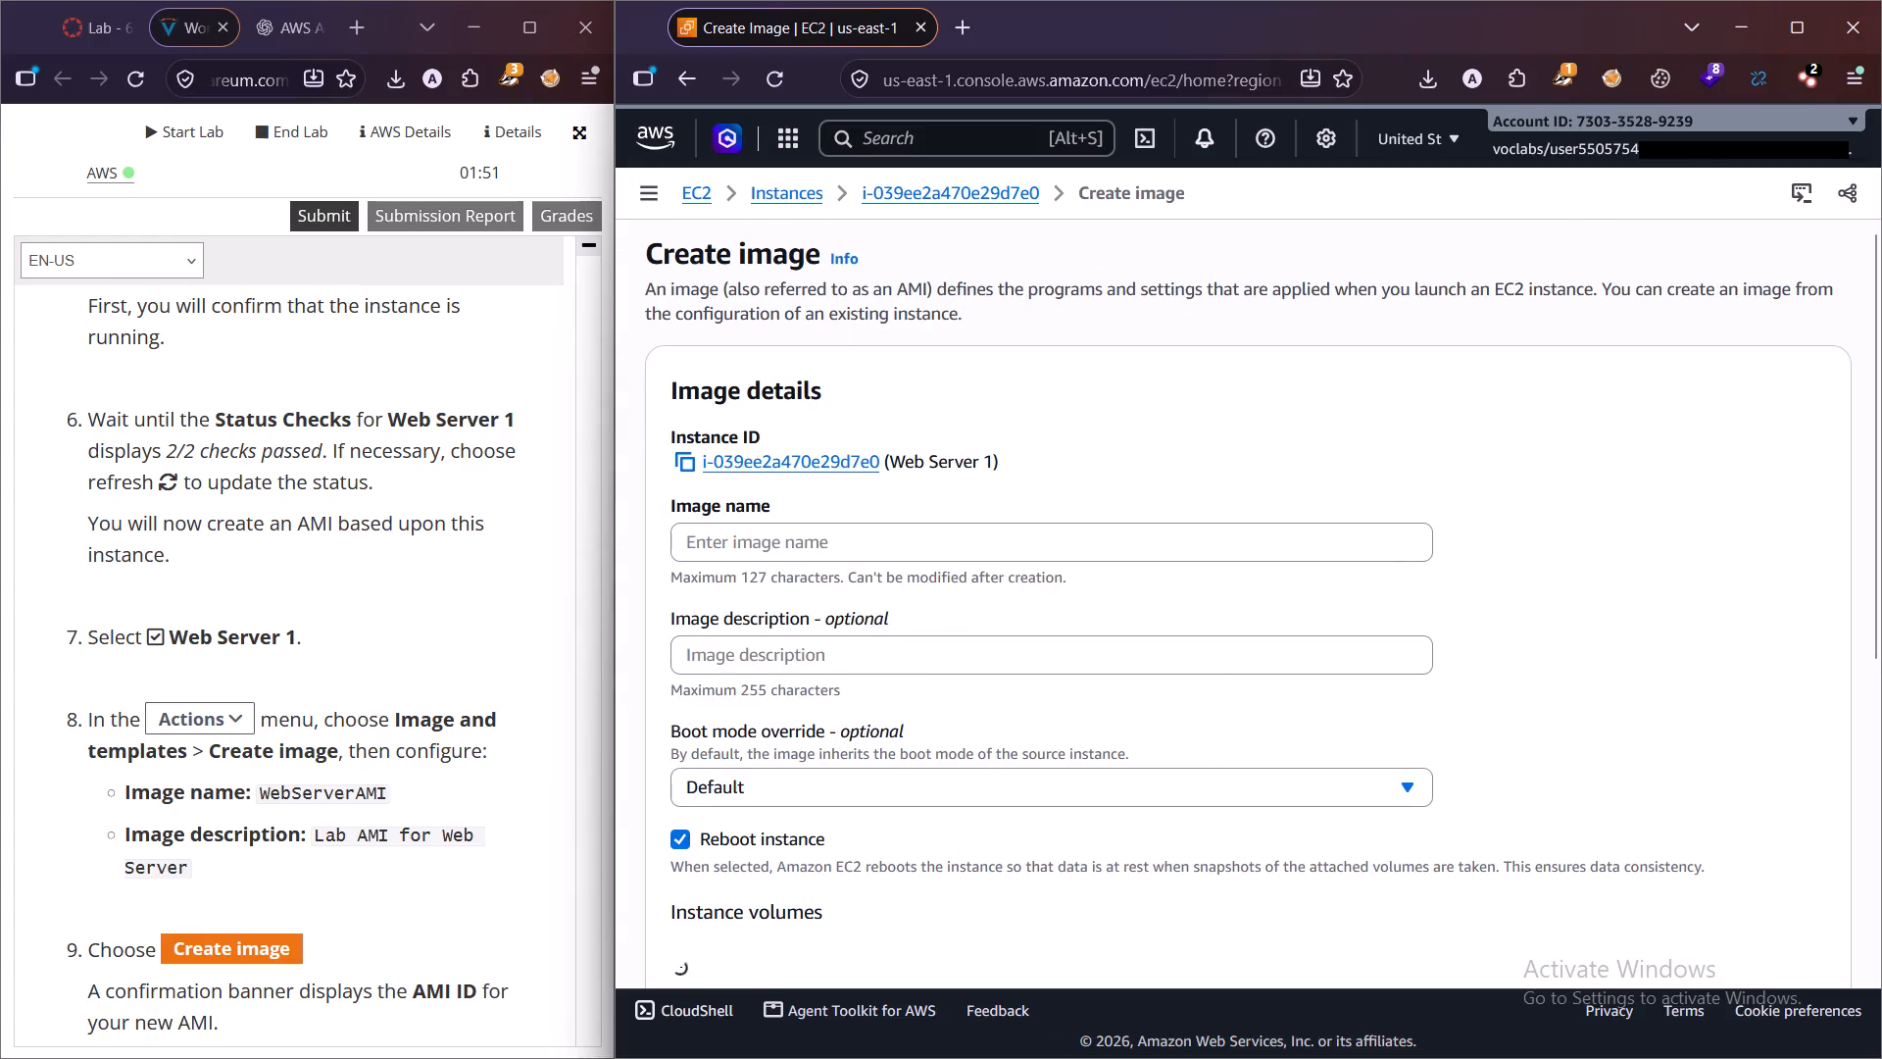
Set the image name to WebServerAMI.
left_click(866, 536)
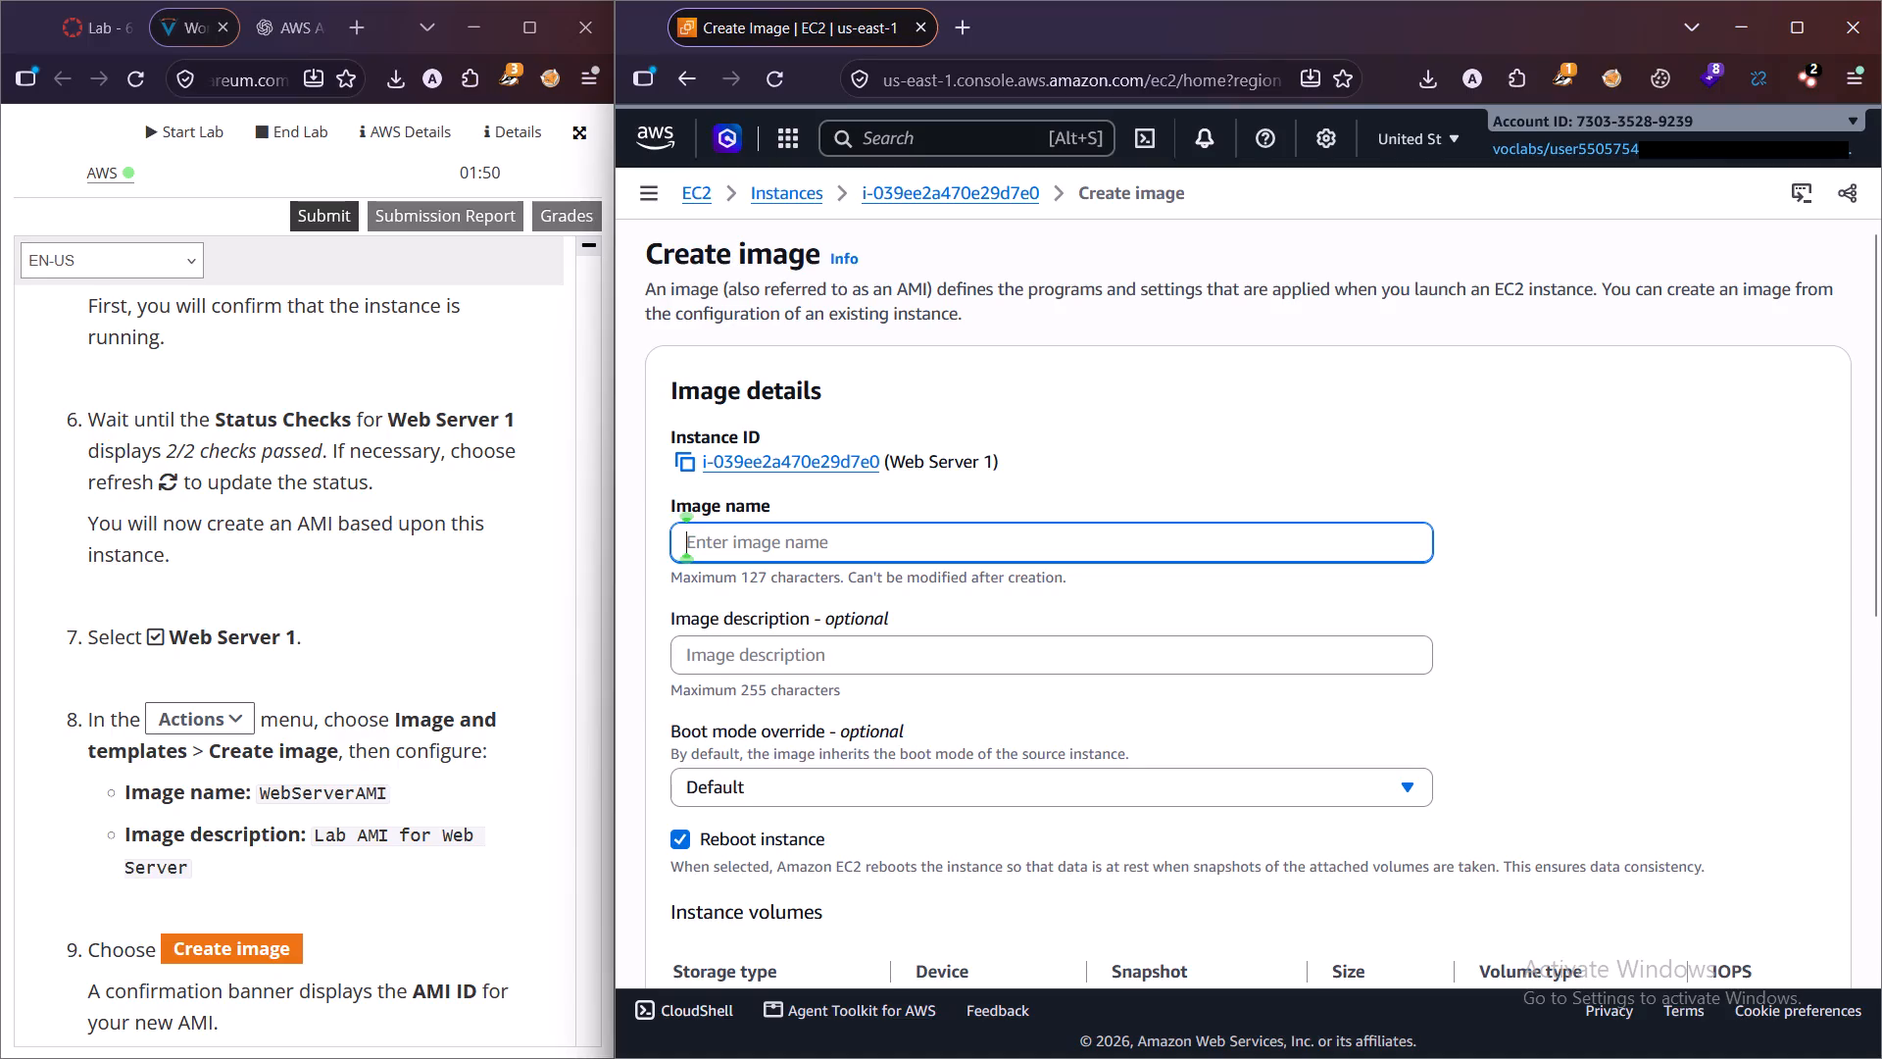
left_click(1137, 551)
type("Web")
type("Server")
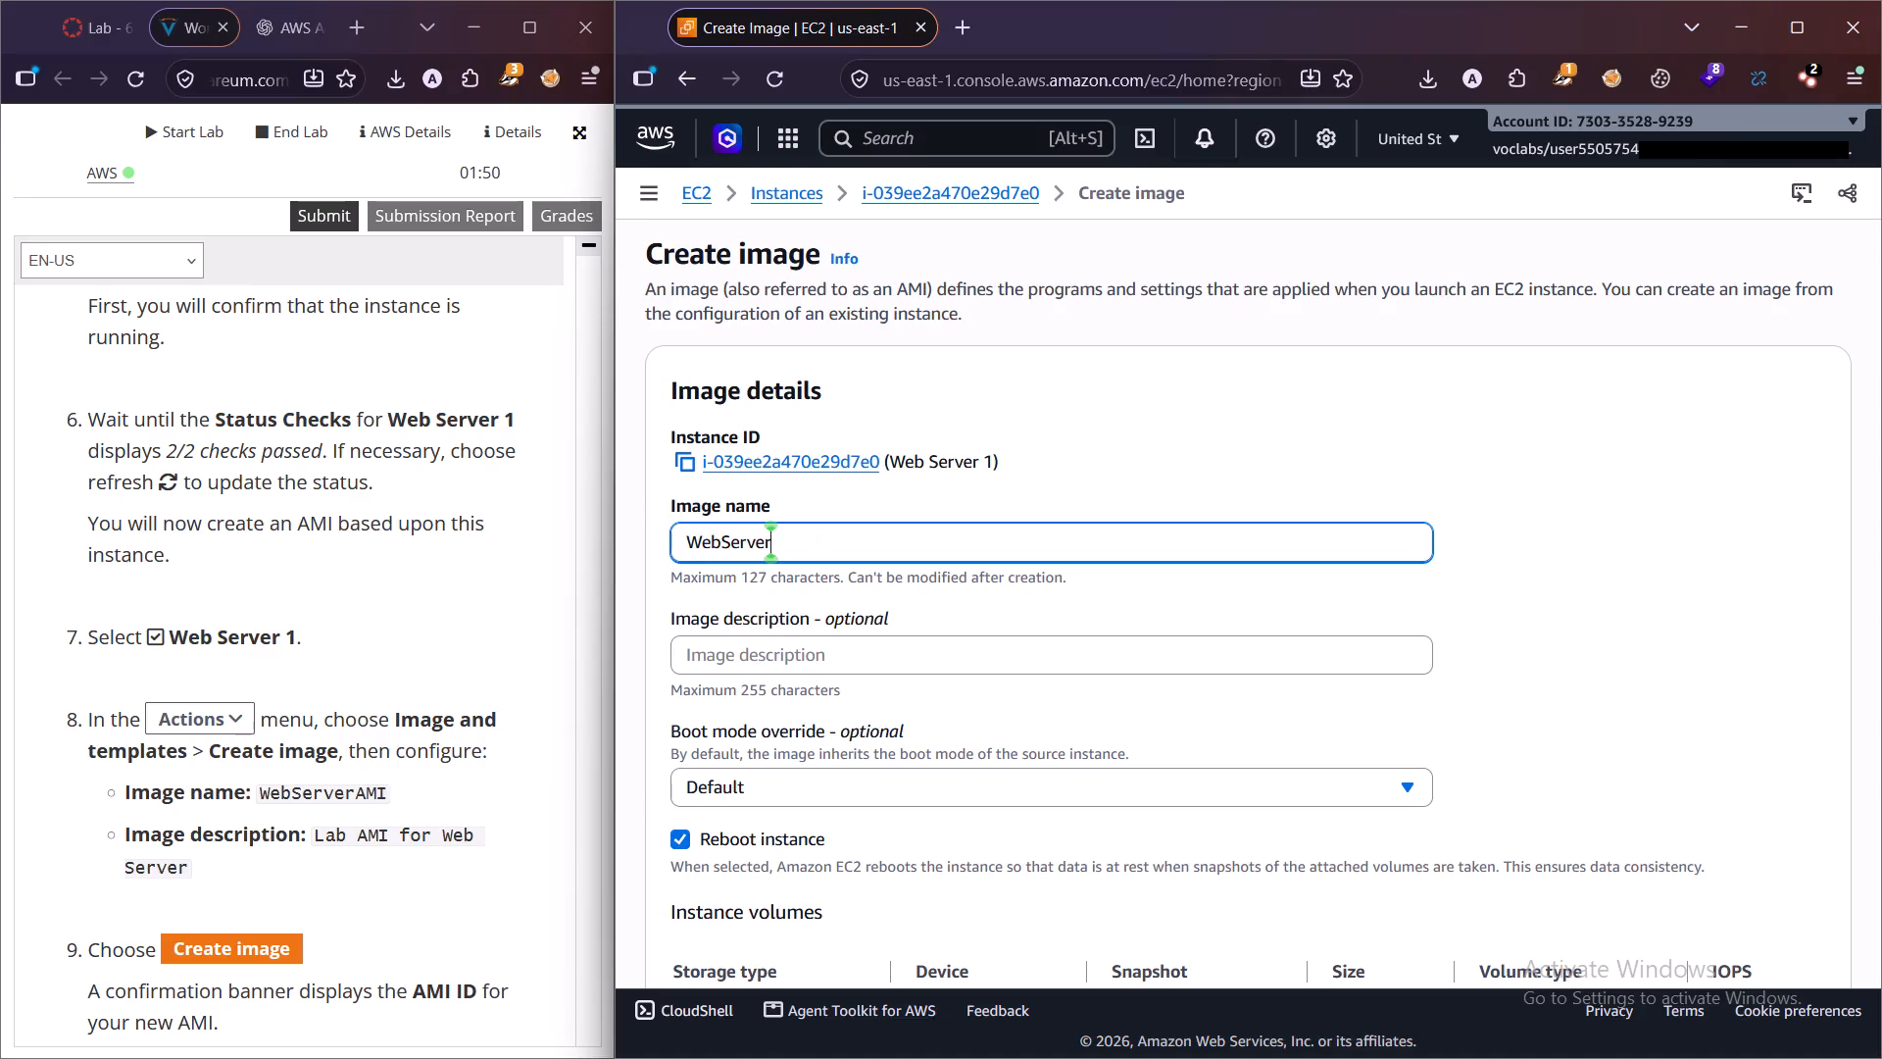
type("AMI")
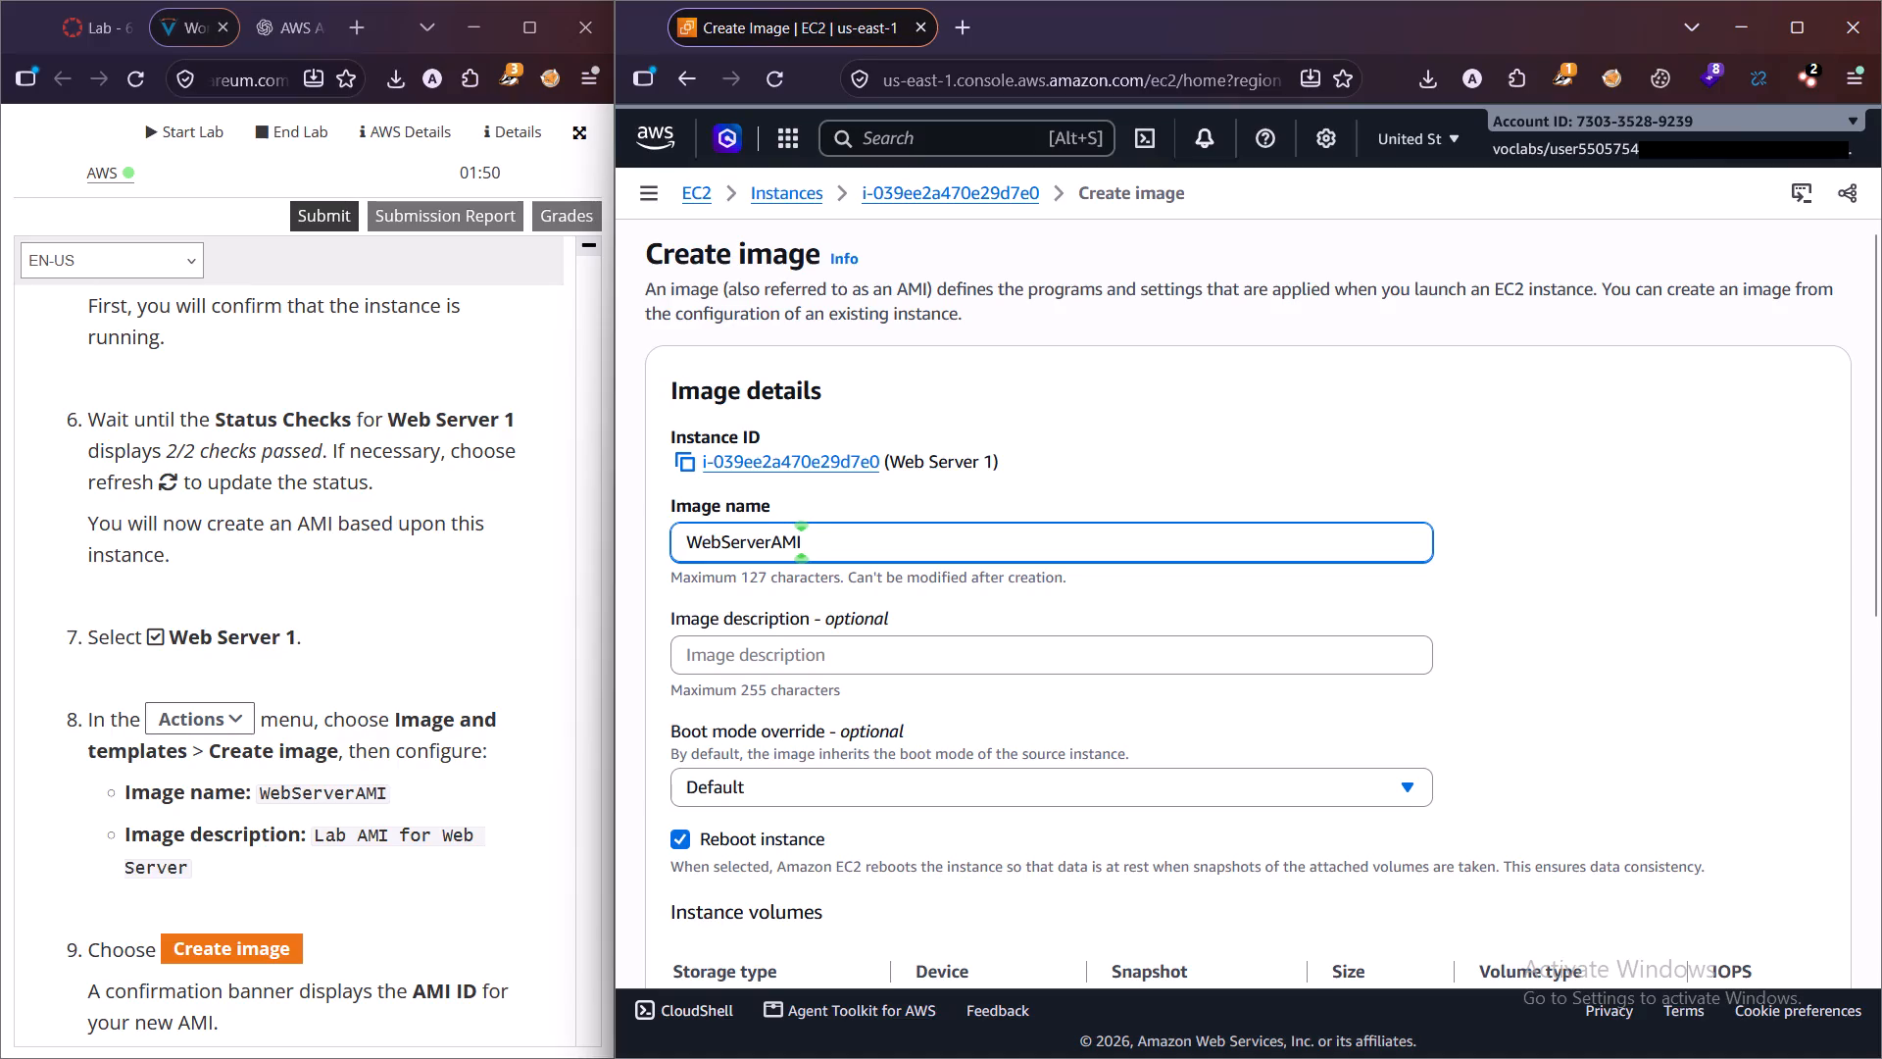
Set the image description to "Lab AMI for Web Server" and check the instructions for the following step.
left_click(919, 669)
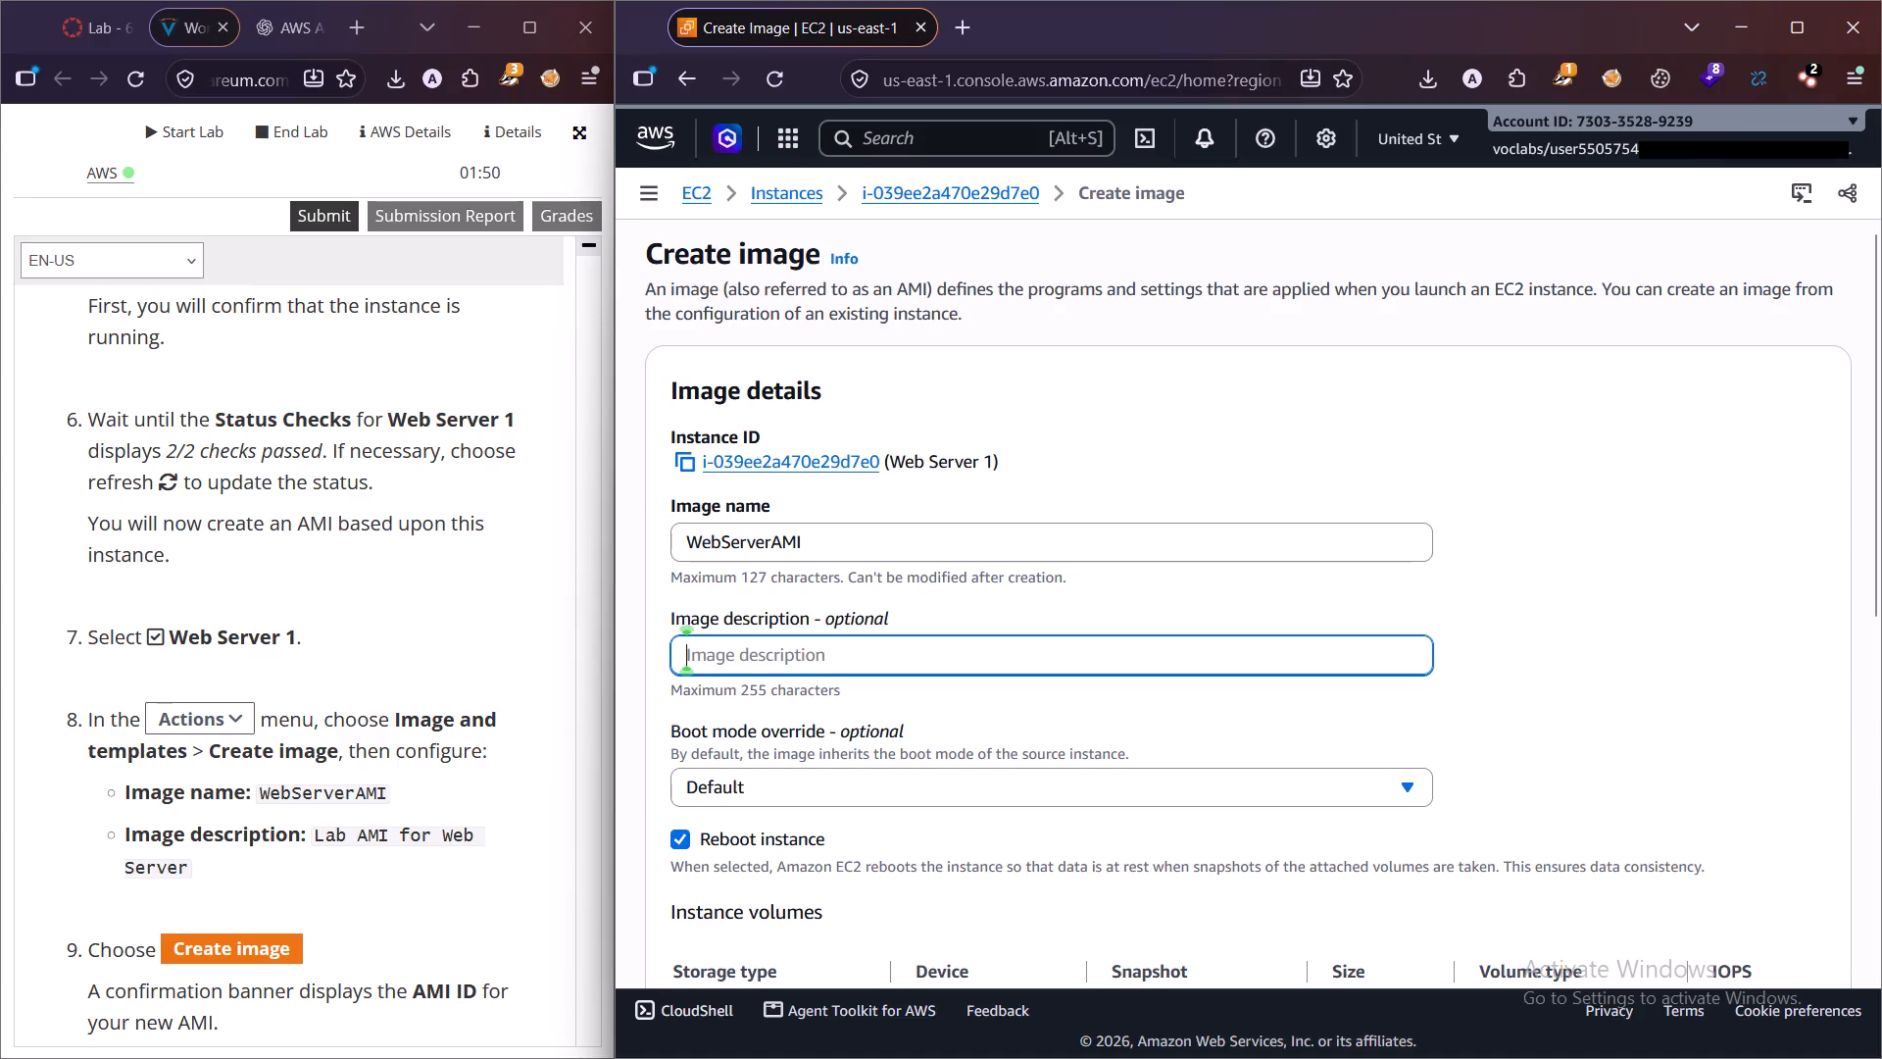
type("Lab")
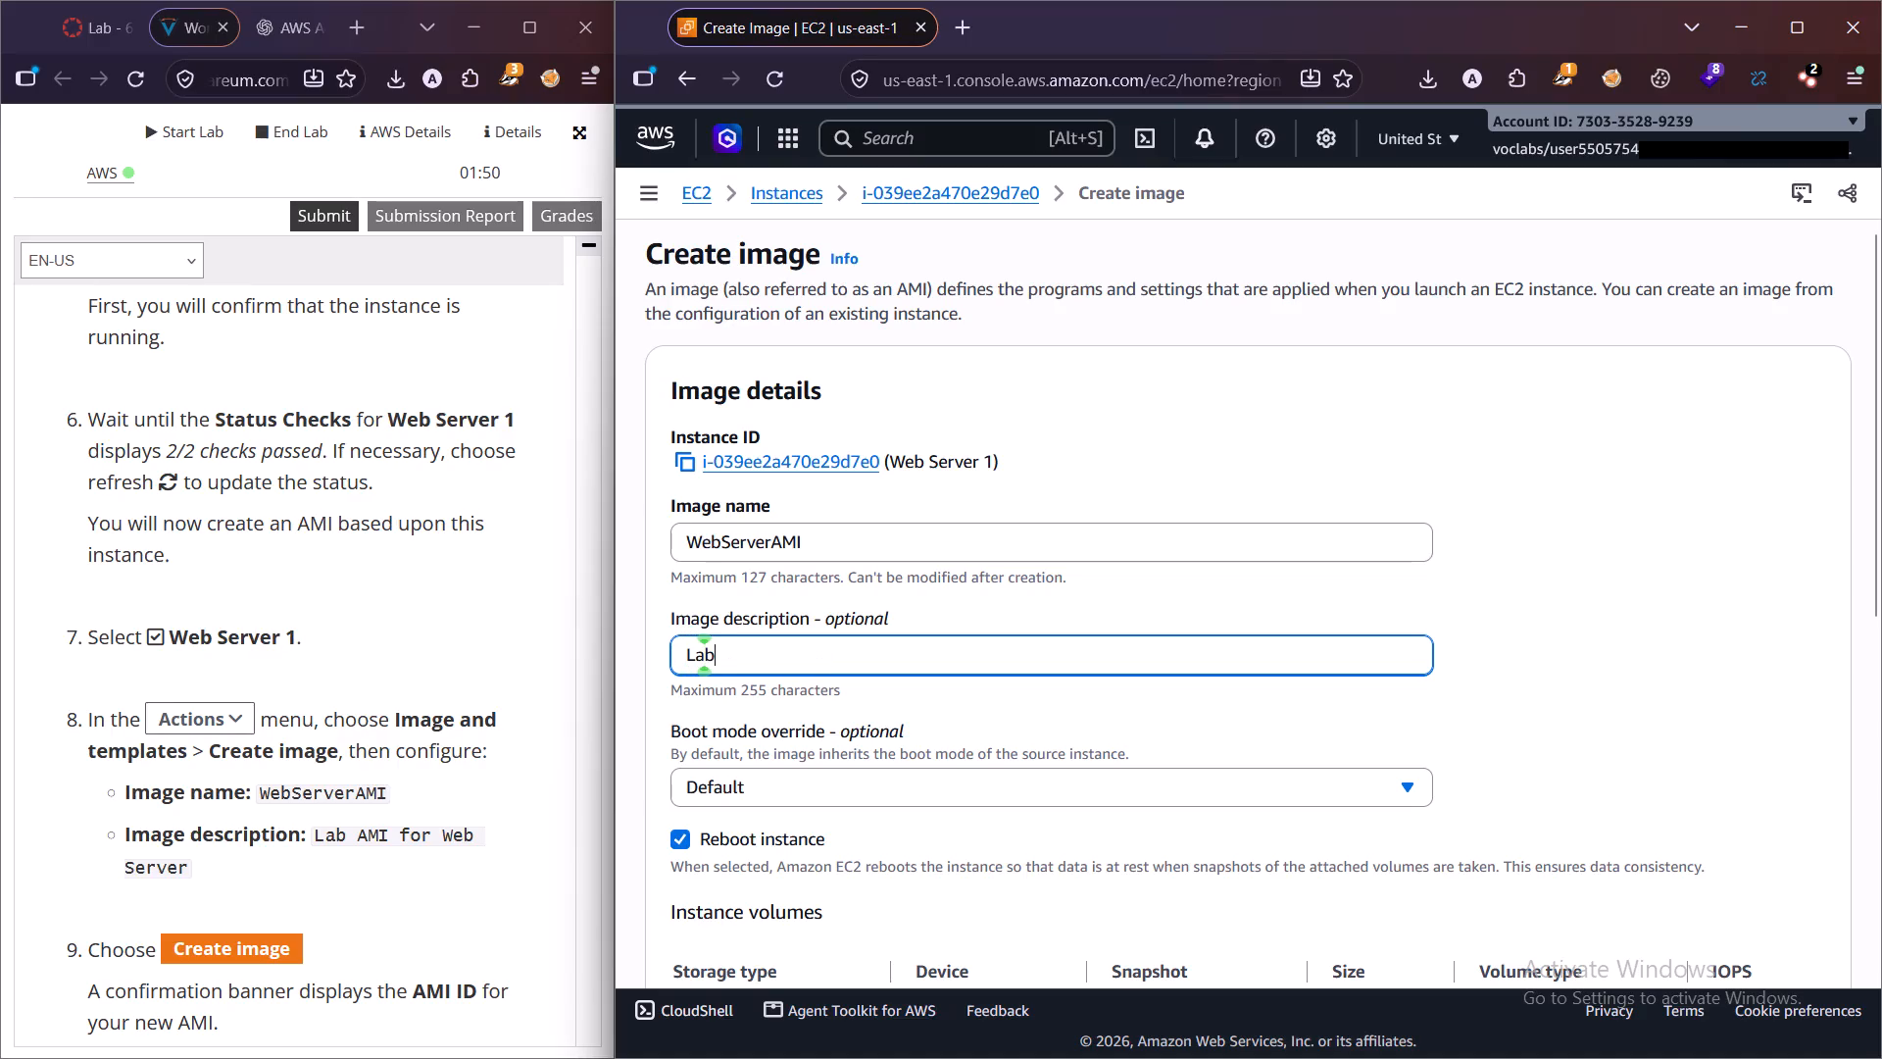
key("space")
type("AMI")
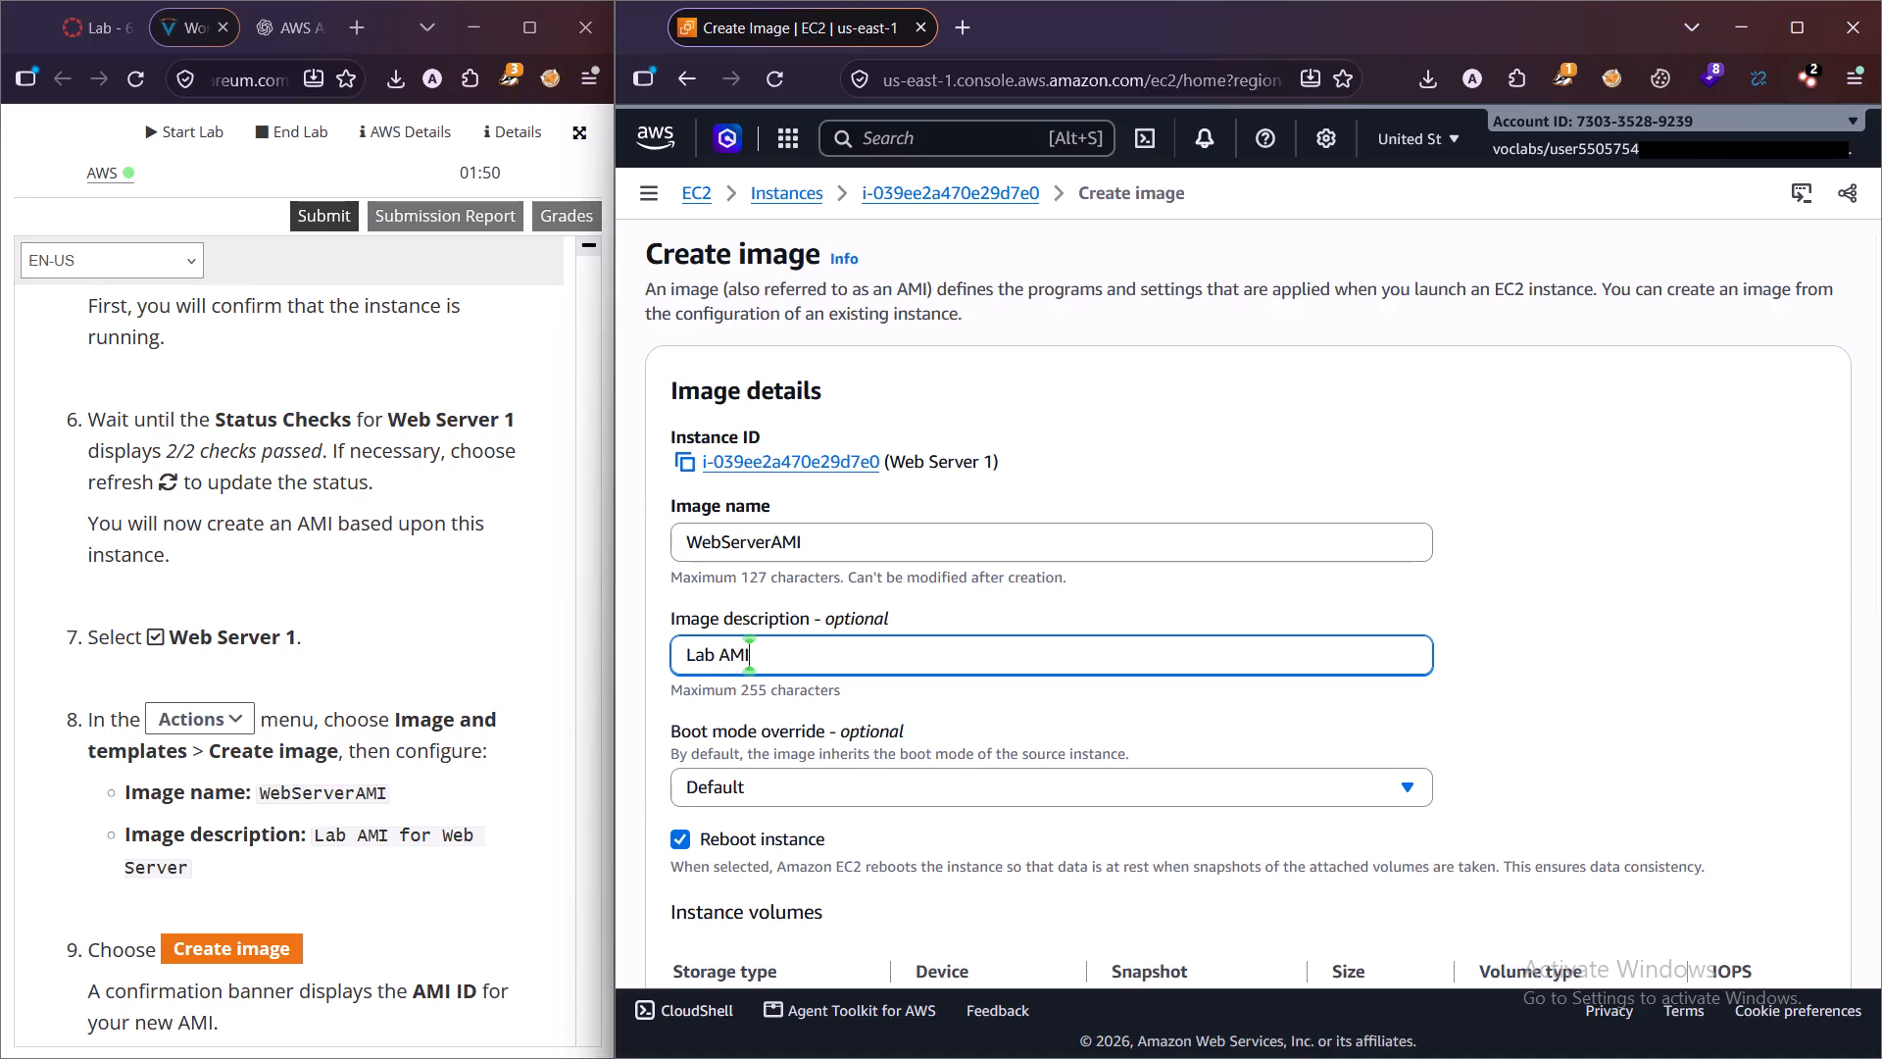
key("space")
type("for")
key("space")
type("We")
key("b")
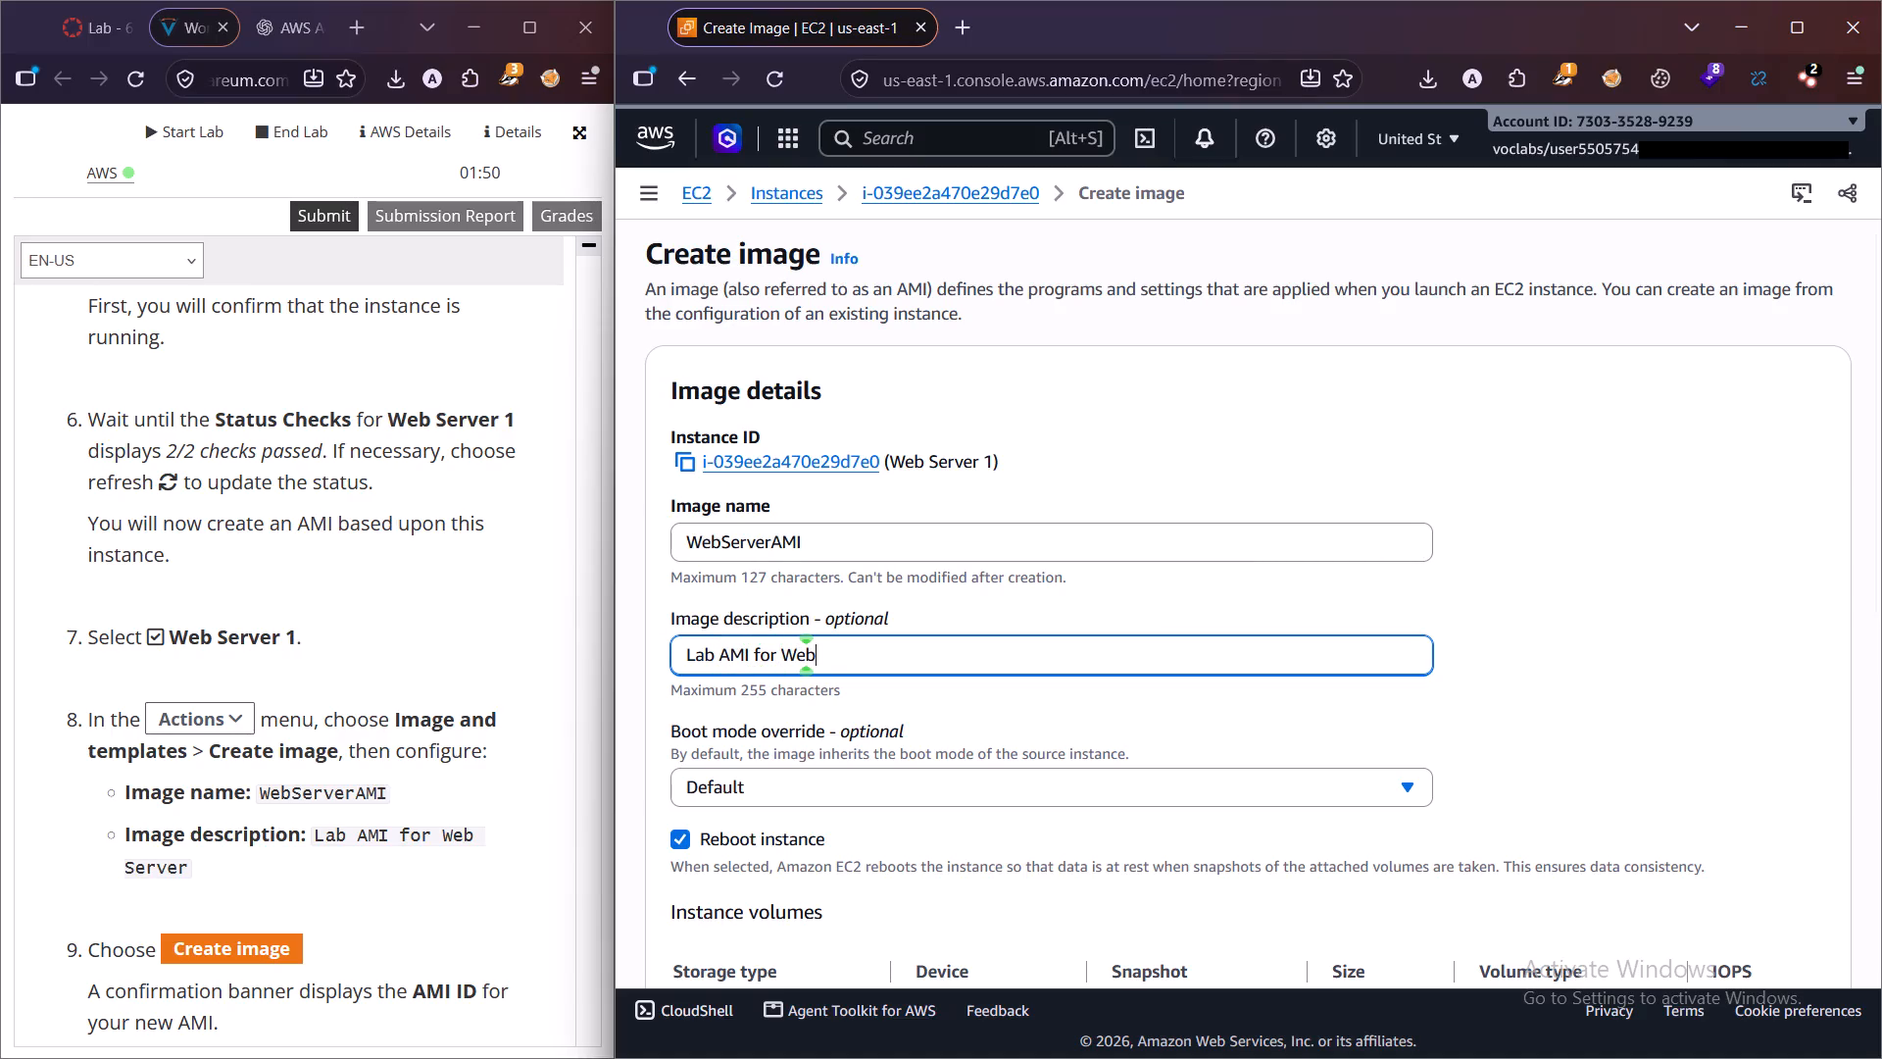
key("space")
type("Server")
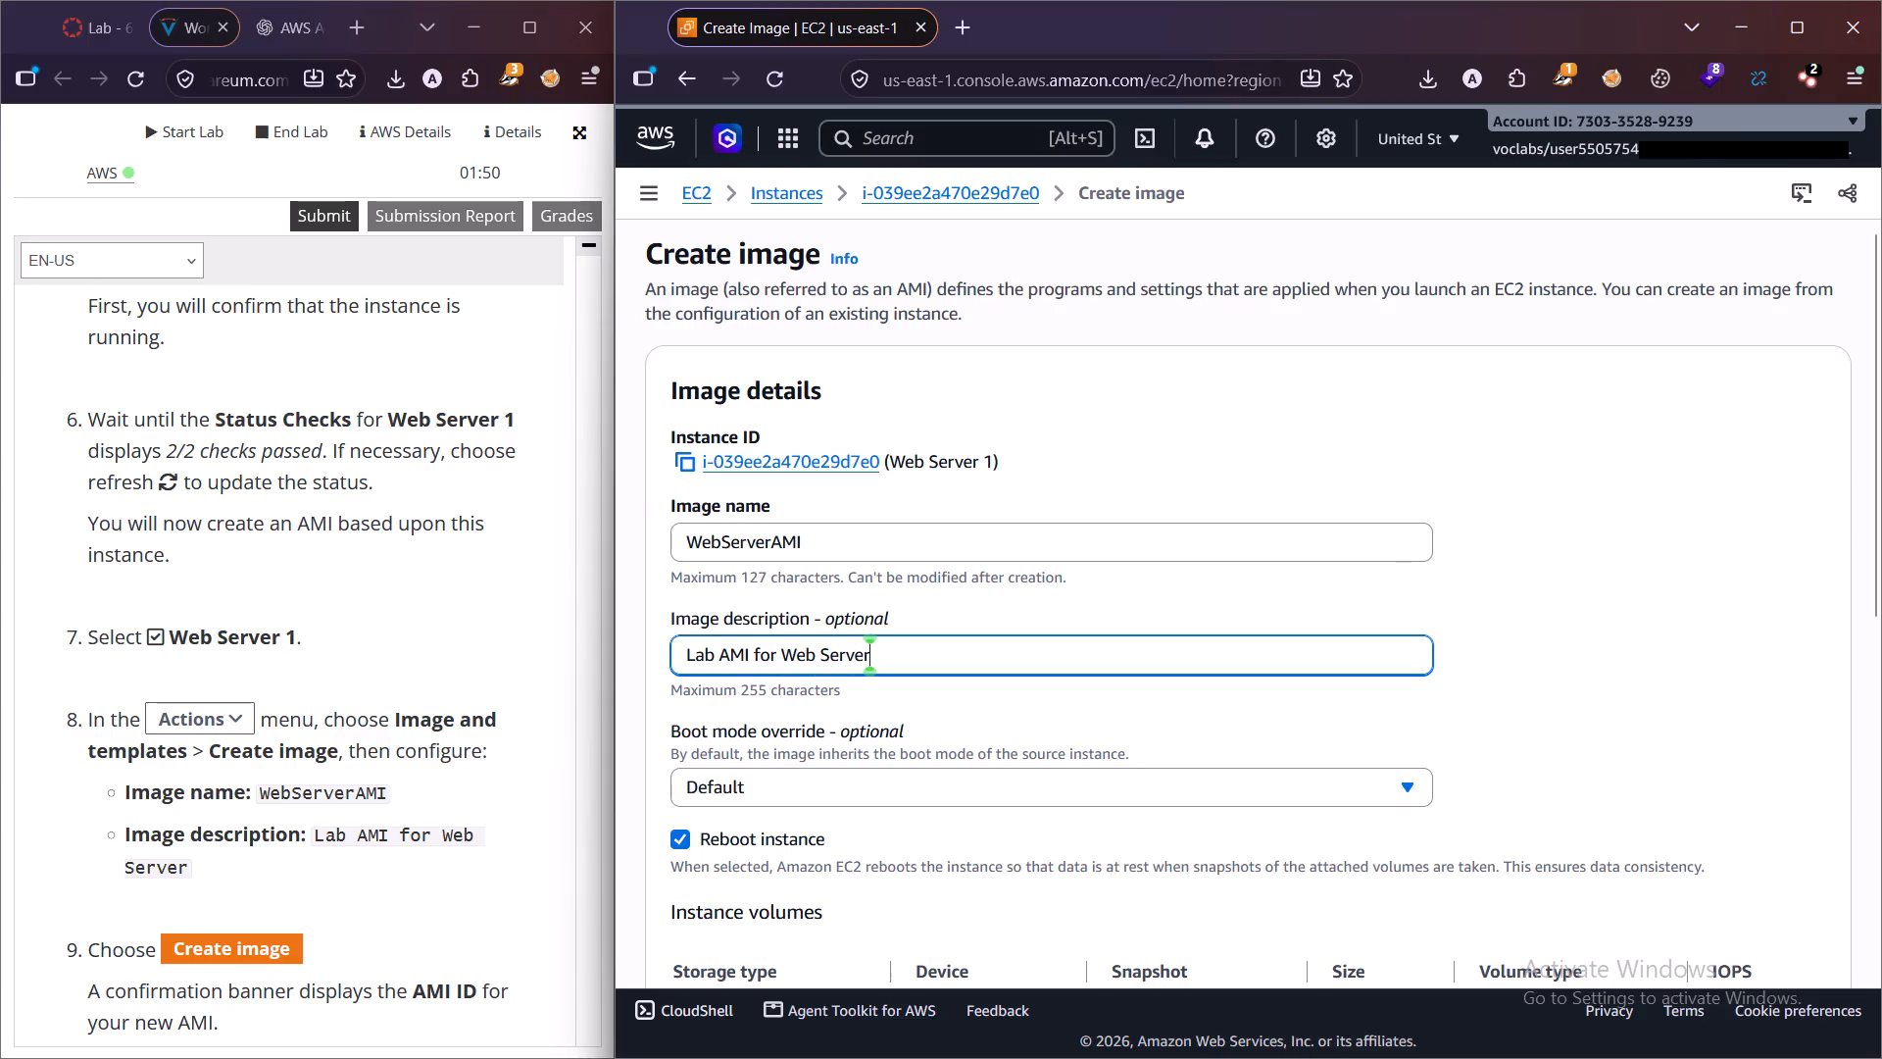
scroll(342, 783, "down", 1)
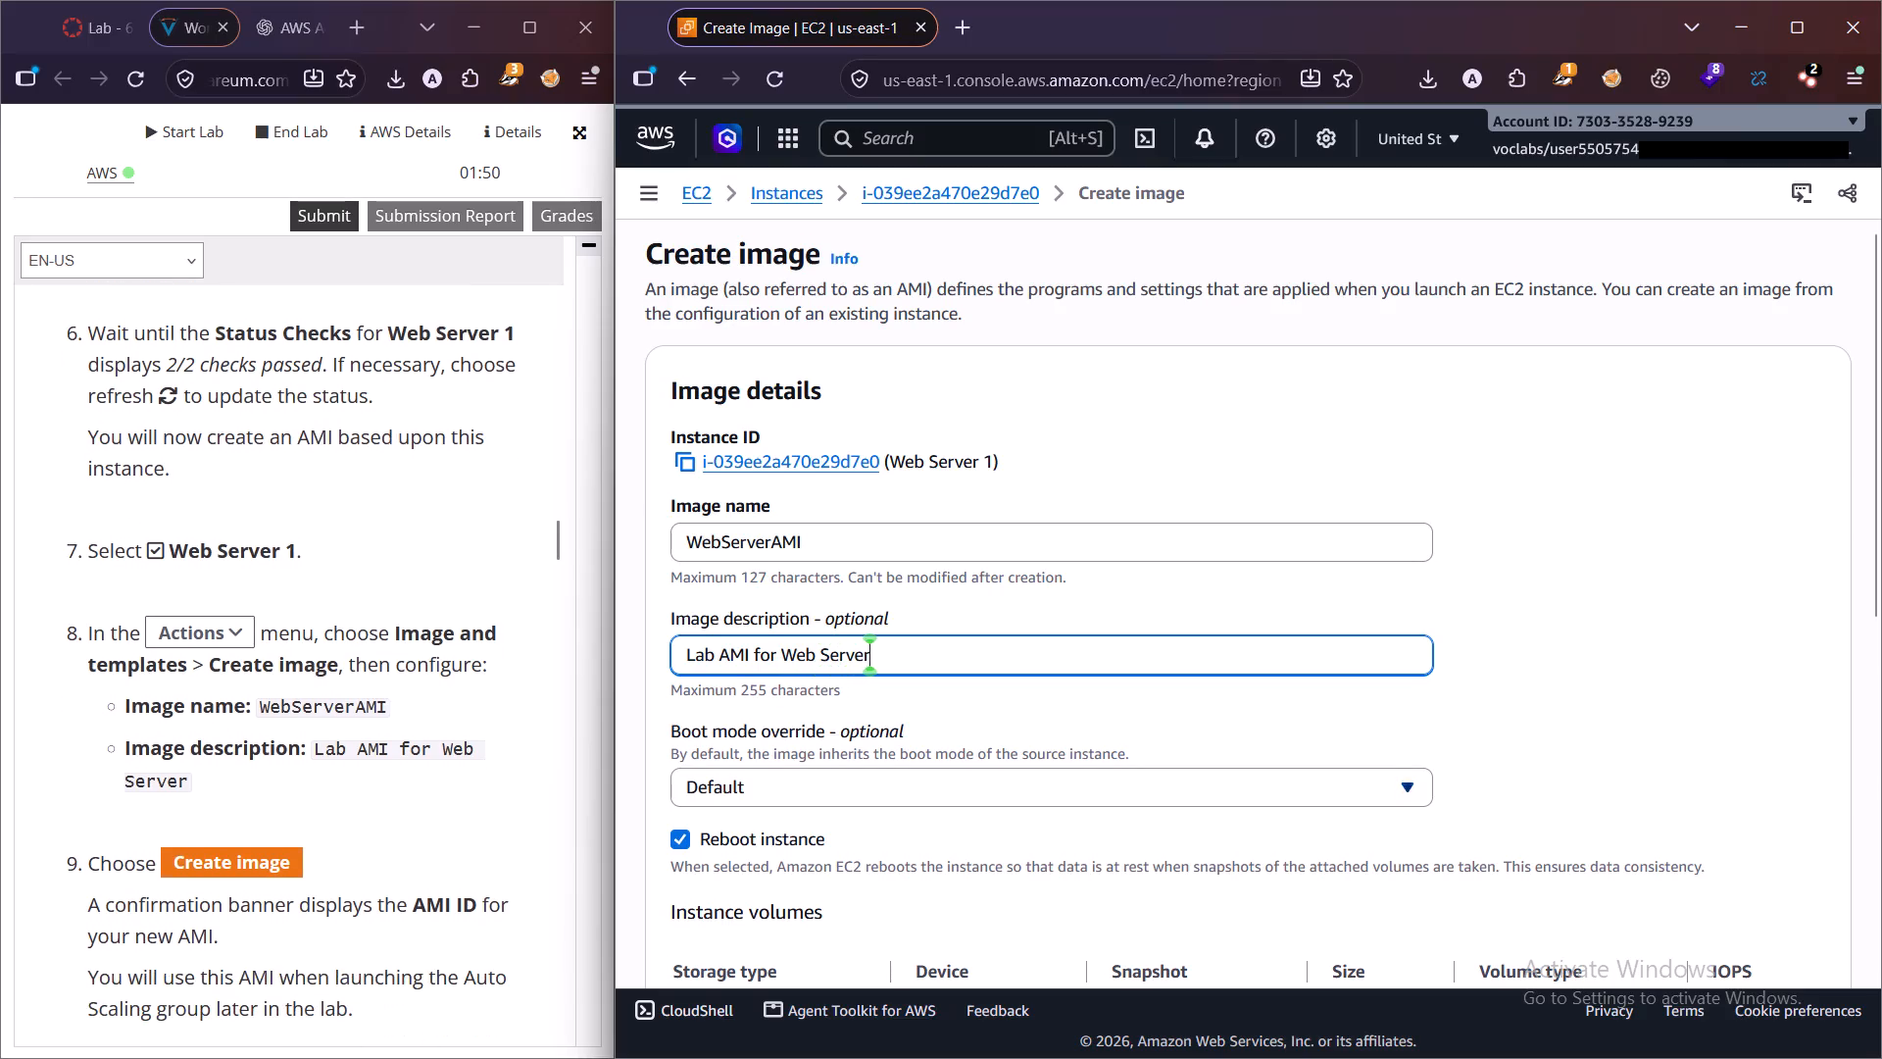
Create the WebServerAMI image, leaving the boot mode, instance volume and tag settings at their defaults.
scroll(946, 737, "down", 3)
scroll(380, 782, "down", 2)
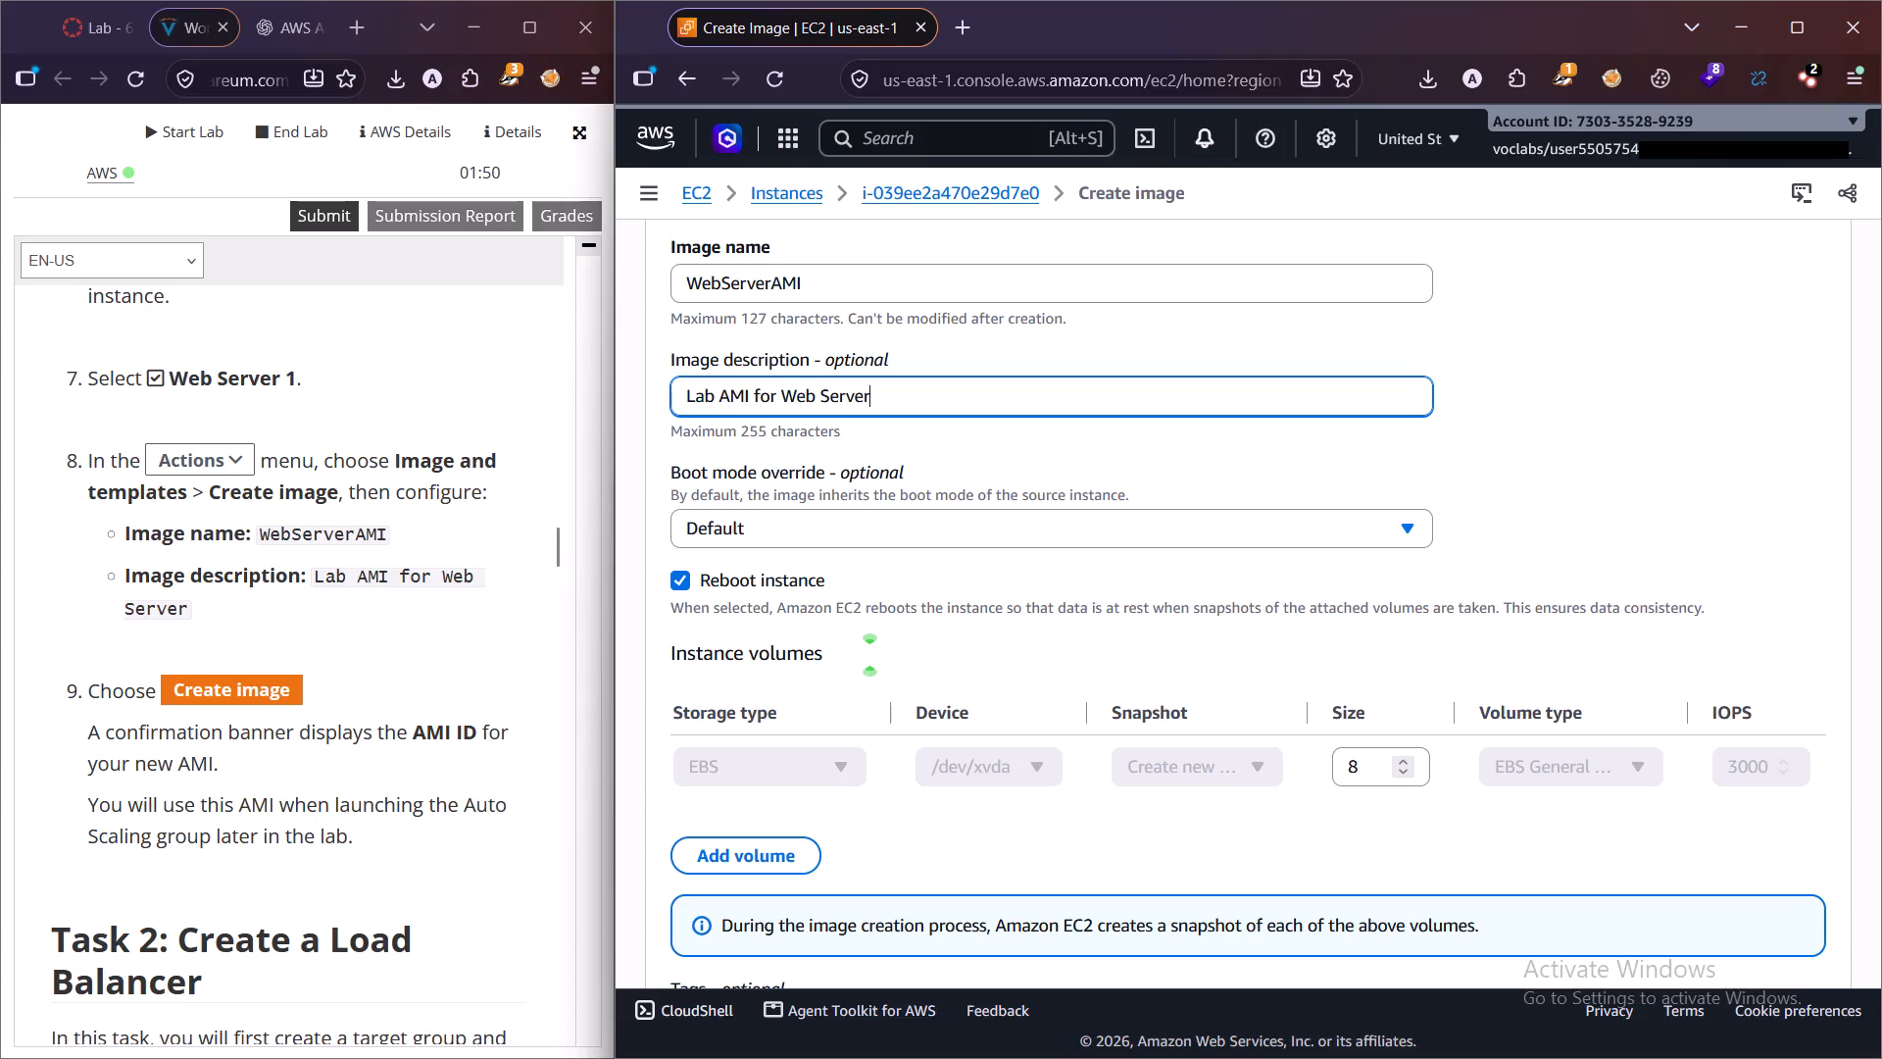
scroll(596, 756, "down", 3)
scroll(894, 651, "down", 4)
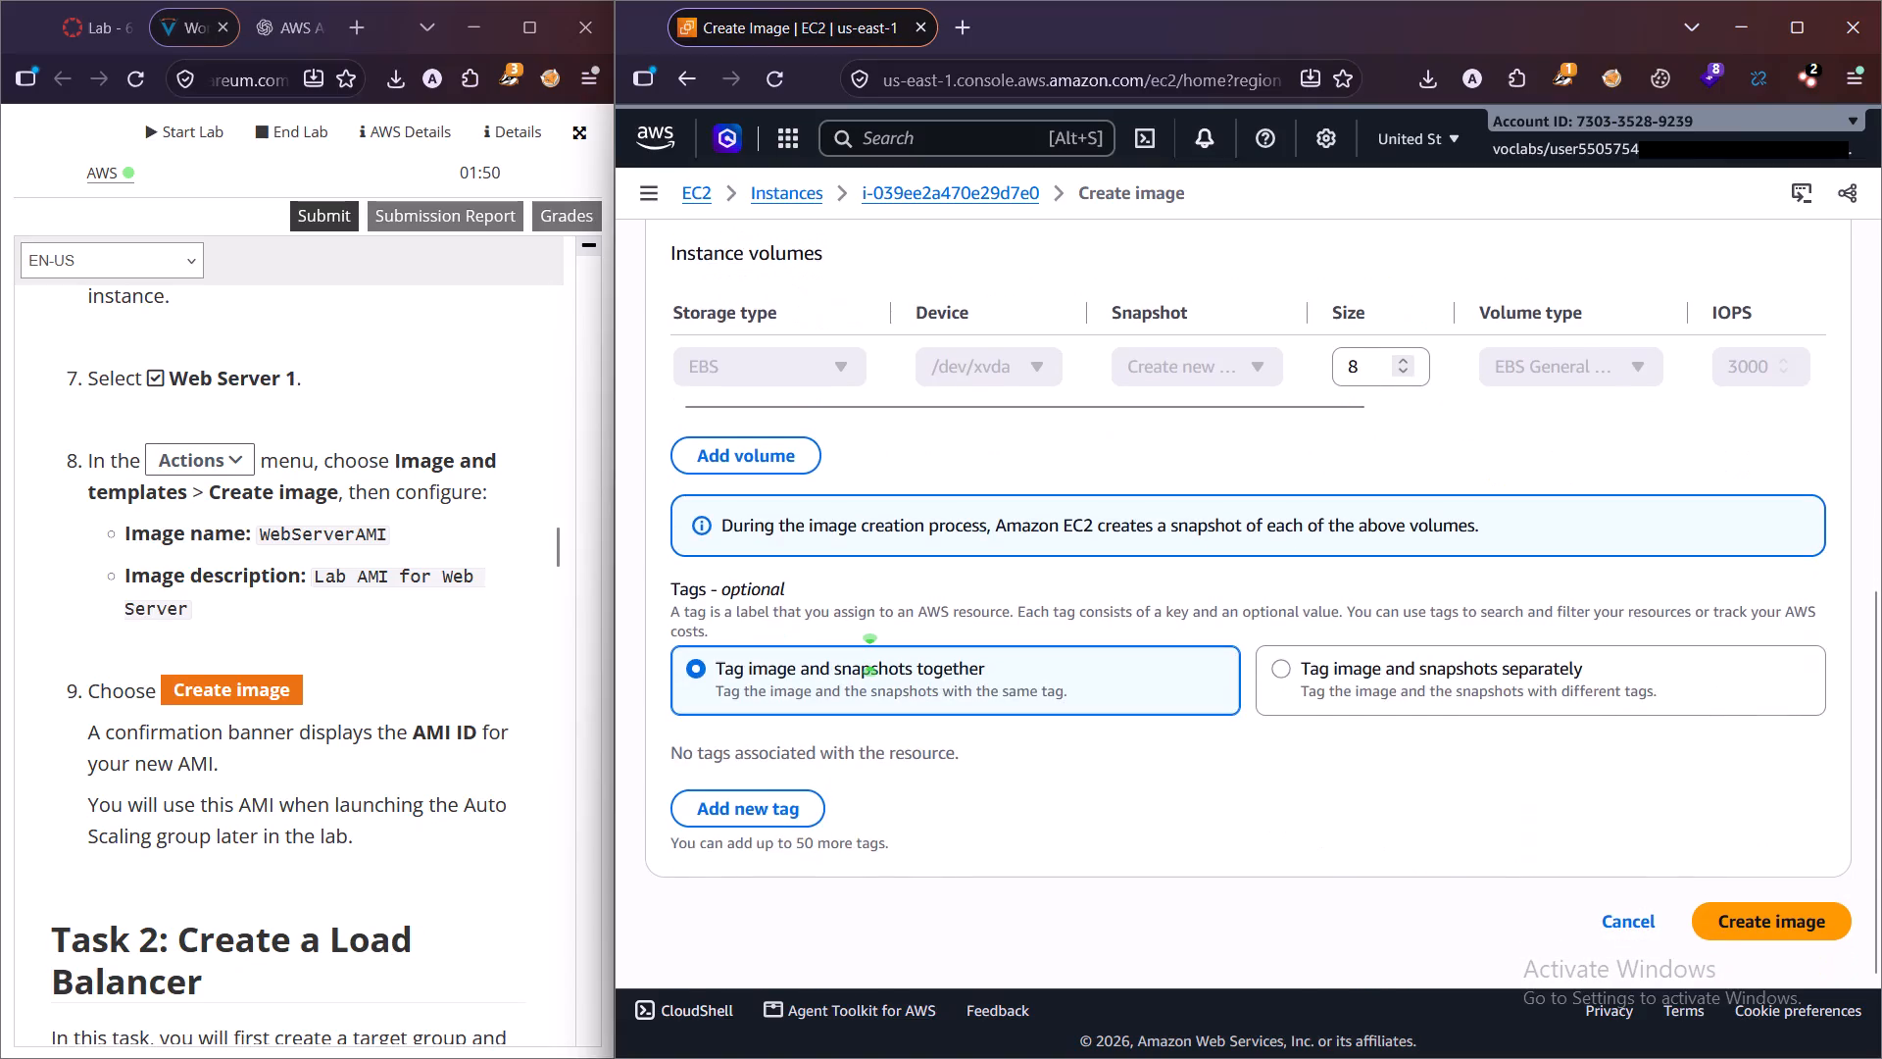
scroll(894, 650, "down", 3)
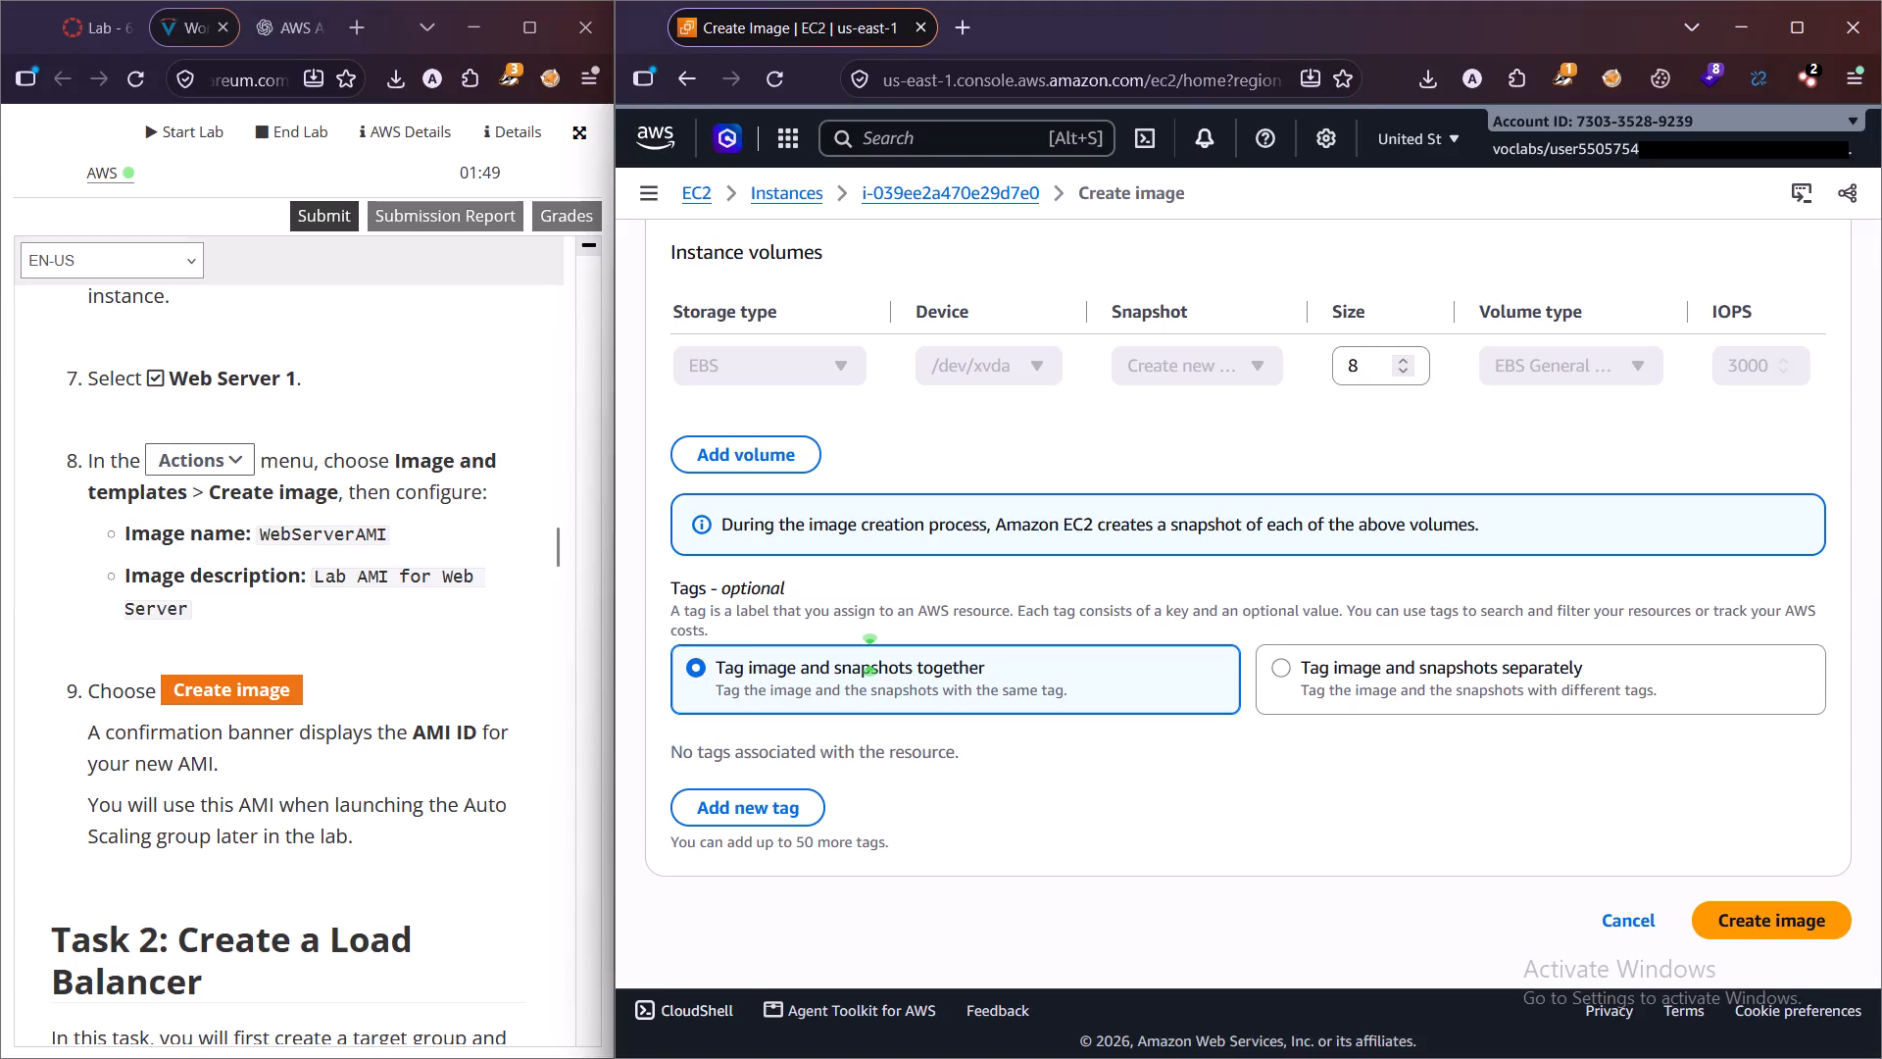
left_click(1747, 926)
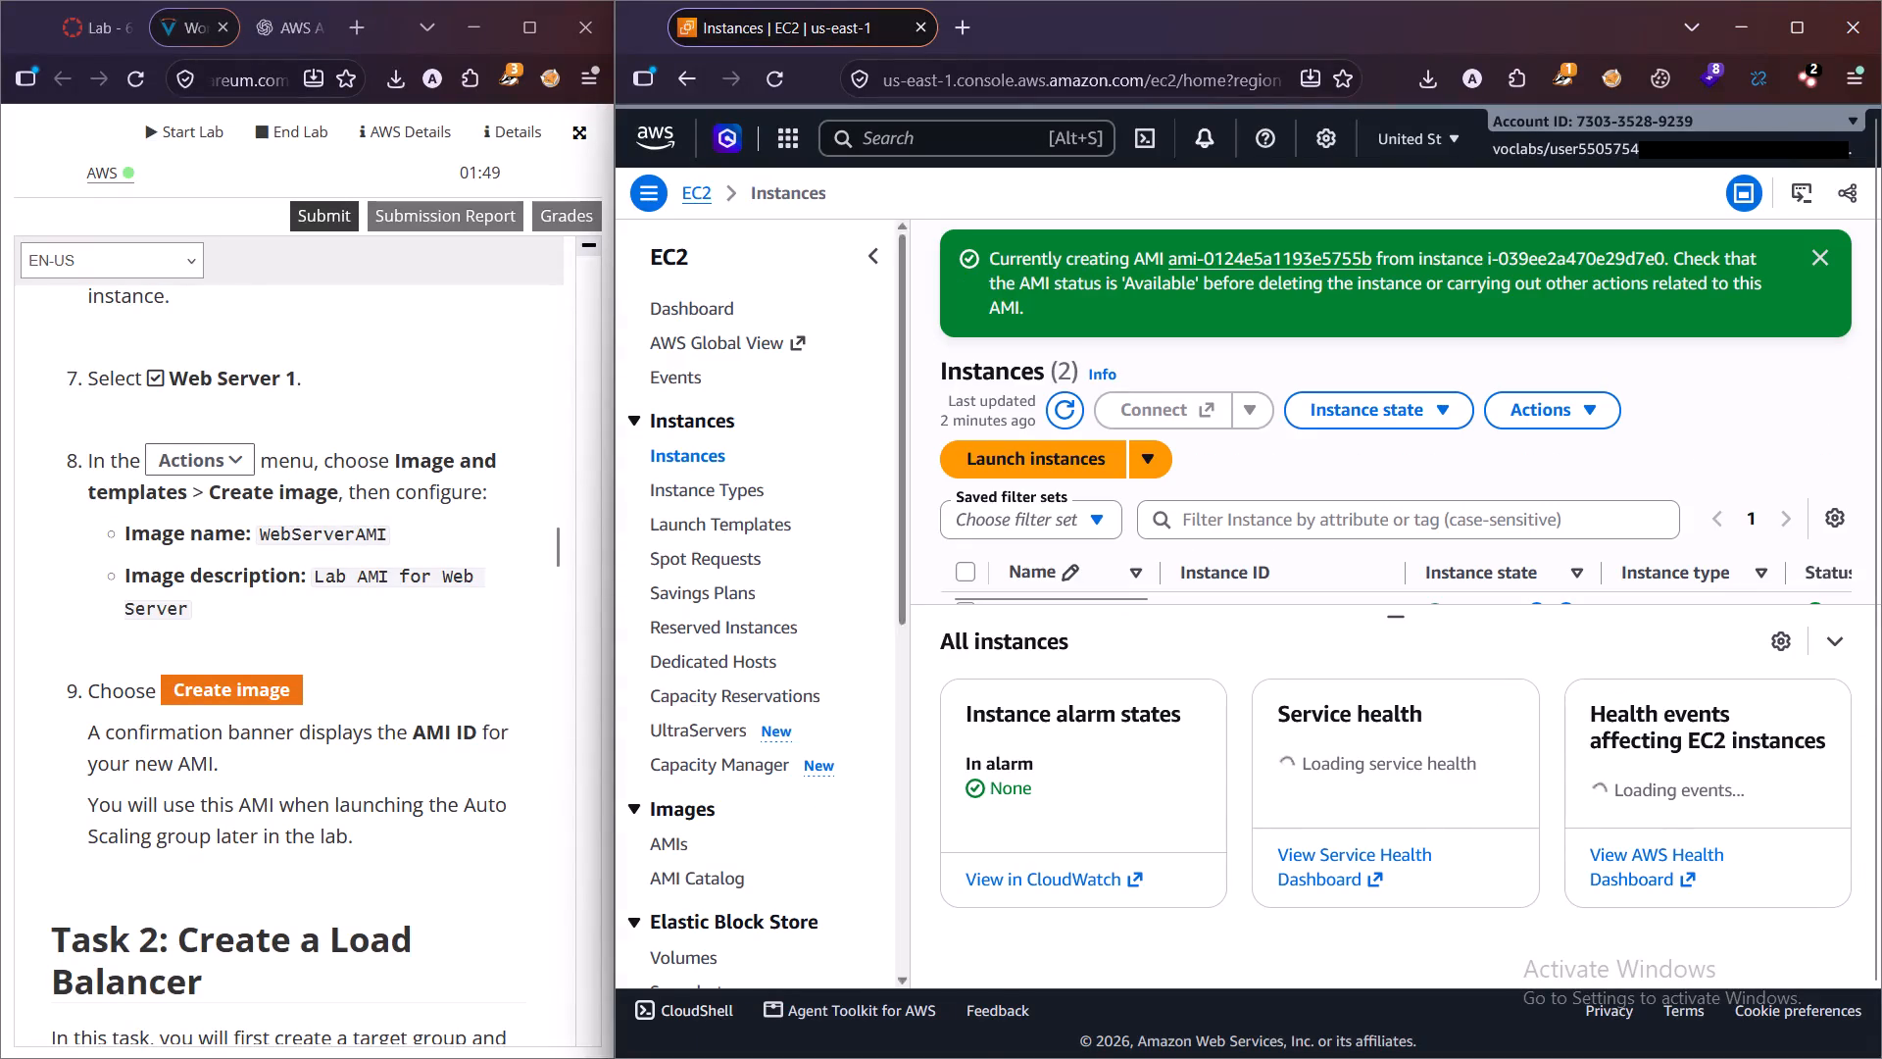
Follow the lab instructions into Task 2 and open the Target Groups page under Load Balancing.
scroll(394, 854, "down", 2)
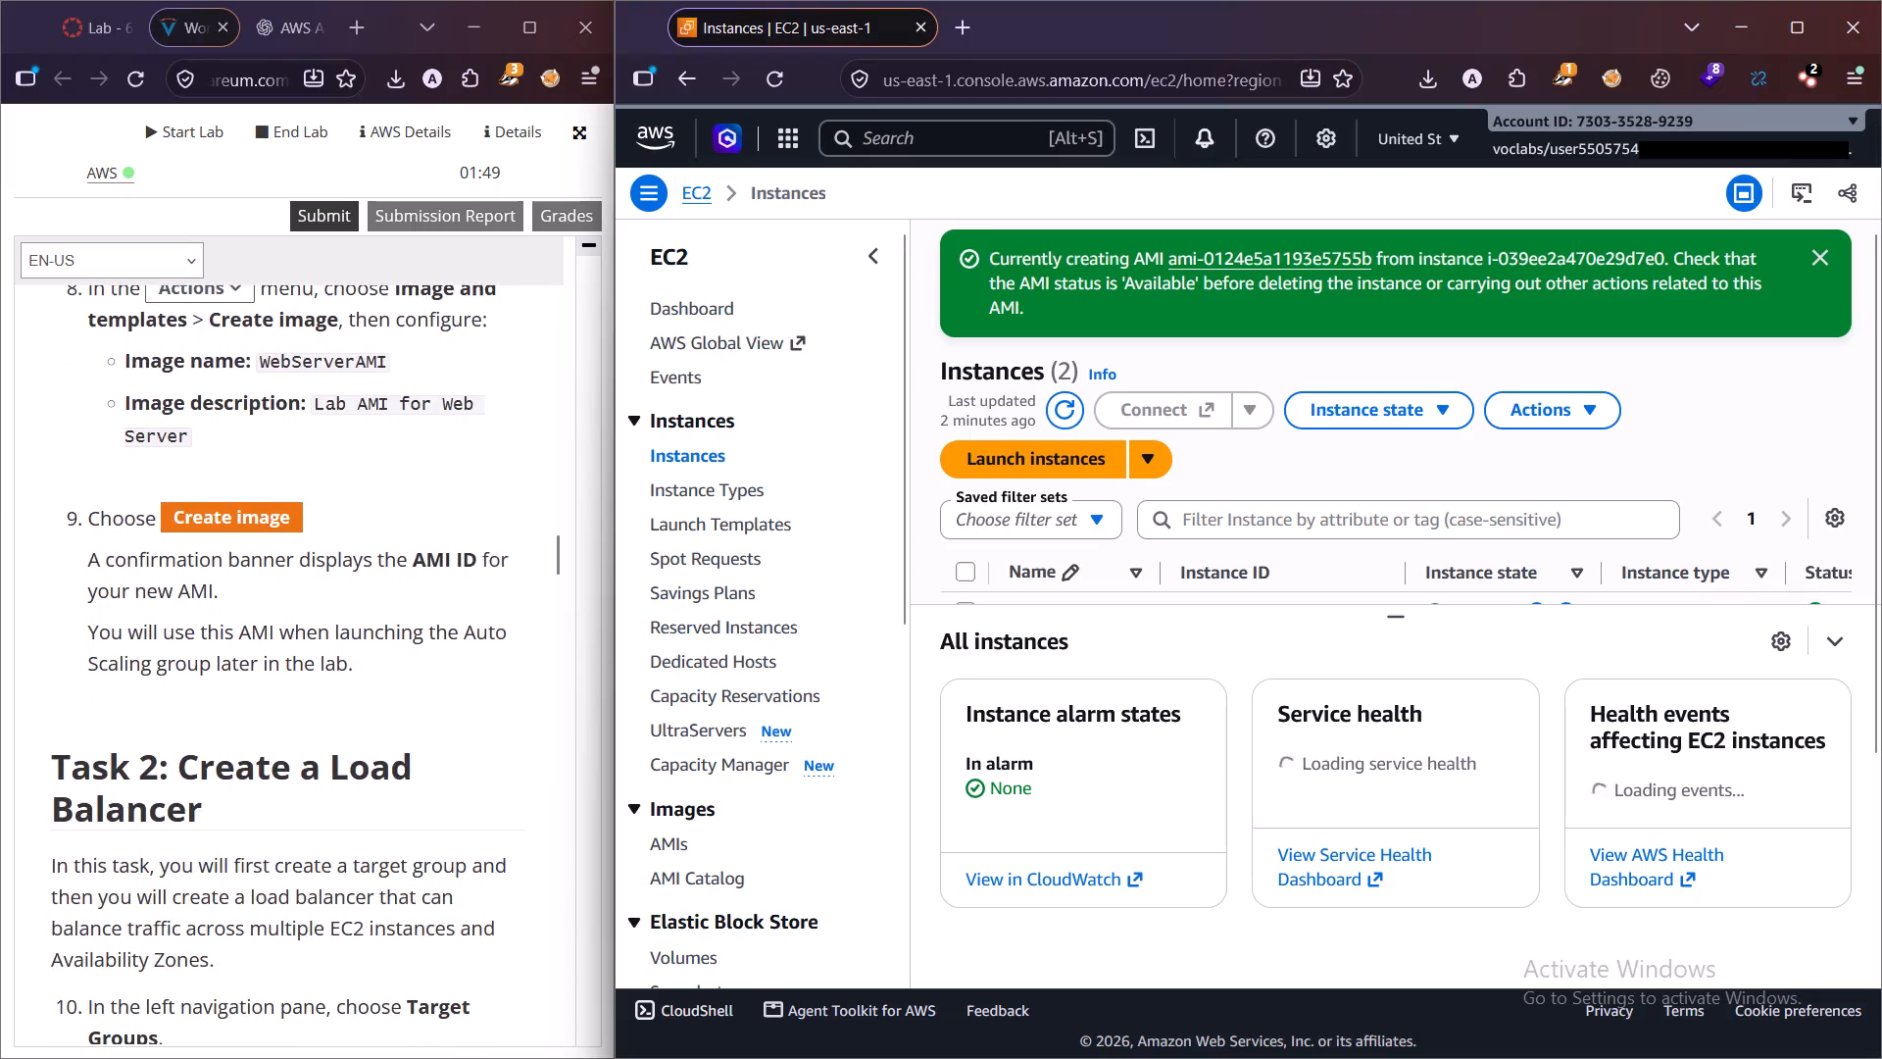
scroll(368, 785, "down", 1)
scroll(91, 737, "down", 1)
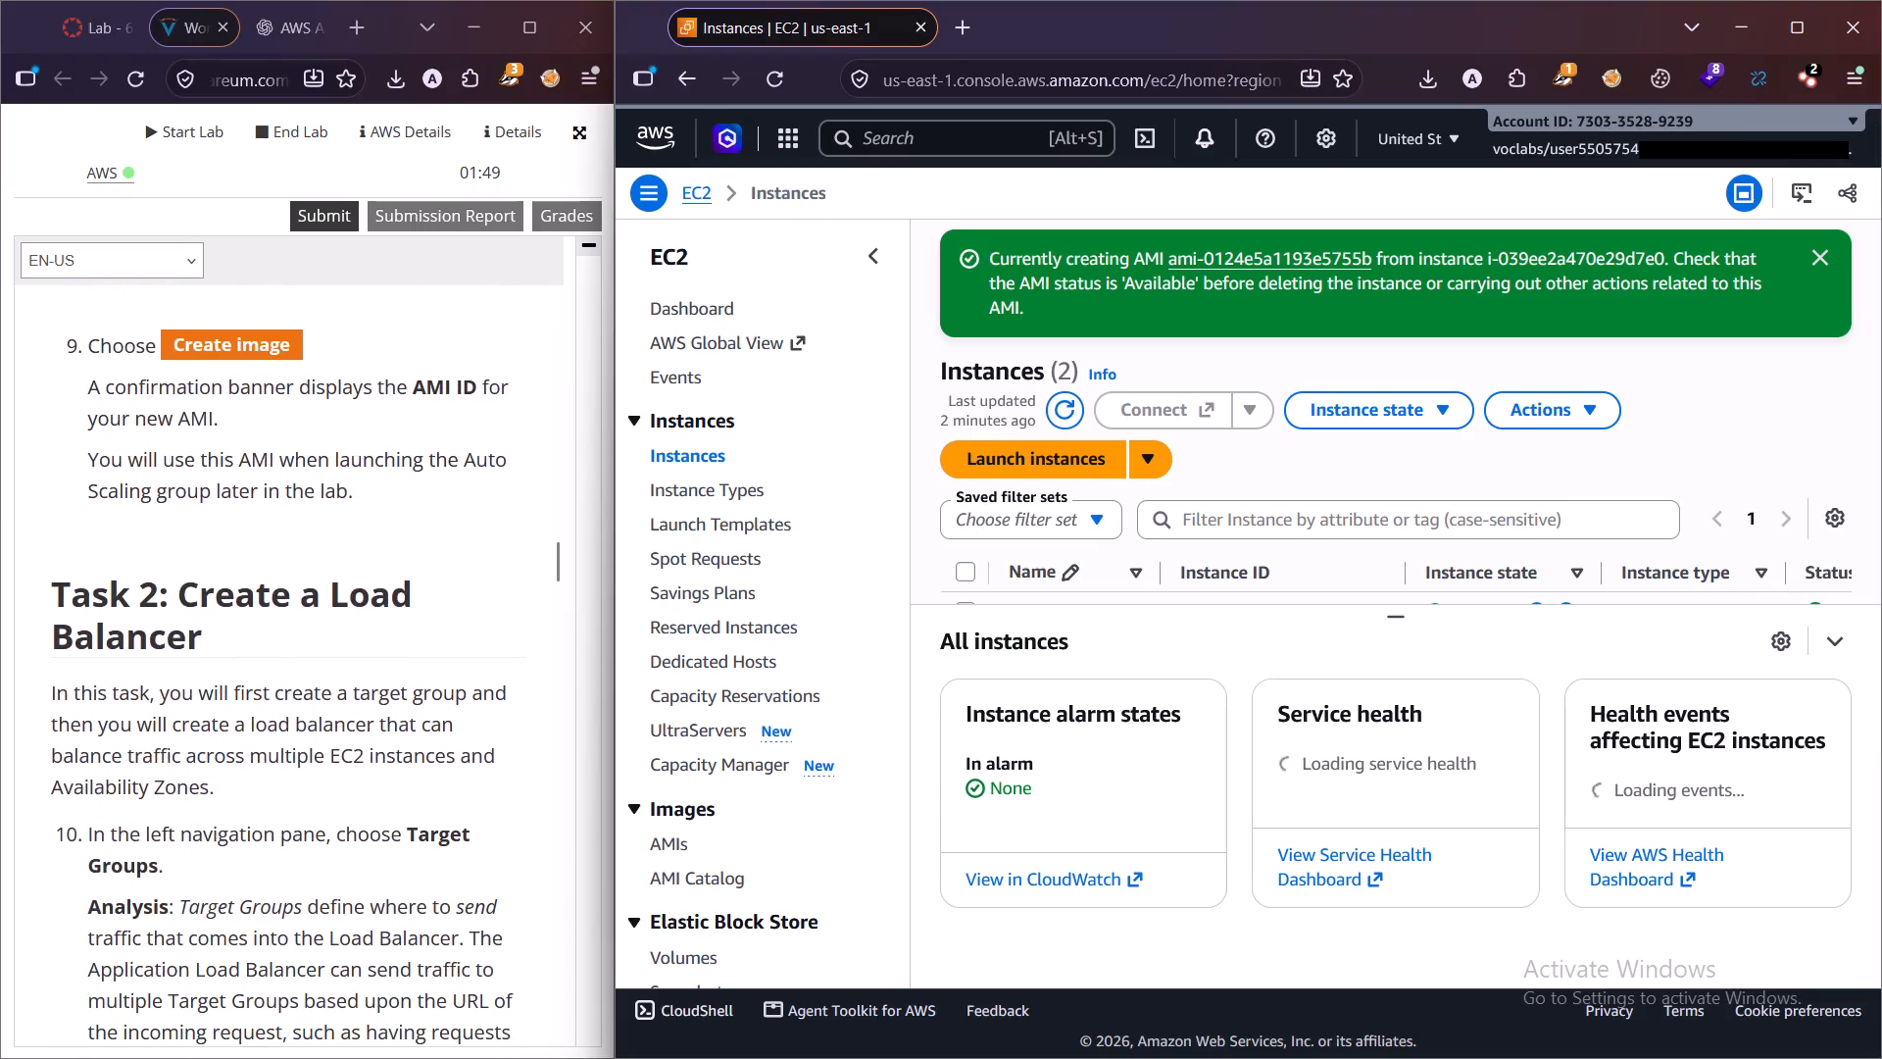
scroll(281, 697, "down", 1)
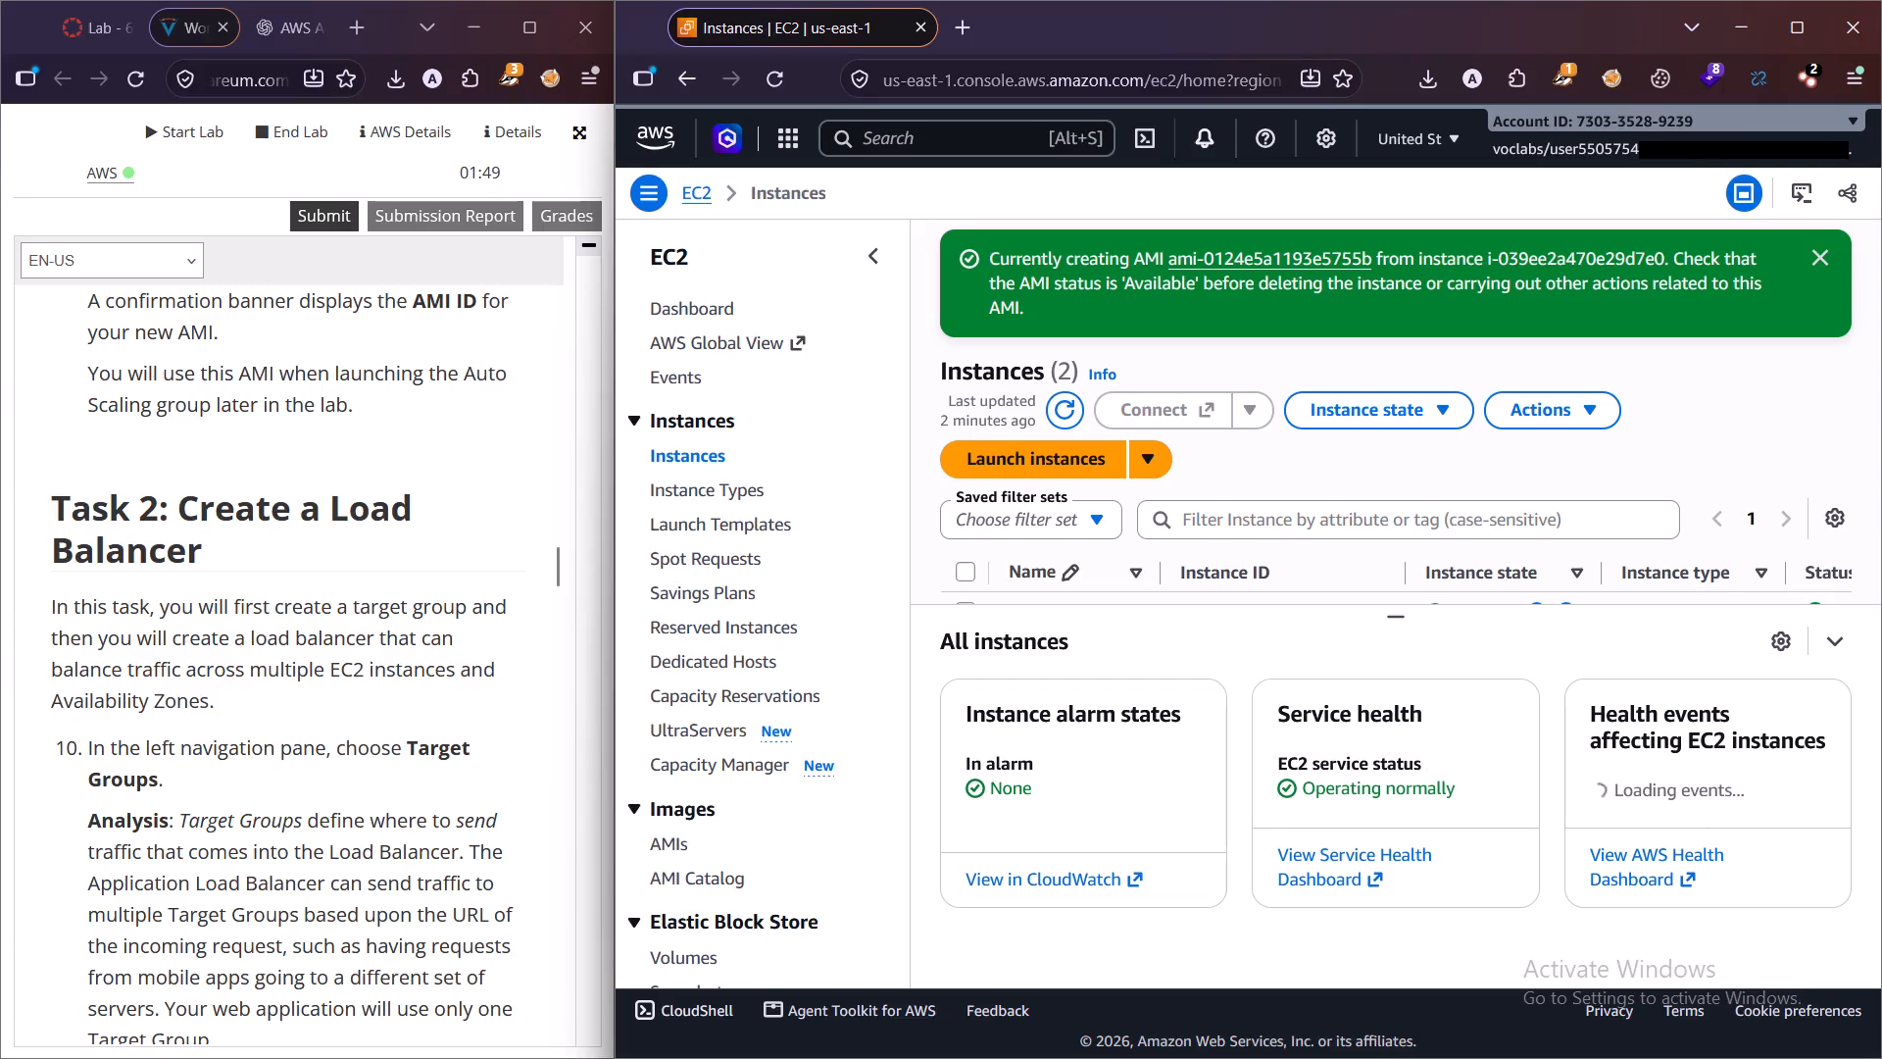
scroll(268, 724, "down", 1)
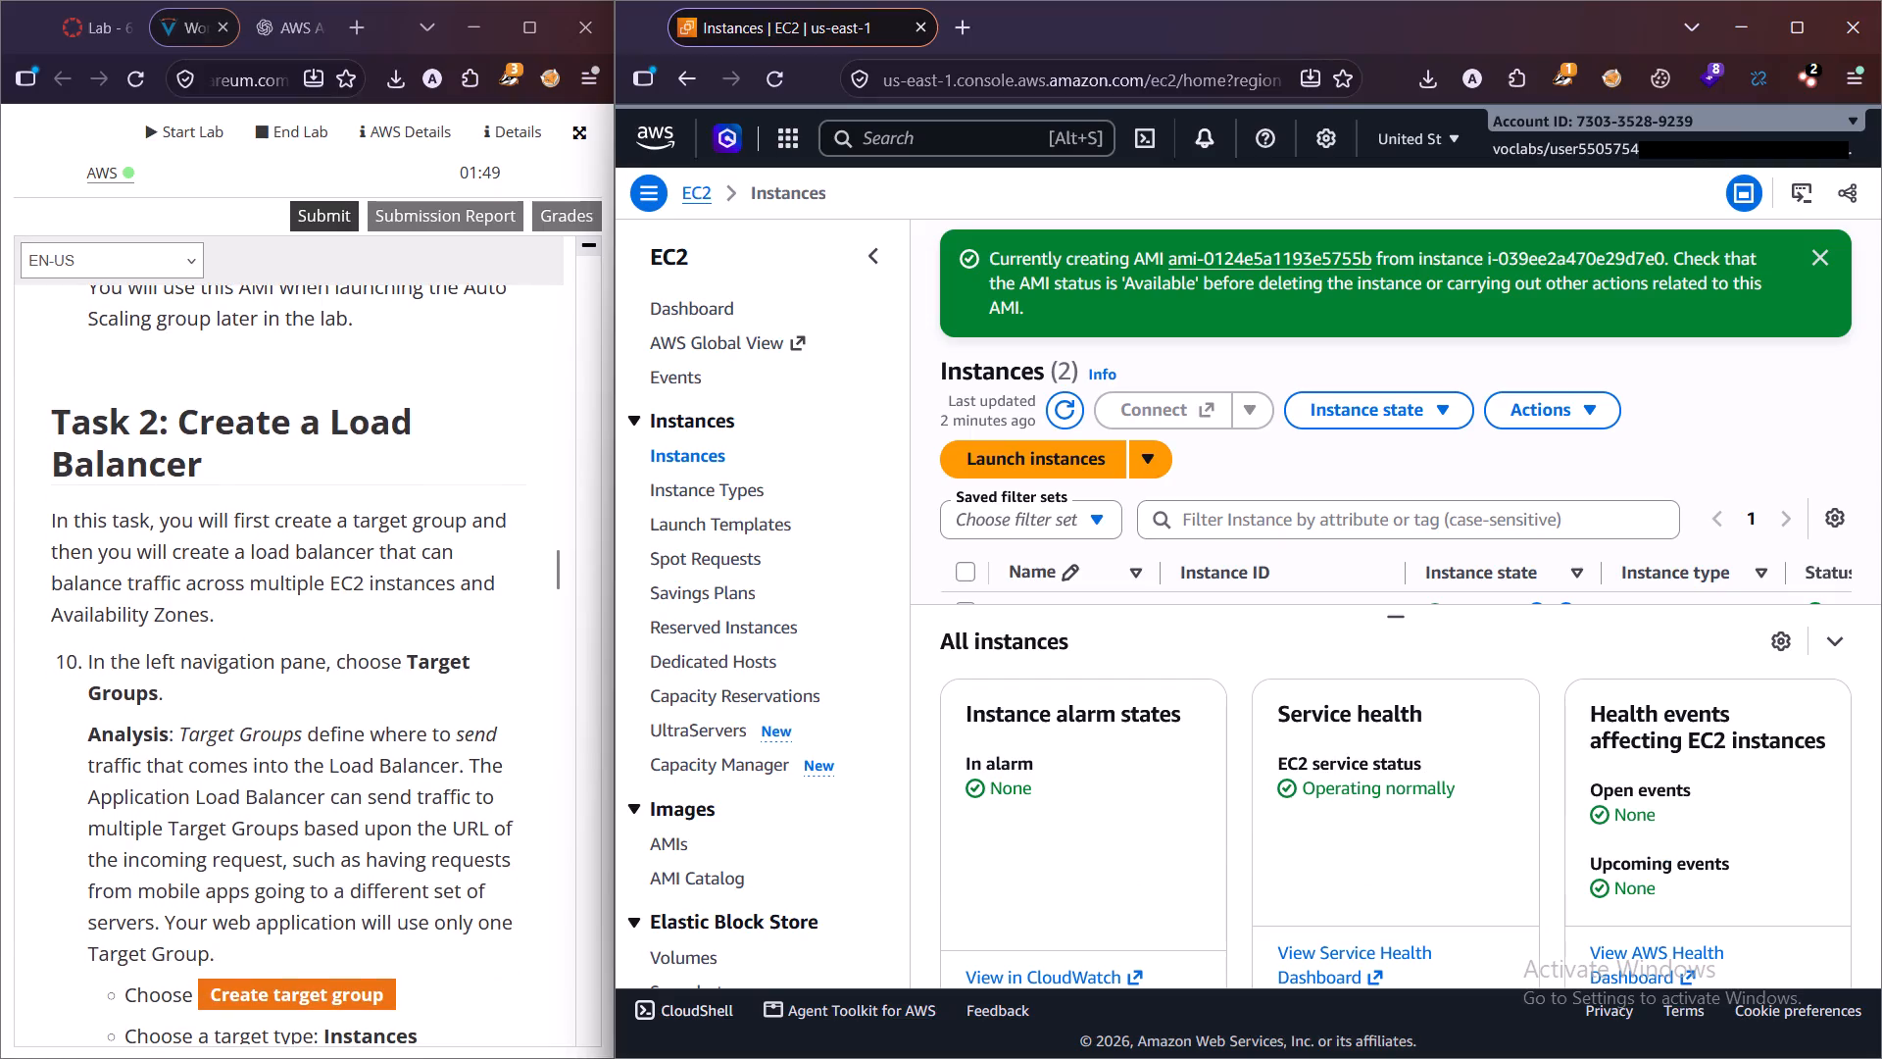
scroll(730, 708, "down", 1)
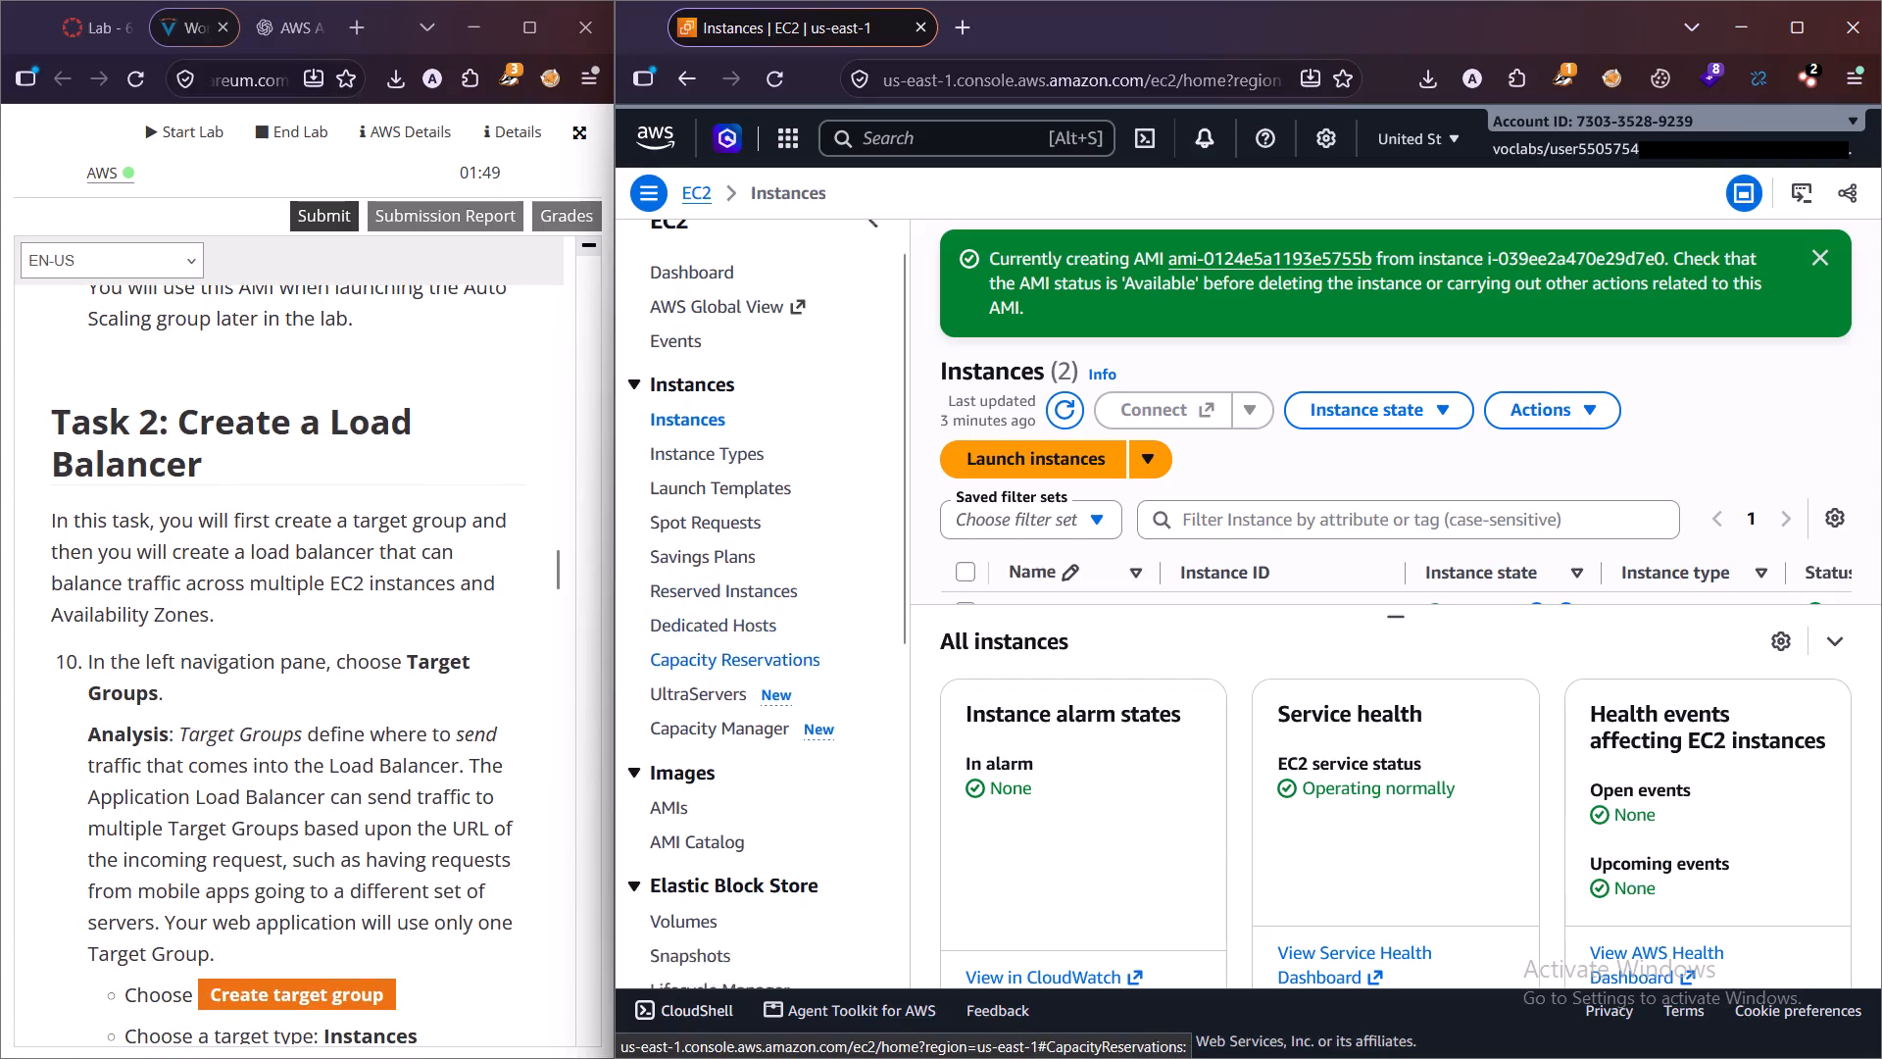
scroll(730, 708, "down", 4)
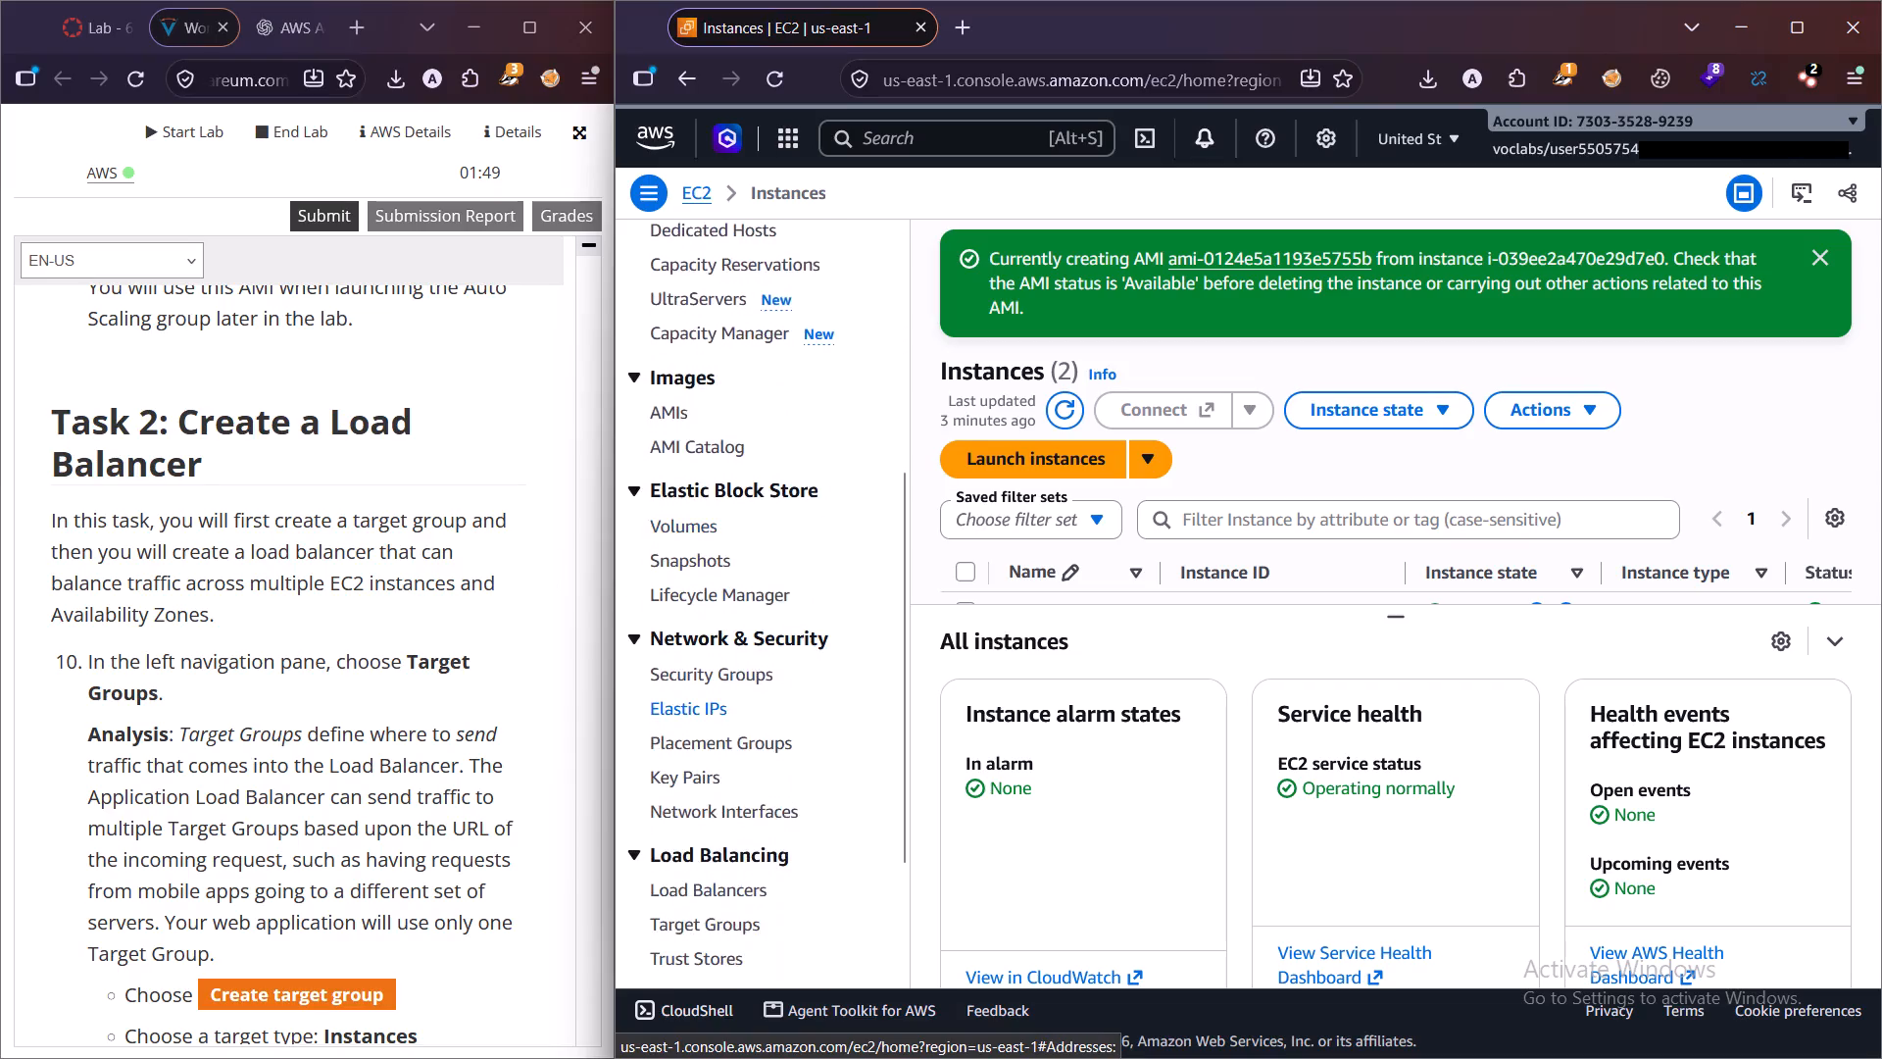
scroll(728, 700, "down", 2)
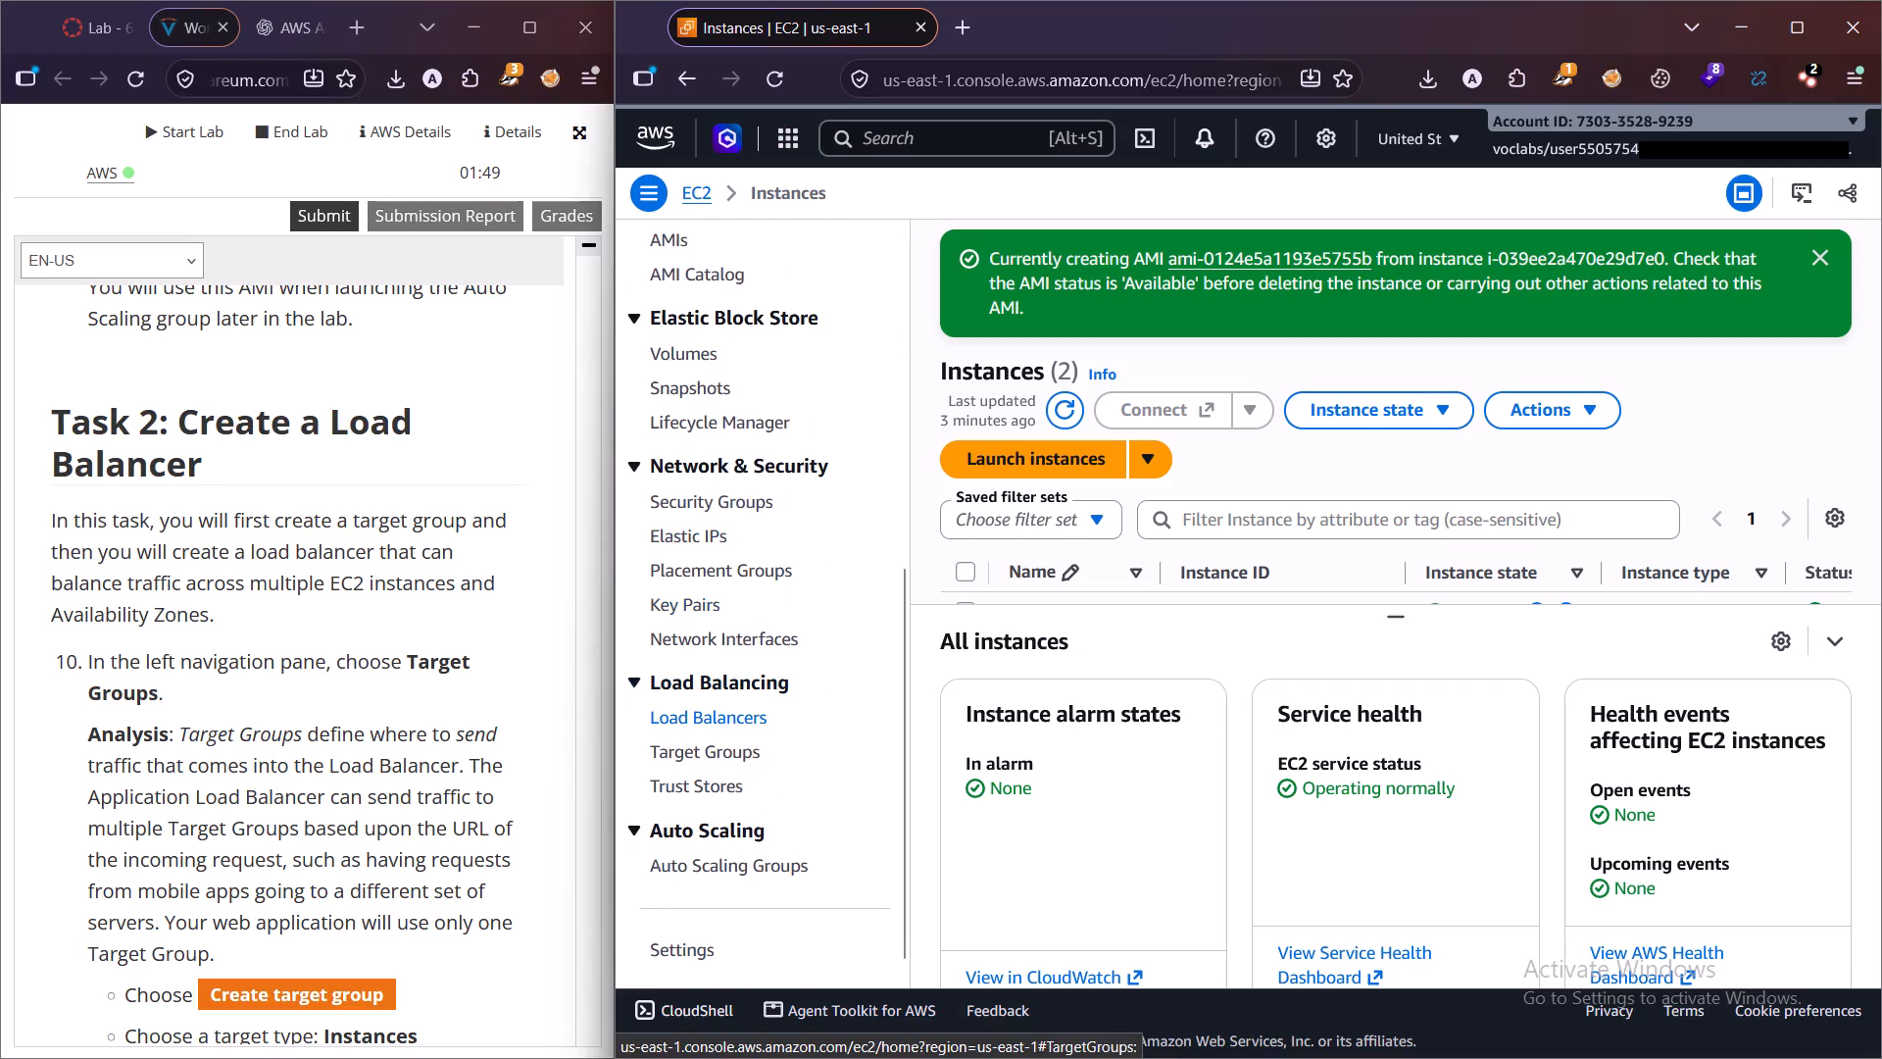
left_click(726, 753)
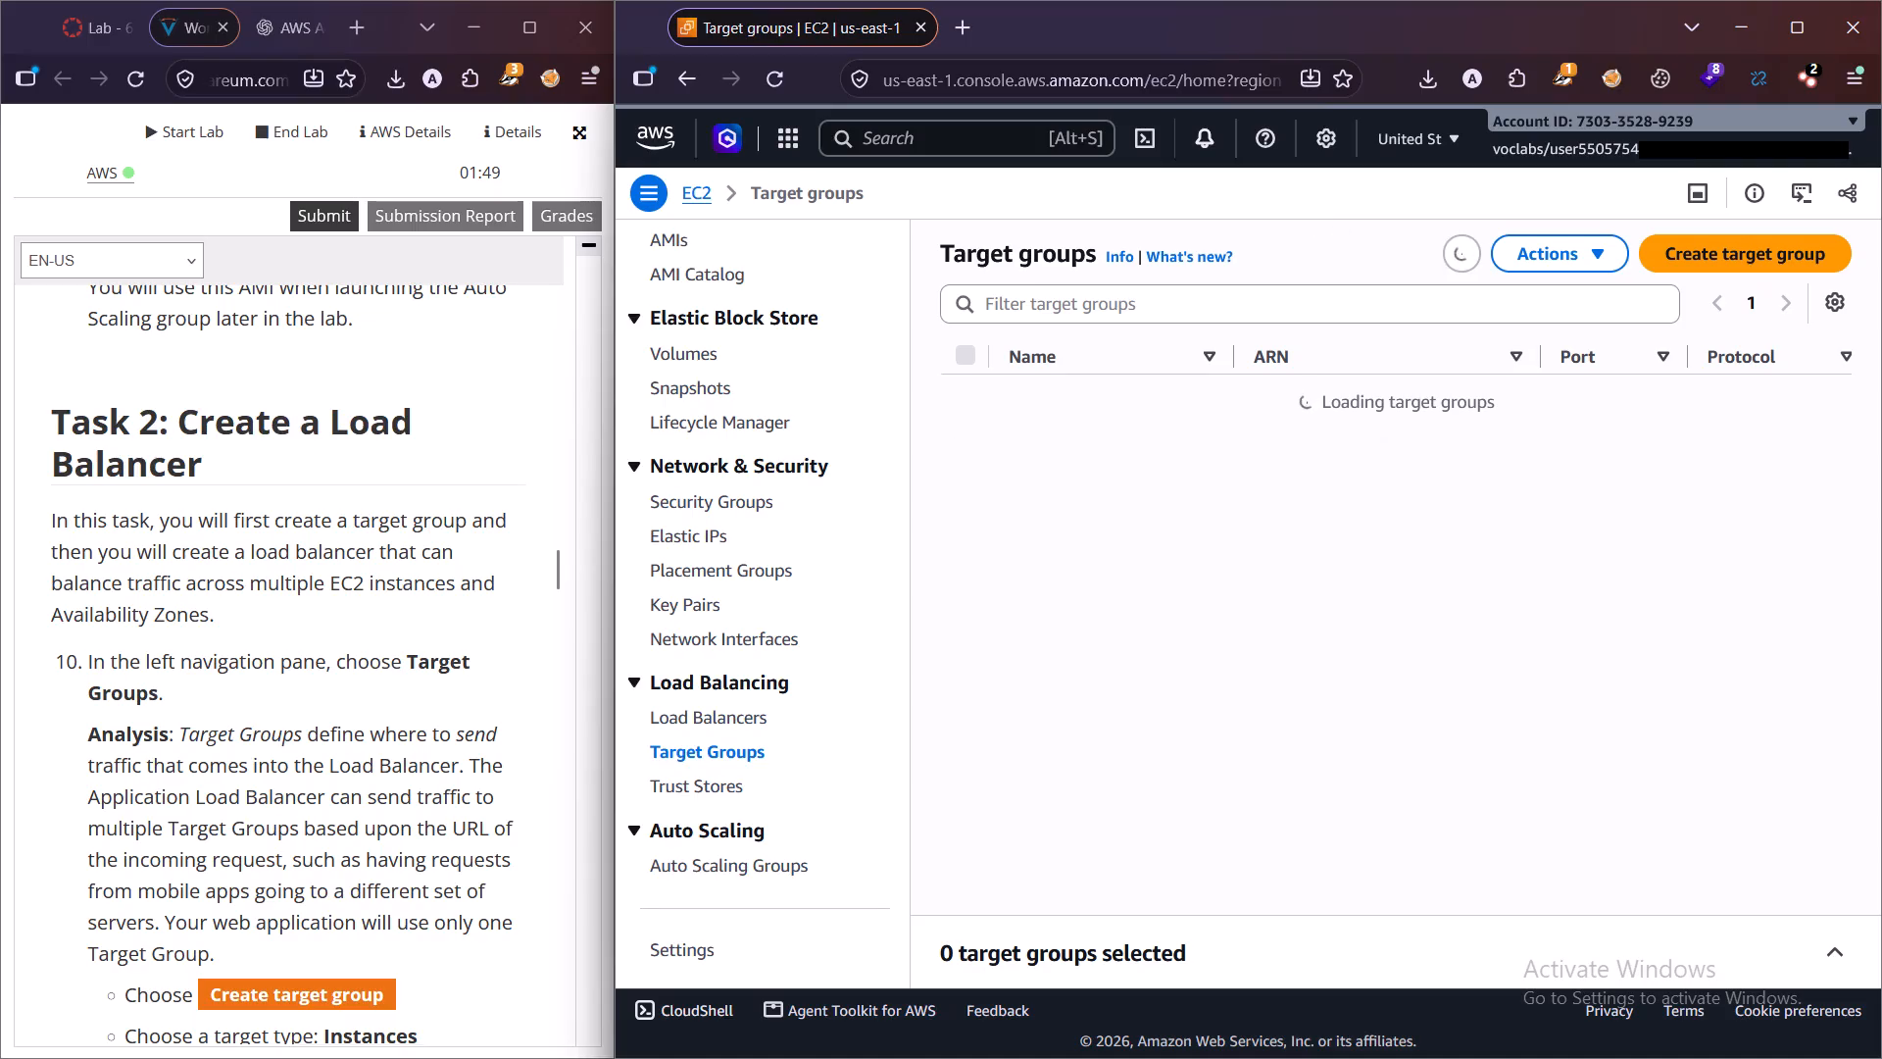
Check the target group settings in lab instruction 10 and start creating a new target group.
scroll(254, 842, "down", 1)
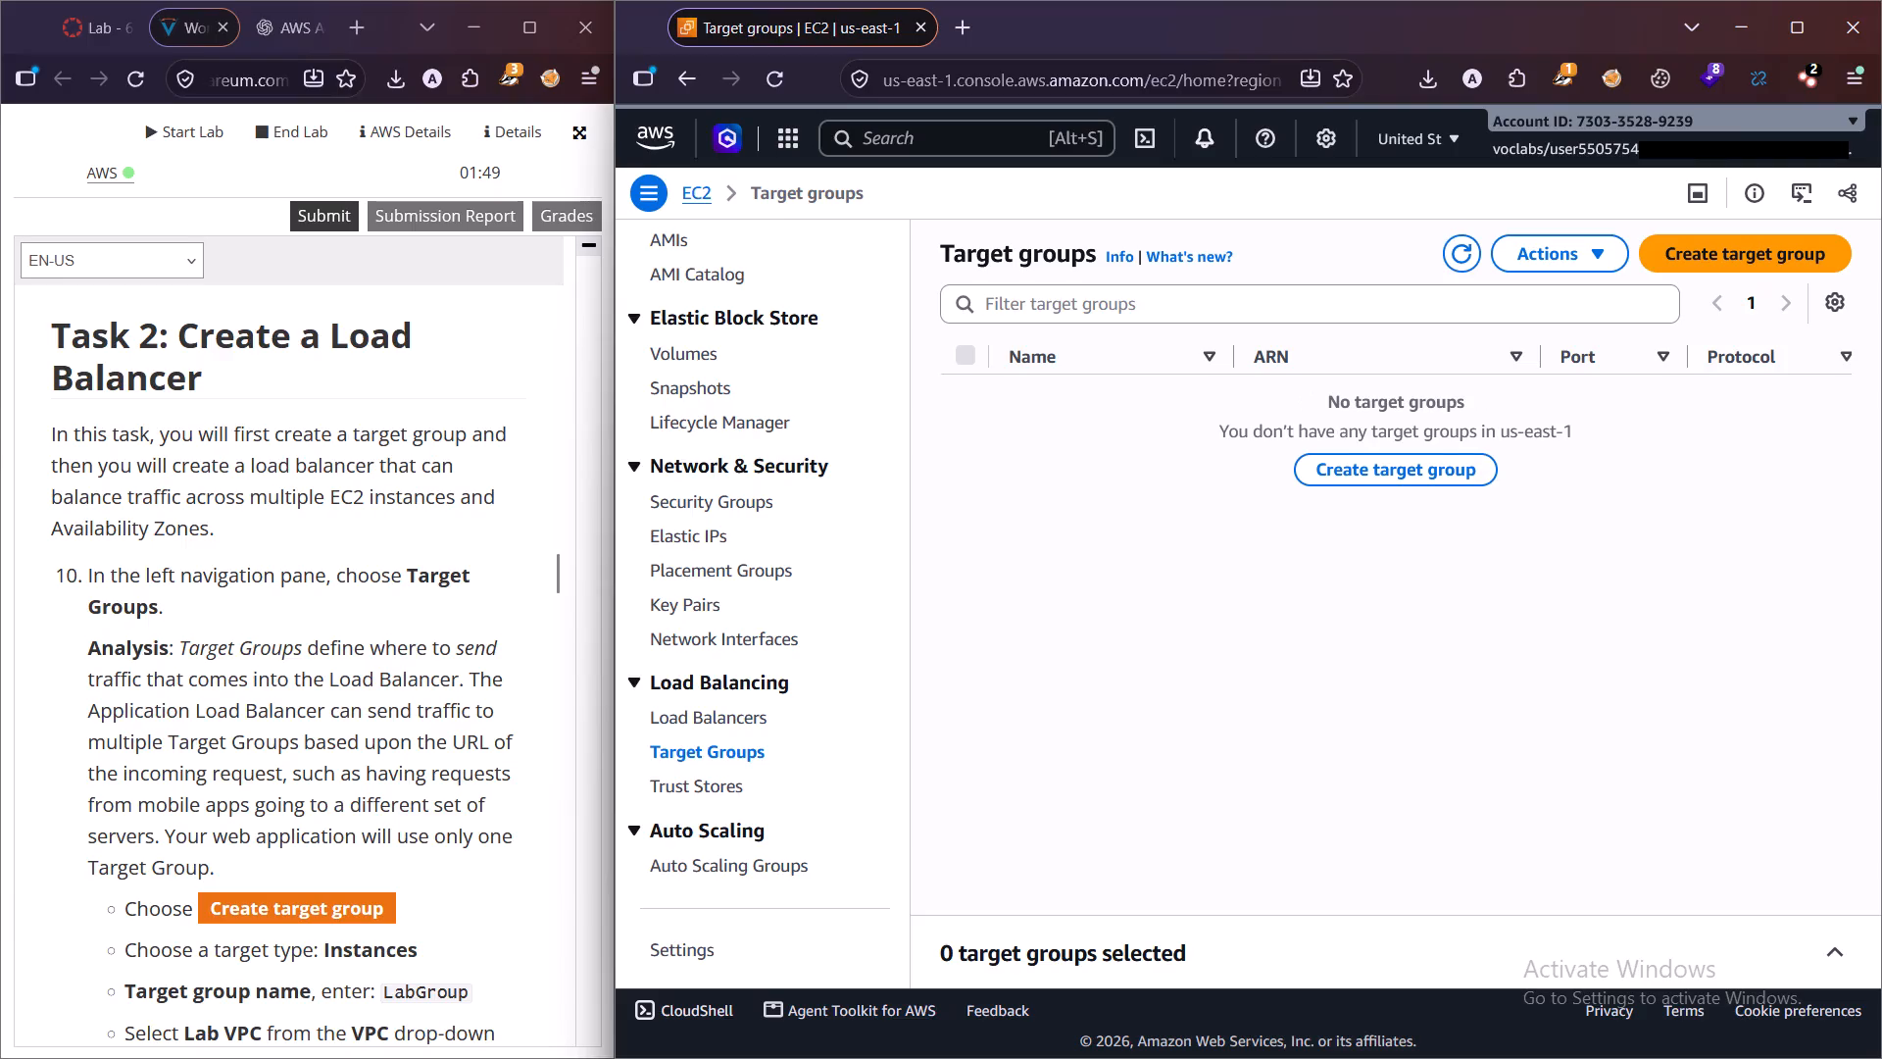
scroll(339, 803, "down", 1)
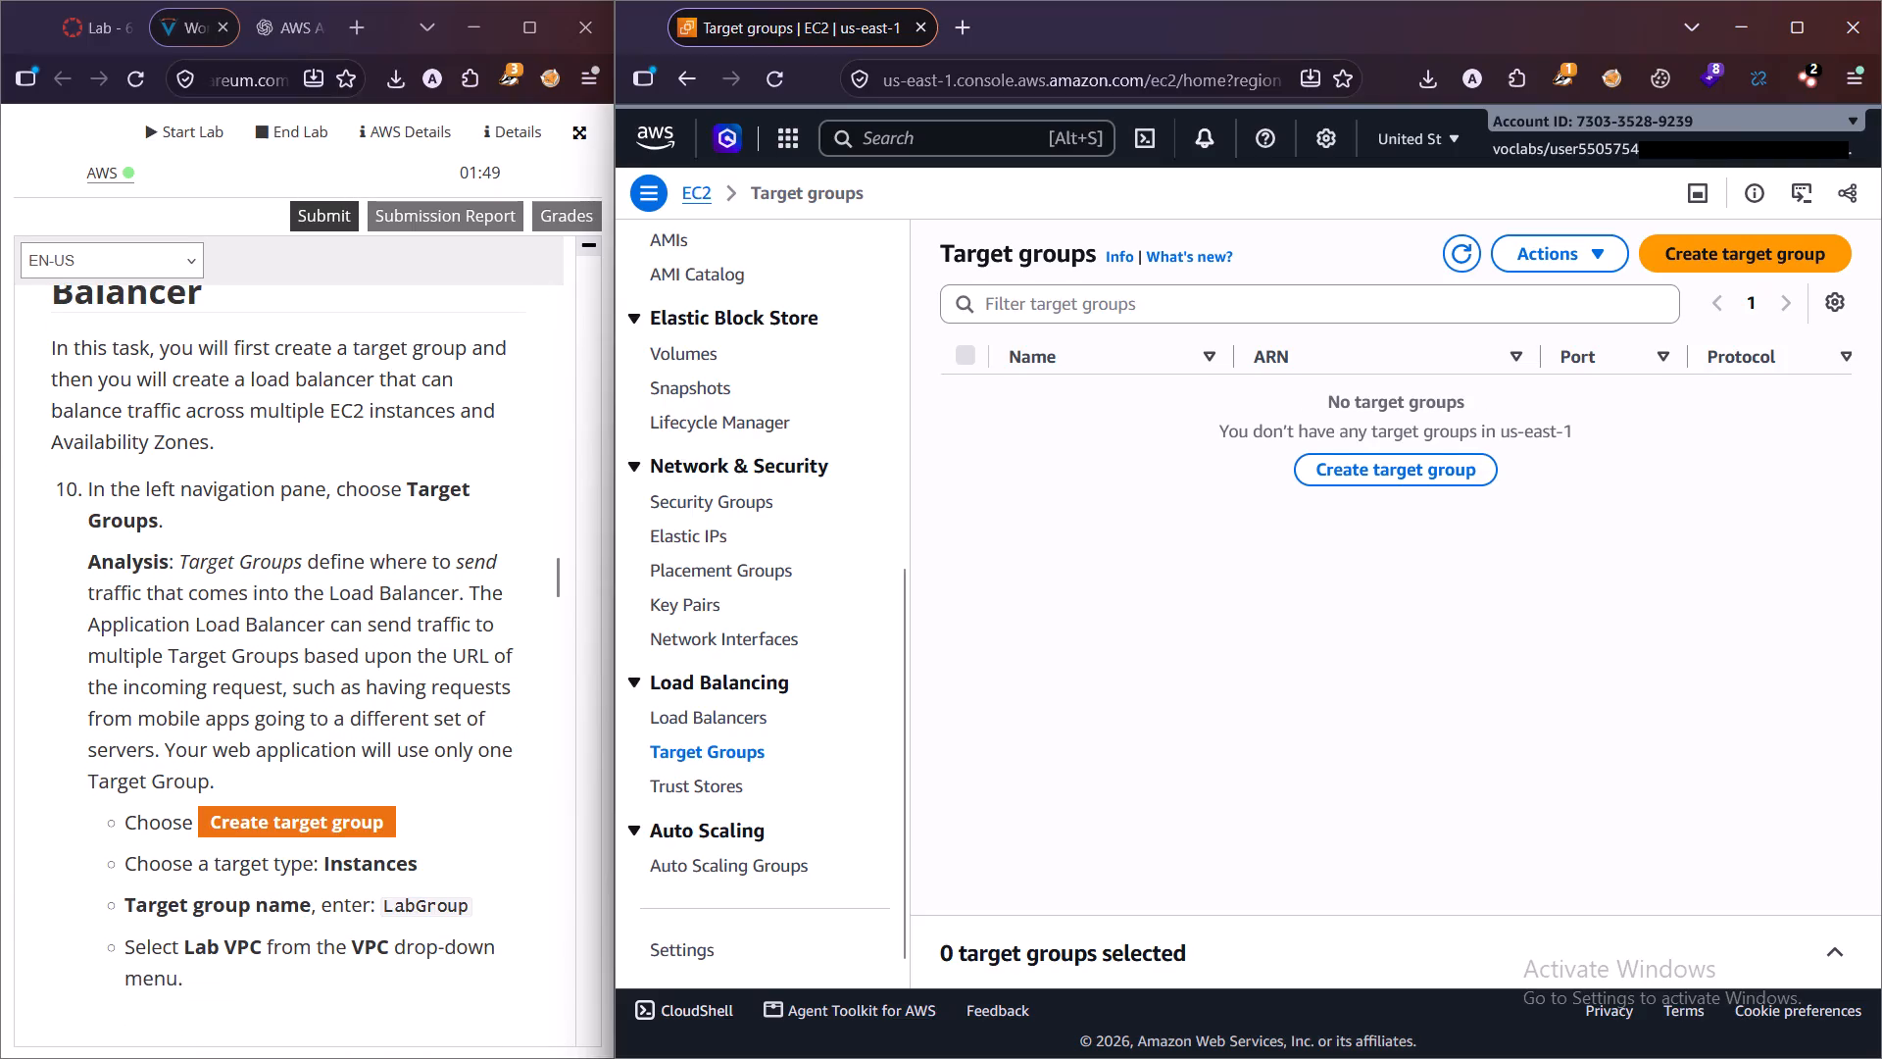
left_click(1429, 473)
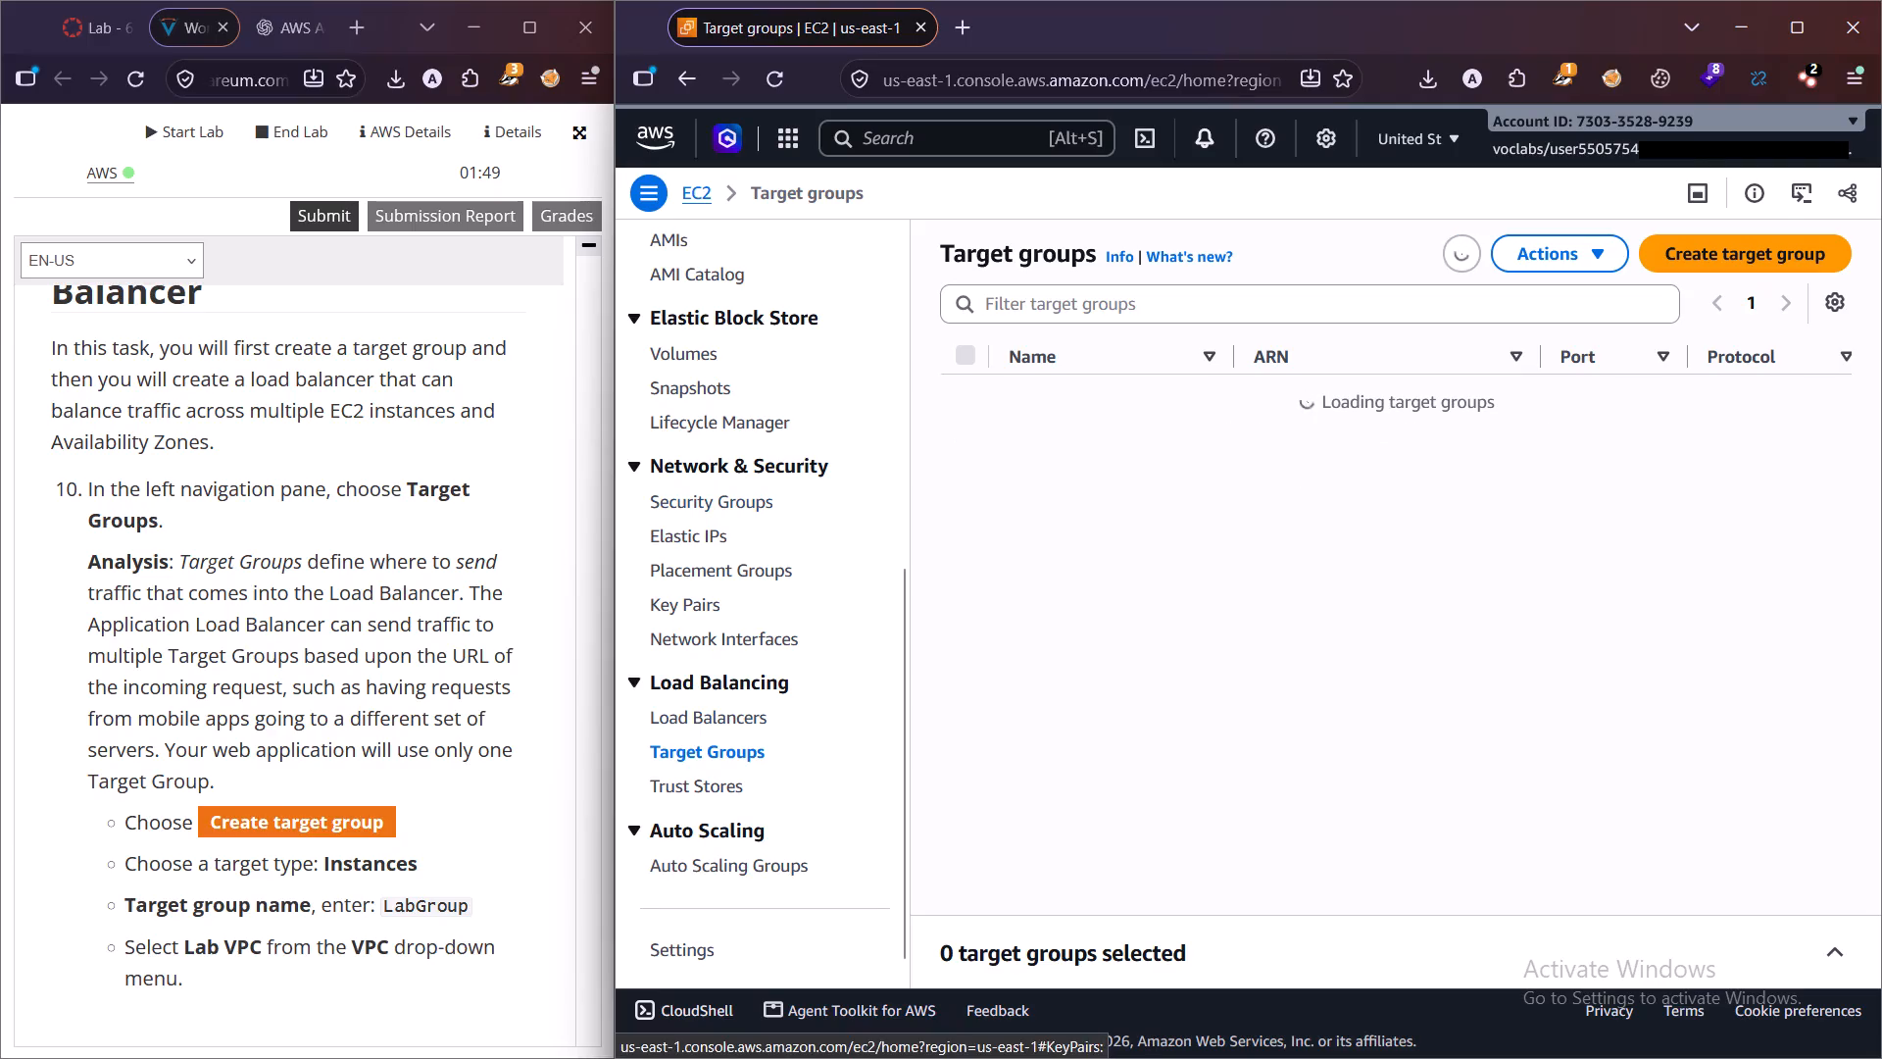
scroll(275, 764, "down", 2)
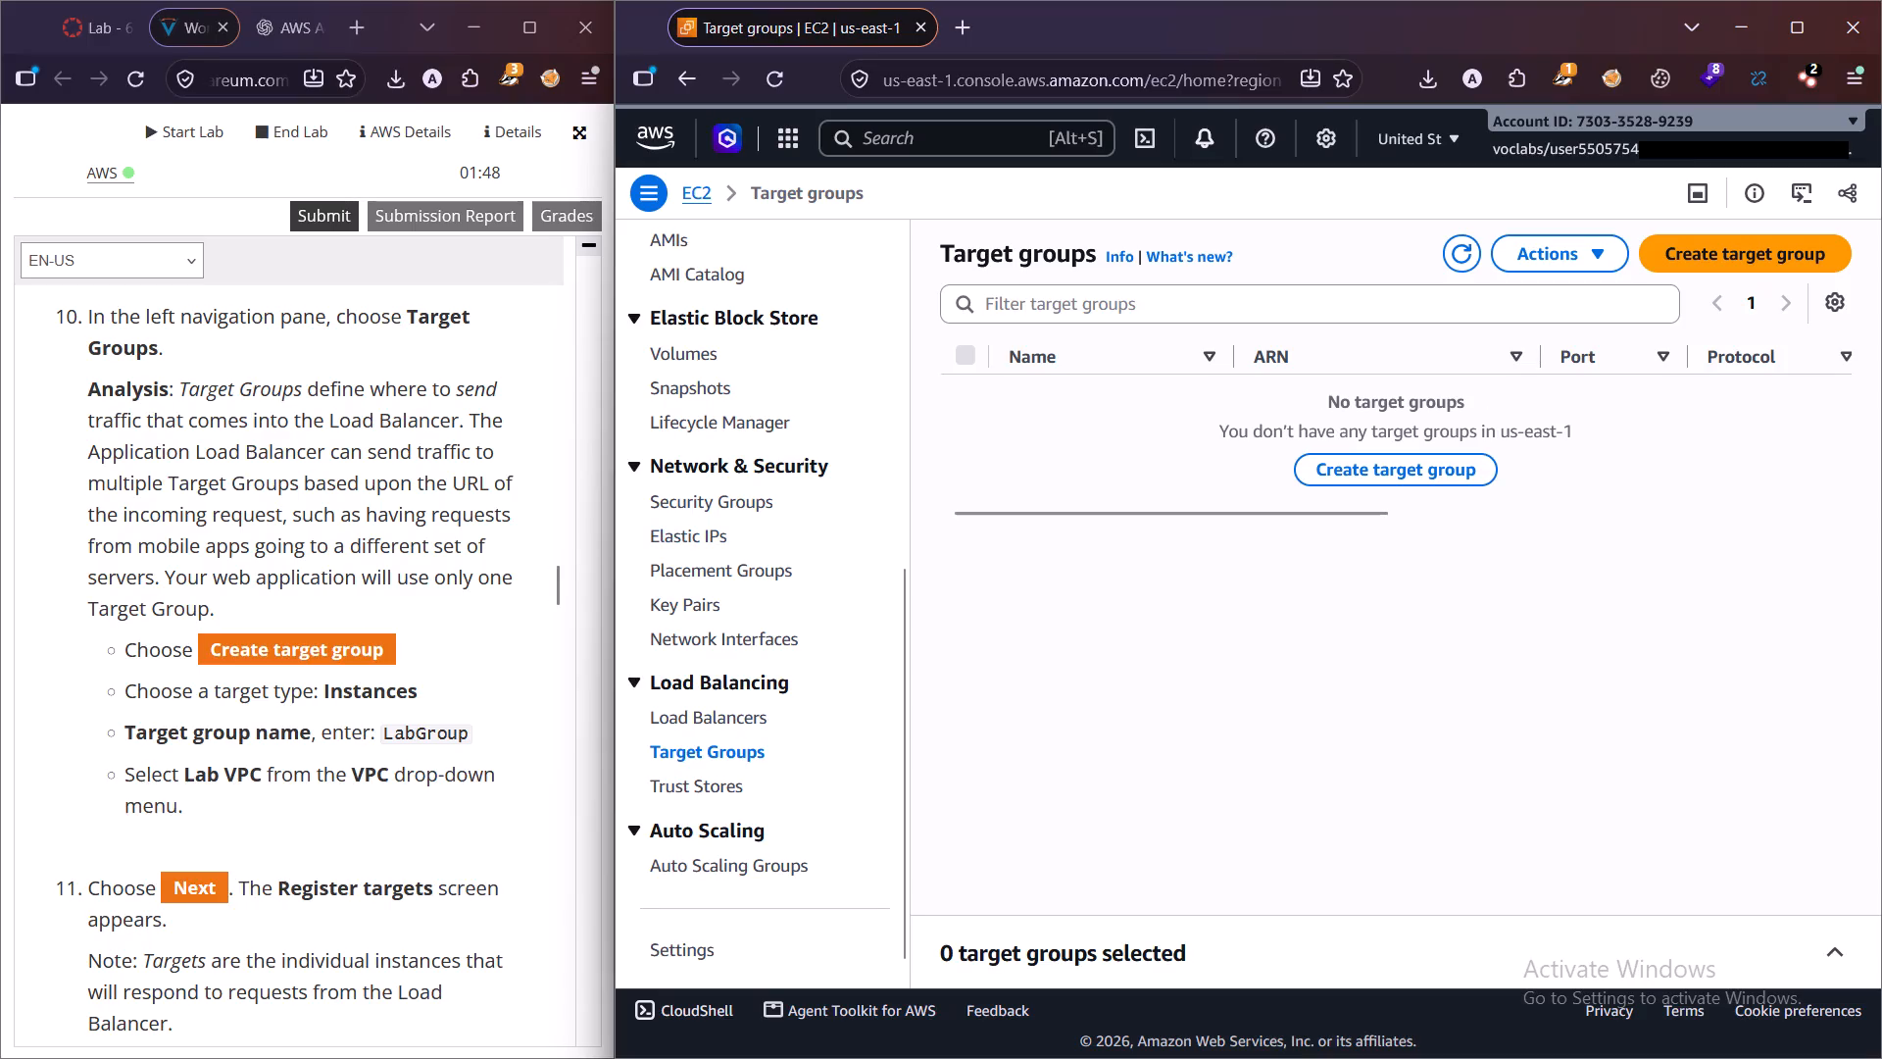
left_click(1744, 255)
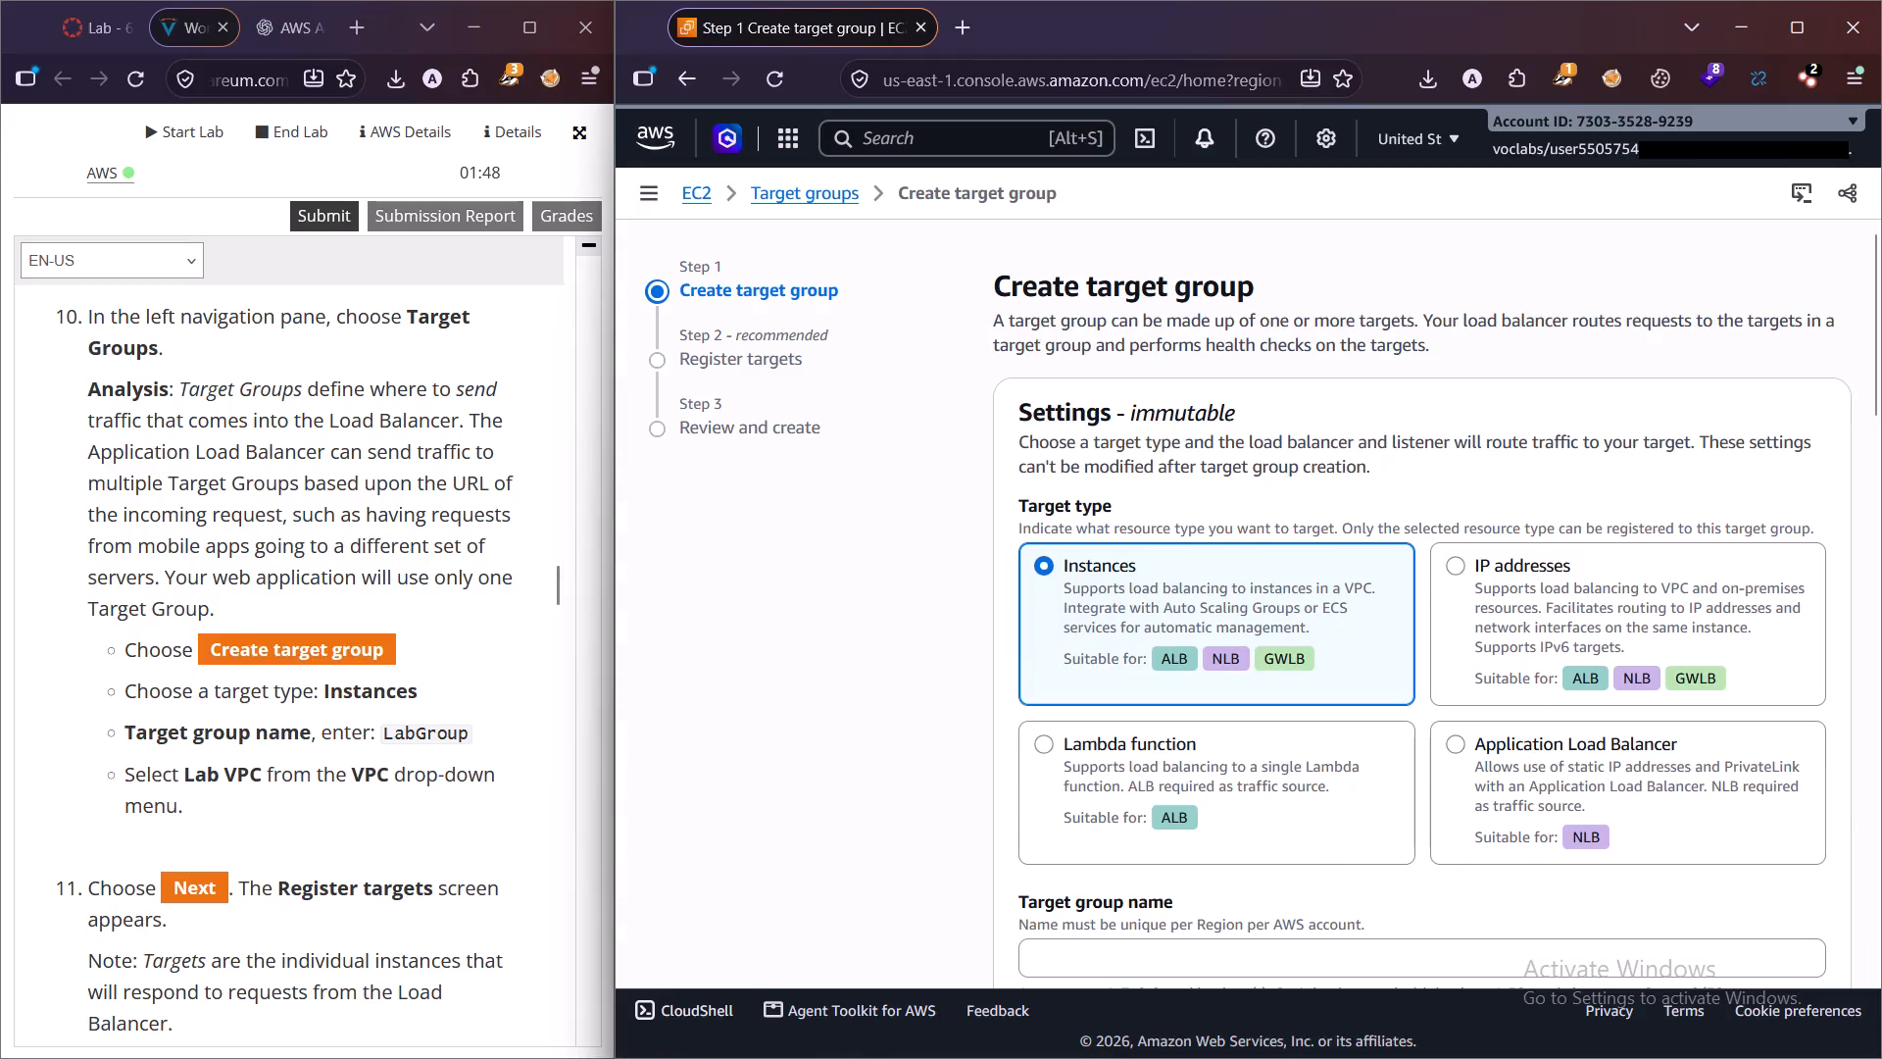
Keep the Instances target type and name the target group LabGroup.
scroll(265, 696, "down", 1)
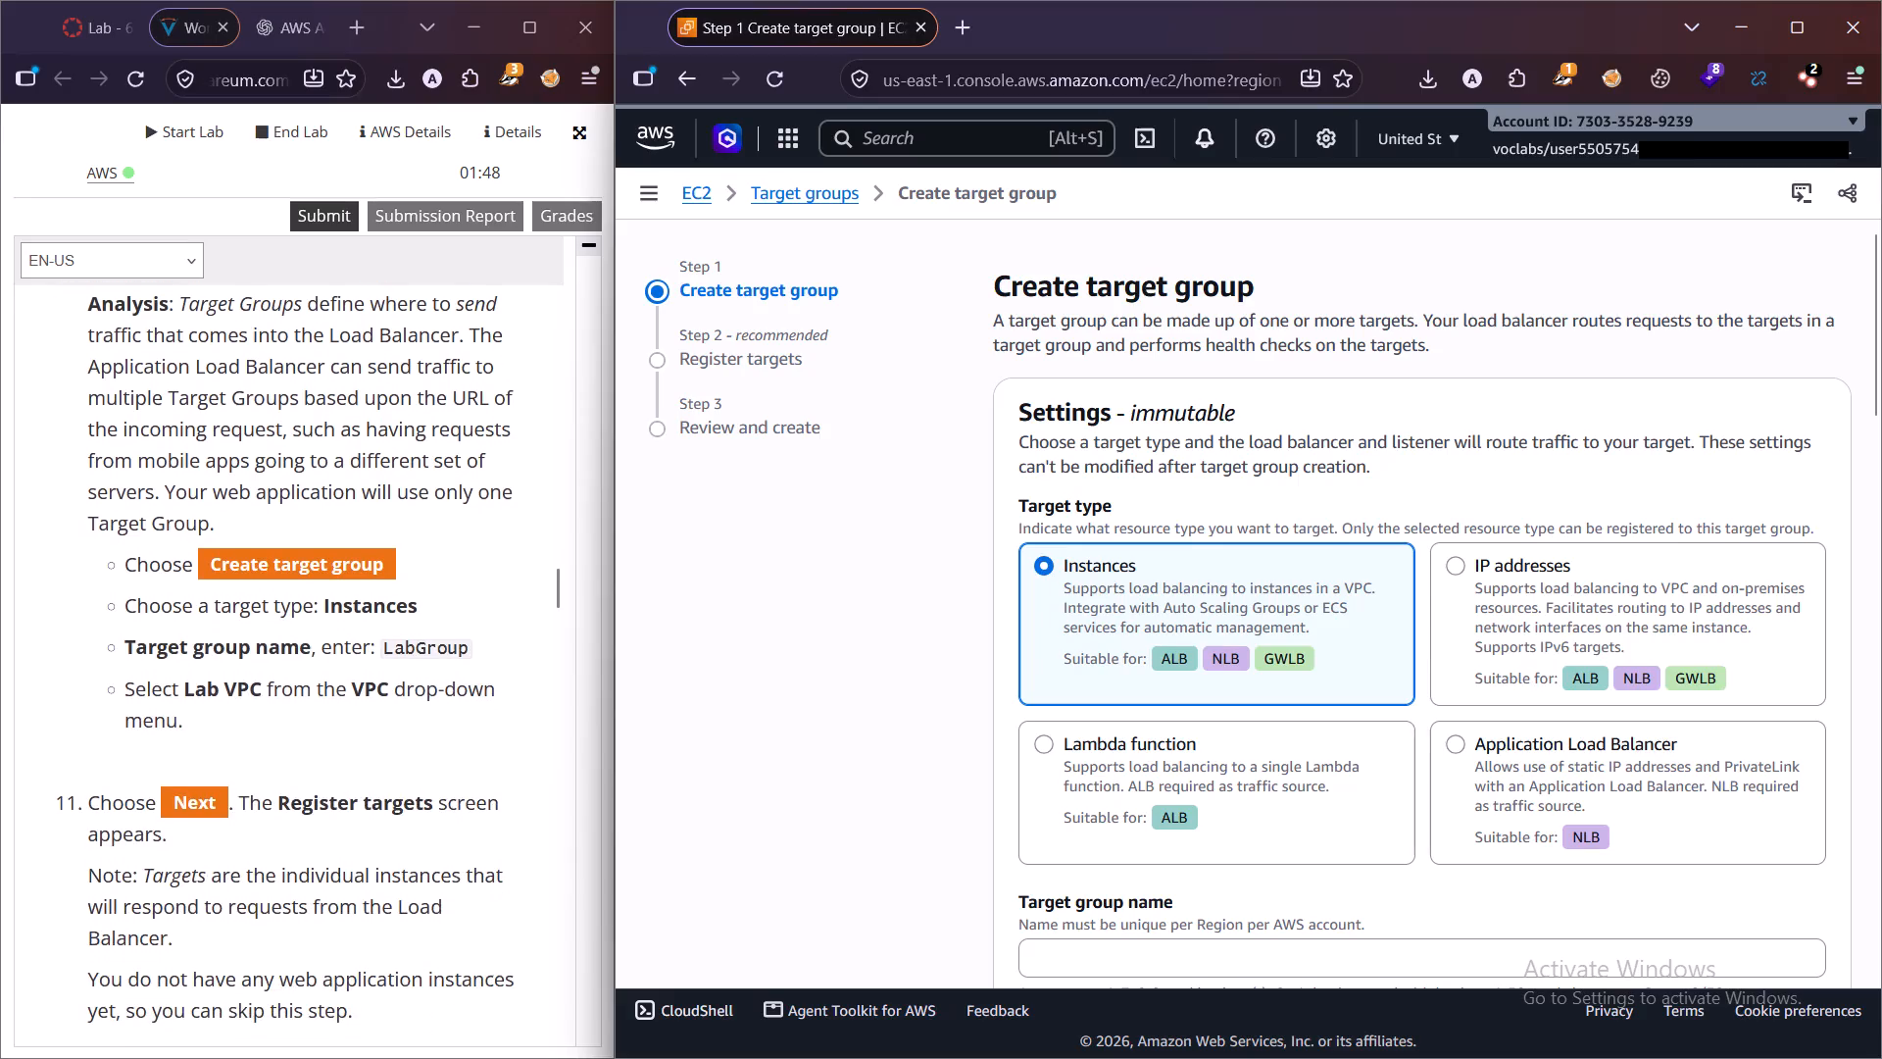
scroll(1251, 593, "down", 1)
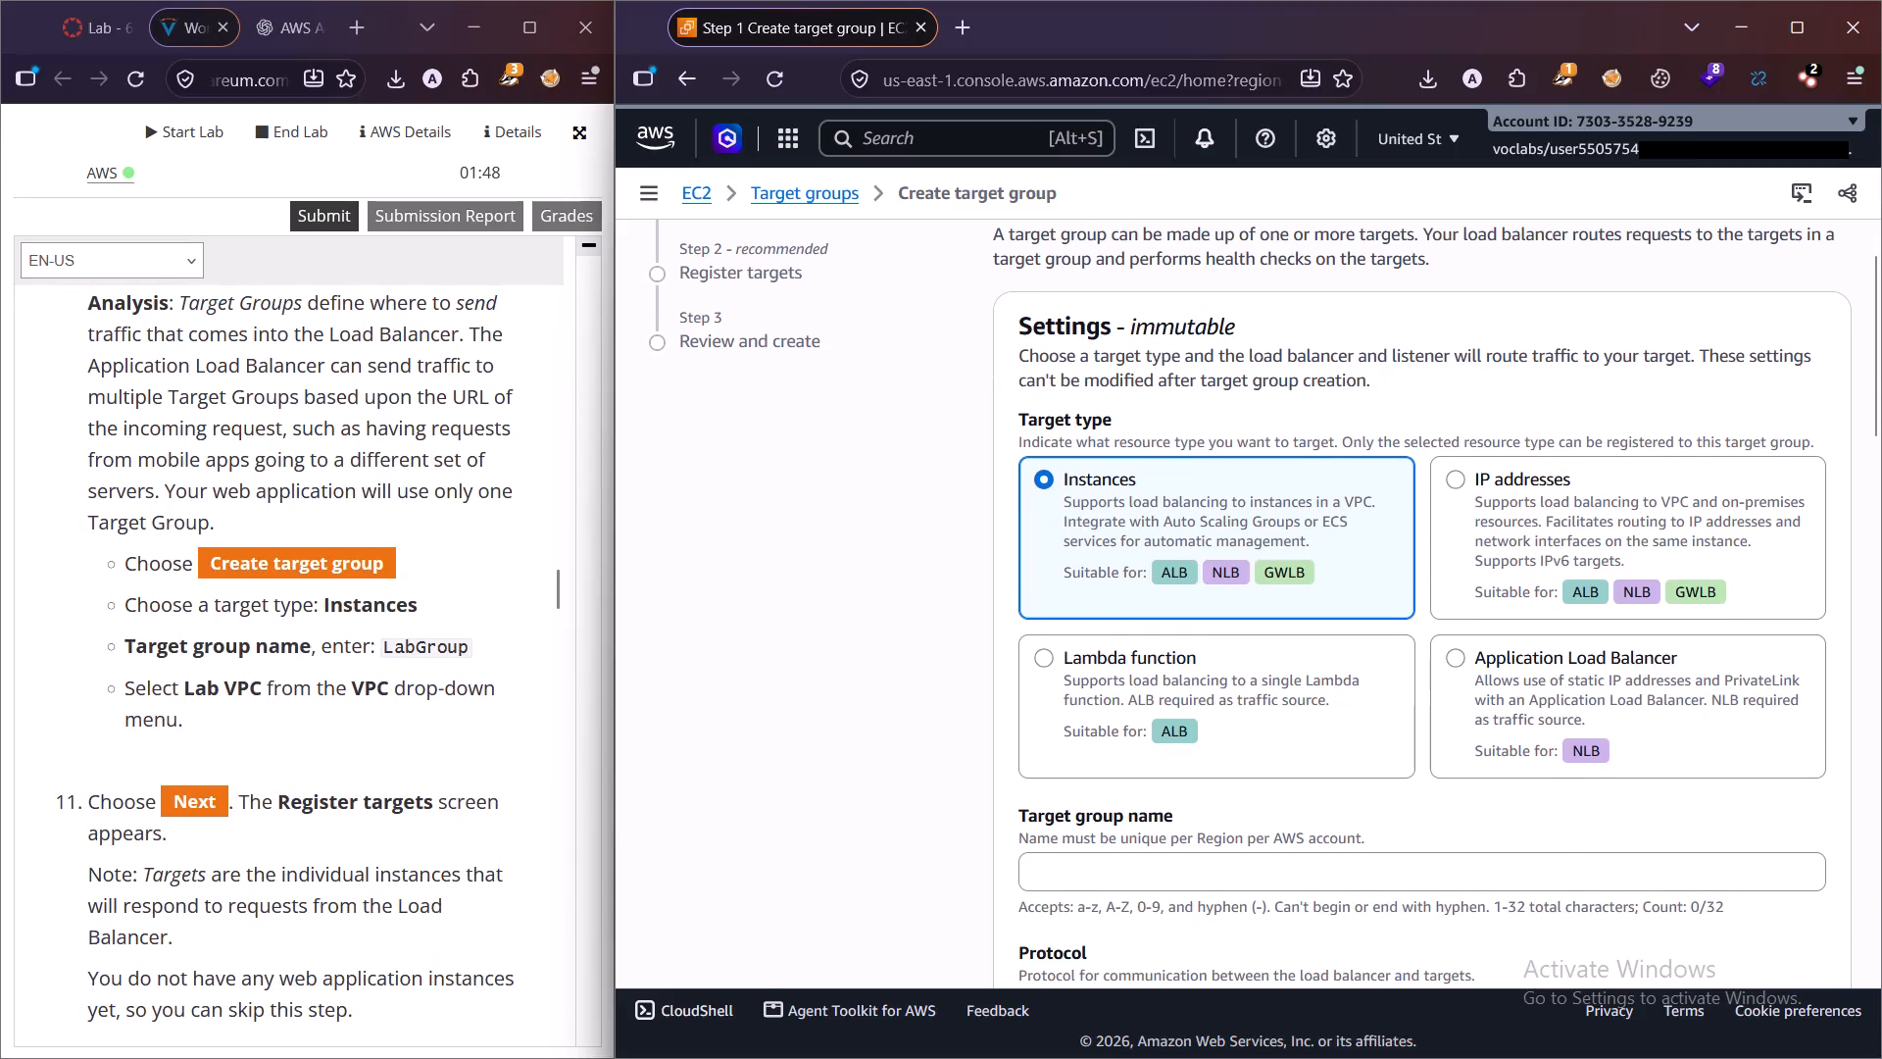
scroll(1254, 592, "down", 2)
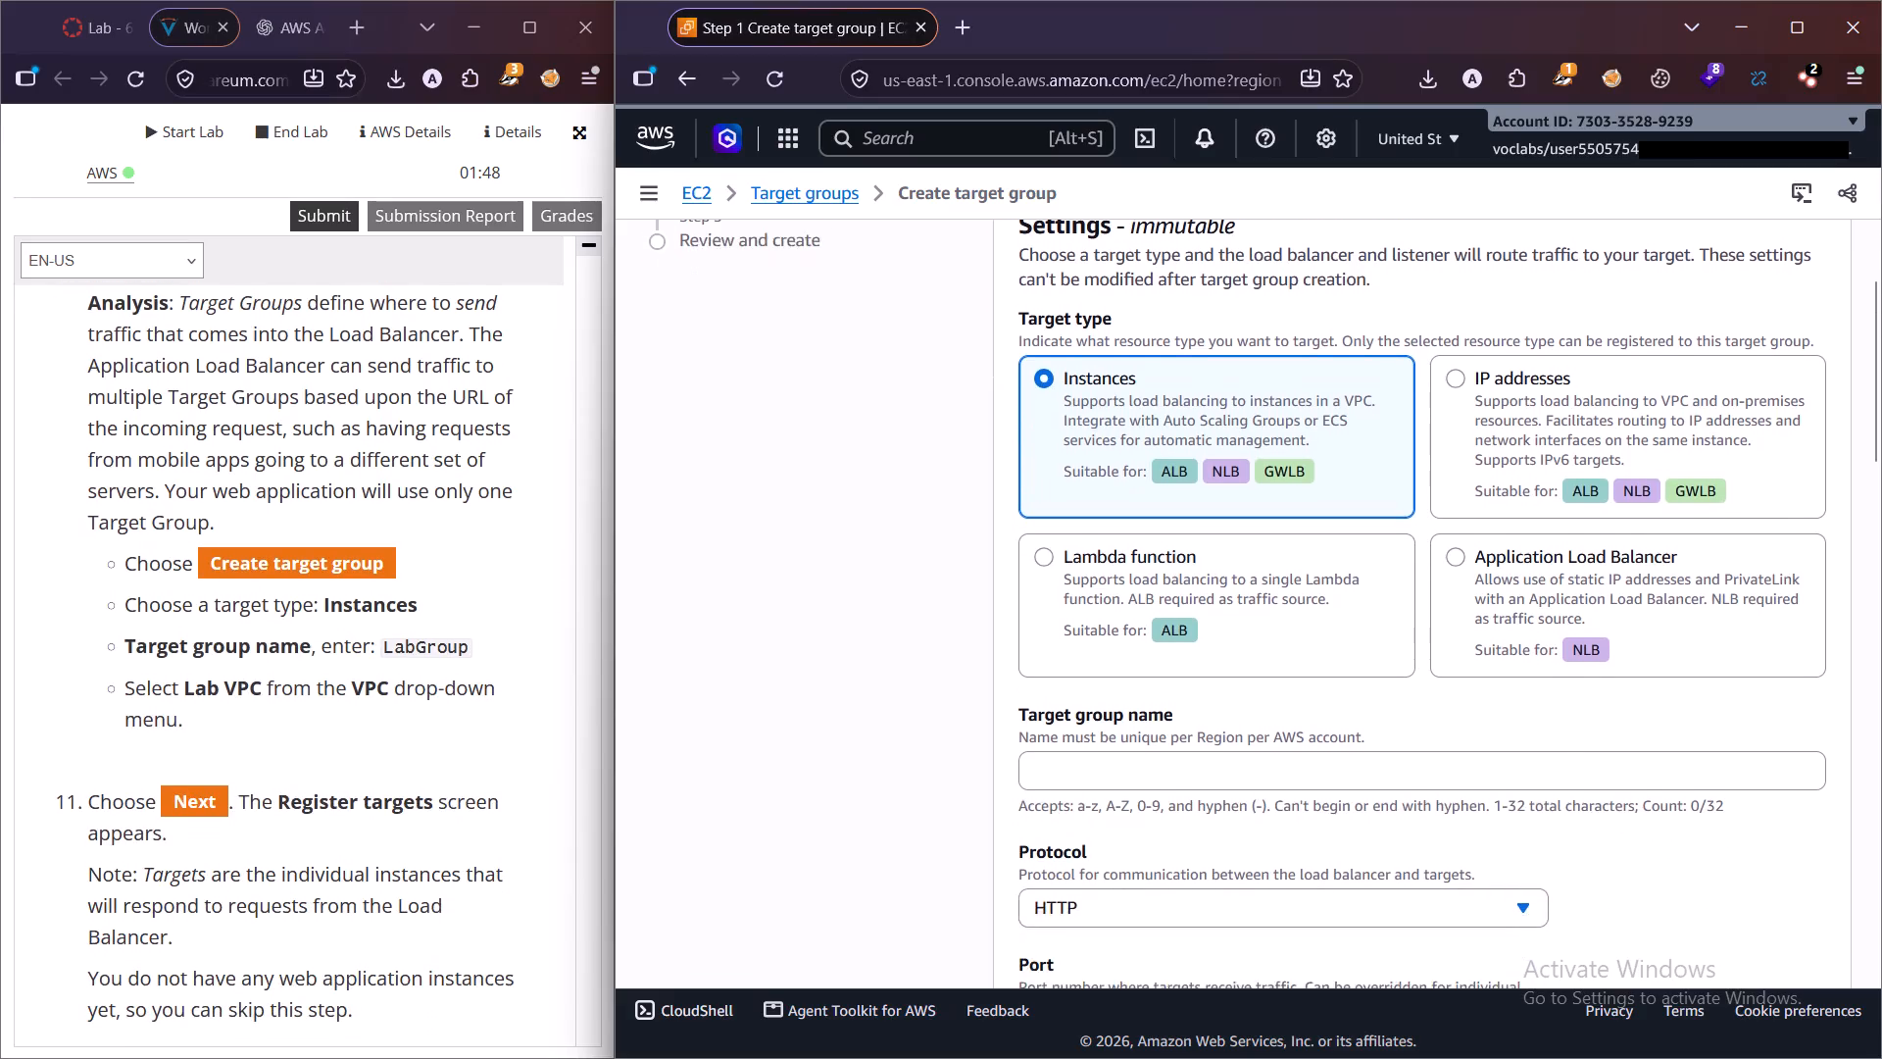
scroll(1254, 592, "down", 1)
left_click(1246, 607)
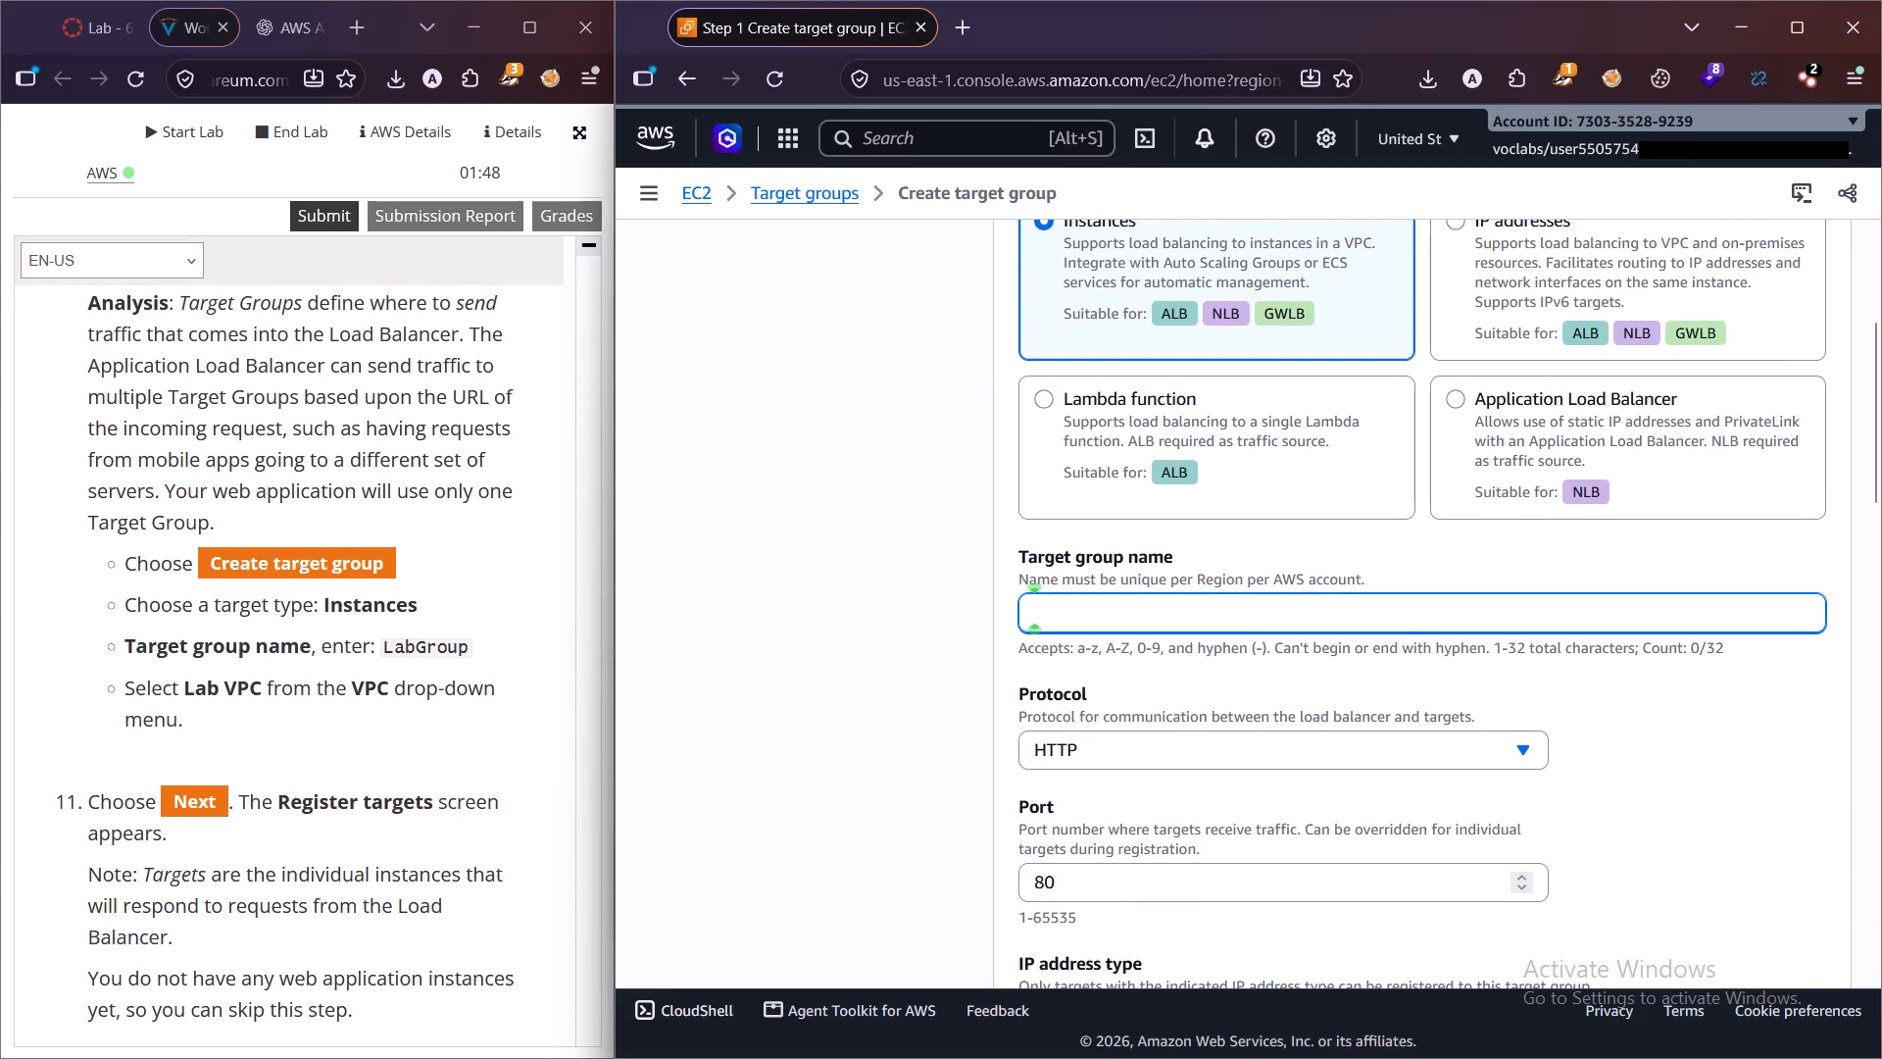
type("Lab")
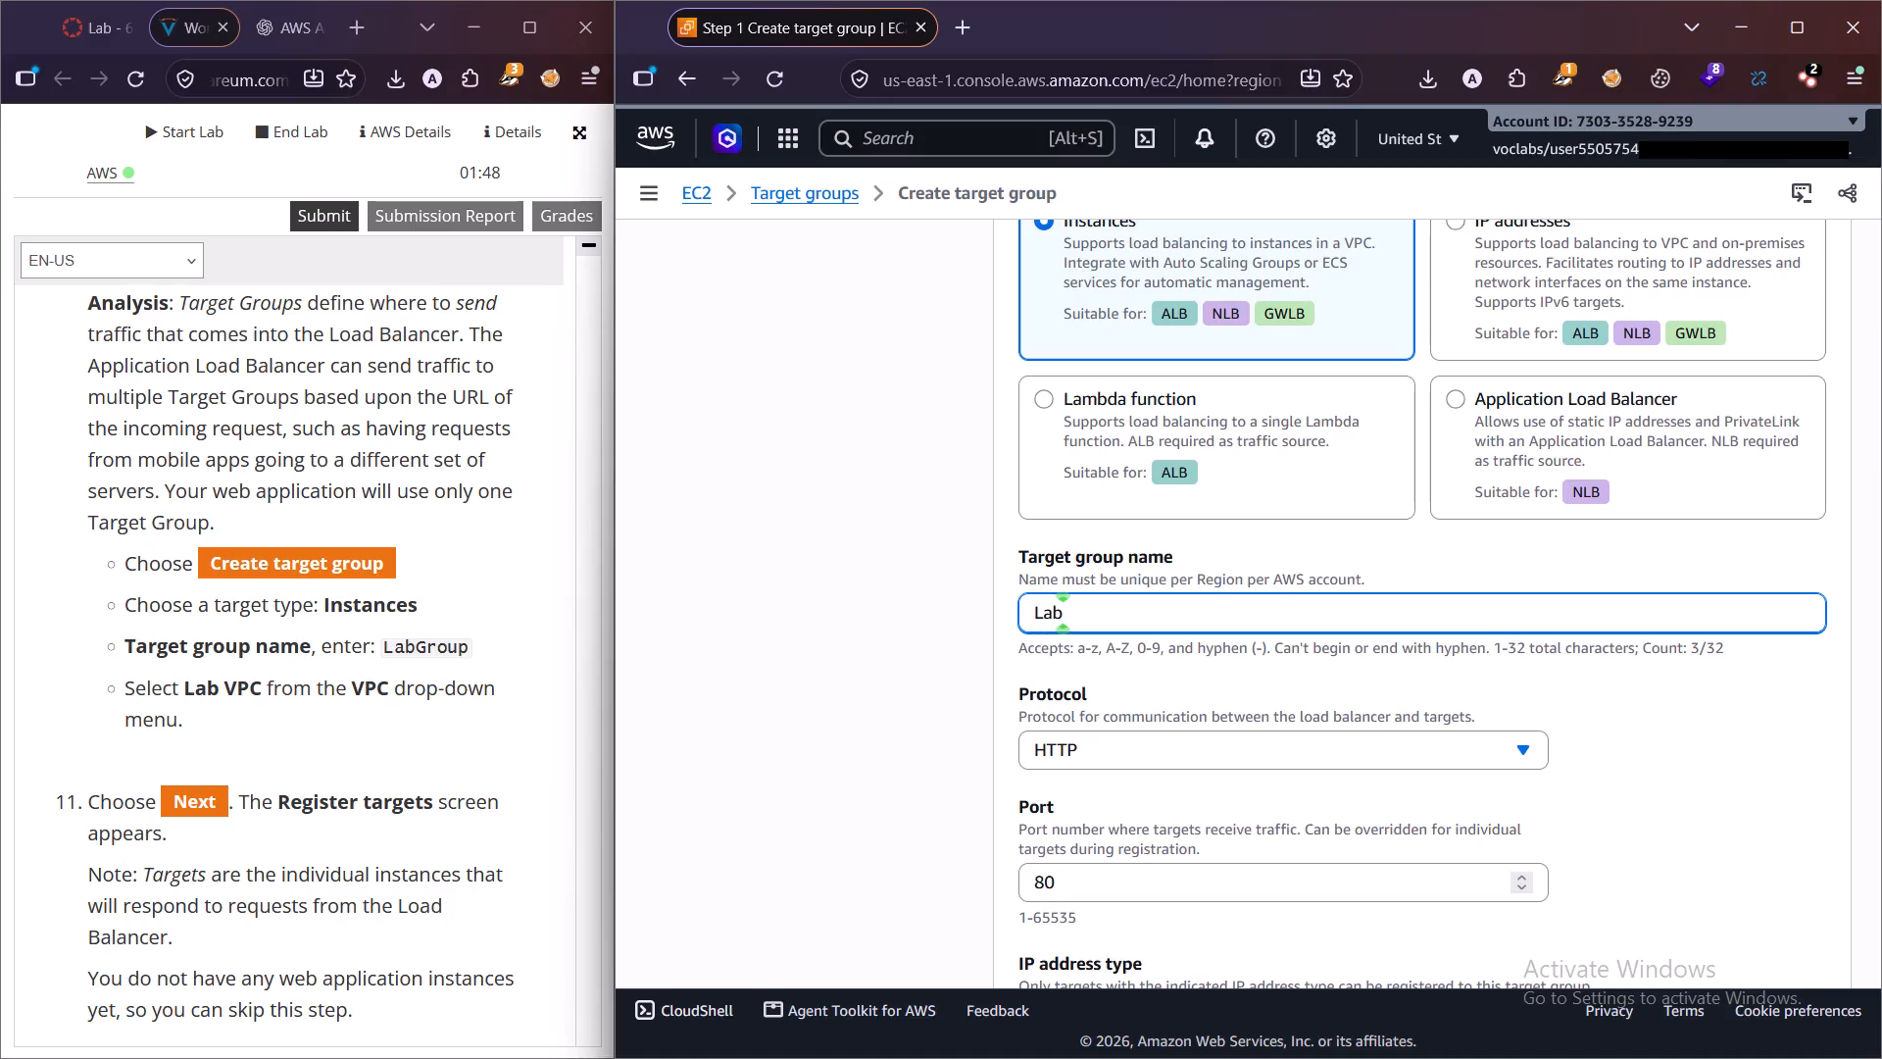
type("Group")
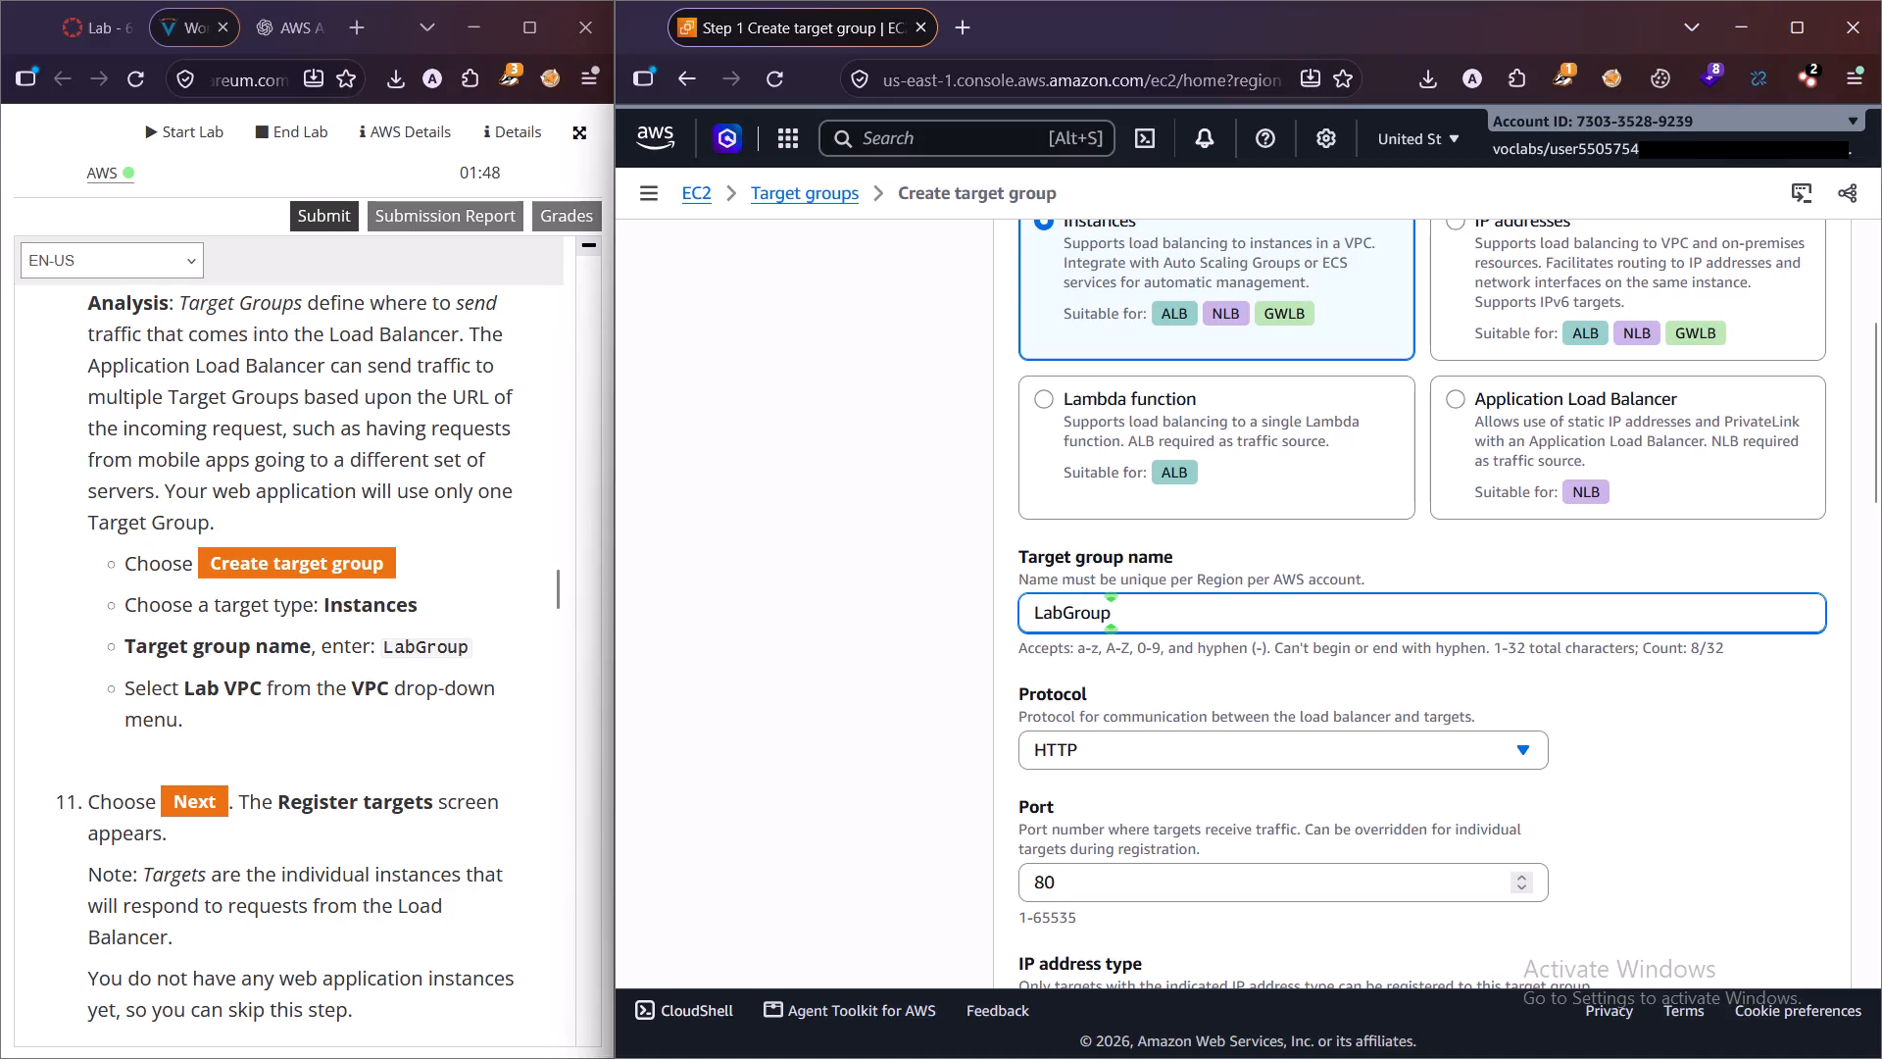
Set the target group's VPC to Lab VPC (10.0.0.0/16).
scroll(1263, 718, "down", 7)
left_click(1250, 691)
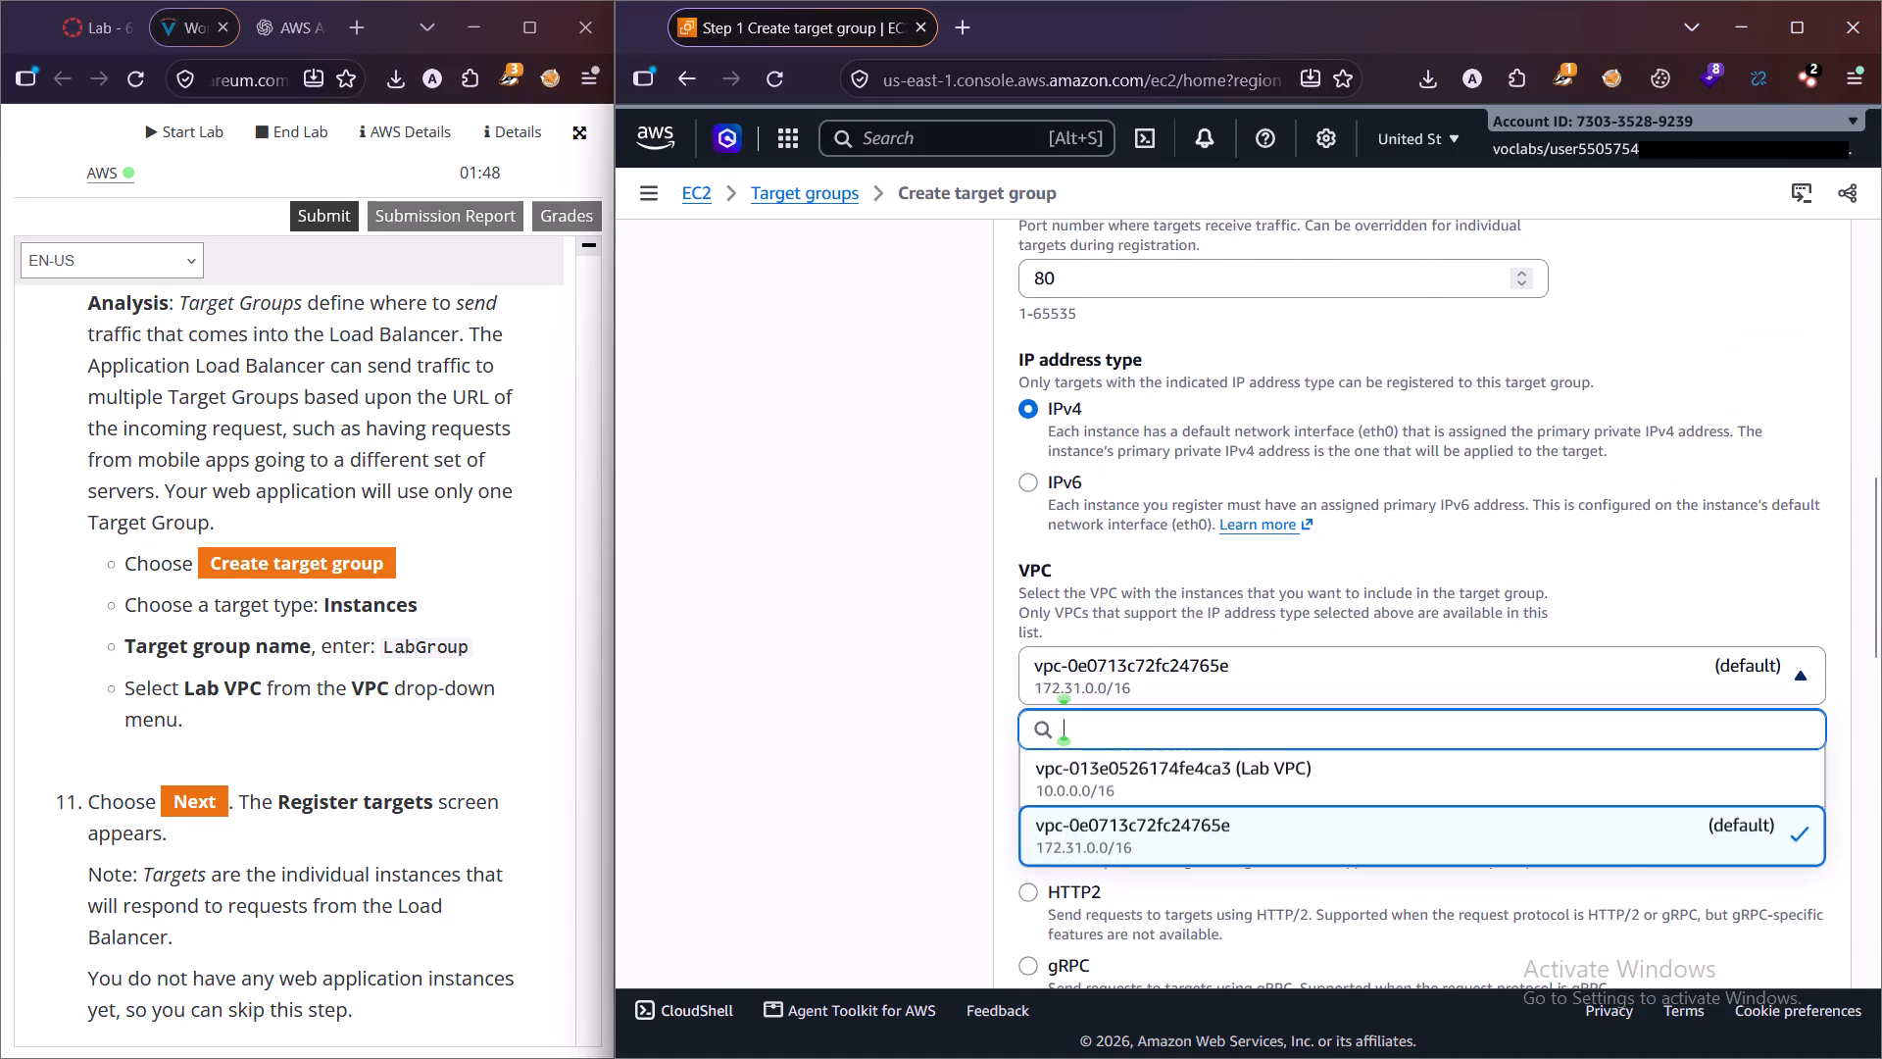
left_click(1206, 777)
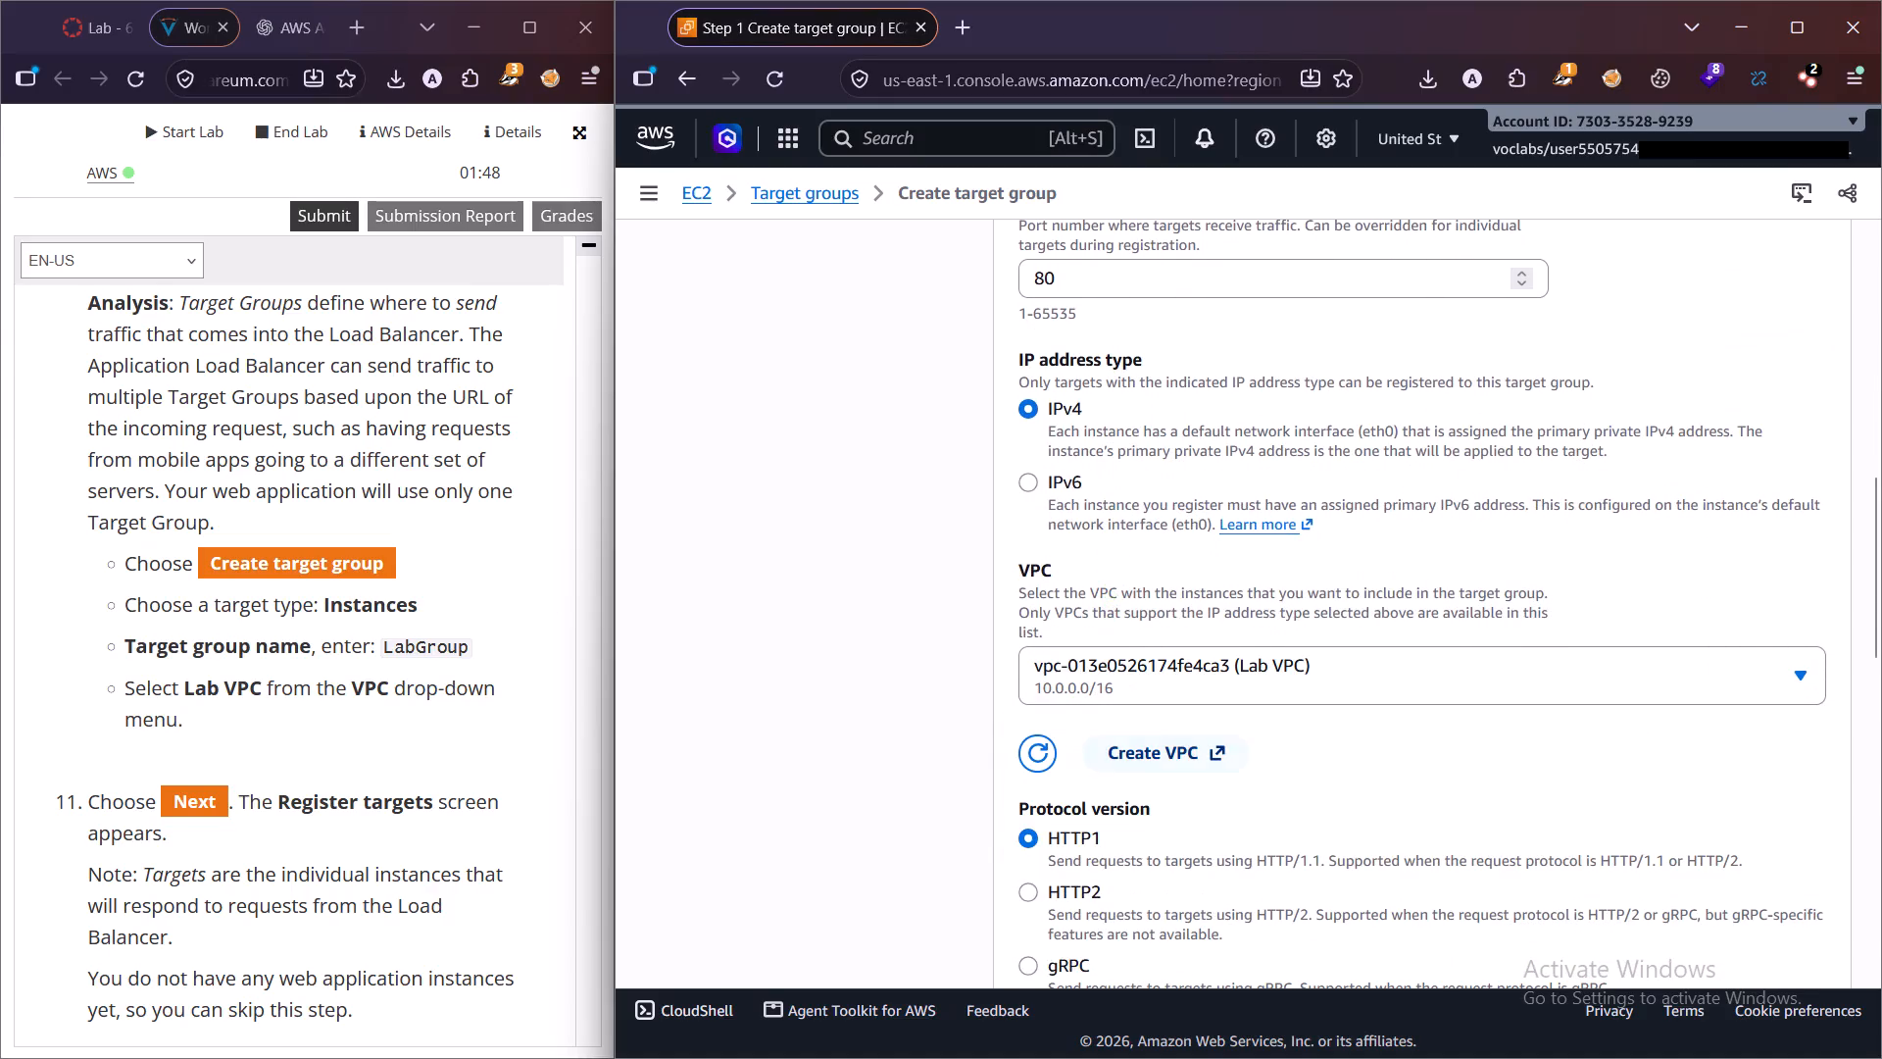
Keep the default health checks and Target optimizer Off, advance to Register targets, and check lab instructions 11 to 13.
scroll(197, 728, "down", 1)
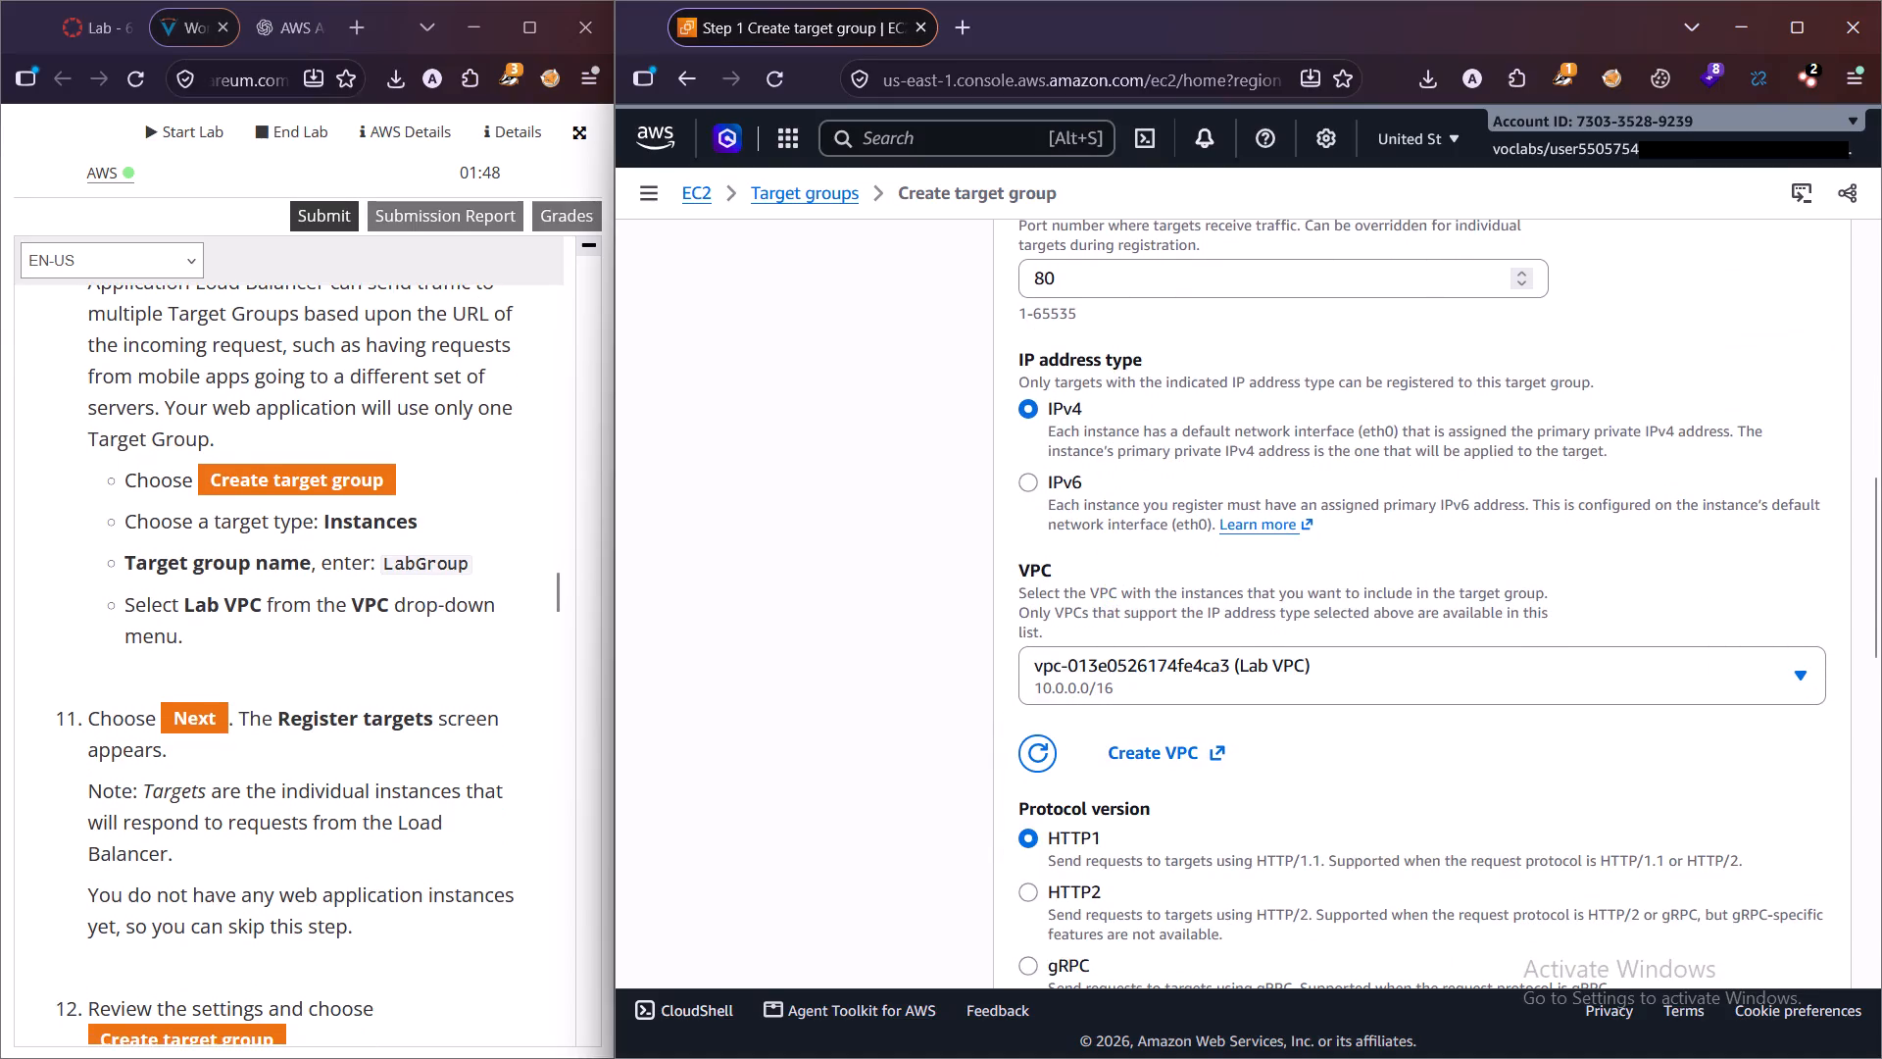
scroll(1408, 692, "down", 4)
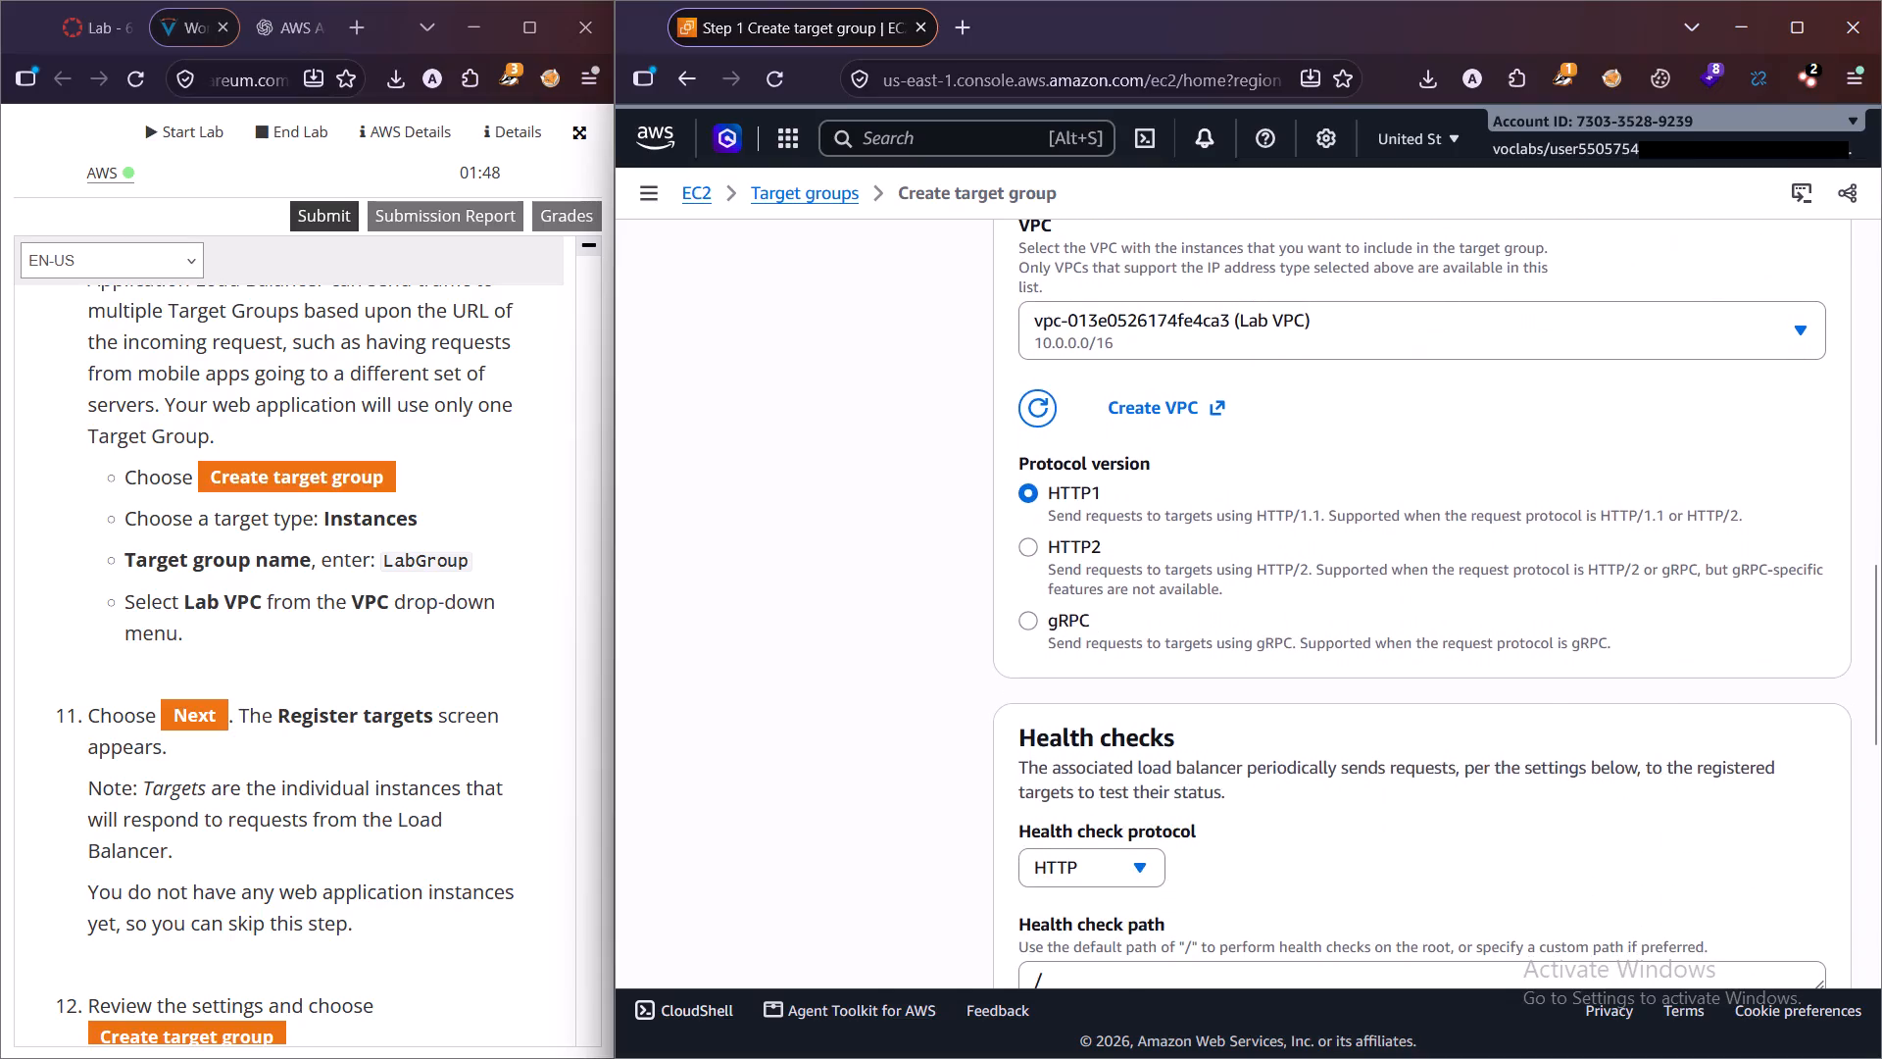
scroll(1408, 692, "down", 2)
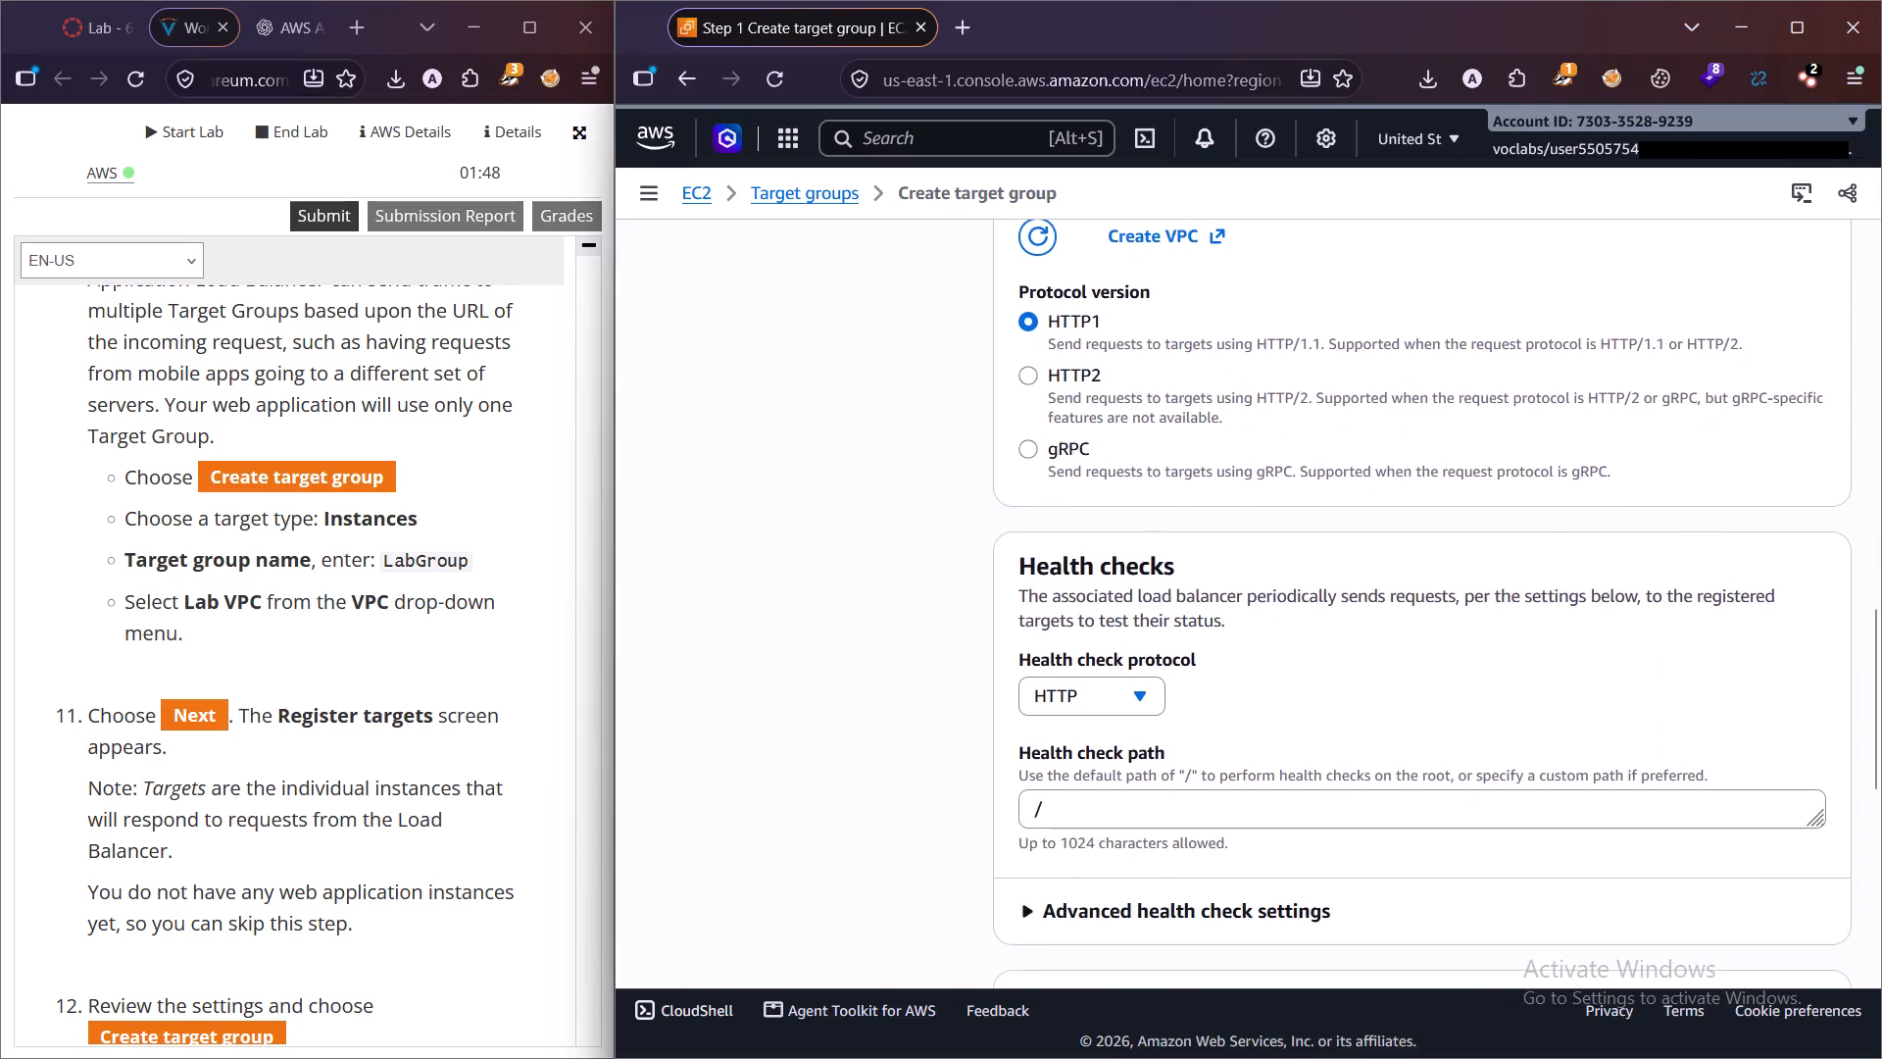
scroll(1408, 692, "down", 9)
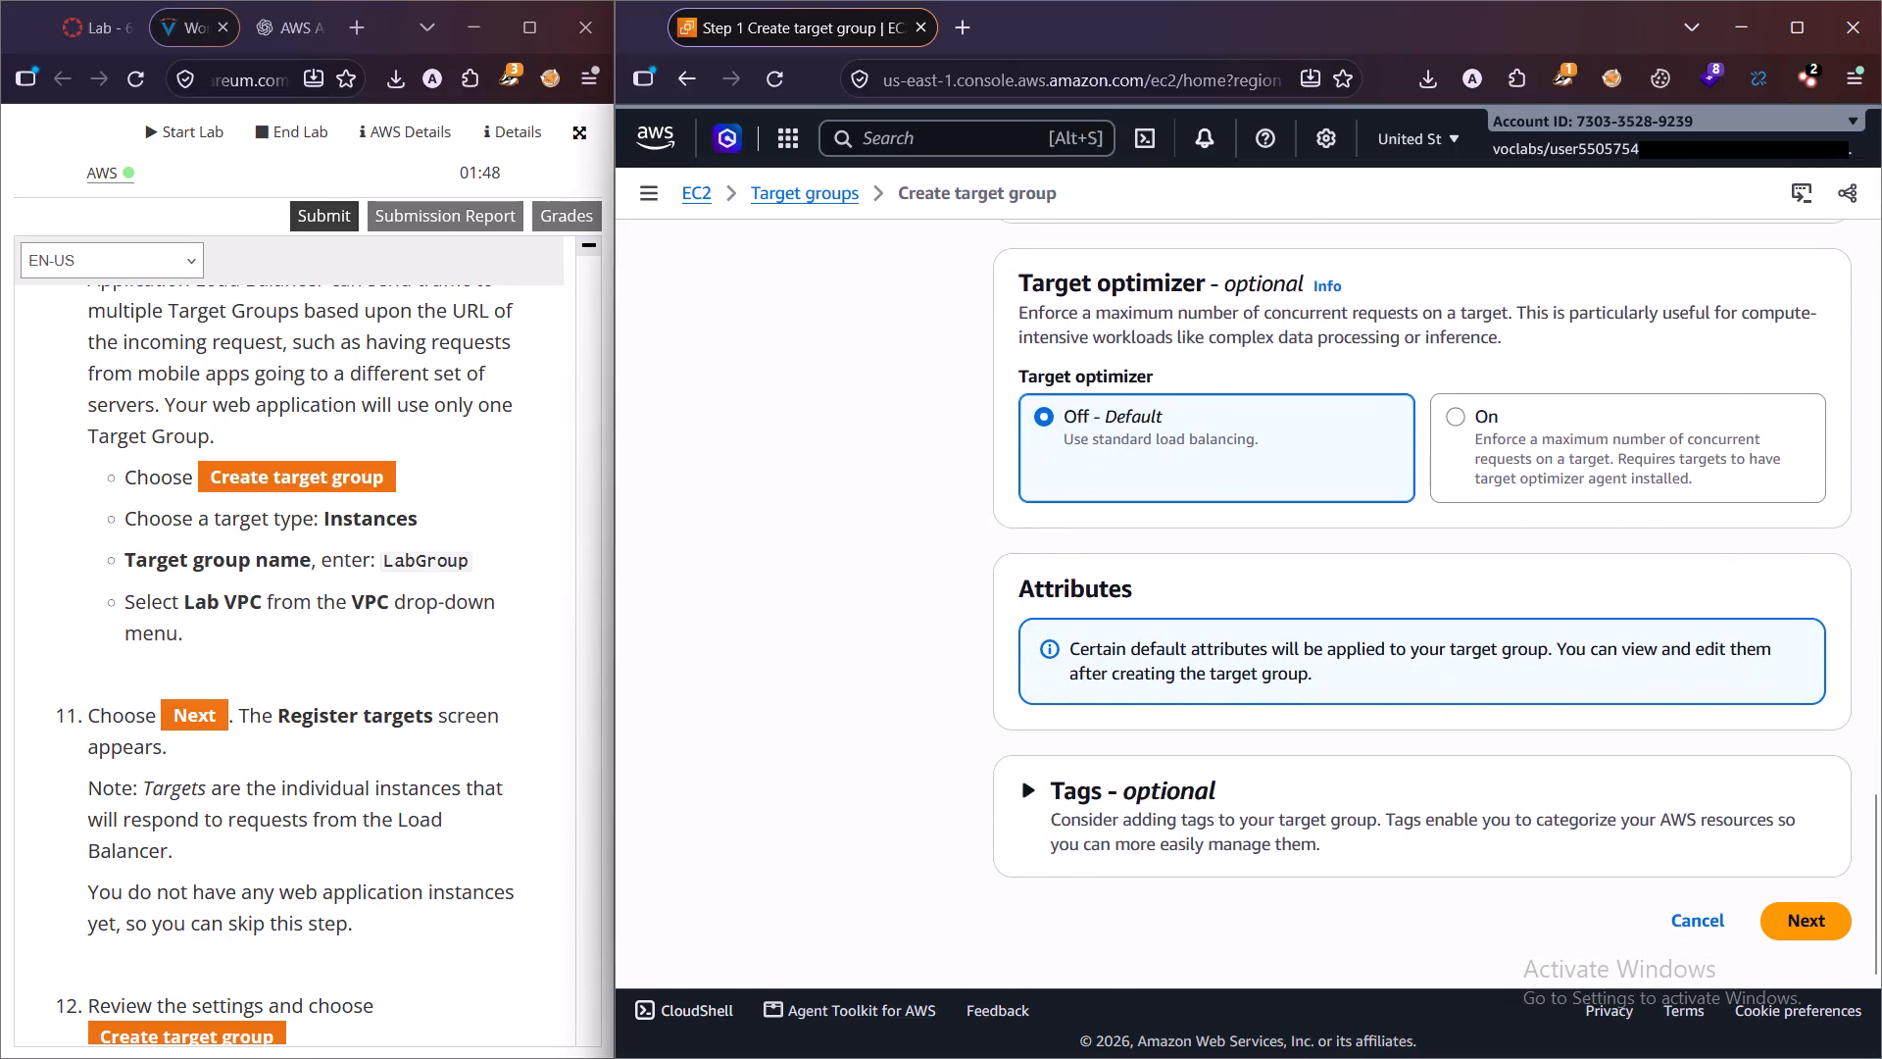
scroll(1408, 692, "down", 1)
scroll(1408, 692, "up", 3)
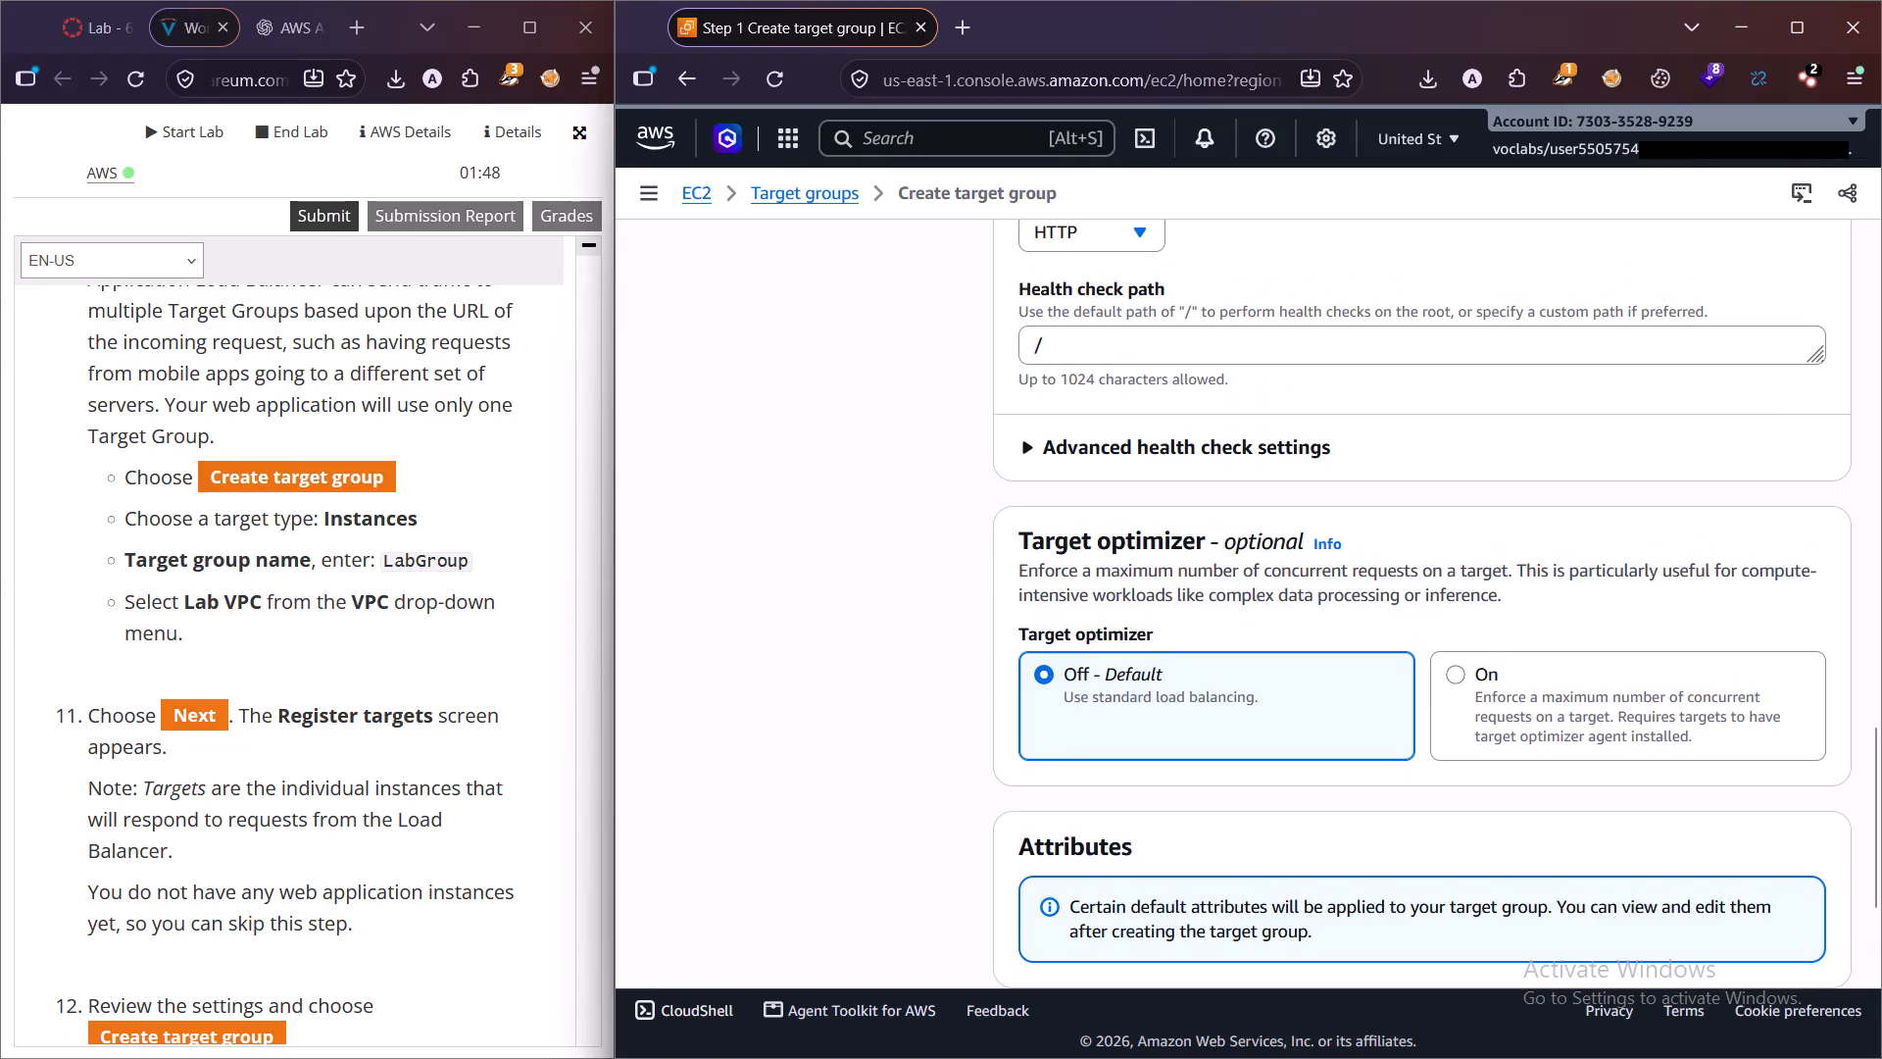
scroll(1198, 657, "down", 3)
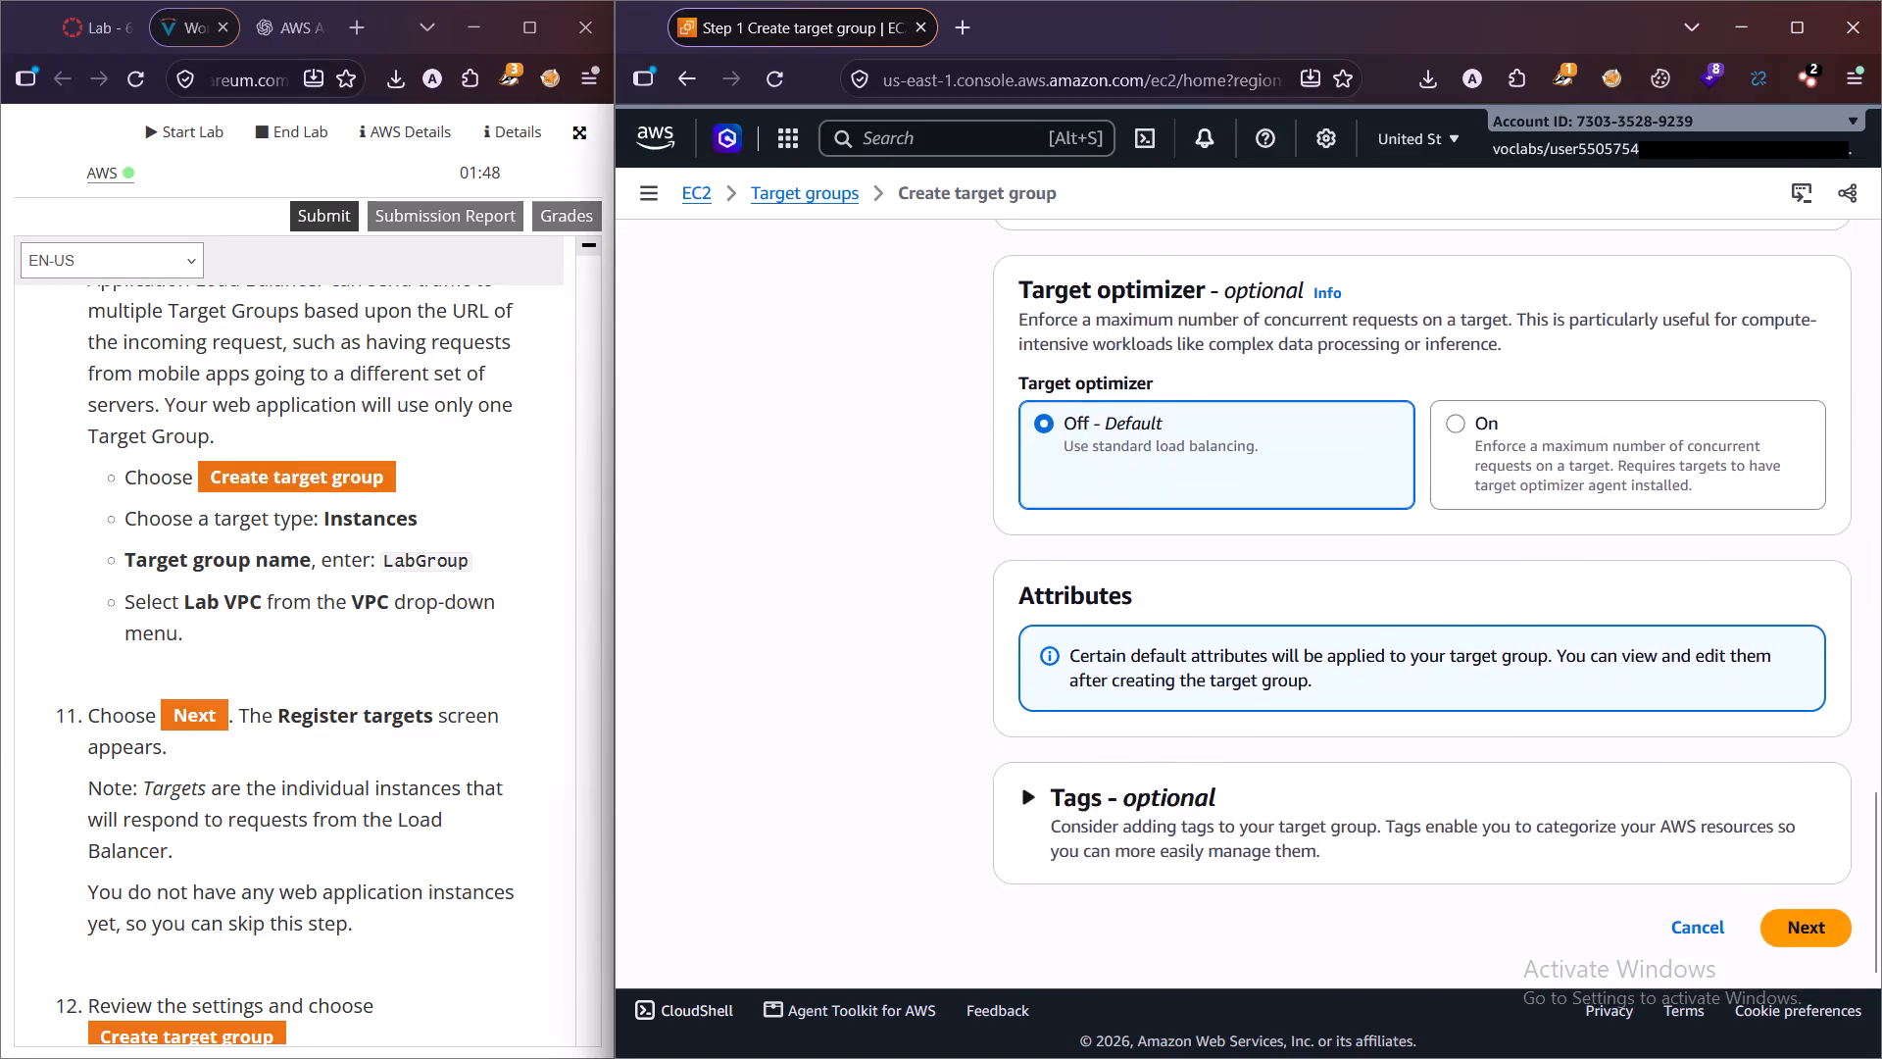
left_click(1507, 455)
left_click(1194, 468)
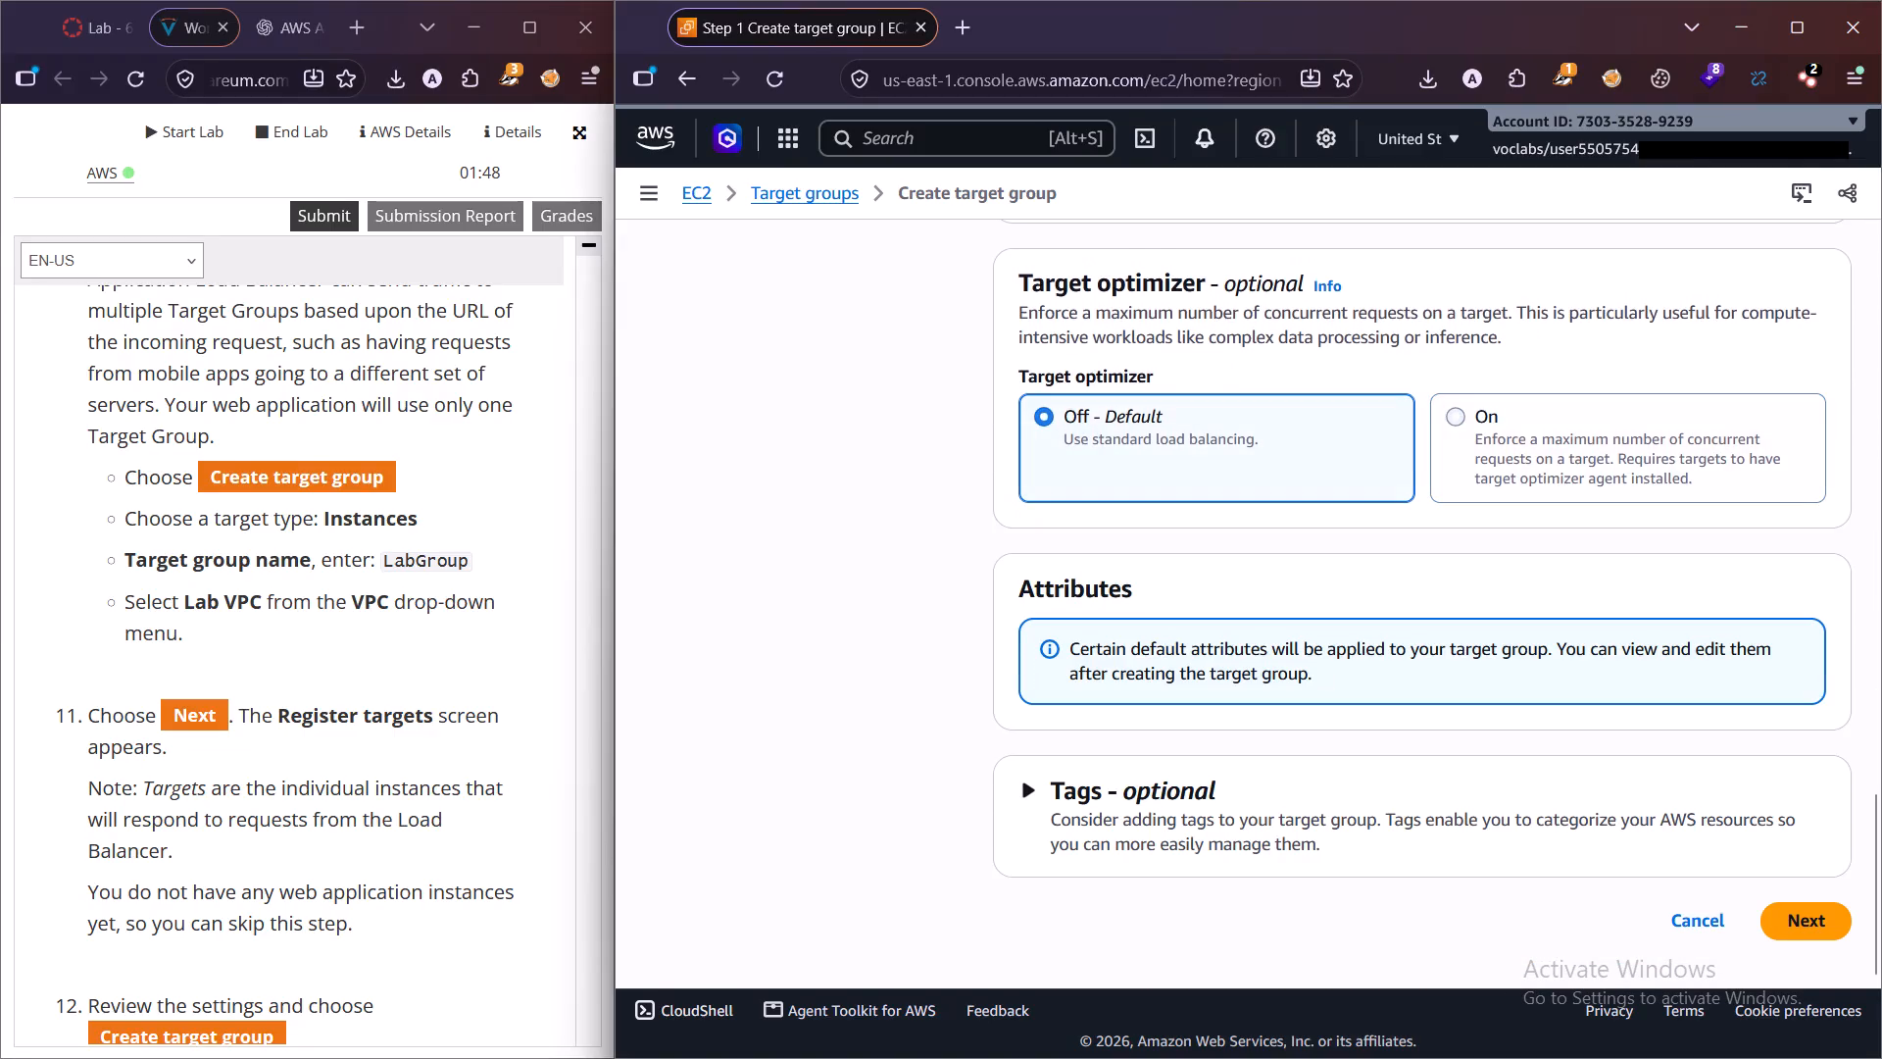
scroll(1298, 634, "down", 2)
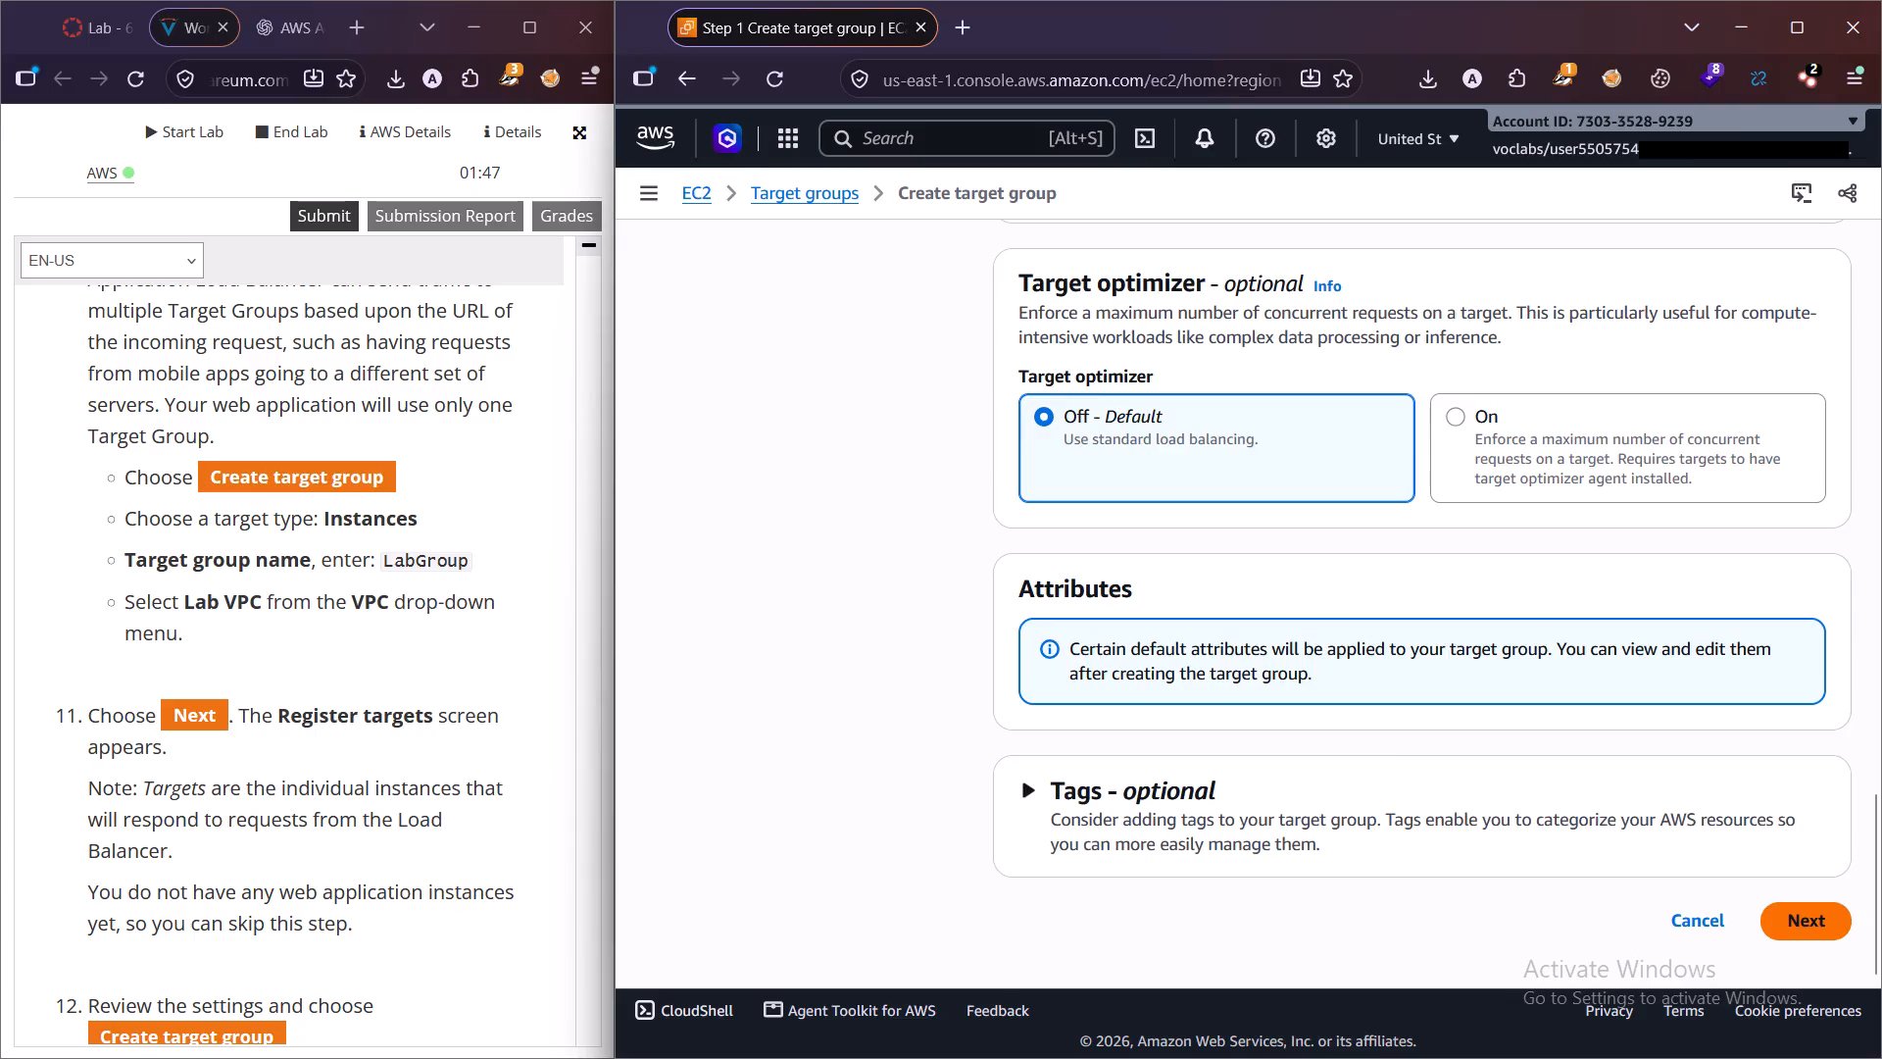
left_click(1790, 919)
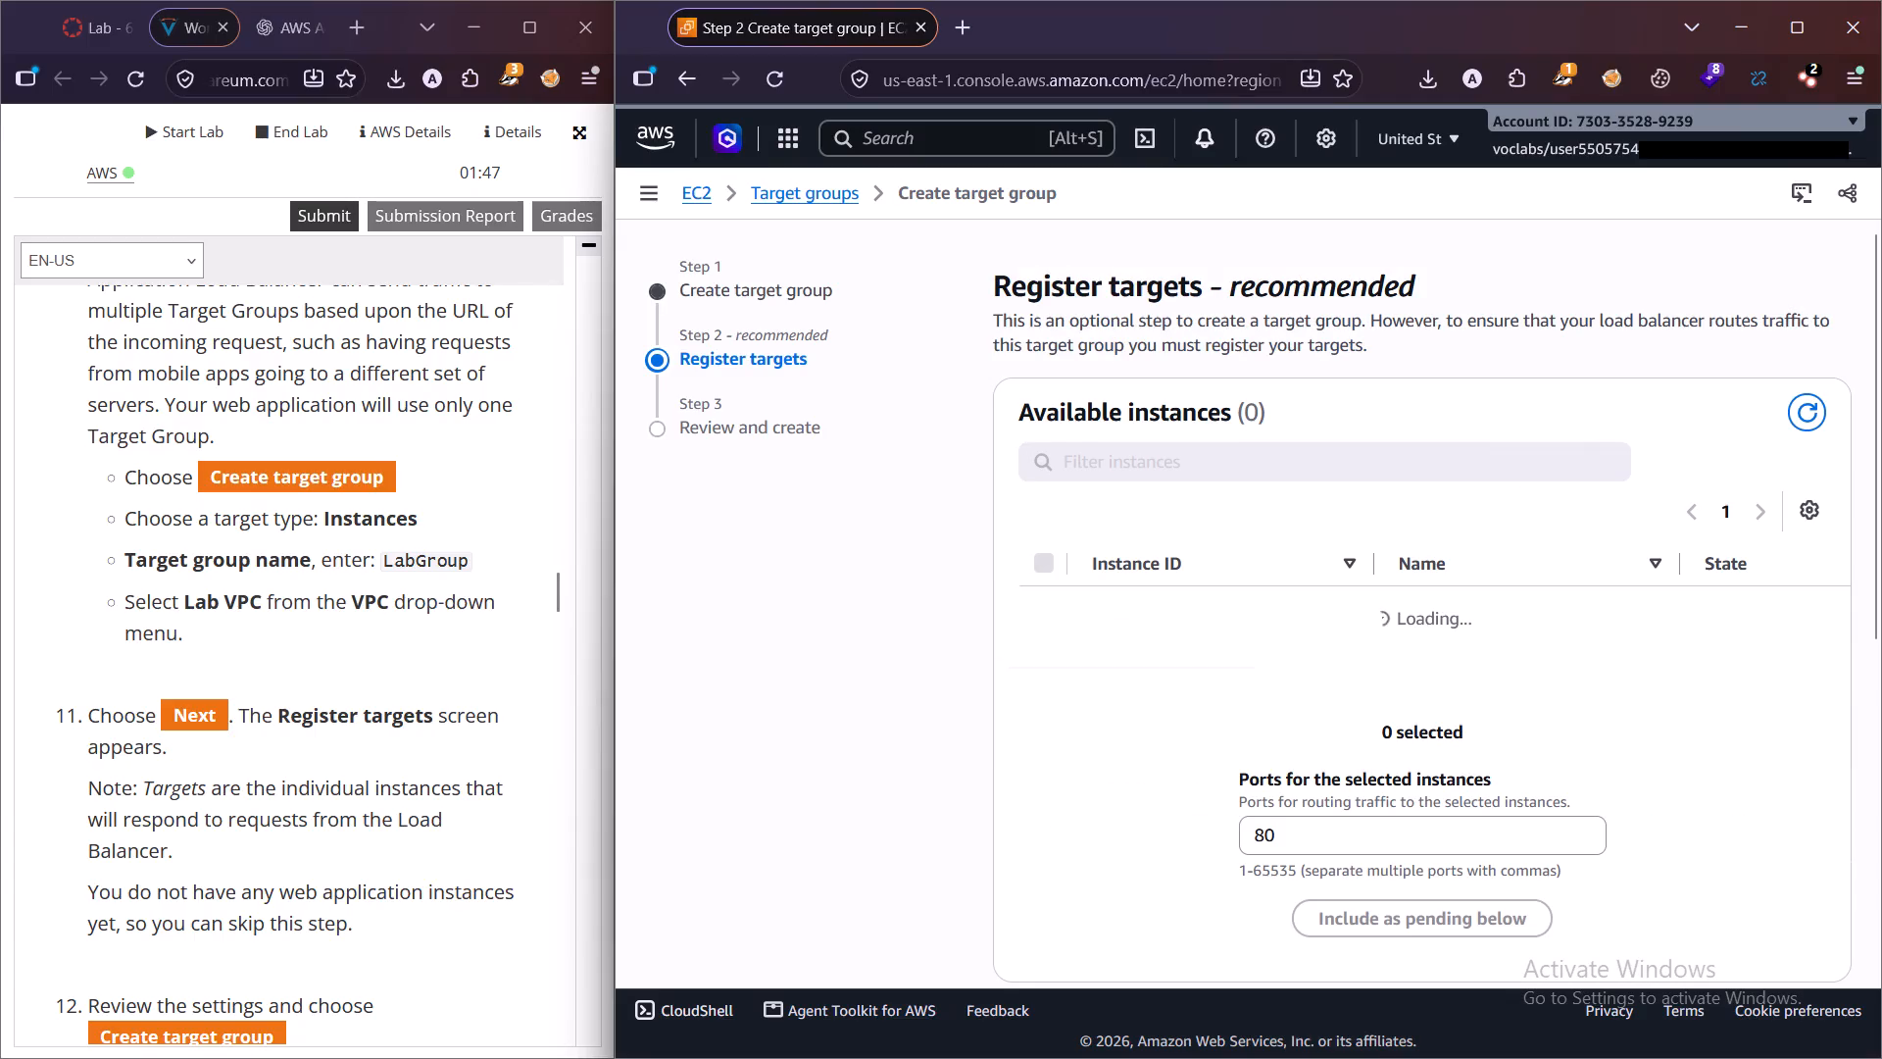
scroll(321, 723, "down", 2)
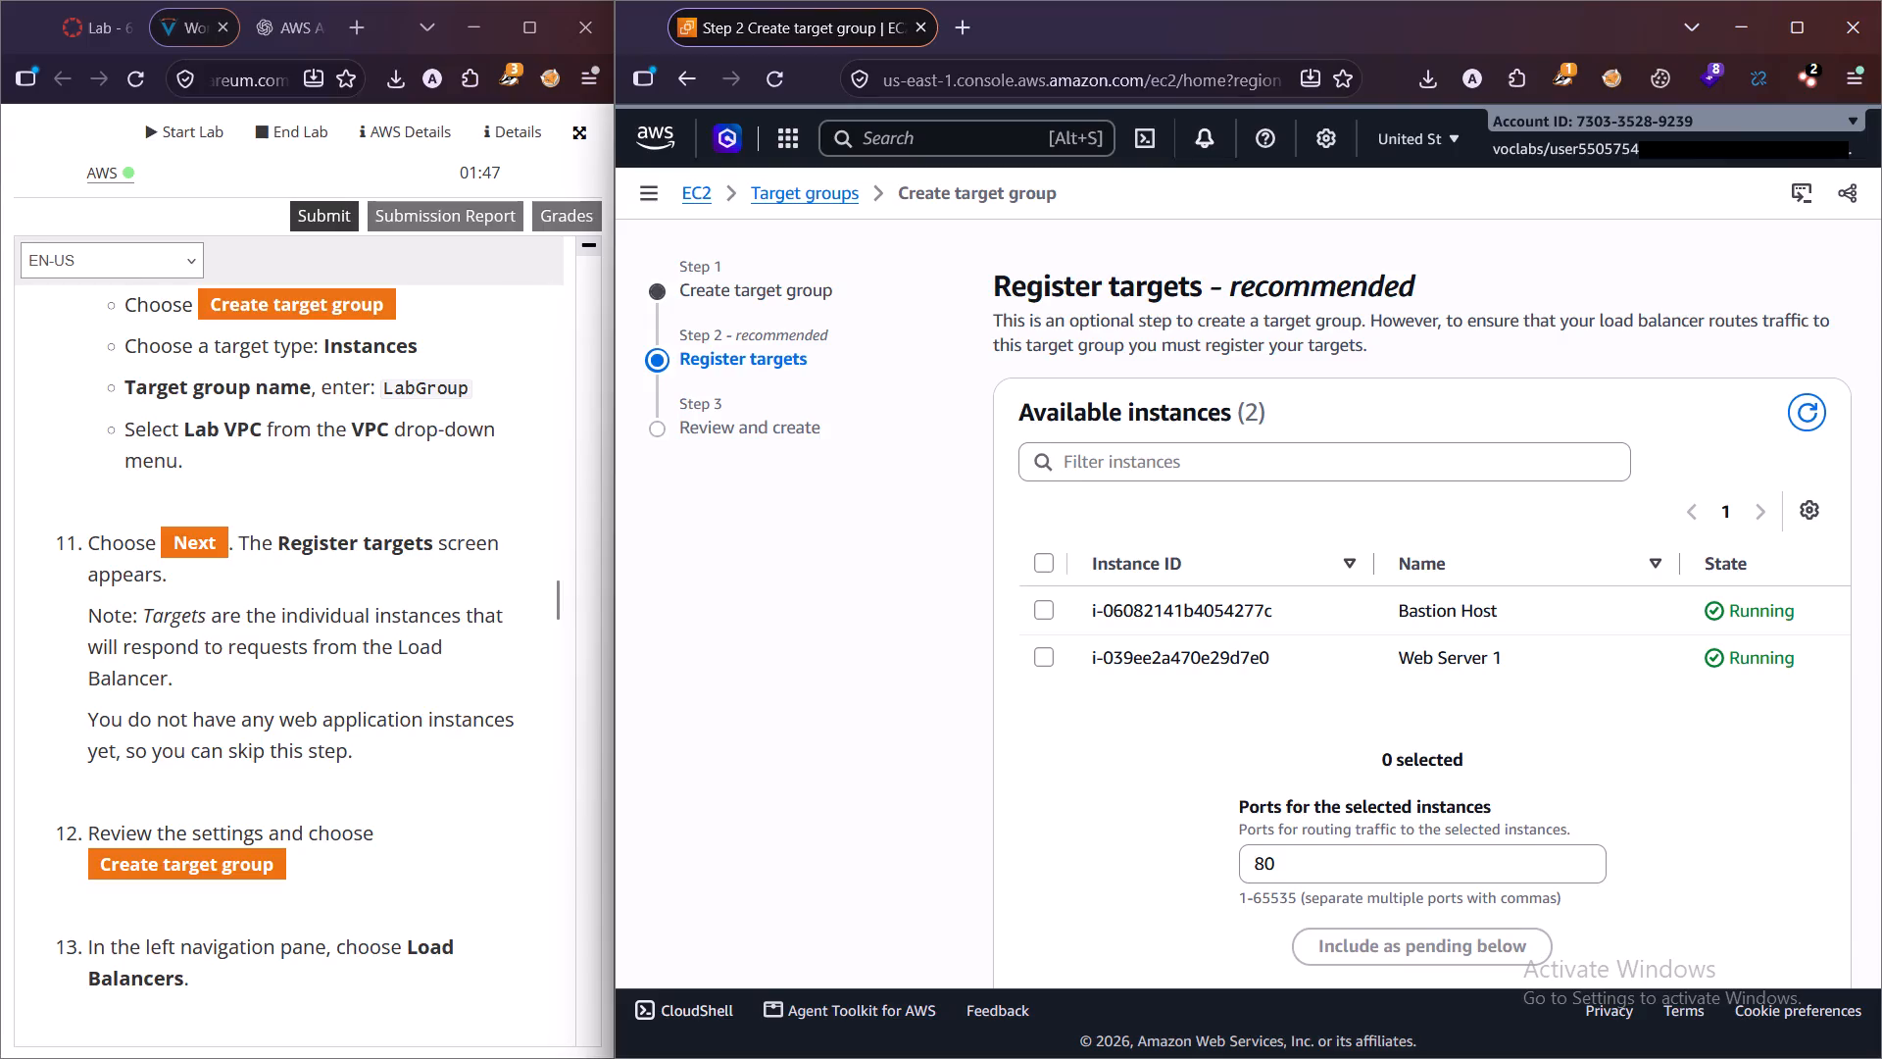
Review the Register targets page without selecting any instances, and read lab instructions 11 to 14.
scroll(1456, 684, "down", 2)
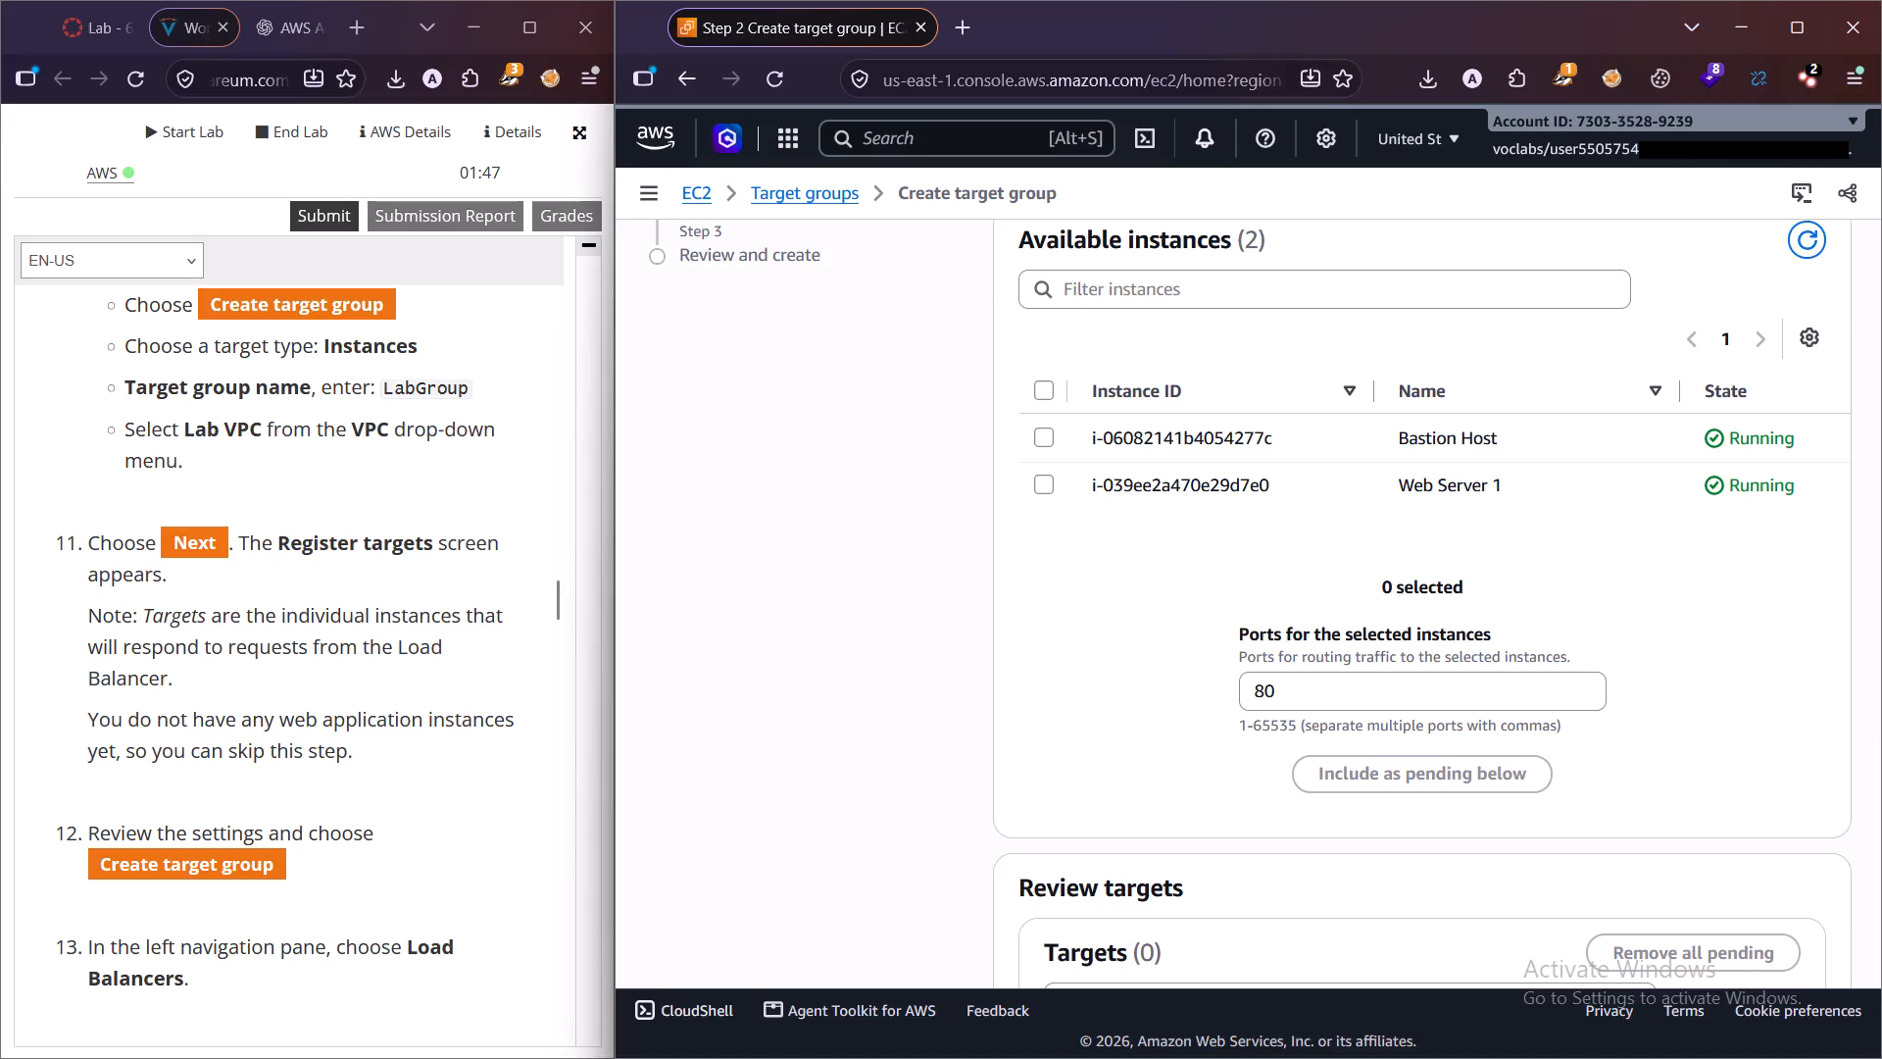
scroll(276, 758, "down", 1)
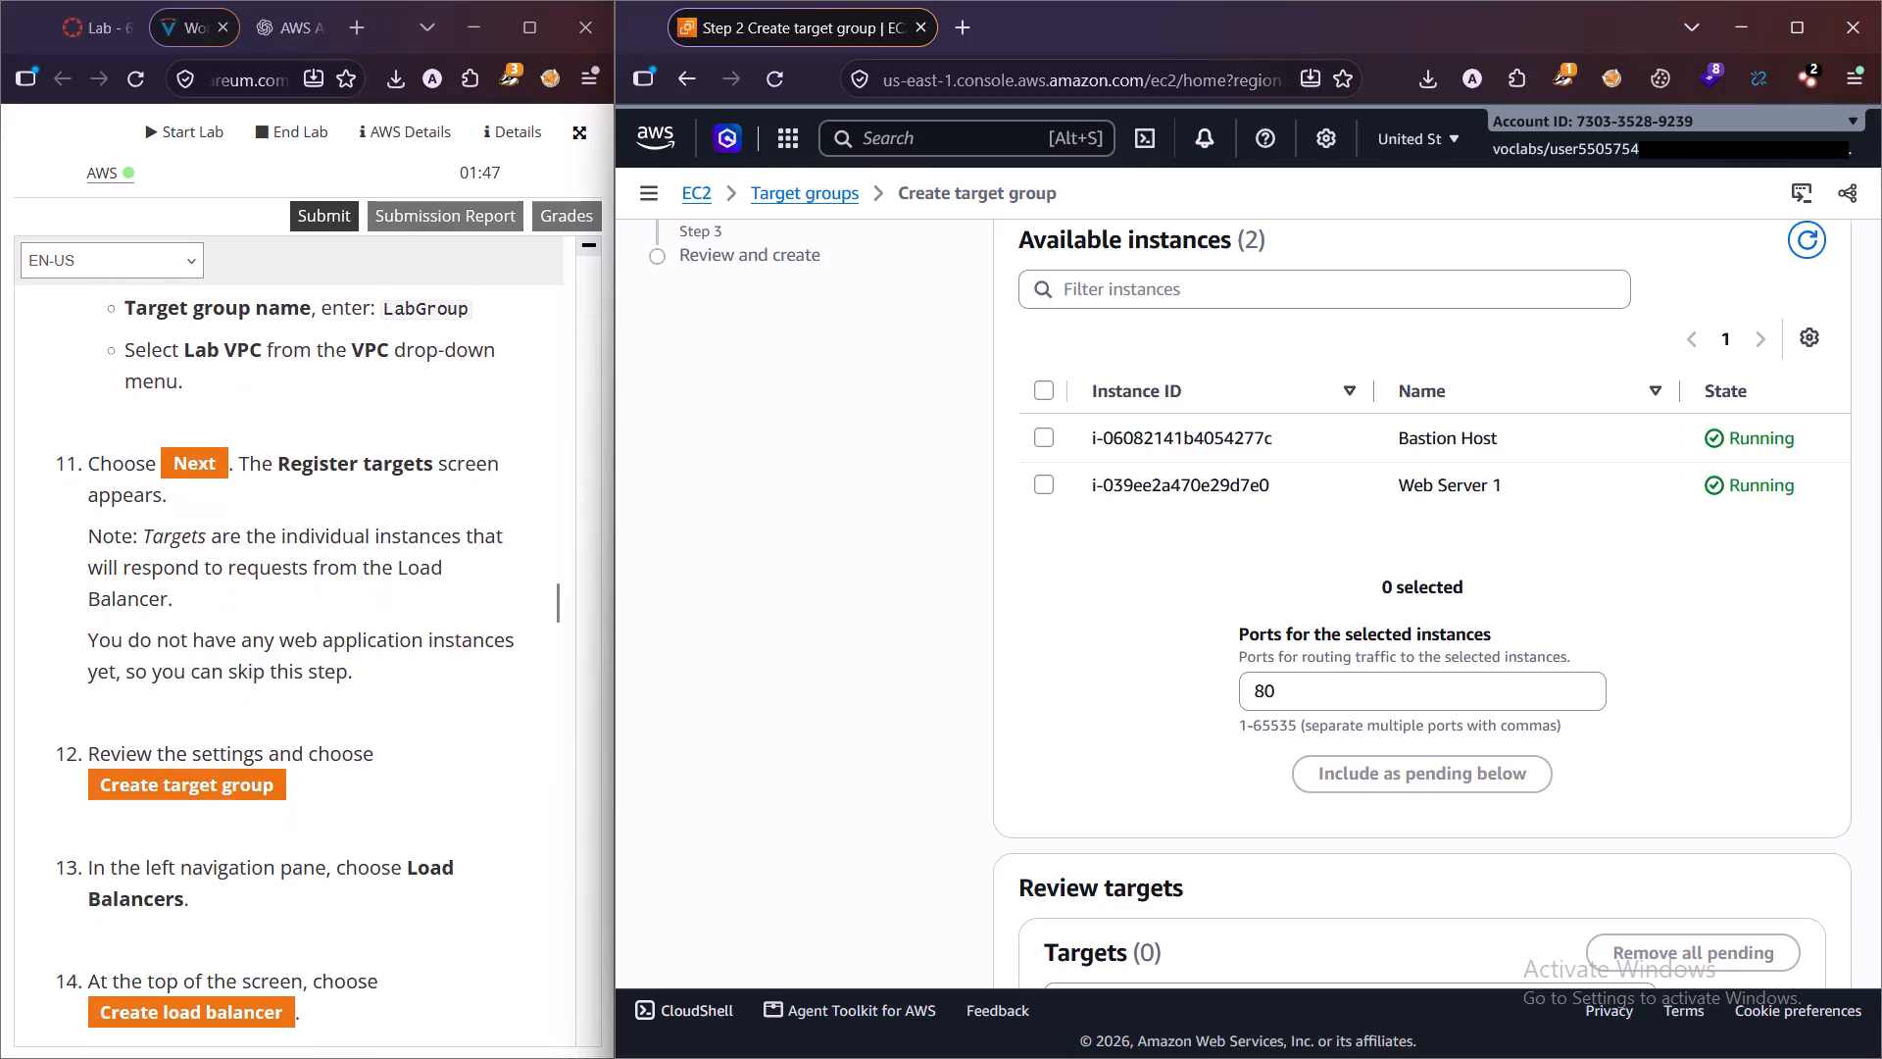
scroll(293, 753, "down", 1)
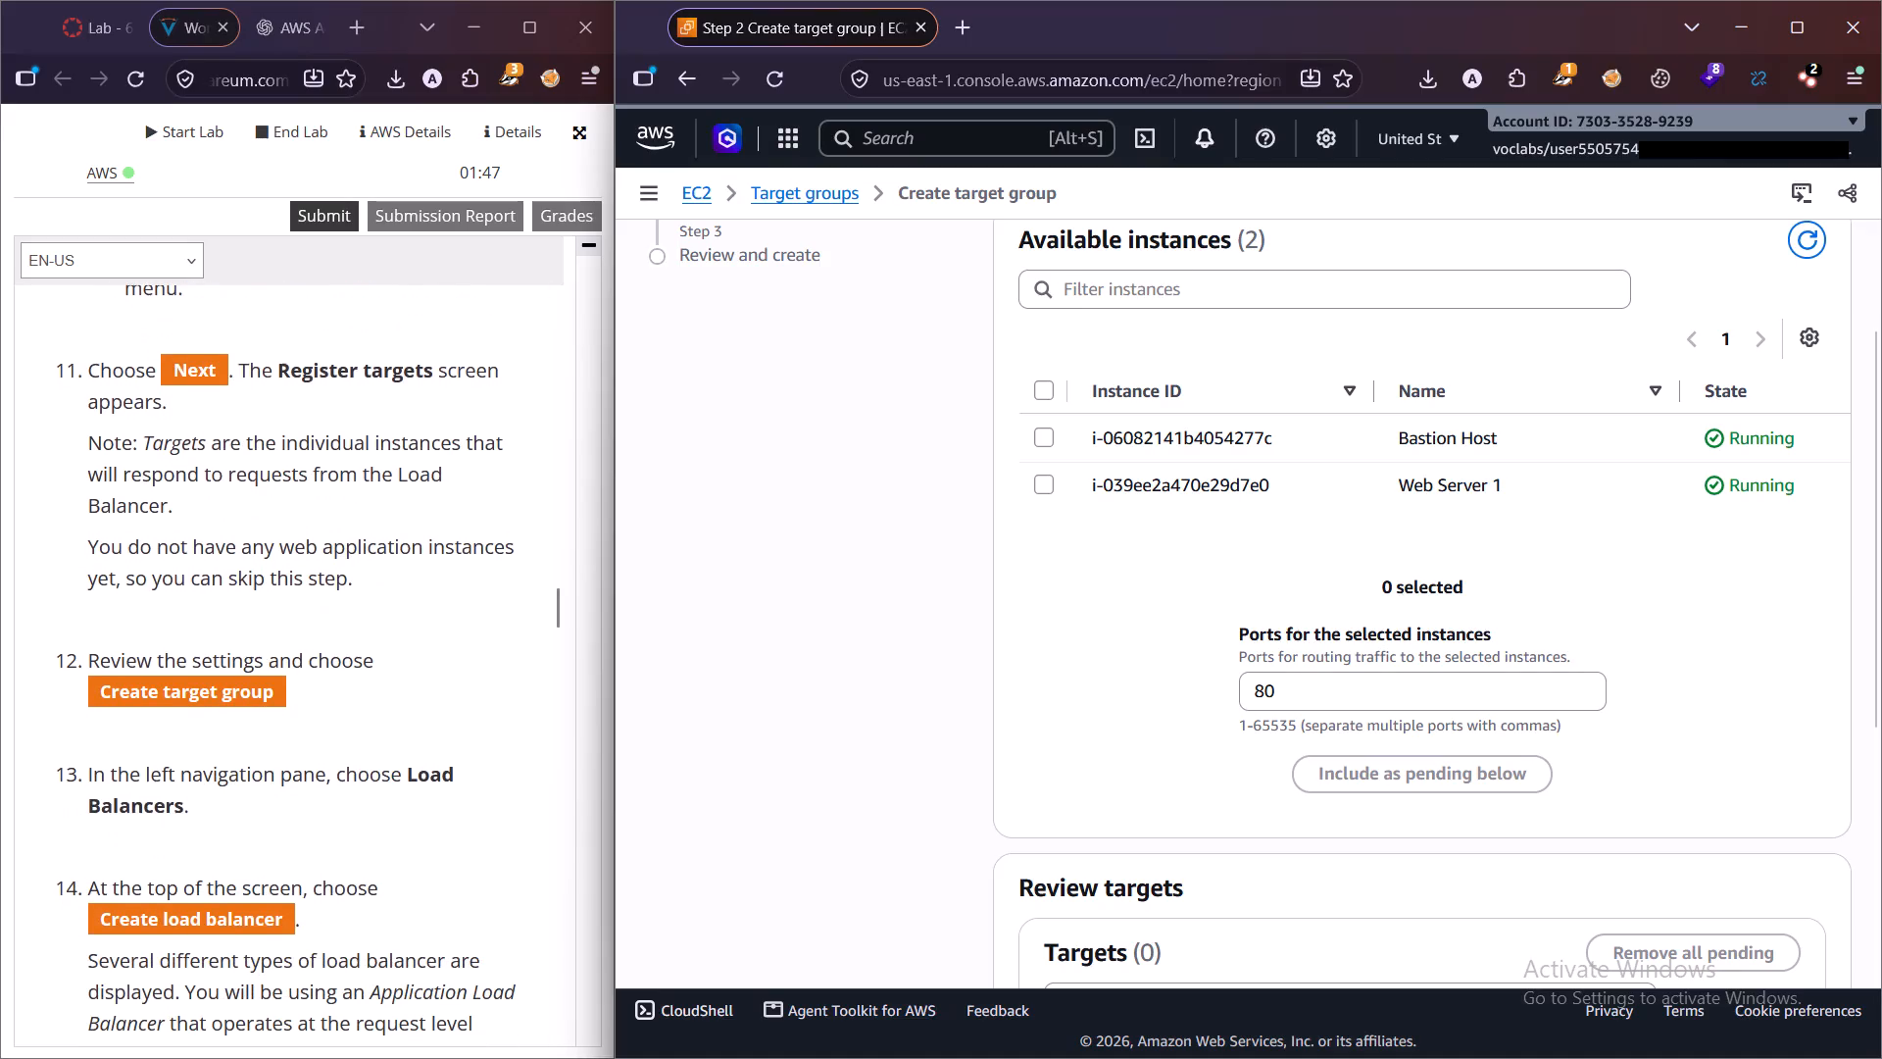
scroll(1129, 719, "up", 4)
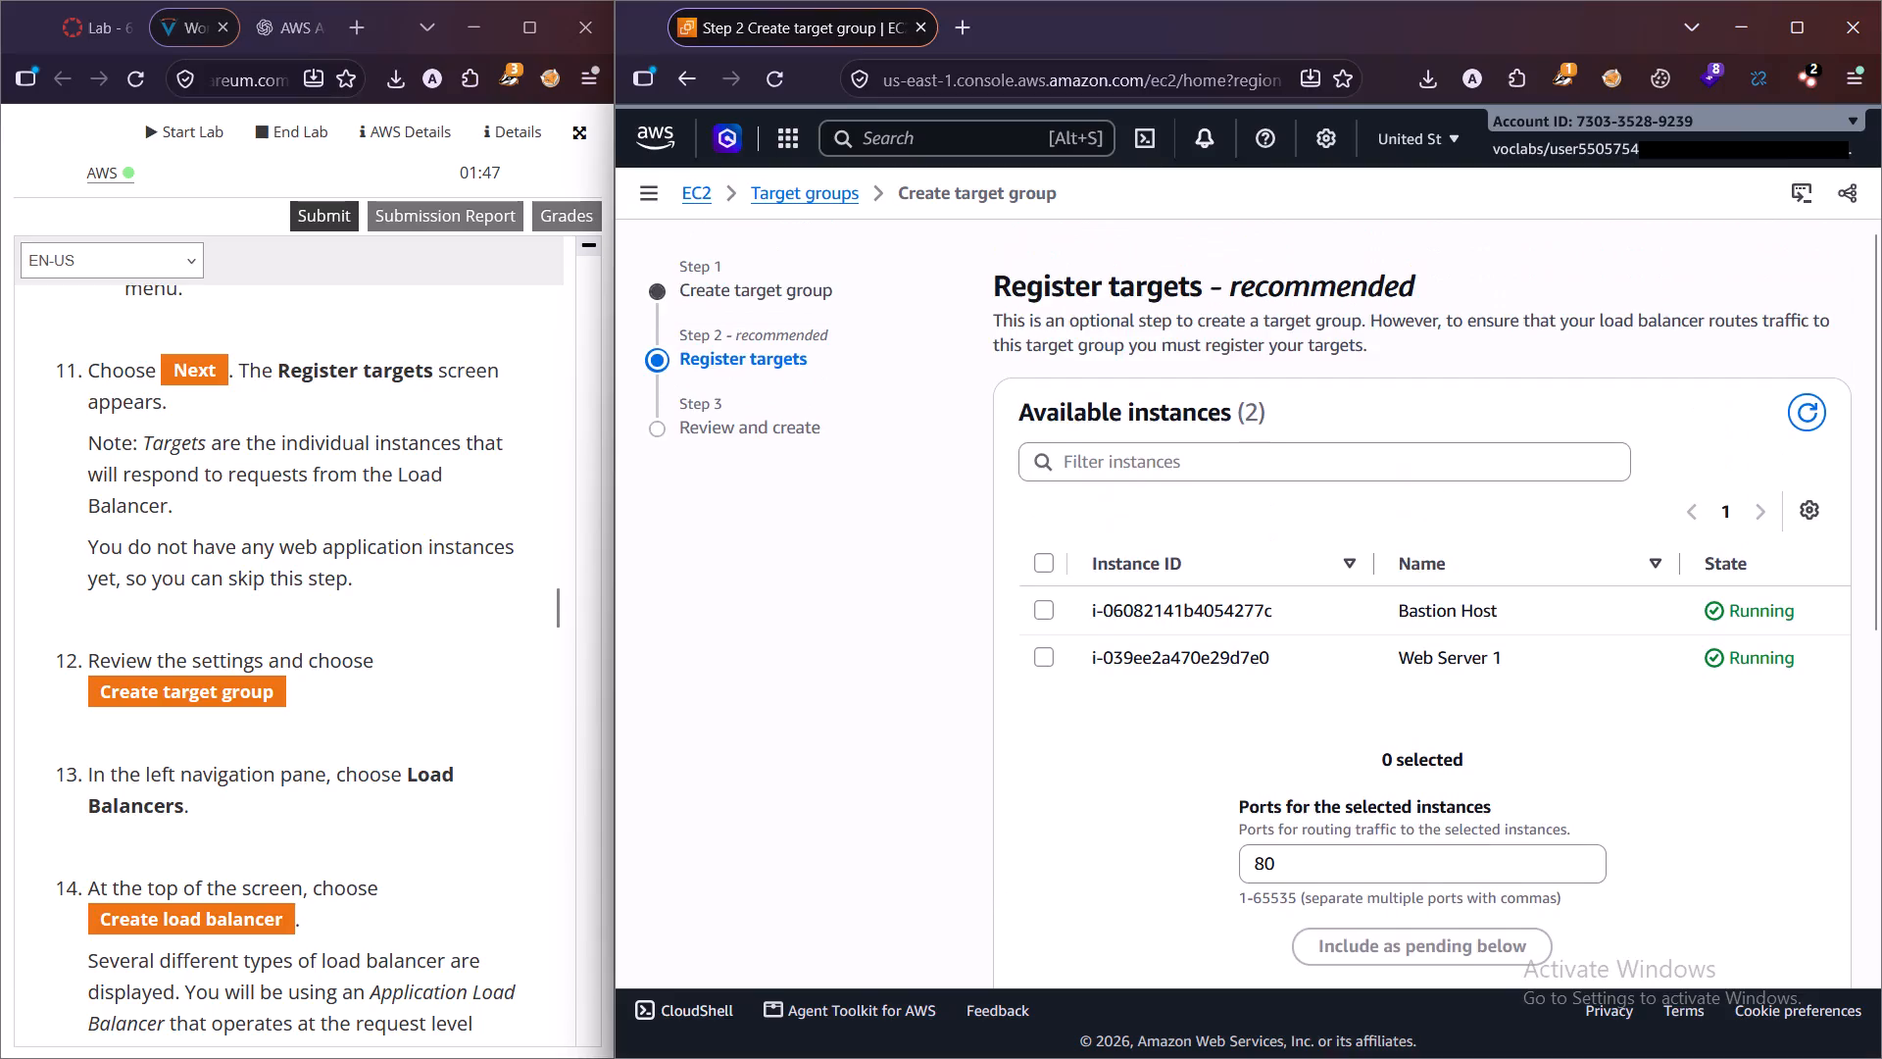
scroll(1129, 719, "down", 11)
scroll(1129, 719, "up", 8)
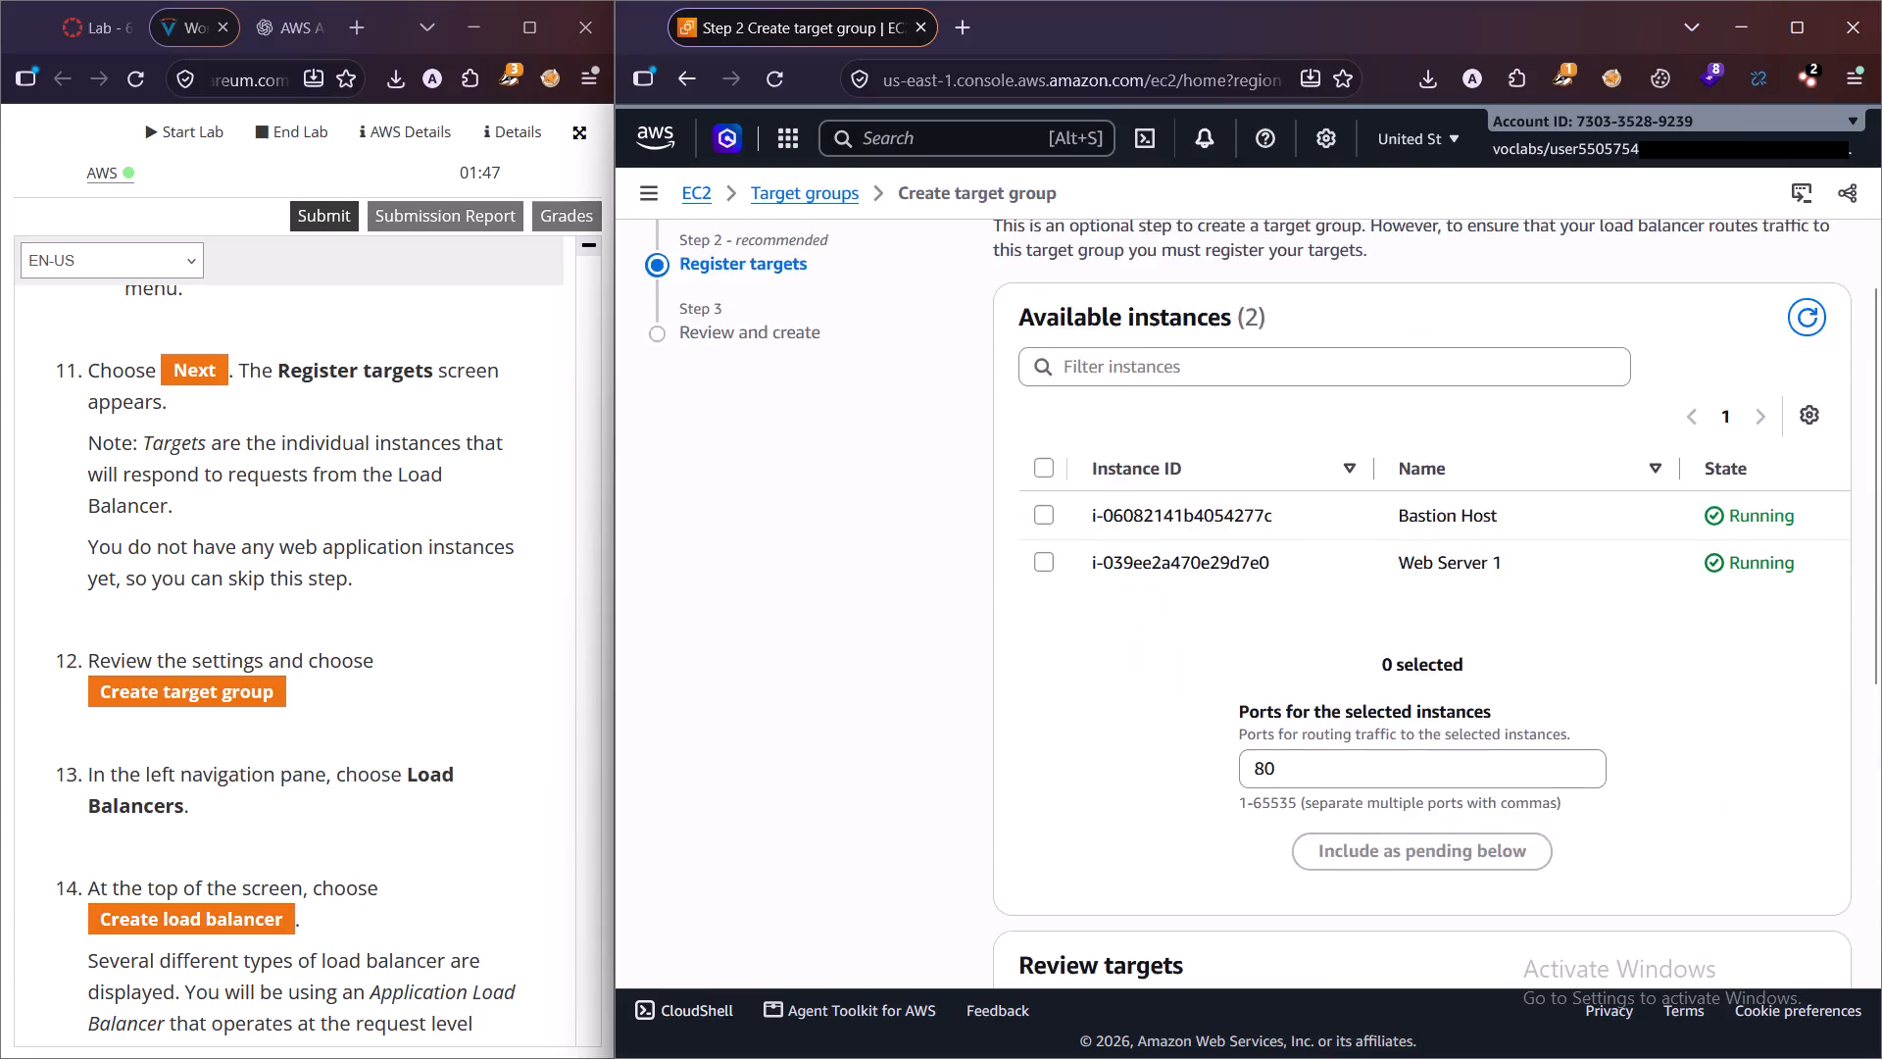
scroll(1127, 719, "up", 4)
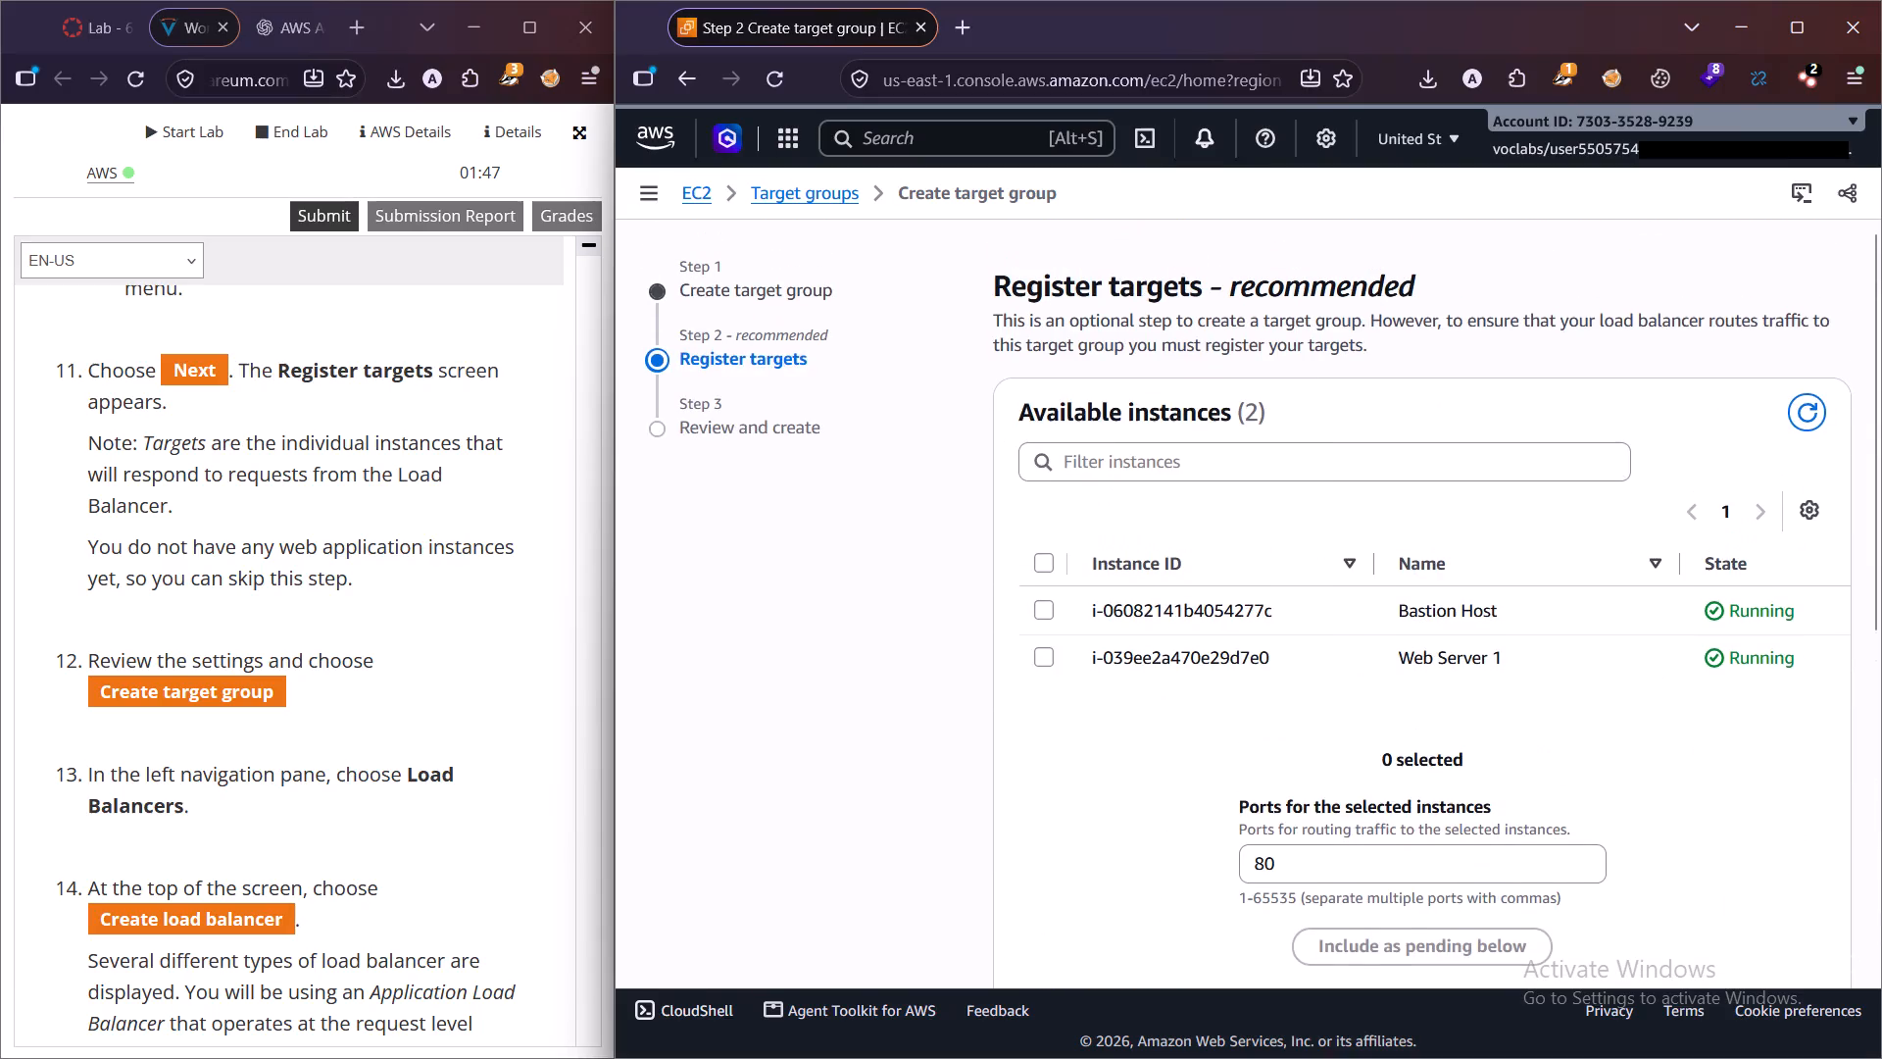
scroll(1125, 717, "down", 4)
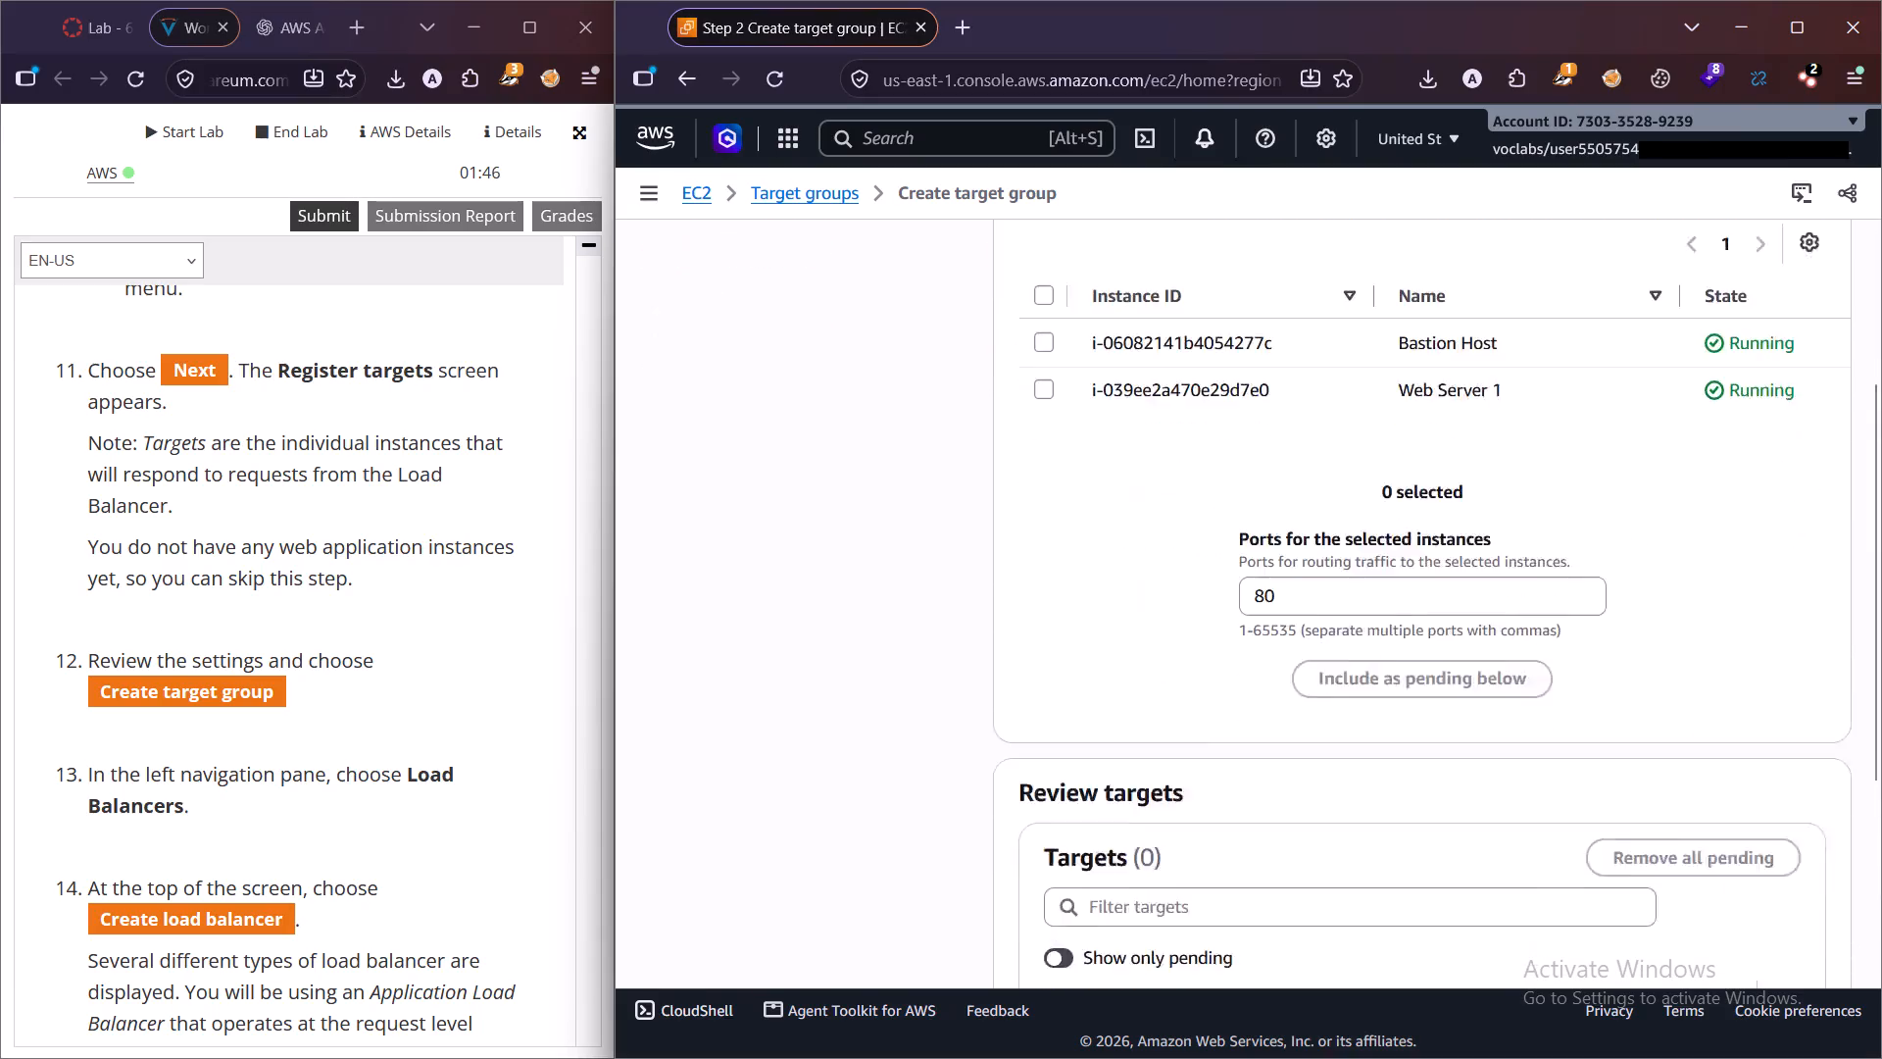
scroll(1125, 717, "down", 6)
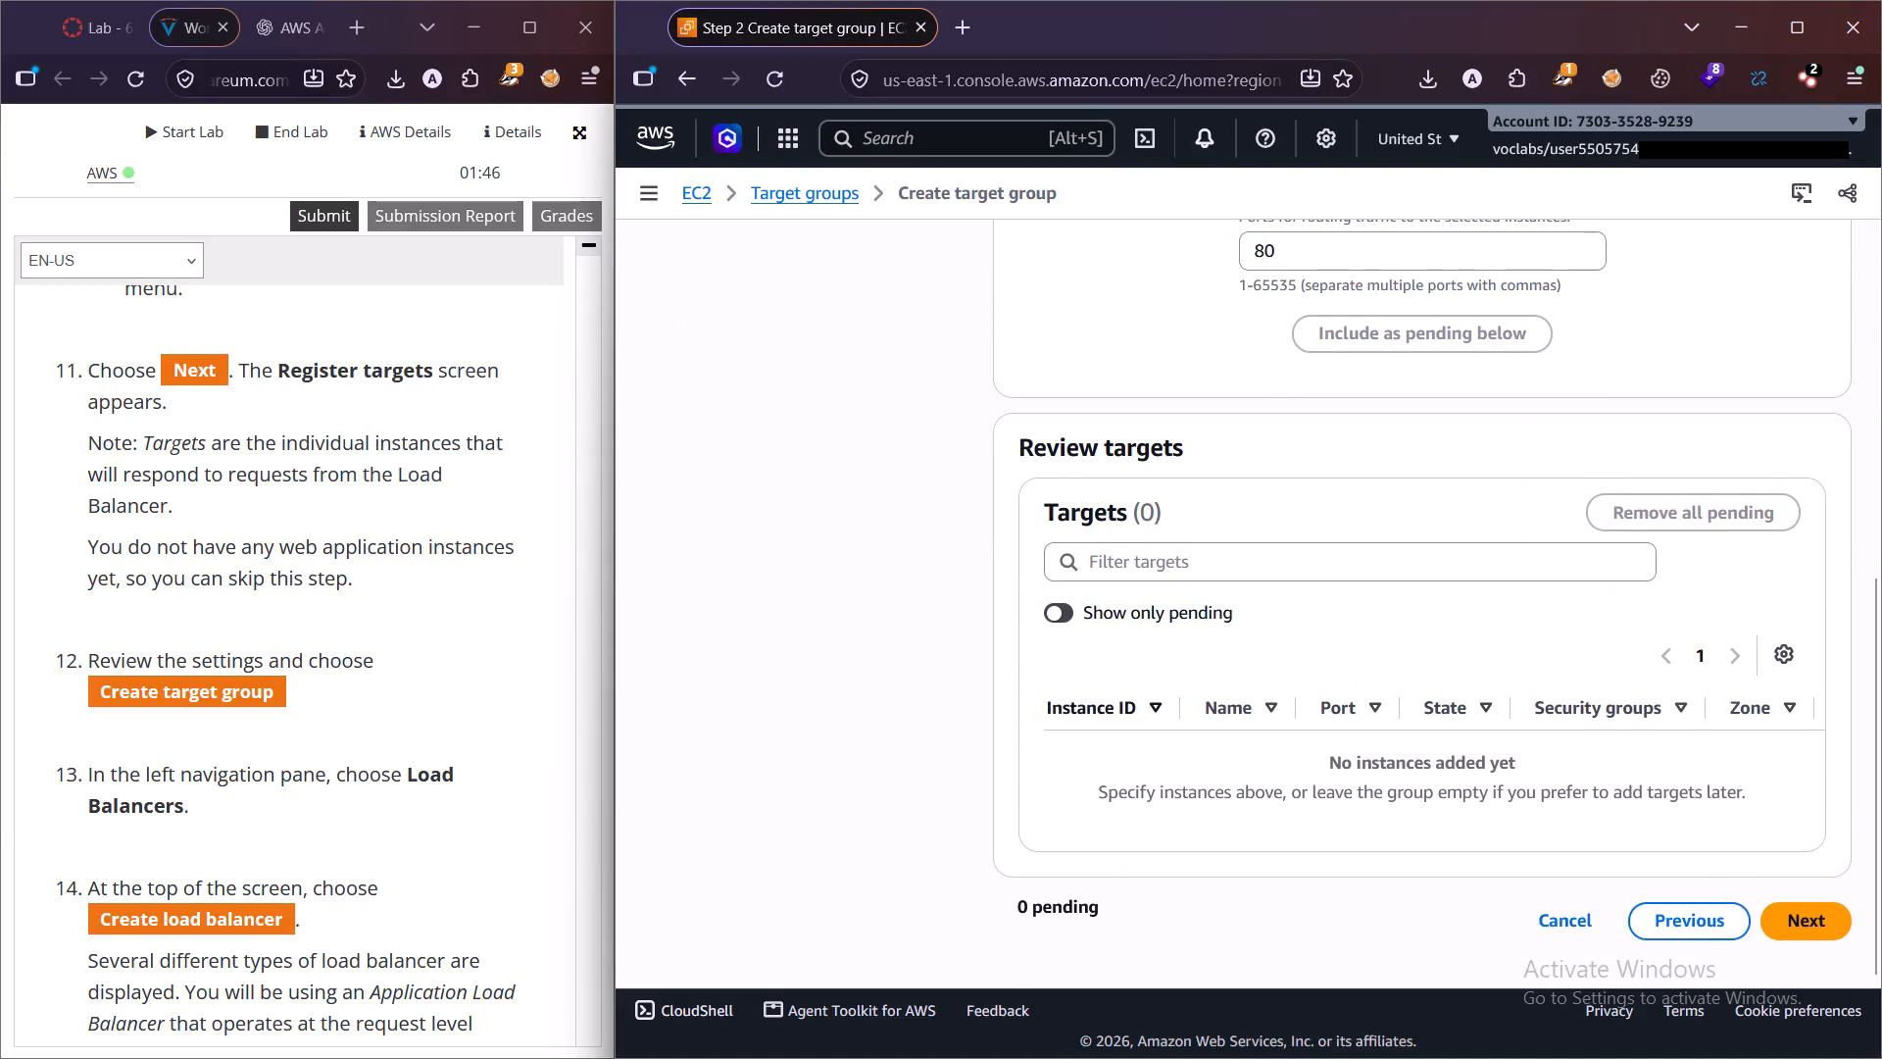
scroll(1125, 717, "up", 4)
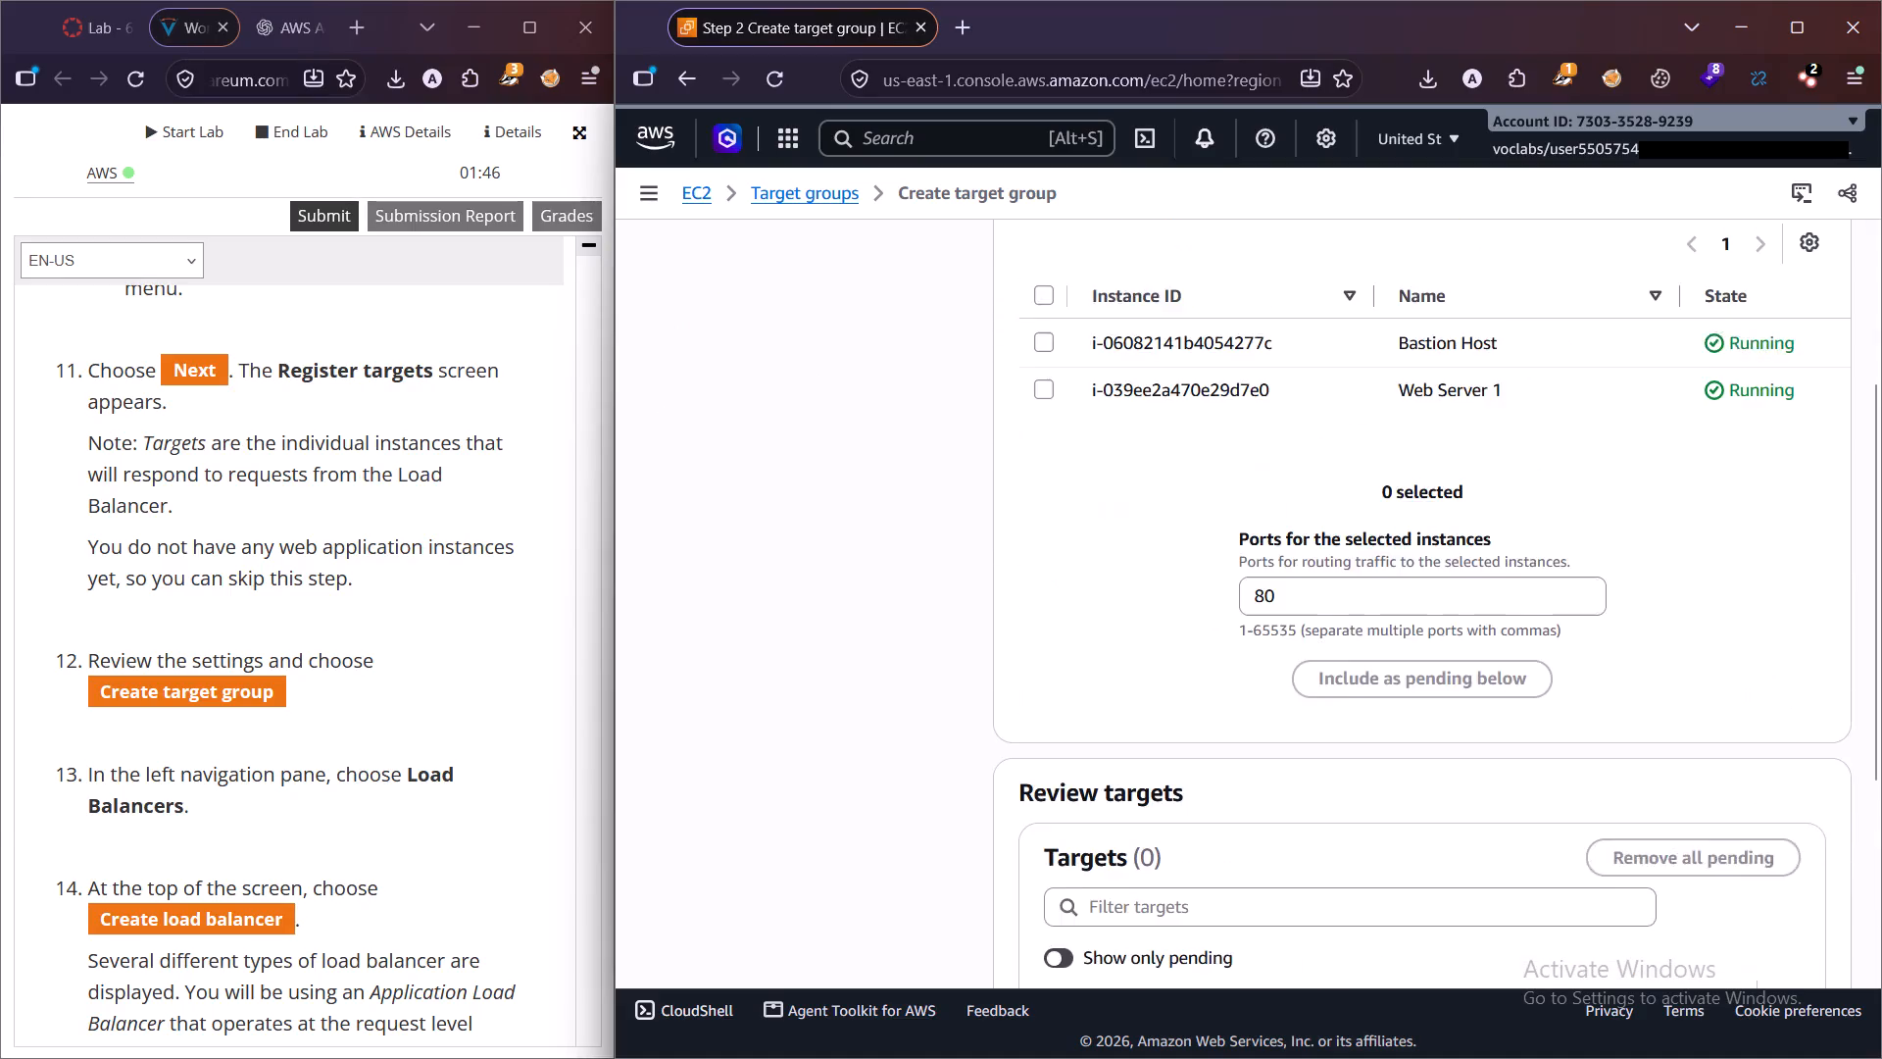
scroll(1125, 717, "up", 5)
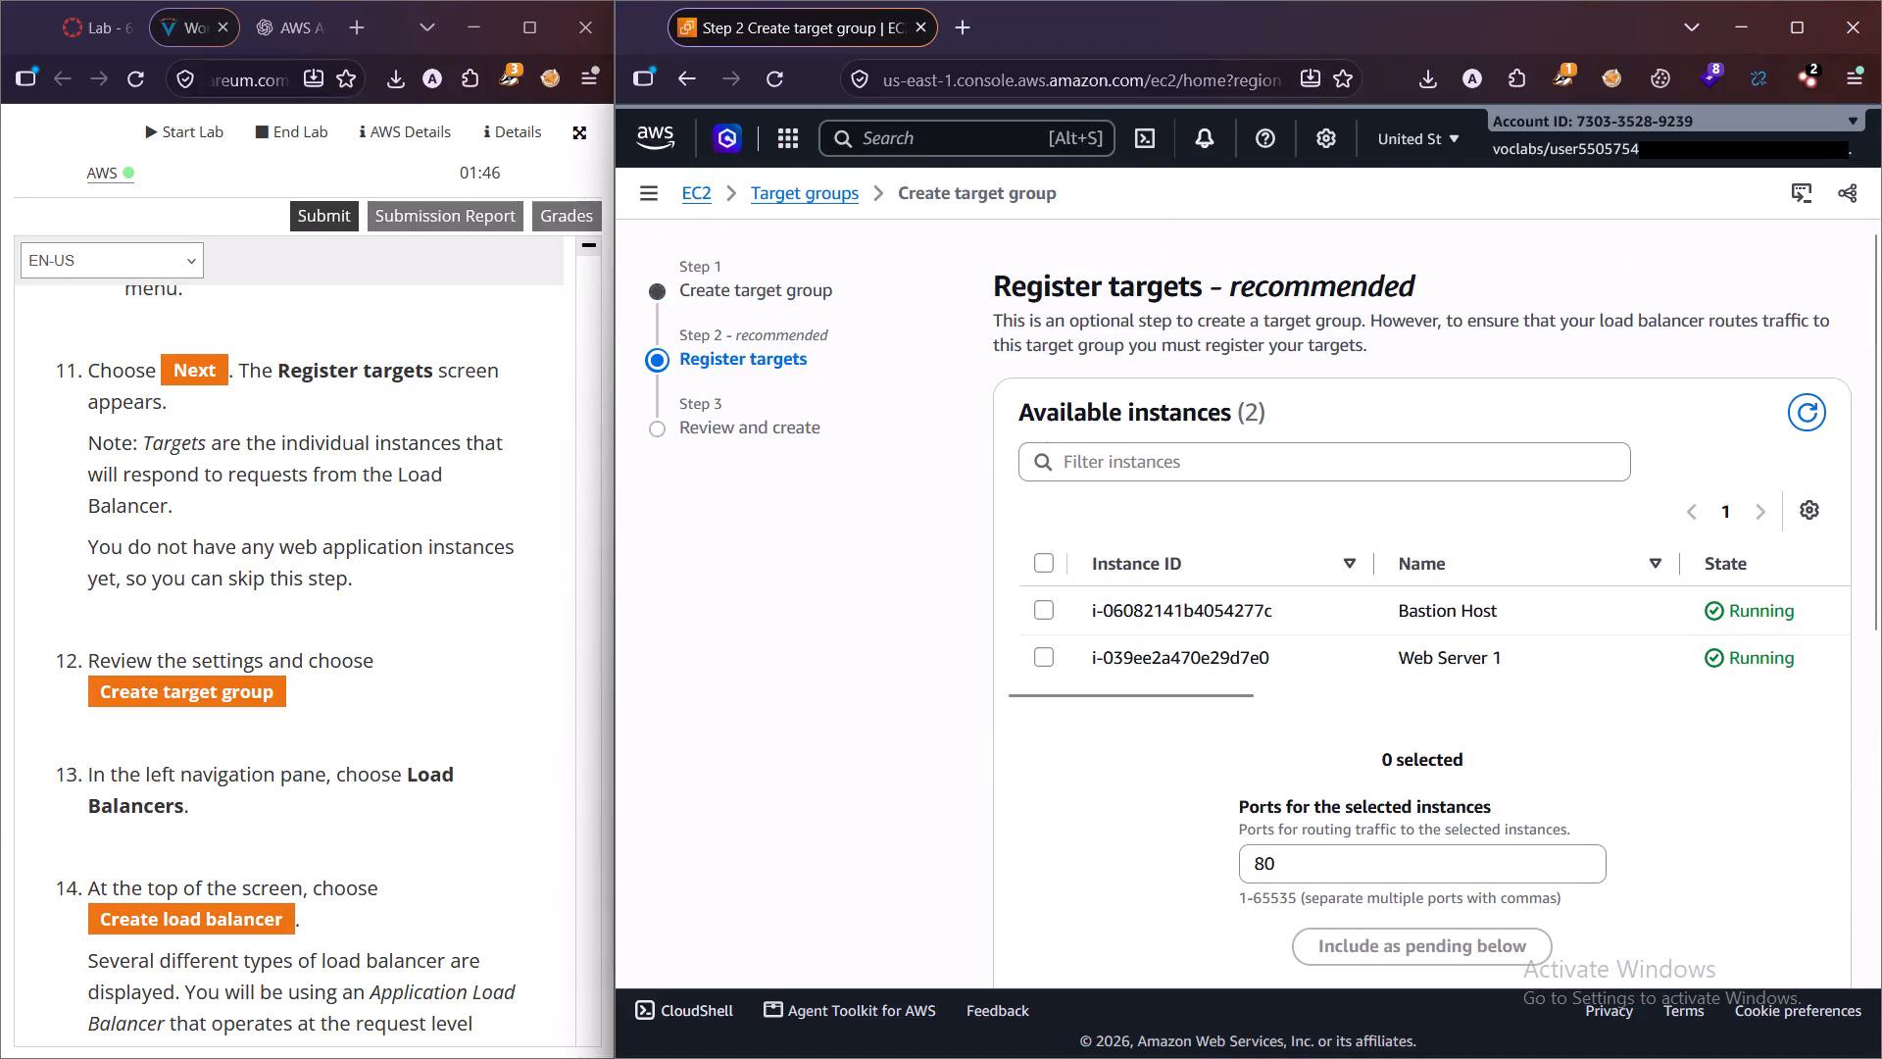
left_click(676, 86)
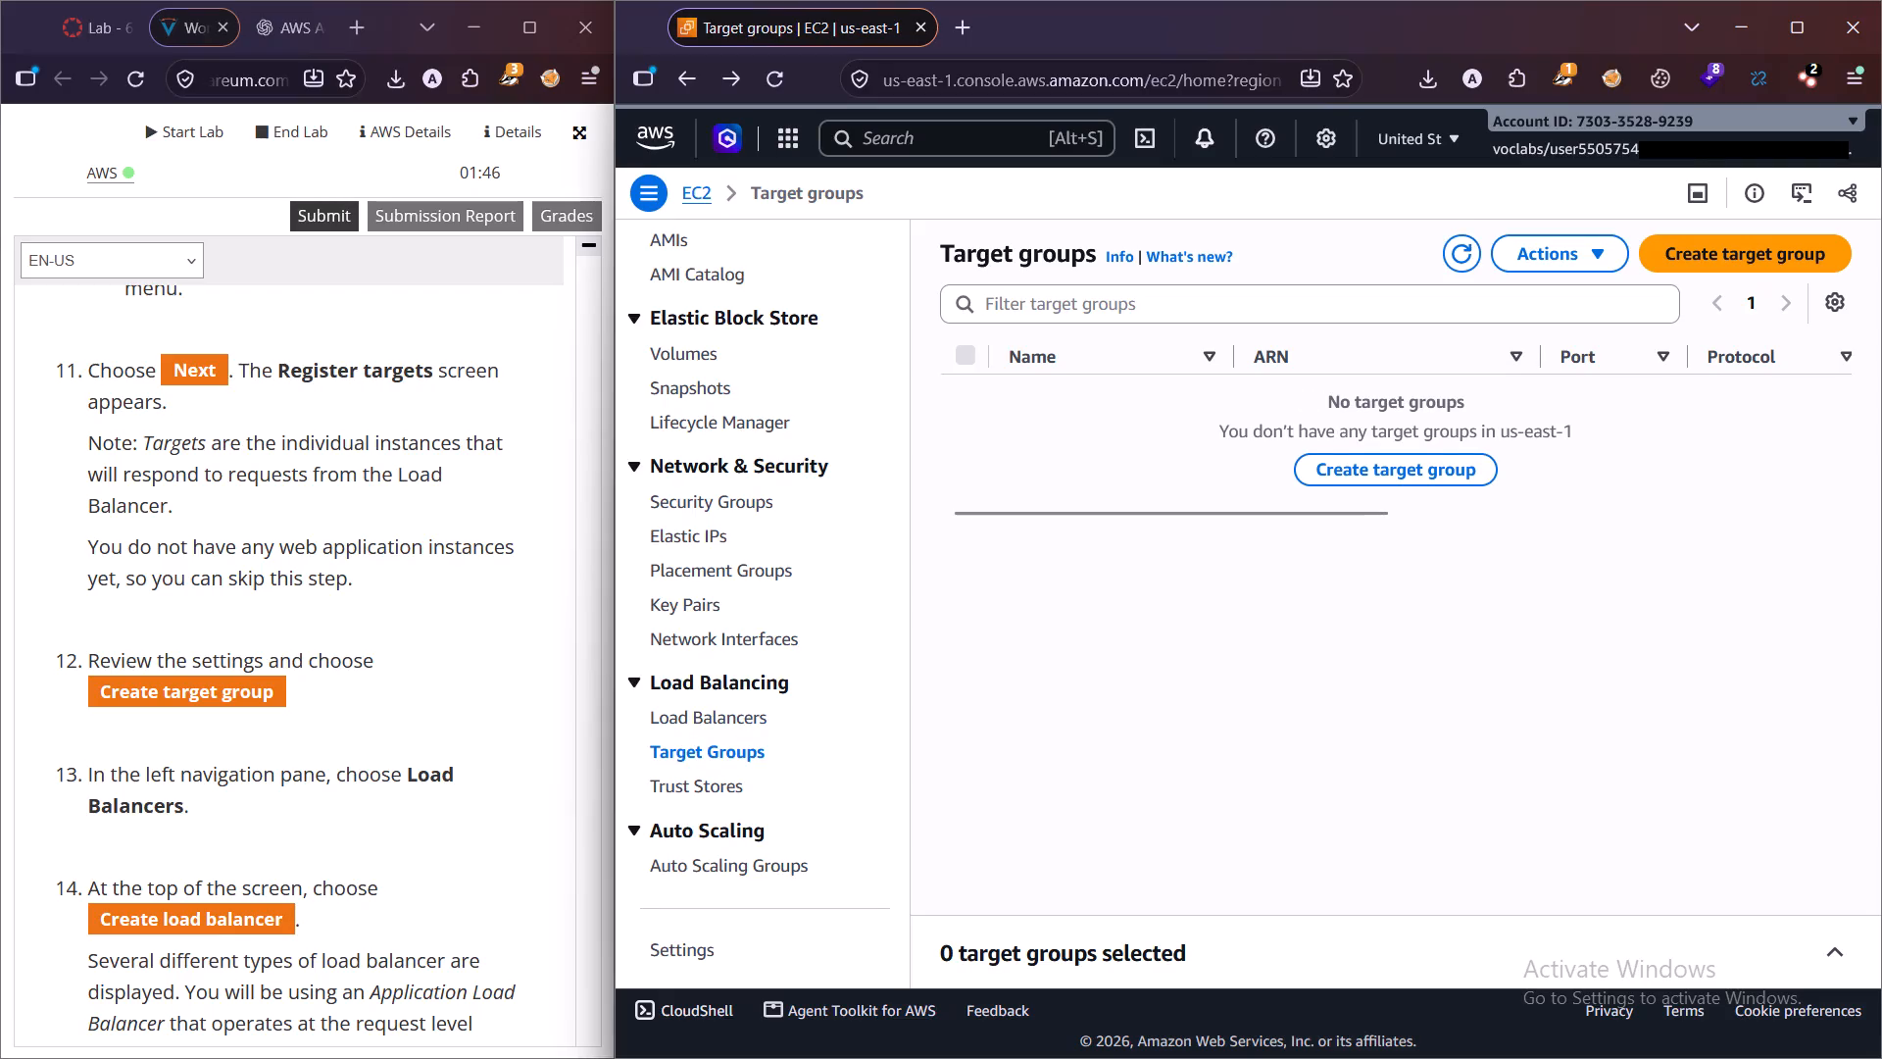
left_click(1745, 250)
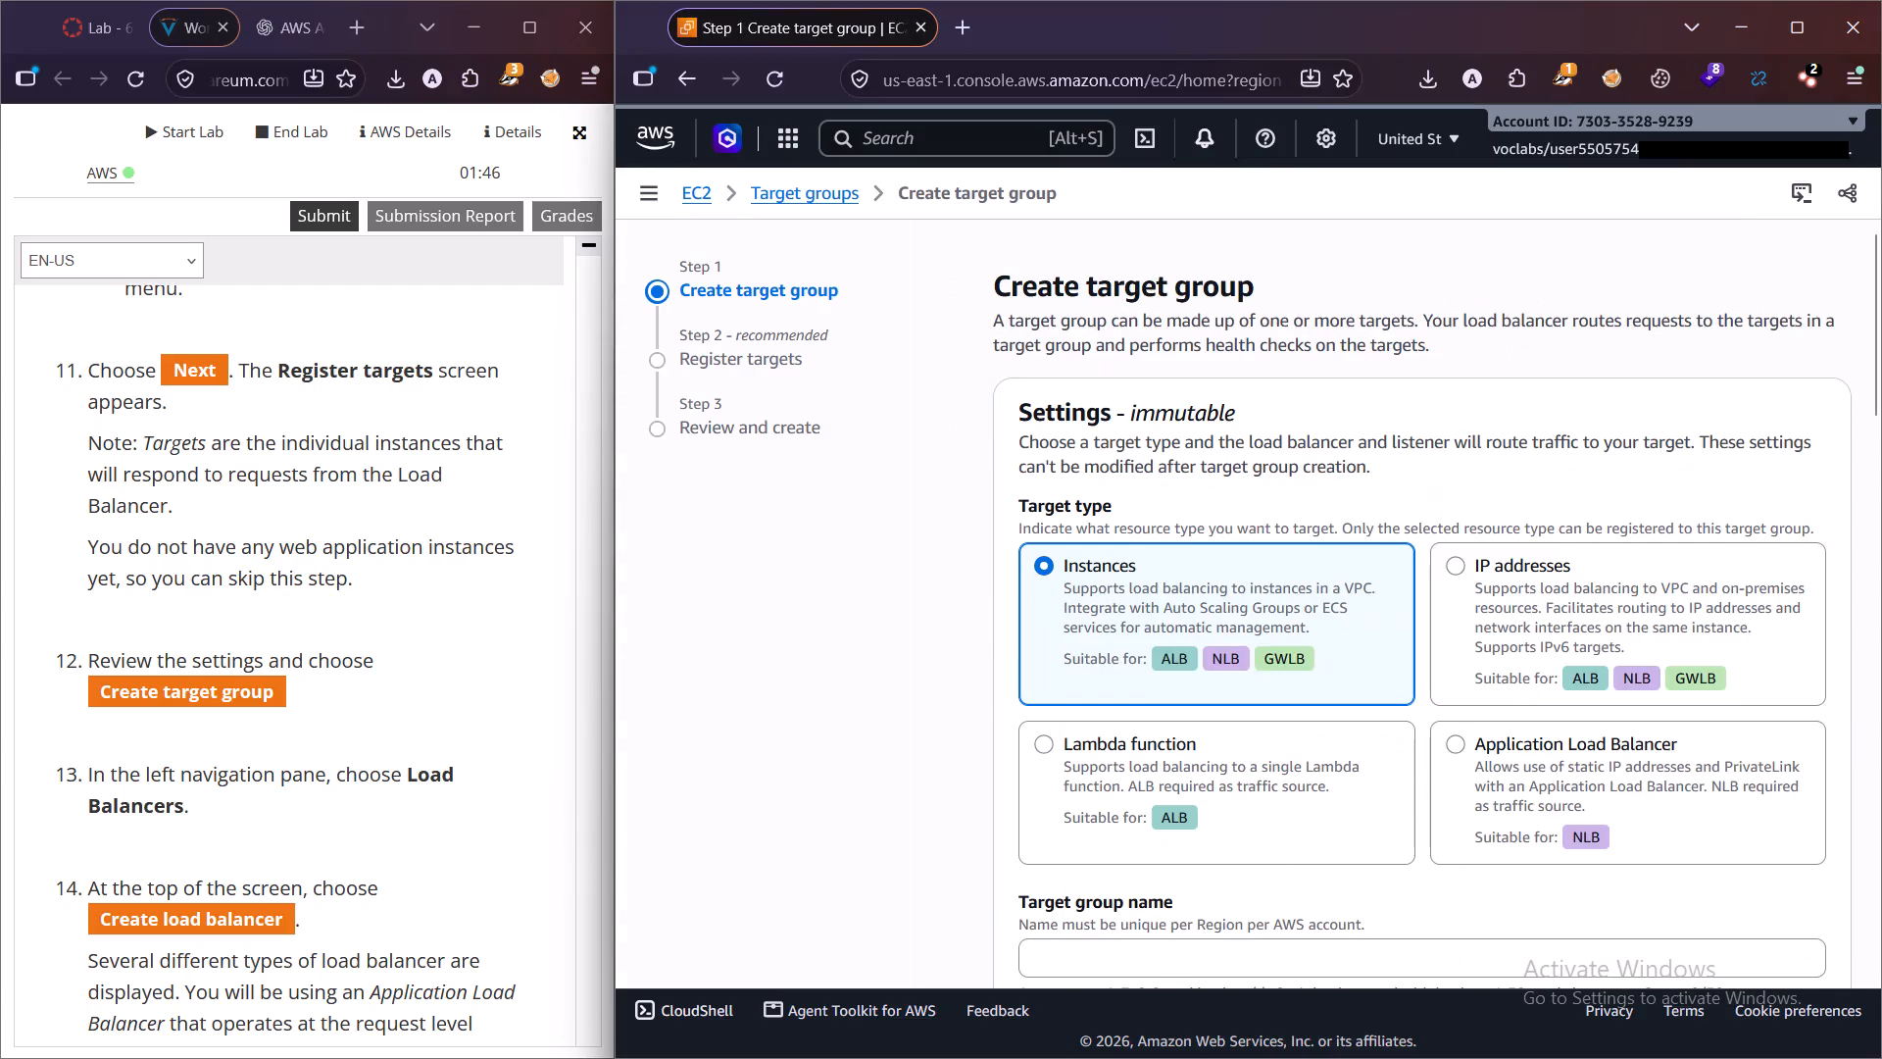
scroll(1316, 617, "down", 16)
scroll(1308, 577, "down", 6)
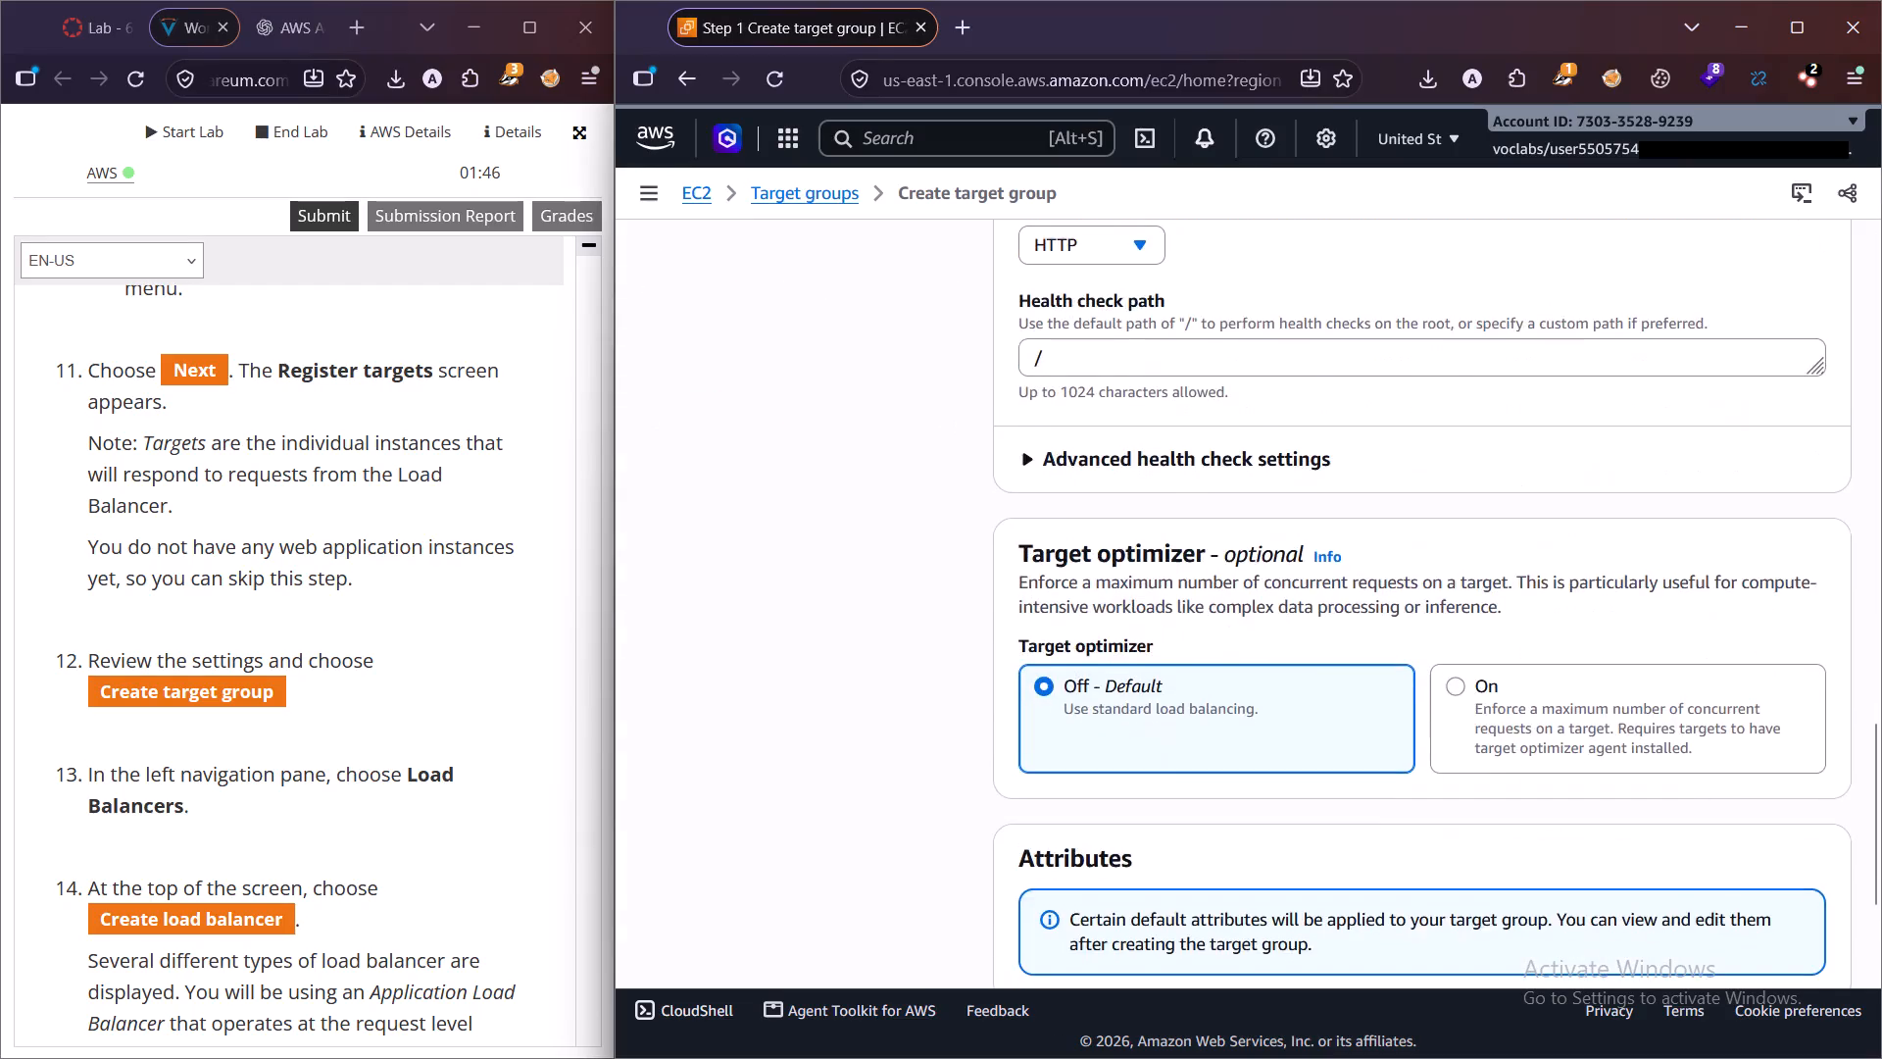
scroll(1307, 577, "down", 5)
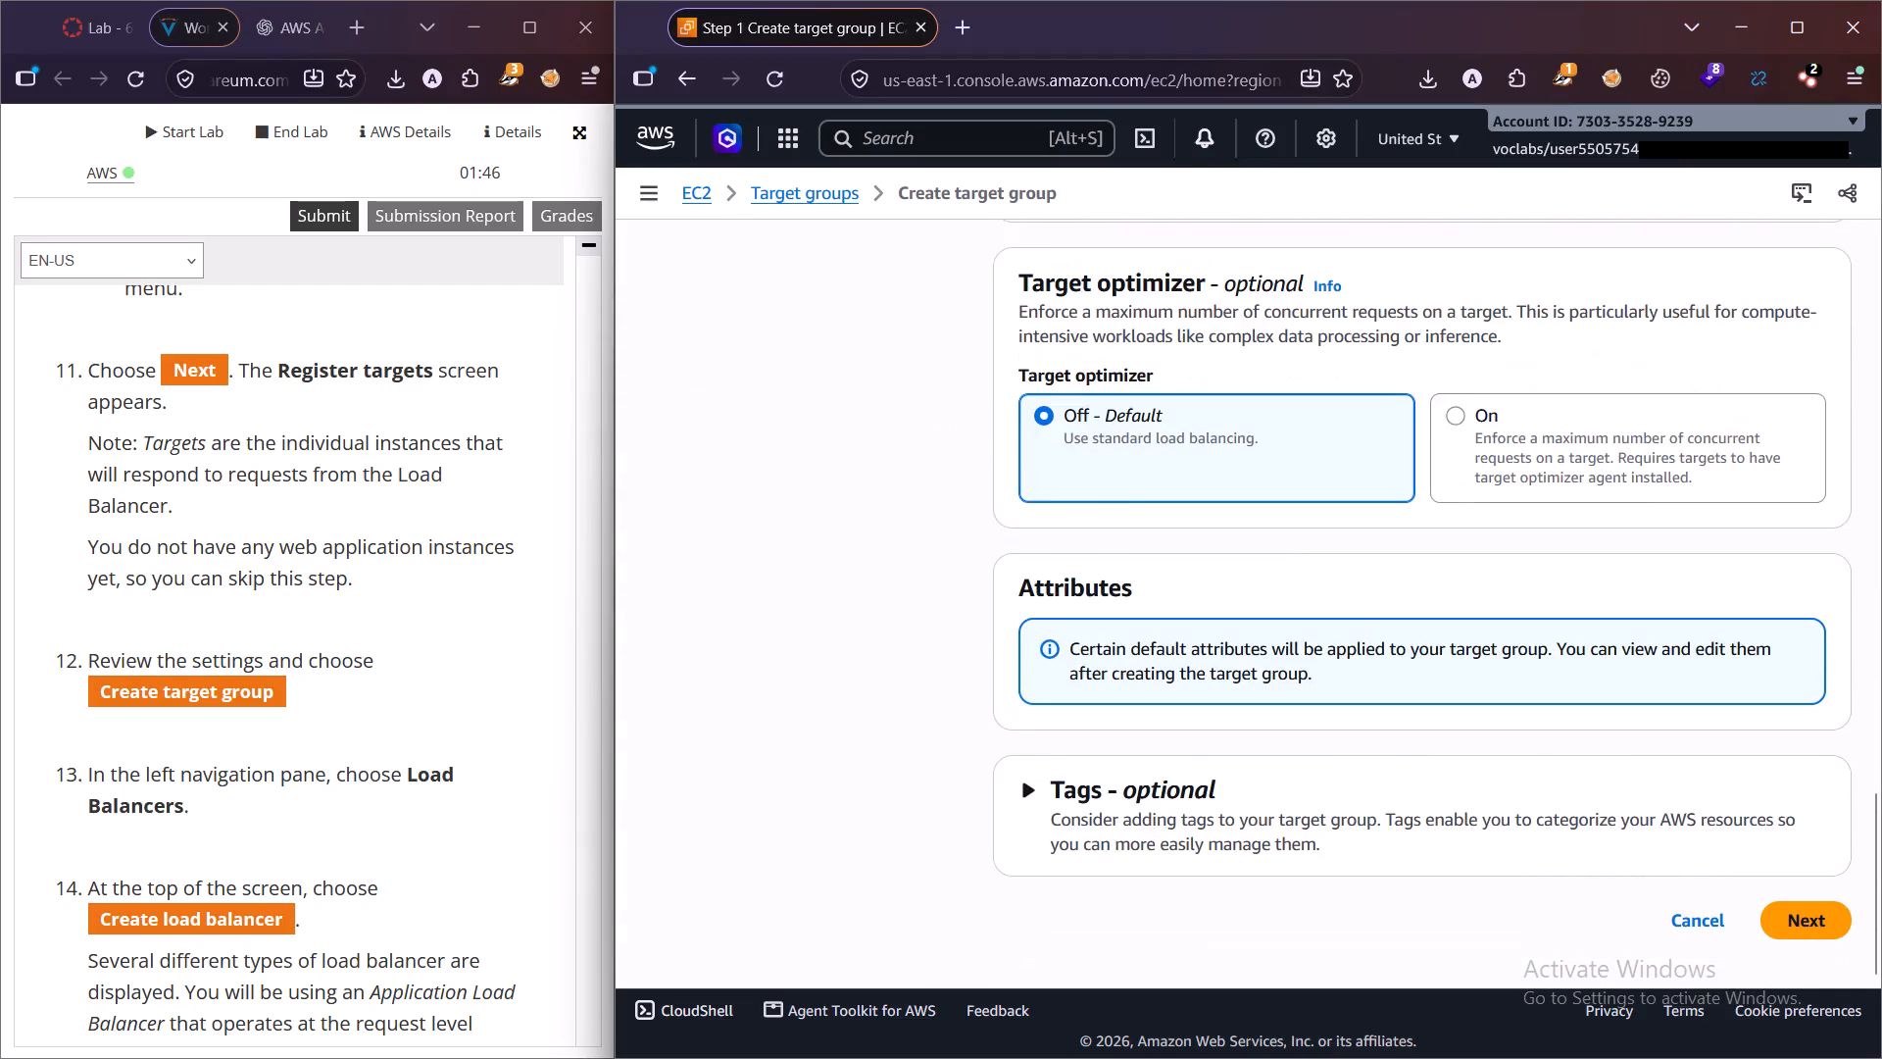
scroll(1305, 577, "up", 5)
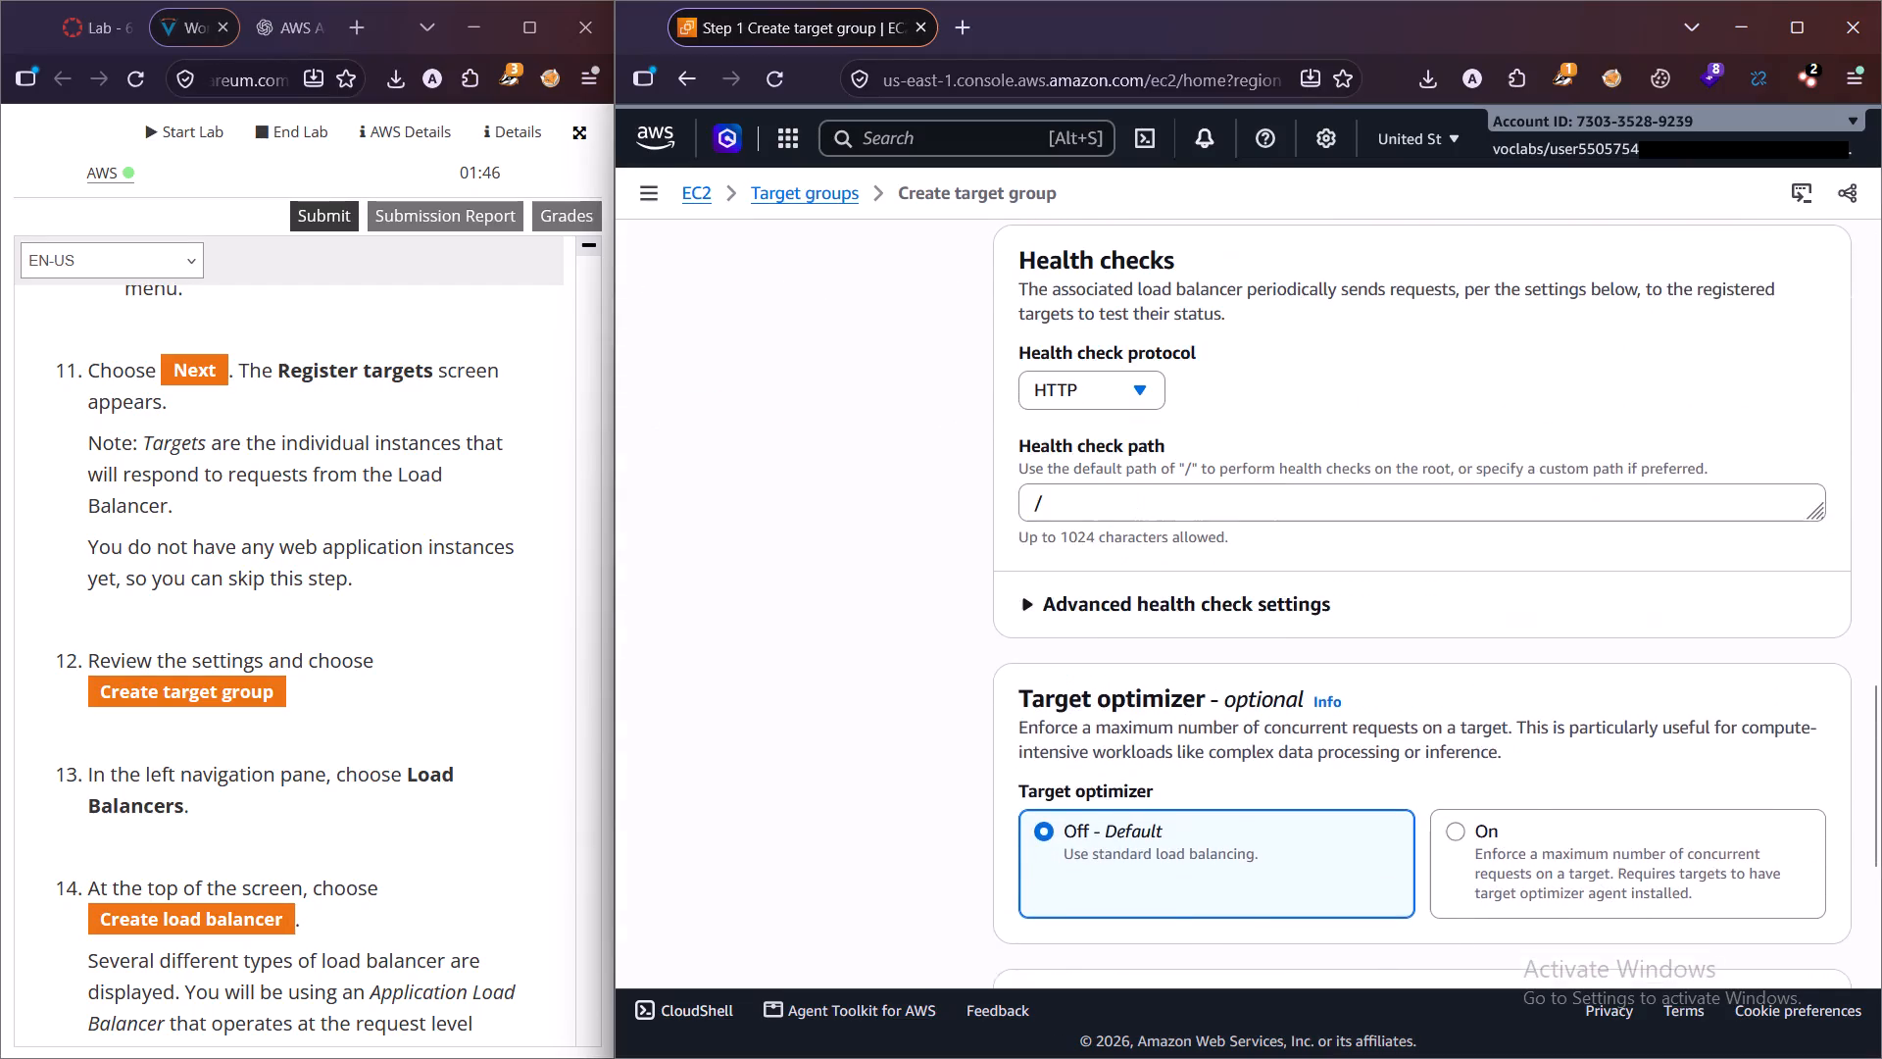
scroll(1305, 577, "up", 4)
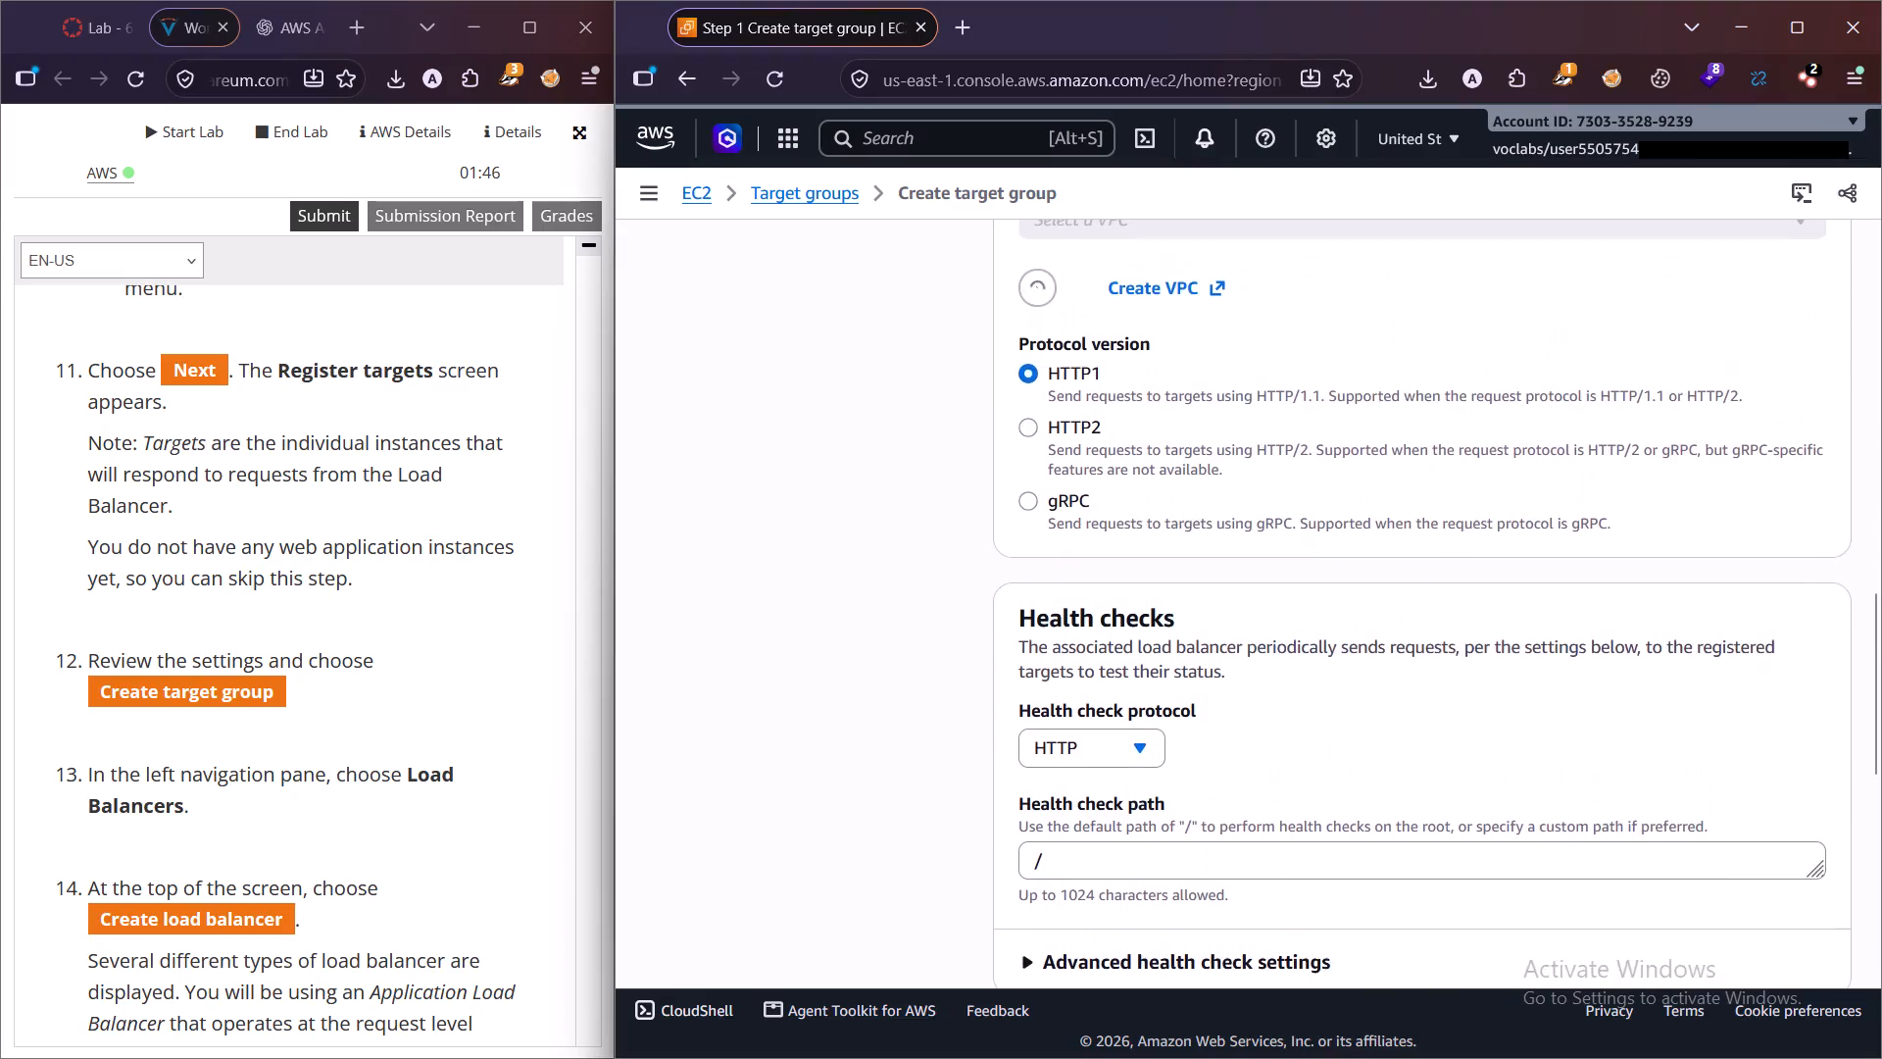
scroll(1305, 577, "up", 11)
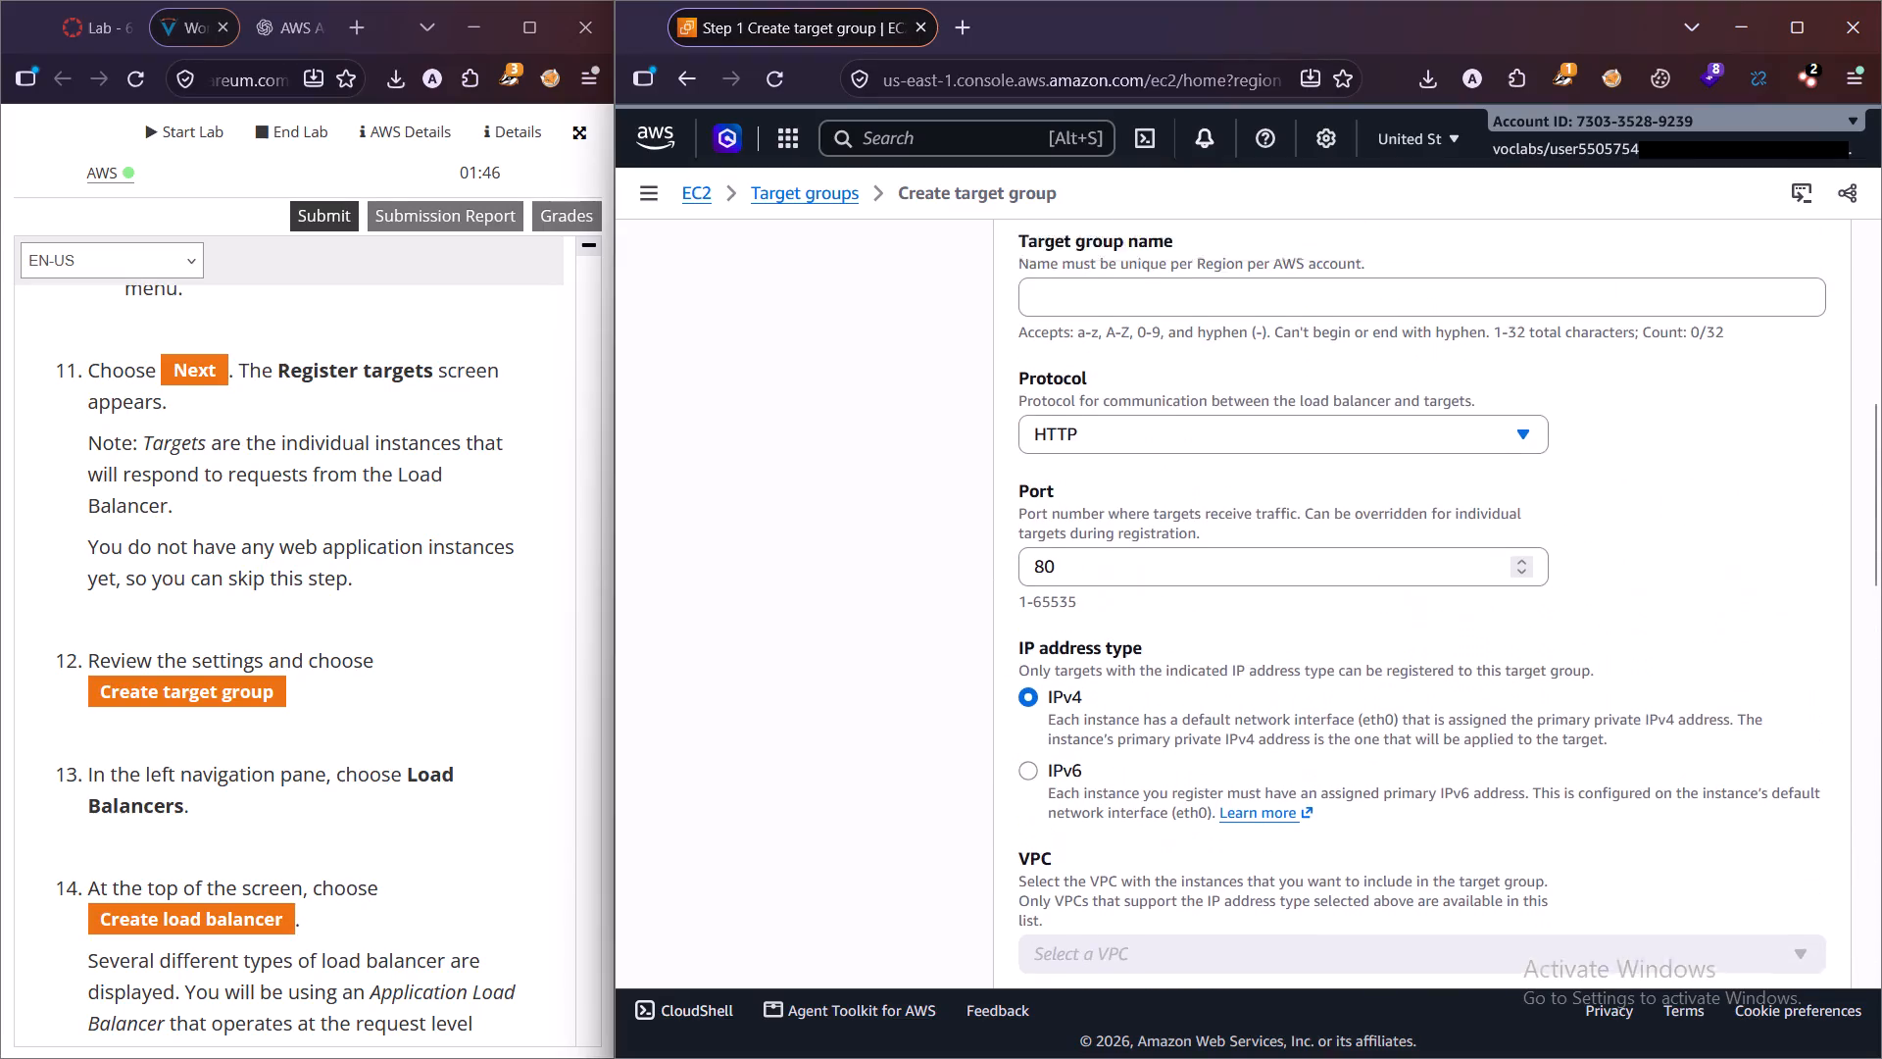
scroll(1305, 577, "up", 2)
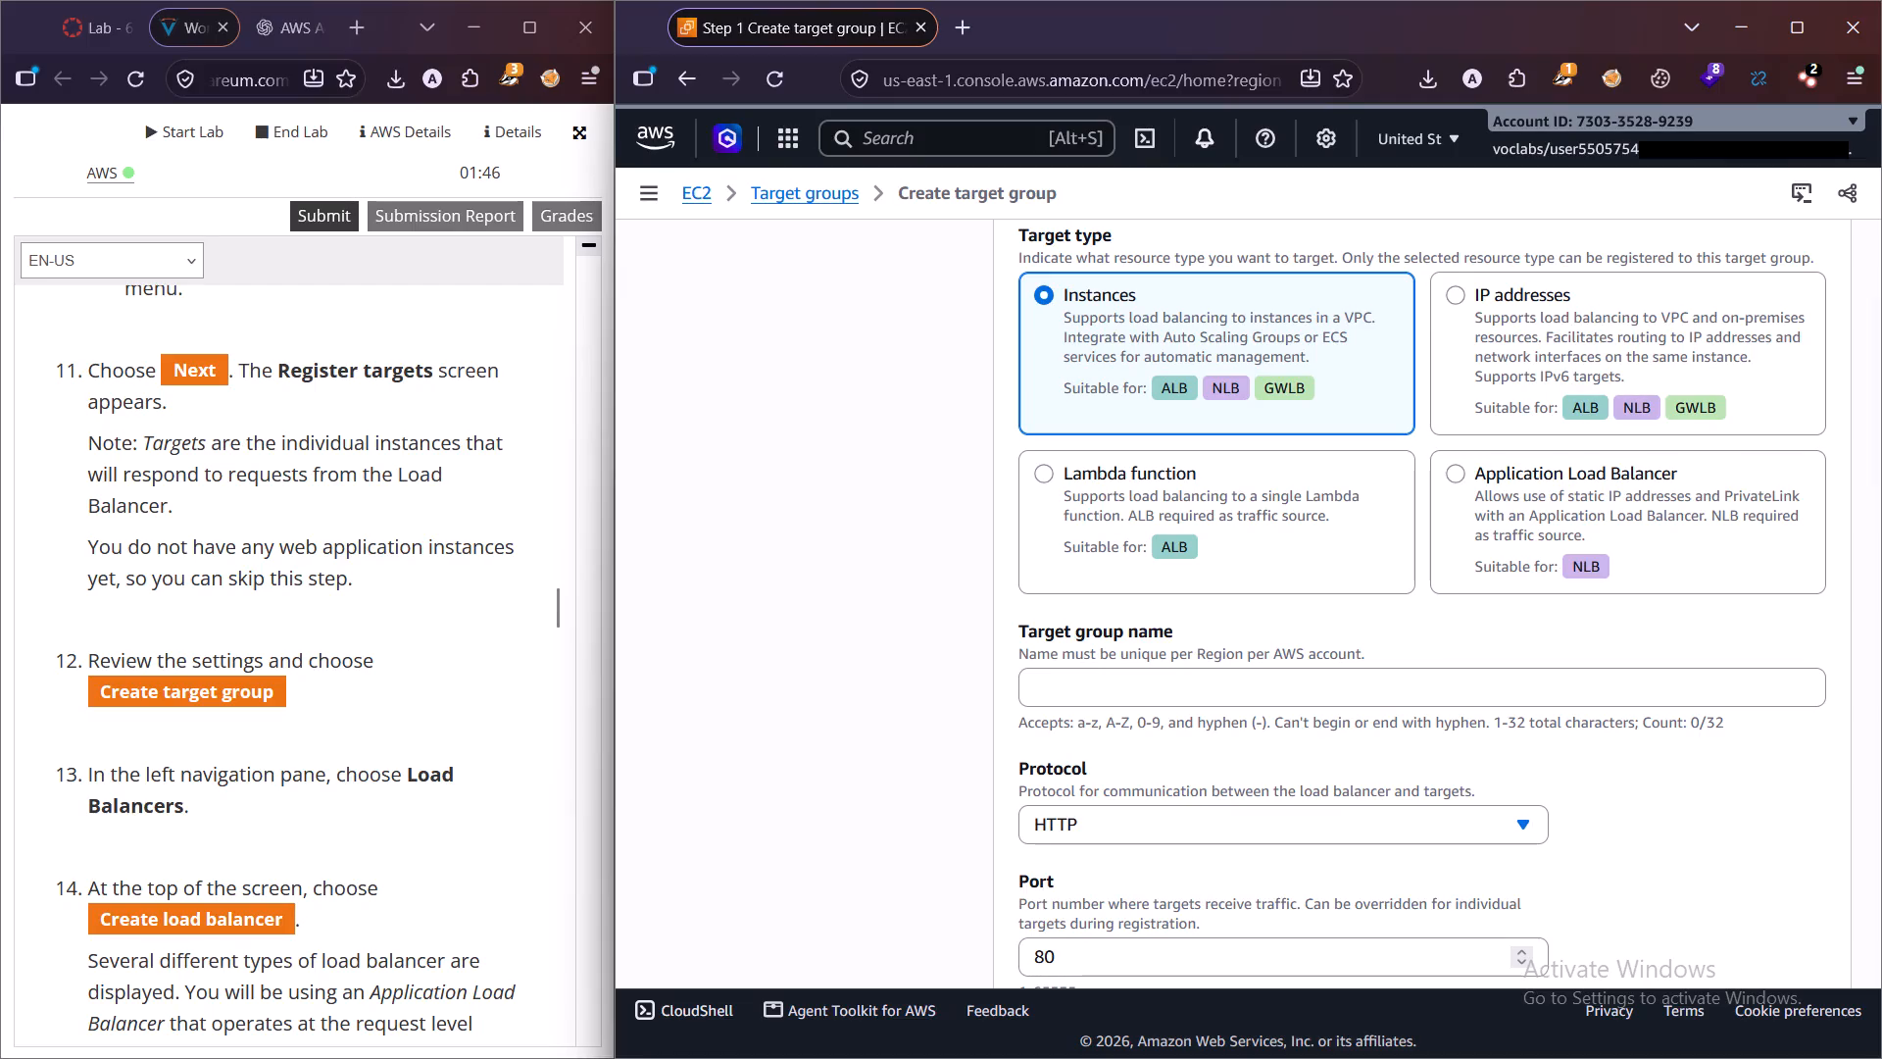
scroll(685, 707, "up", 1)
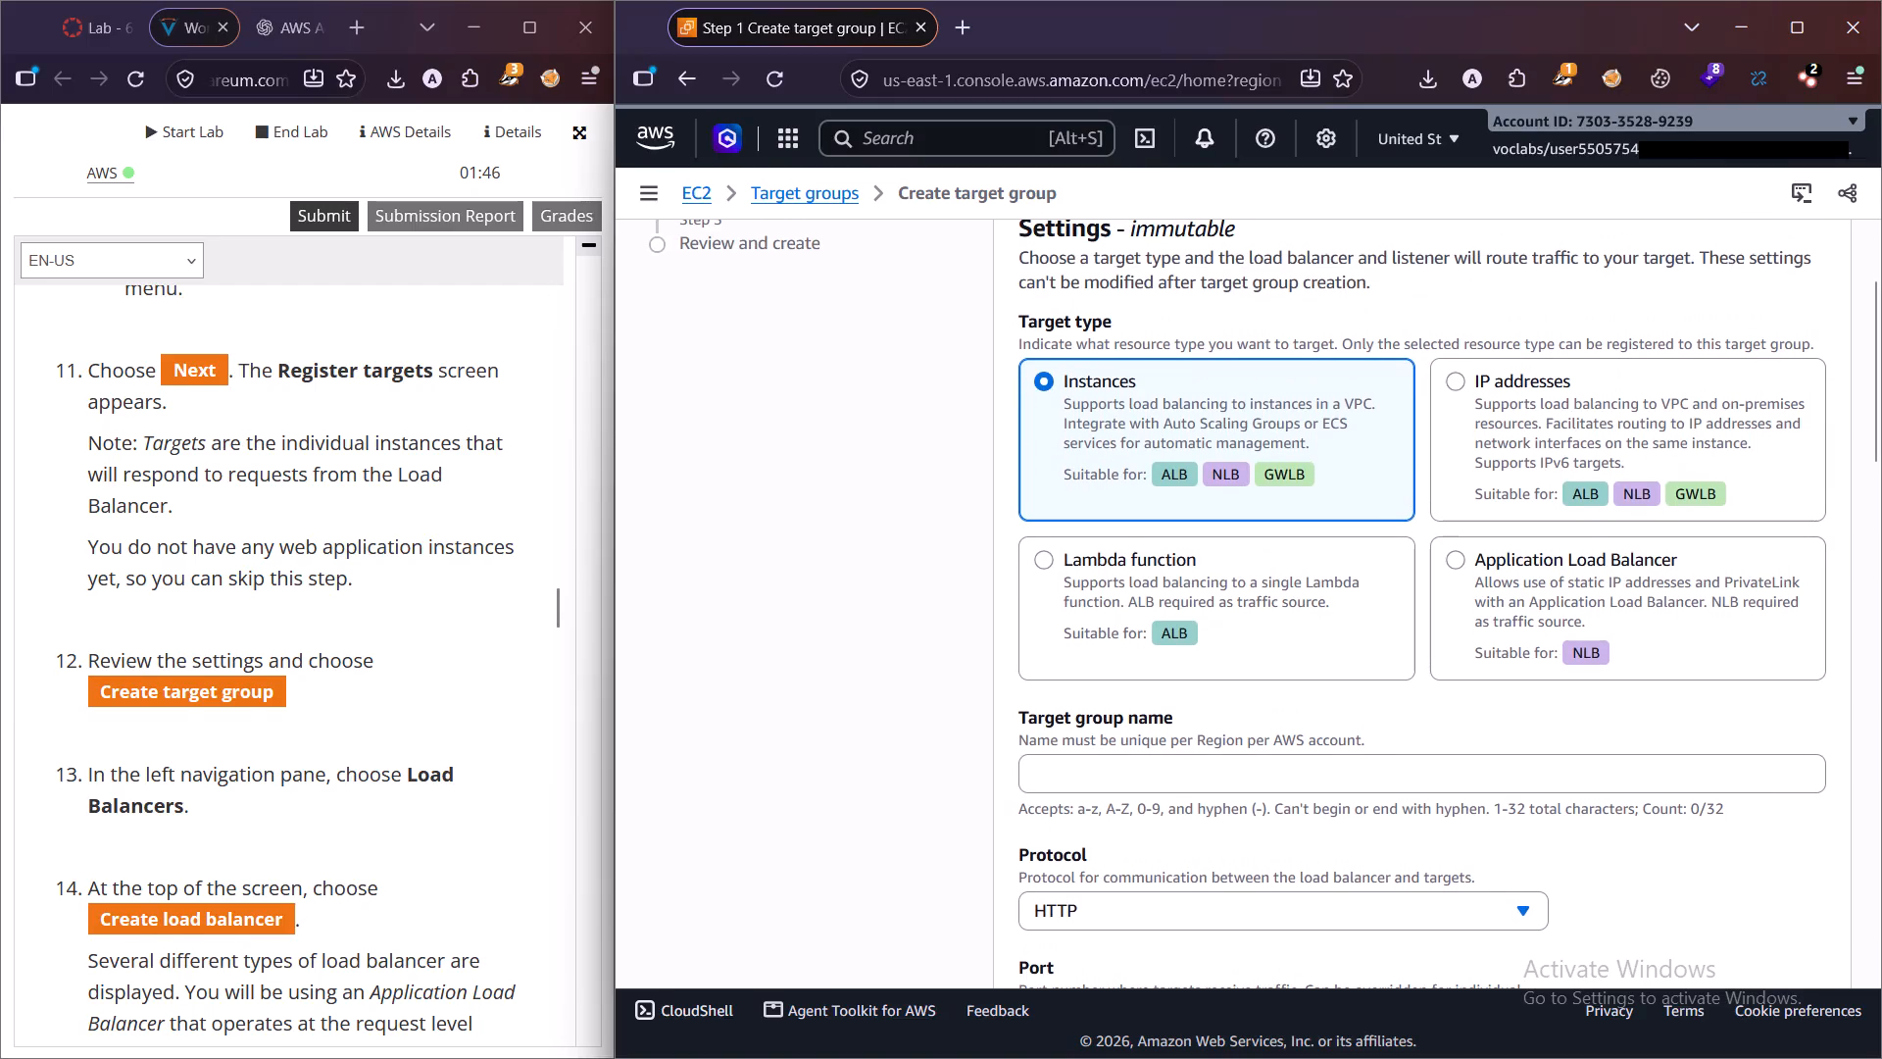
Check lab instruction 13 and open the EC2 Load Balancers page.
scroll(386, 721, "down", 1)
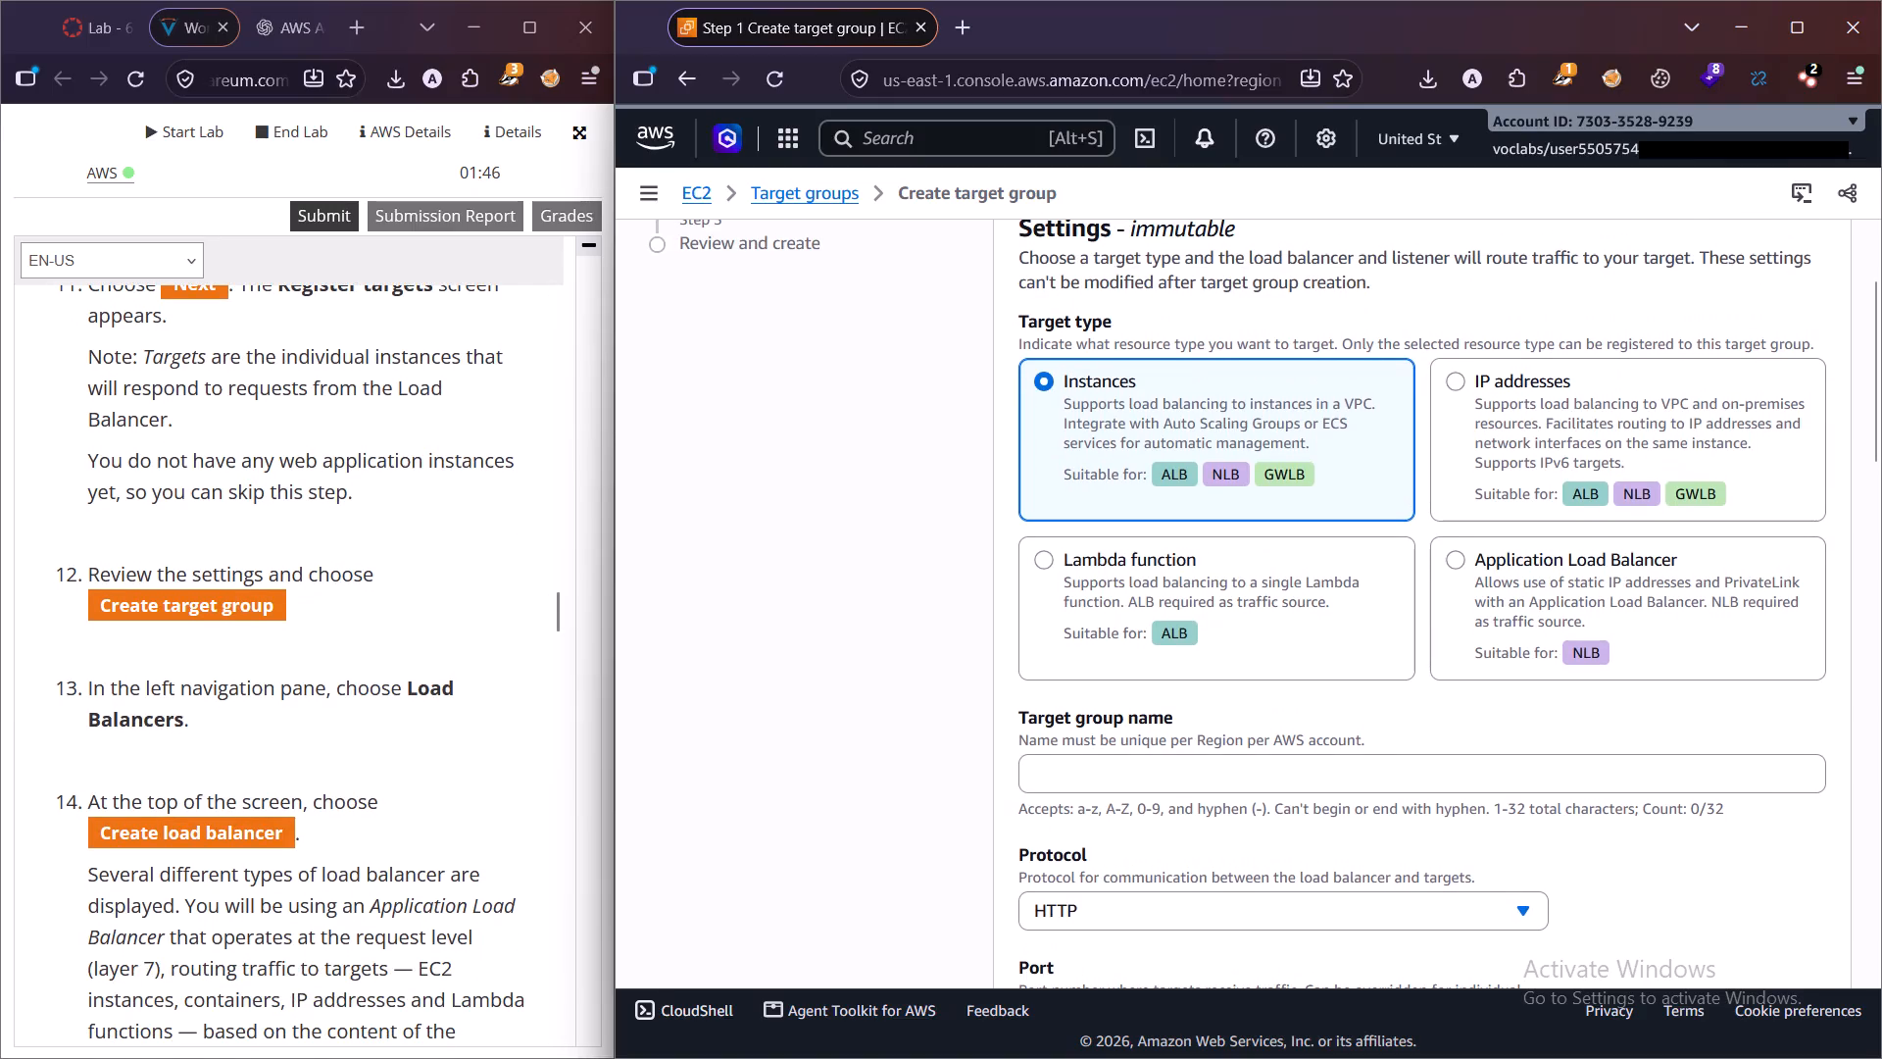
left_click(656, 199)
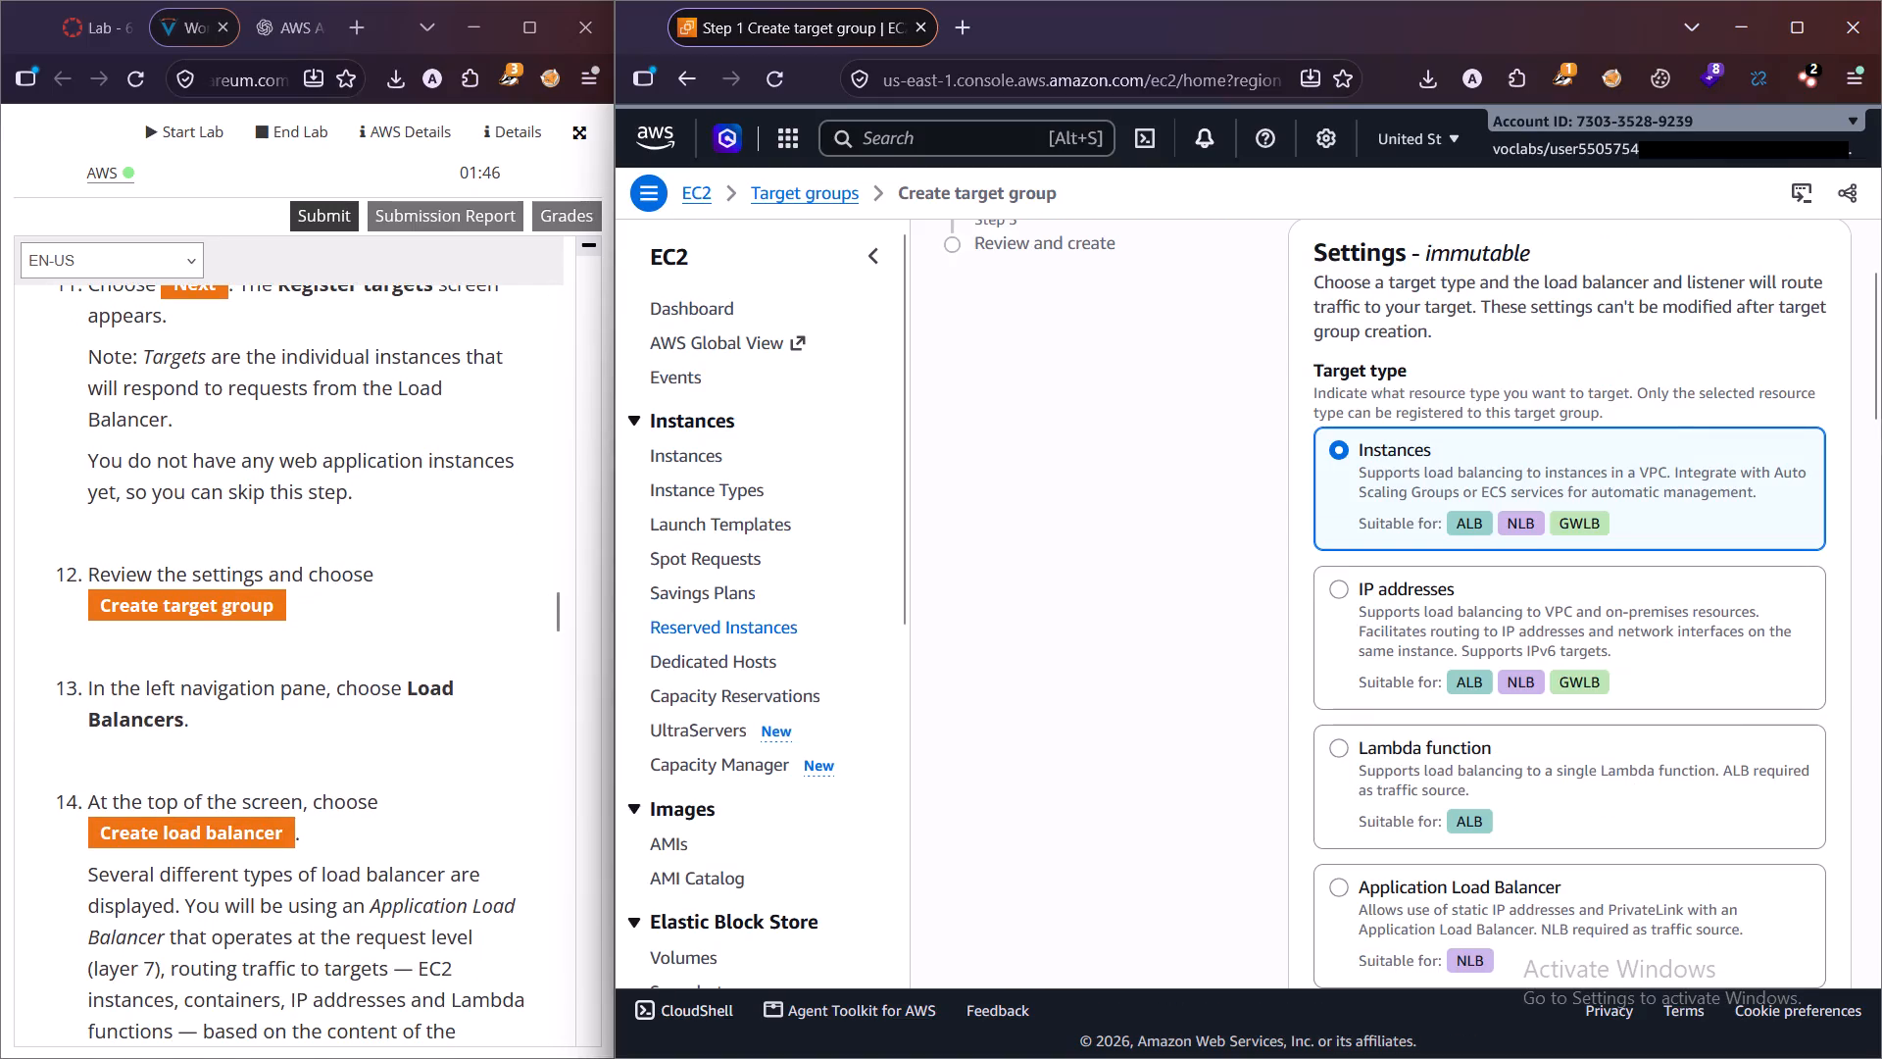
scroll(739, 521, "up", 7)
scroll(739, 521, "down", 5)
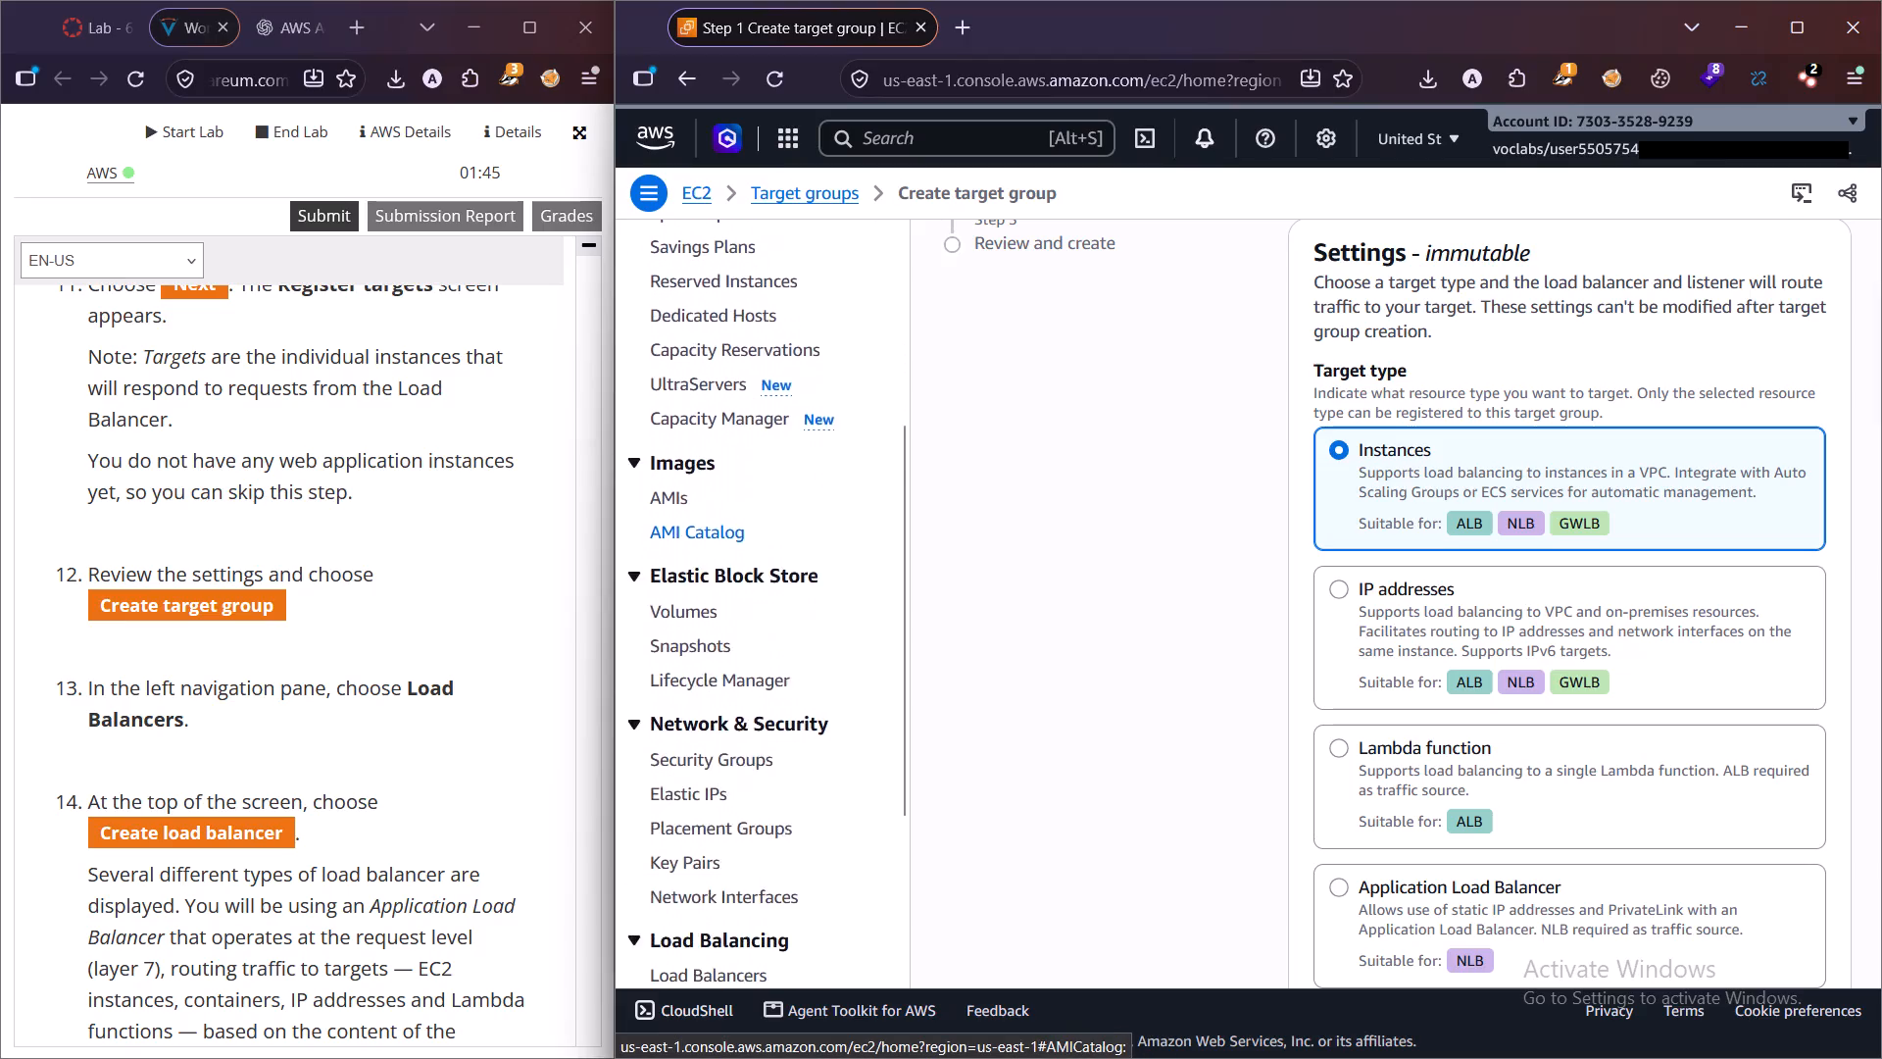
scroll(739, 521, "down", 2)
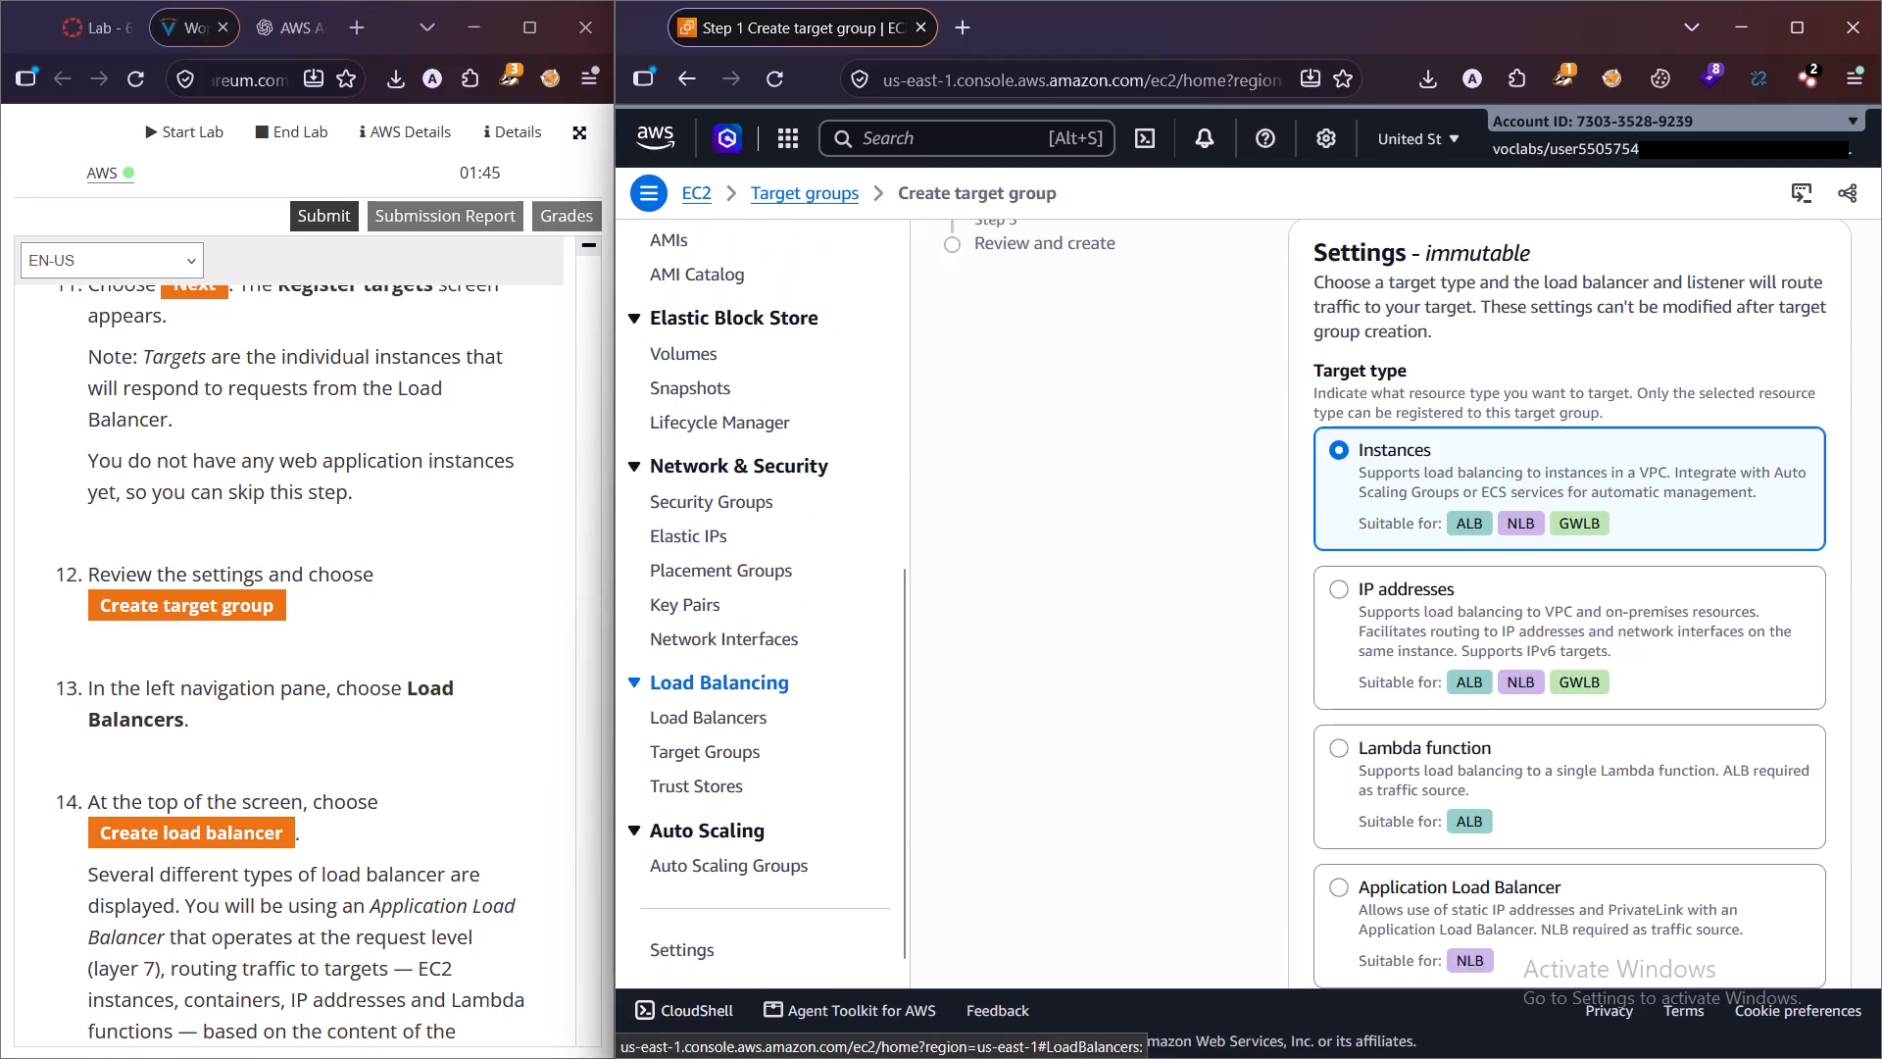
left_click(732, 723)
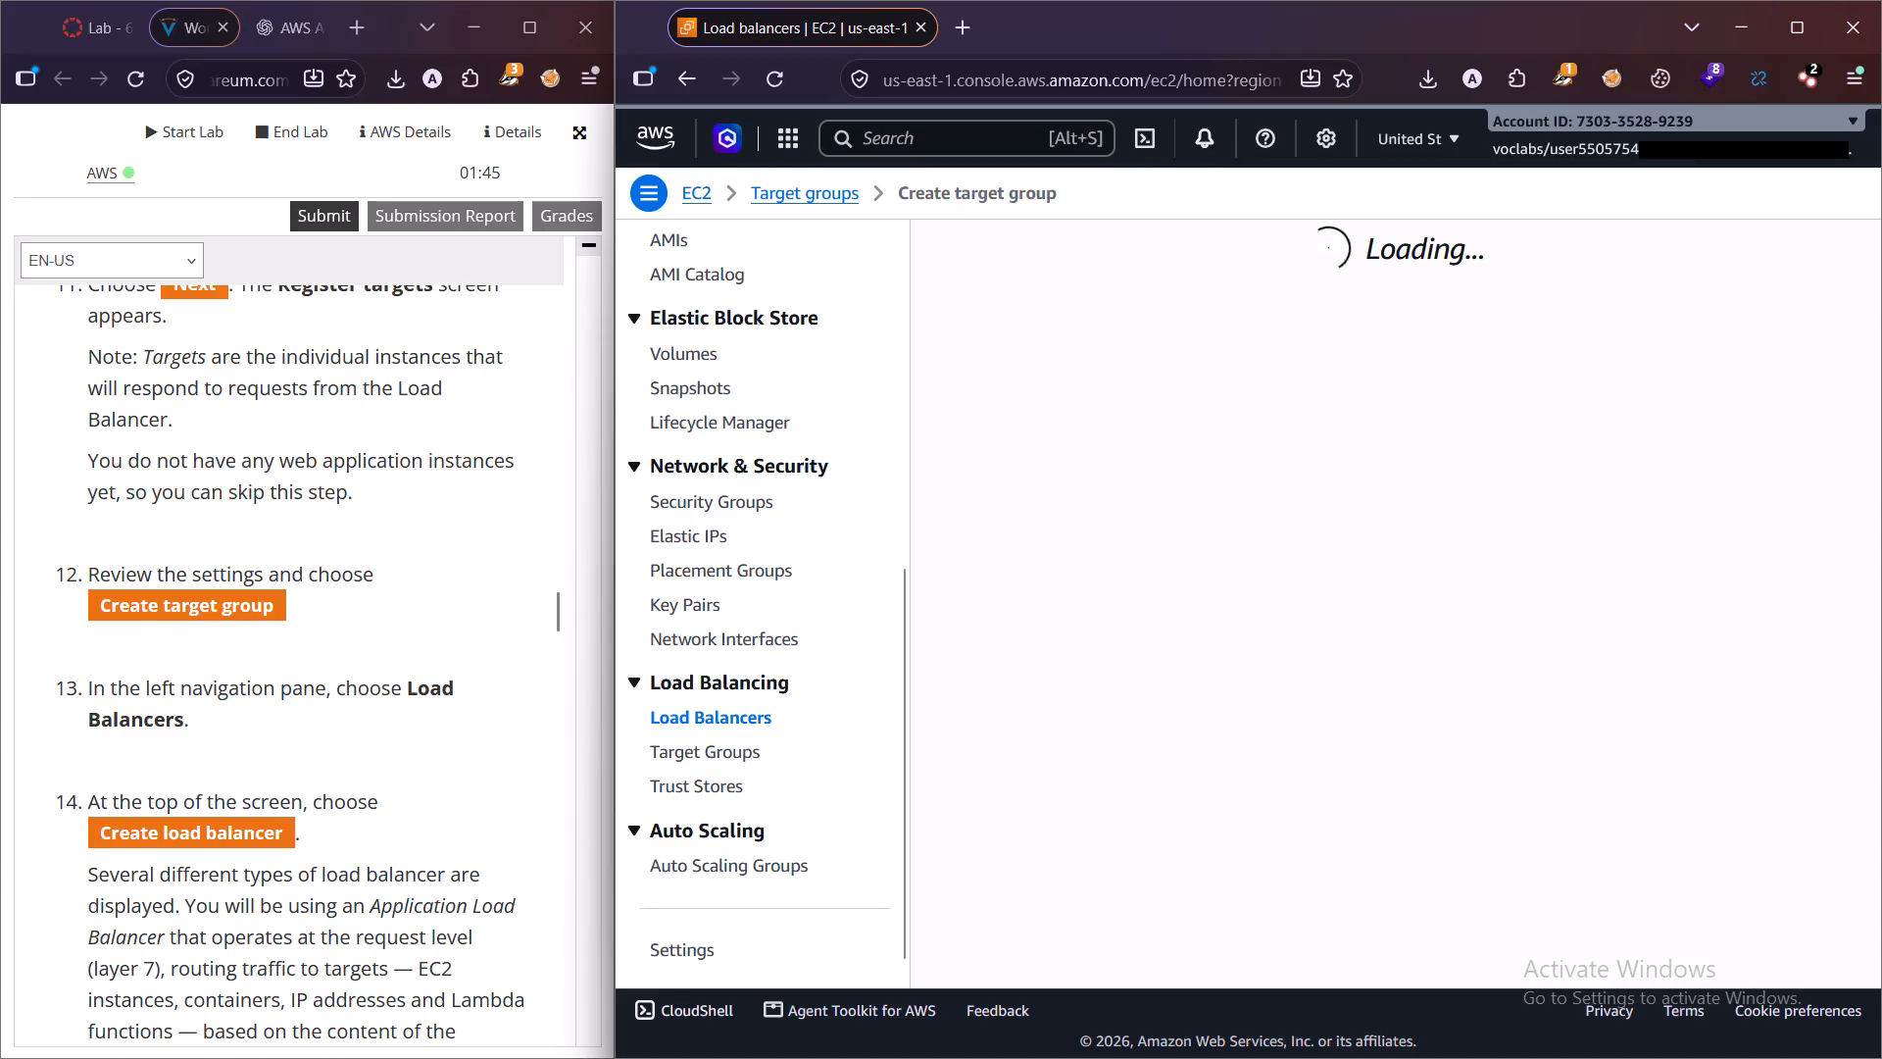
Start creating a load balancer, read lab instructions 14 to 17, and choose the Application Load Balancer type.
scroll(309, 767, "down", 2)
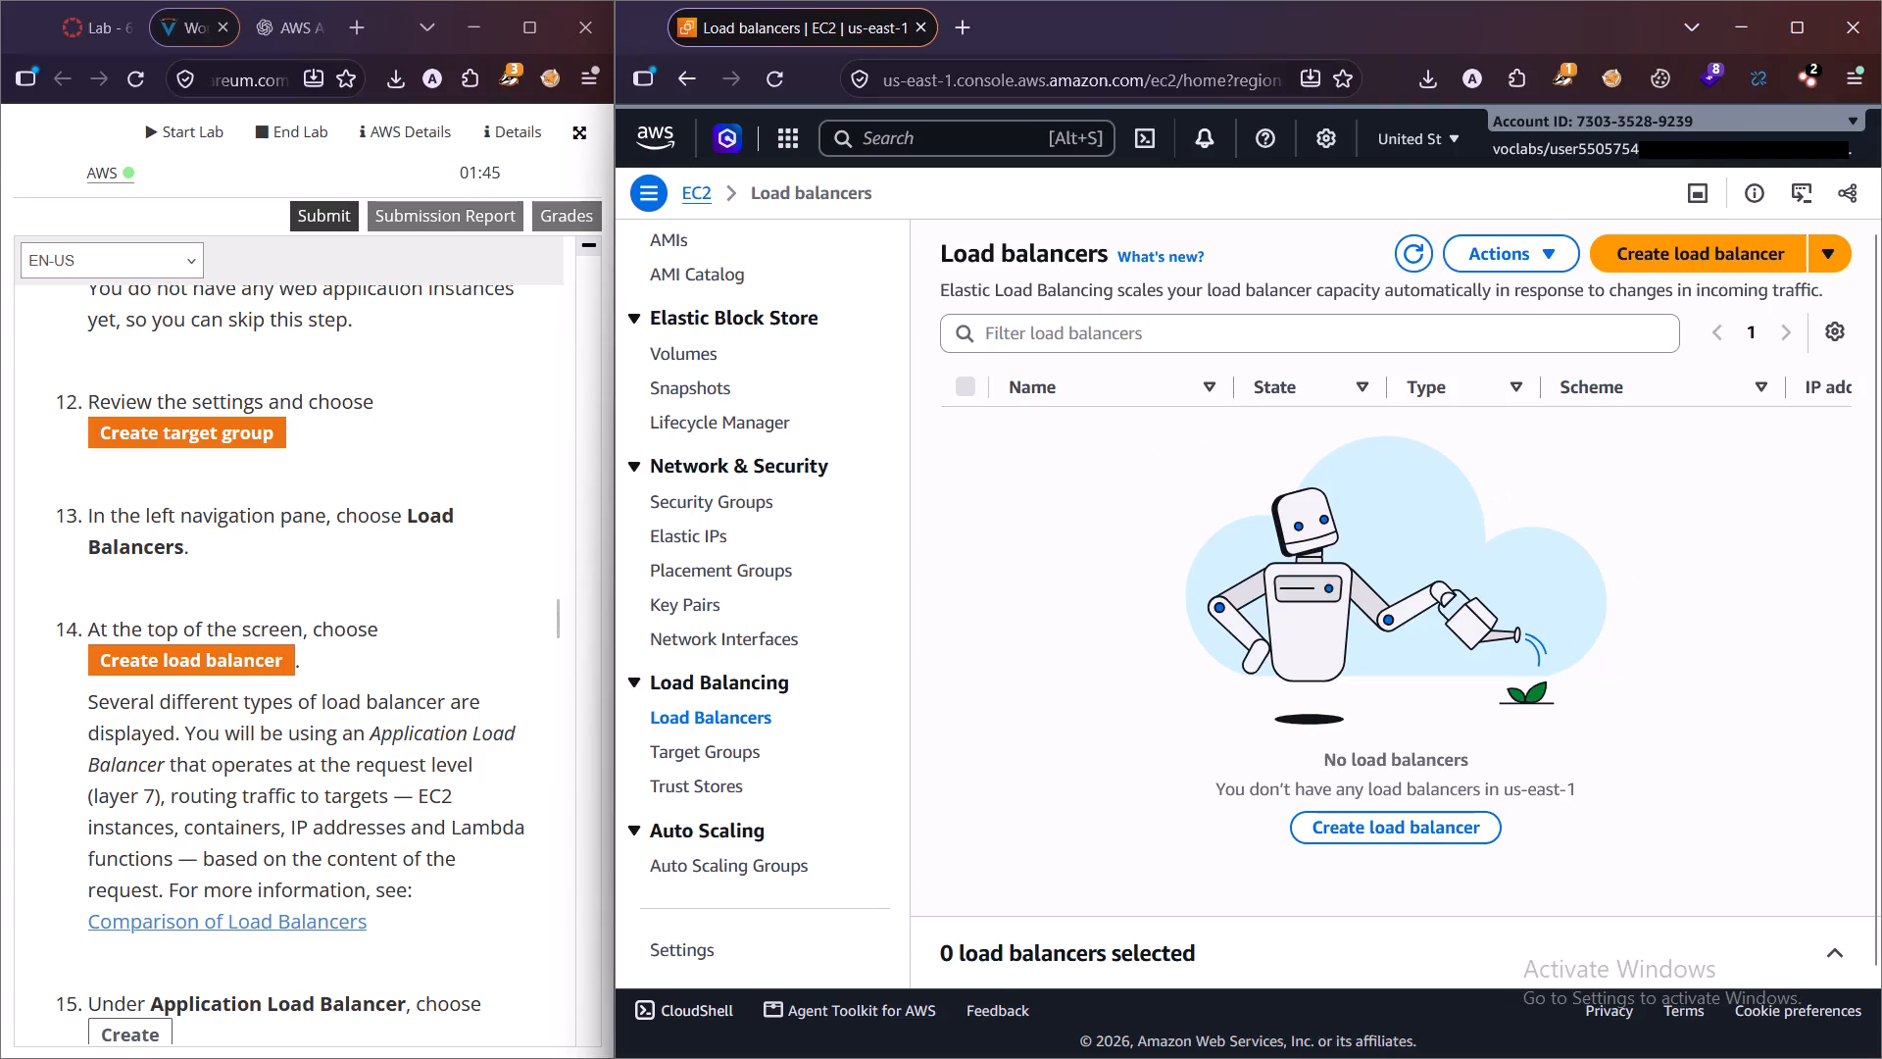
left_click(1717, 244)
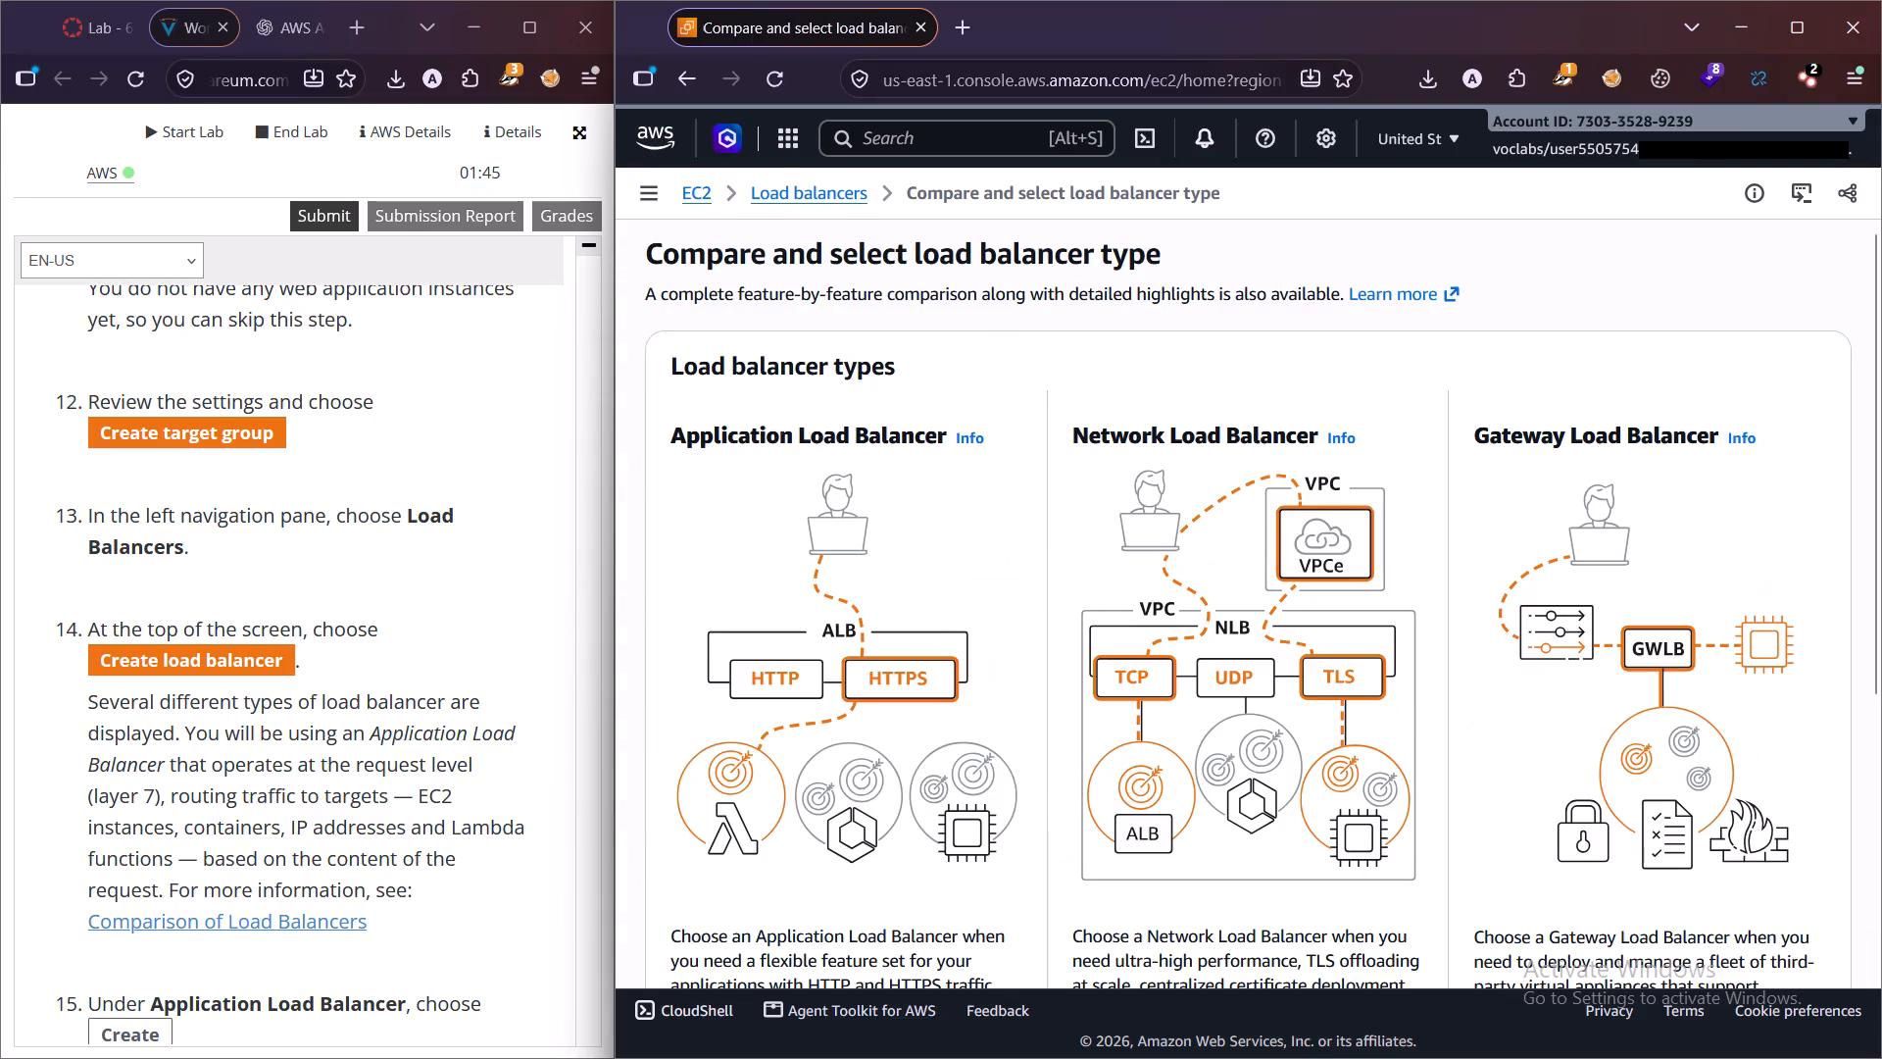
scroll(310, 704, "down", 2)
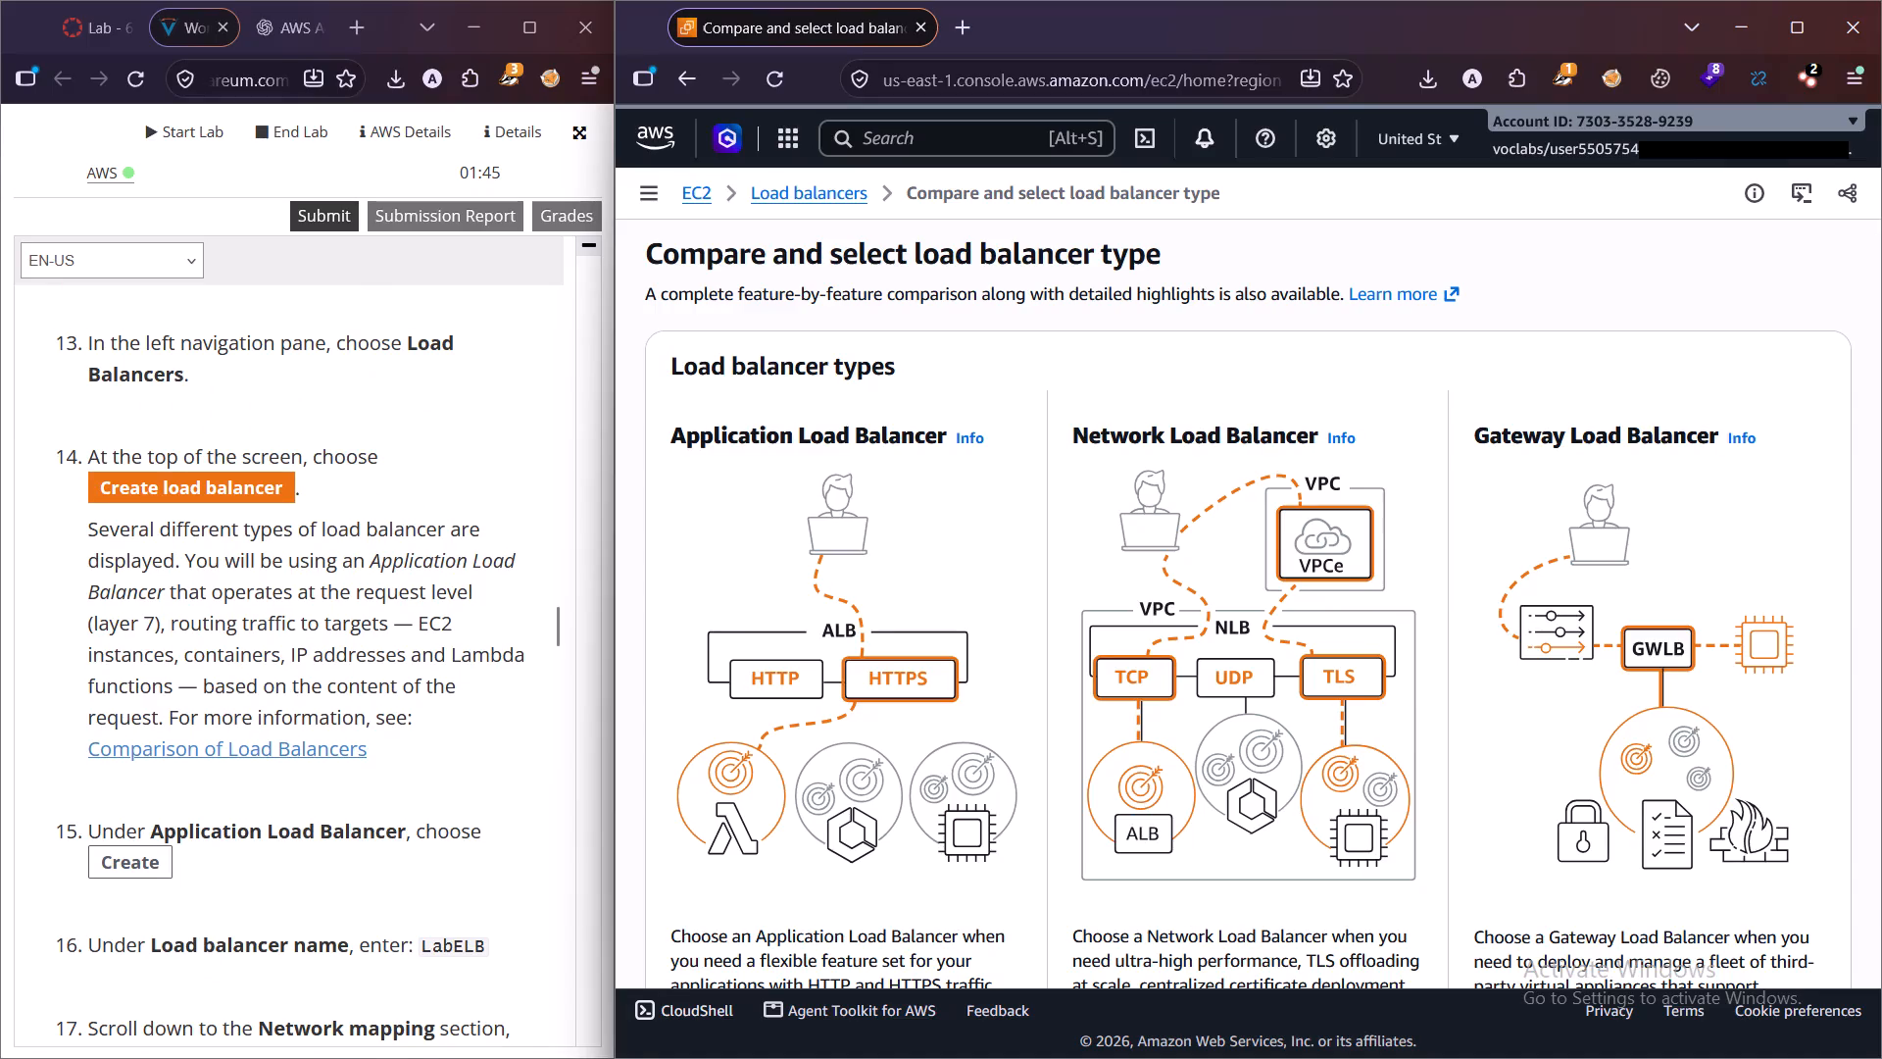
scroll(350, 722, "down", 1)
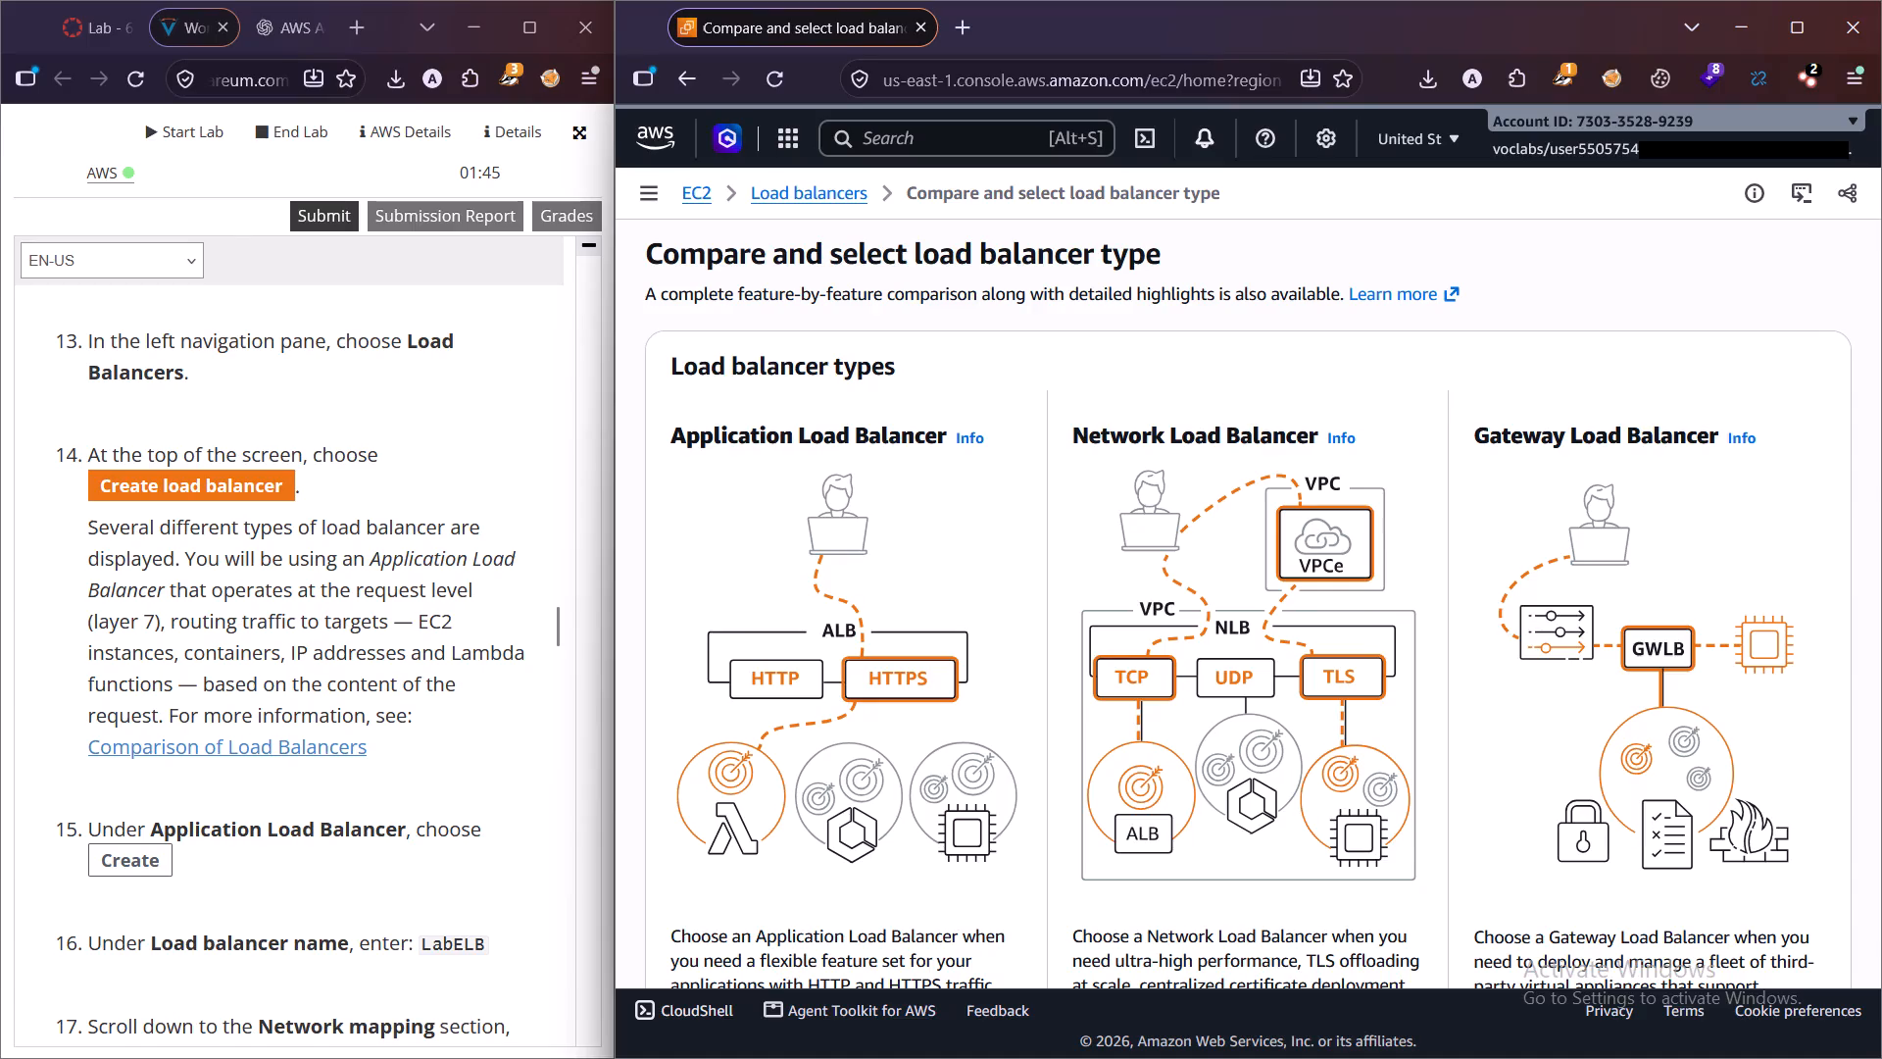
scroll(350, 720, "down", 2)
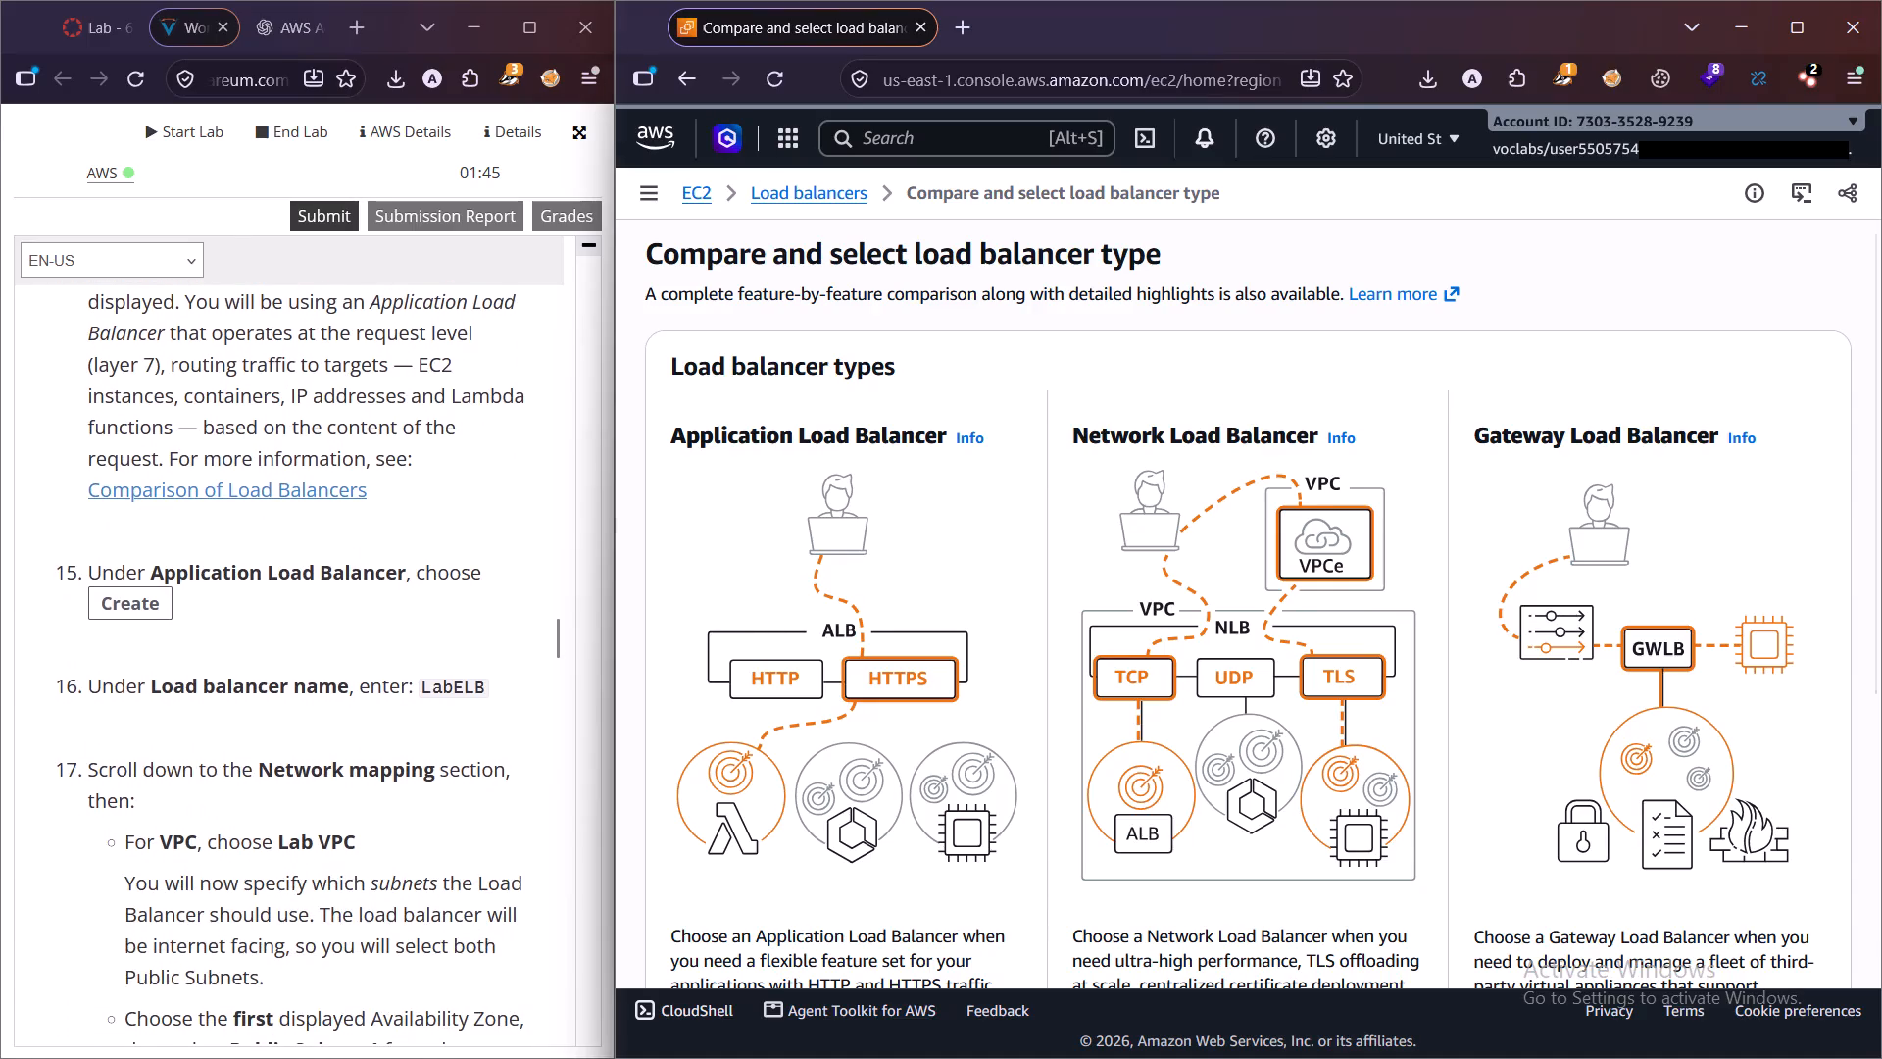
scroll(814, 681, "down", 4)
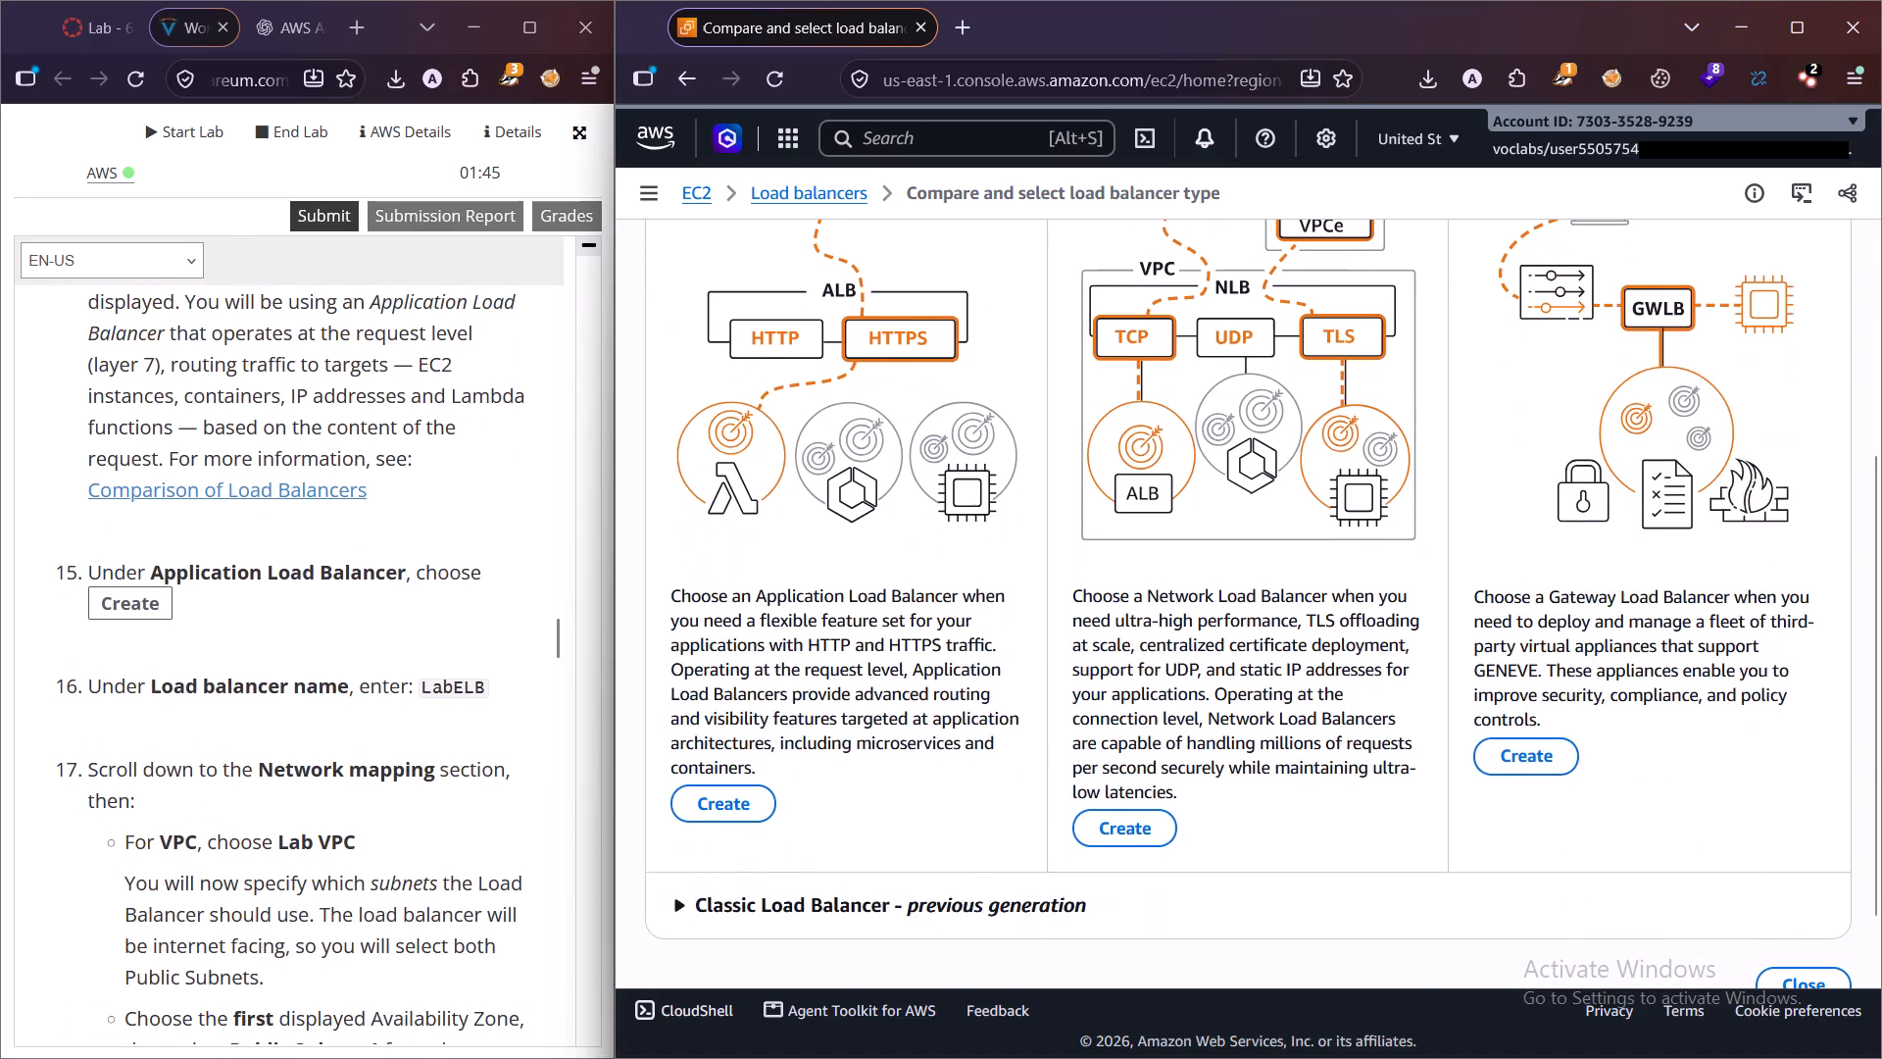
scroll(732, 719, "up", 3)
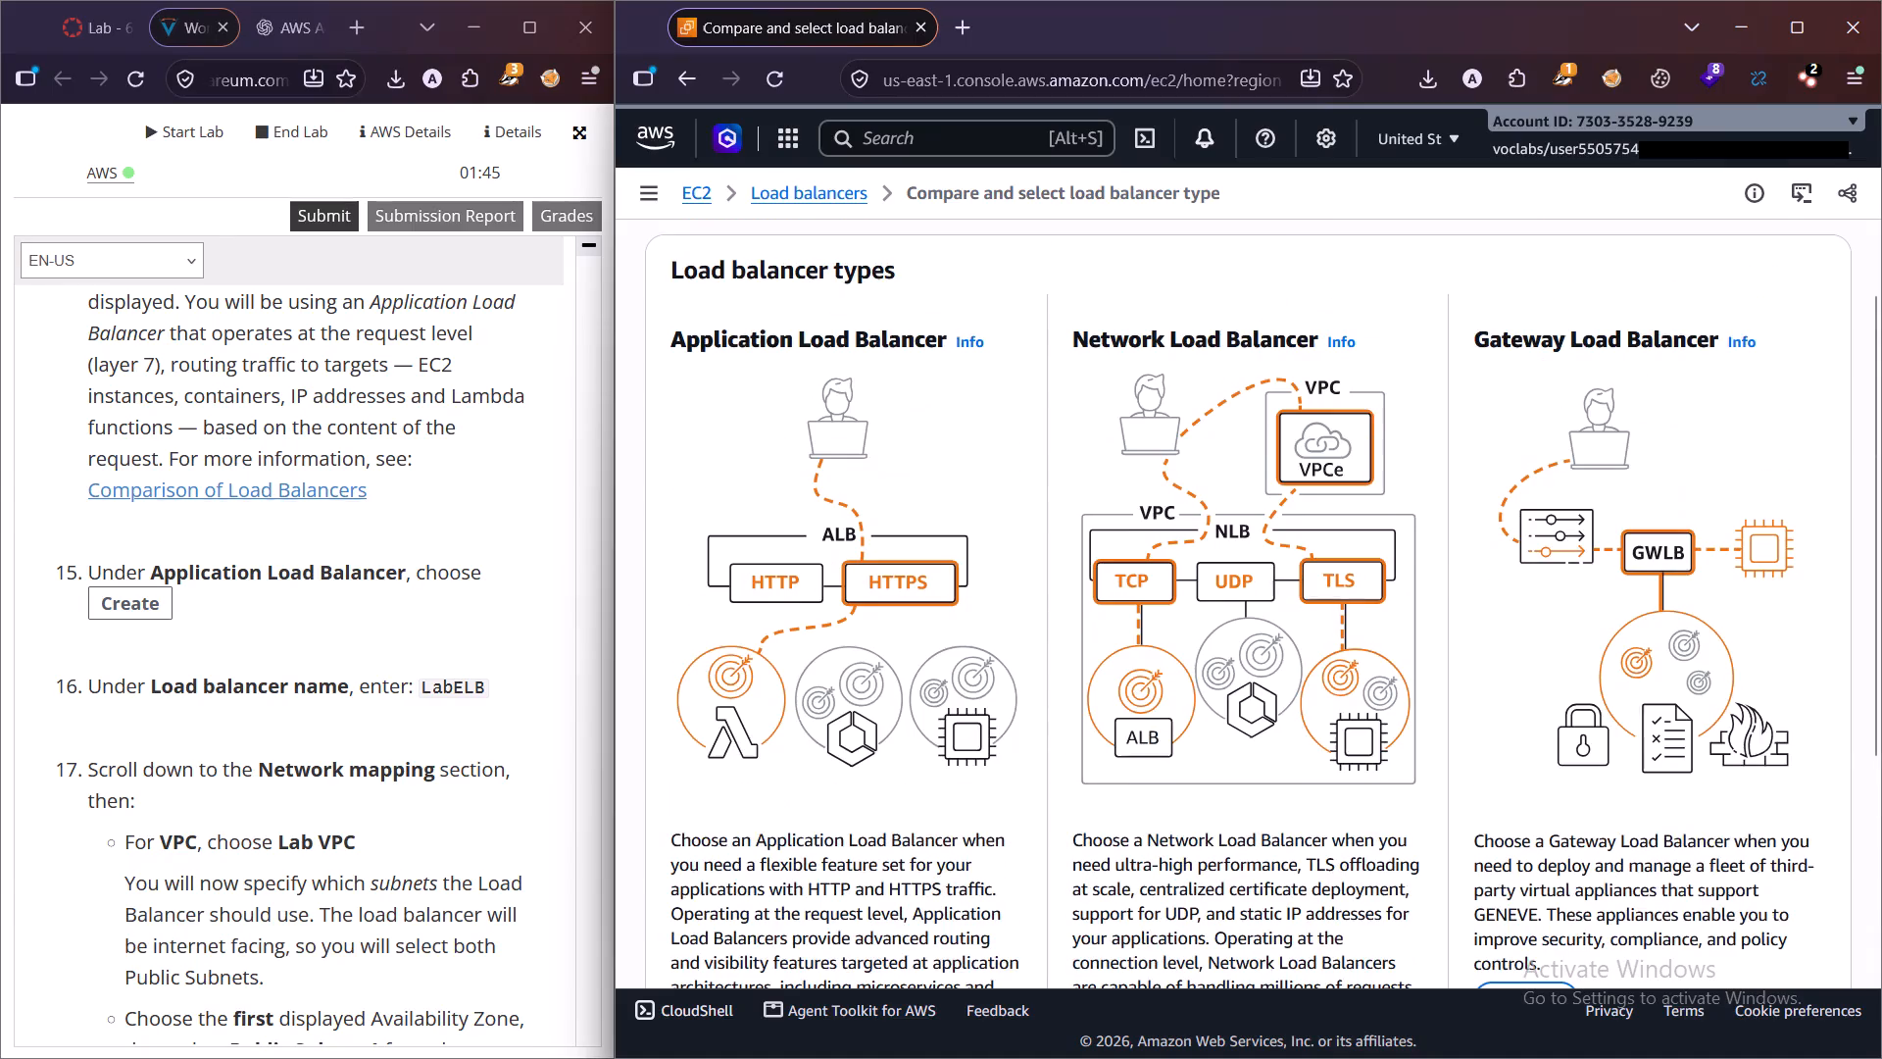
scroll(682, 803, "down", 2)
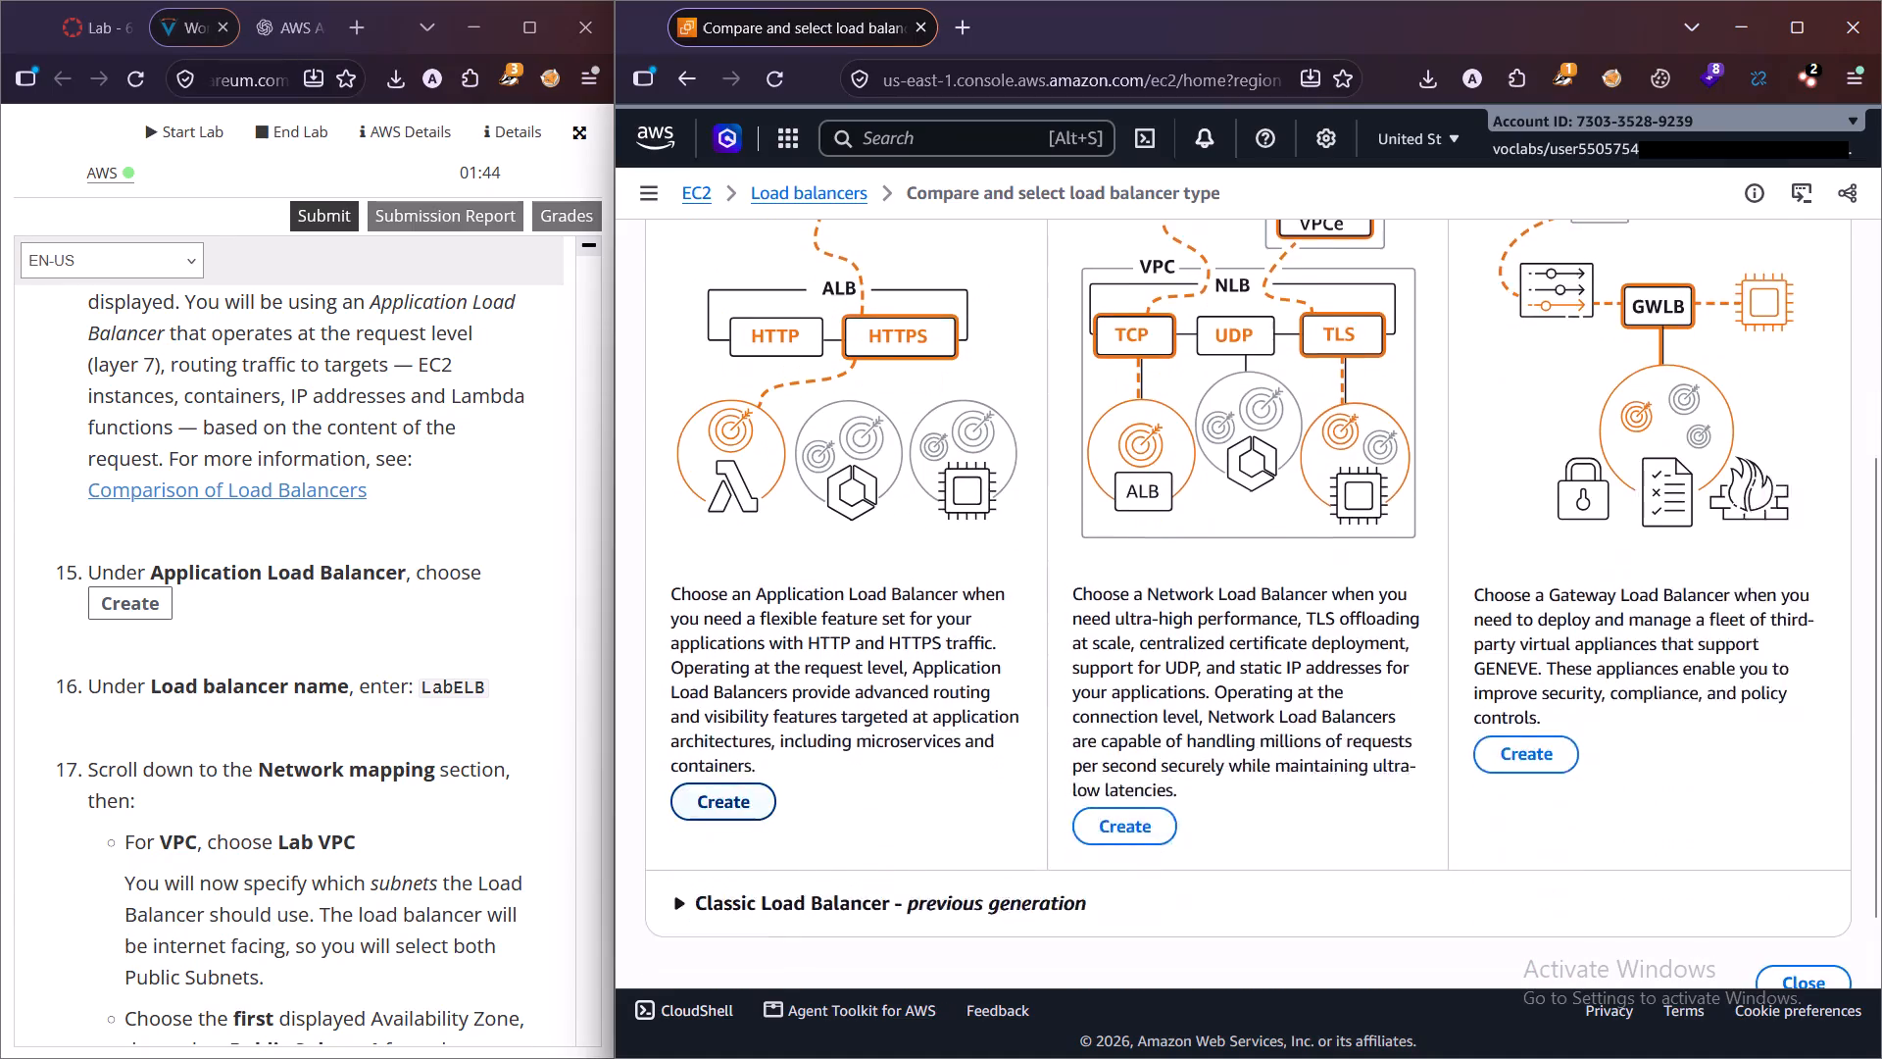
scroll(713, 793, "down", 2)
left_click(743, 715)
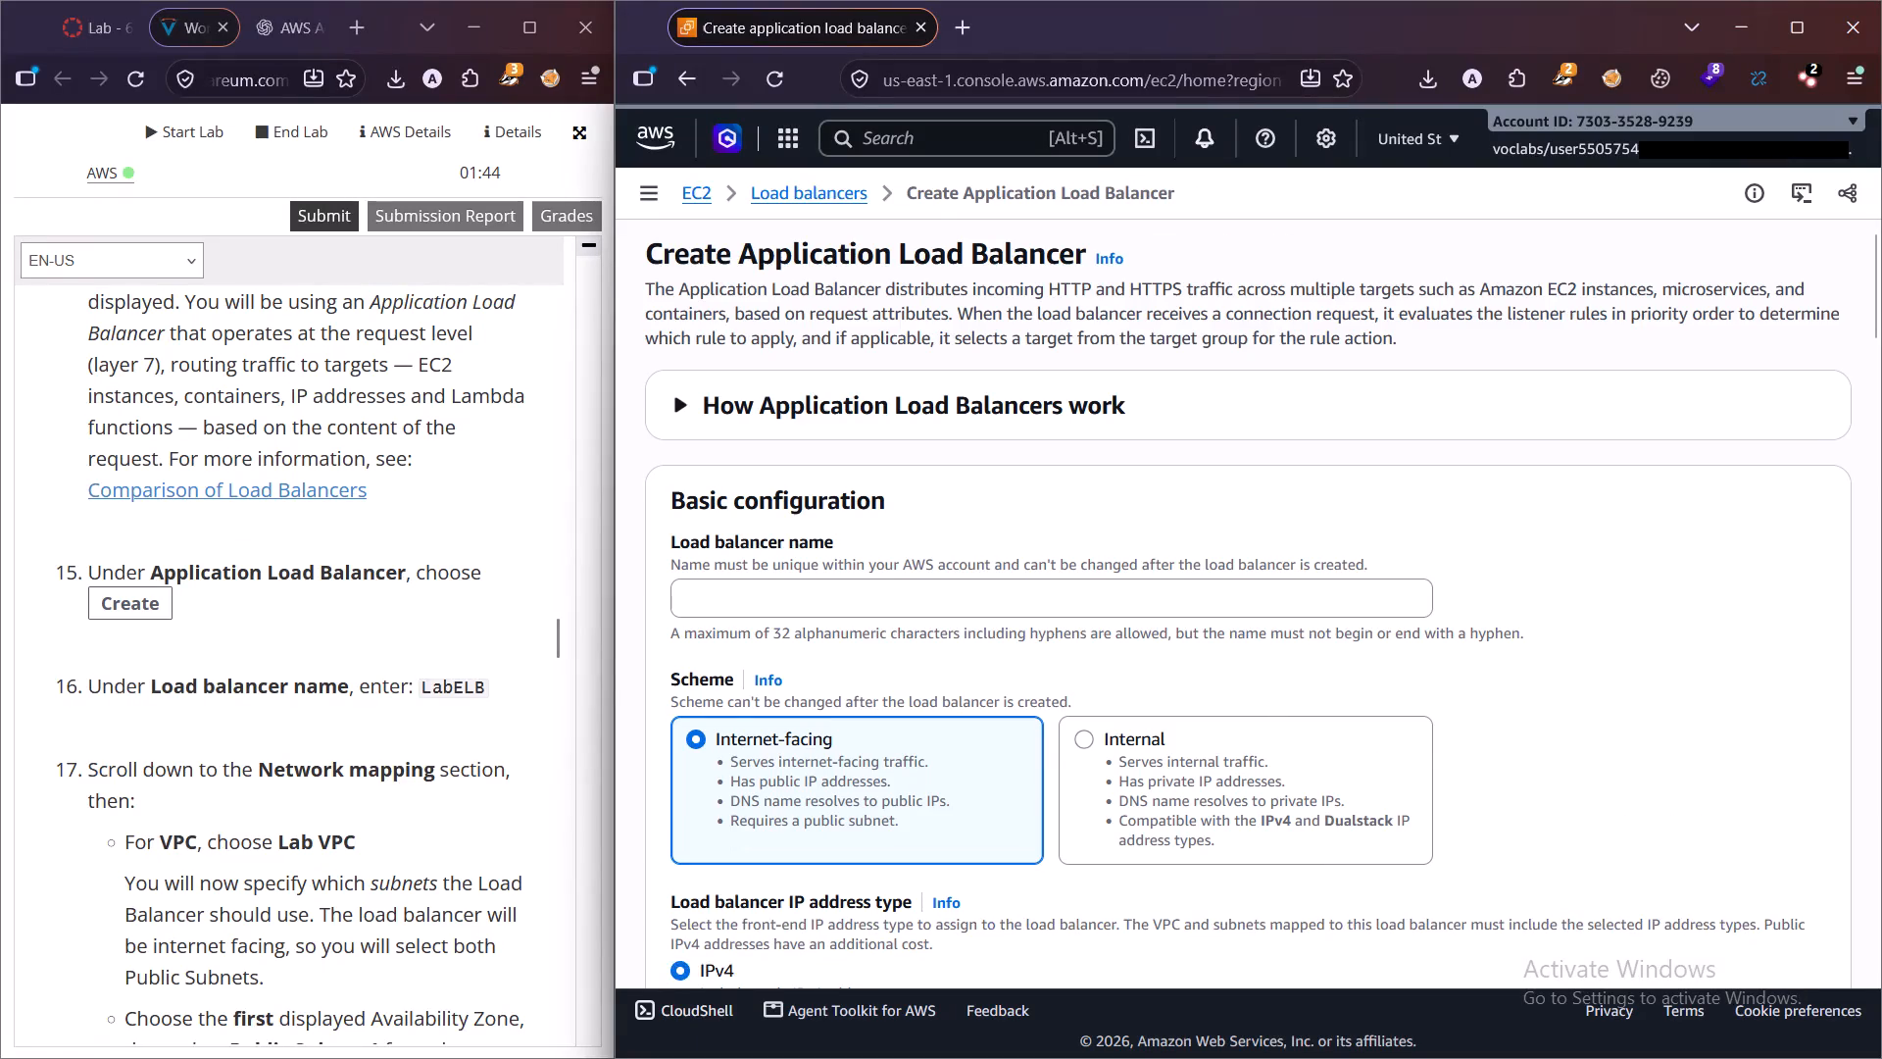
Name the load balancer LabELB.
left_click(780, 603)
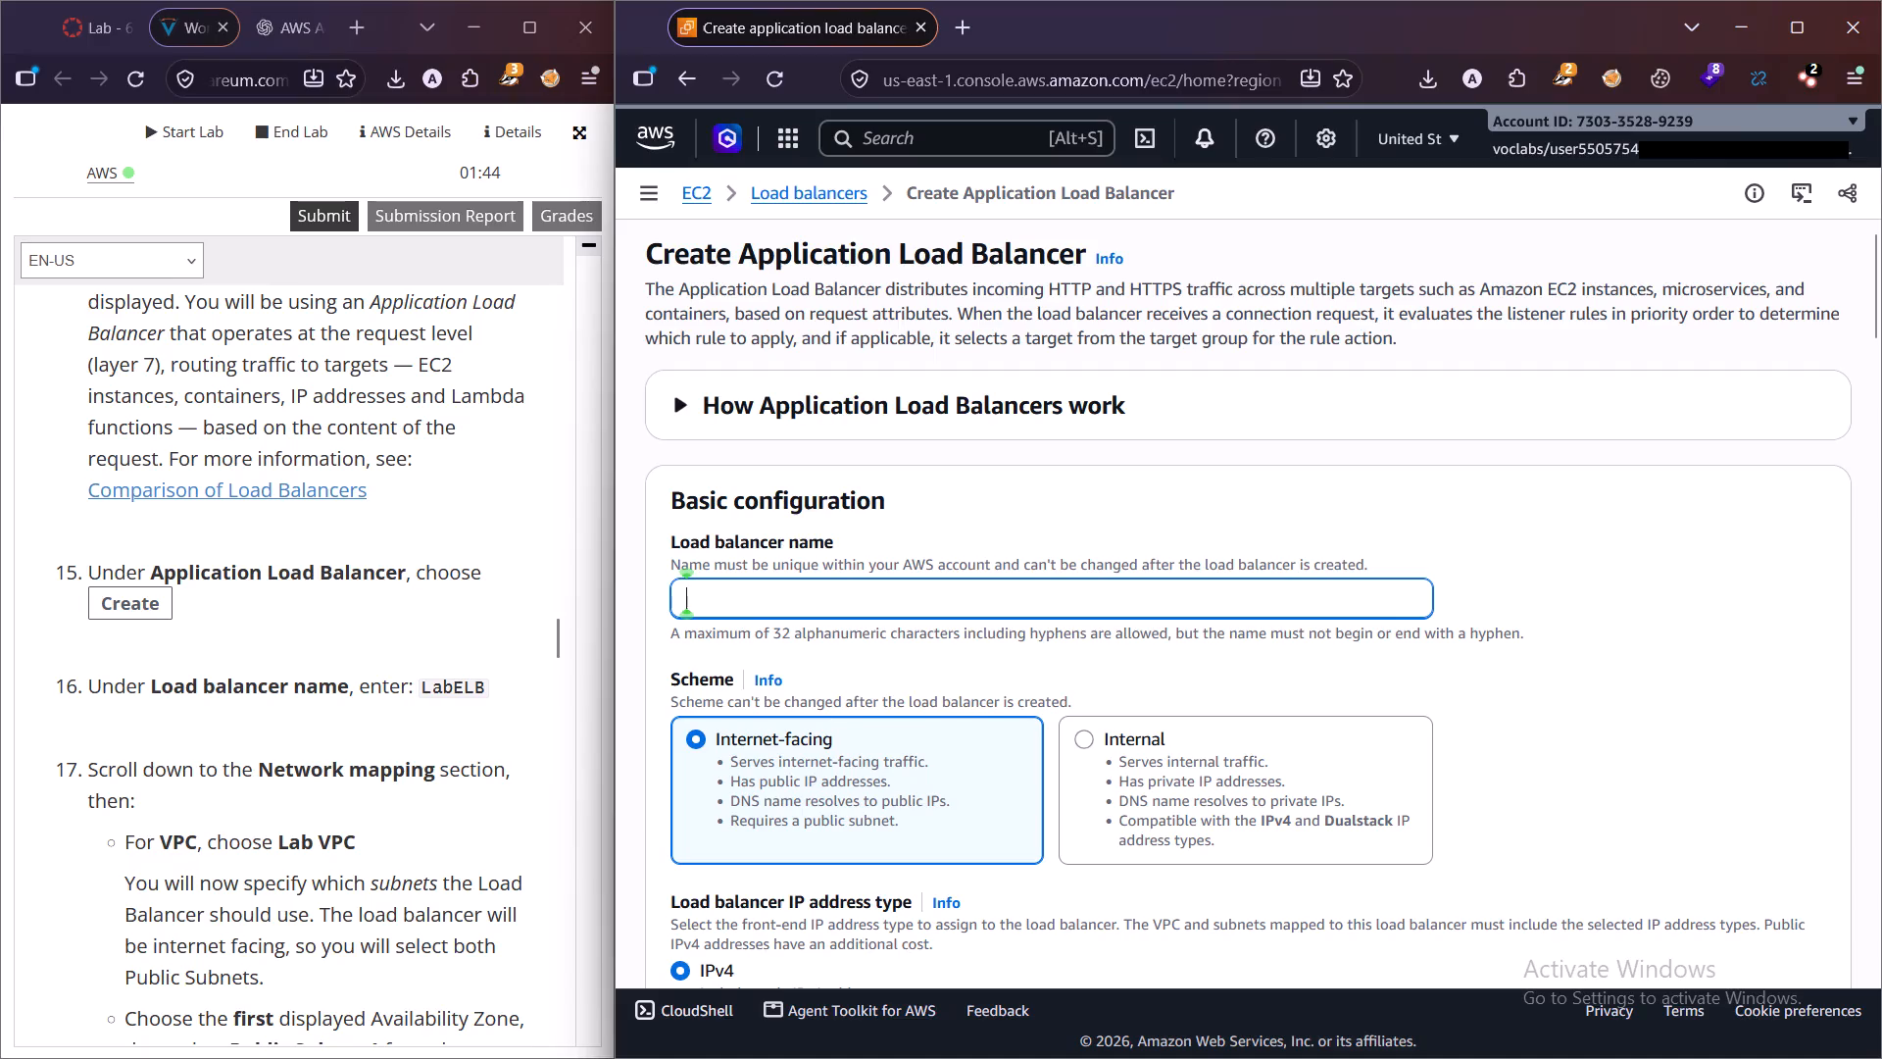
type("La")
key("b")
type("EL")
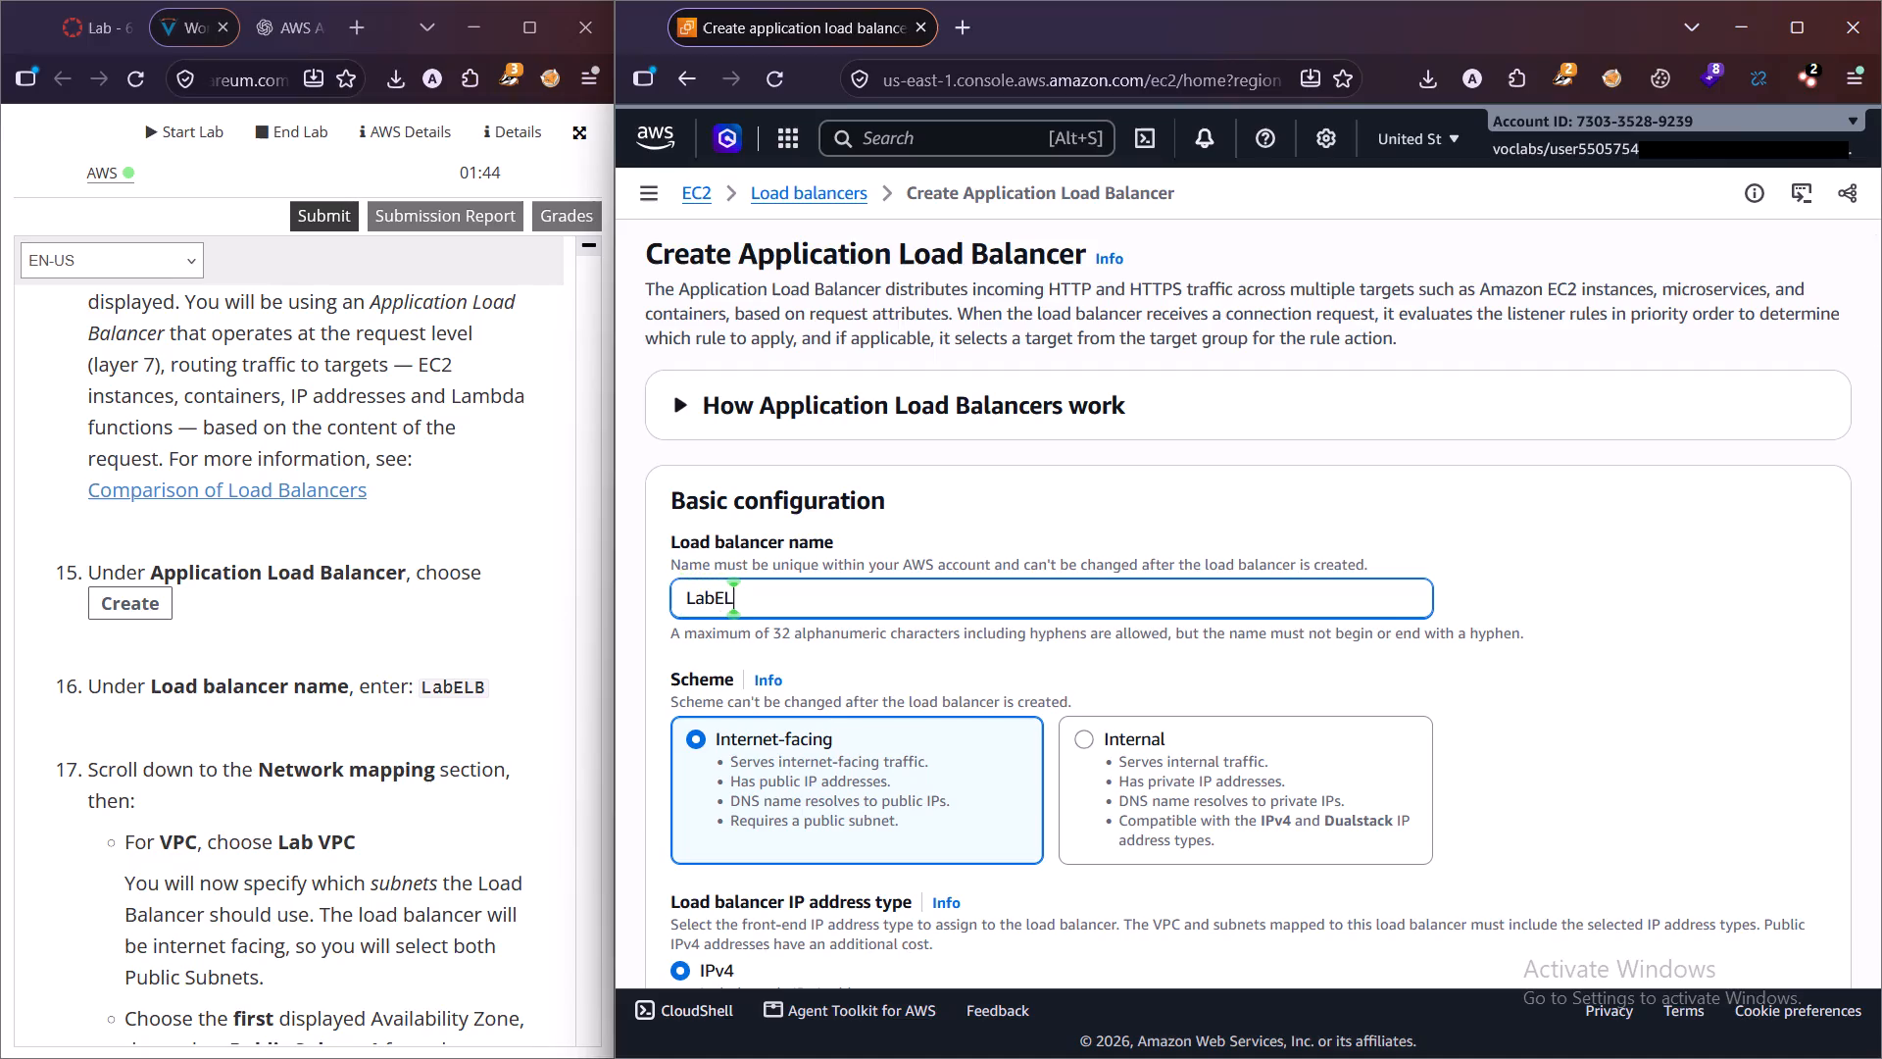
key("shift+b")
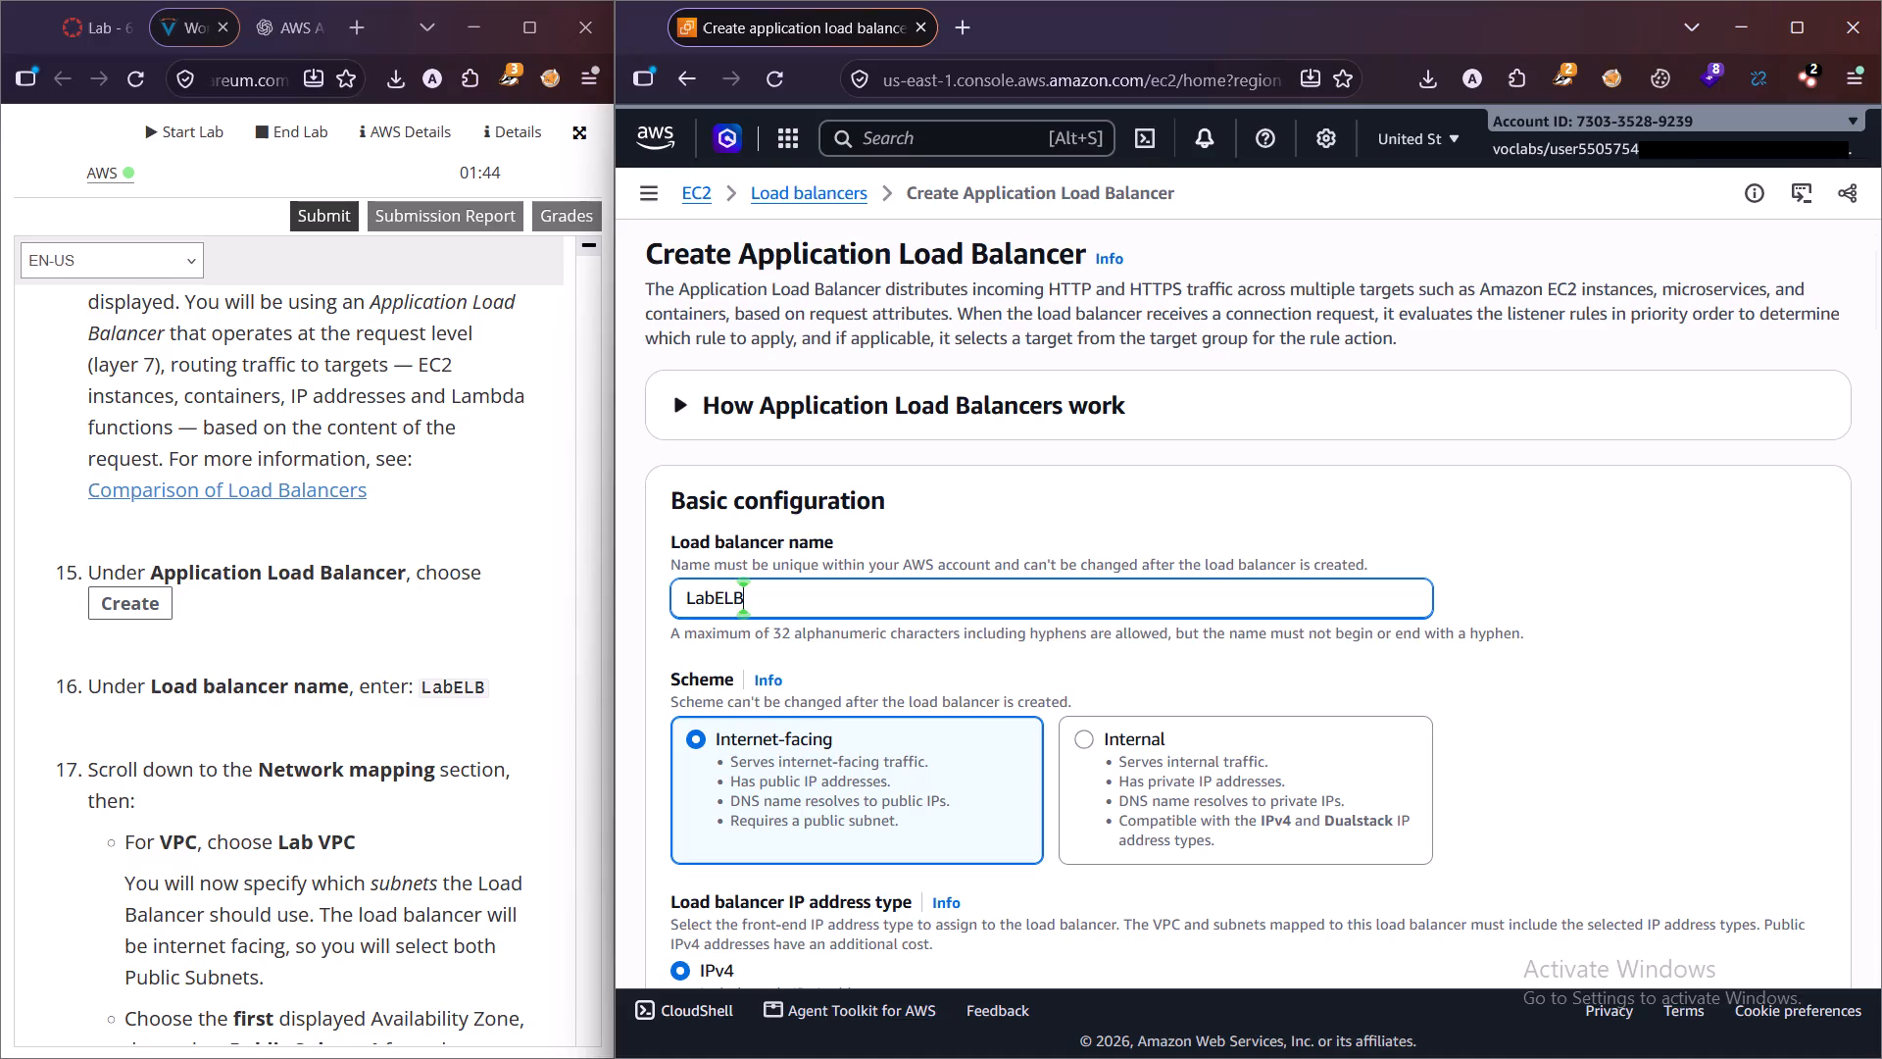
Check lab instruction 17 and choose Lab VPC as the load balancer's VPC under Network mapping.
scroll(260, 760, "down", 2)
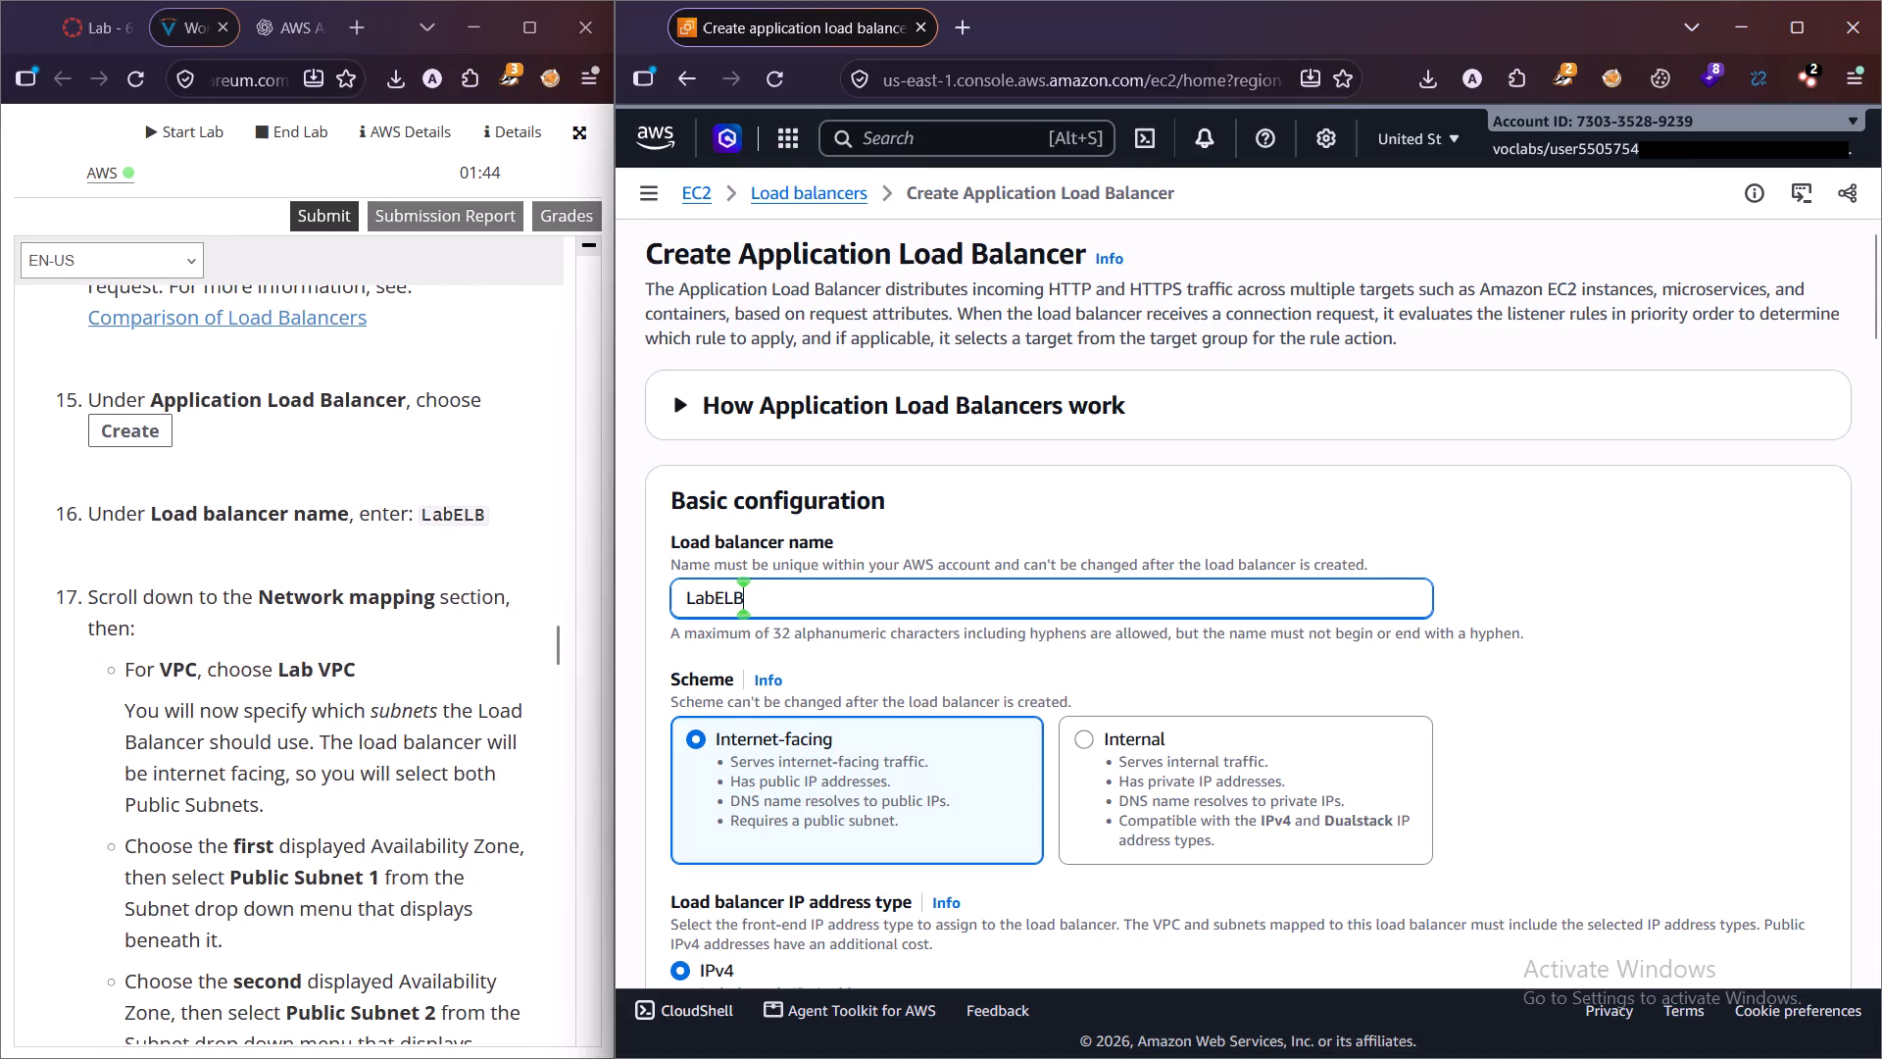
scroll(957, 669, "down", 6)
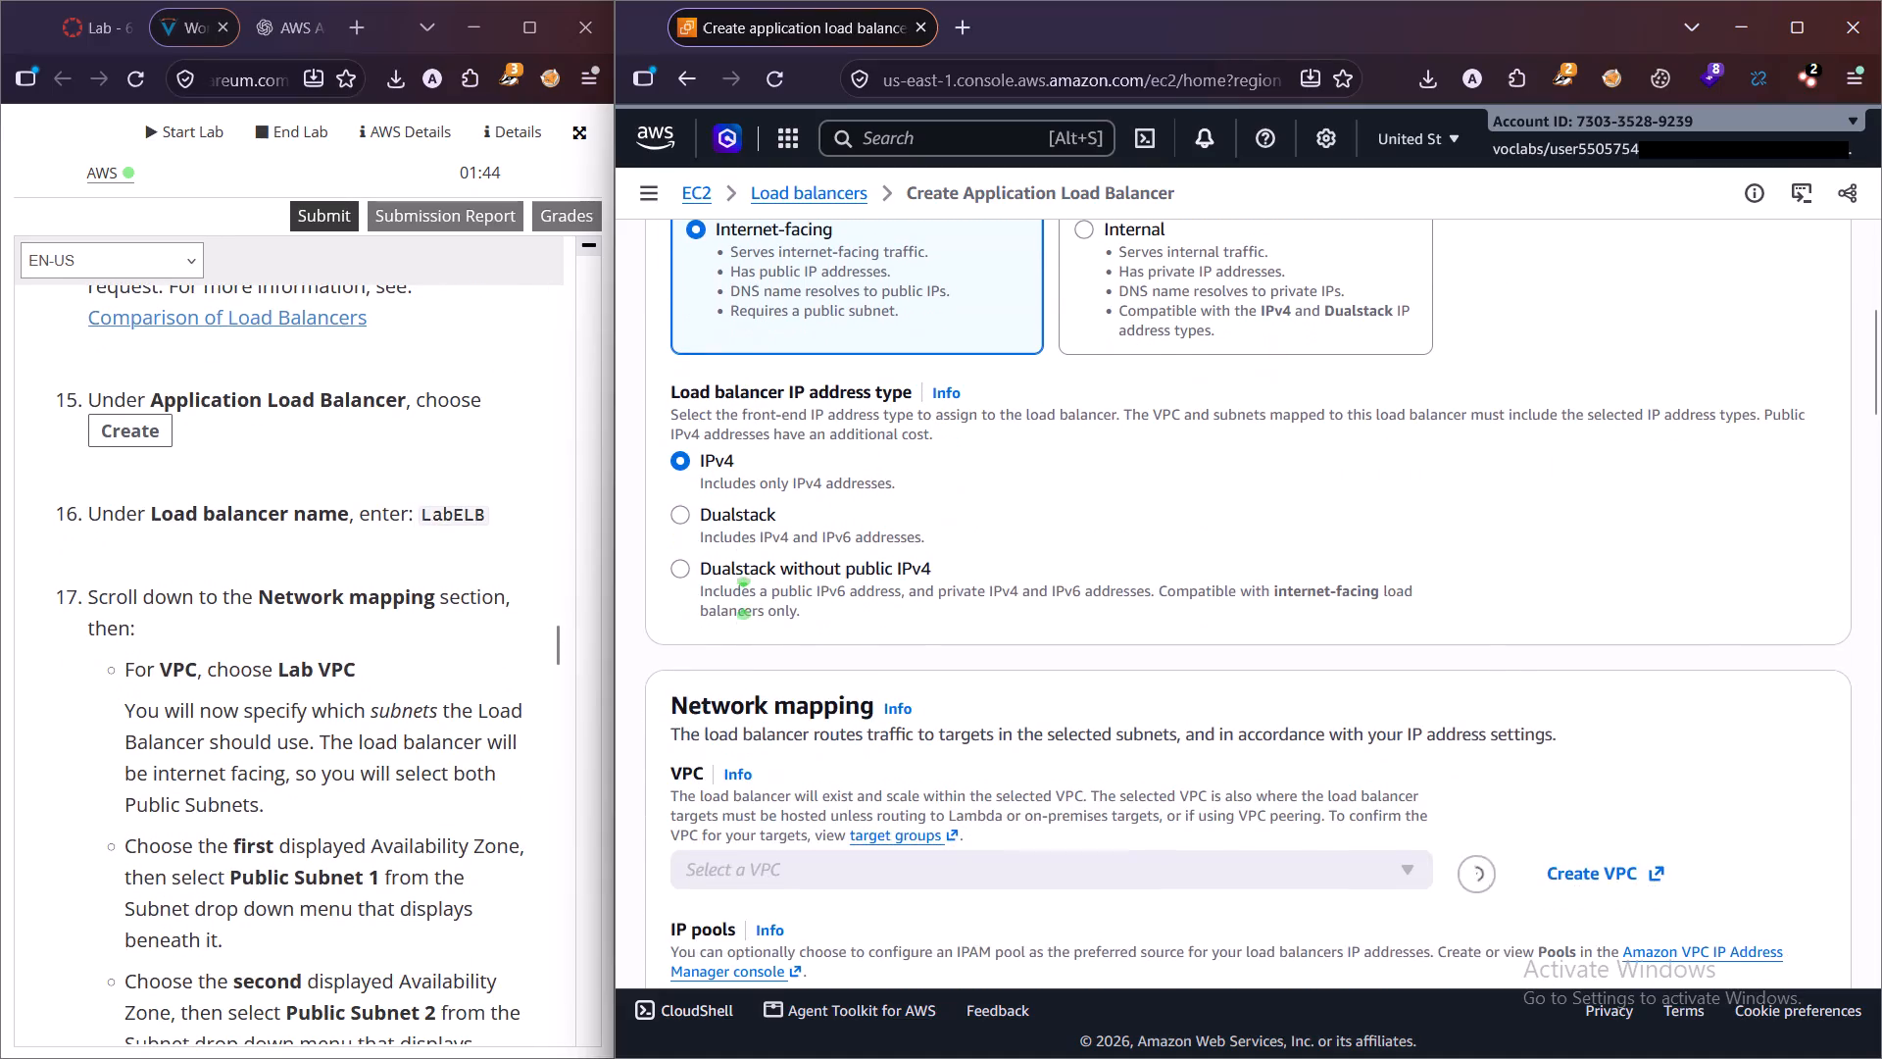
scroll(1033, 616, "down", 2)
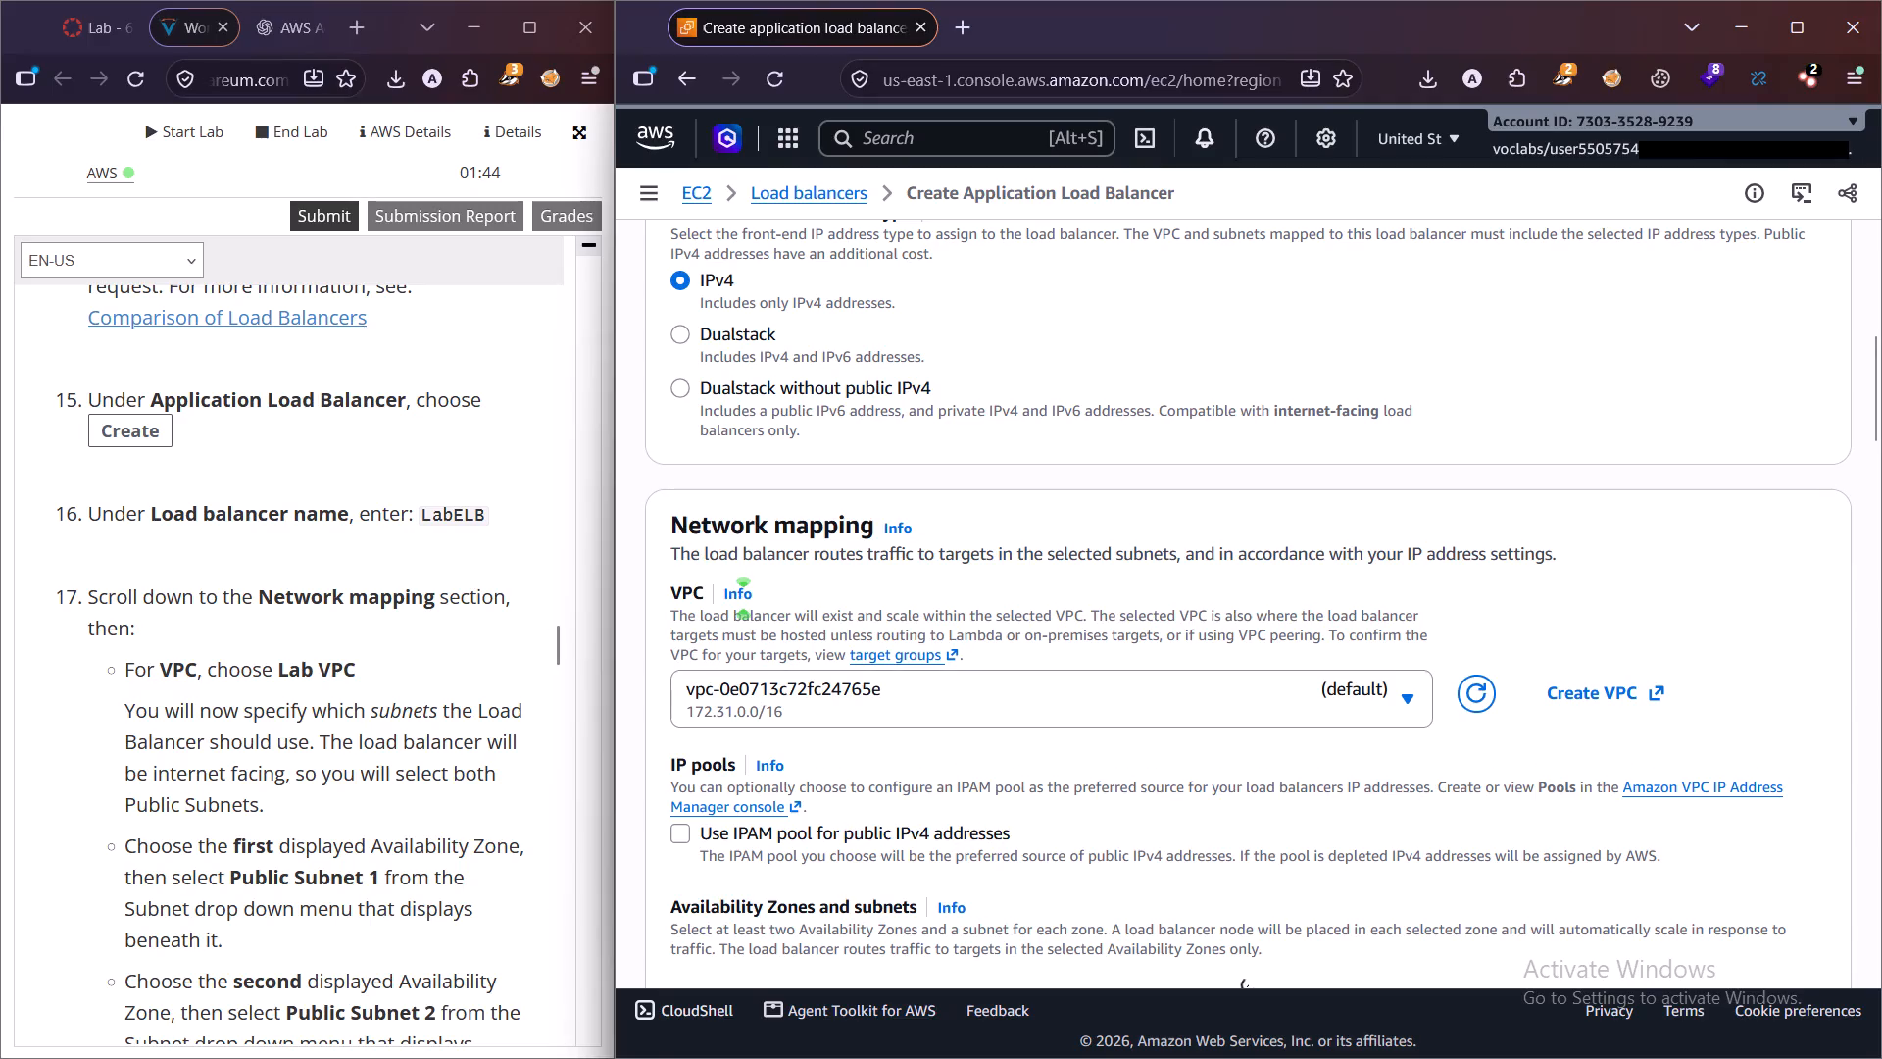
scroll(473, 614, "down", 1)
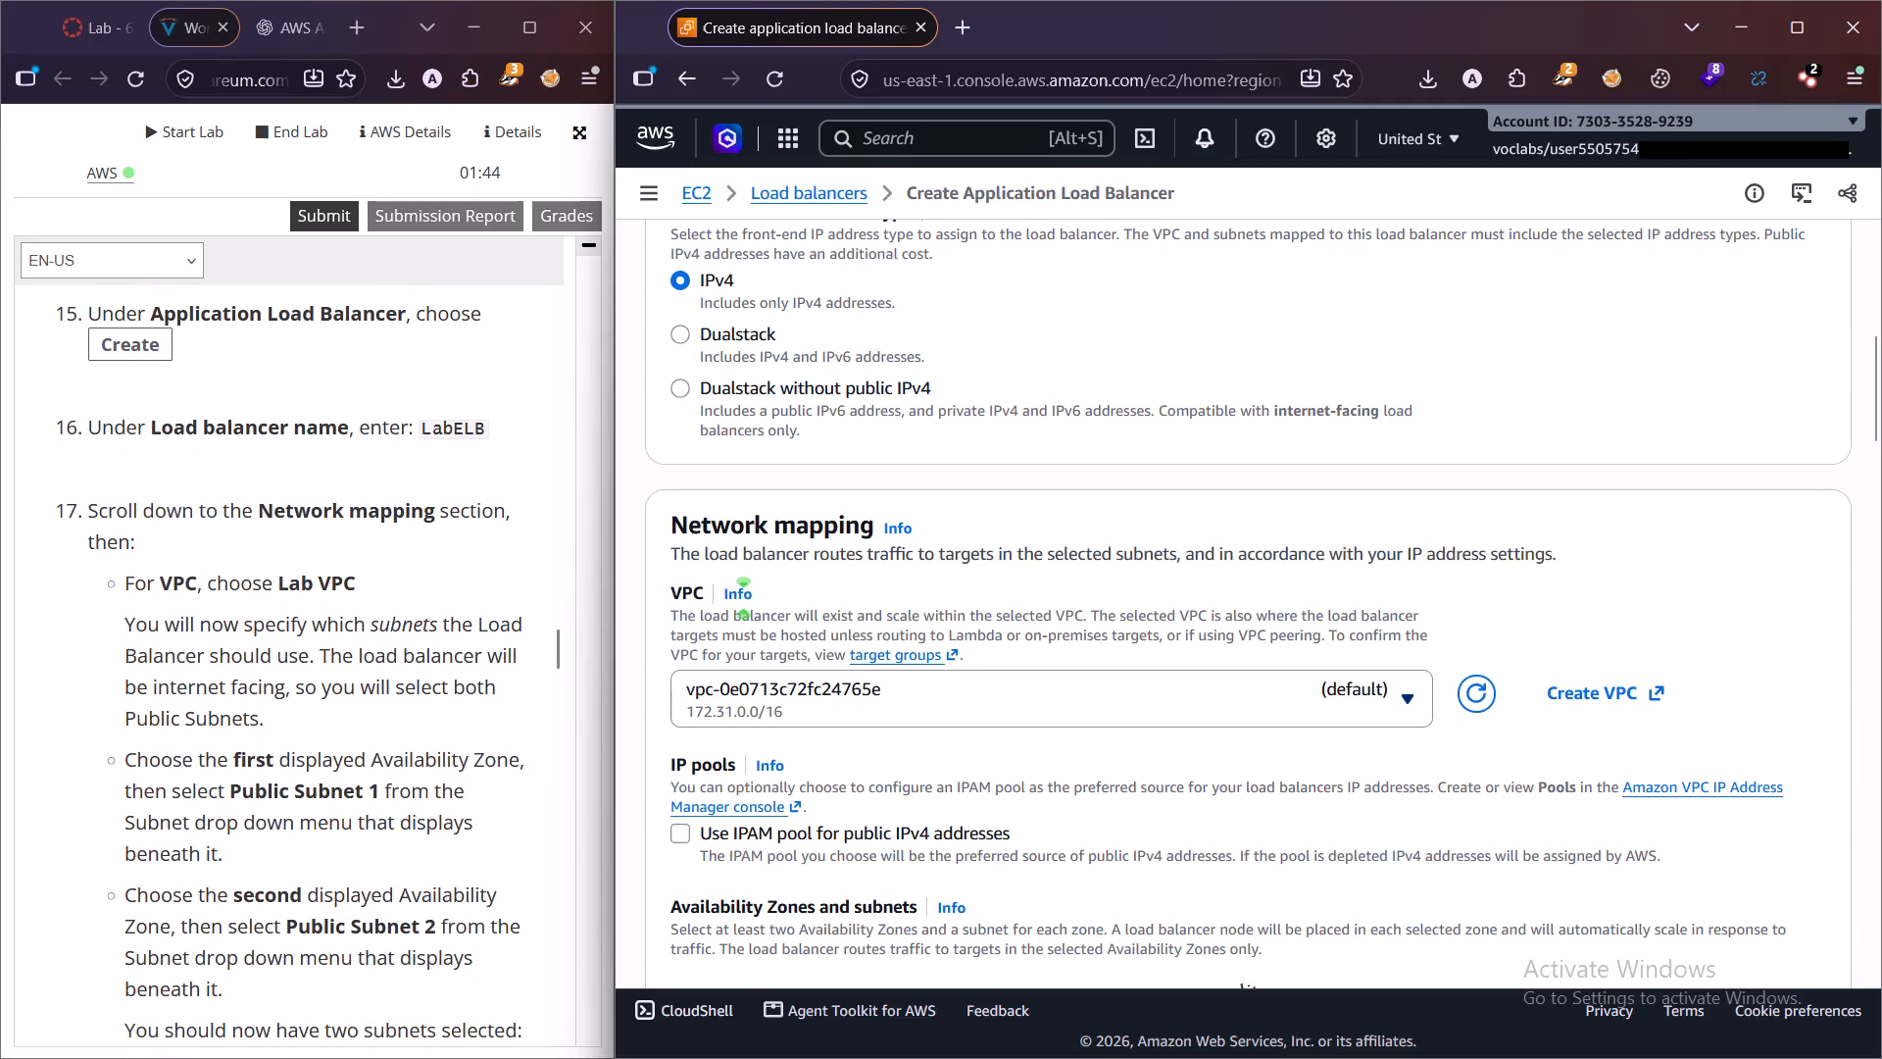
left_click(787, 697)
left_click(878, 795)
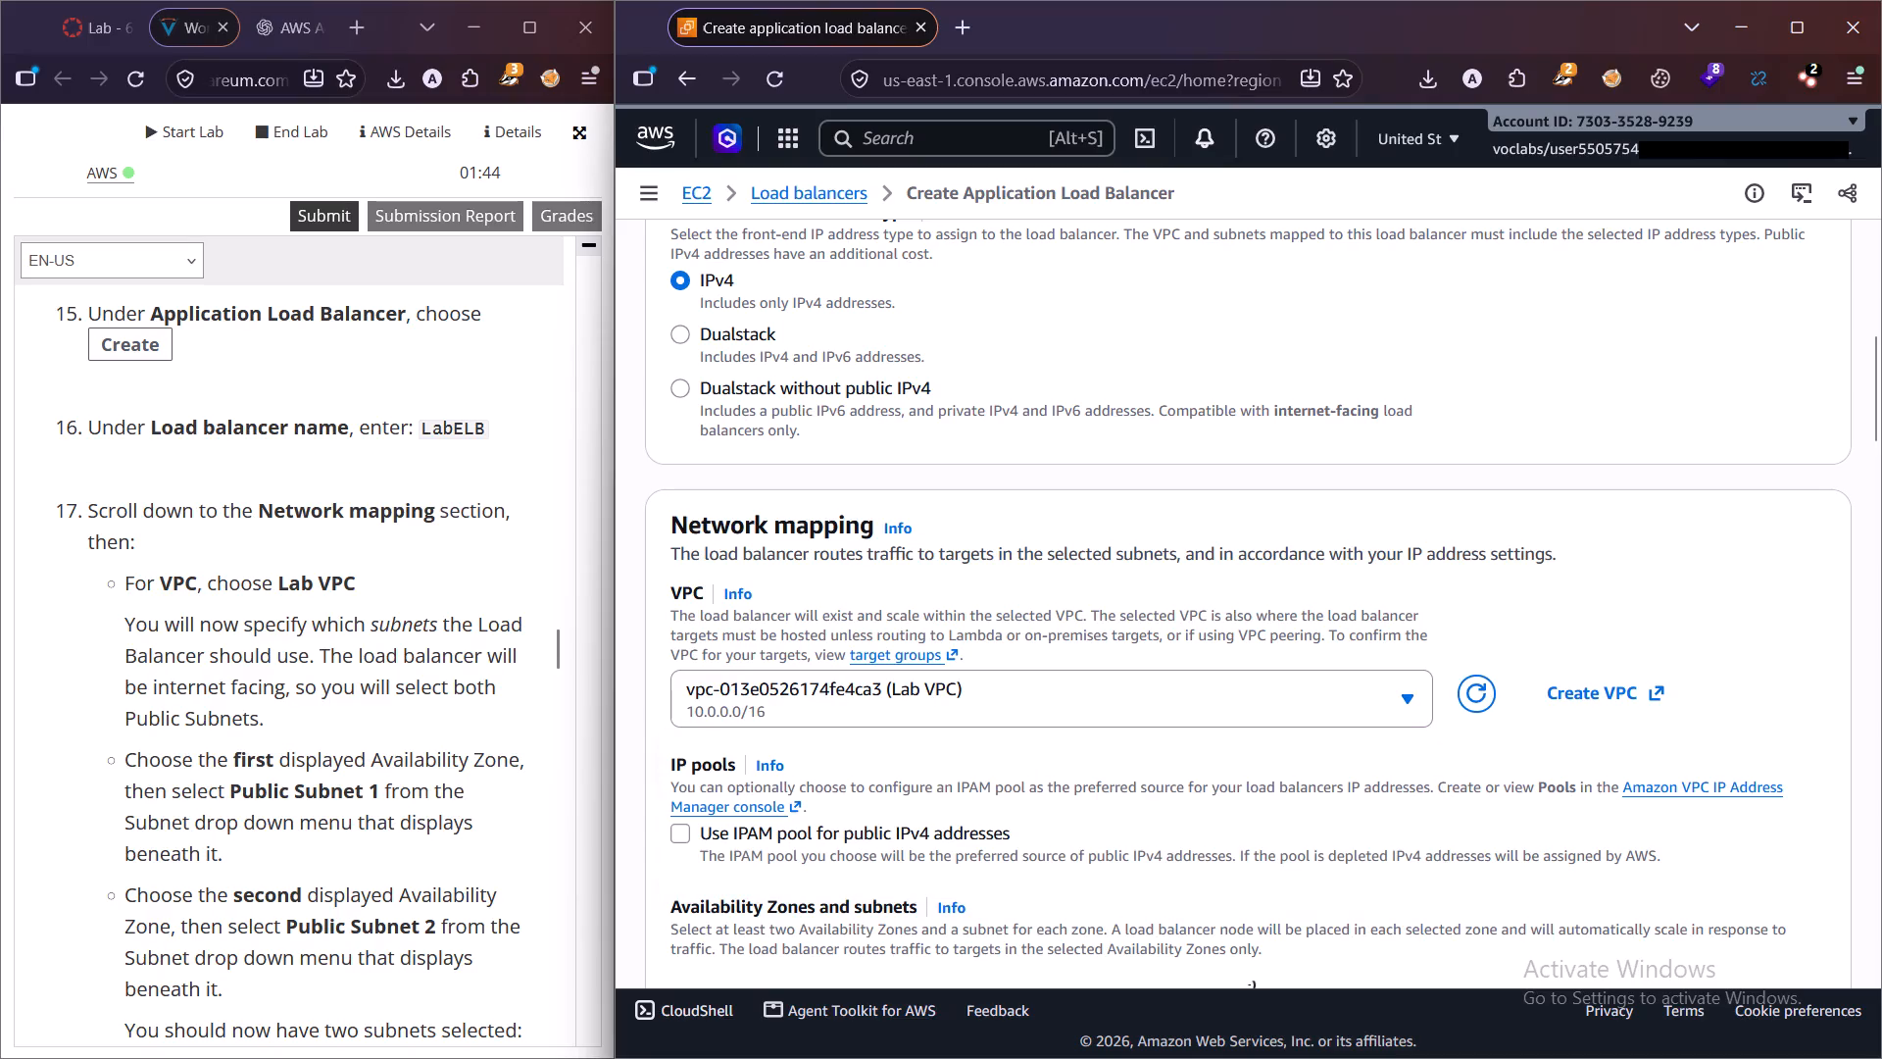
Enable Availability Zones us-east-1a with Public Subnet 1 and us-east-1b with Public Subnet 2, and review both subnet selections.
scroll(283, 693, "down", 2)
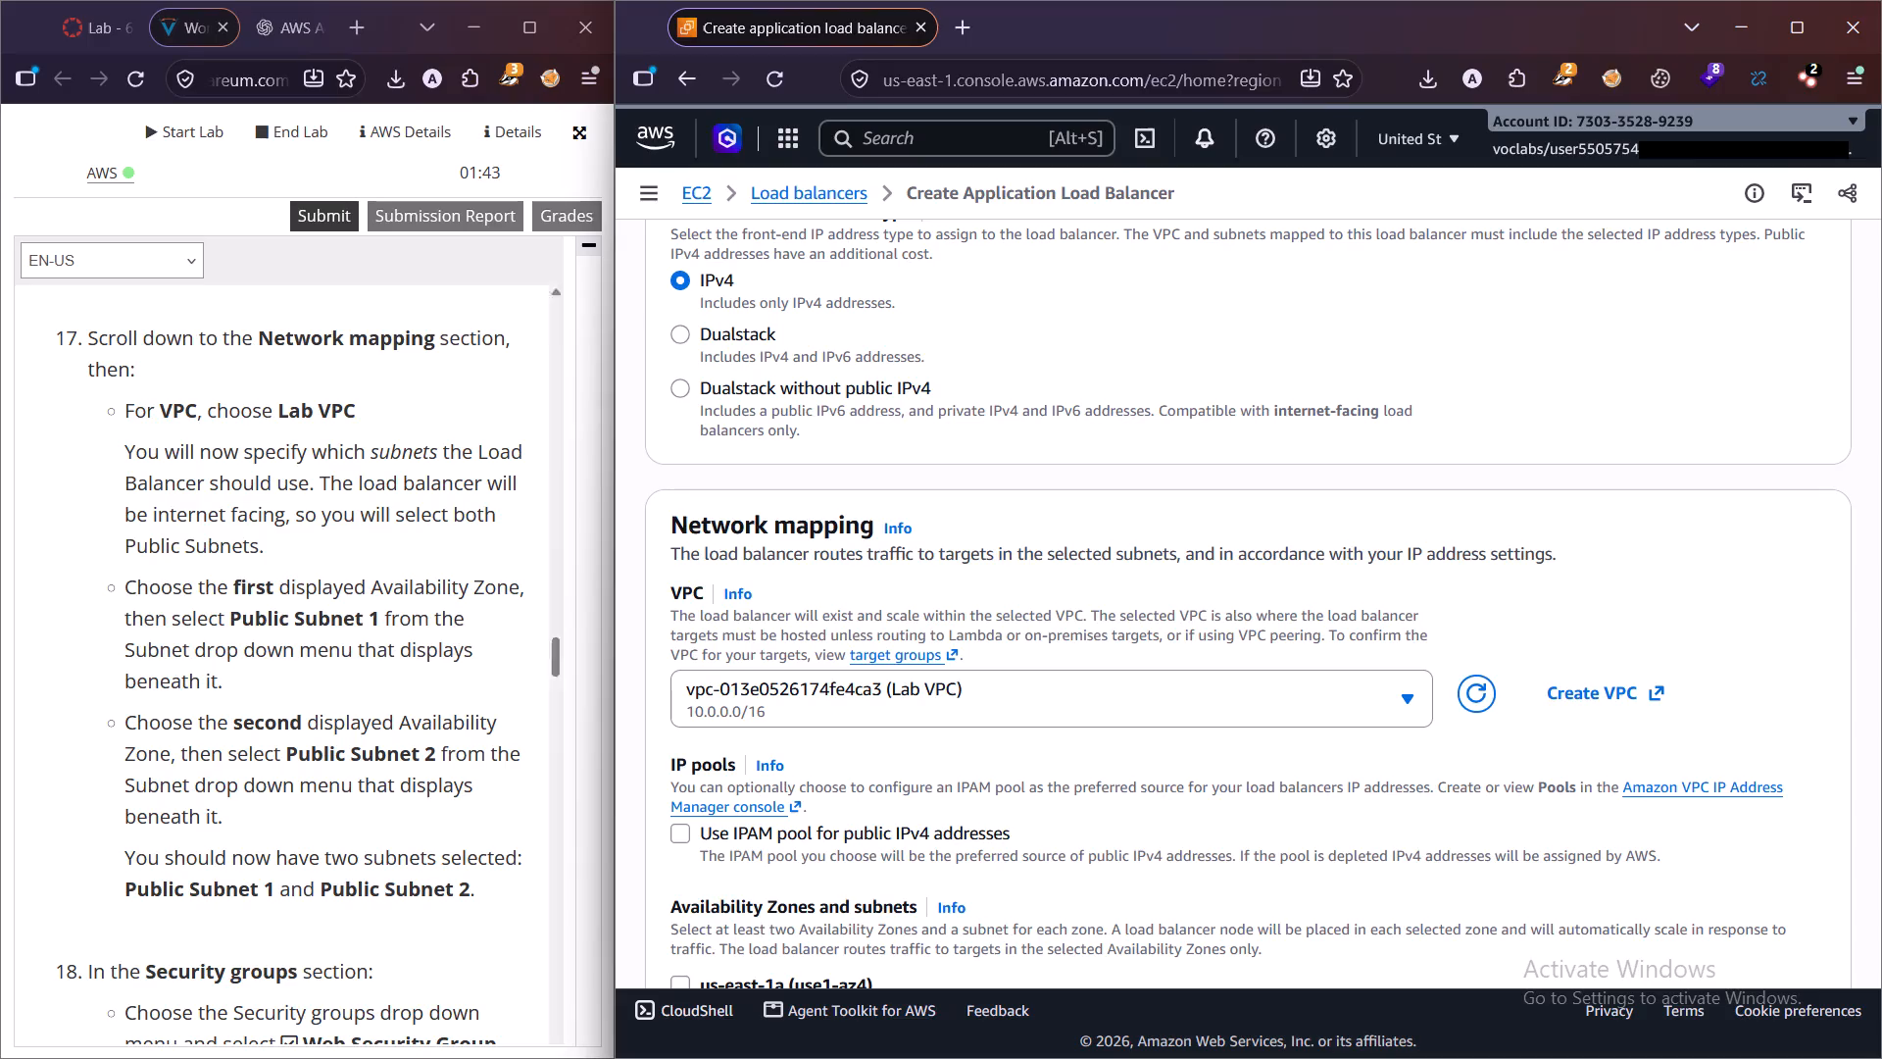
scroll(1038, 686, "down", 5)
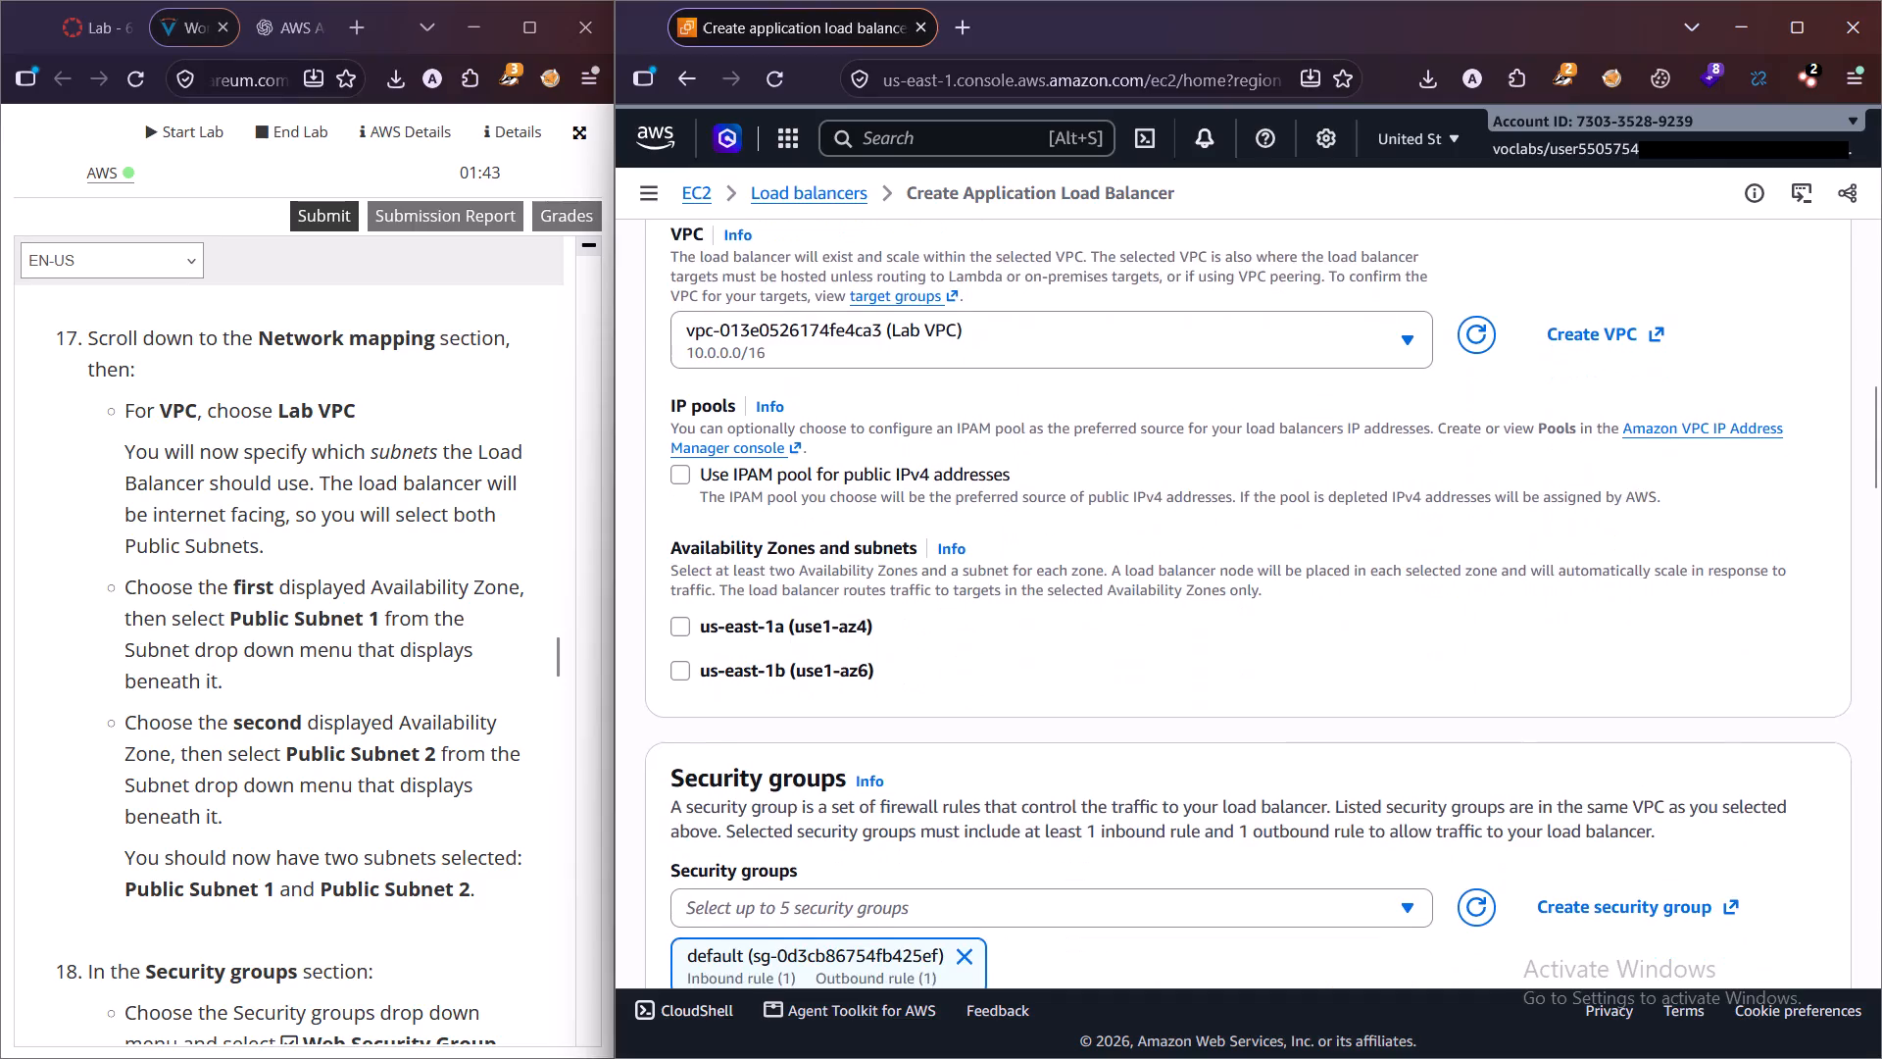
scroll(1038, 686, "up", 1)
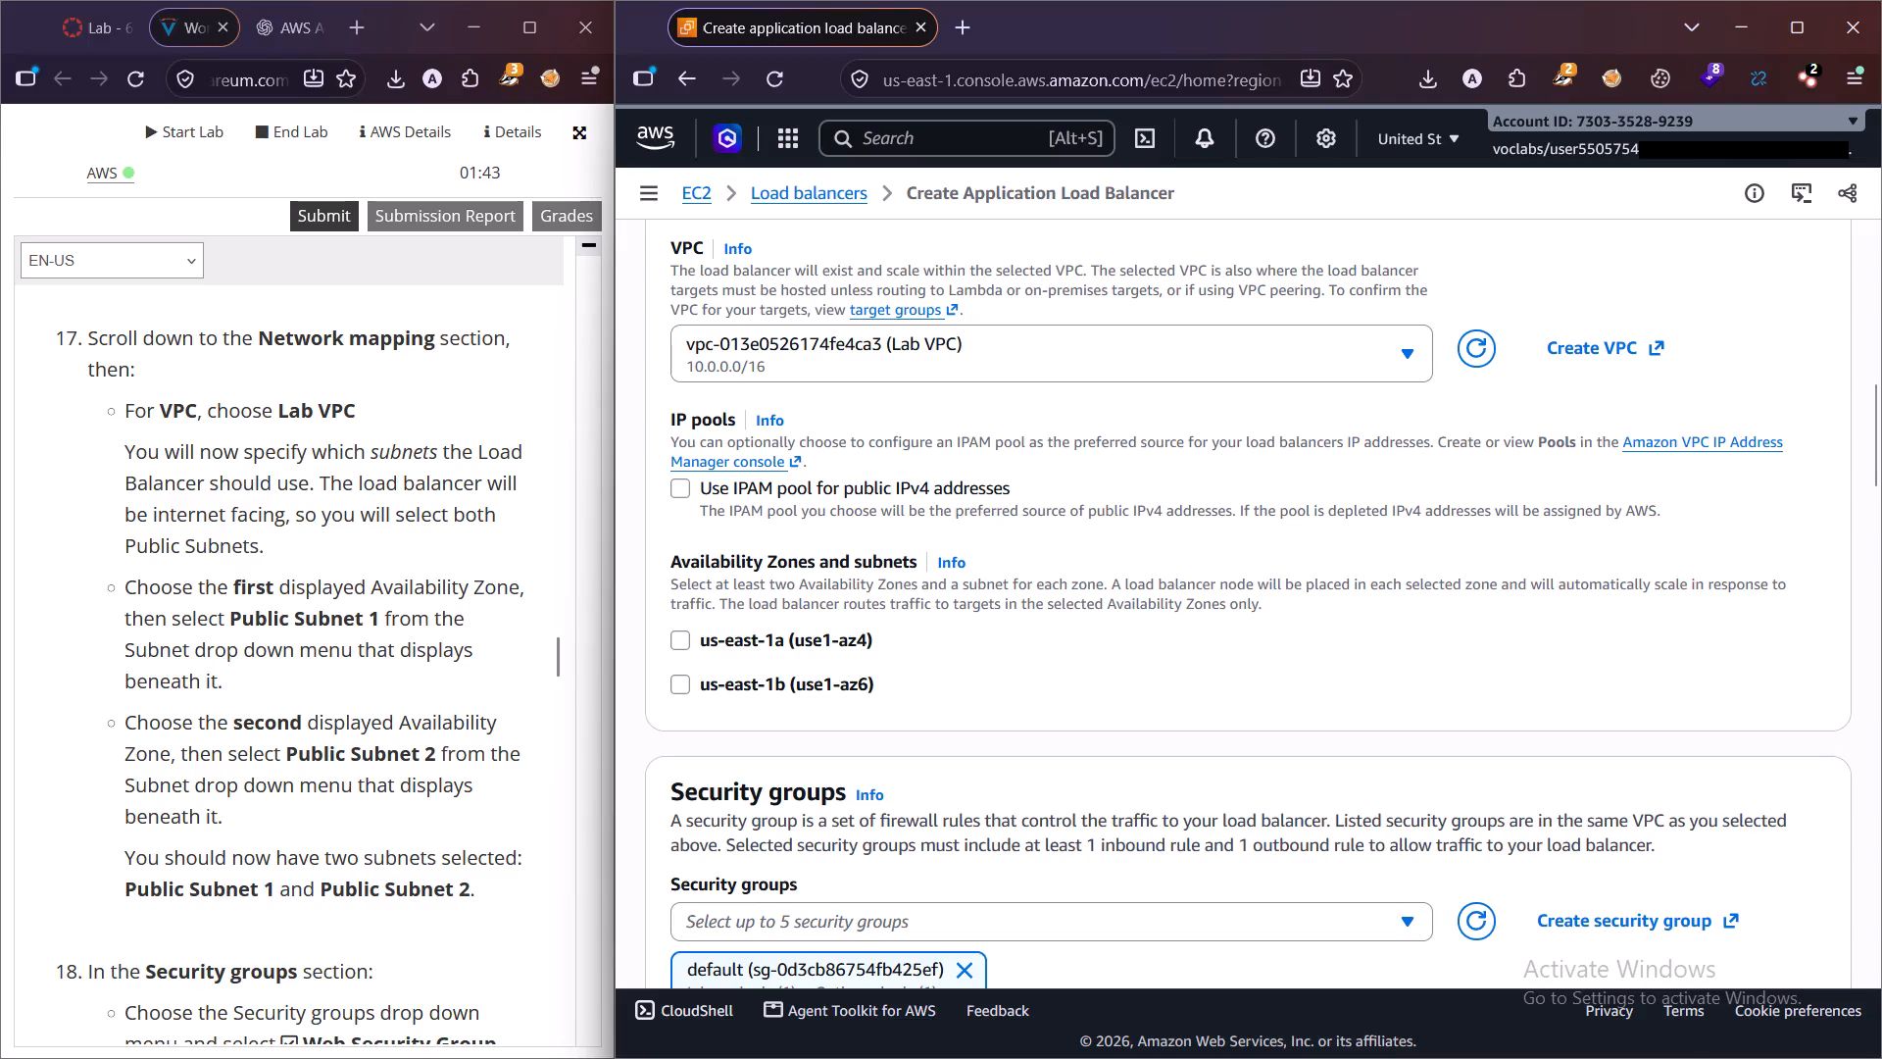
left_click(677, 640)
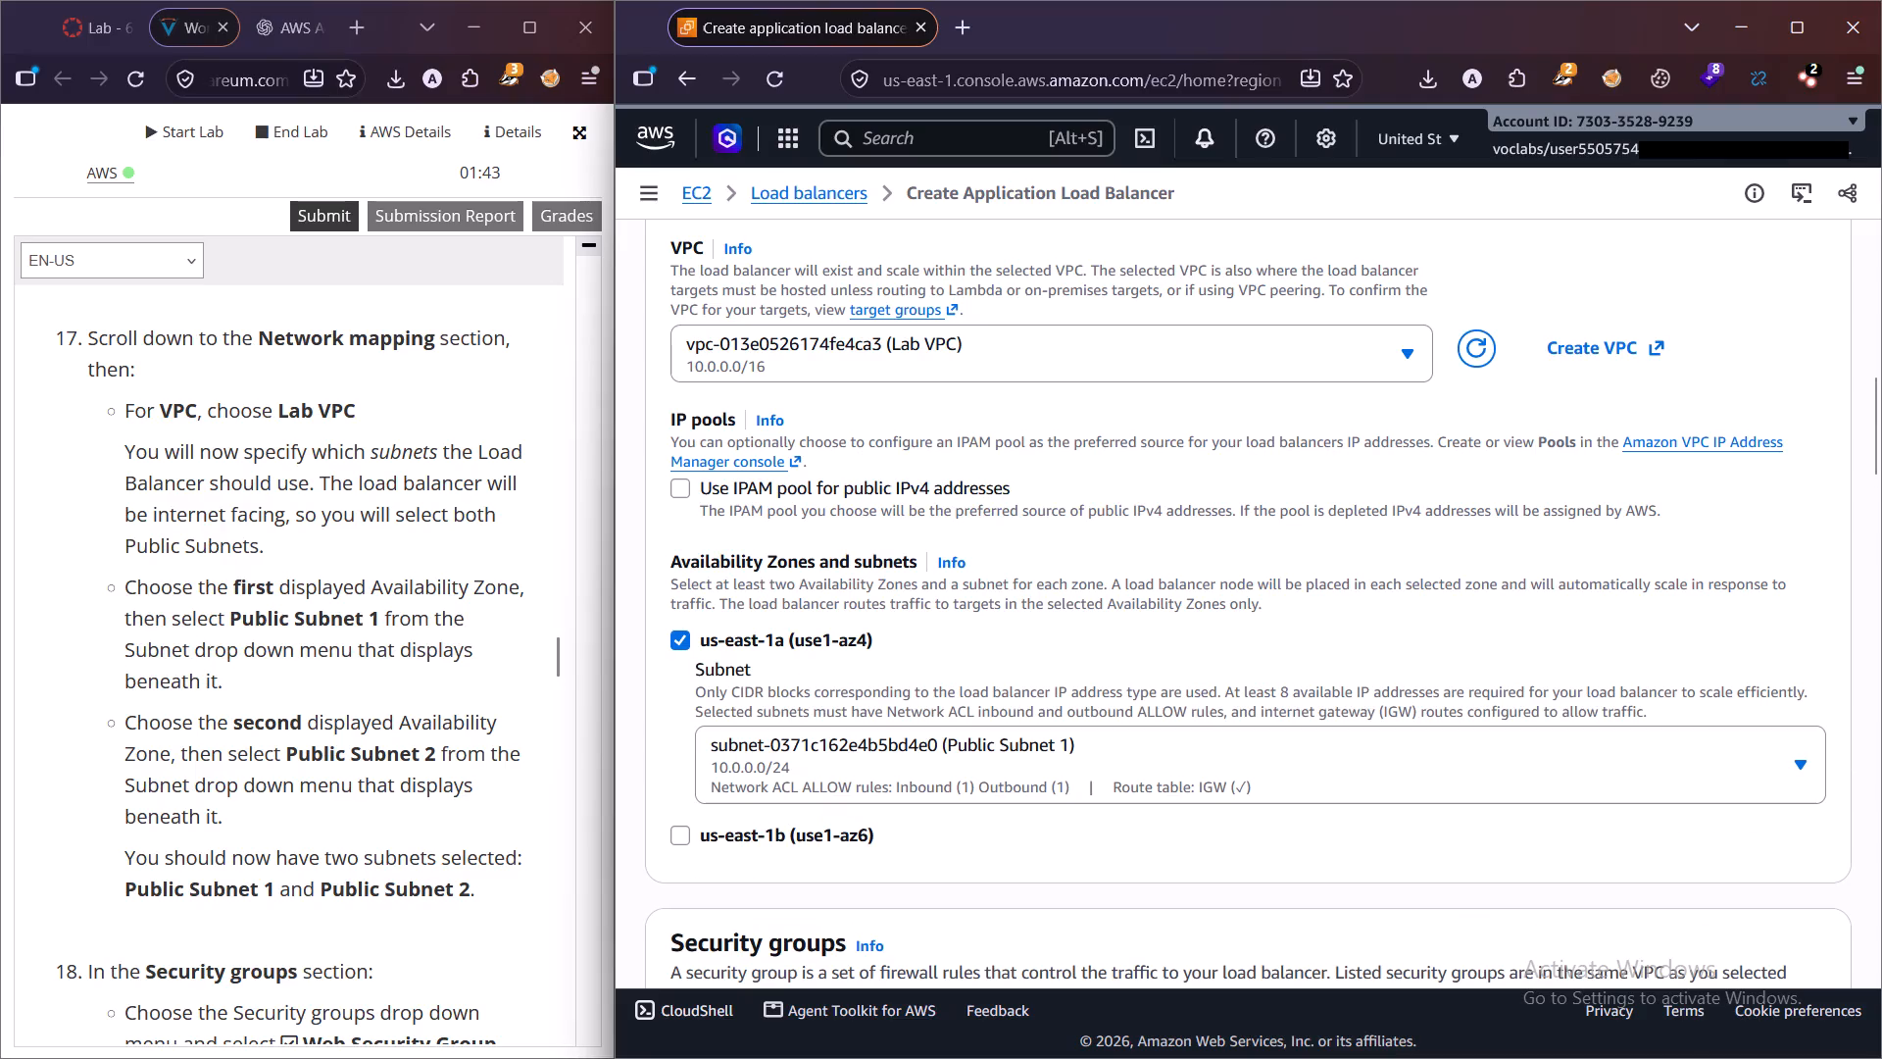
left_click(674, 835)
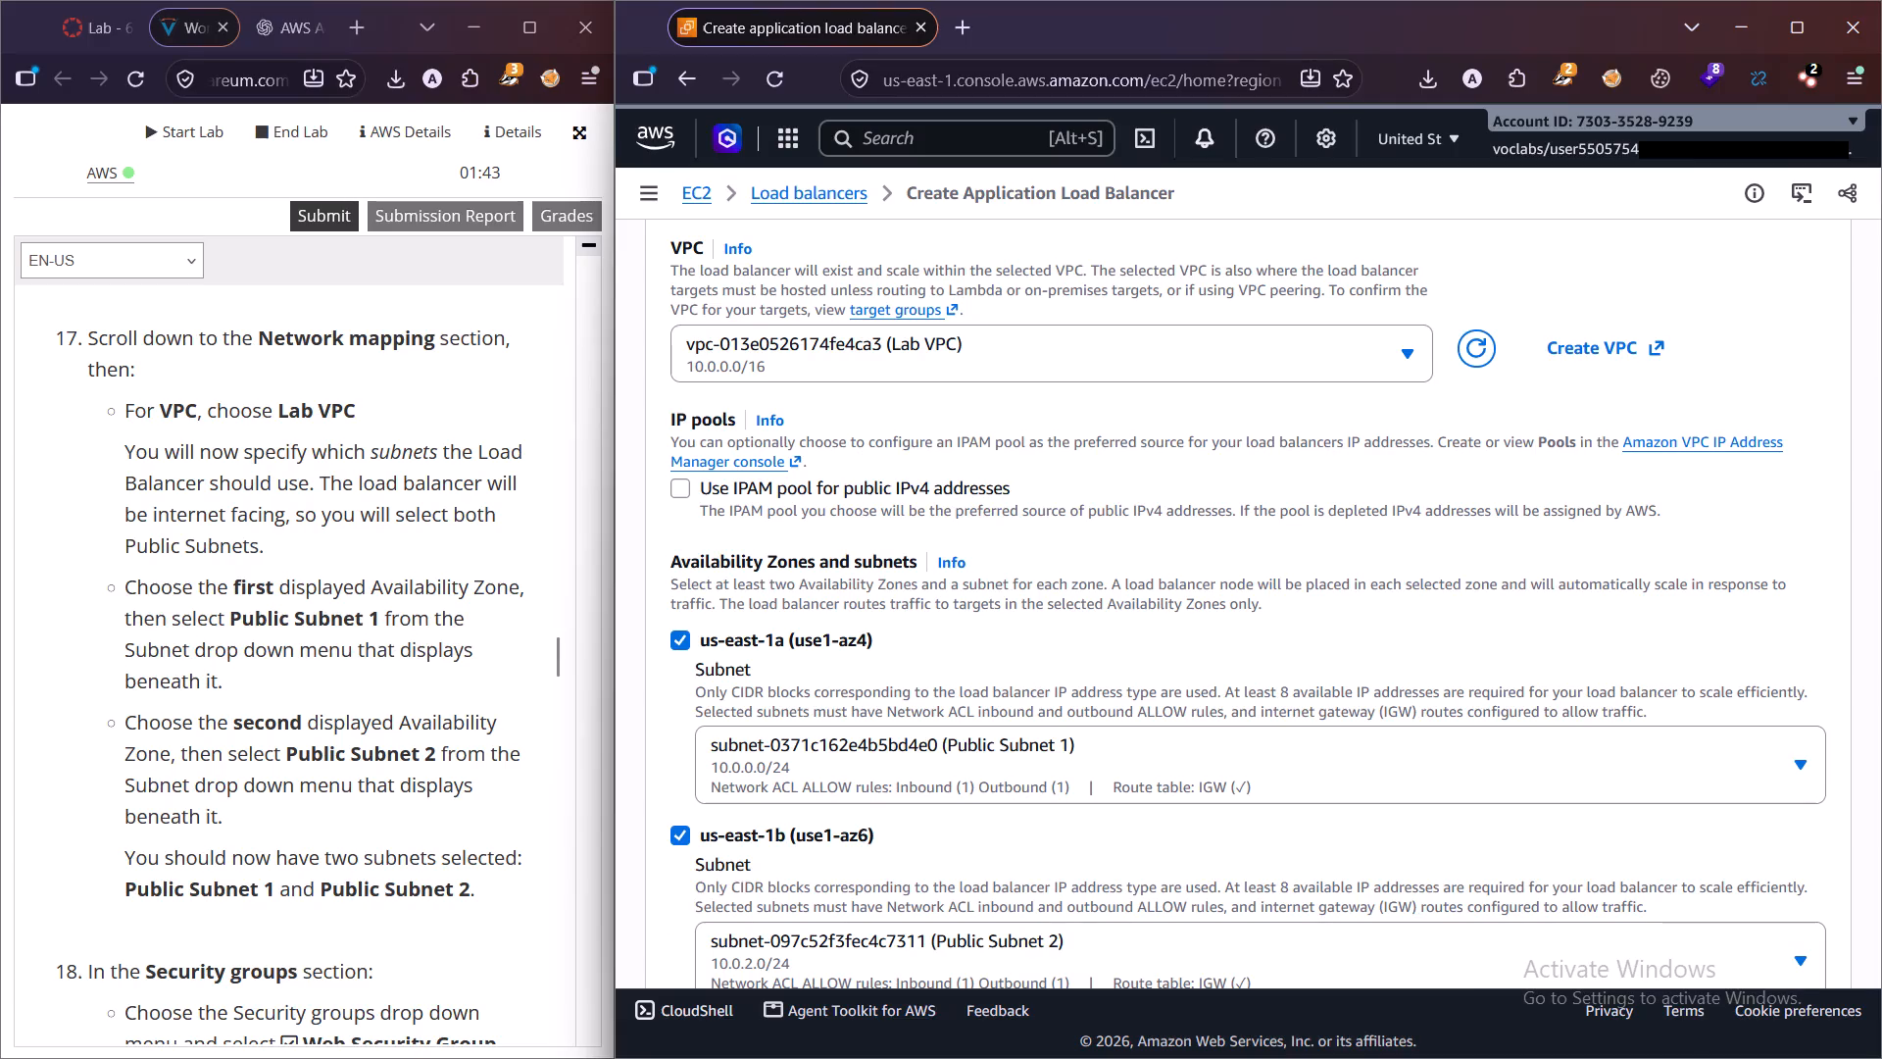
scroll(889, 654, "down", 3)
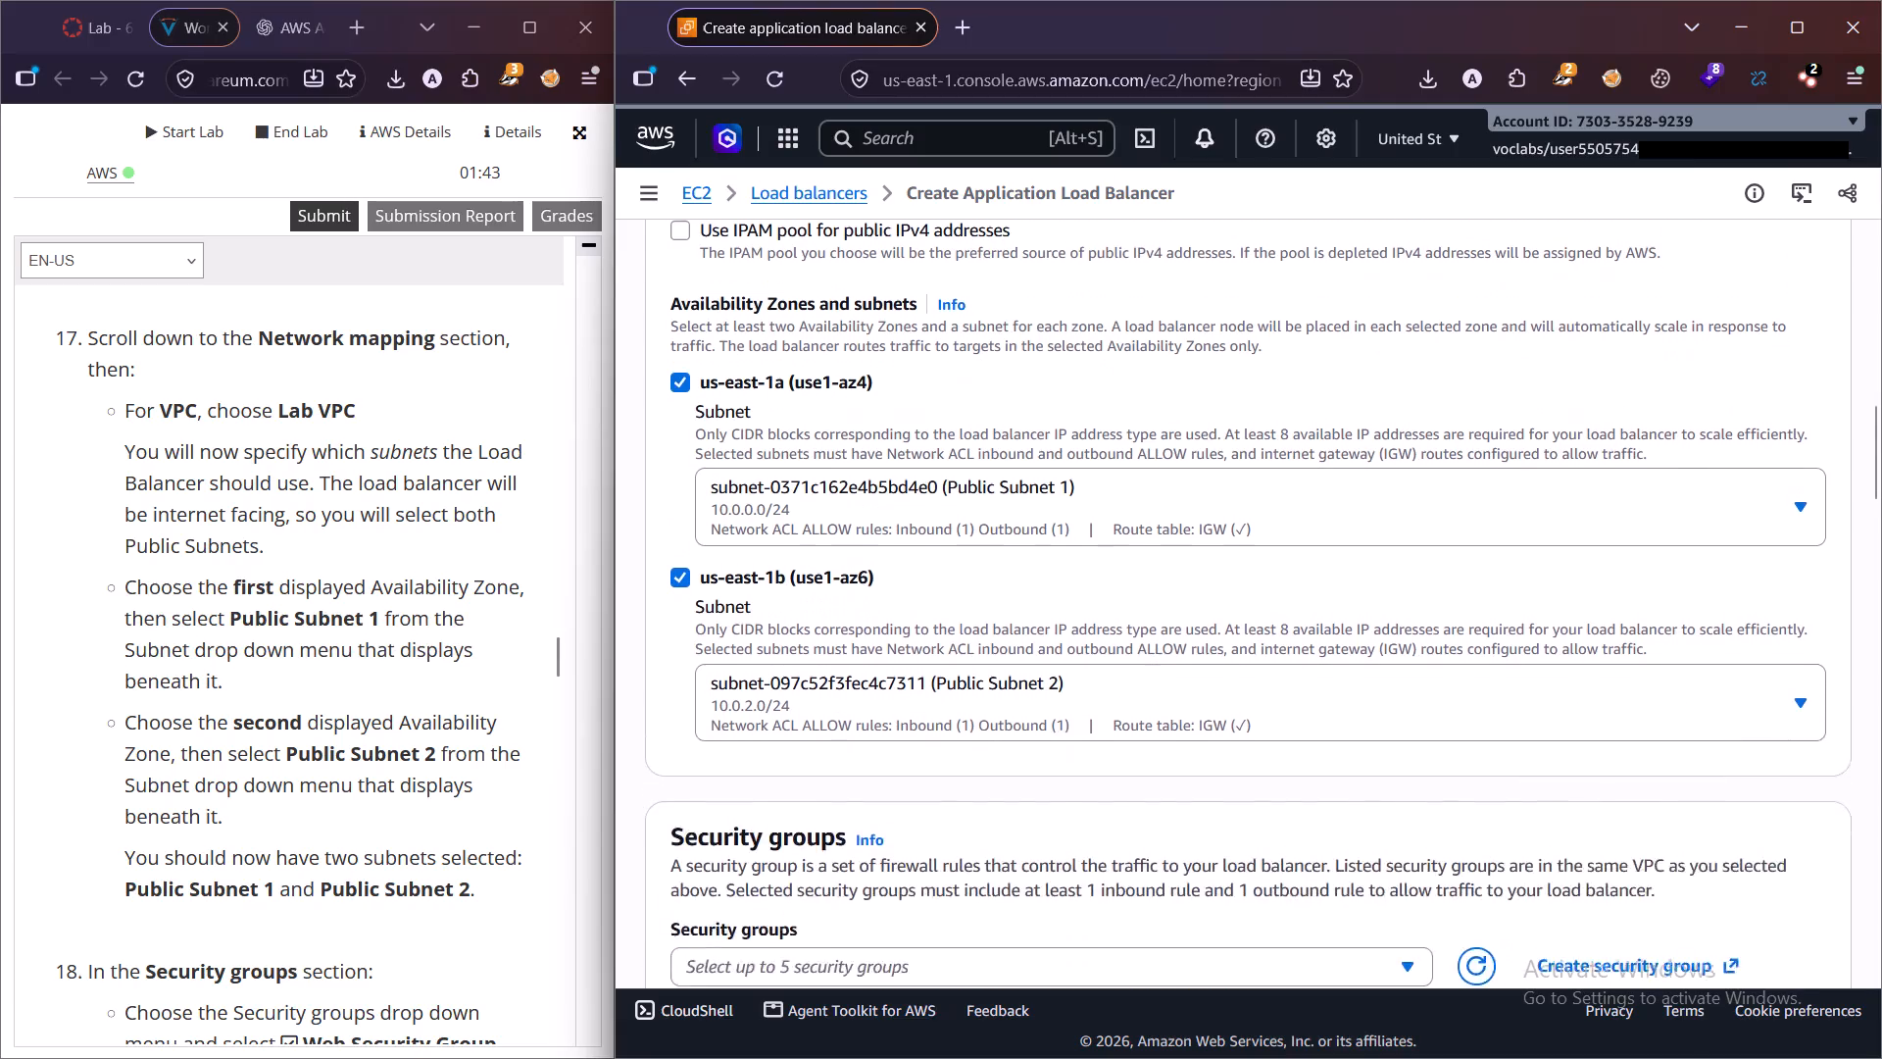
scroll(891, 655, "down", 6)
scroll(891, 655, "up", 4)
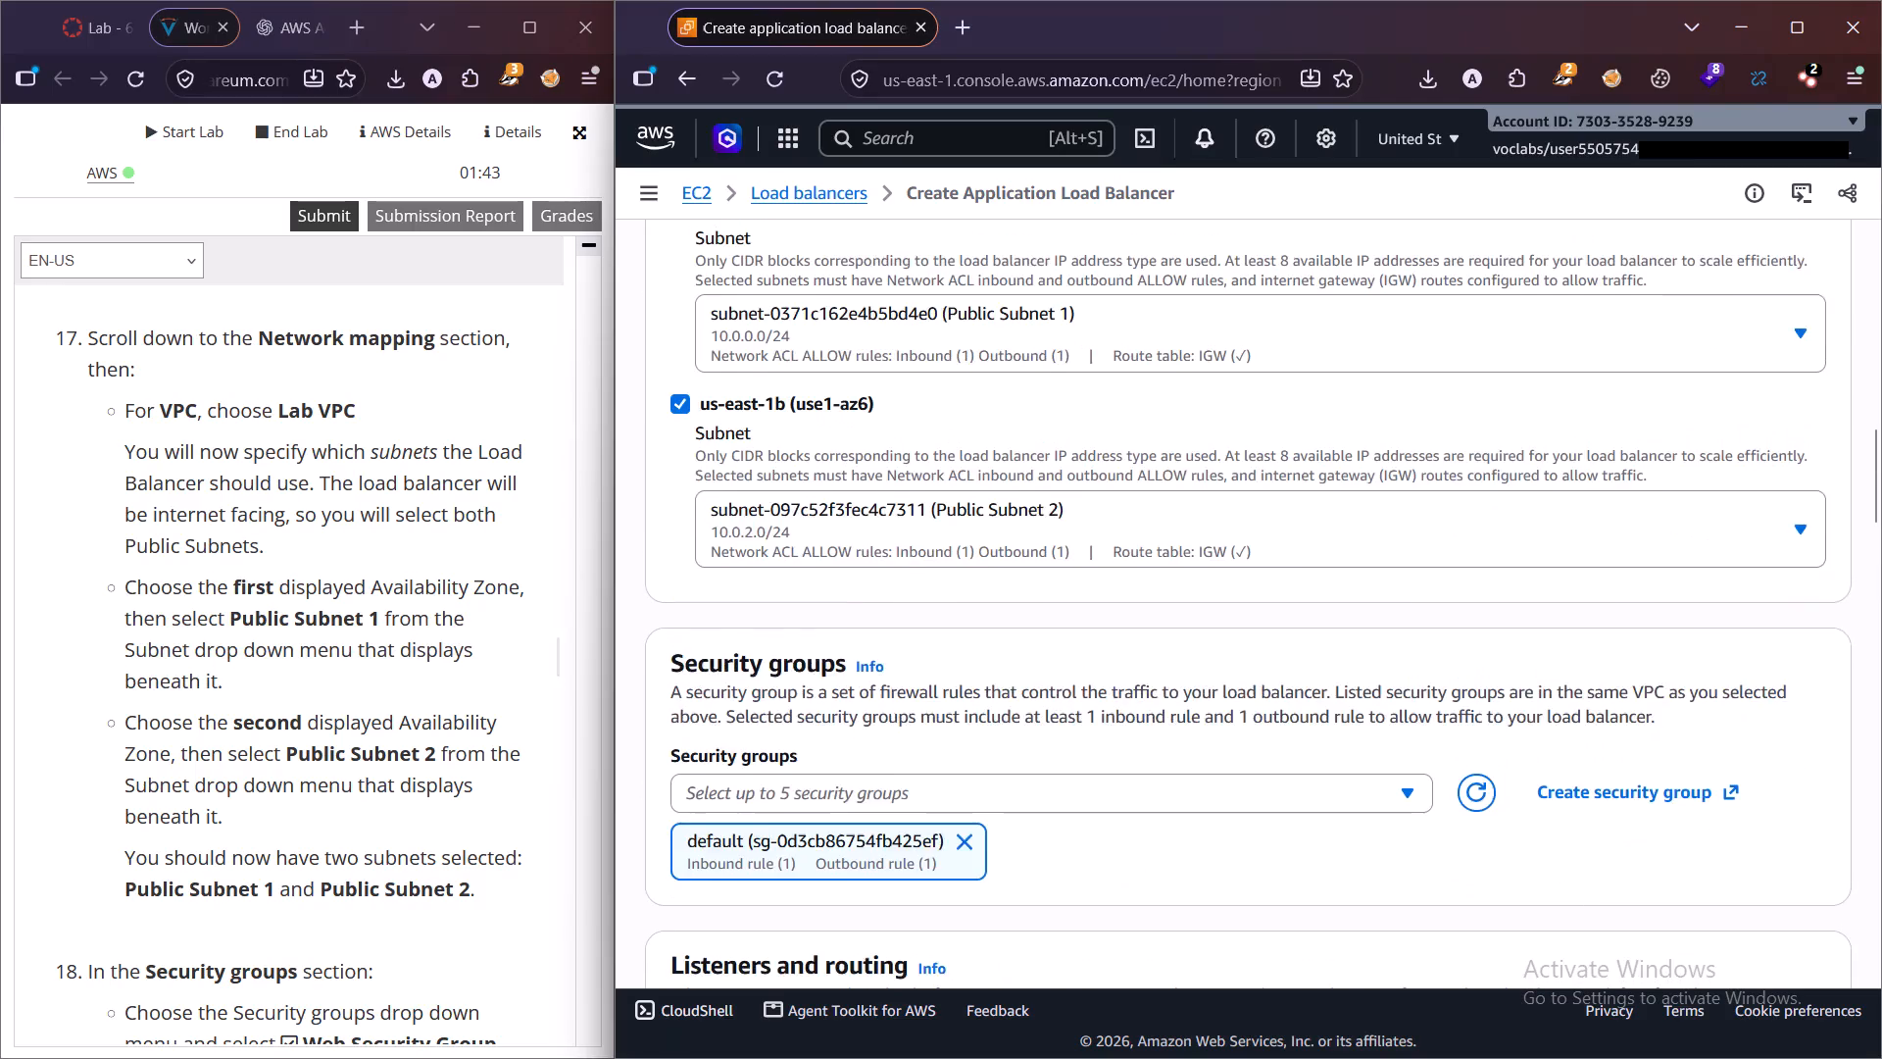
scroll(891, 655, "up", 4)
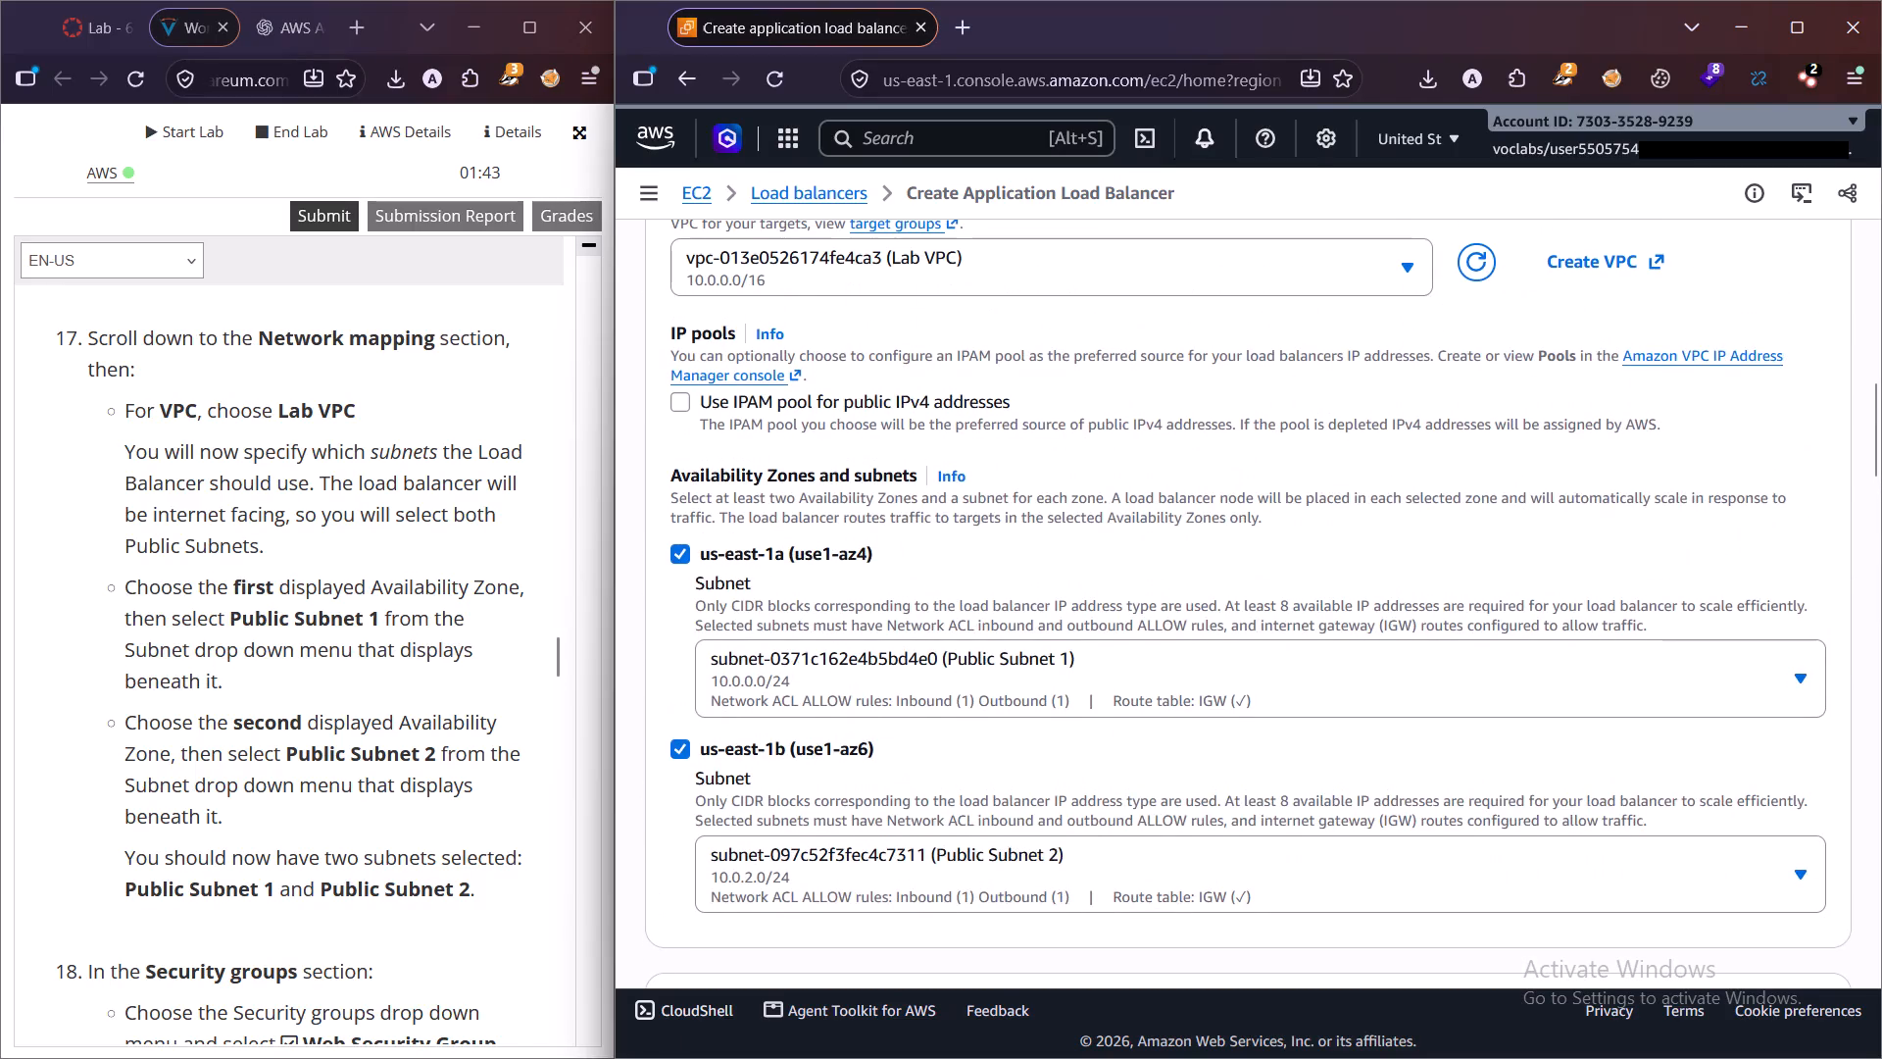
Read lab instructions 18 to 20 and add Web Security Group to the load balancer's security groups.
scroll(456, 666, "down", 1)
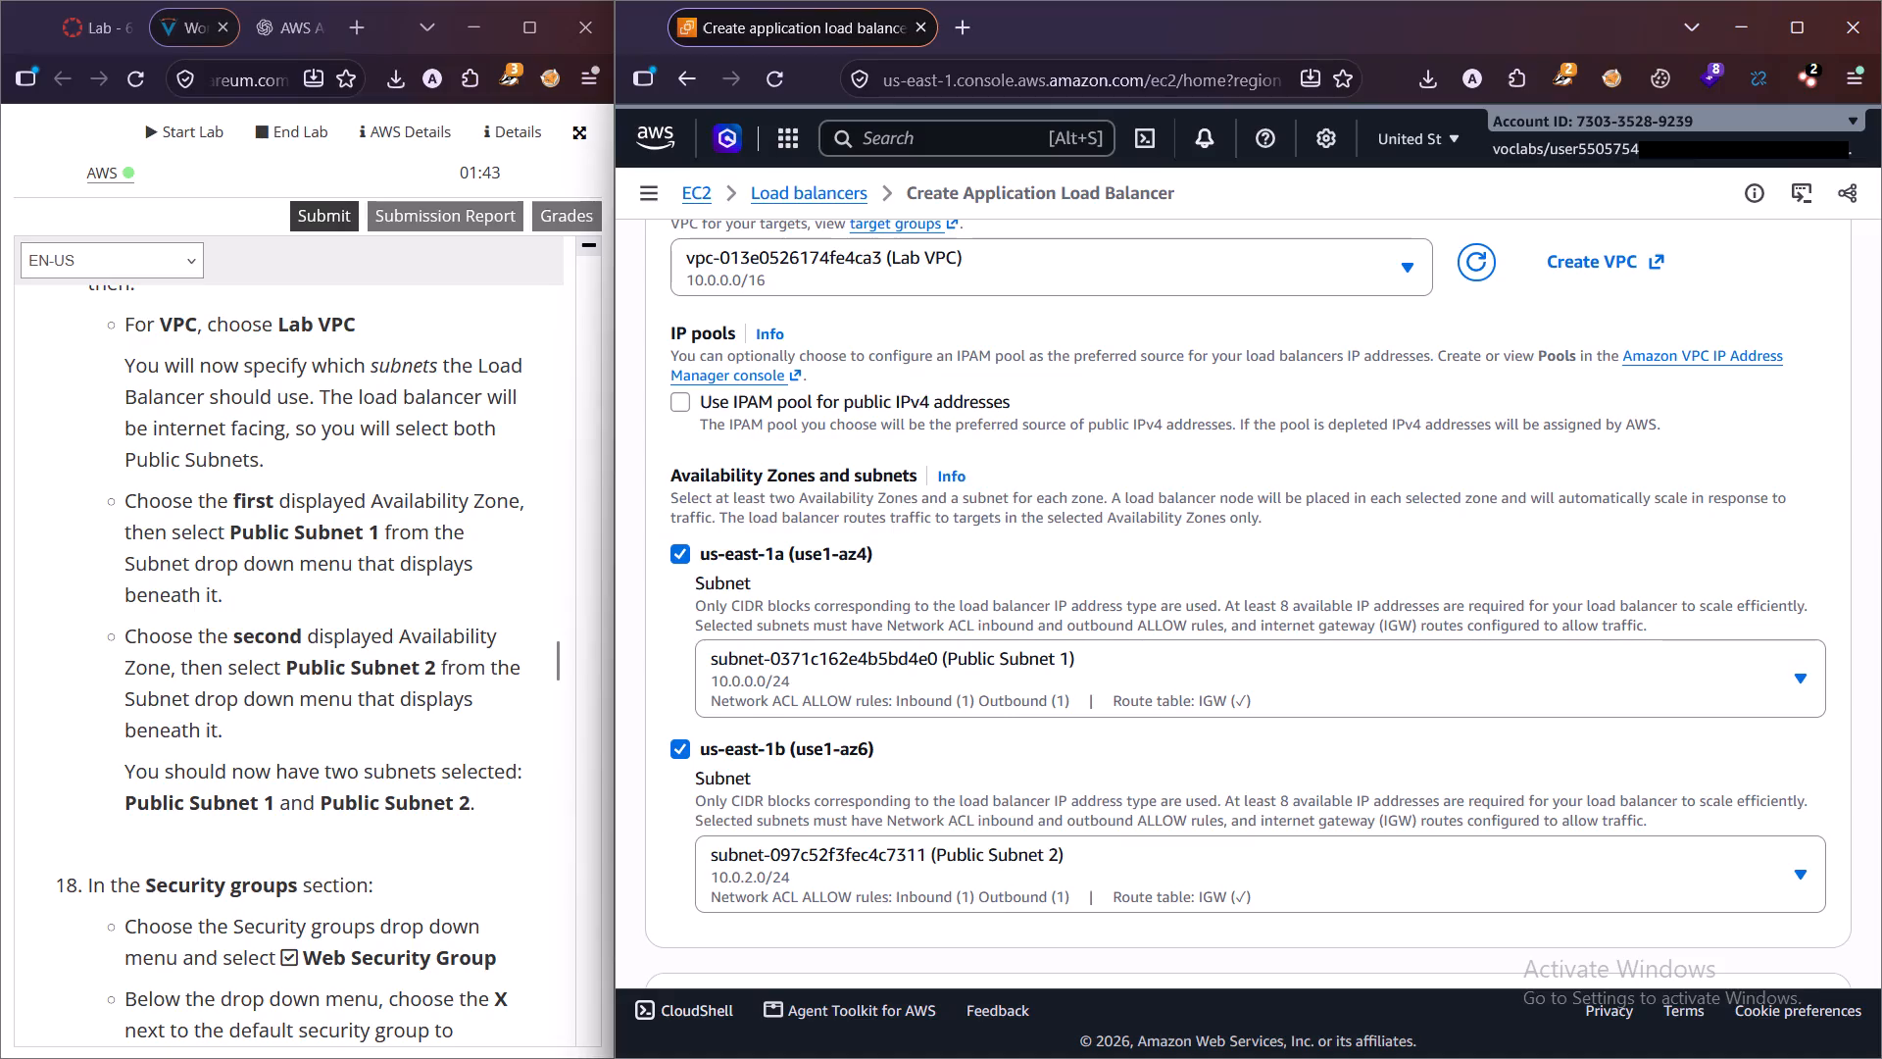
scroll(499, 664, "down", 2)
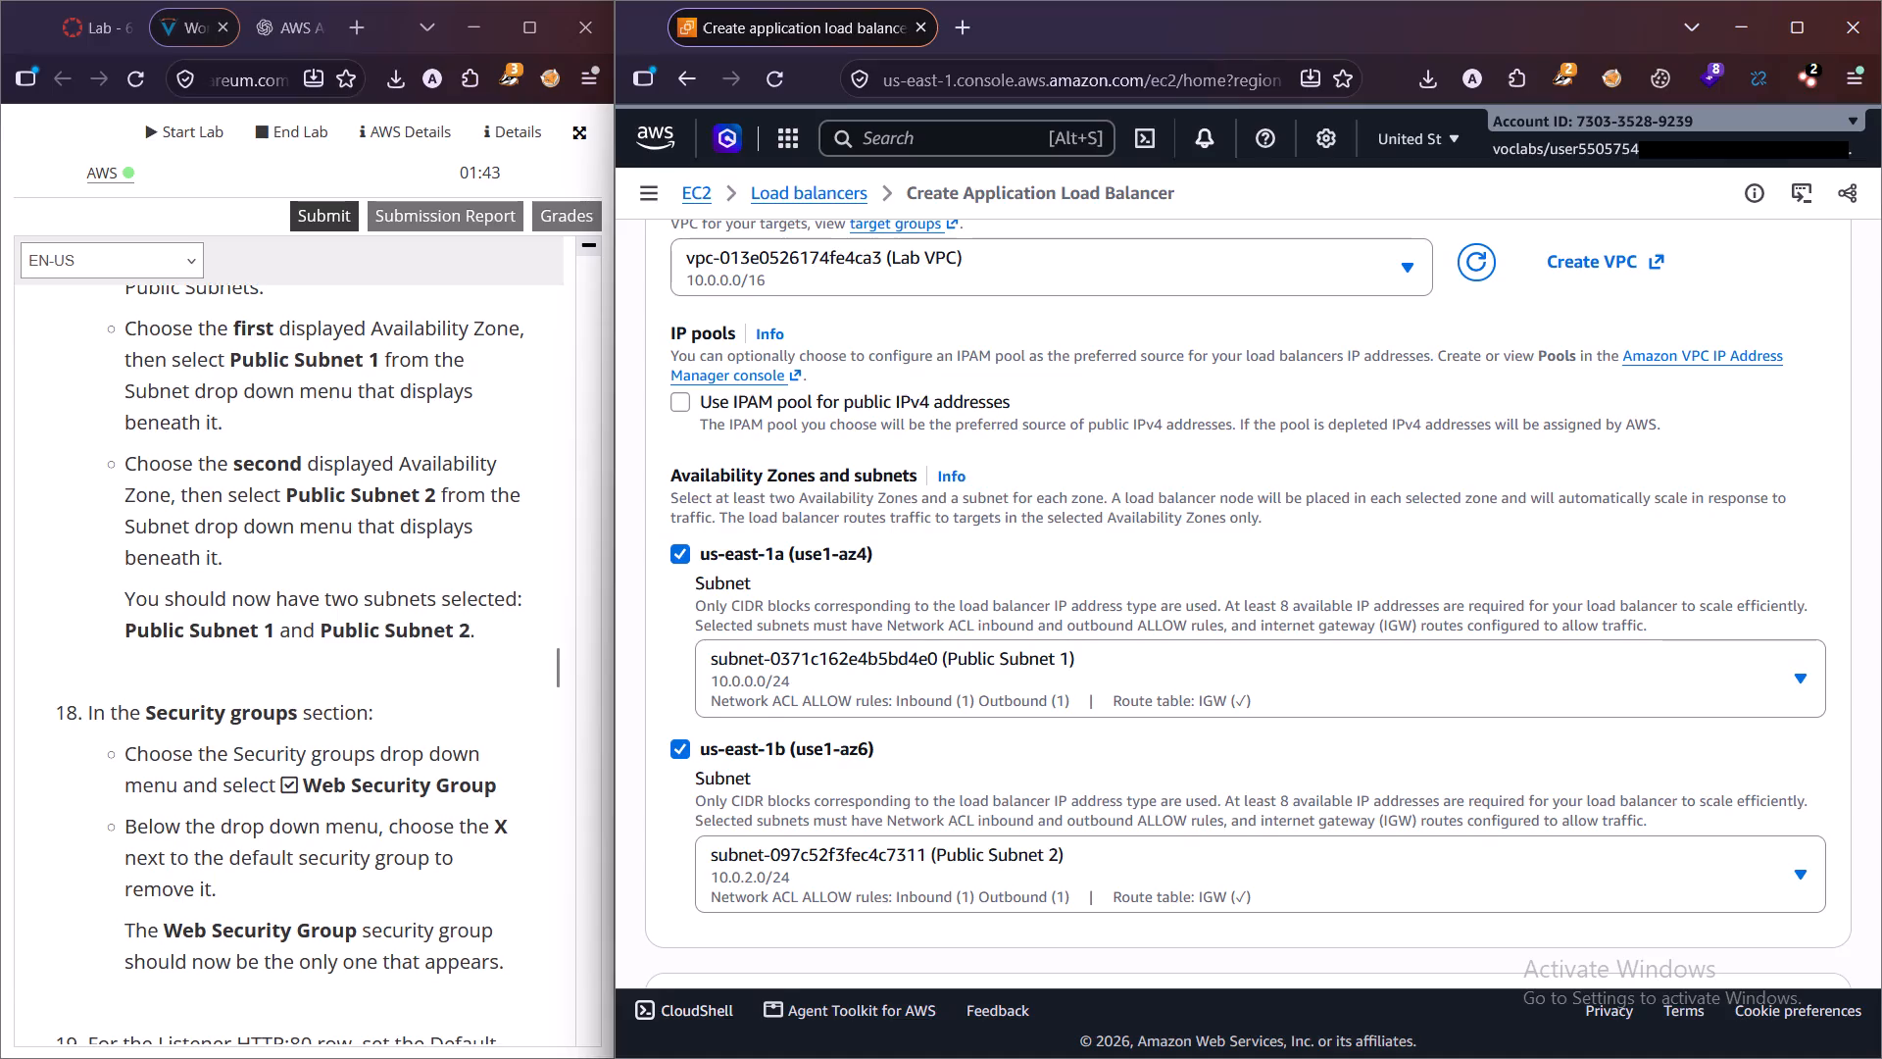
scroll(868, 643, "down", 1)
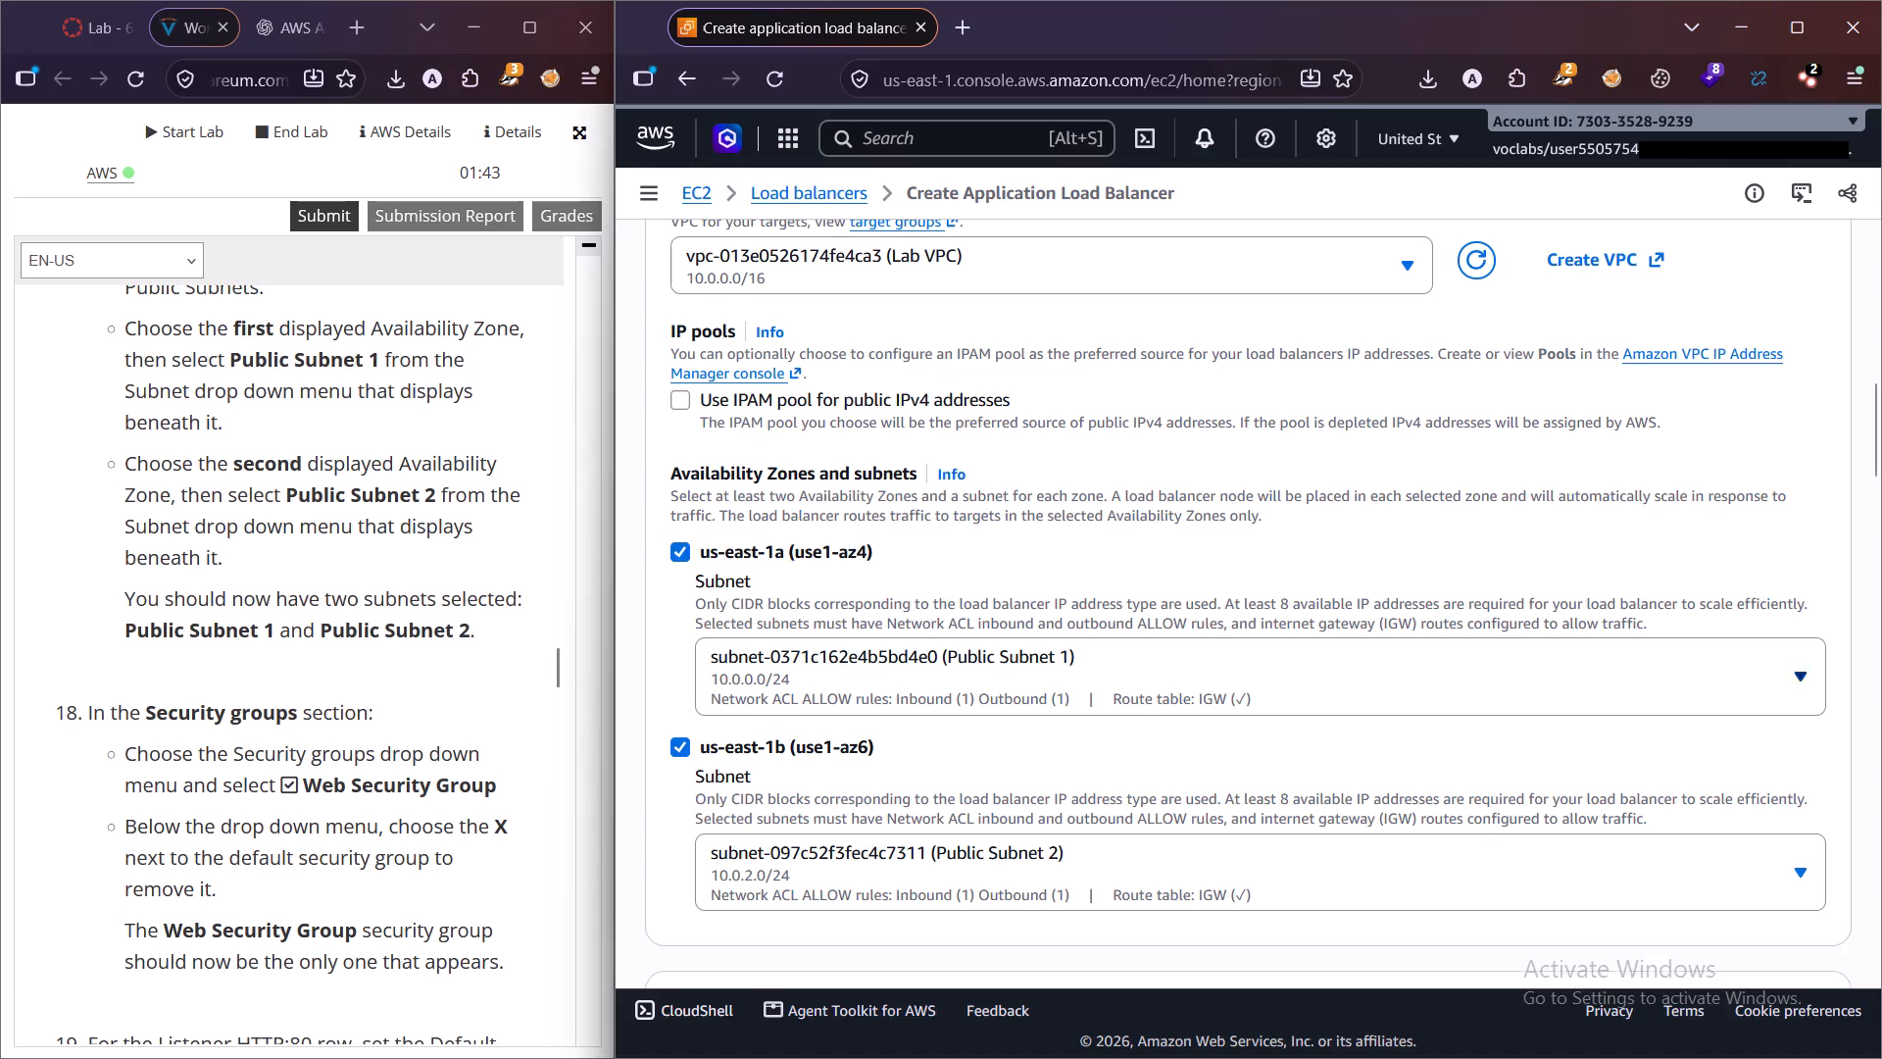
scroll(868, 648, "down", 3)
scroll(295, 681, "down", 2)
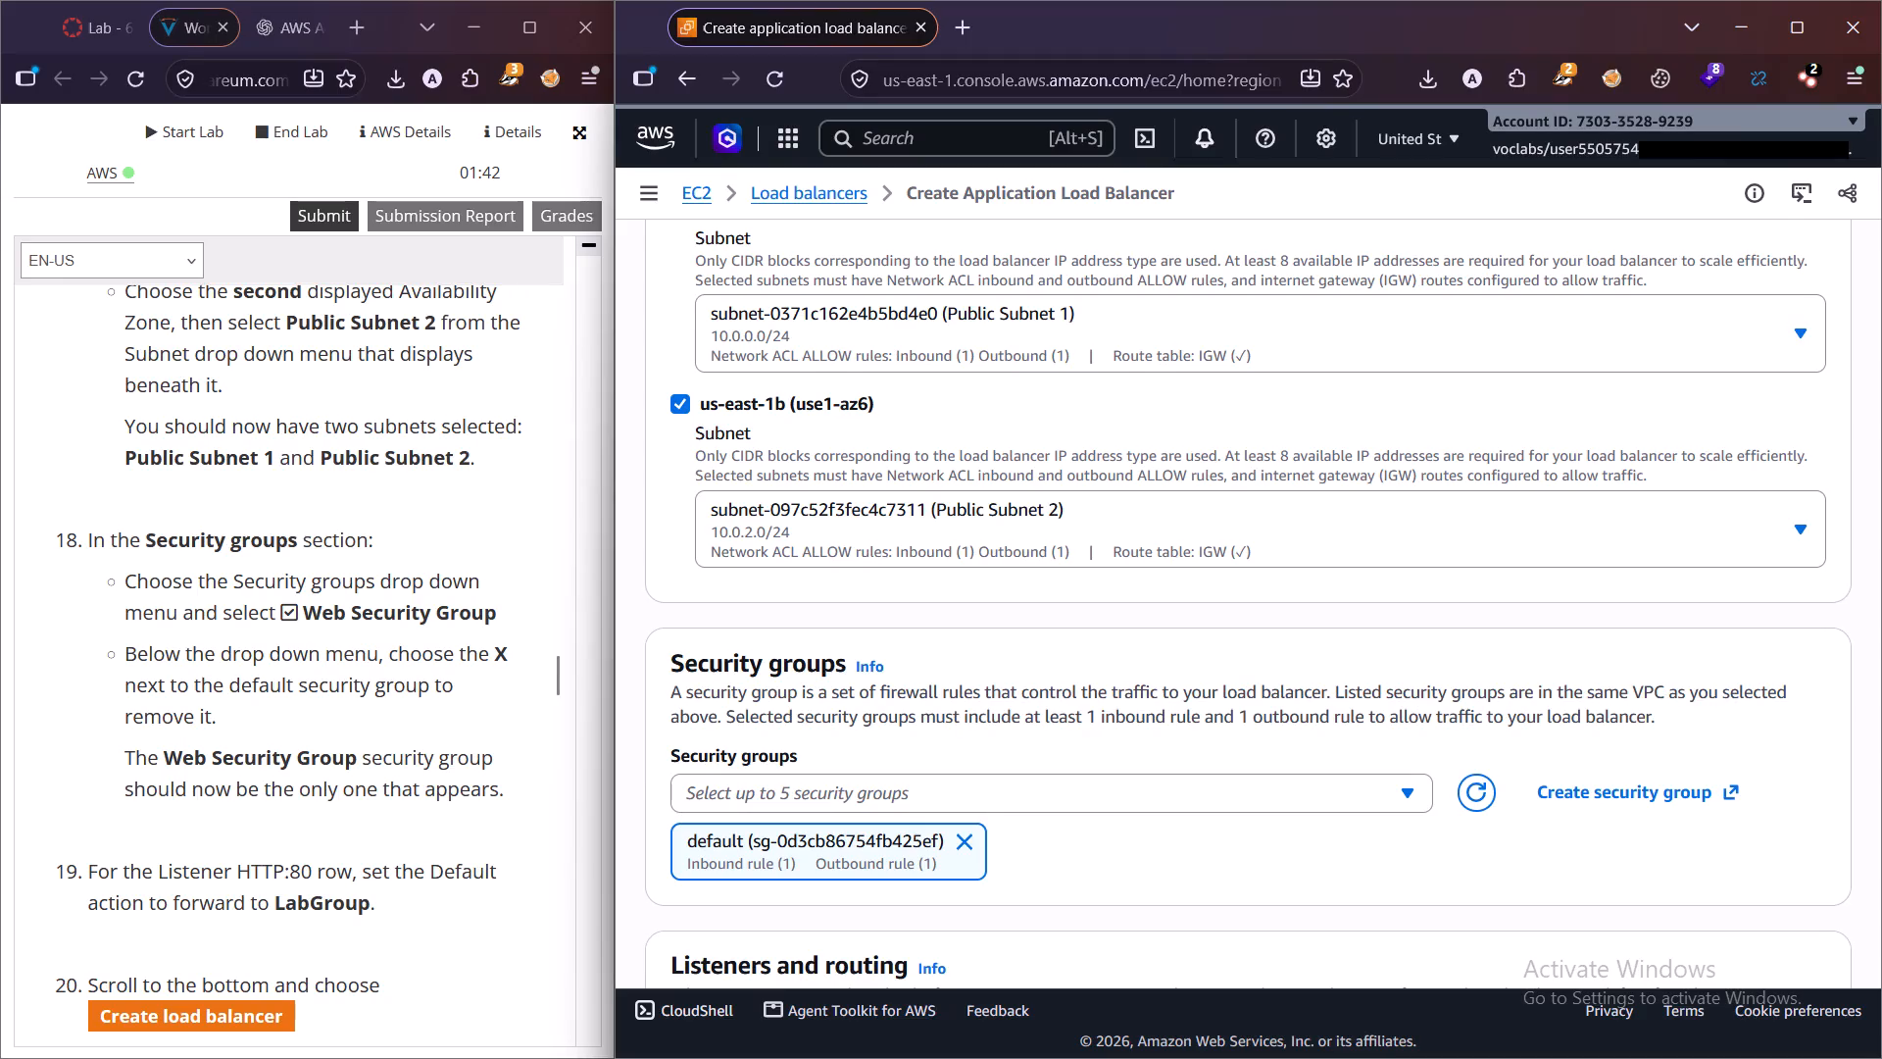
scroll(304, 622, "down", 1)
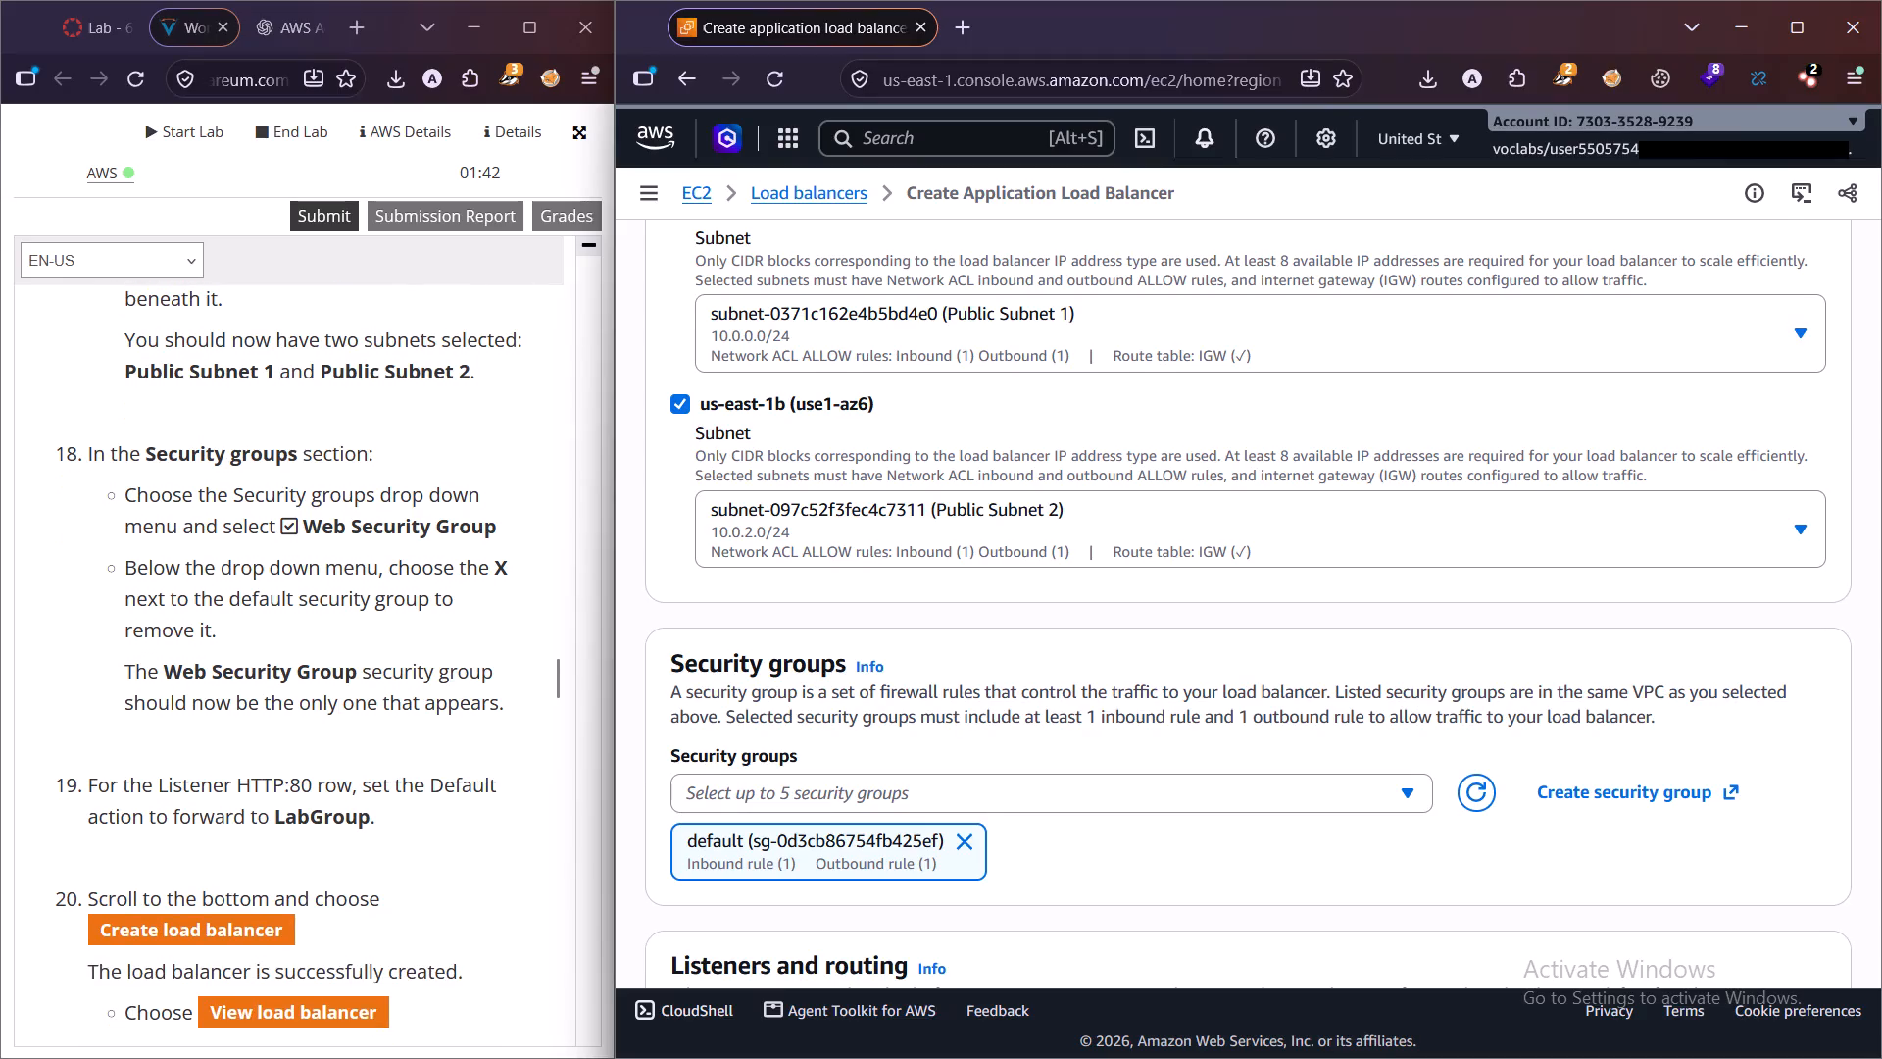
scroll(875, 647, "down", 2)
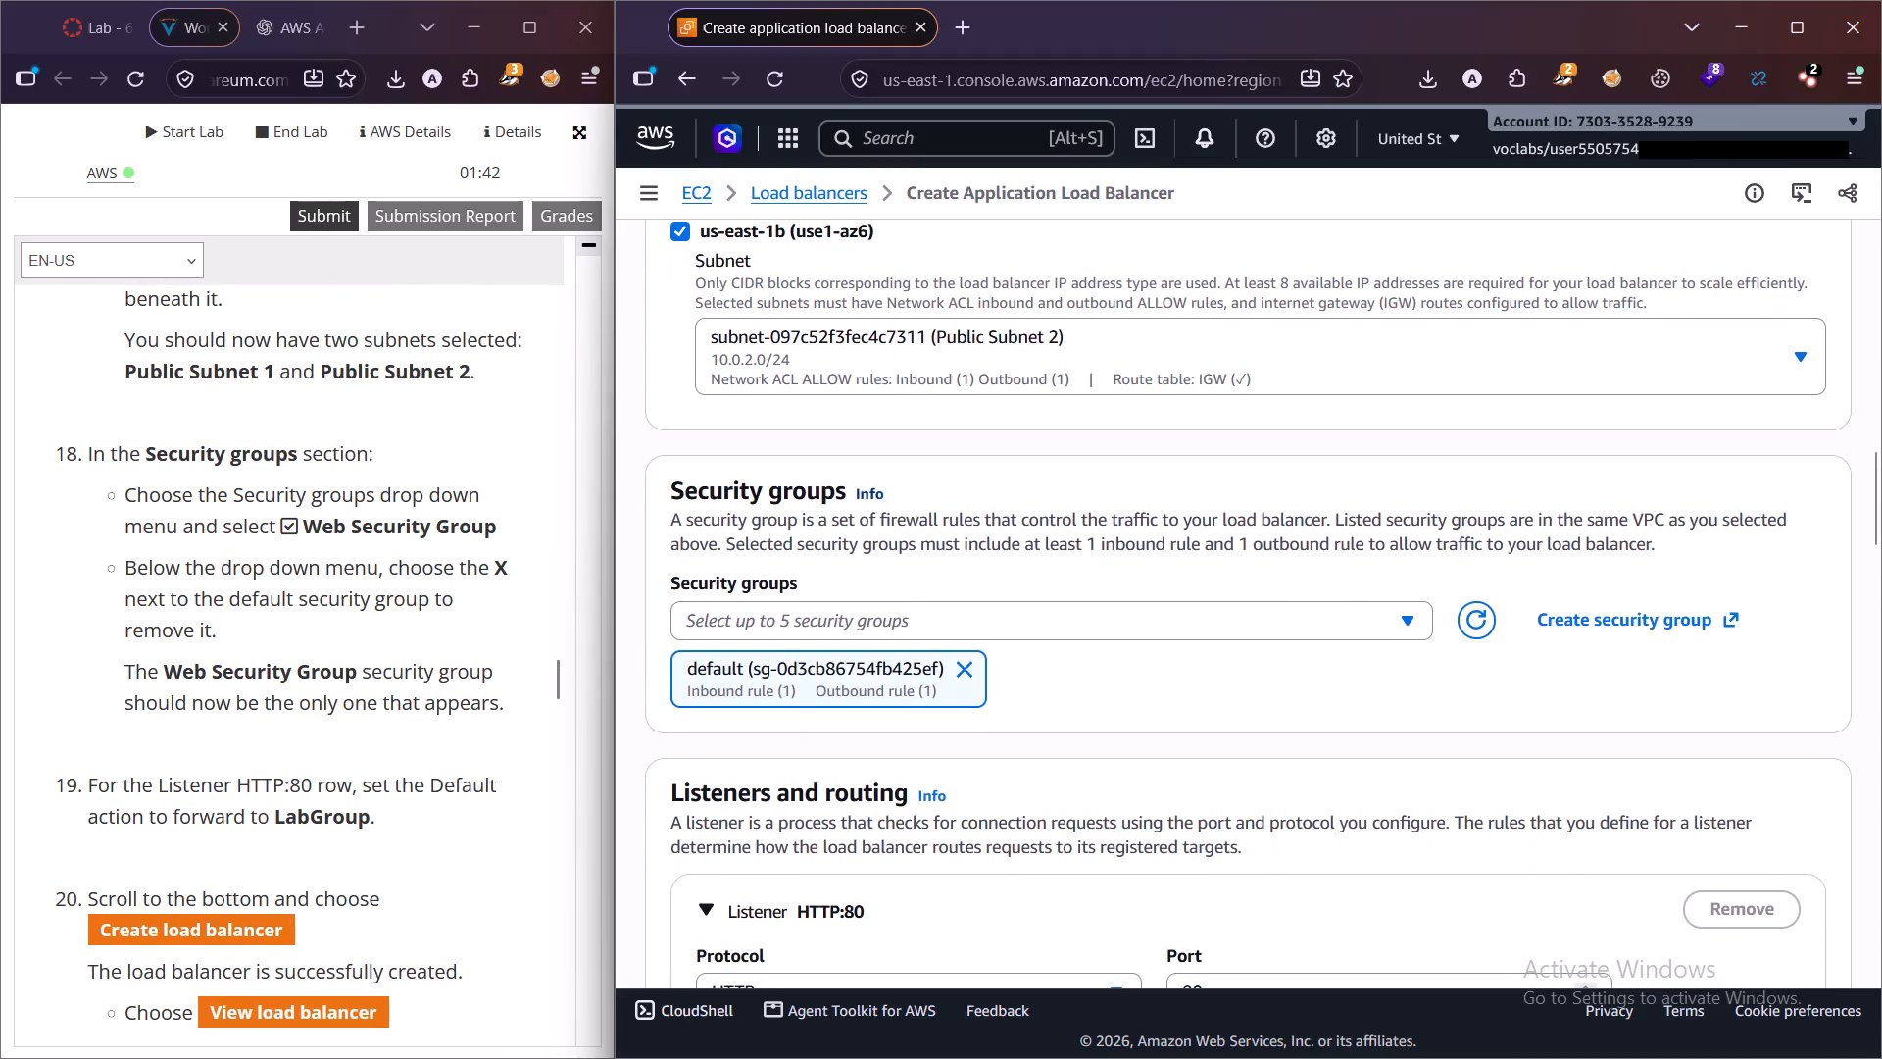
left_click(1333, 617)
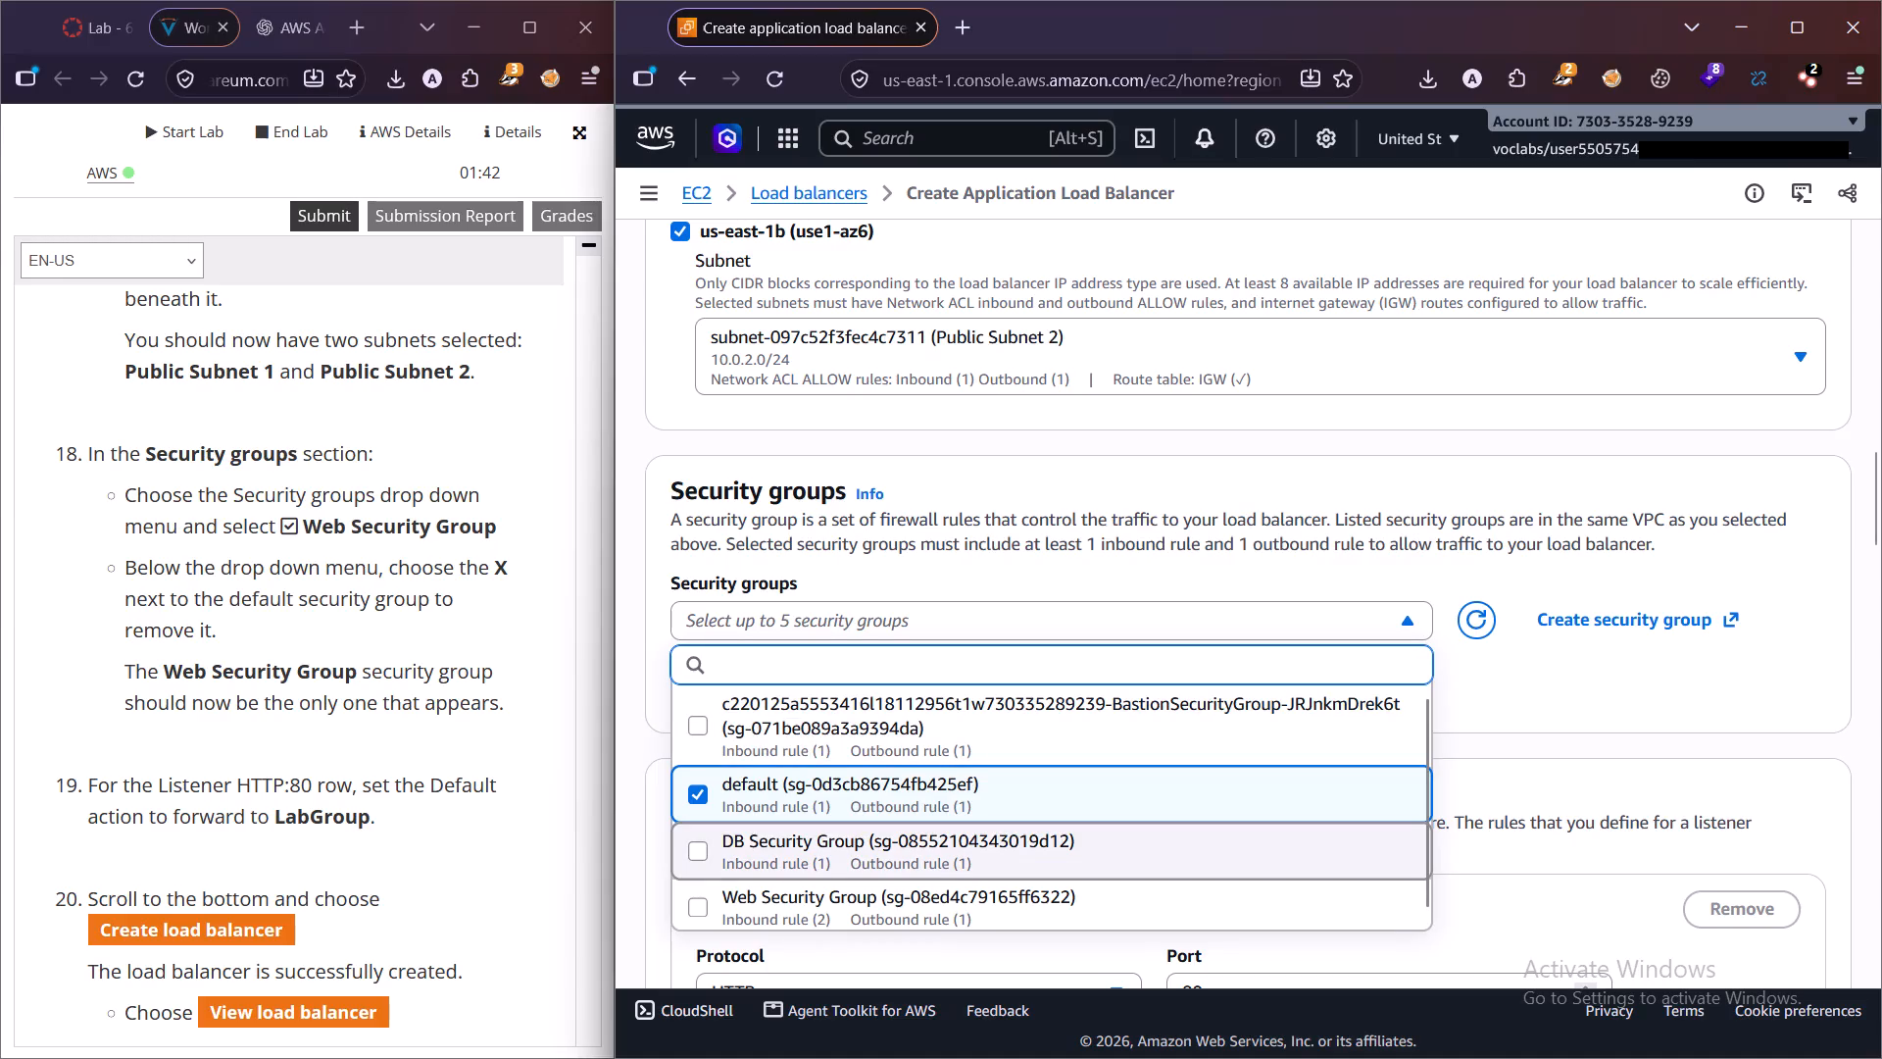
left_click(857, 900)
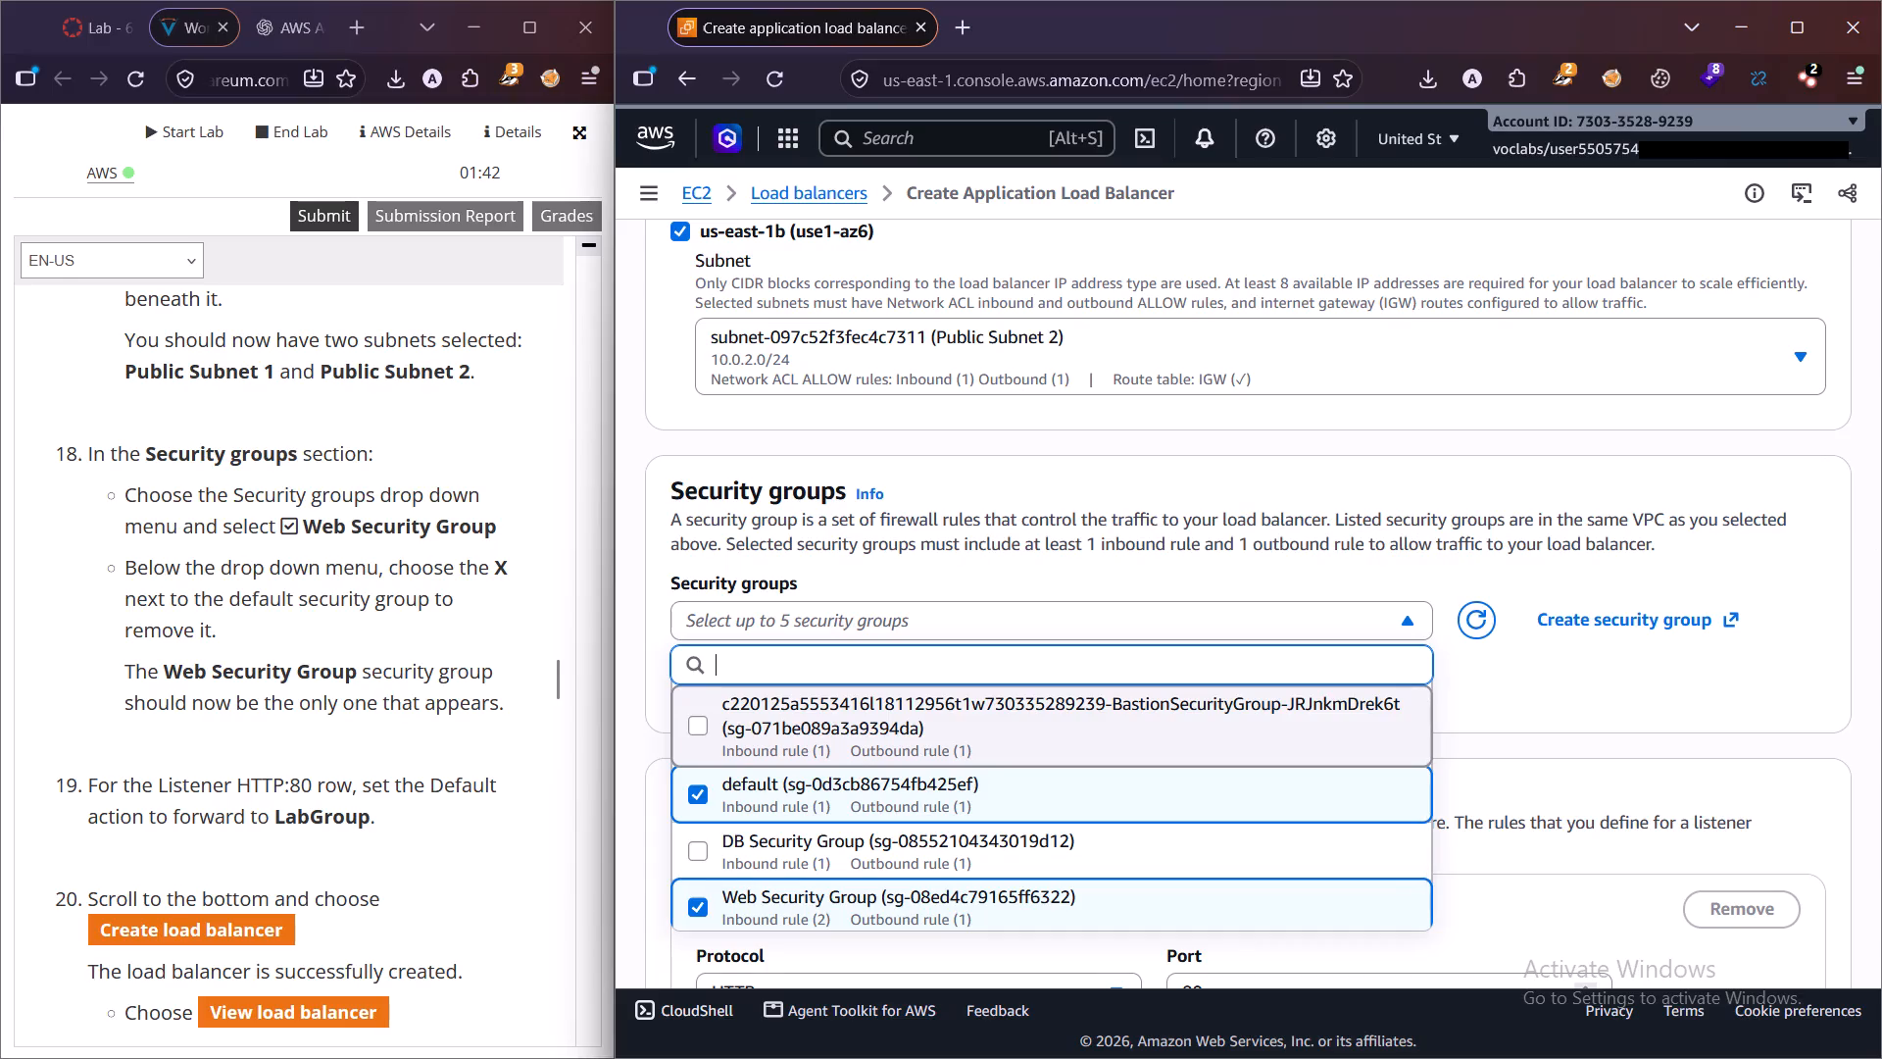
Remove the default security group from the load balancer, keeping only Web Security Group selected.
scroll(907, 760, "down", 3)
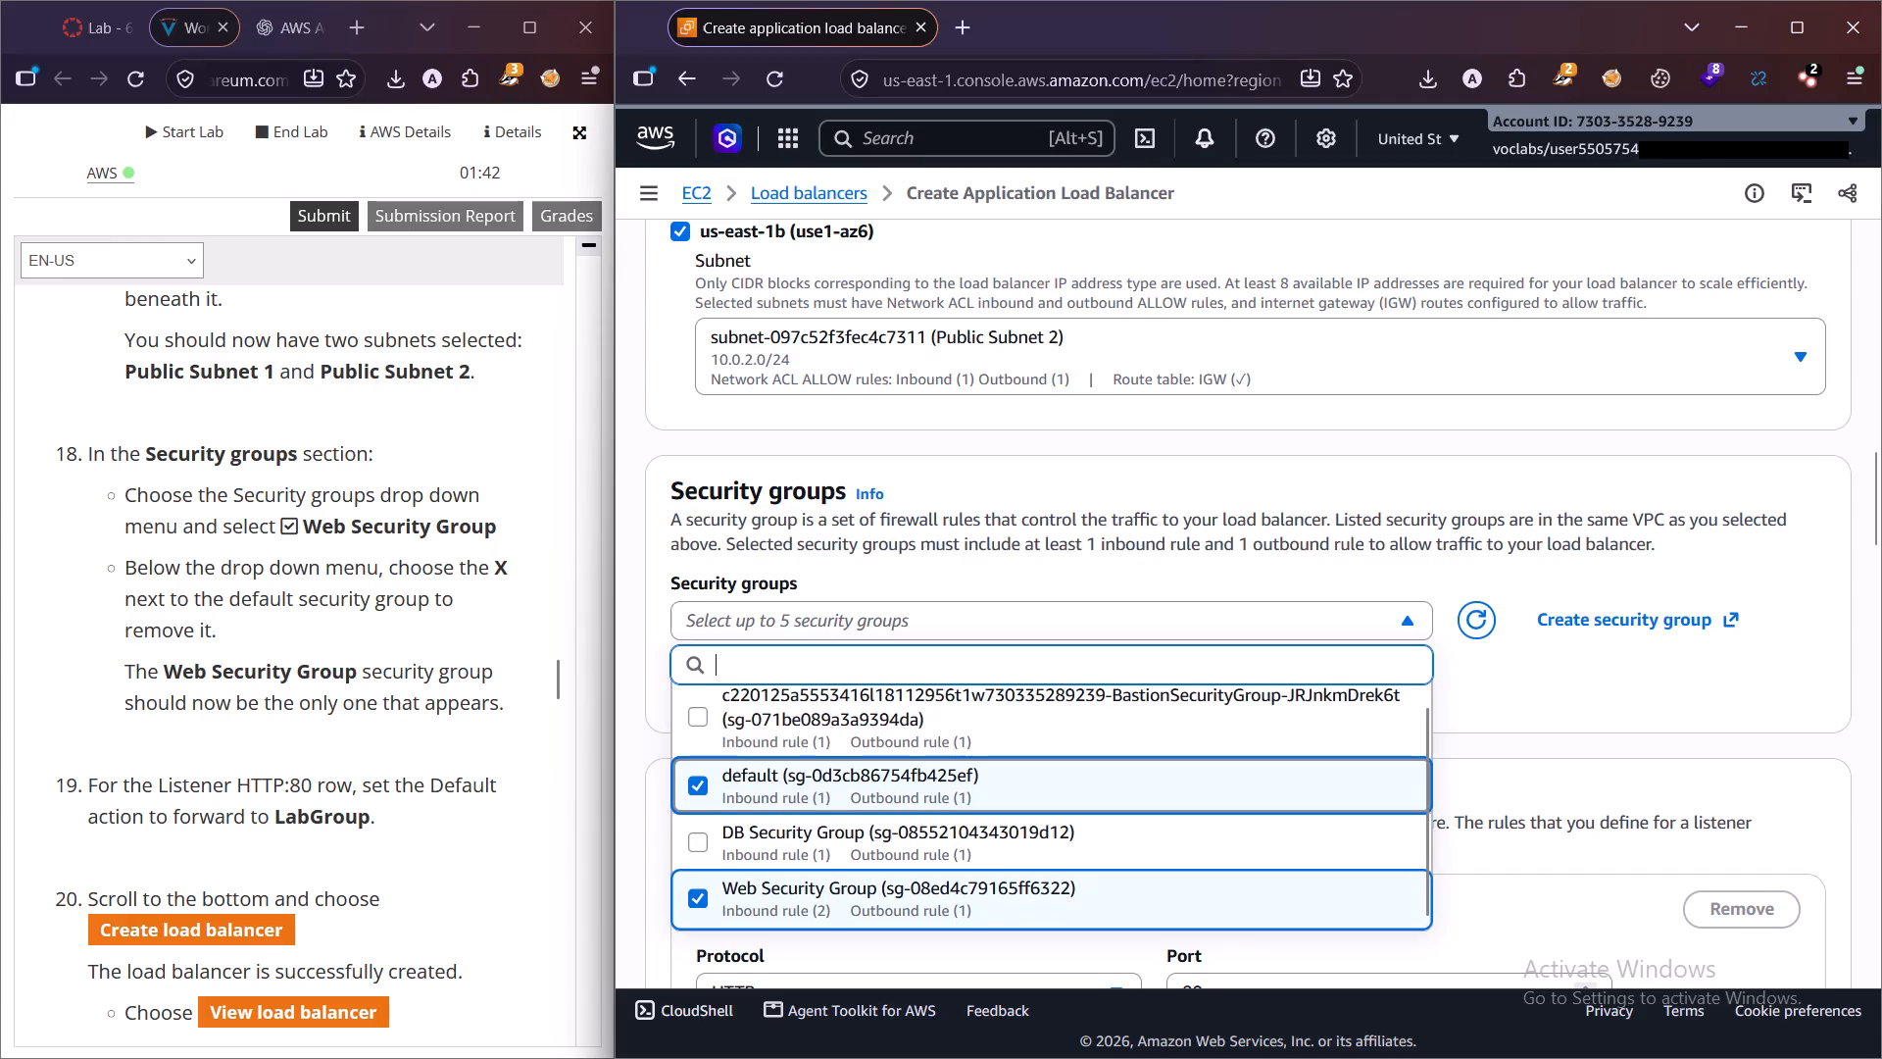
scroll(1164, 677, "down", 2)
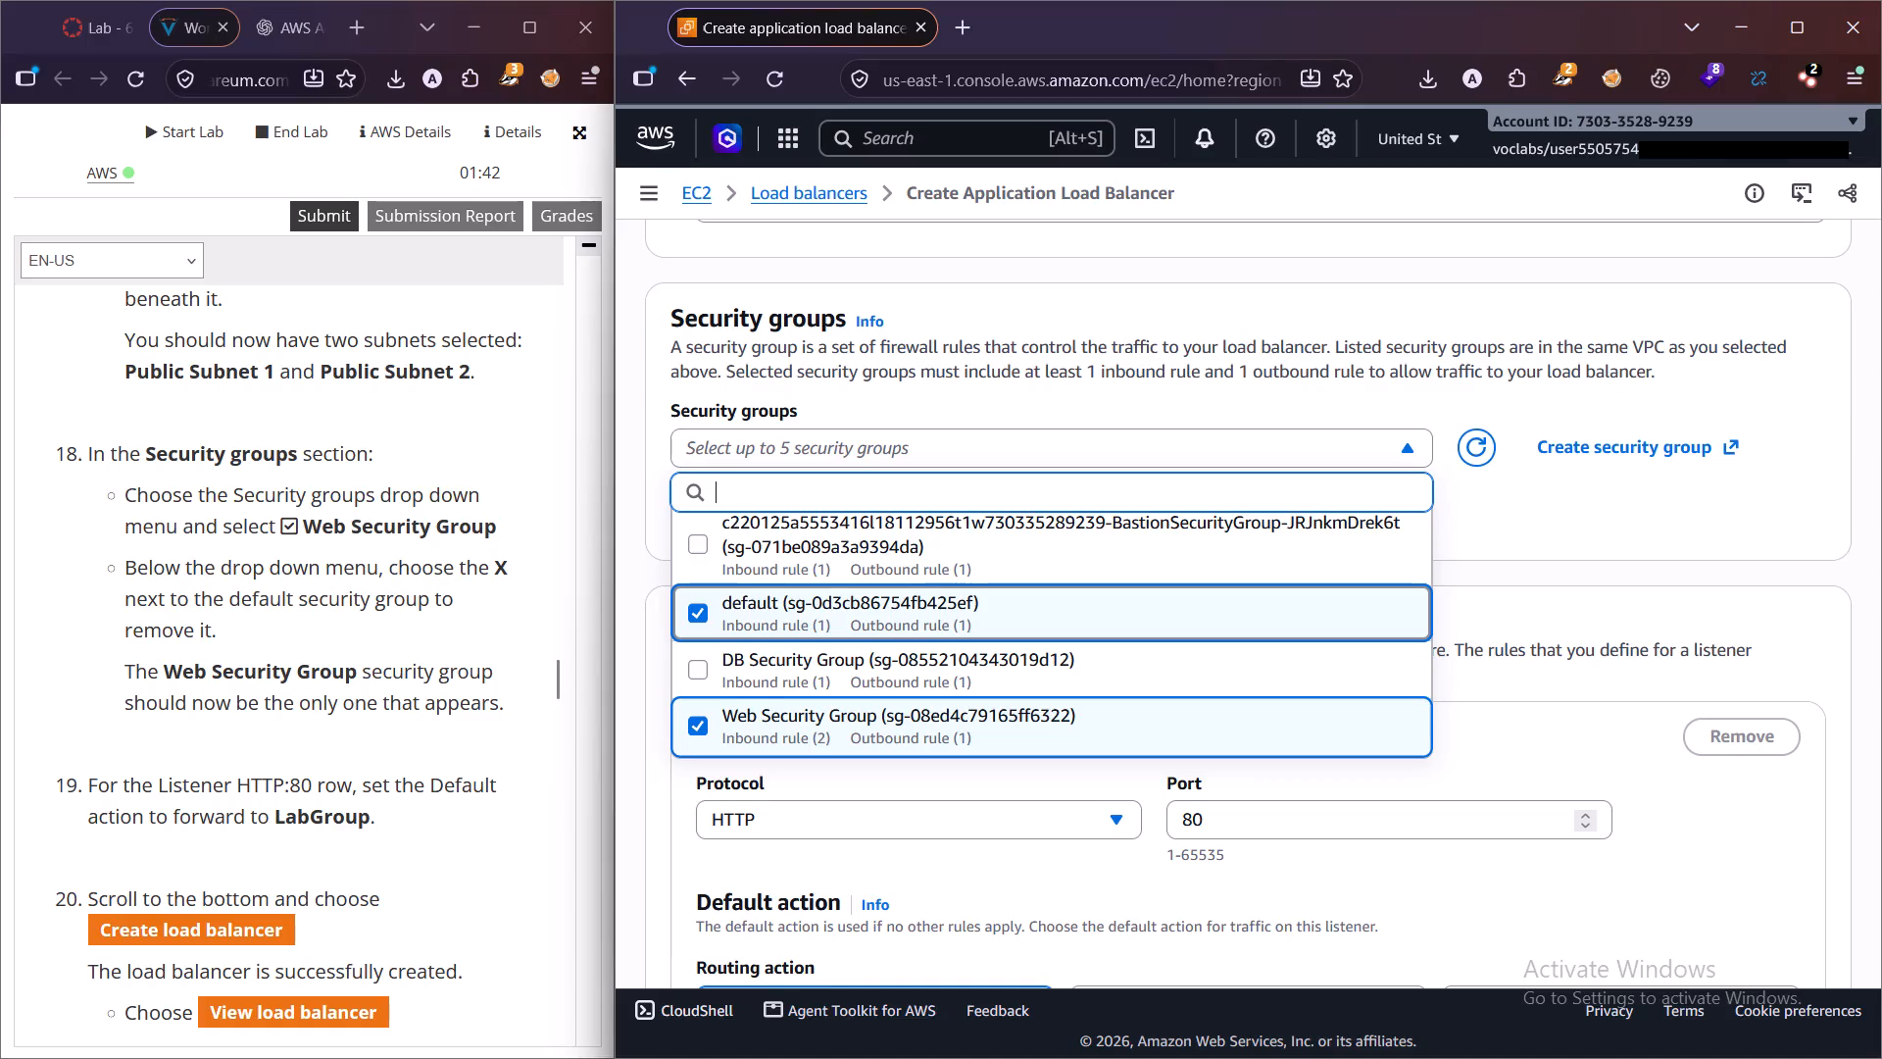
scroll(1108, 717, "down", 2)
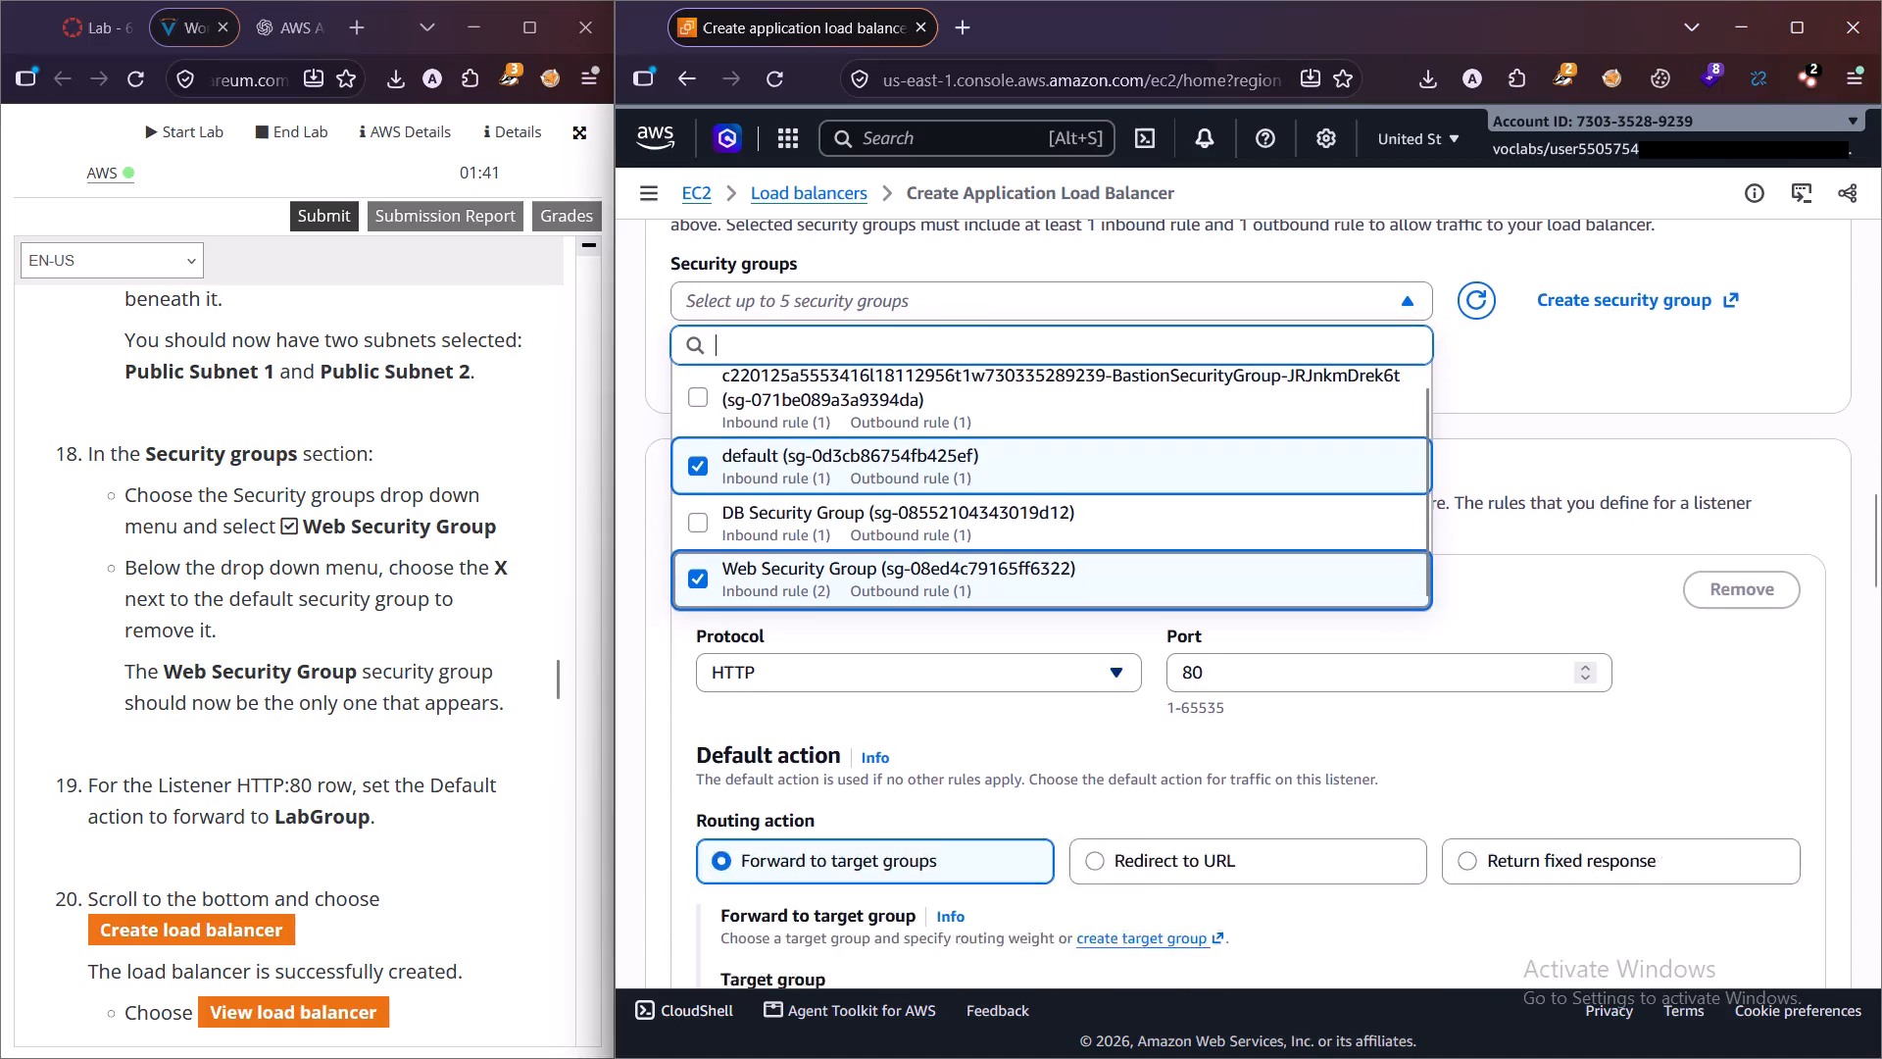
scroll(1109, 717, "down", 3)
scroll(1109, 717, "up", 5)
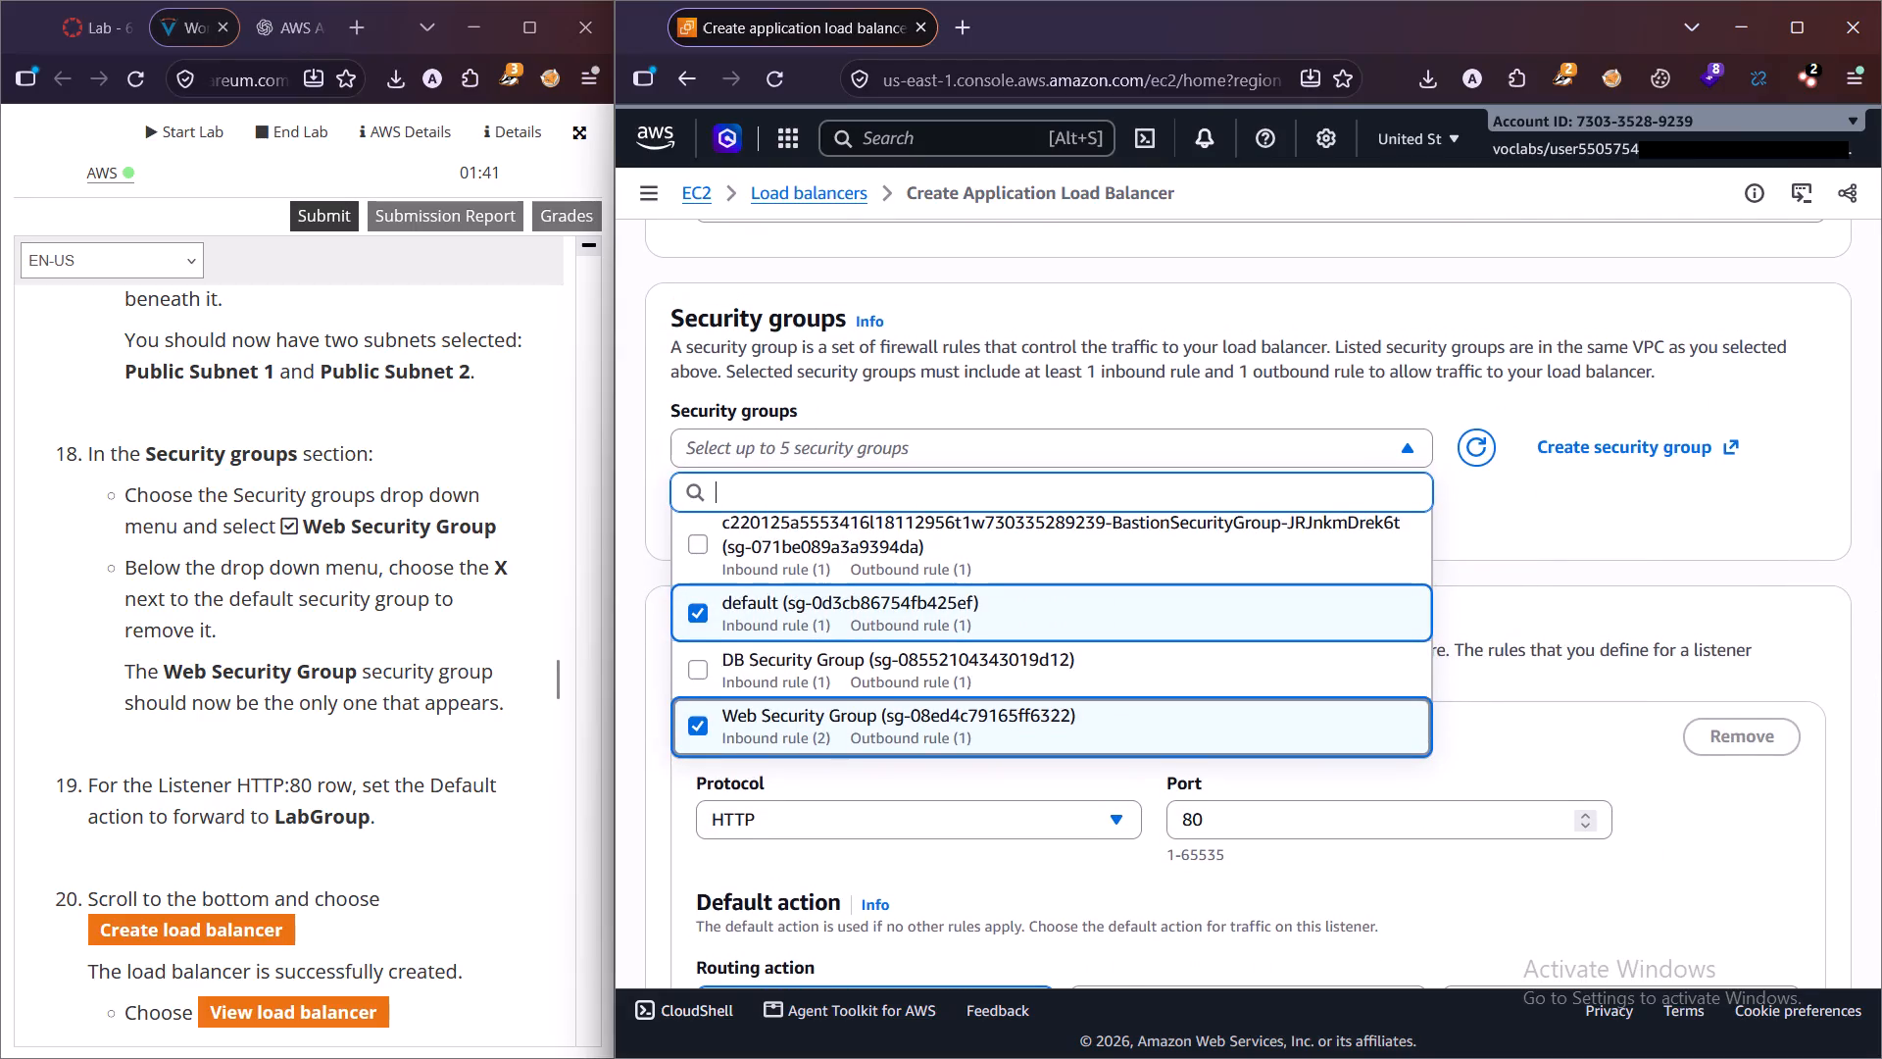
left_click(695, 611)
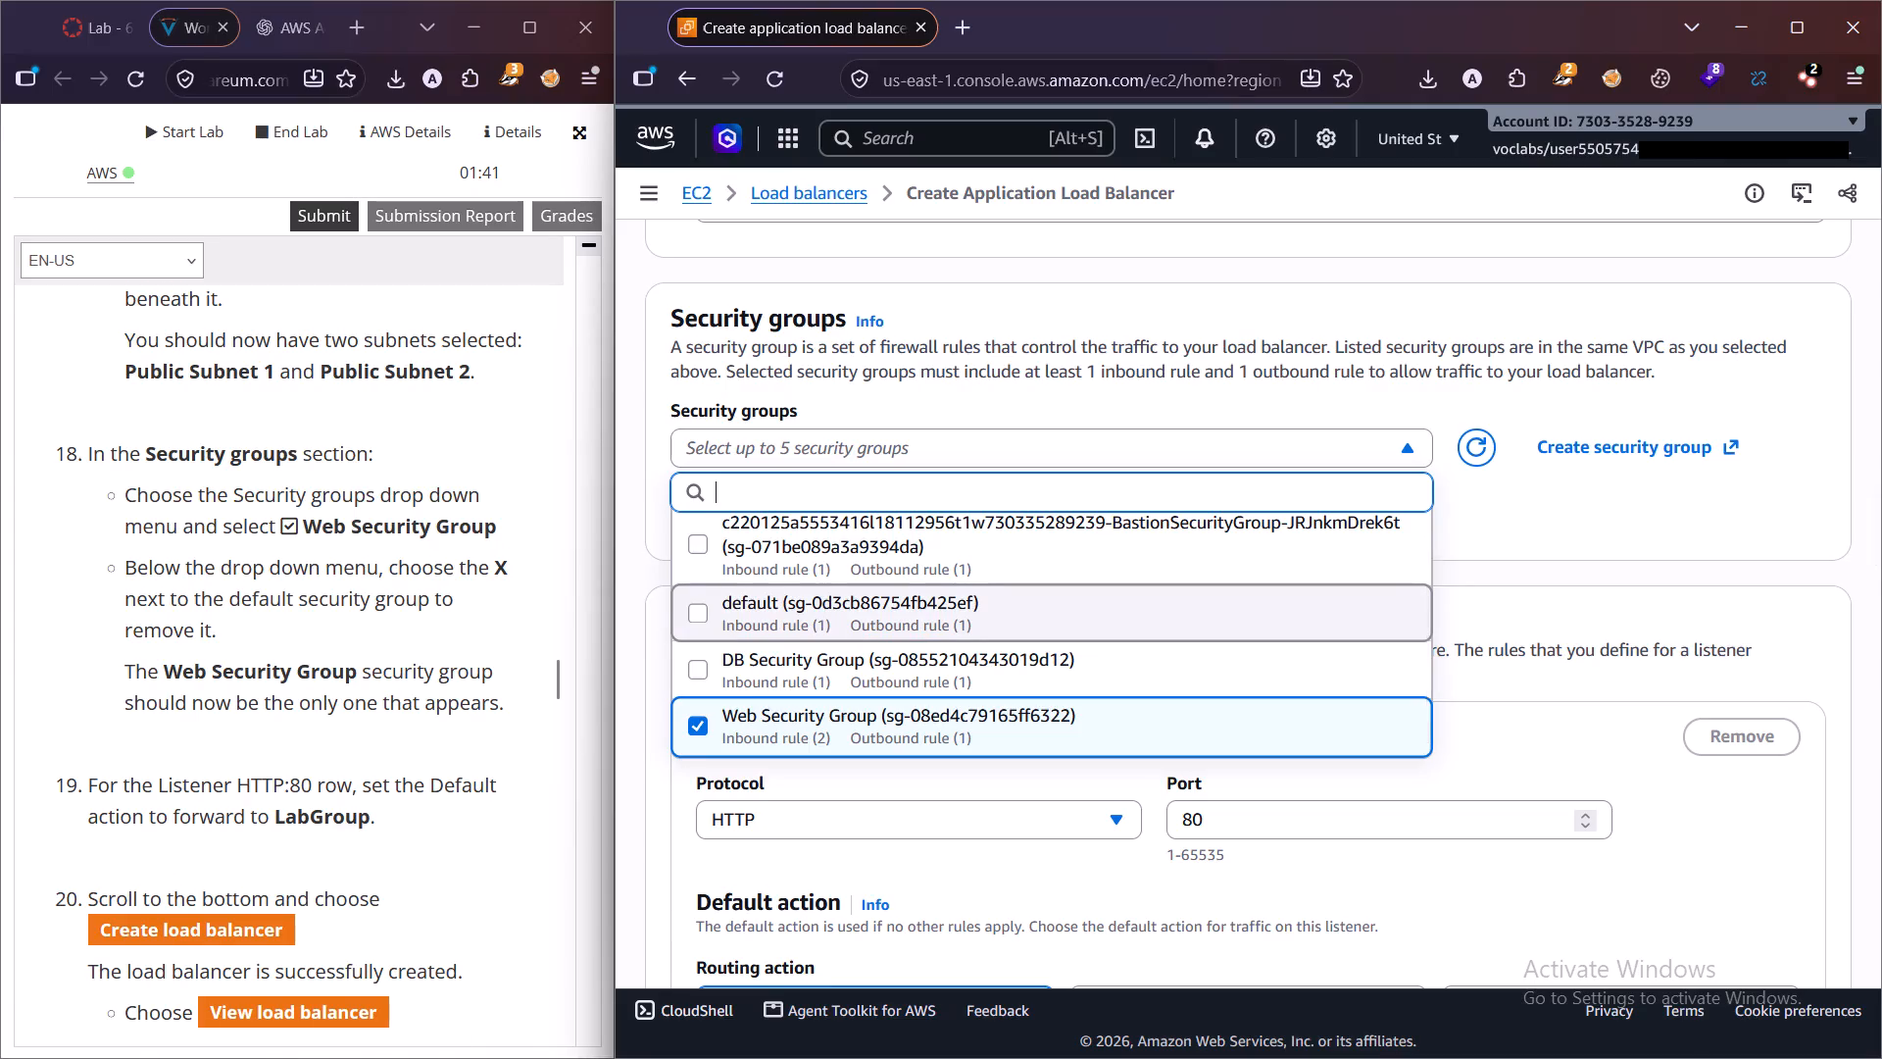
scroll(486, 704, "down", 1)
left_click(1585, 525)
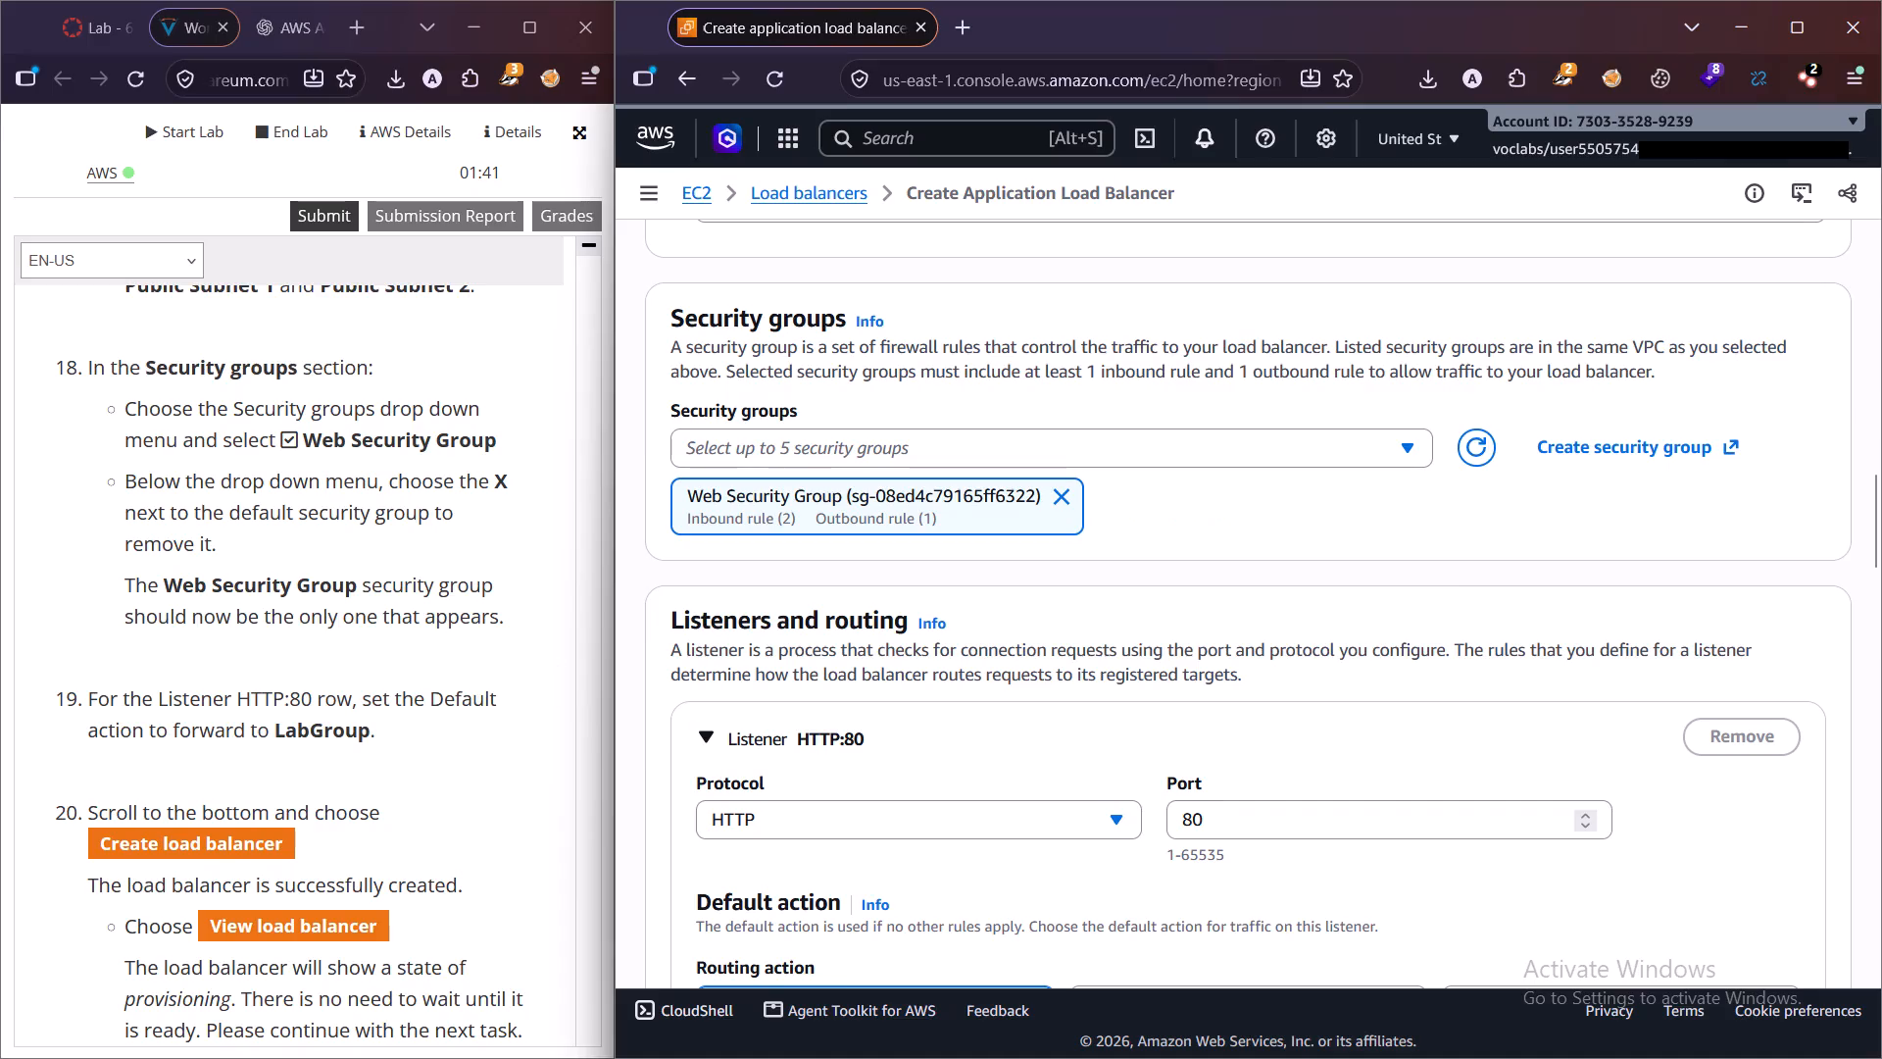
Read lab instructions 19 and 20 and examine the HTTP:80 listener's default action and target group settings.
scroll(275, 663, "down", 1)
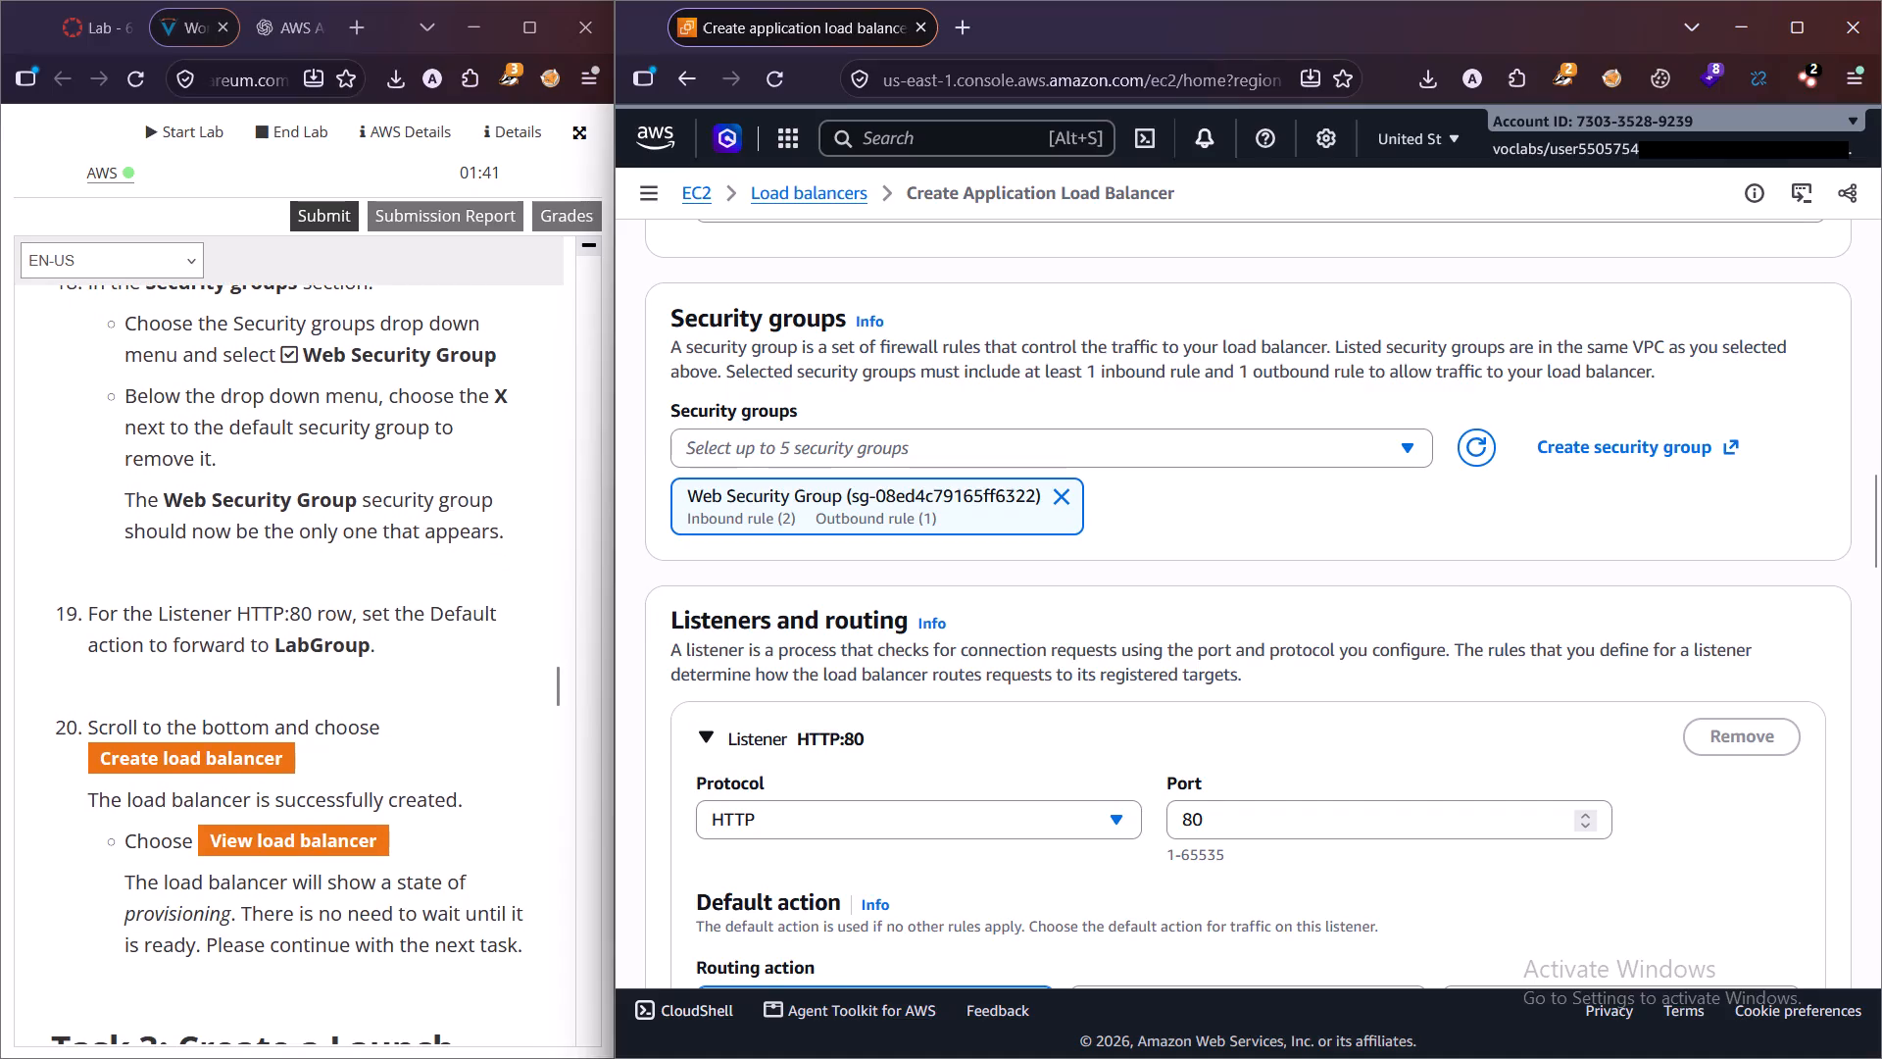
scroll(290, 624, "down", 1)
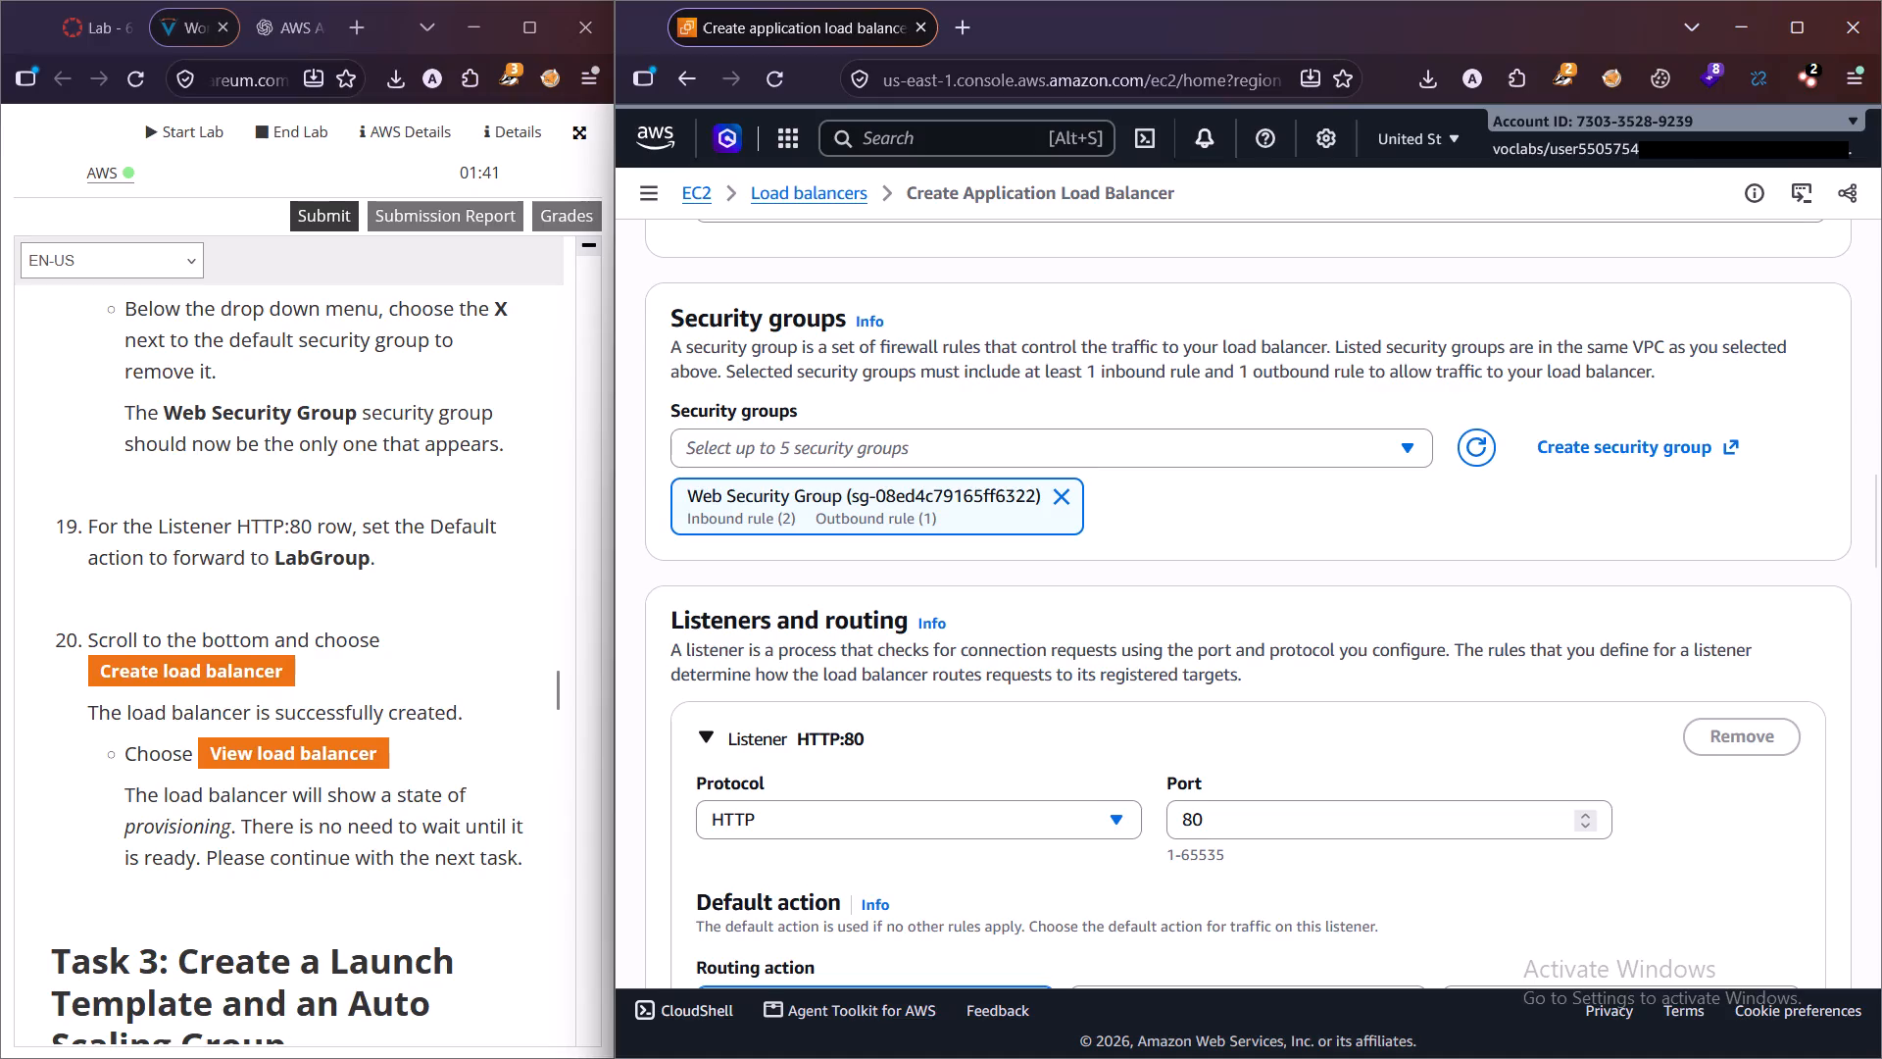
scroll(882, 669, "down", 3)
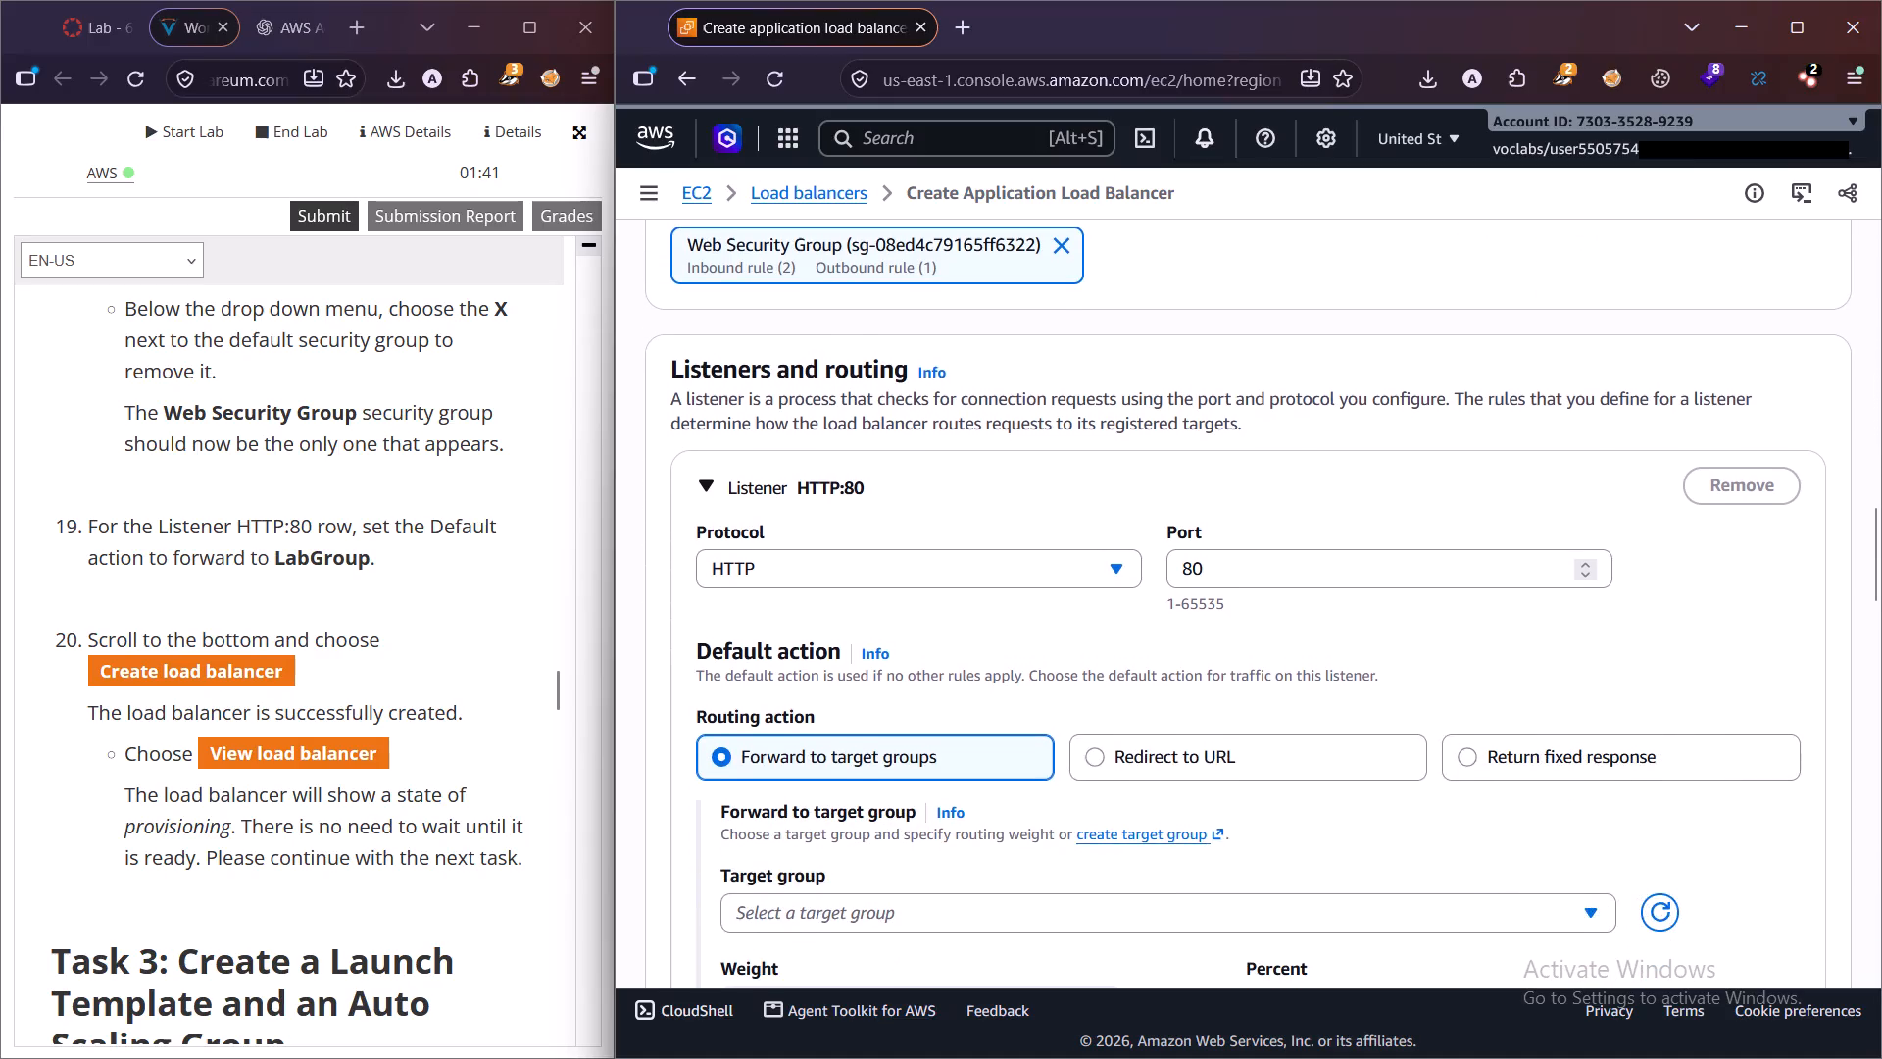
scroll(883, 669, "down", 1)
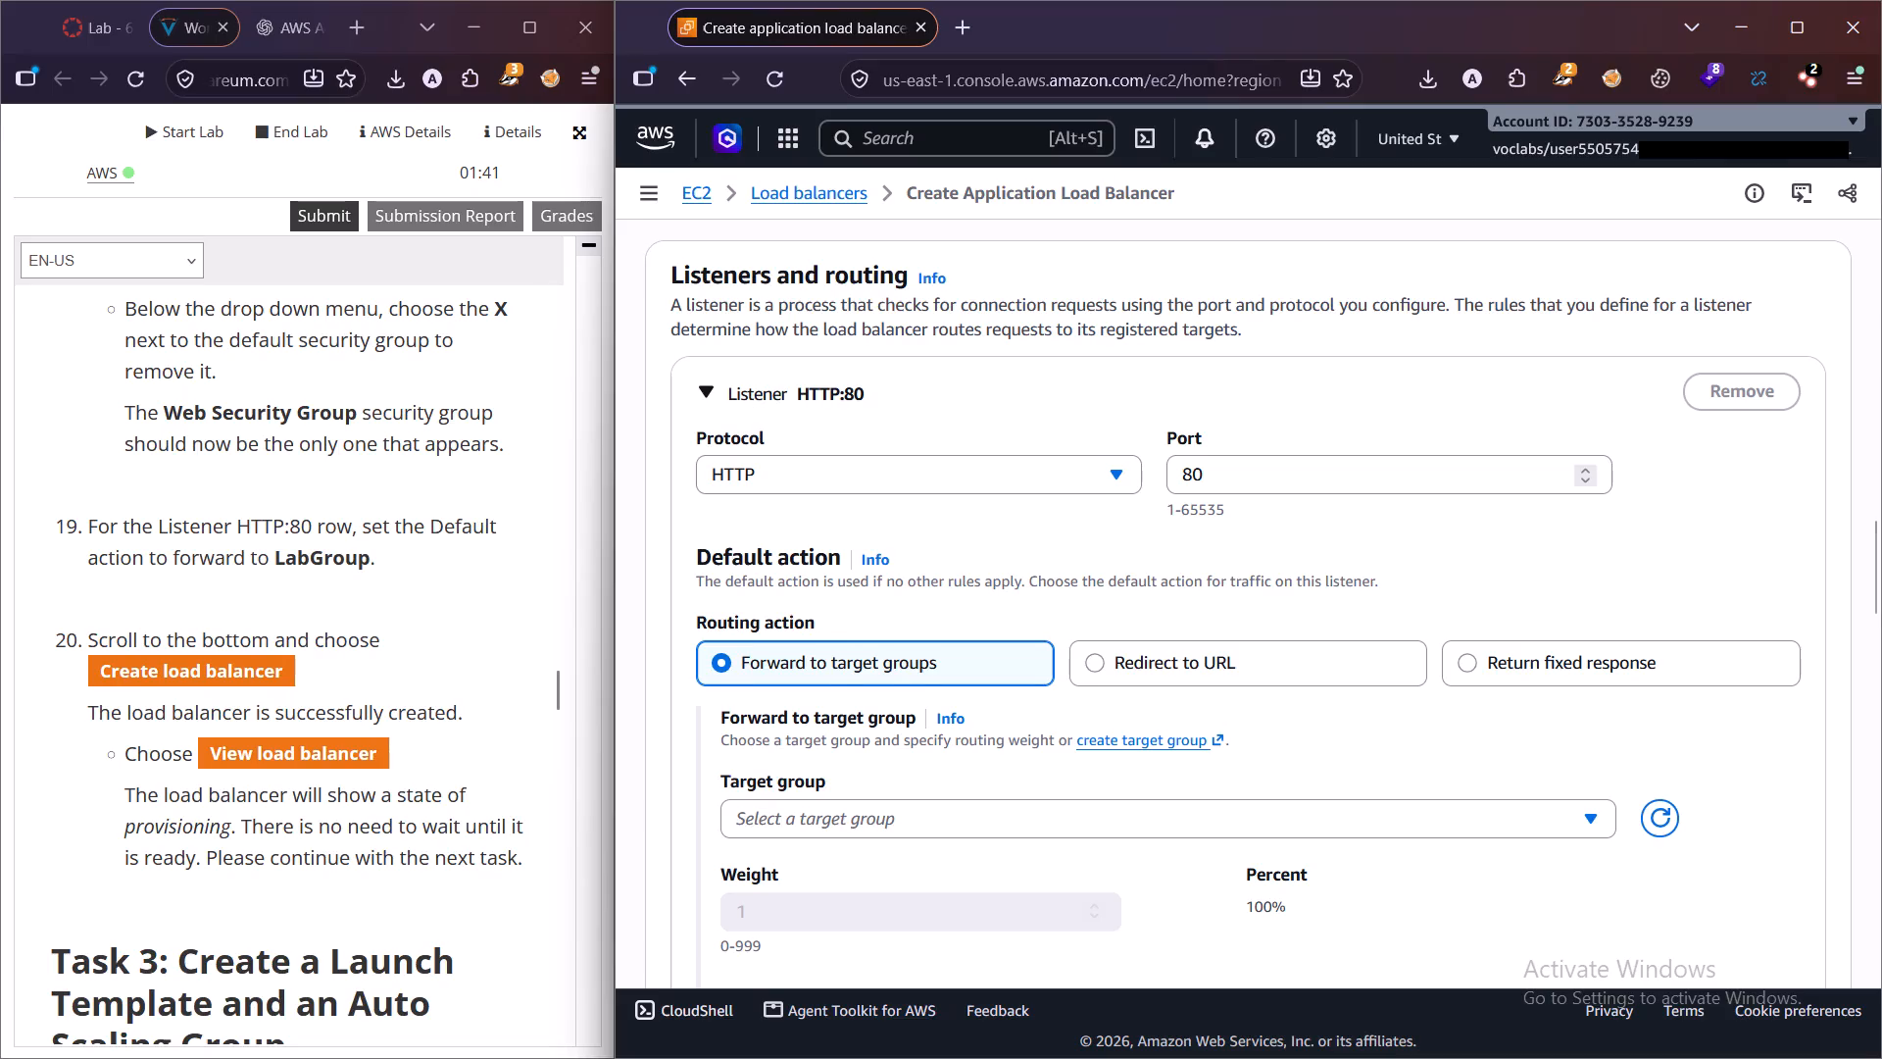
scroll(957, 612, "down", 1)
scroll(957, 612, "up", 1)
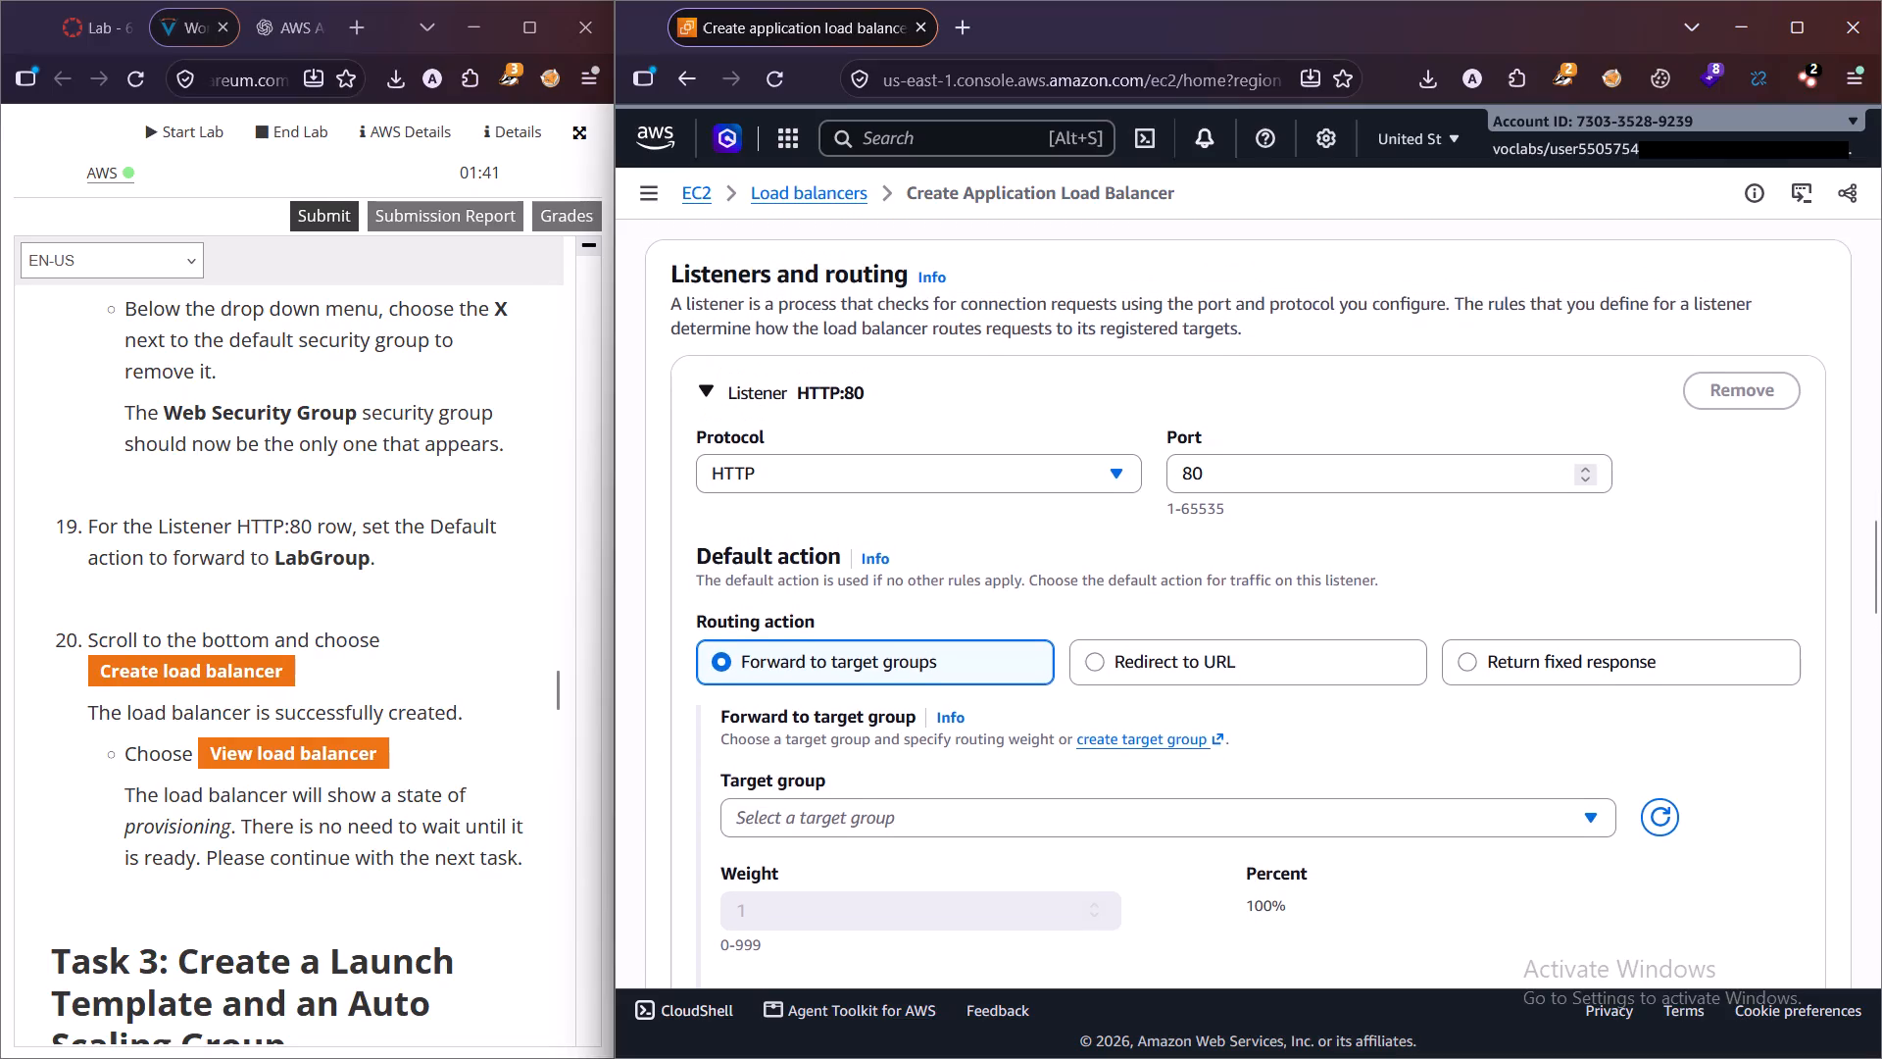
scroll(958, 612, "down", 9)
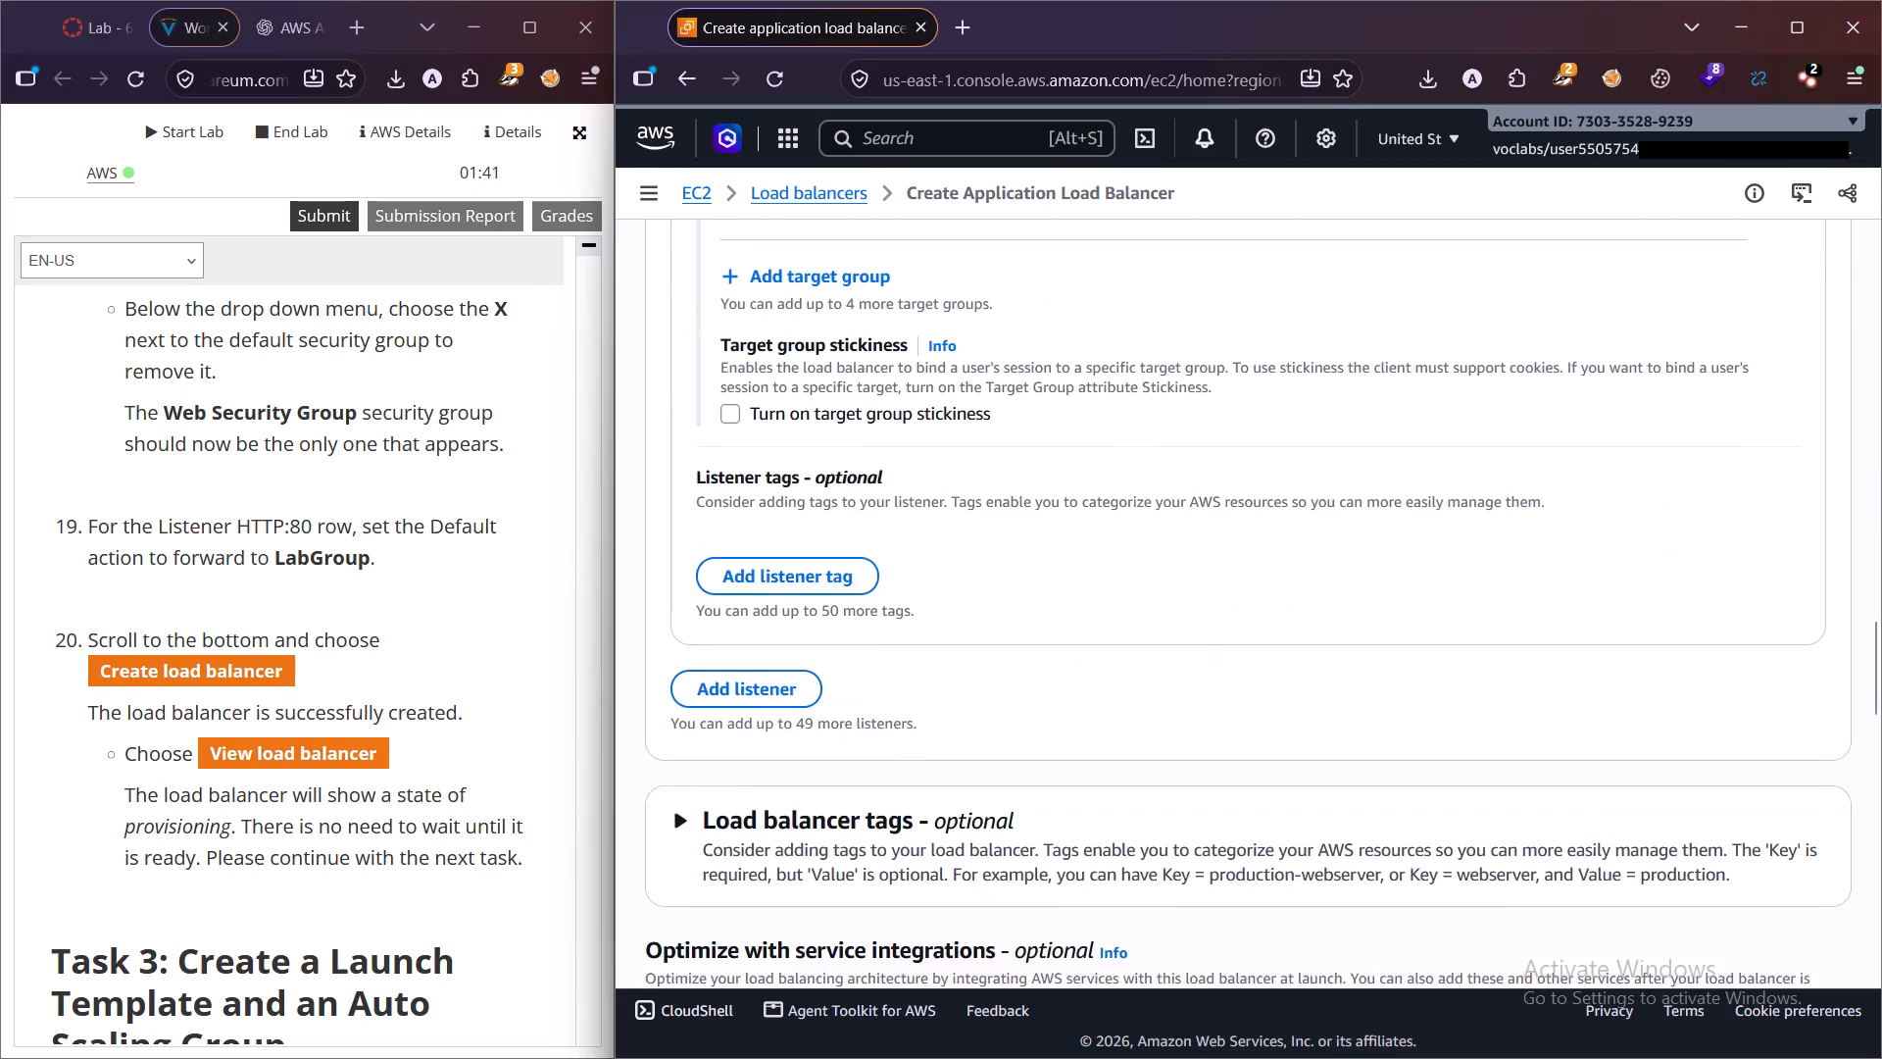
scroll(958, 612, "up", 6)
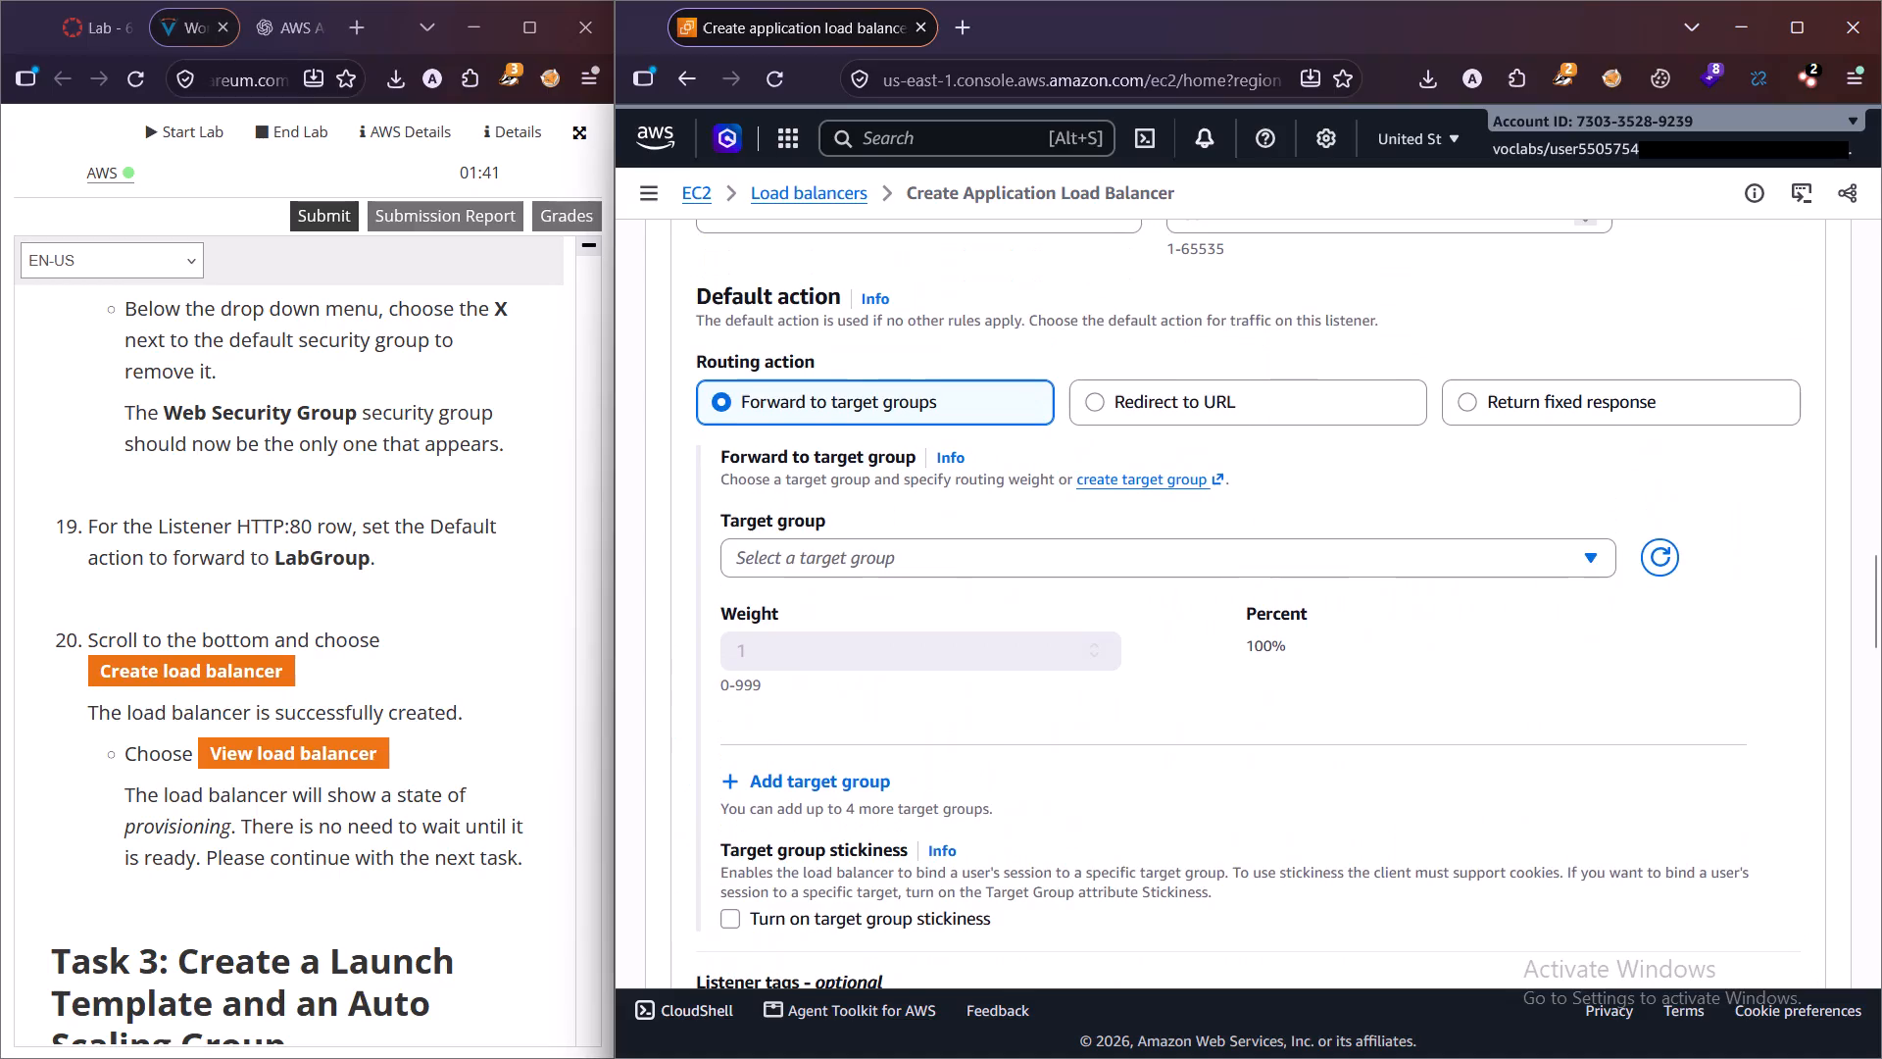
scroll(958, 612, "up", 1)
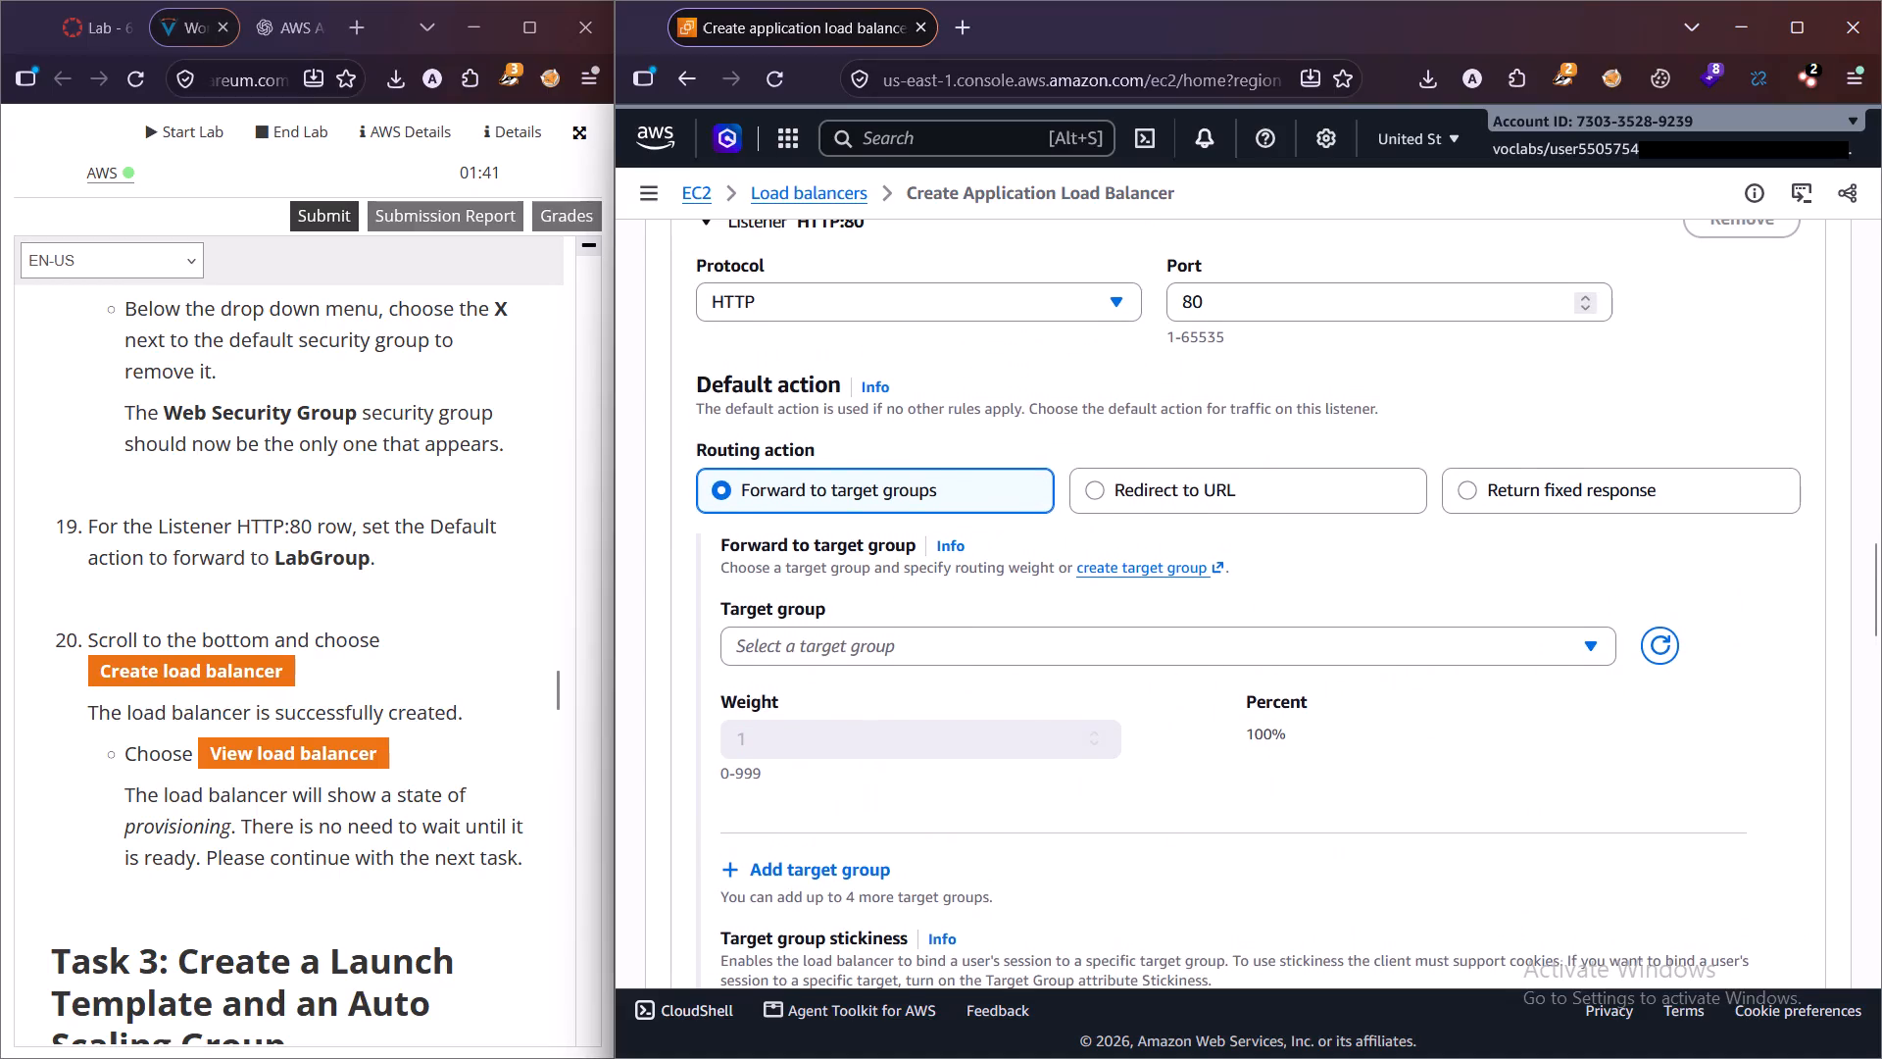
scroll(489, 529, "up", 2)
scroll(859, 599, "up", 2)
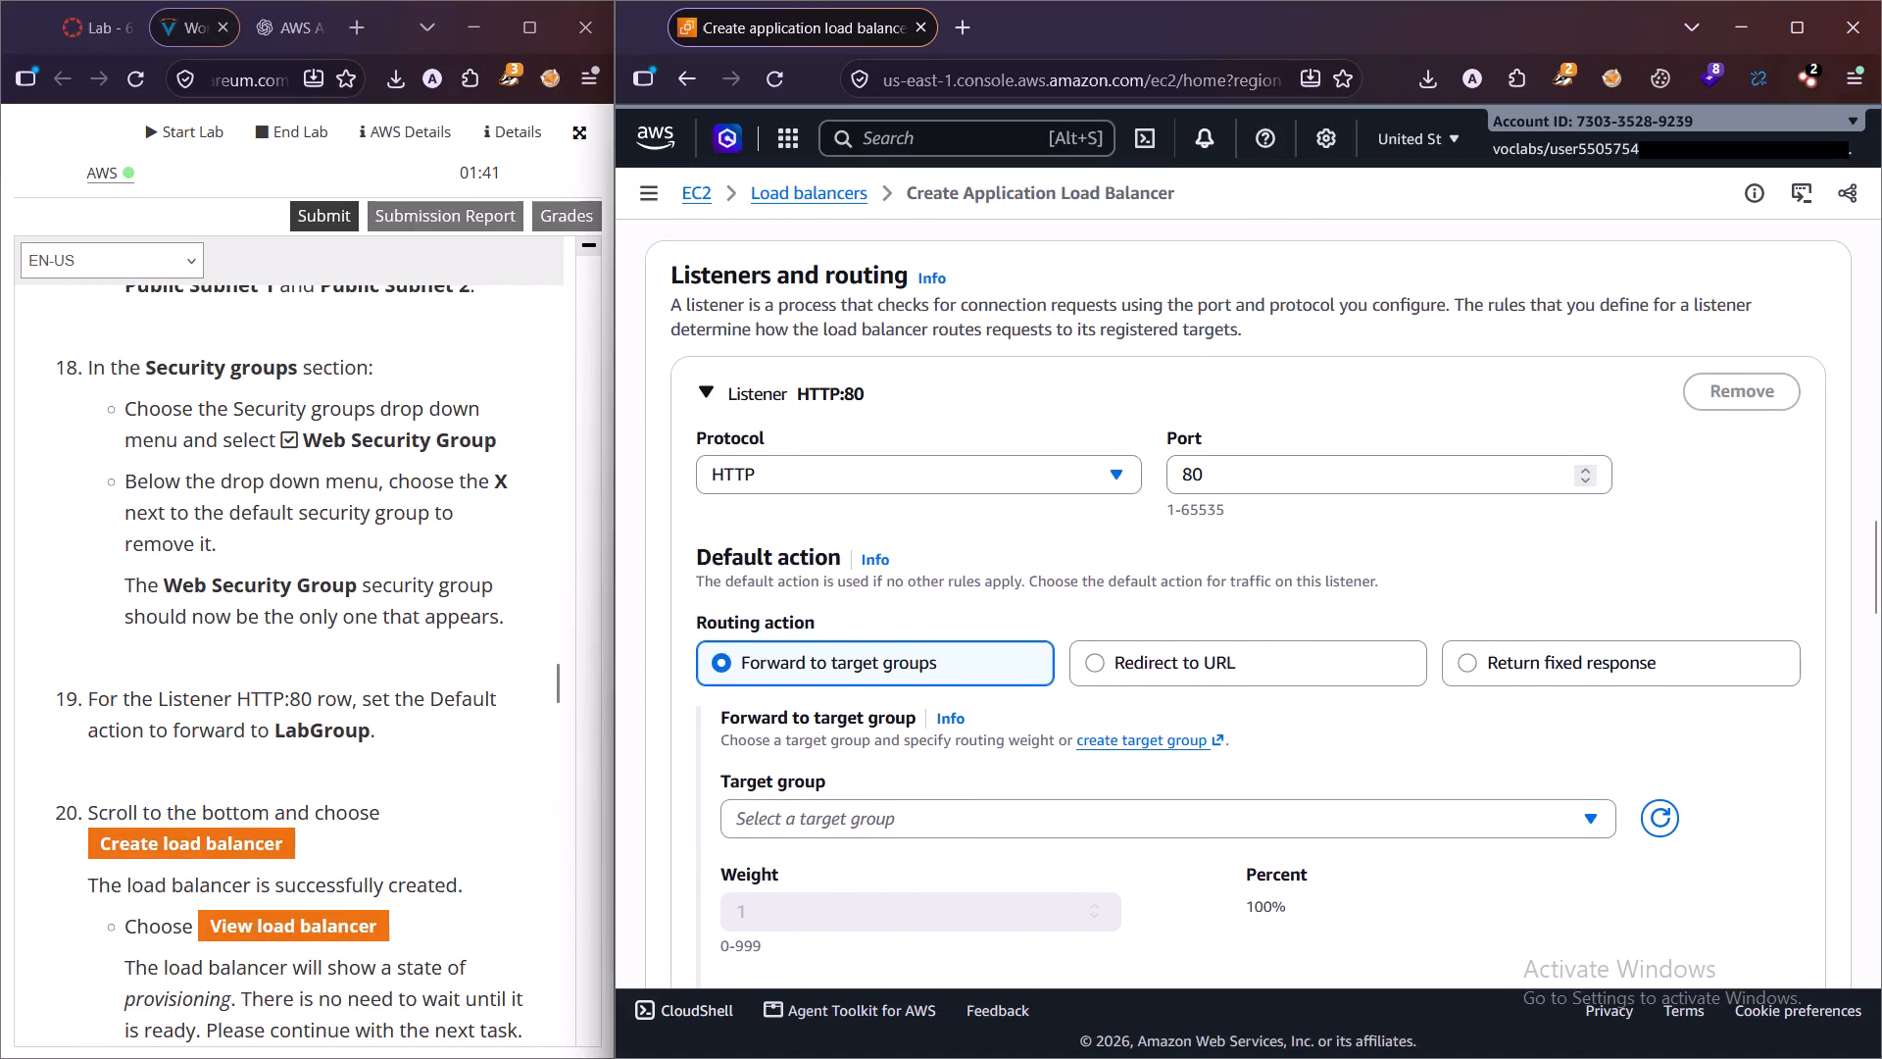
scroll(297, 695, "down", 1)
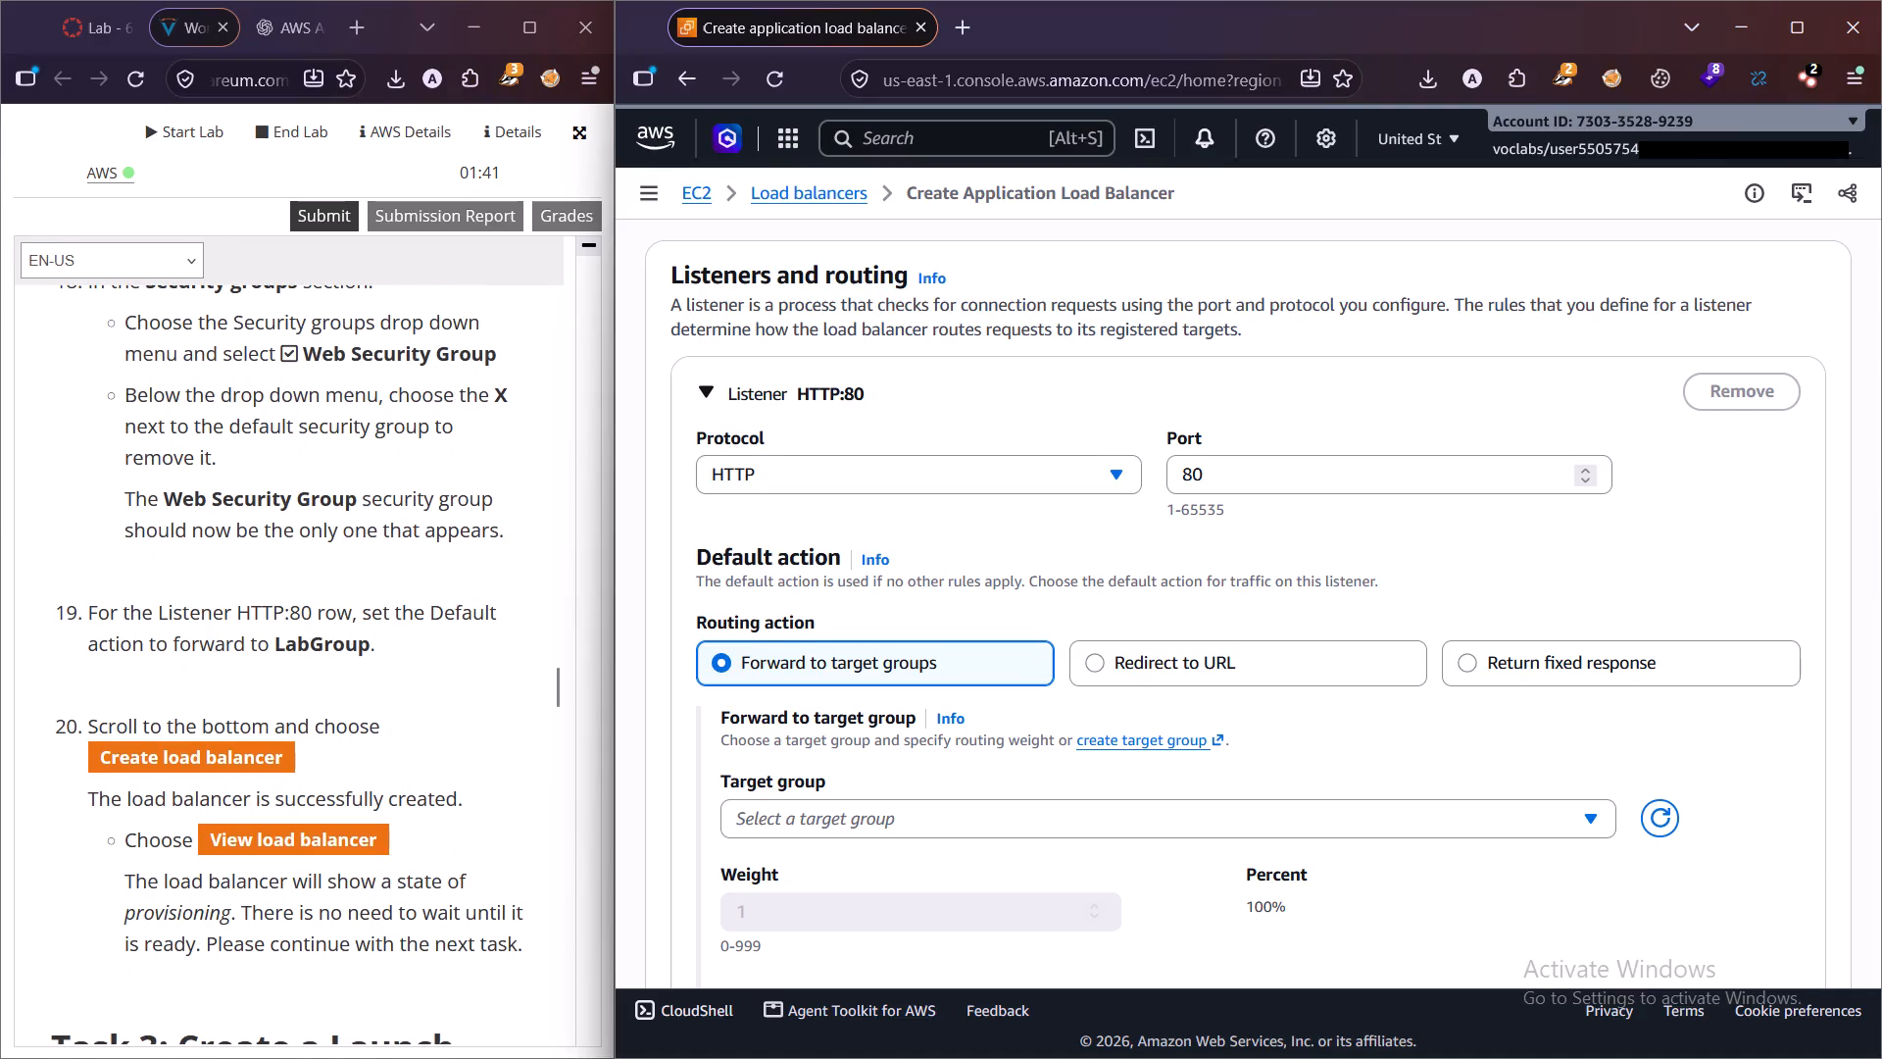
Search the target groups available to the HTTP:80 listener's default action for LabGroup.
left_click(874, 816)
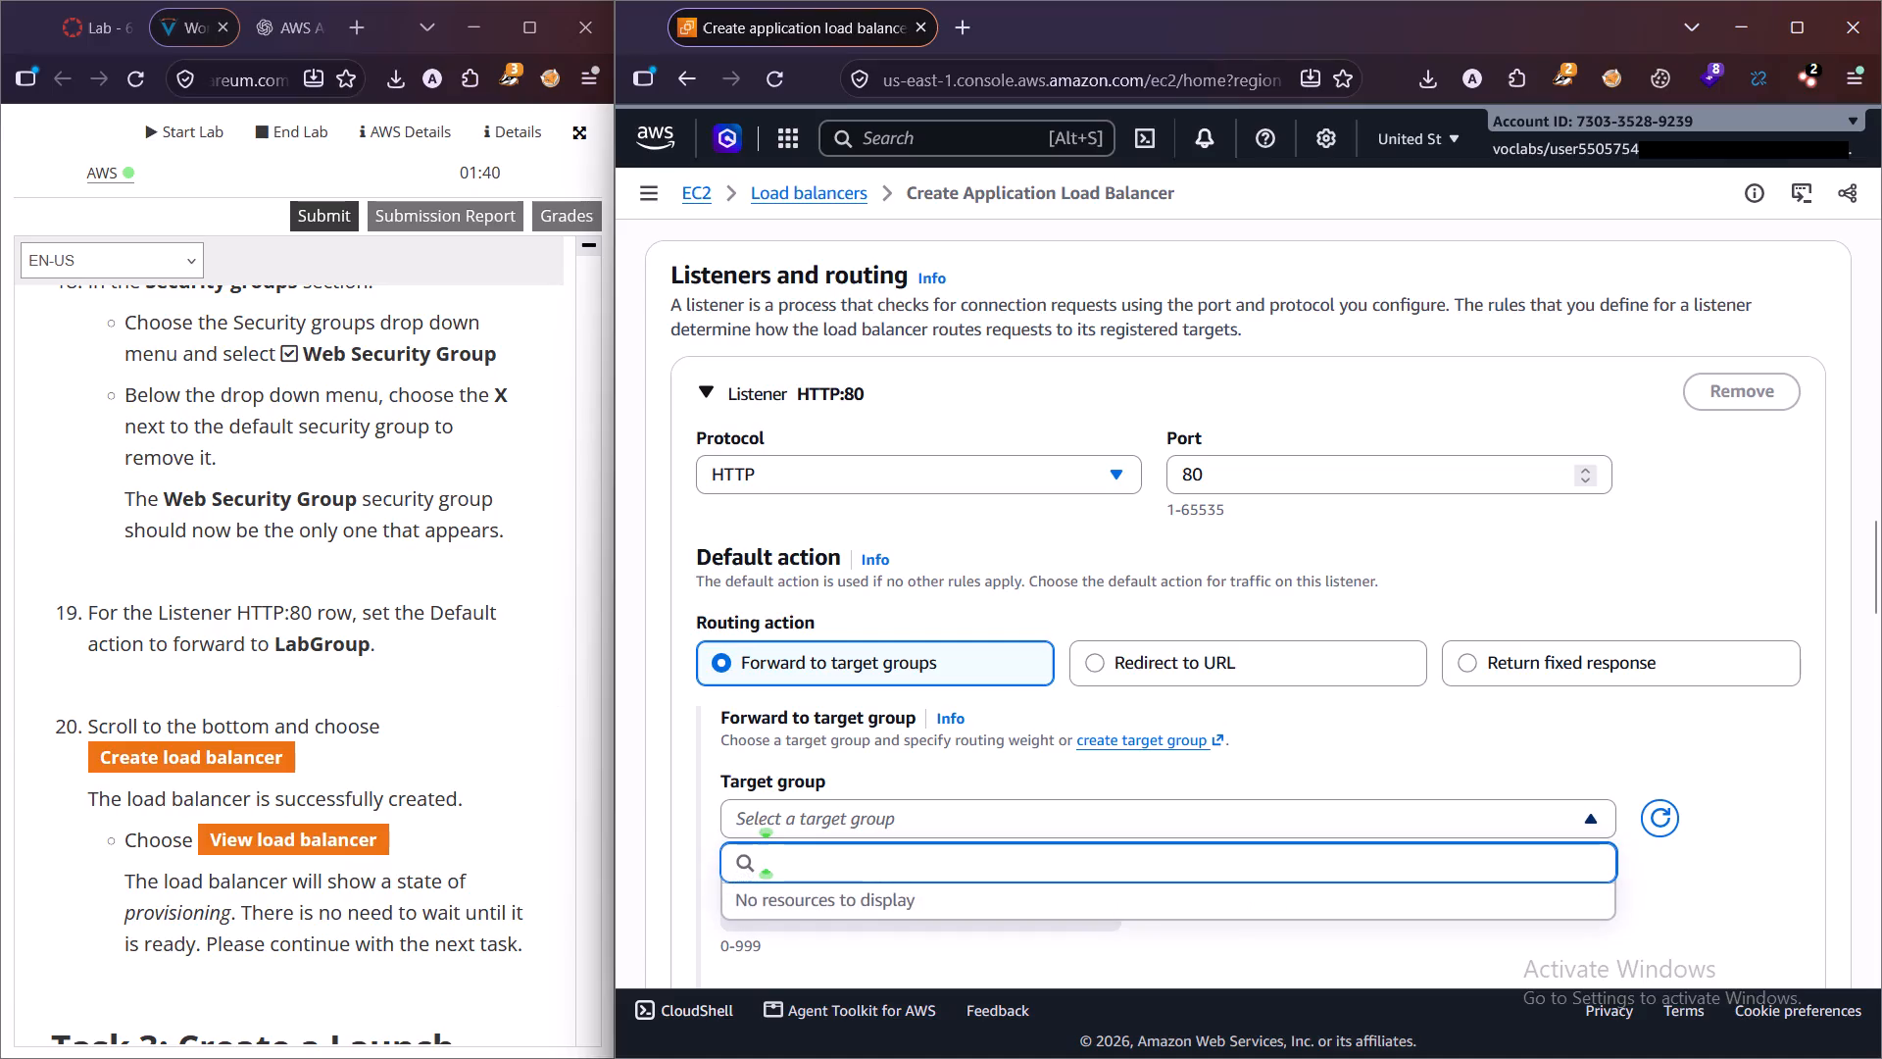
type("Lab")
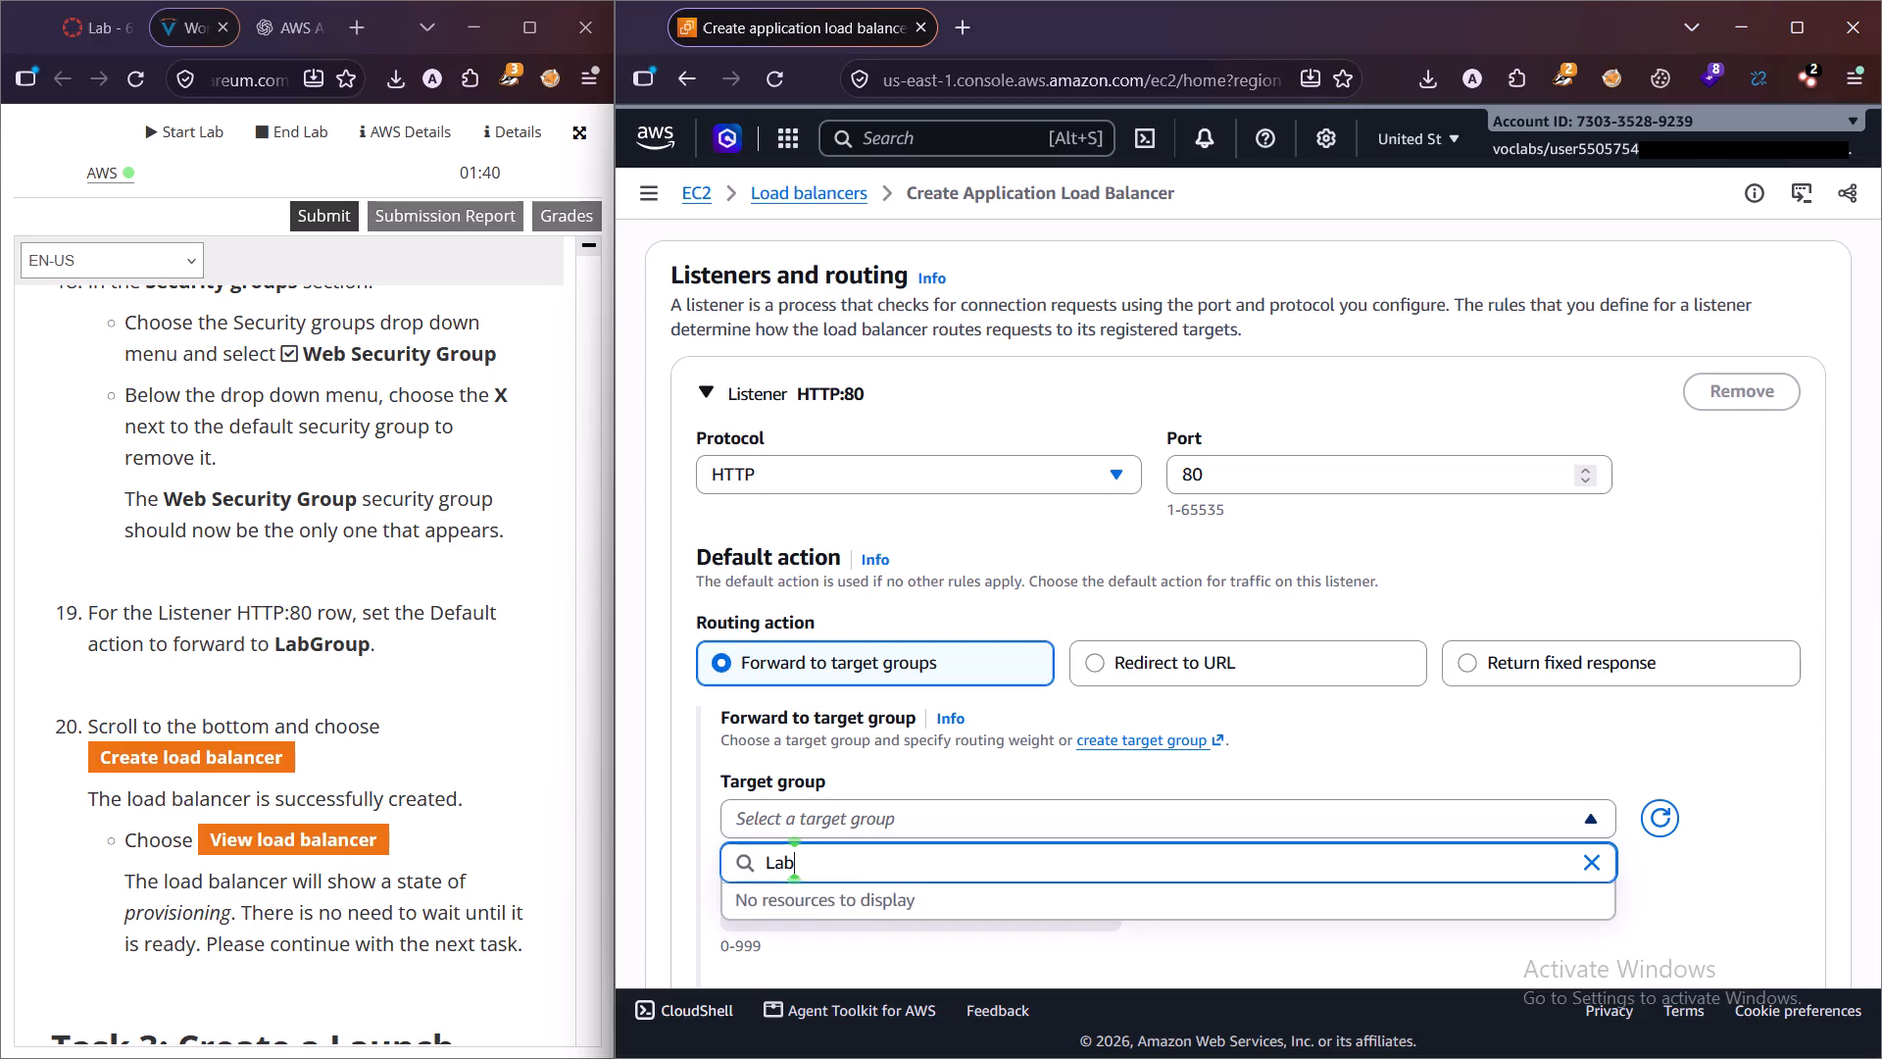
key("shift+g")
type("roup")
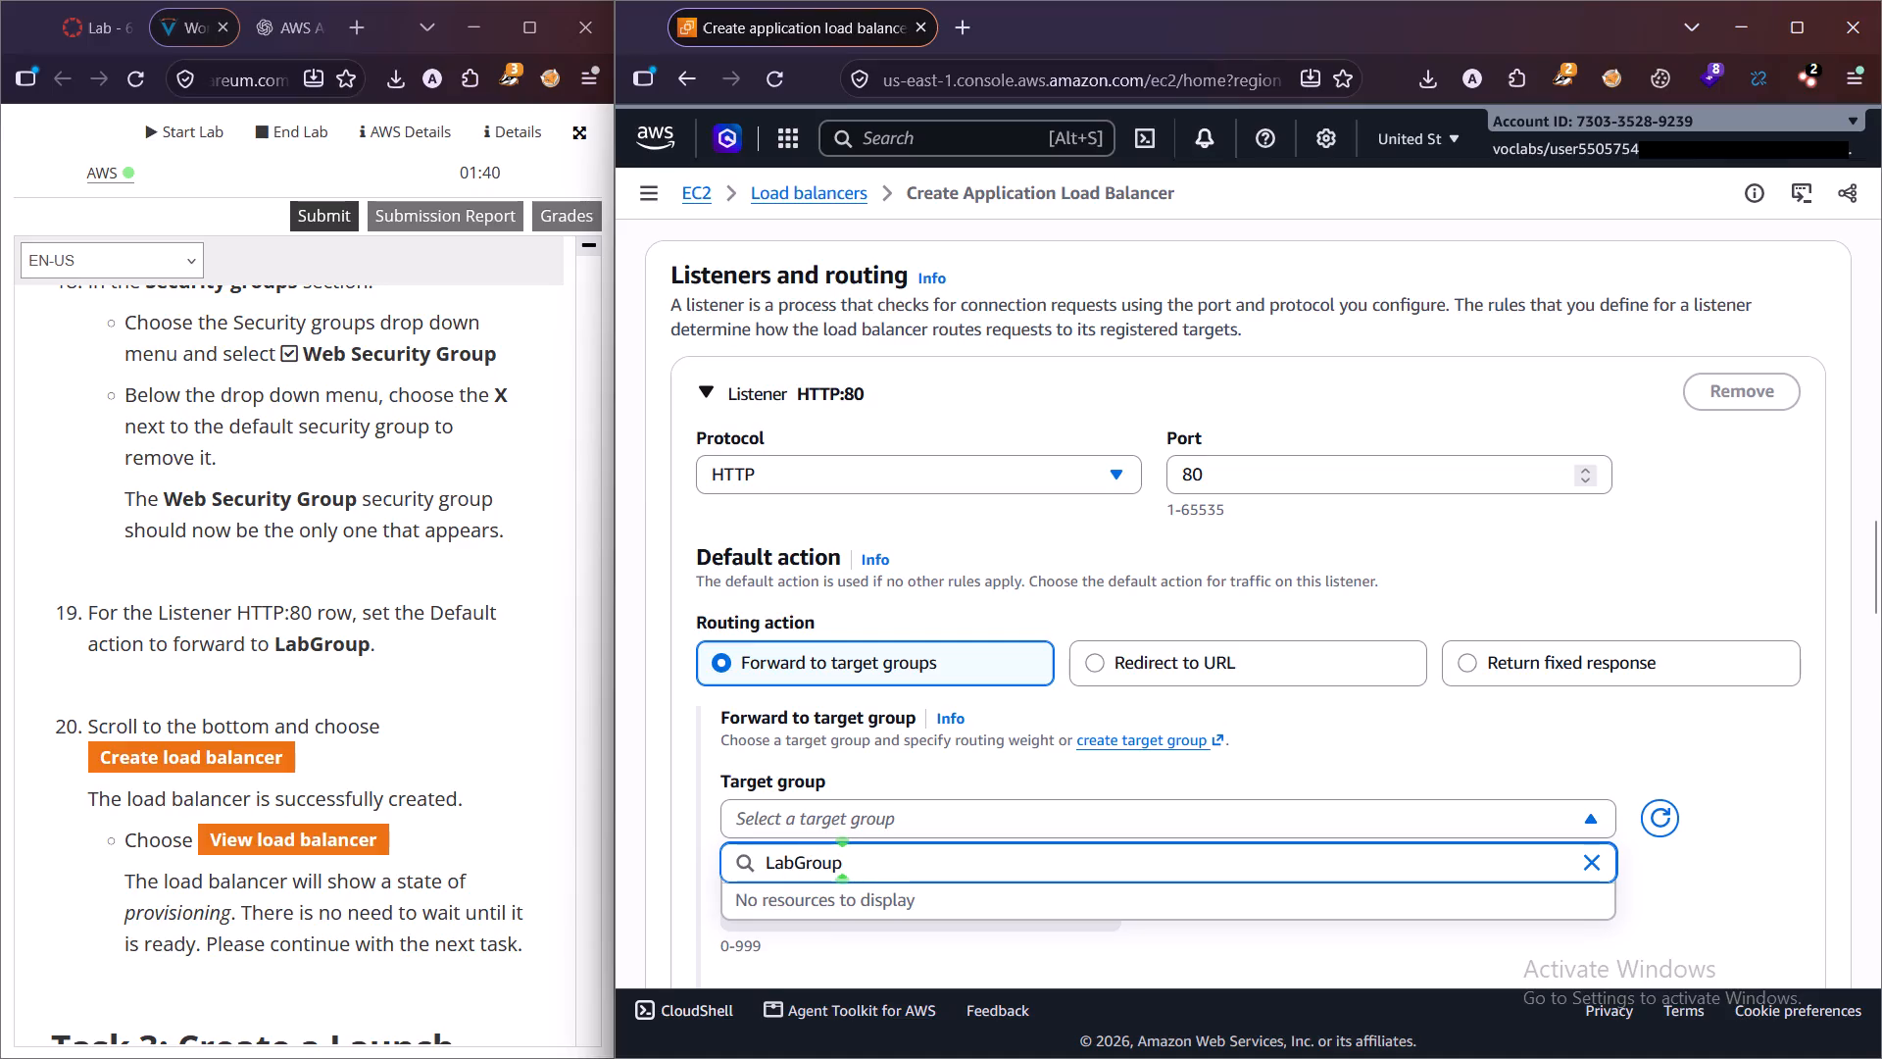
scroll(950, 800, "down", 2)
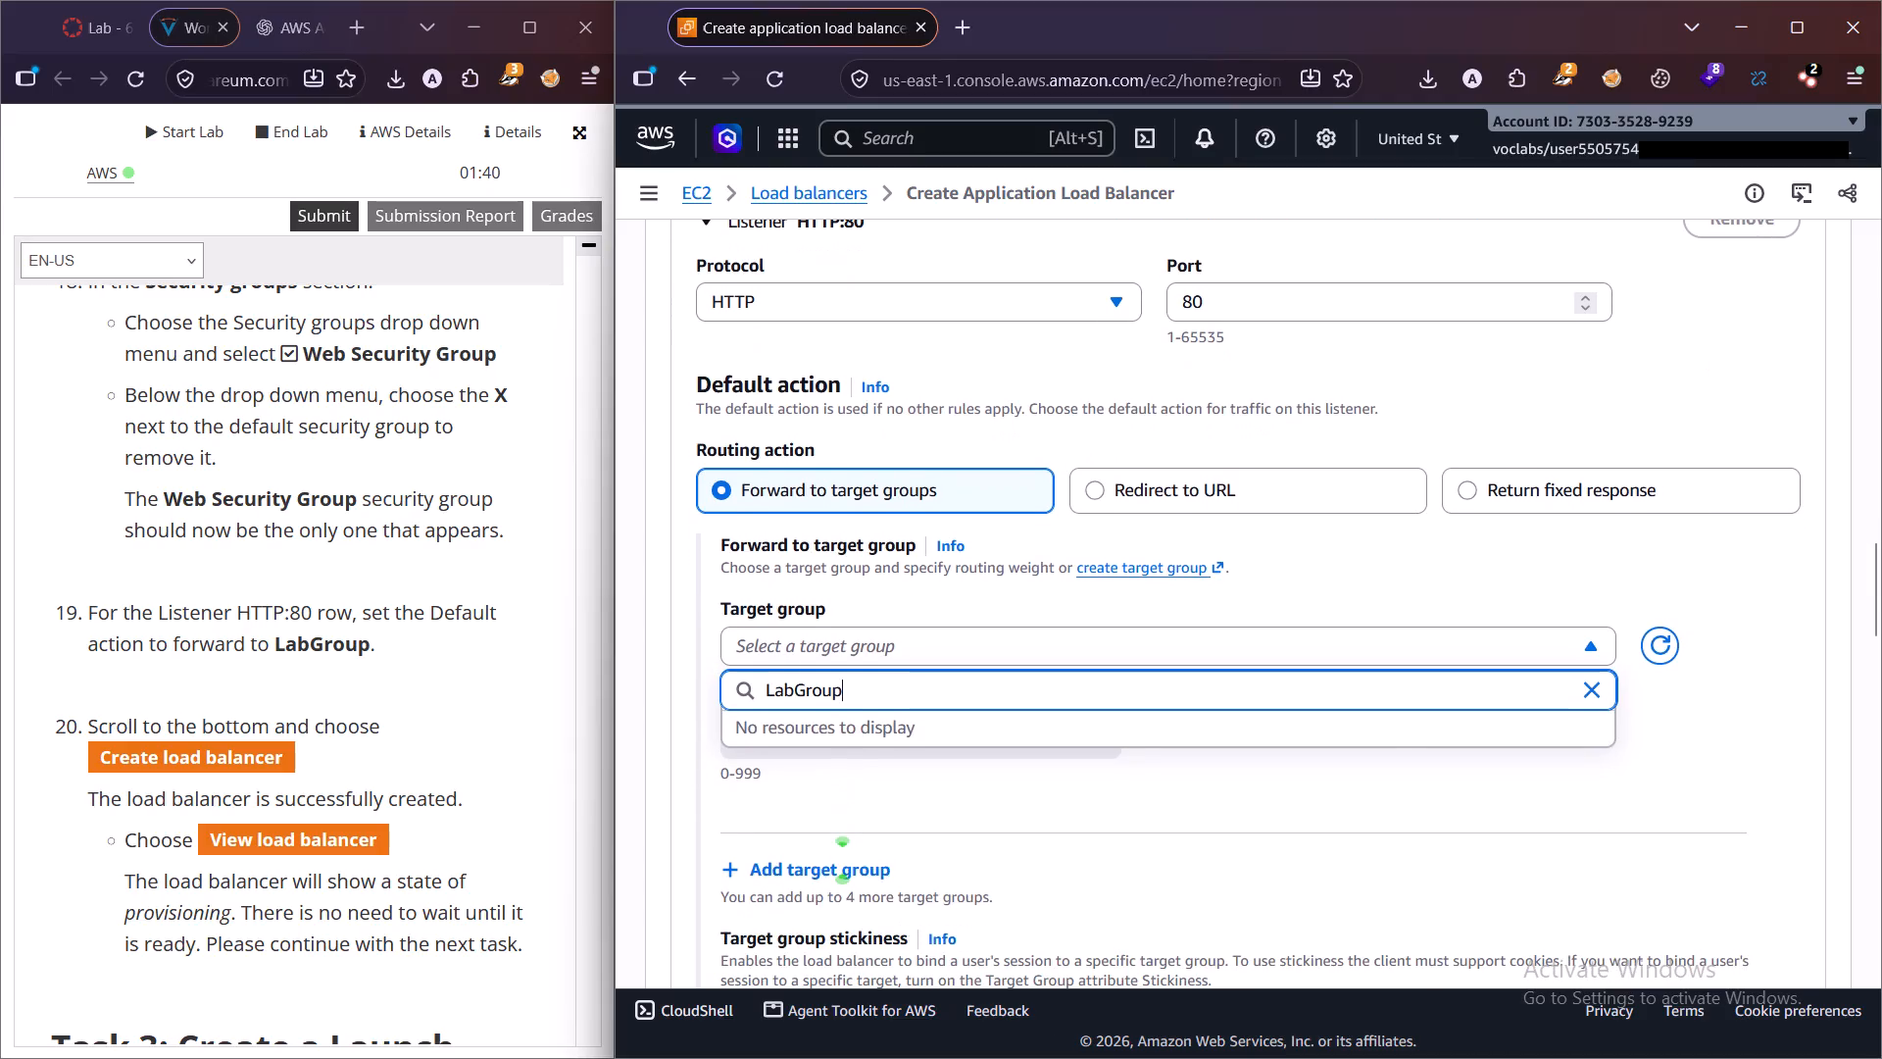
scroll(950, 800, "down", 1)
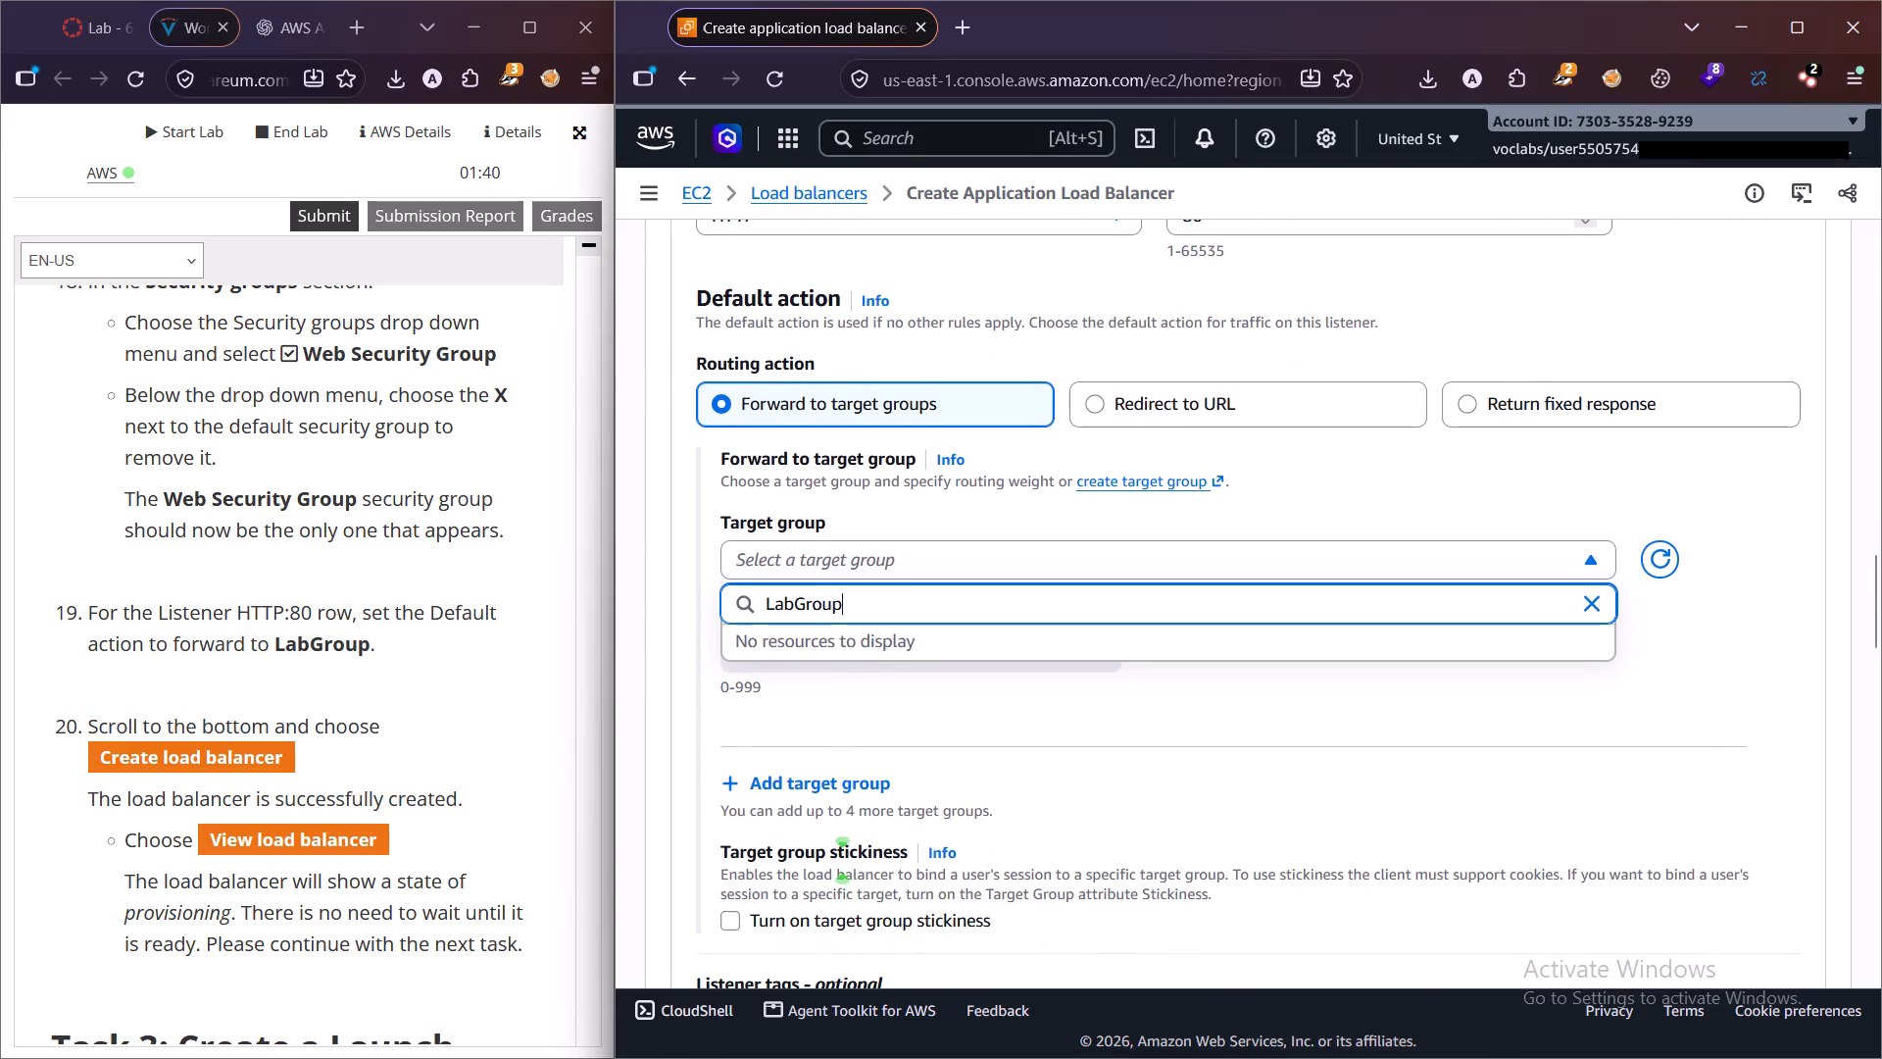
left_click(992, 555)
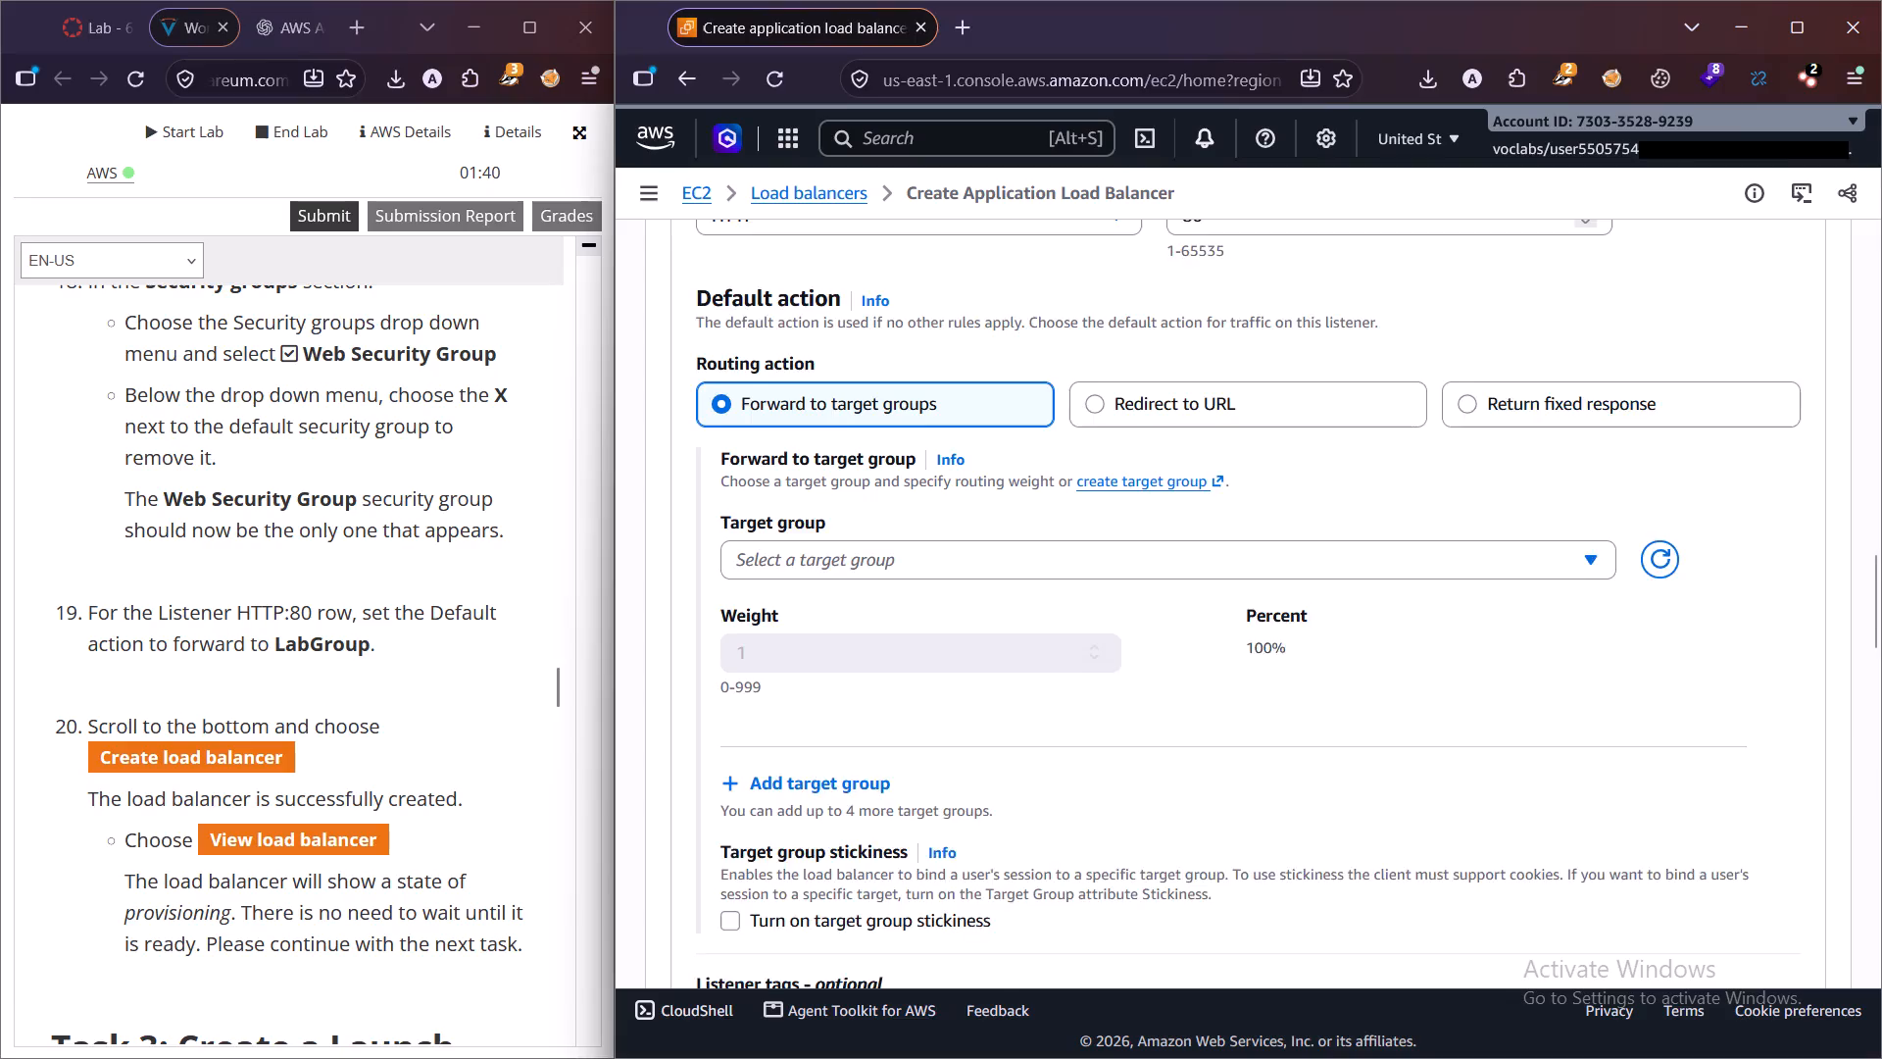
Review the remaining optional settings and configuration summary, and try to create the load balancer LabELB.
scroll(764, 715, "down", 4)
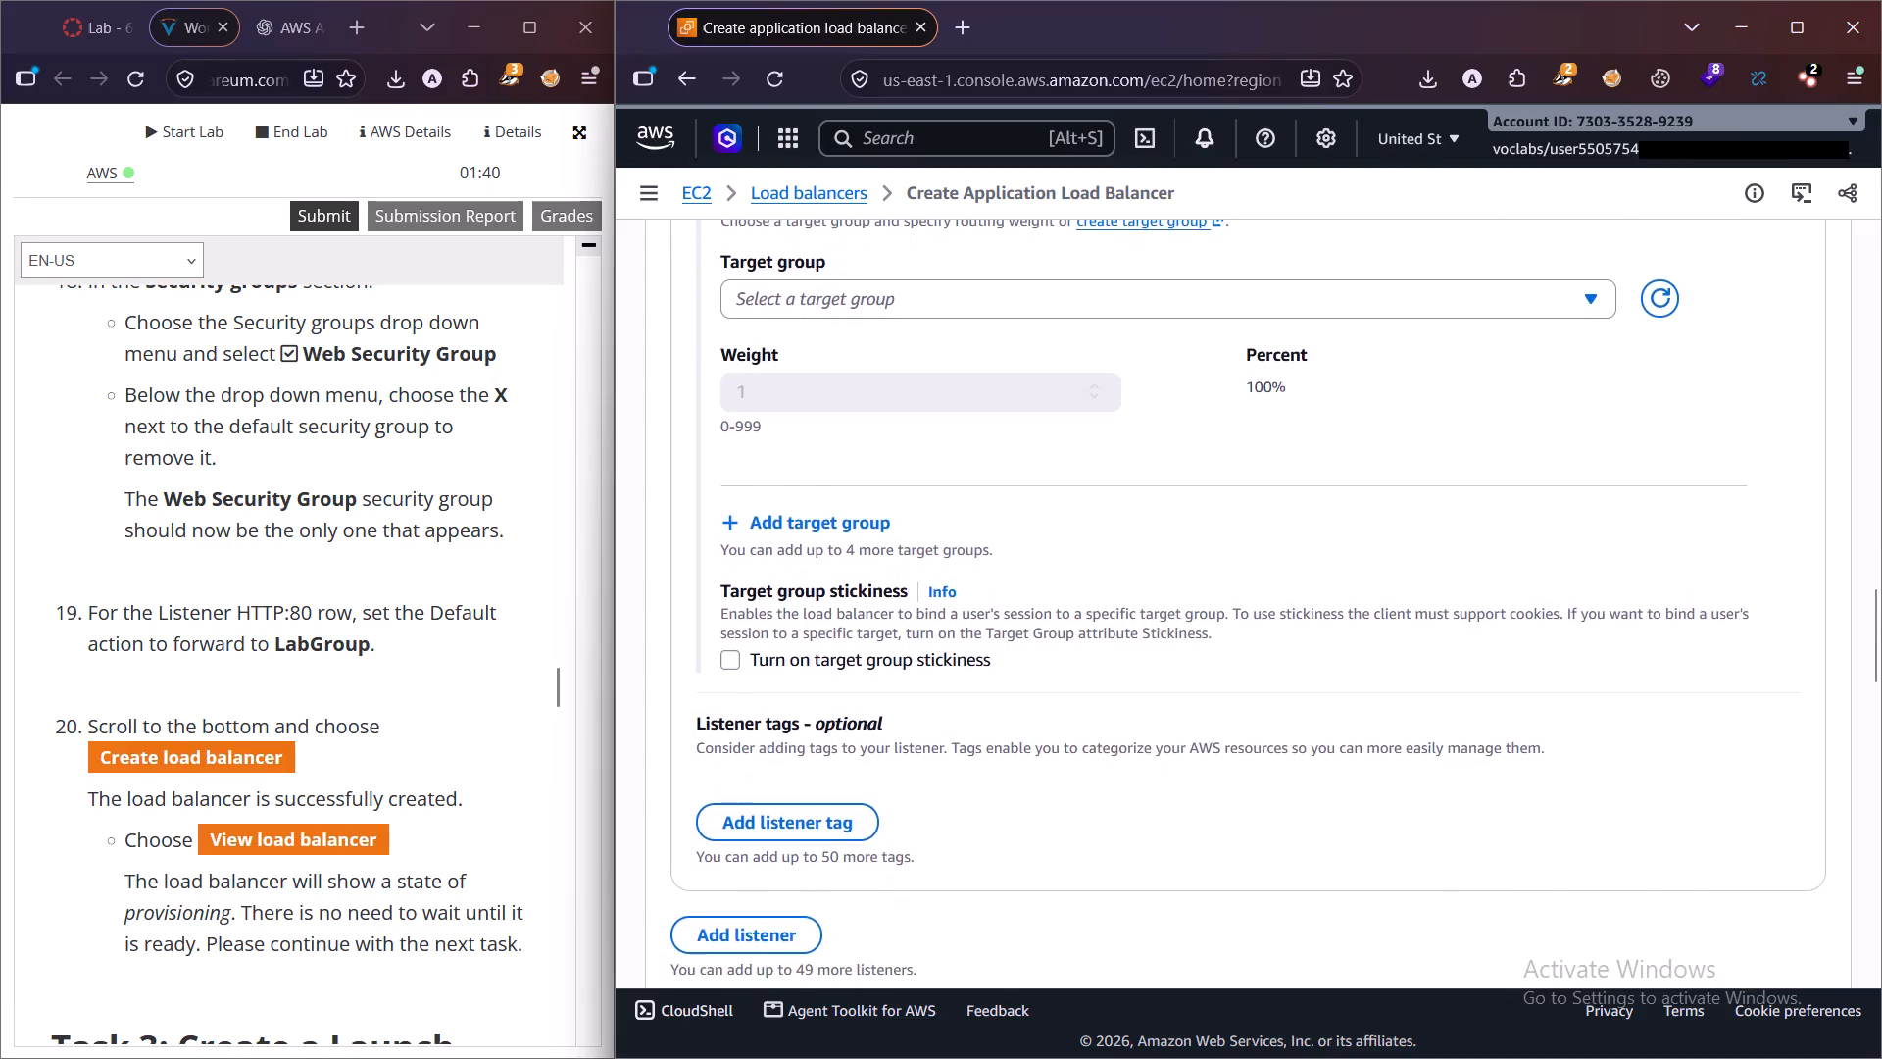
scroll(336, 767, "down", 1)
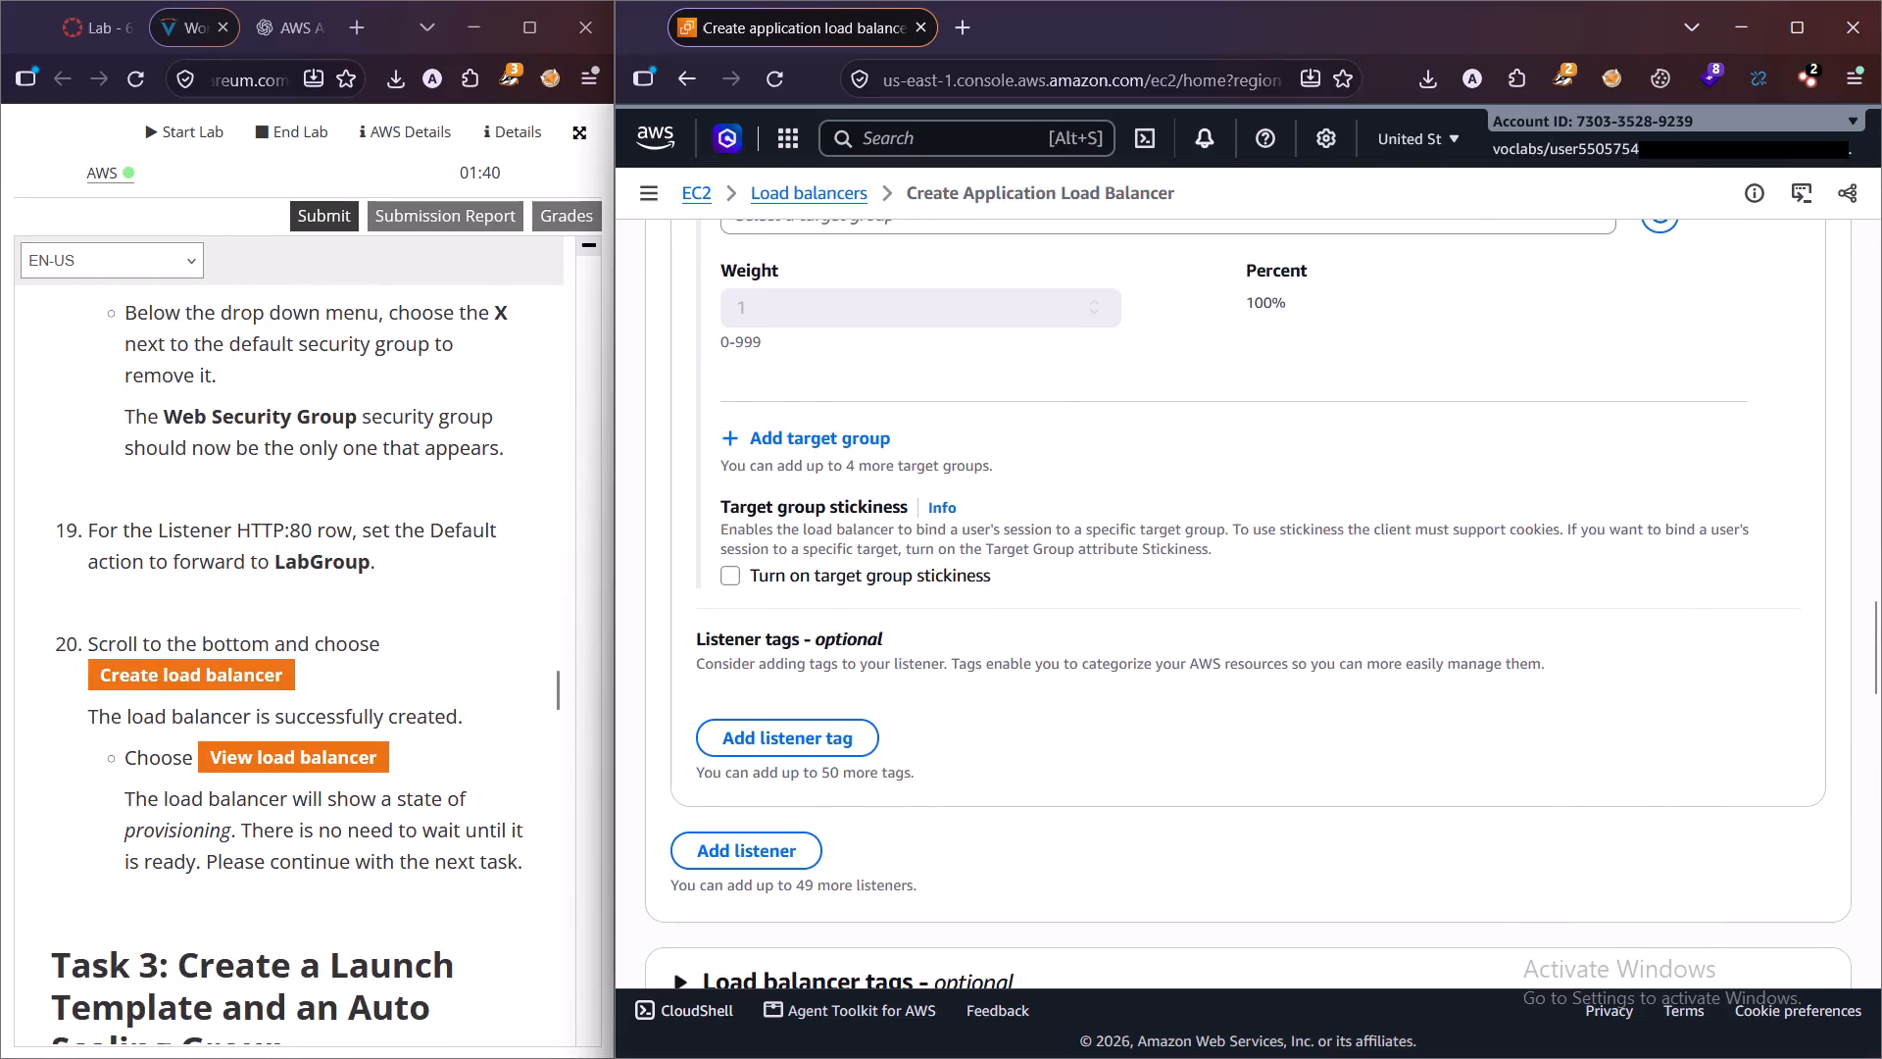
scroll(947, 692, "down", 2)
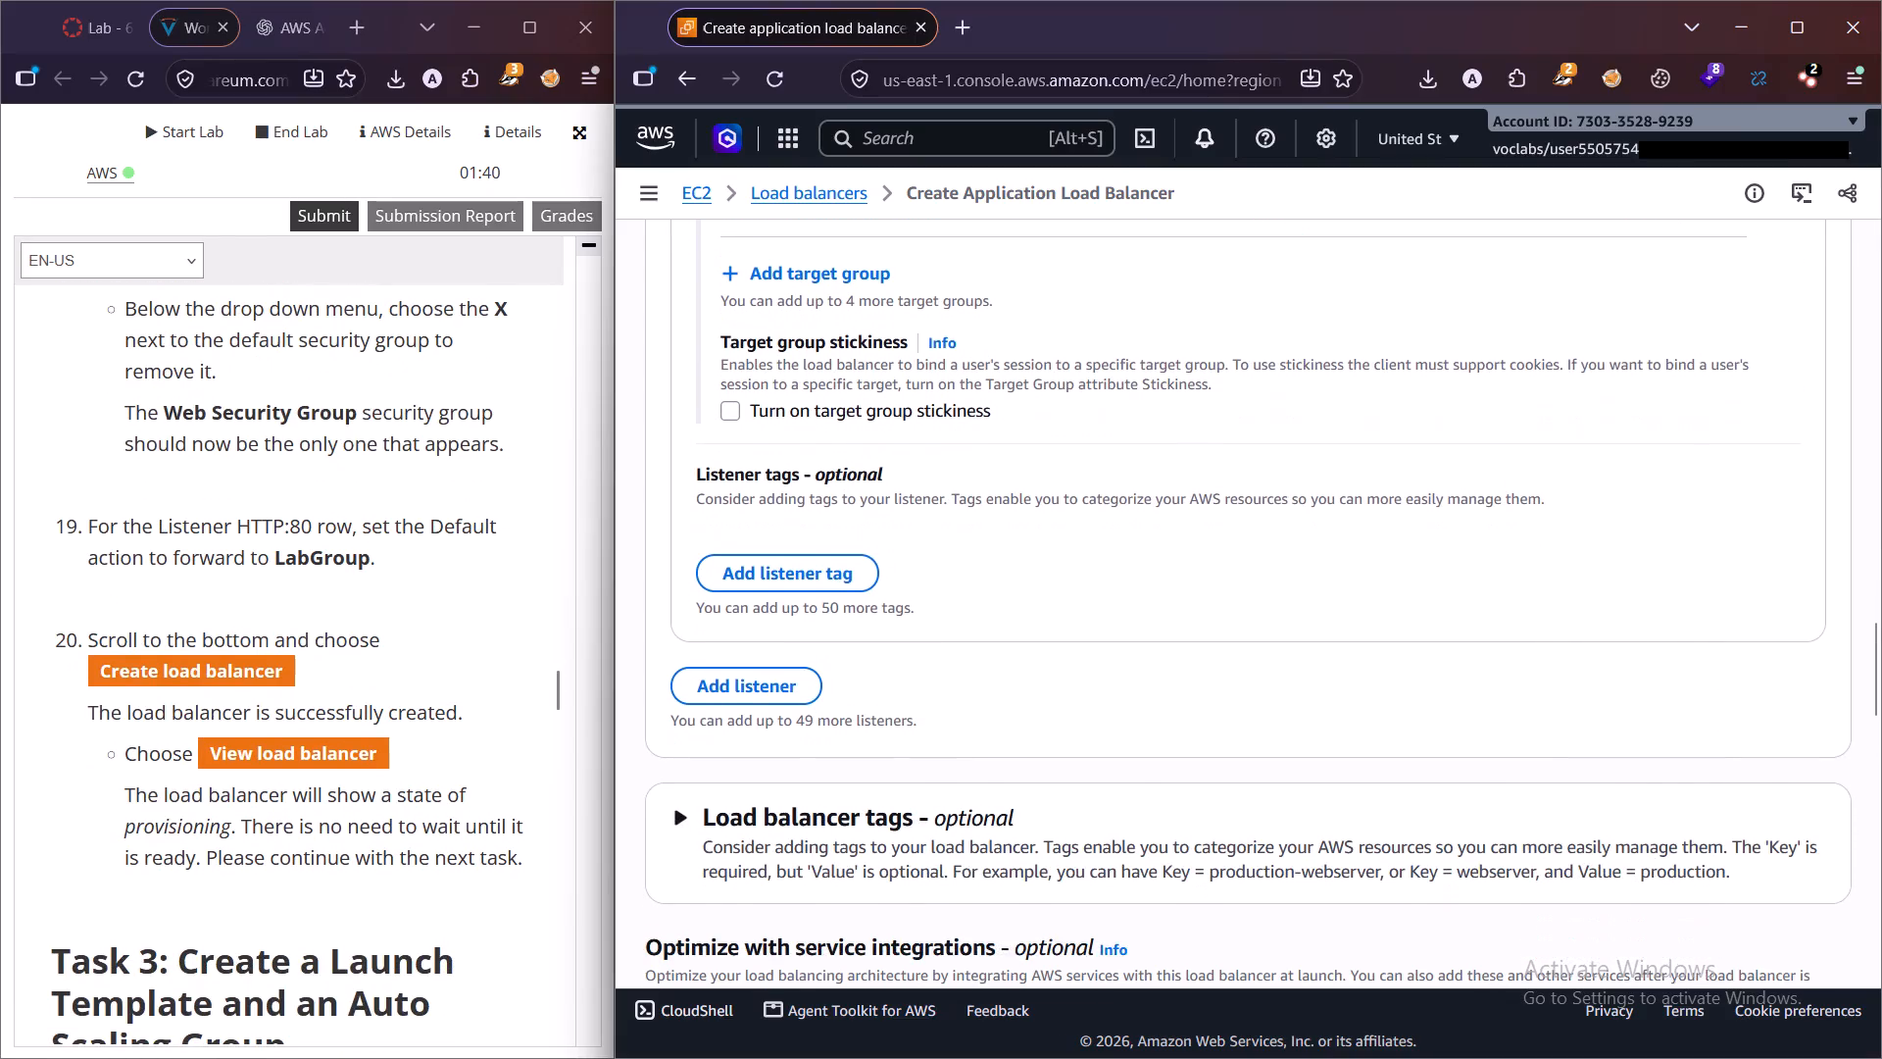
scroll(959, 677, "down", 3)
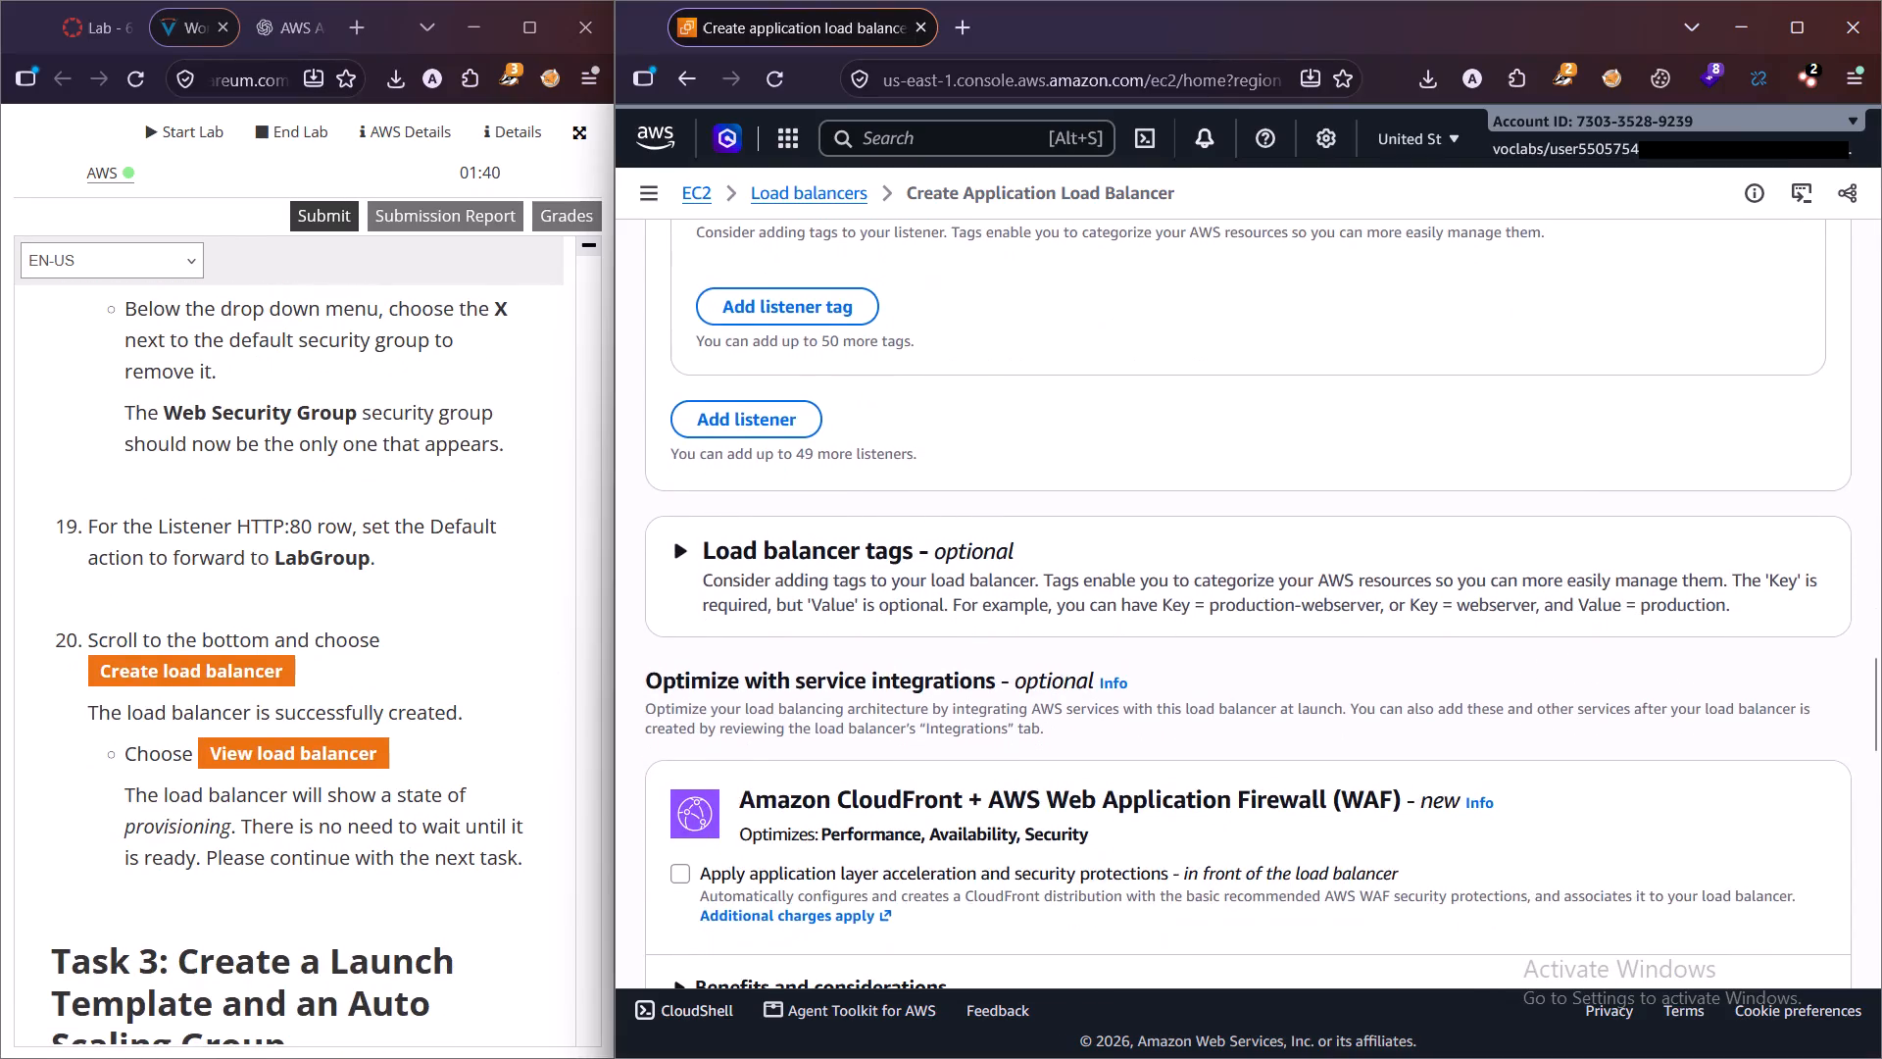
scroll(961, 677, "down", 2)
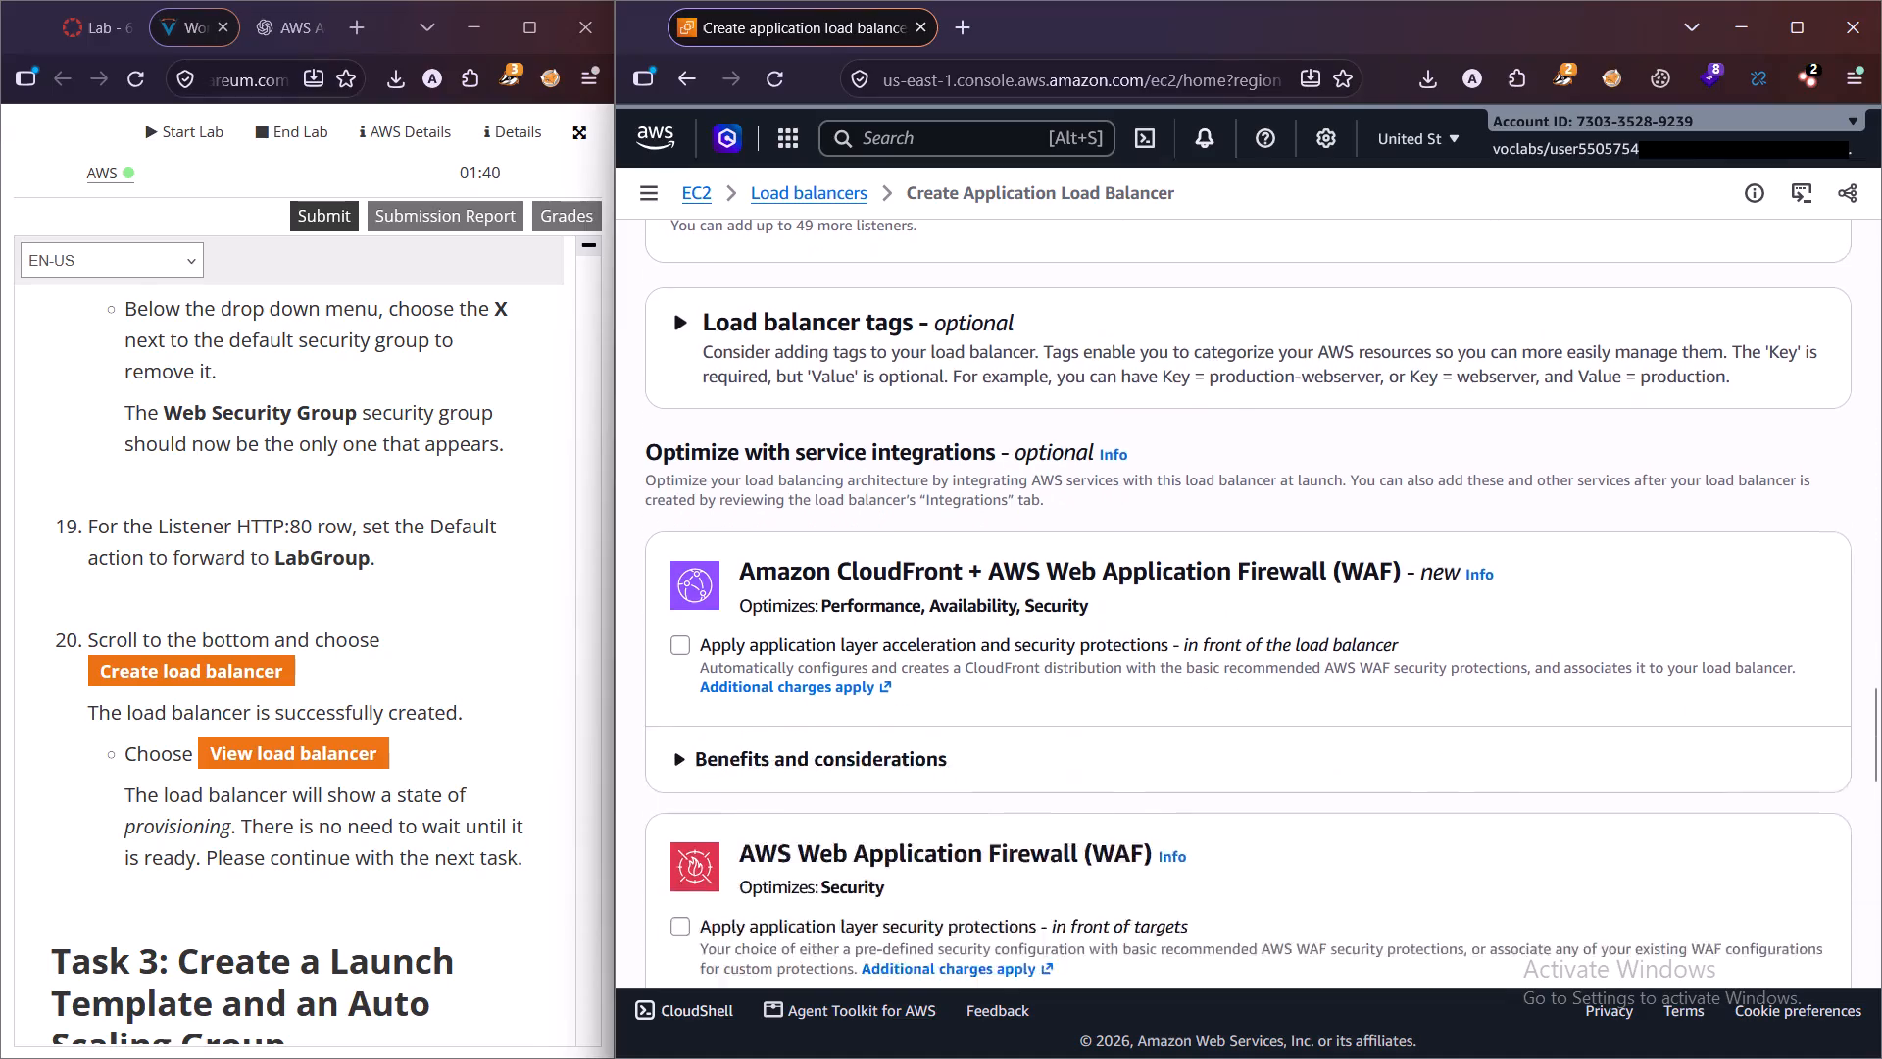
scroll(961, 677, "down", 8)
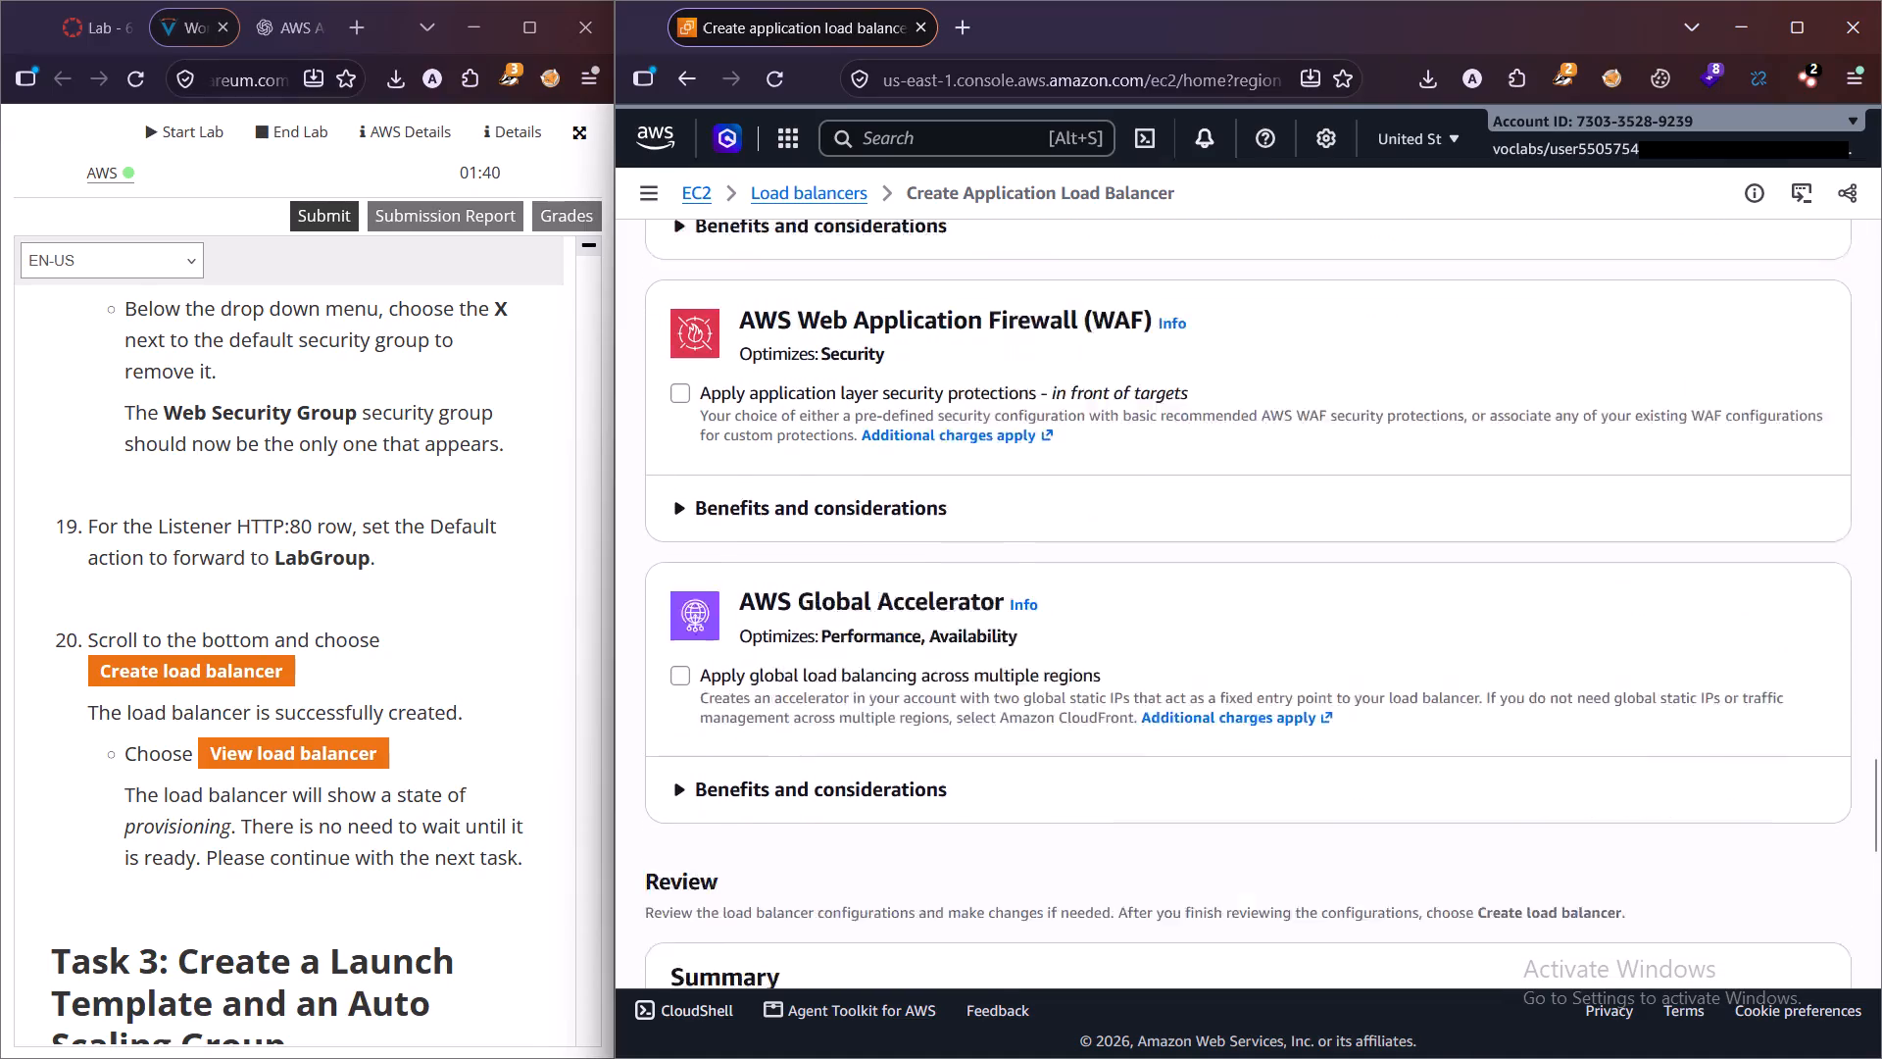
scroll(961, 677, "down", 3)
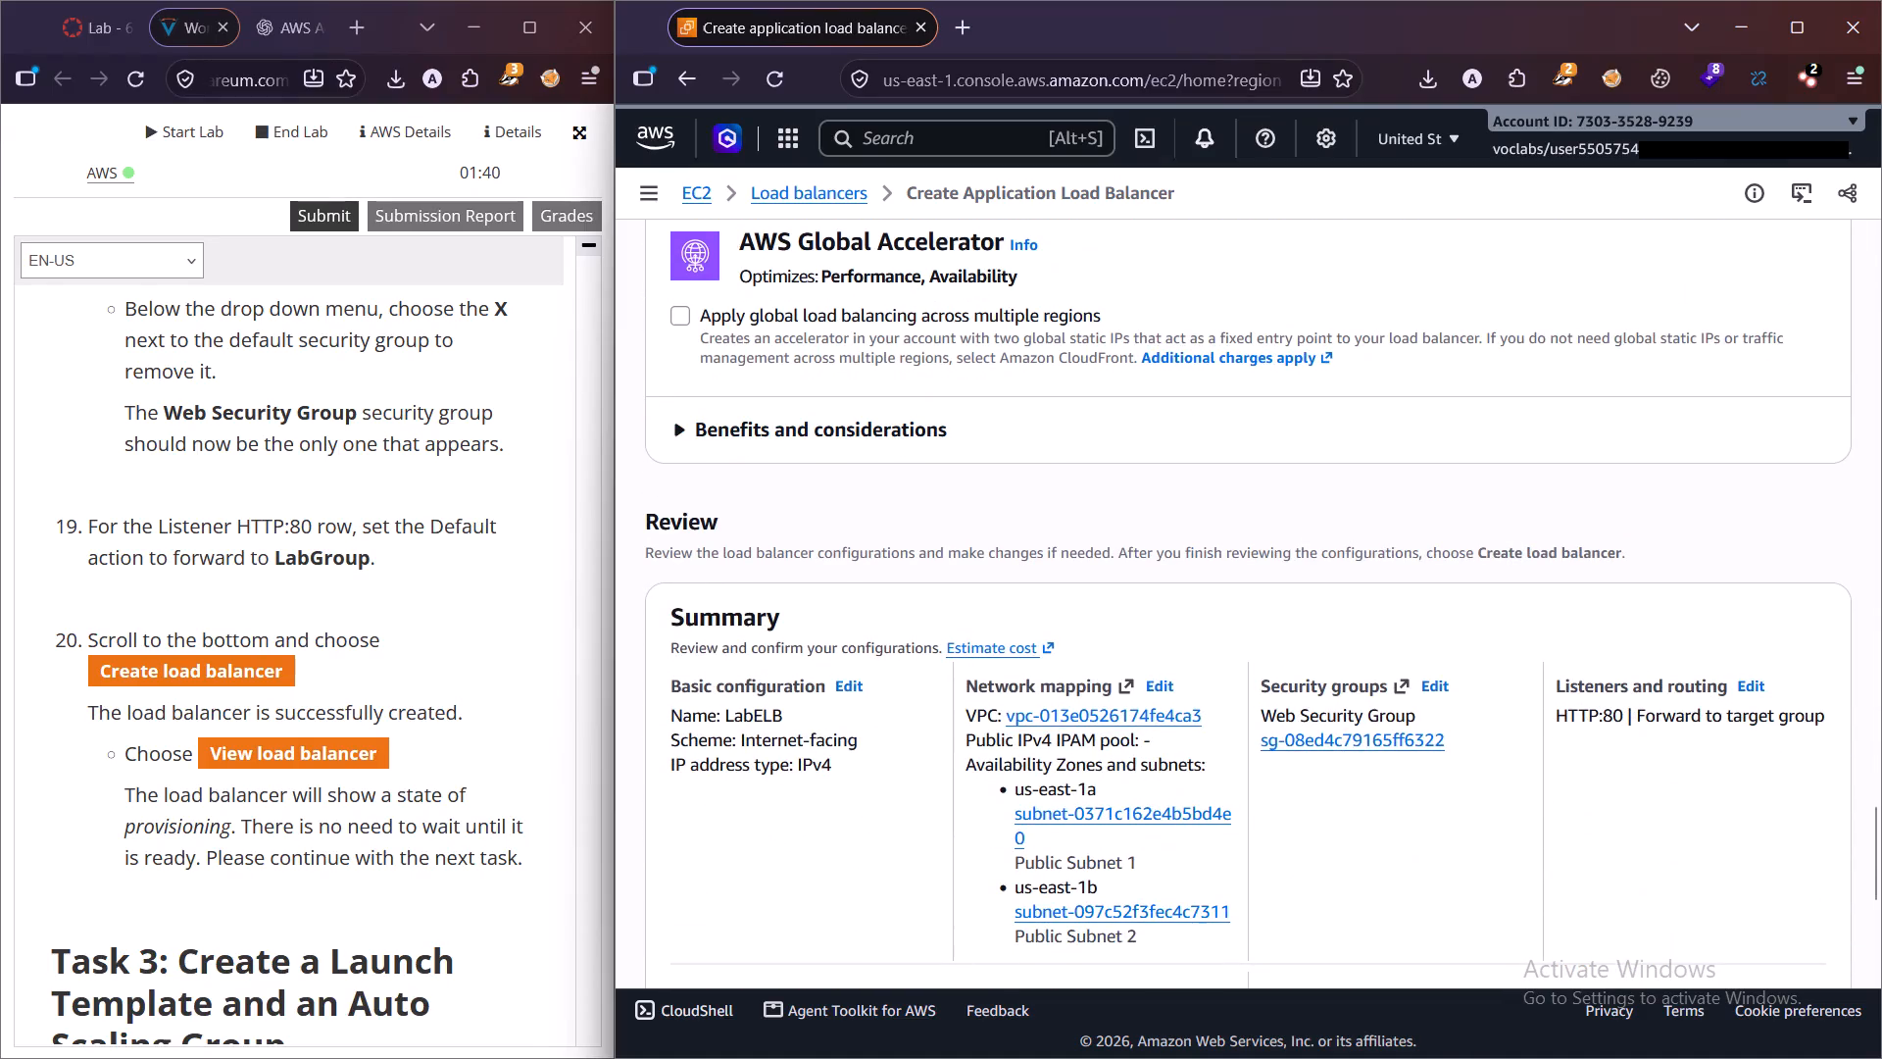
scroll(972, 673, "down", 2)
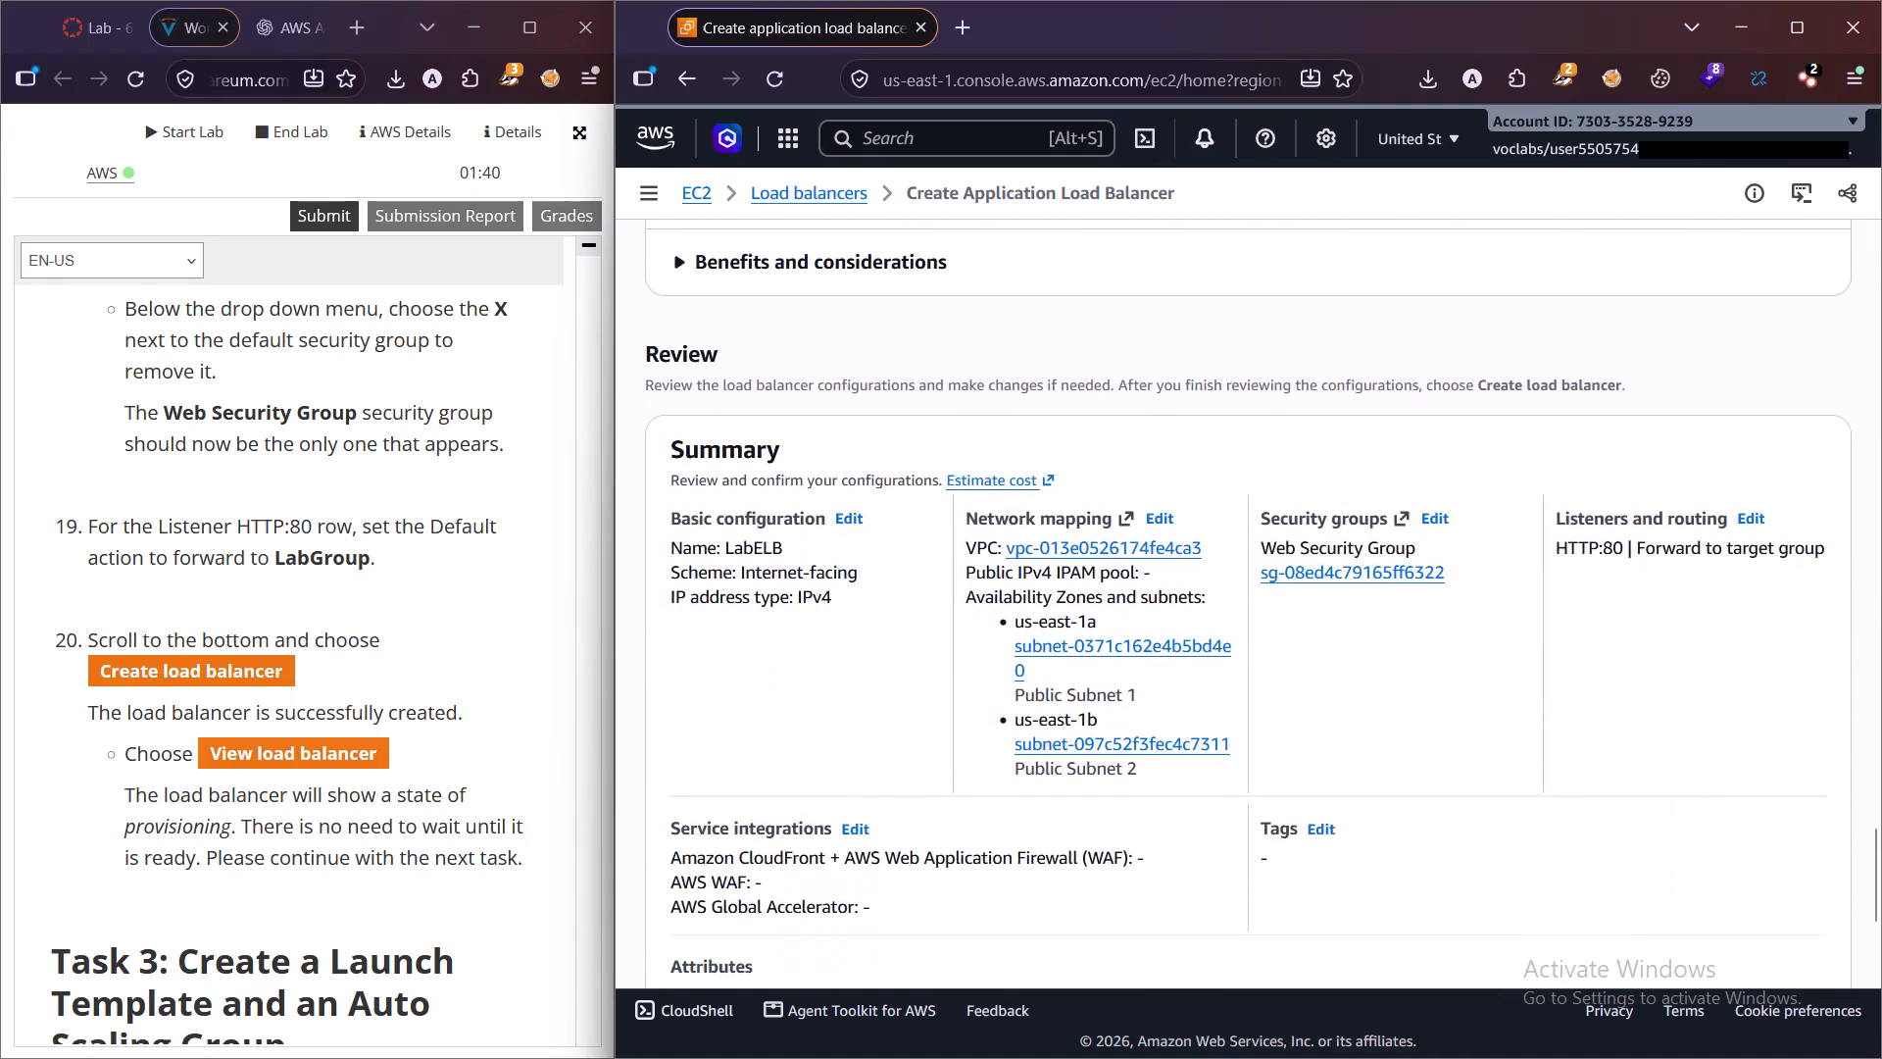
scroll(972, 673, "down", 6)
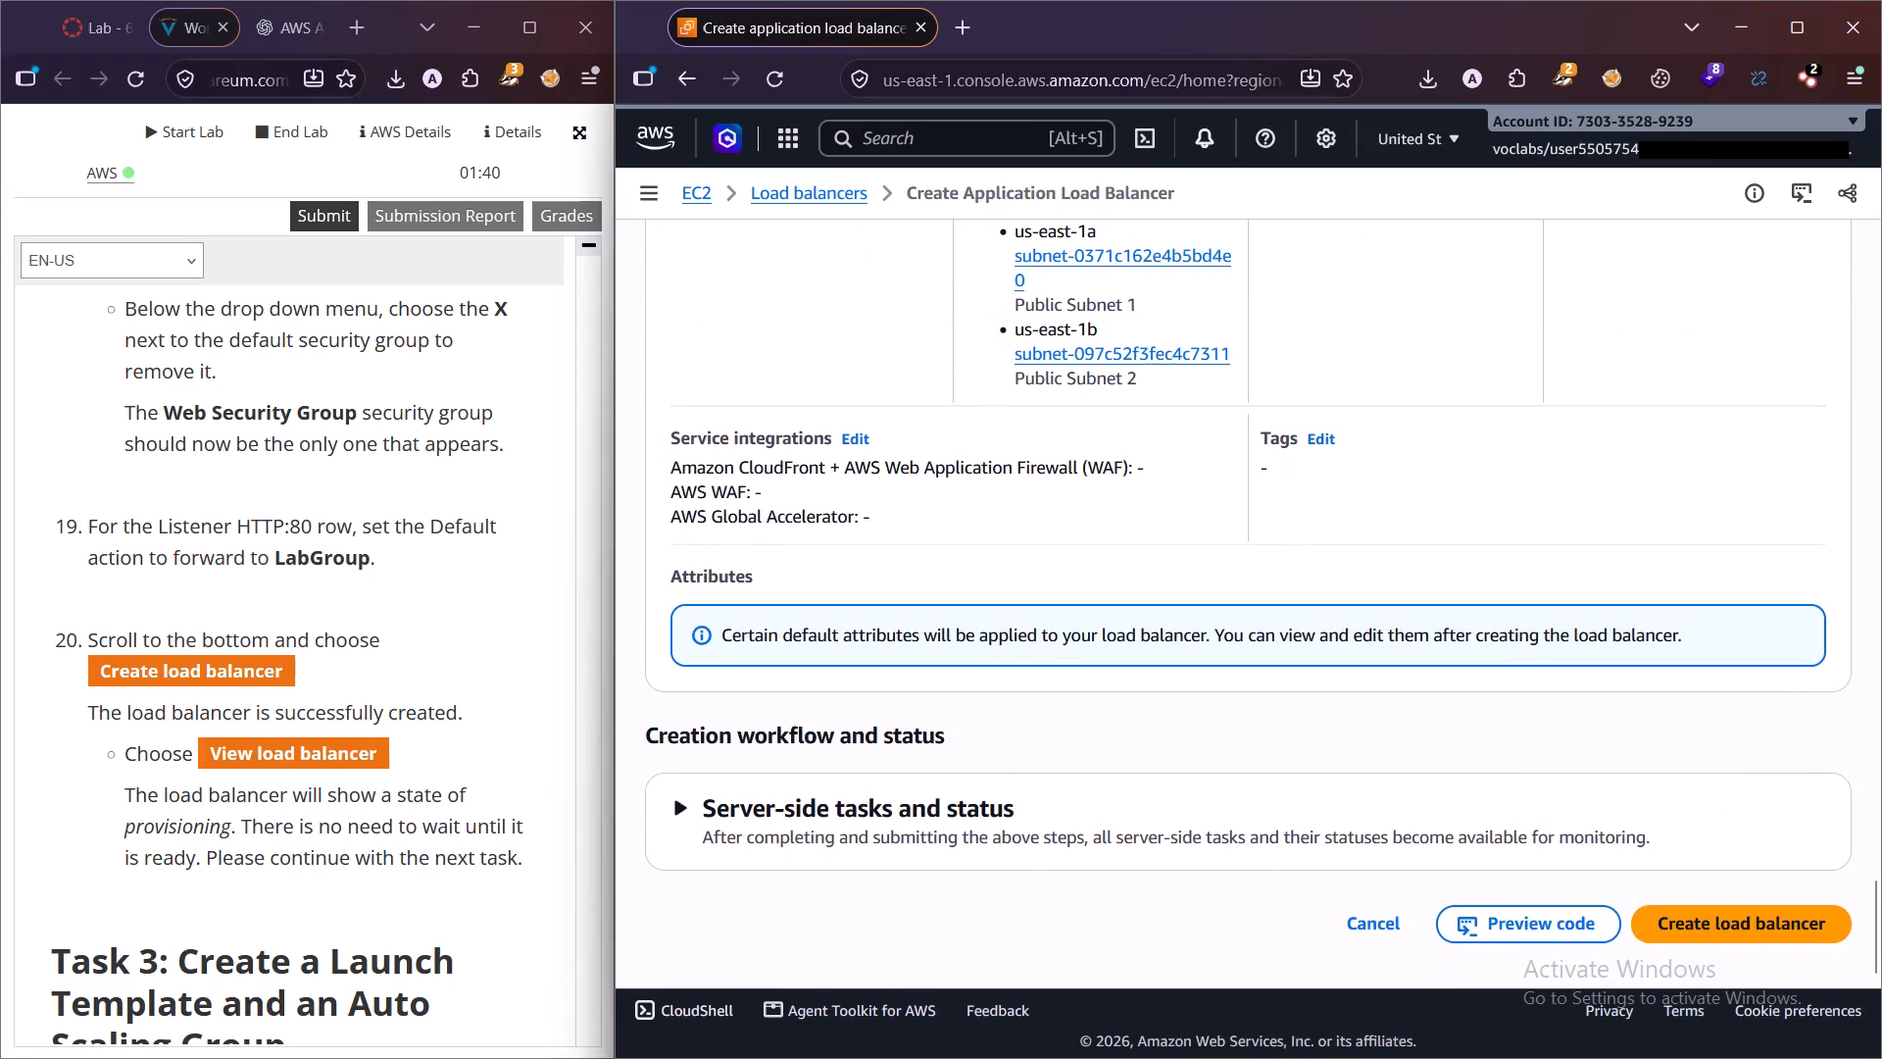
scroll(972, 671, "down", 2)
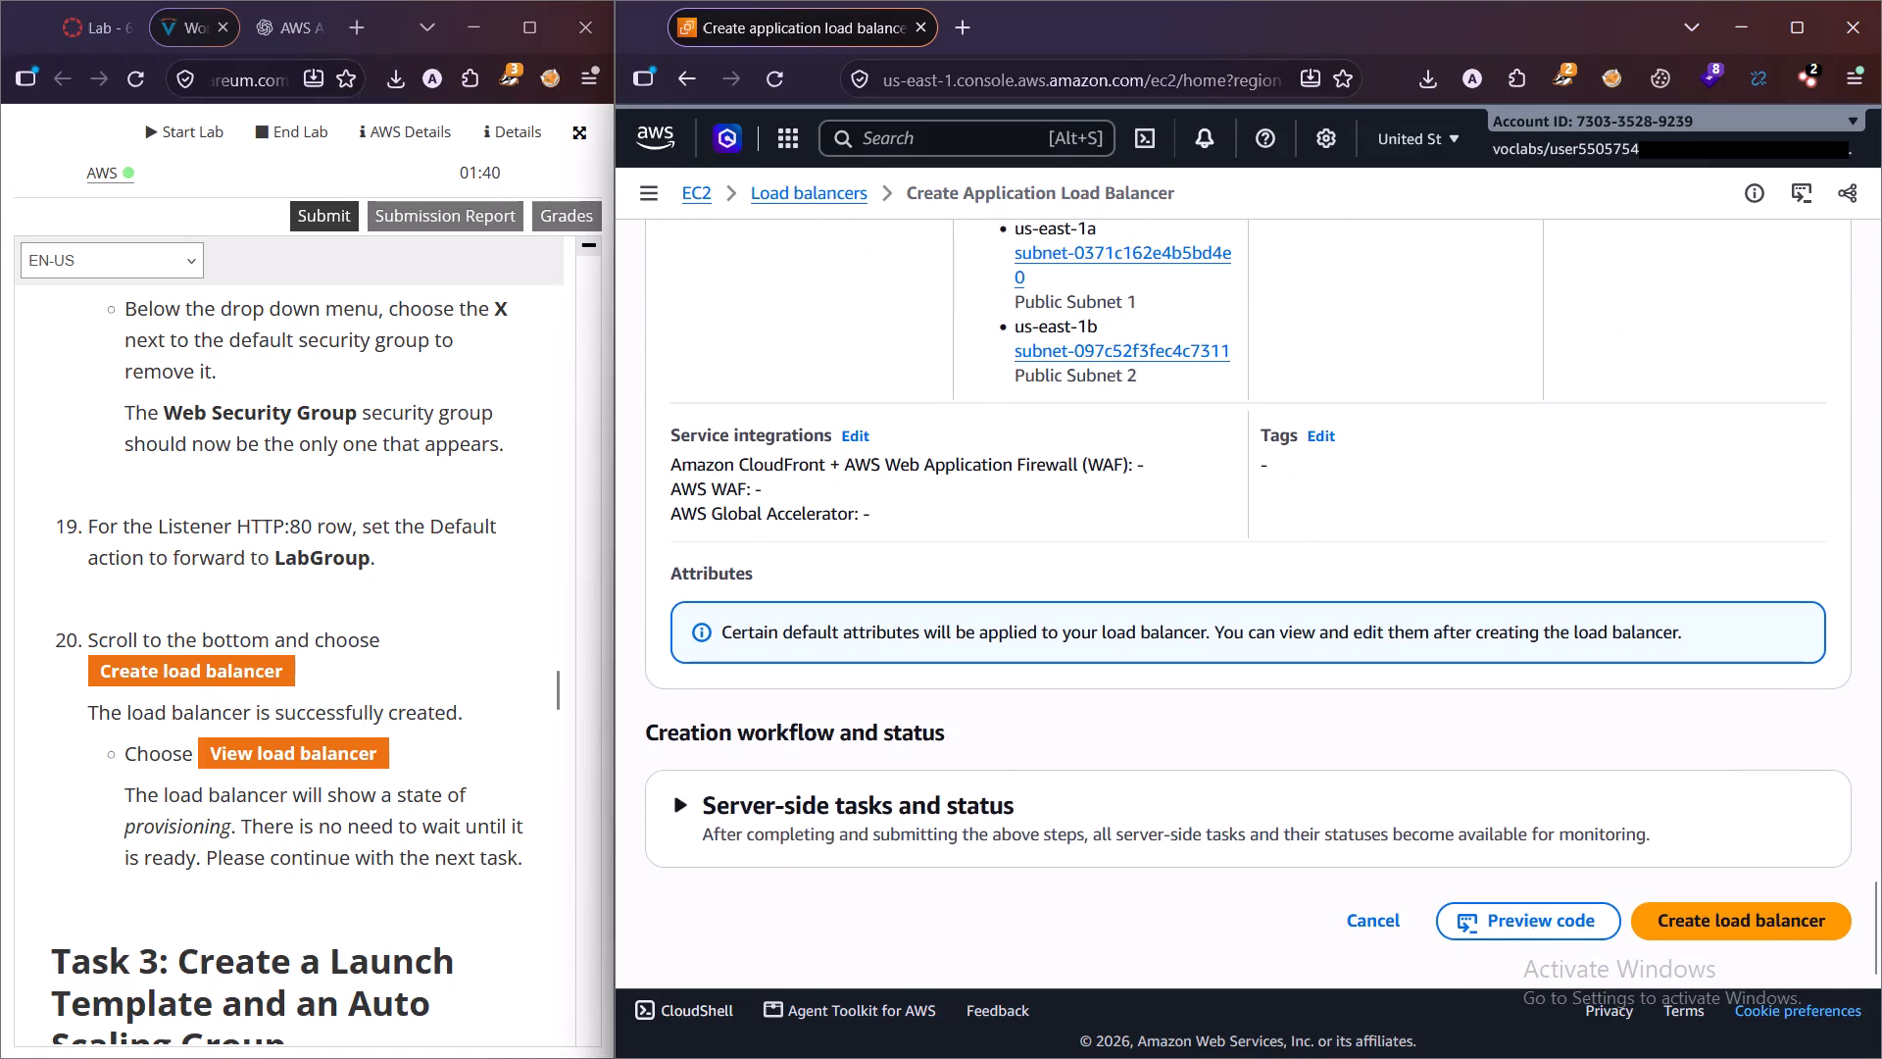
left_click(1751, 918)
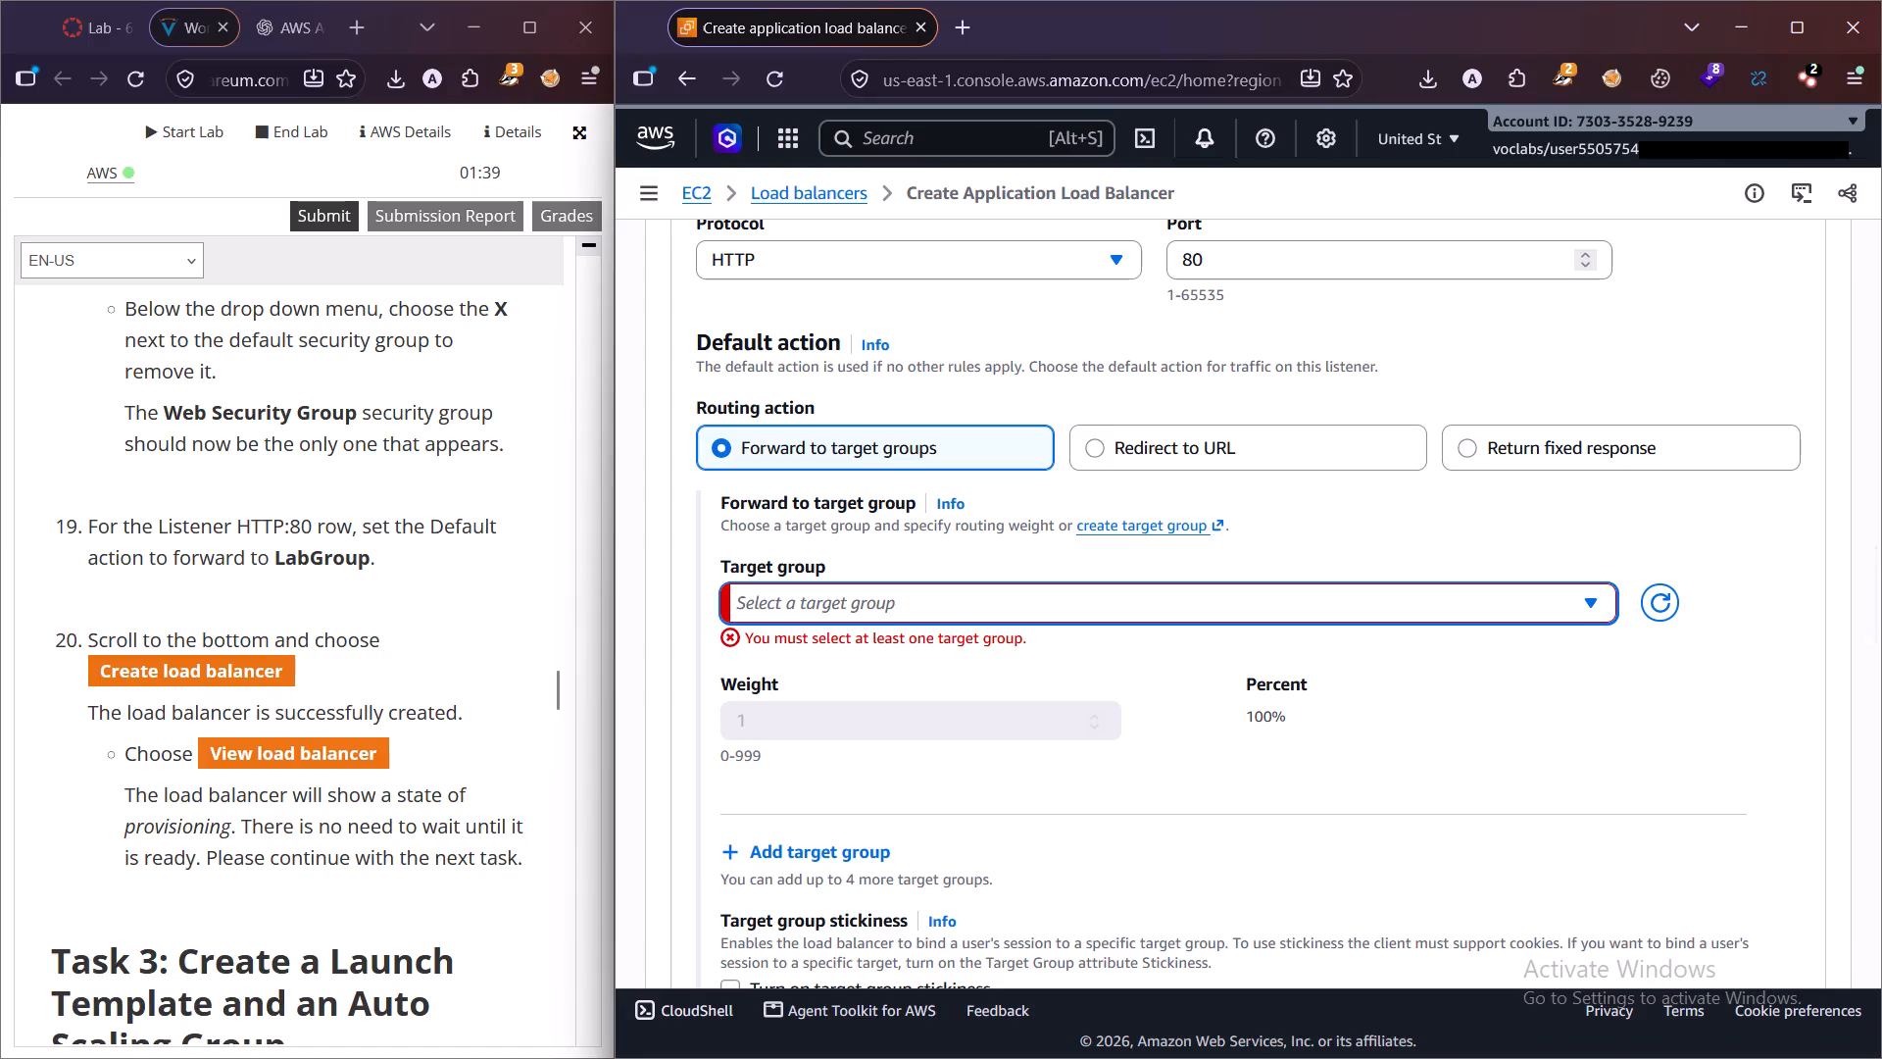
Recheck the lab instructions and the listener's target group choices, and refresh the available target groups.
scroll(397, 725, "up", 4)
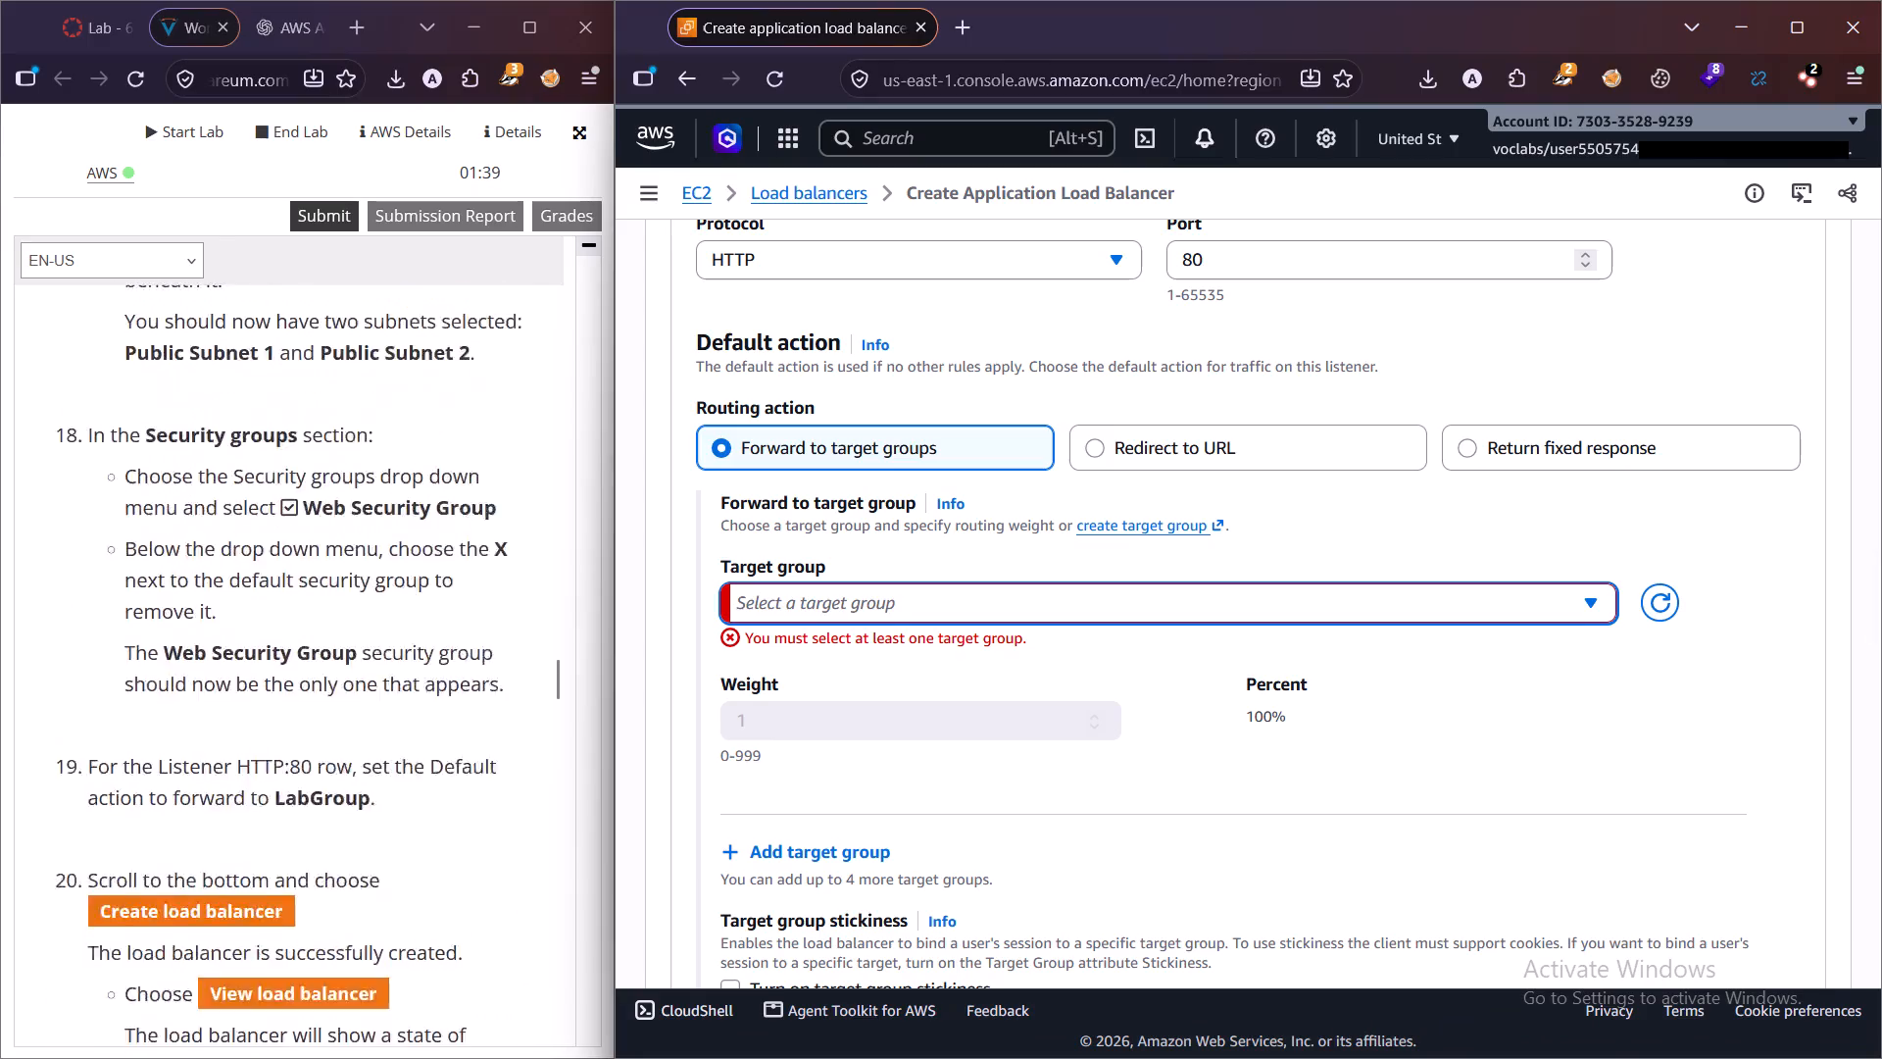
left_click(800, 595)
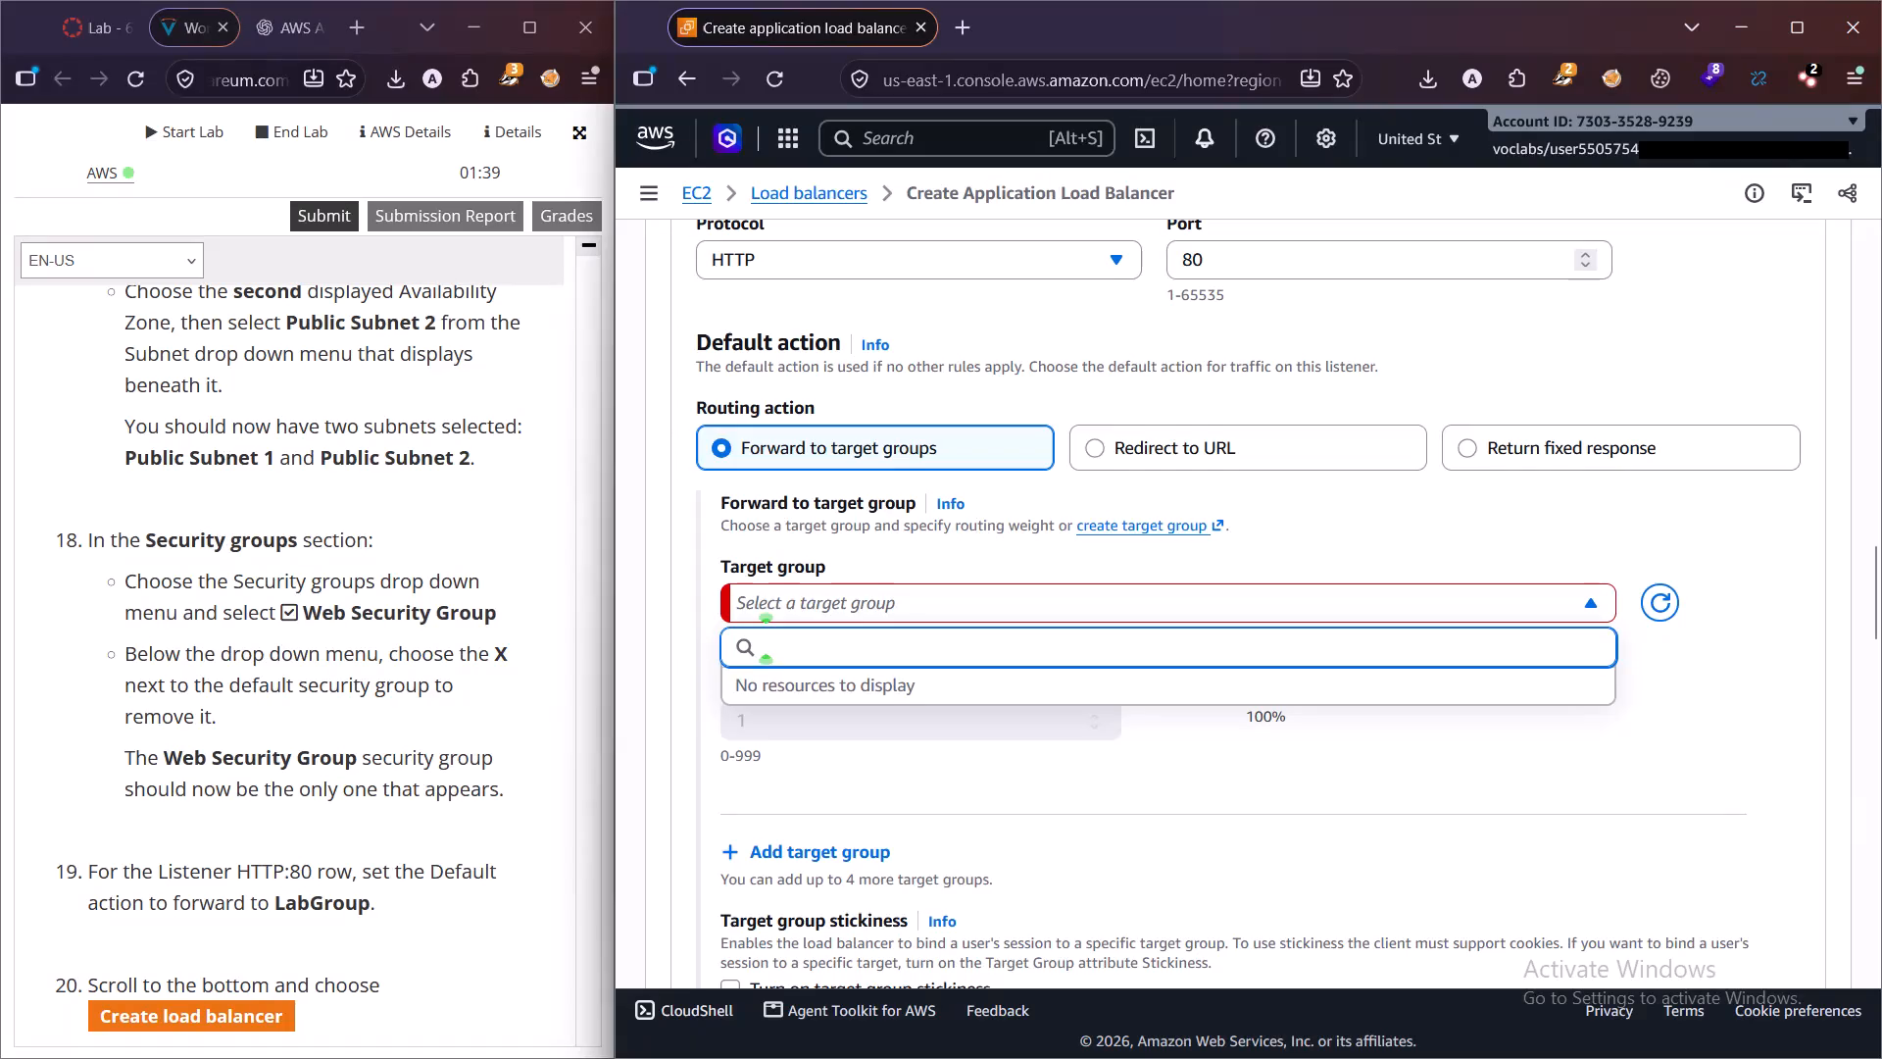
left_click(1654, 603)
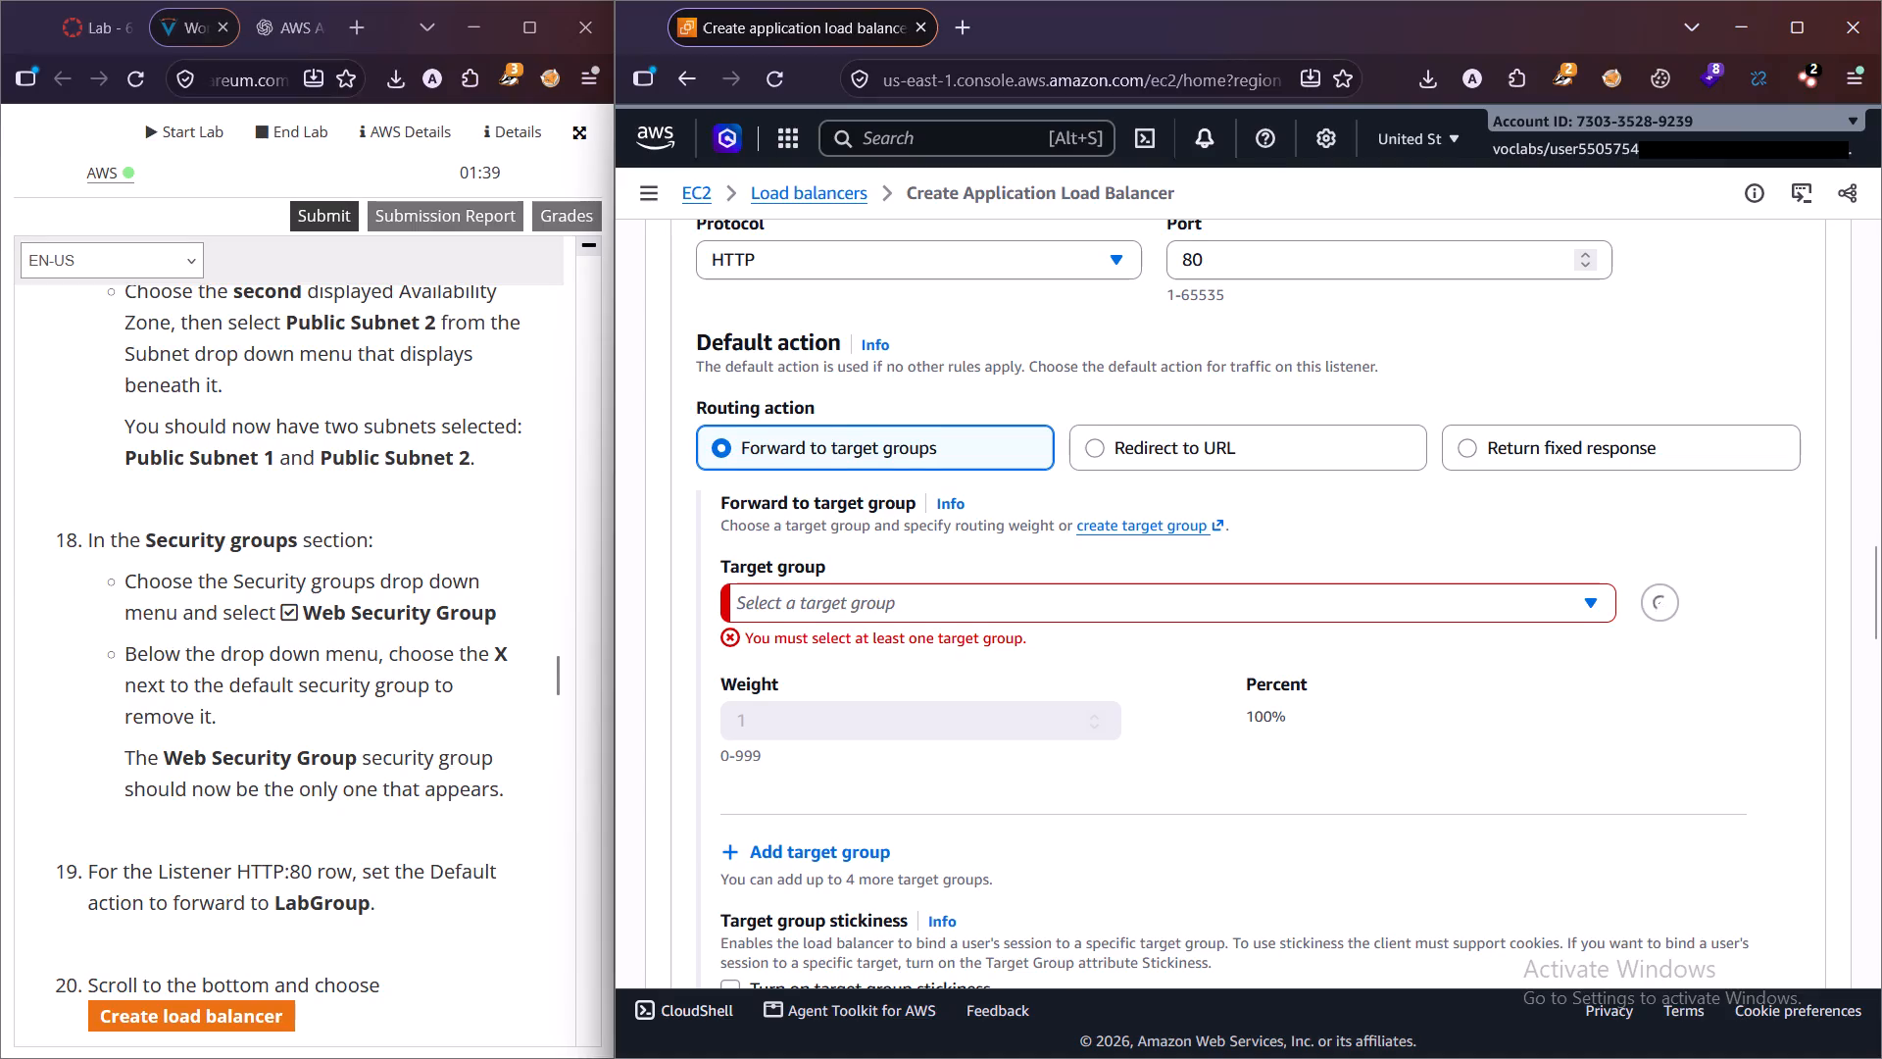
Switch the HTTP:80 listener's routing action to Redirect to URL and set the redirect port to 80.
scroll(924, 742, "up", 2)
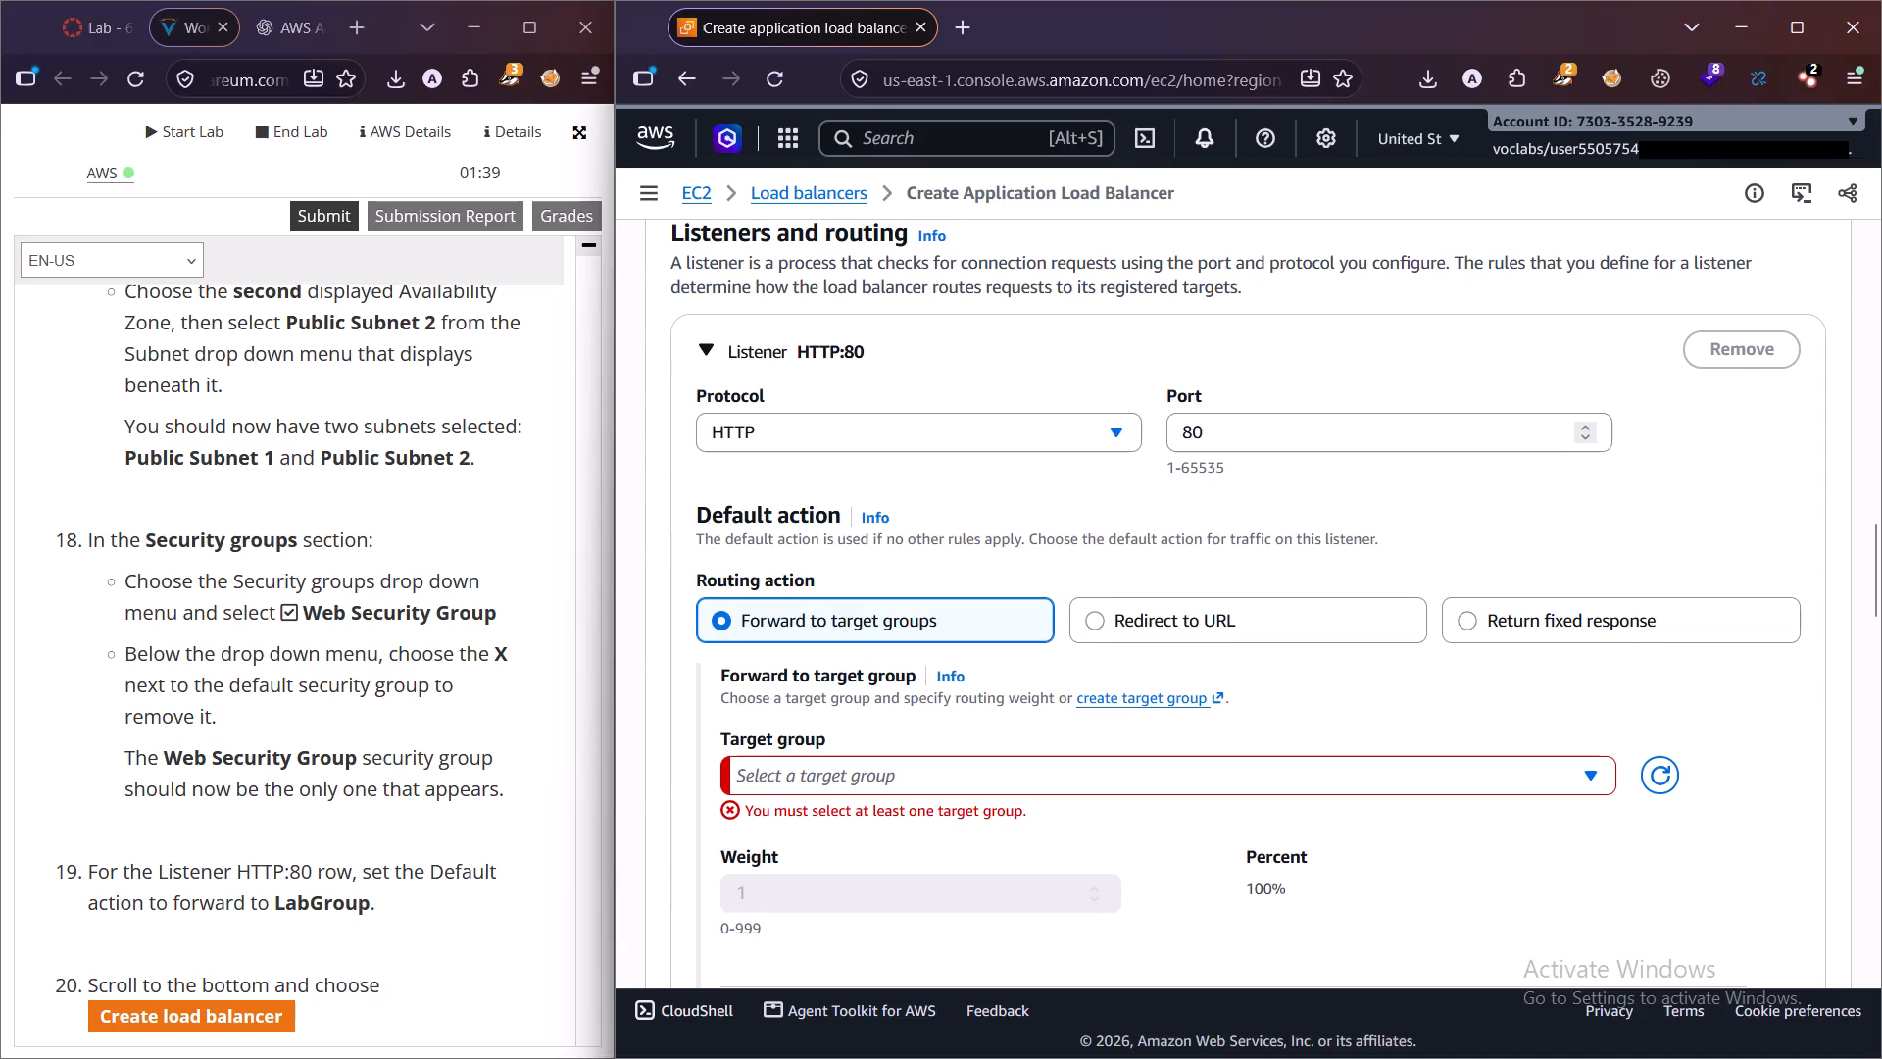
left_click(1176, 616)
scroll(1176, 616, "down", 3)
left_click(1255, 592)
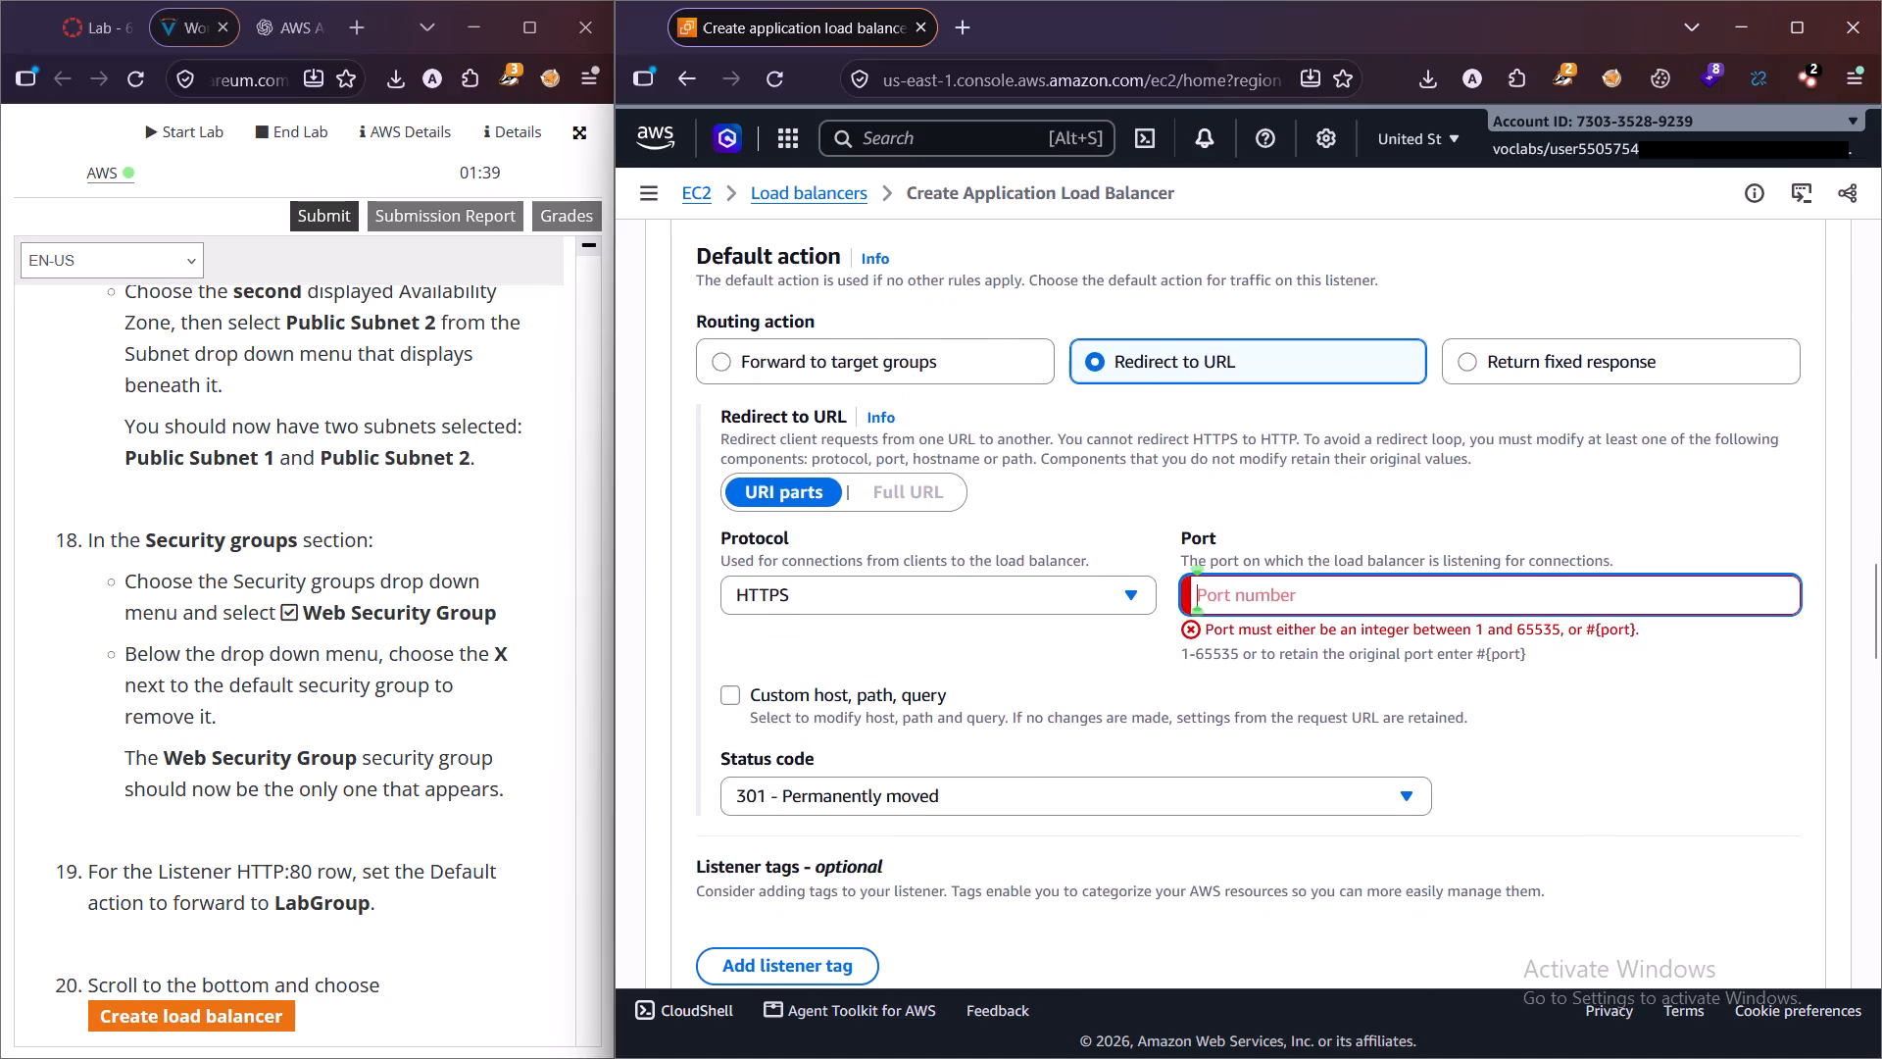
type("80")
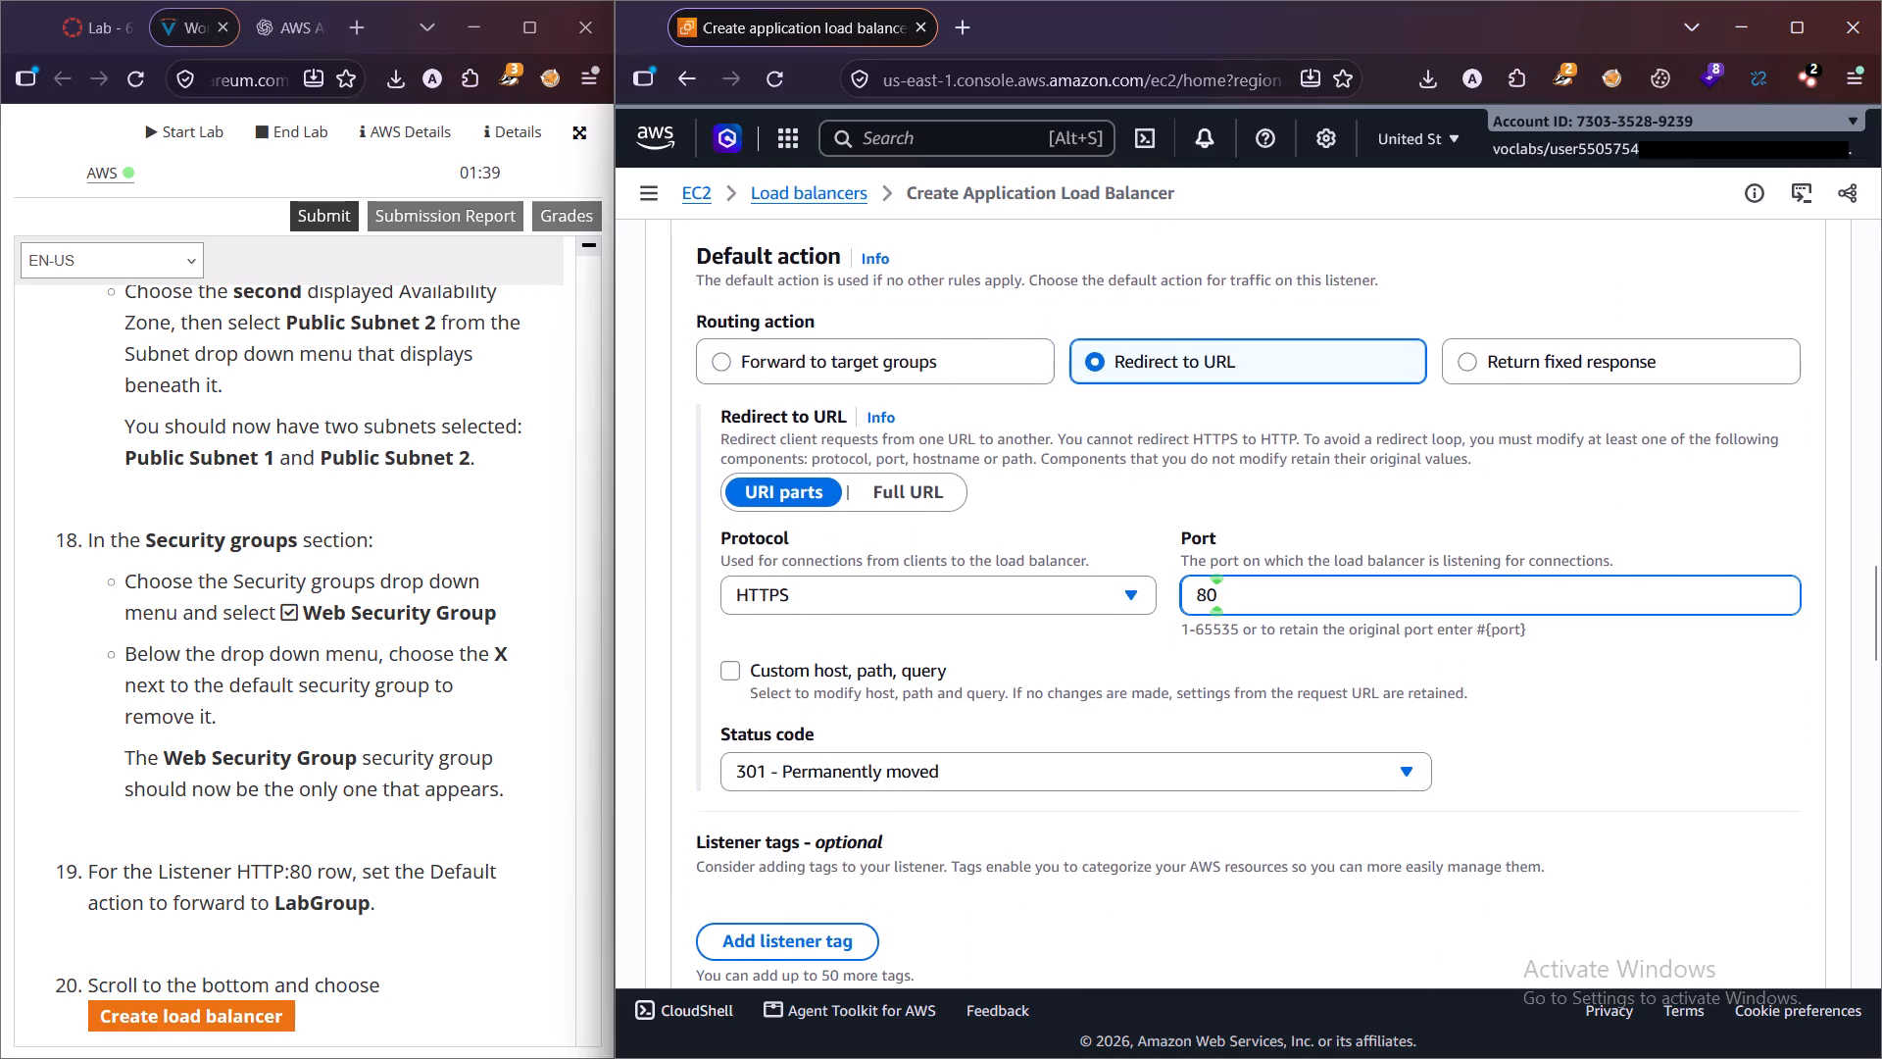
scroll(1147, 665, "up", 4)
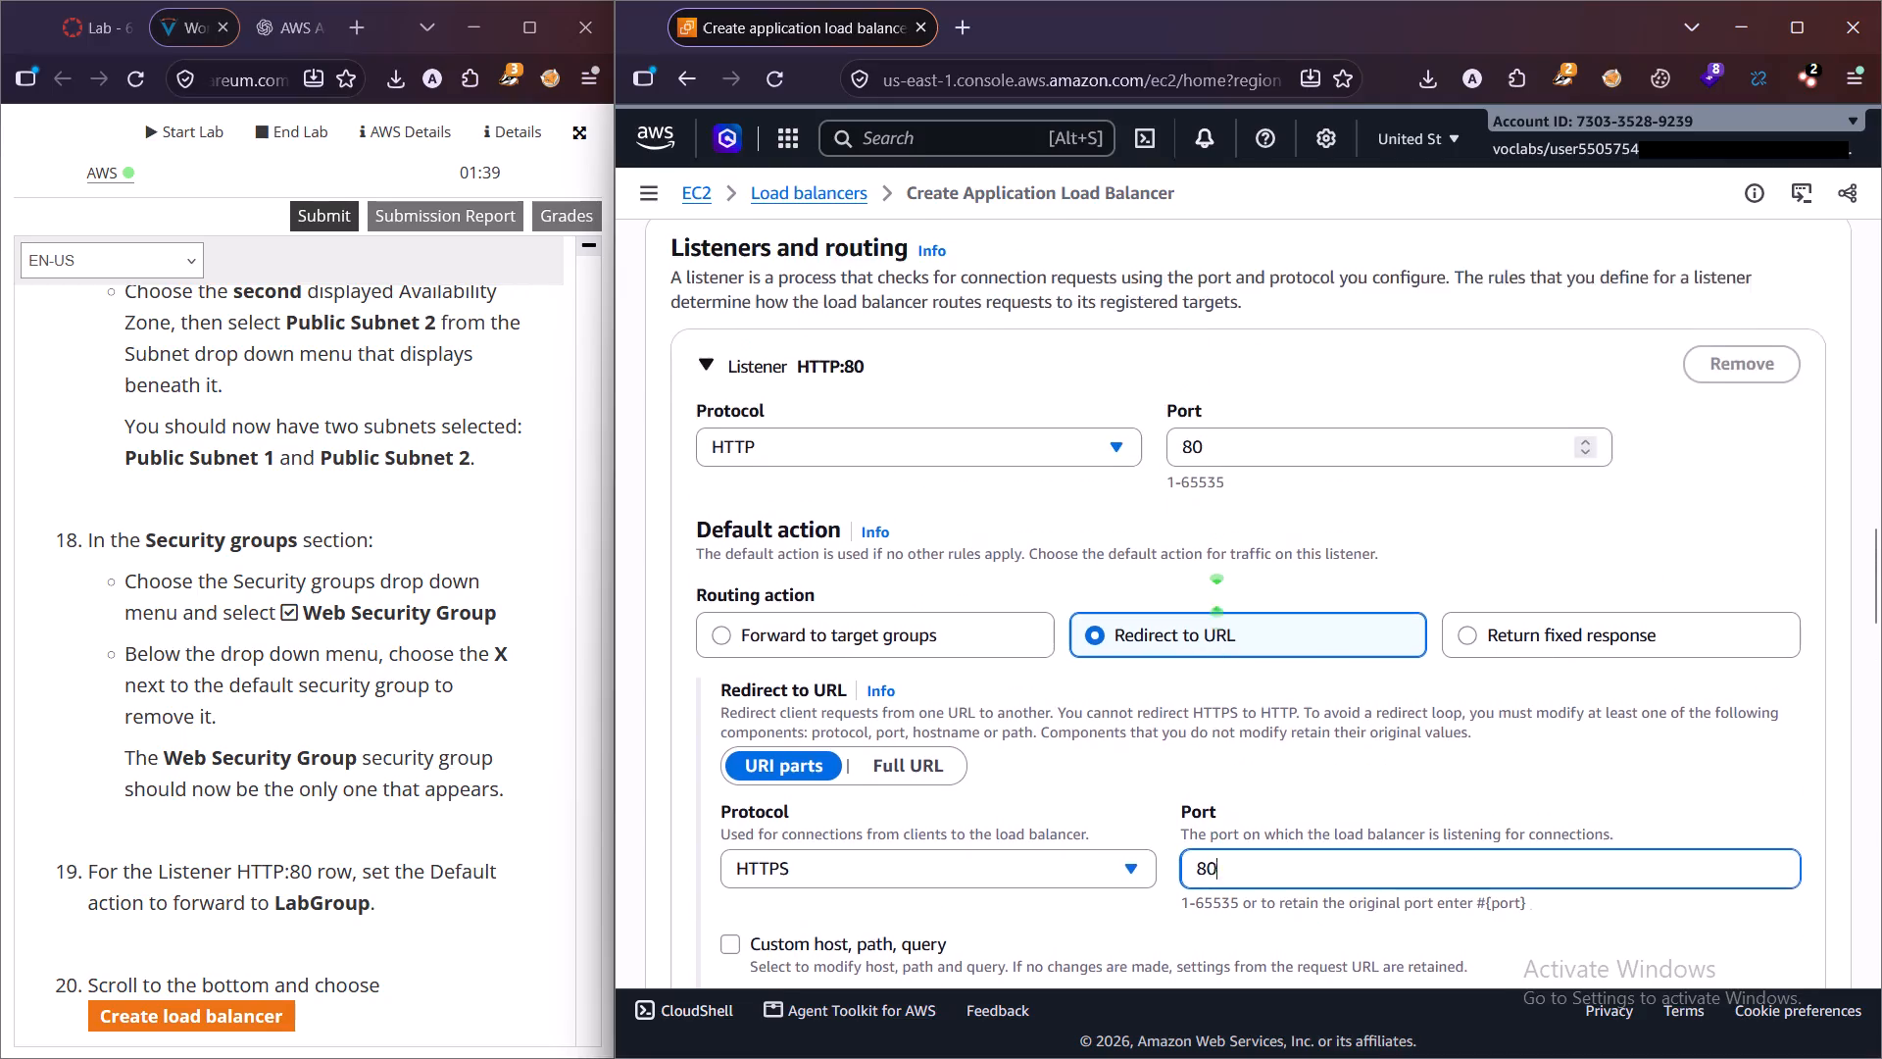
scroll(1147, 665, "down", 2)
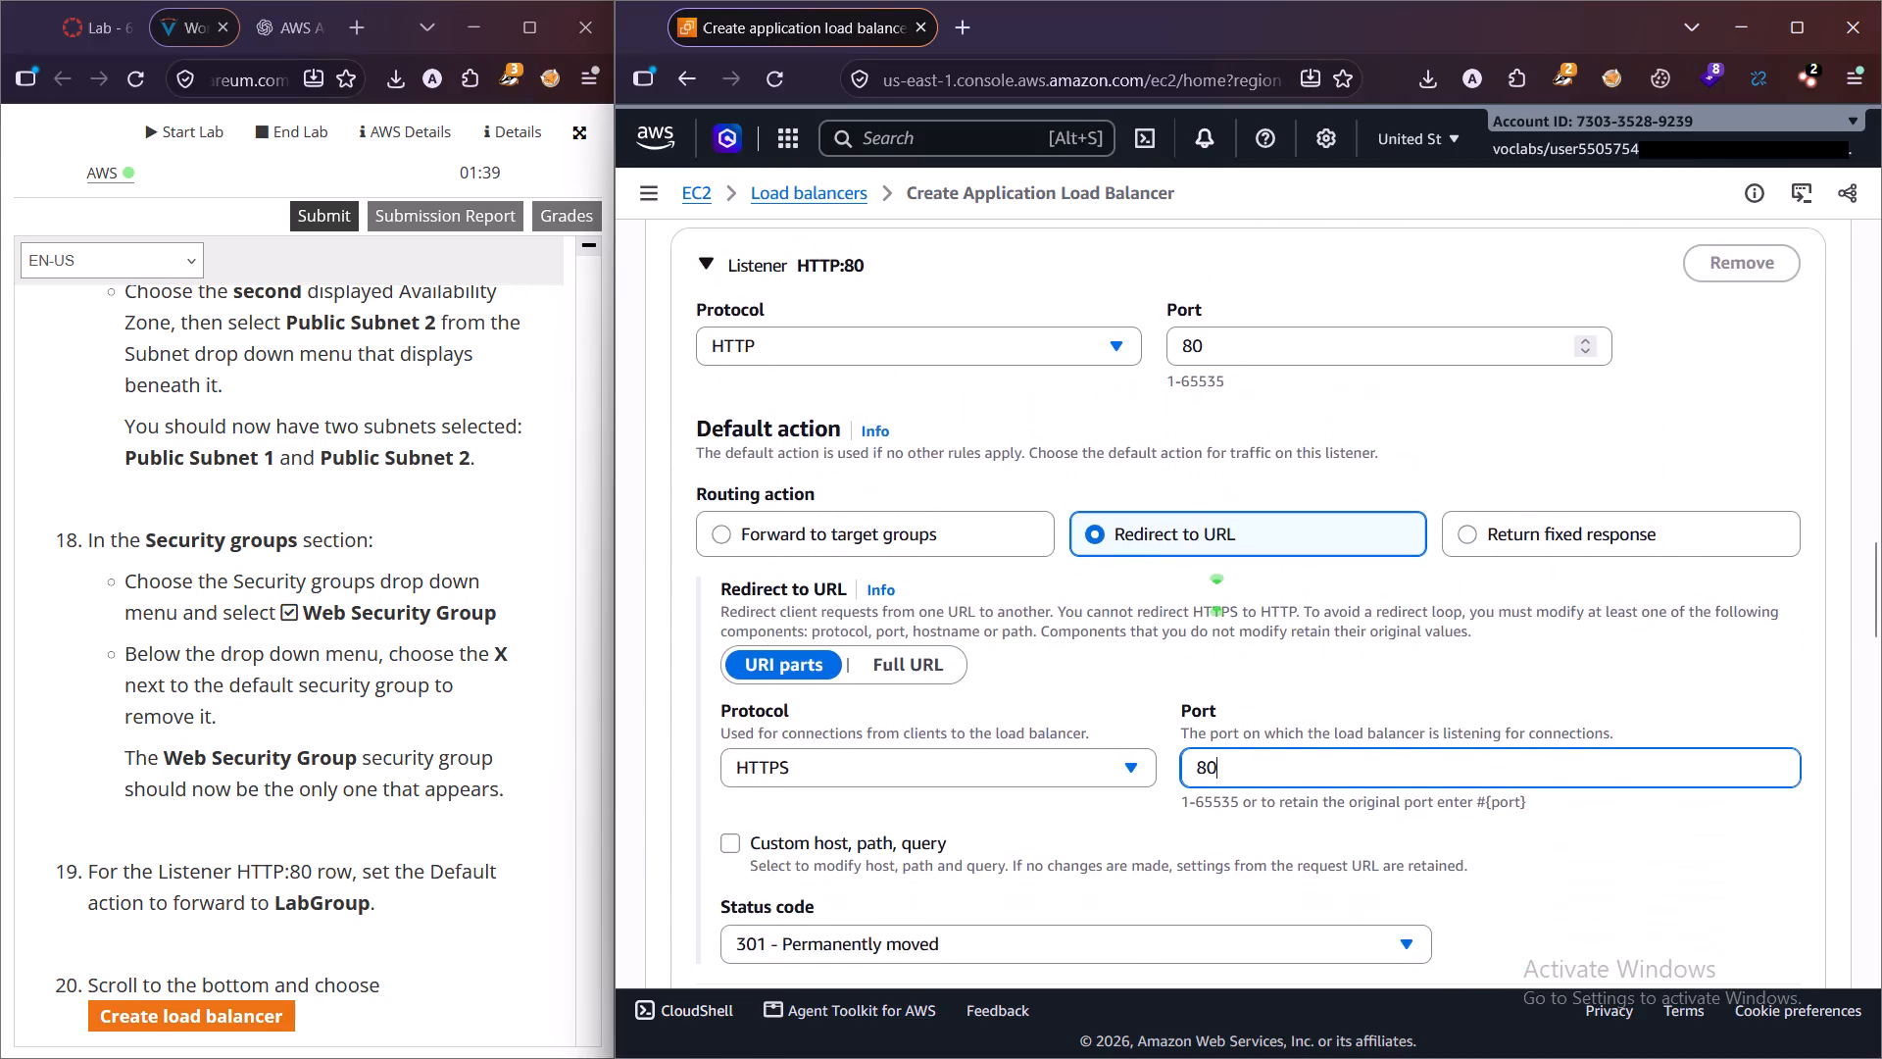
Switch the HTTP:80 listener's routing action to Forward to target groups and search its target group choices for LabGroup.
left_click(844, 536)
left_click(874, 693)
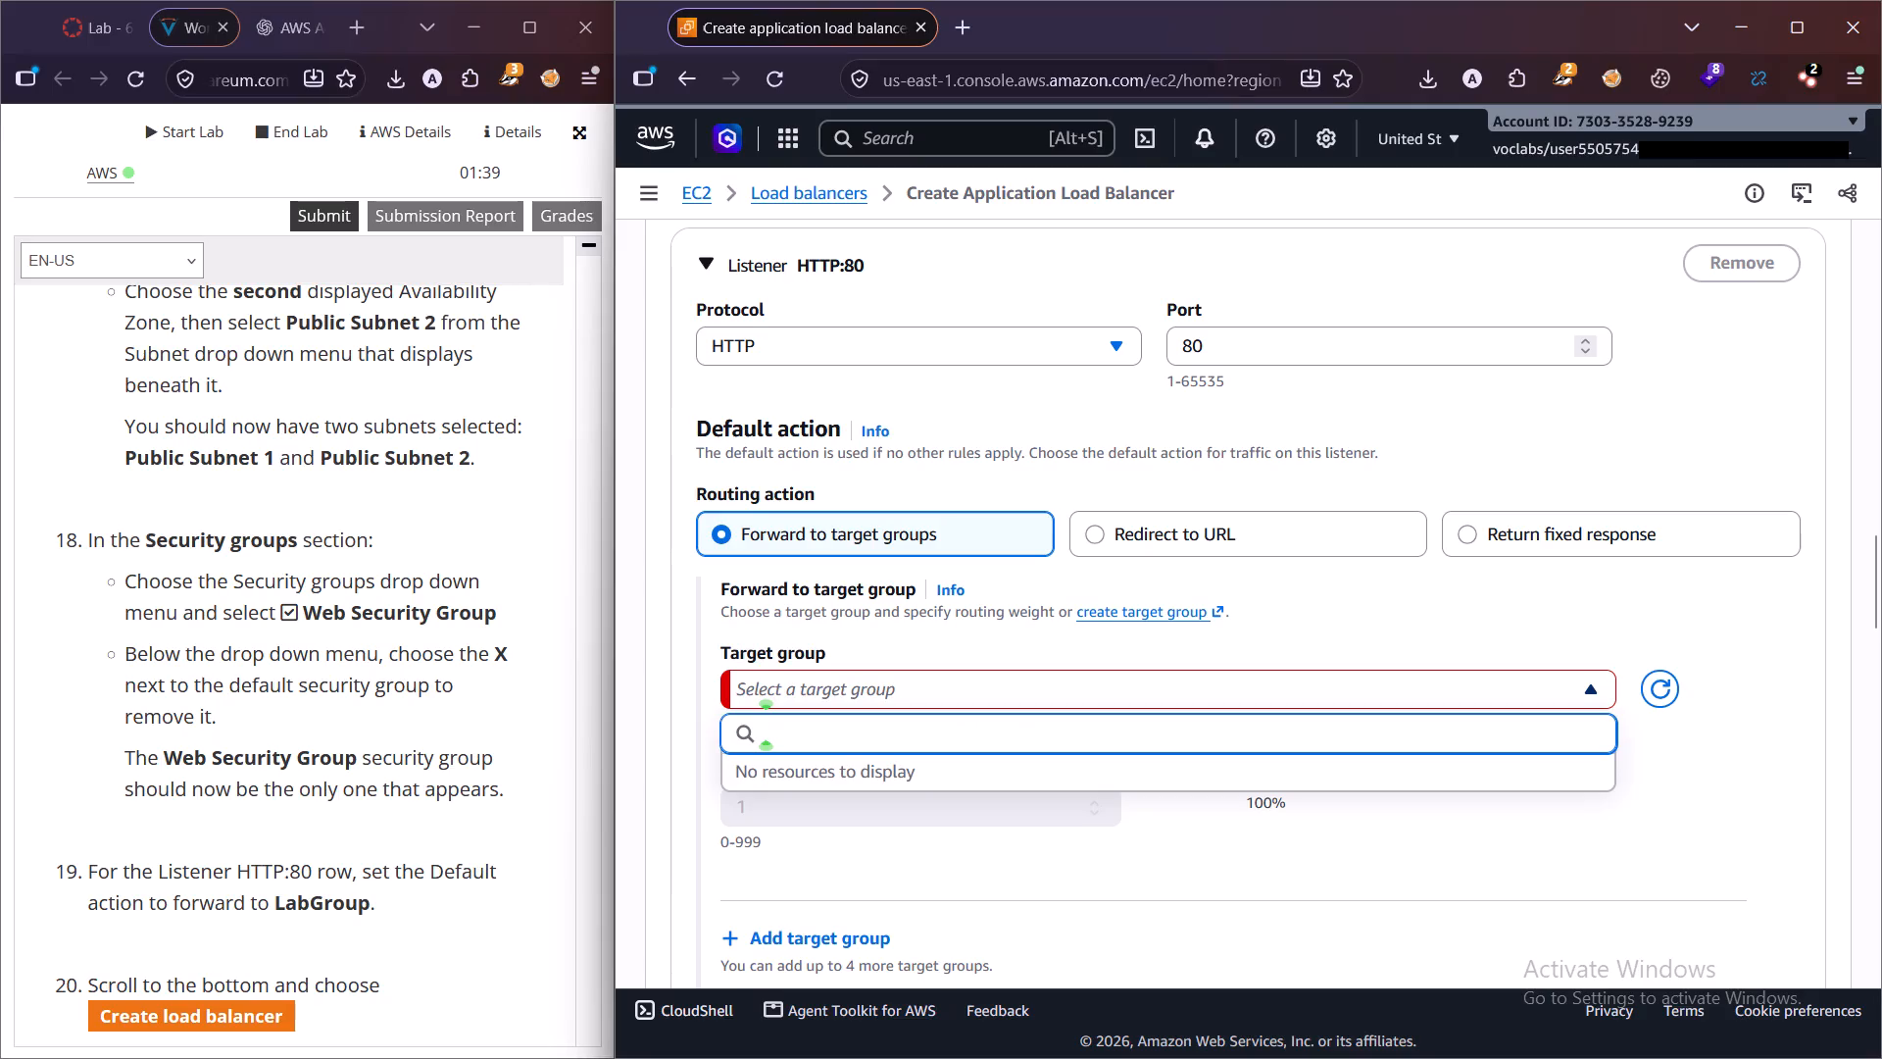
type("La")
key("b")
type("Gr")
type("oup")
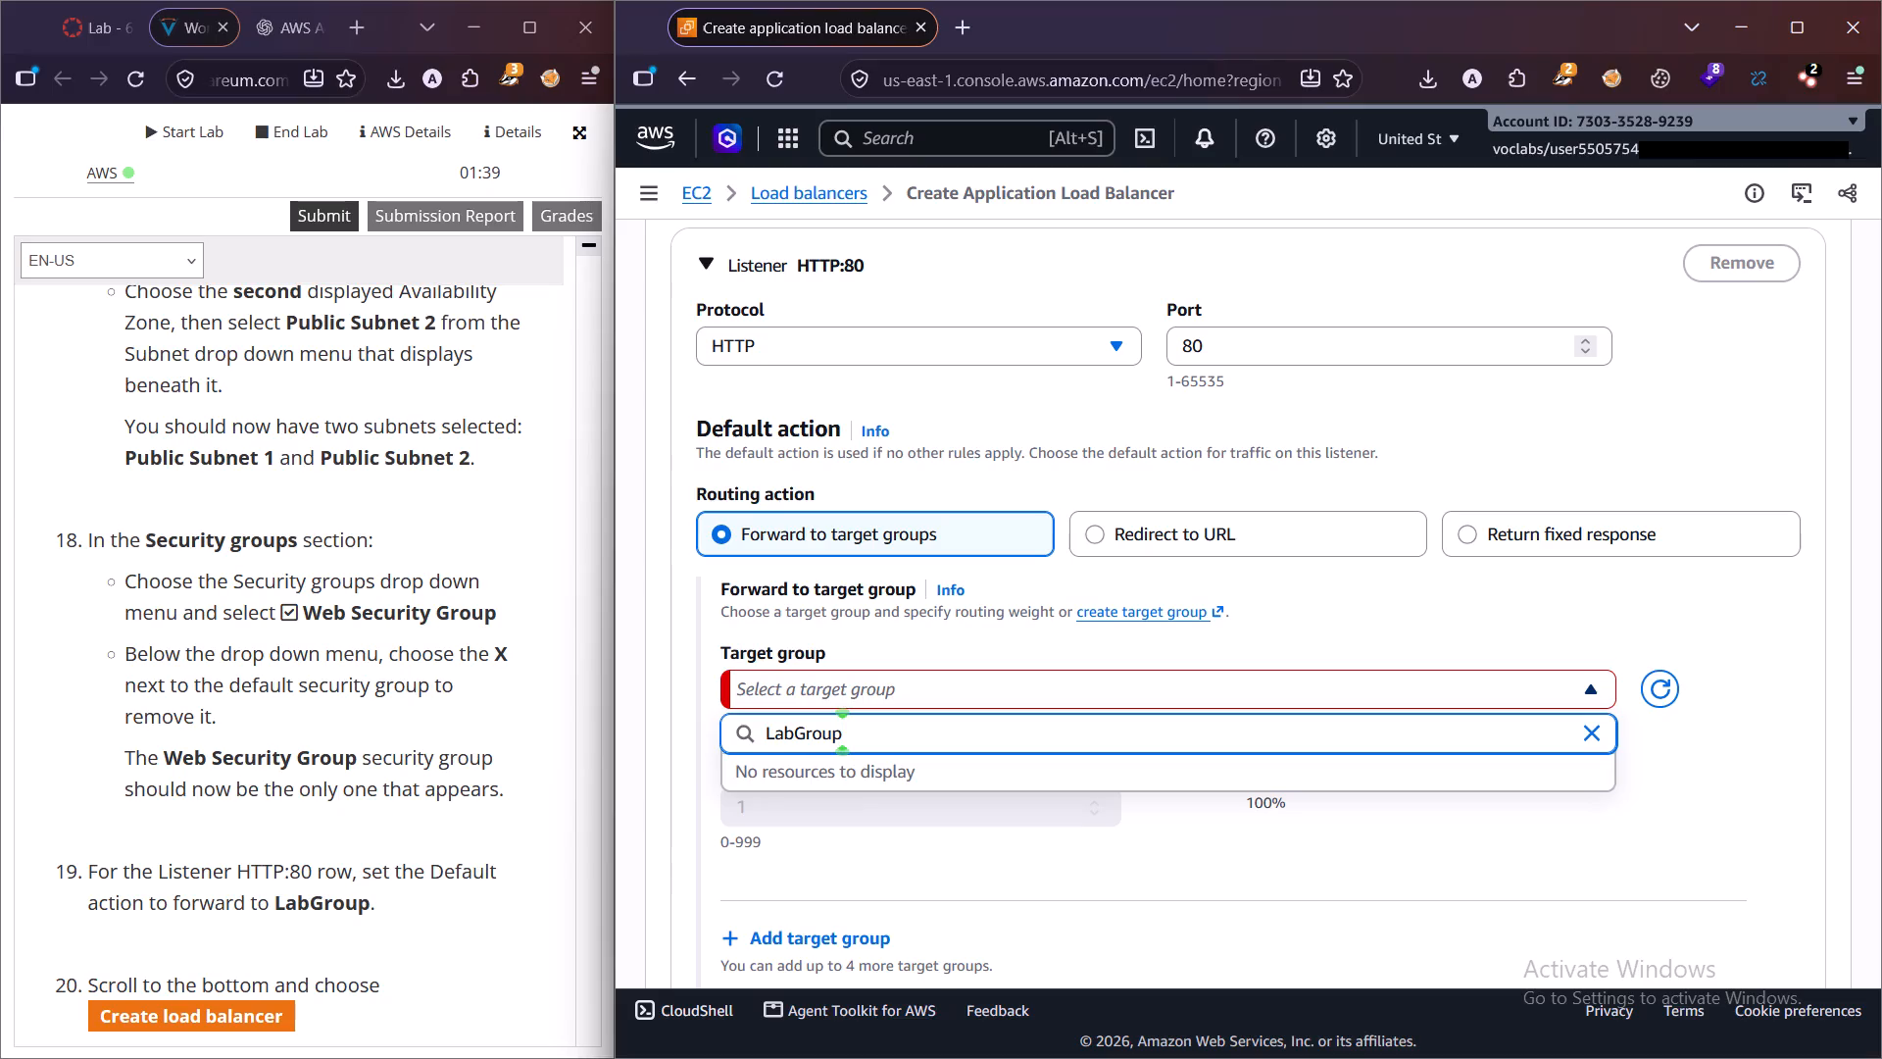
key("Return")
key("Return")
key("Return")
left_click(1113, 832)
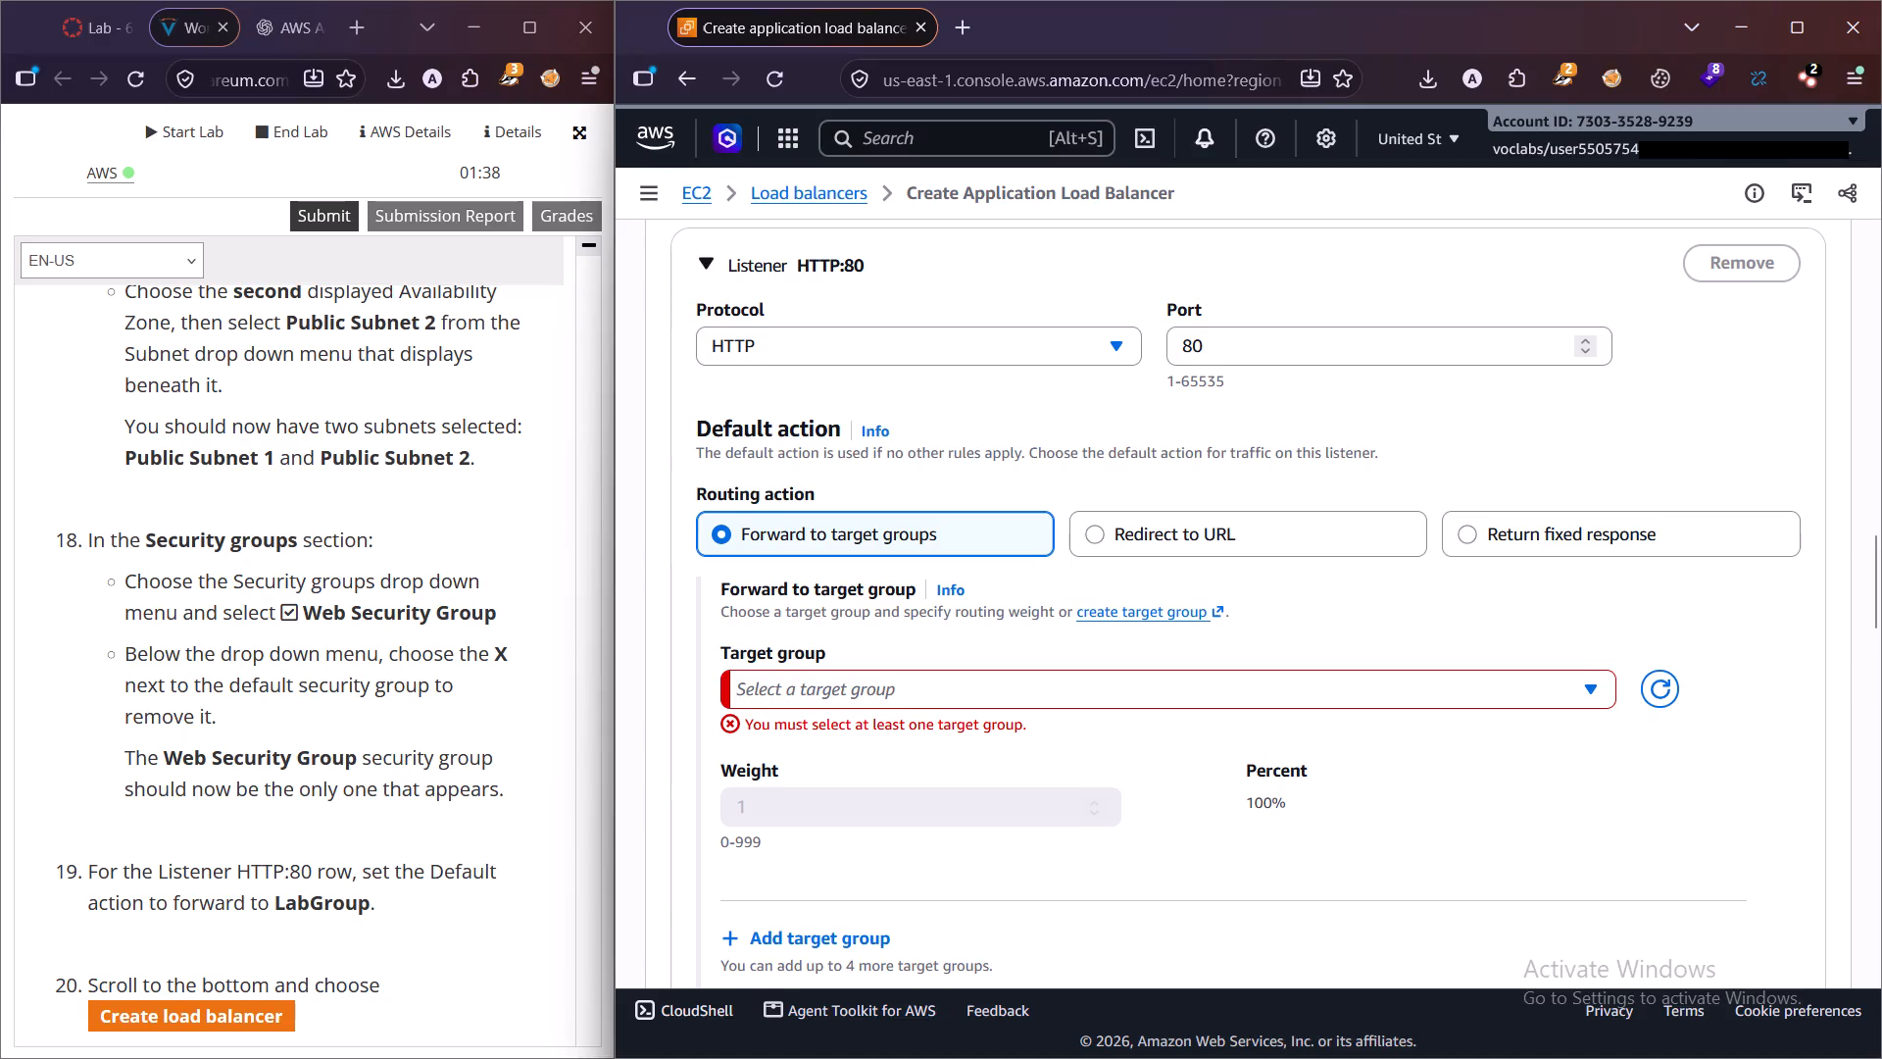
left_click(1587, 692)
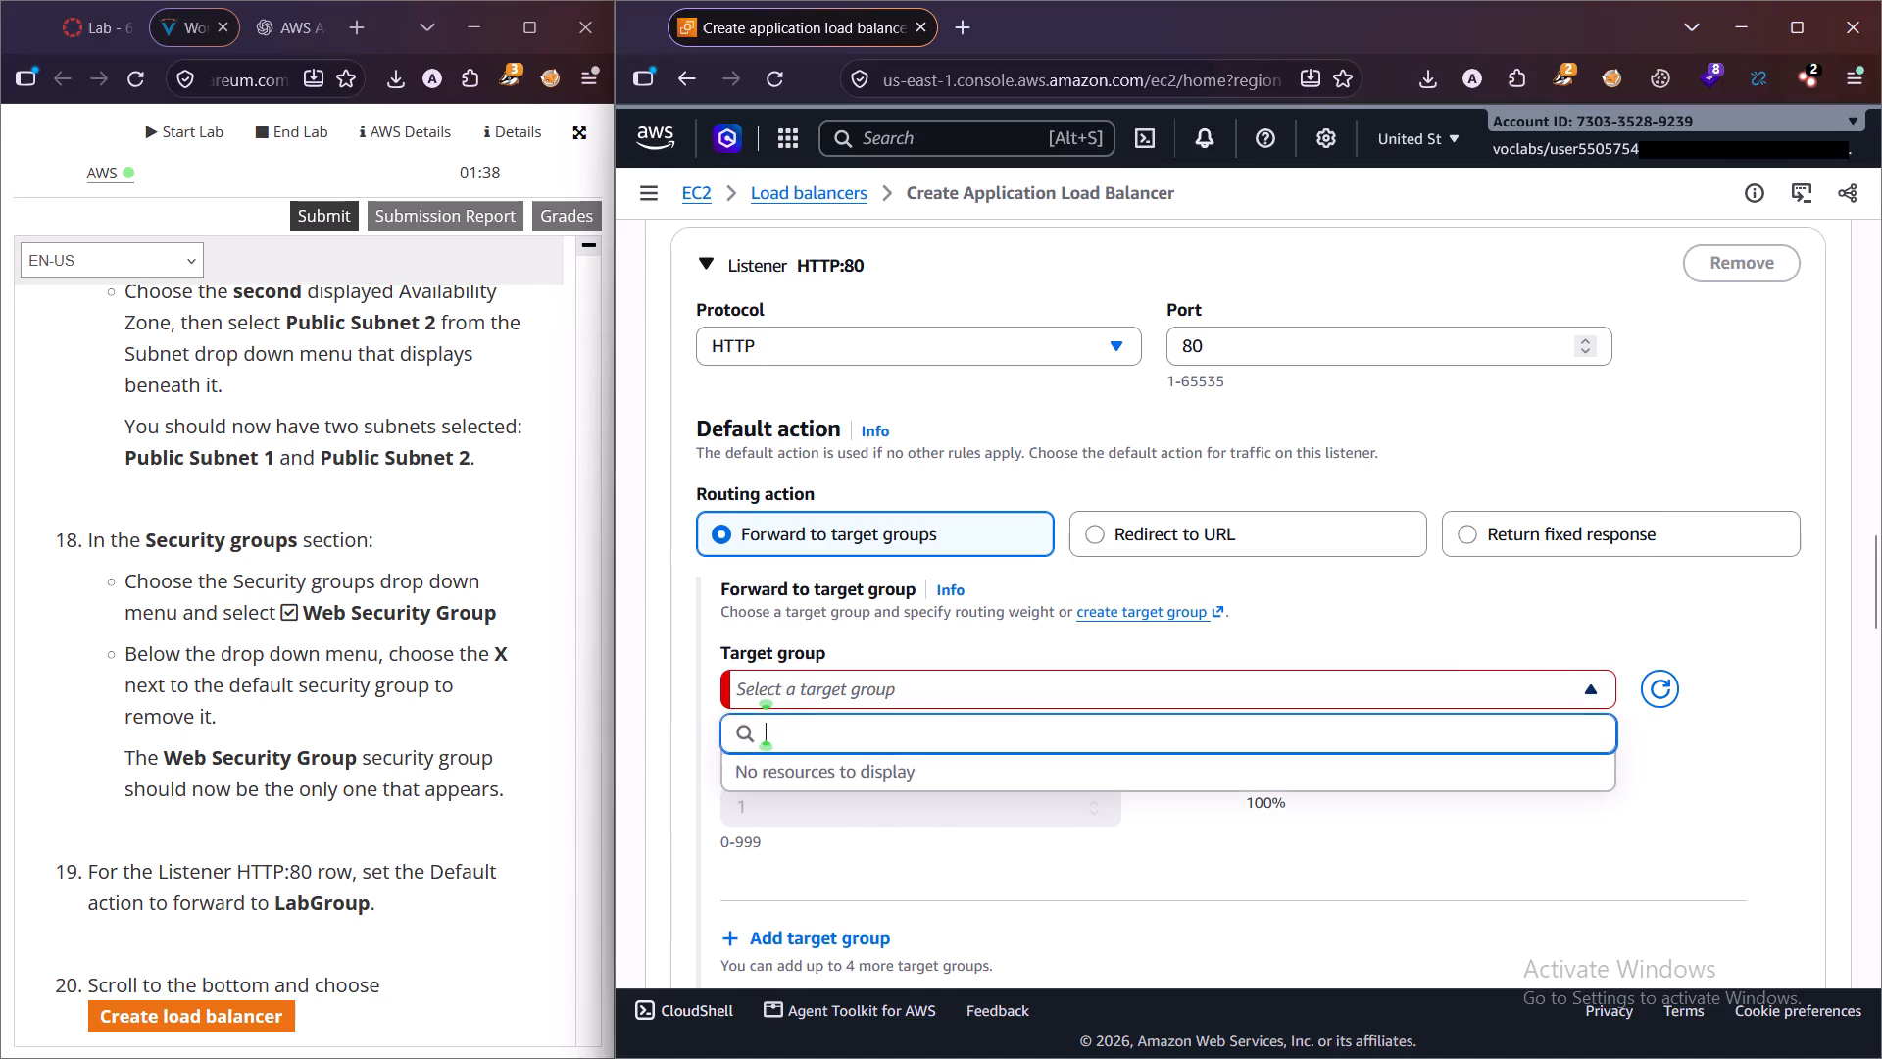
left_click(1587, 692)
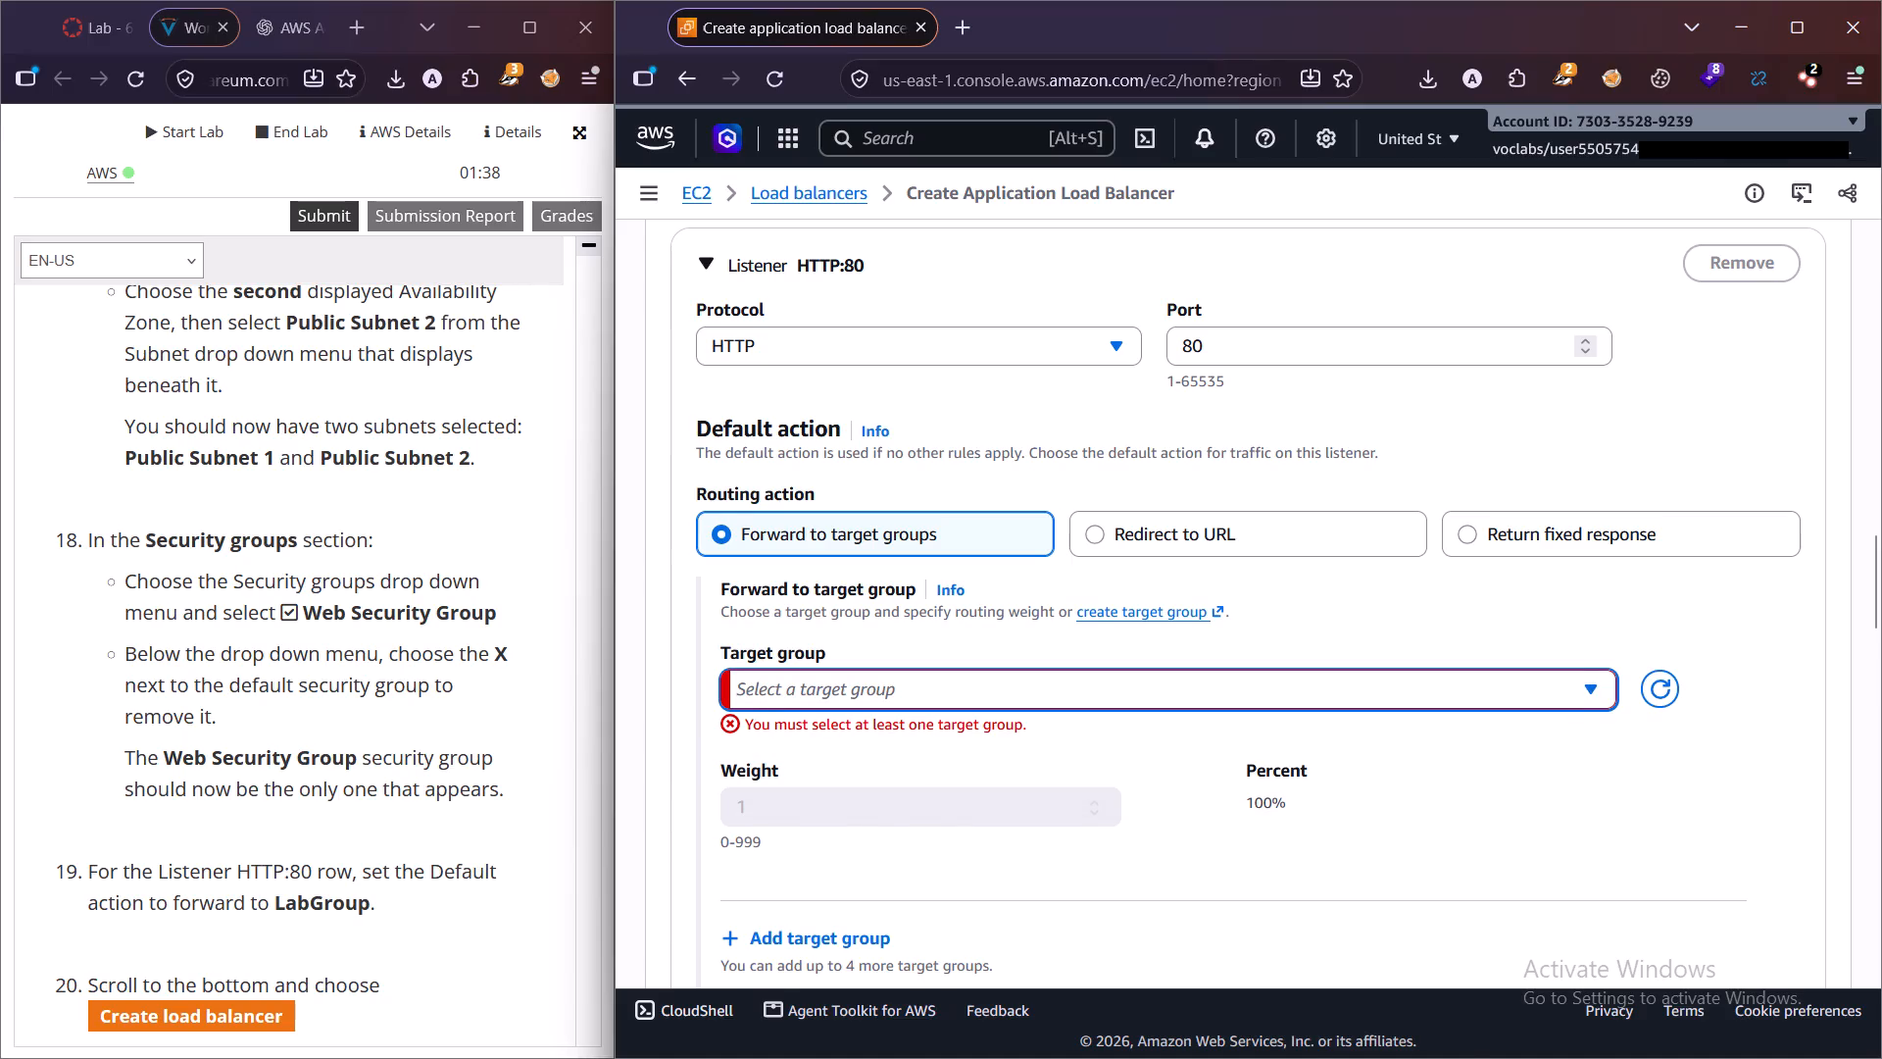
Open the Create target group page from the listener's target group settings and stay on it.
left_click(1163, 610)
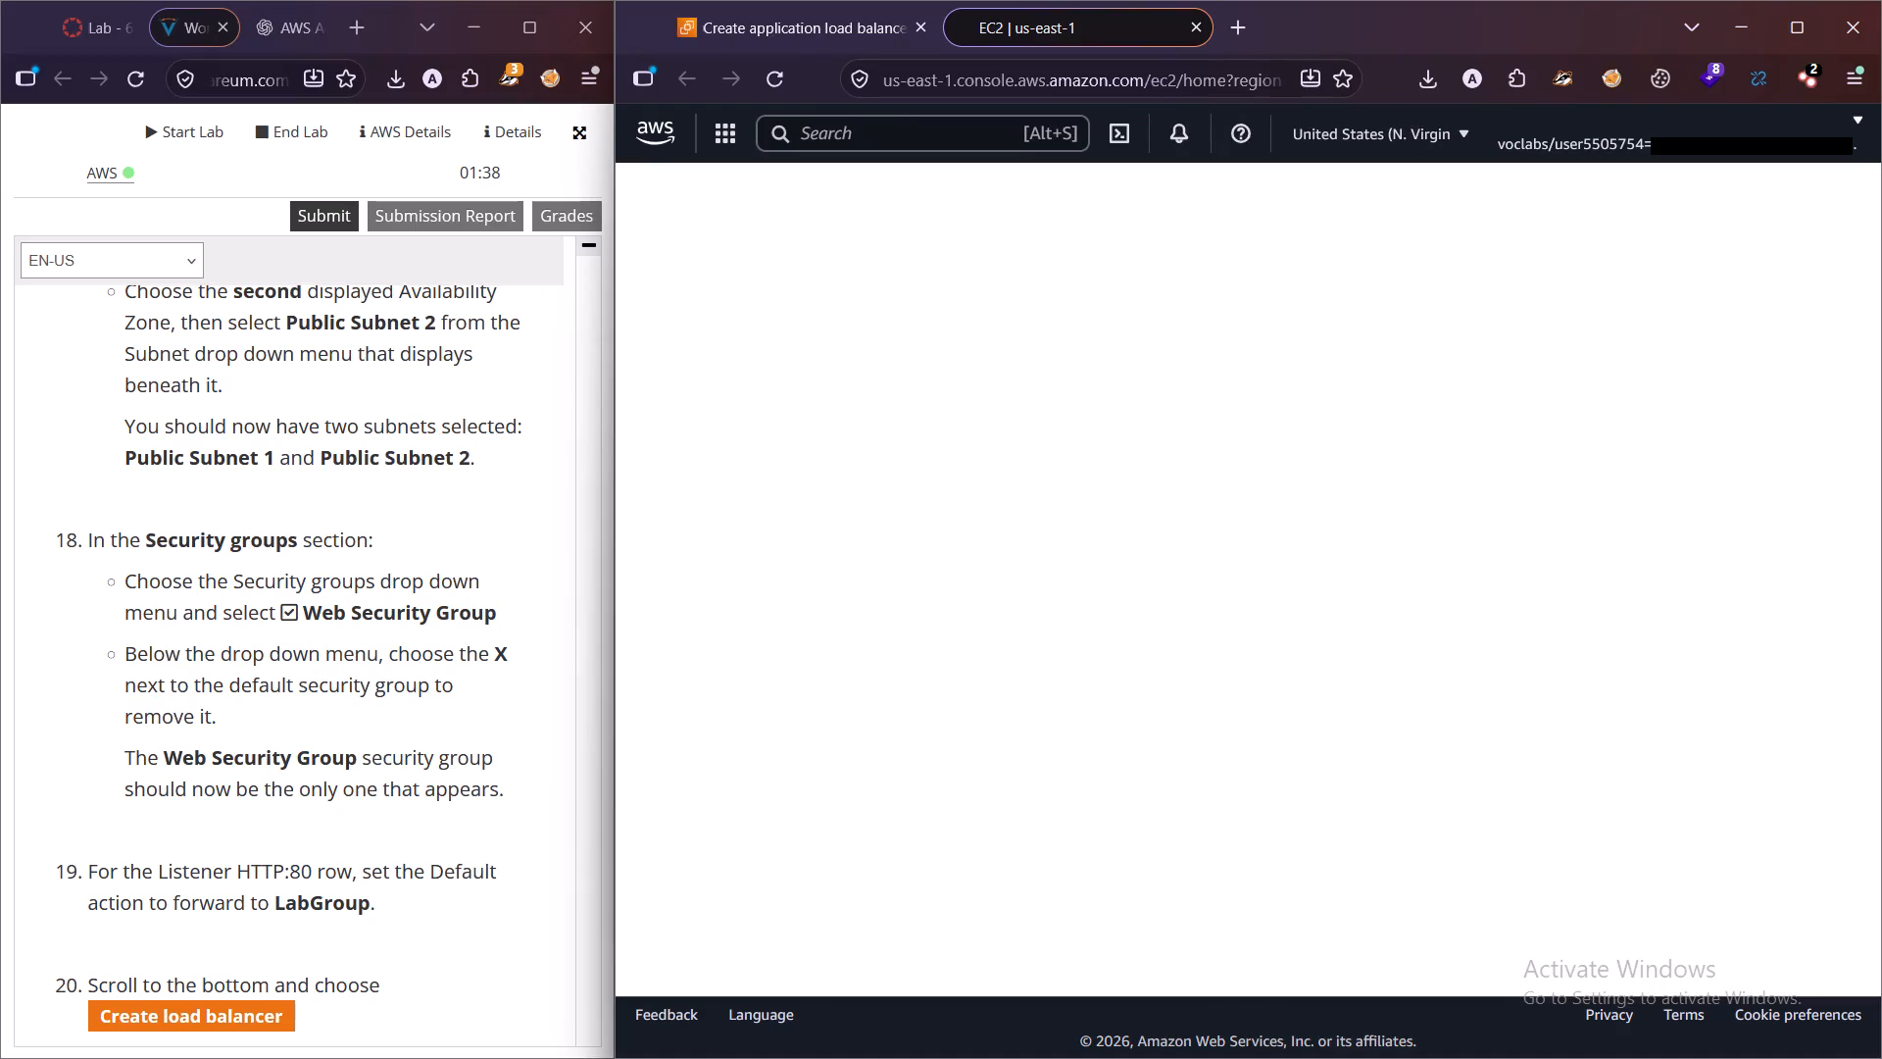
left_click(784, 21)
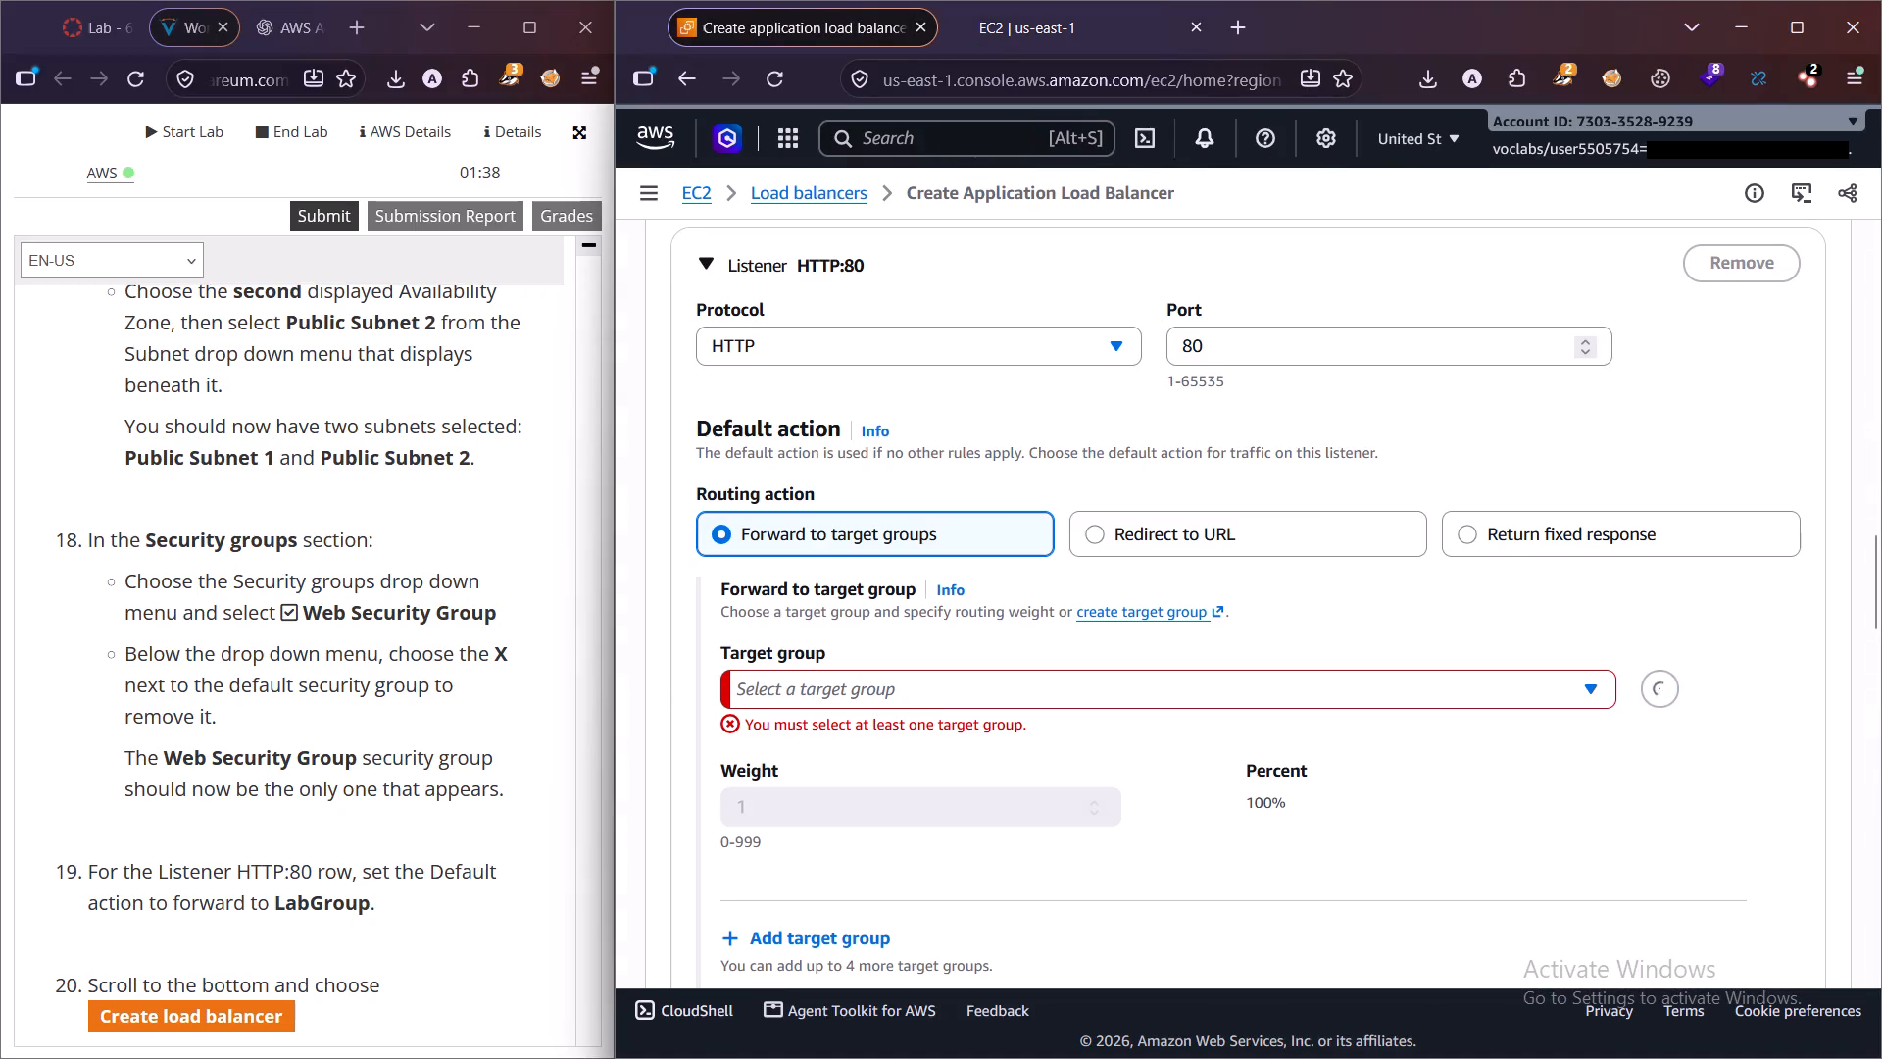
scroll(1047, 670, "down", 5)
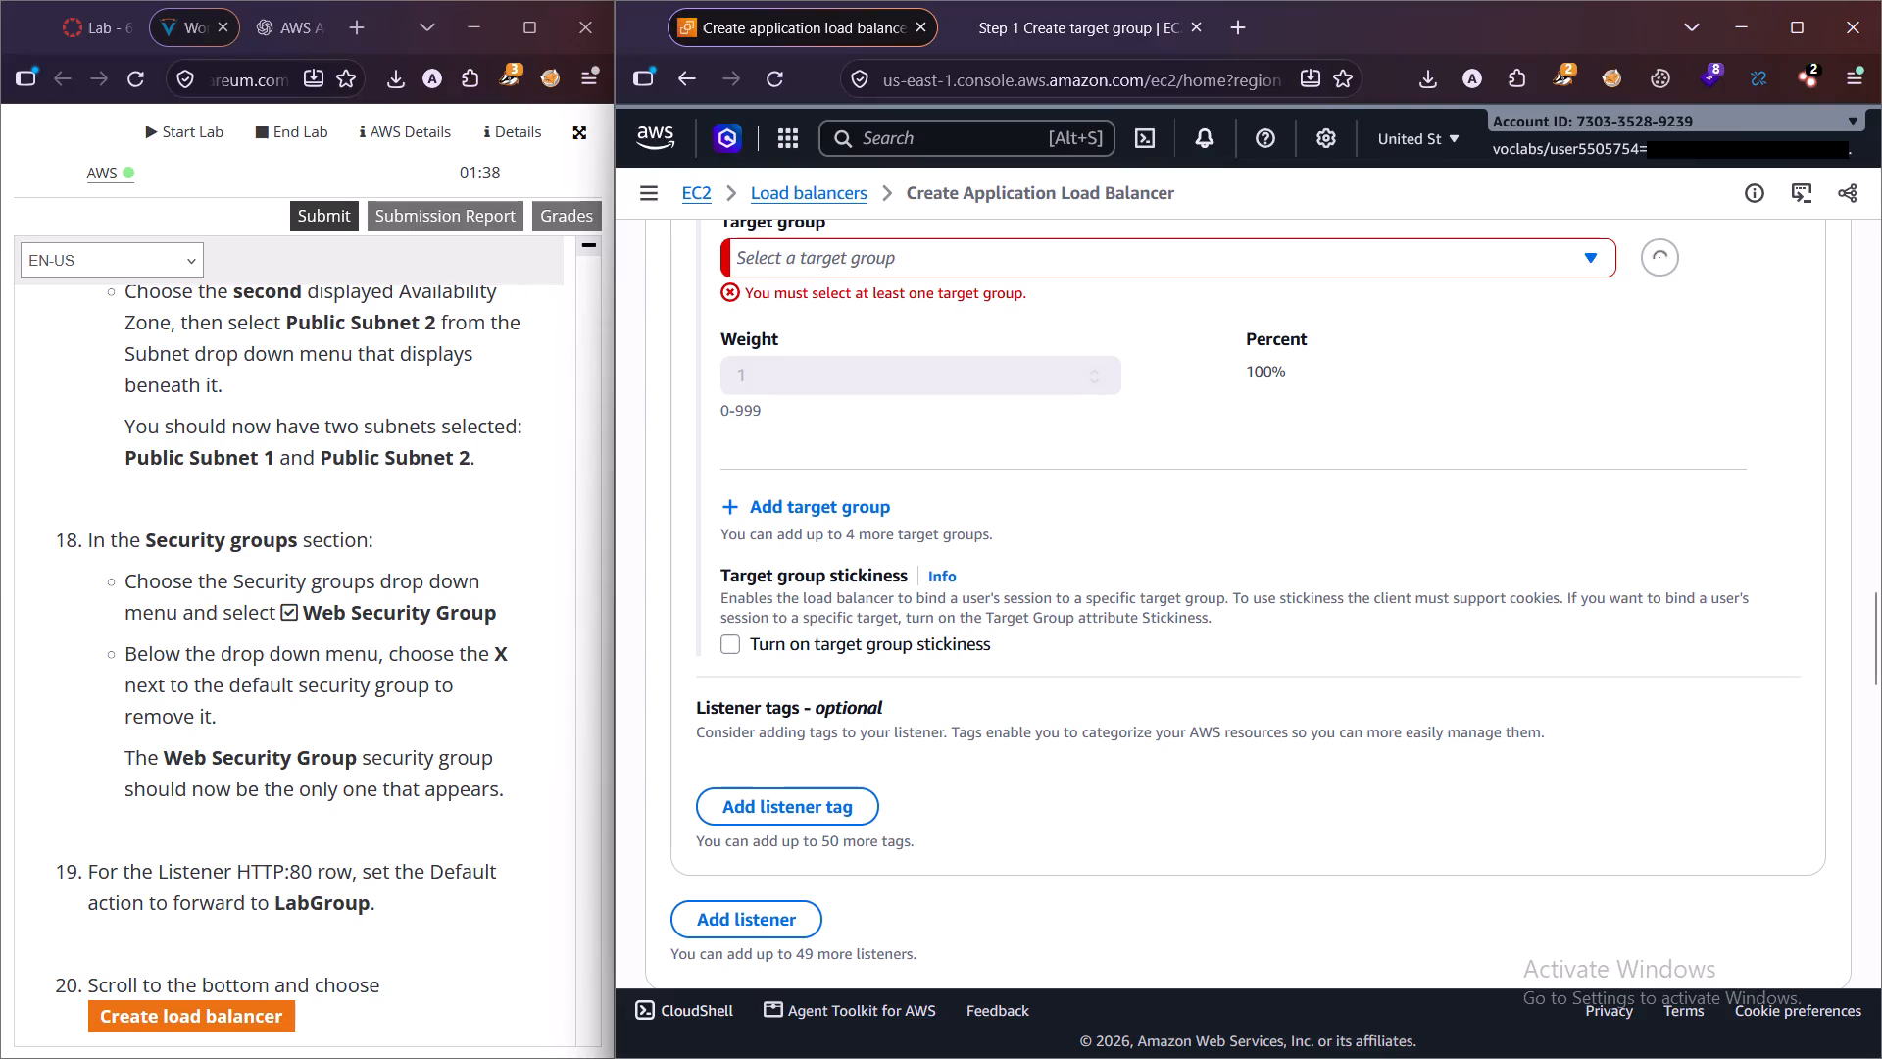
scroll(1065, 609, "up", 6)
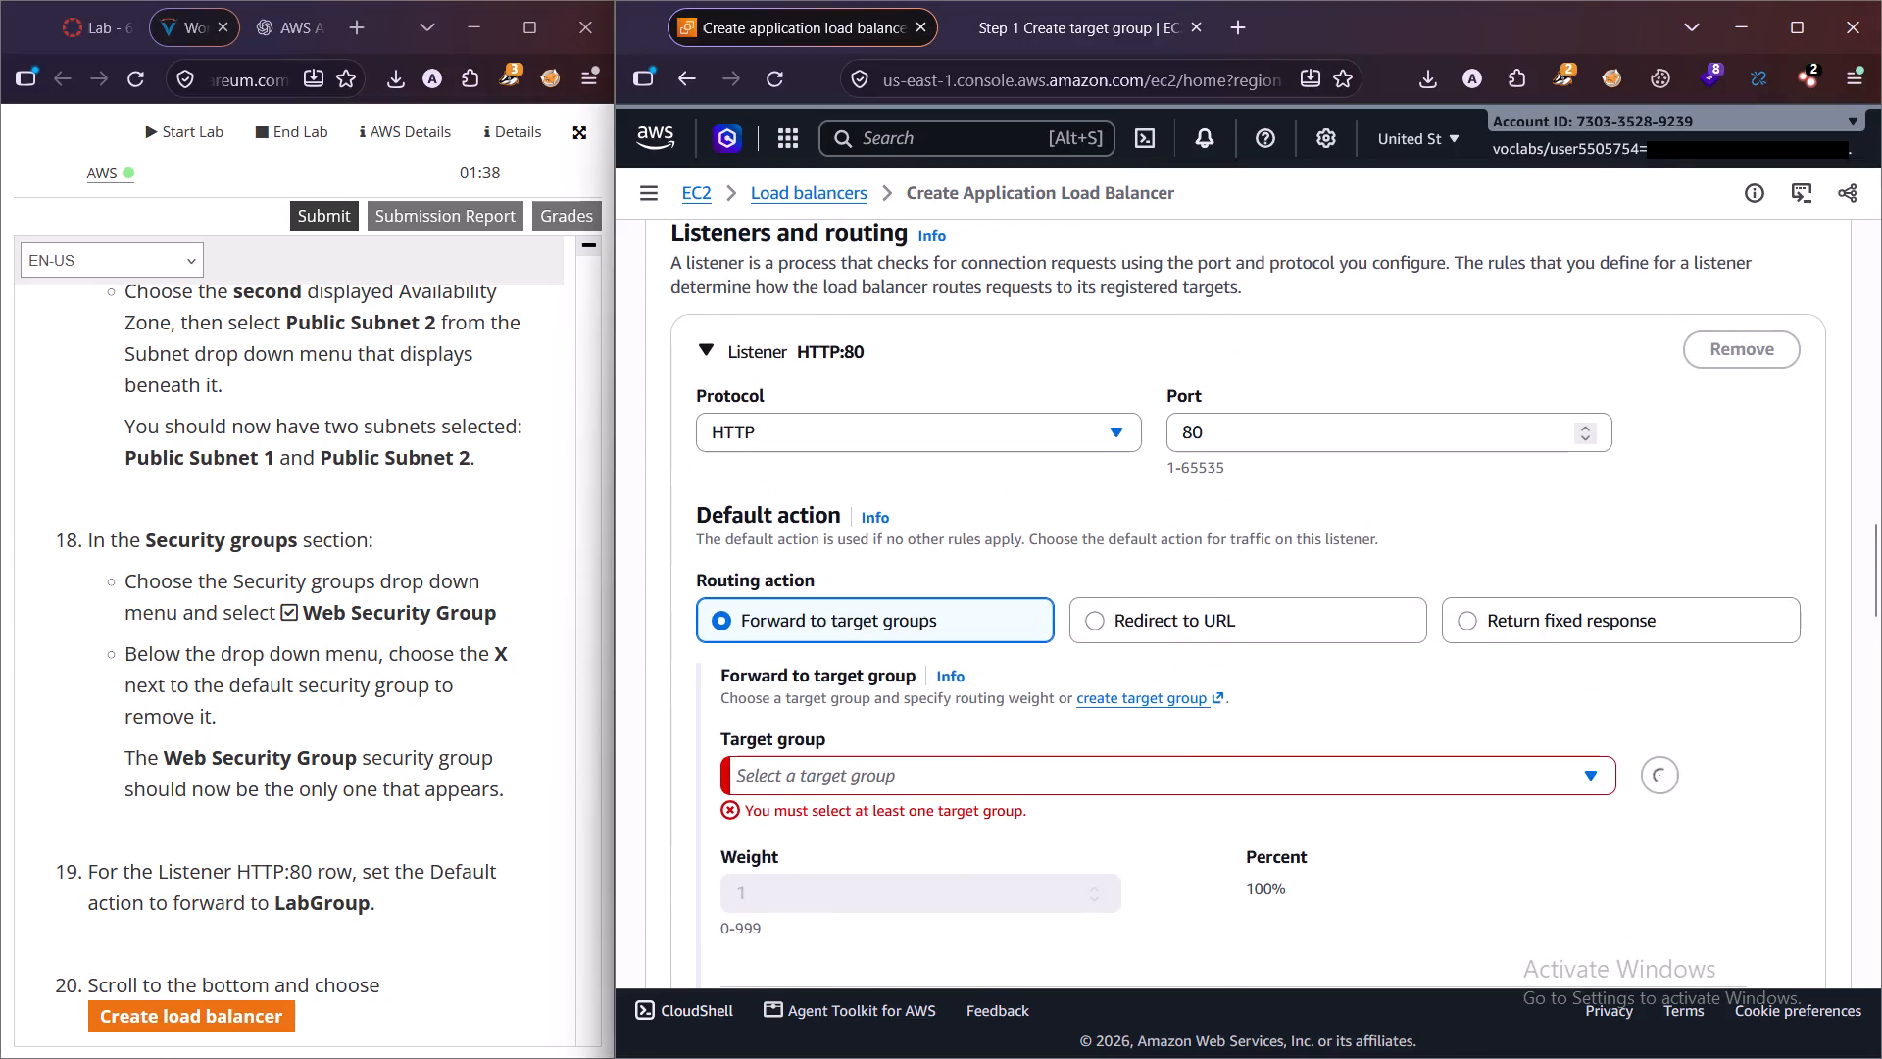
left_click(1110, 40)
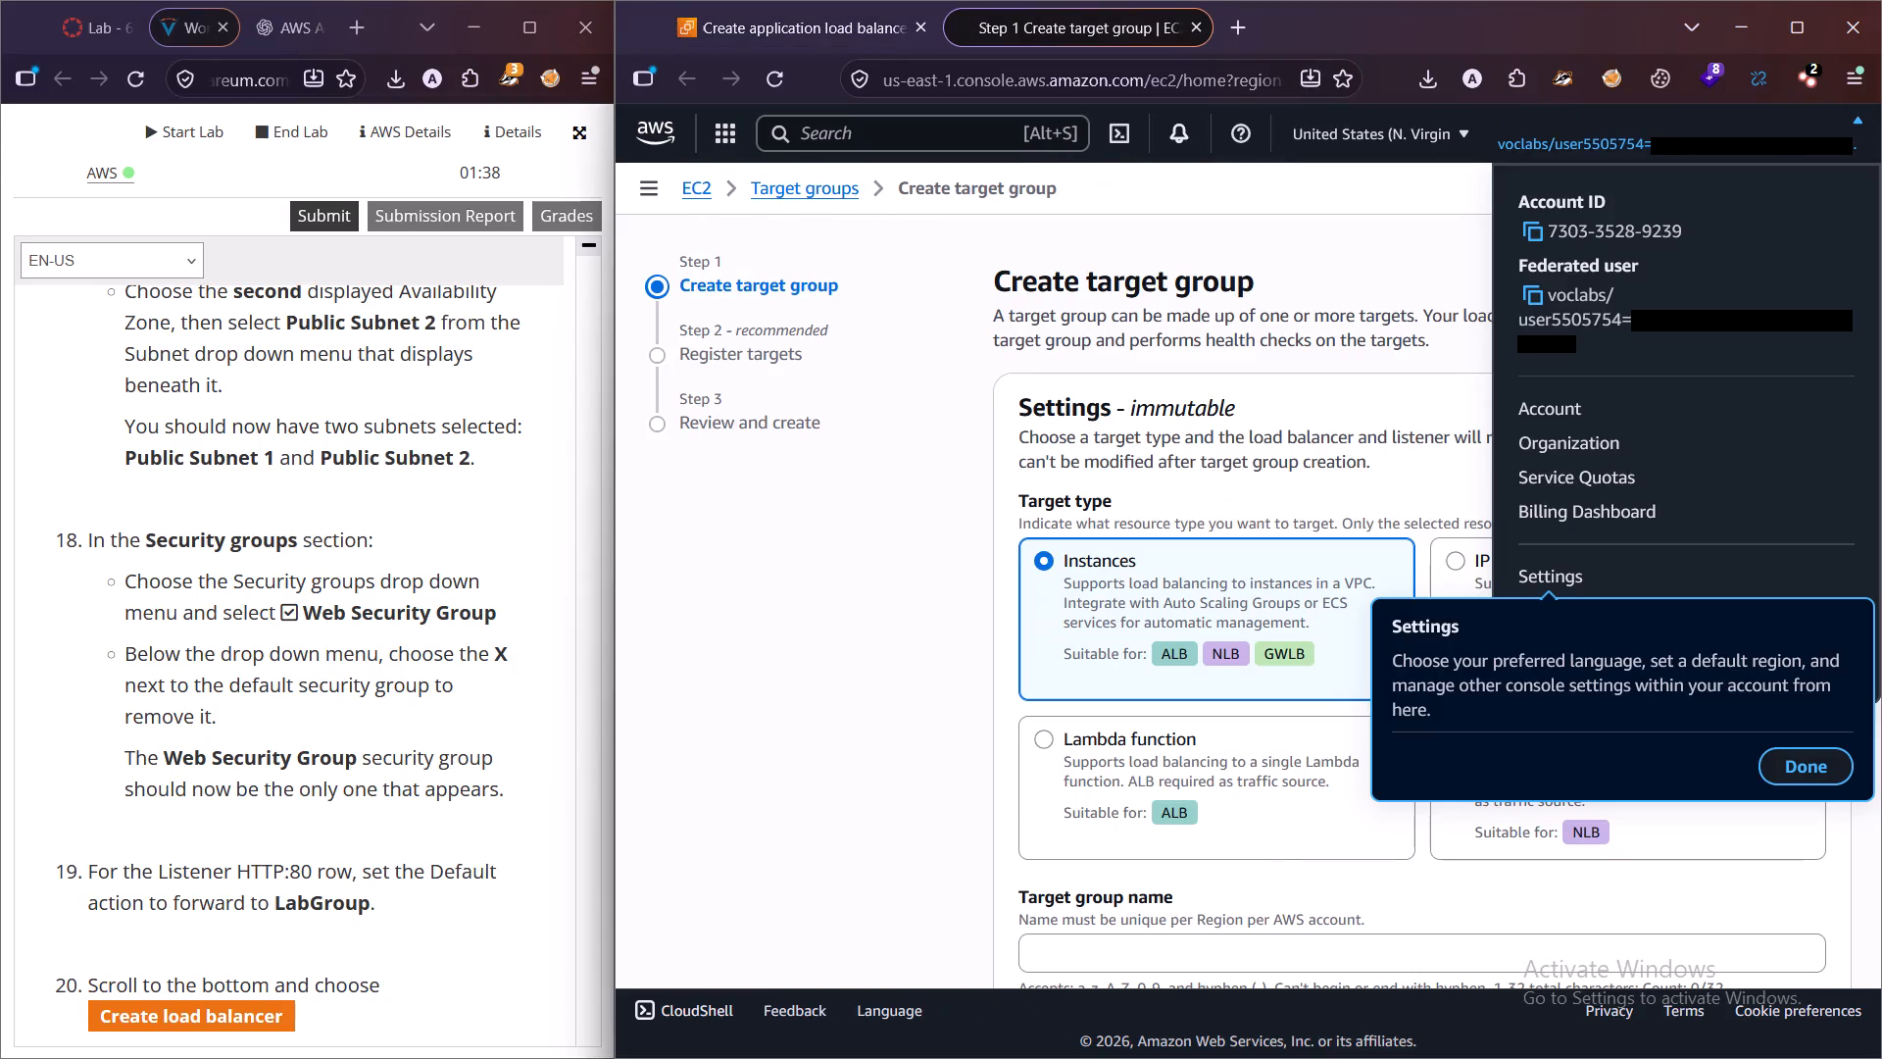
left_click(1566, 571)
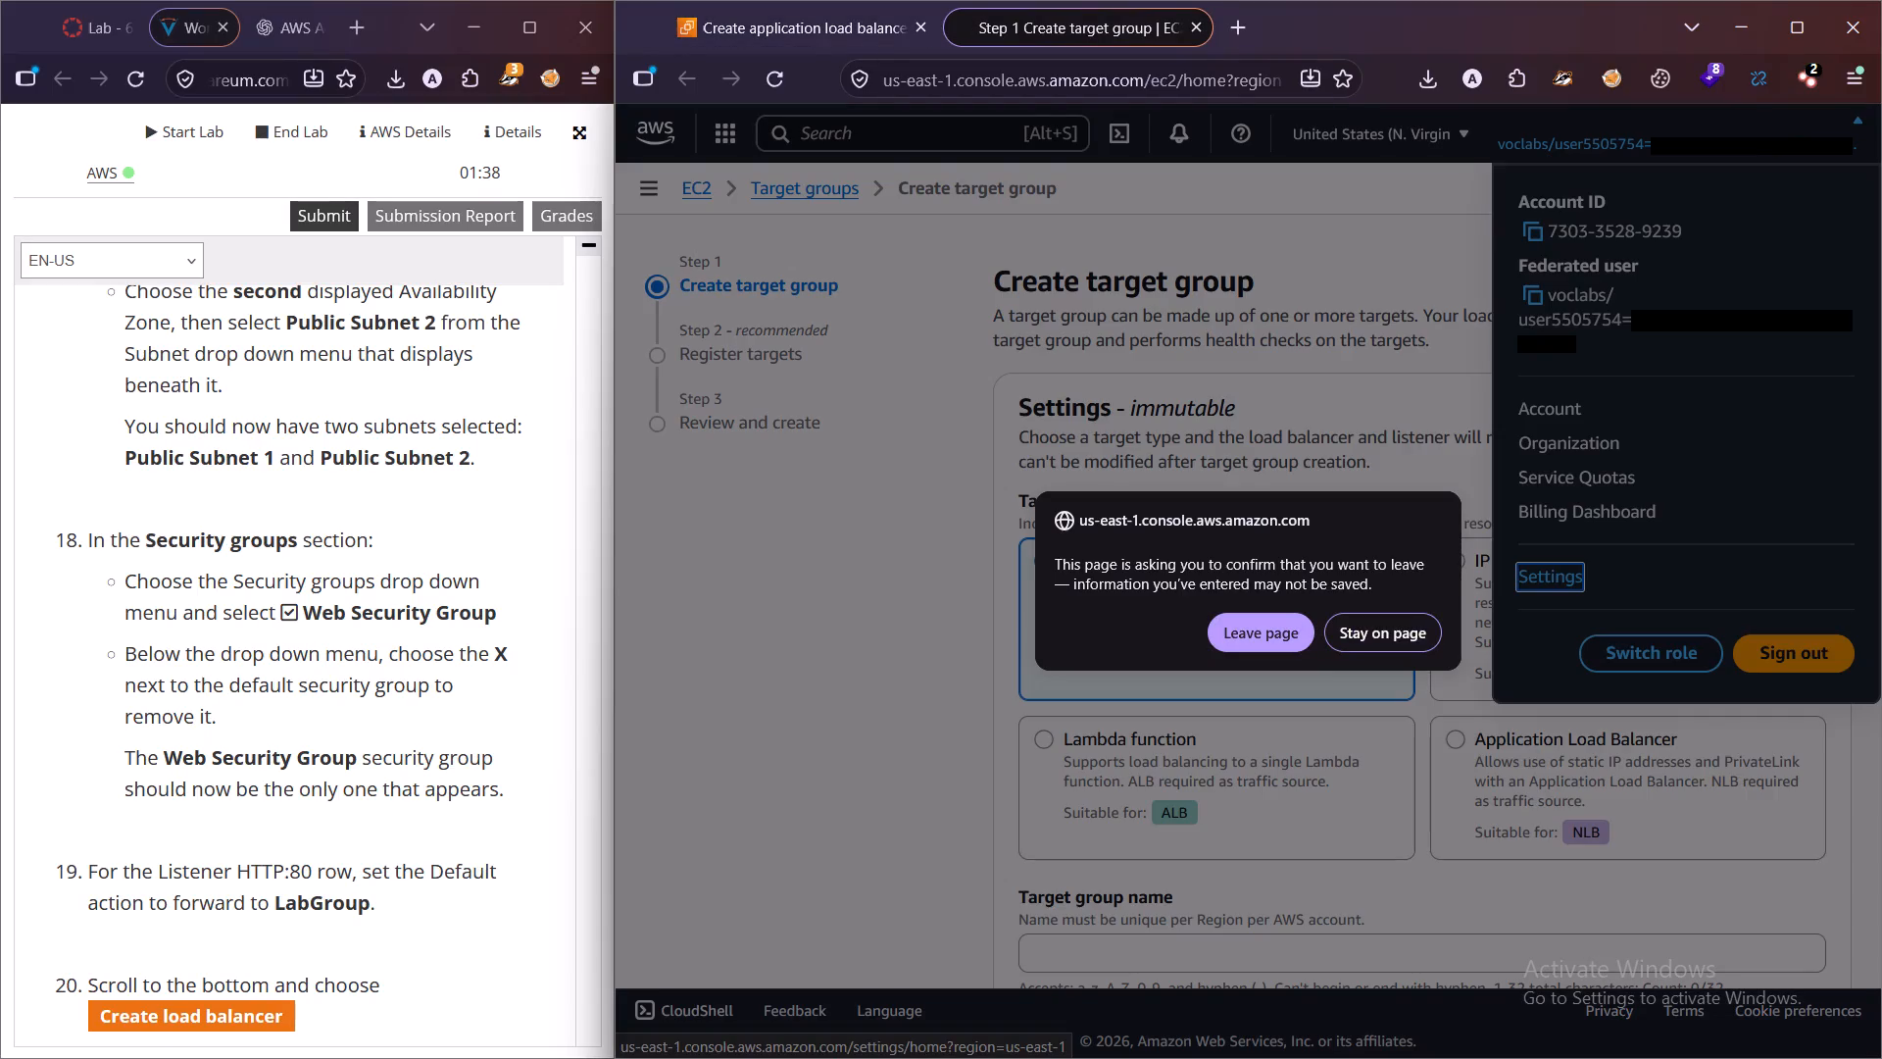
left_click(1380, 632)
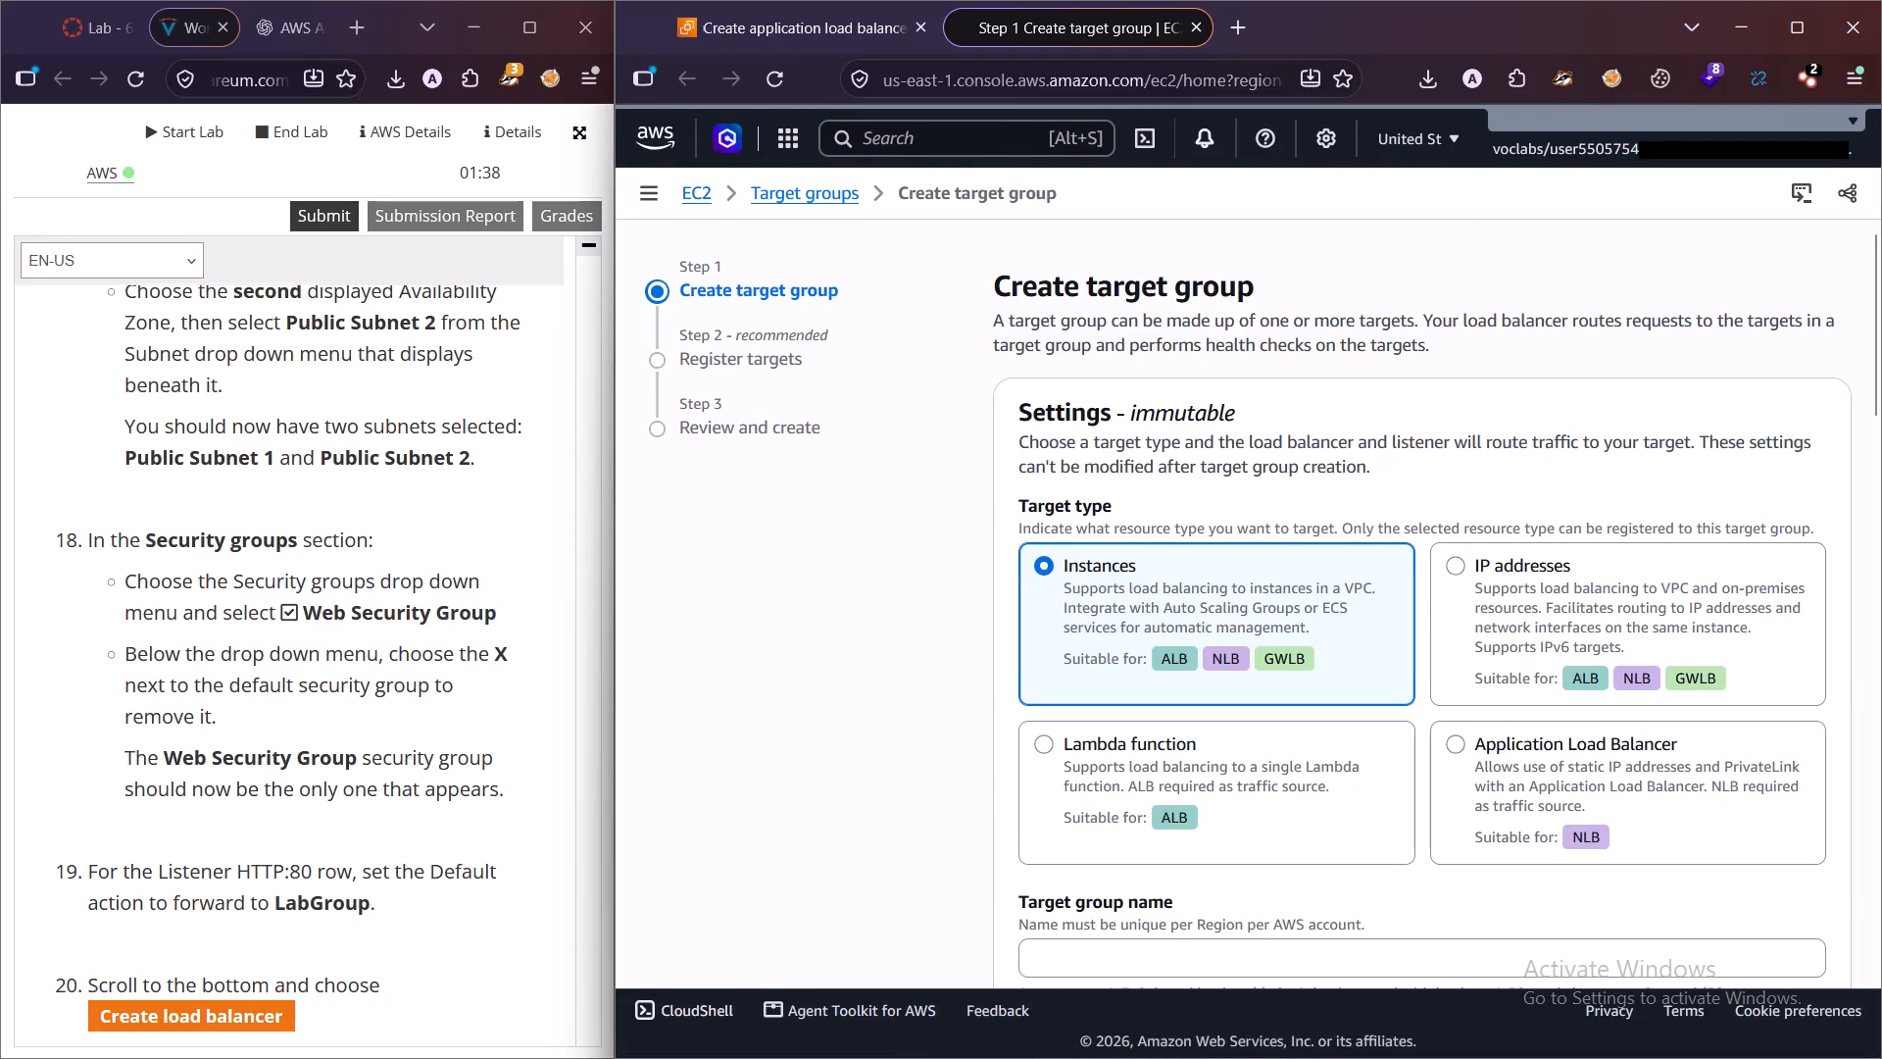
left_click(768, 350)
Review the Create target group form and the Task 2 lab instructions for the target group's type, name and VPC.
scroll(1433, 636, "down", 5)
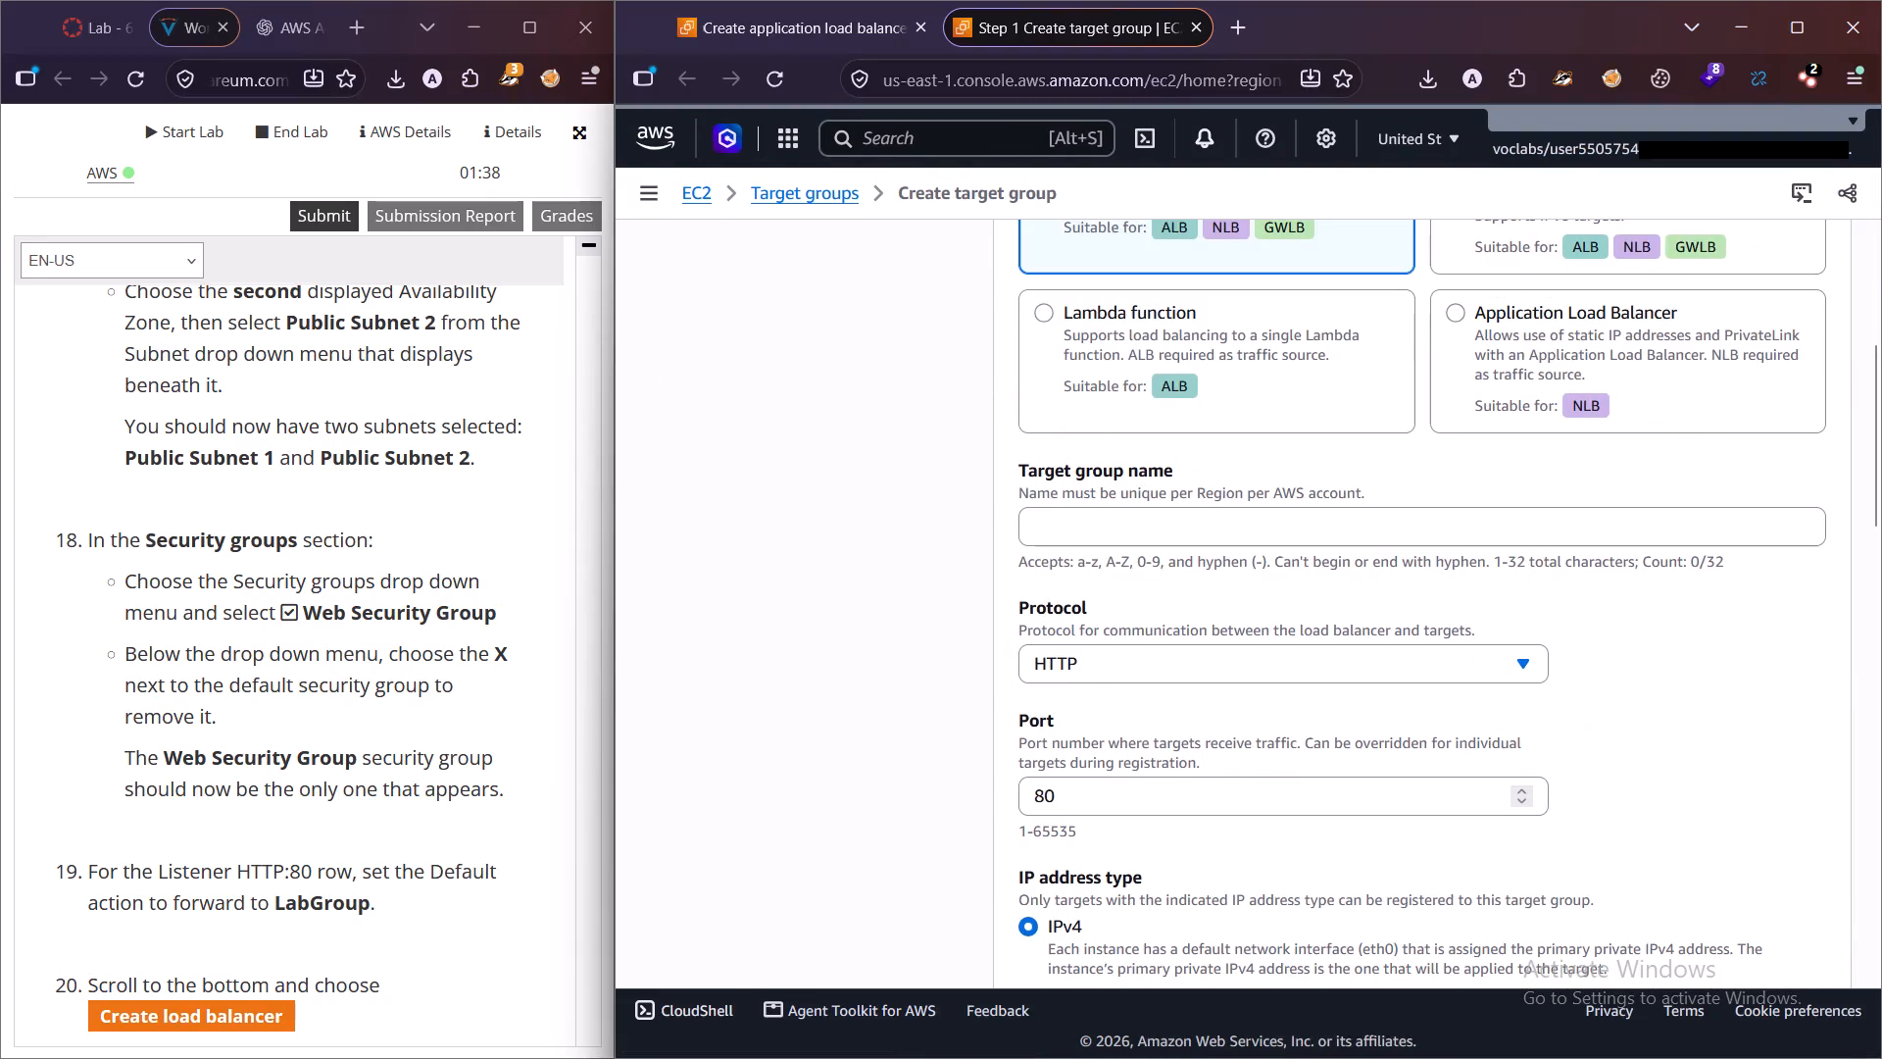
scroll(267, 672, "up", 12)
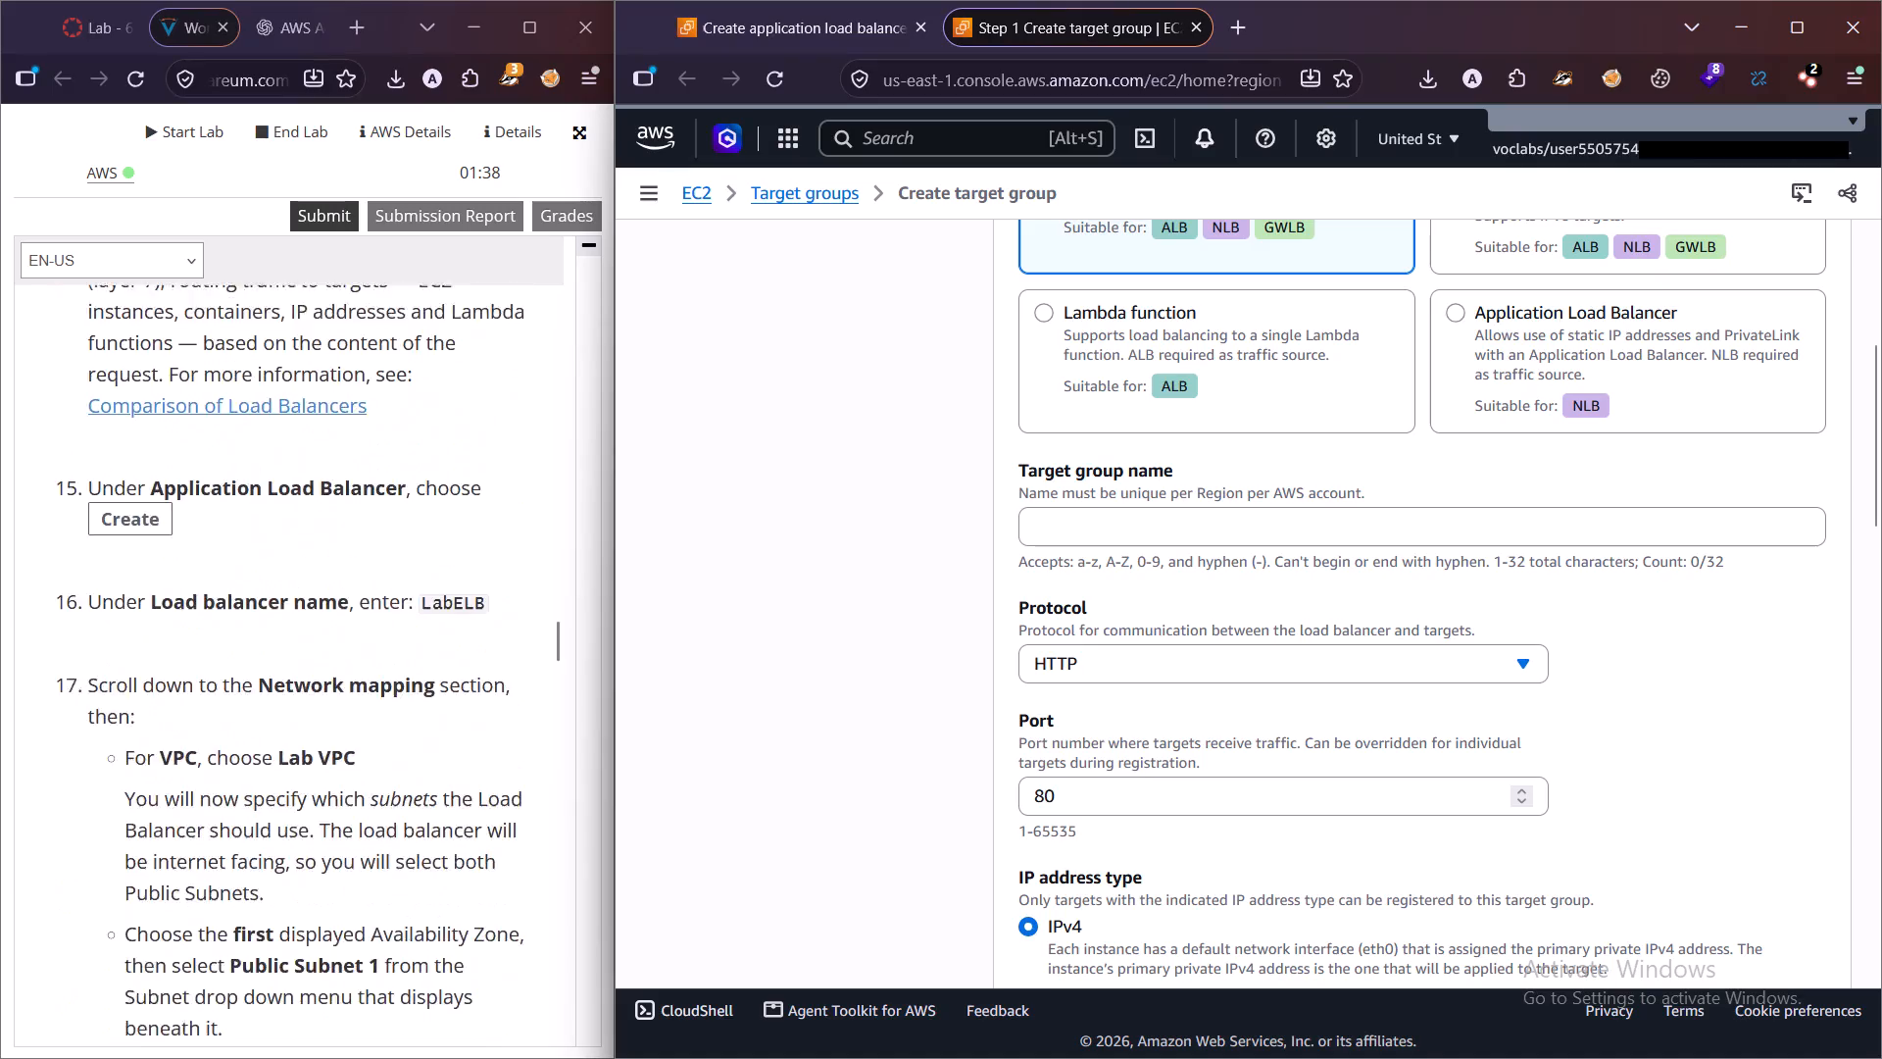
scroll(292, 657, "up", 19)
scroll(316, 644, "up", 5)
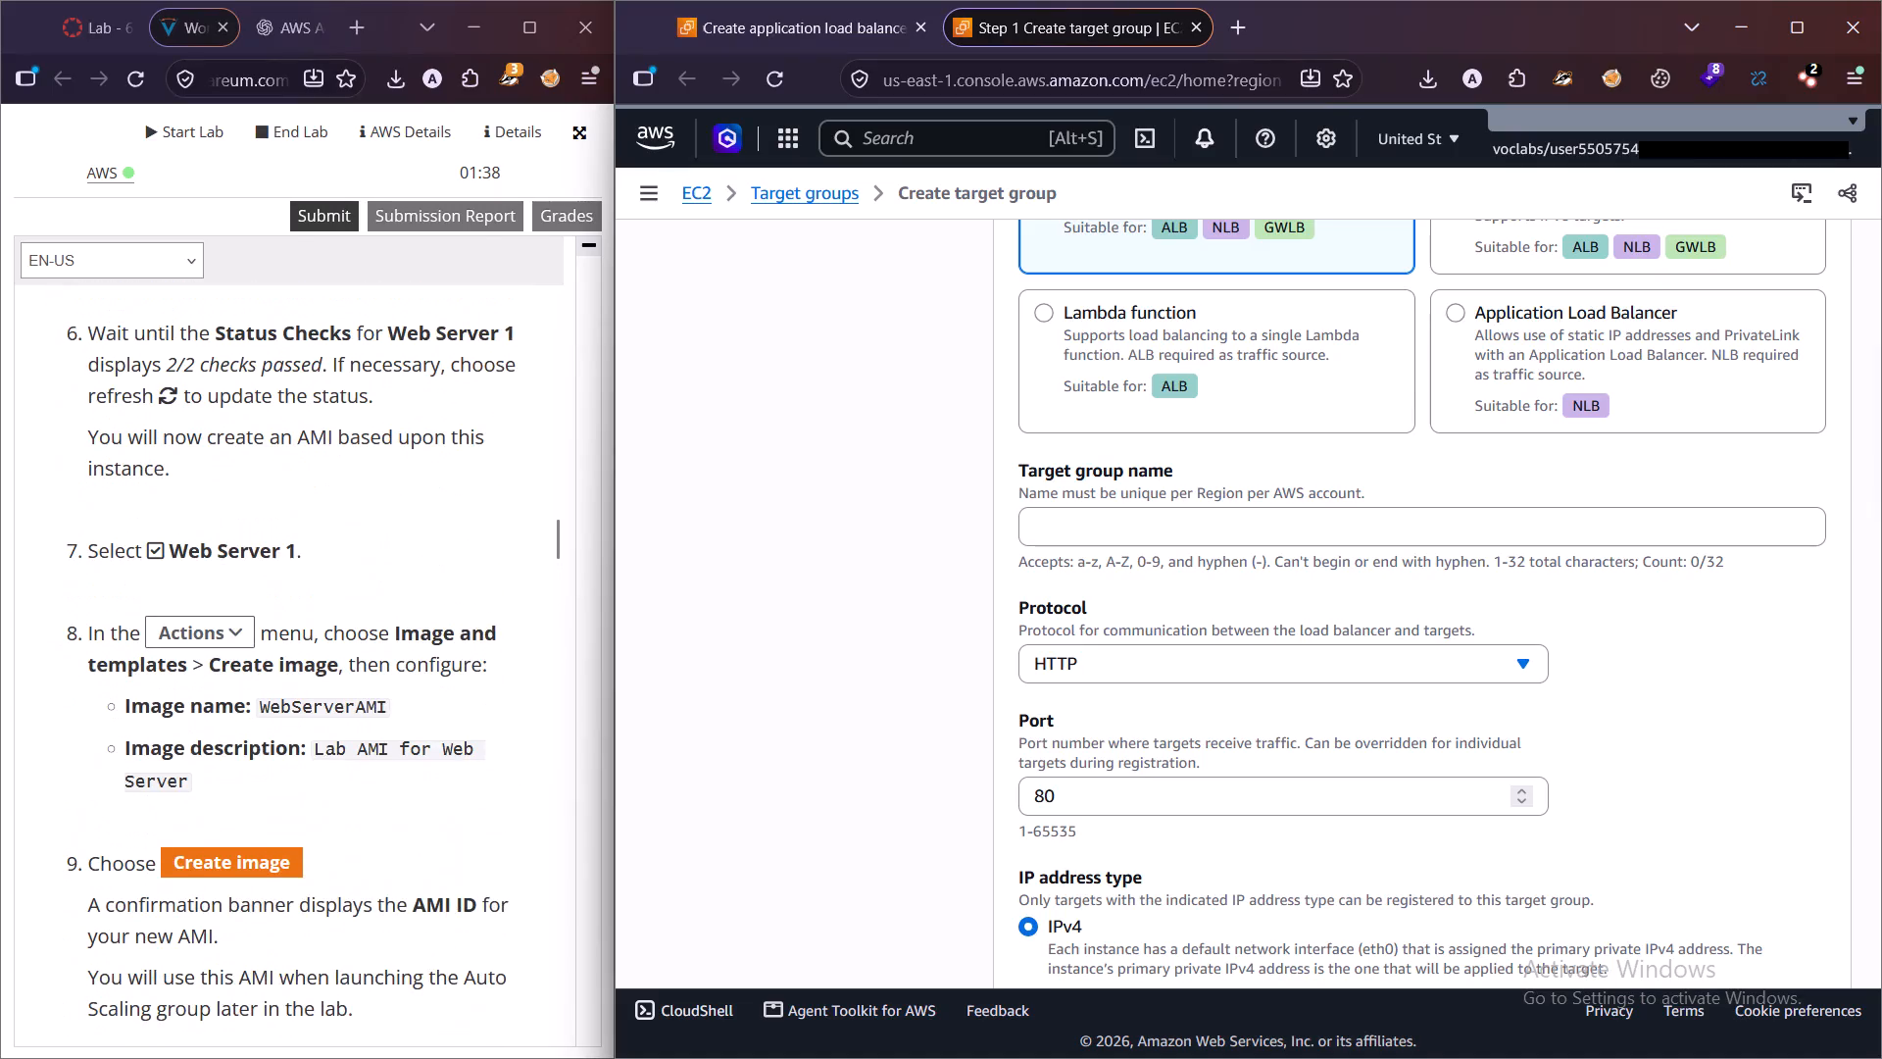
scroll(316, 644, "up", 6)
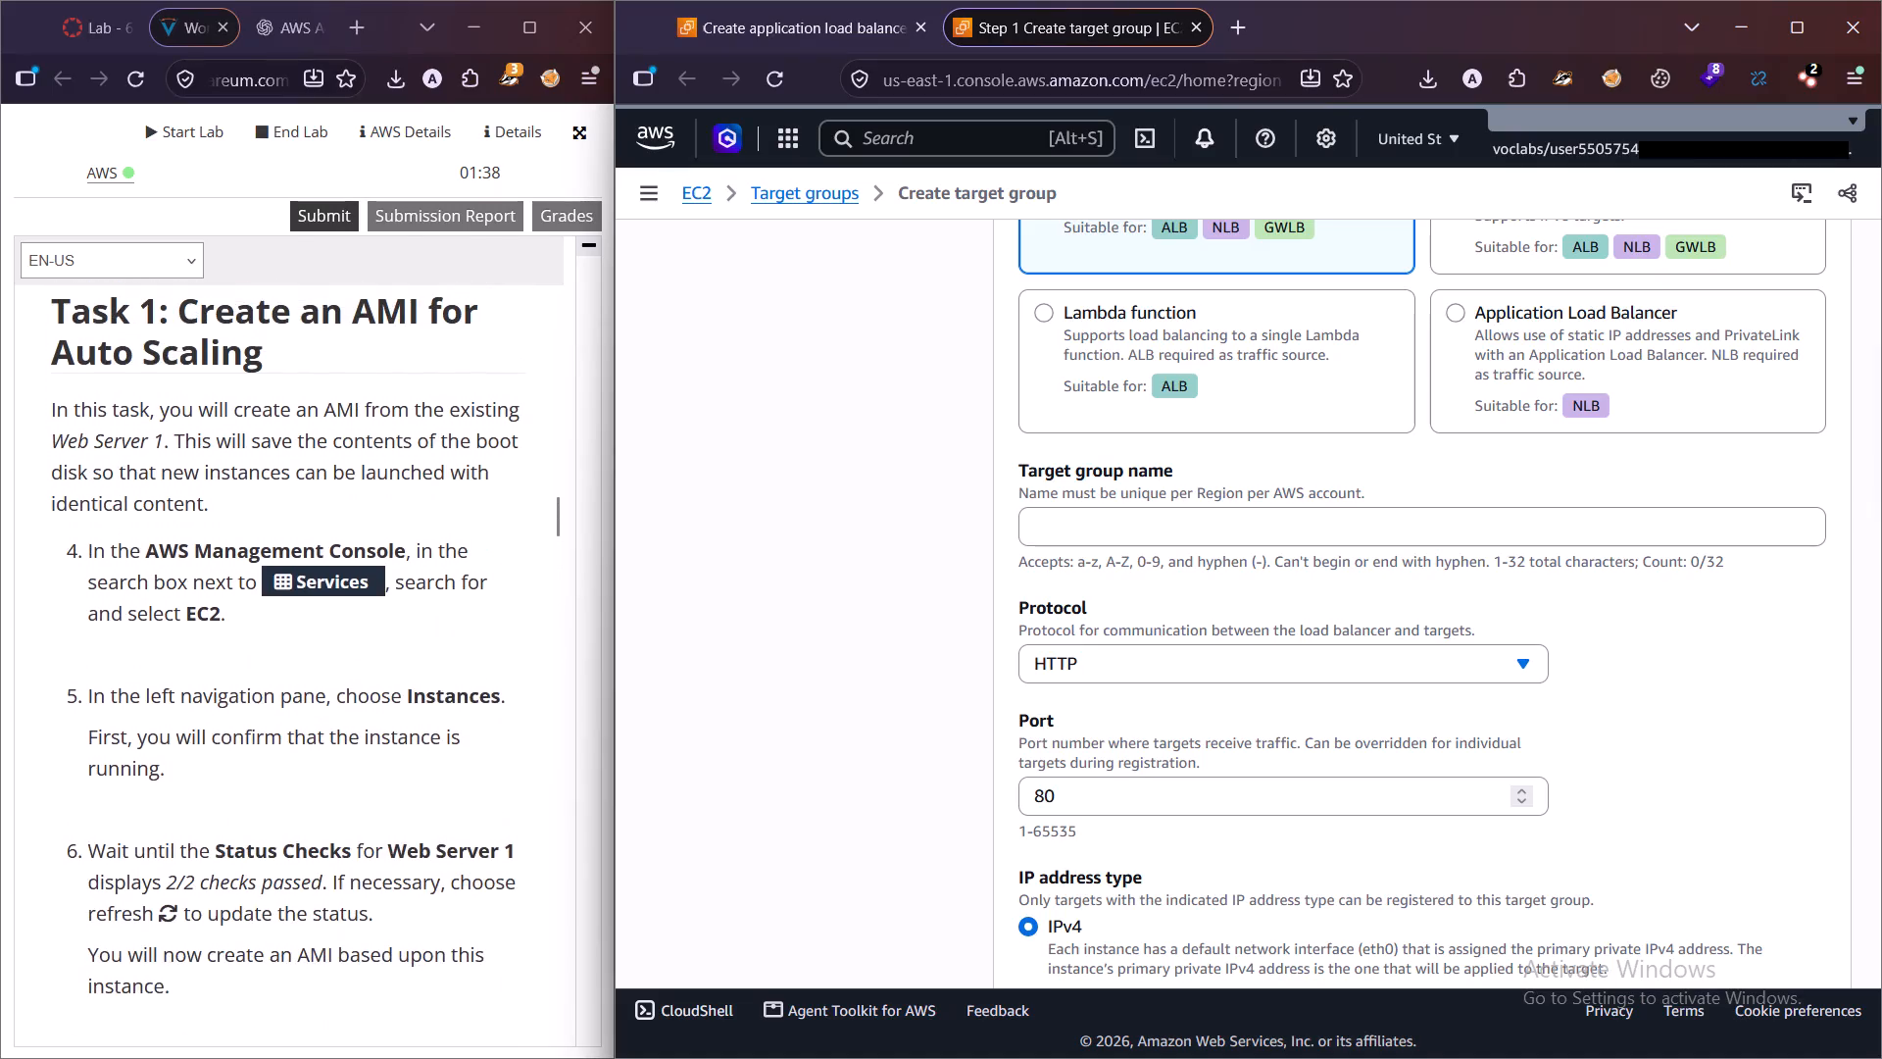
scroll(316, 644, "down", 16)
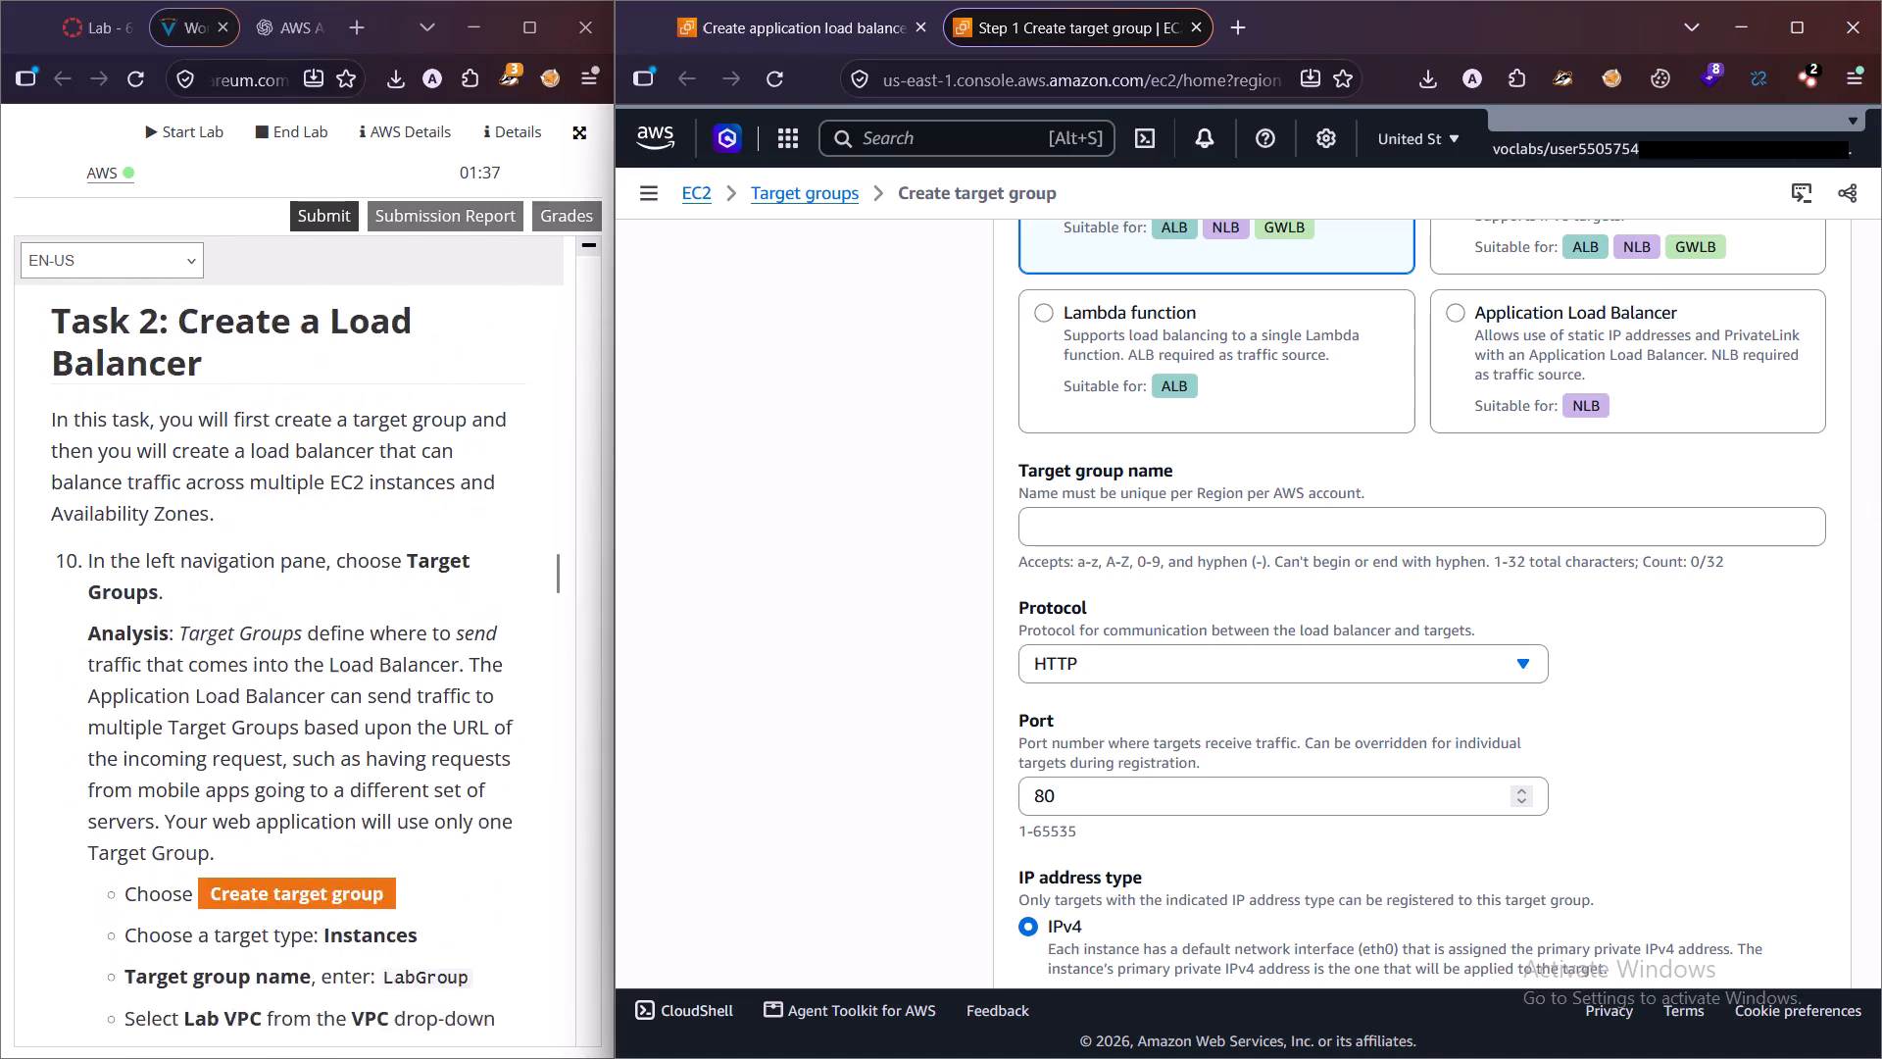
scroll(298, 610, "down", 3)
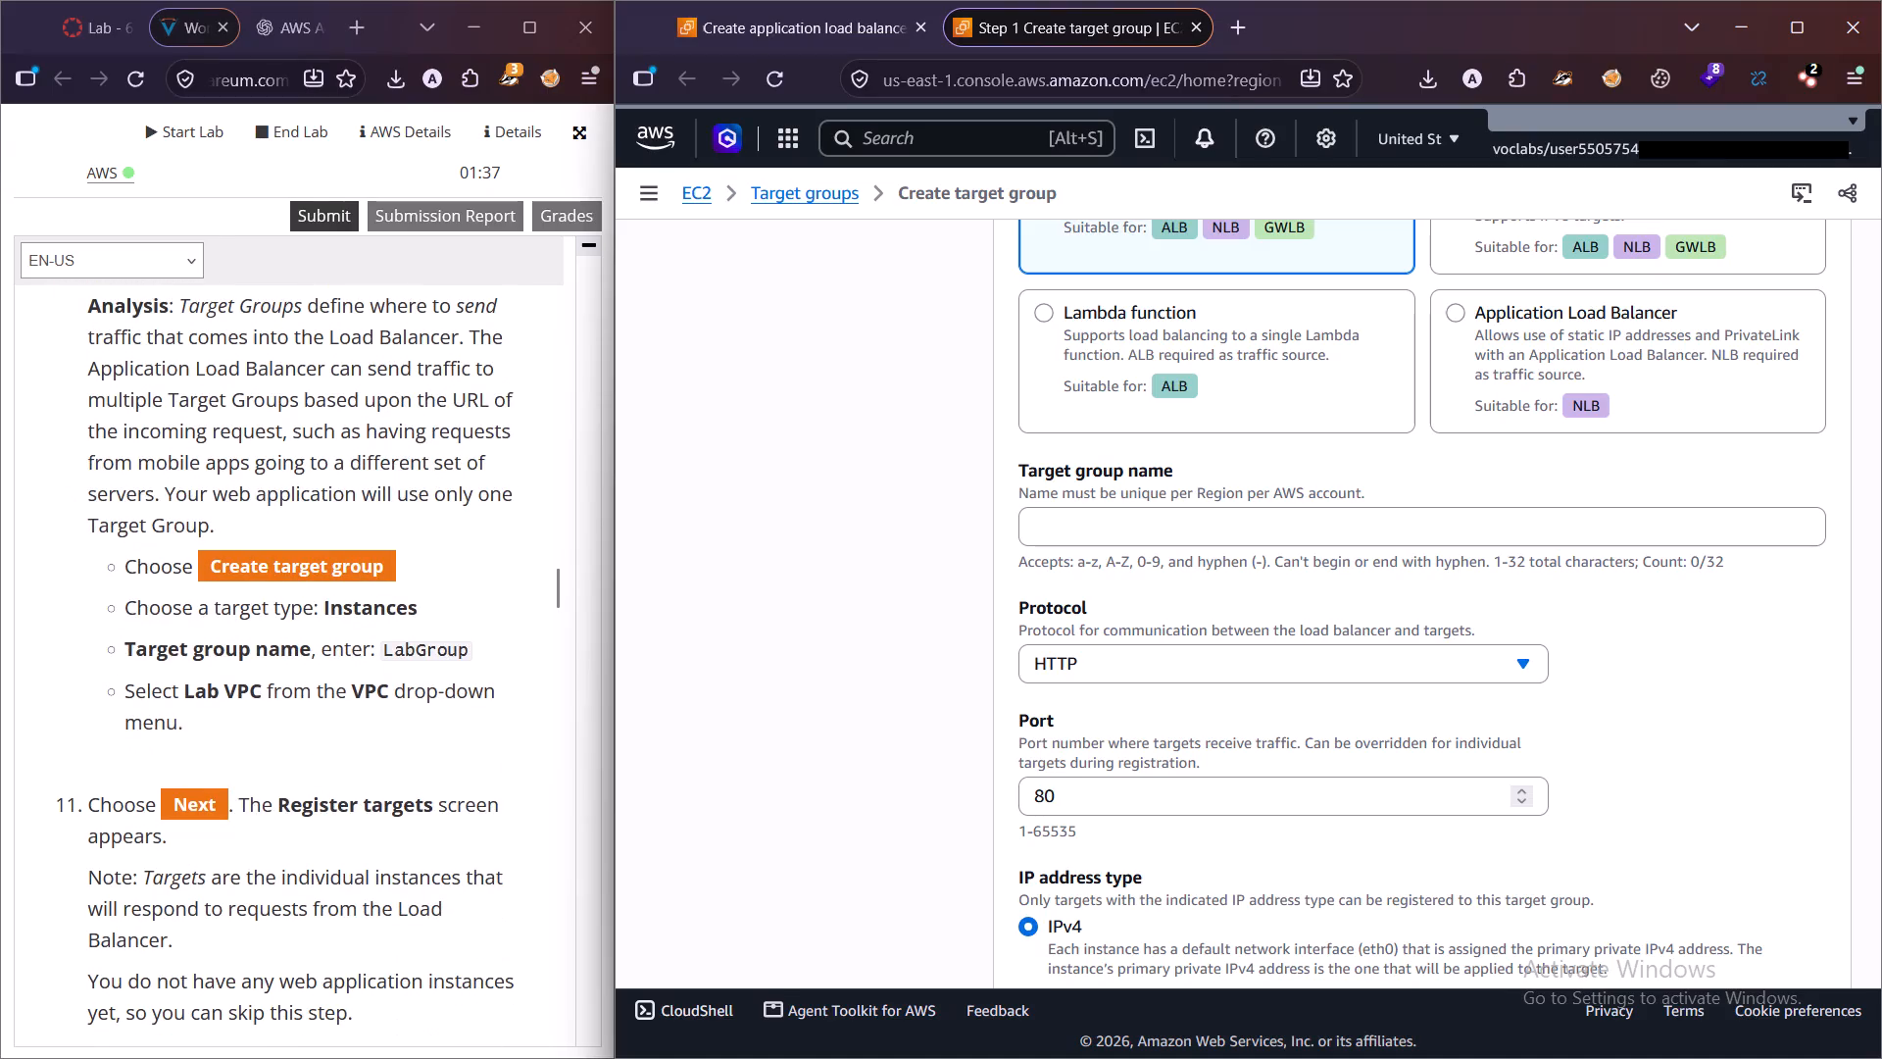
scroll(326, 696, "down", 1)
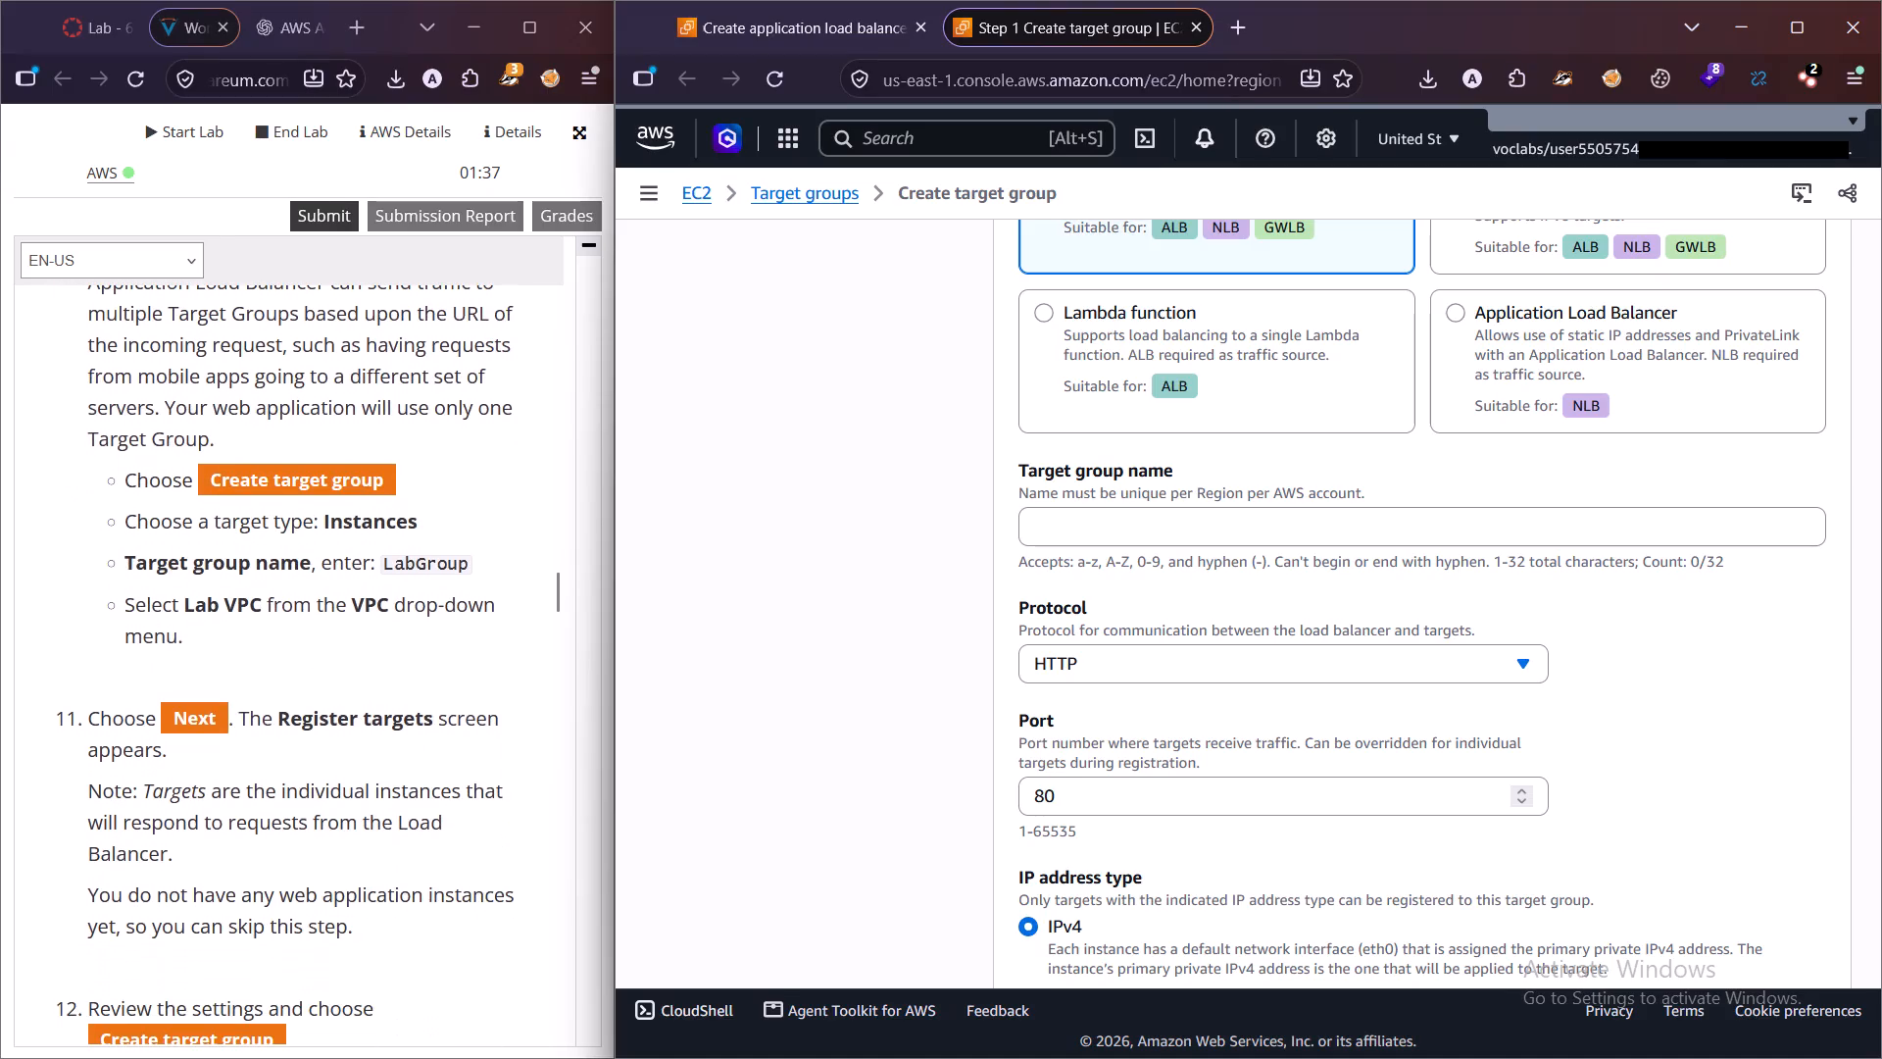
scroll(326, 696, "up", 1)
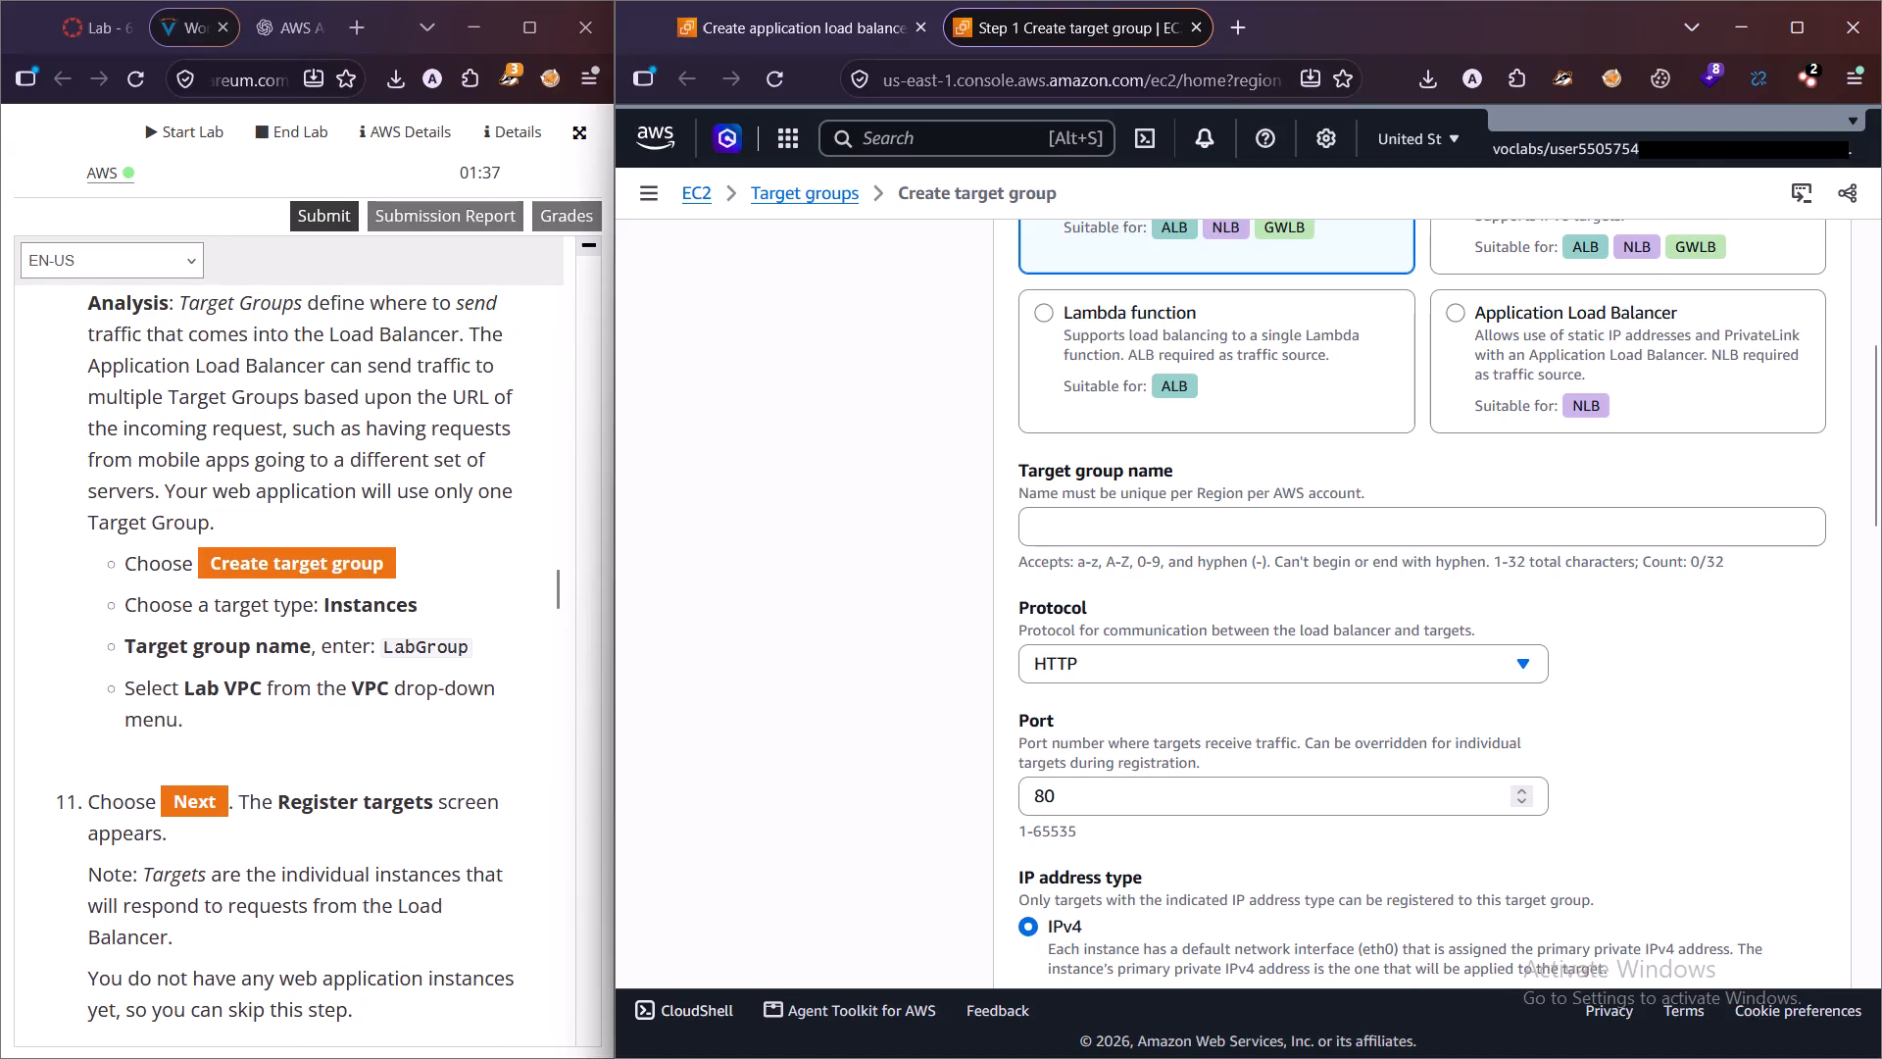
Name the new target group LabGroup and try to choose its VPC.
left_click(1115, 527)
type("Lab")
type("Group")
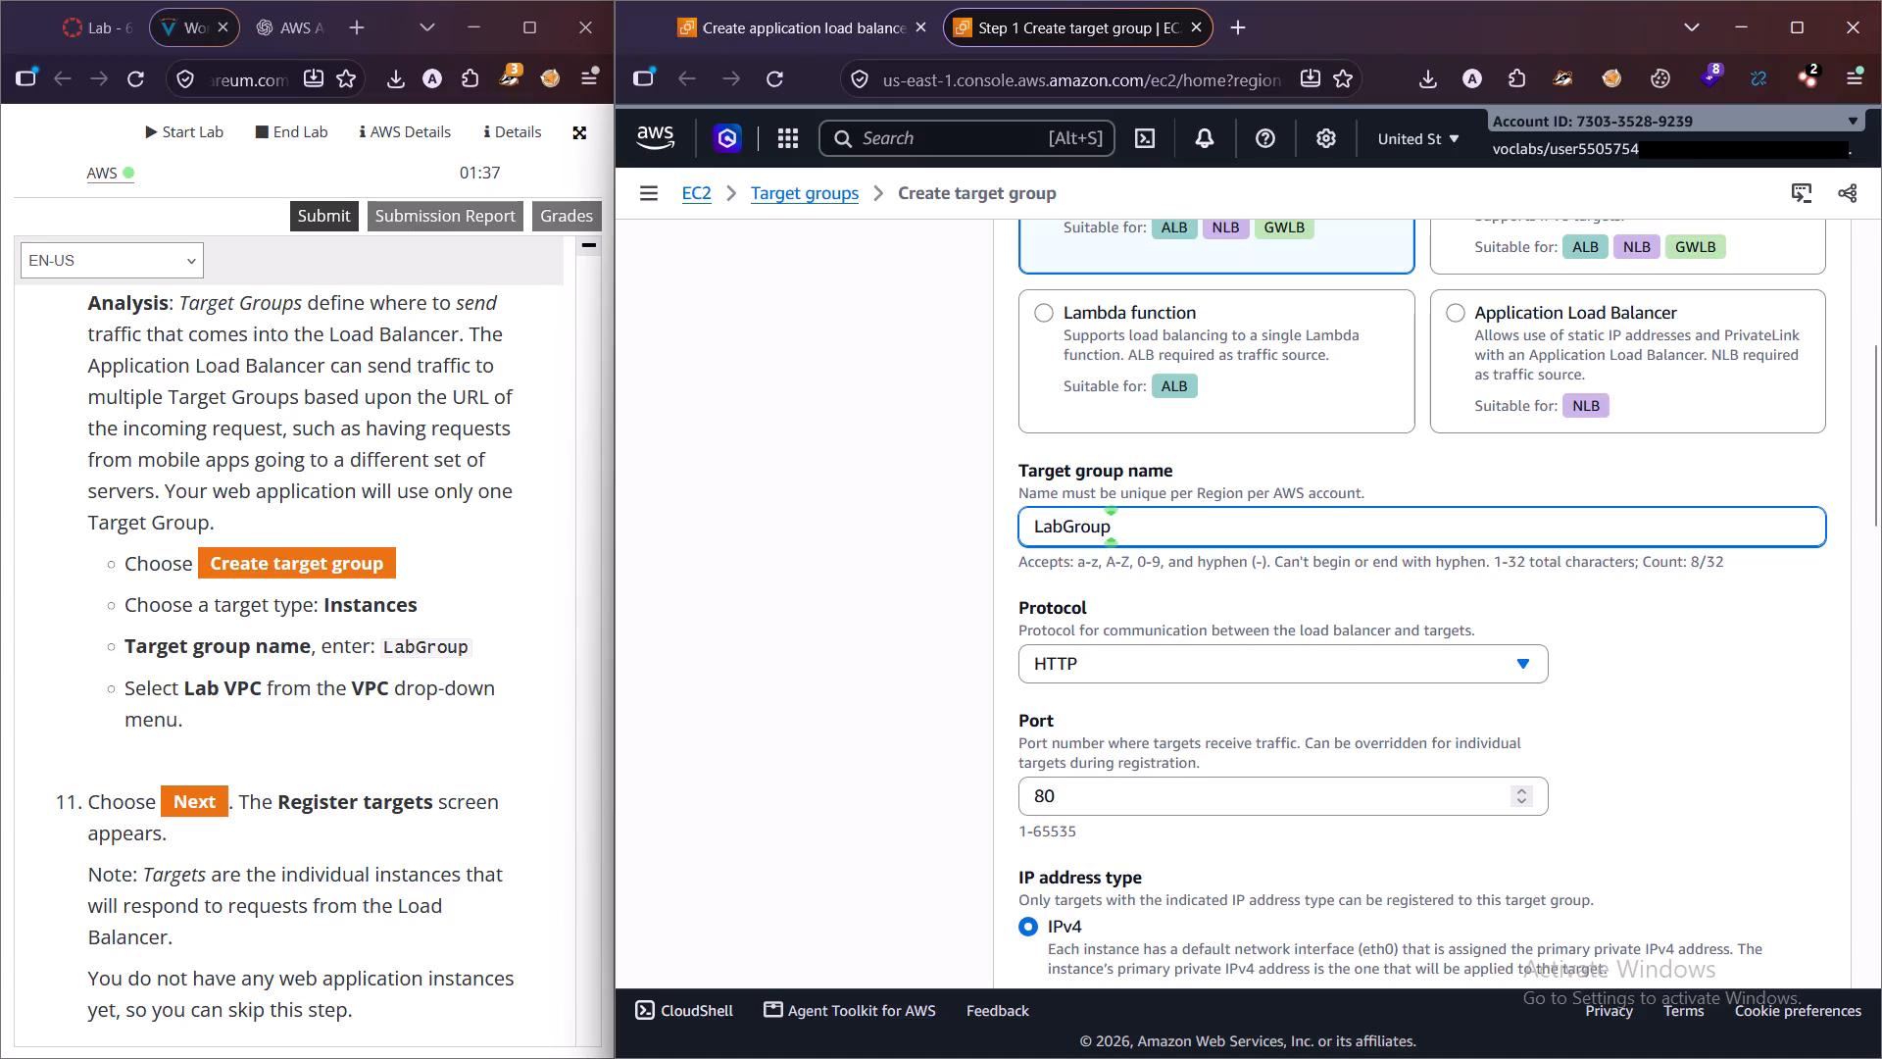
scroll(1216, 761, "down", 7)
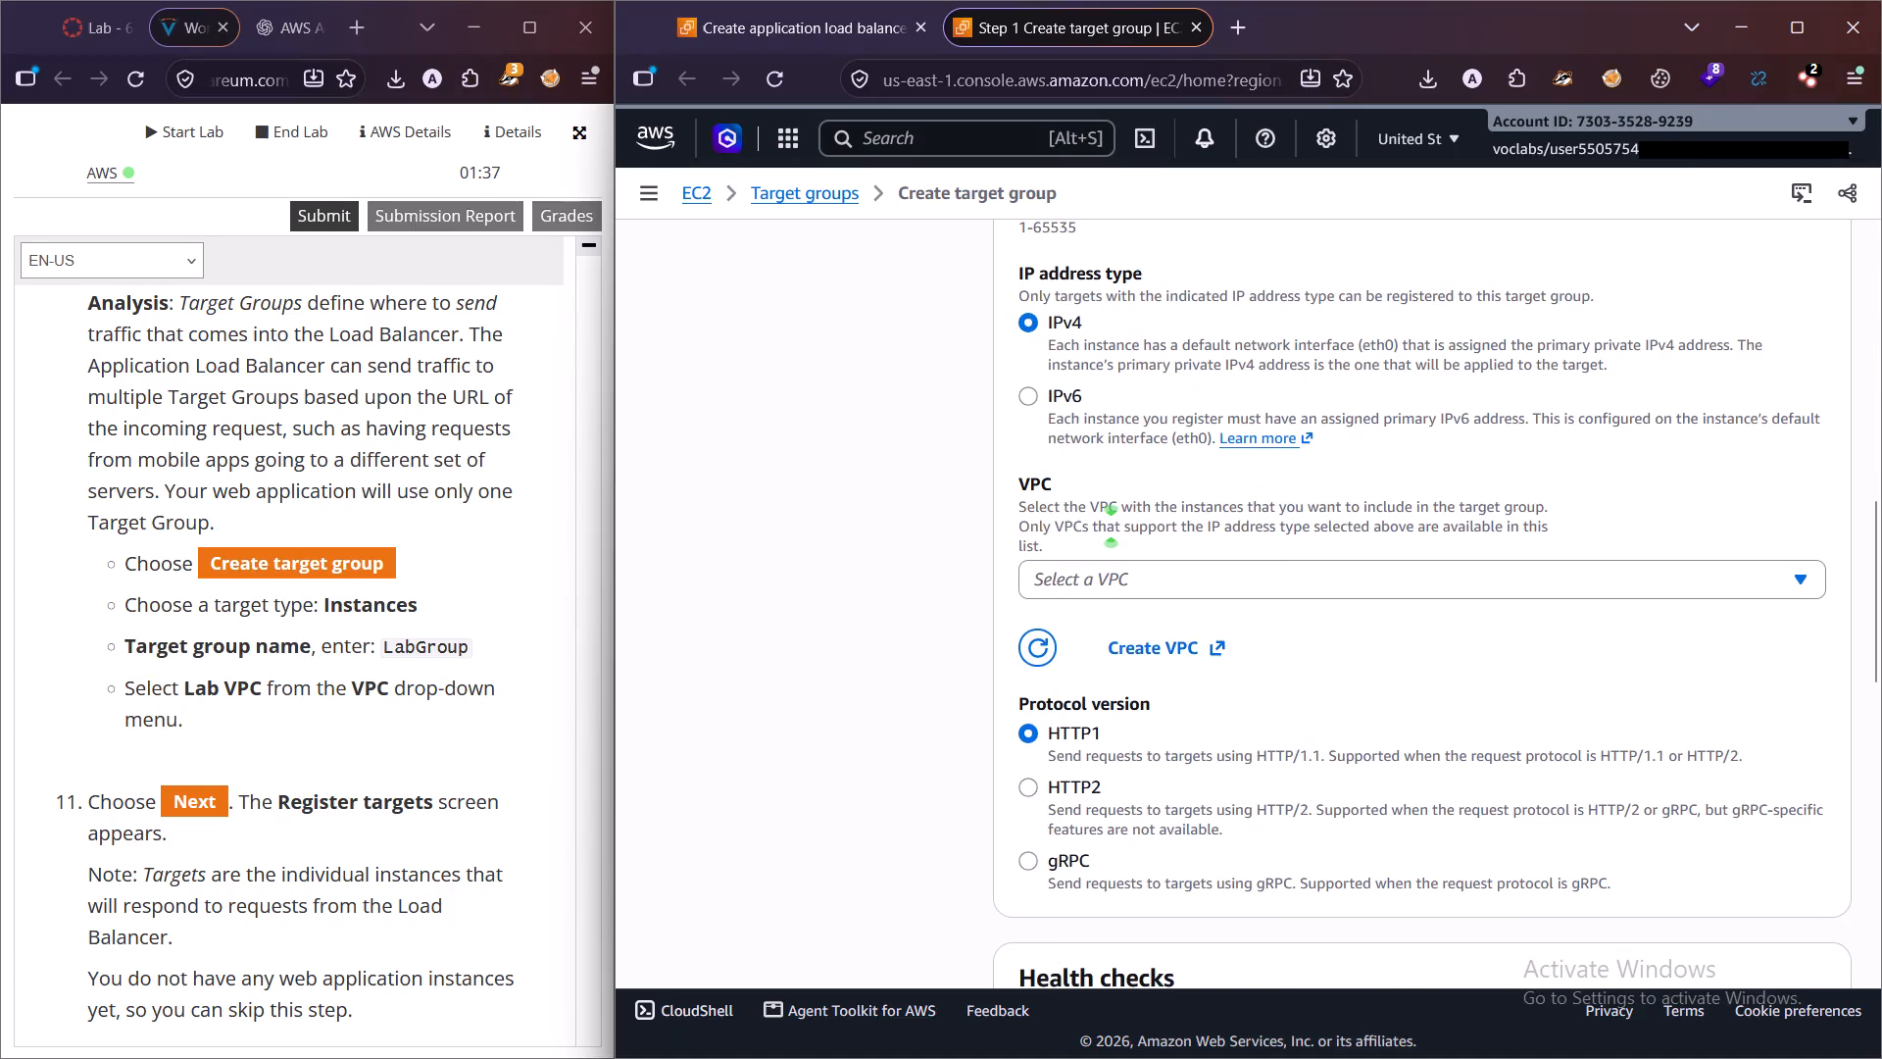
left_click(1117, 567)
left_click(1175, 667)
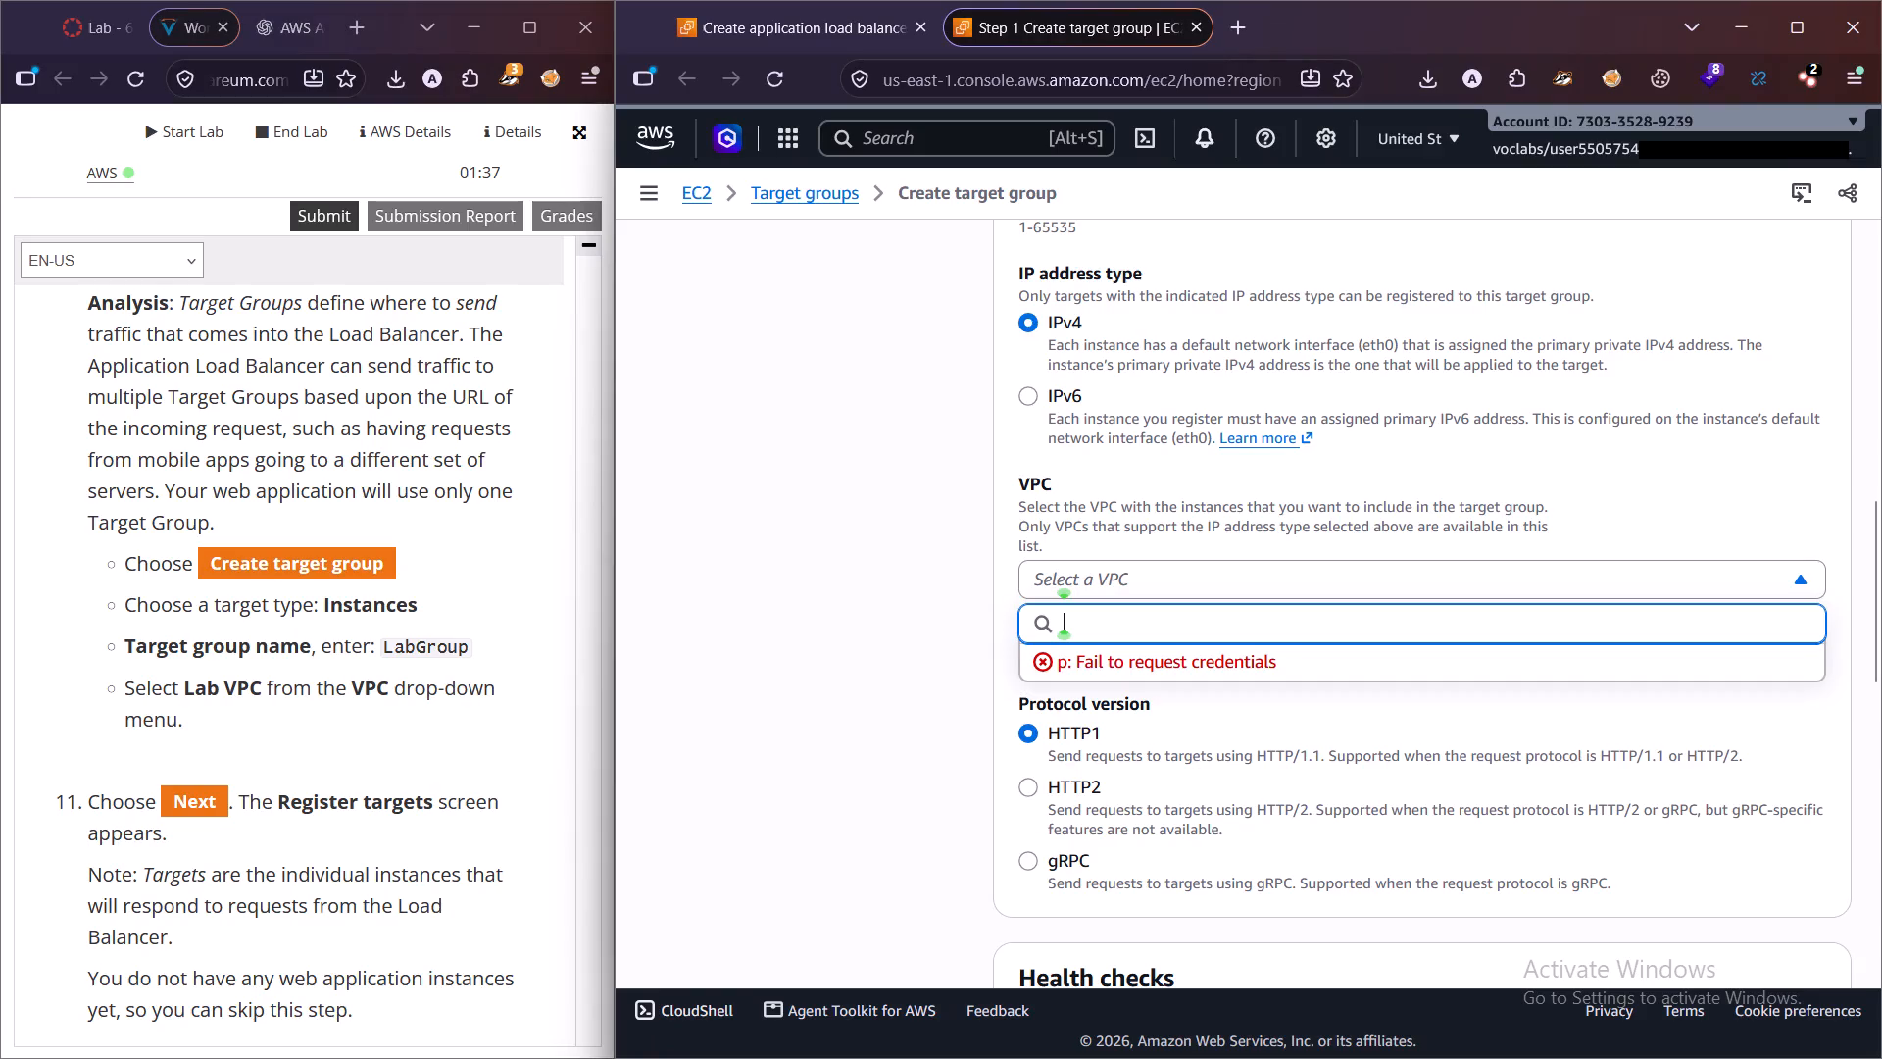
Reload the Create target group page, discarding the information entered in the form.
left_click(777, 76)
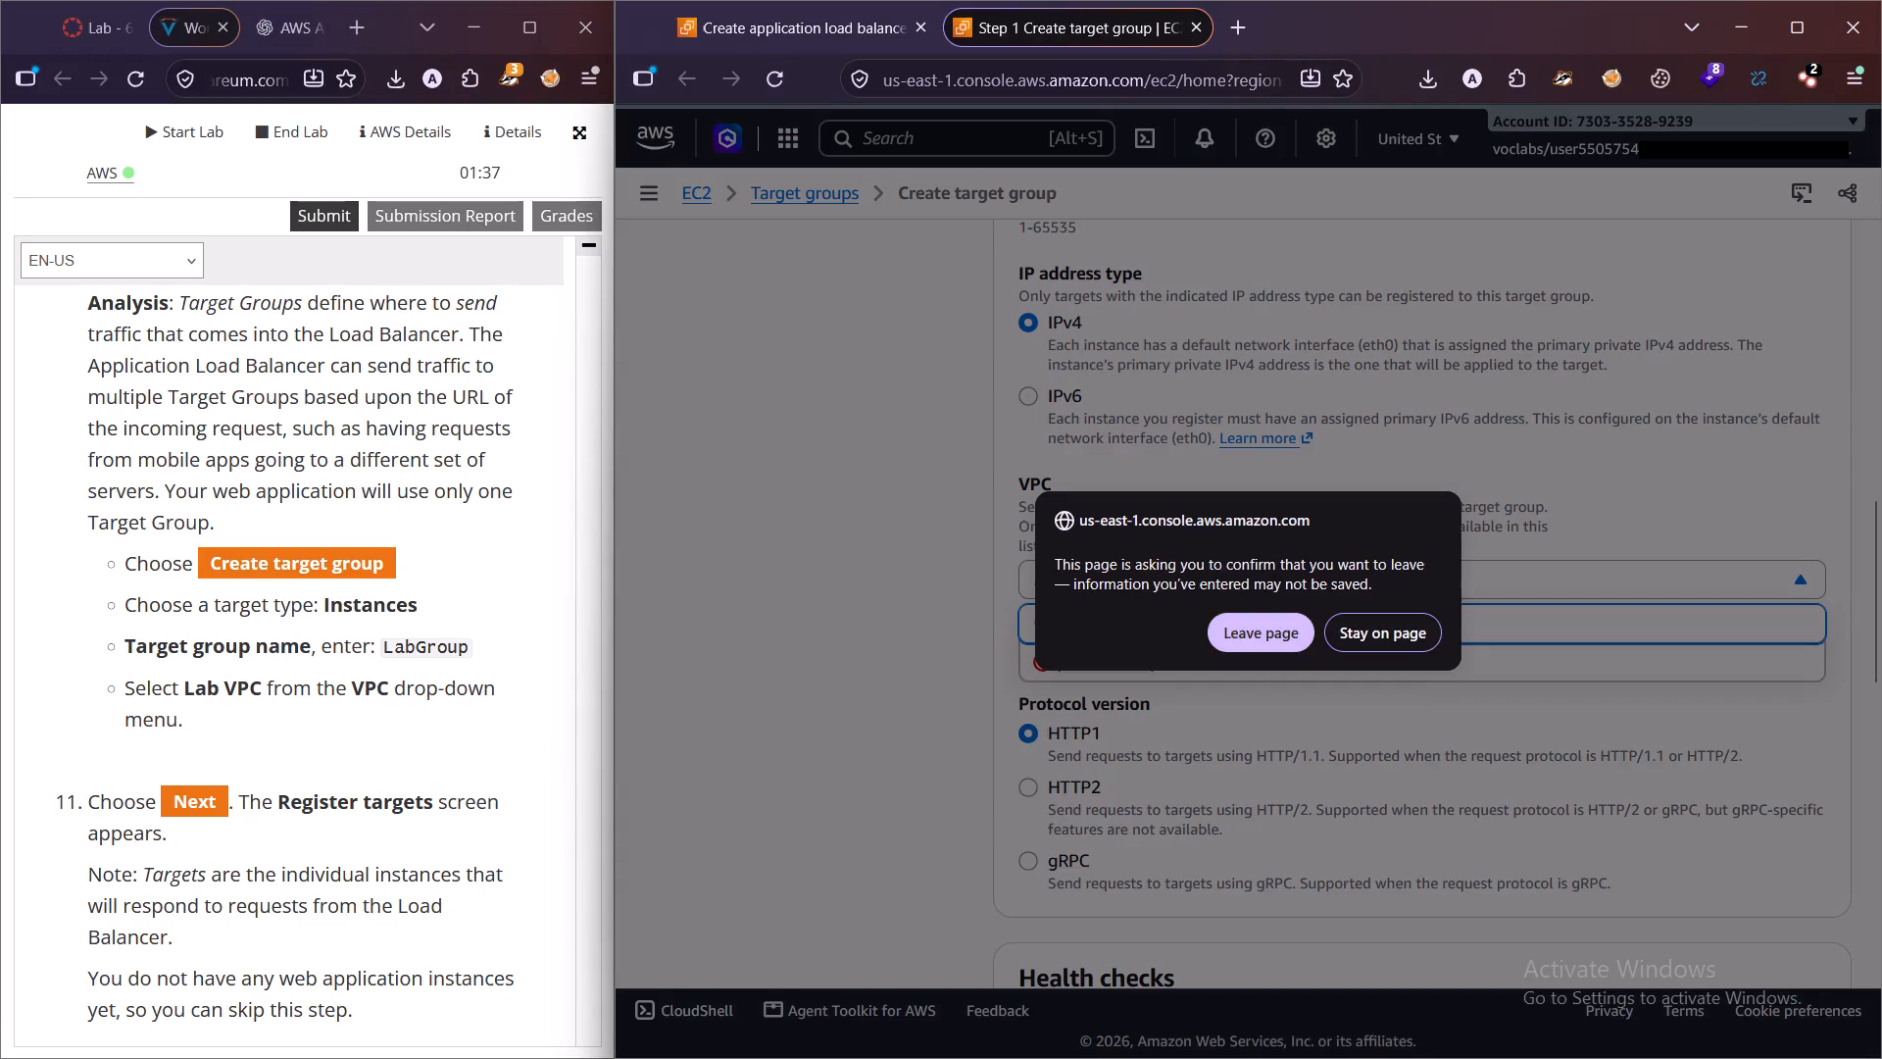
left_click(1296, 633)
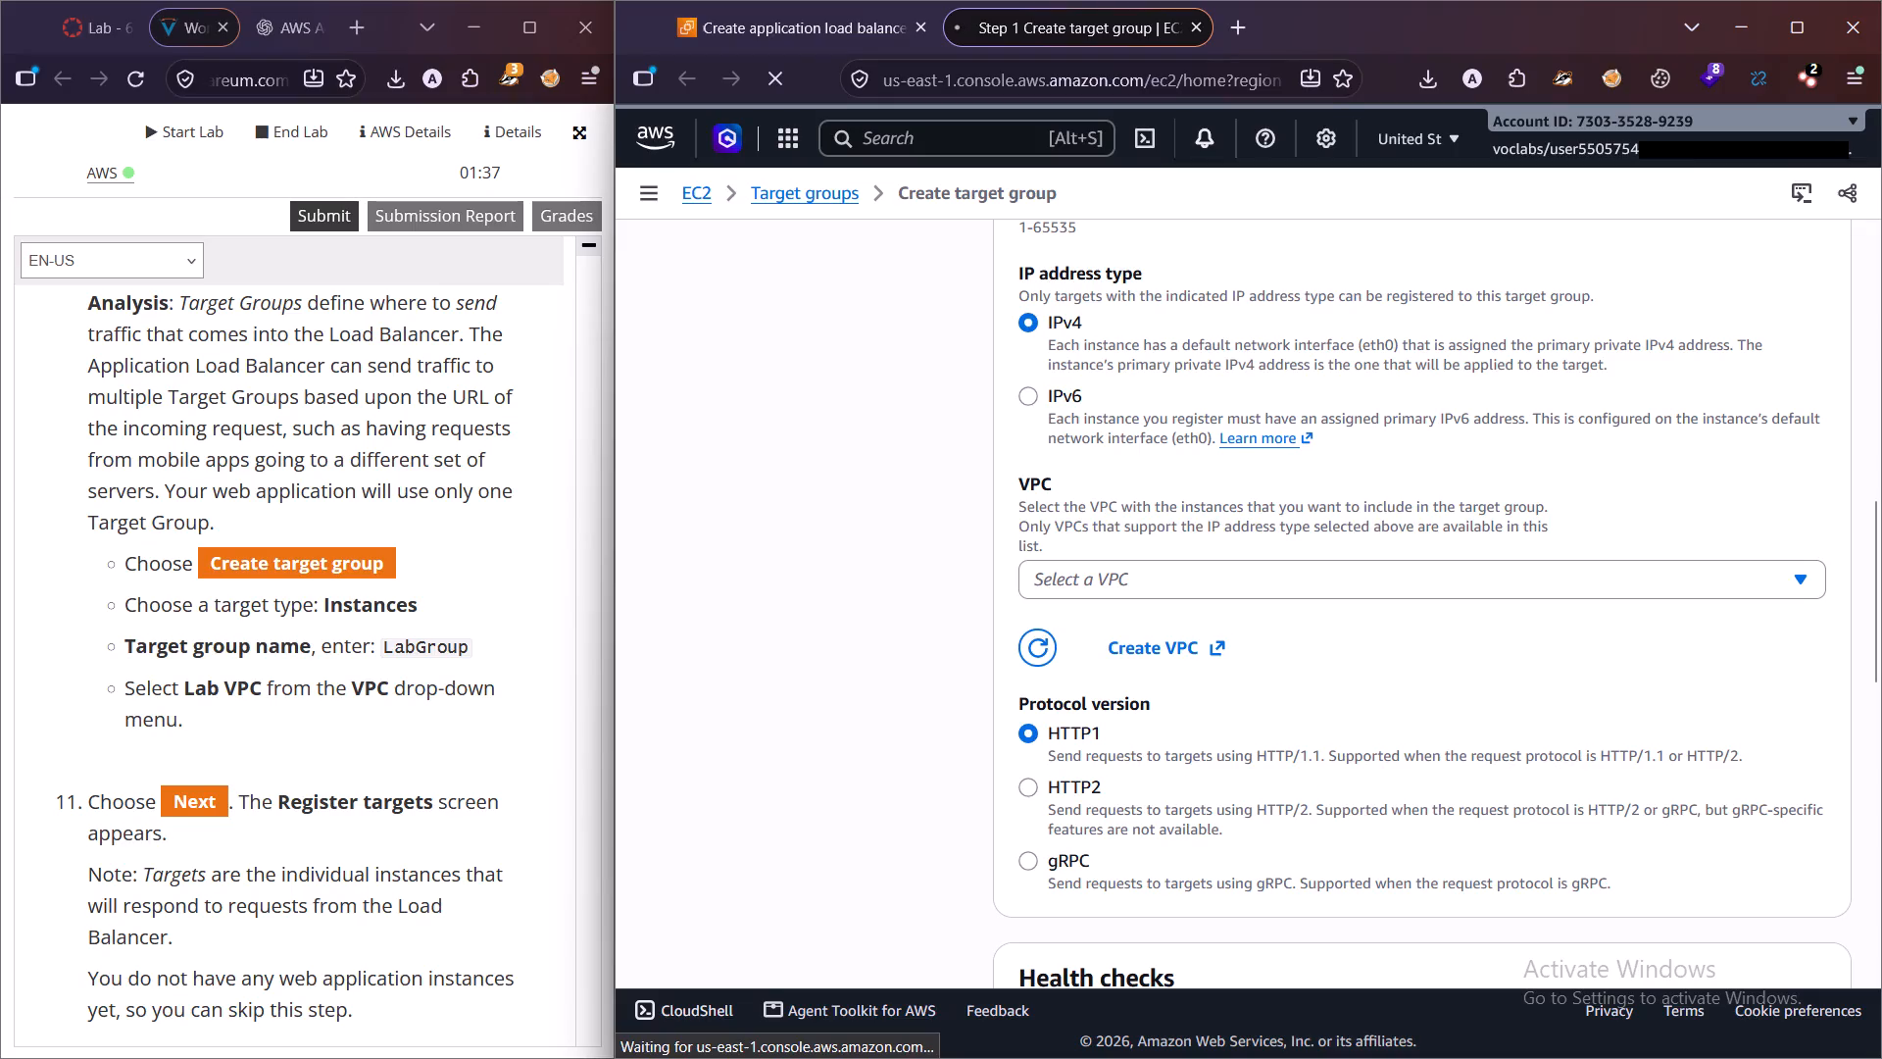
Review the lab's target group instructions and name the new Instances target group LabGroup.
scroll(273, 709, "up", 2)
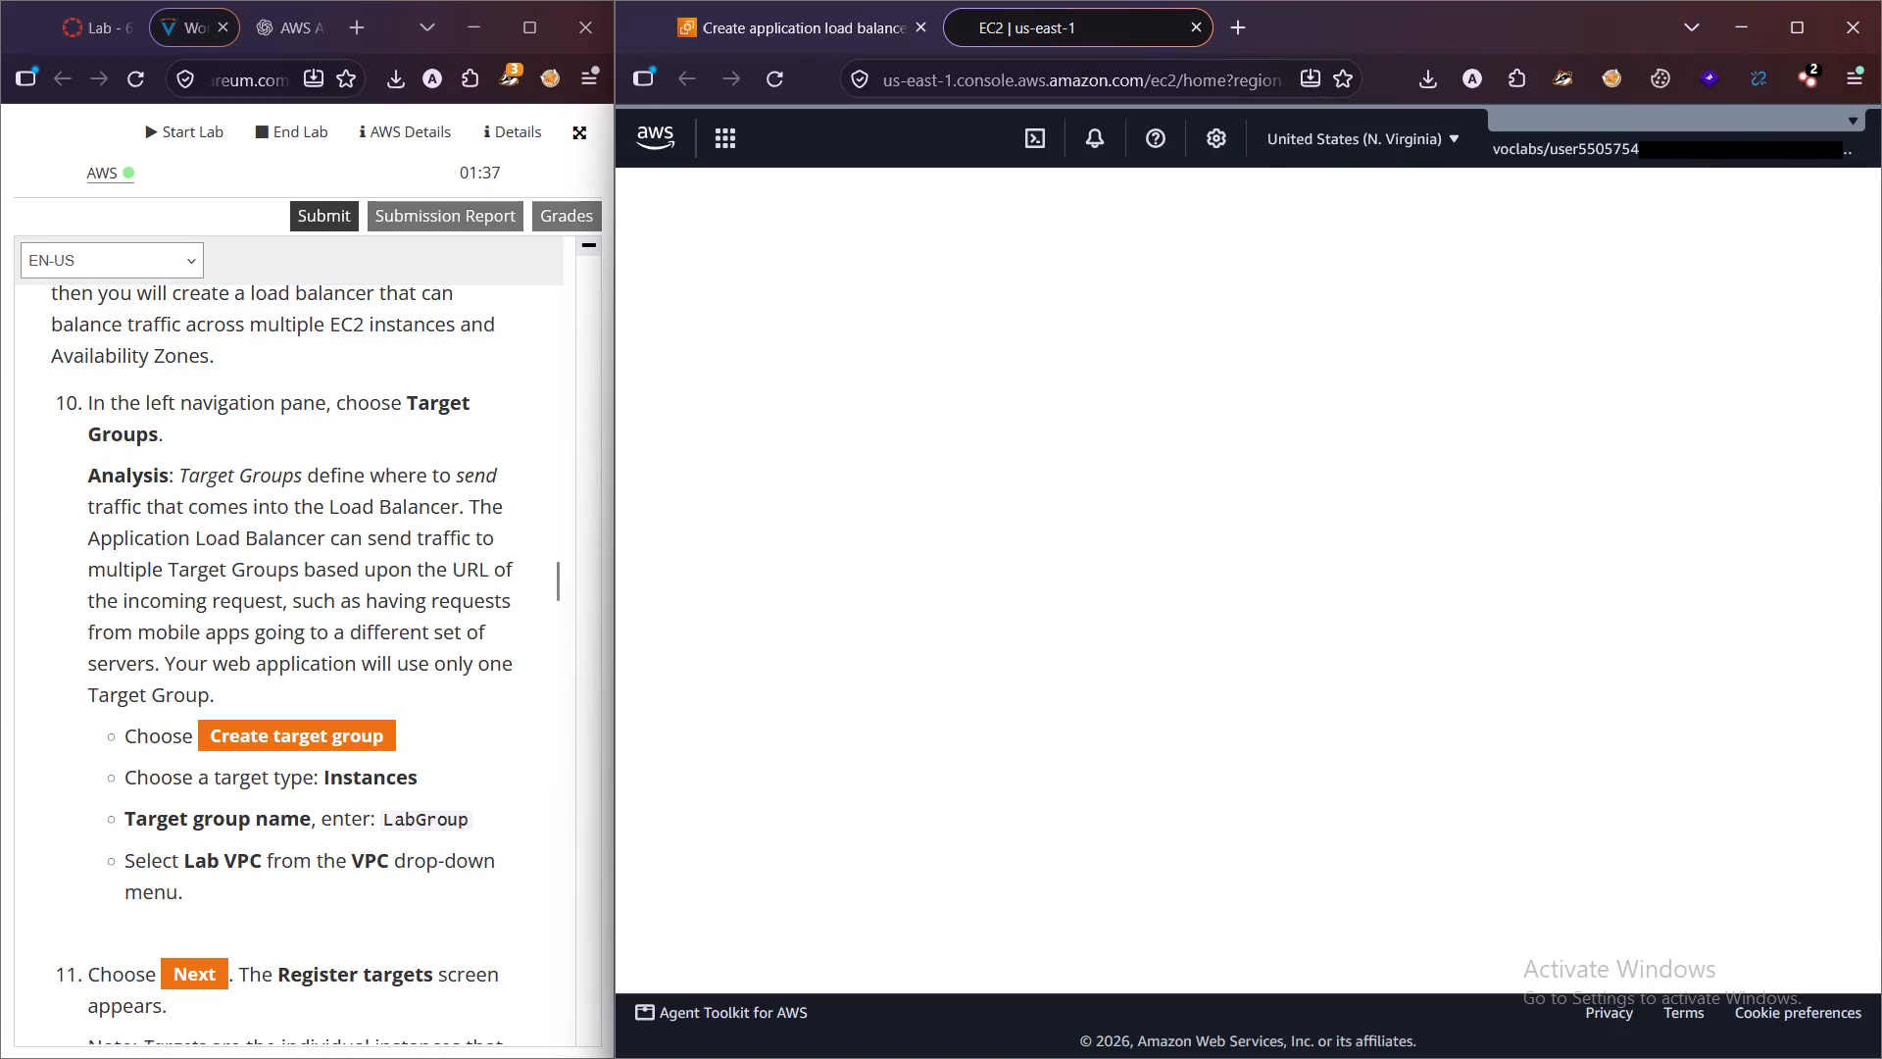
scroll(417, 655, "up", 4)
scroll(417, 655, "down", 1)
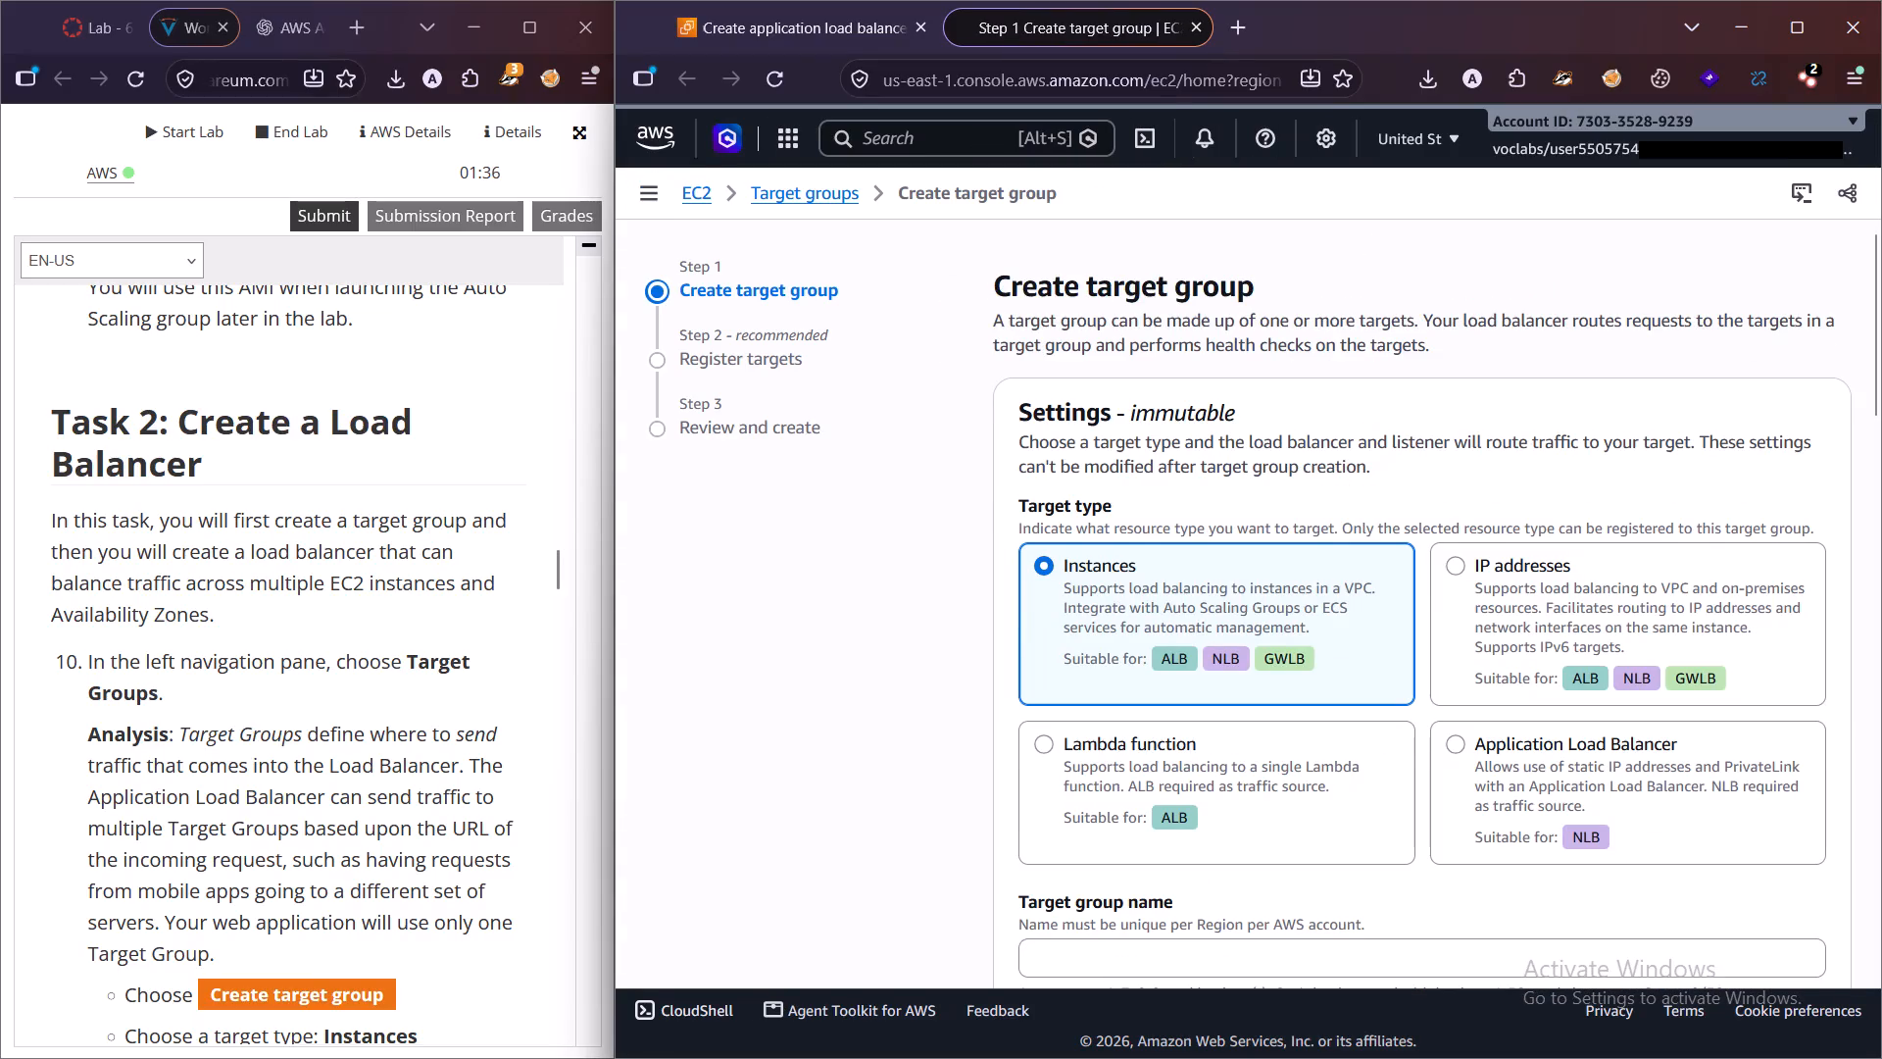
scroll(285, 719, "down", 2)
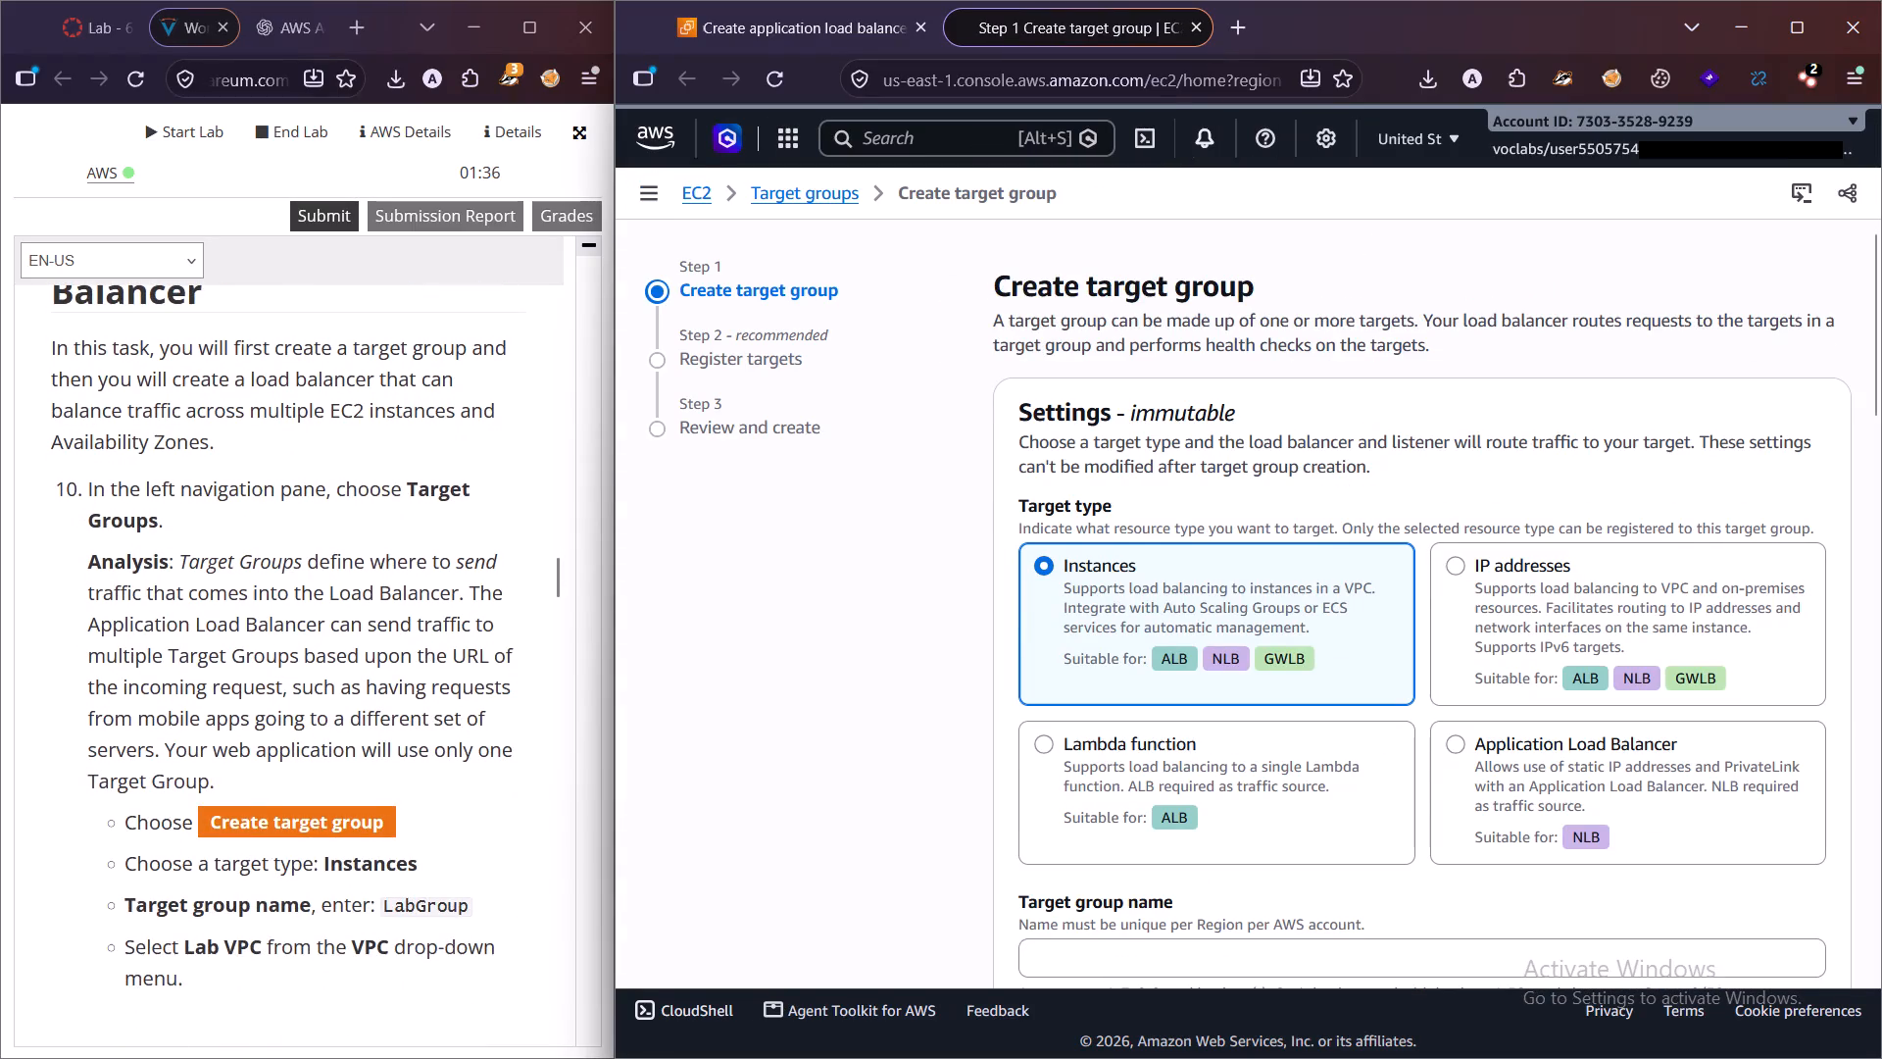
scroll(331, 689, "down", 2)
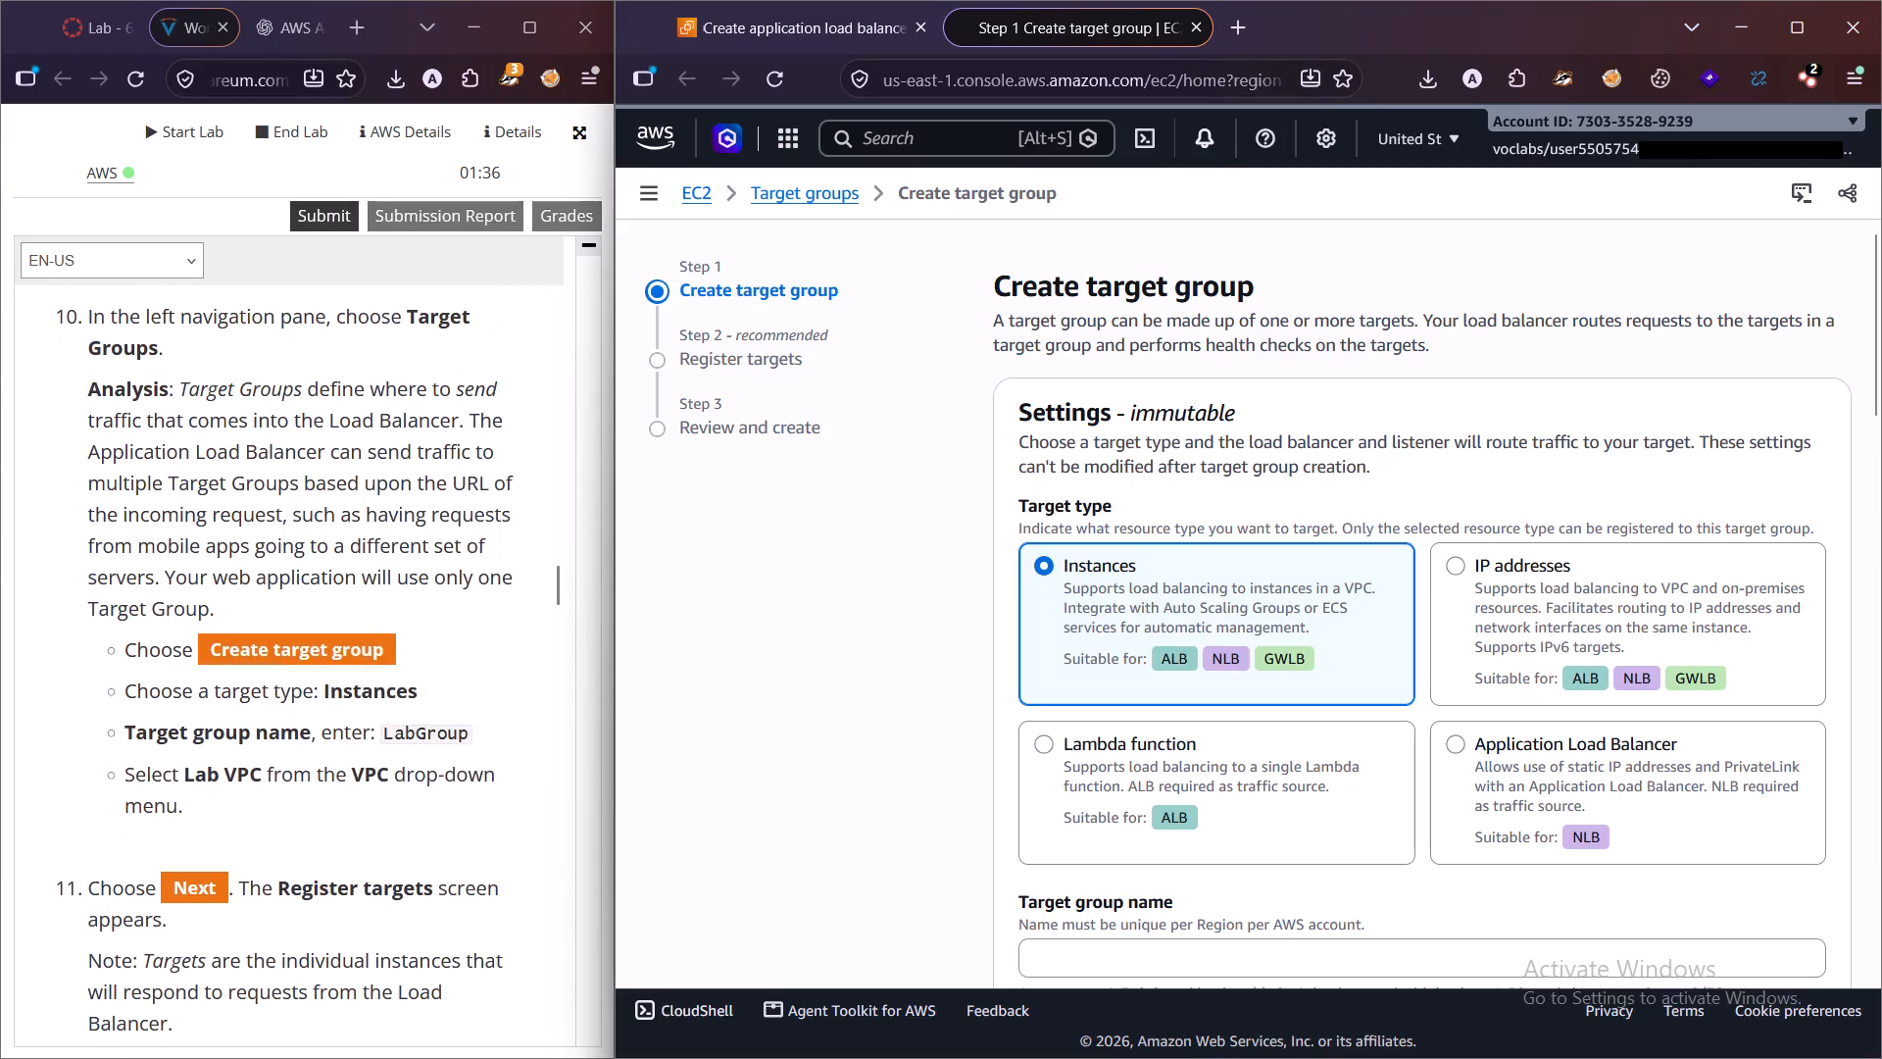
scroll(1242, 681, "down", 2)
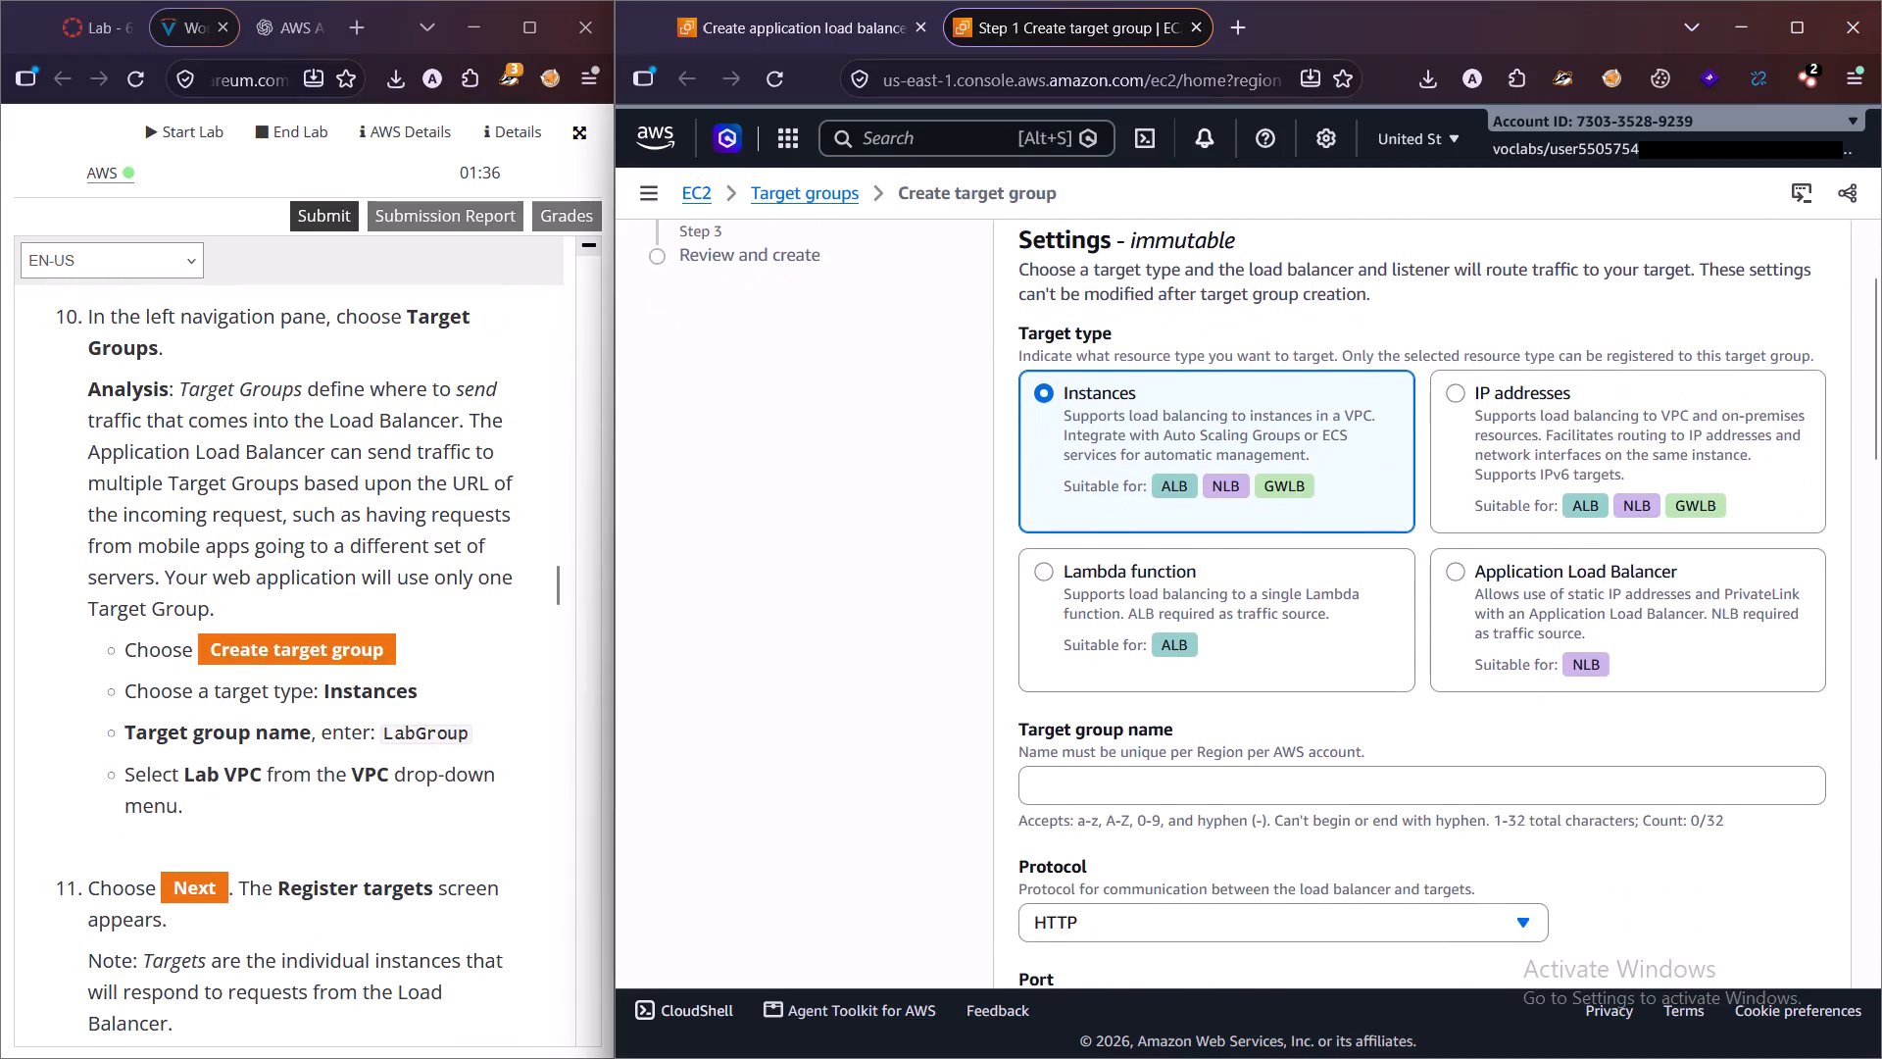
scroll(1263, 693, "down", 2)
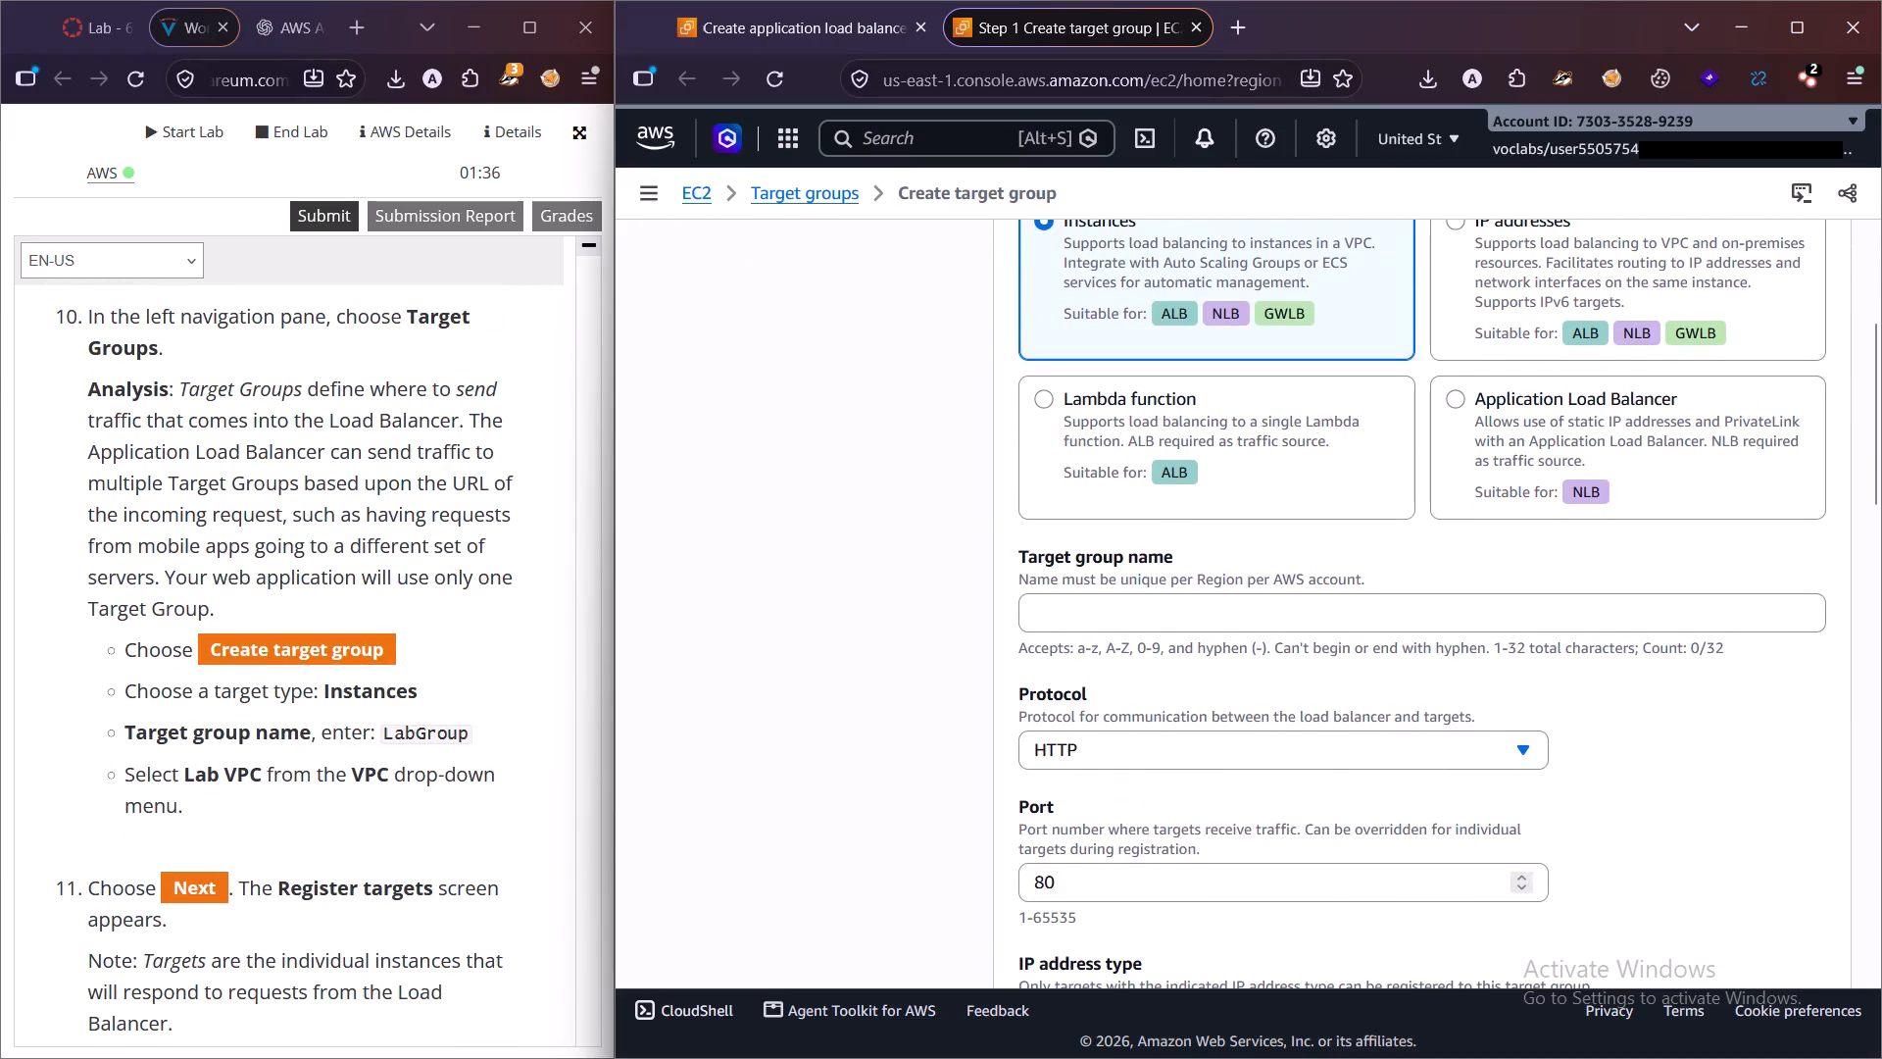
left_click(1124, 618)
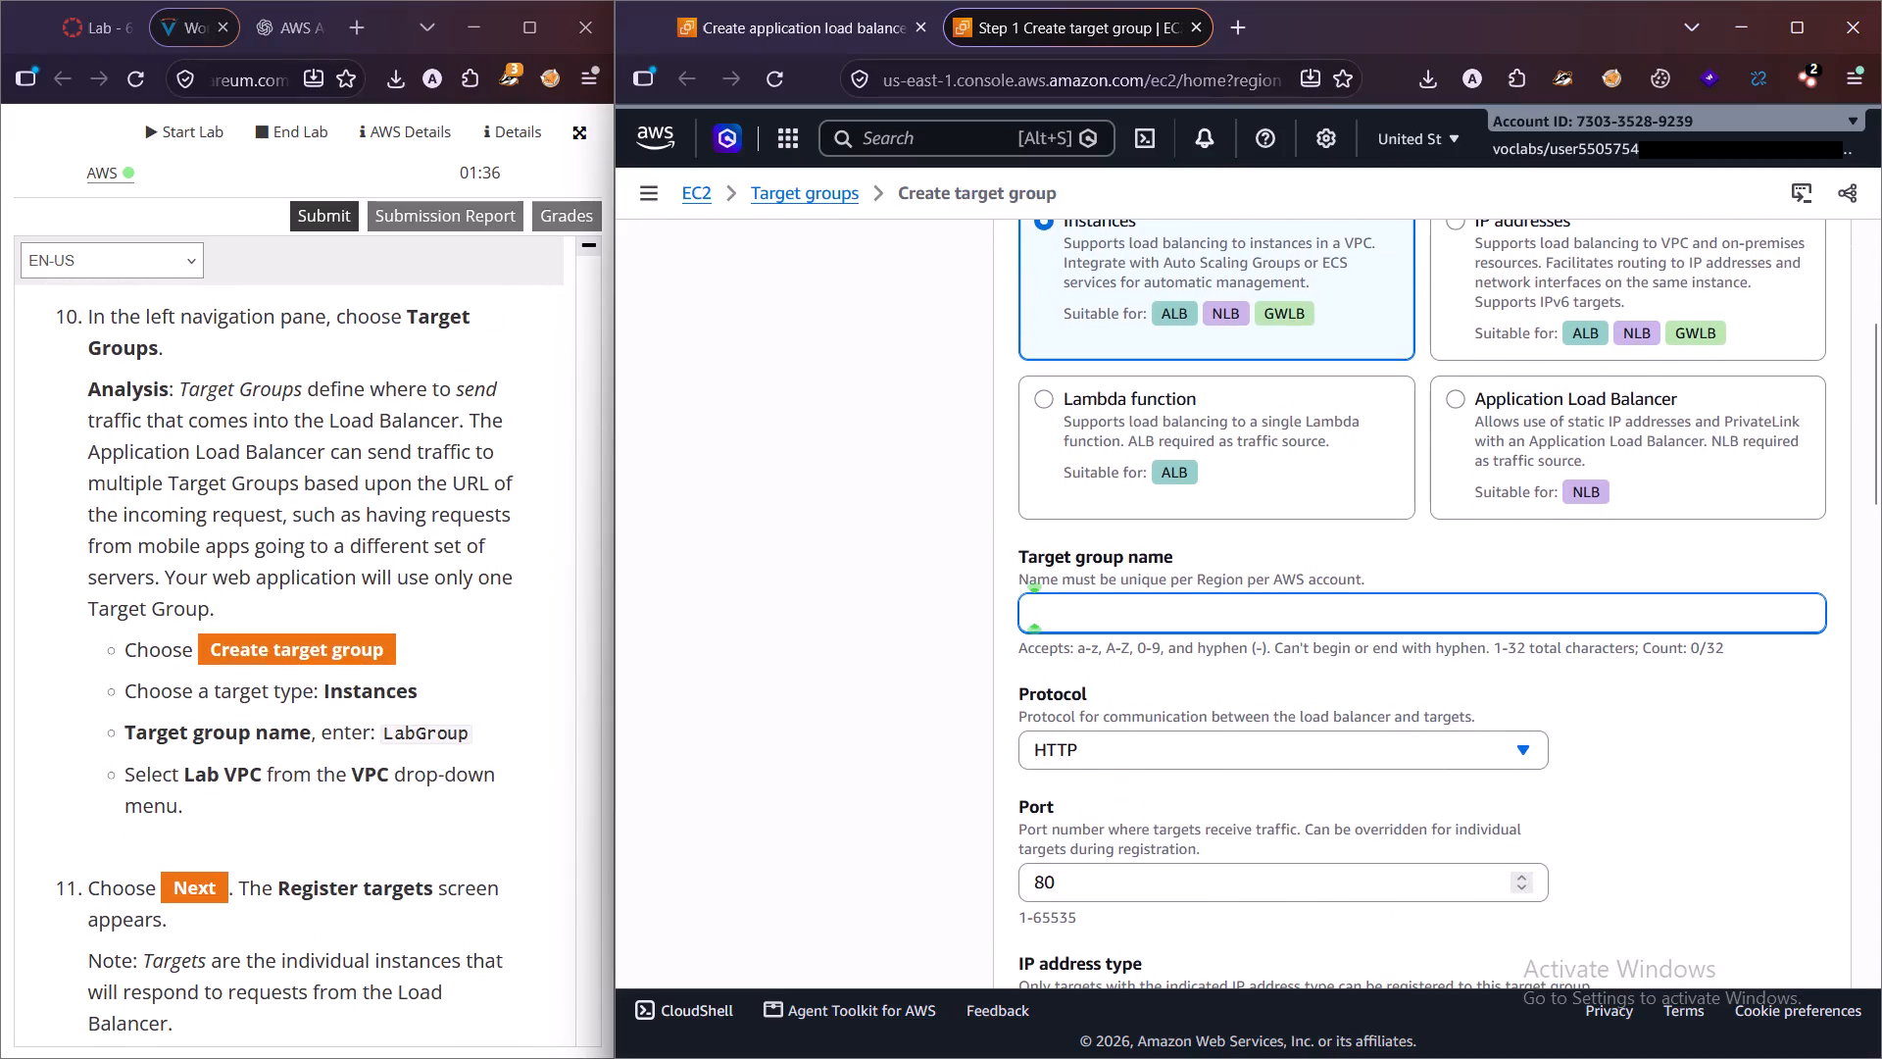
type("Lab")
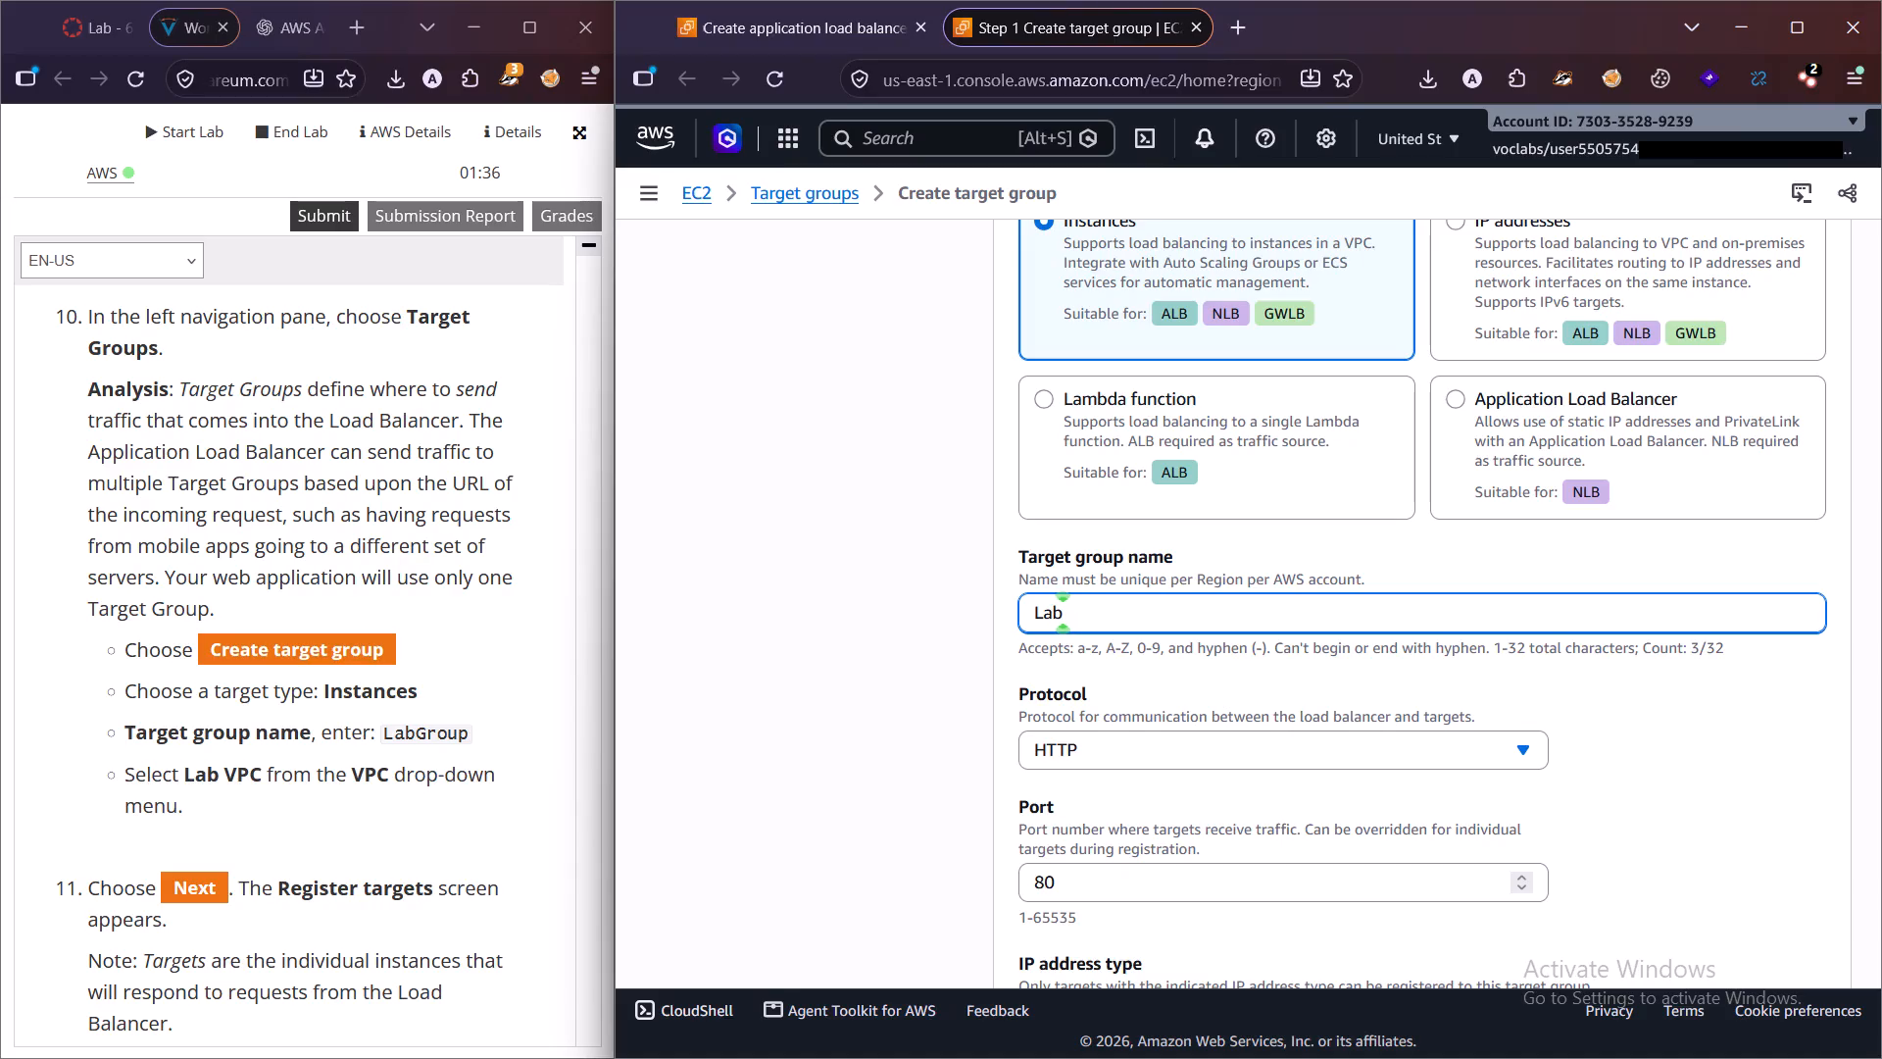
type("Group")
Keep Lab VPC and the default health check settings, and continue to Register targets without adding any instances.
scroll(1162, 691, "down", 8)
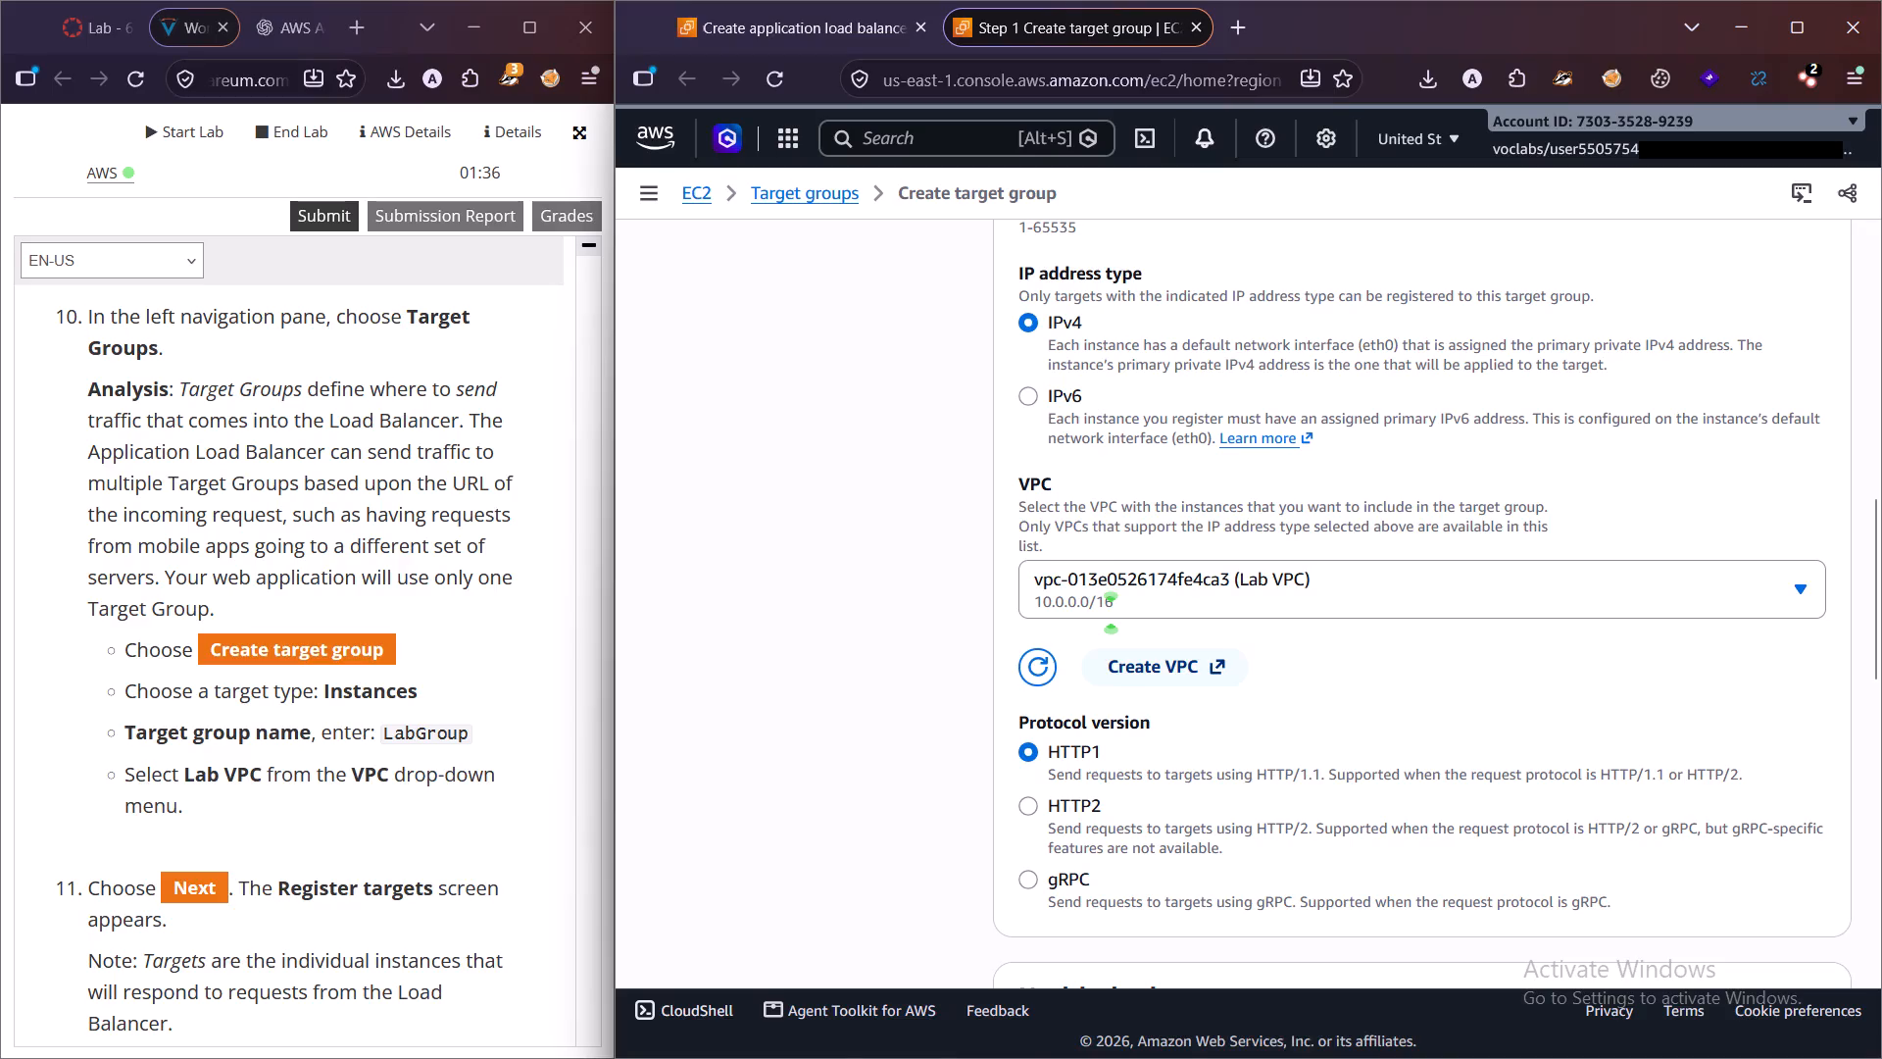
scroll(1192, 664, "down", 8)
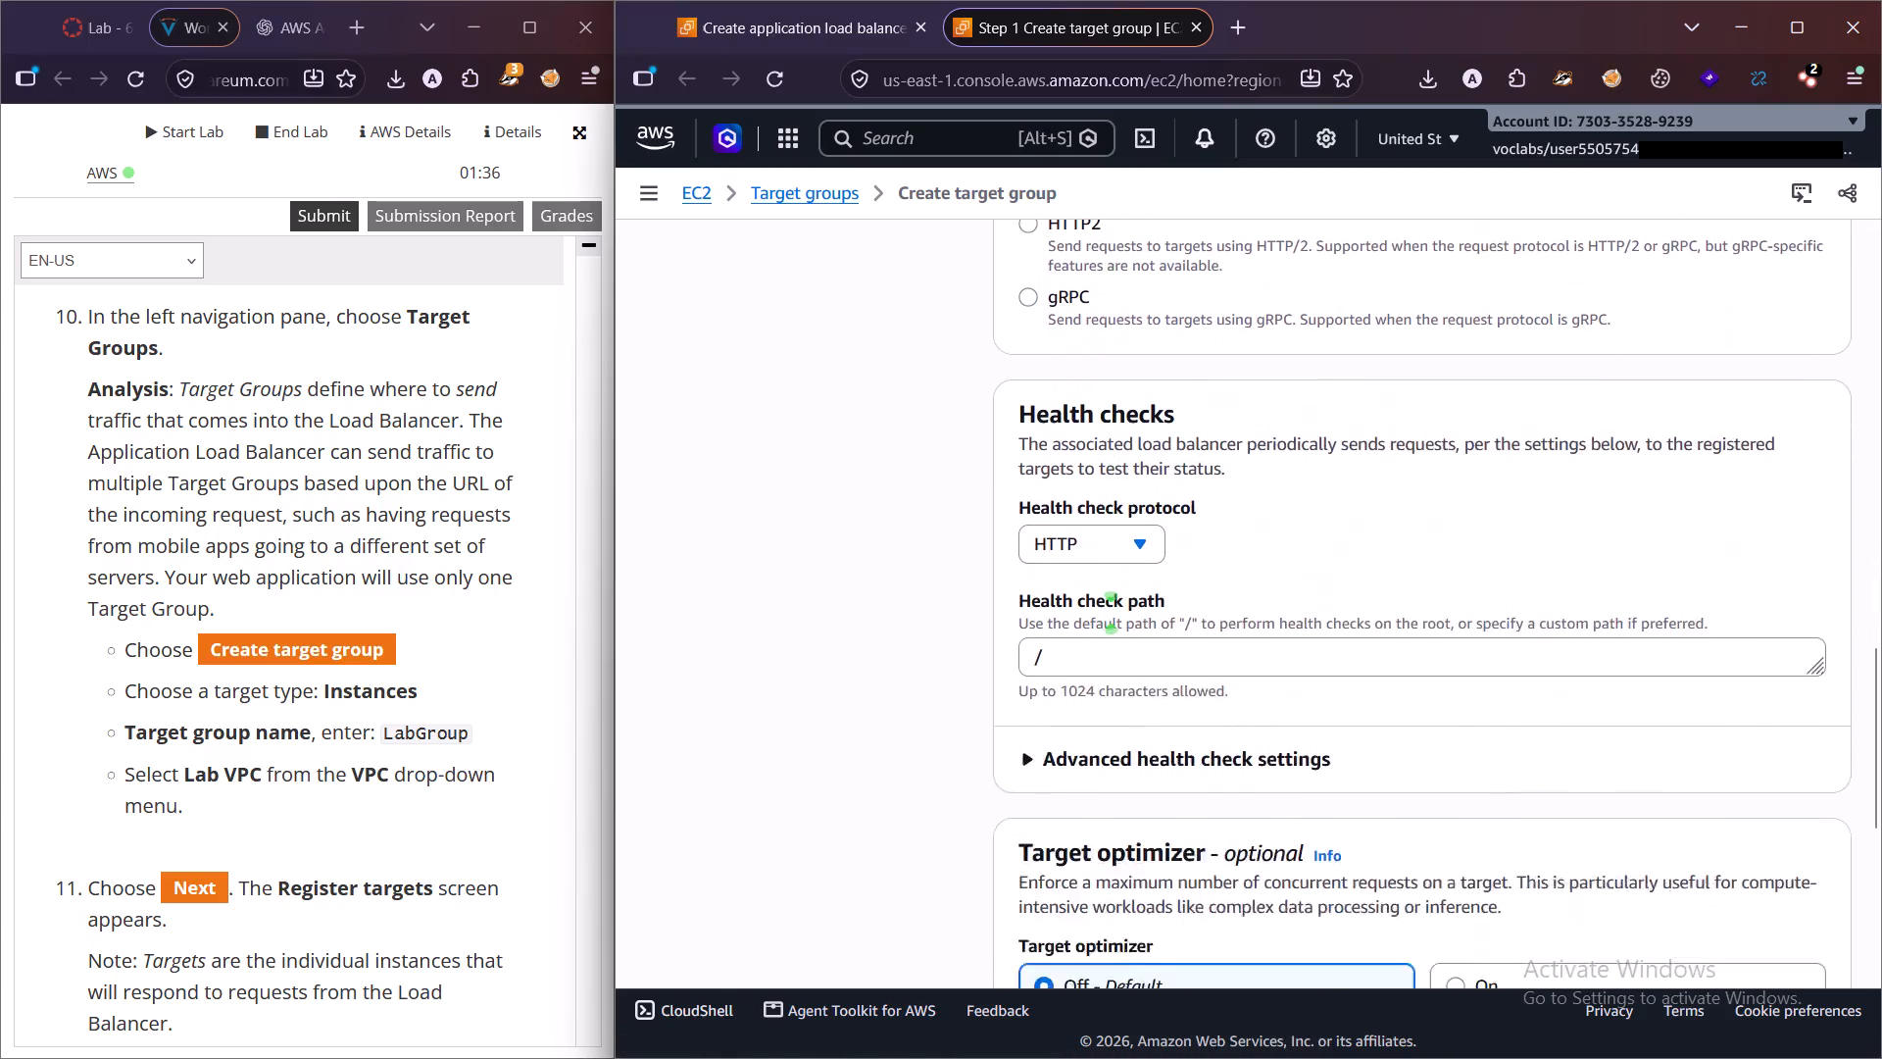
scroll(1190, 664, "down", 9)
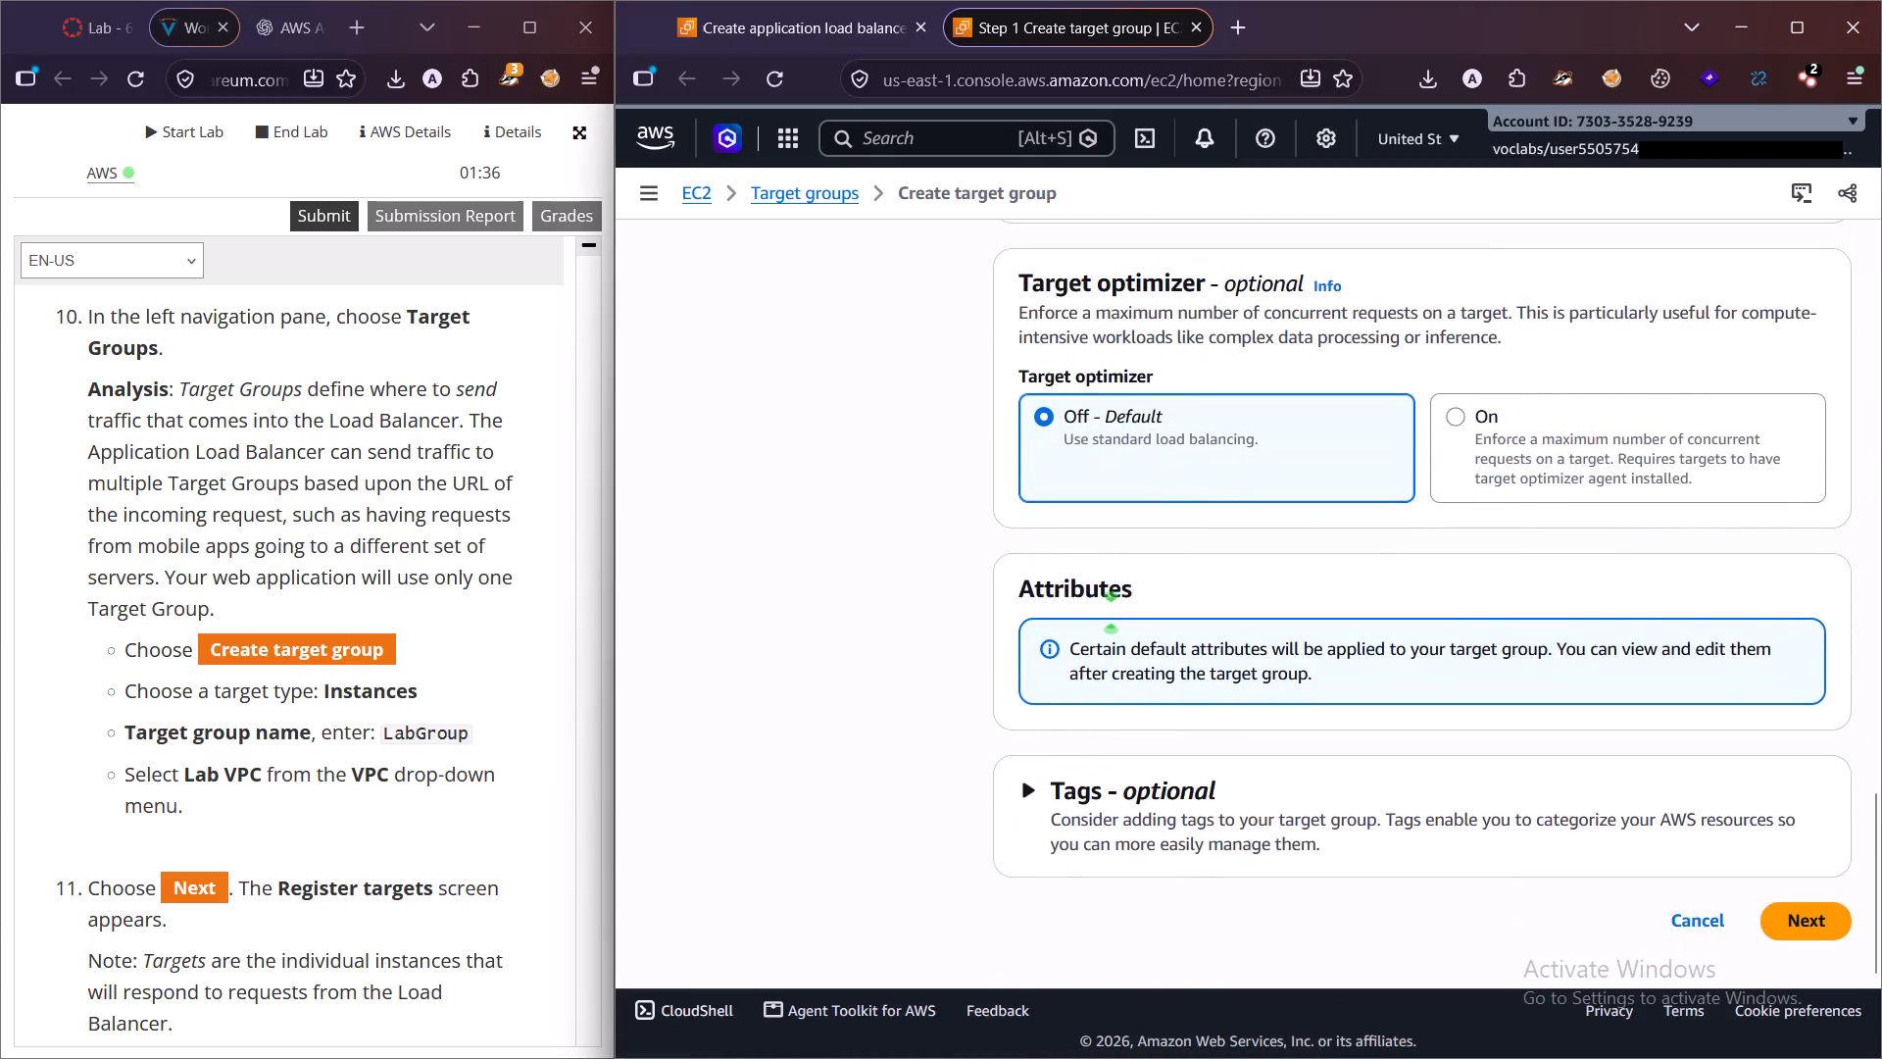
left_click(1793, 932)
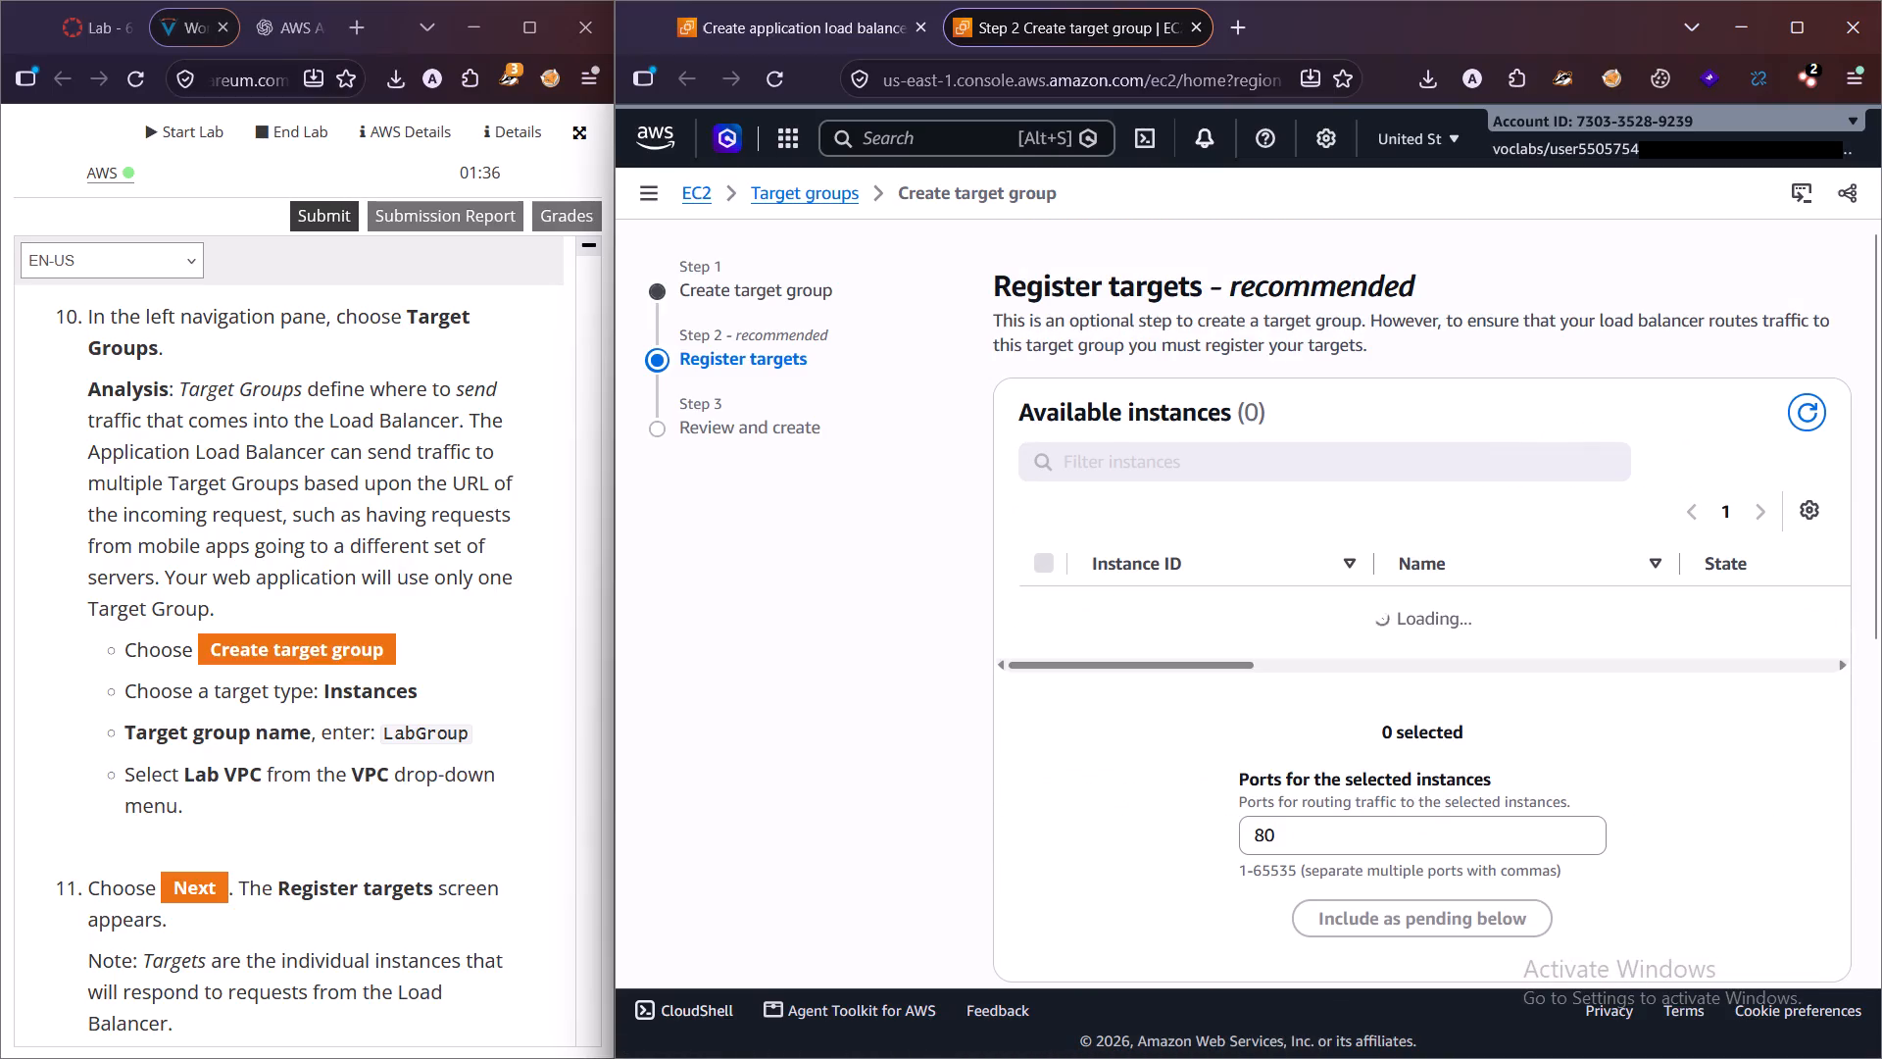
scroll(431, 722, "down", 4)
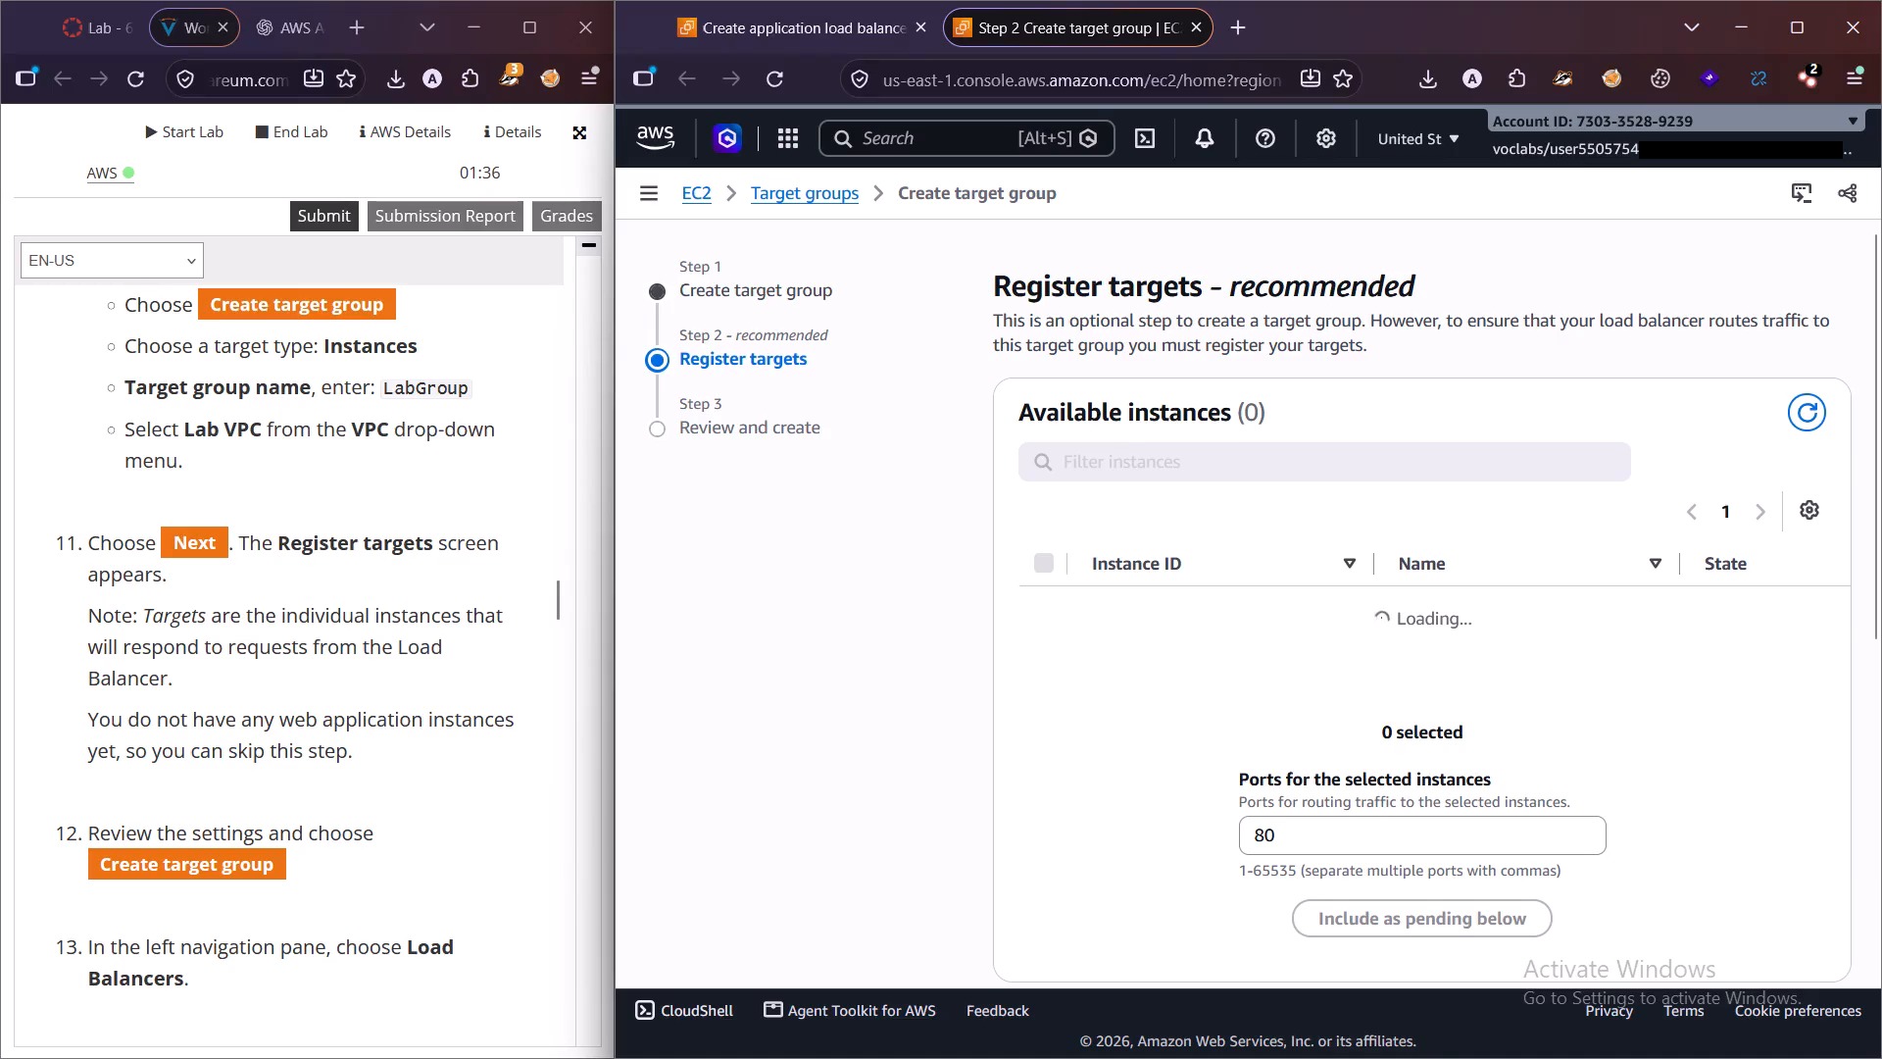
scroll(267, 724, "down", 2)
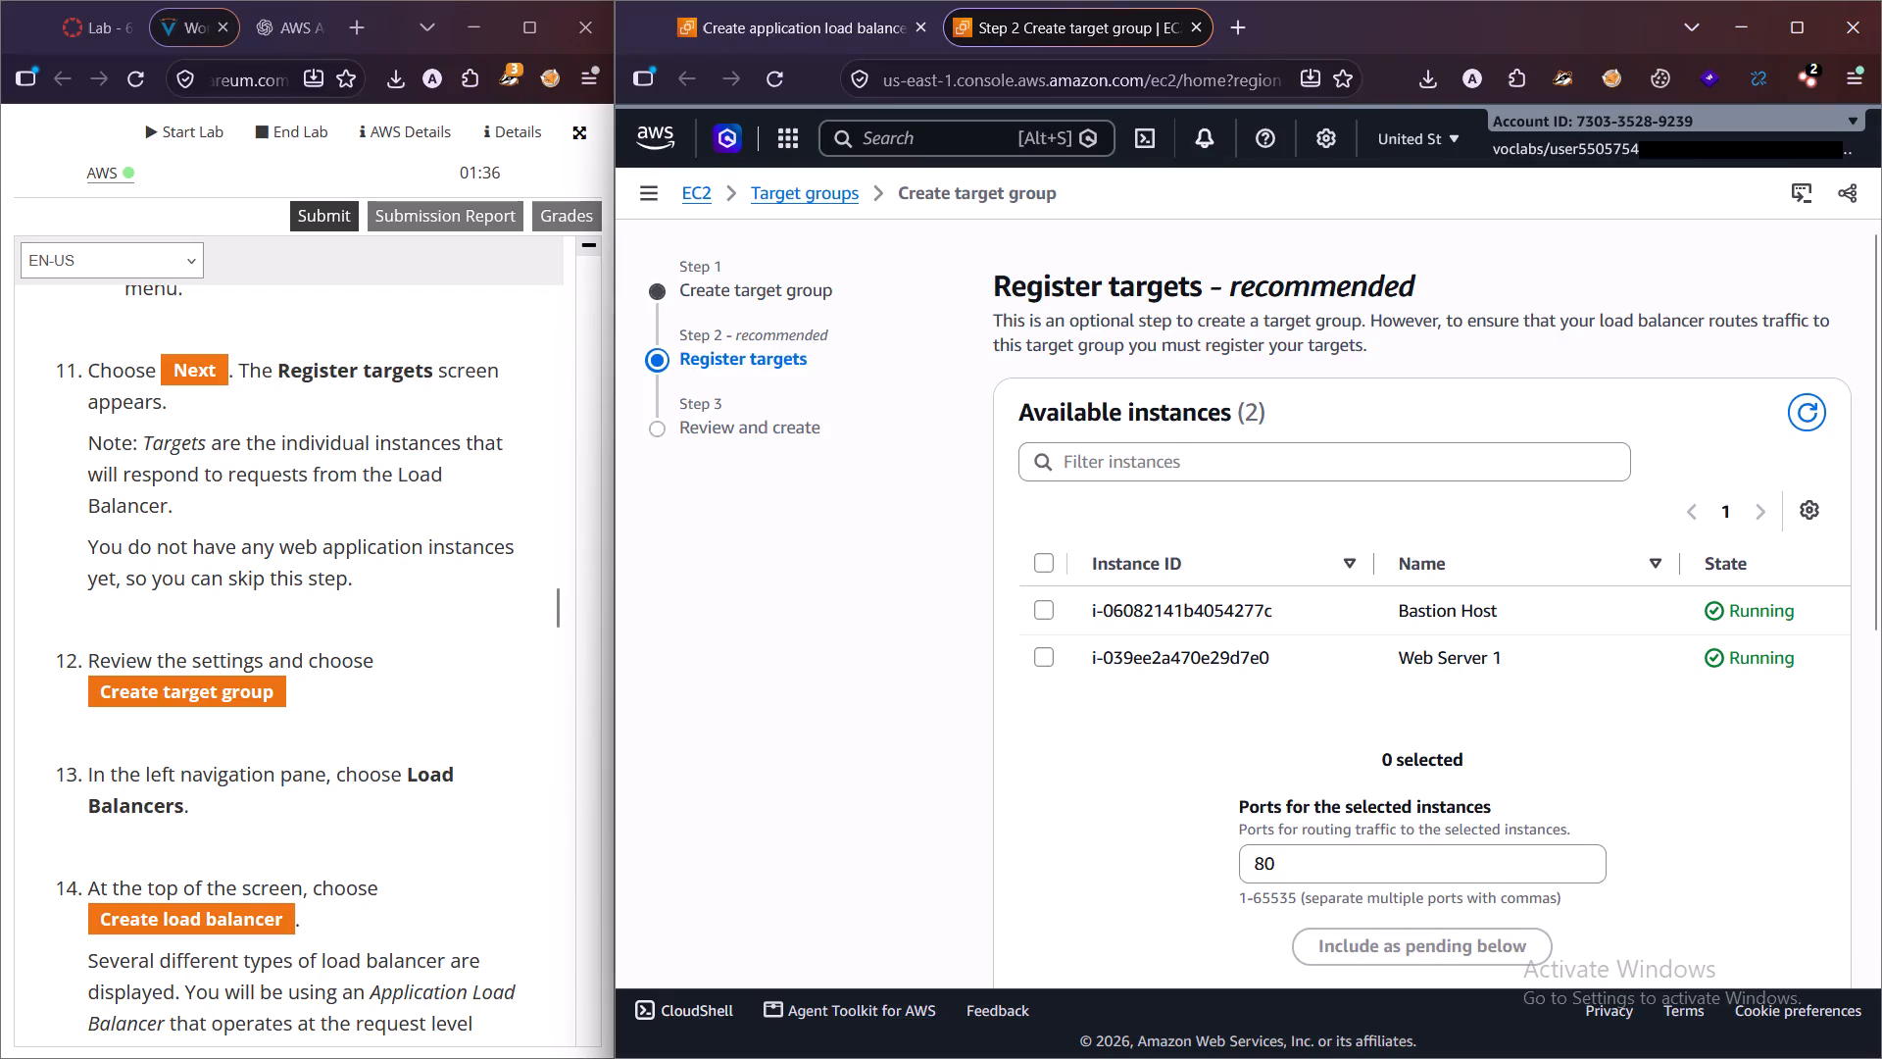
scroll(1499, 759, "down", 18)
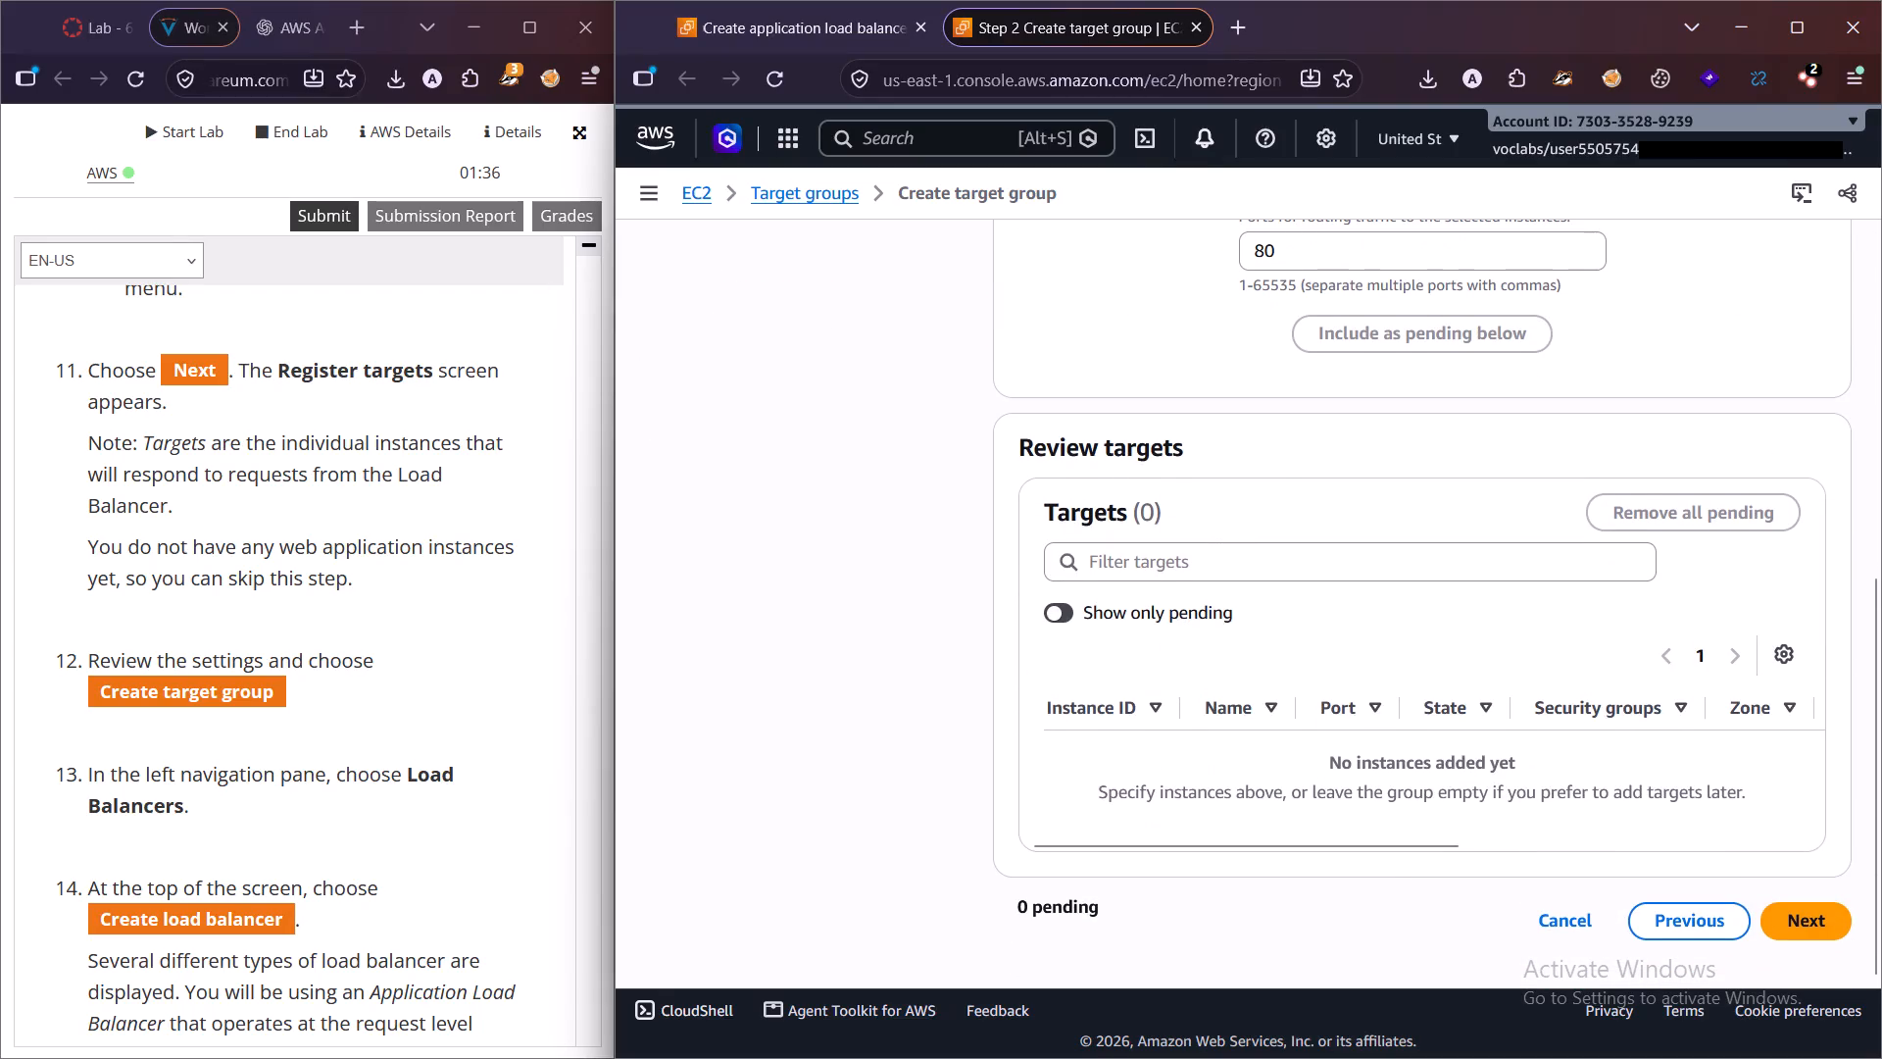
Refresh the HTTP:80 listener's target group choices on the load balancer form and check which target groups are available.
left_click(821, 22)
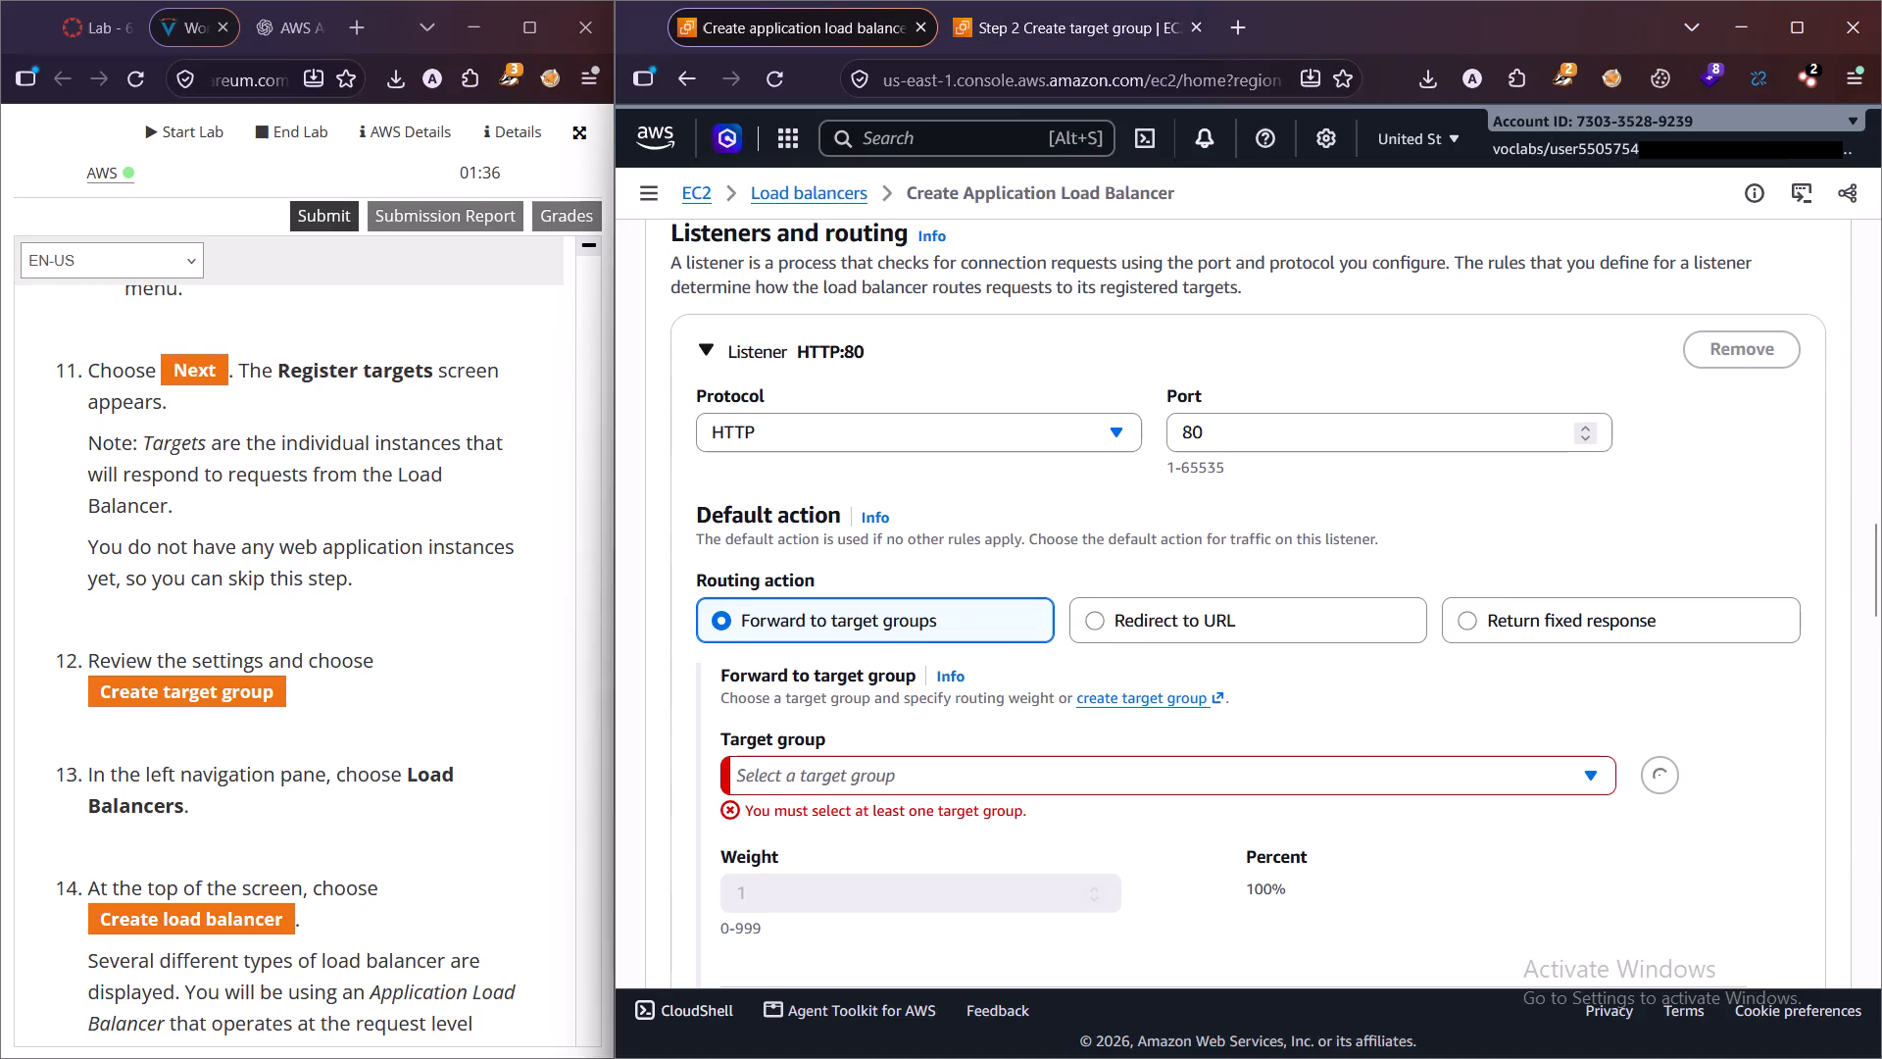
left_click(1647, 773)
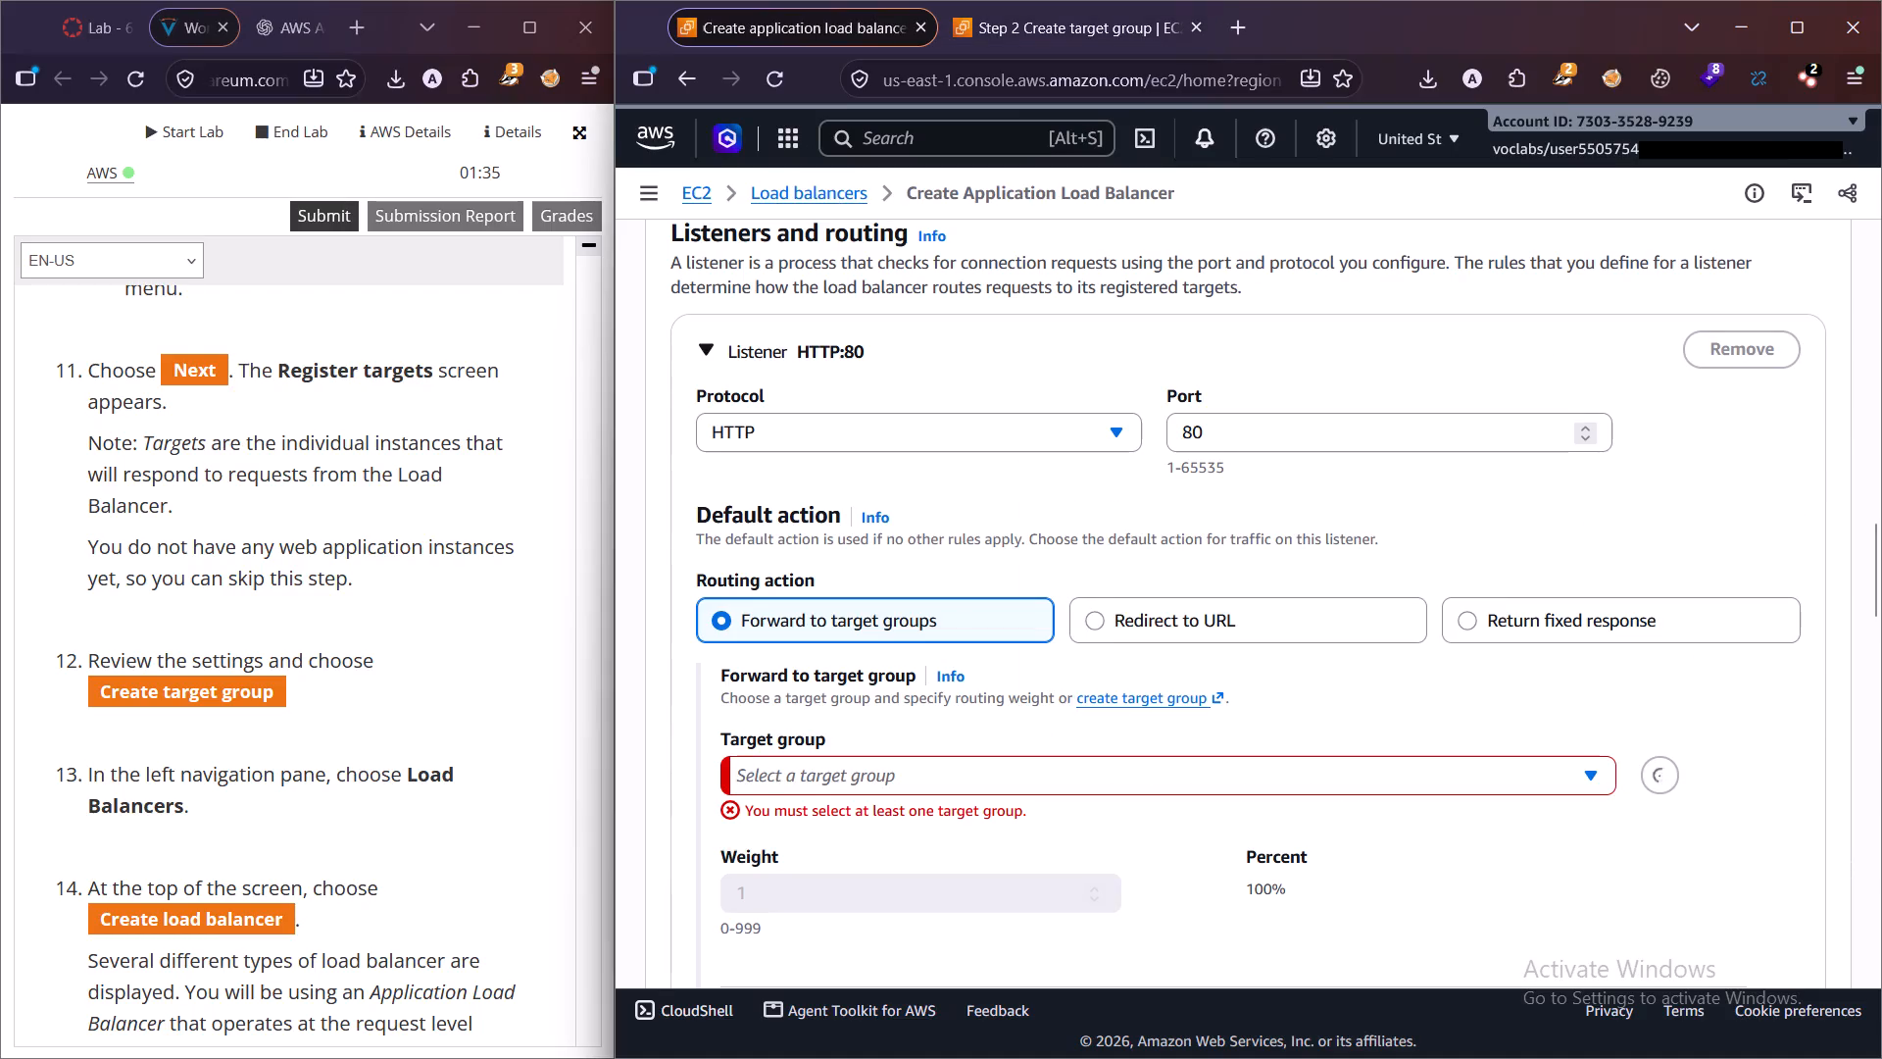
triple_click(1665, 778)
scroll(335, 847, "down", 2)
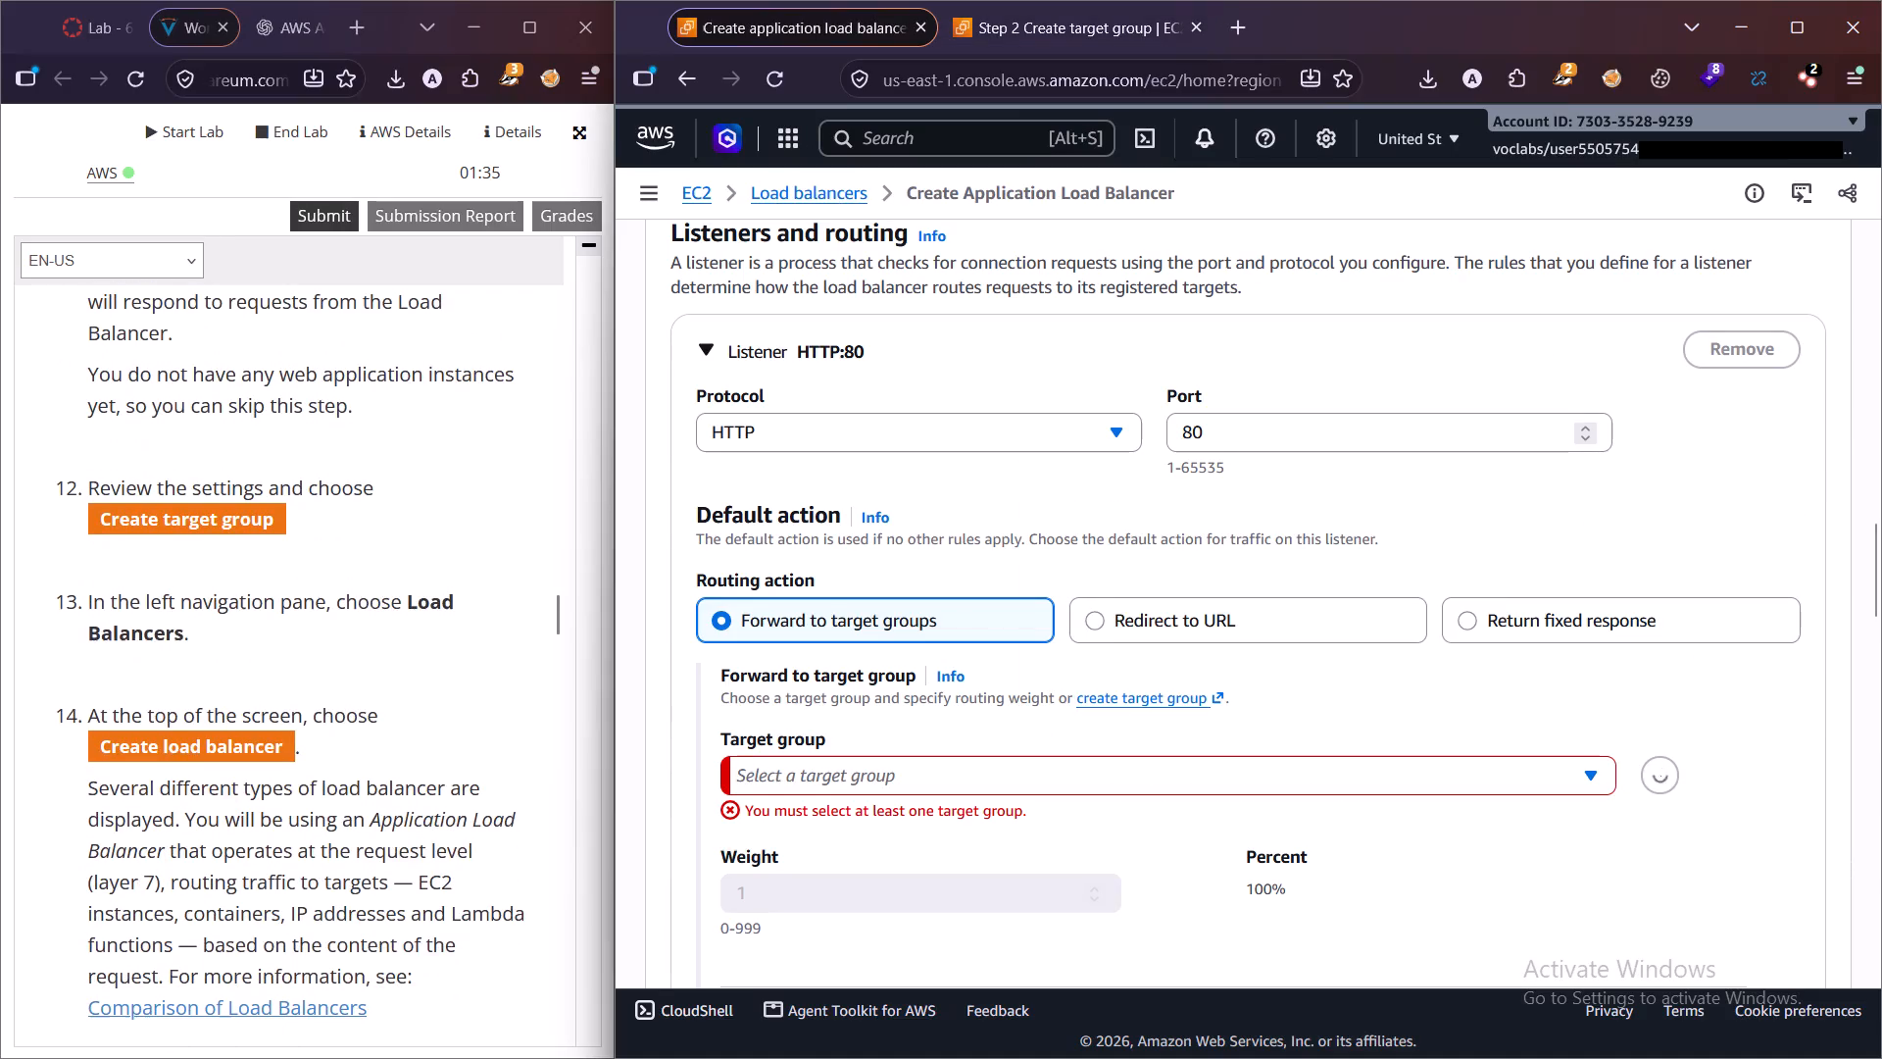
scroll(335, 847, "down", 1)
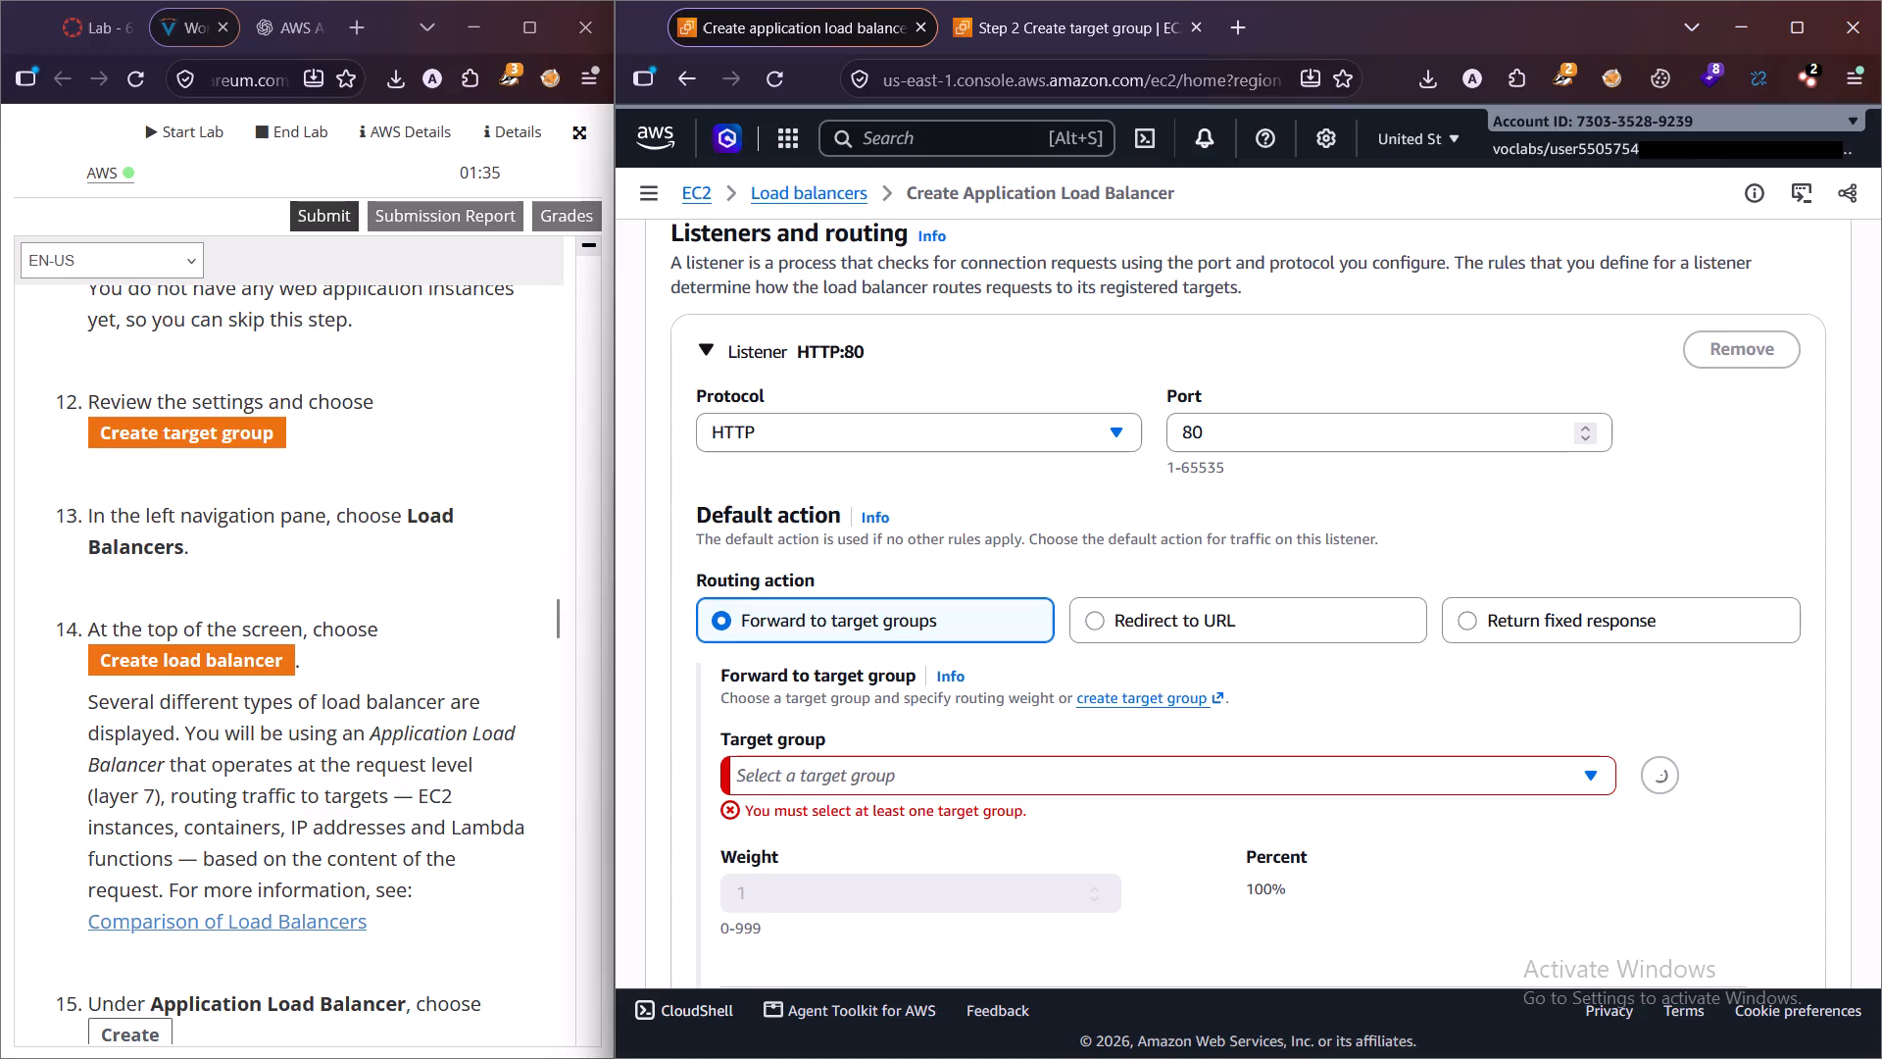
scroll(335, 847, "down", 2)
scroll(335, 847, "up", 2)
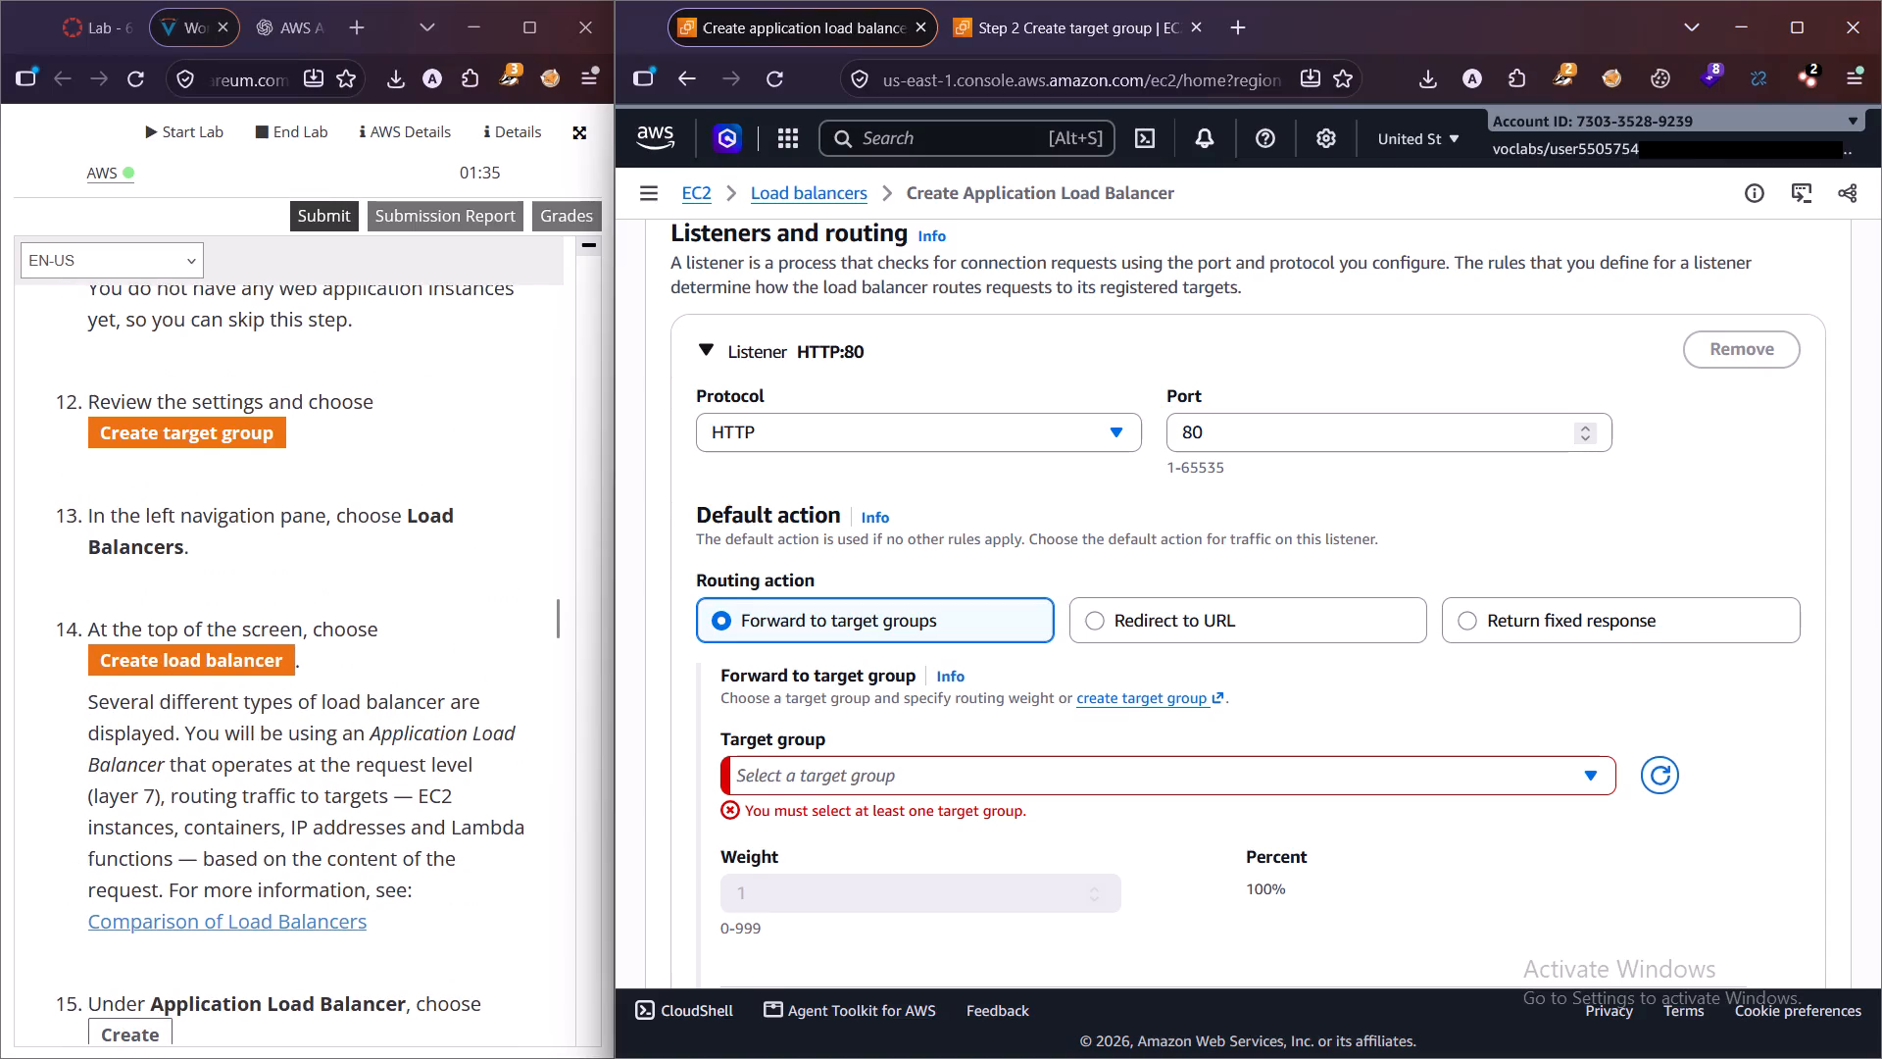
left_click(1017, 768)
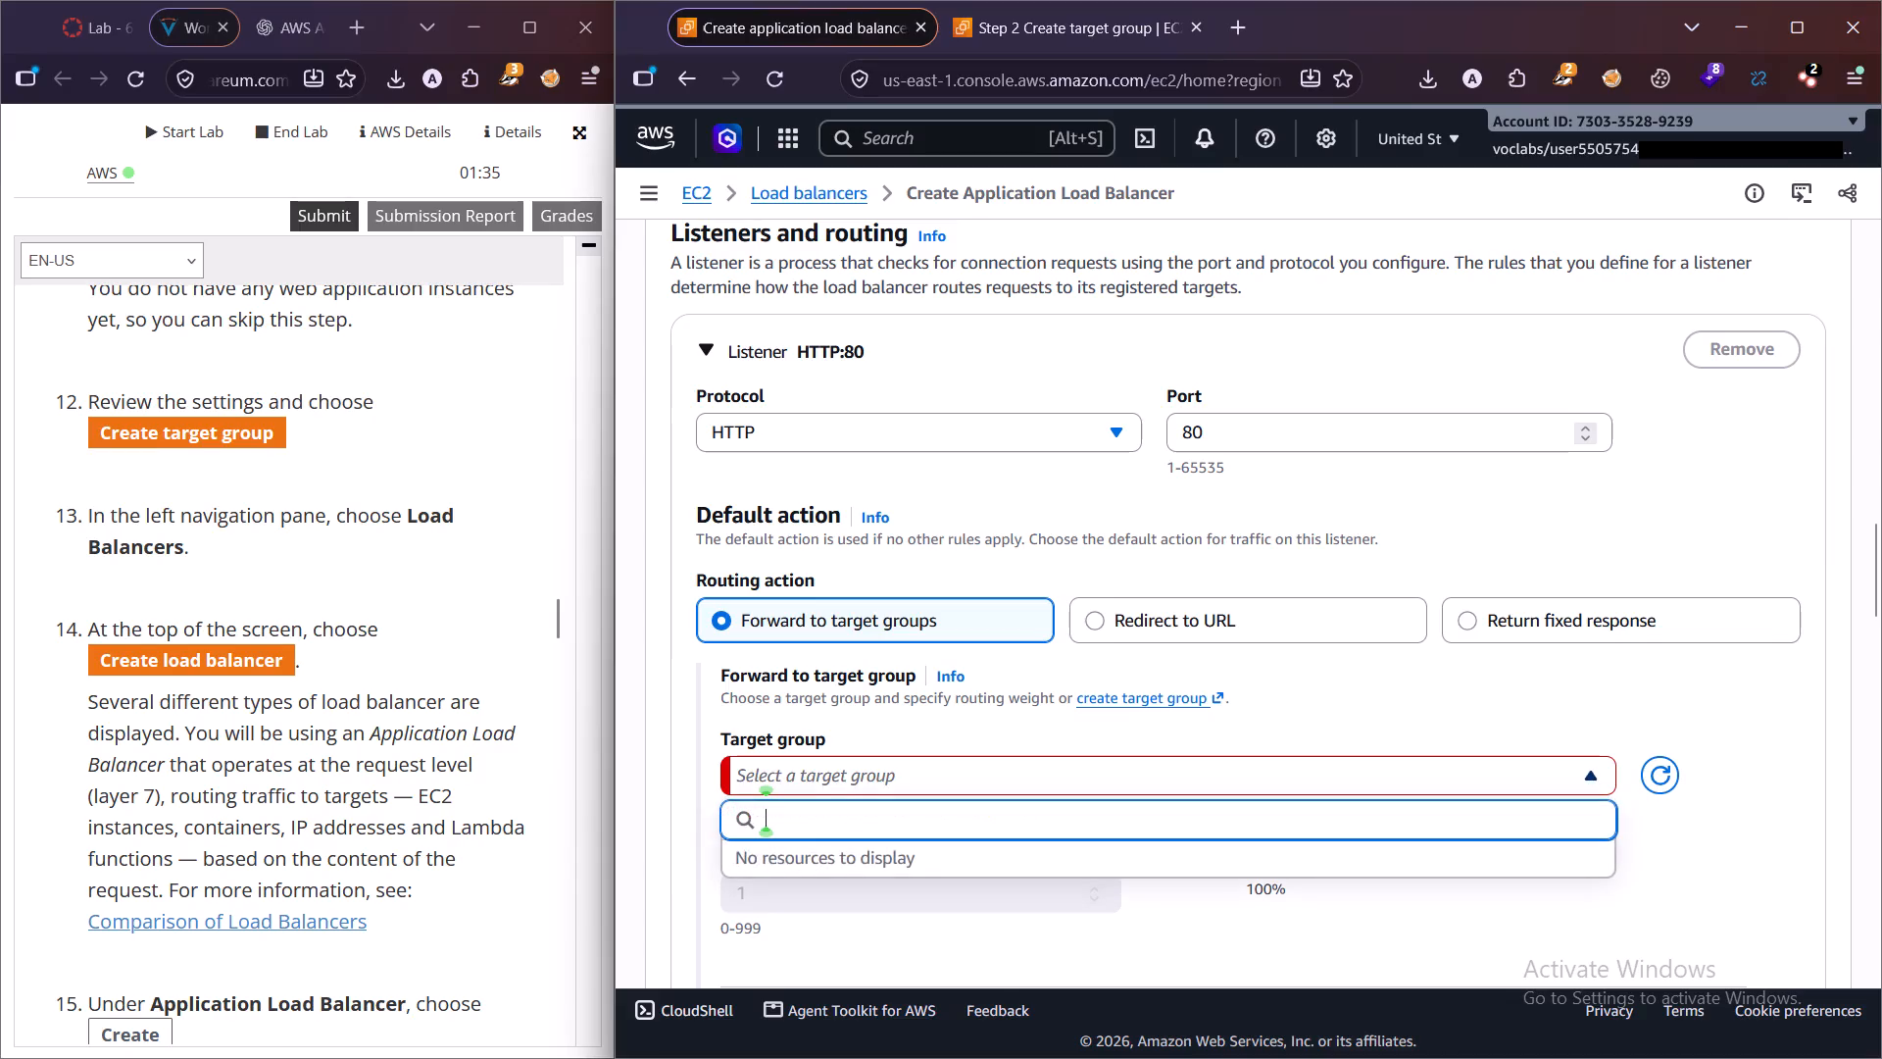
left_click(1017, 768)
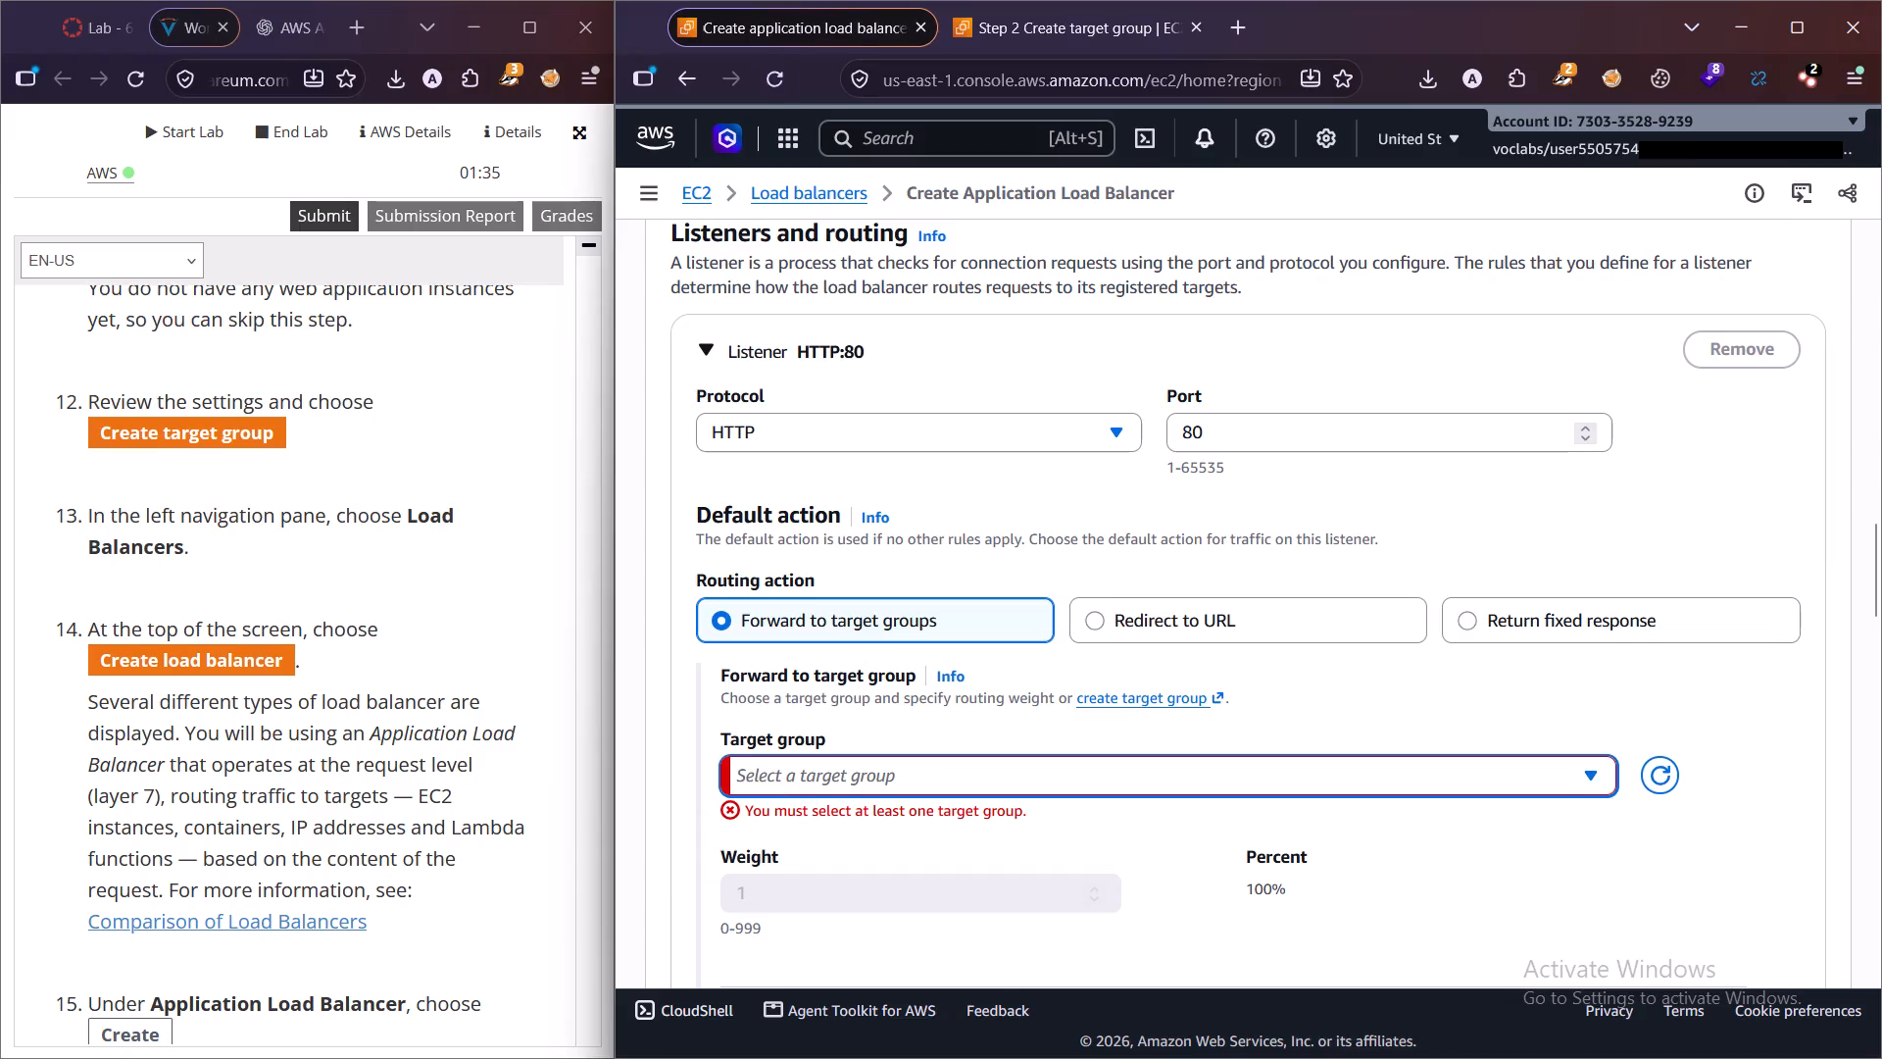
Reload the Create Application Load Balancer page, discarding the information entered in the form.
left_click(763, 85)
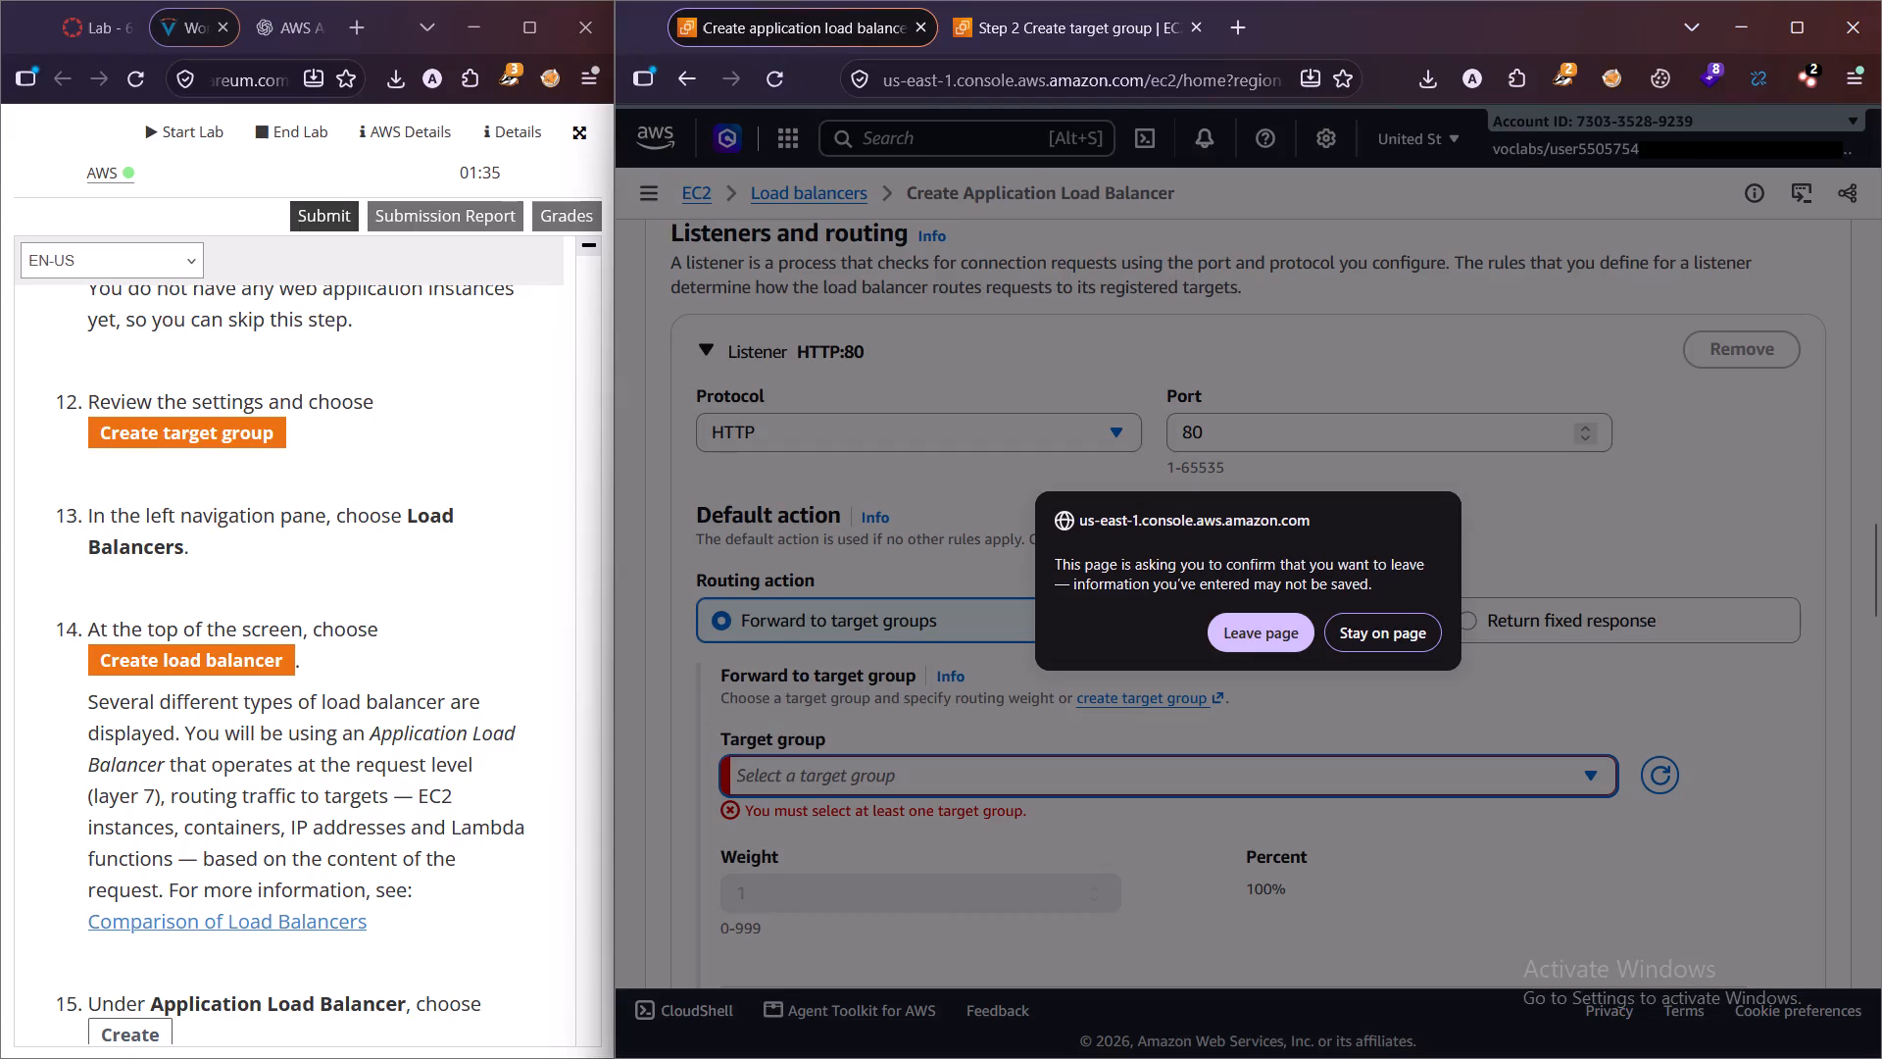
left_click(1282, 633)
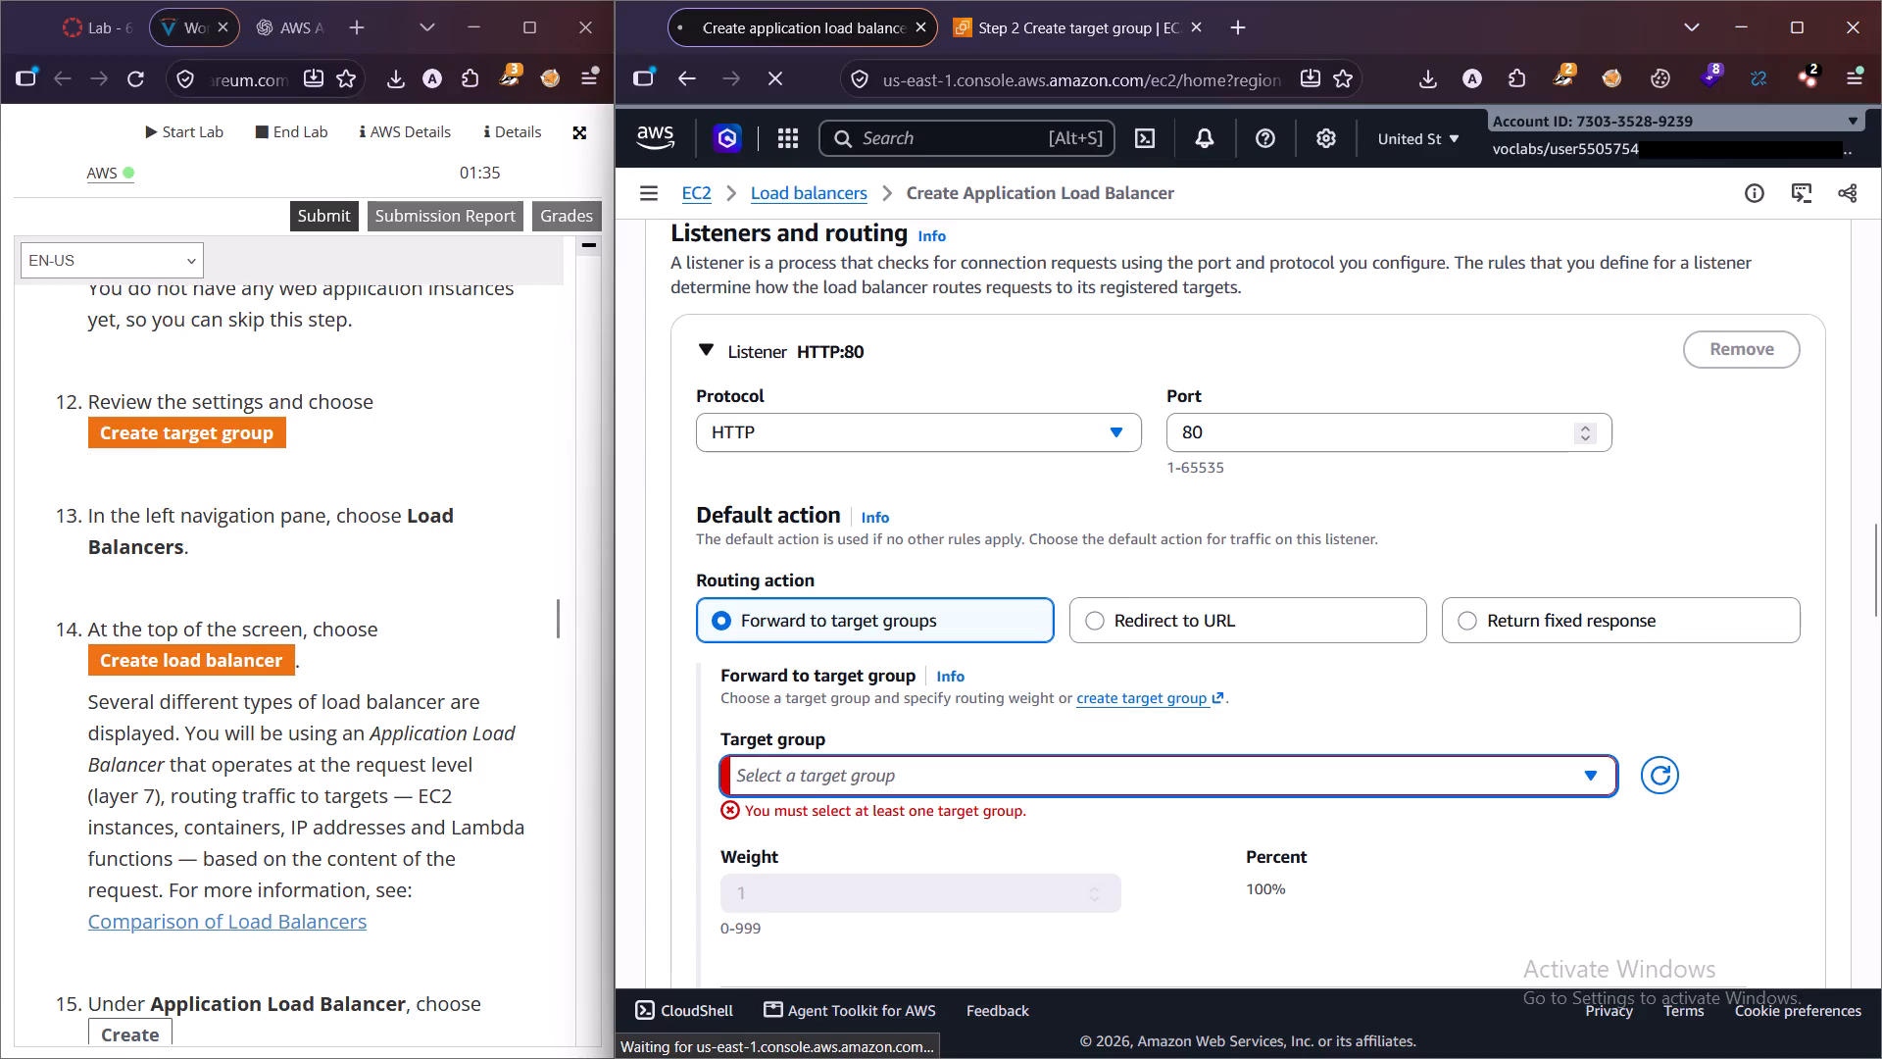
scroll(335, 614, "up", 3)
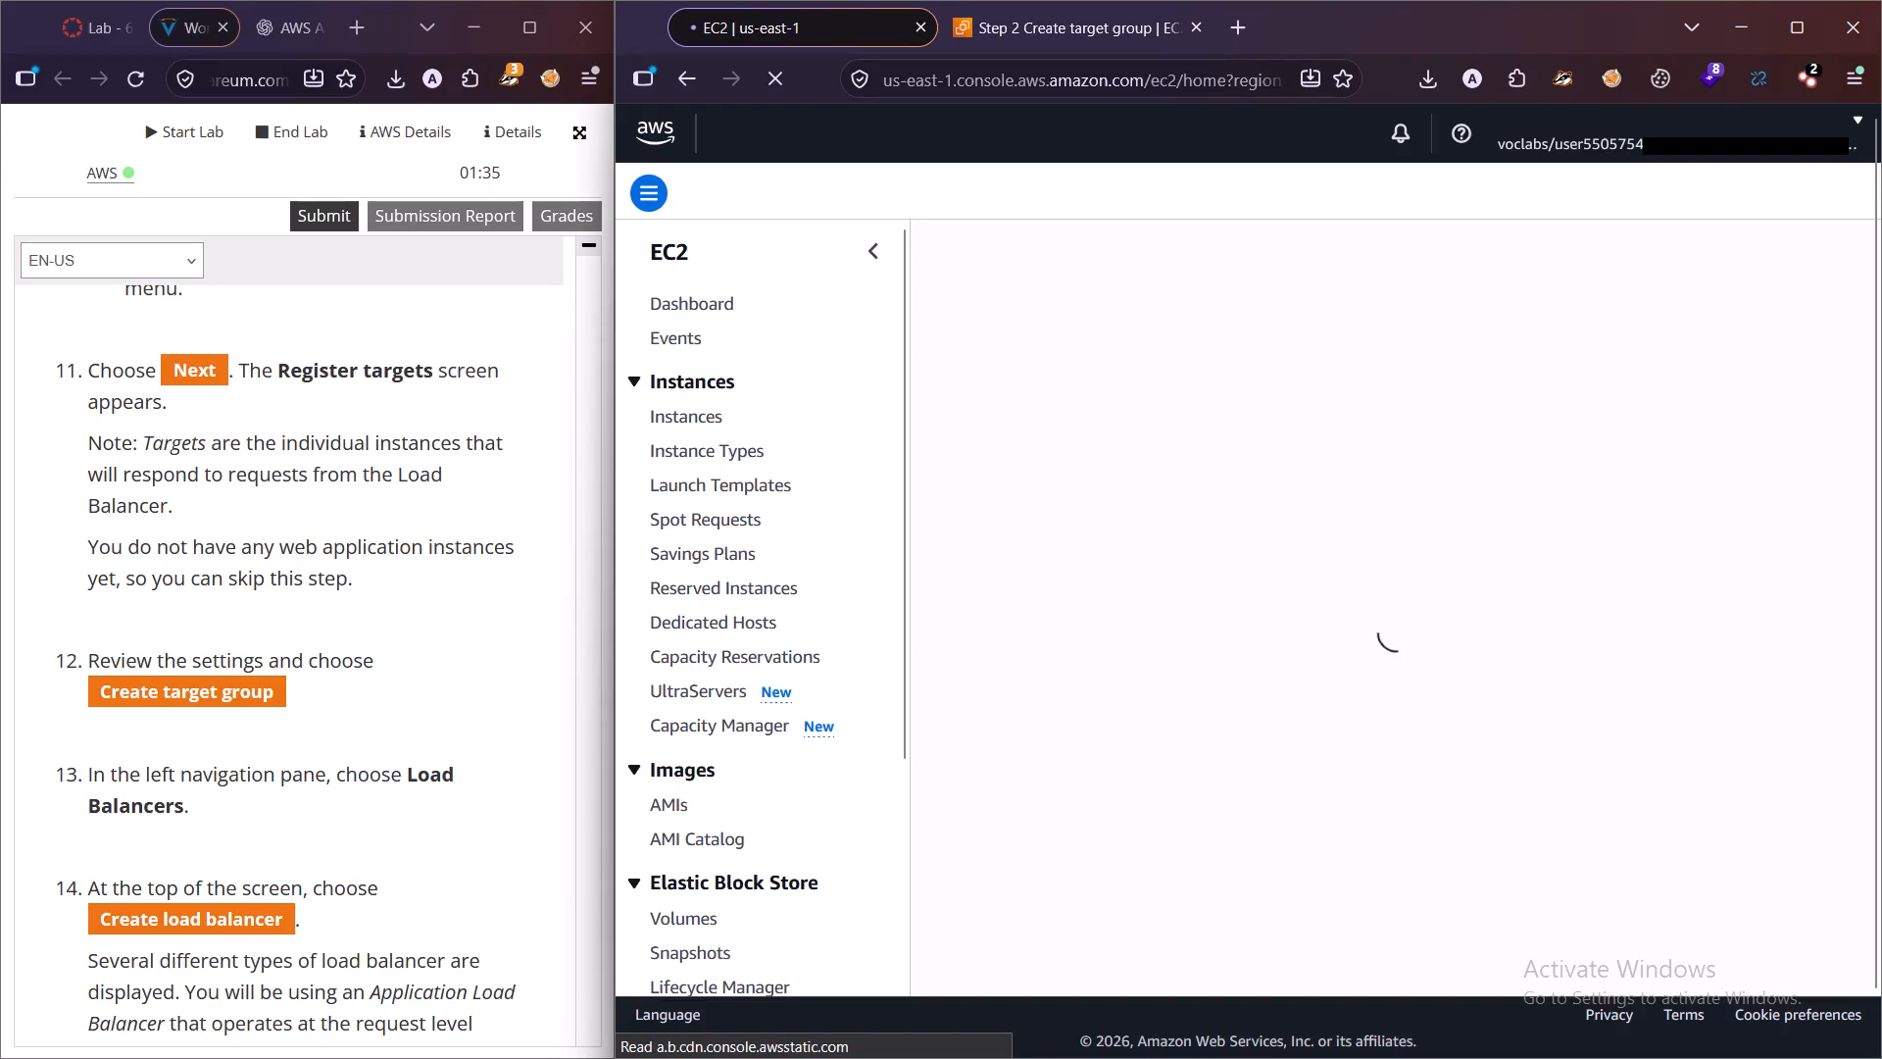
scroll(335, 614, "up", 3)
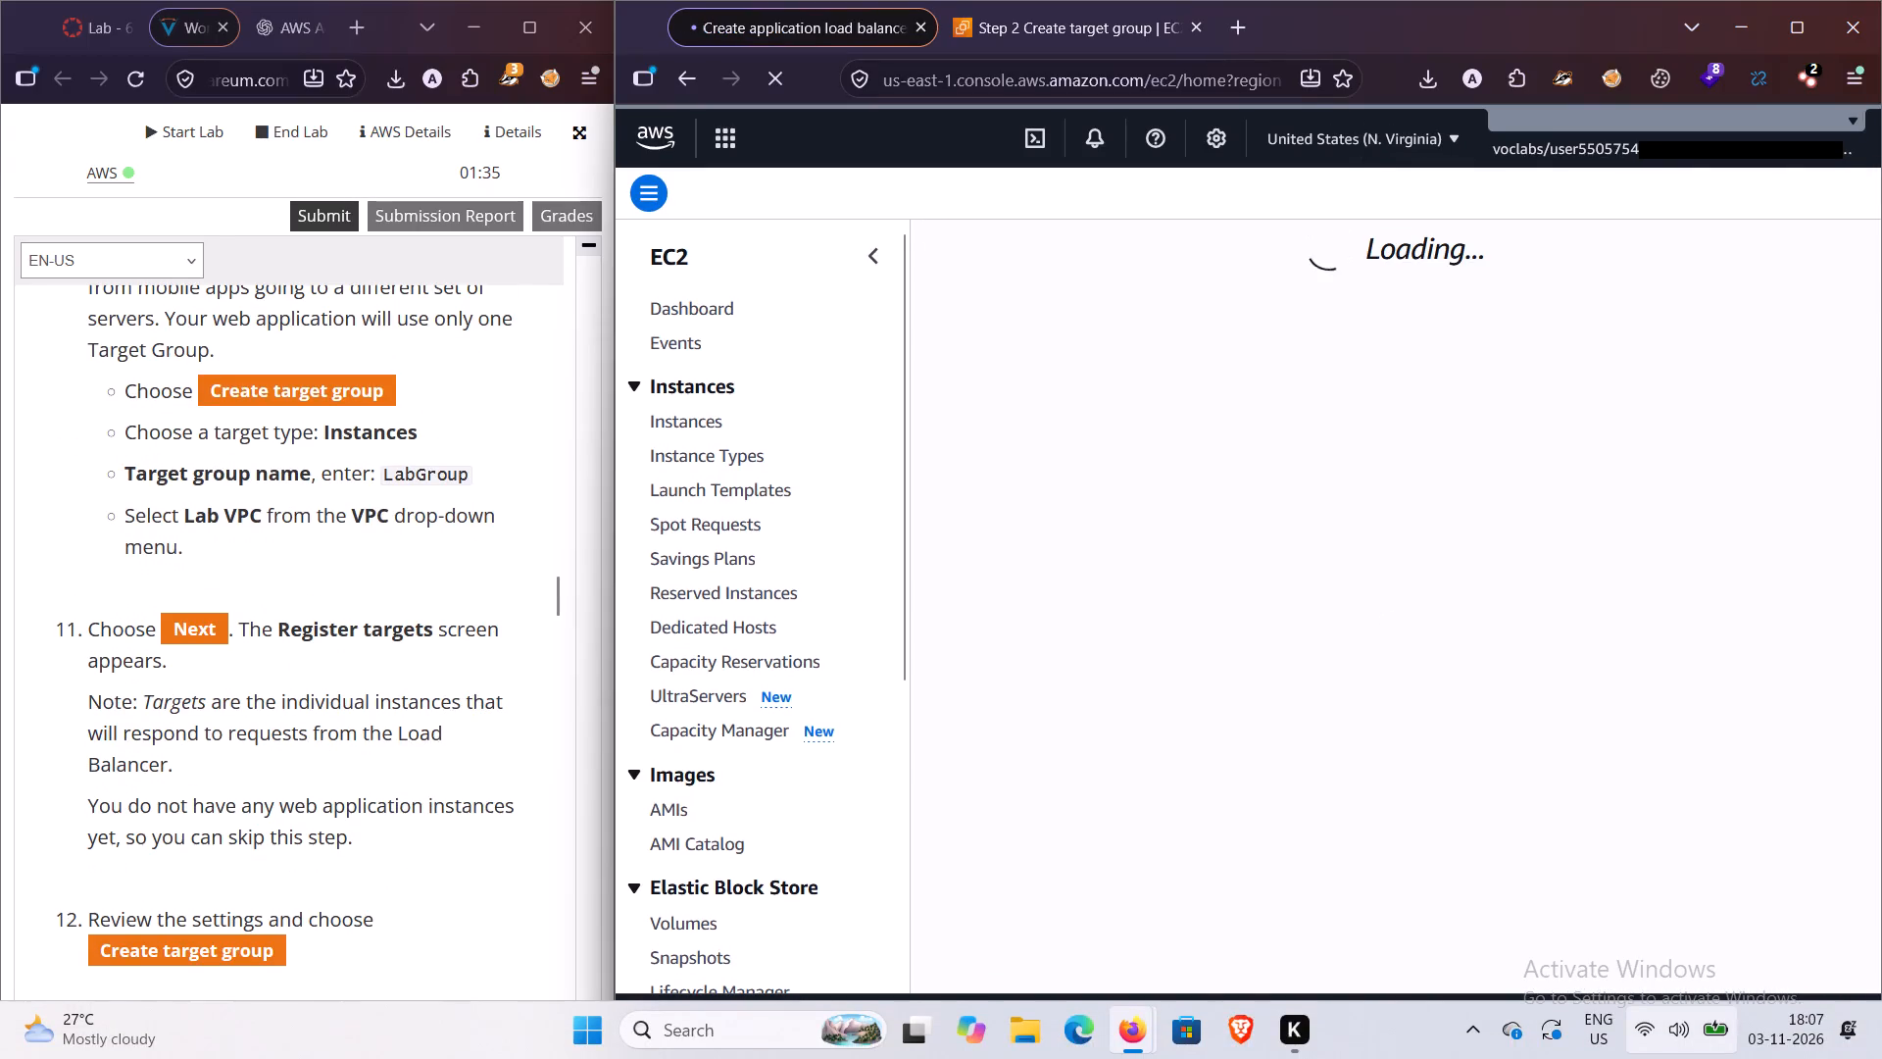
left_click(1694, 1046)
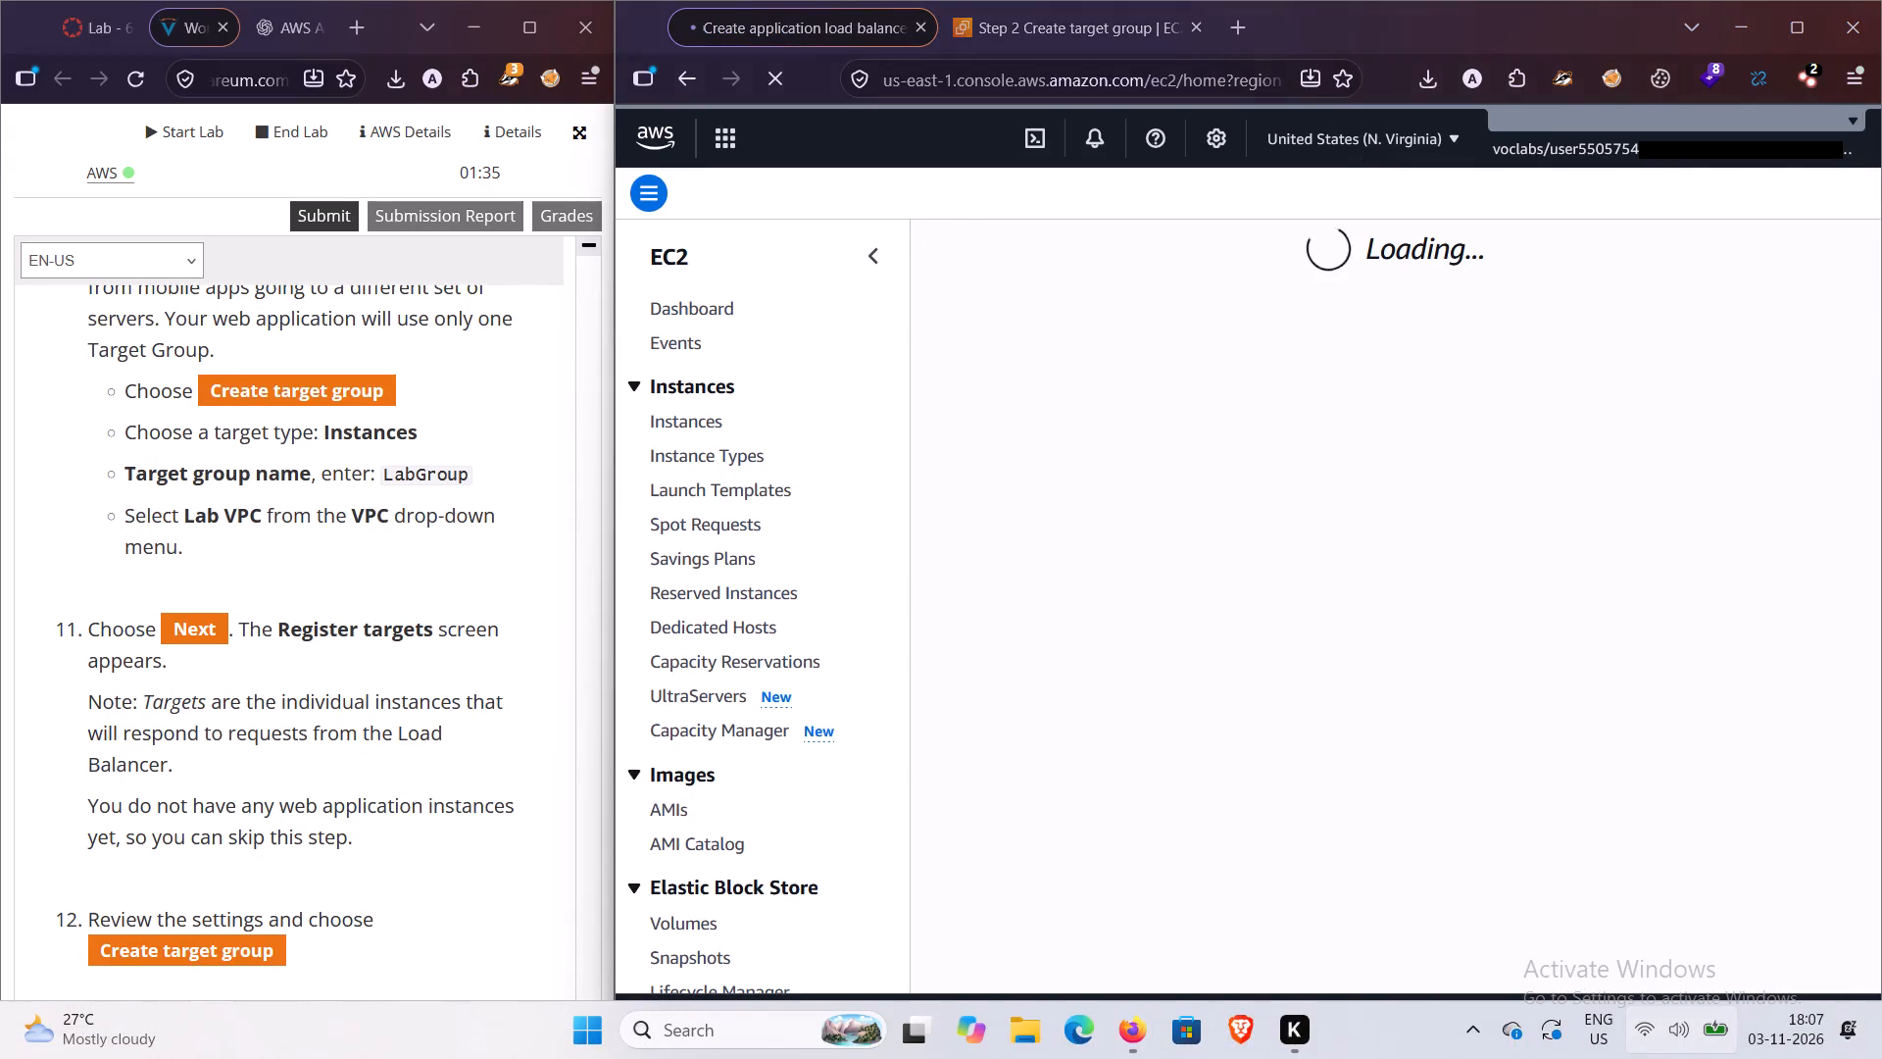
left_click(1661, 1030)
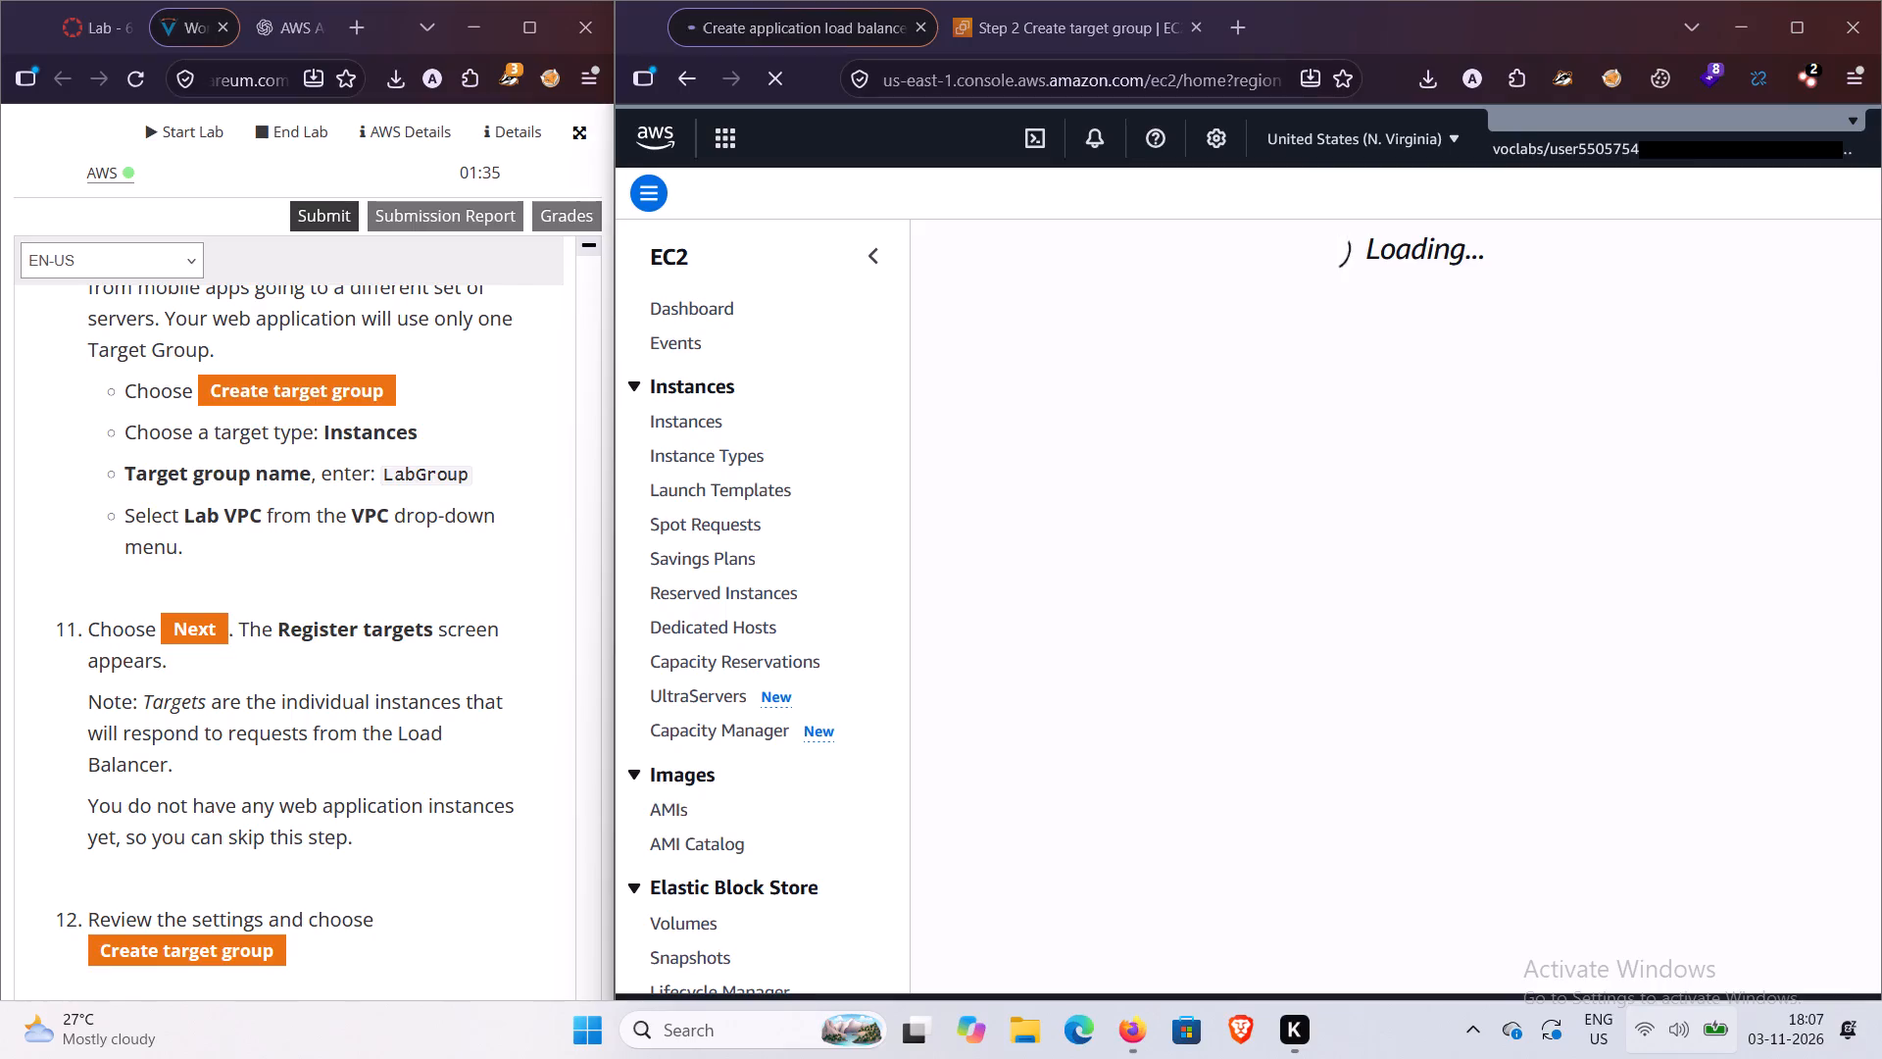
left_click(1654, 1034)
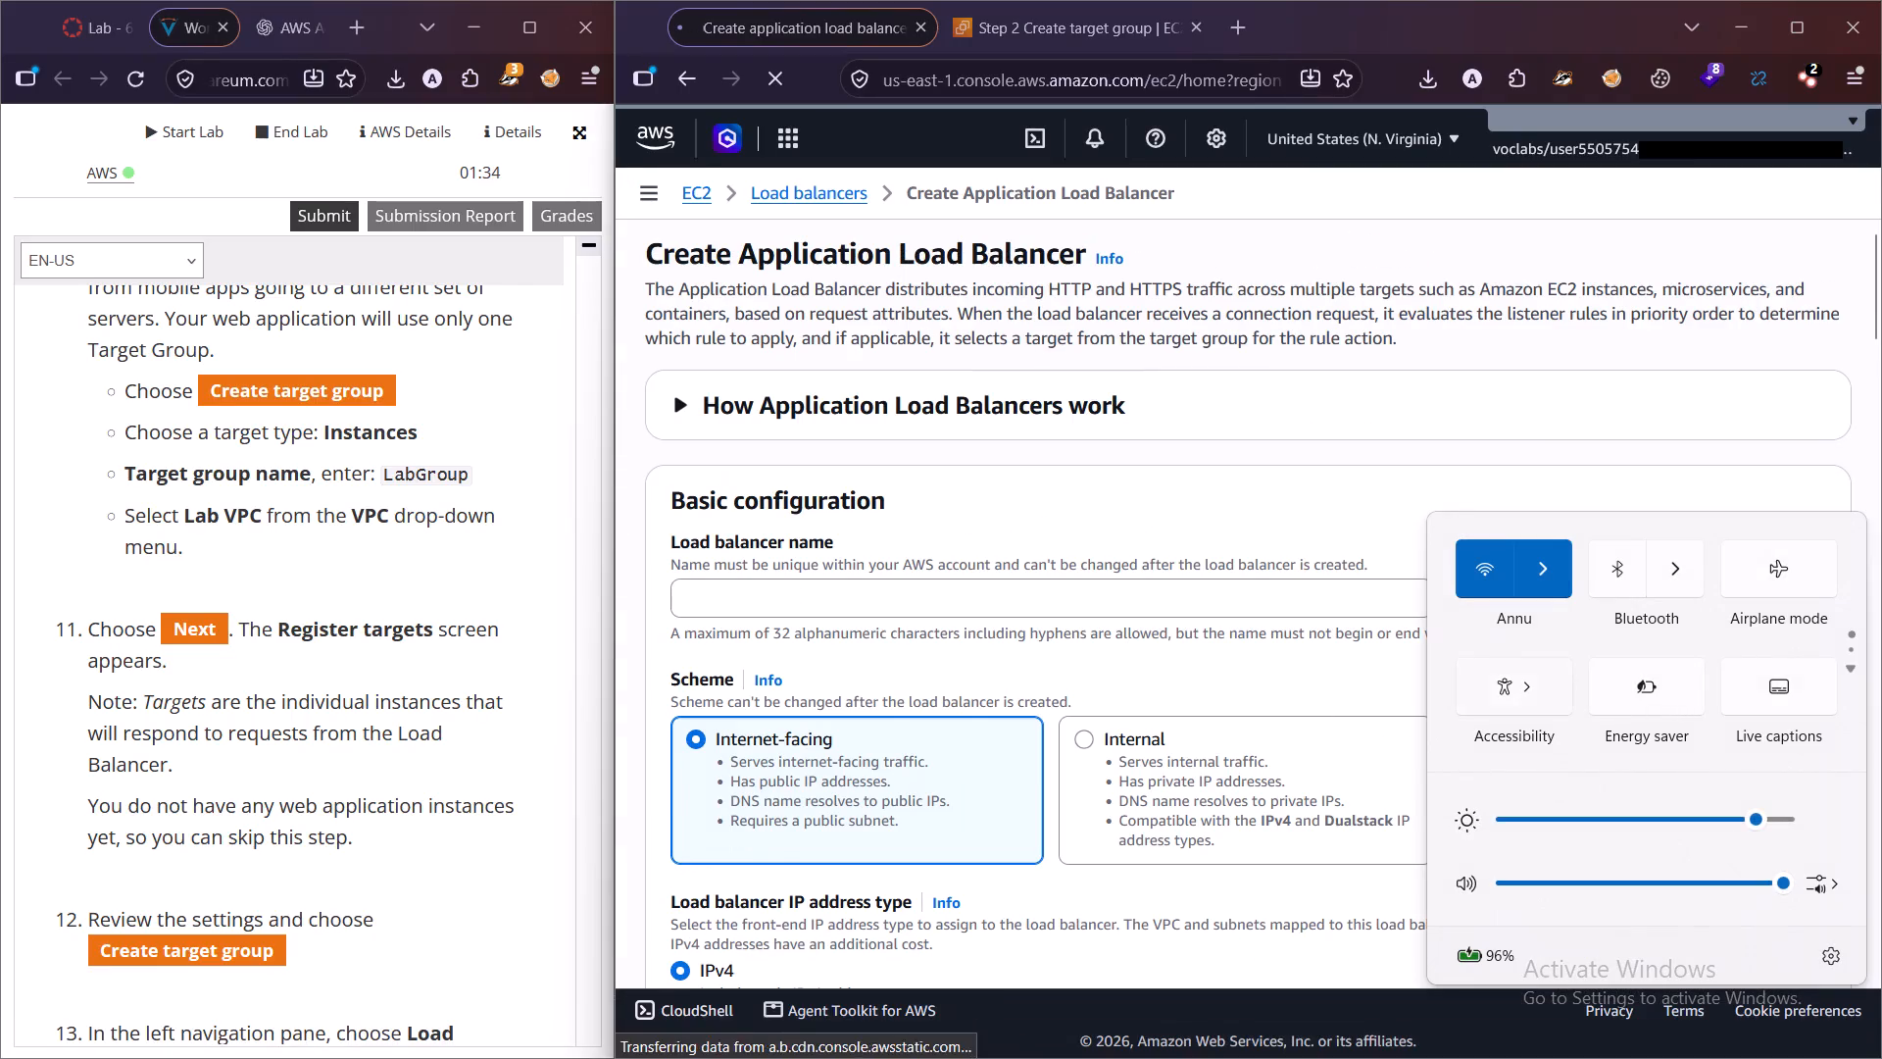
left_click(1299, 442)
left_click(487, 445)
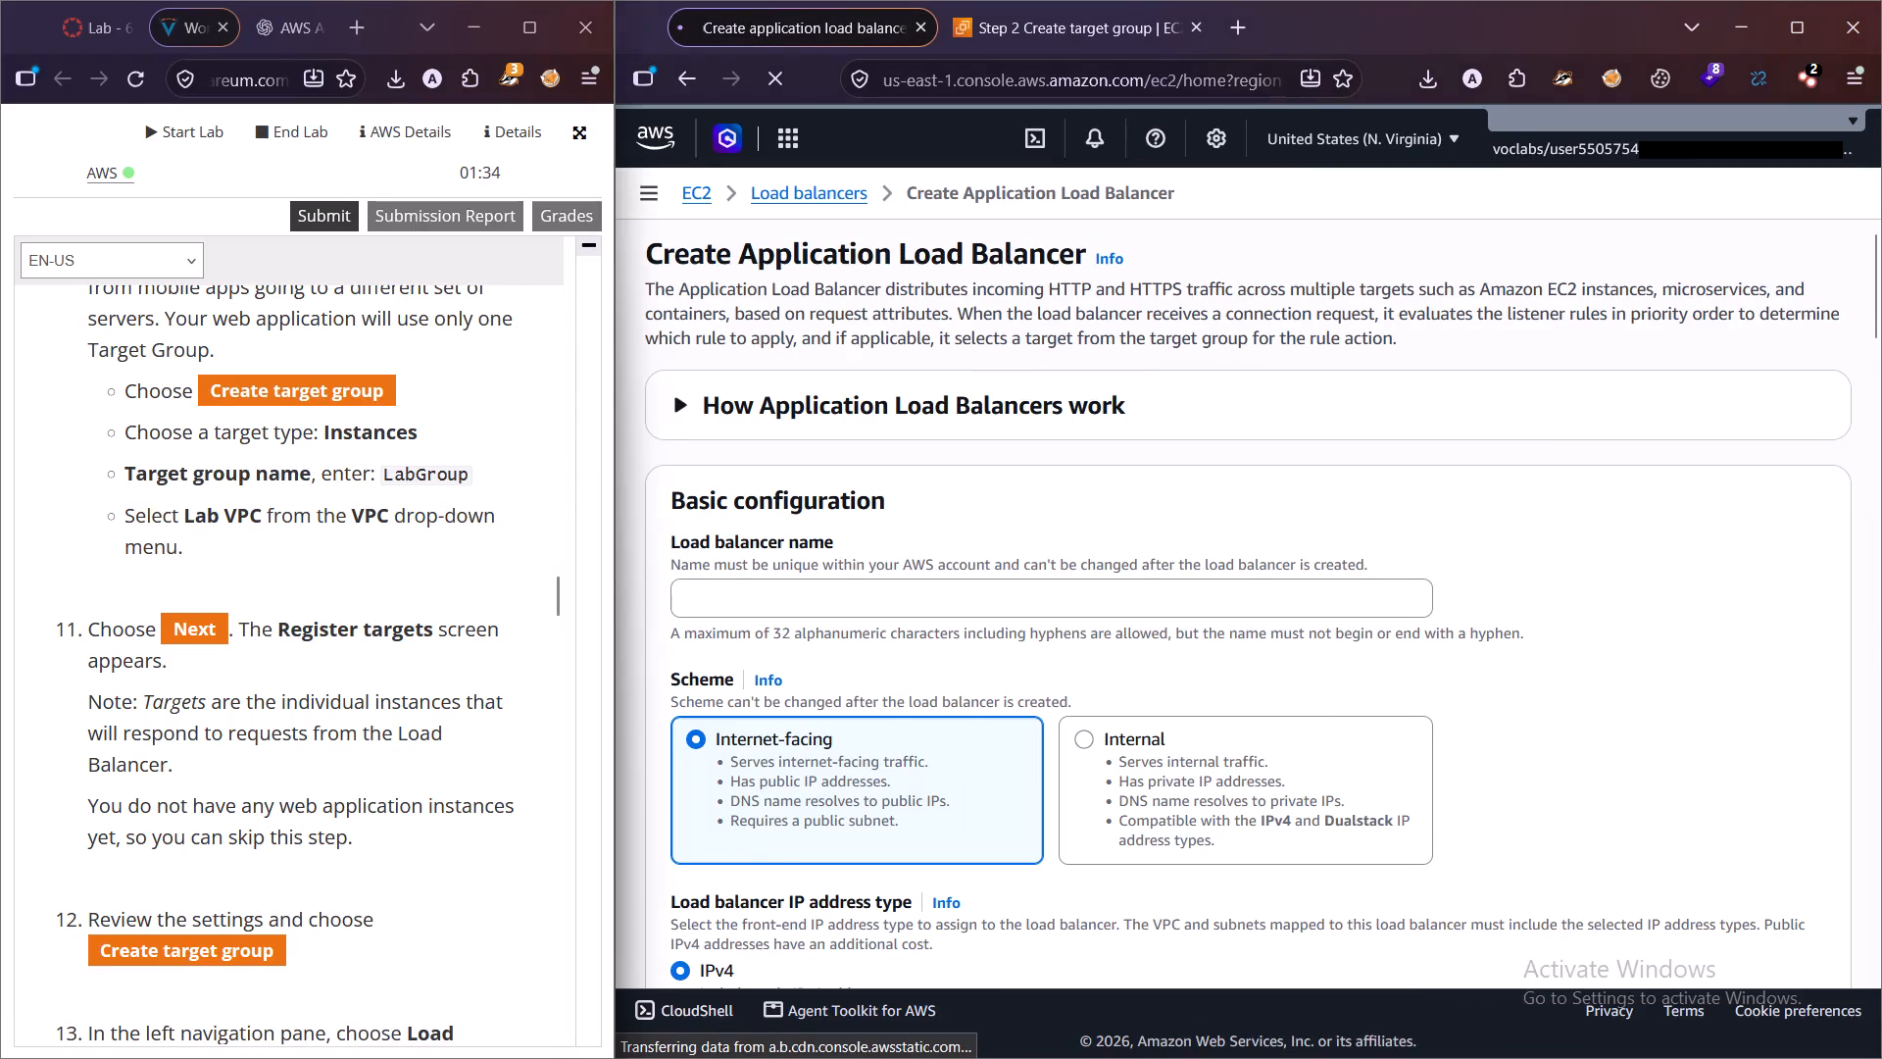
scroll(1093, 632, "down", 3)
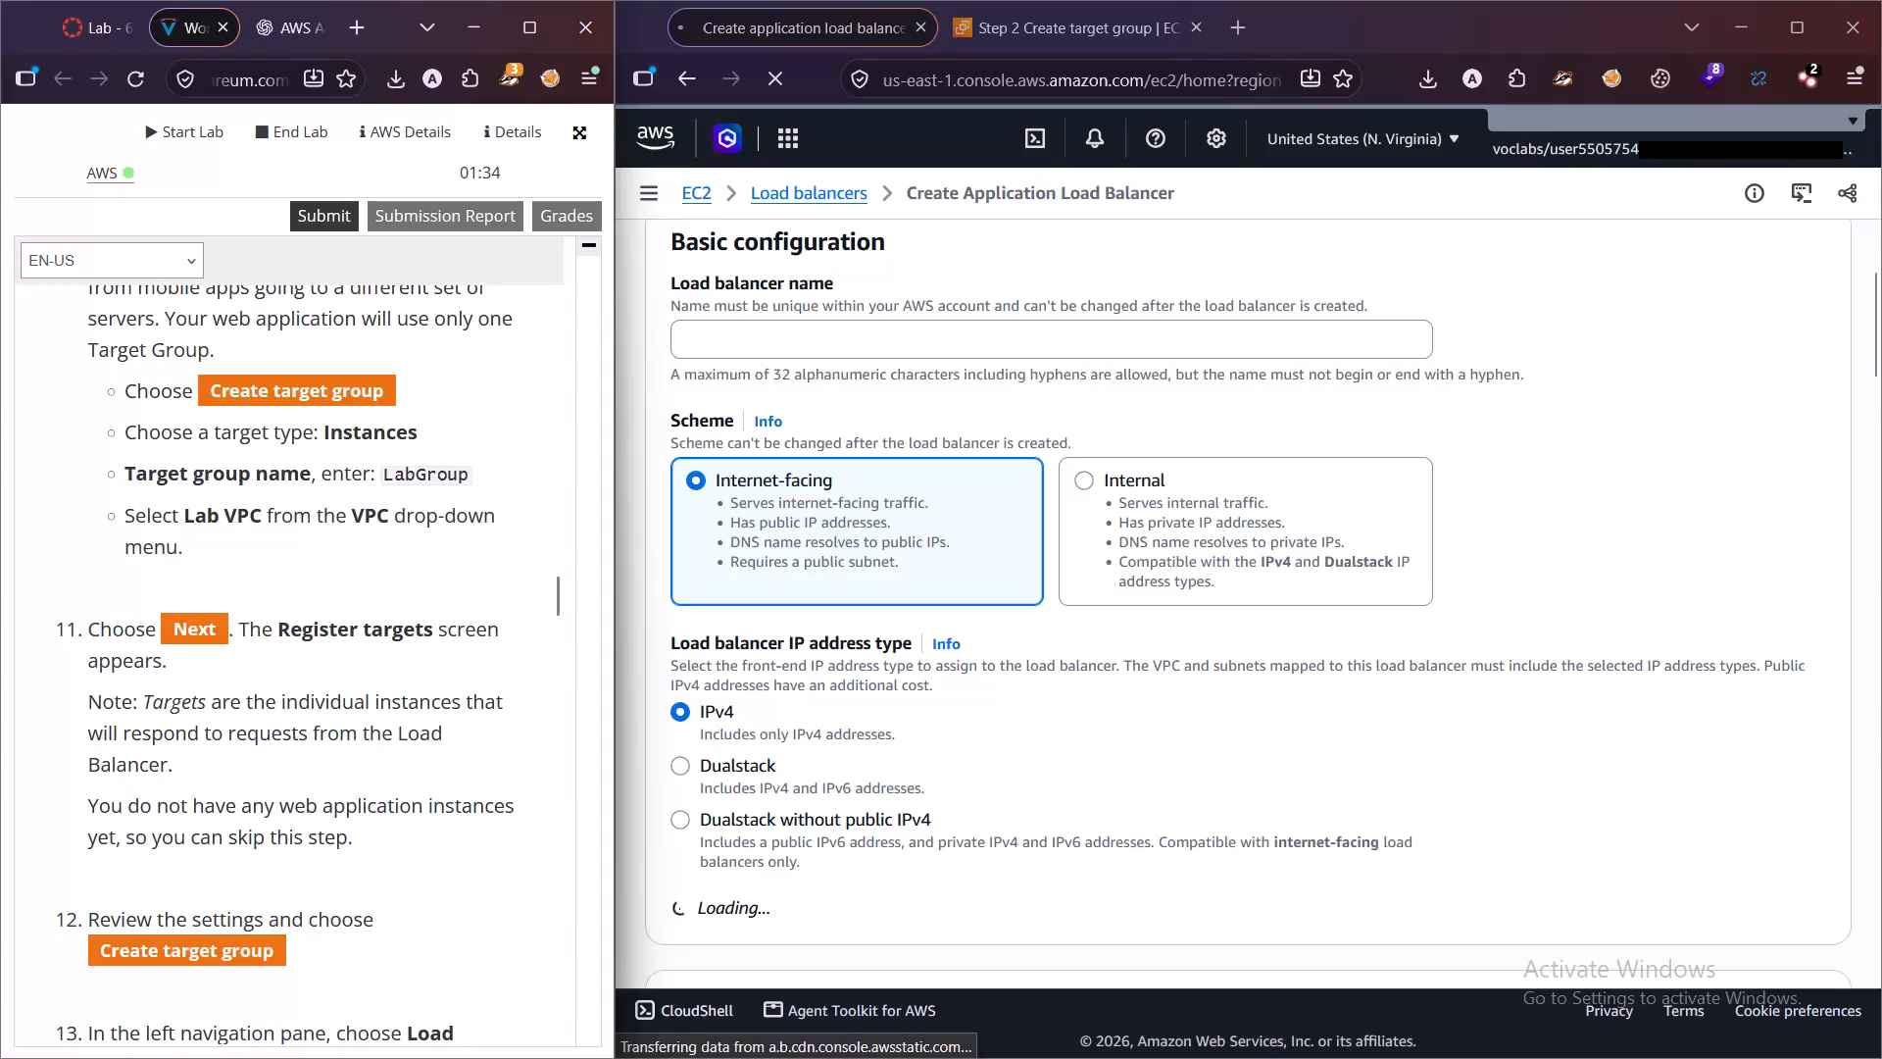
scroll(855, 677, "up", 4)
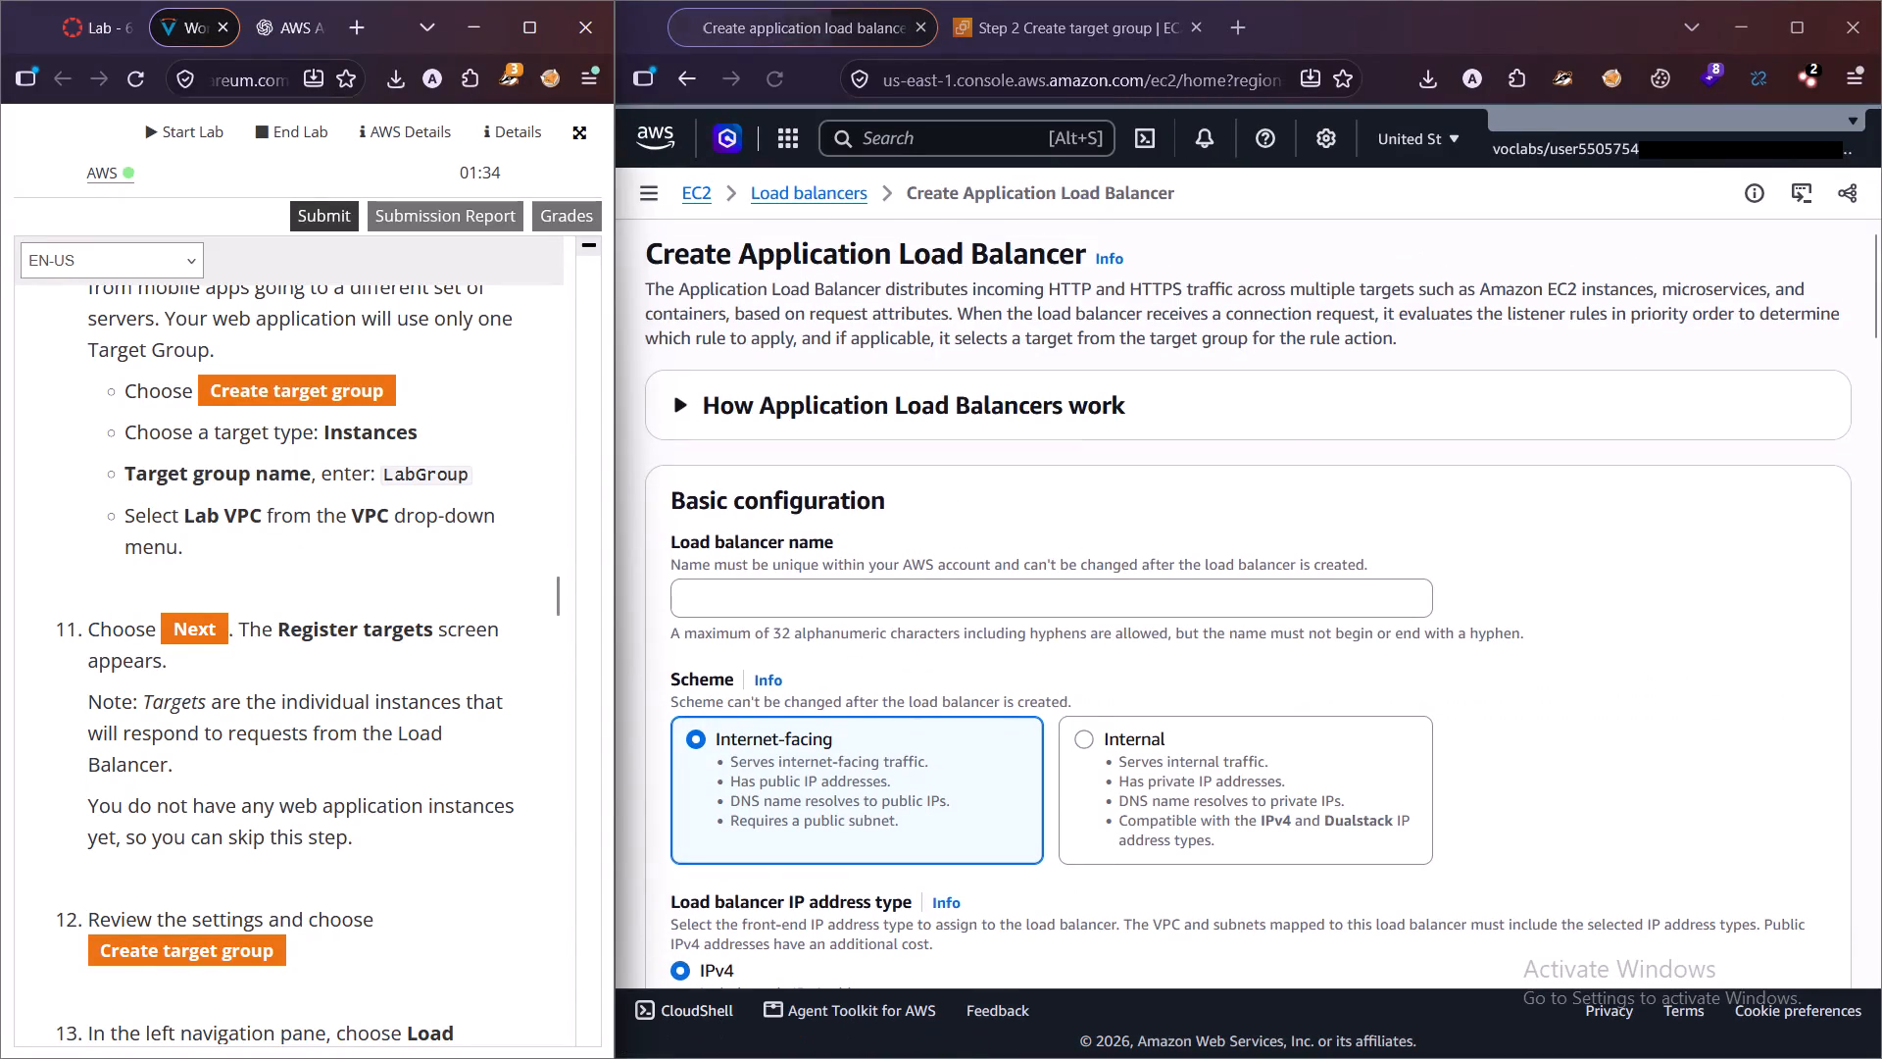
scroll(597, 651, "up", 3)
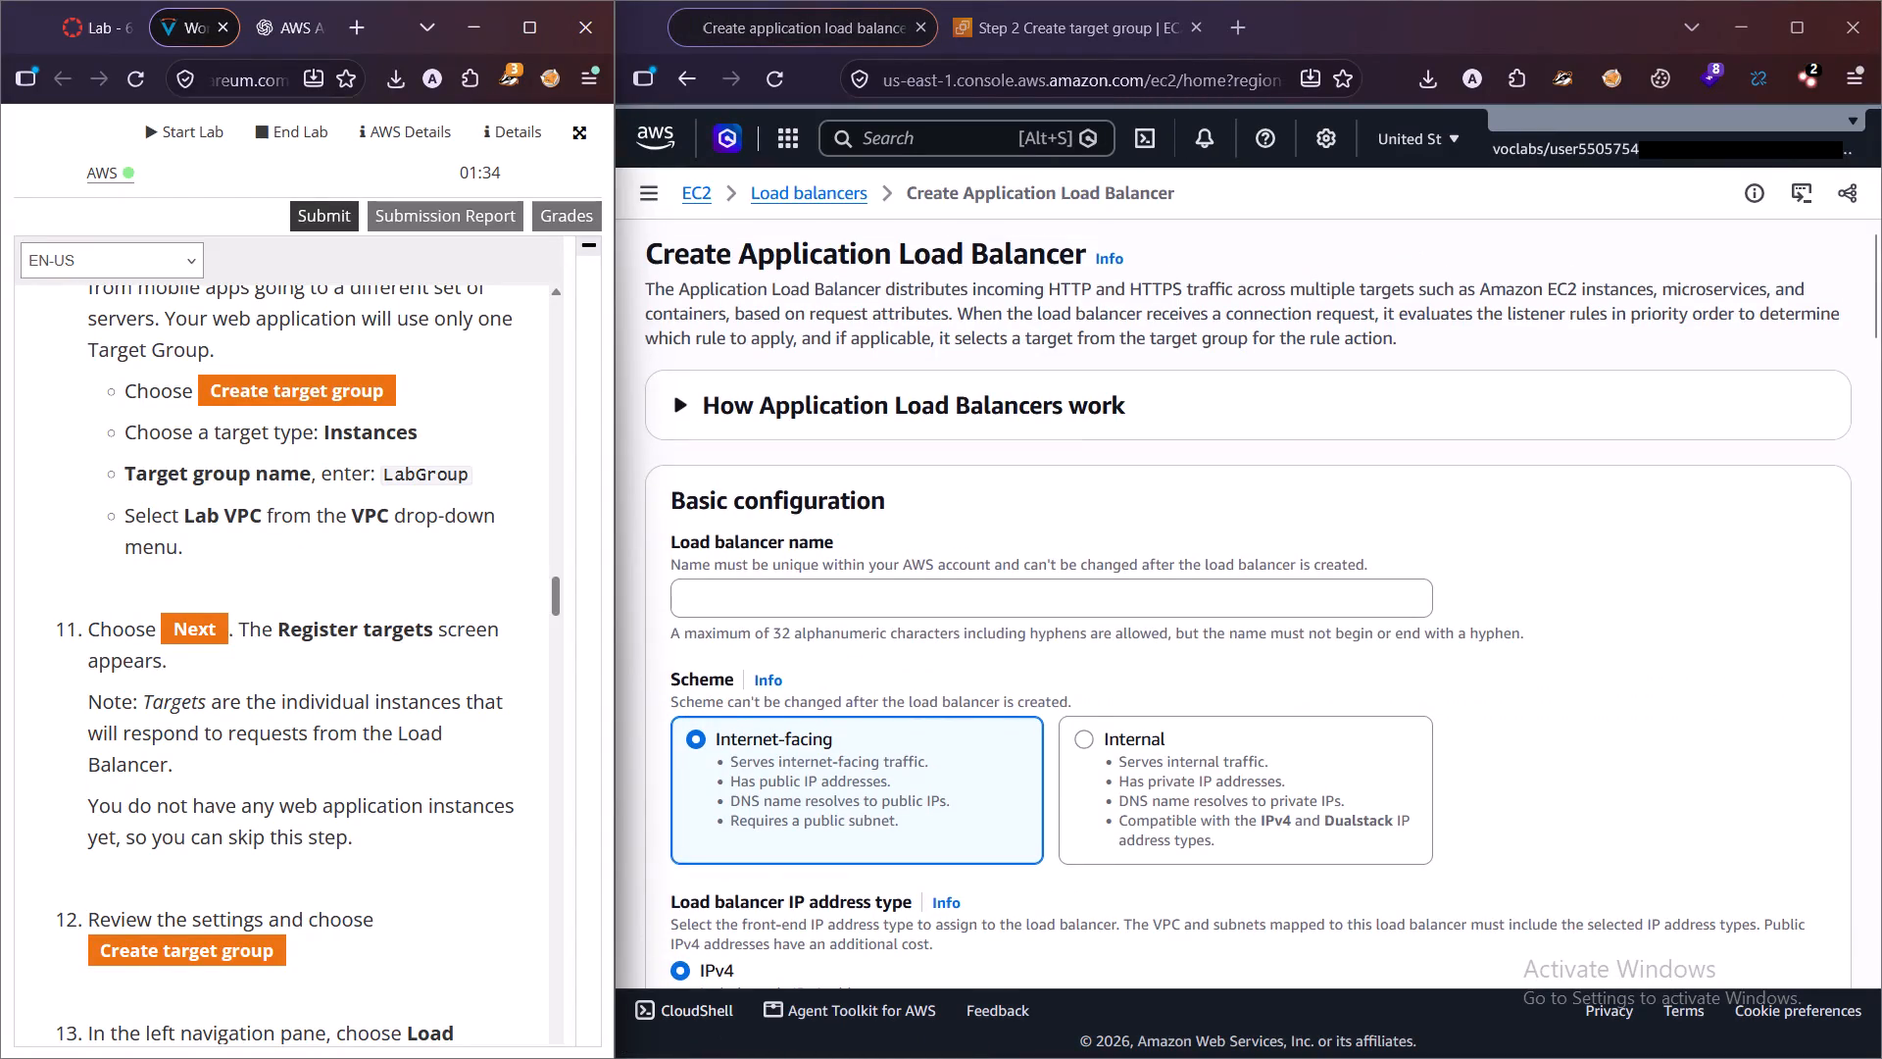
Return to the target group setup, continue to Review and create with no targets, and check the settings against the lab instructions.
left_click(1083, 27)
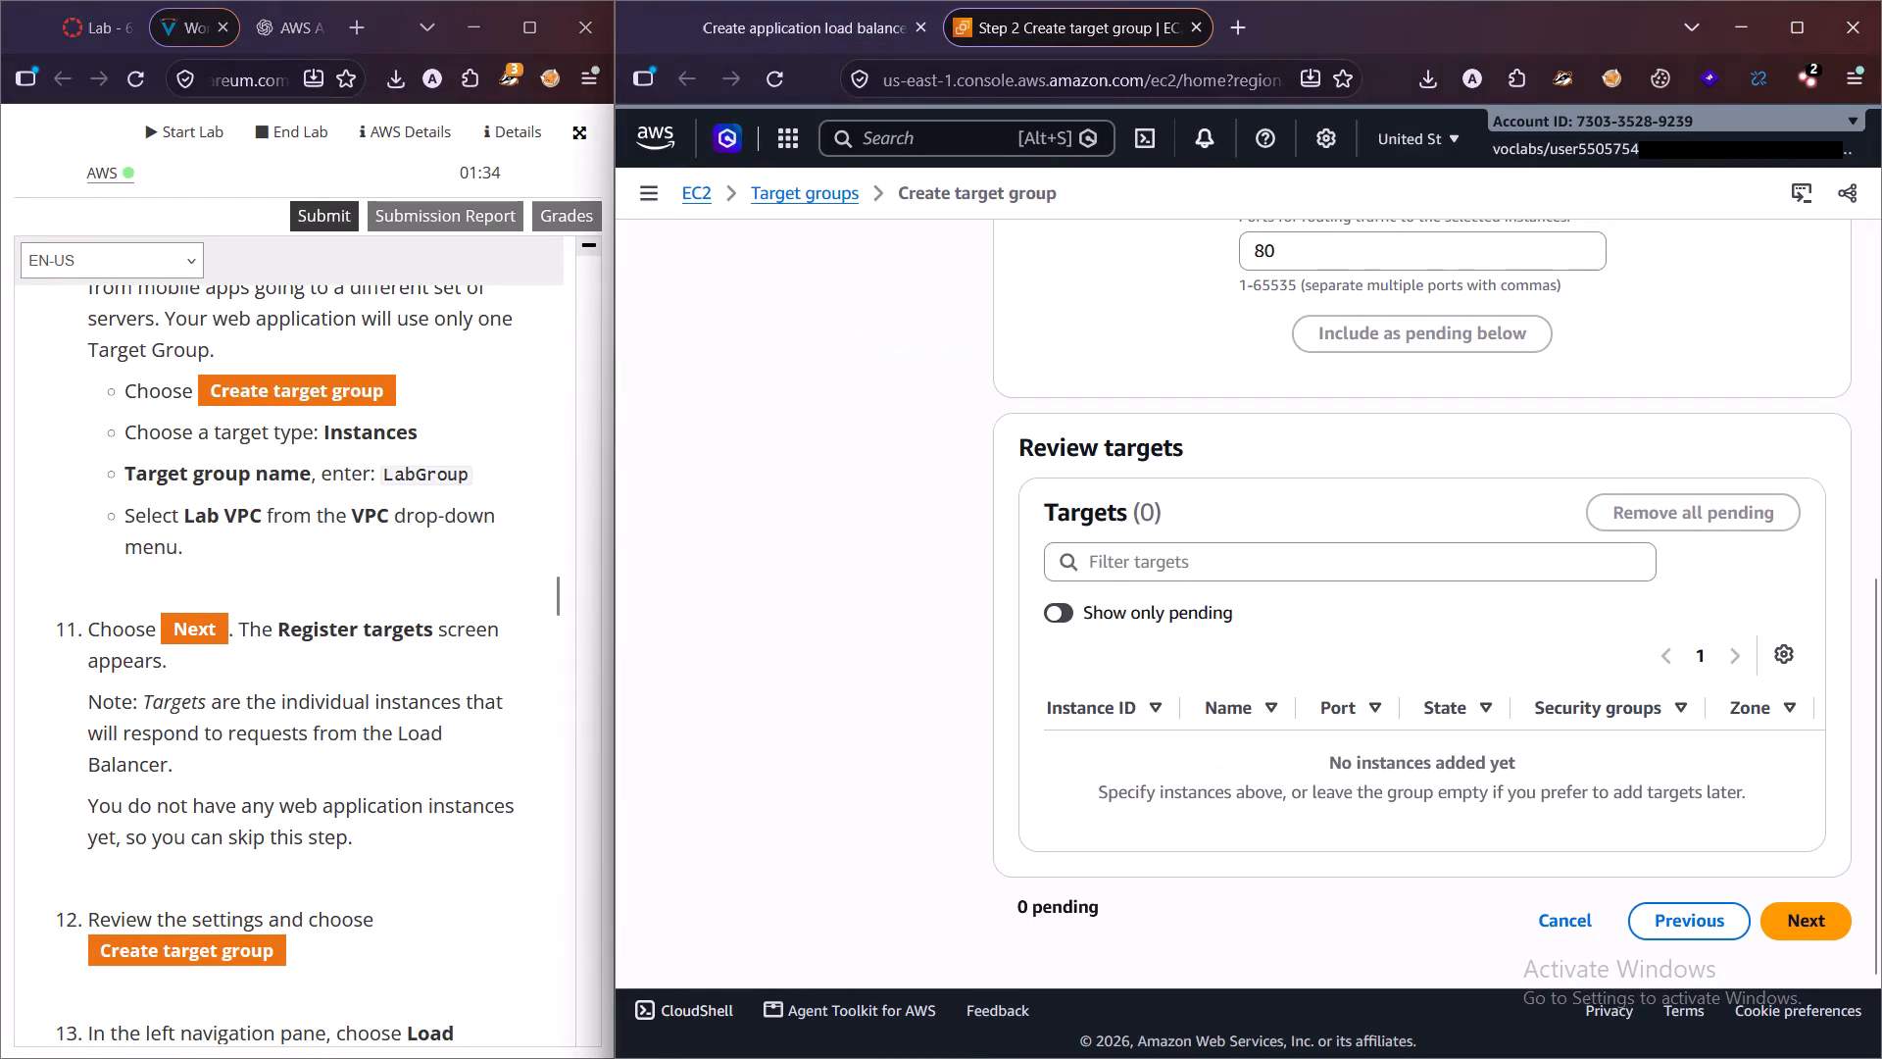
left_click(1794, 930)
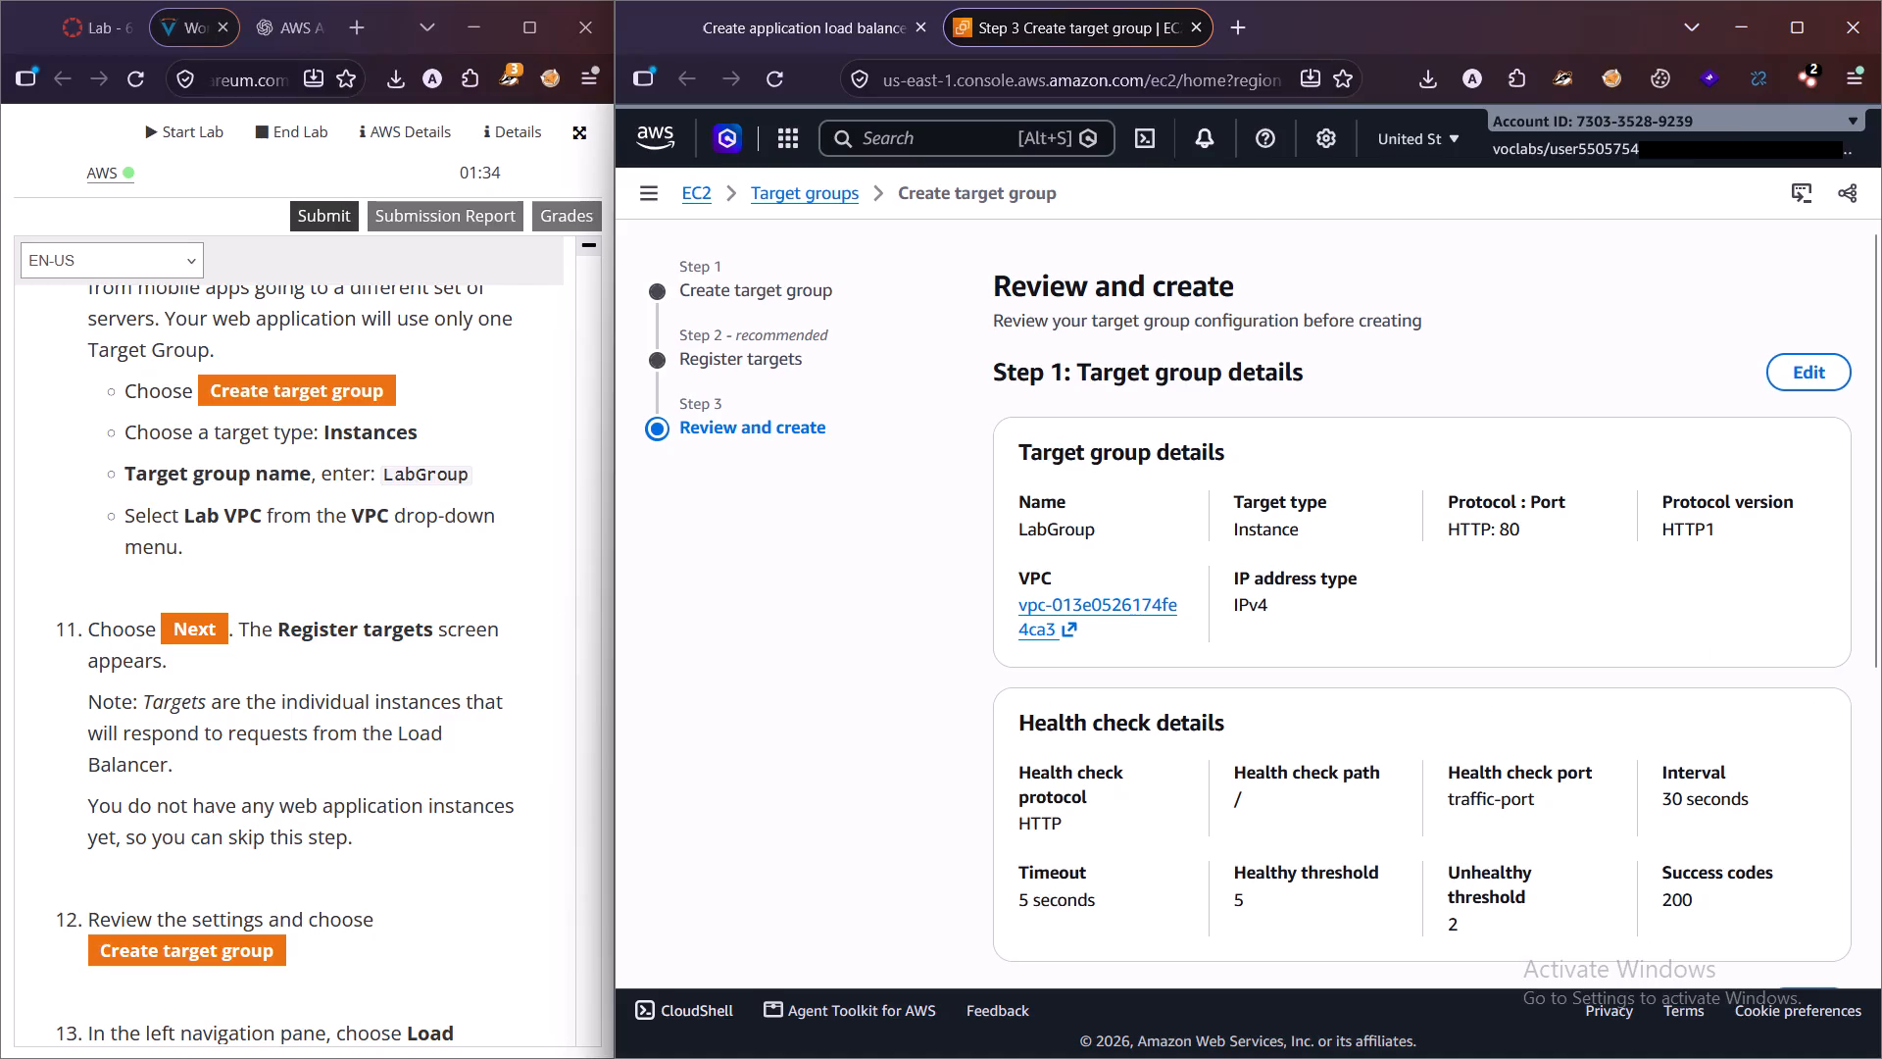
scroll(1340, 701, "down", 6)
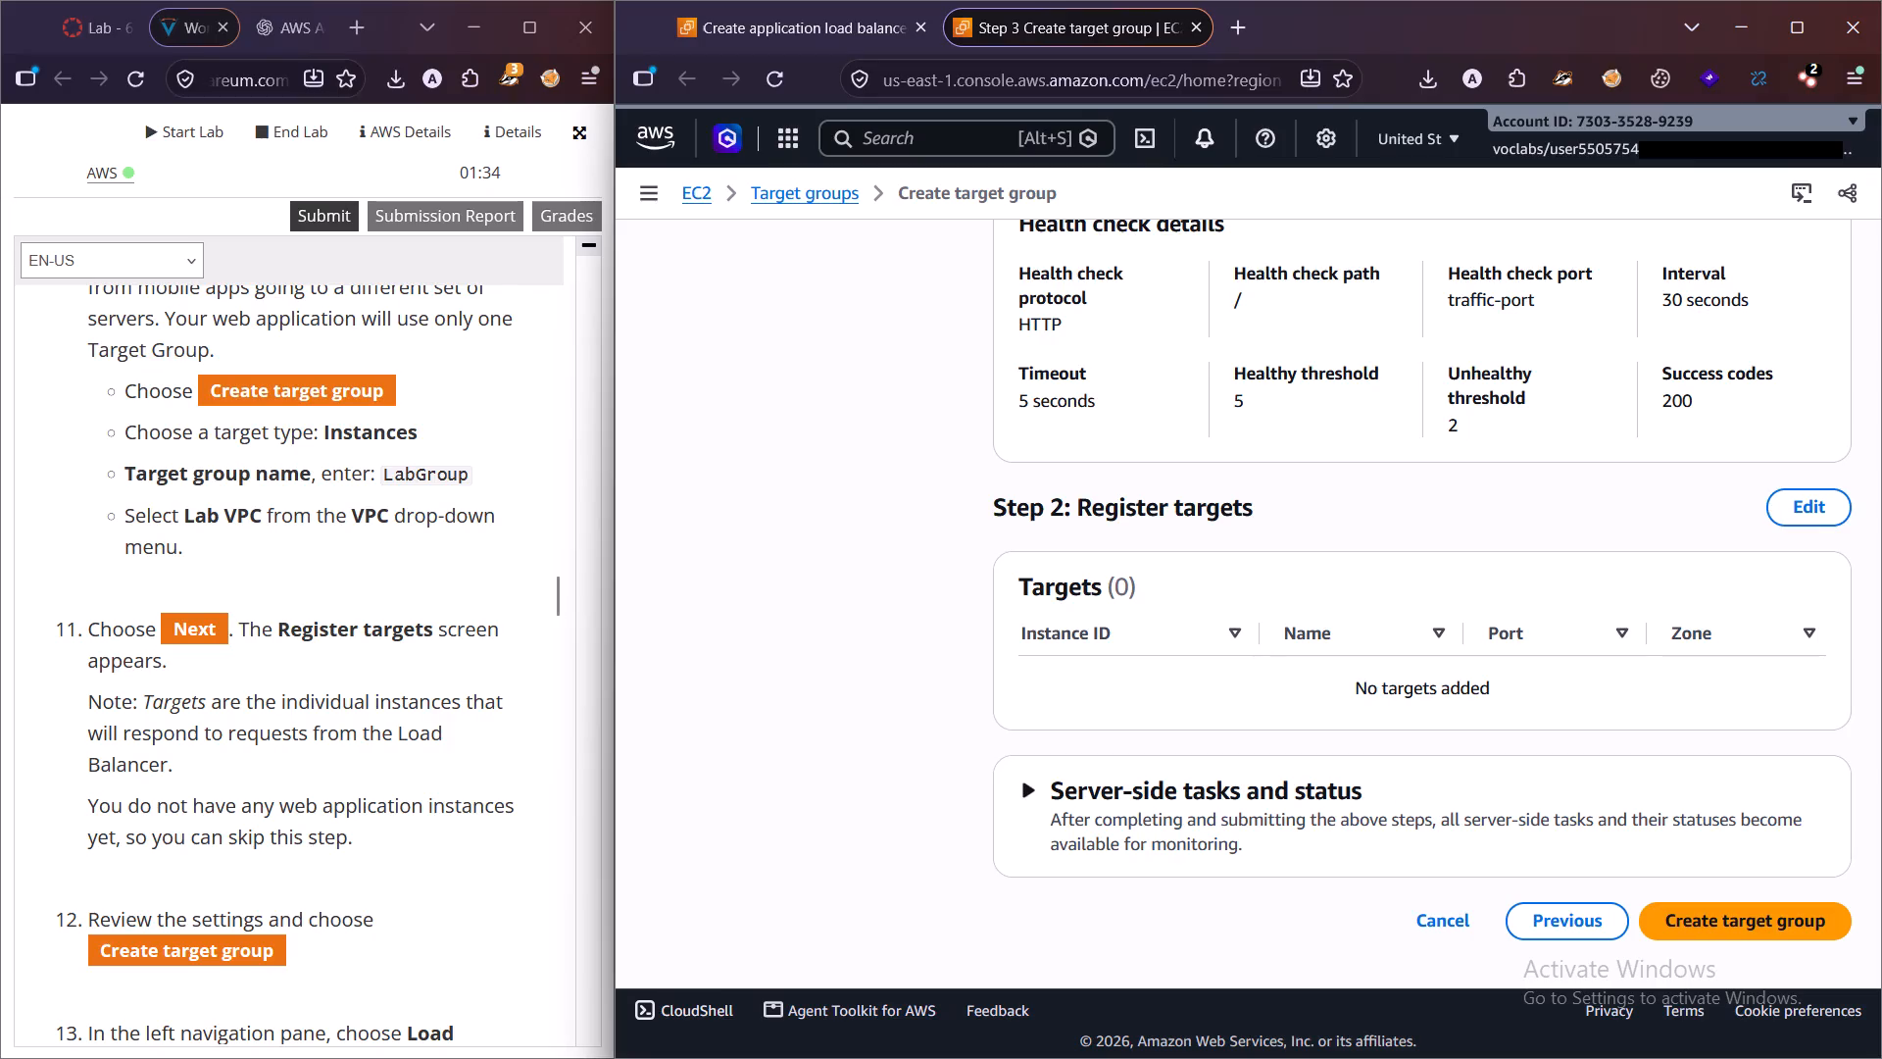
scroll(347, 788, "down", 2)
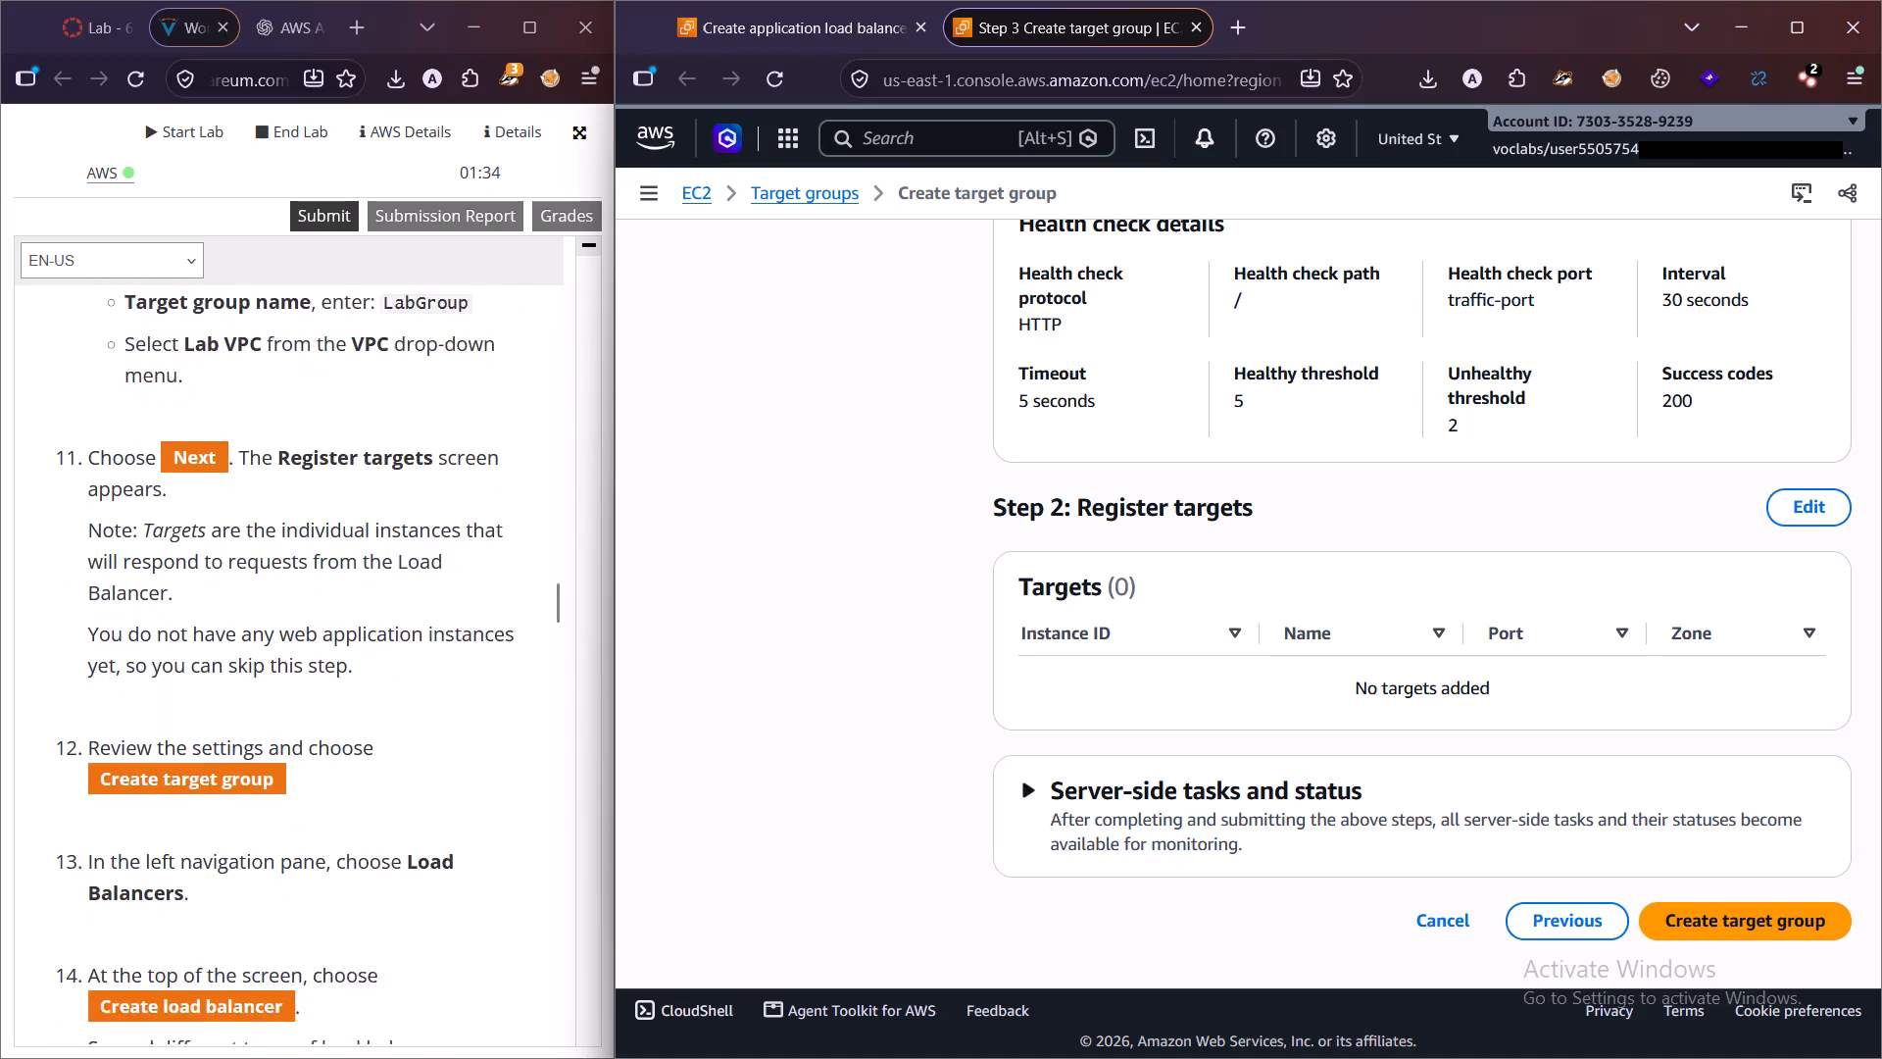
scroll(347, 788, "down", 3)
scroll(347, 790, "up", 2)
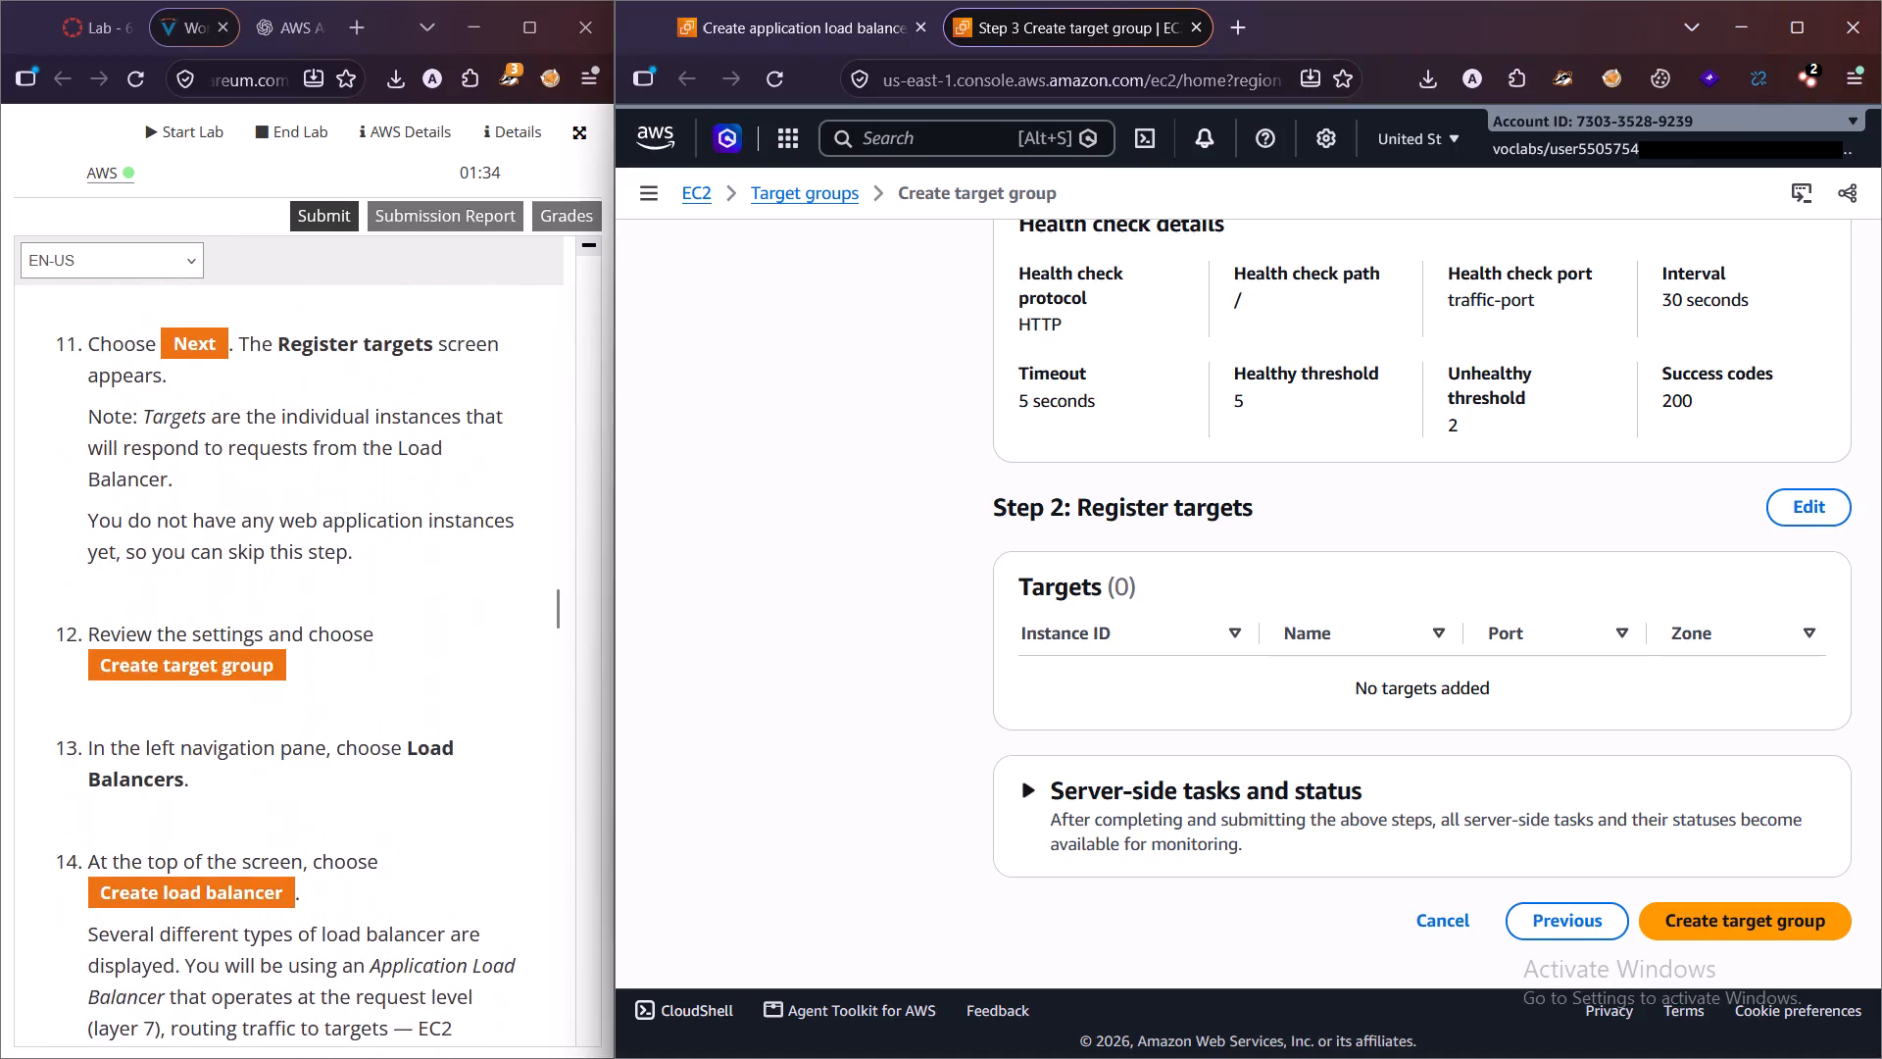
Switch back to the load balancer form and read the lab's load balancer instructions alongside its sections.
left_click(772, 22)
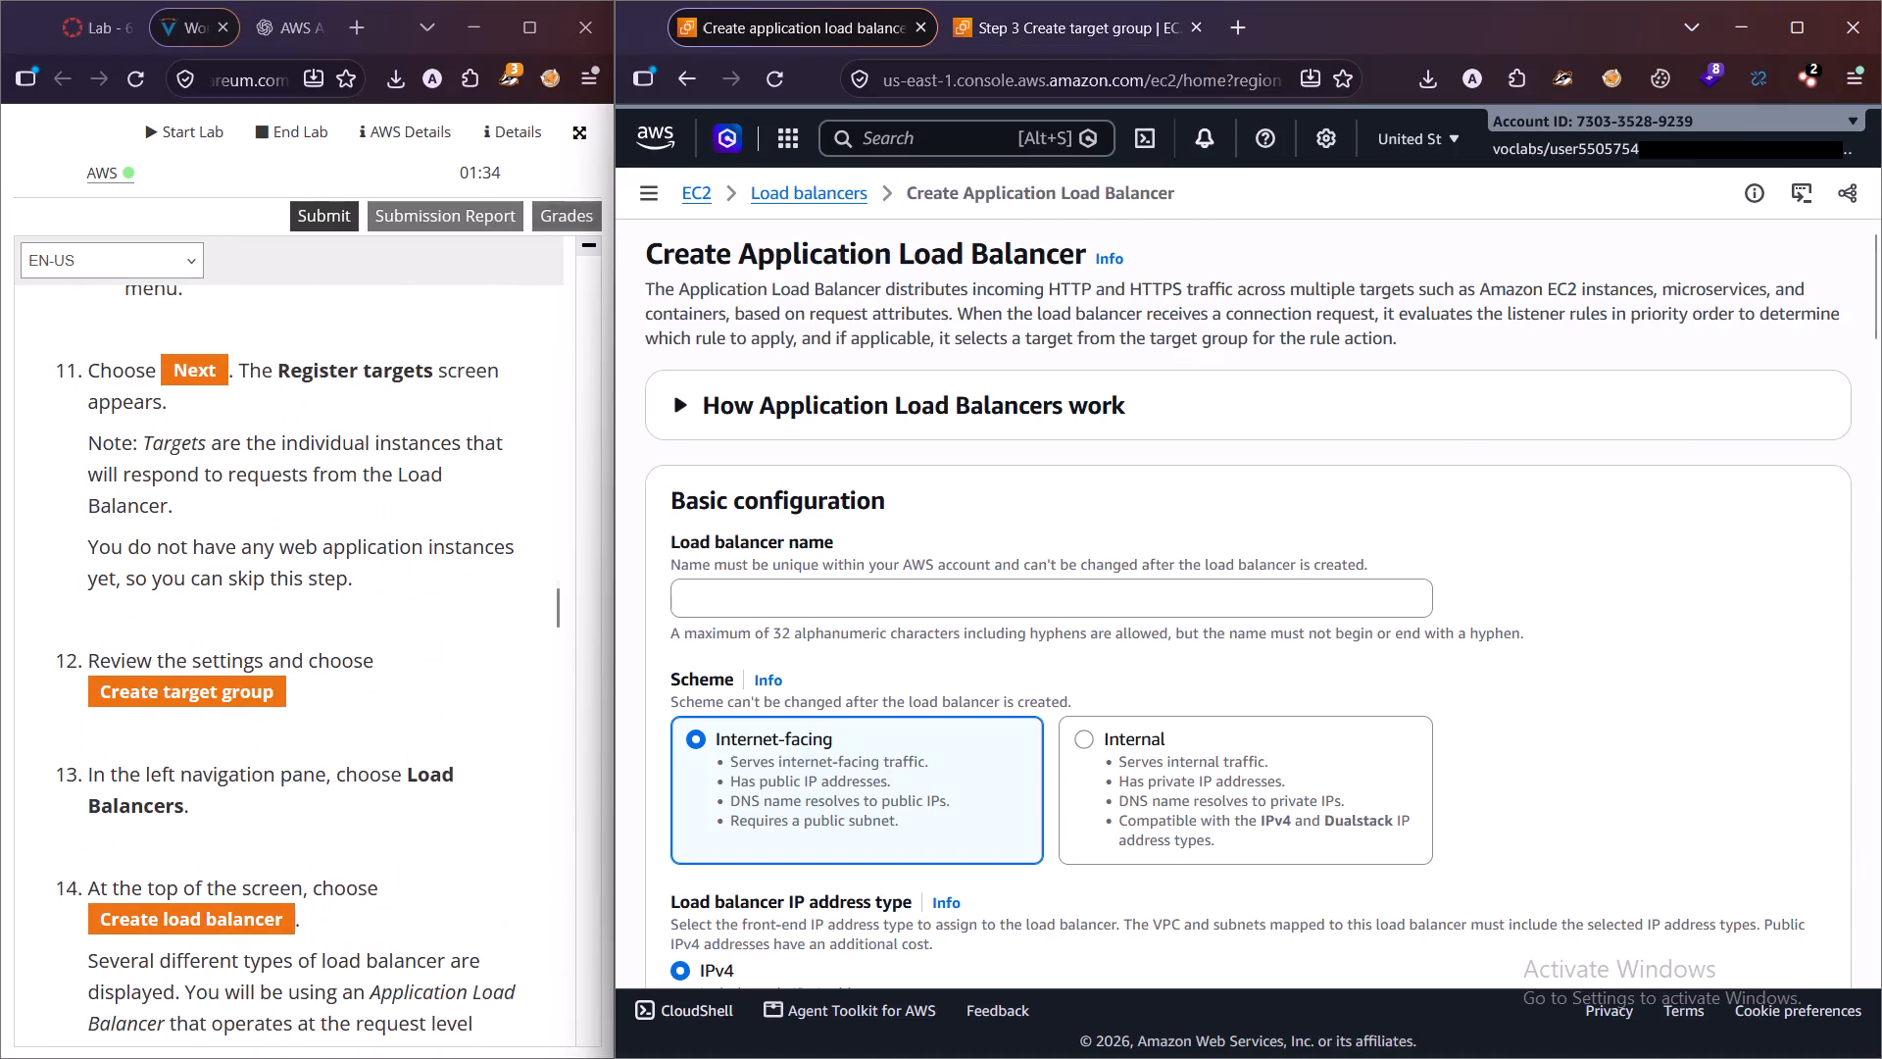
scroll(333, 878, "down", 20)
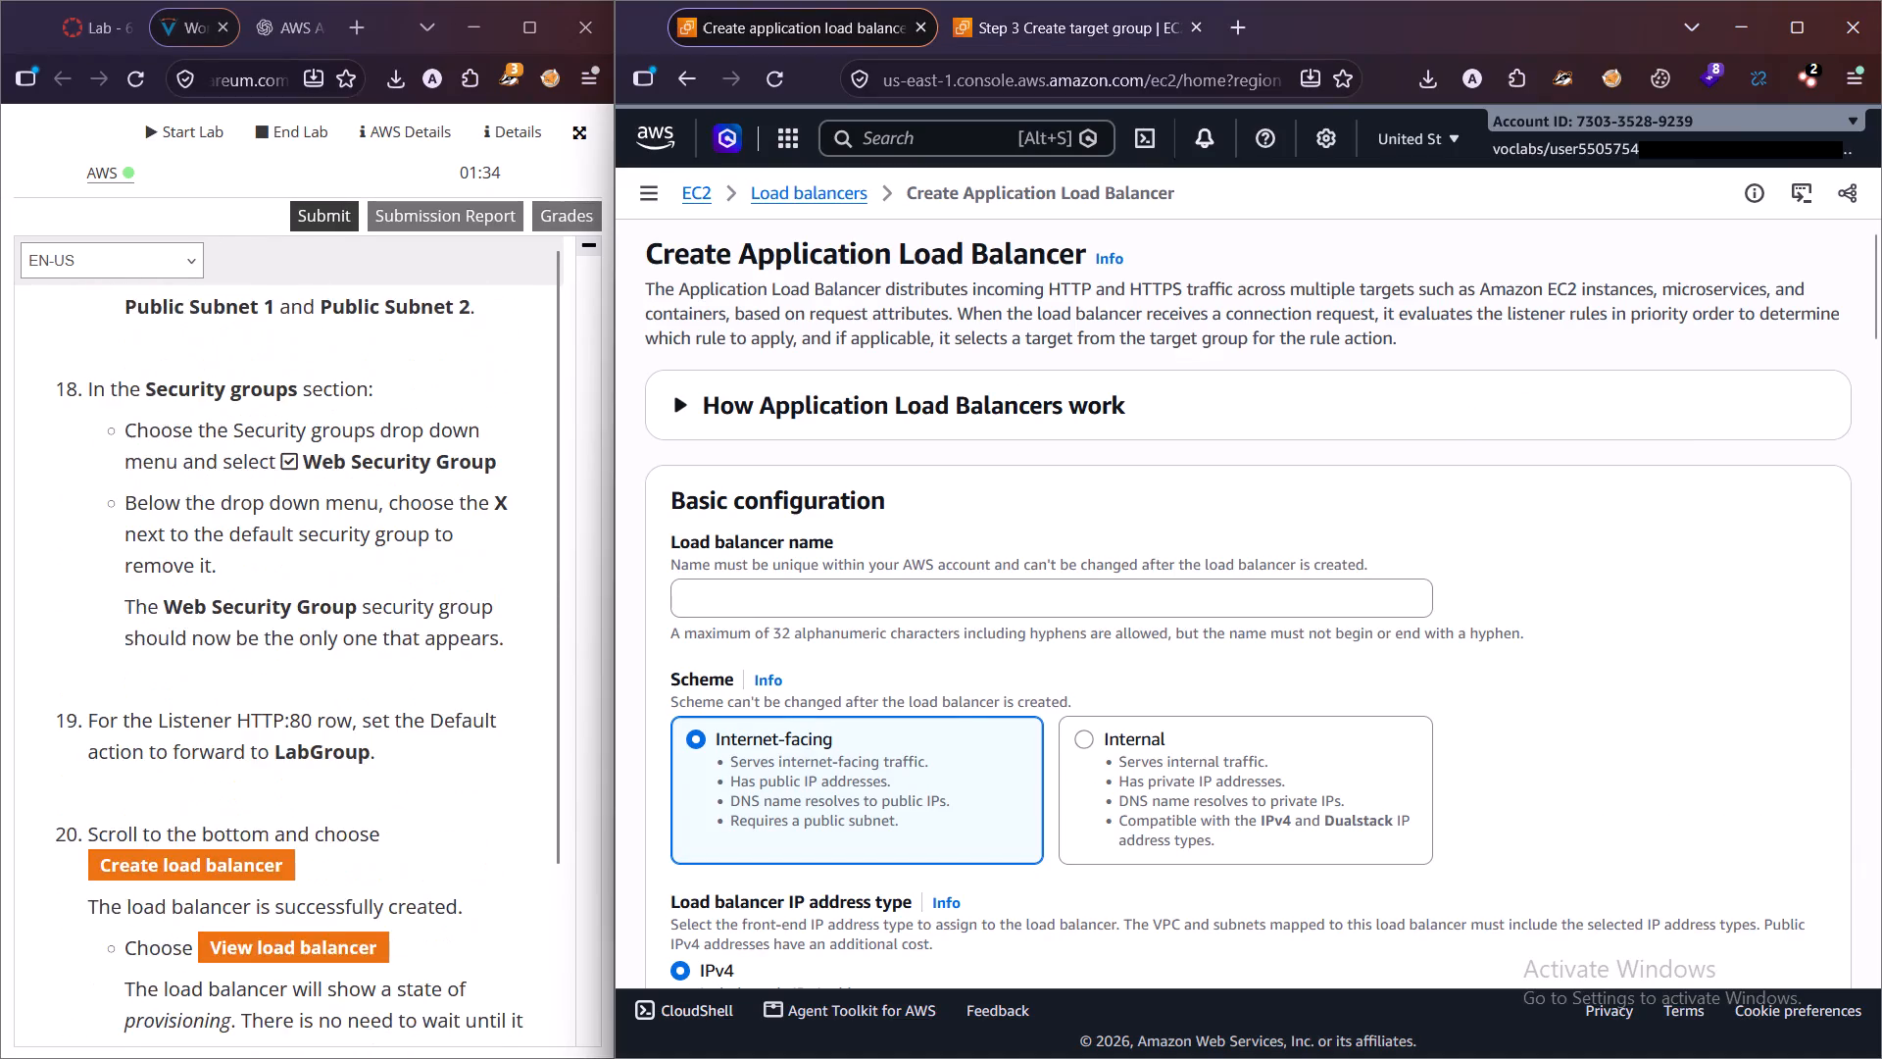
scroll(343, 824, "down", 9)
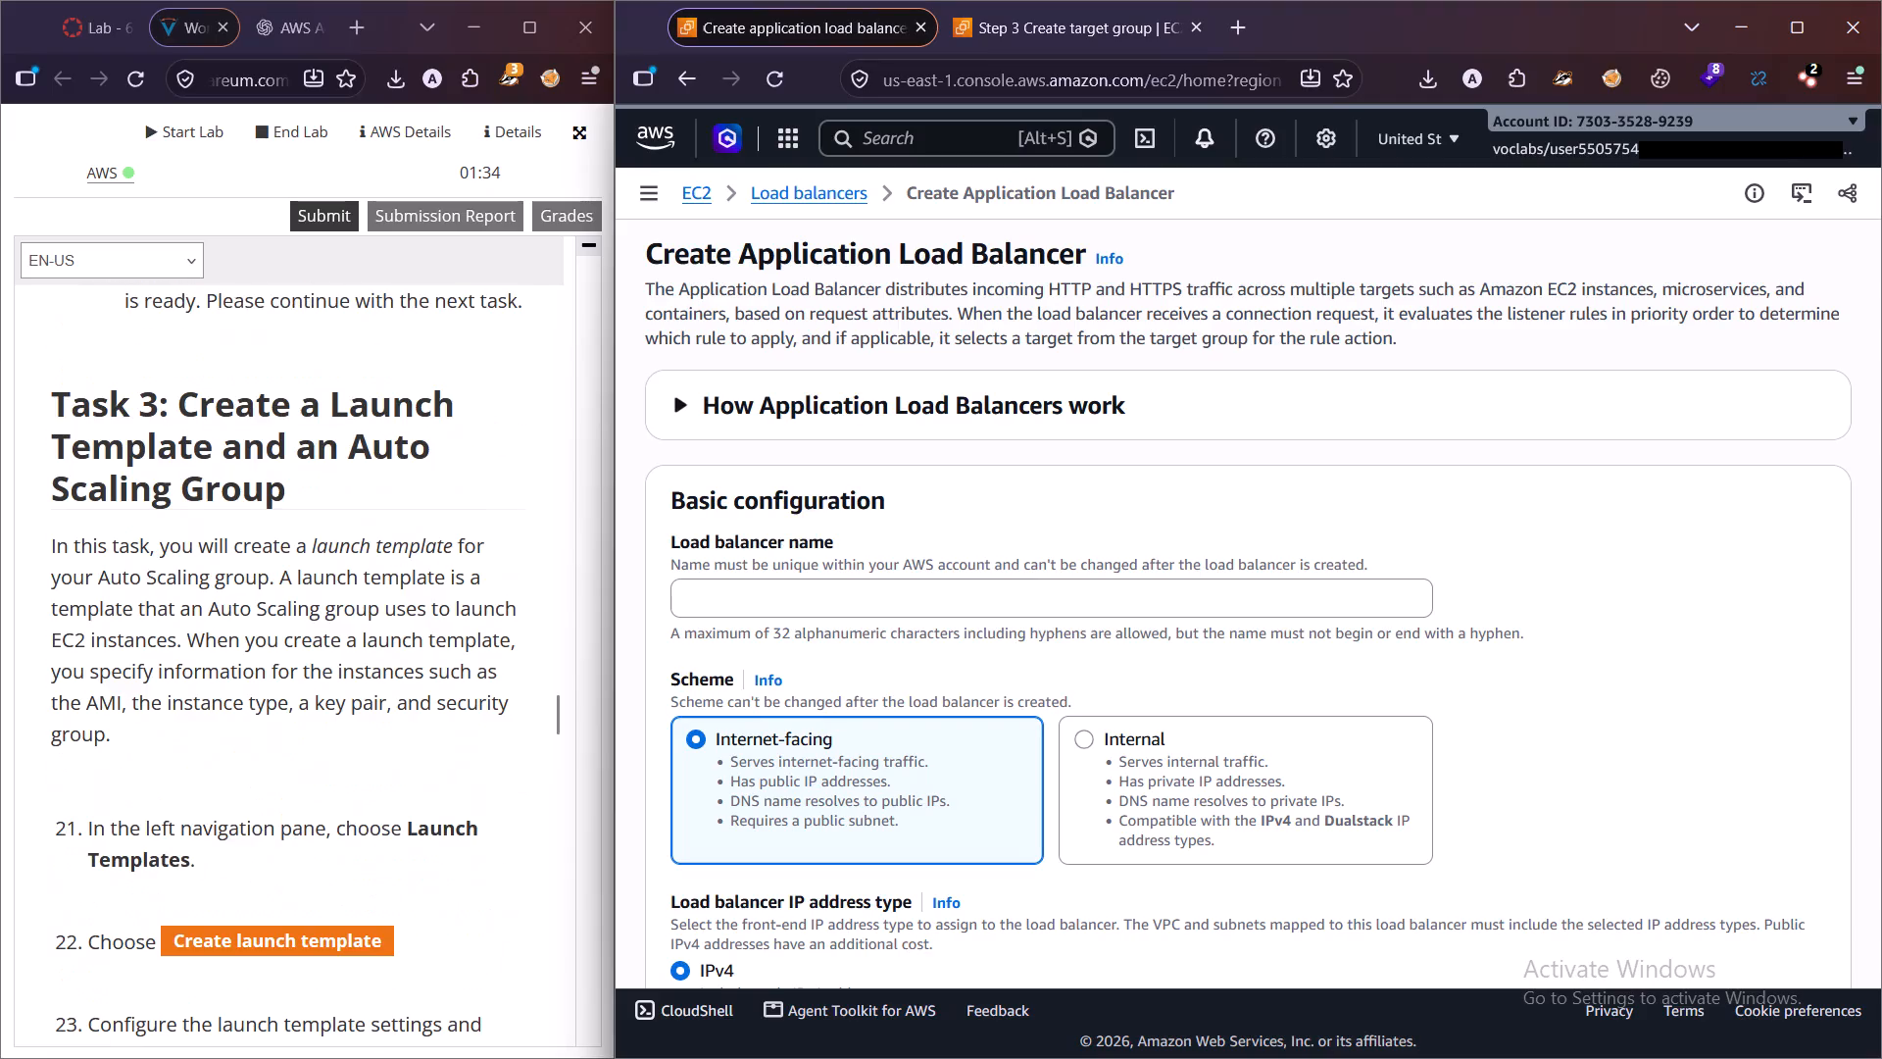
scroll(338, 806, "down", 1)
scroll(338, 806, "up", 1)
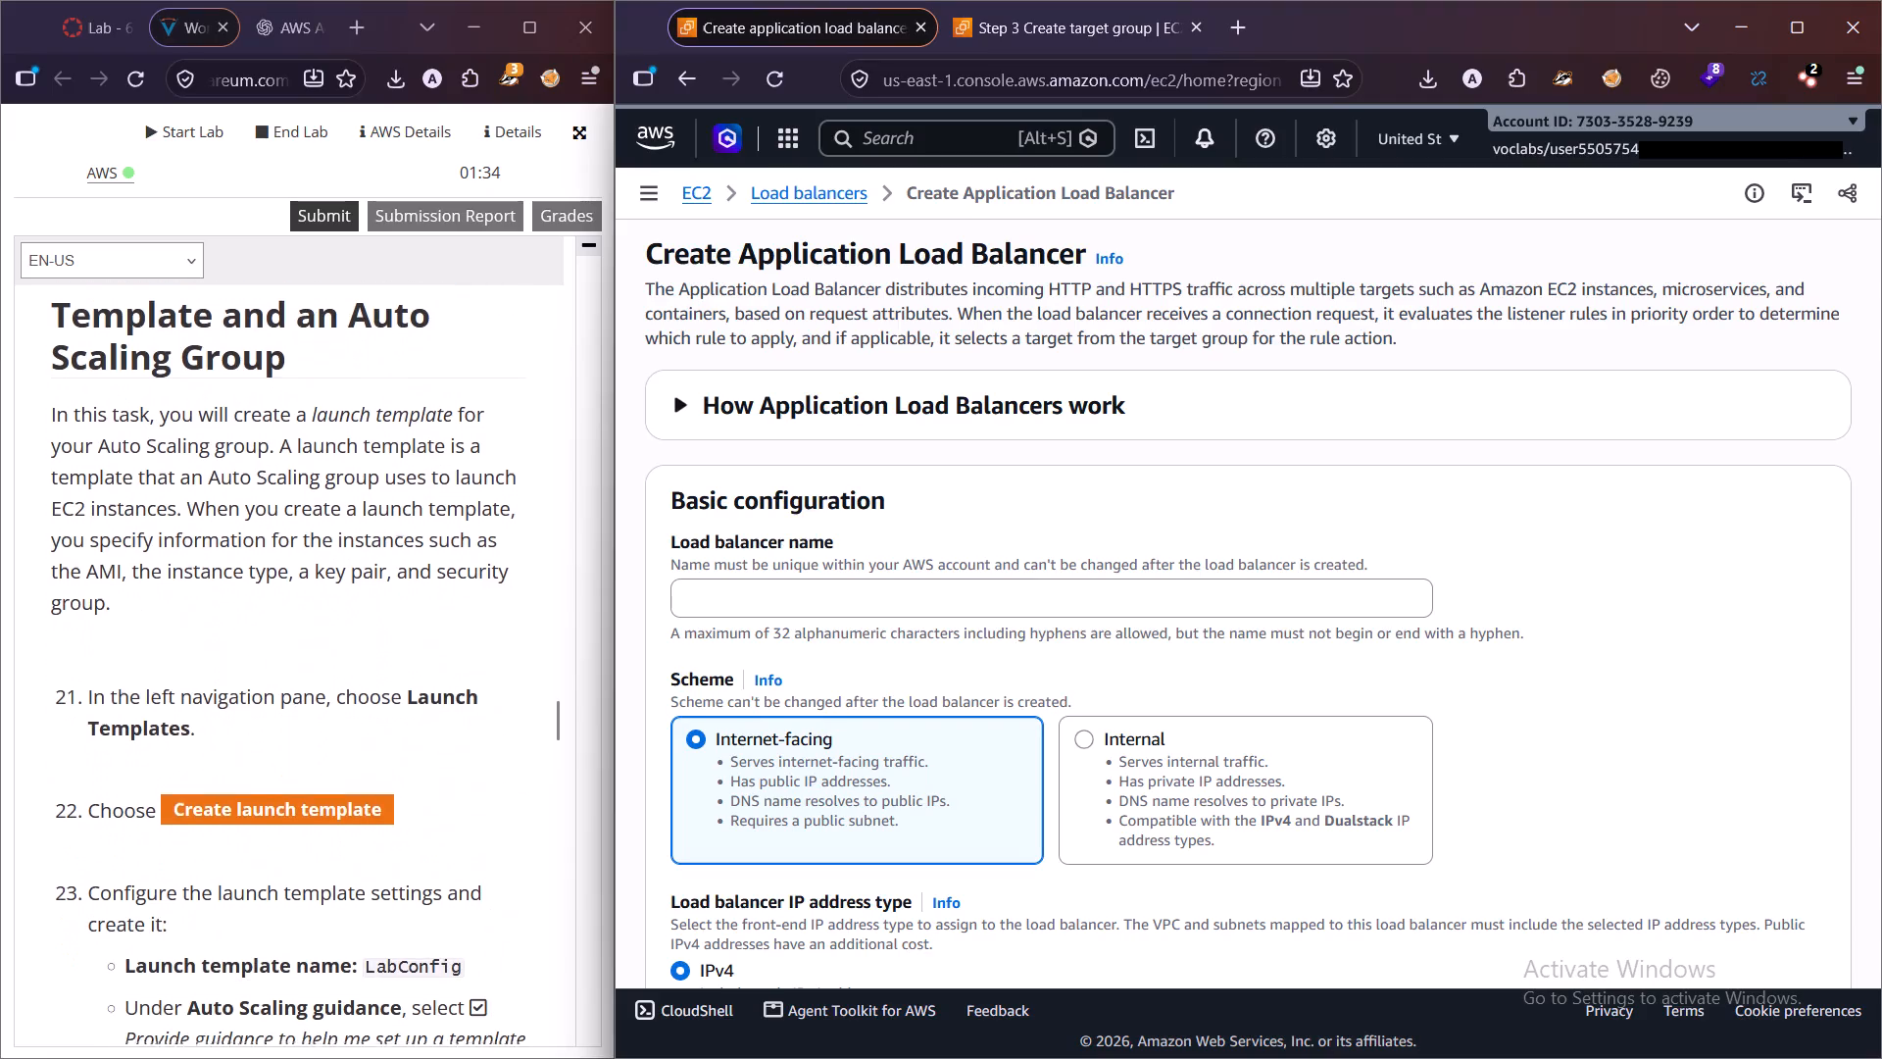
scroll(338, 806, "up", 15)
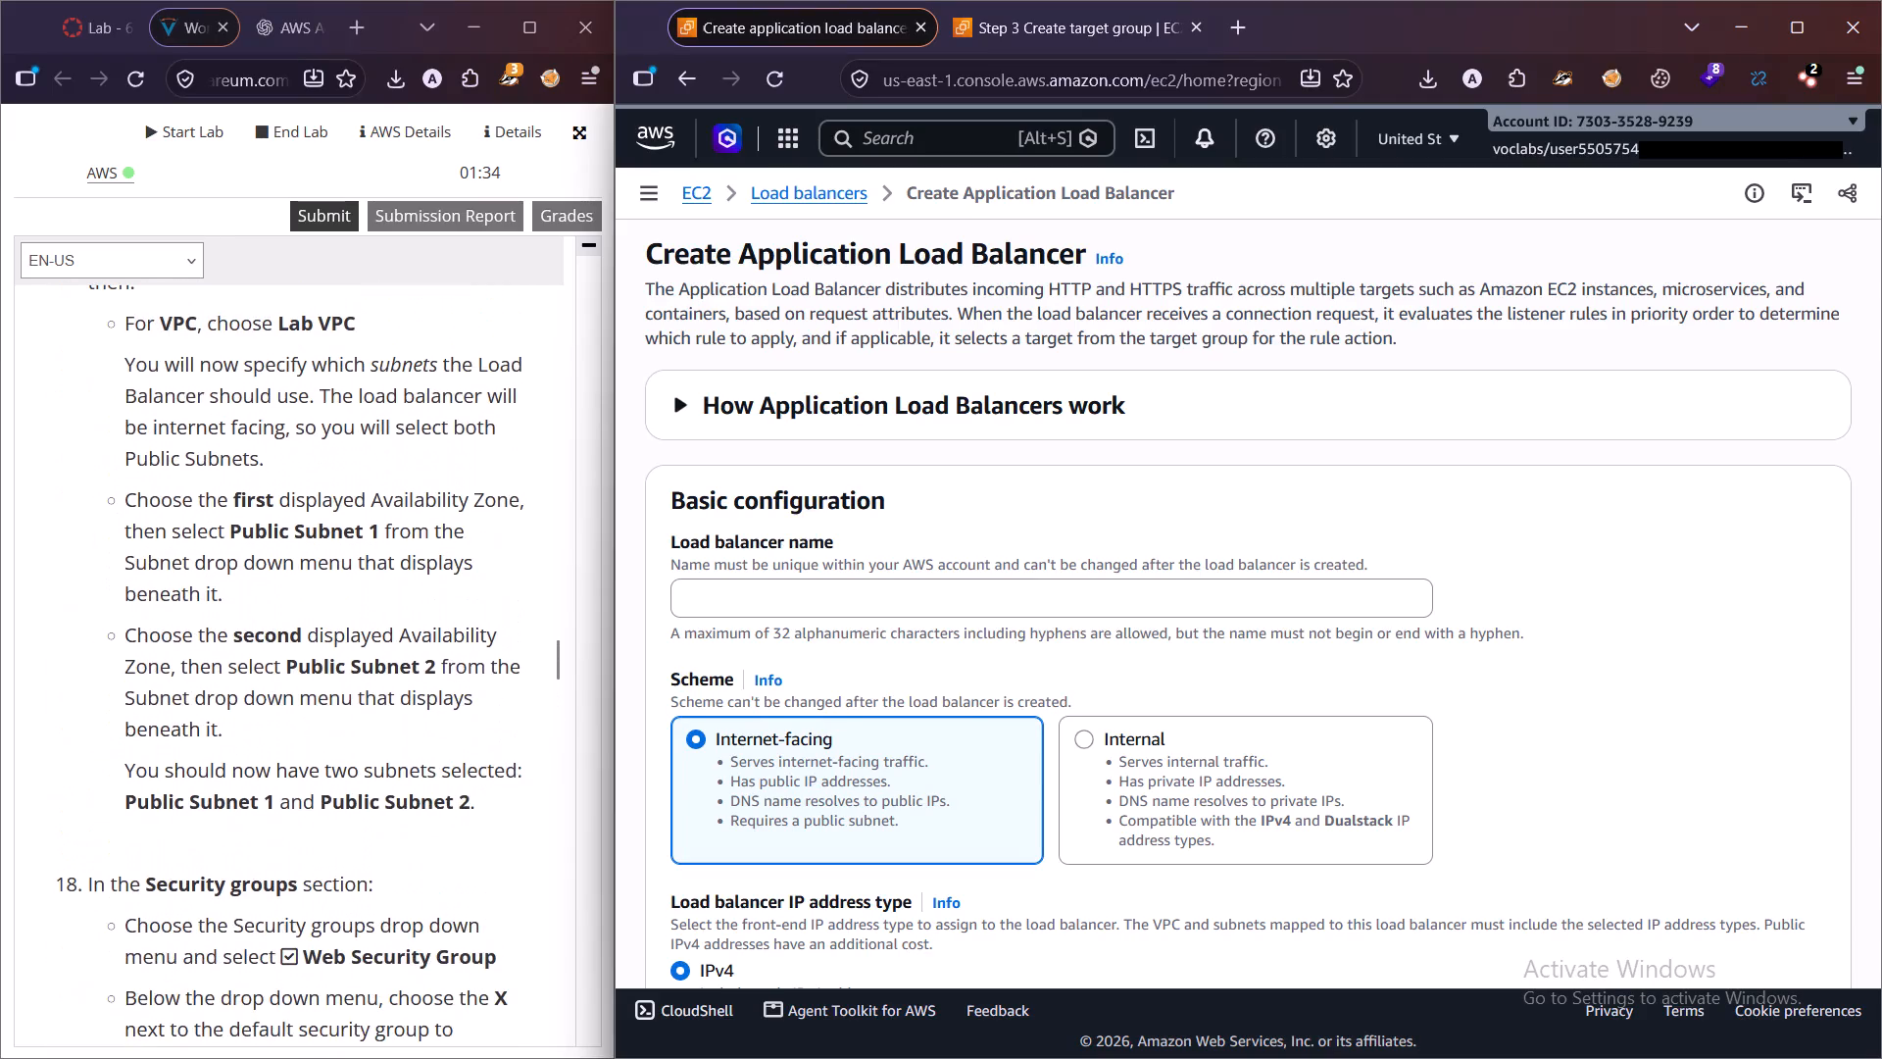
scroll(726, 741, "down", 5)
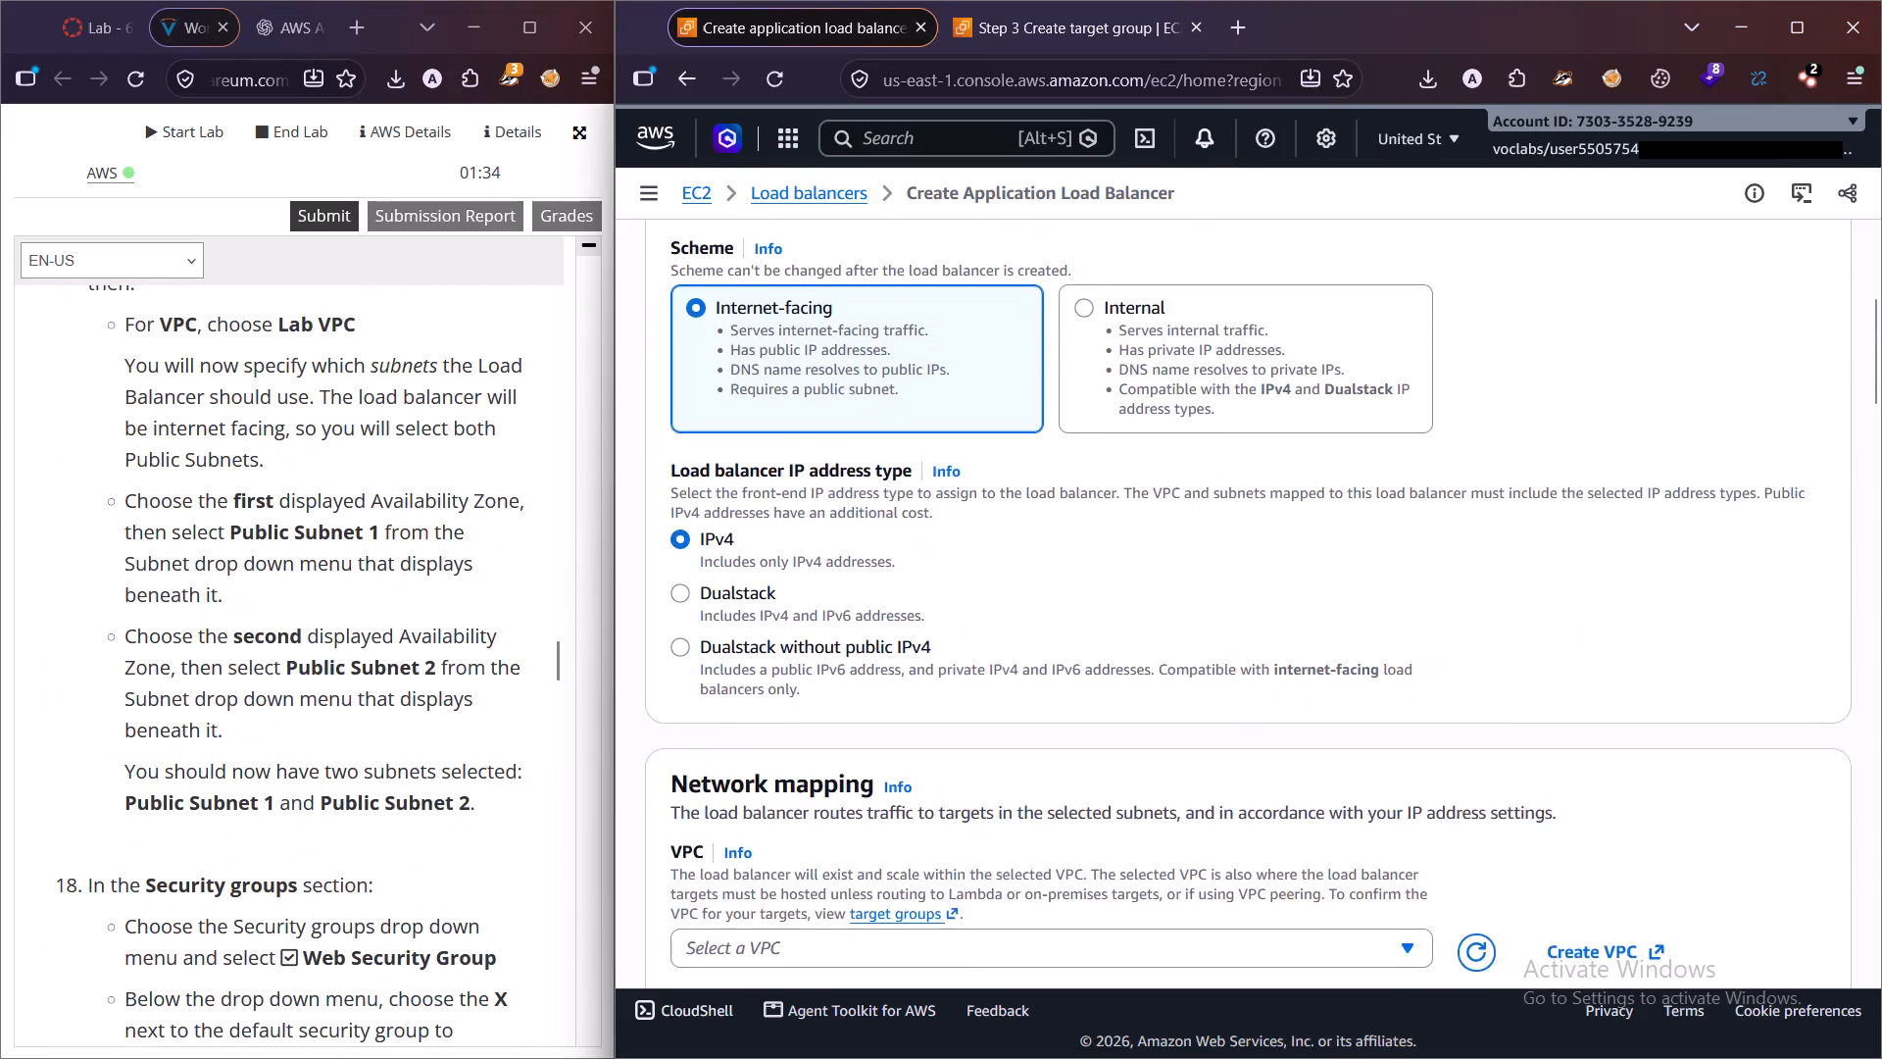
scroll(851, 759, "down", 4)
scroll(242, 857, "down", 7)
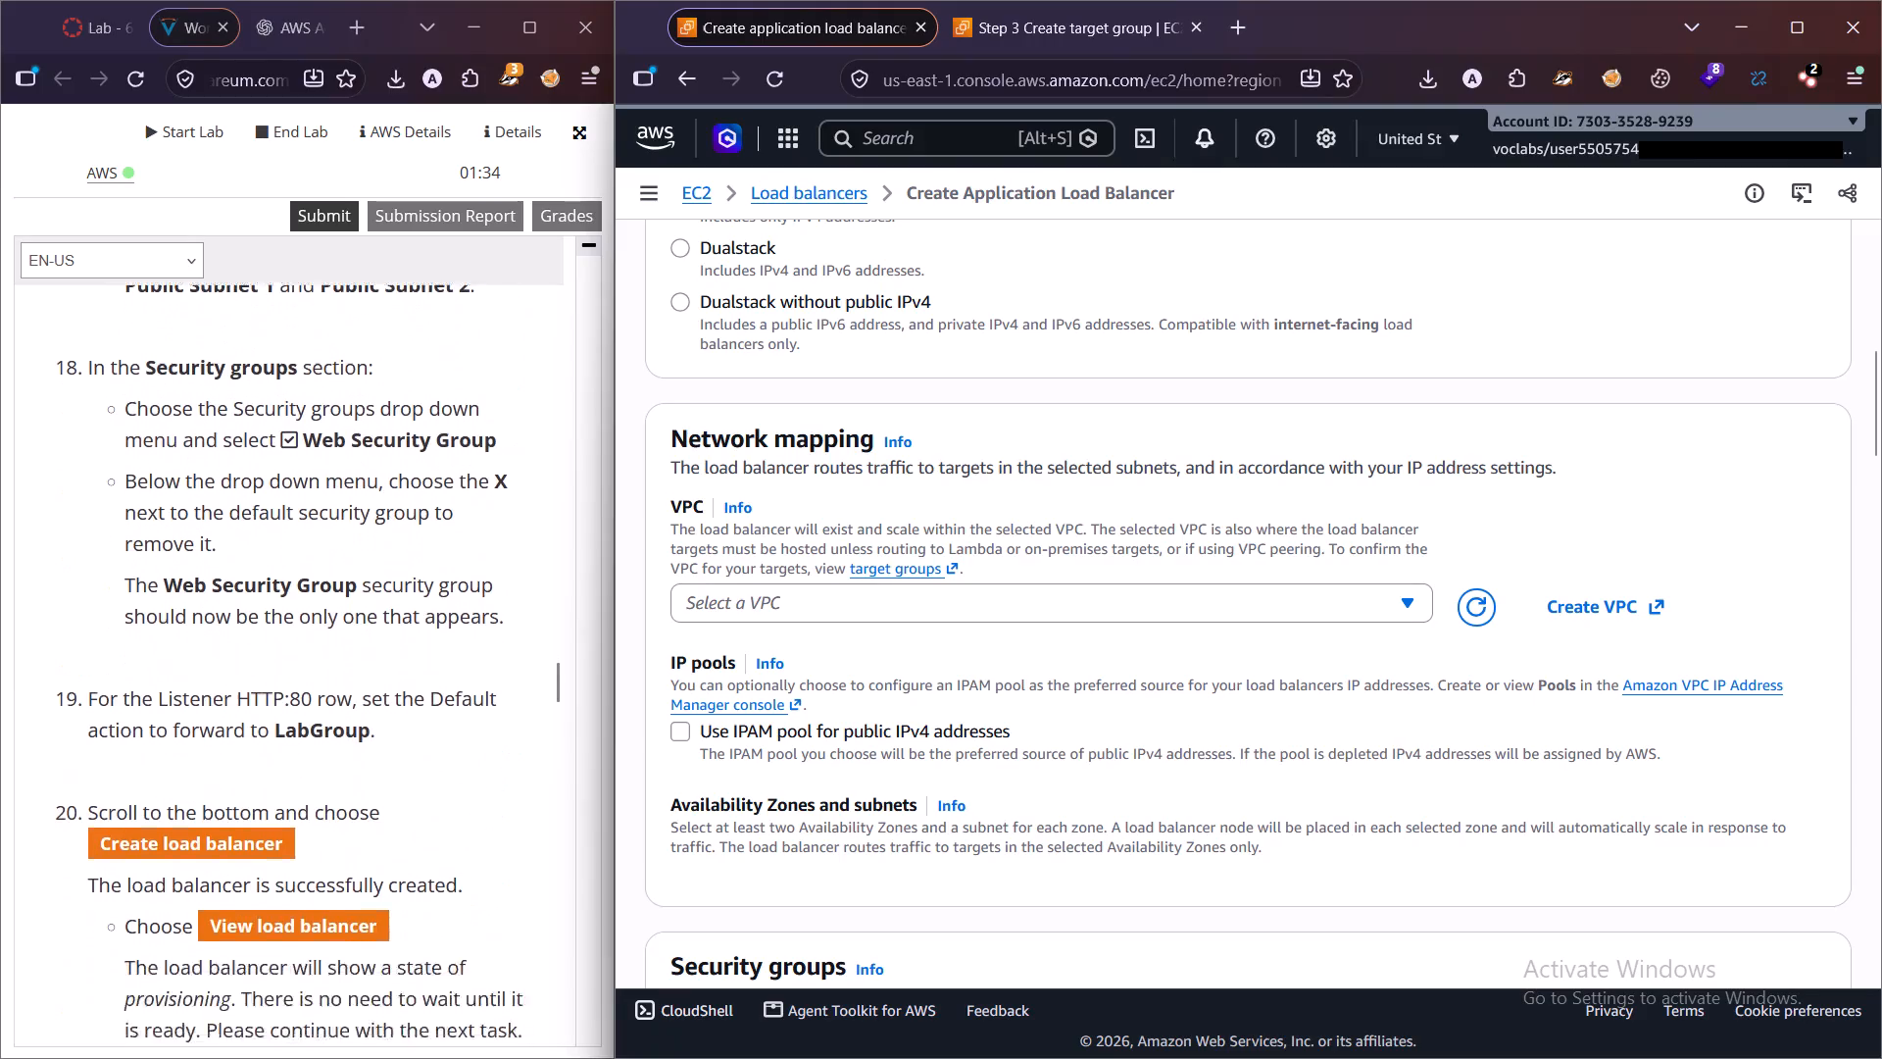
scroll(319, 846, "down", 2)
scroll(319, 846, "up", 5)
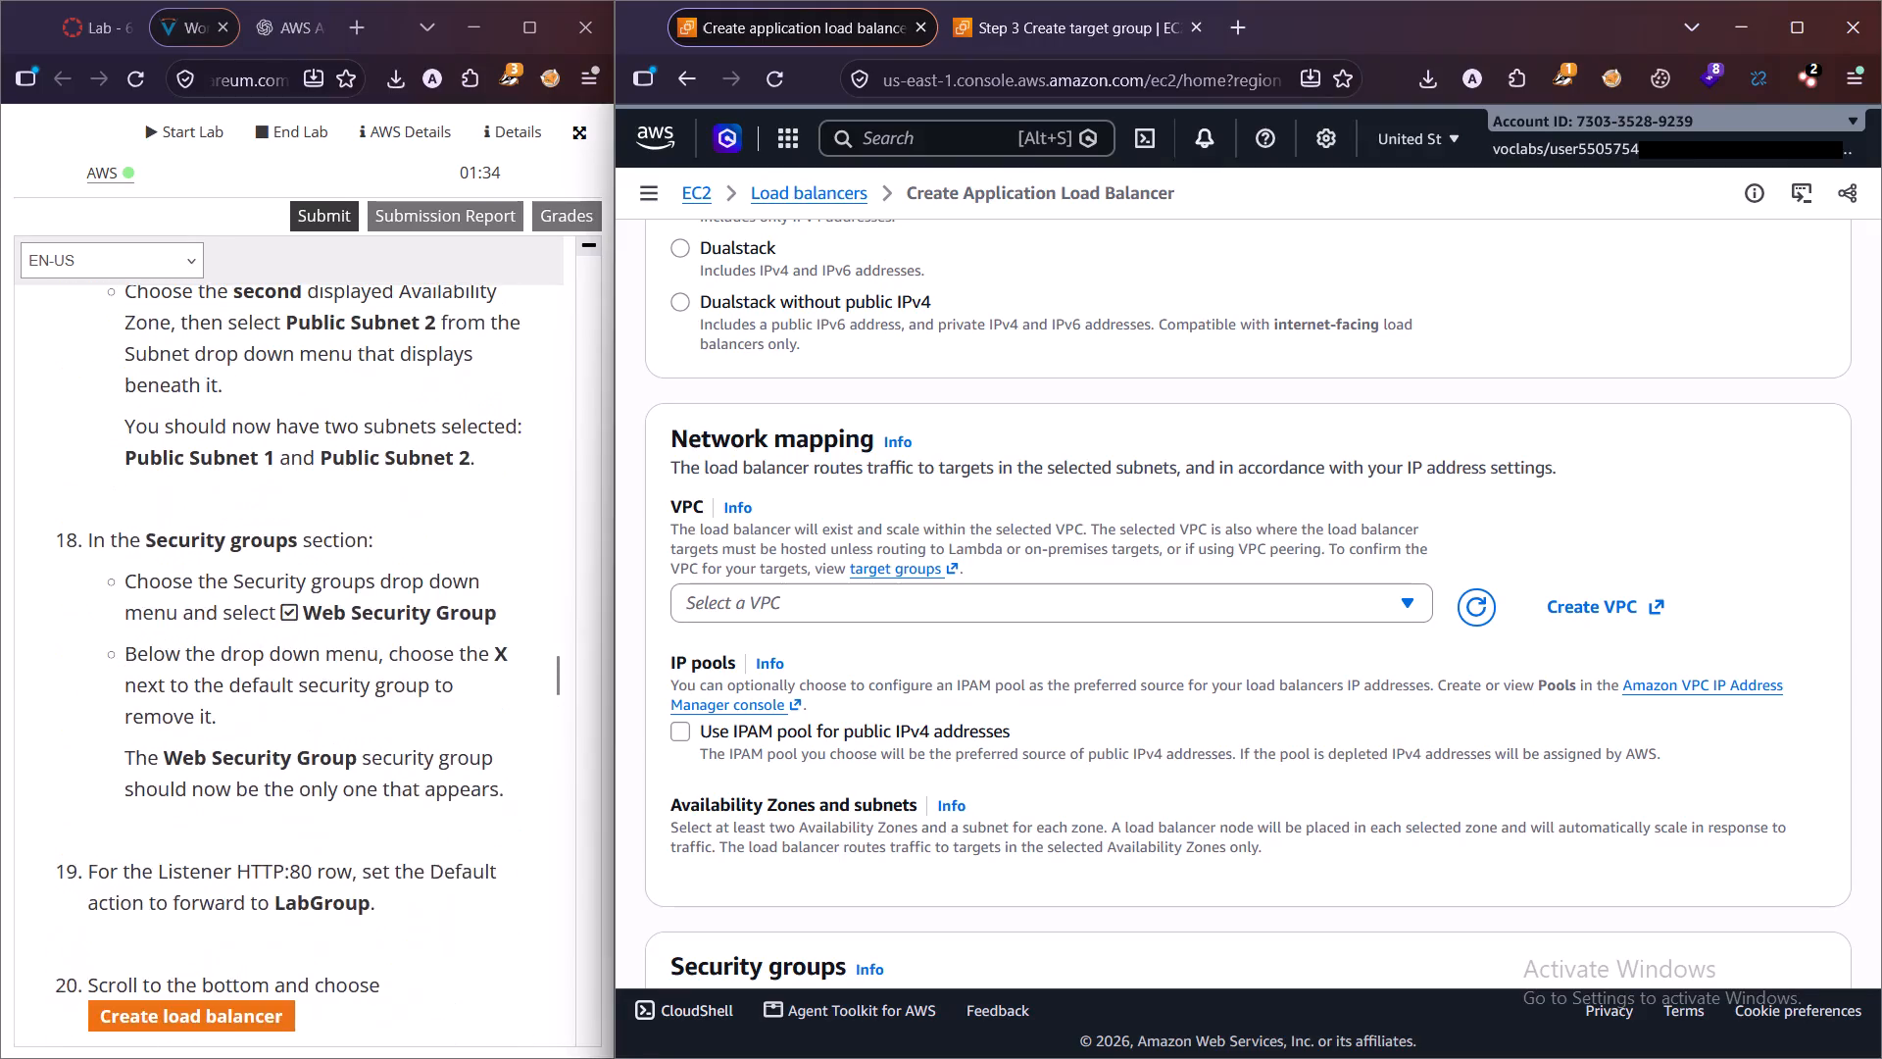
scroll(485, 807, "up", 1)
scroll(897, 789, "down", 6)
scroll(897, 789, "up", 5)
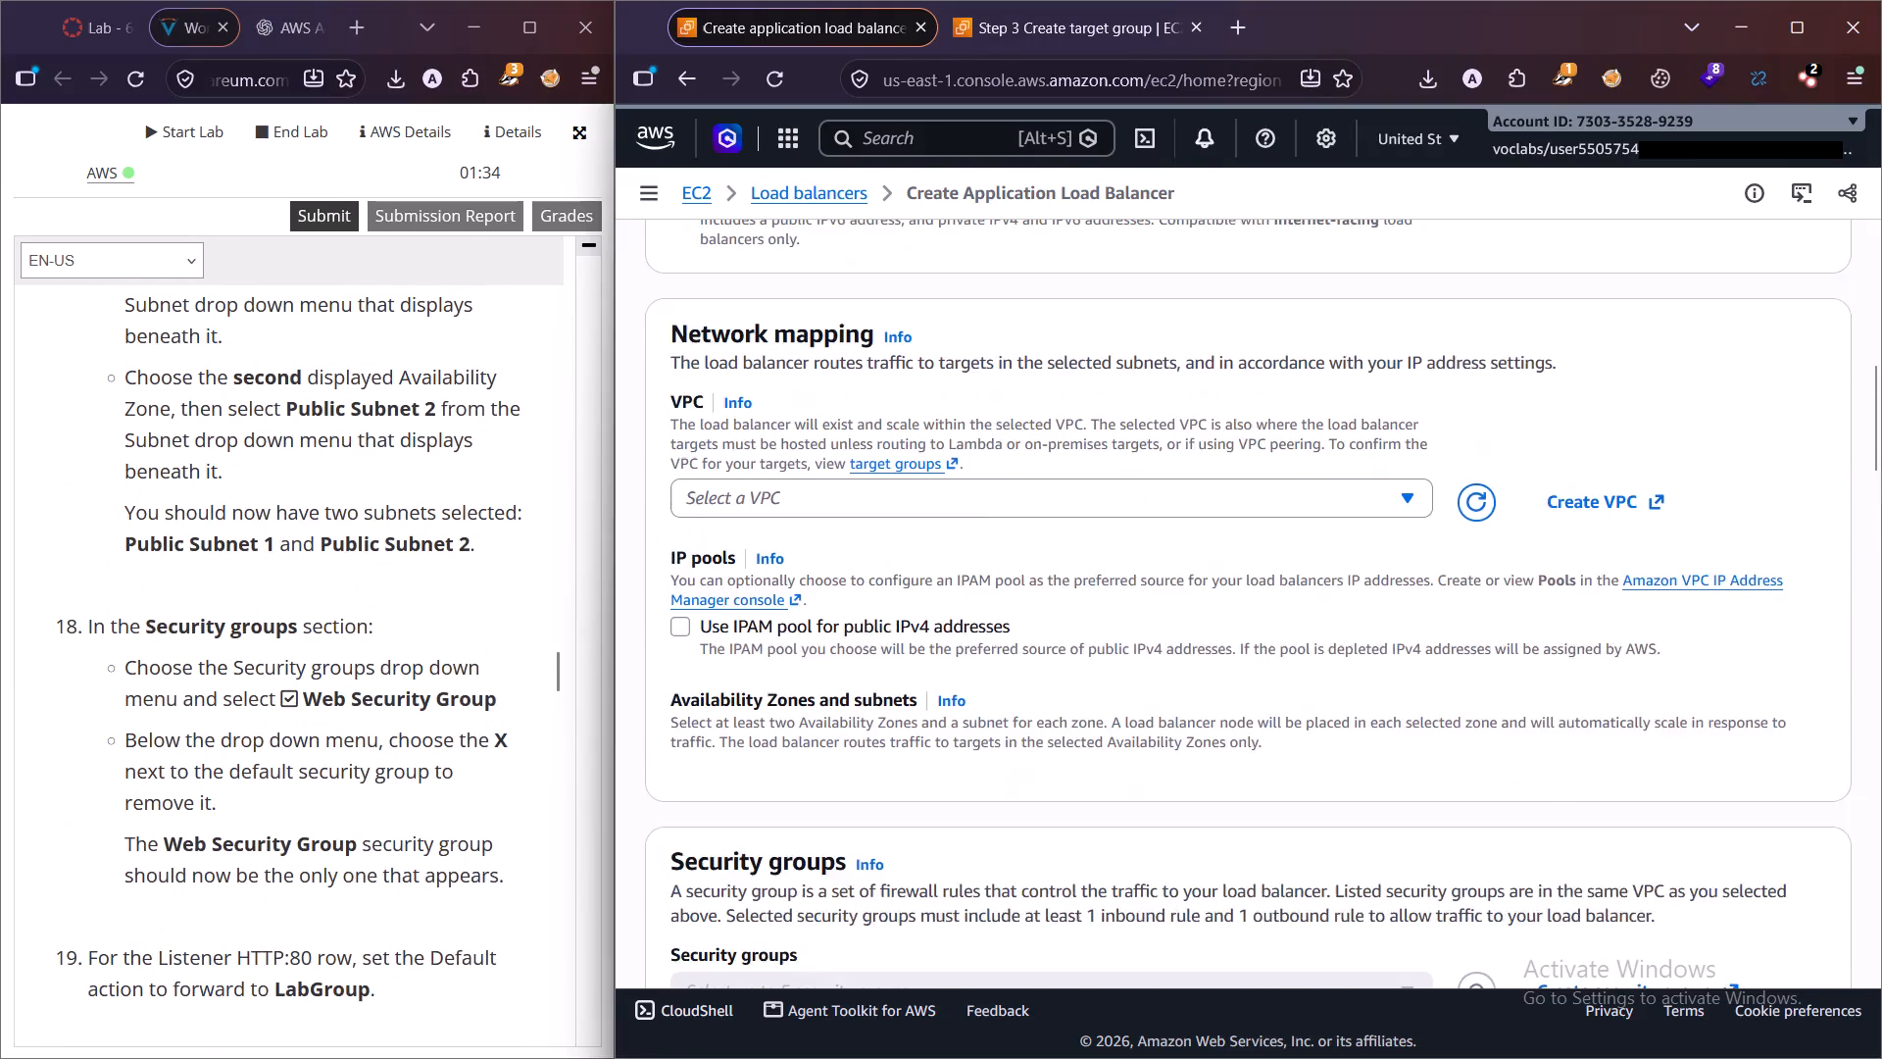
scroll(897, 789, "up", 6)
scroll(355, 789, "up", 14)
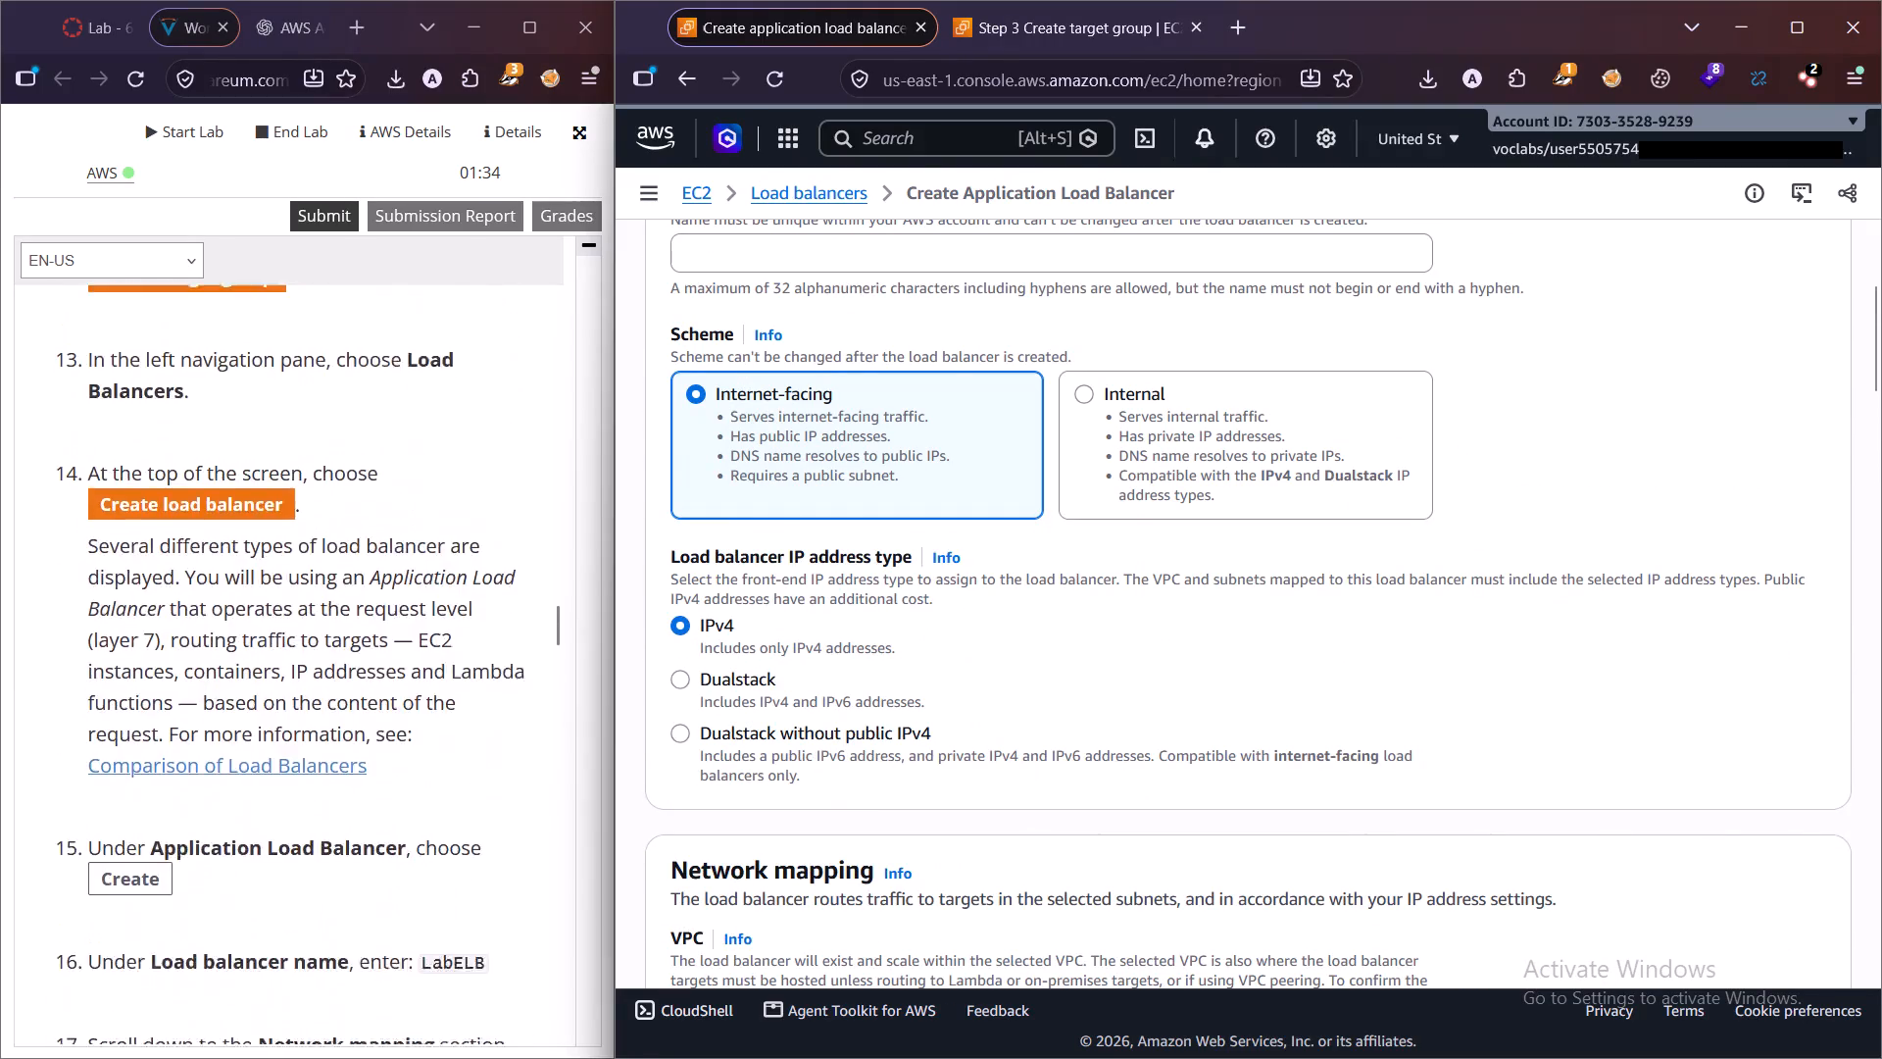
scroll(366, 780, "up", 1)
scroll(1008, 676, "up", 4)
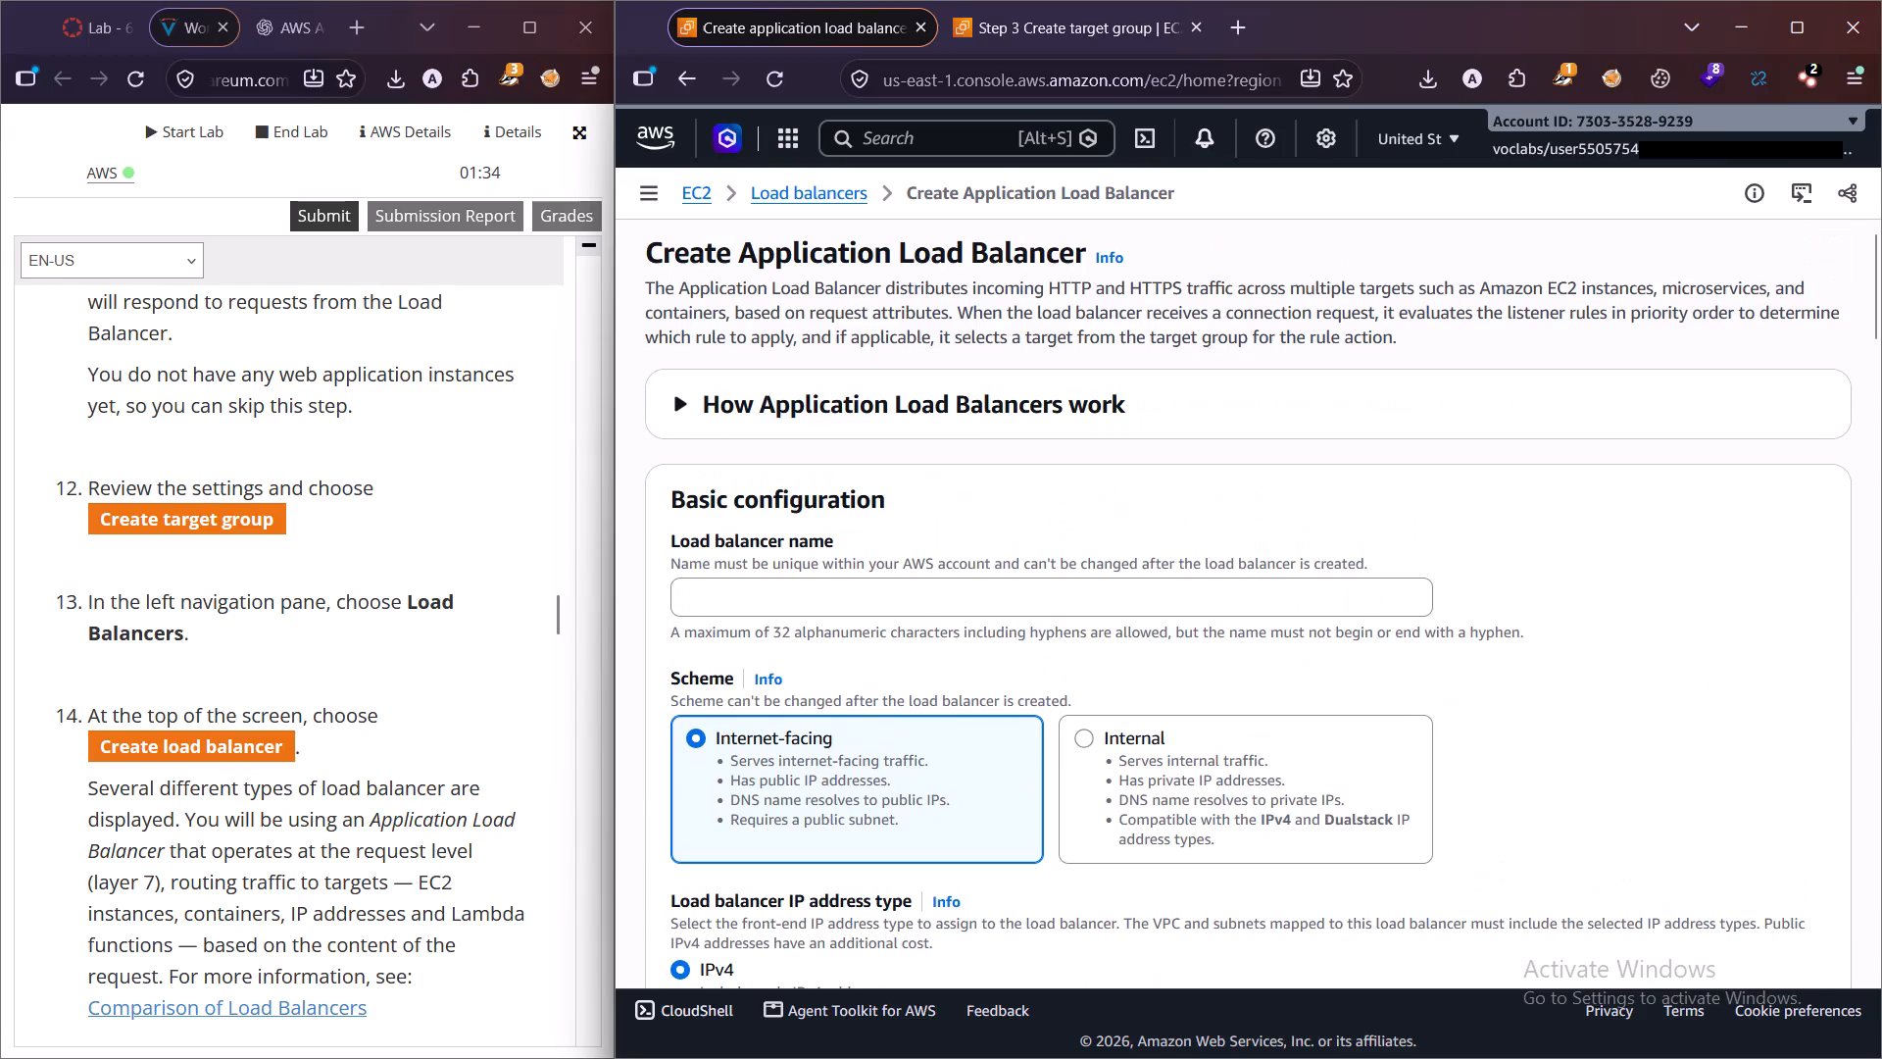
scroll(1016, 665, "up", 1)
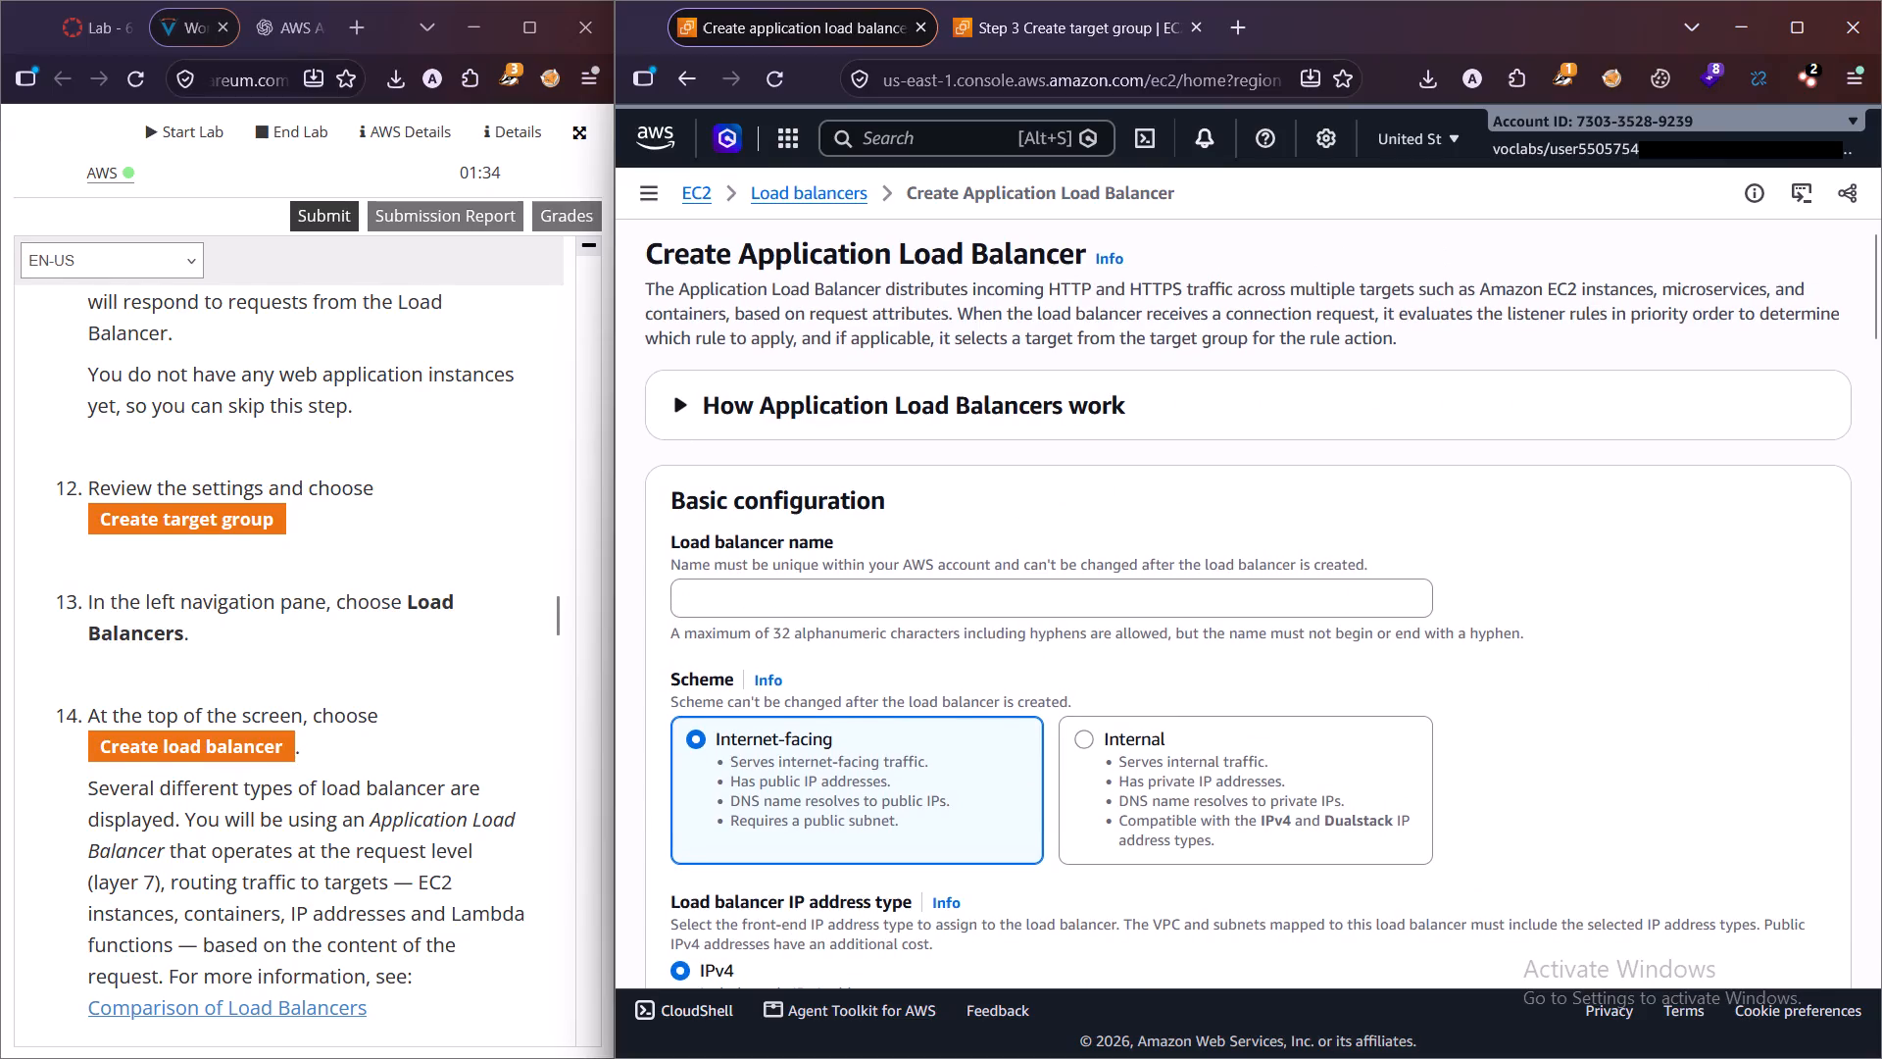
Name the load balancer LabELB, as the lab instructions specify.
scroll(299, 709, "down", 5)
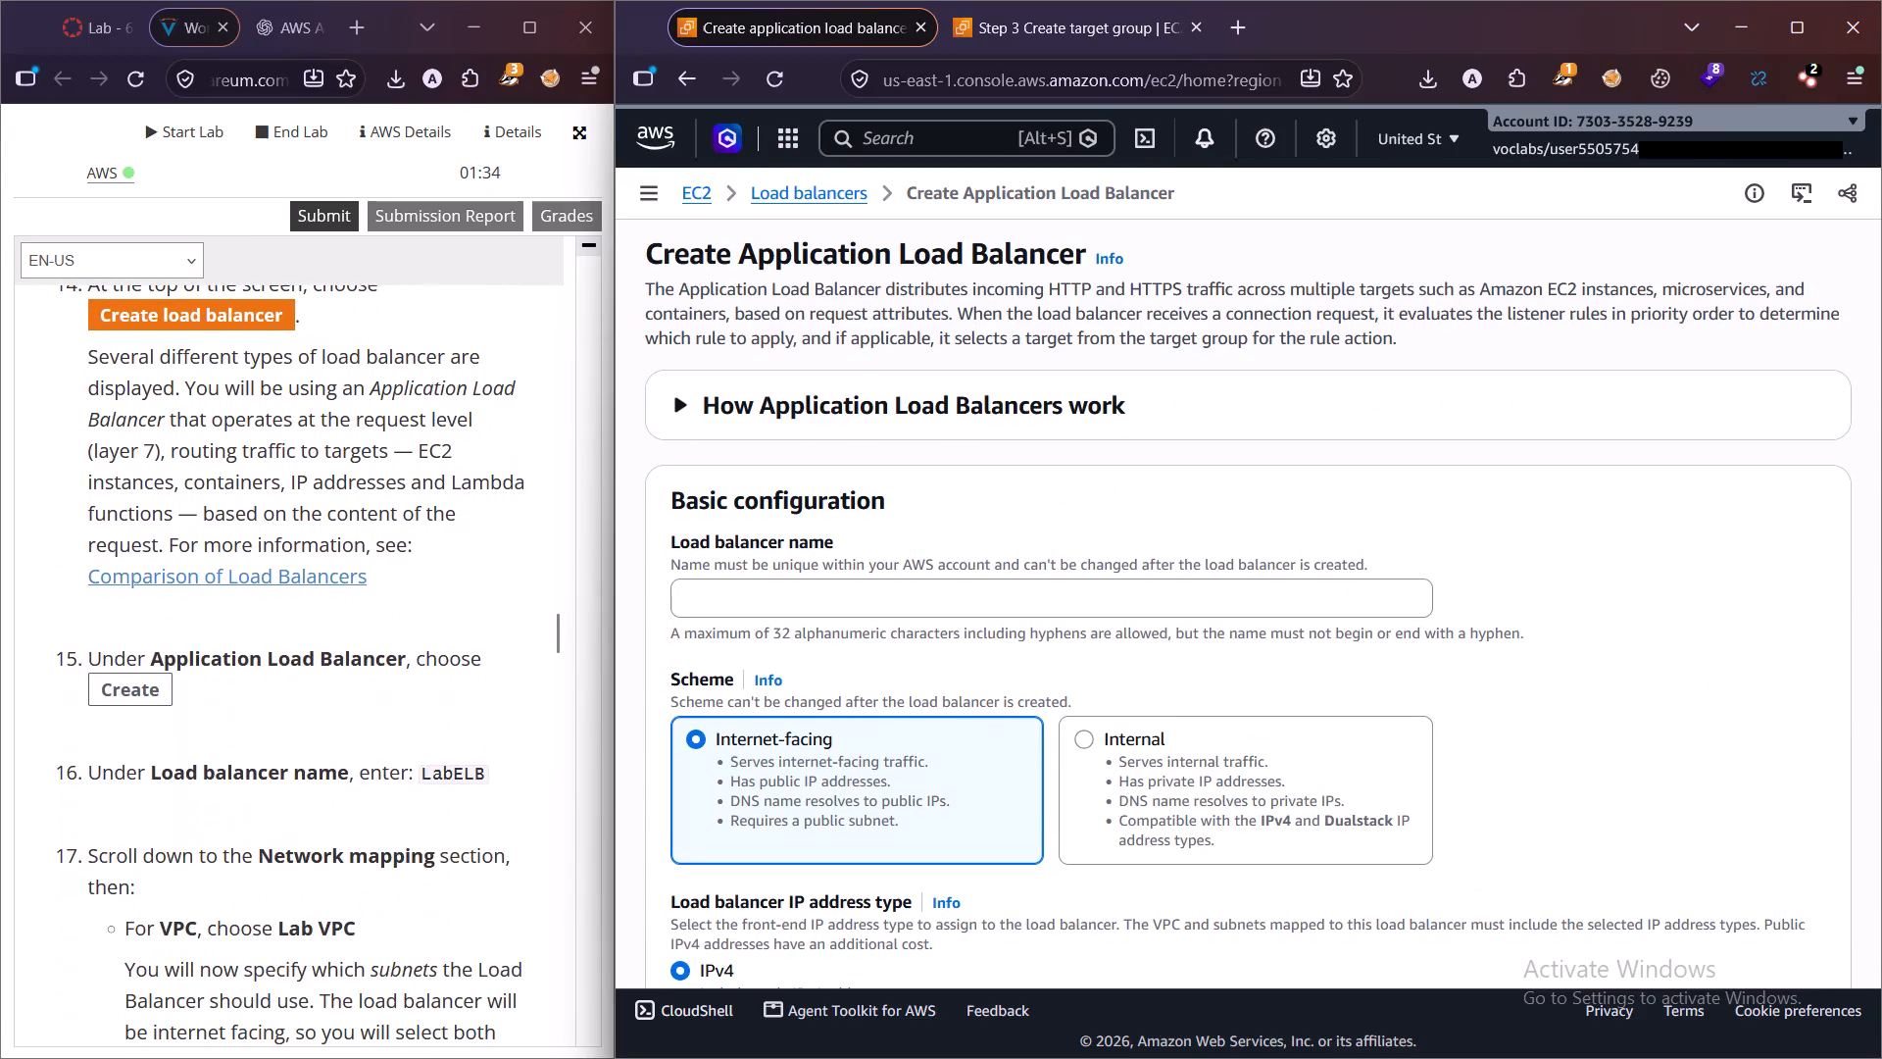
left_click(795, 607)
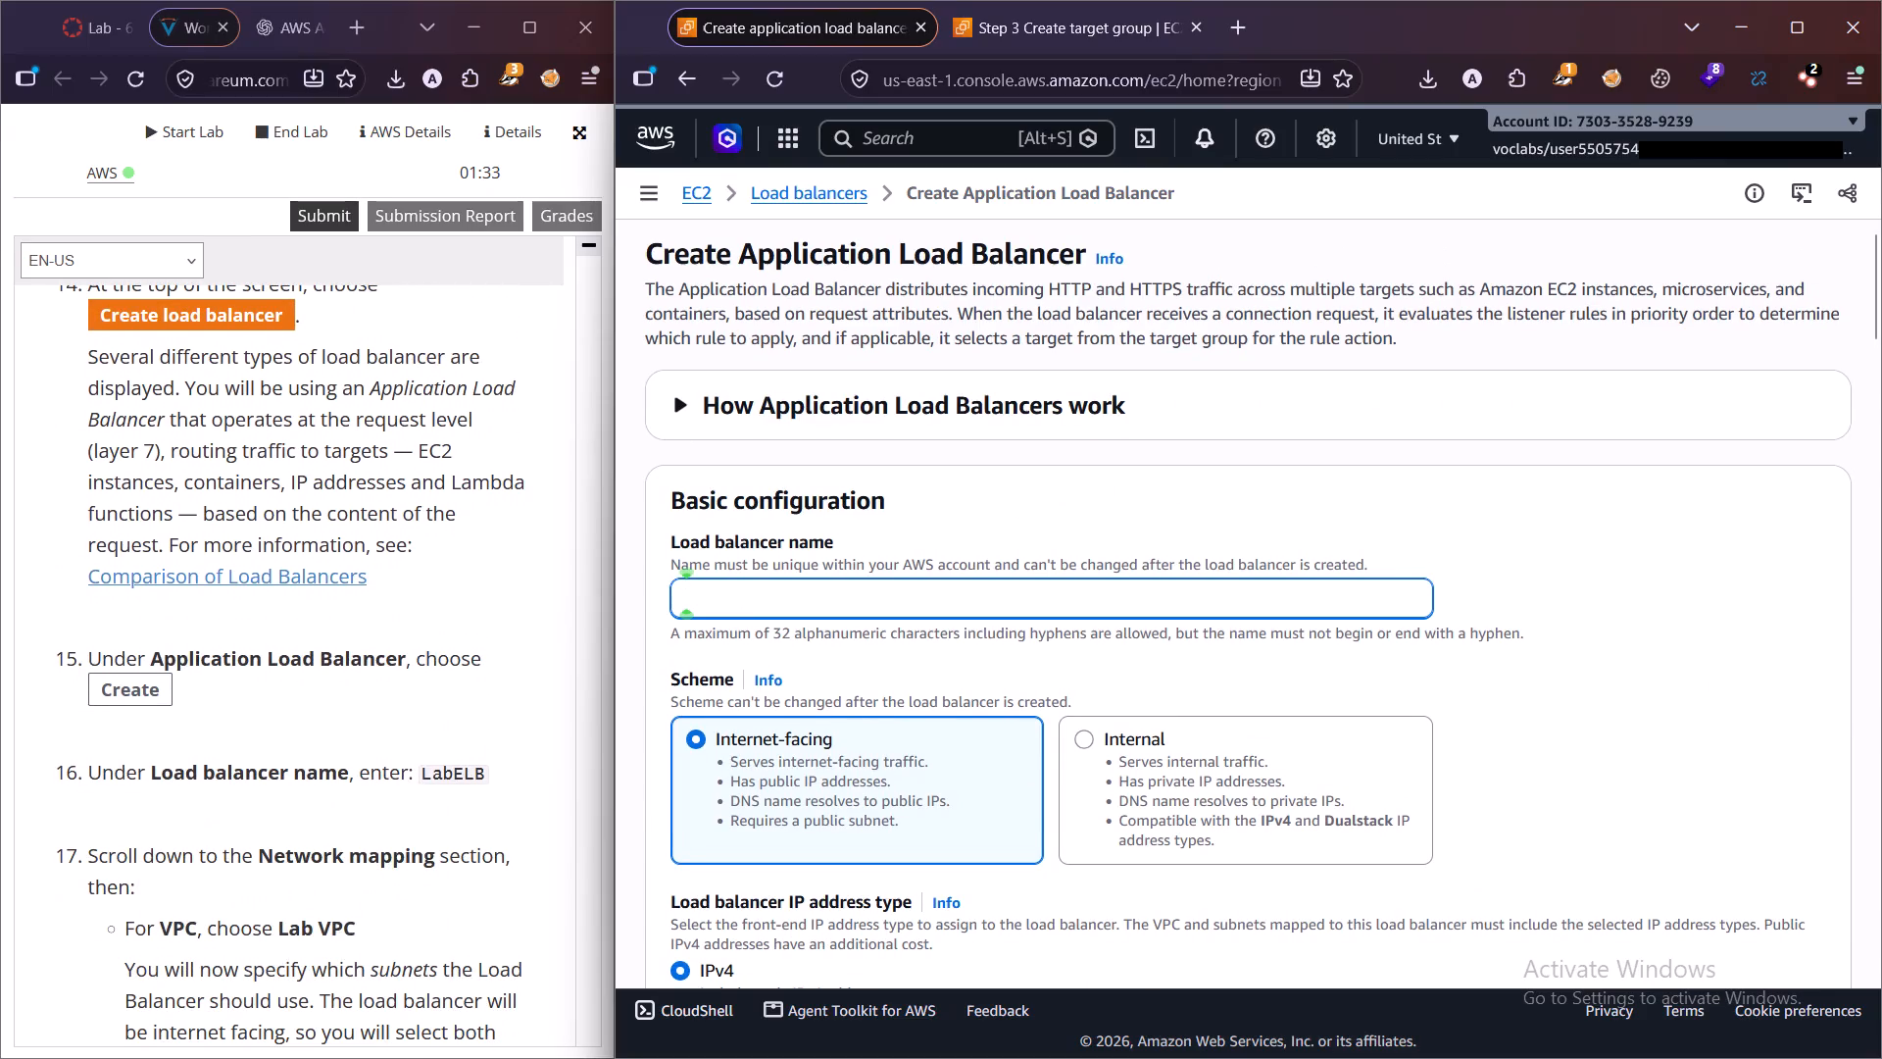
type("La")
key("b")
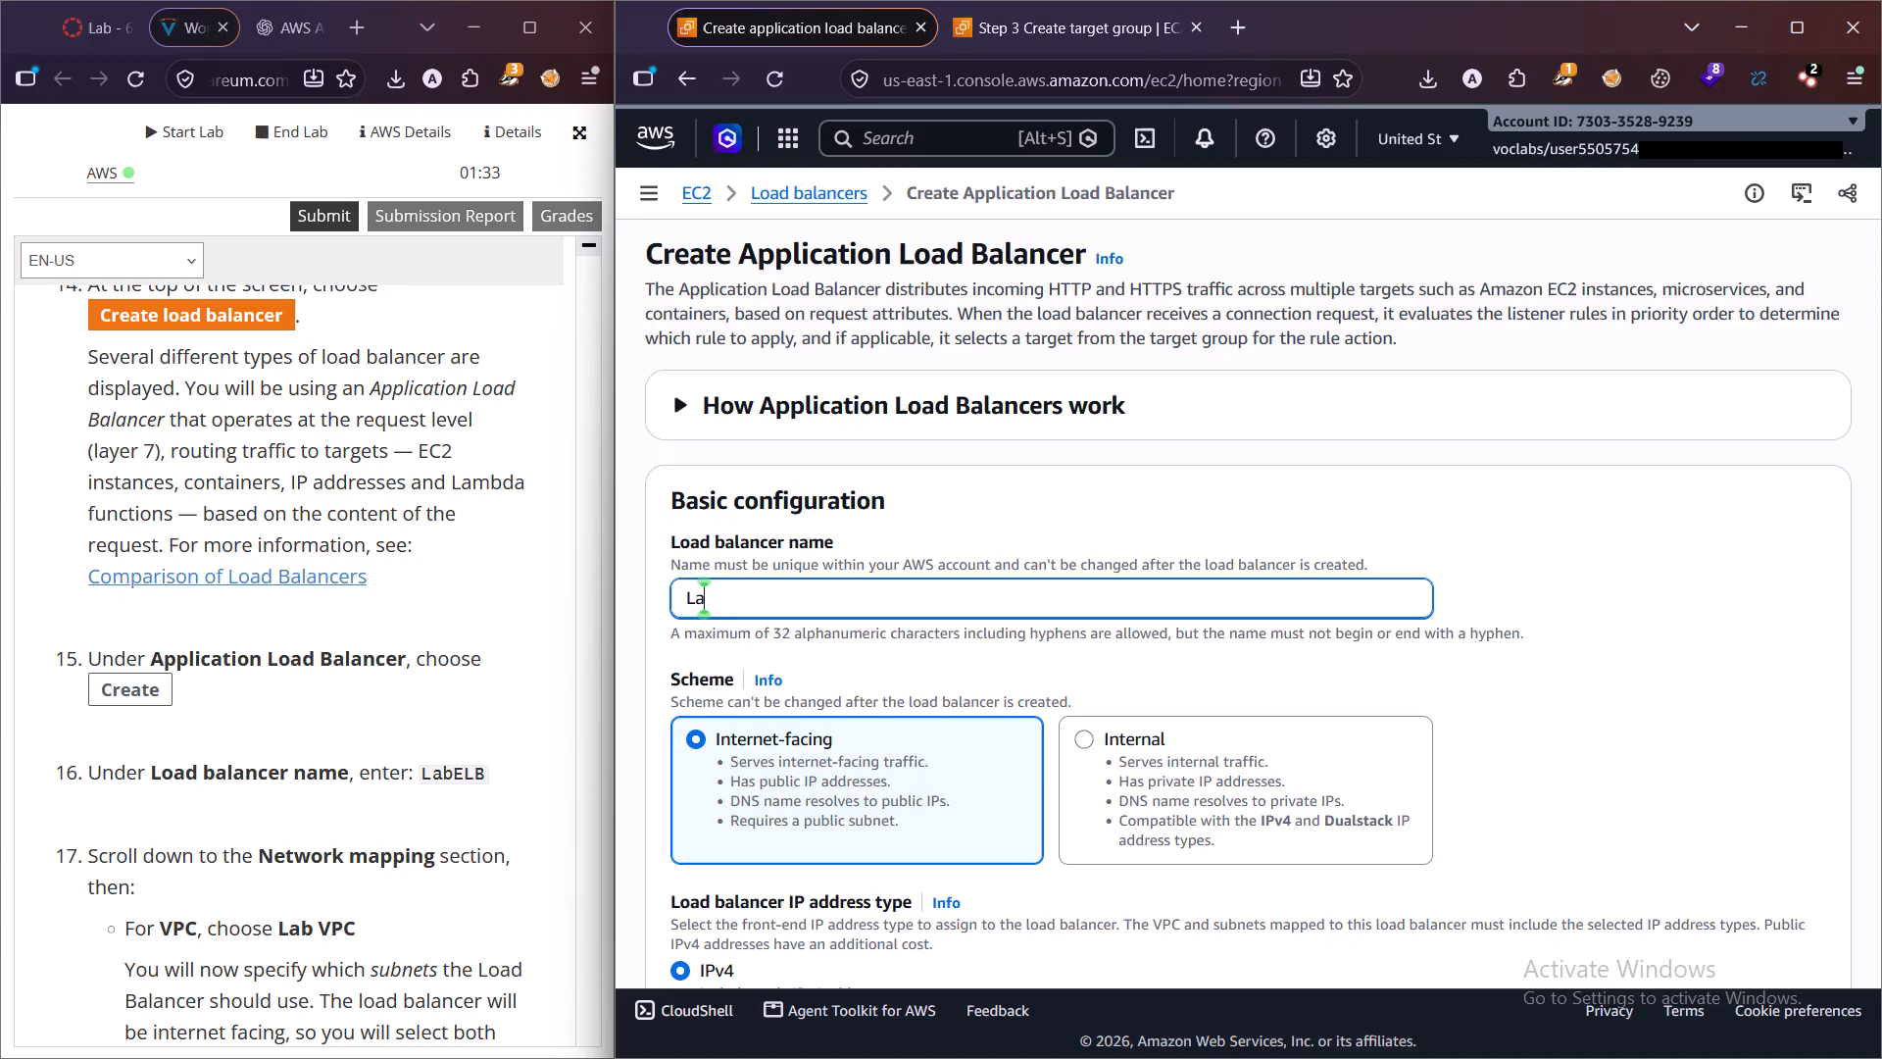
type("ELB")
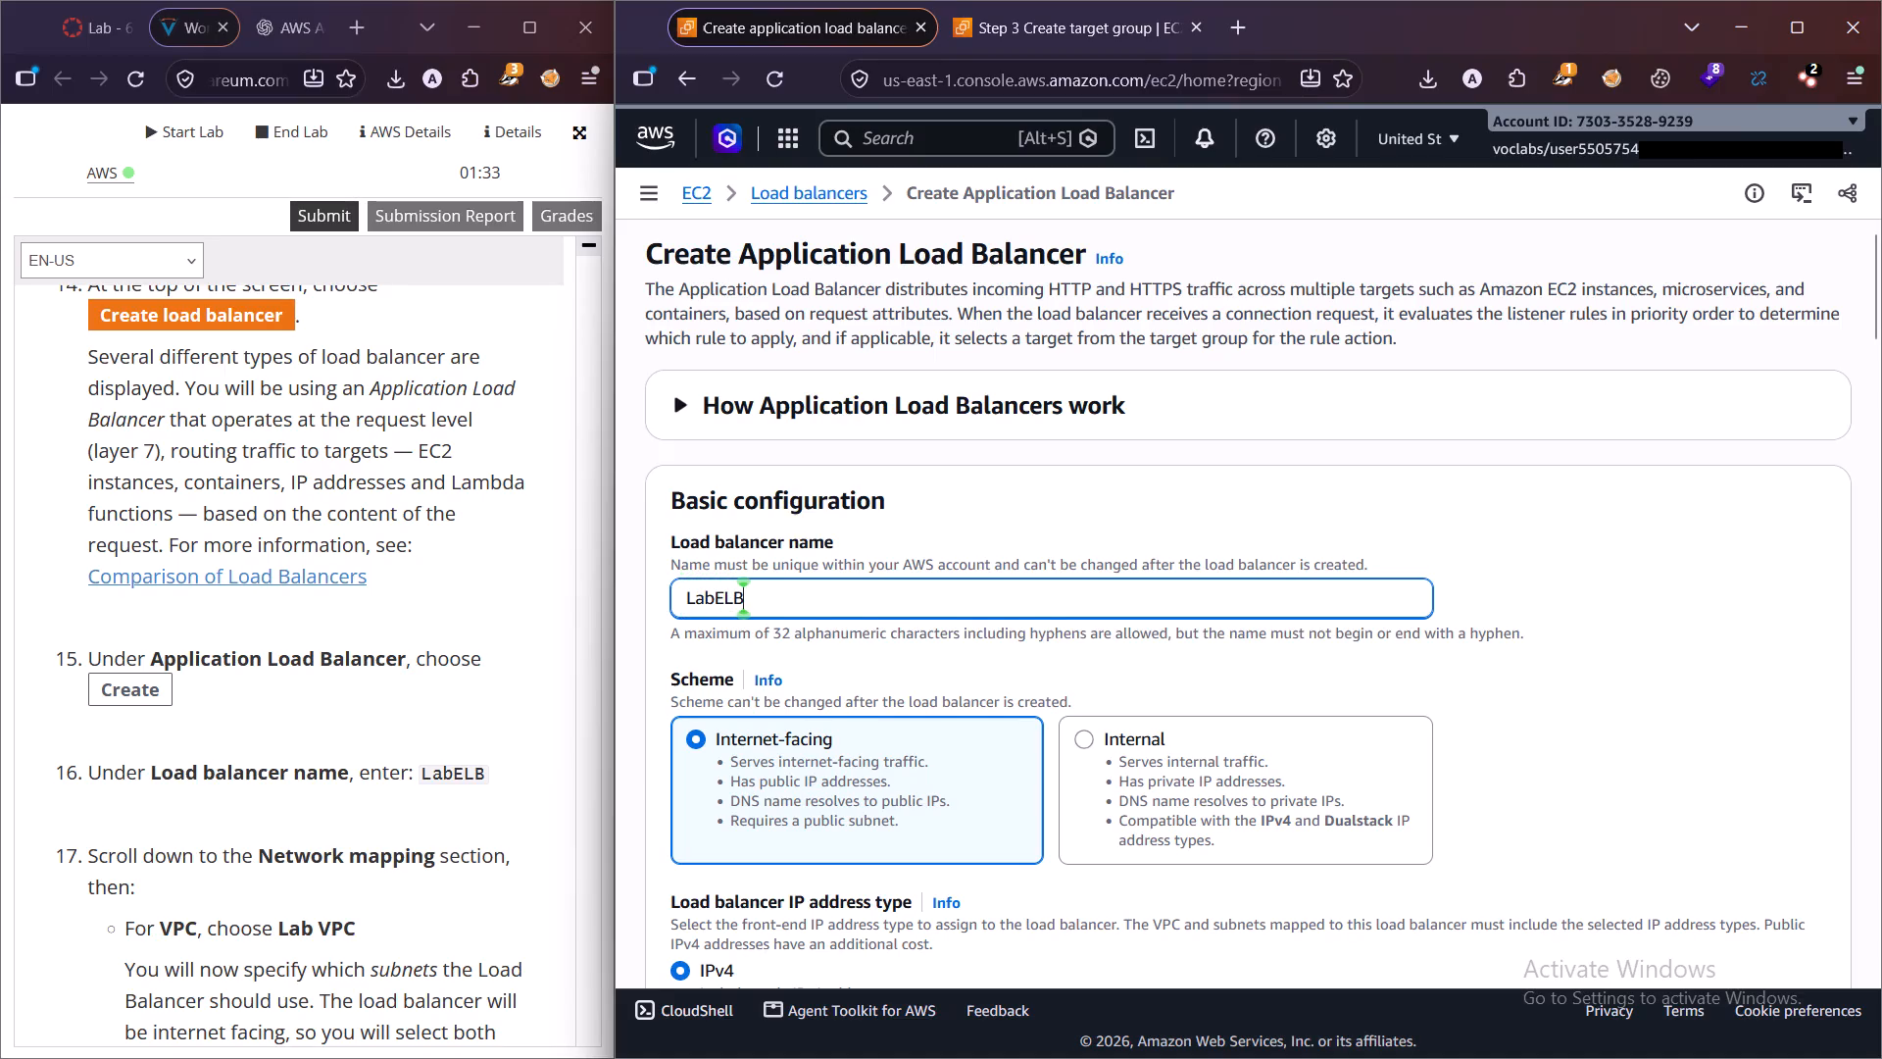
Refresh the VPC list in Network mapping and select Lab VPC for the load balancer.
scroll(945, 664, "down", 2)
scroll(419, 816, "down", 2)
scroll(915, 749, "down", 2)
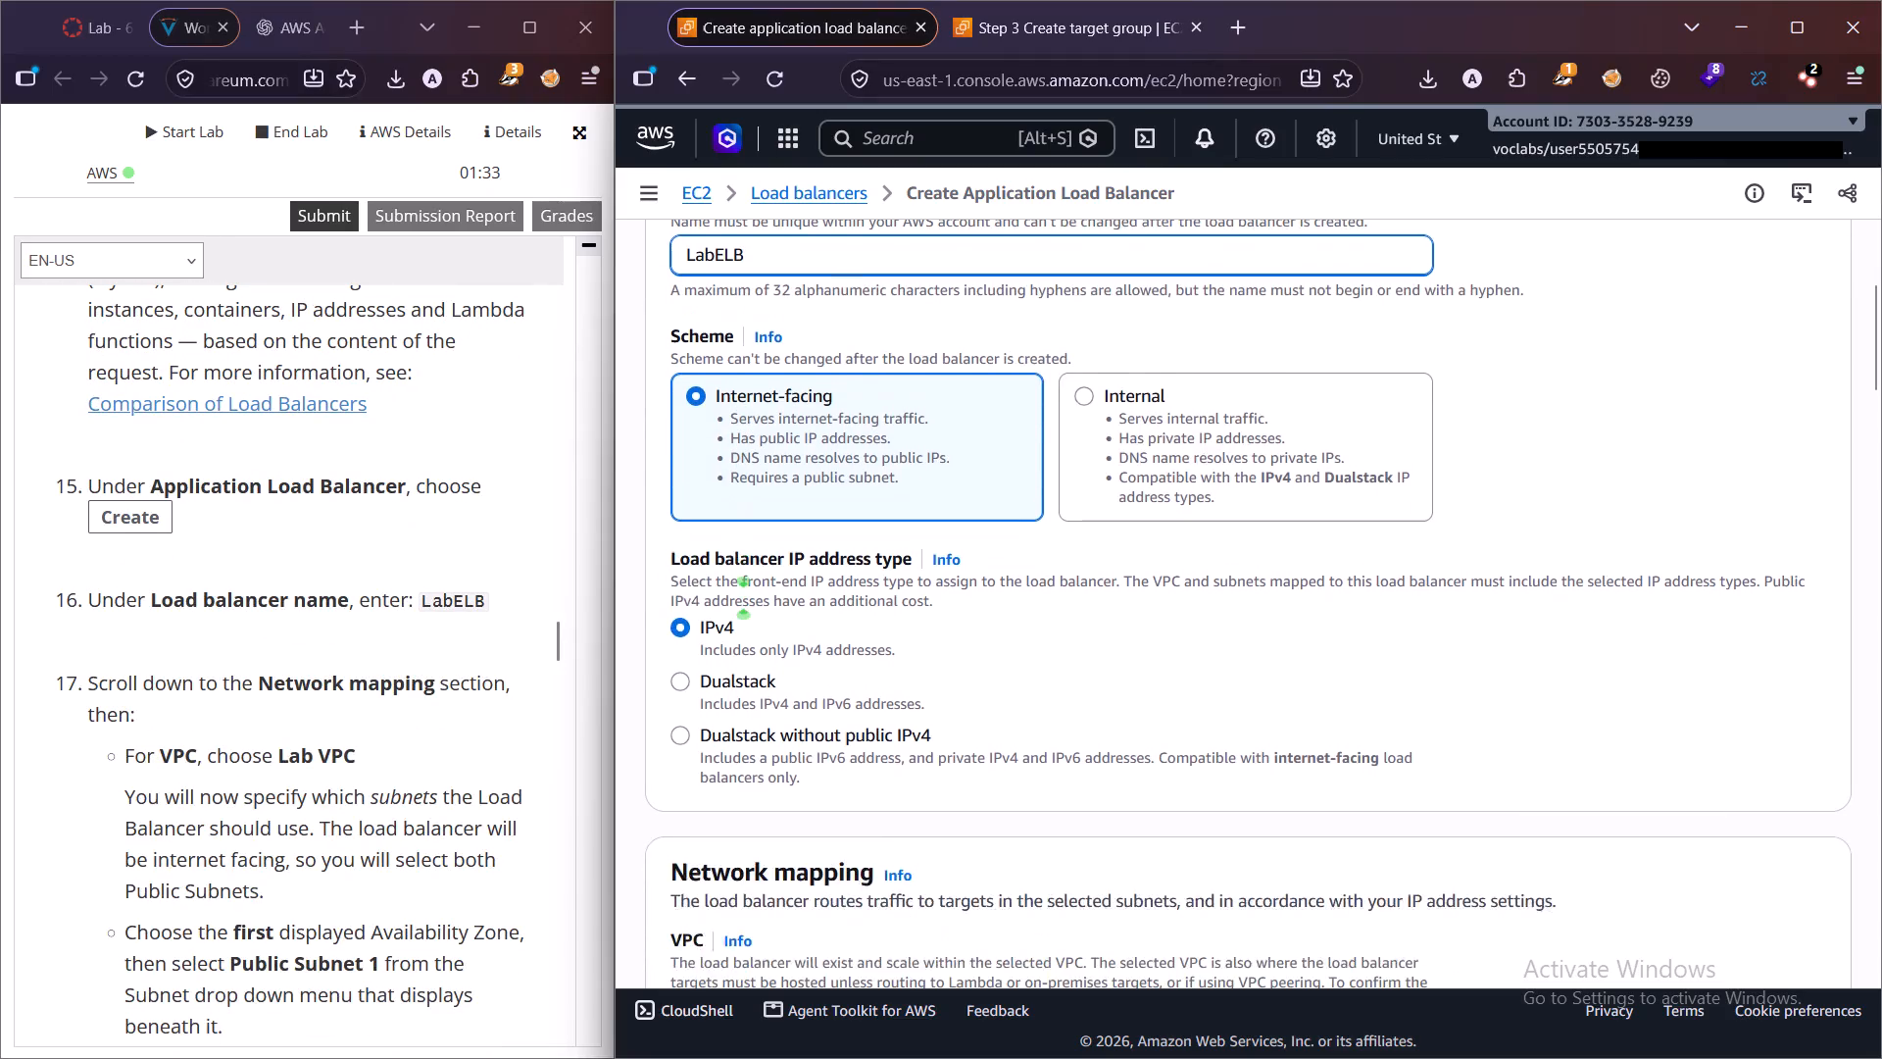
scroll(915, 749, "down", 5)
left_click(815, 595)
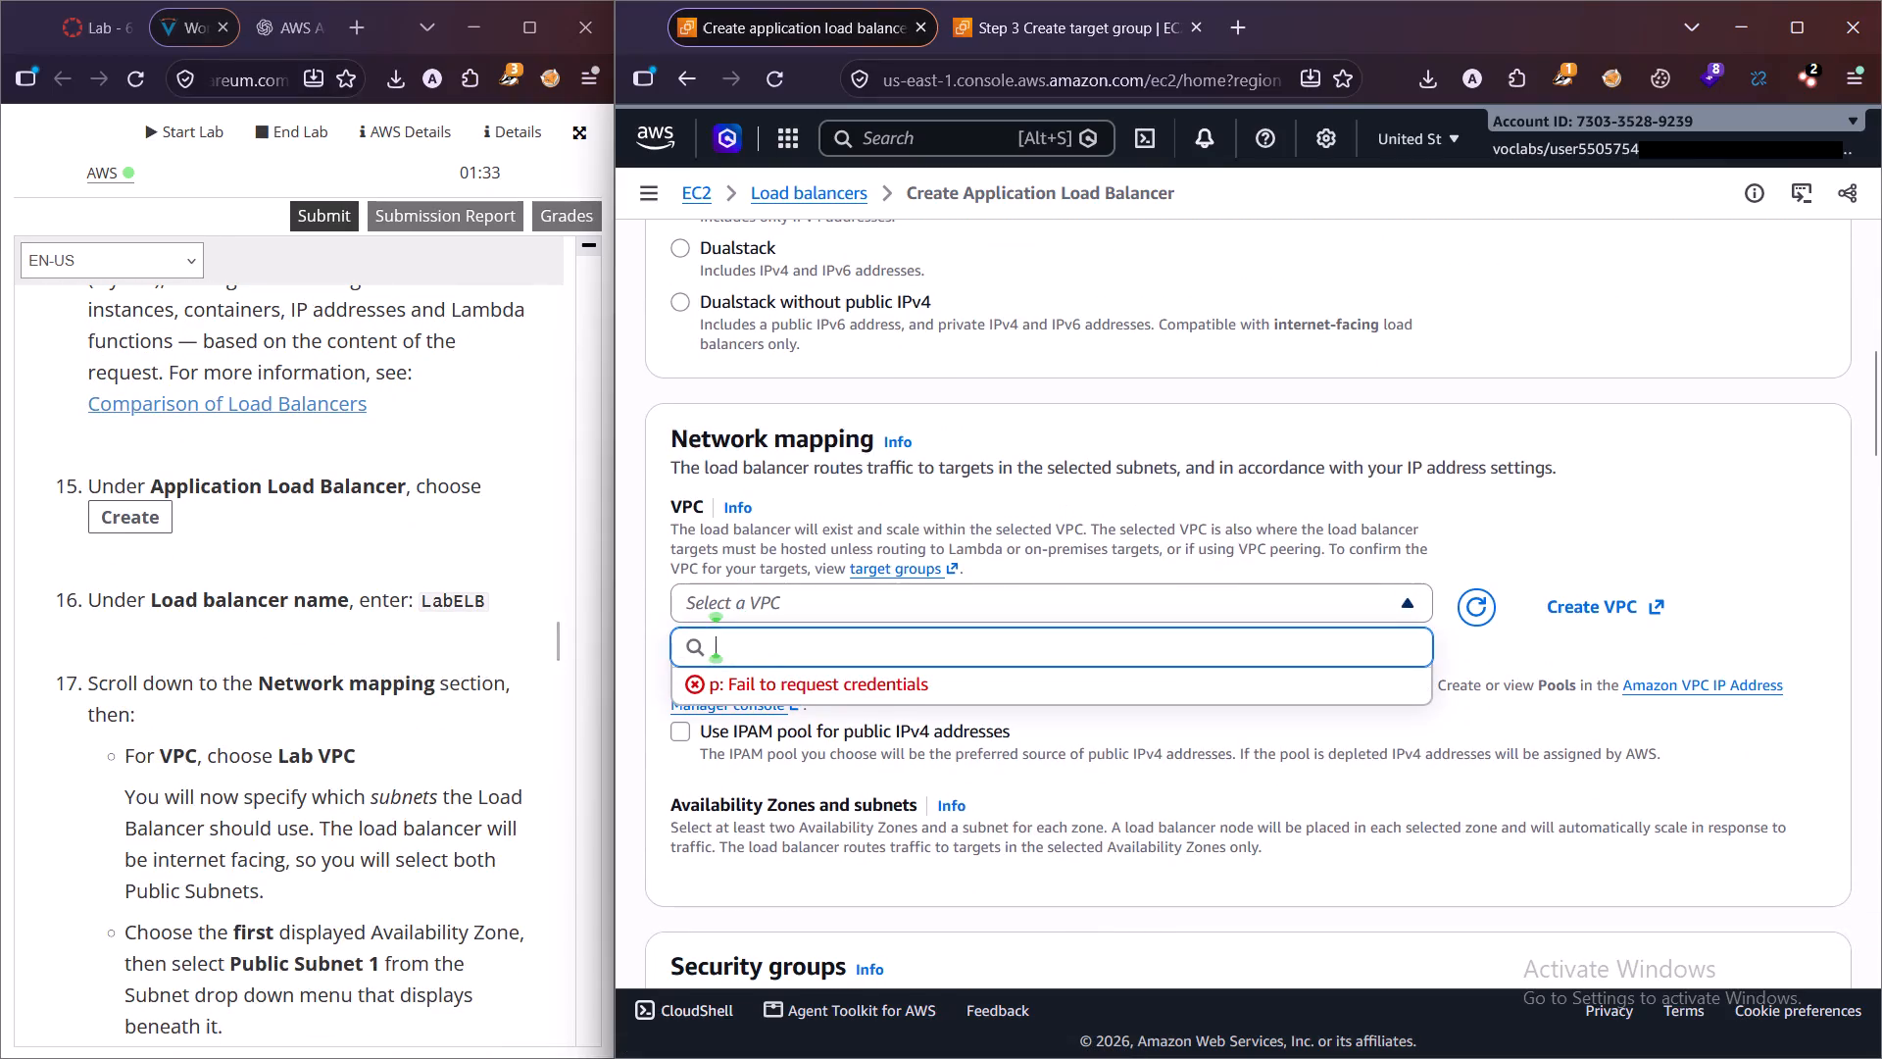
left_click(1479, 598)
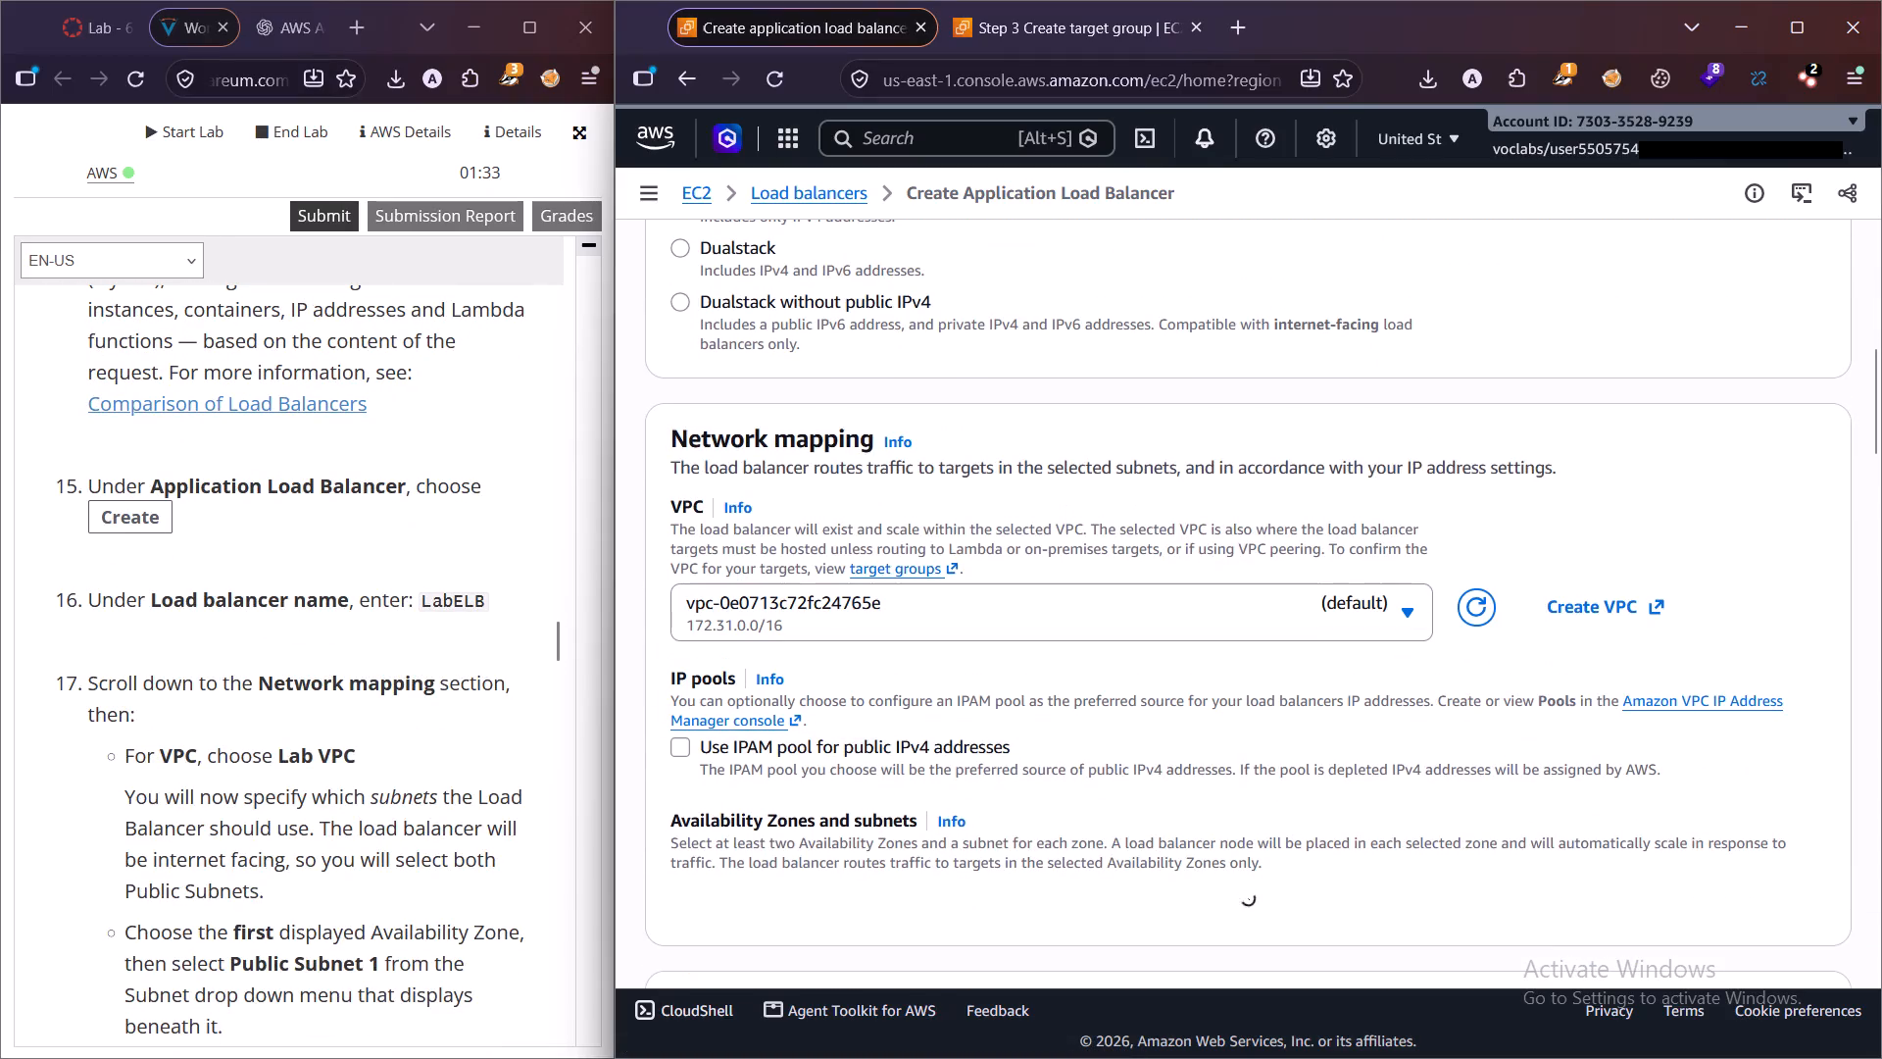
left_click(803, 613)
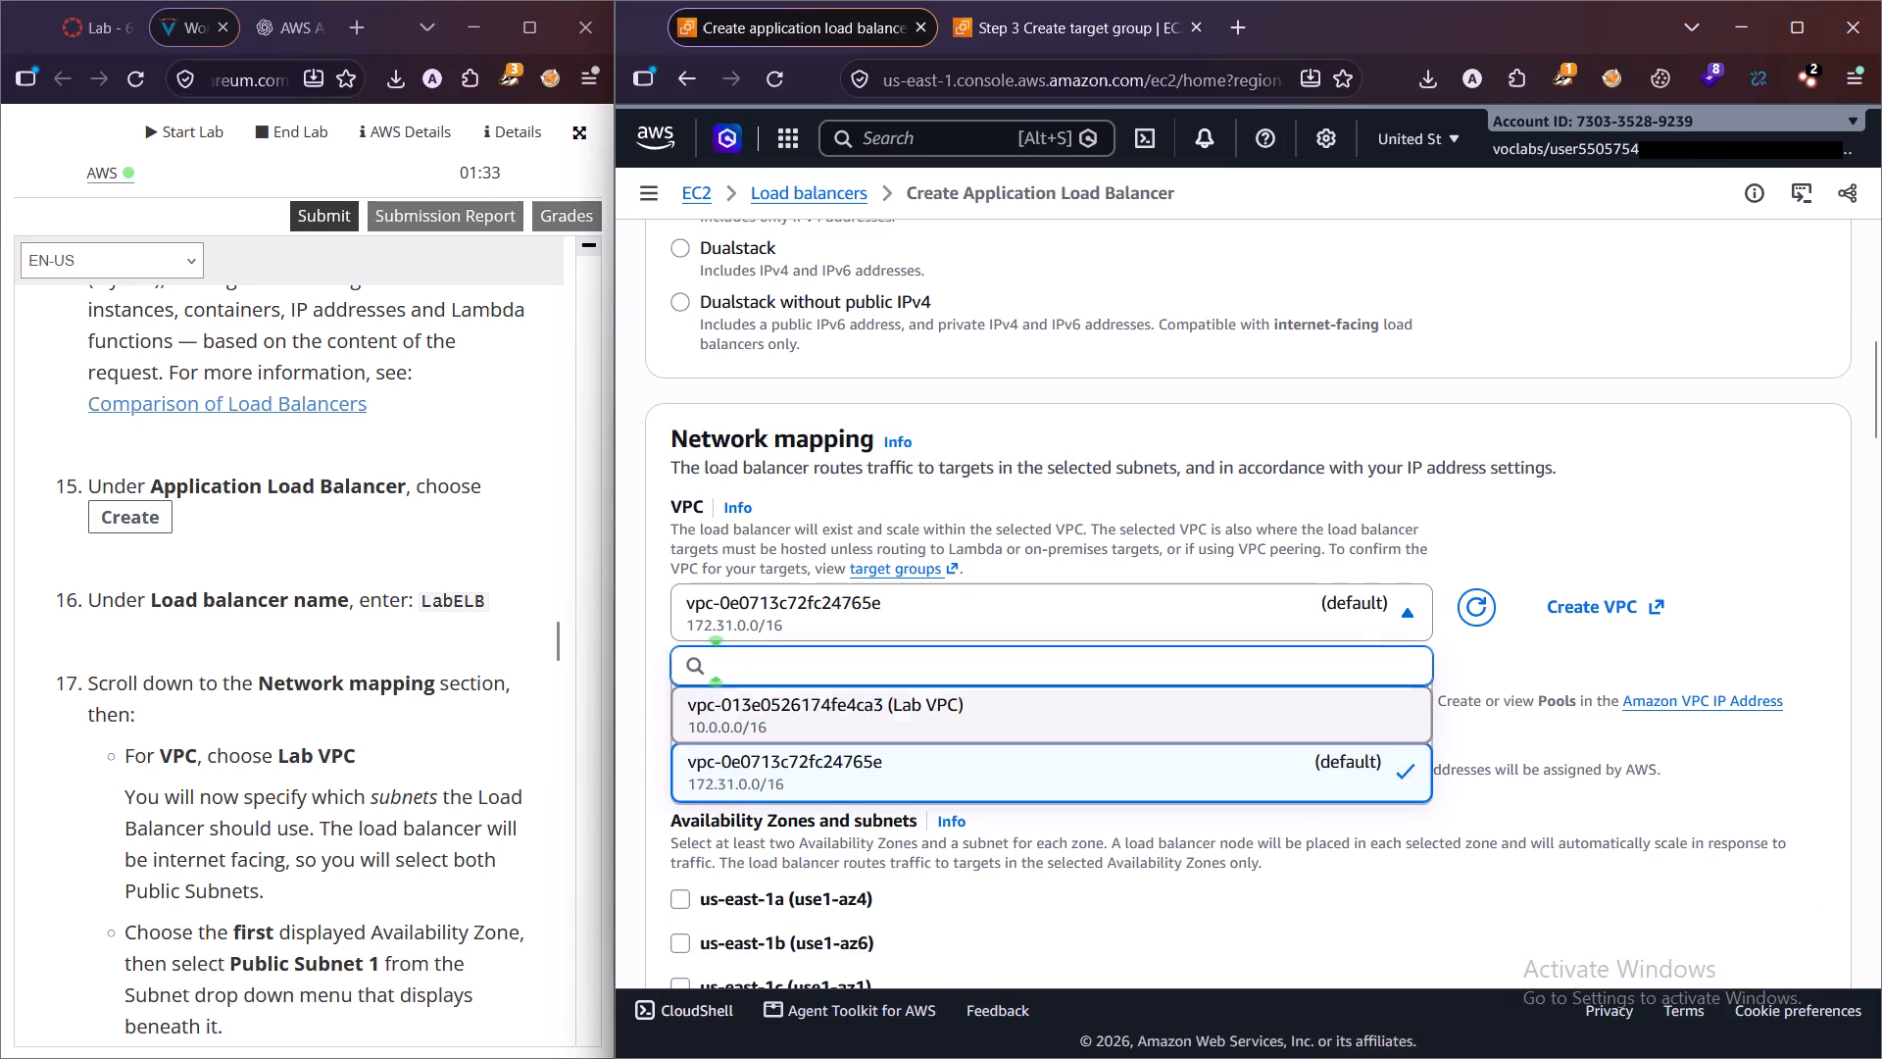
left_click(829, 694)
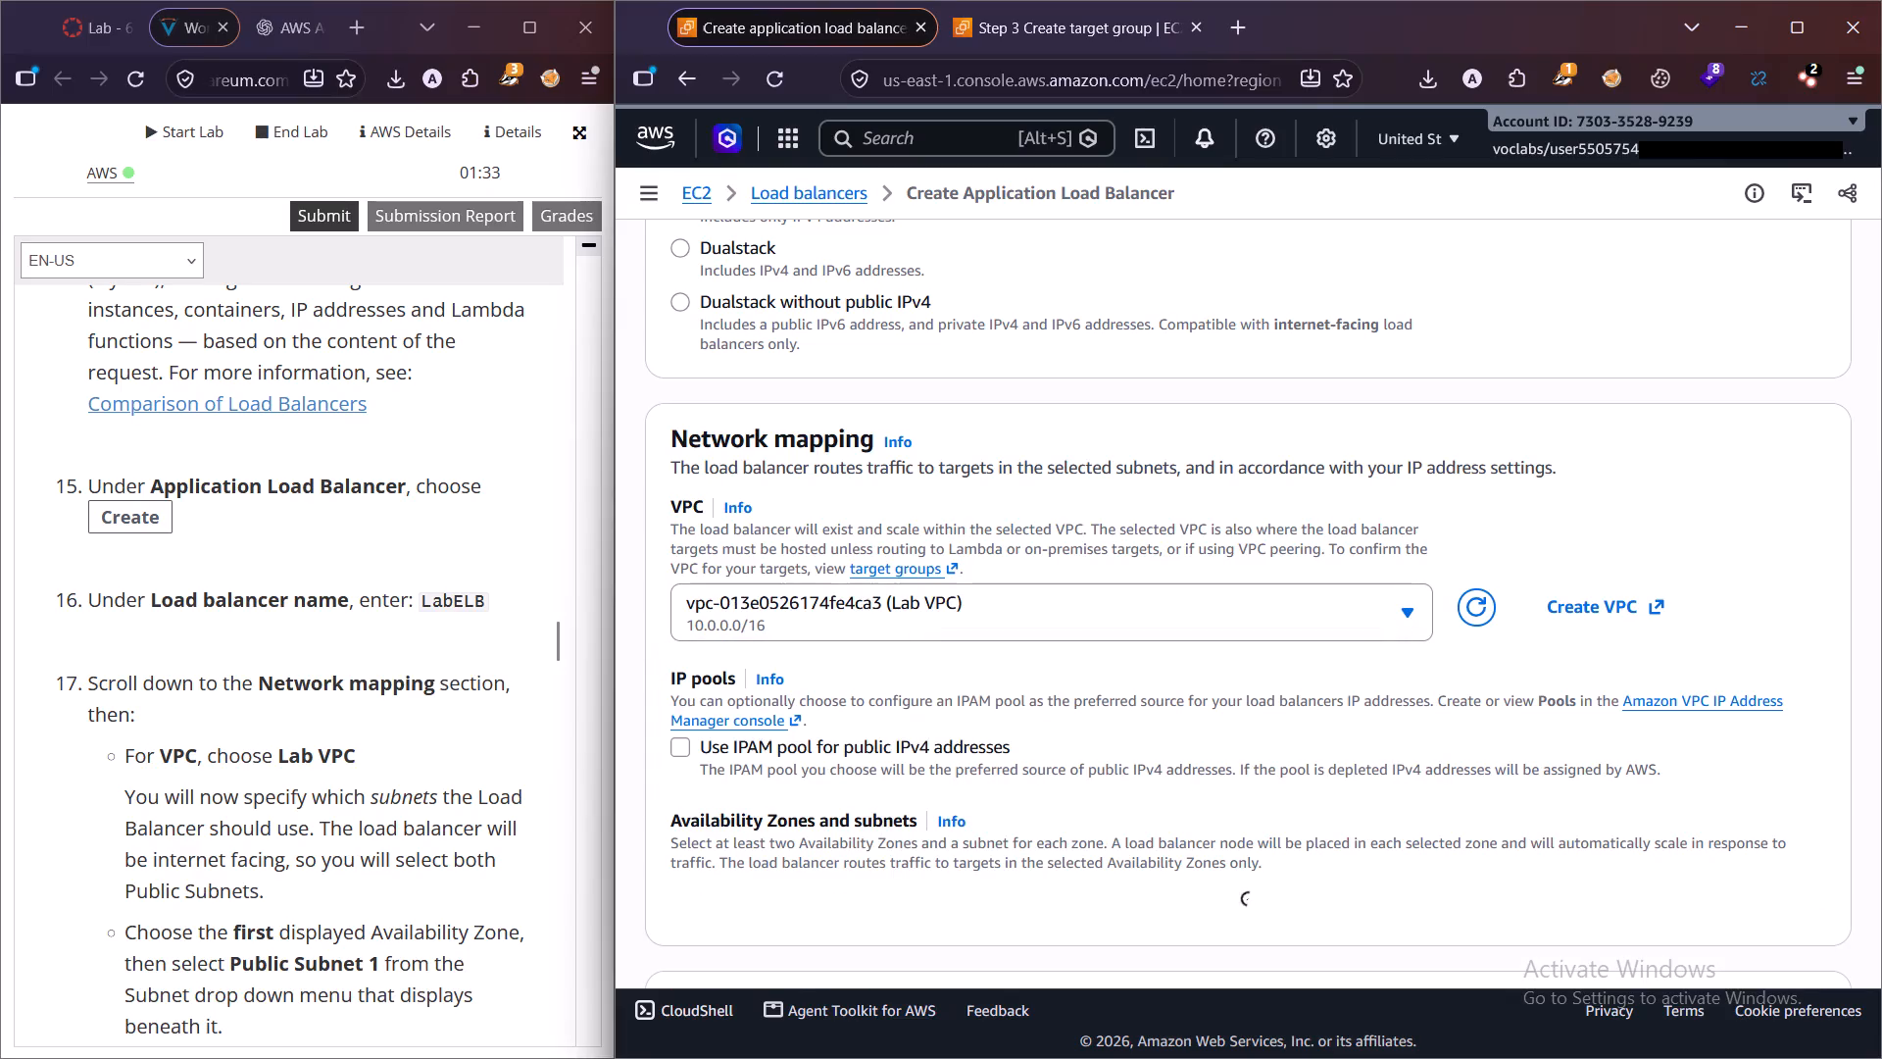
Enable Availability Zones us-east-1a with Public Subnet 1 and us-east-1b with Public Subnet 2.
scroll(346, 804, "down", 4)
scroll(1137, 815, "down", 3)
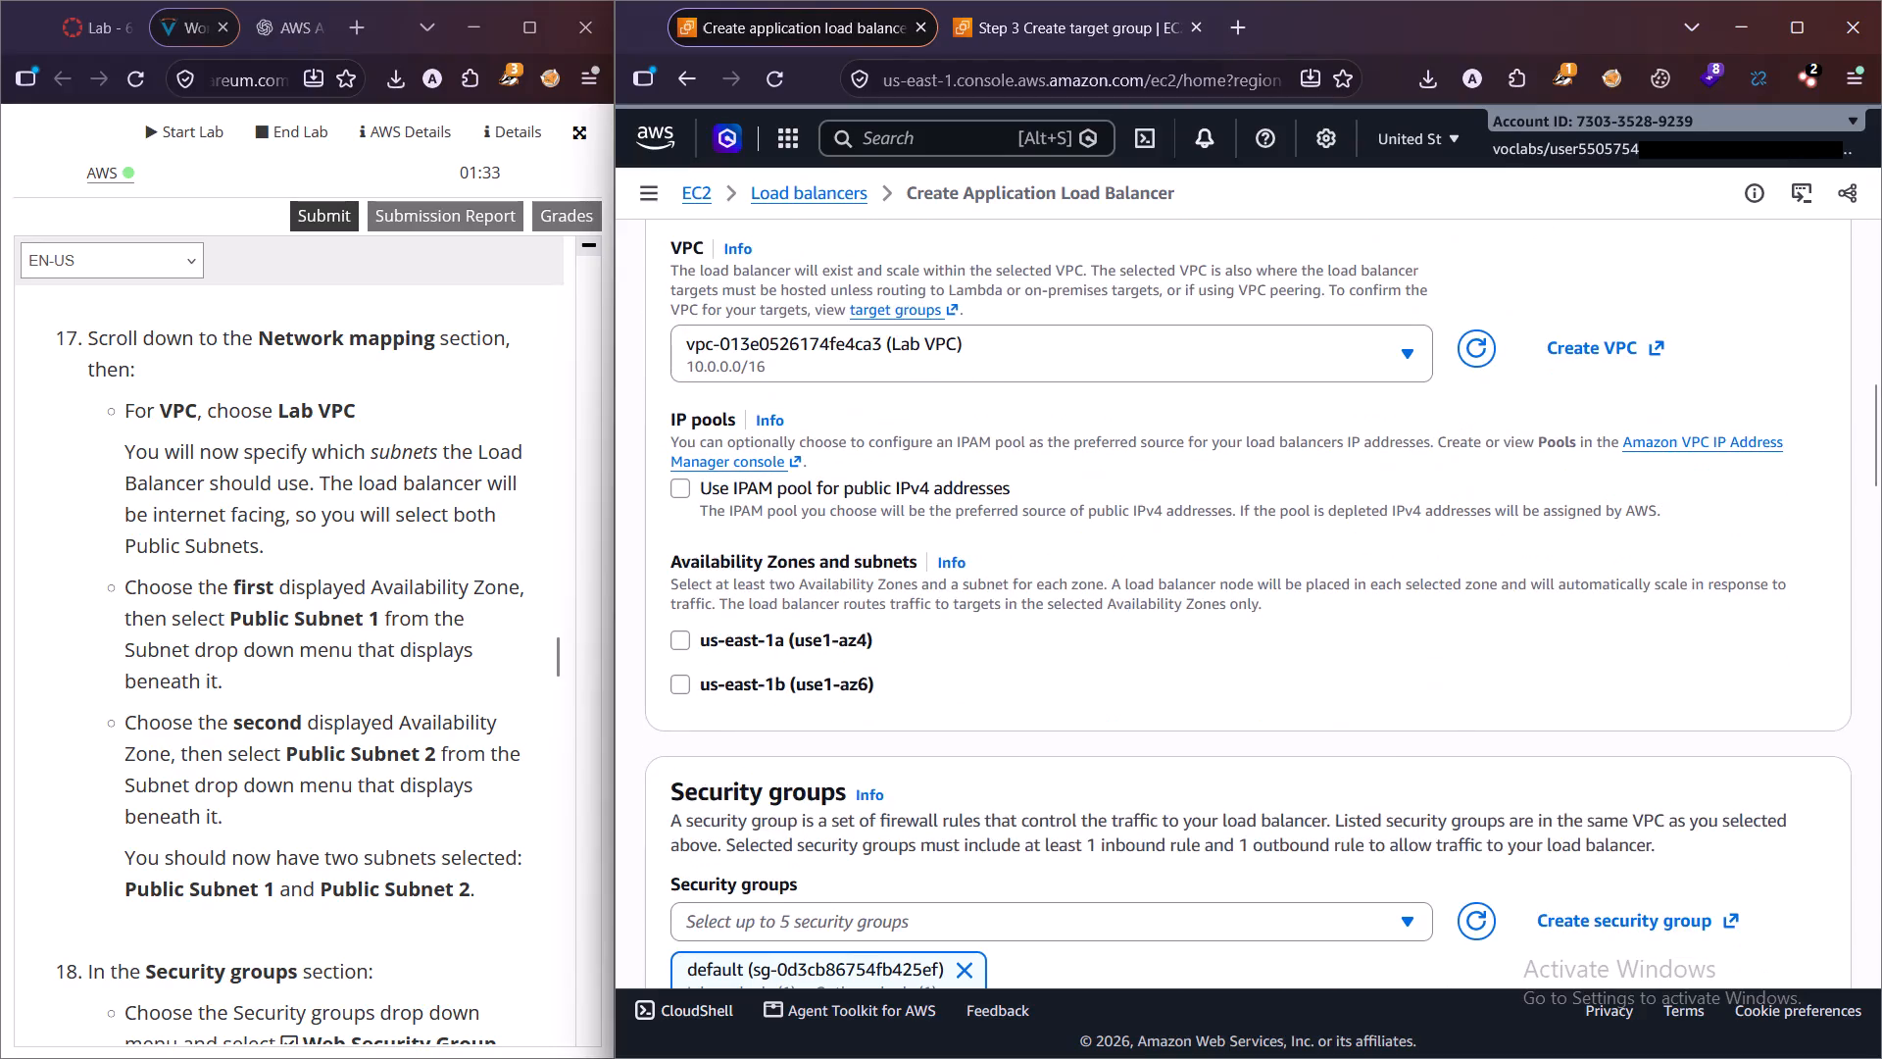
left_click(671, 631)
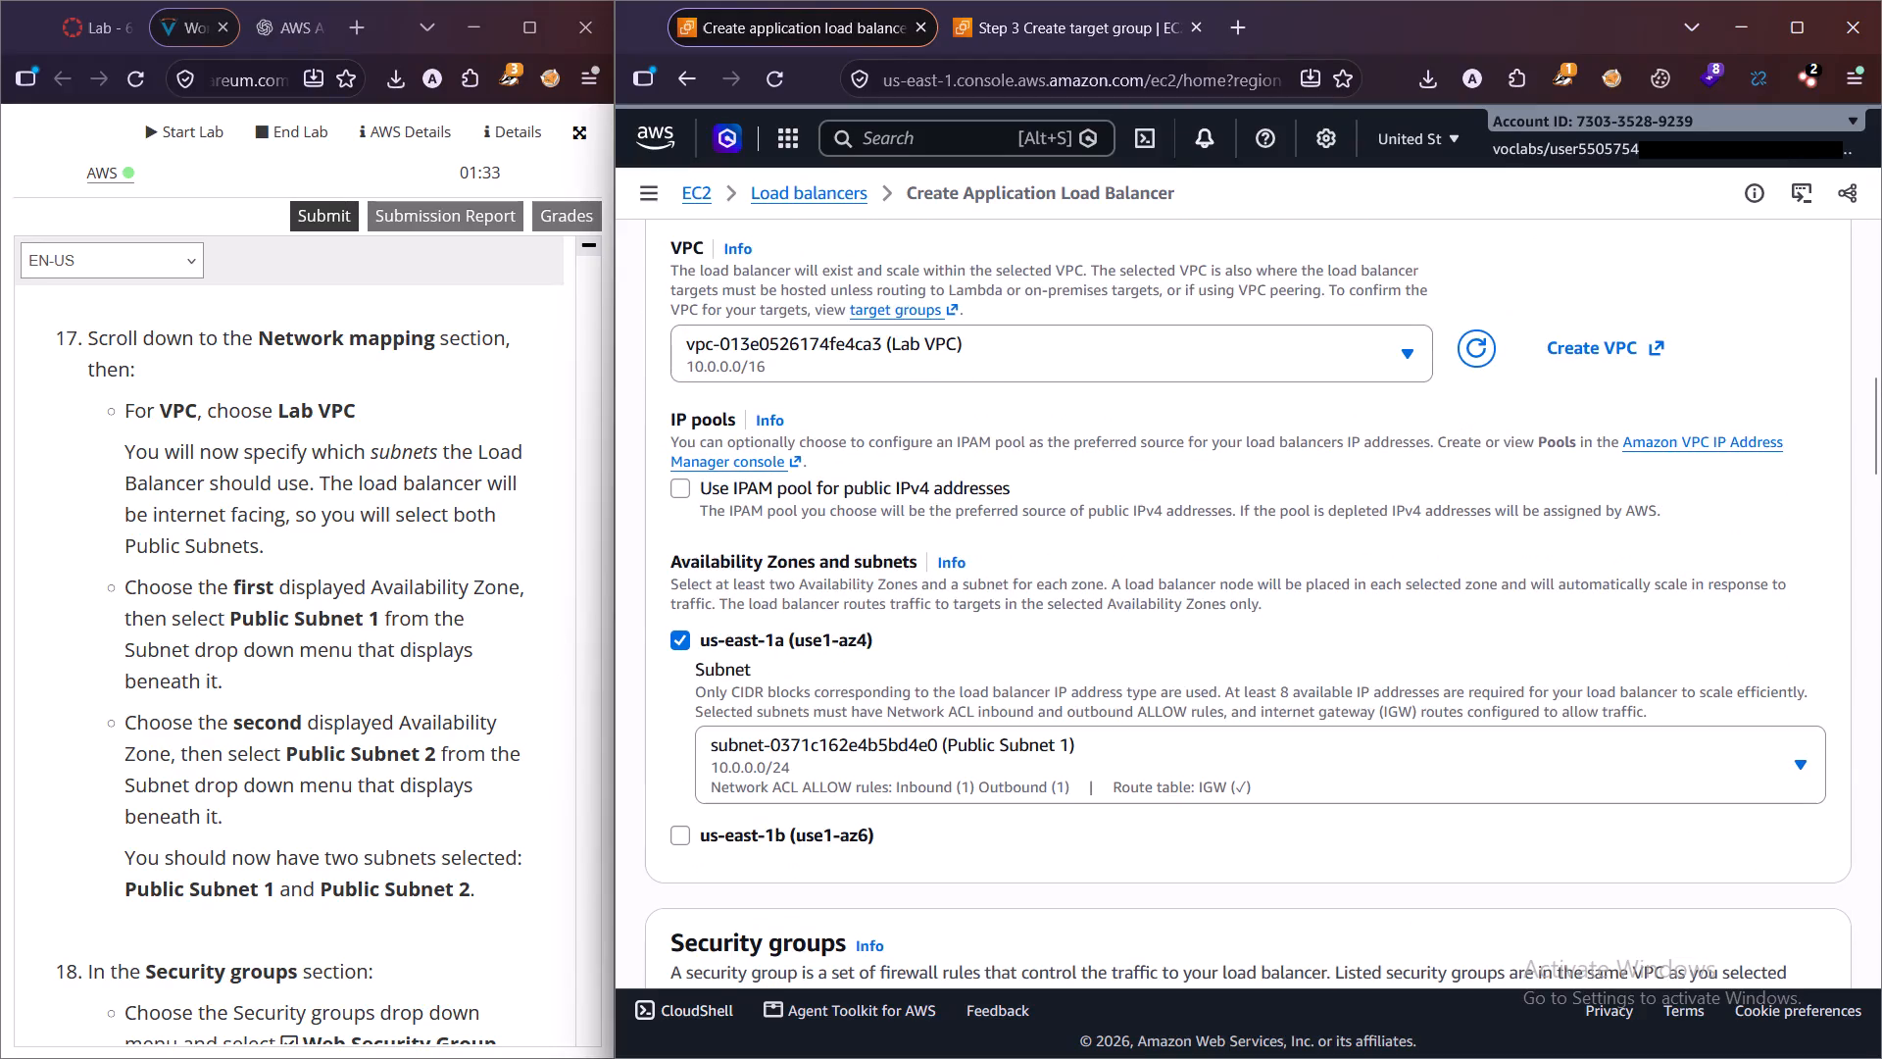
left_click(677, 823)
left_click(679, 839)
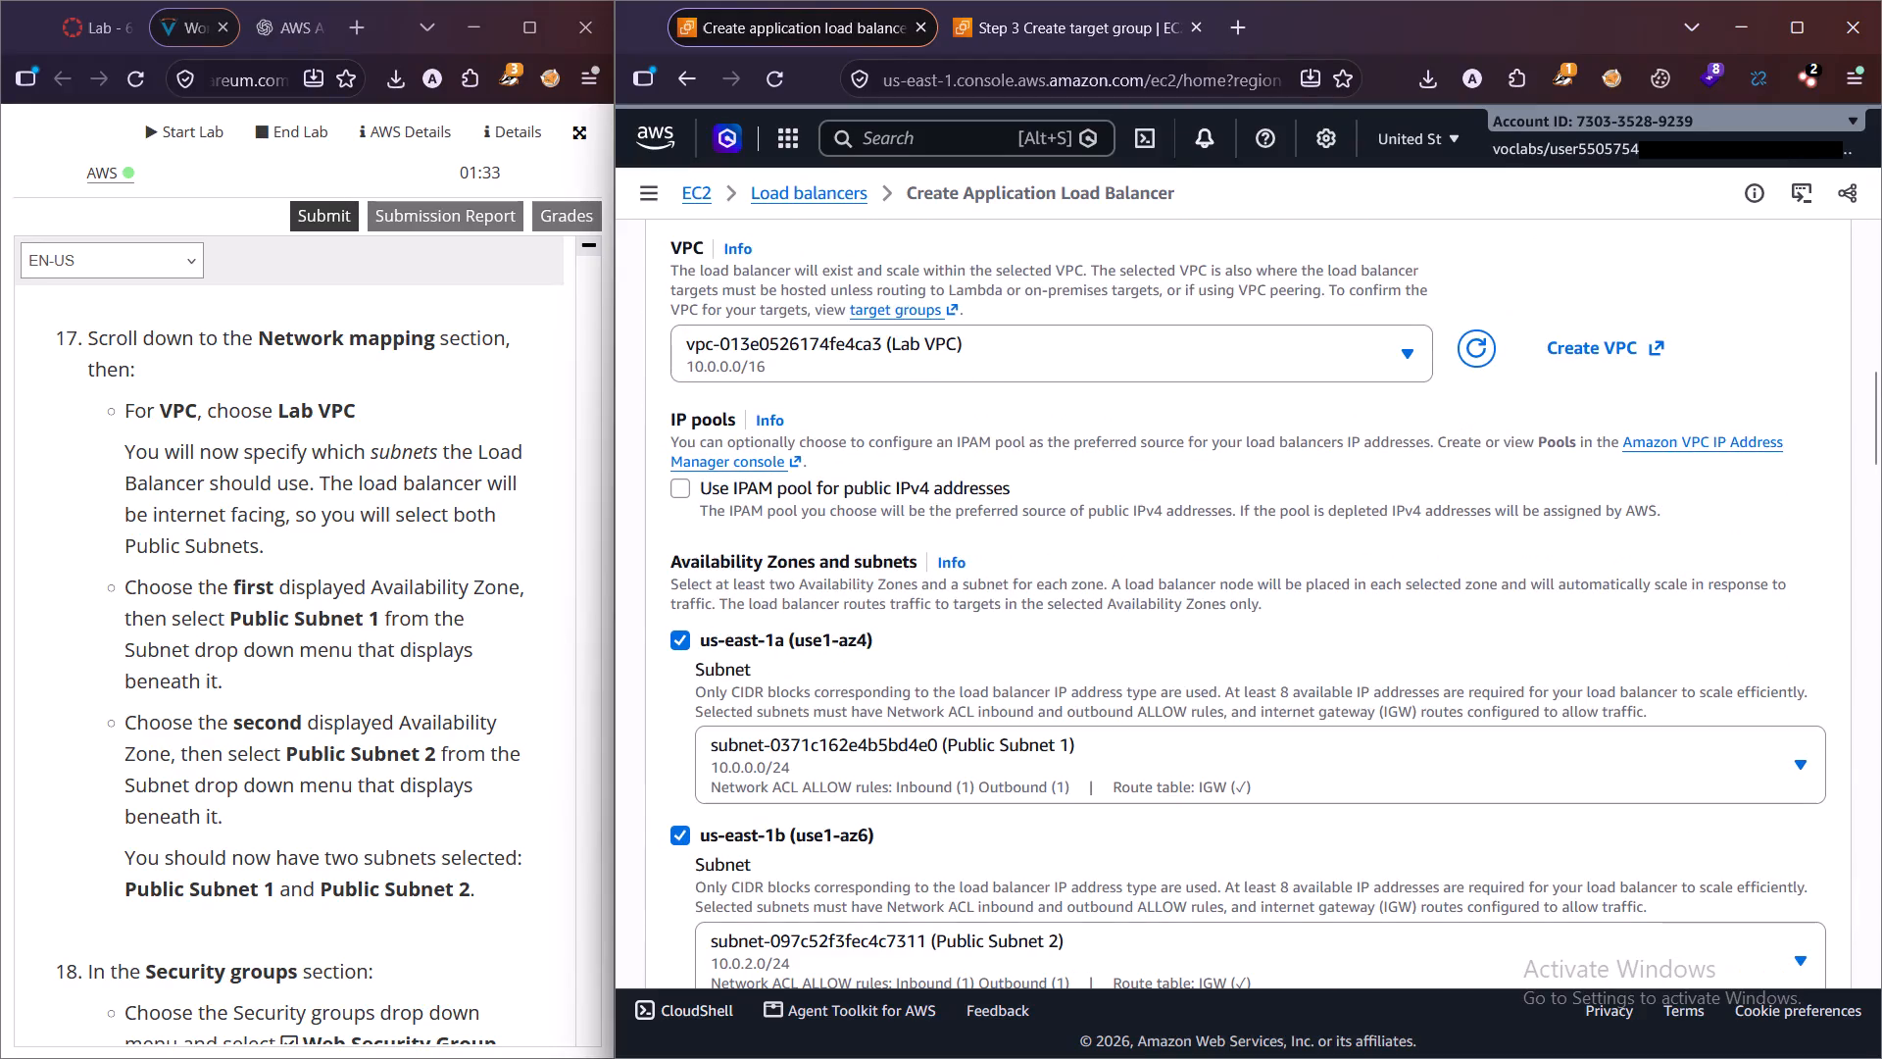
Assign Web Security Group to the load balancer and remove the default security group.
scroll(368, 802, "down", 2)
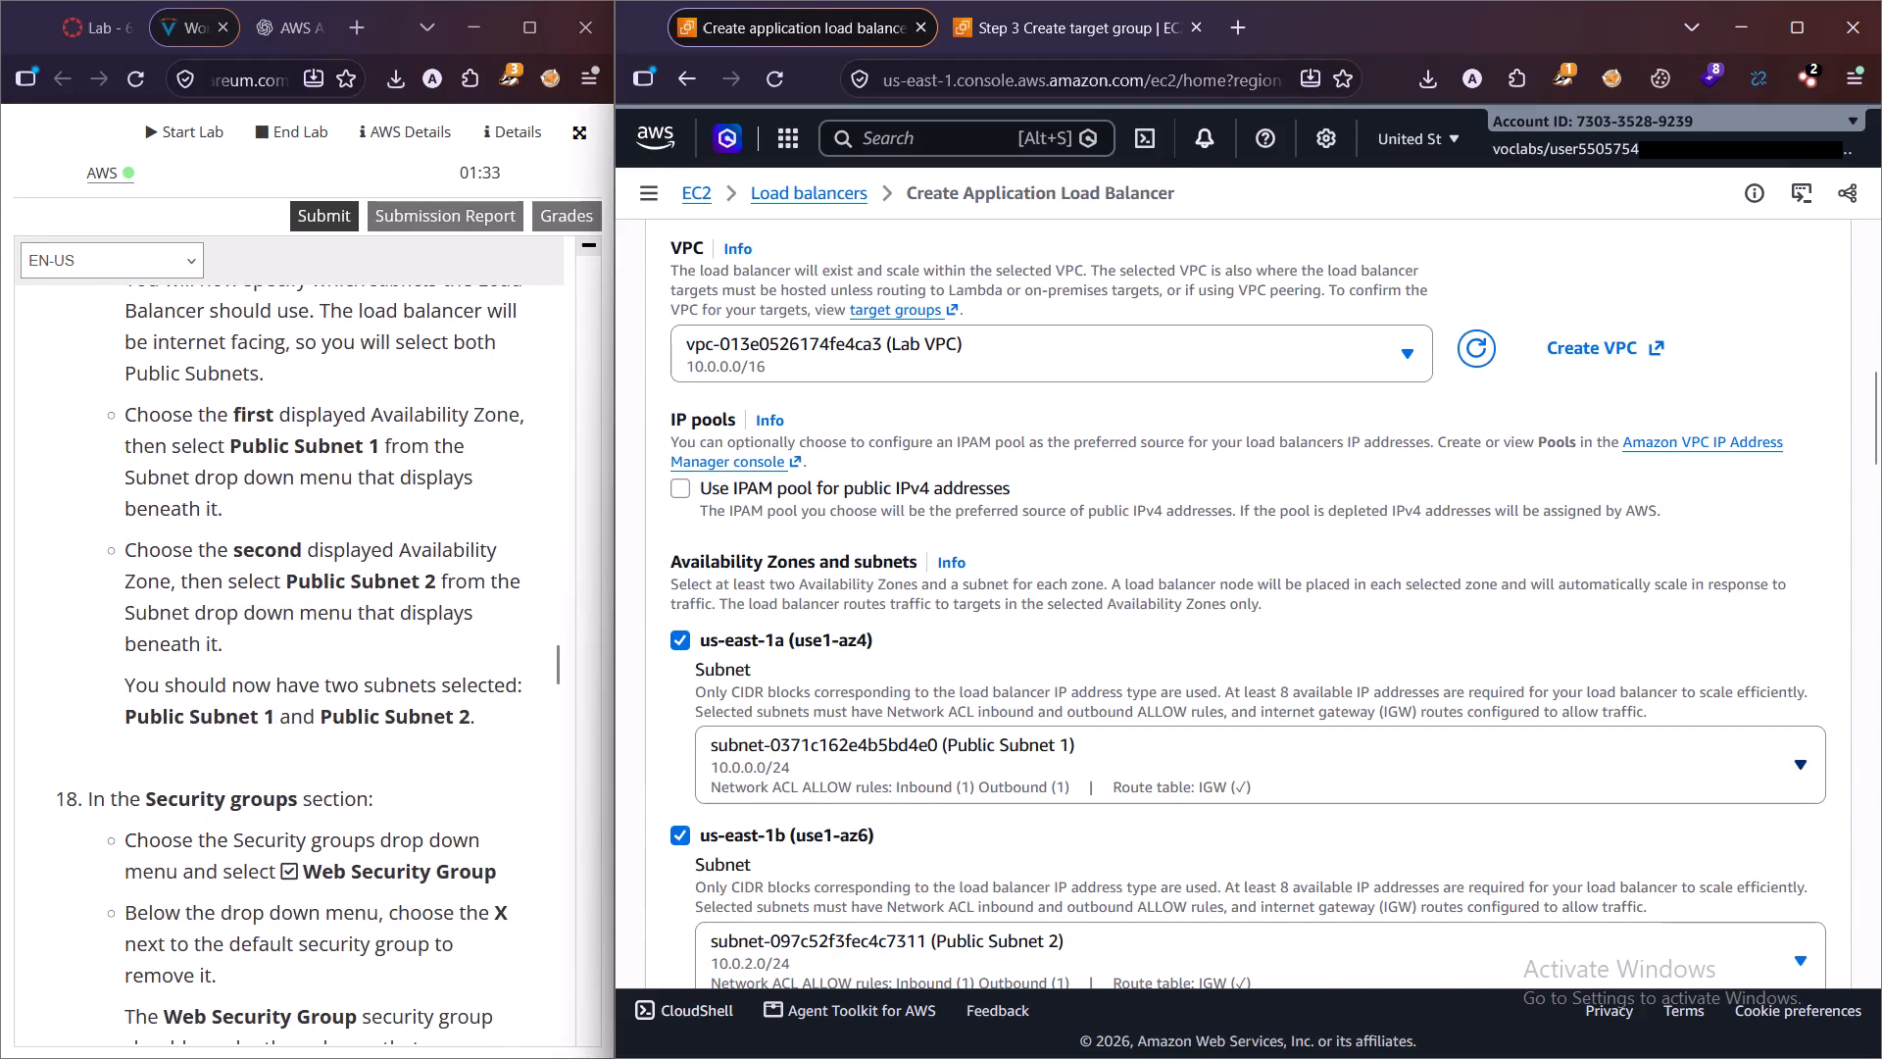
scroll(1192, 818, "down", 6)
scroll(1005, 770, "down", 1)
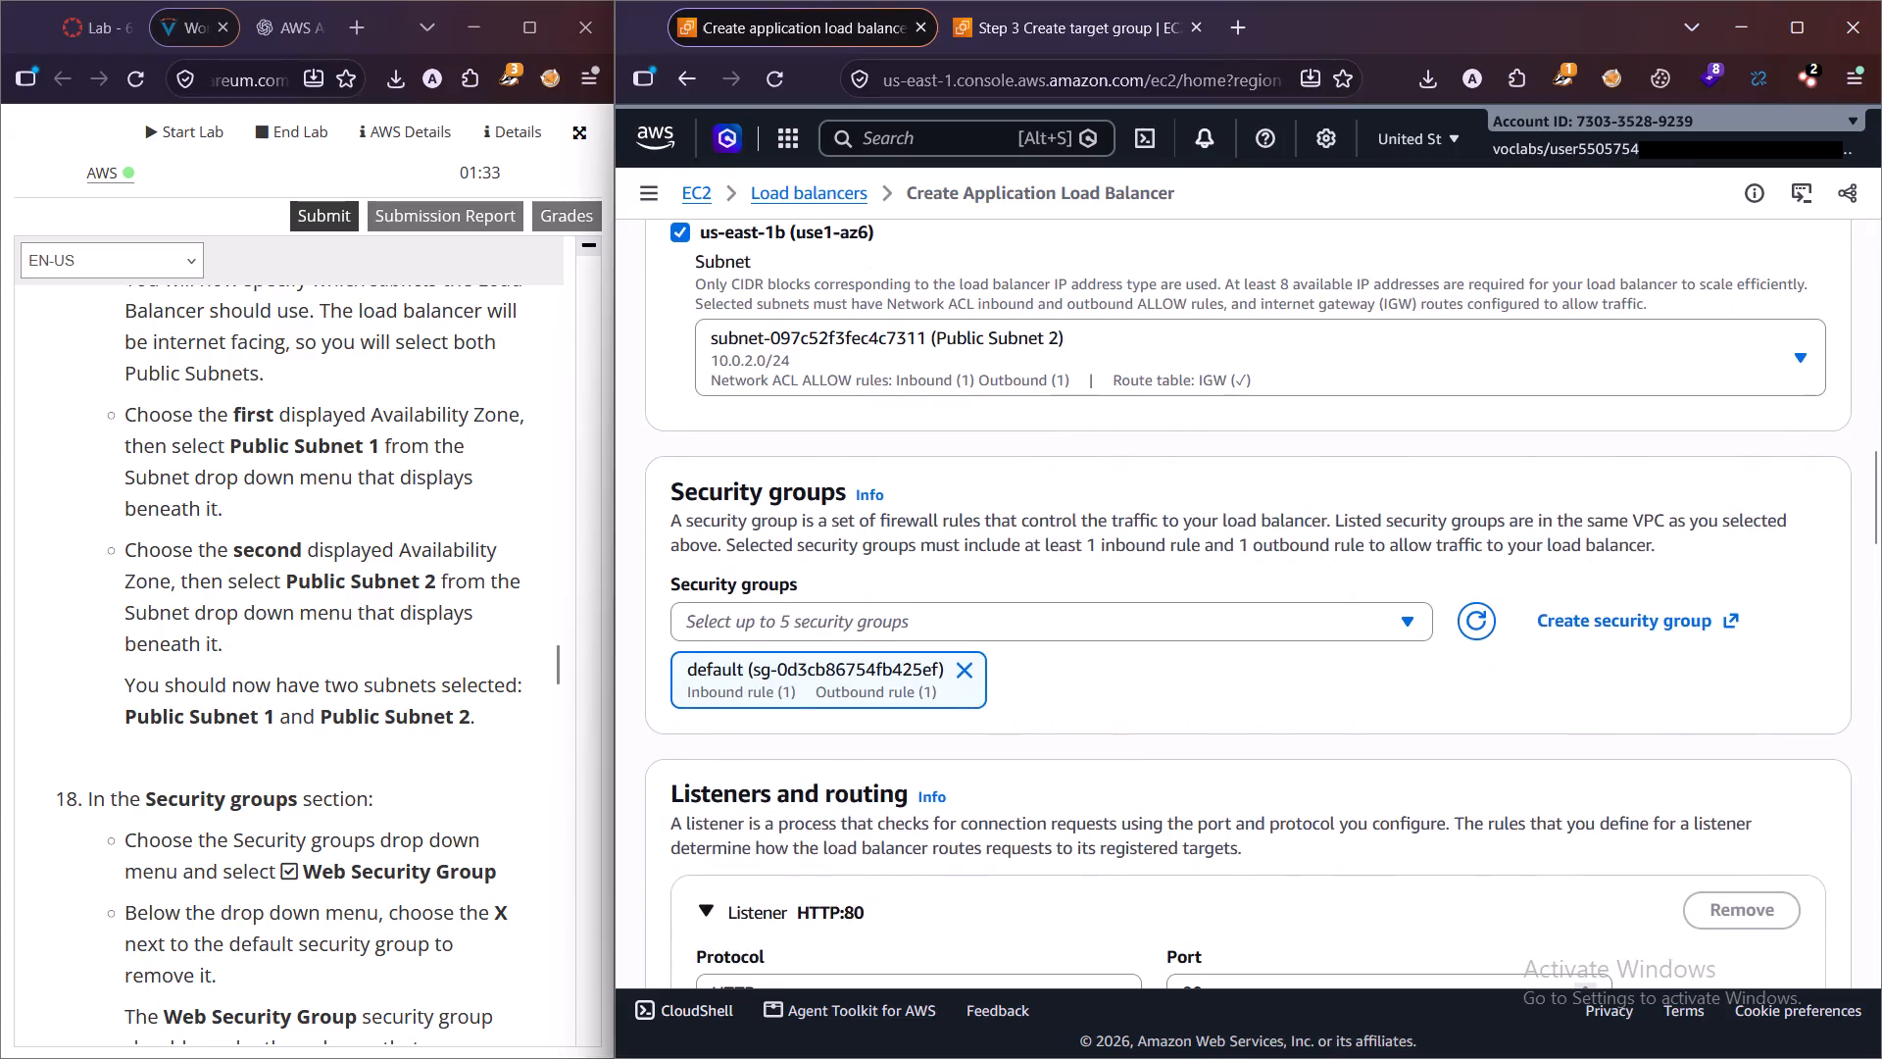
left_click(820, 623)
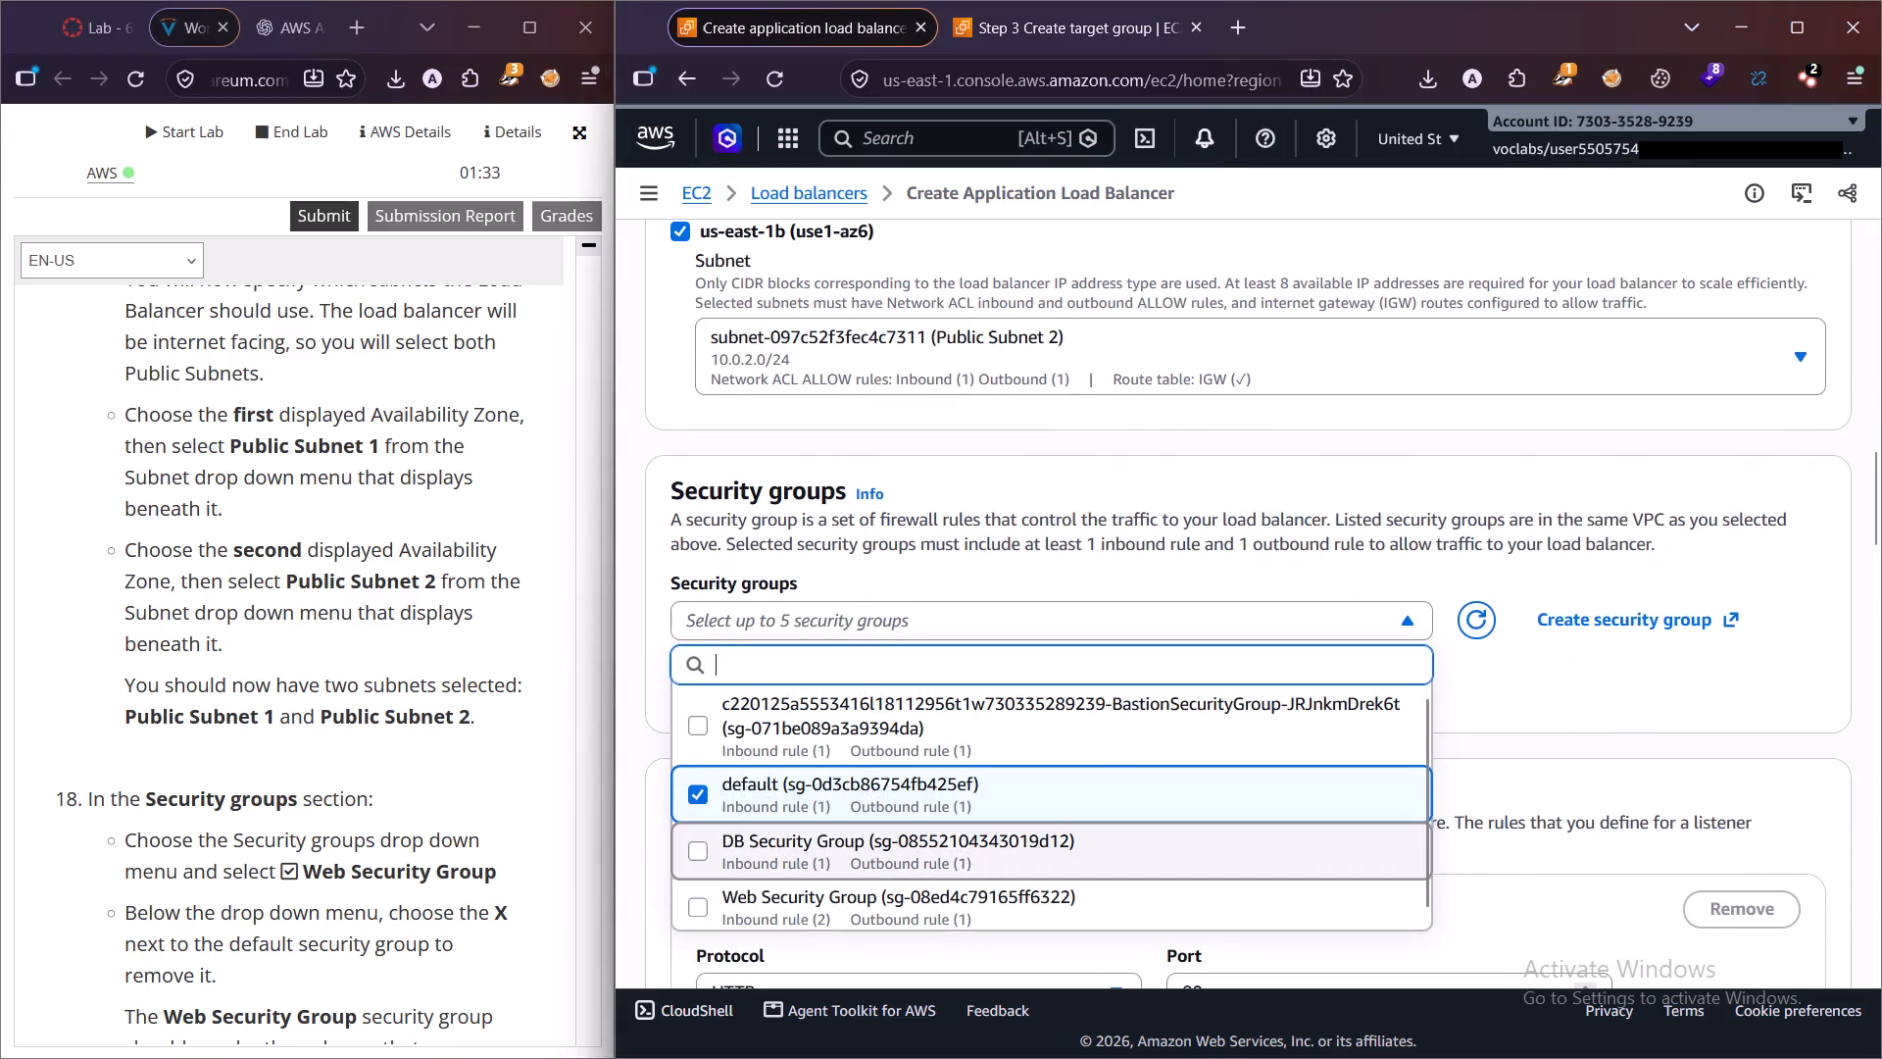
left_click(781, 885)
left_click(695, 786)
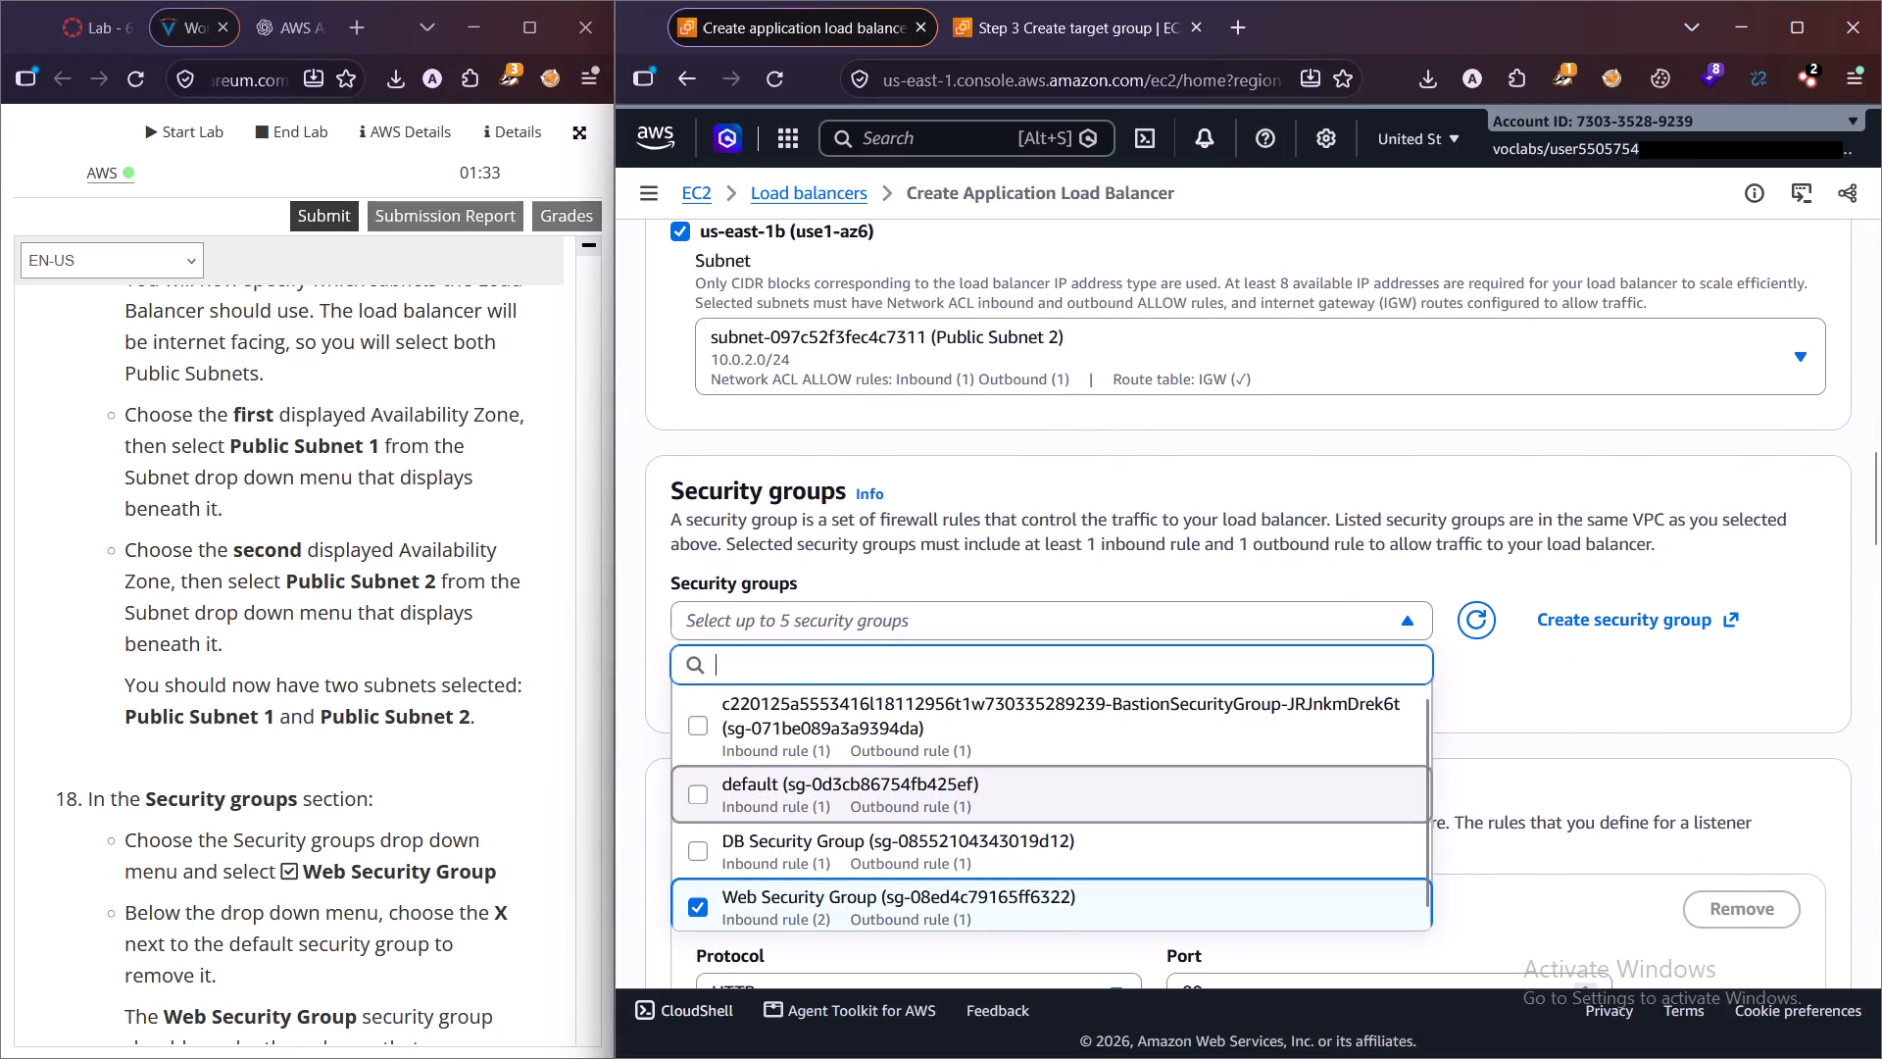
left_click(1519, 704)
Following lab step 19, check the target groups available for the HTTP:80 listener's default forward action.
scroll(1101, 772, "down", 2)
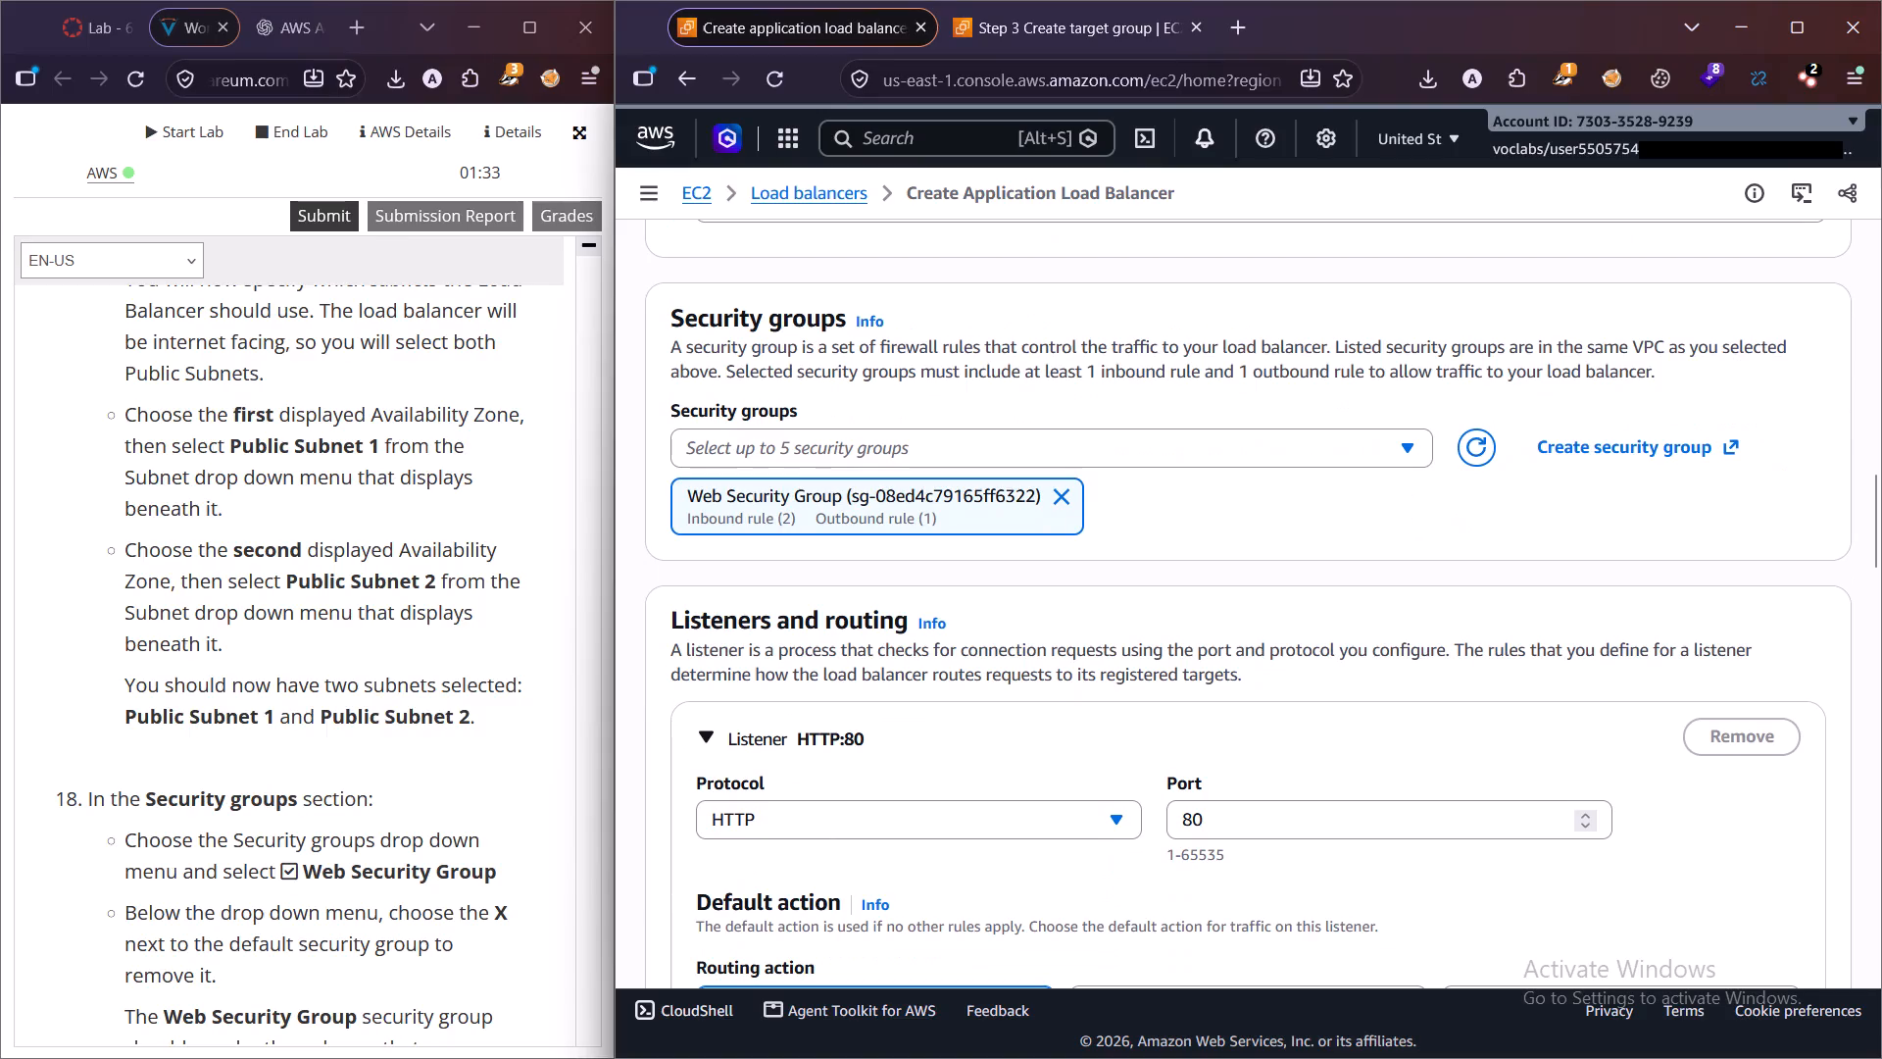
scroll(312, 730, "down", 2)
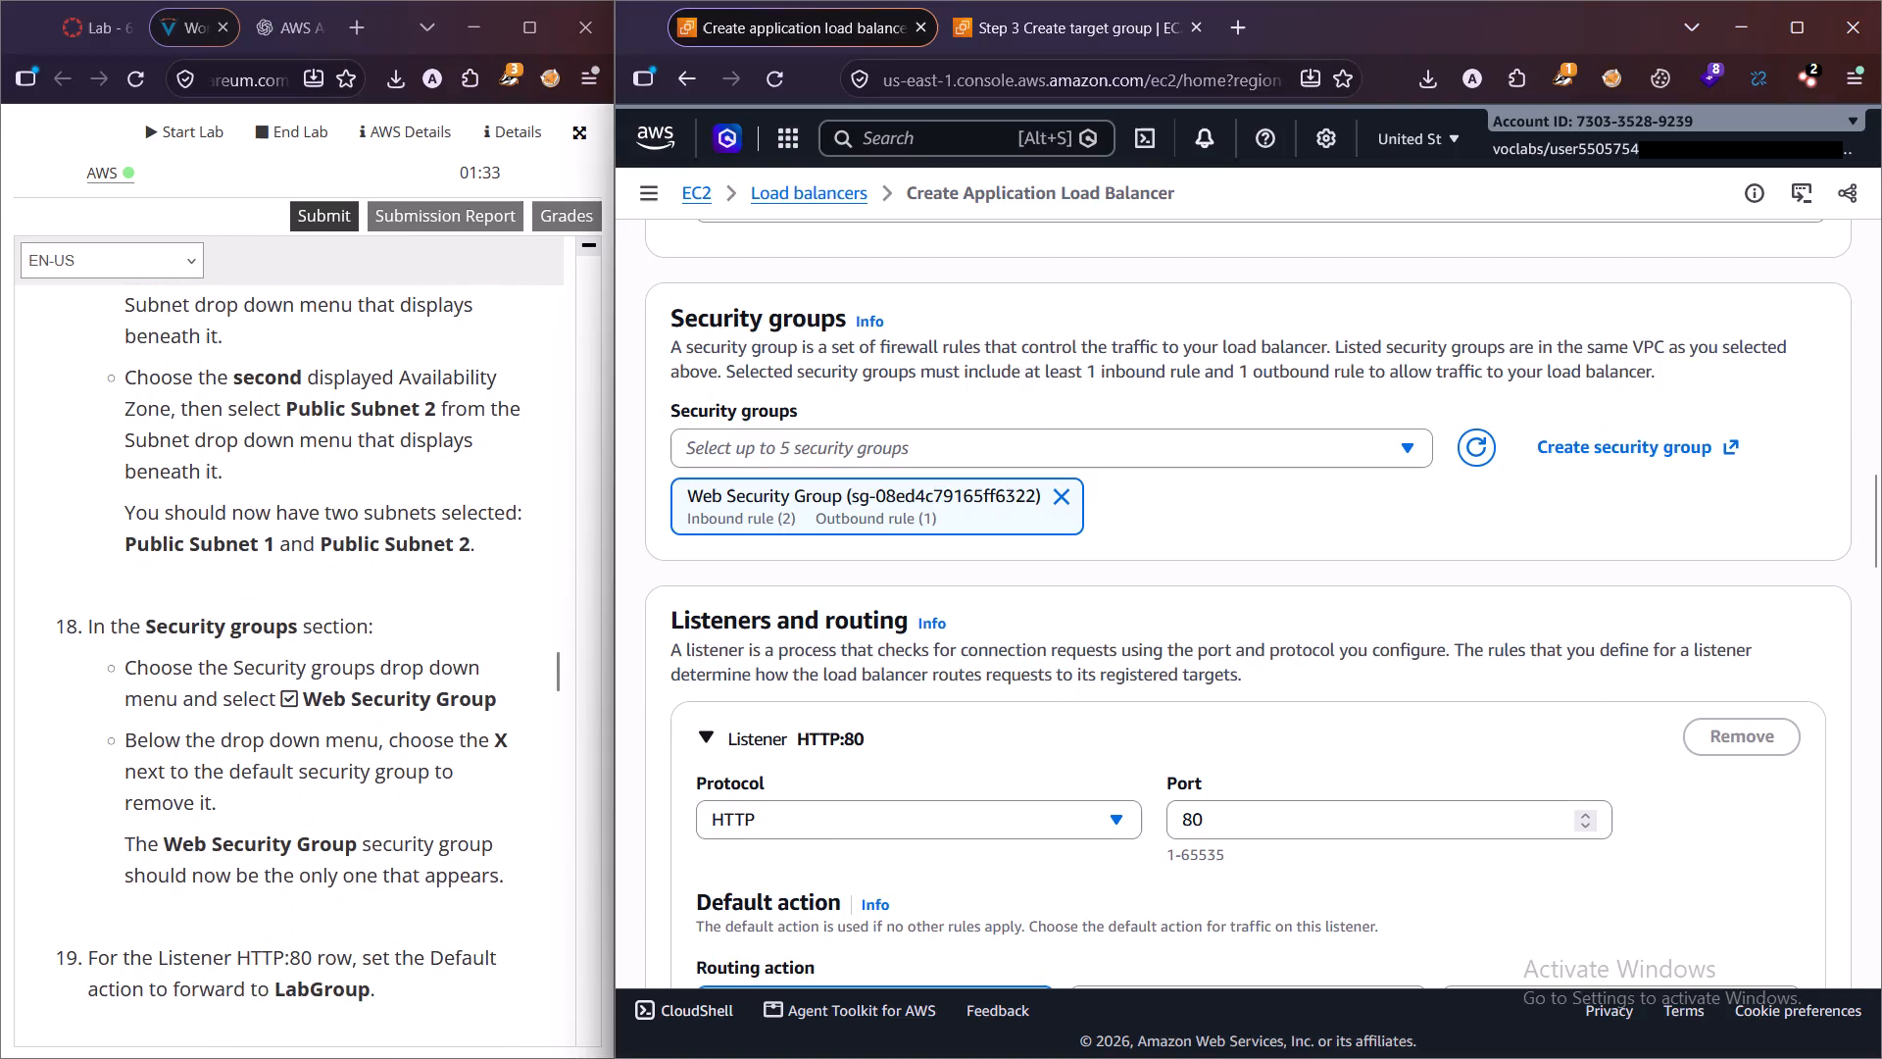
scroll(798, 690, "down", 2)
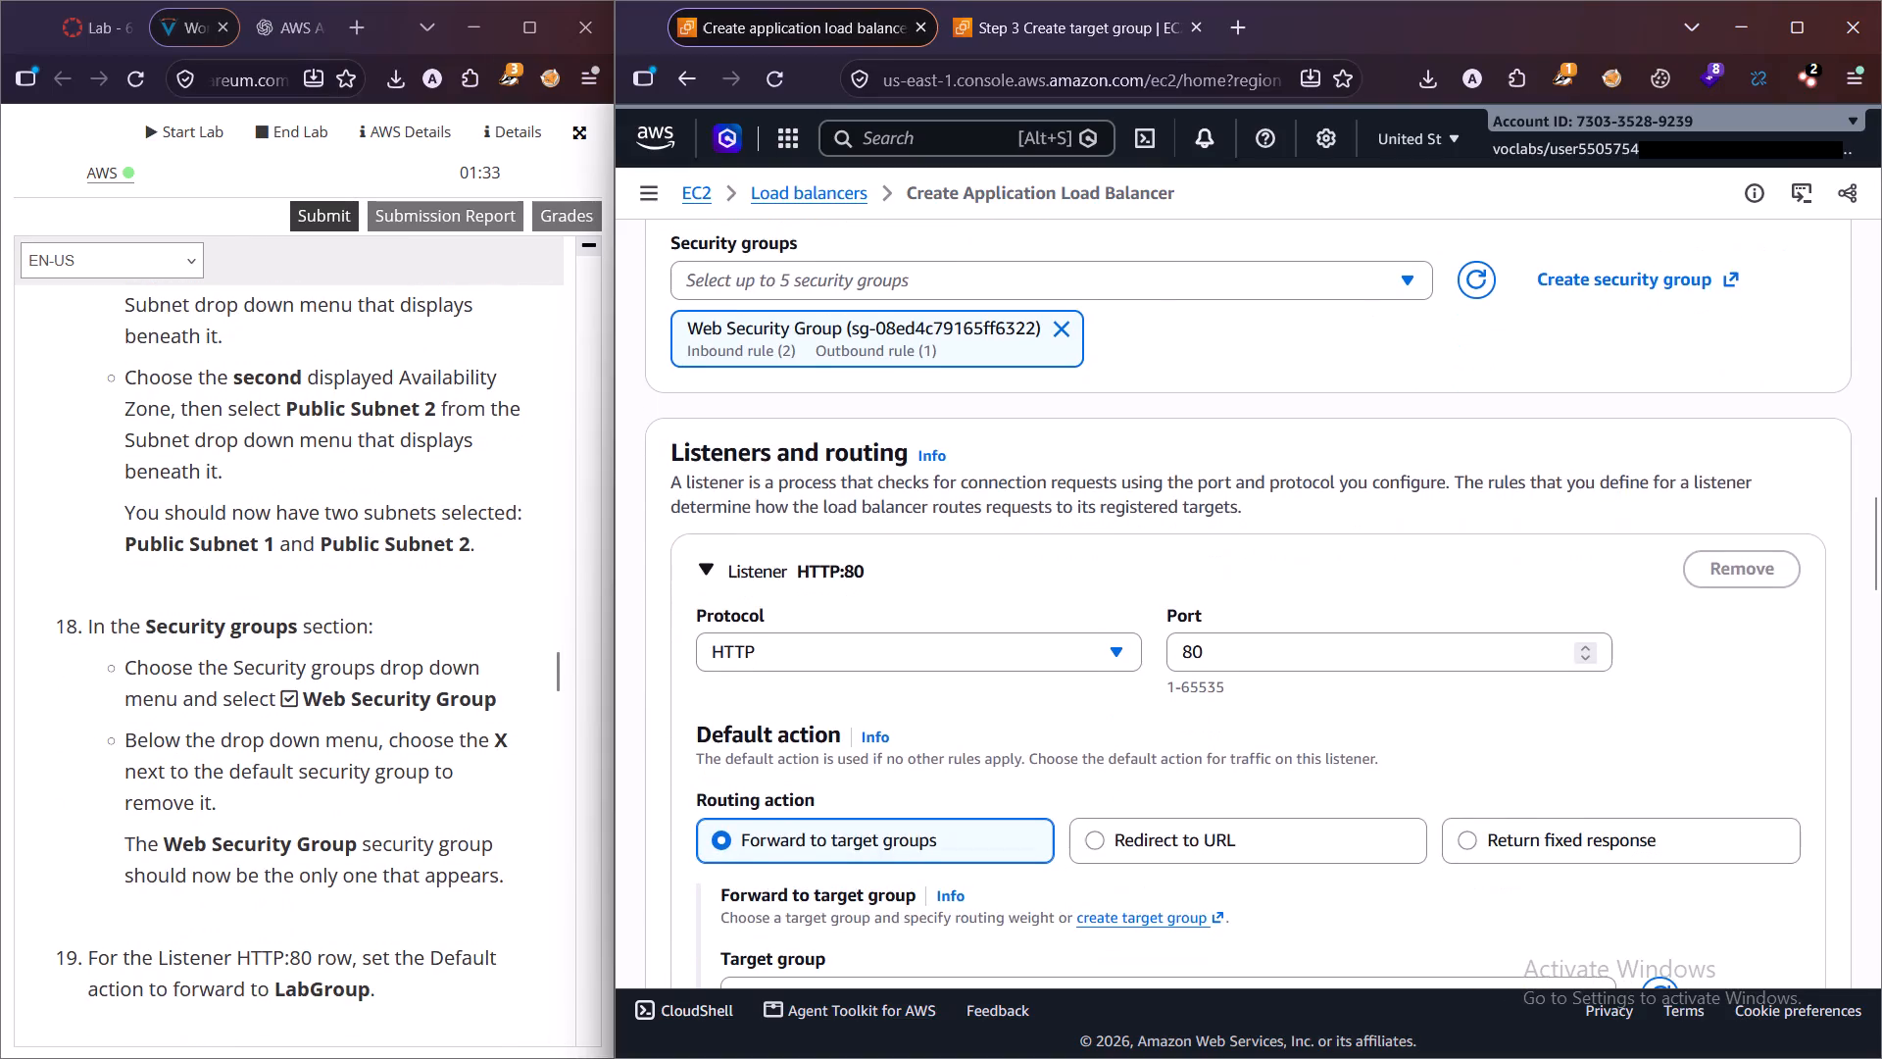
scroll(371, 738, "down", 4)
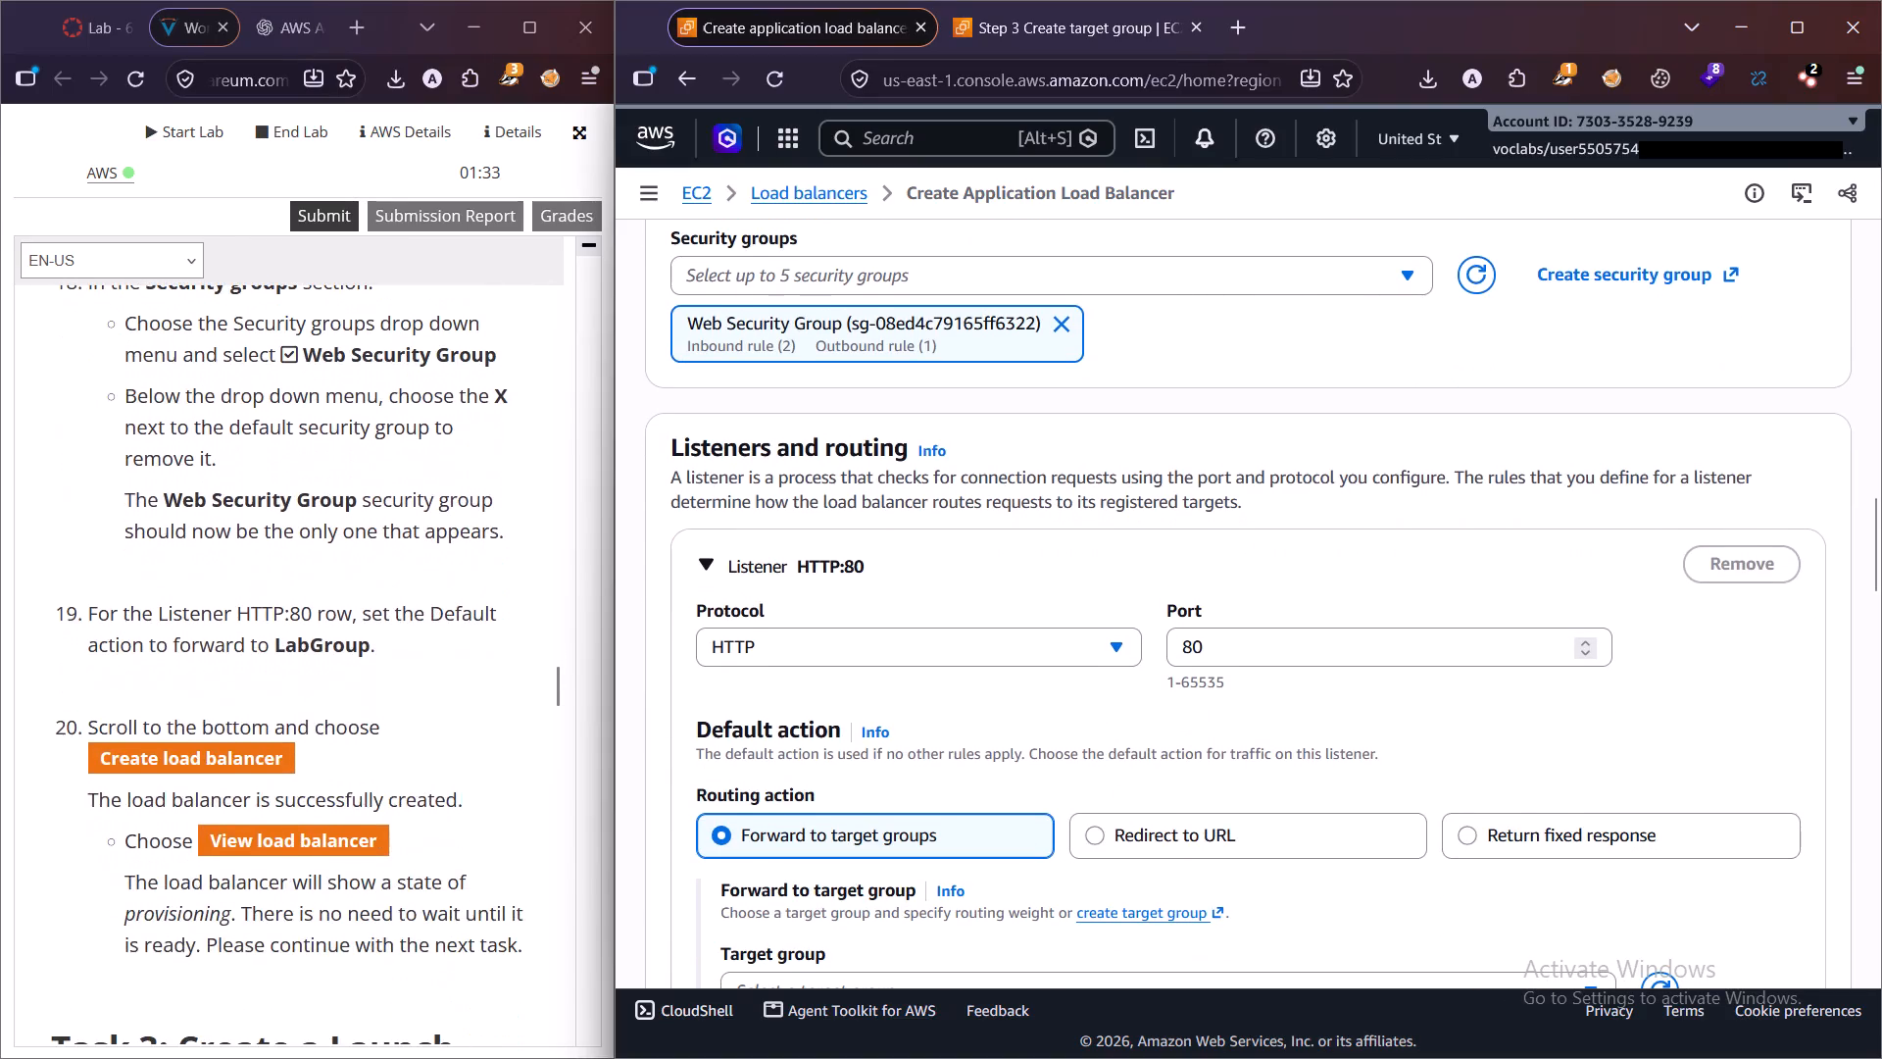
scroll(369, 738, "up", 1)
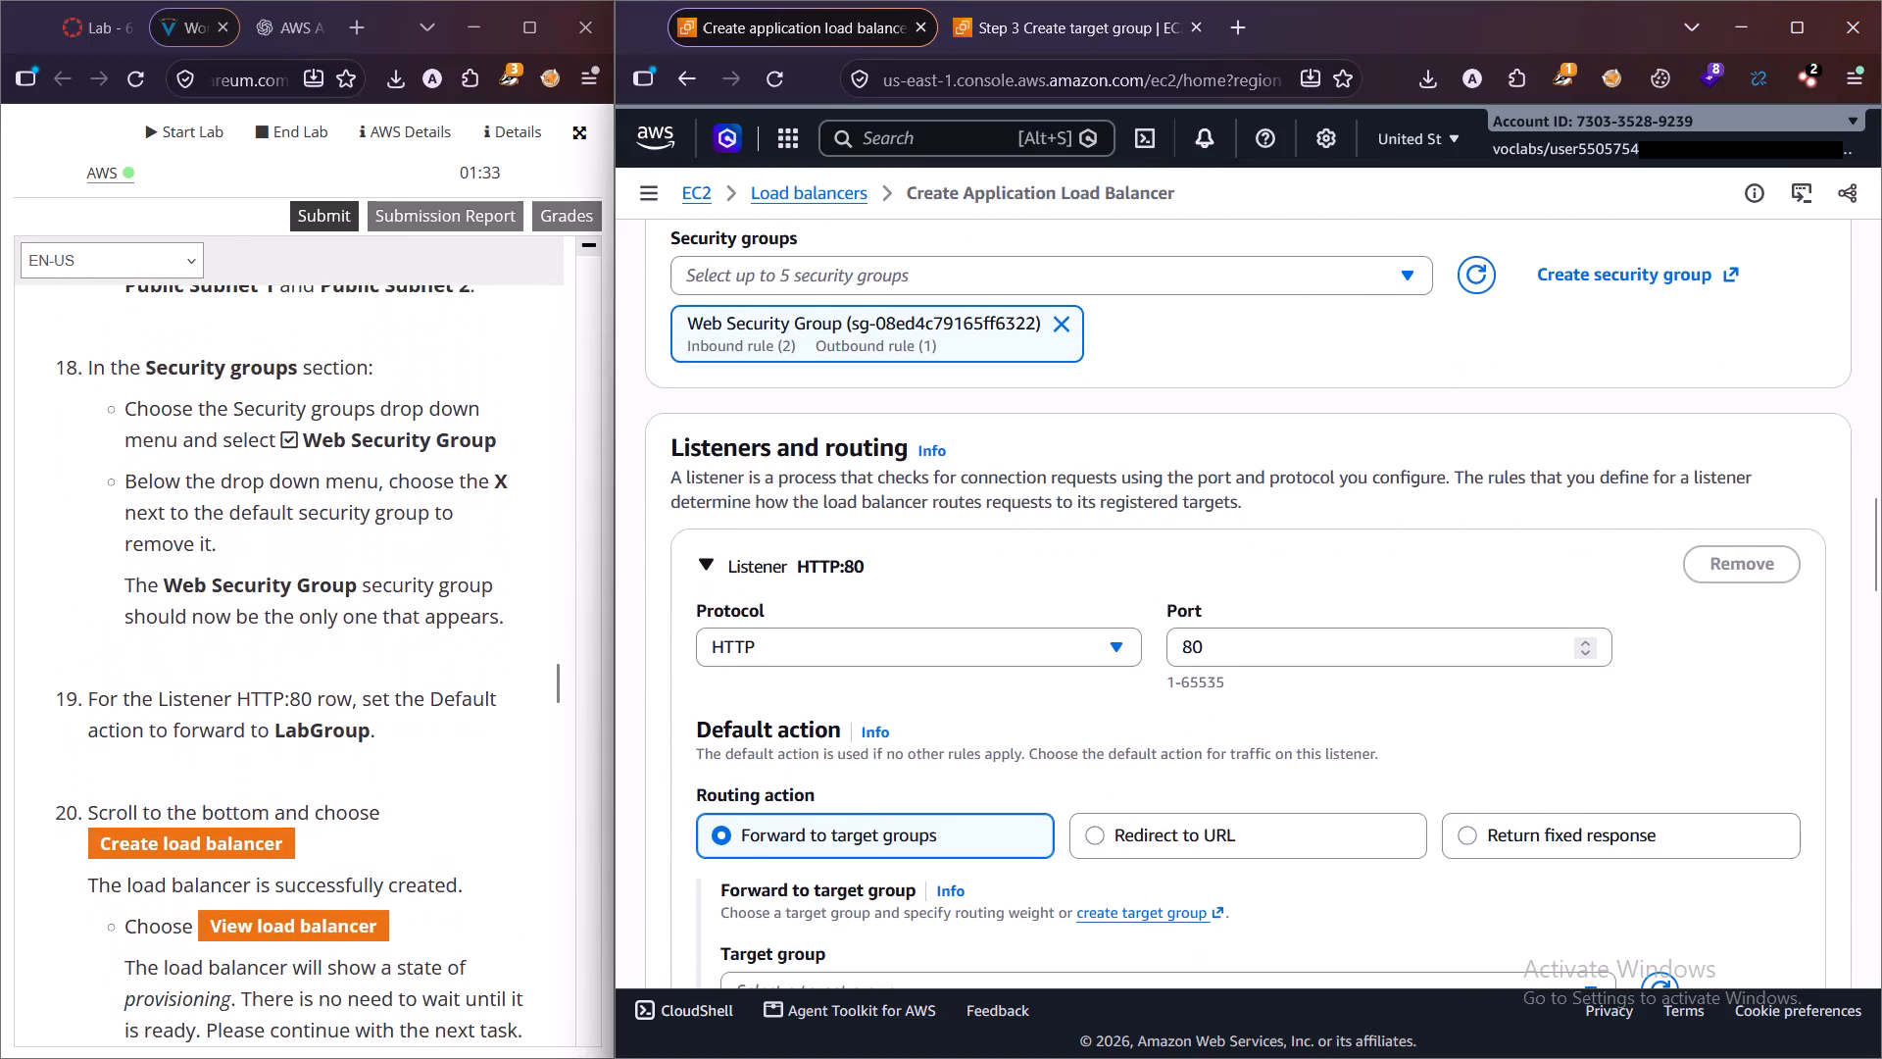
scroll(1087, 729, "down", 1)
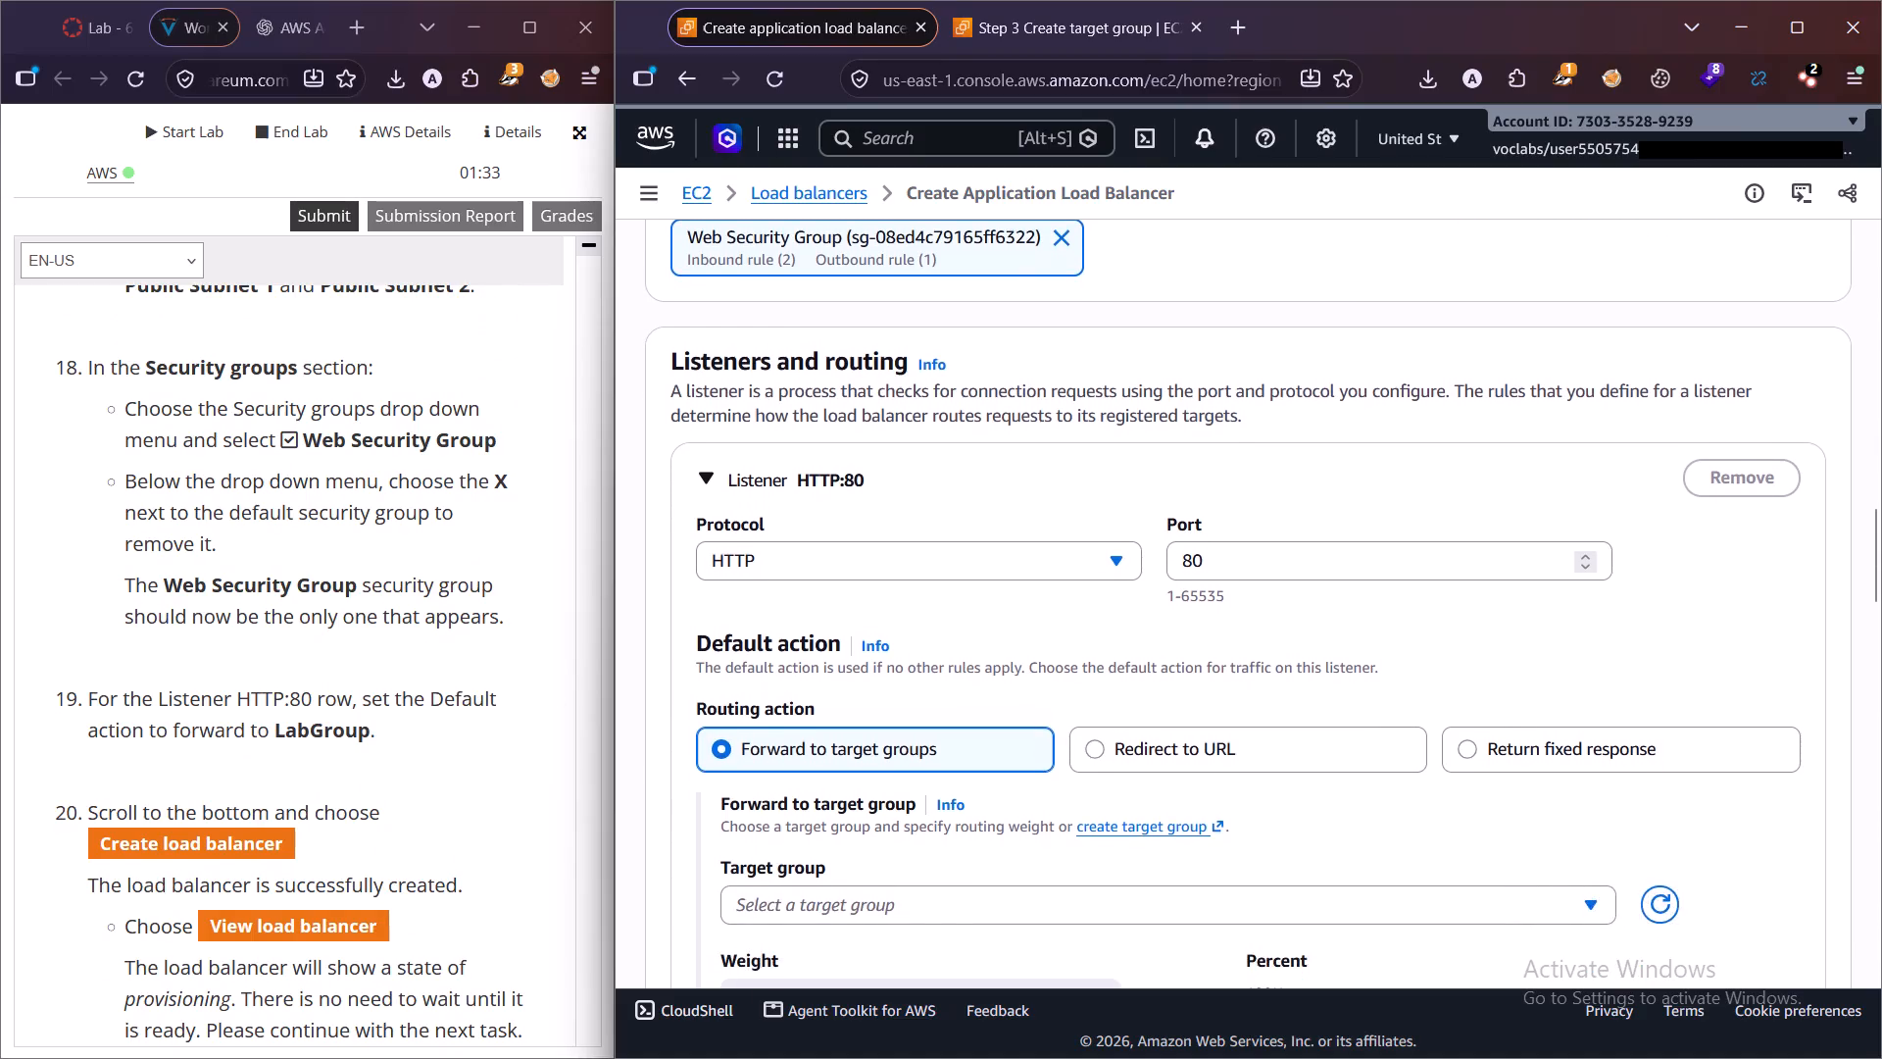
scroll(1087, 729, "down", 2)
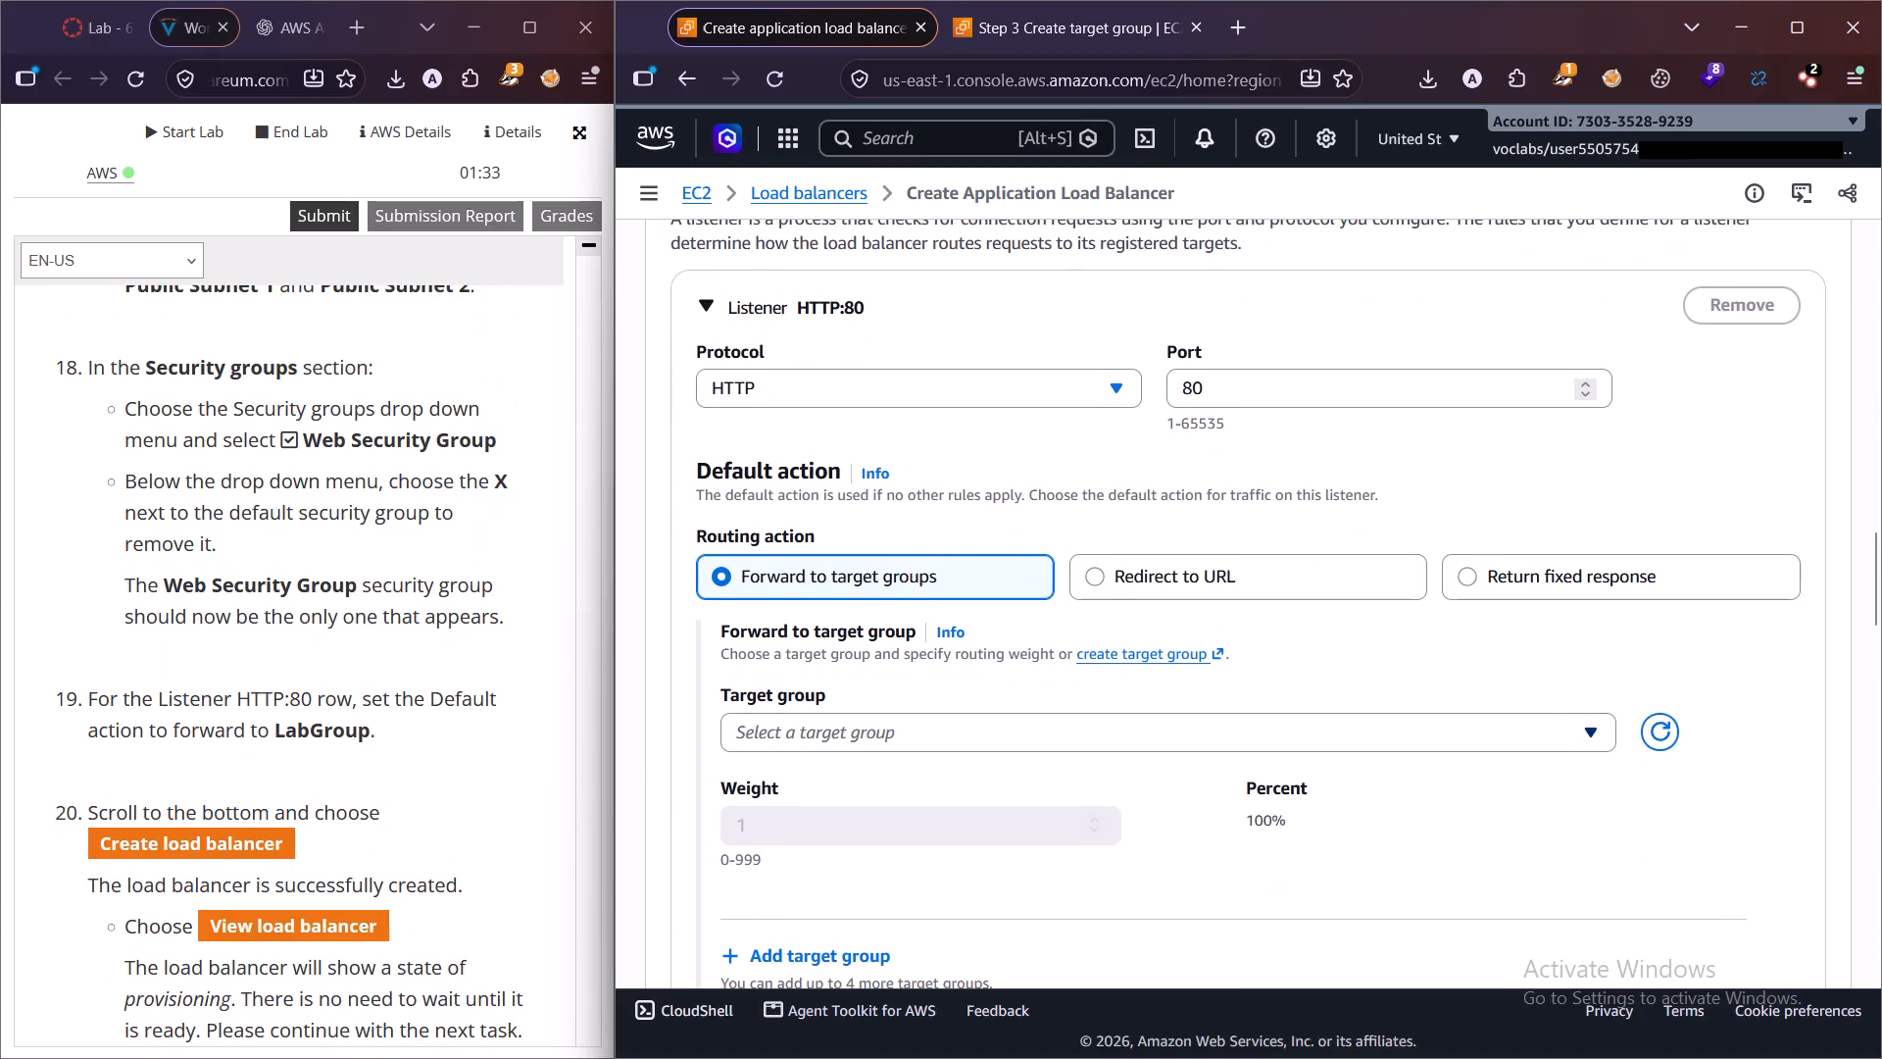
left_click(927, 729)
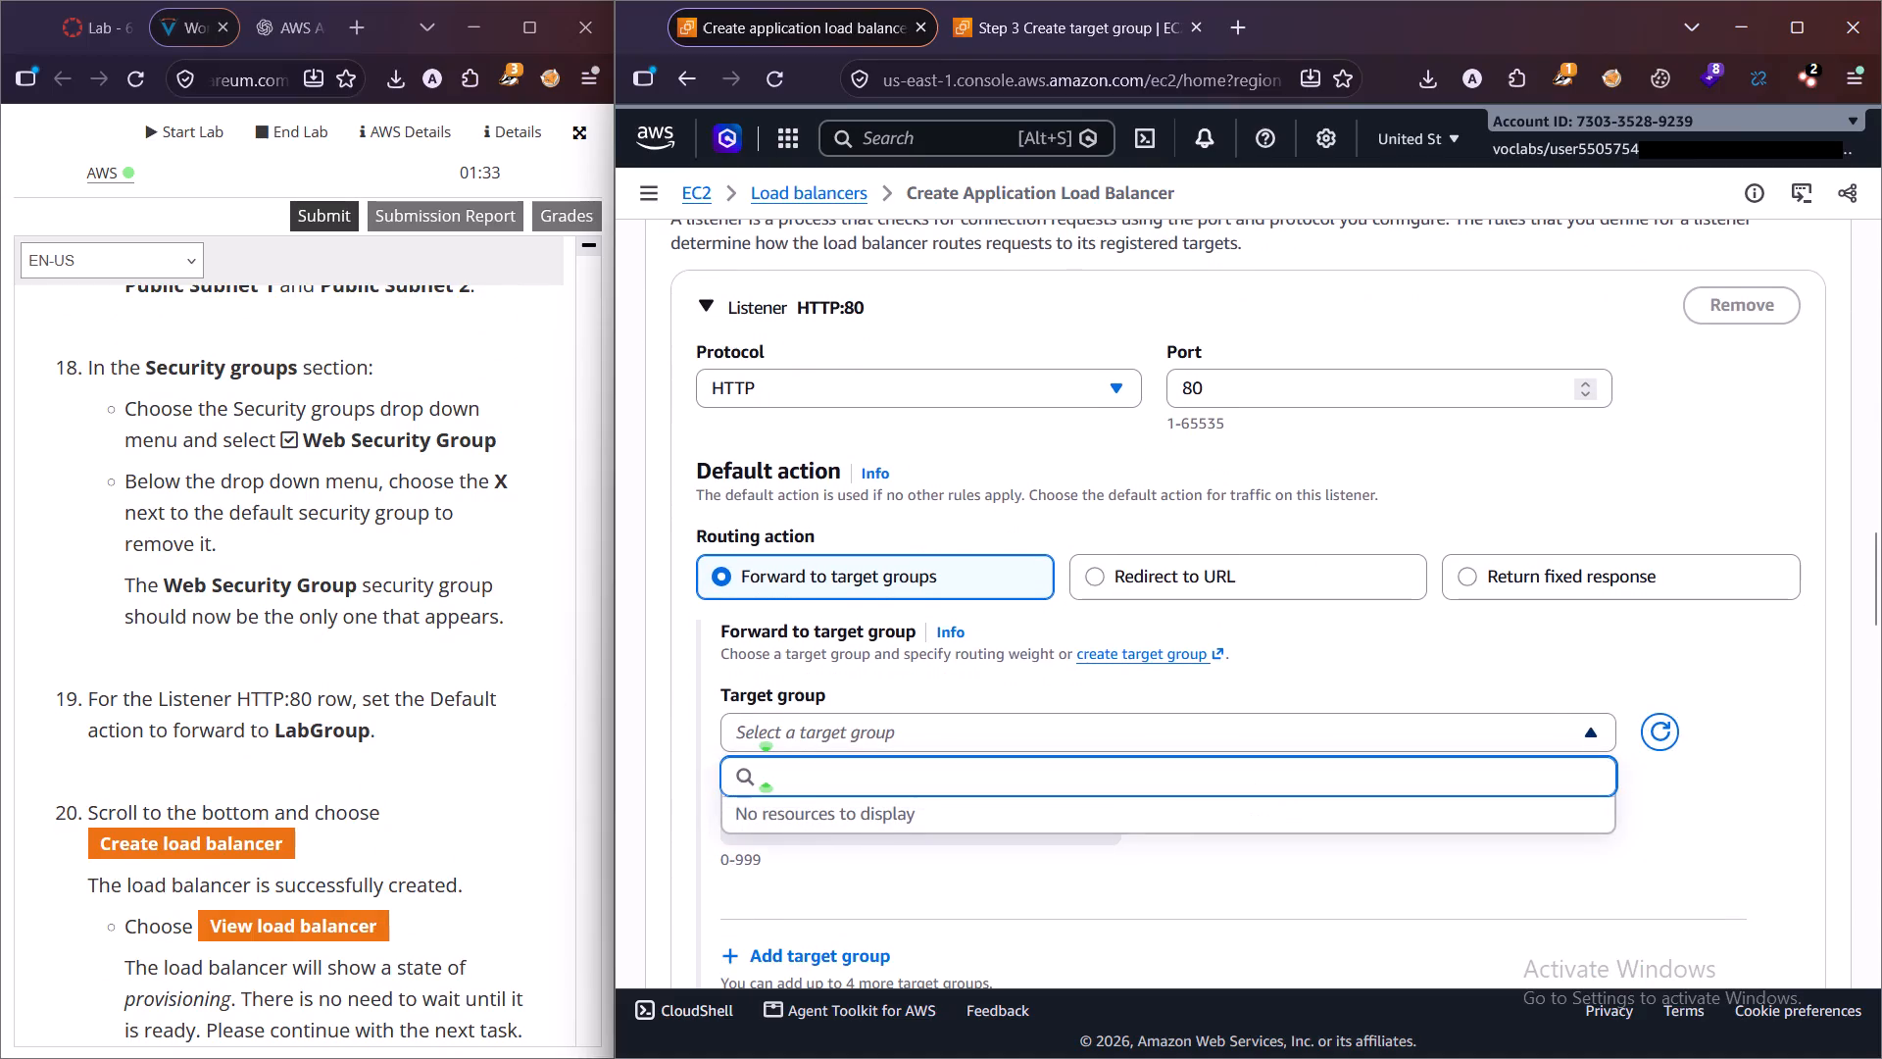
left_click(927, 729)
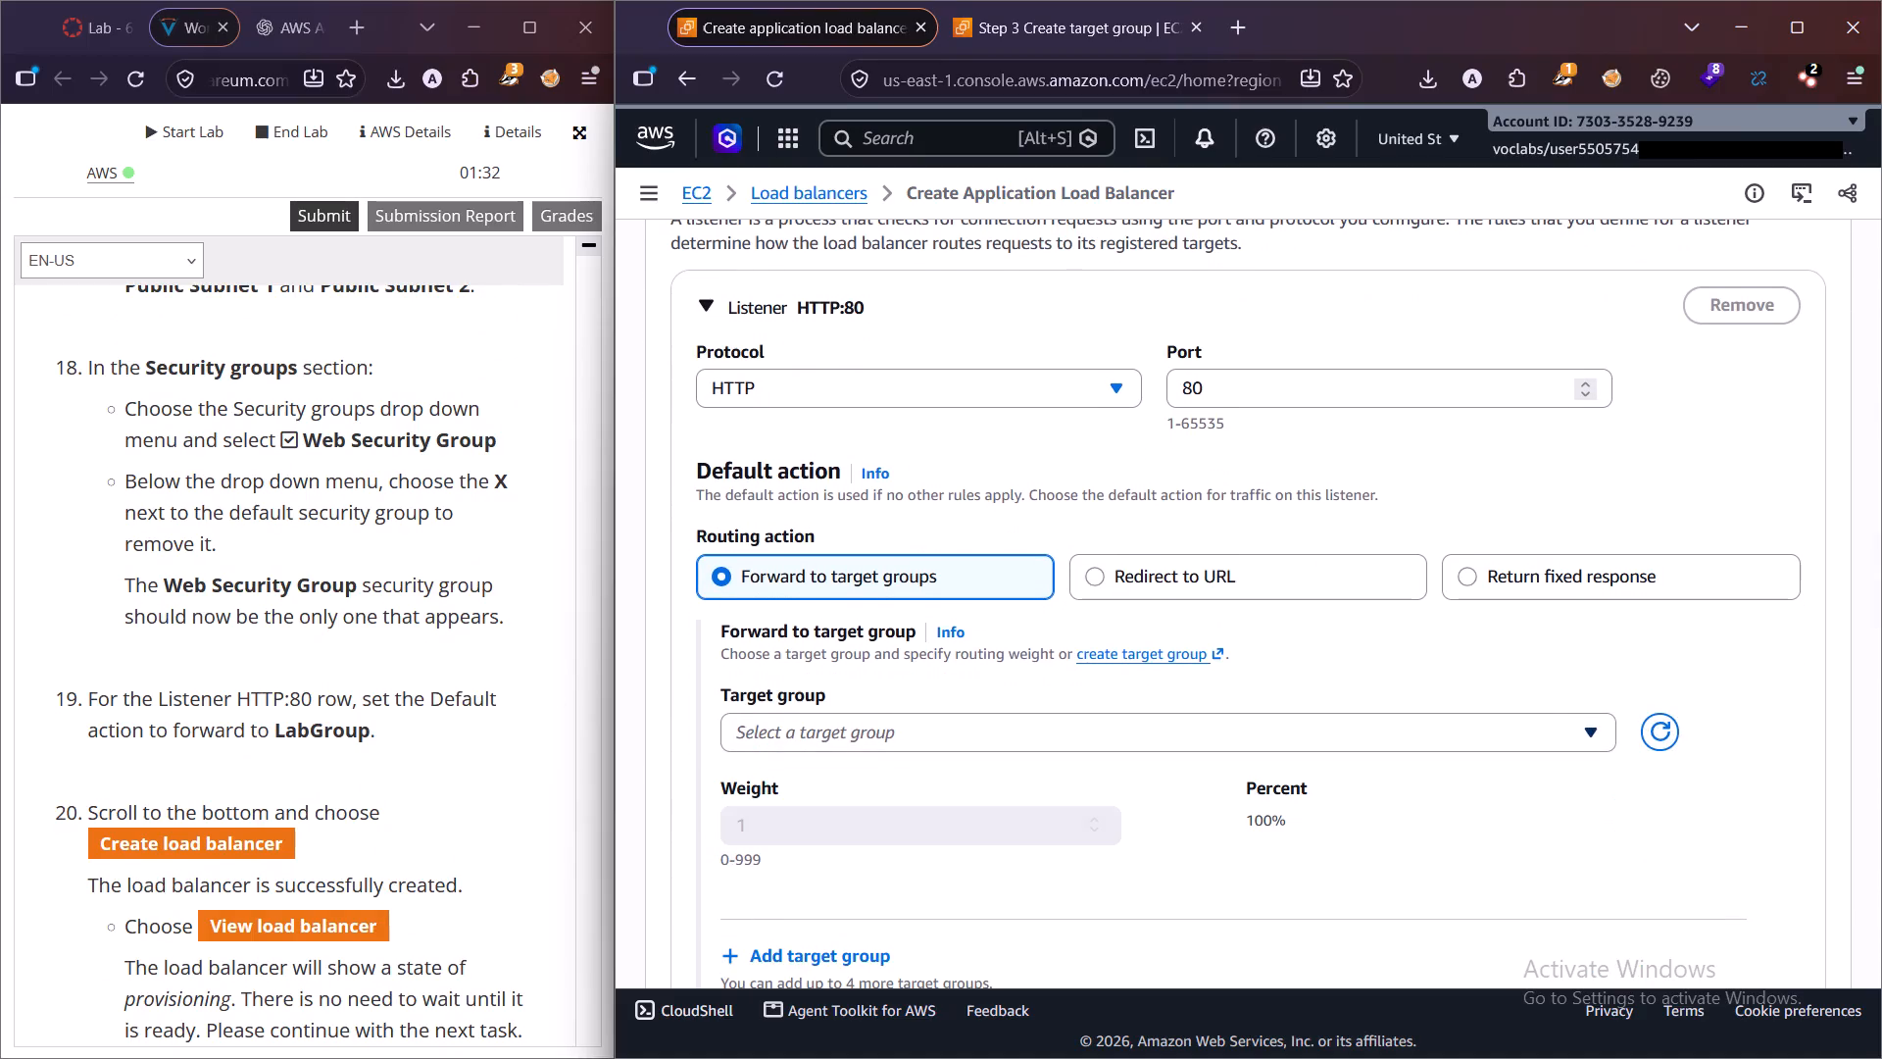
left_click(927, 729)
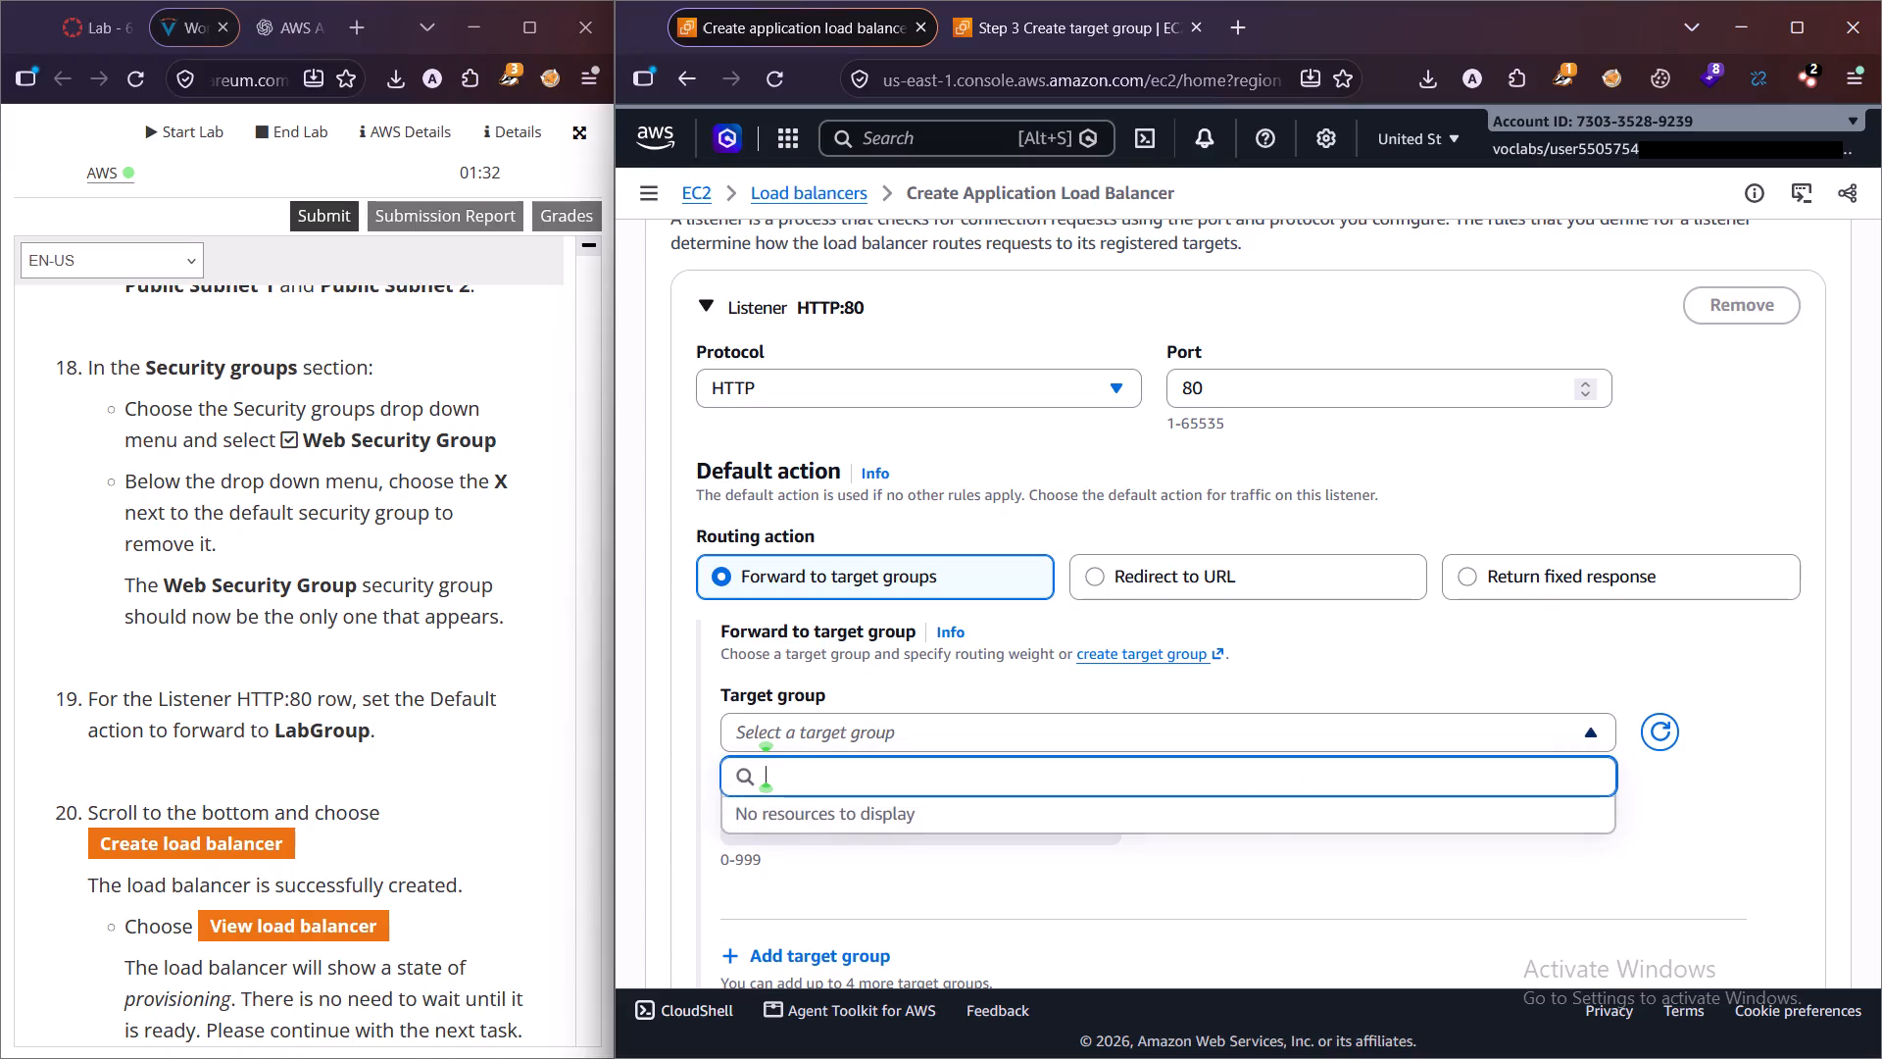
left_click(927, 729)
left_click(927, 729)
left_click(927, 729)
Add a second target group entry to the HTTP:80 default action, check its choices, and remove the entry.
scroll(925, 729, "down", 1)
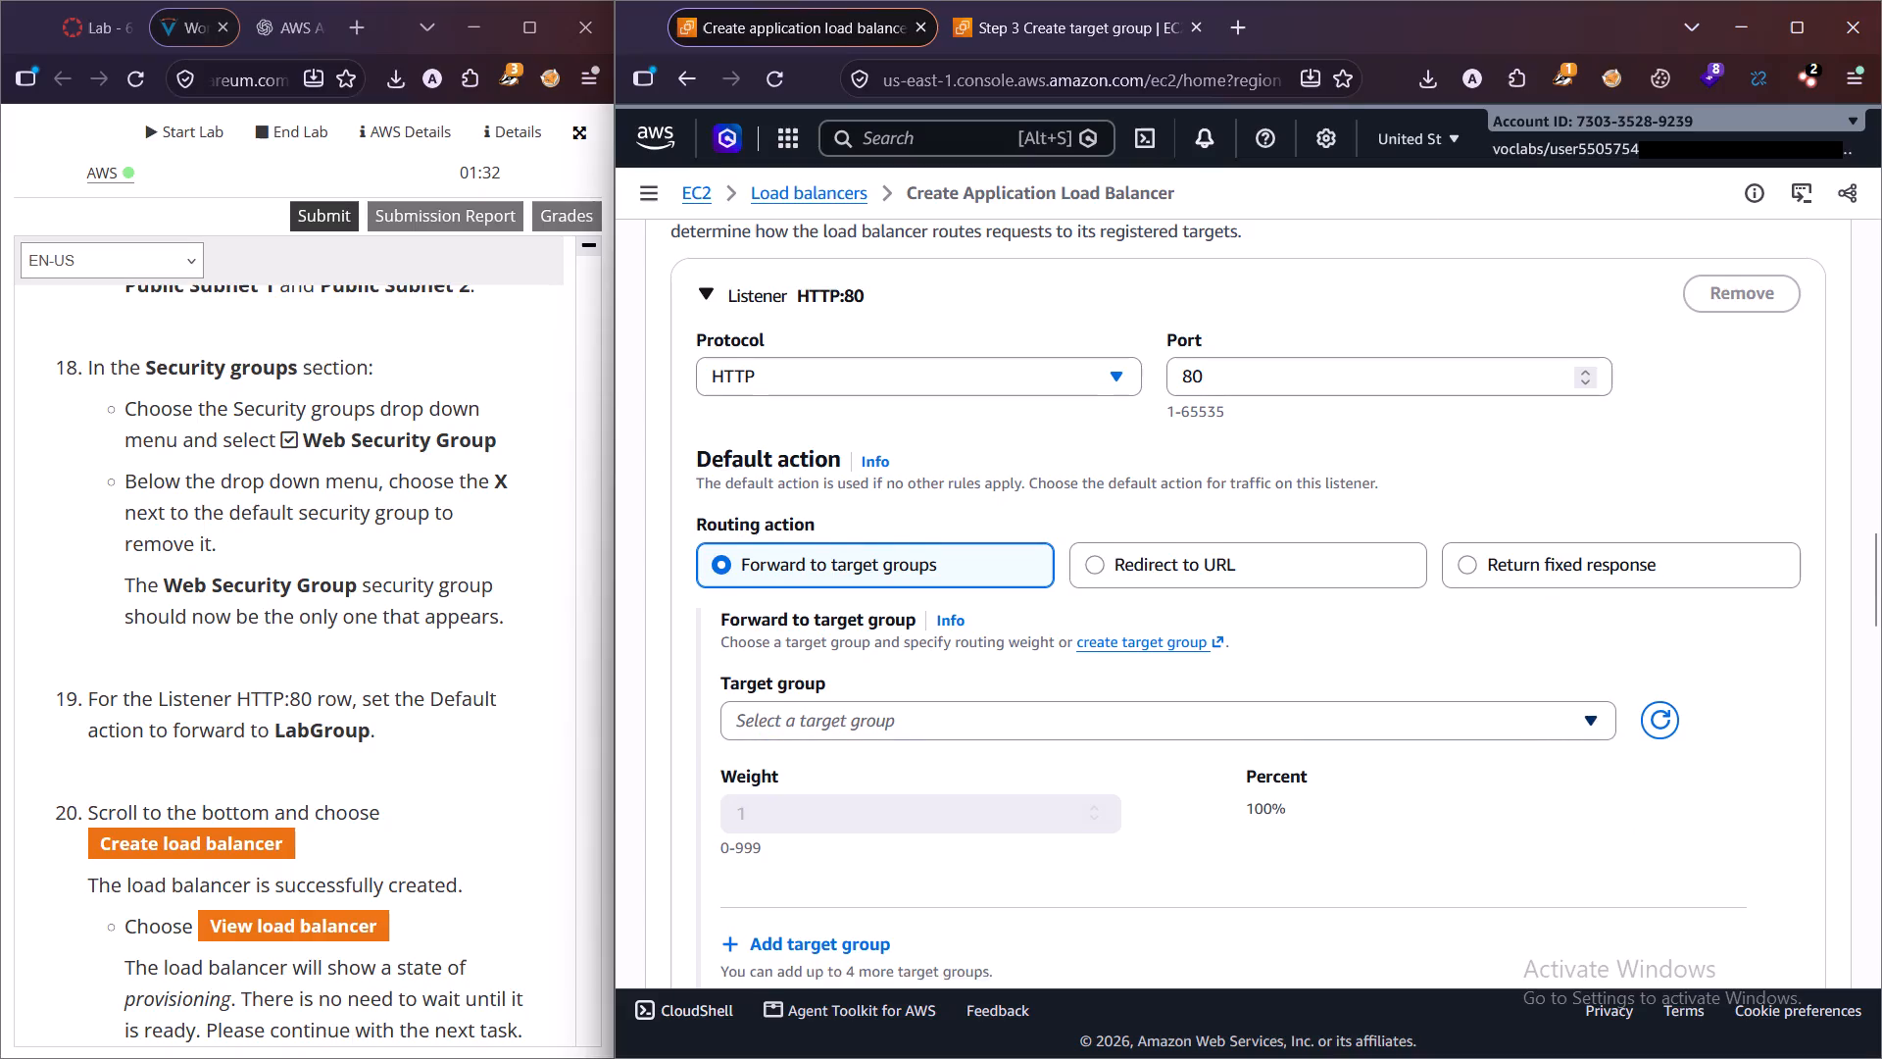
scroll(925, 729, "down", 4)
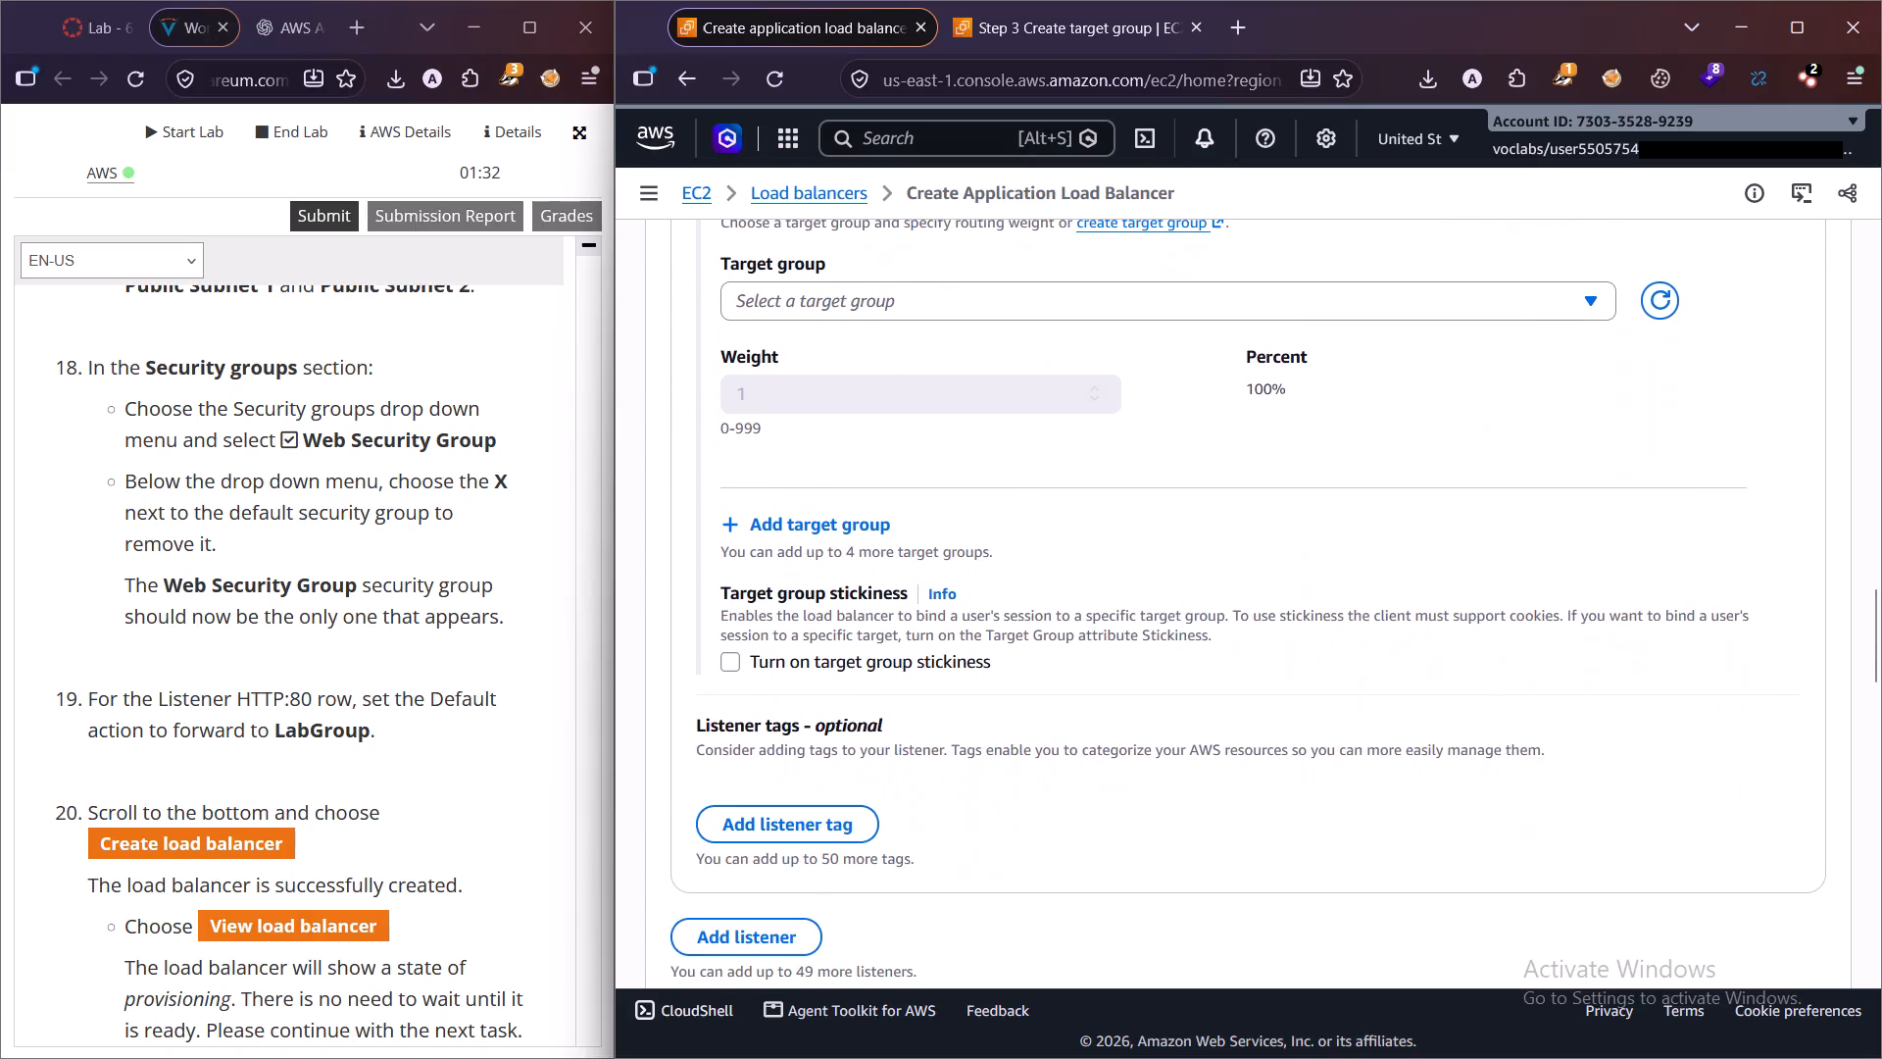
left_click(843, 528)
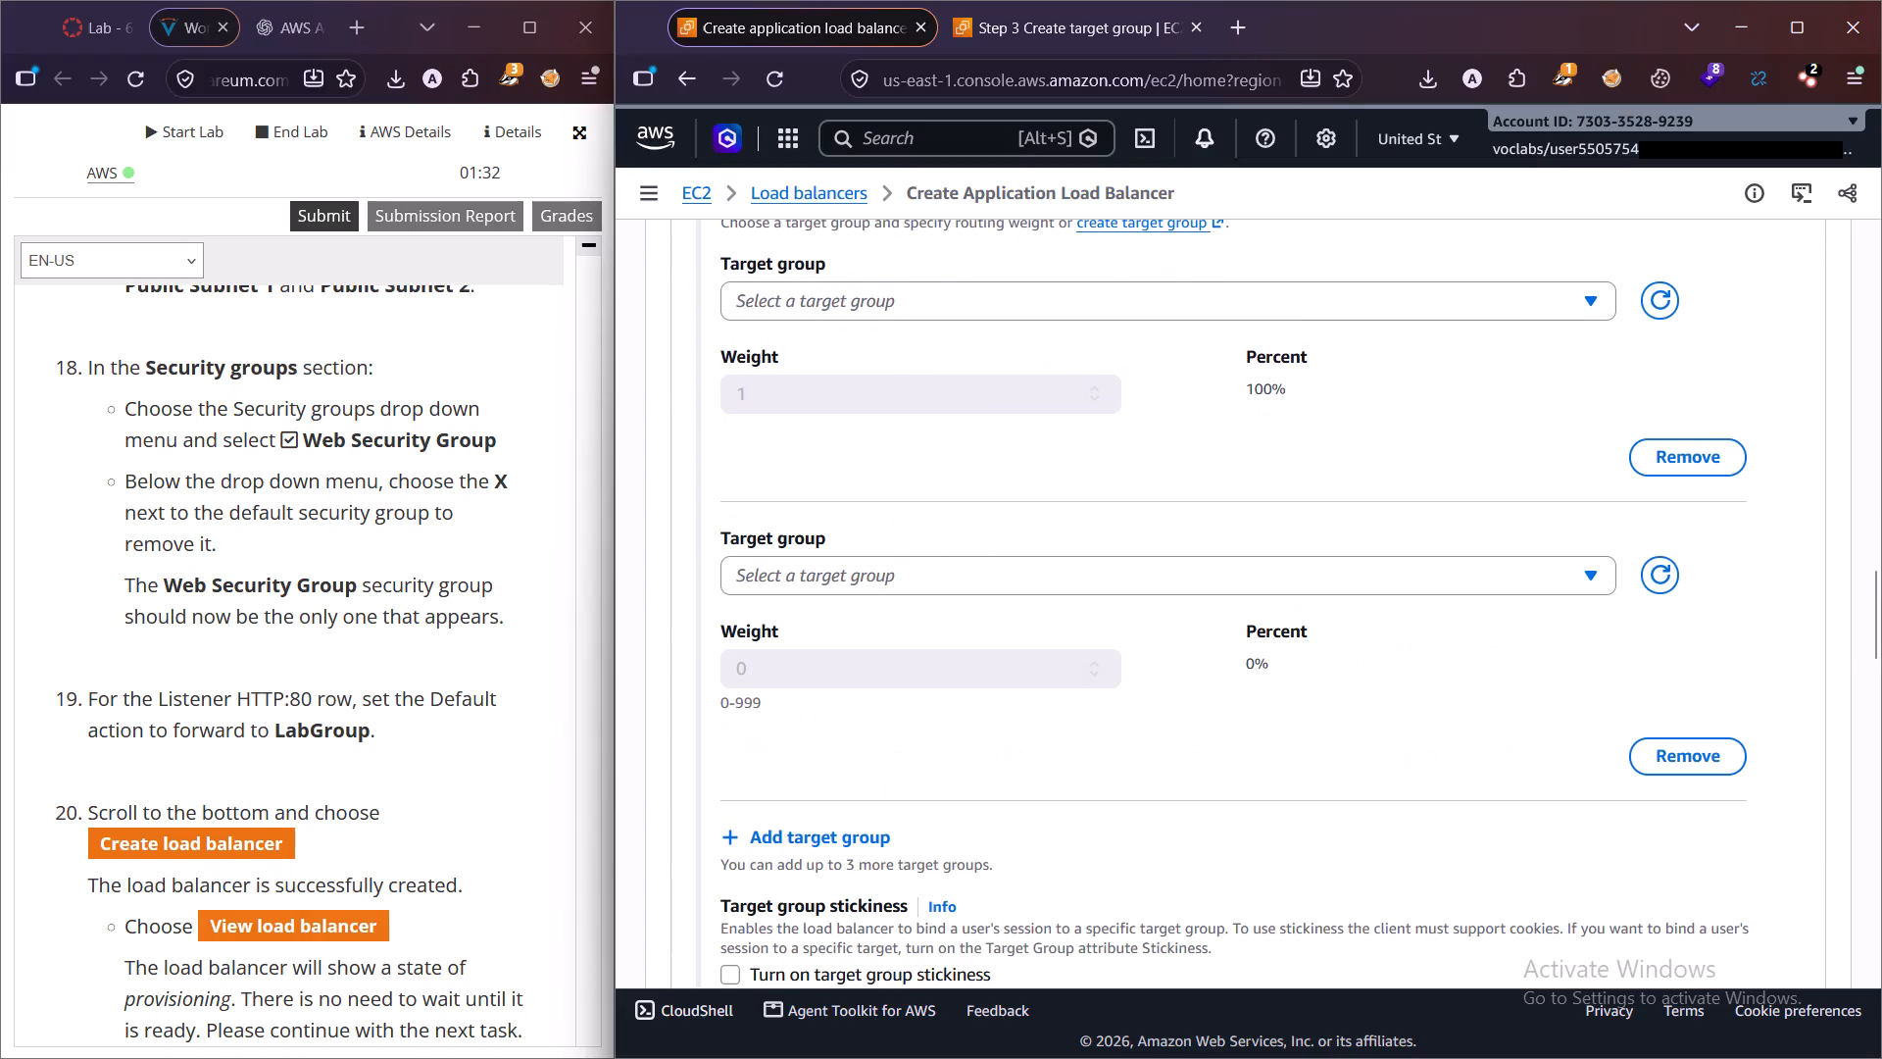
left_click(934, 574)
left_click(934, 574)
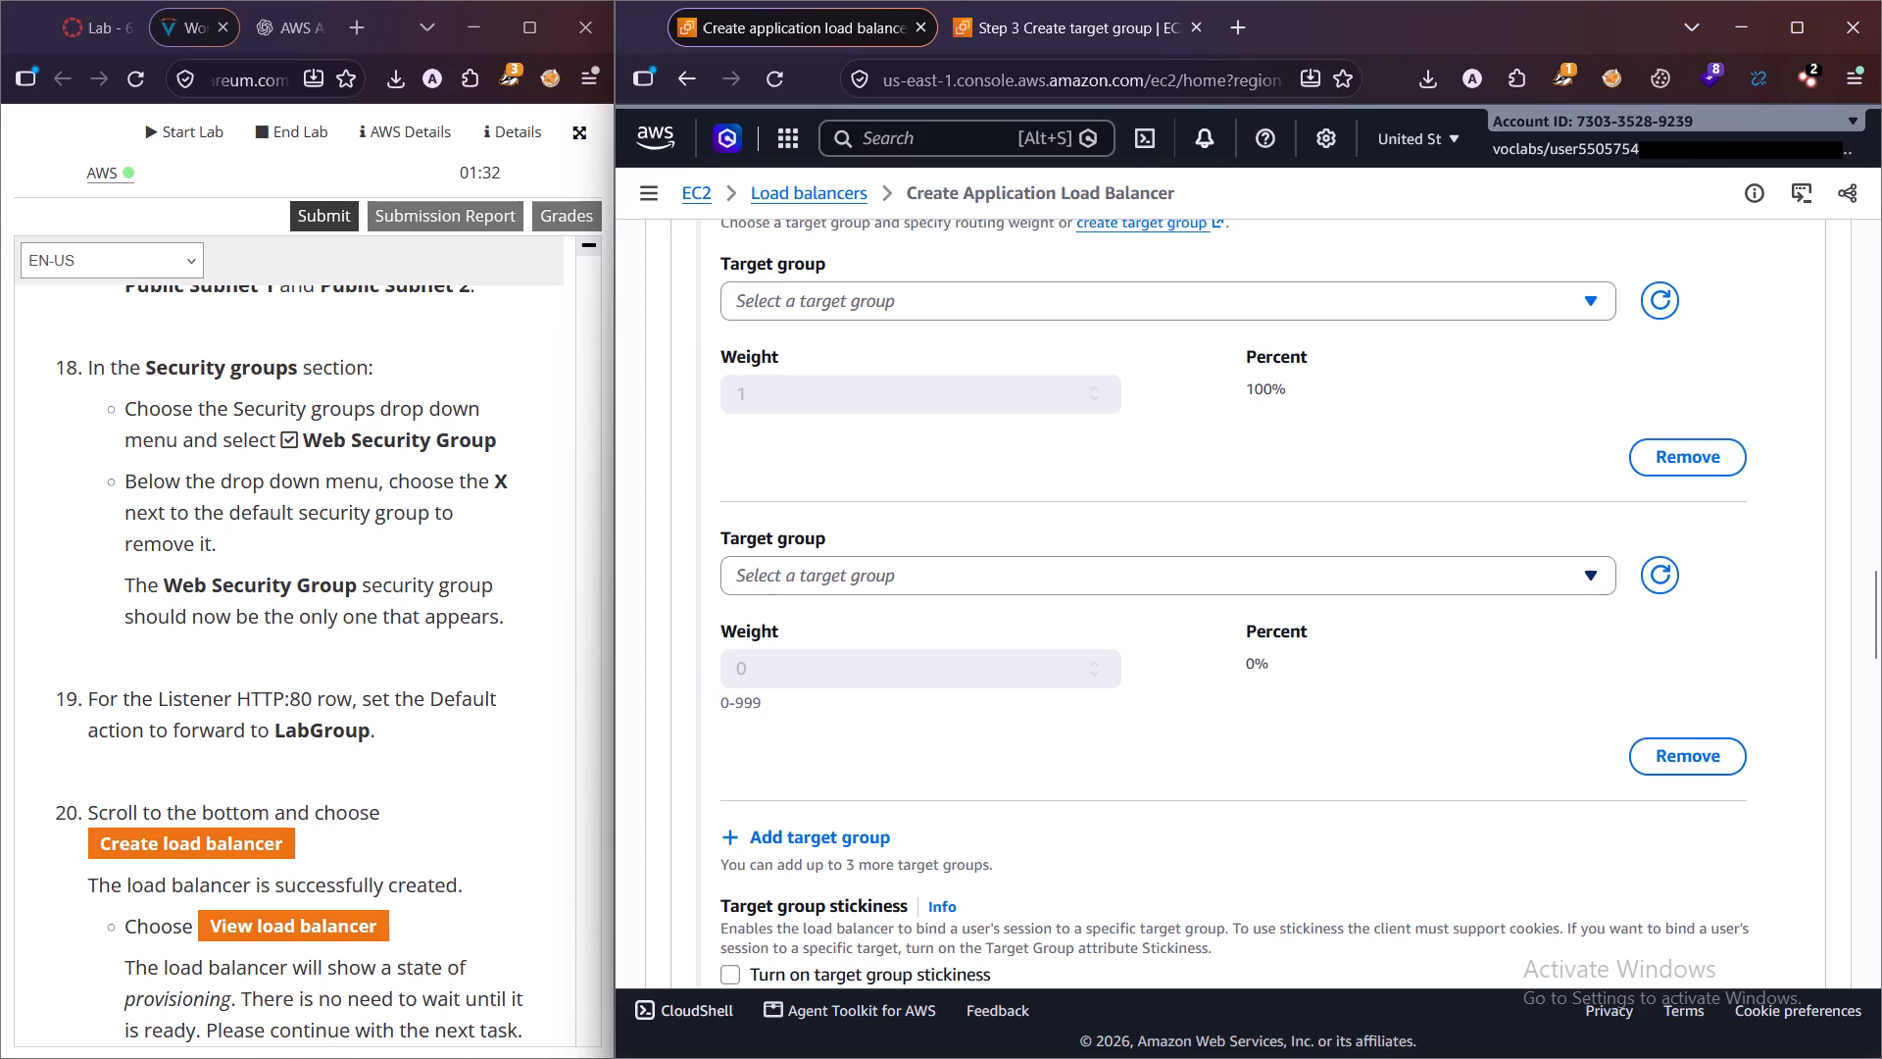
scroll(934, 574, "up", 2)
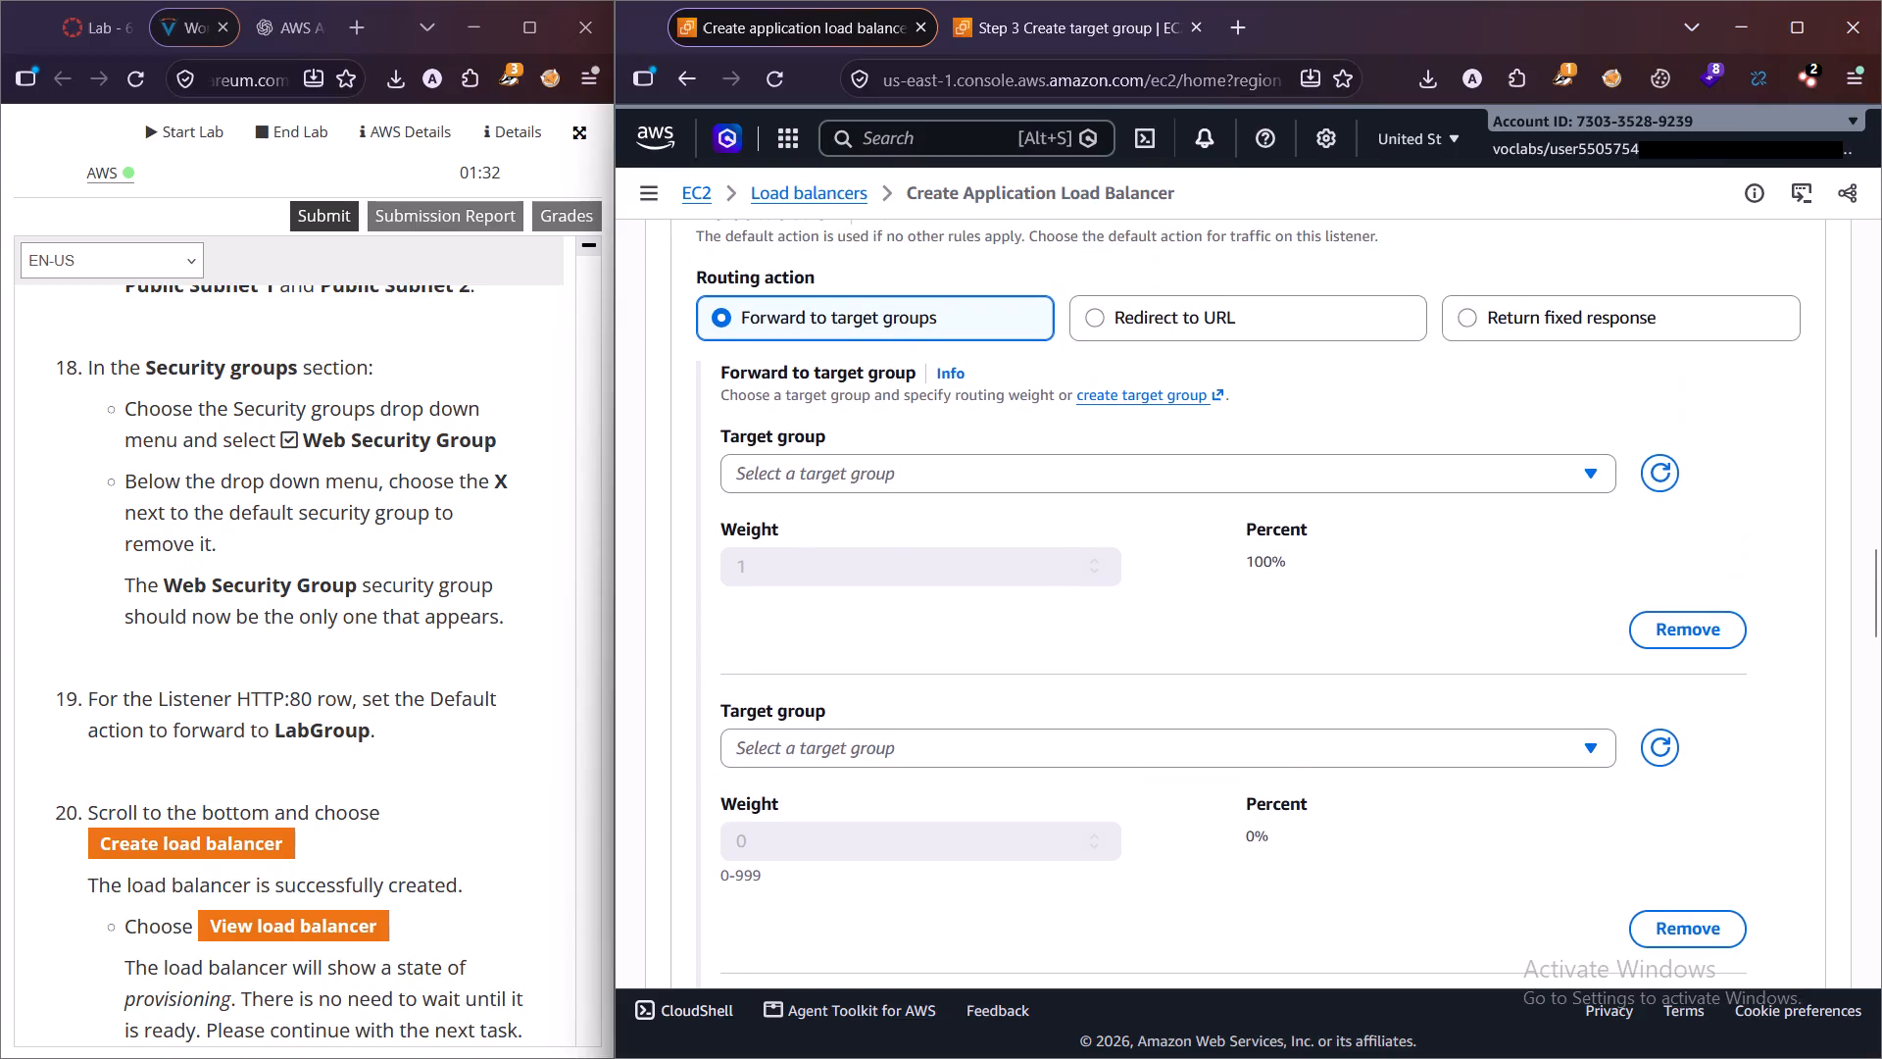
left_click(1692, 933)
Search the HTTP:80 listener's original target group choices for LabGroup.
scroll(1177, 668, "up", 7)
scroll(1082, 611, "up", 2)
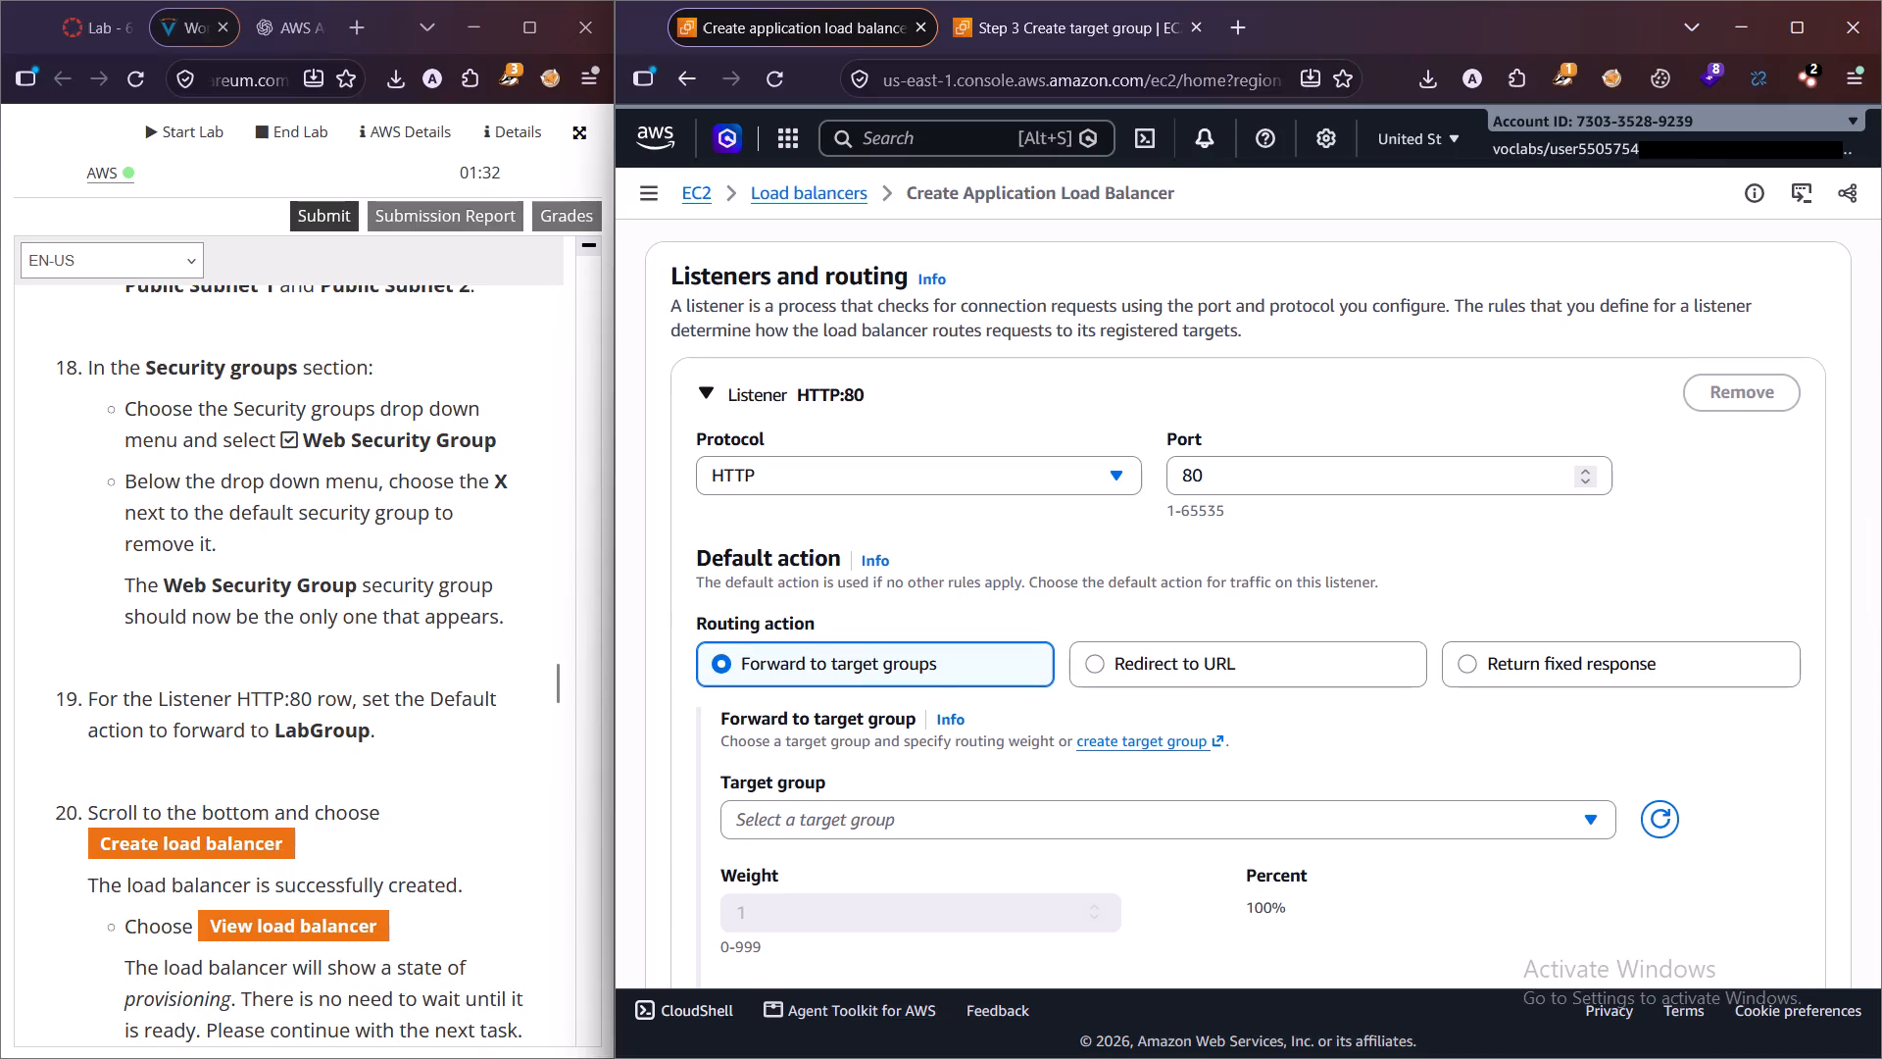
left_click(916, 827)
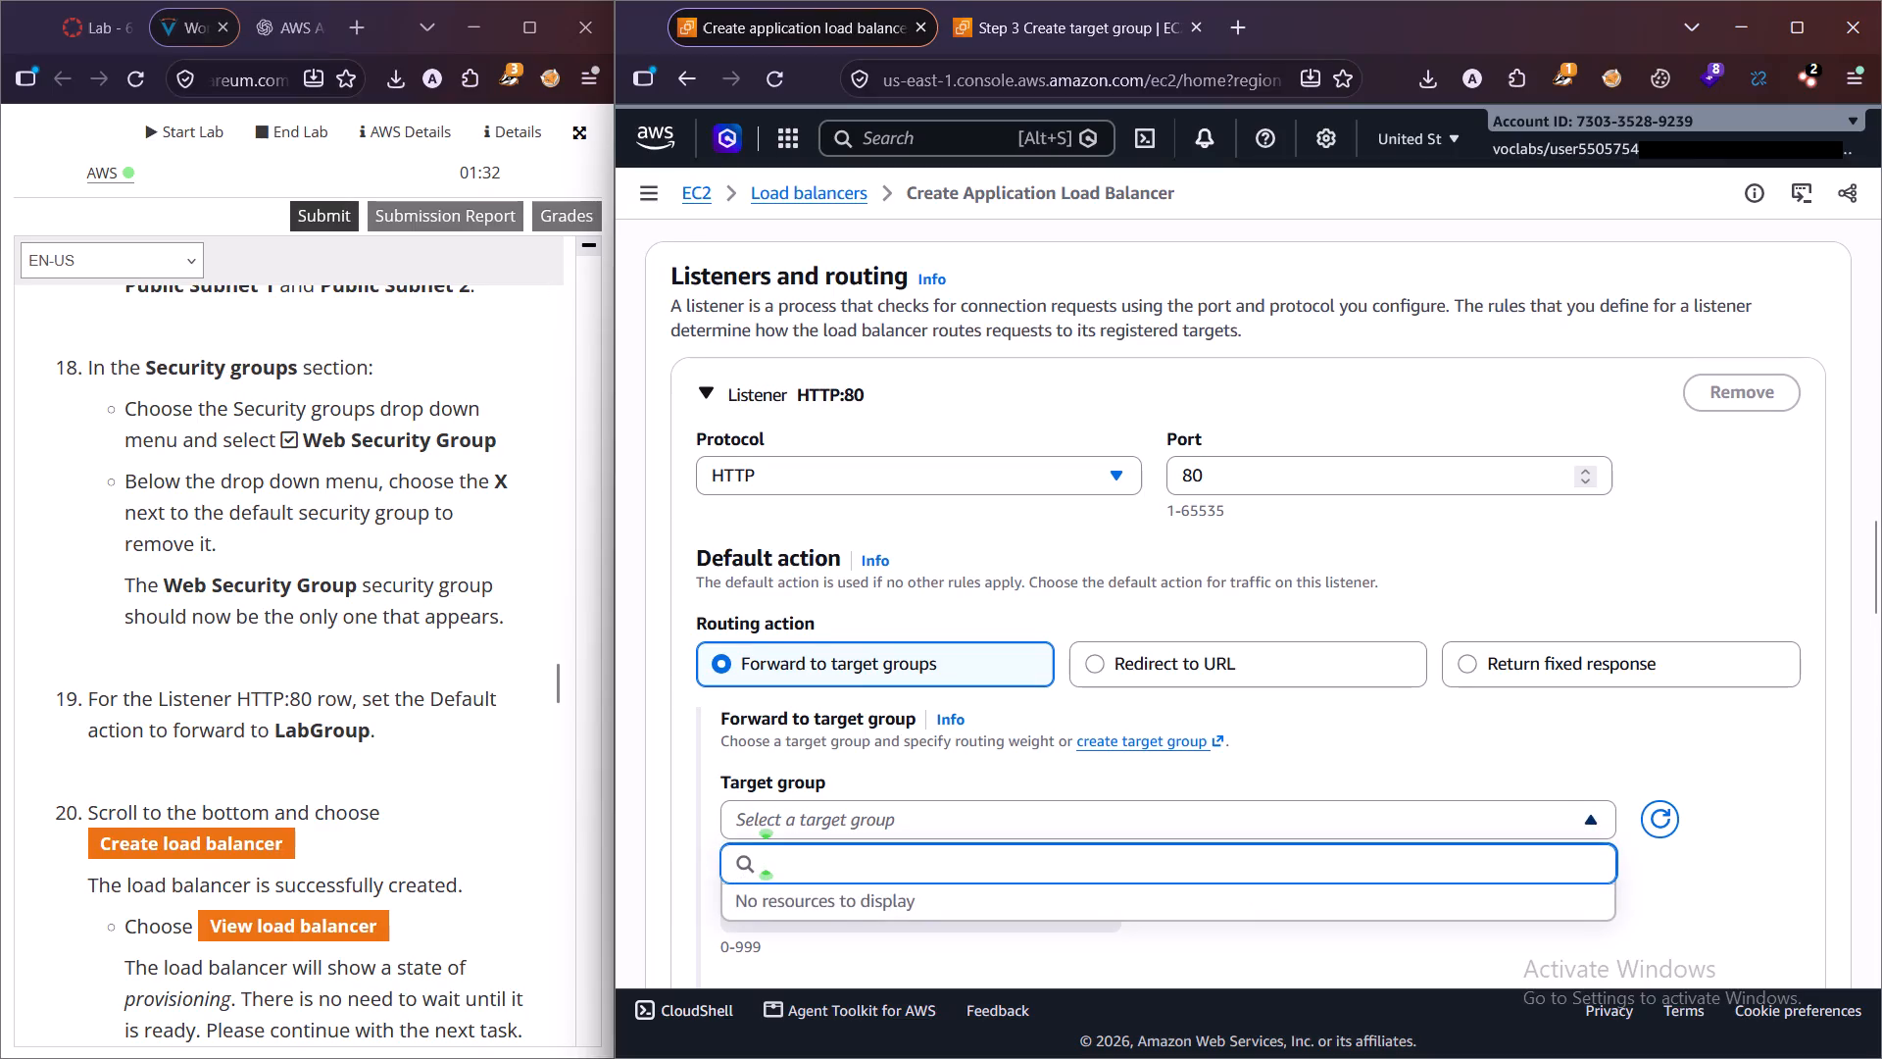
left_click(916, 827)
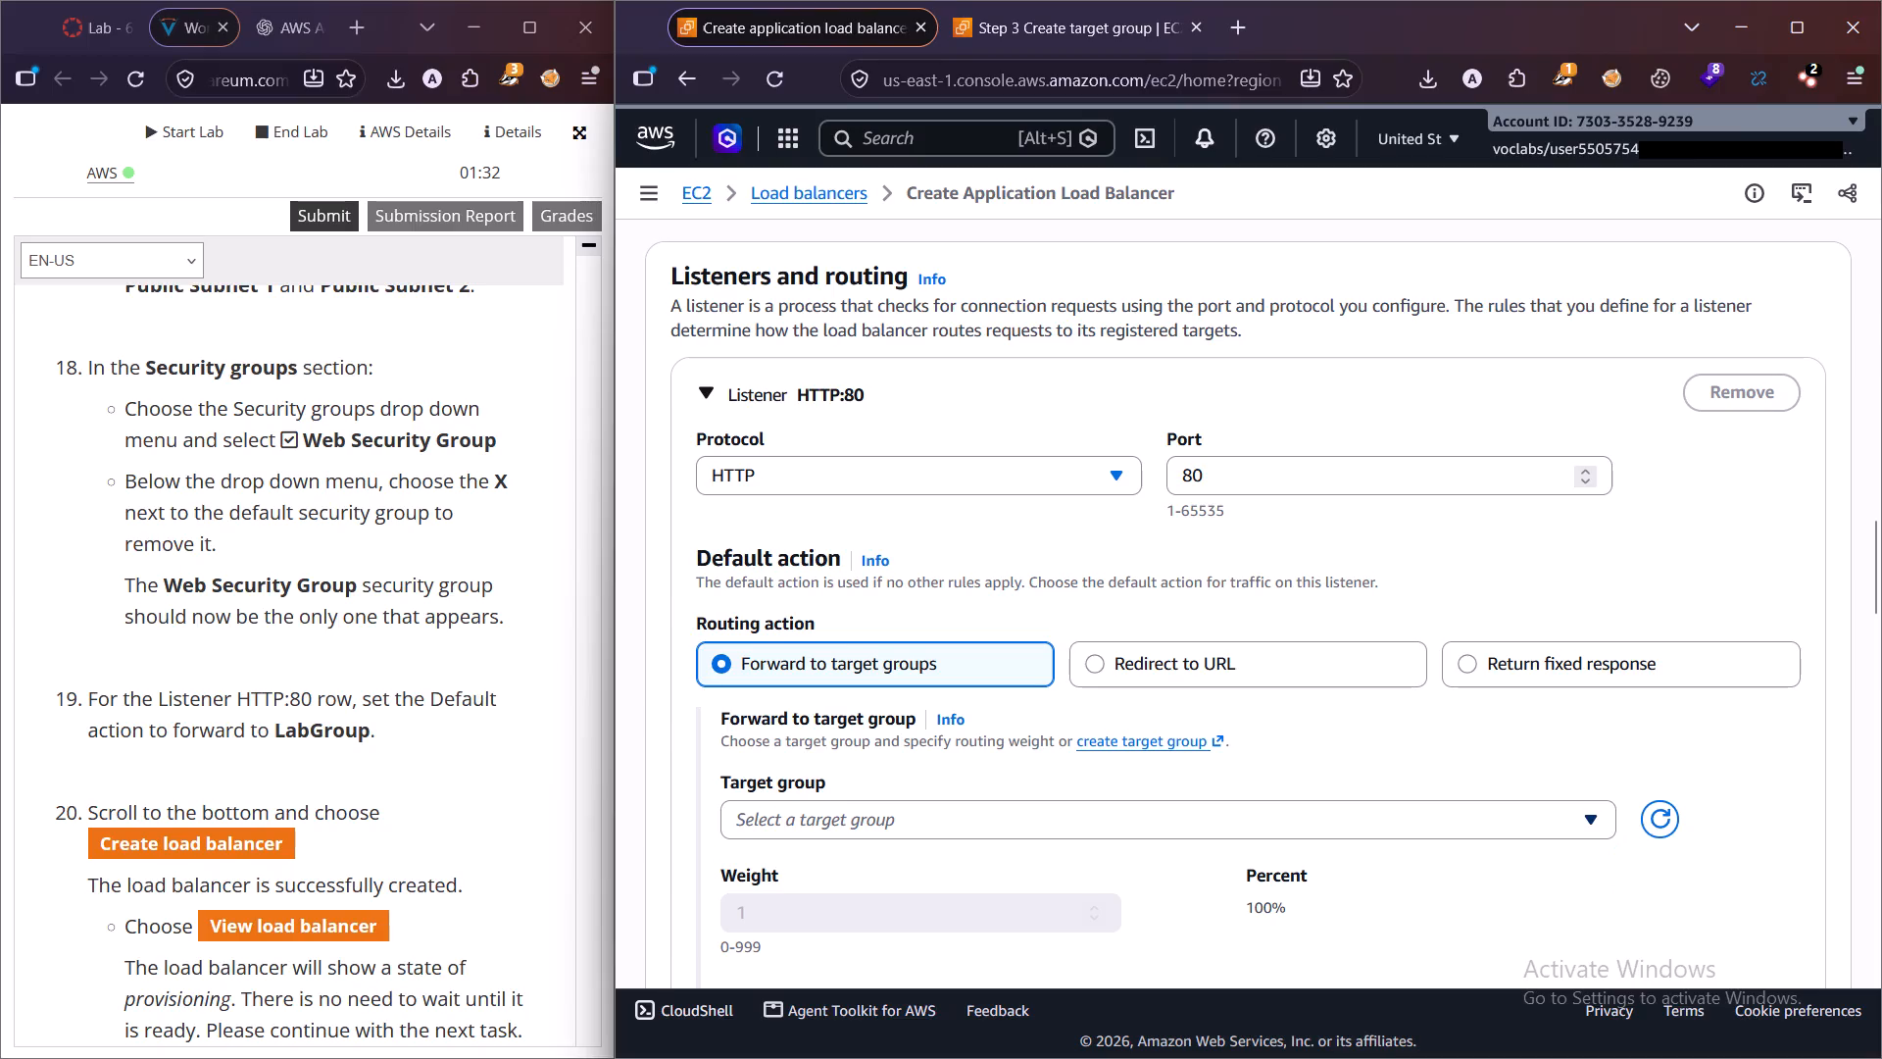
left_click(990, 806)
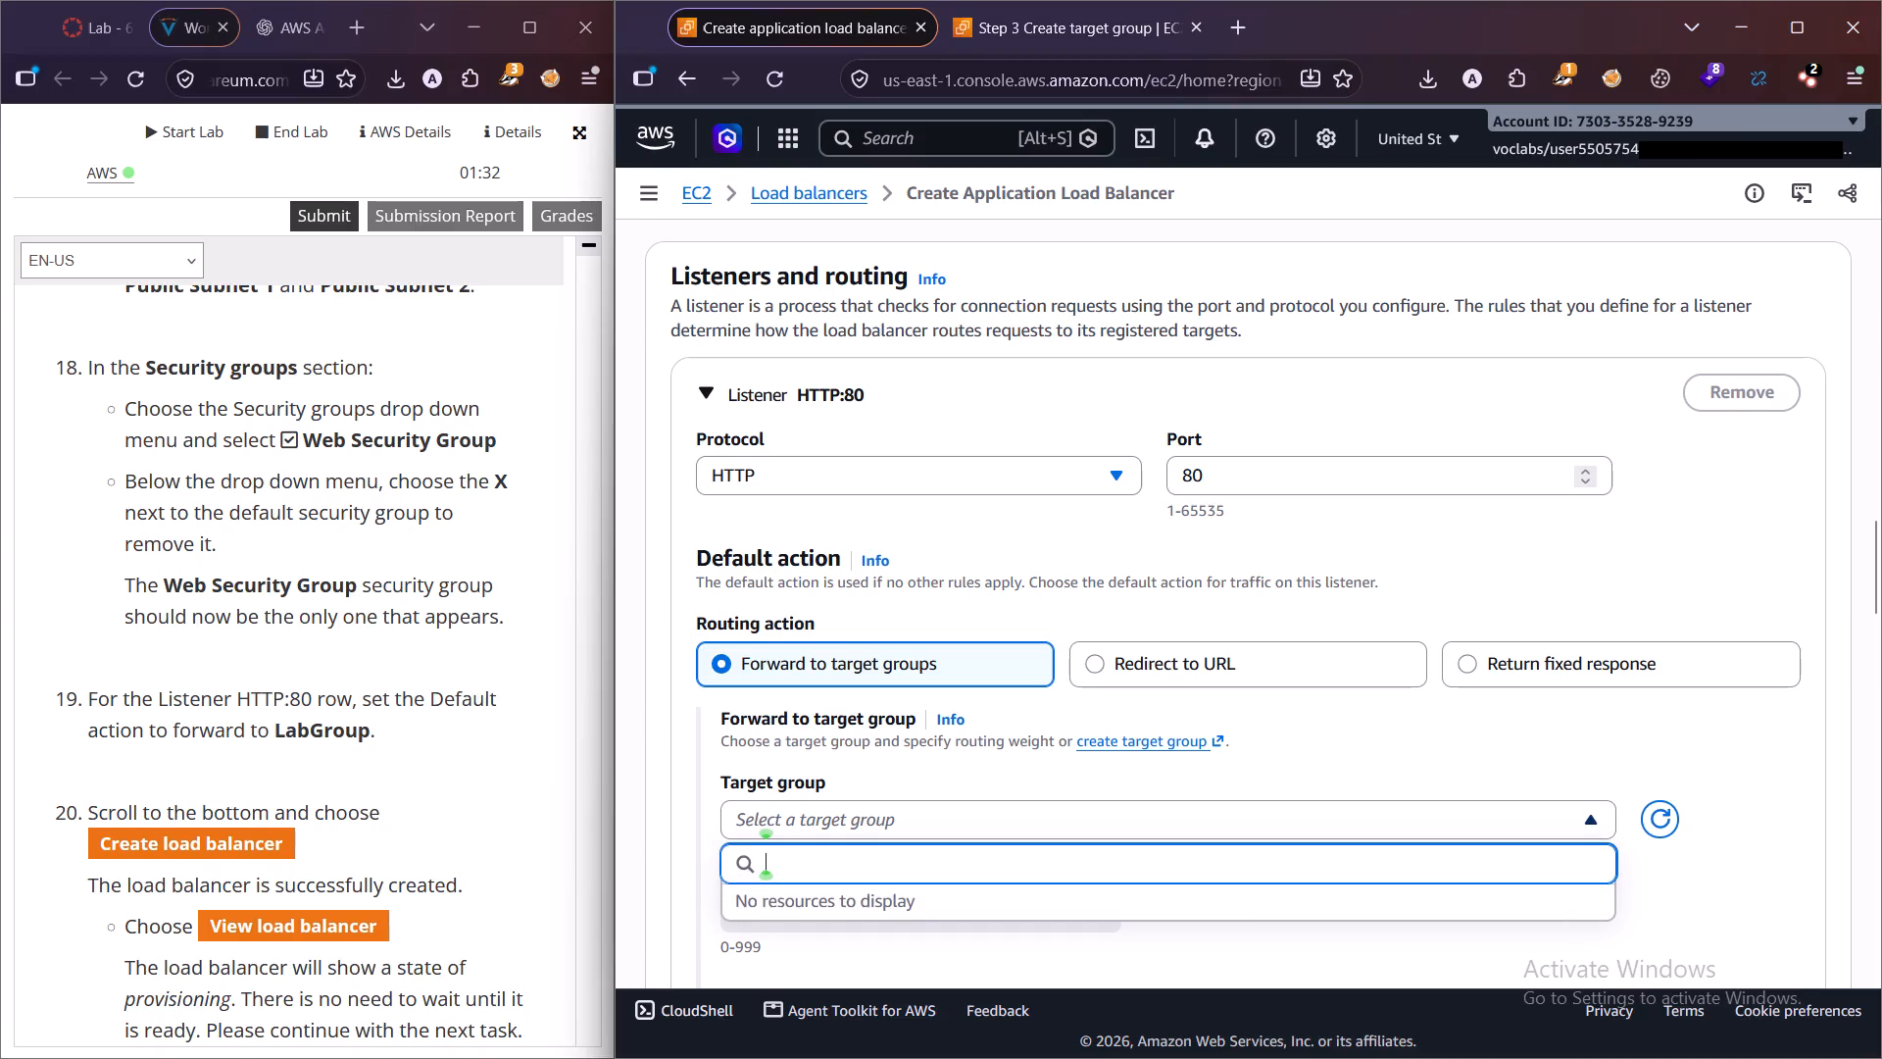
type("Lab")
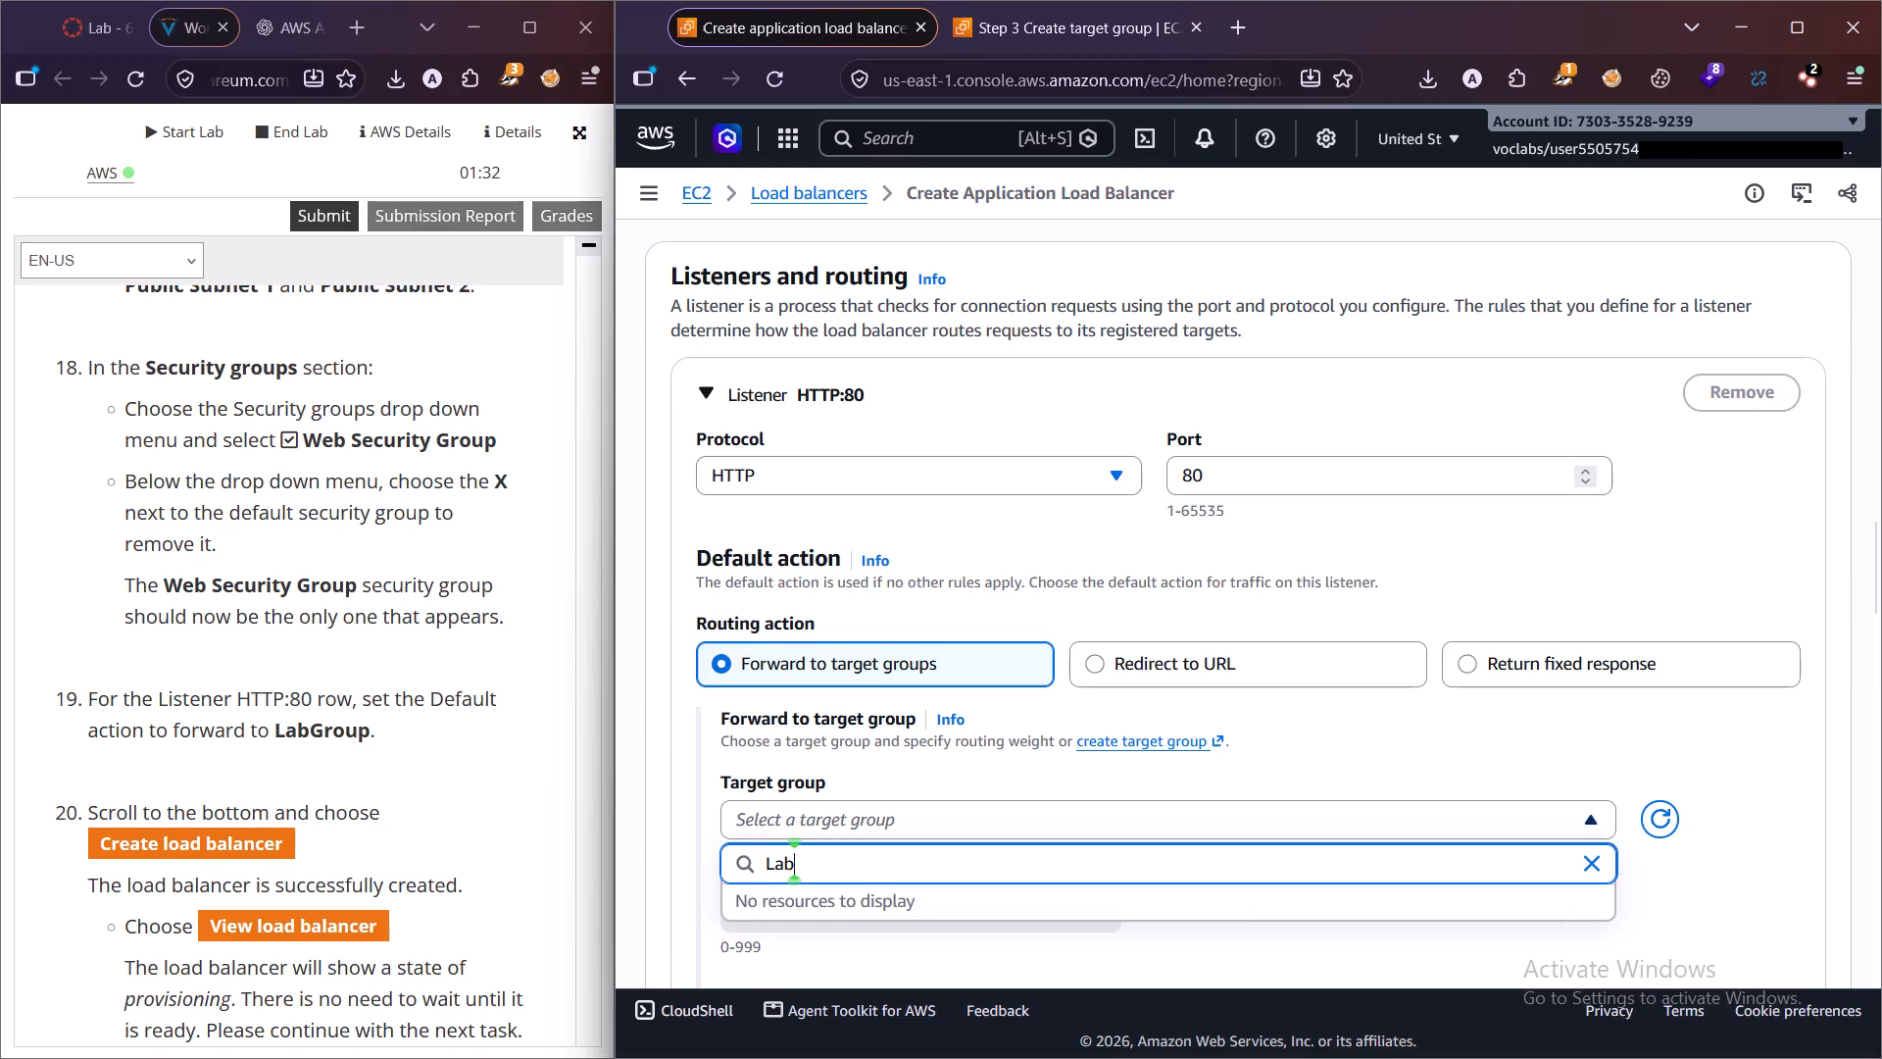
type("Group")
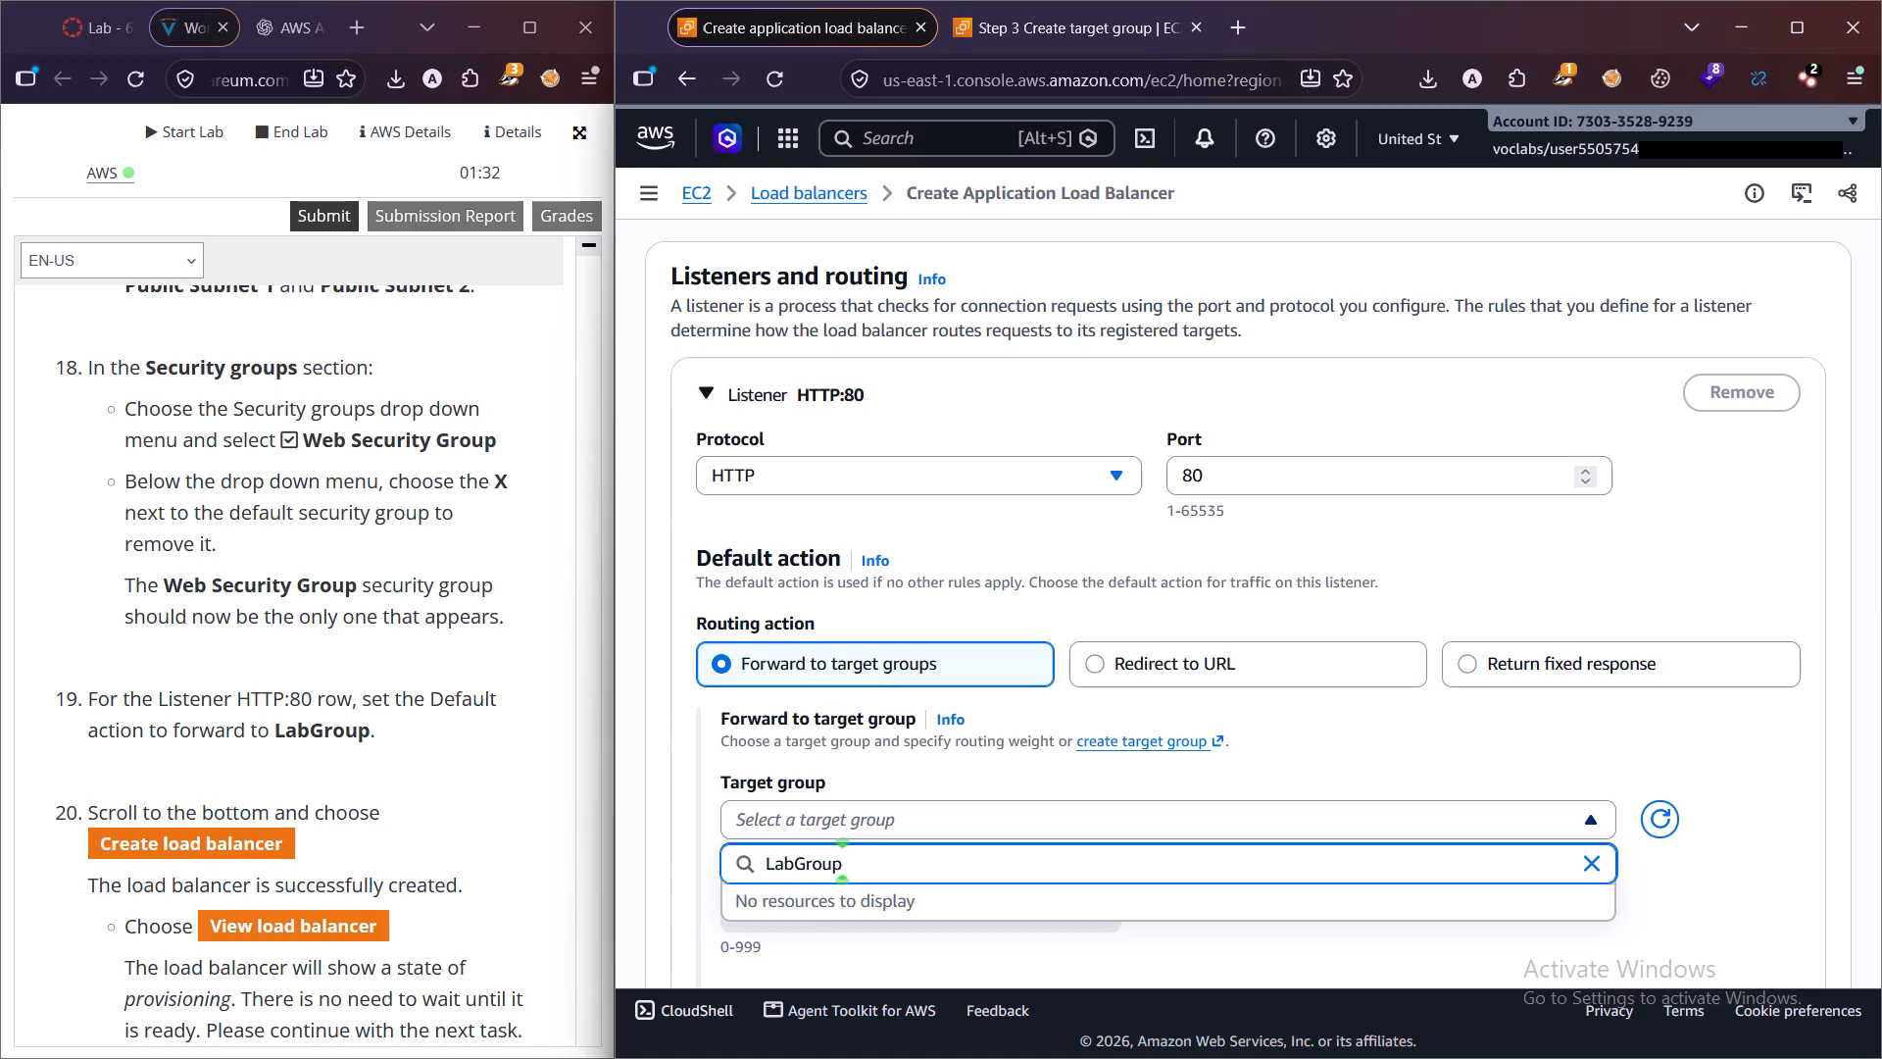
left_click(1659, 896)
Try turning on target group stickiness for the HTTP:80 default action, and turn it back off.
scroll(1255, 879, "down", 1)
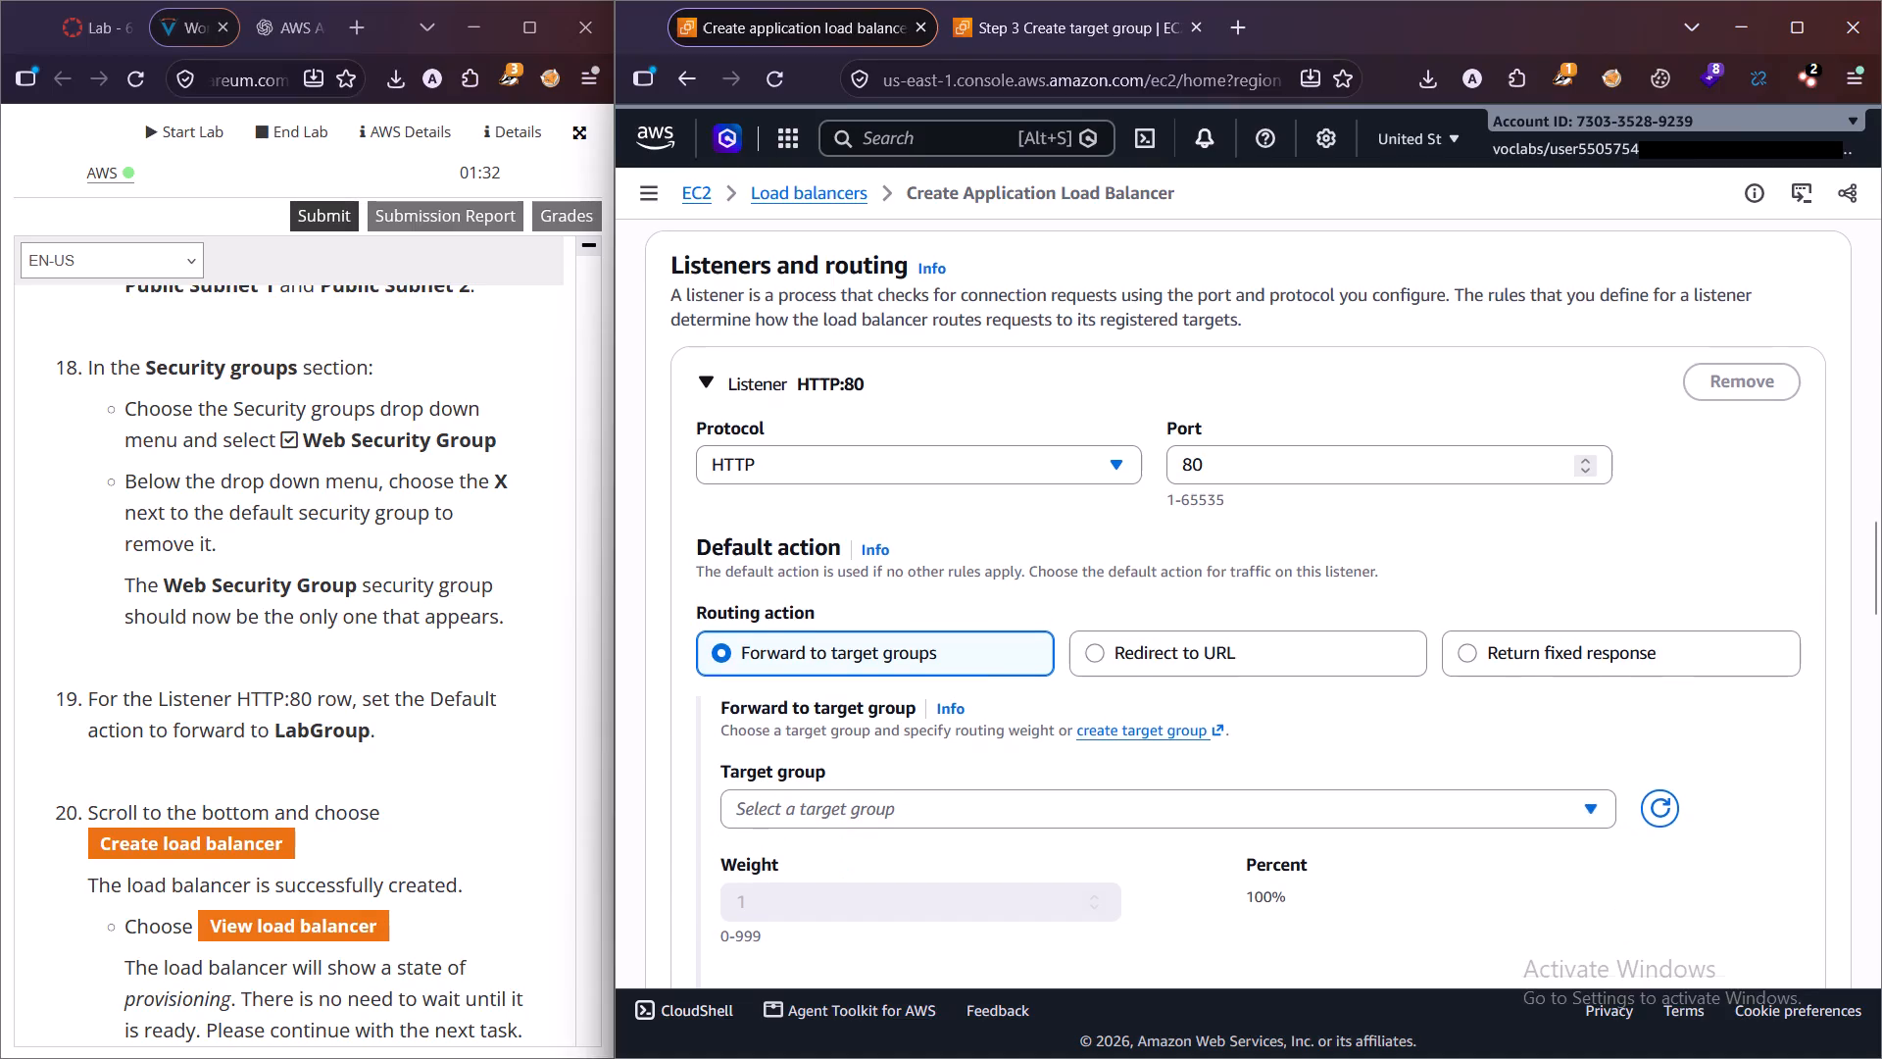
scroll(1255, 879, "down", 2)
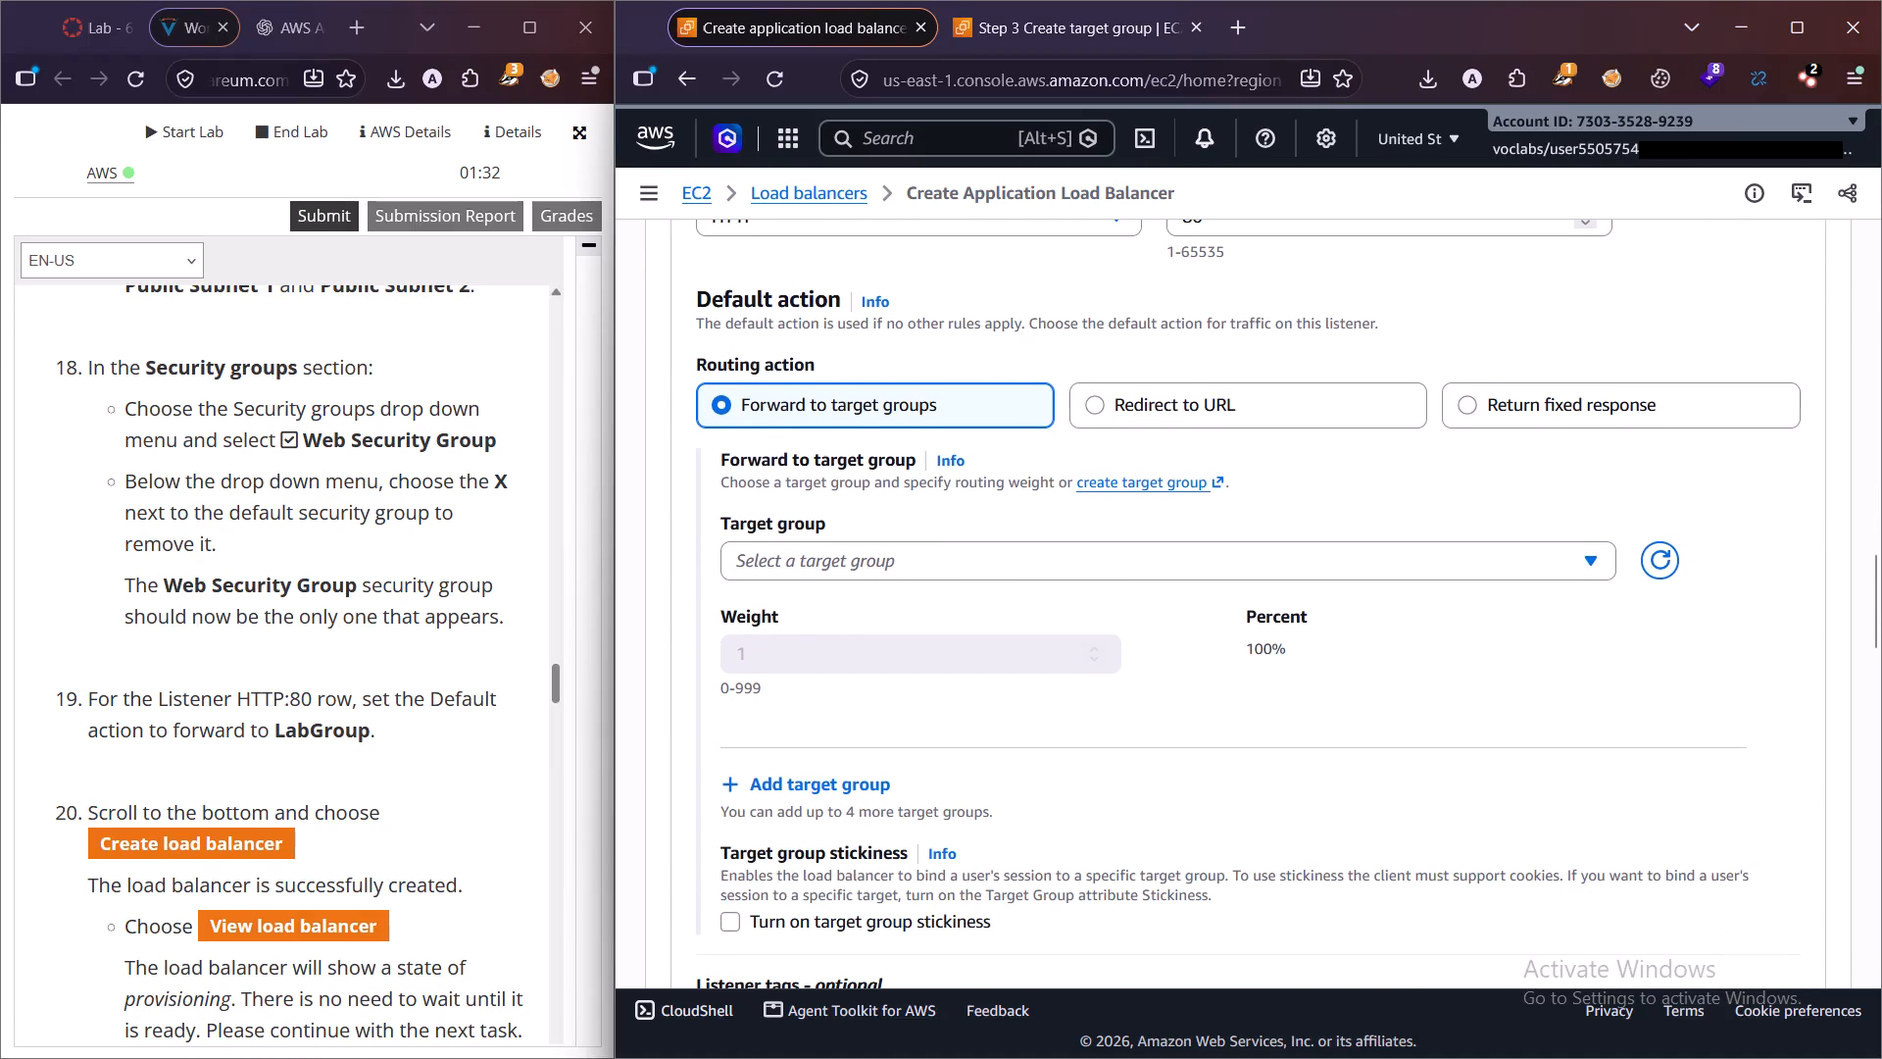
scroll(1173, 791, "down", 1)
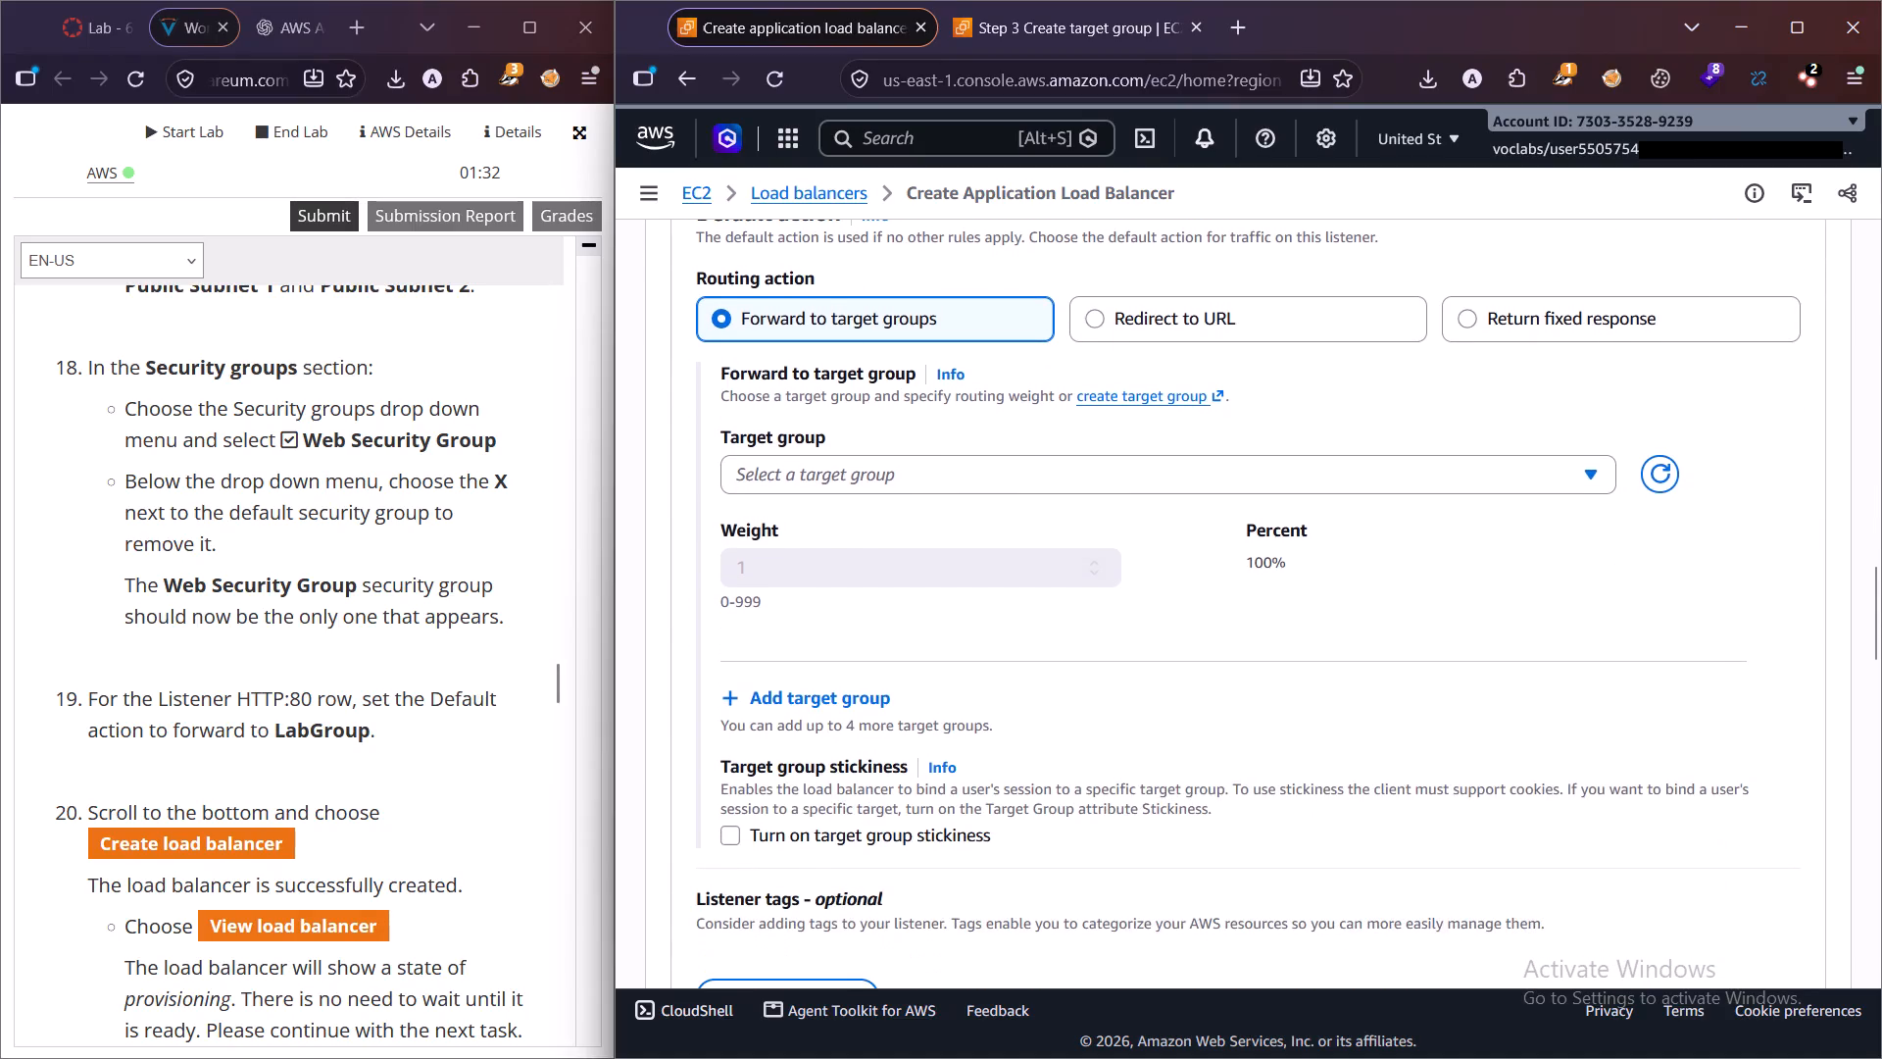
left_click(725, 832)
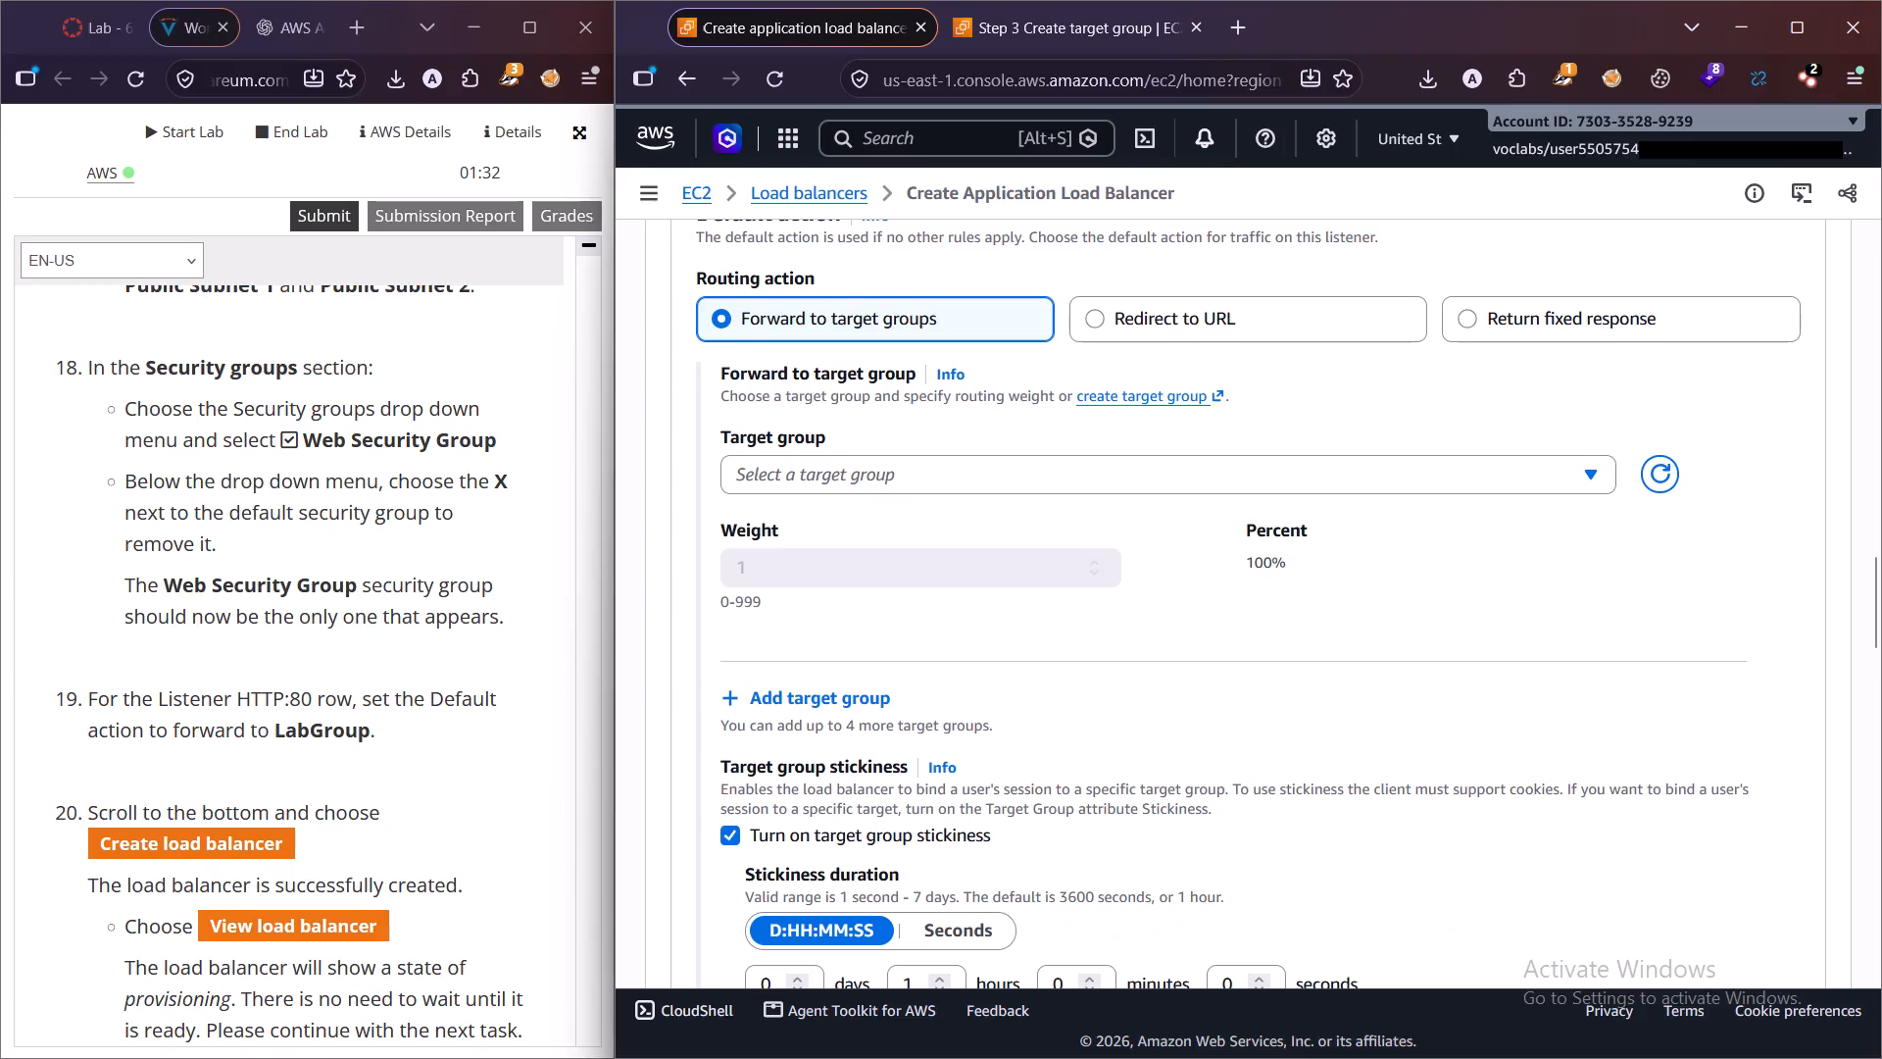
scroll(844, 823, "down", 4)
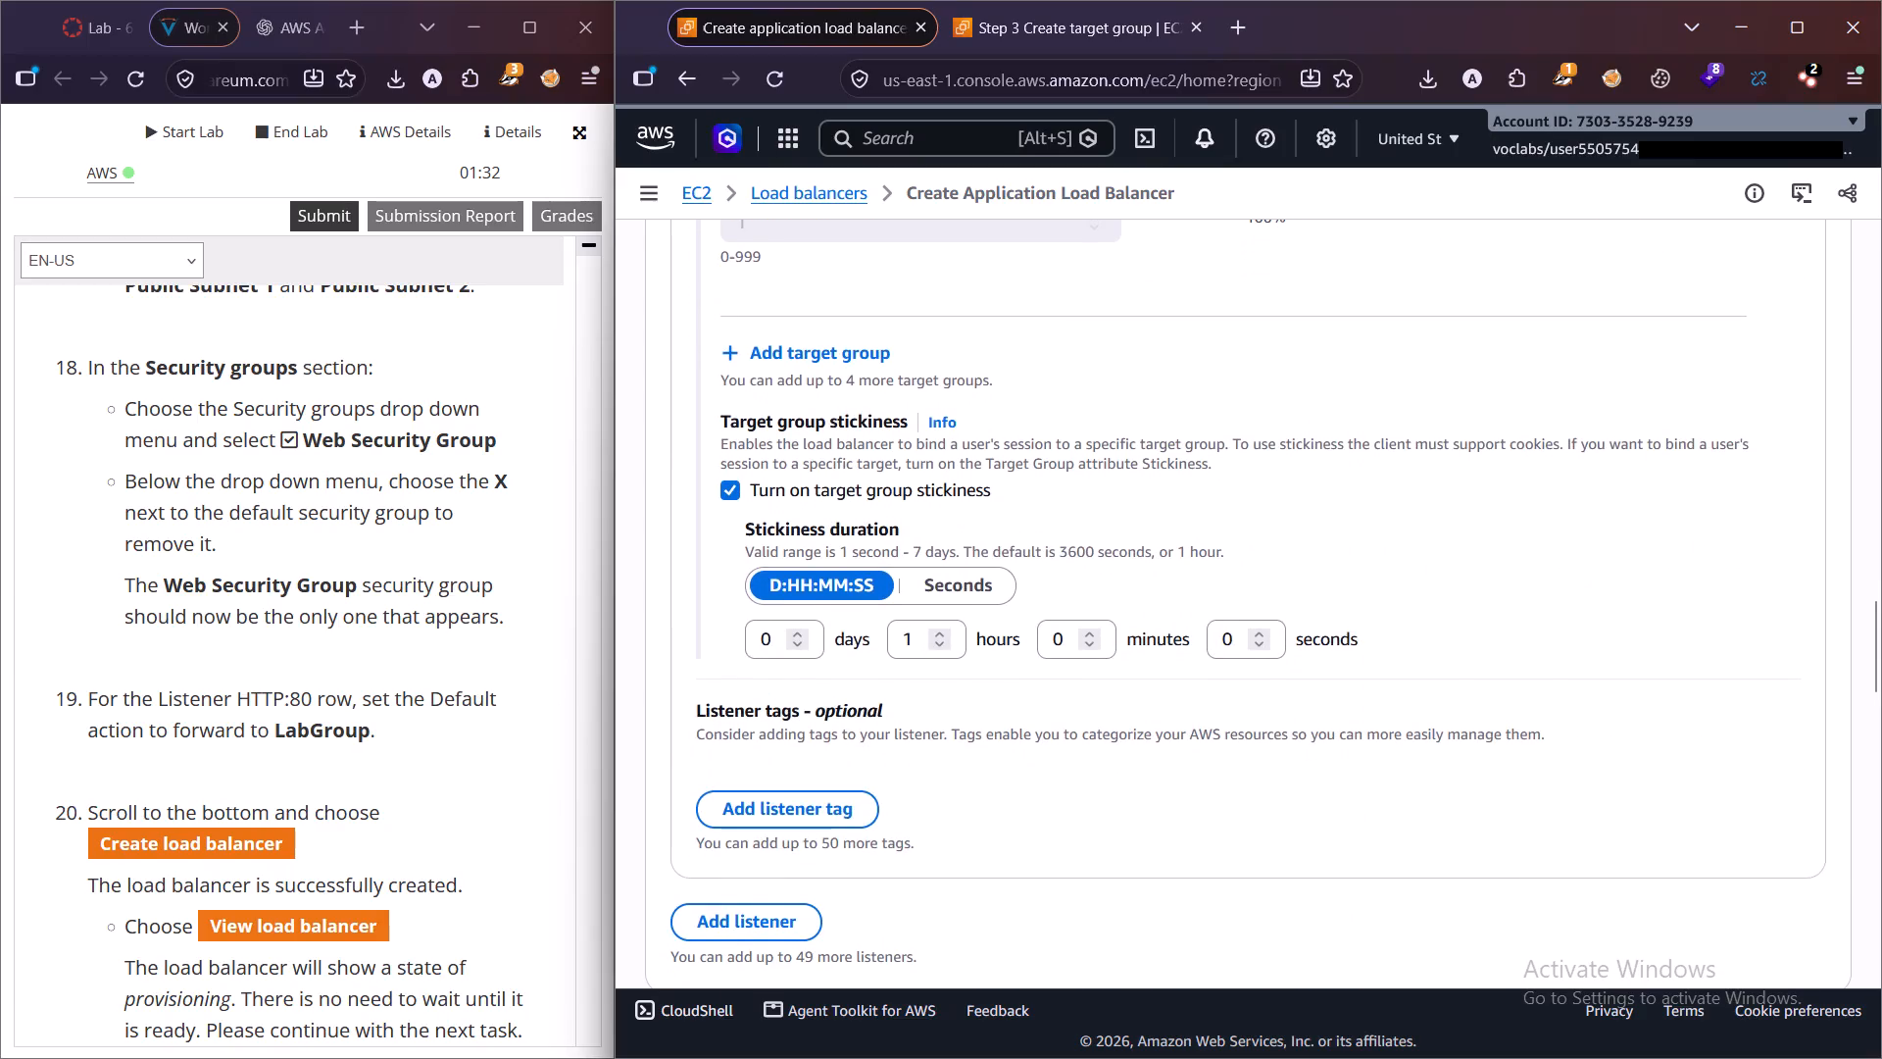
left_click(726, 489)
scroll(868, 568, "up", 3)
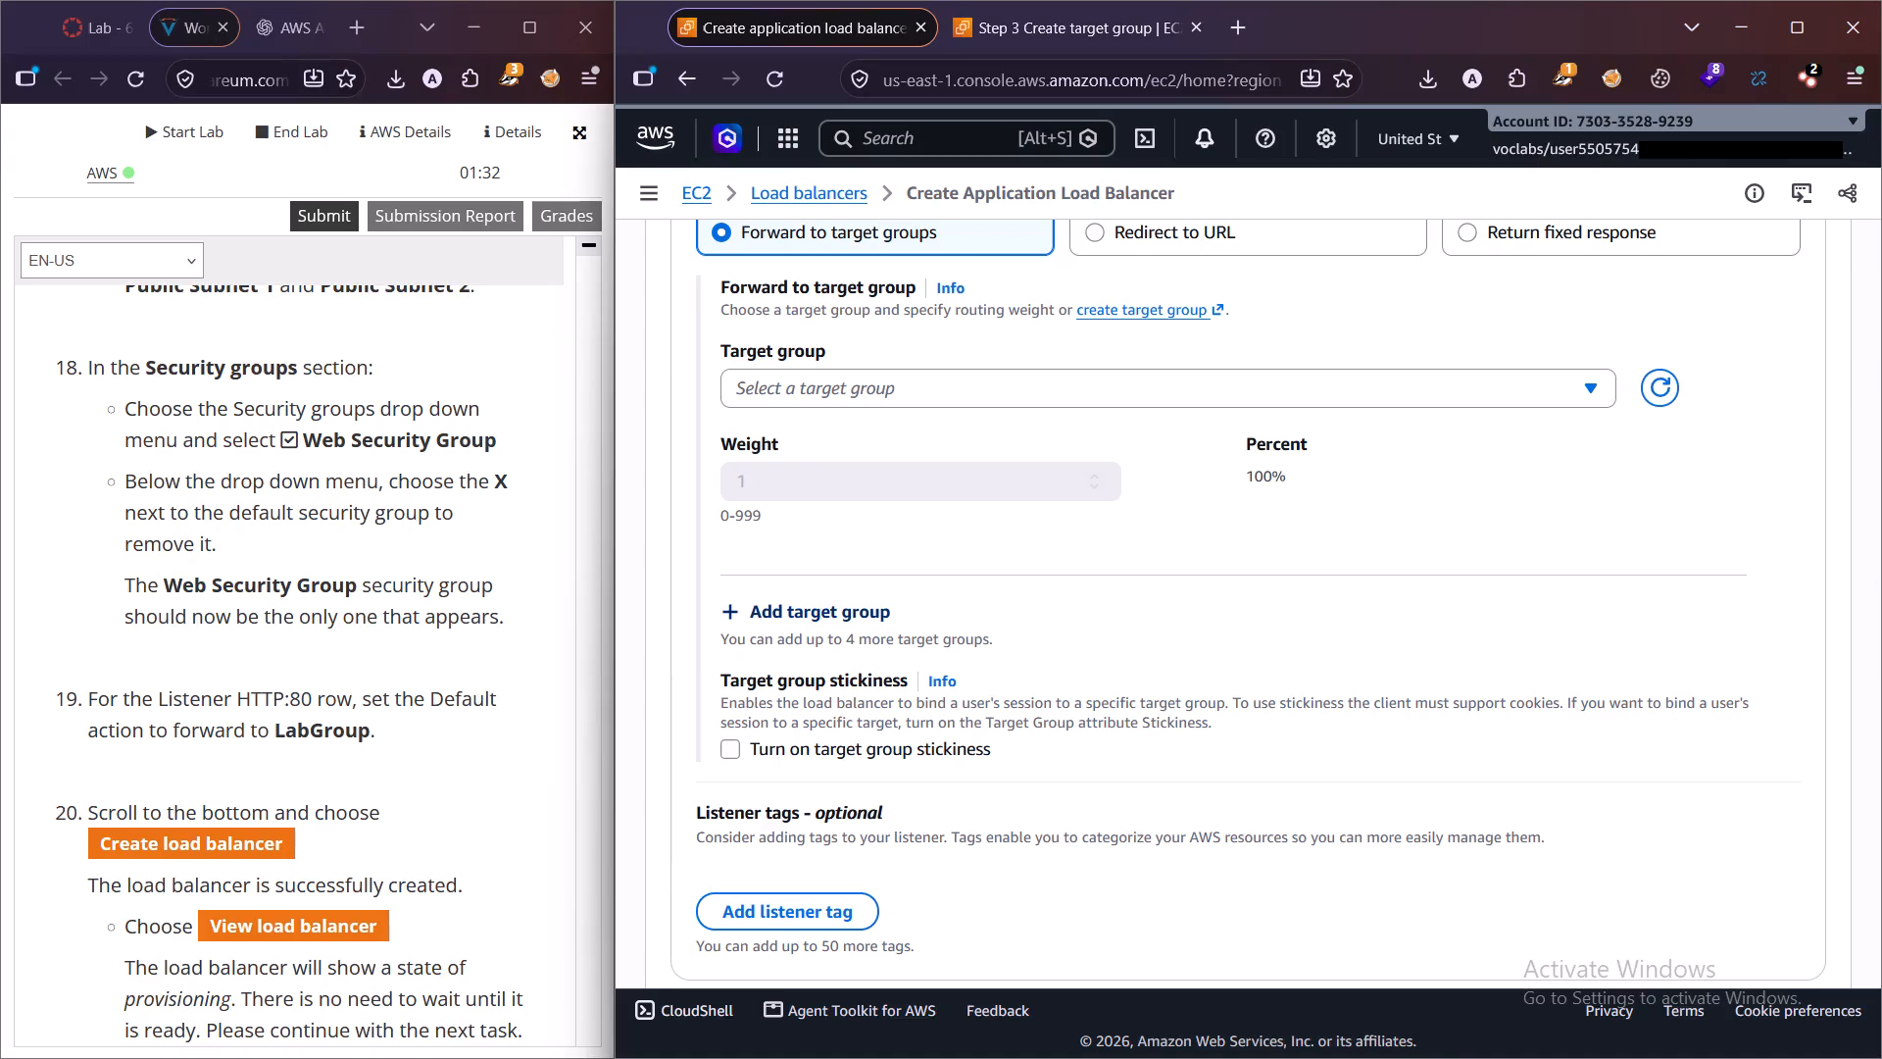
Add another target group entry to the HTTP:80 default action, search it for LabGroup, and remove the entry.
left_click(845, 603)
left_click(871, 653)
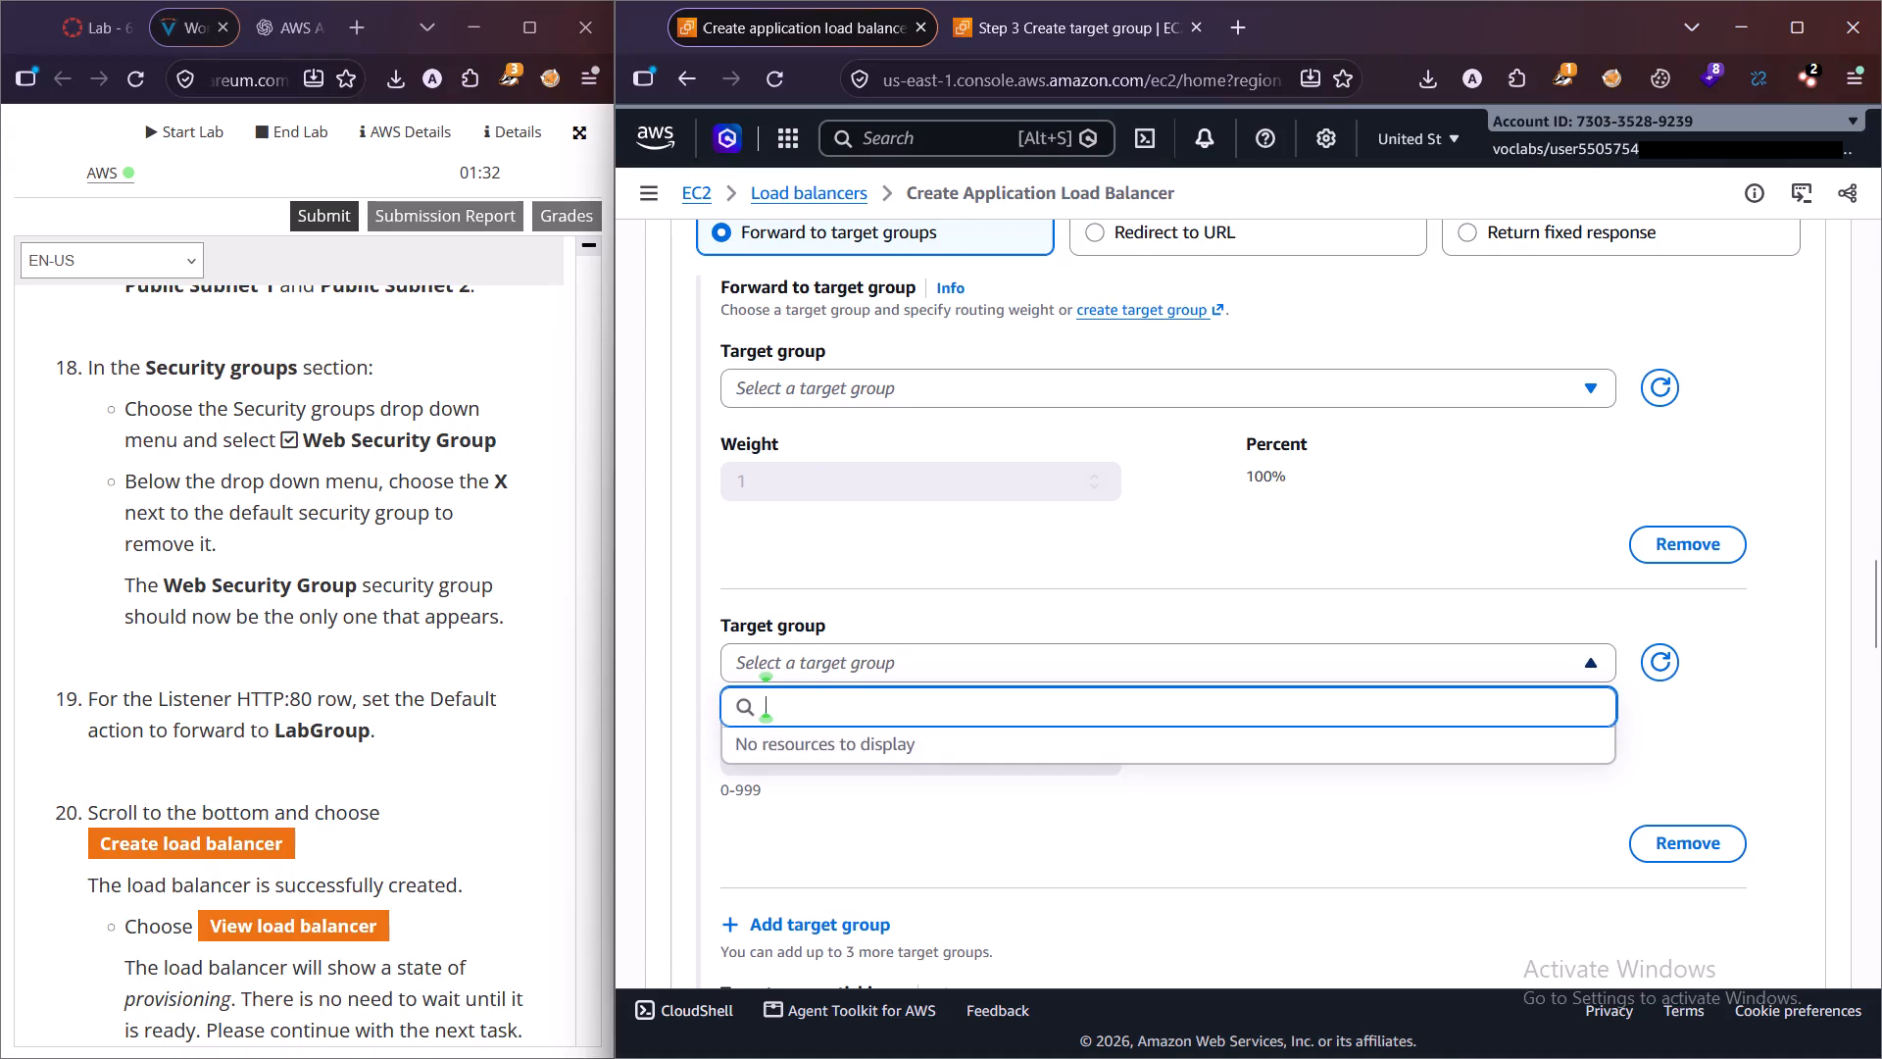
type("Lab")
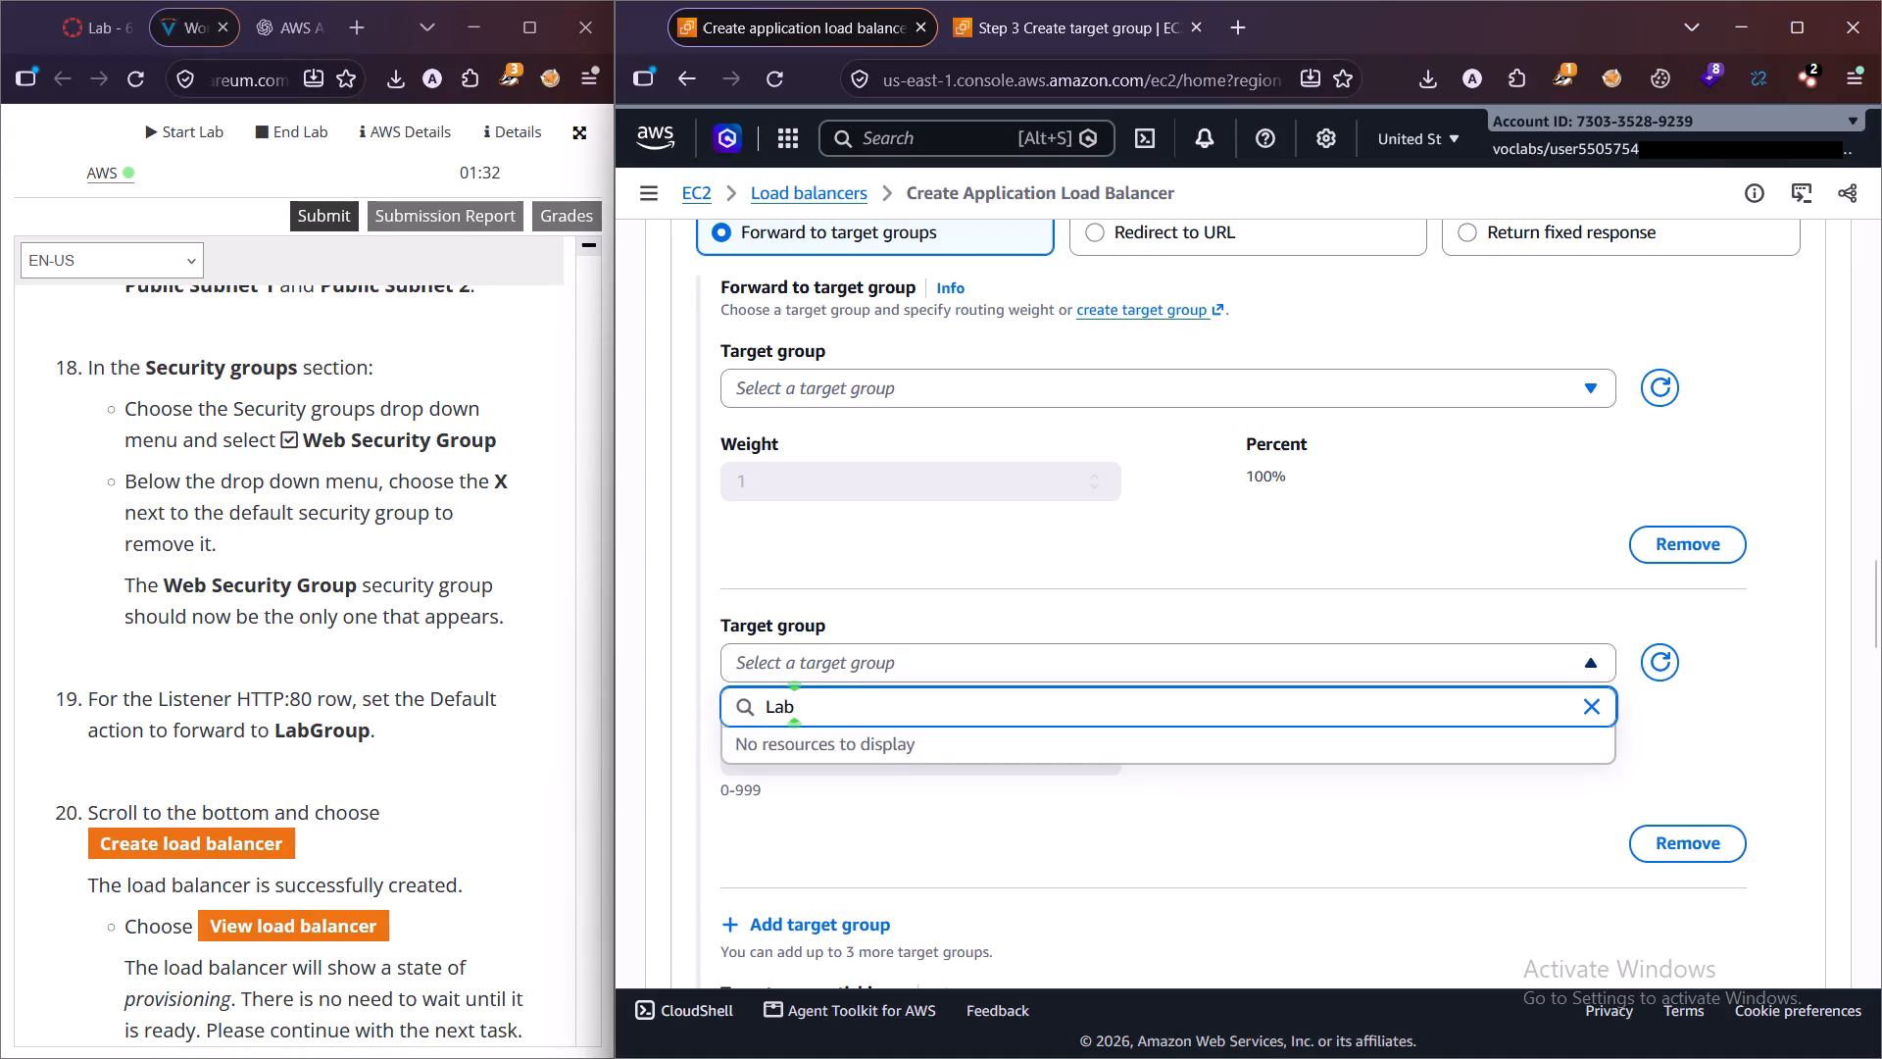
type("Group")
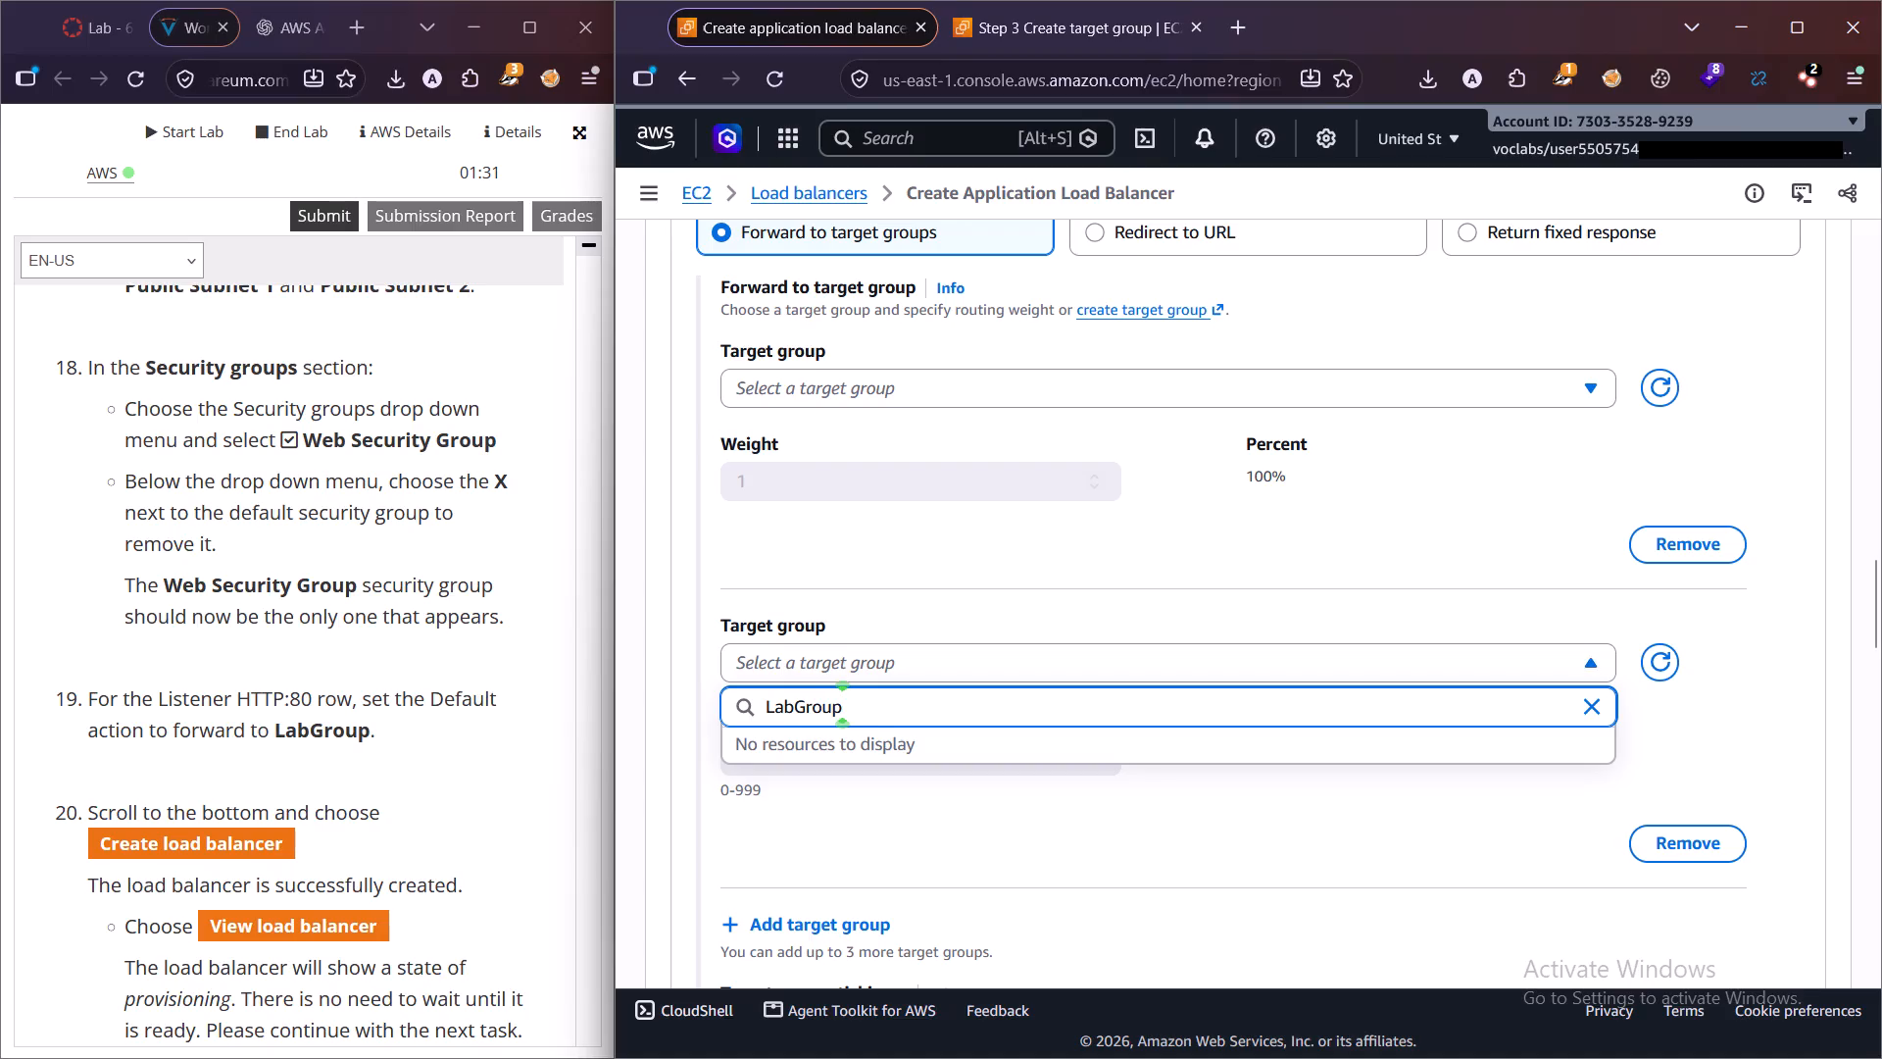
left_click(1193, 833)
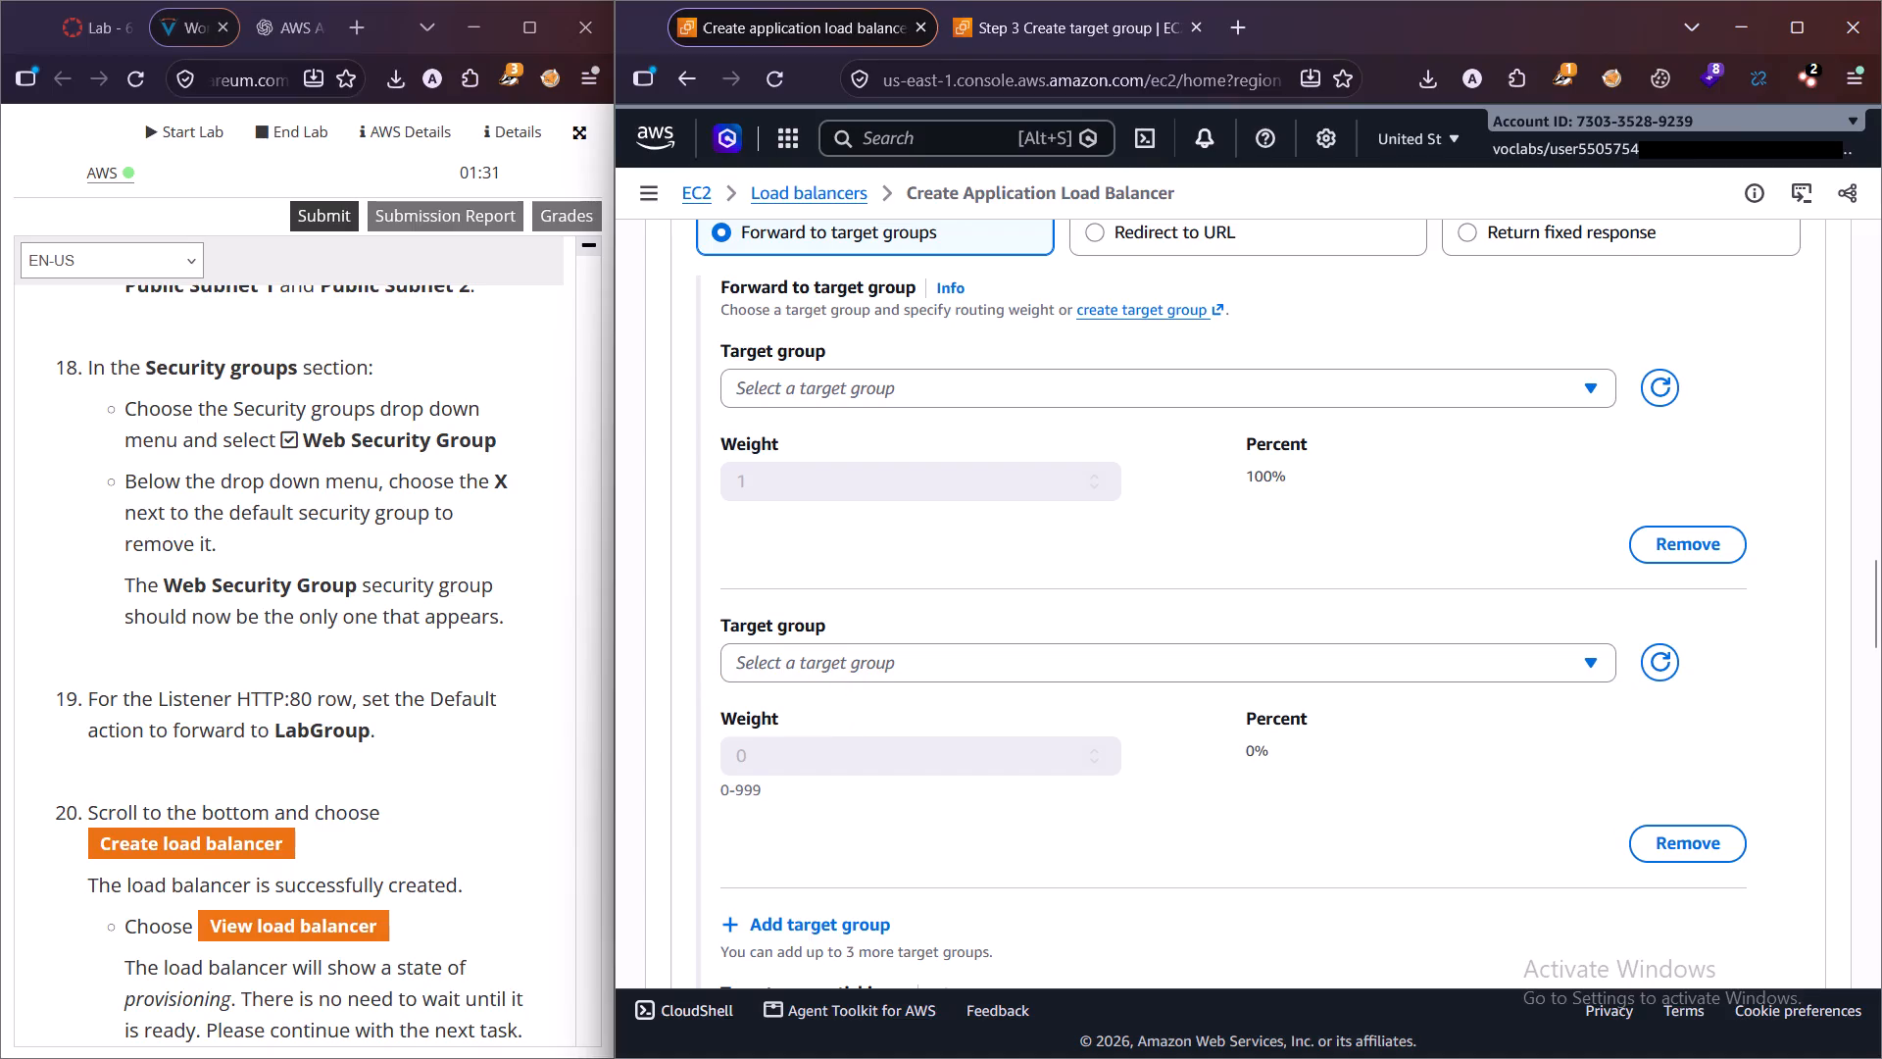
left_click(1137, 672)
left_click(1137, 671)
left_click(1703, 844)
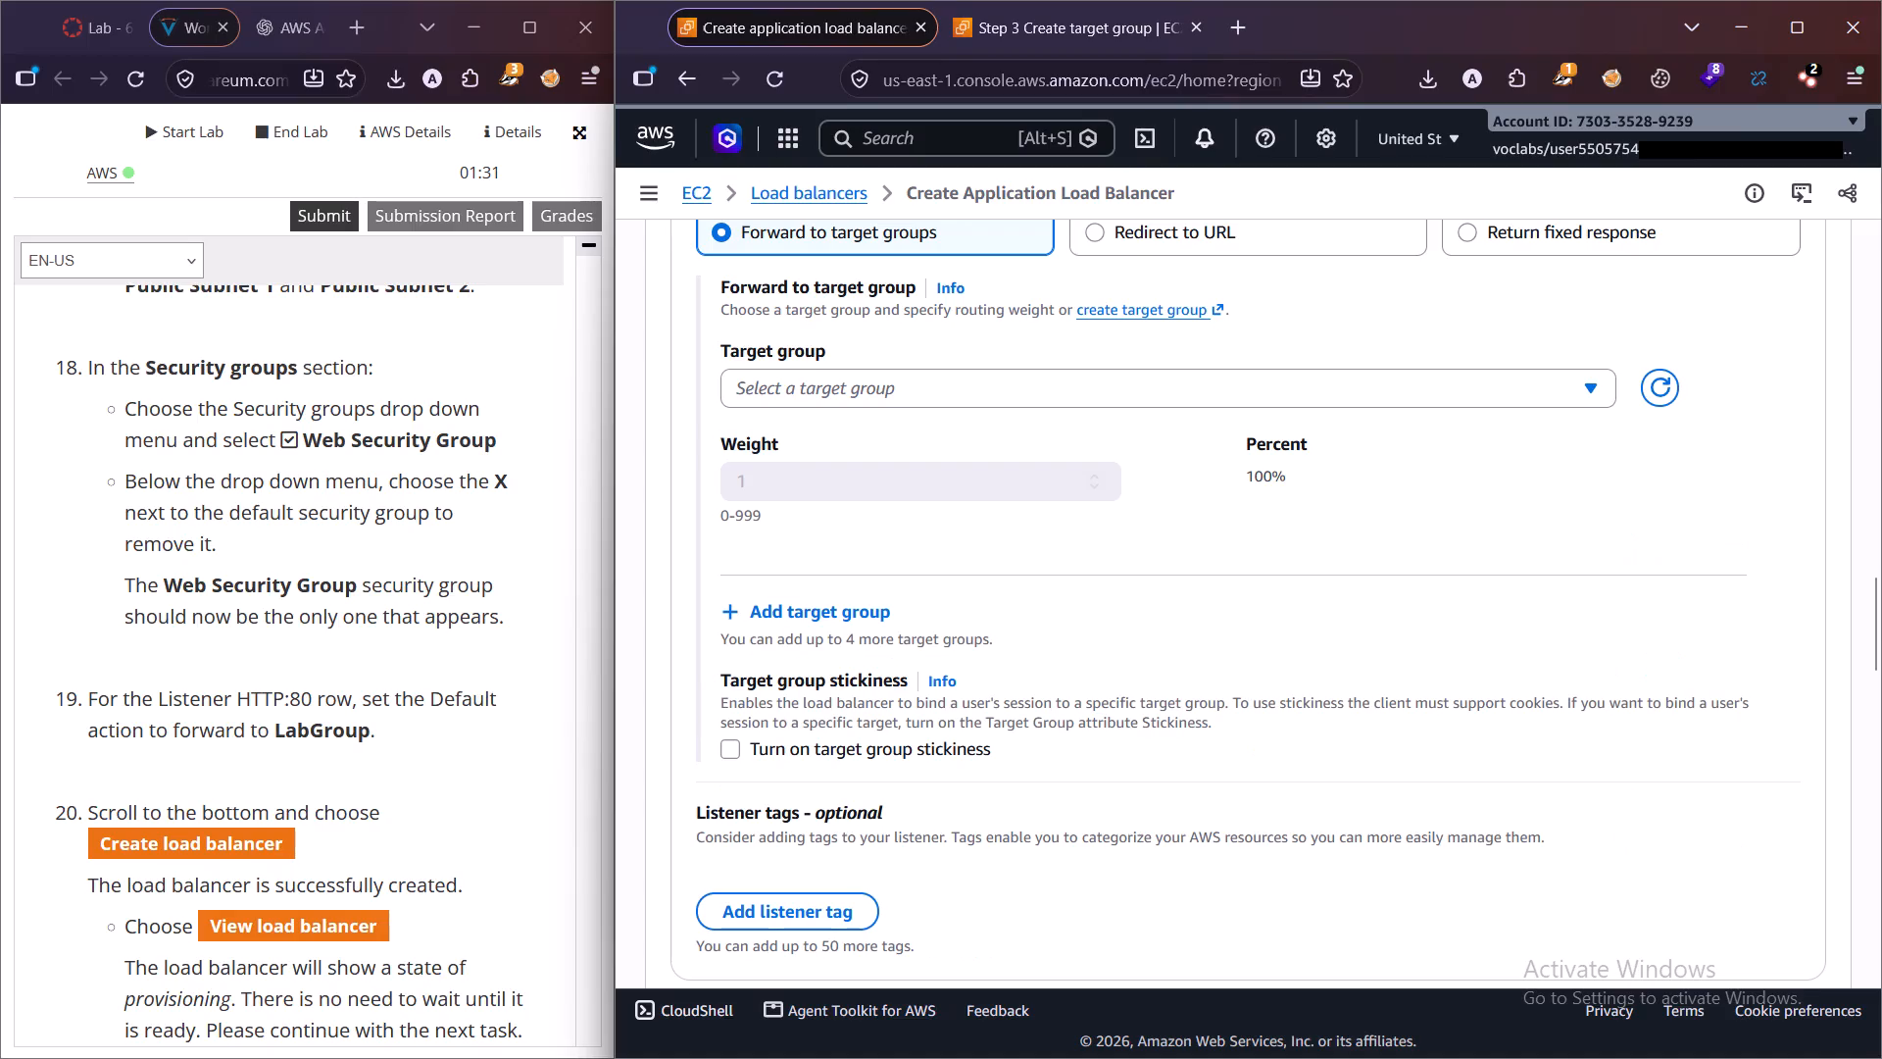
Refresh the list of target groups available for the HTTP:80 listener's default action.
left_click(1658, 386)
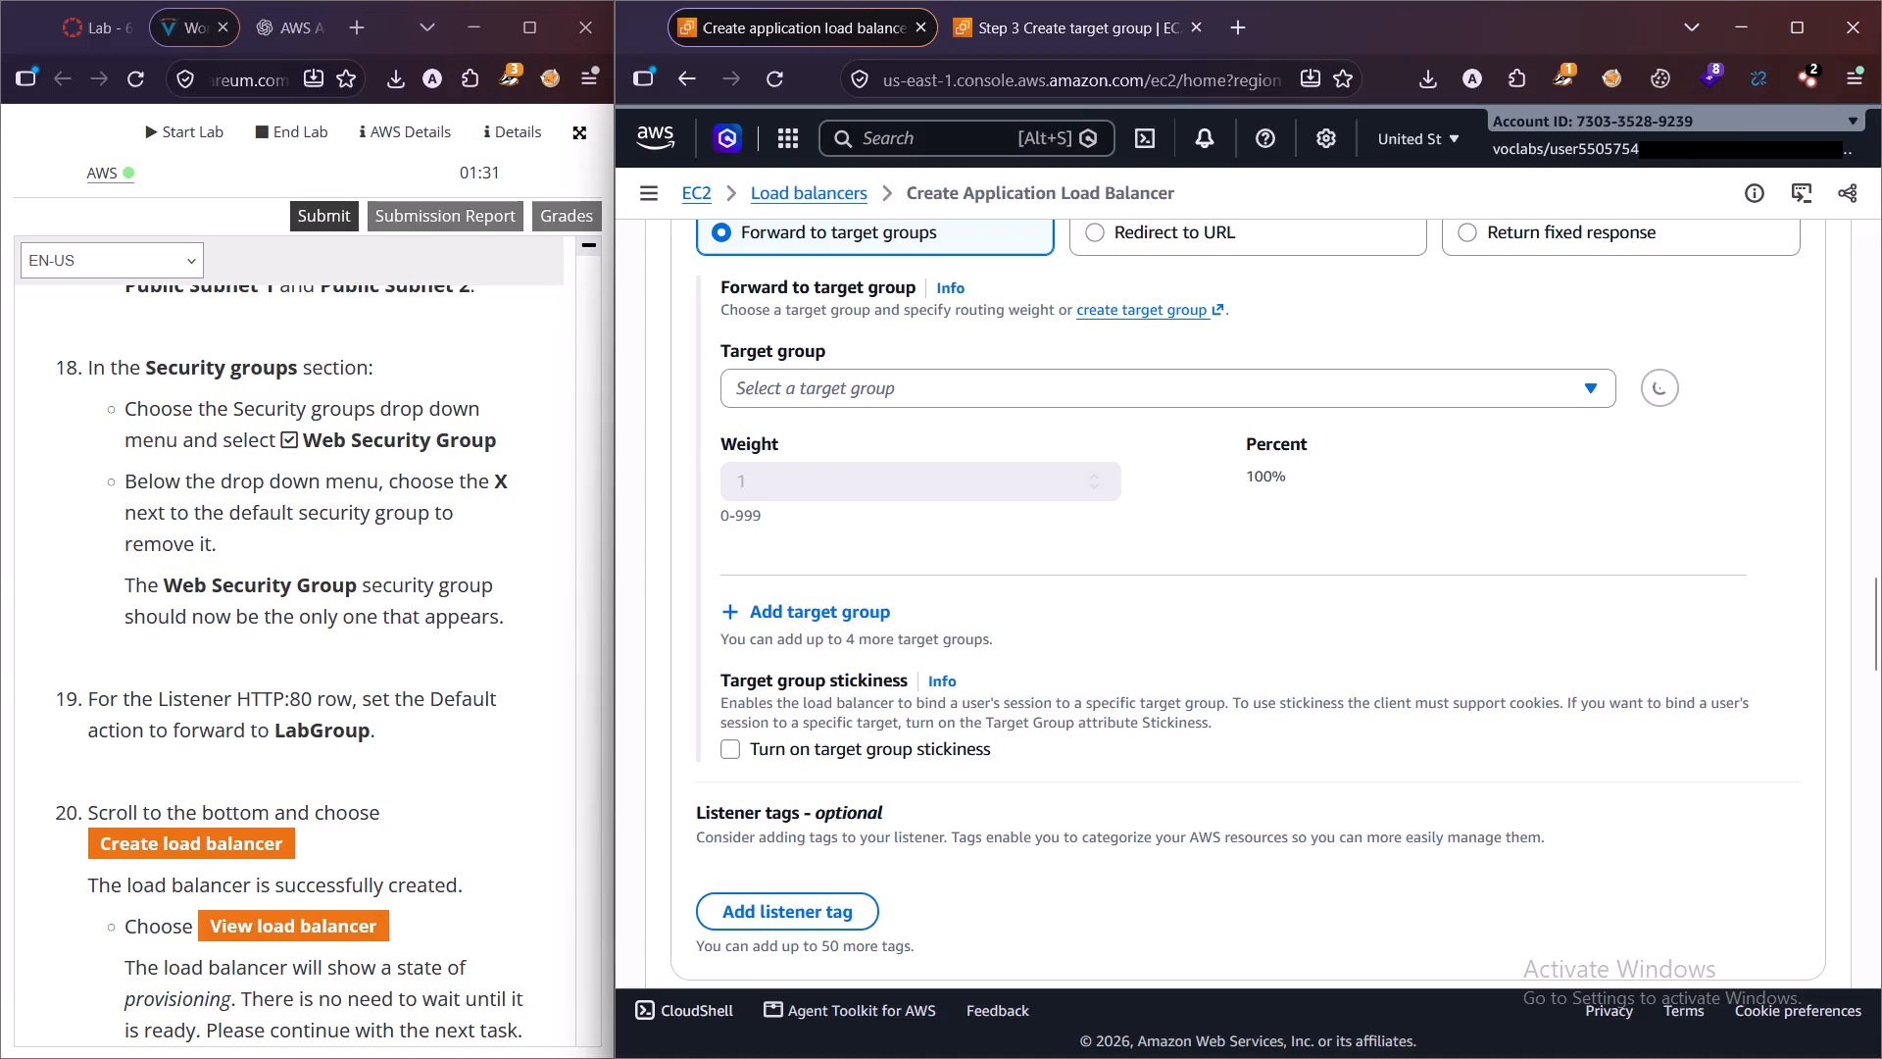
scroll(1154, 489, "up", 3)
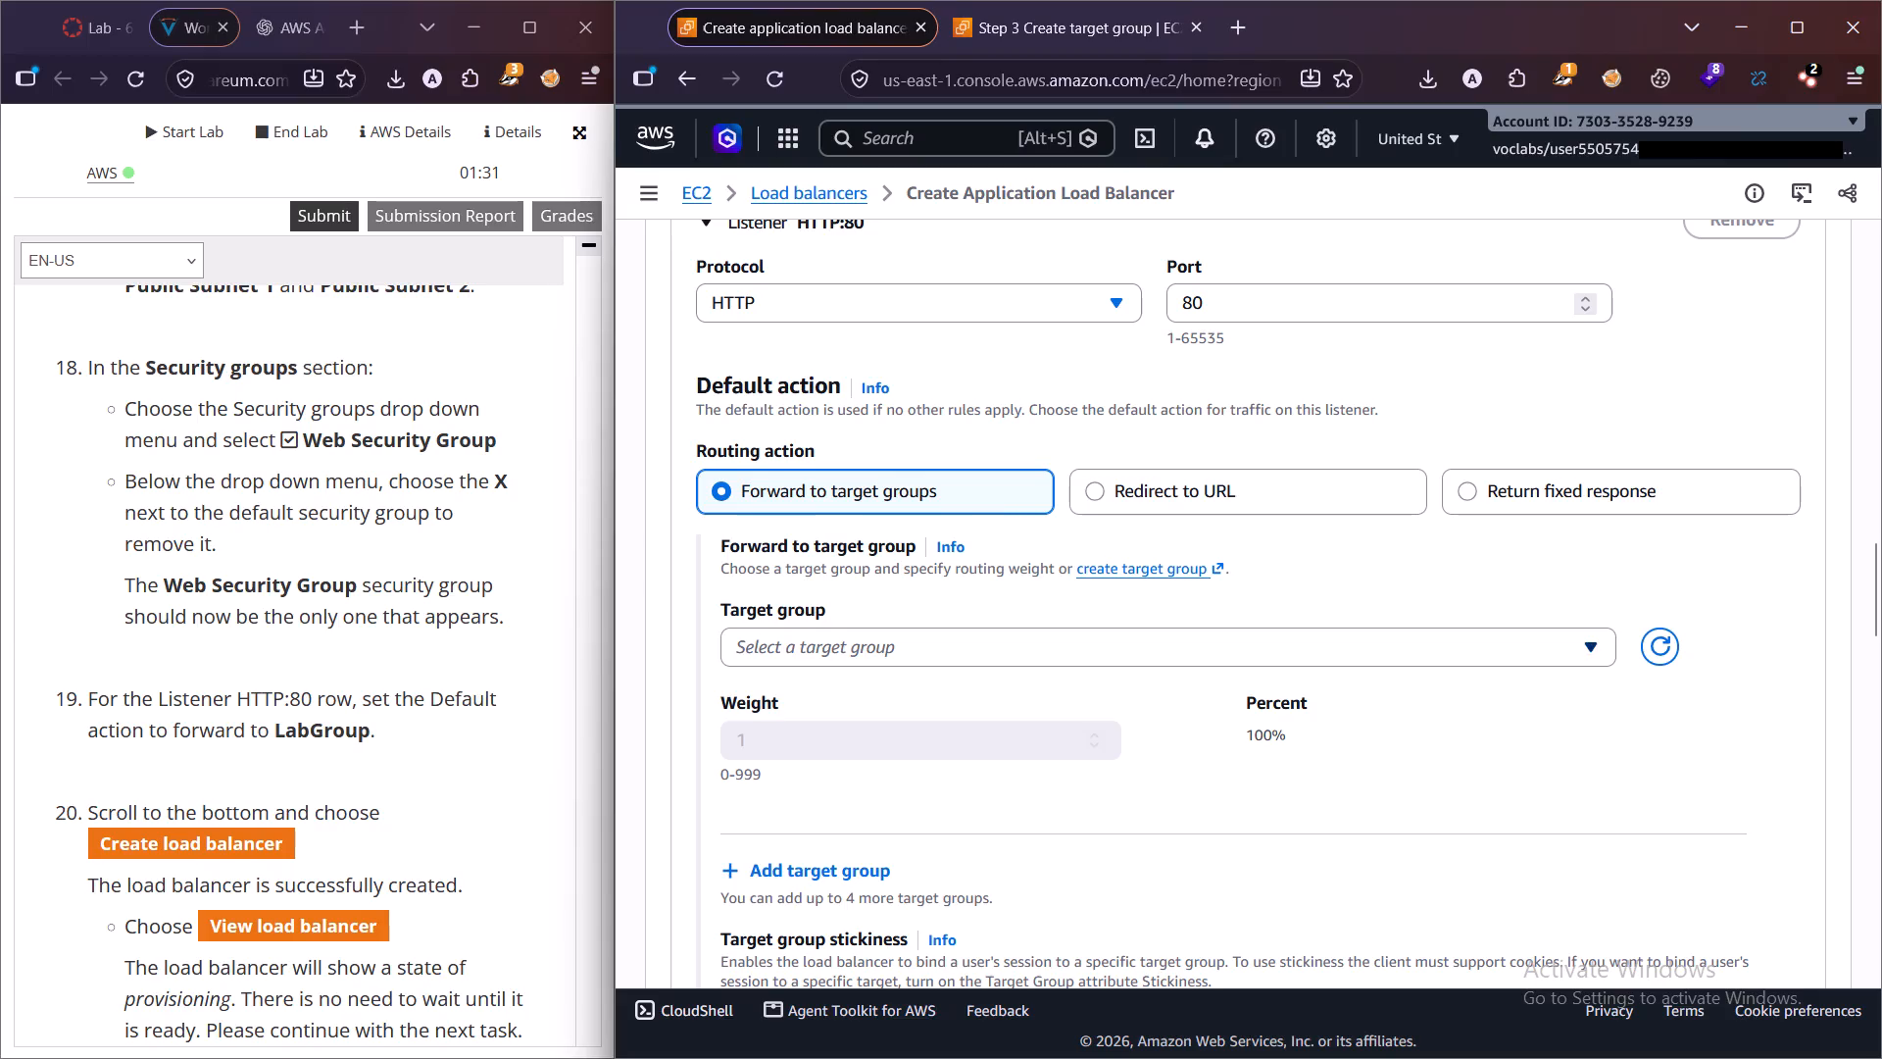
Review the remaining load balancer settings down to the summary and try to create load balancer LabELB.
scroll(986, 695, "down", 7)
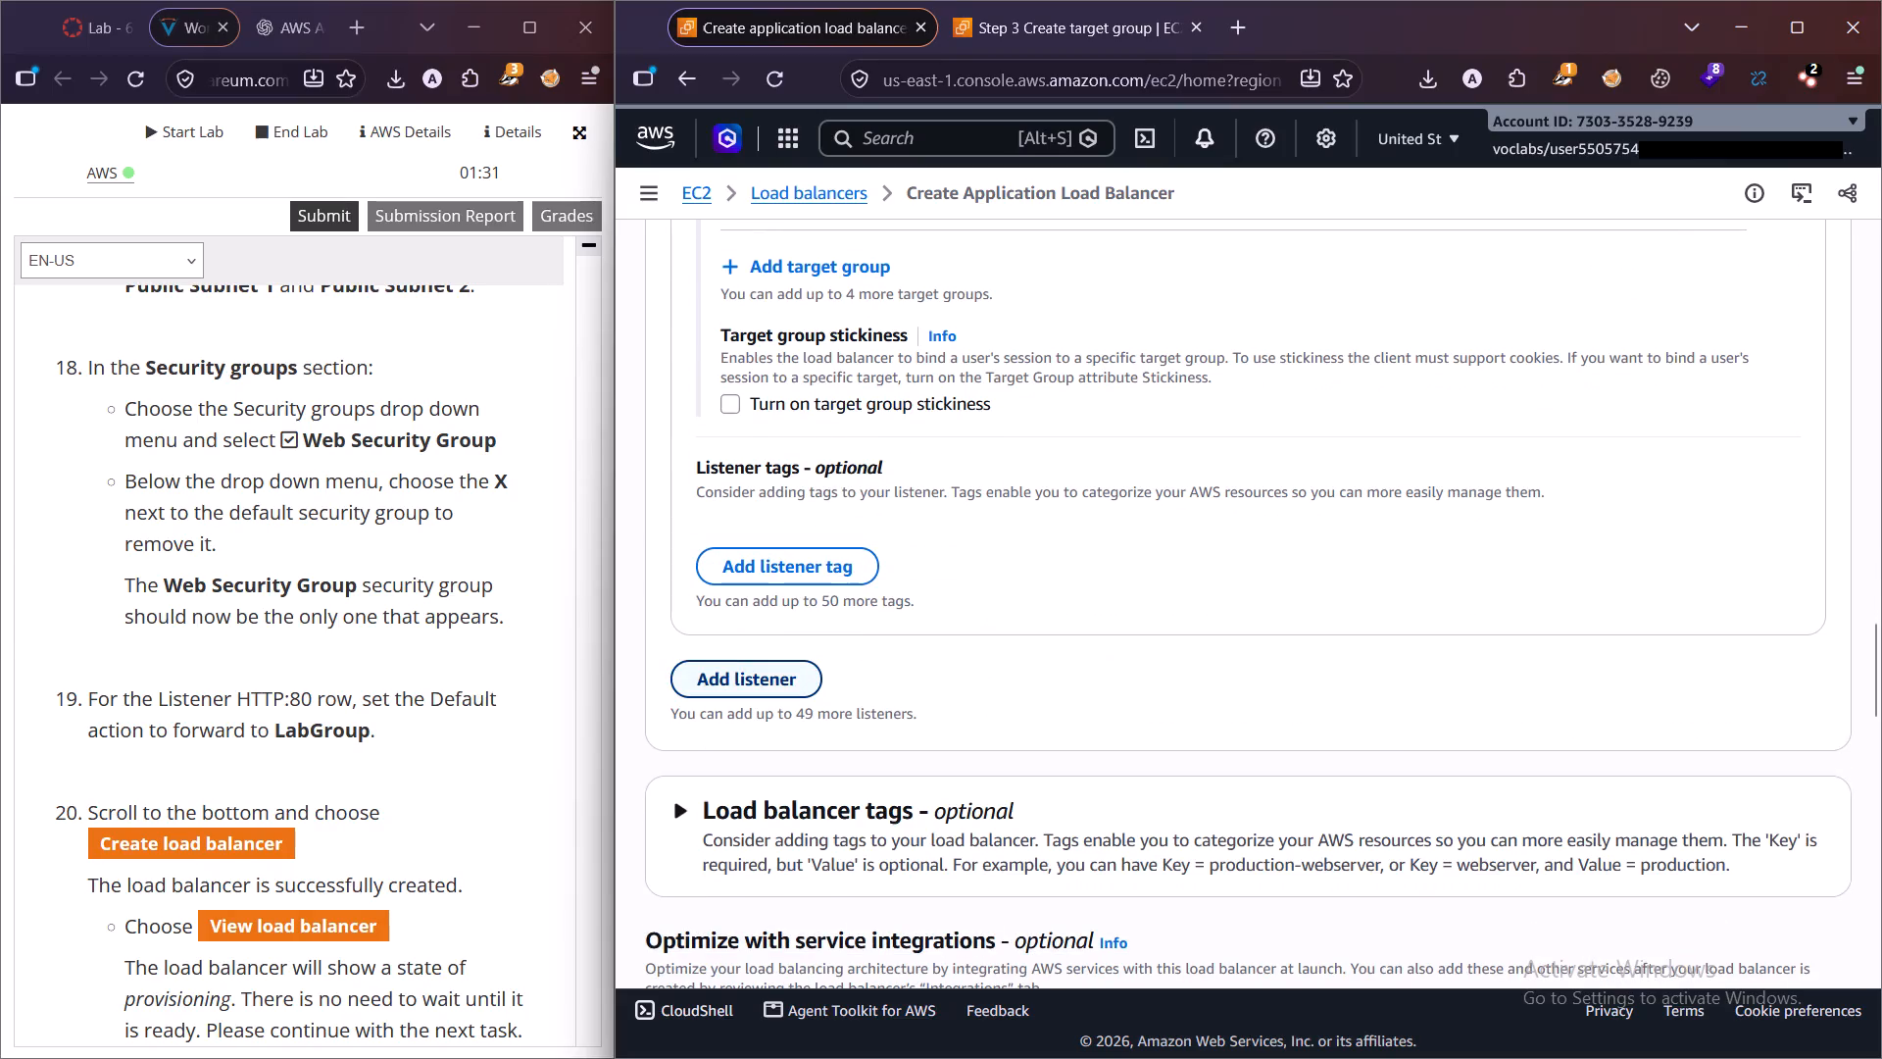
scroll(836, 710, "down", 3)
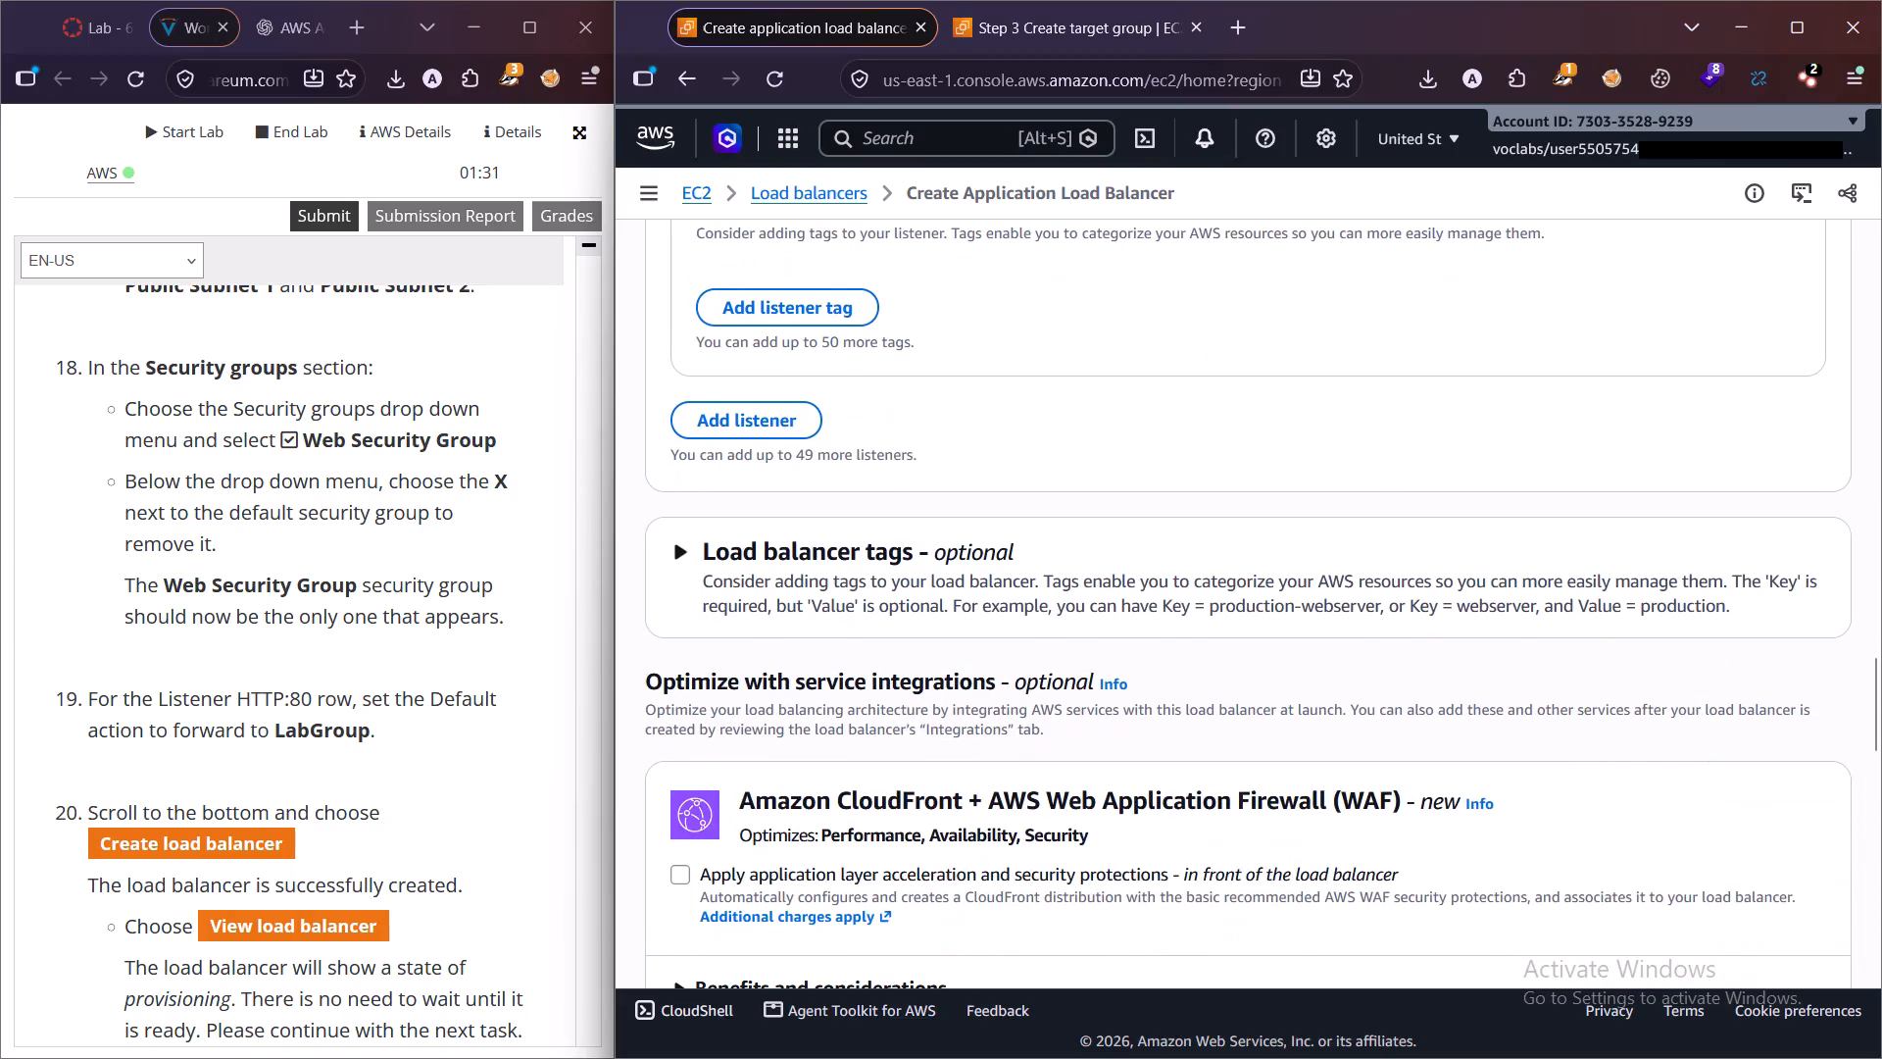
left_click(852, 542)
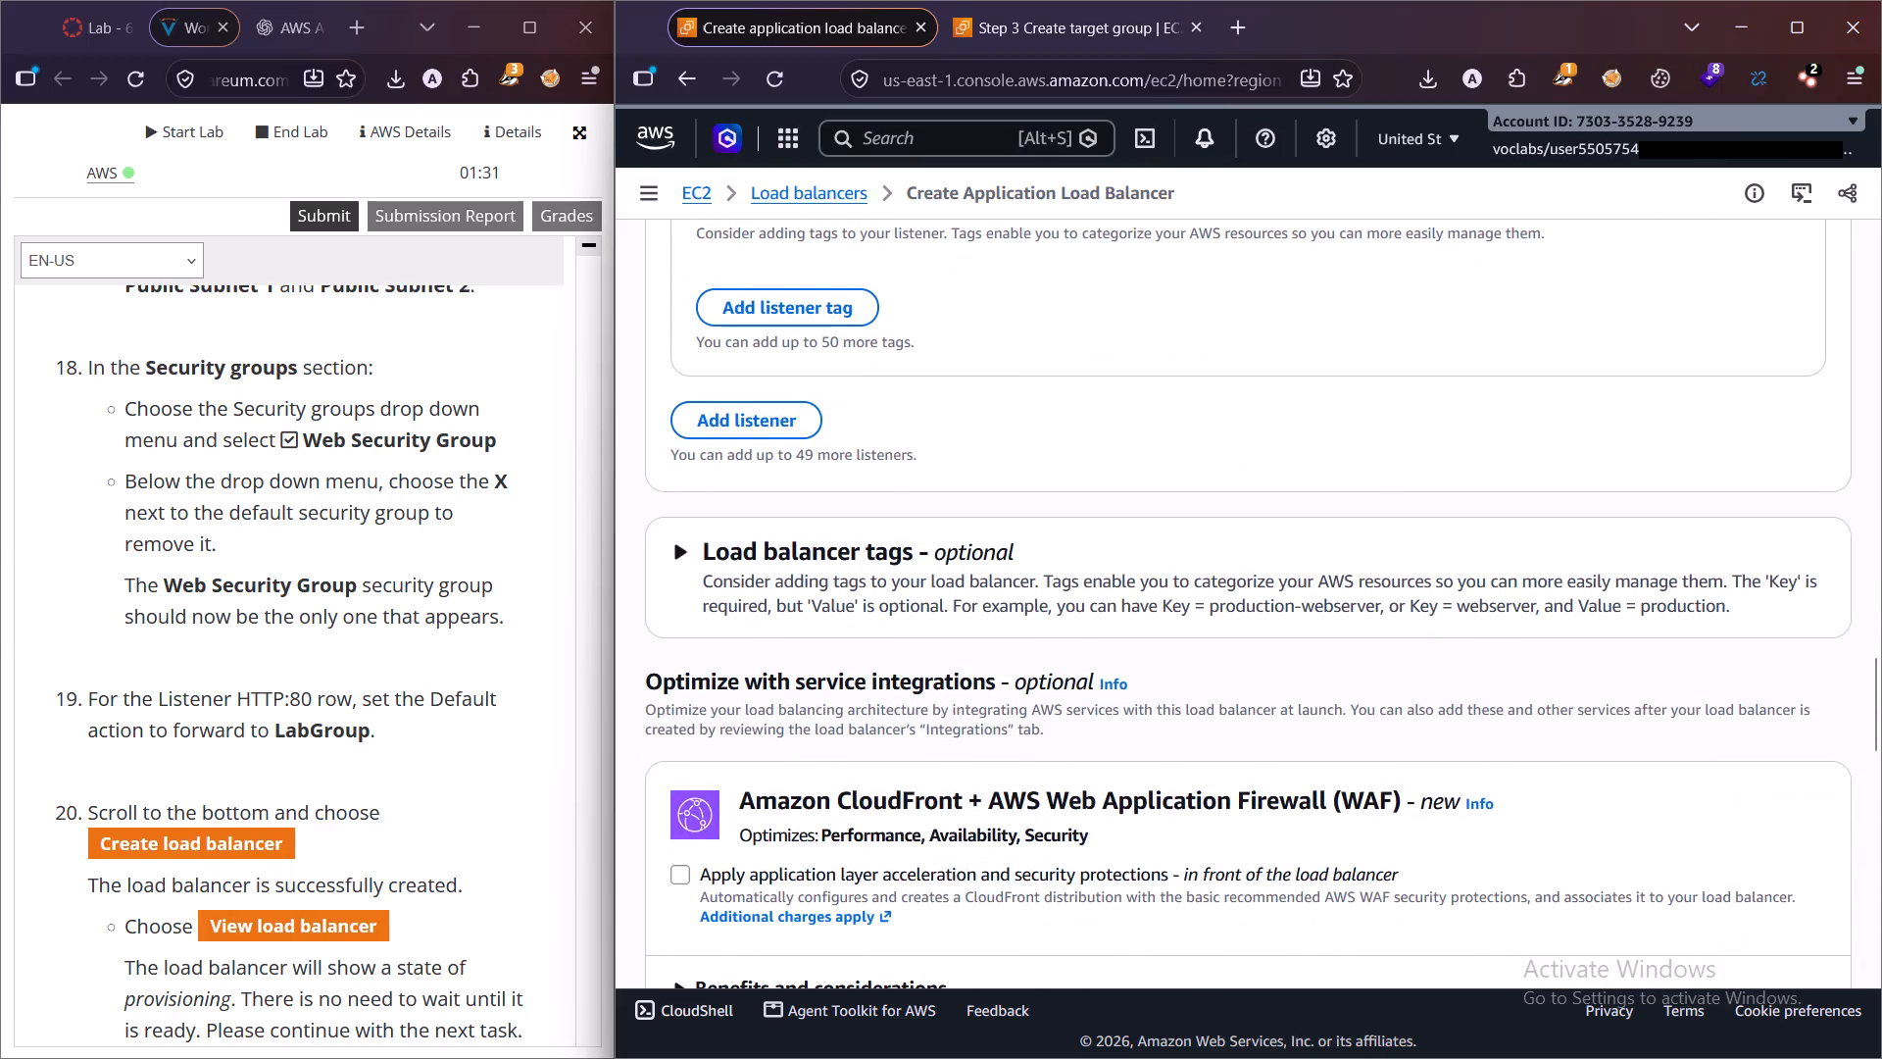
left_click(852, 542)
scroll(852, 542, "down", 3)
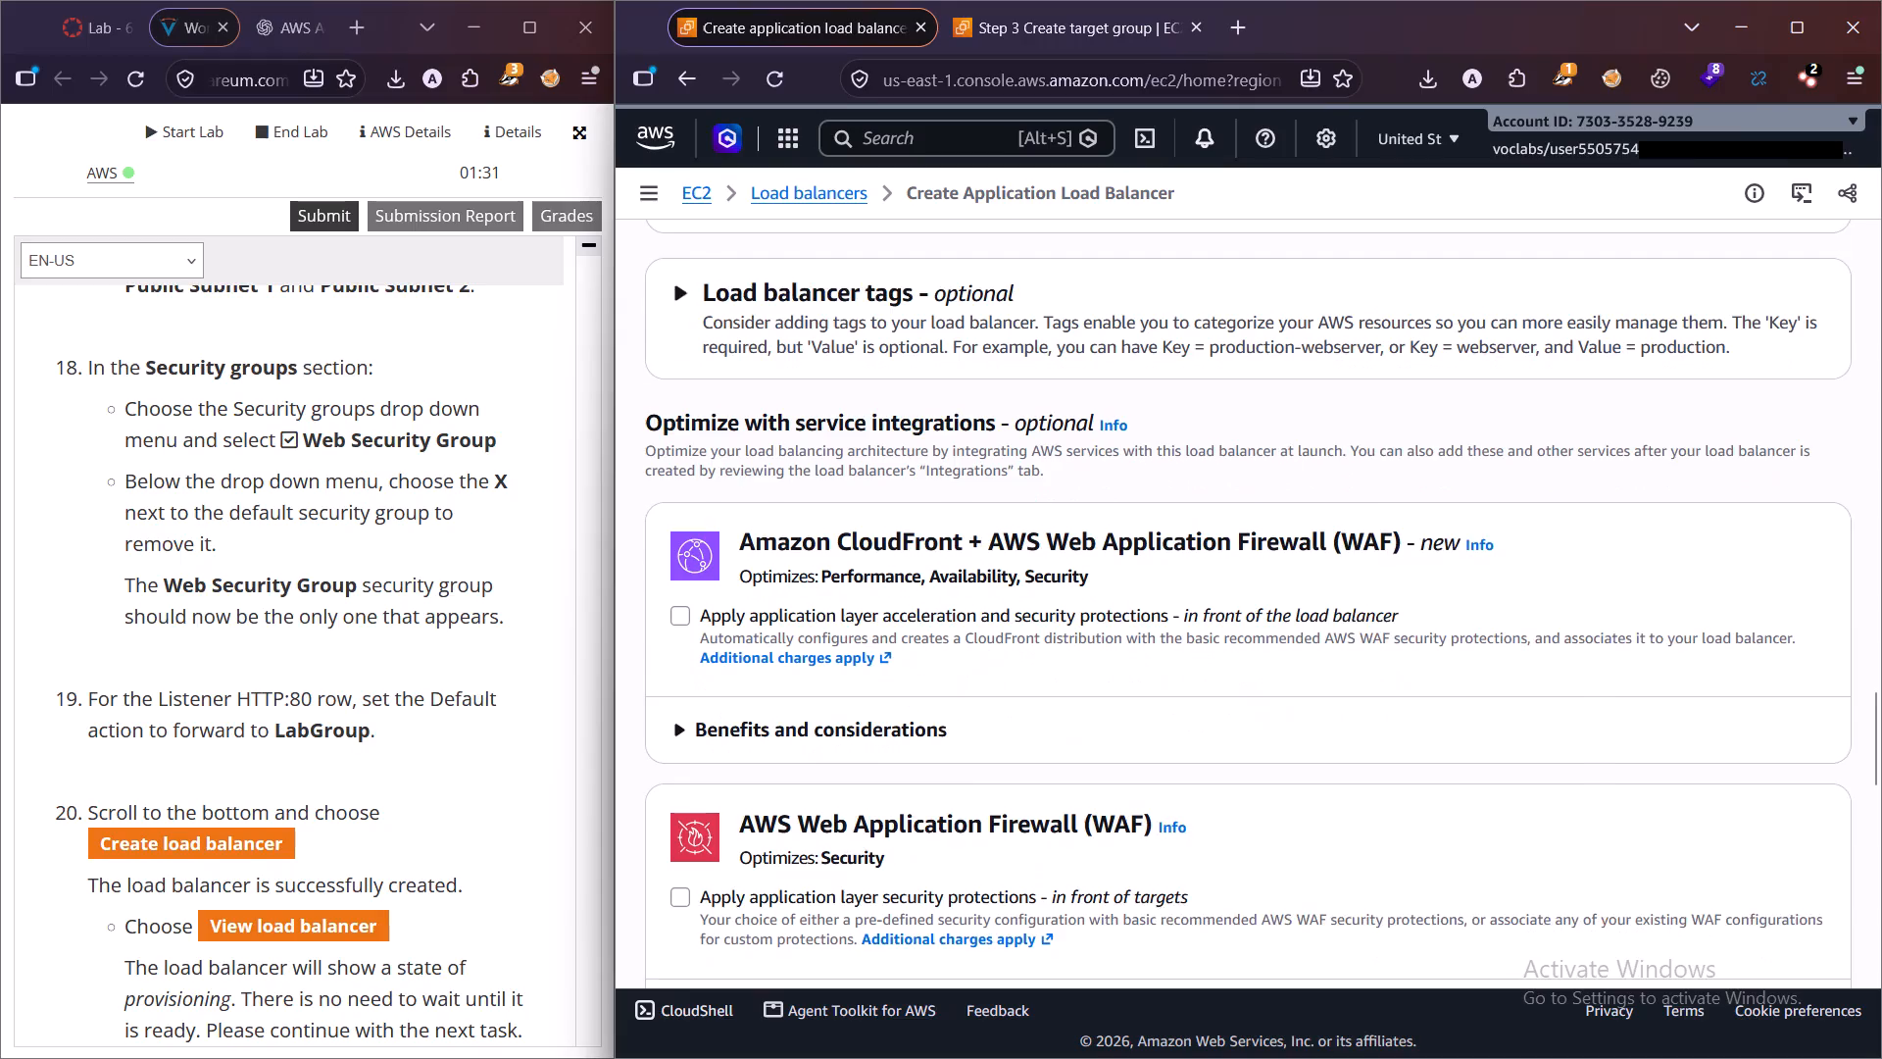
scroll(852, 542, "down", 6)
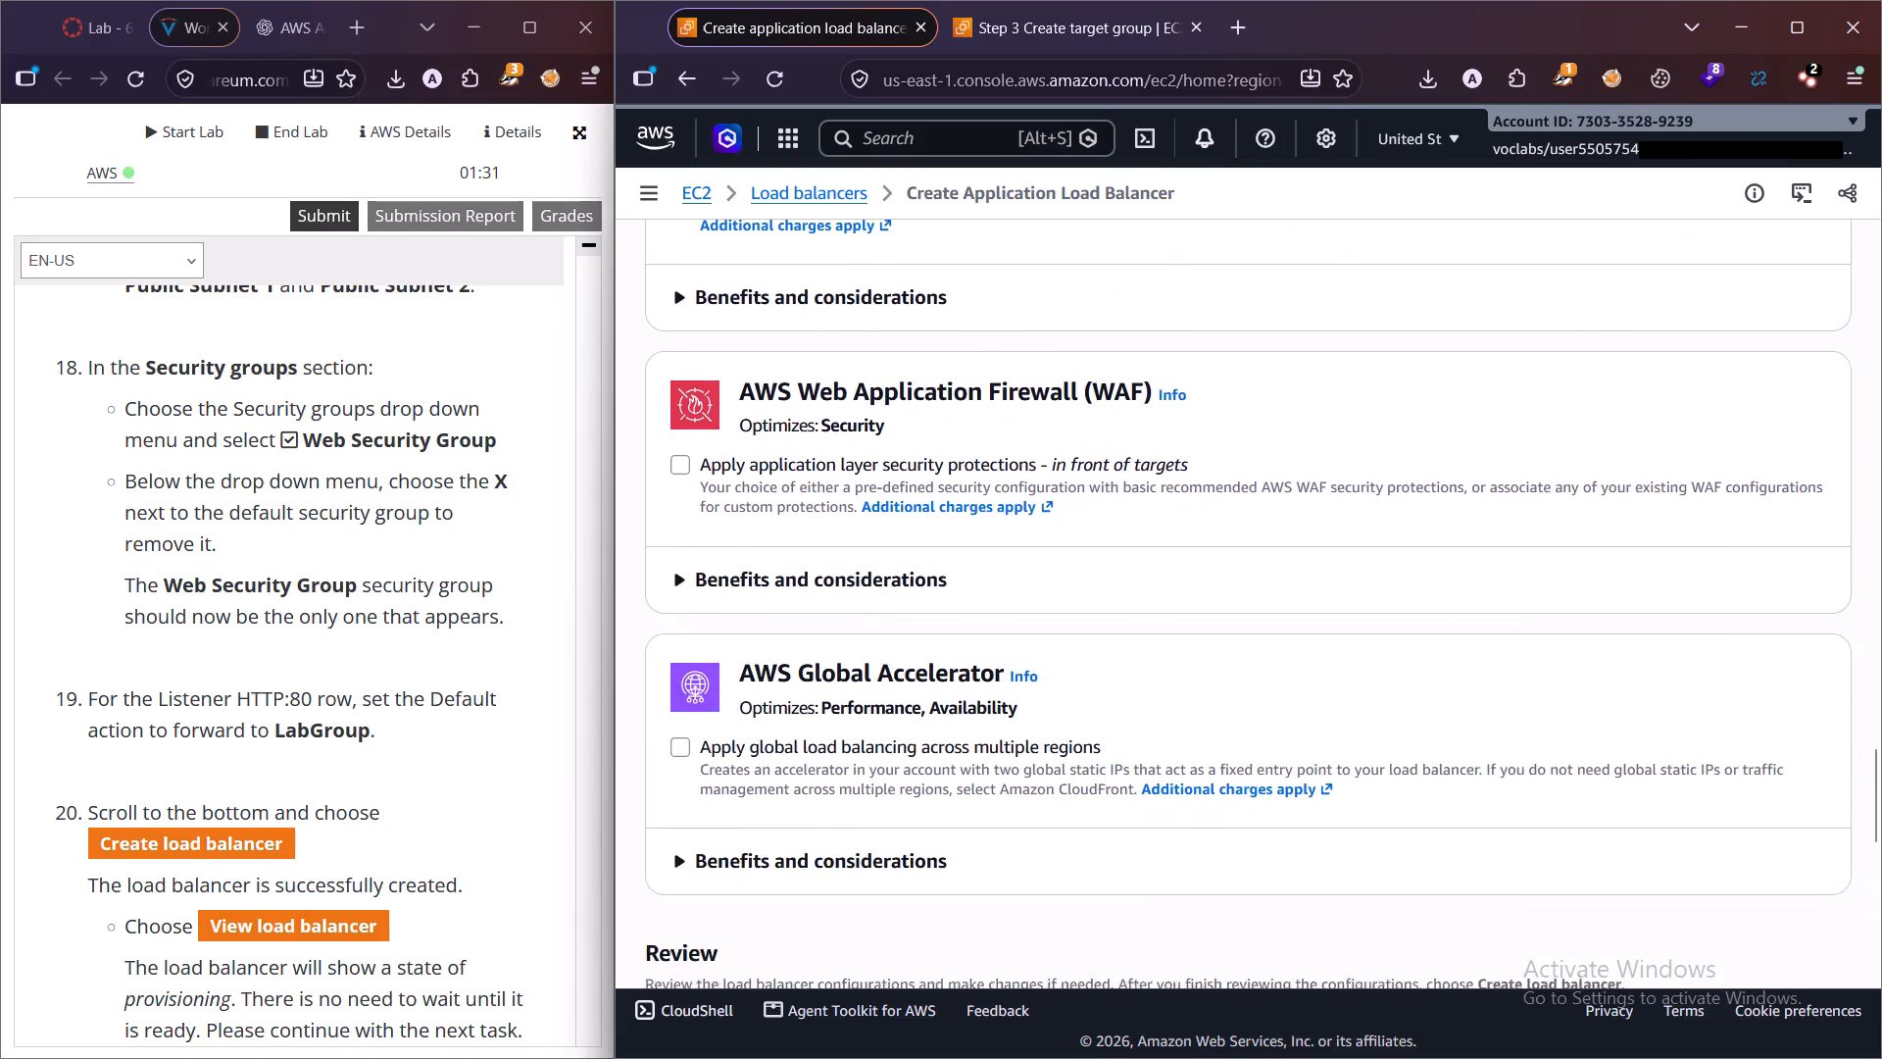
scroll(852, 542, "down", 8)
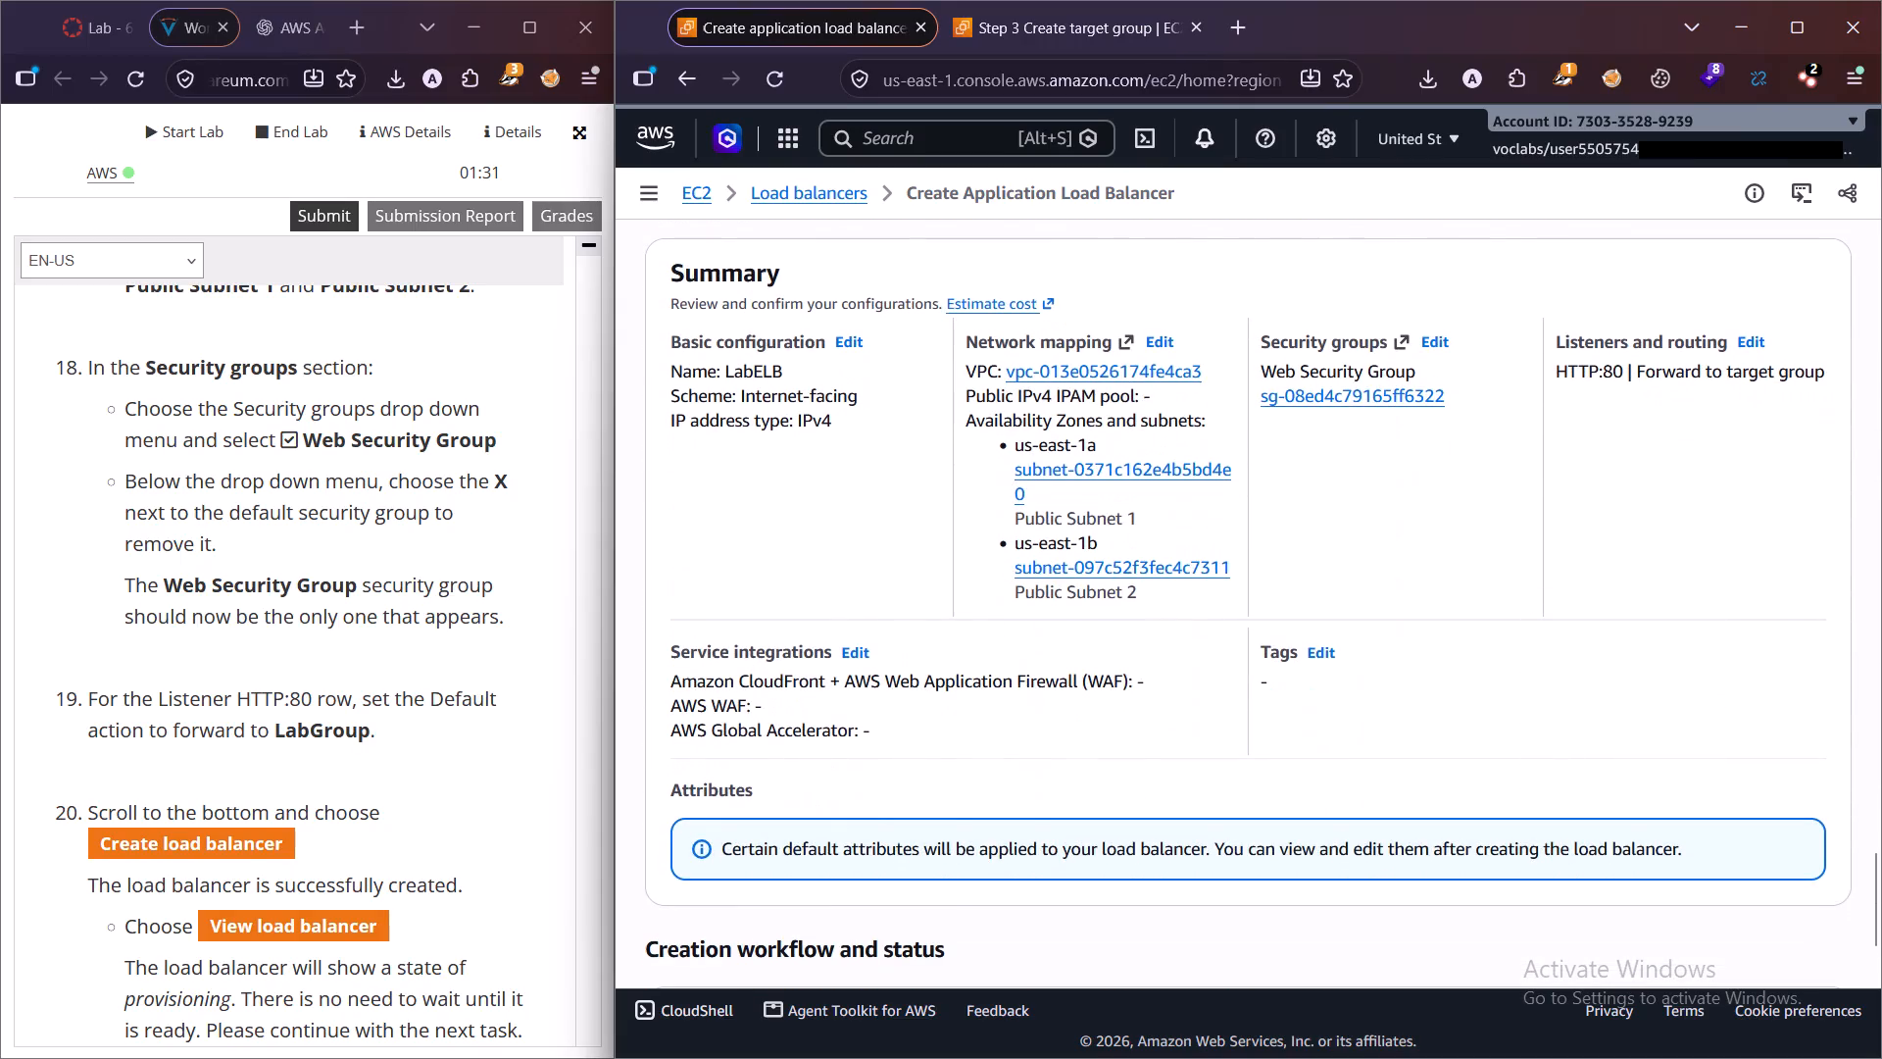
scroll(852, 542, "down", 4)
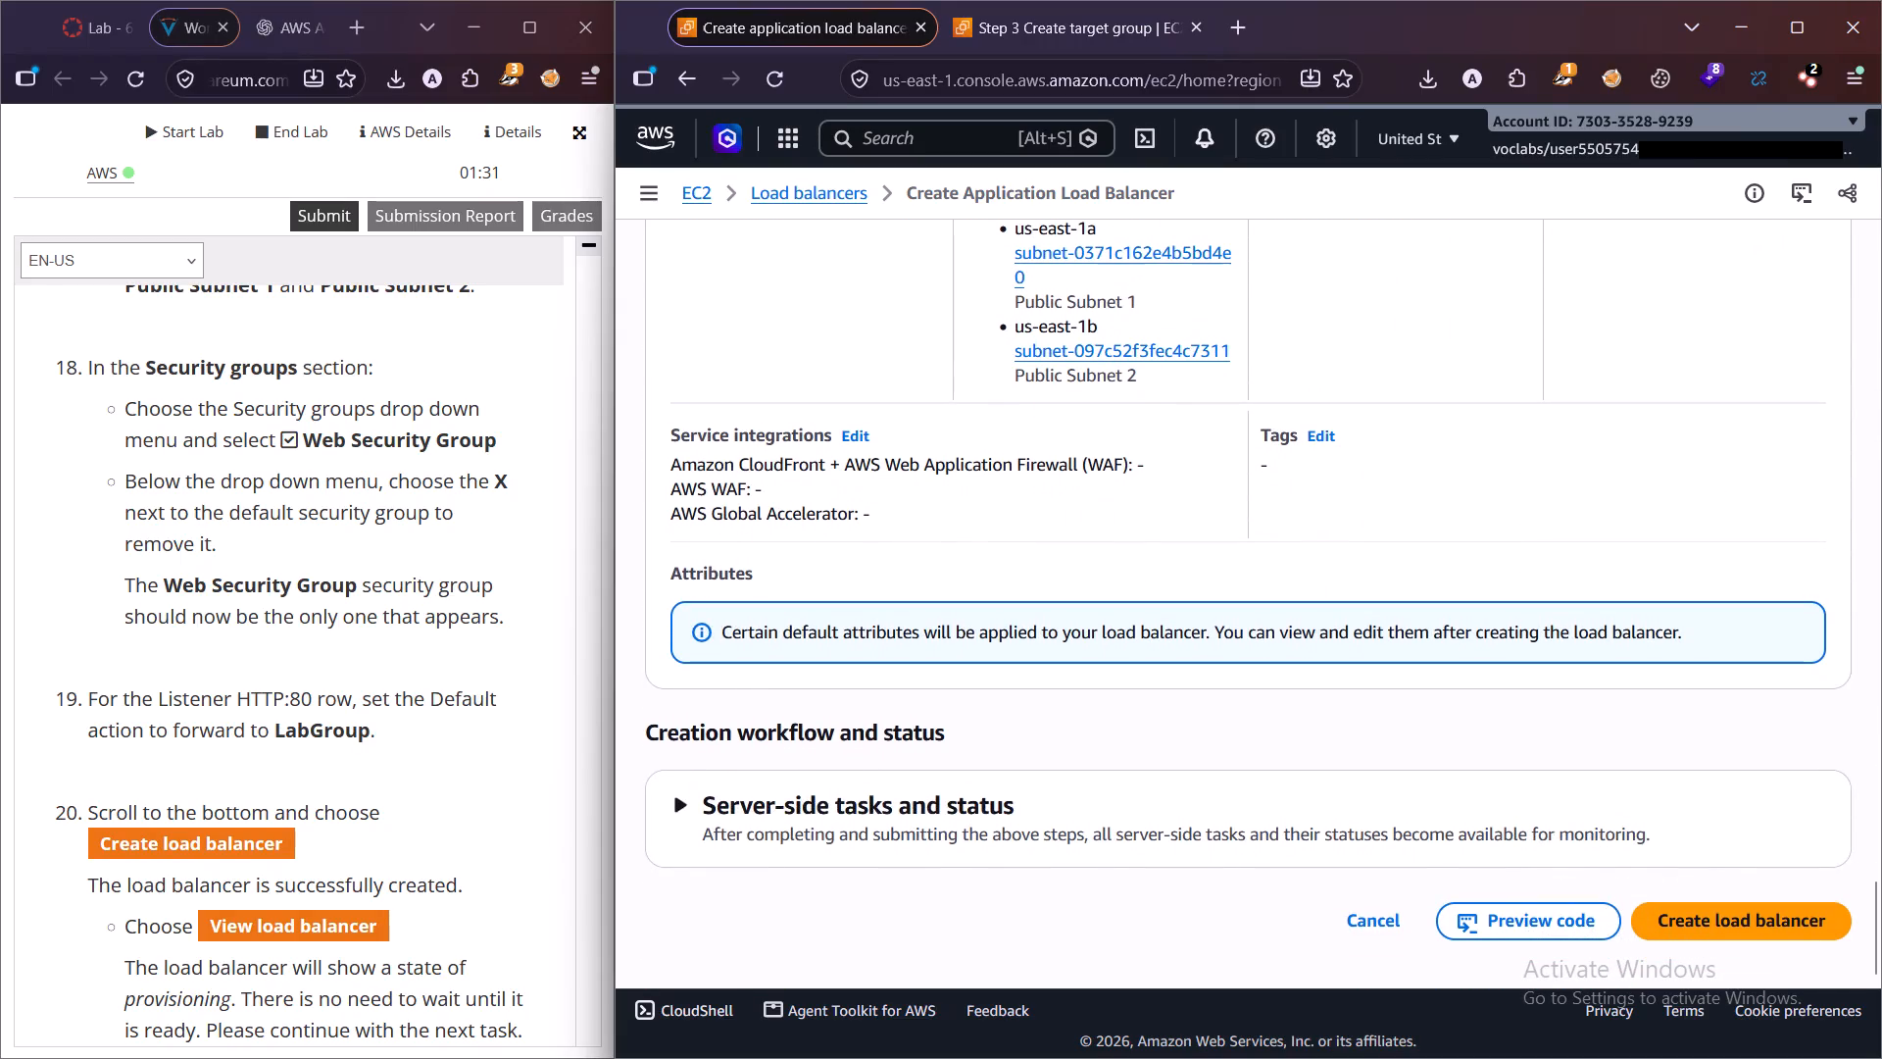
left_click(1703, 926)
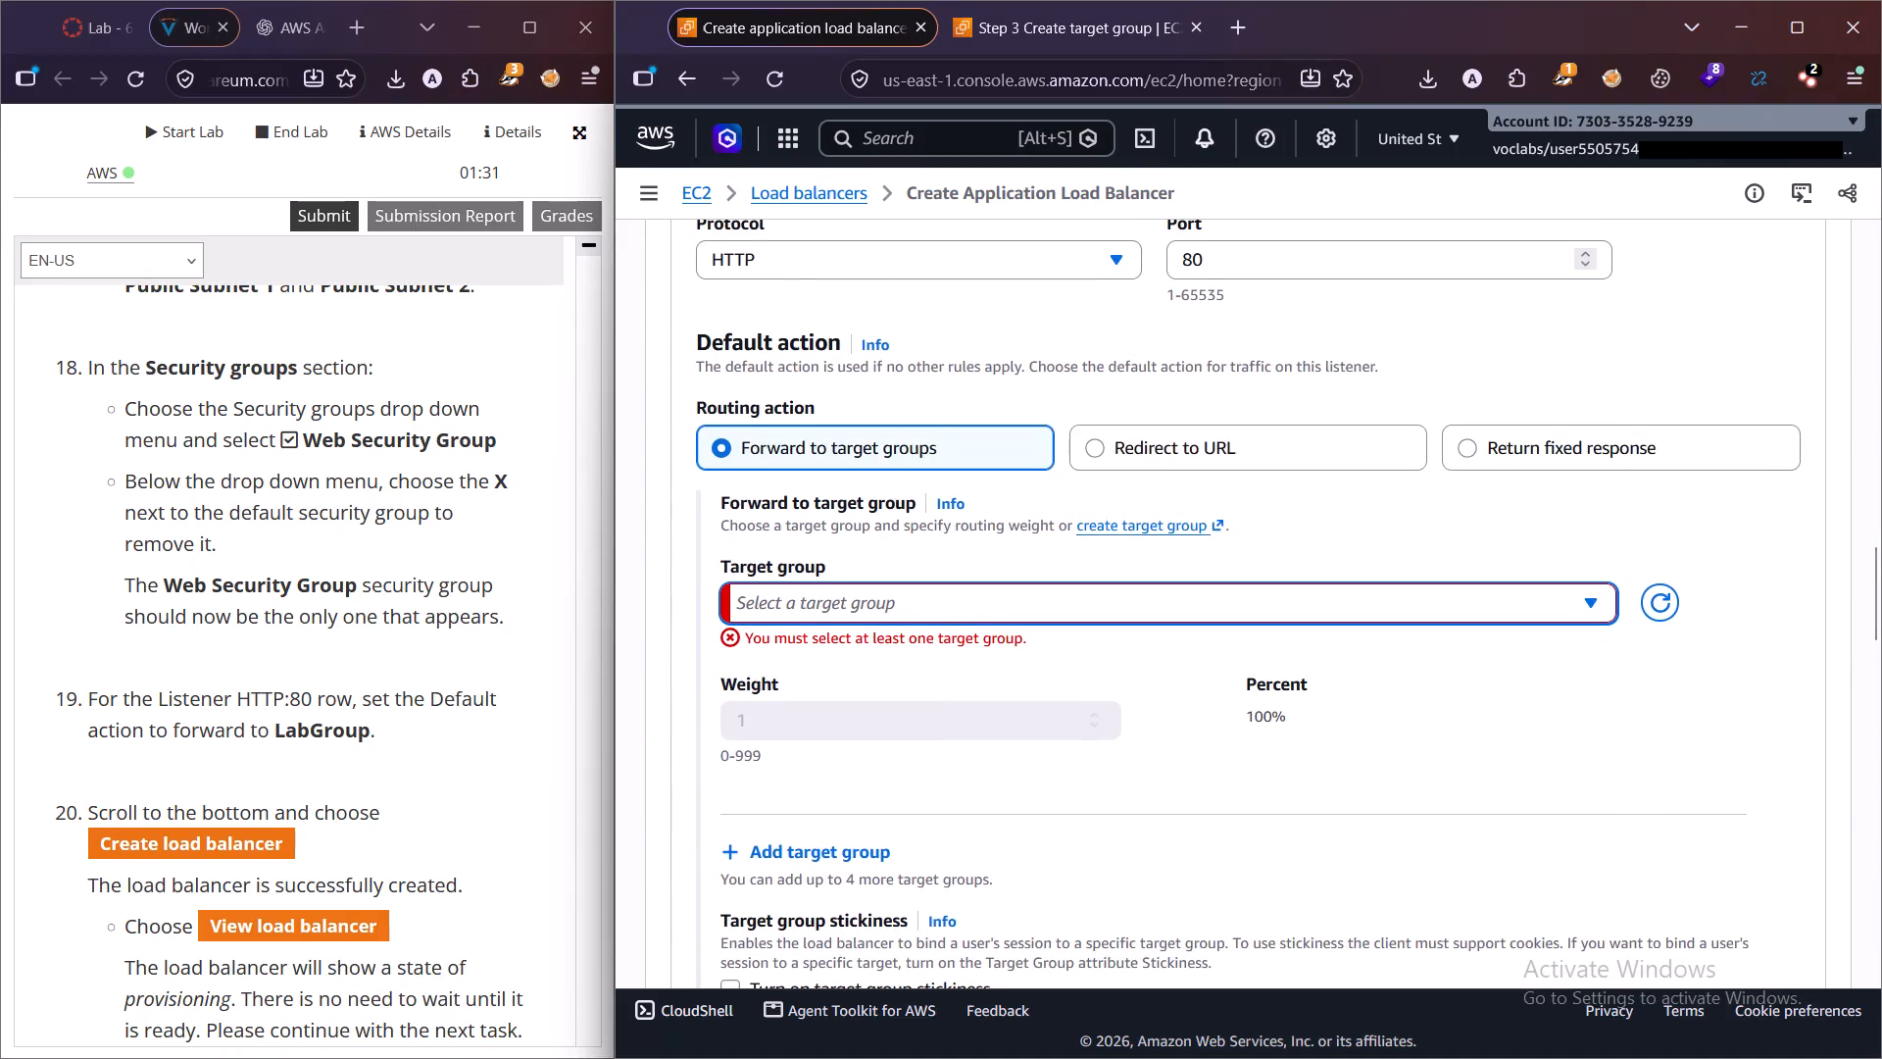
Check the HTTP:80 listener's target group choices and review the security group and default action settings around it.
left_click(1592, 596)
left_click(1589, 603)
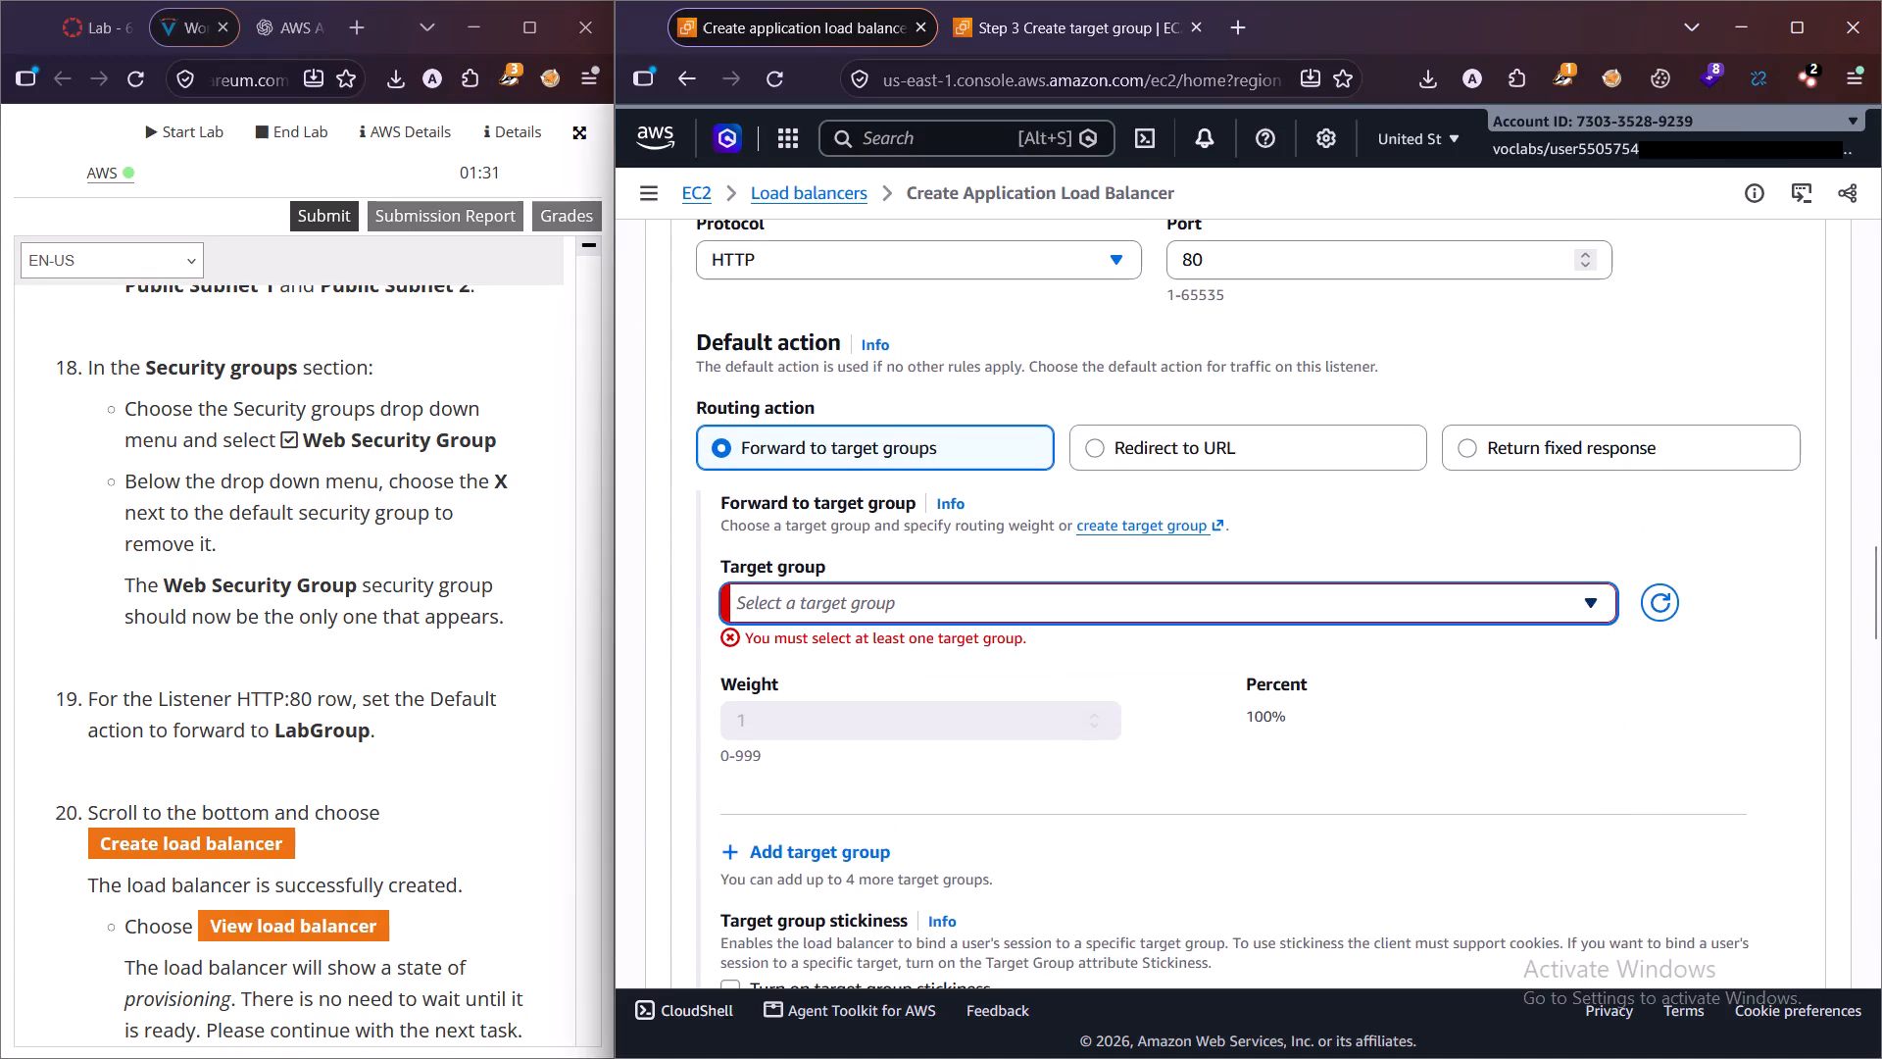
left_click(1589, 603)
left_click(1589, 603)
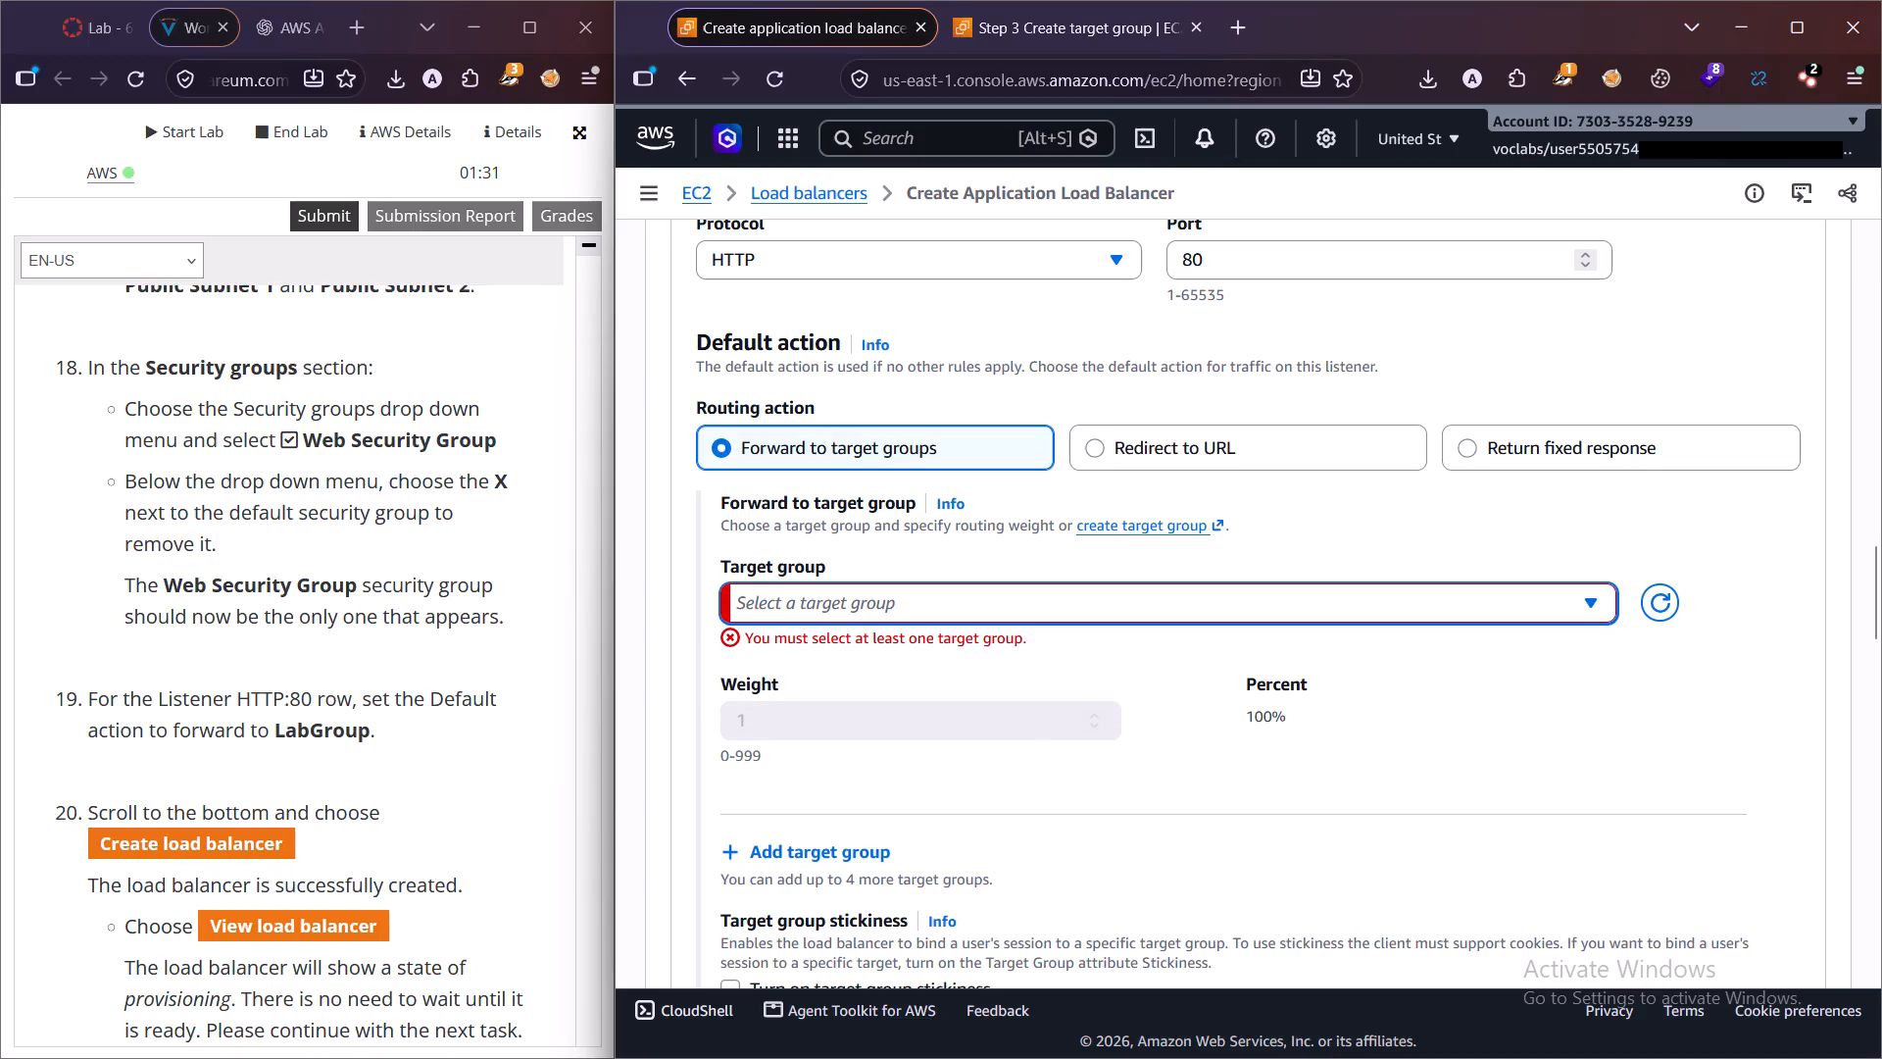
scroll(1155, 657, "up", 4)
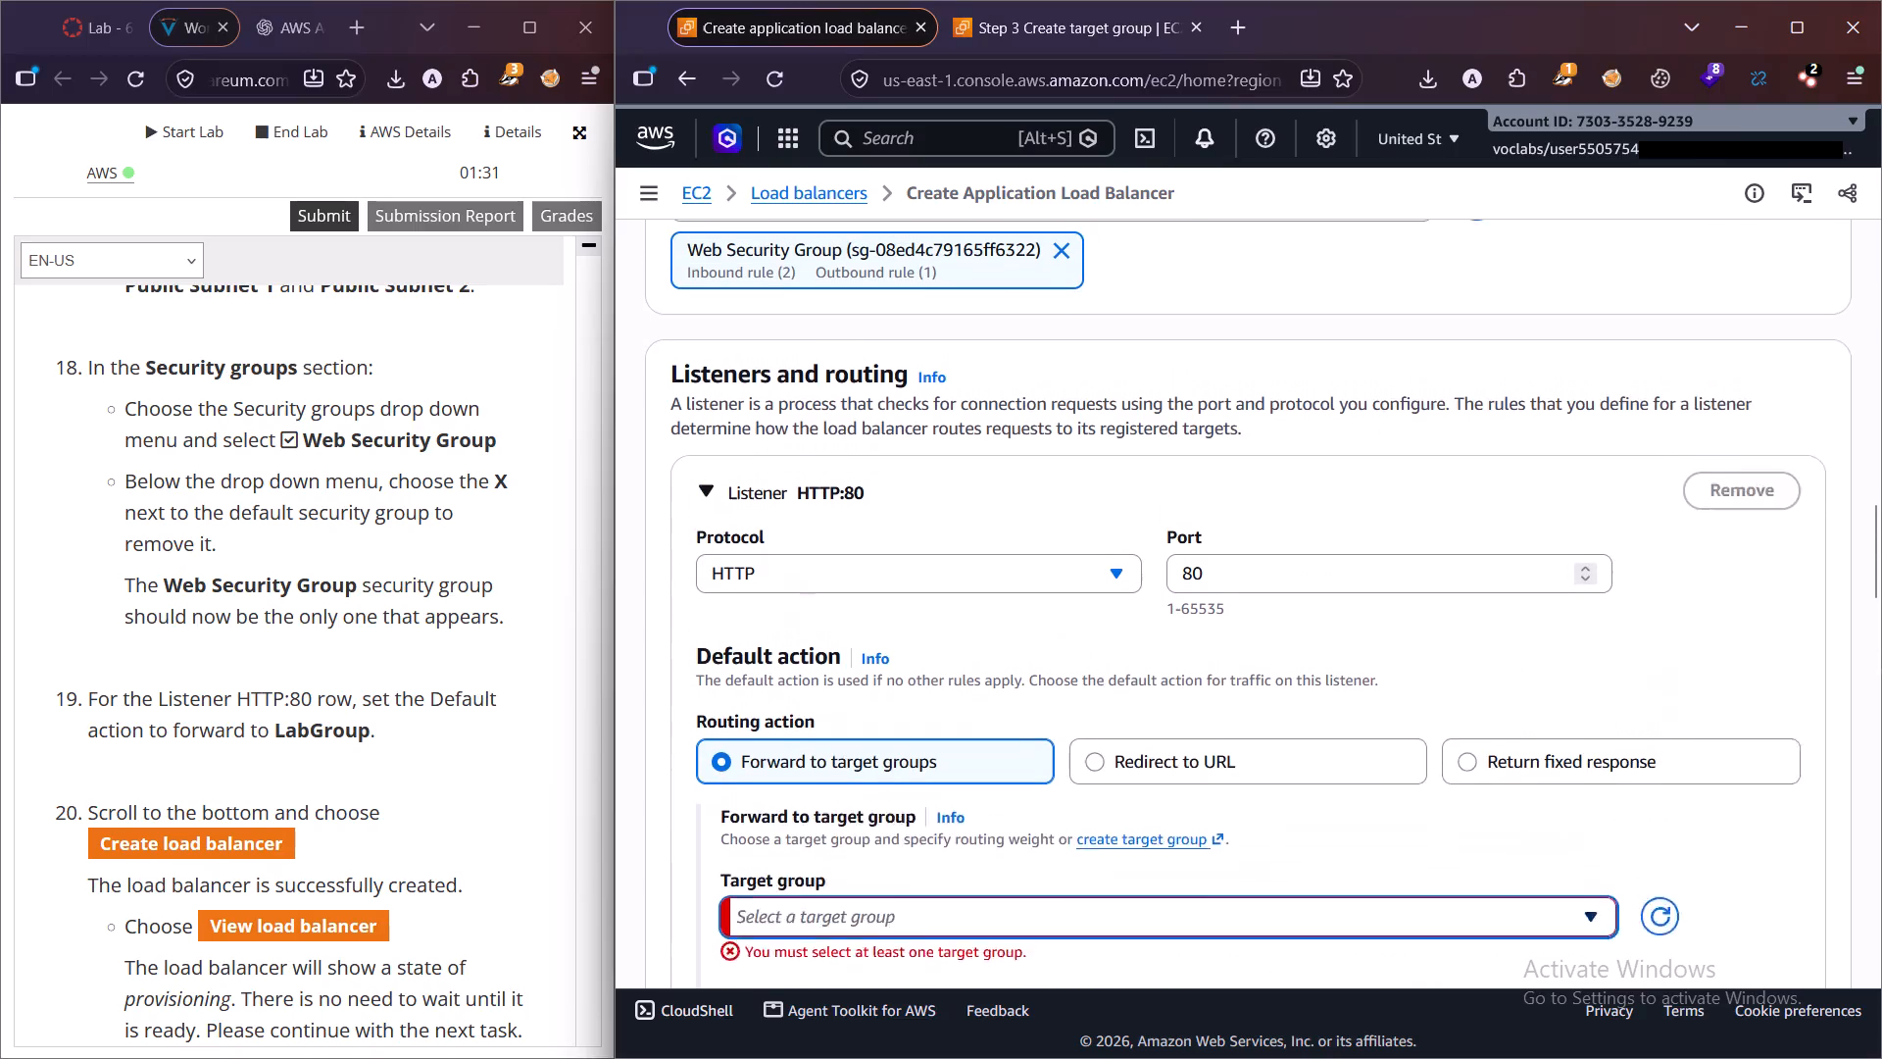
scroll(1166, 648, "up", 3)
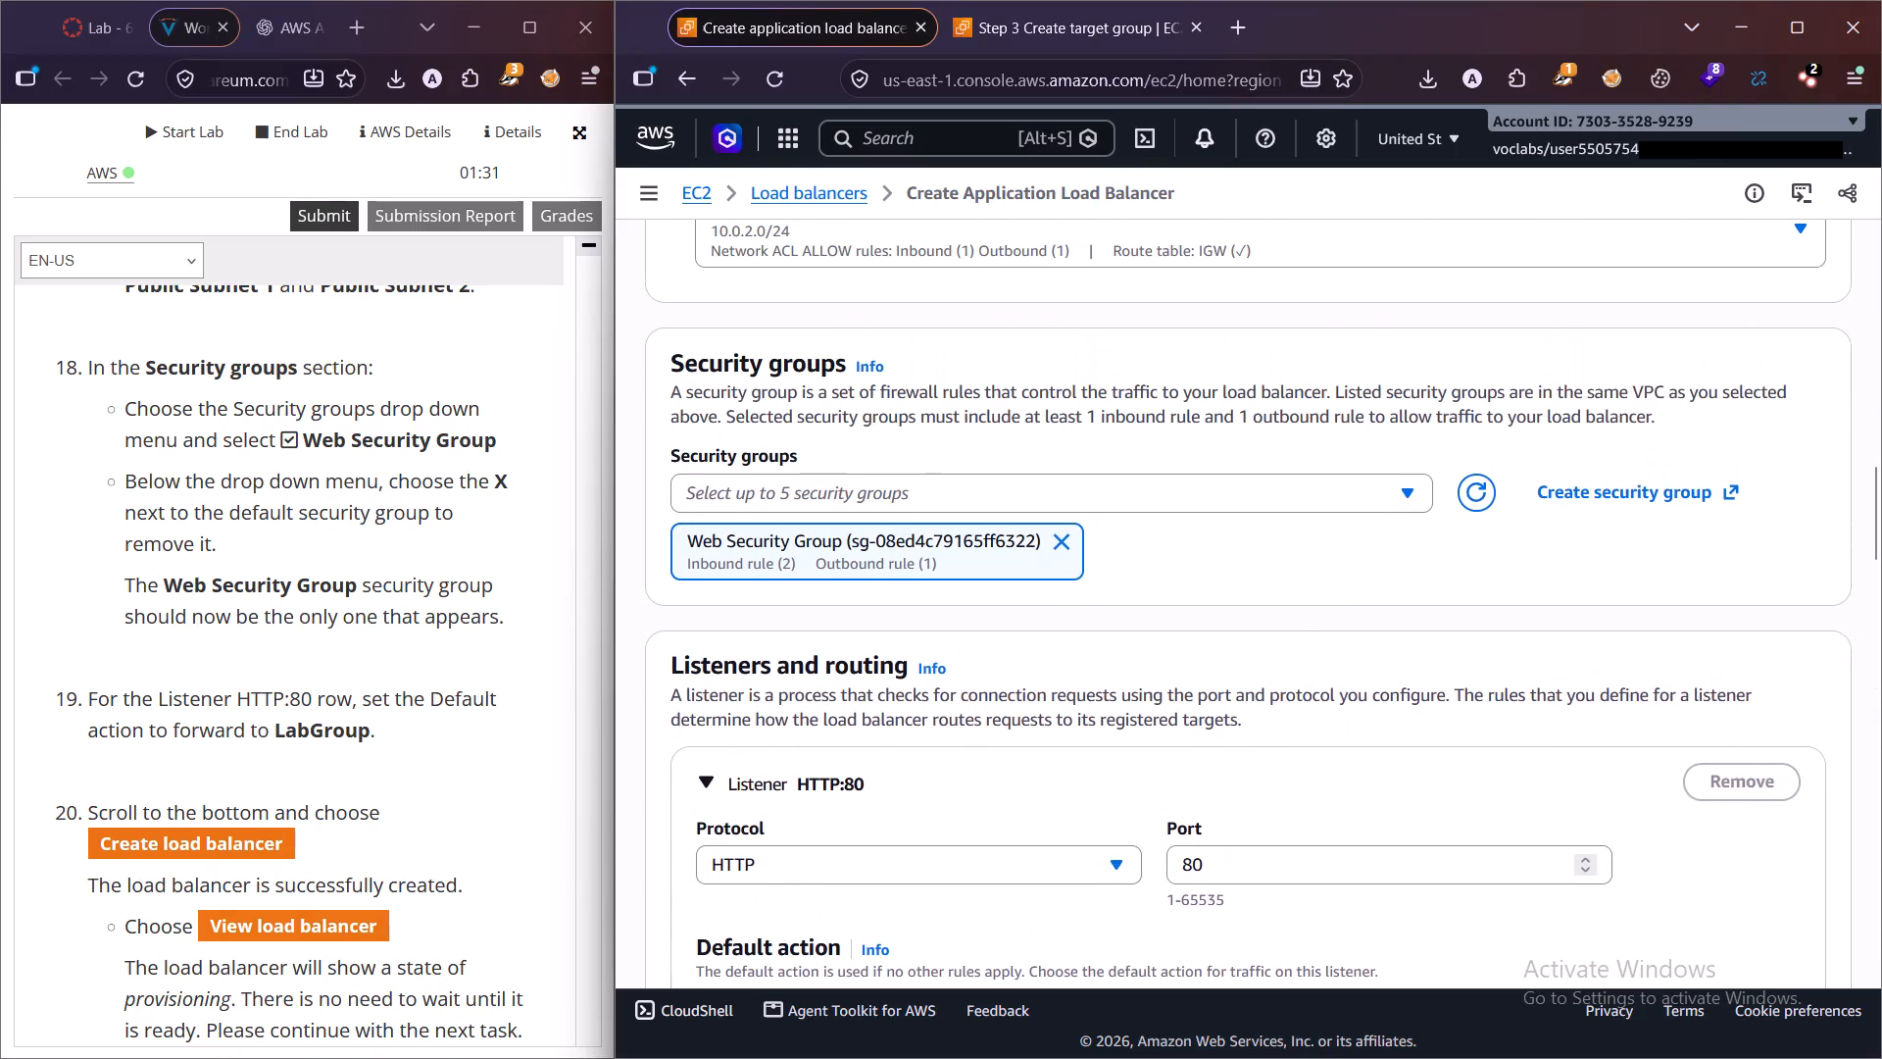
scroll(847, 780, "down", 2)
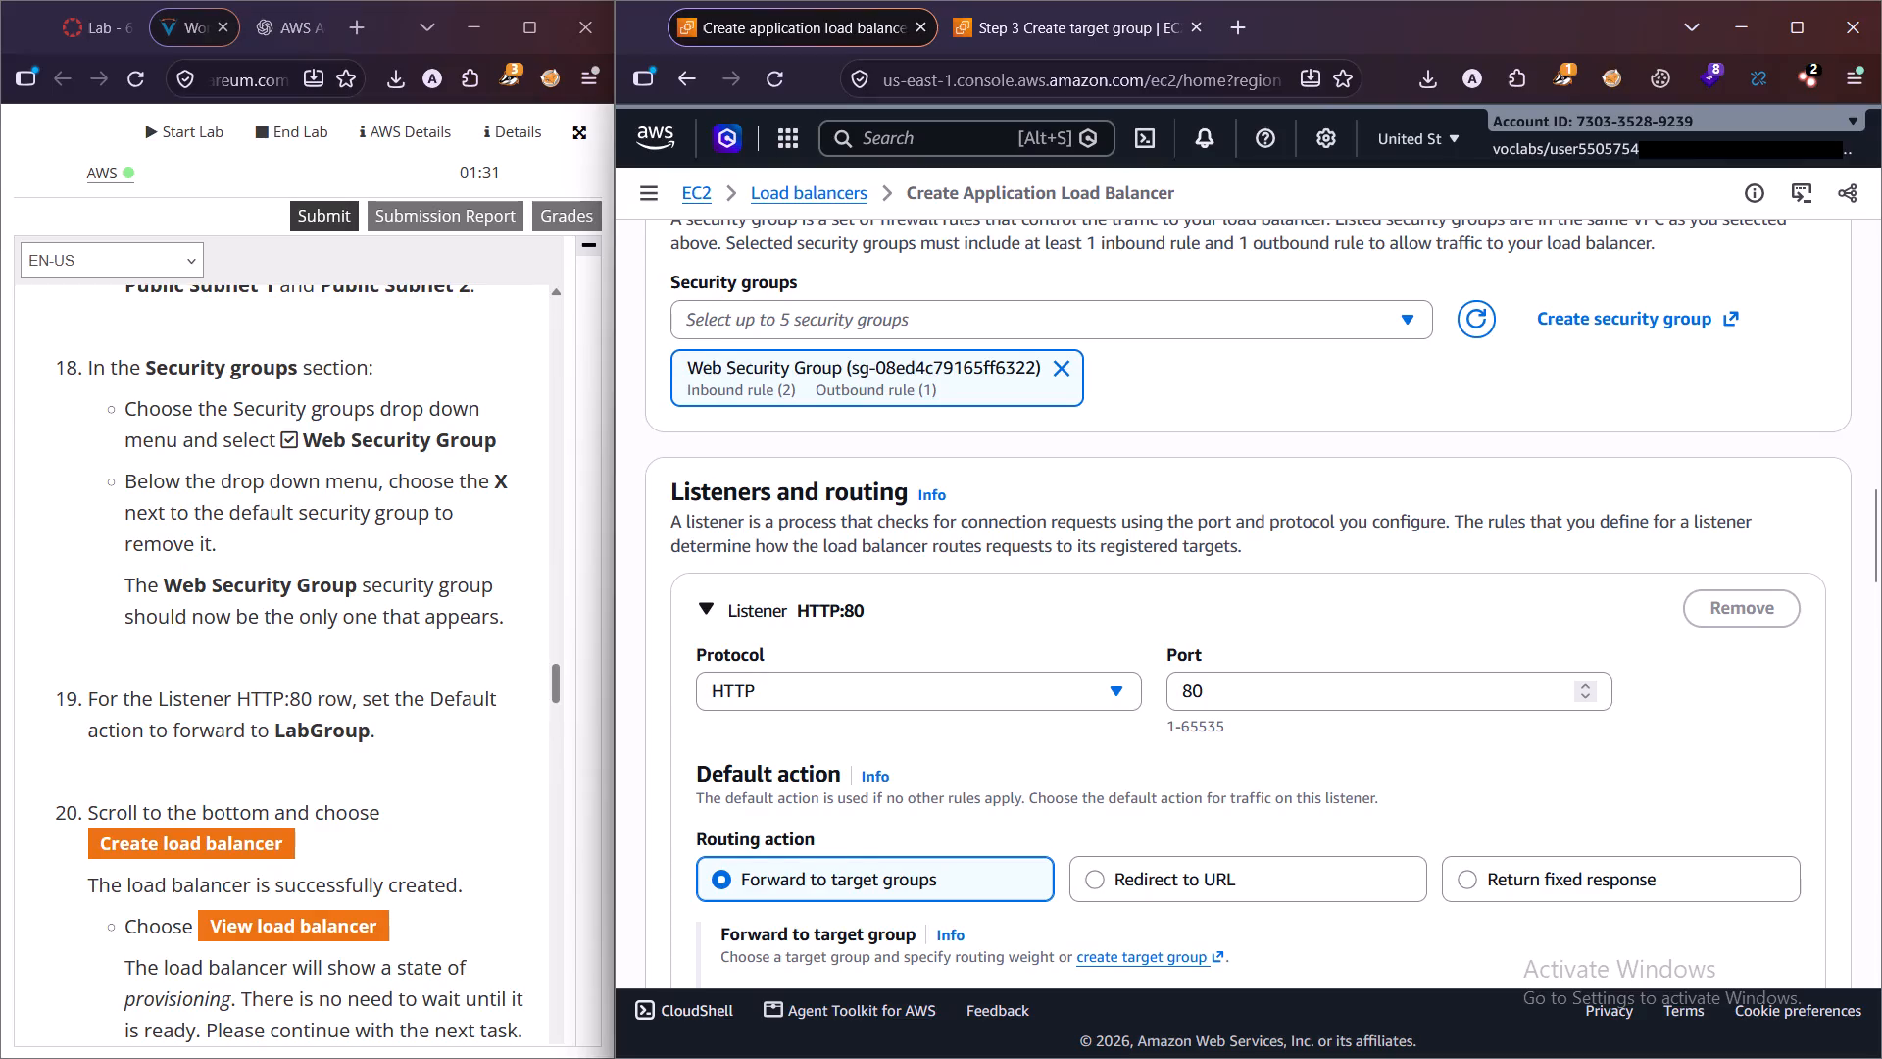
scroll(980, 764, "down", 2)
scroll(766, 752, "up", 1)
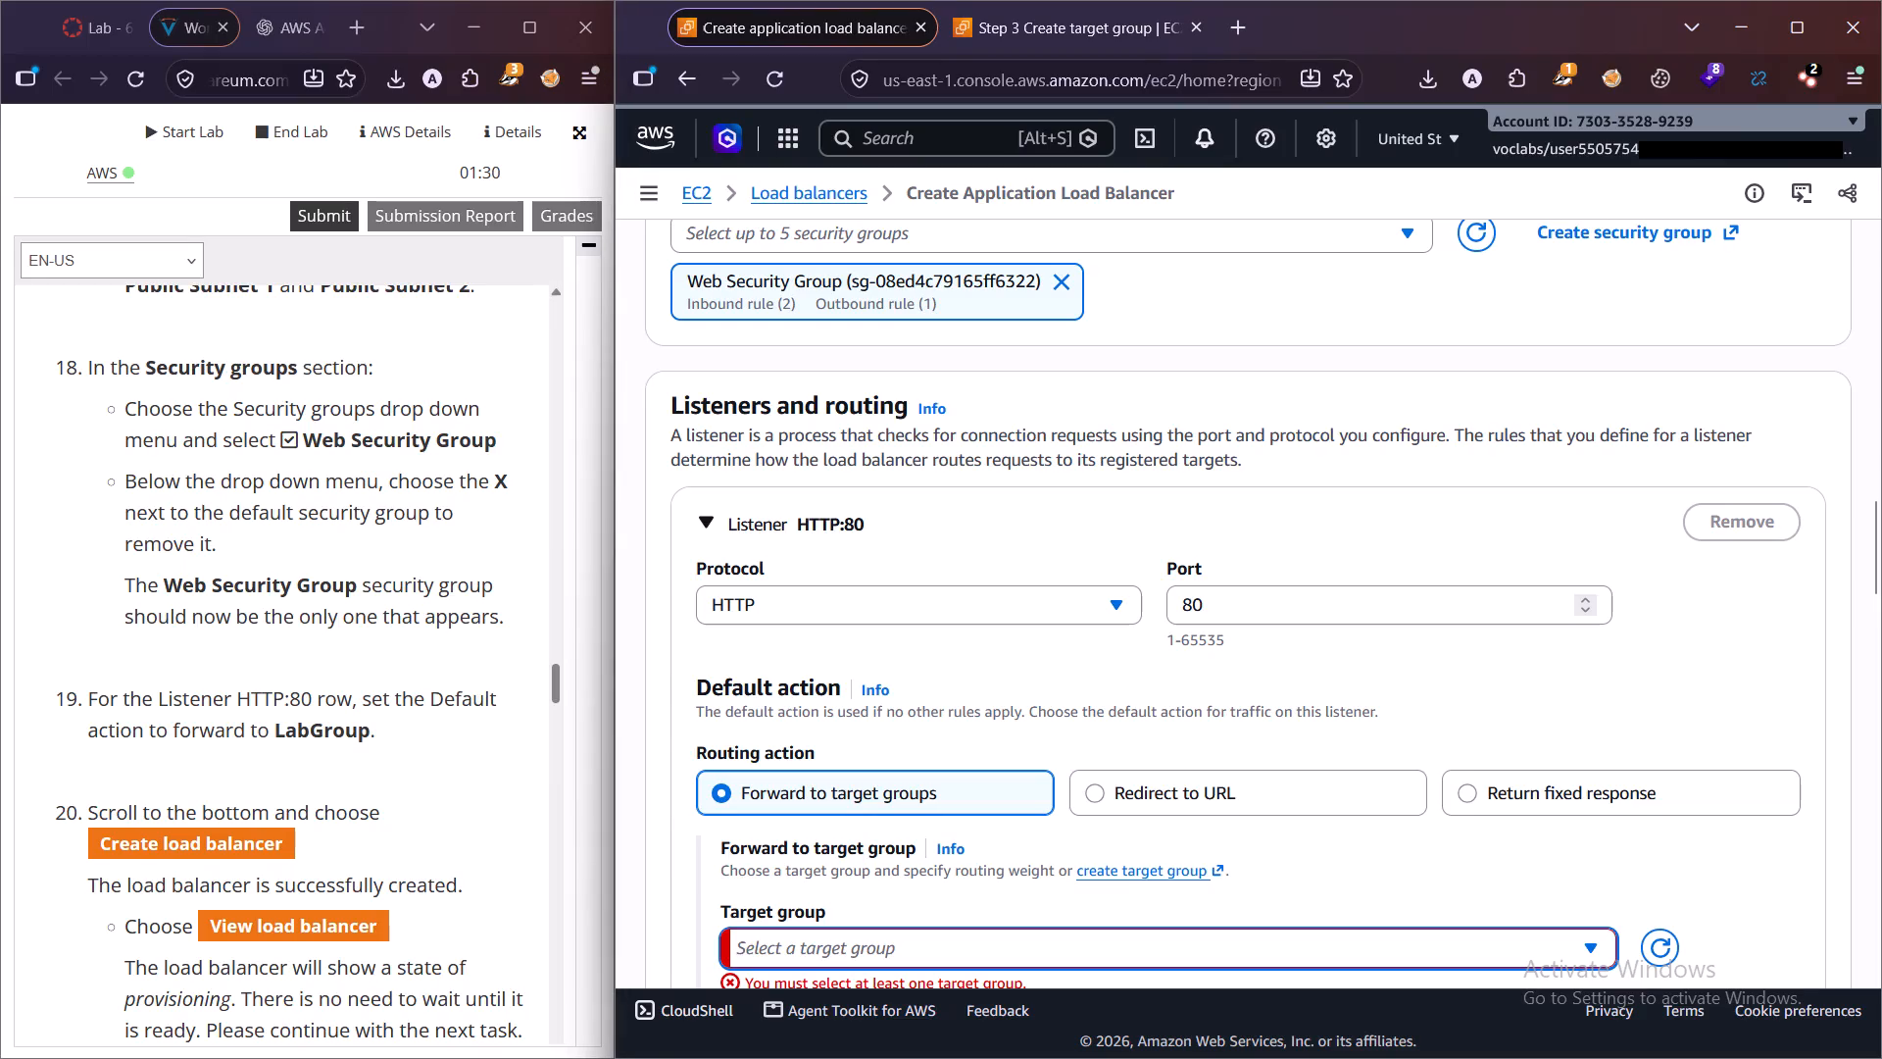
scroll(1046, 863, "down", 2)
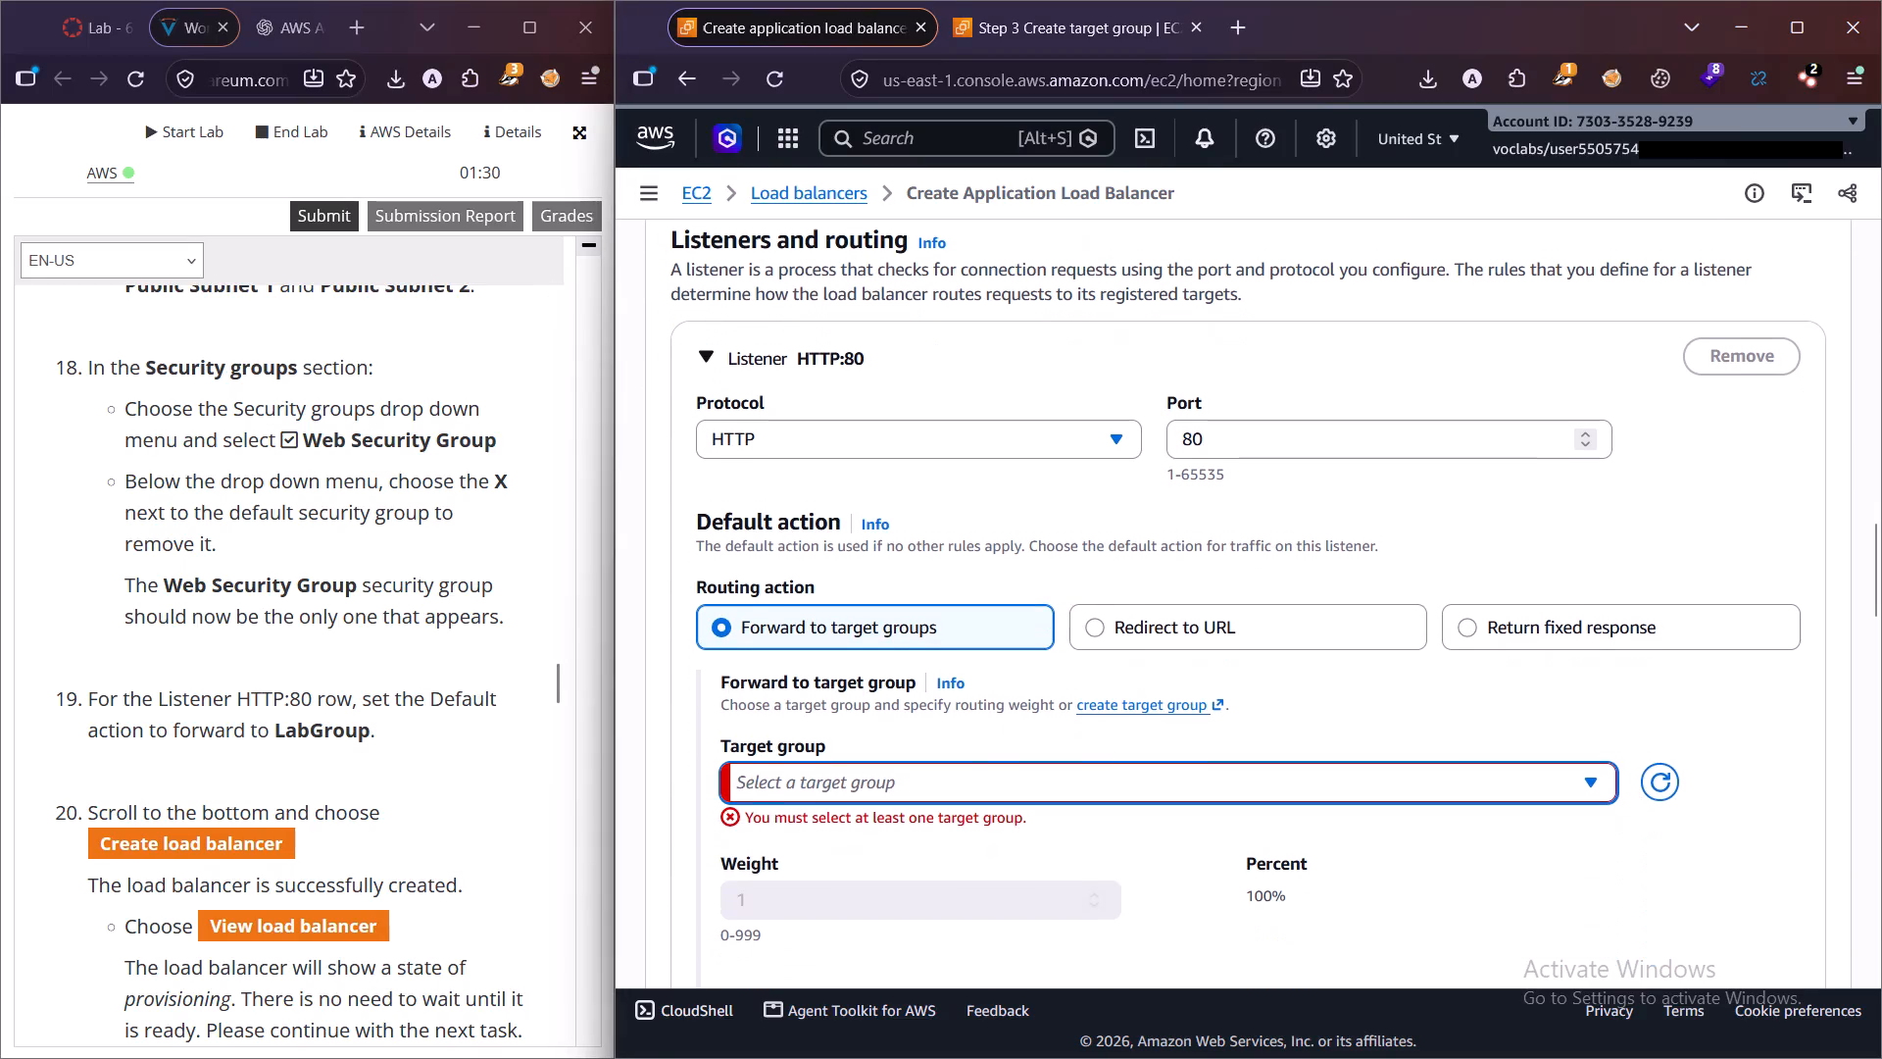
scroll(853, 818, "down", 2)
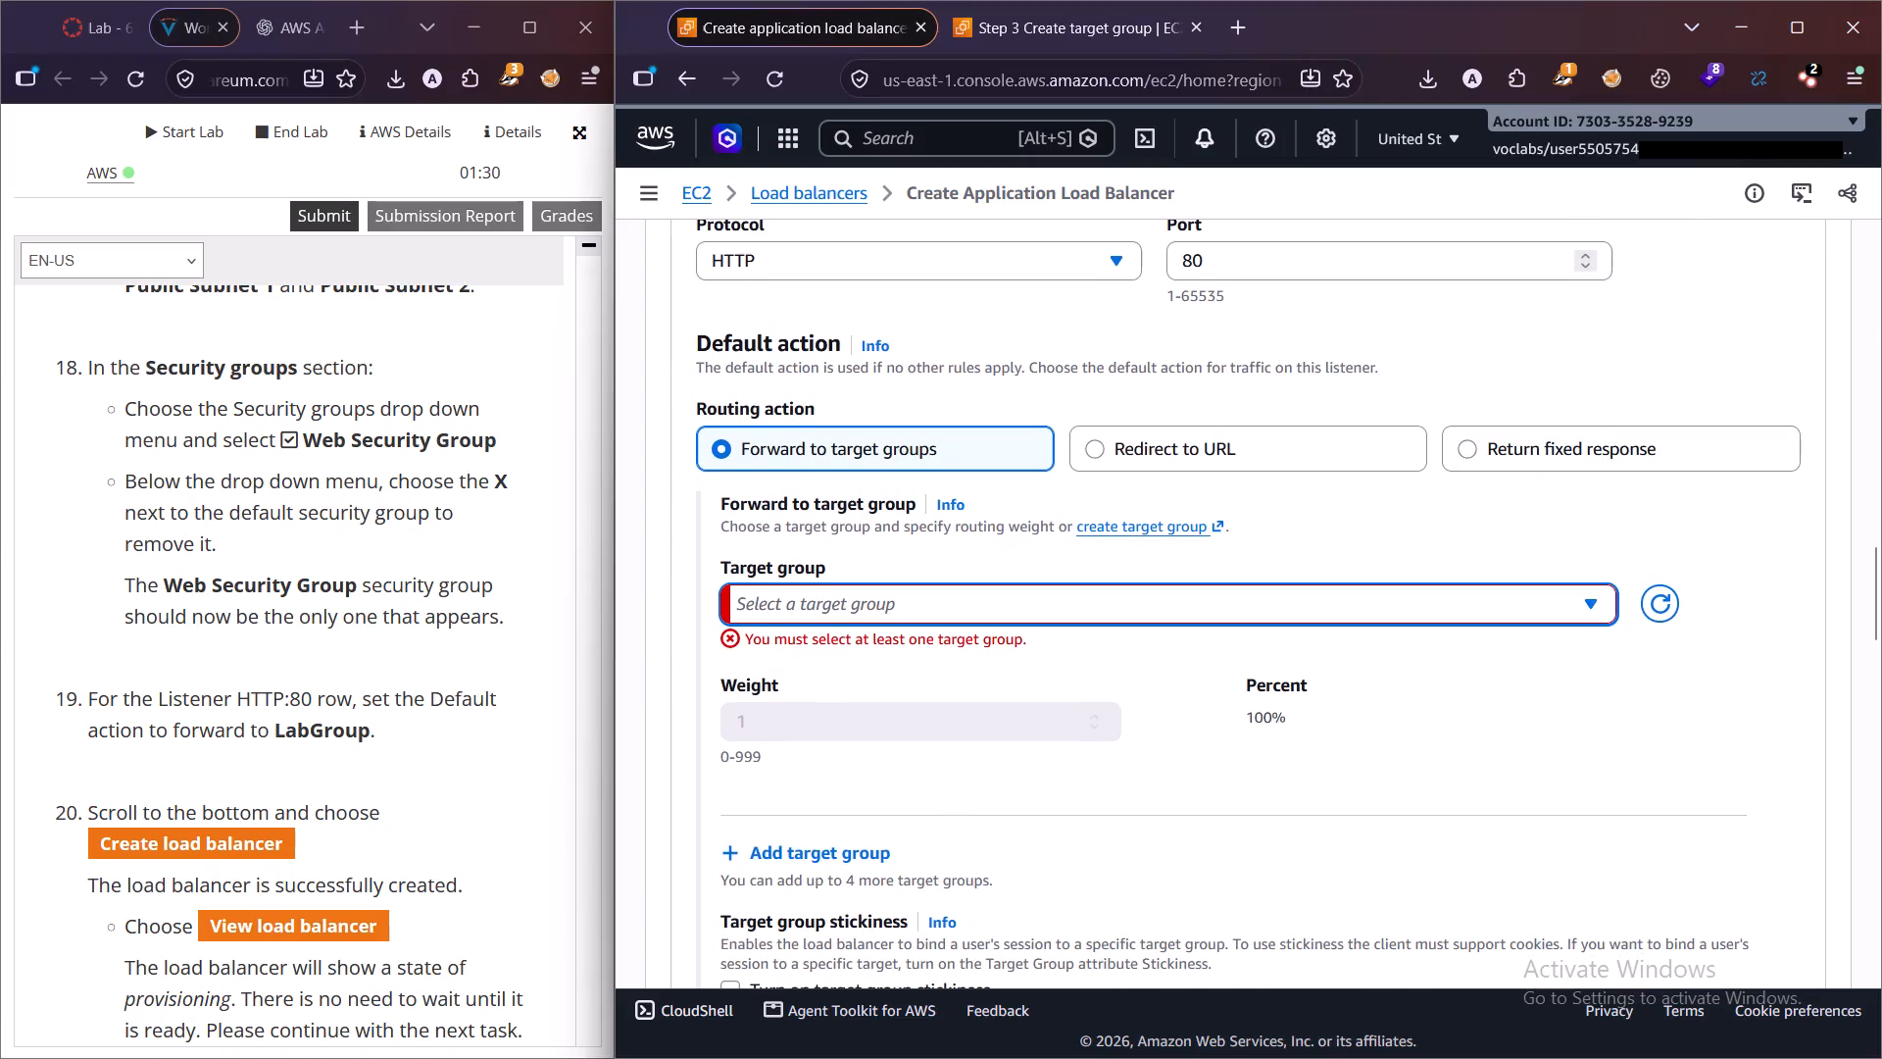
double_click(1188, 603)
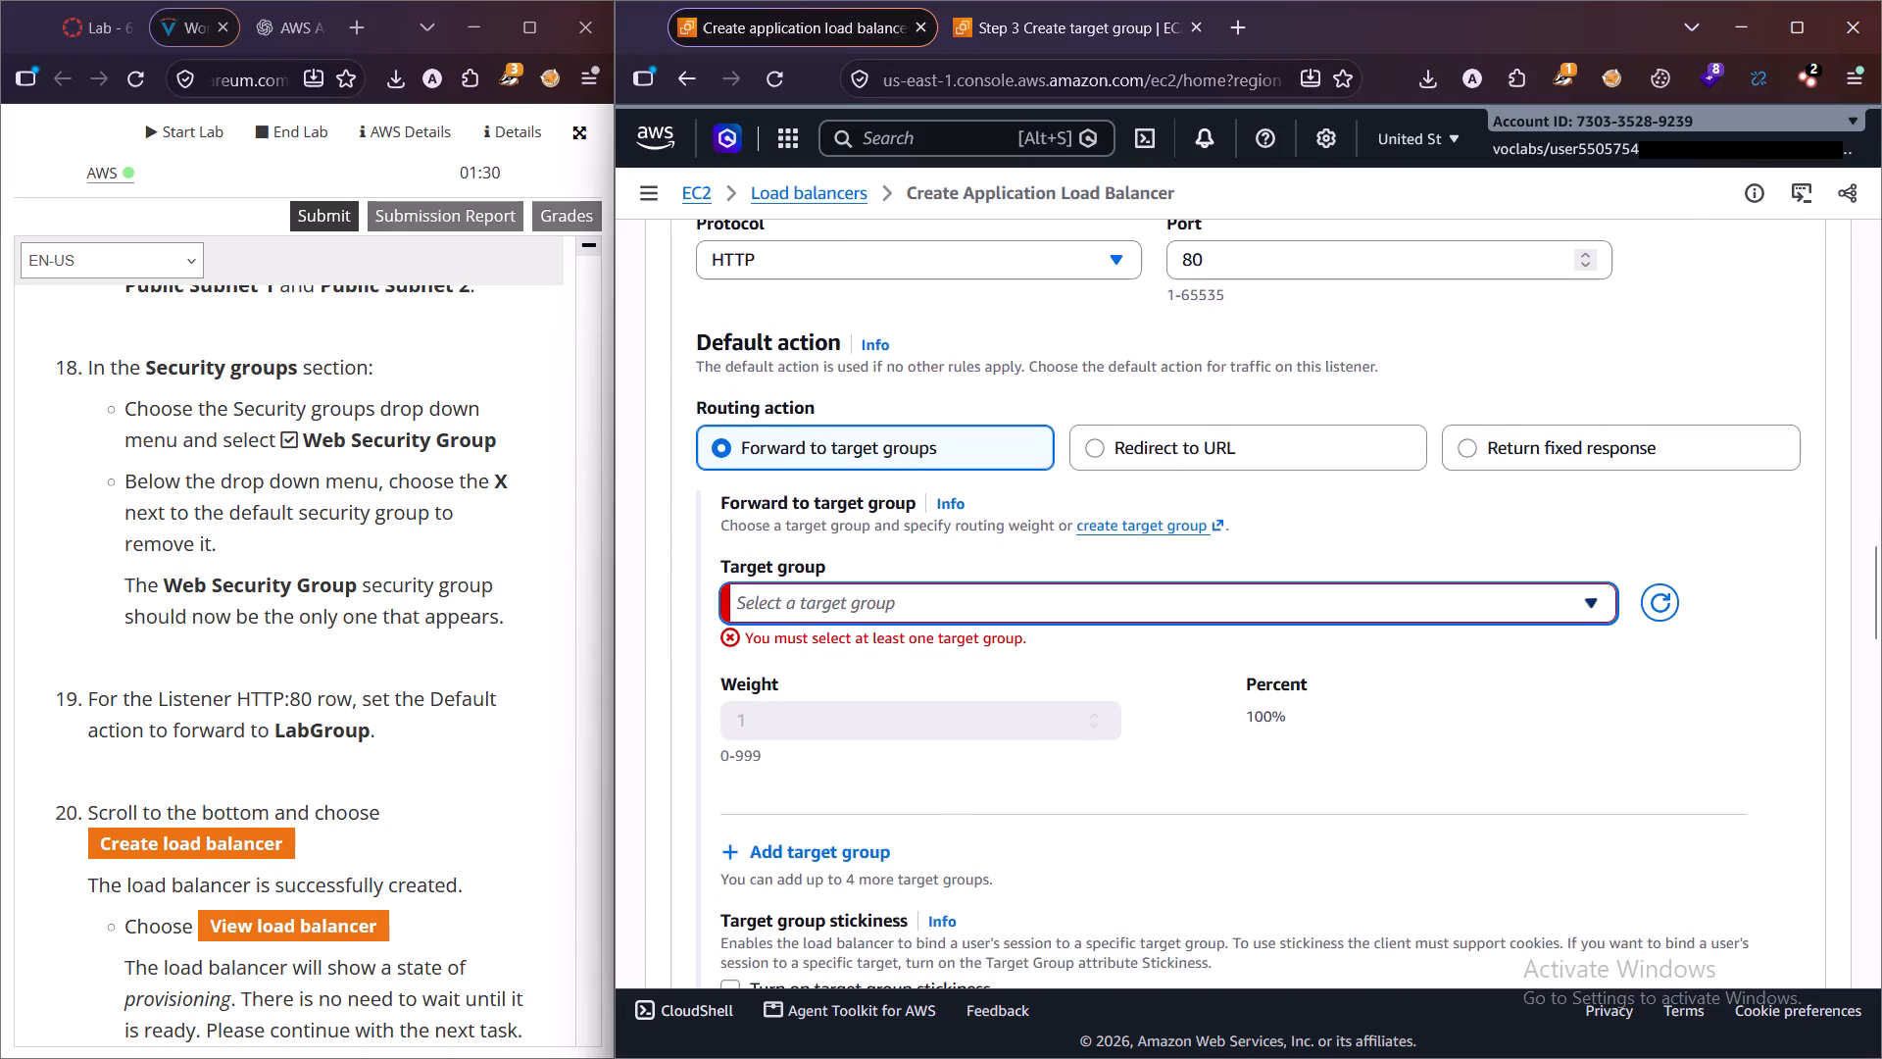
scroll(981, 701, "down", 1)
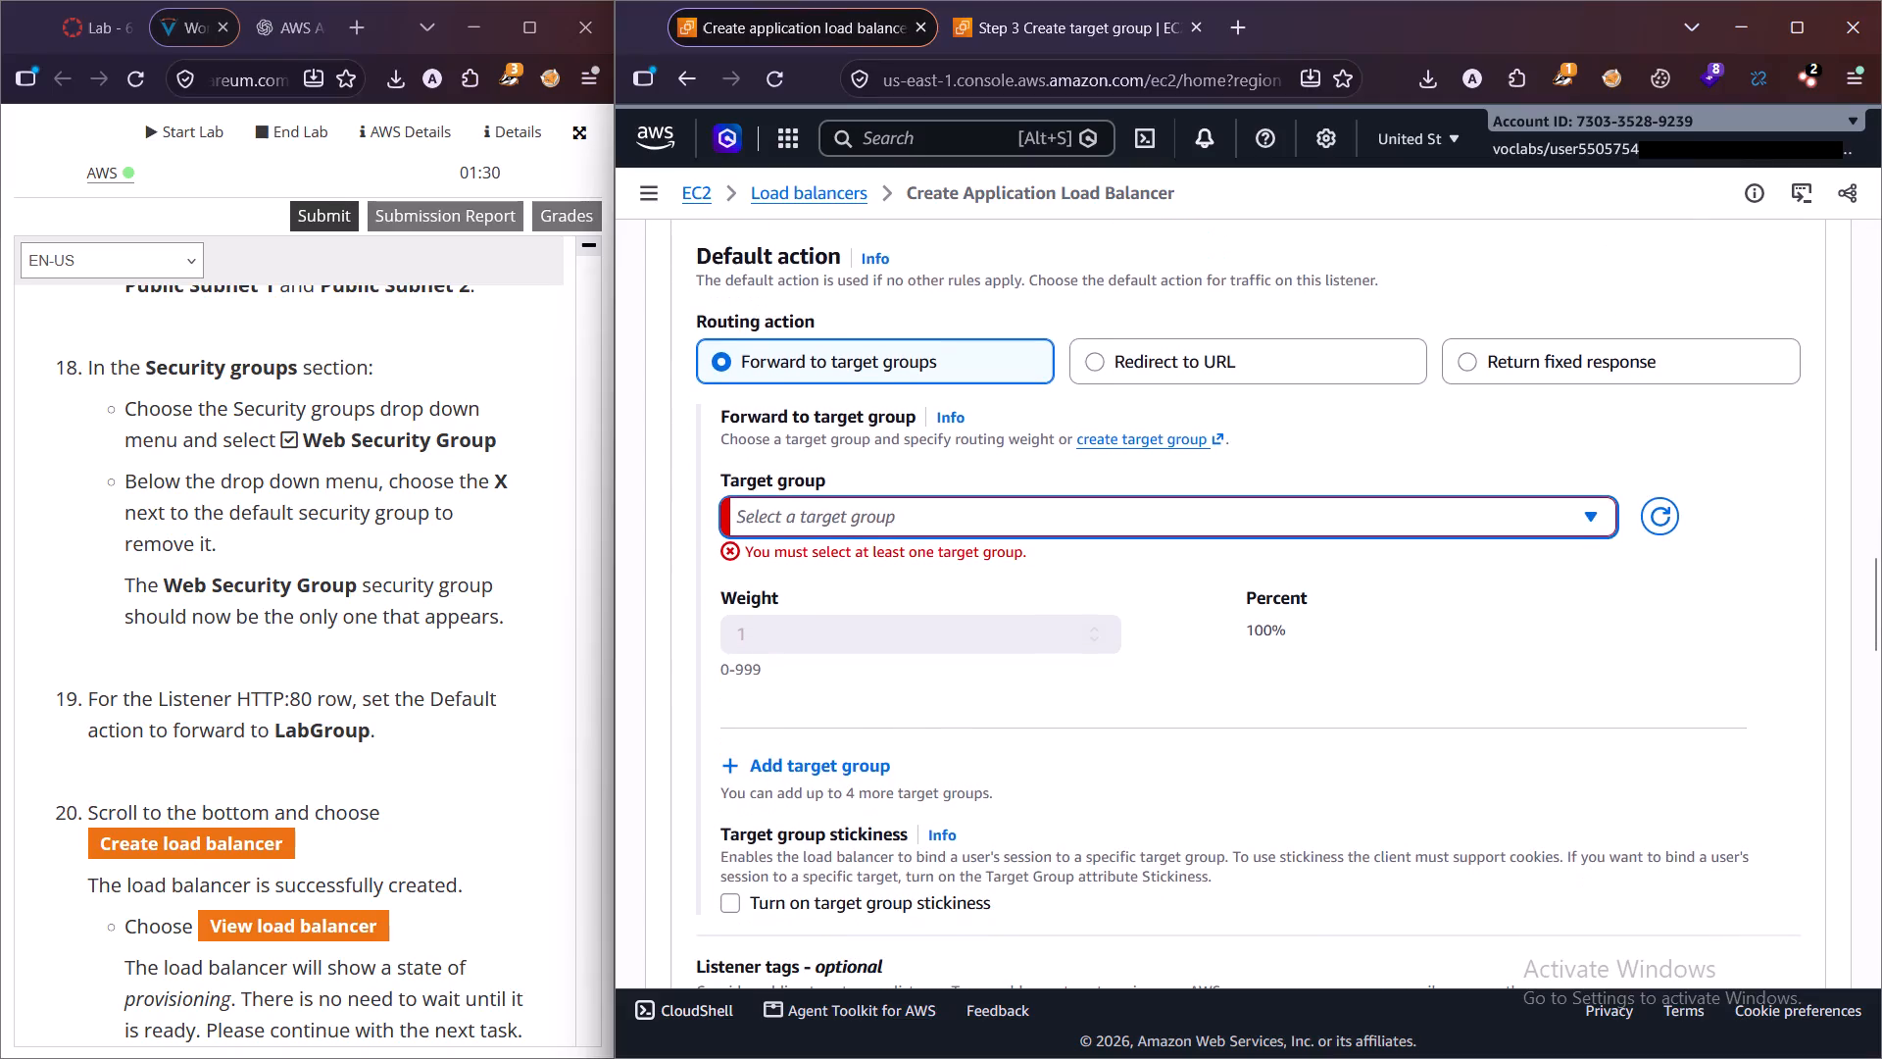
Capture a screenshot covering lab steps 18 to 20 and the HTTP:80 listener's target group section.
key("shift+super+s")
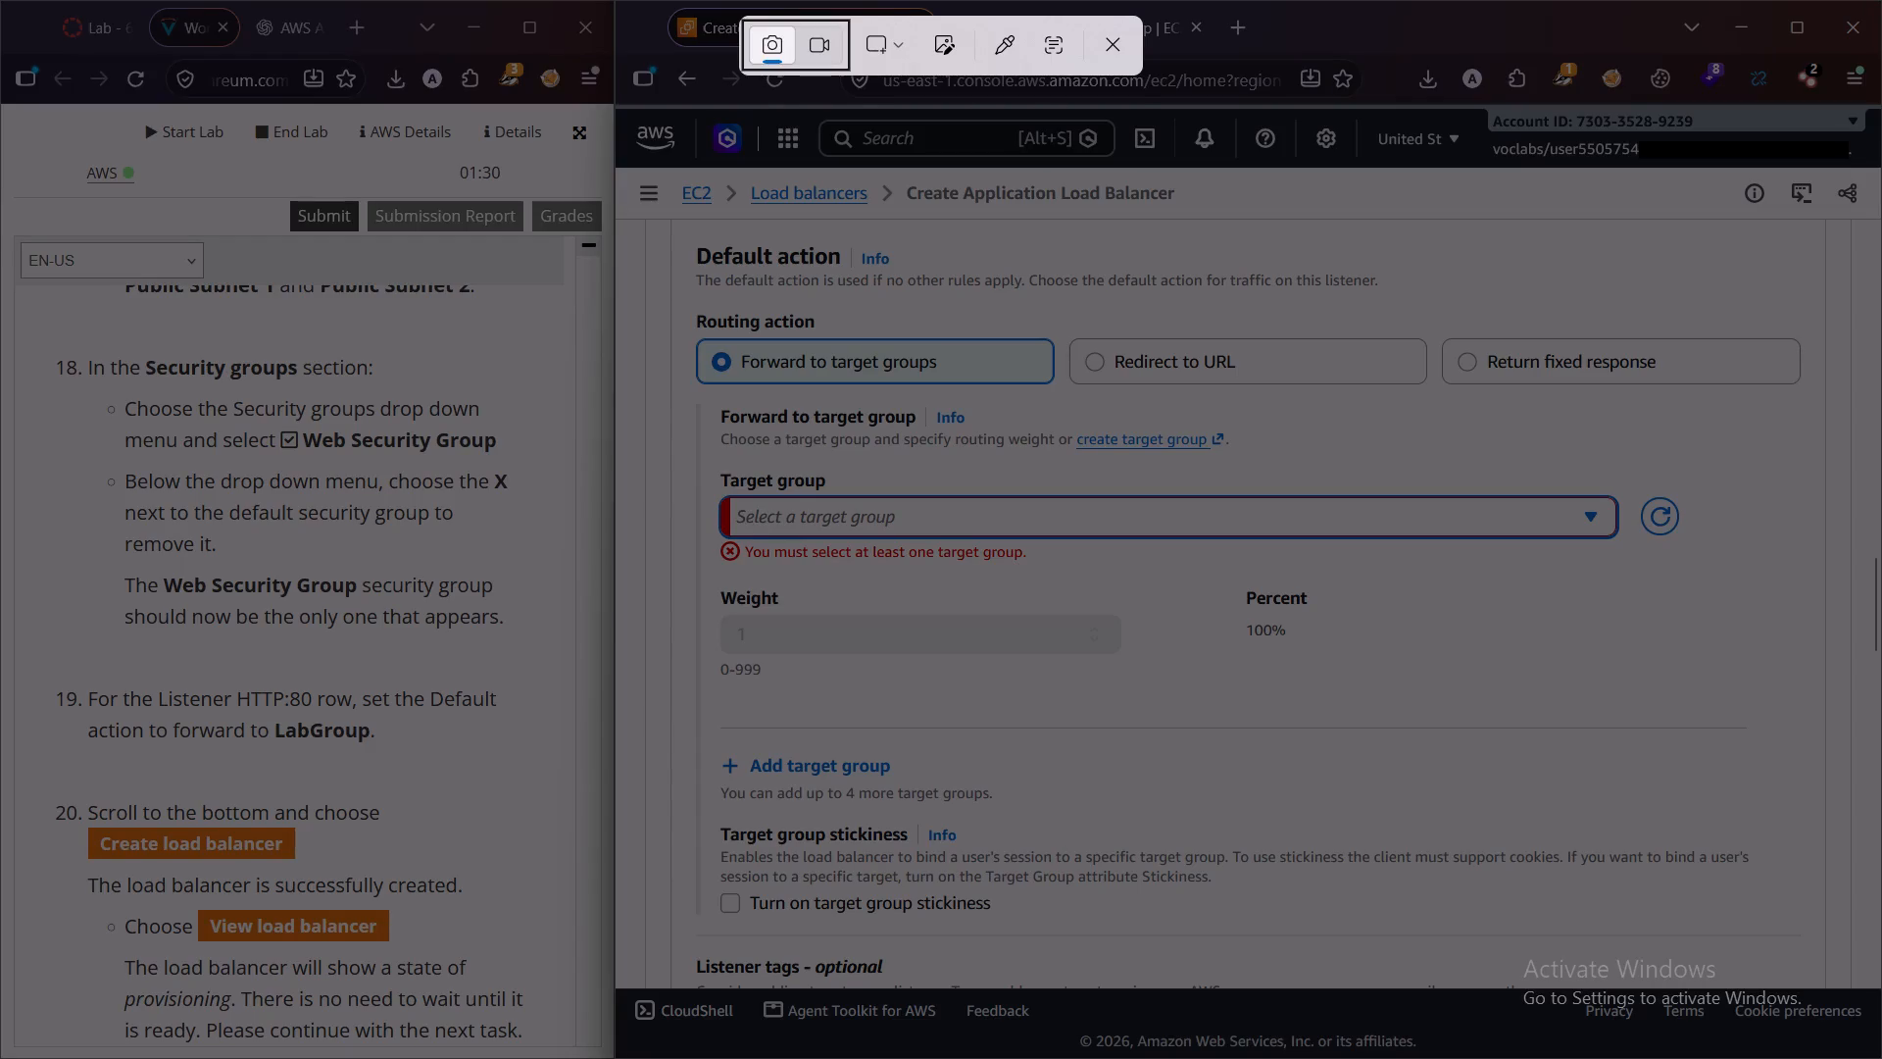
left_click_drag(34, 311, 1279, 329)
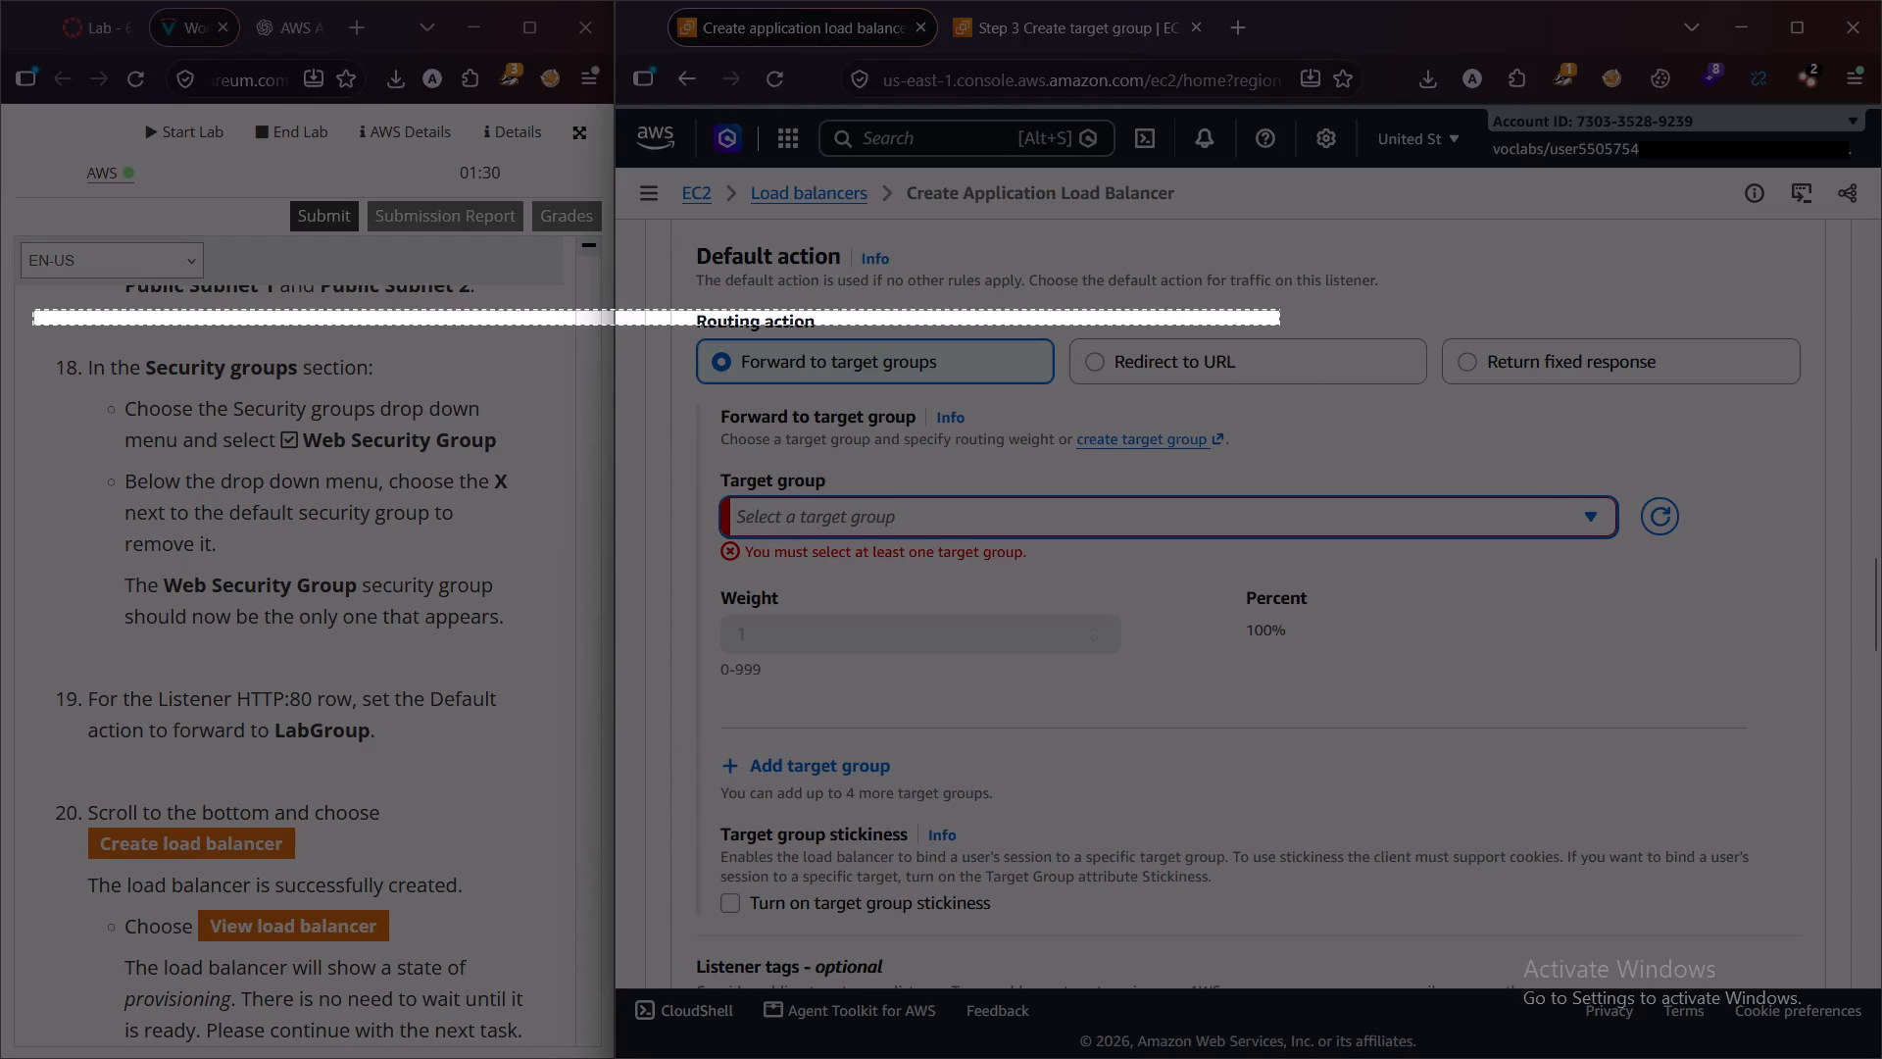
left_click_drag(1279, 329, 1832, 996)
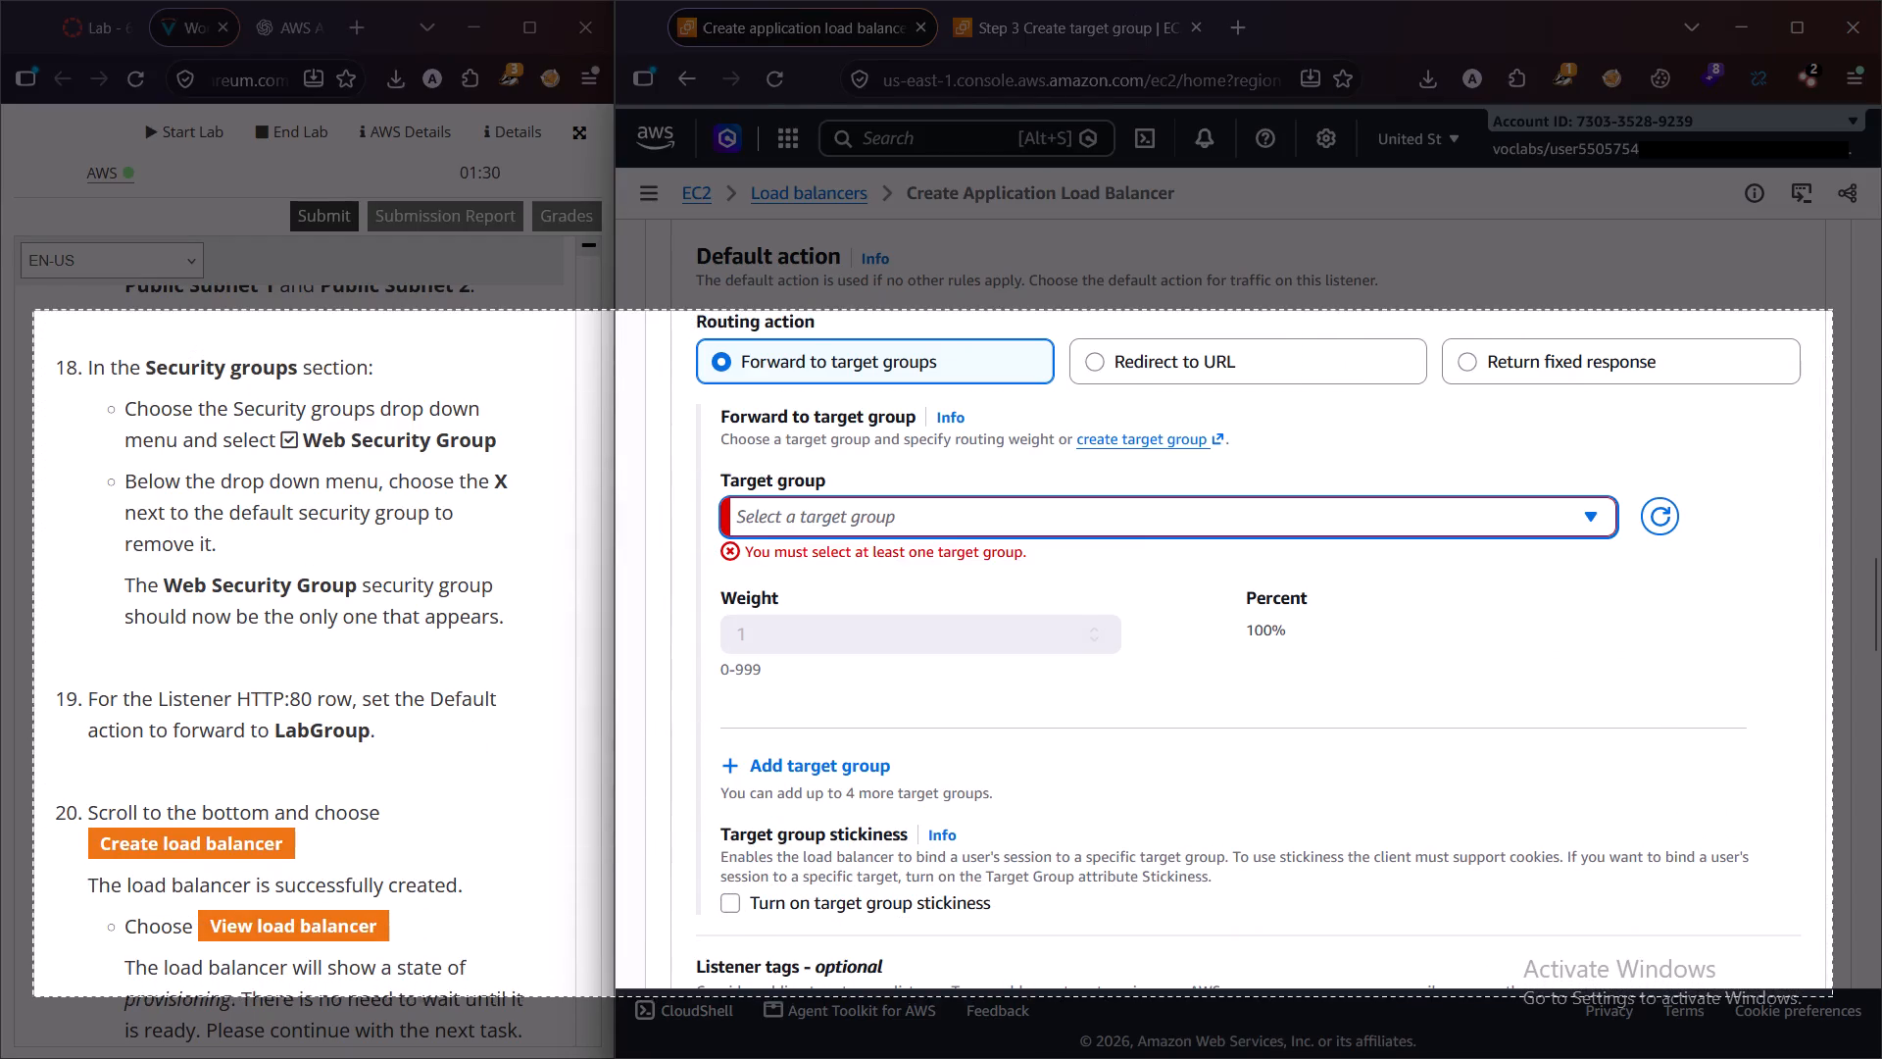
left_click_drag(1832, 996, 1834, 999)
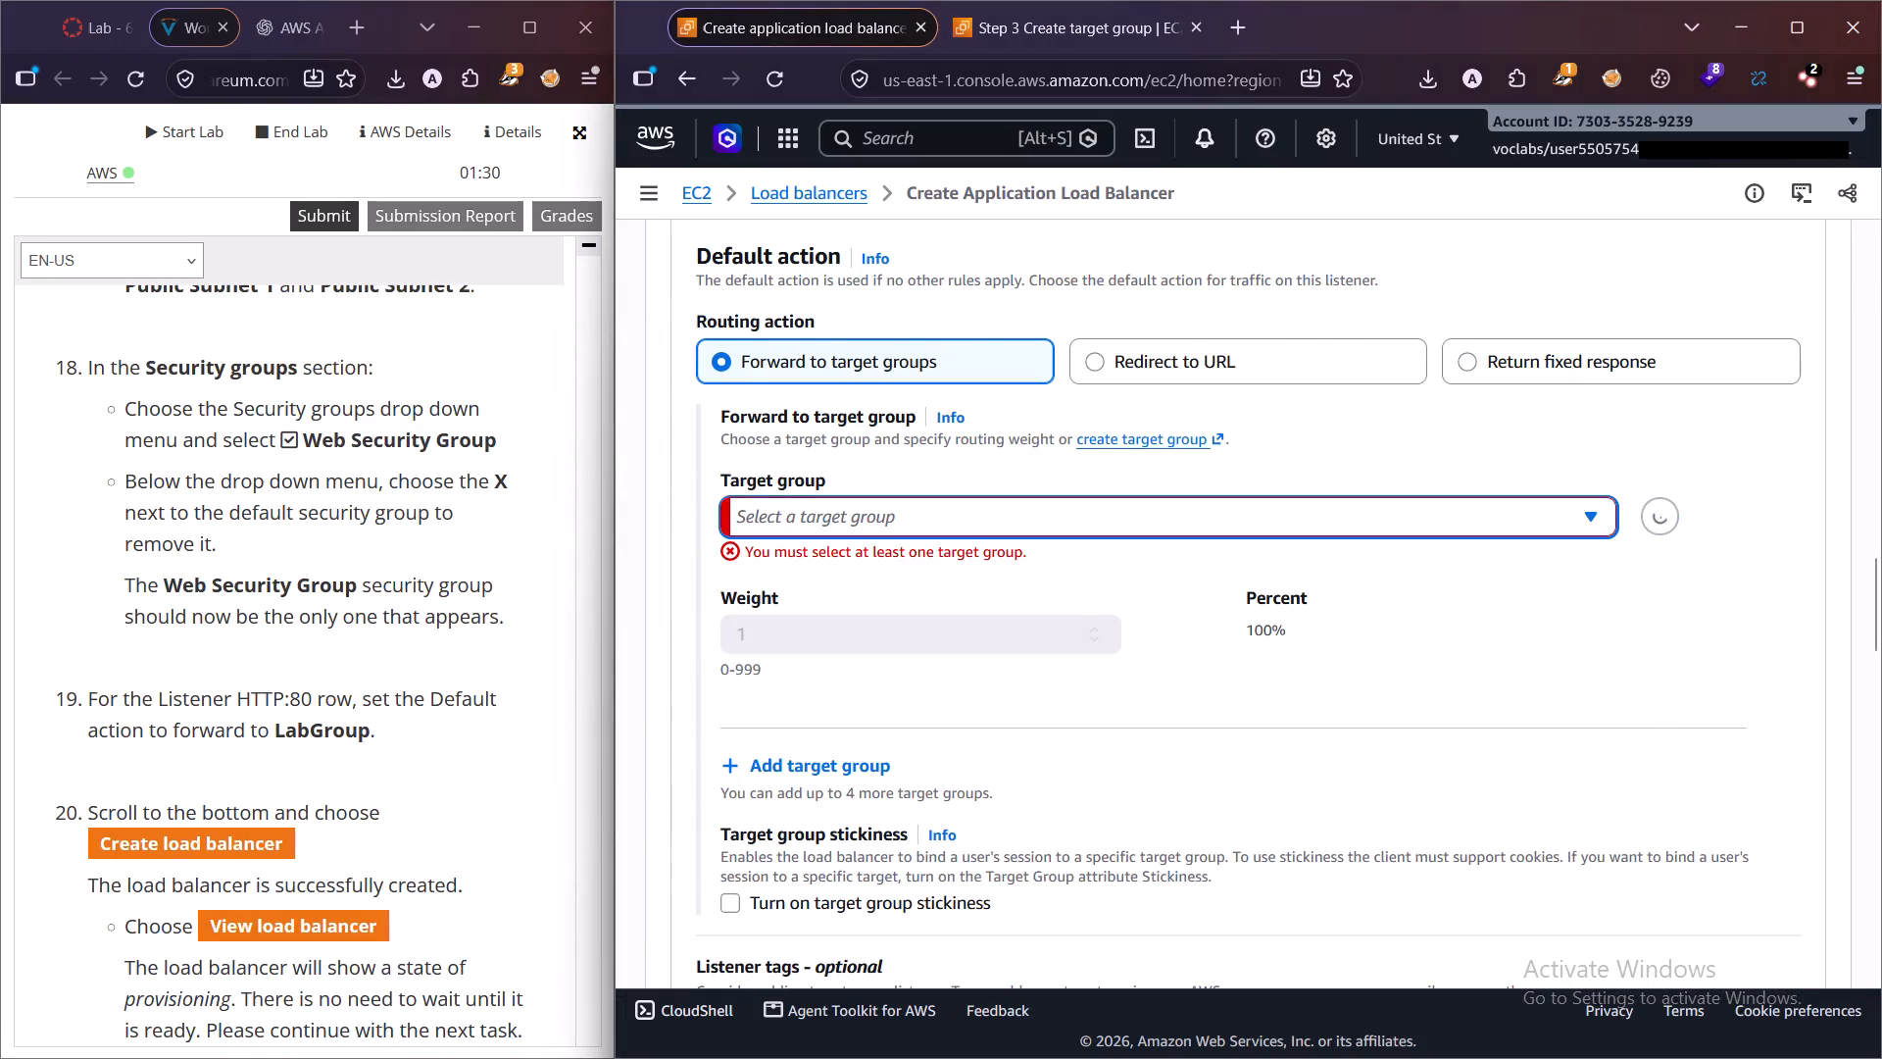
Open ChatGPT in a new tab of the browser window that holds the AWS console.
left_click(296, 33)
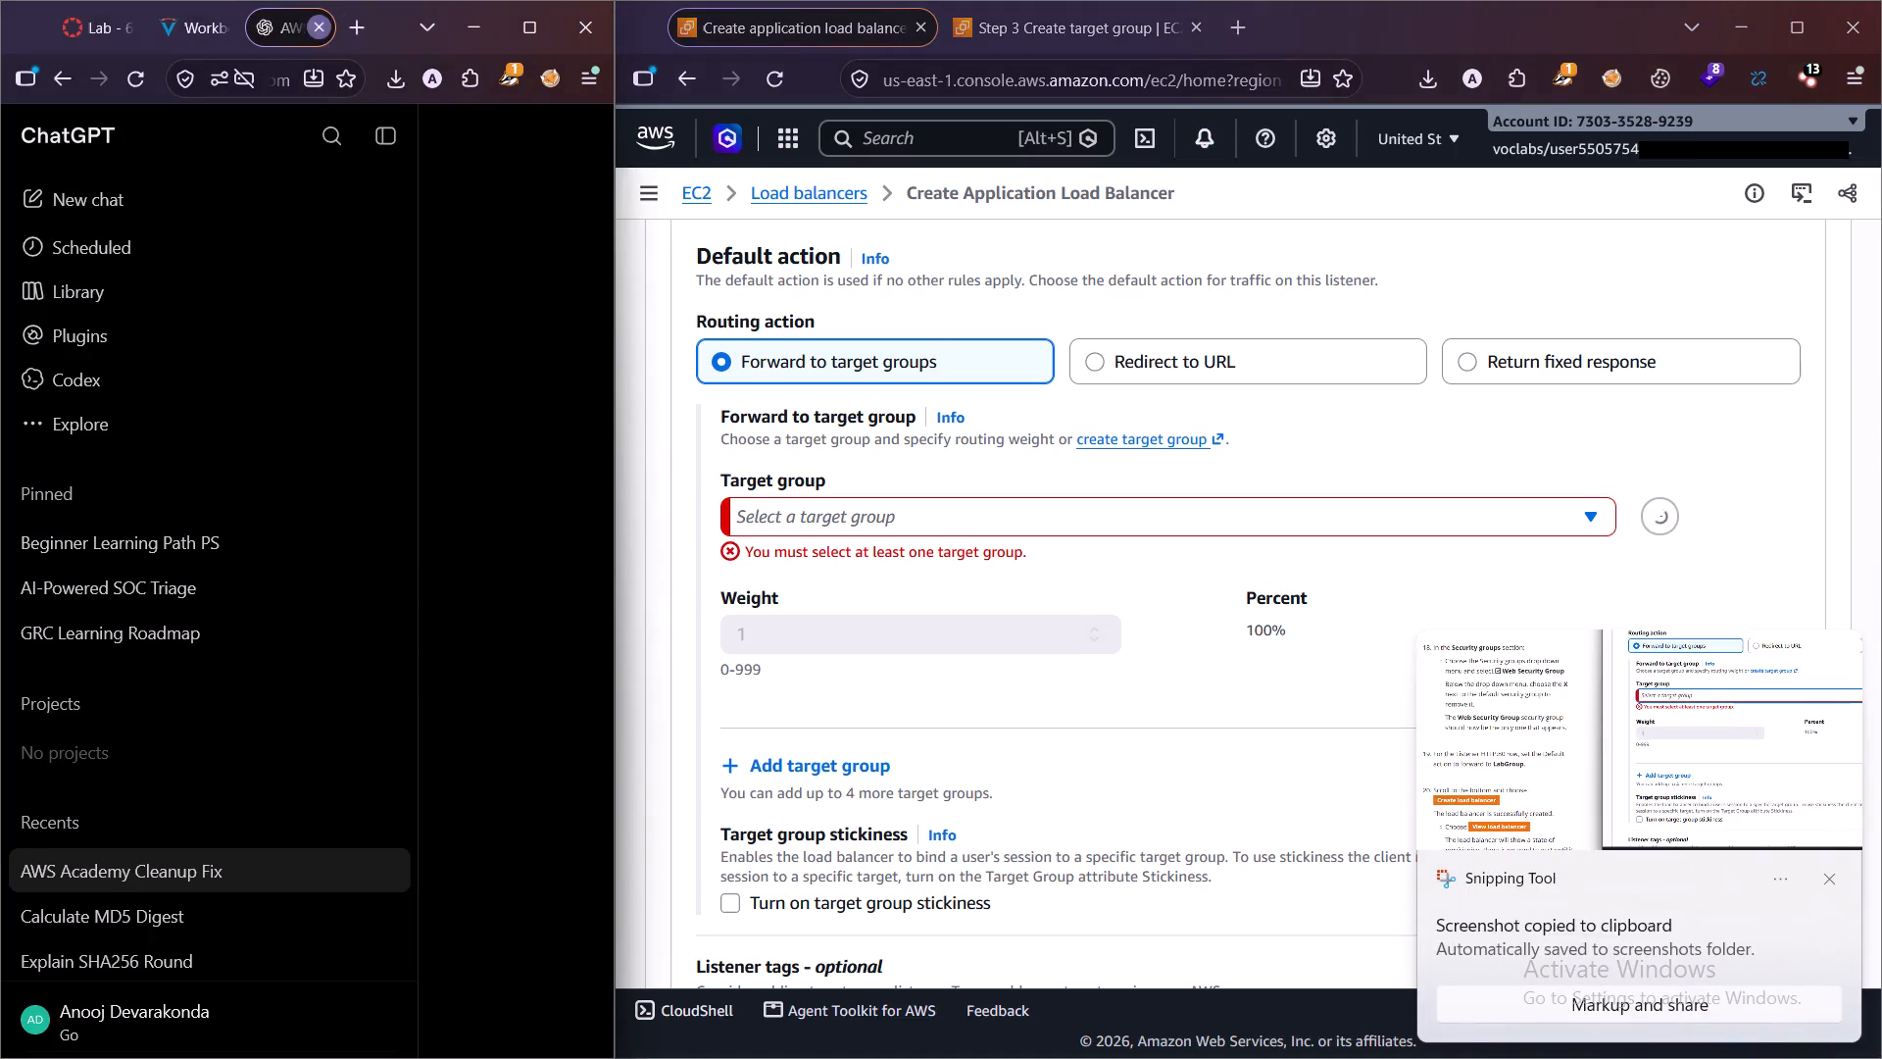
left_click(165, 8)
left_click(186, 25)
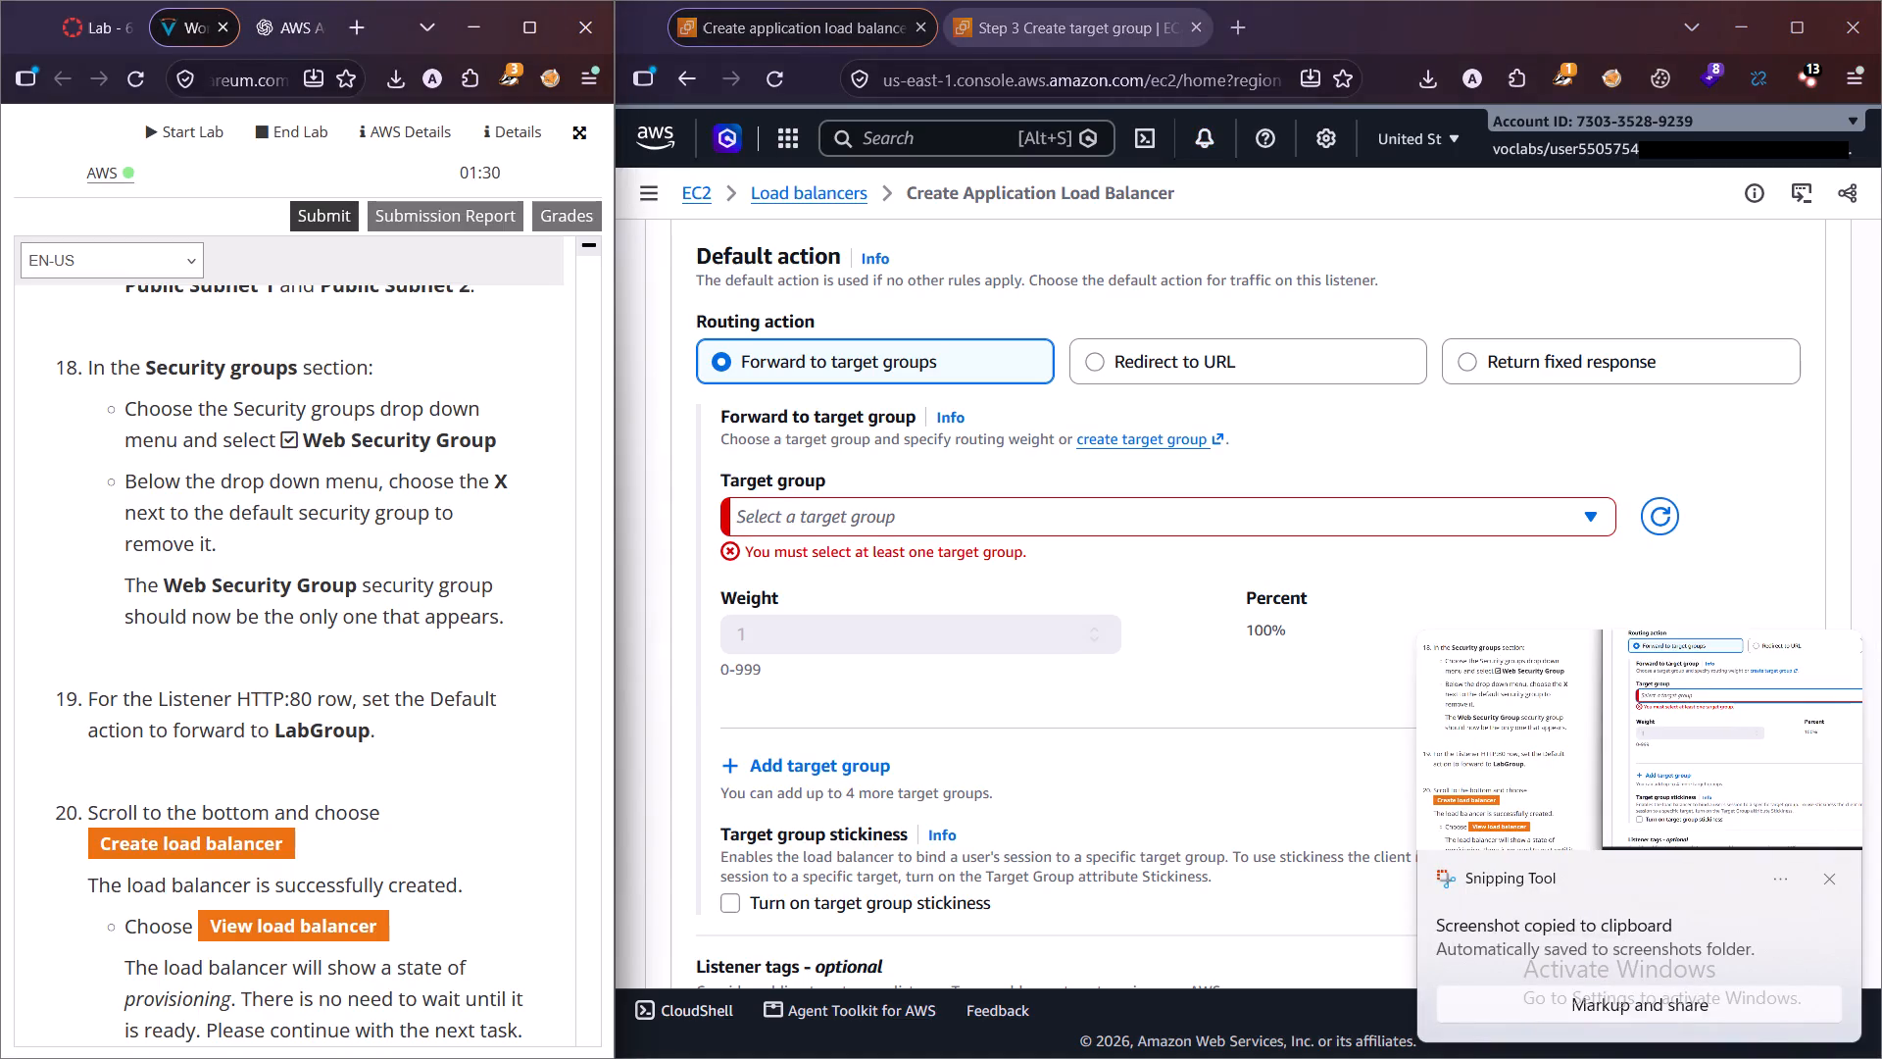
left_click(1240, 33)
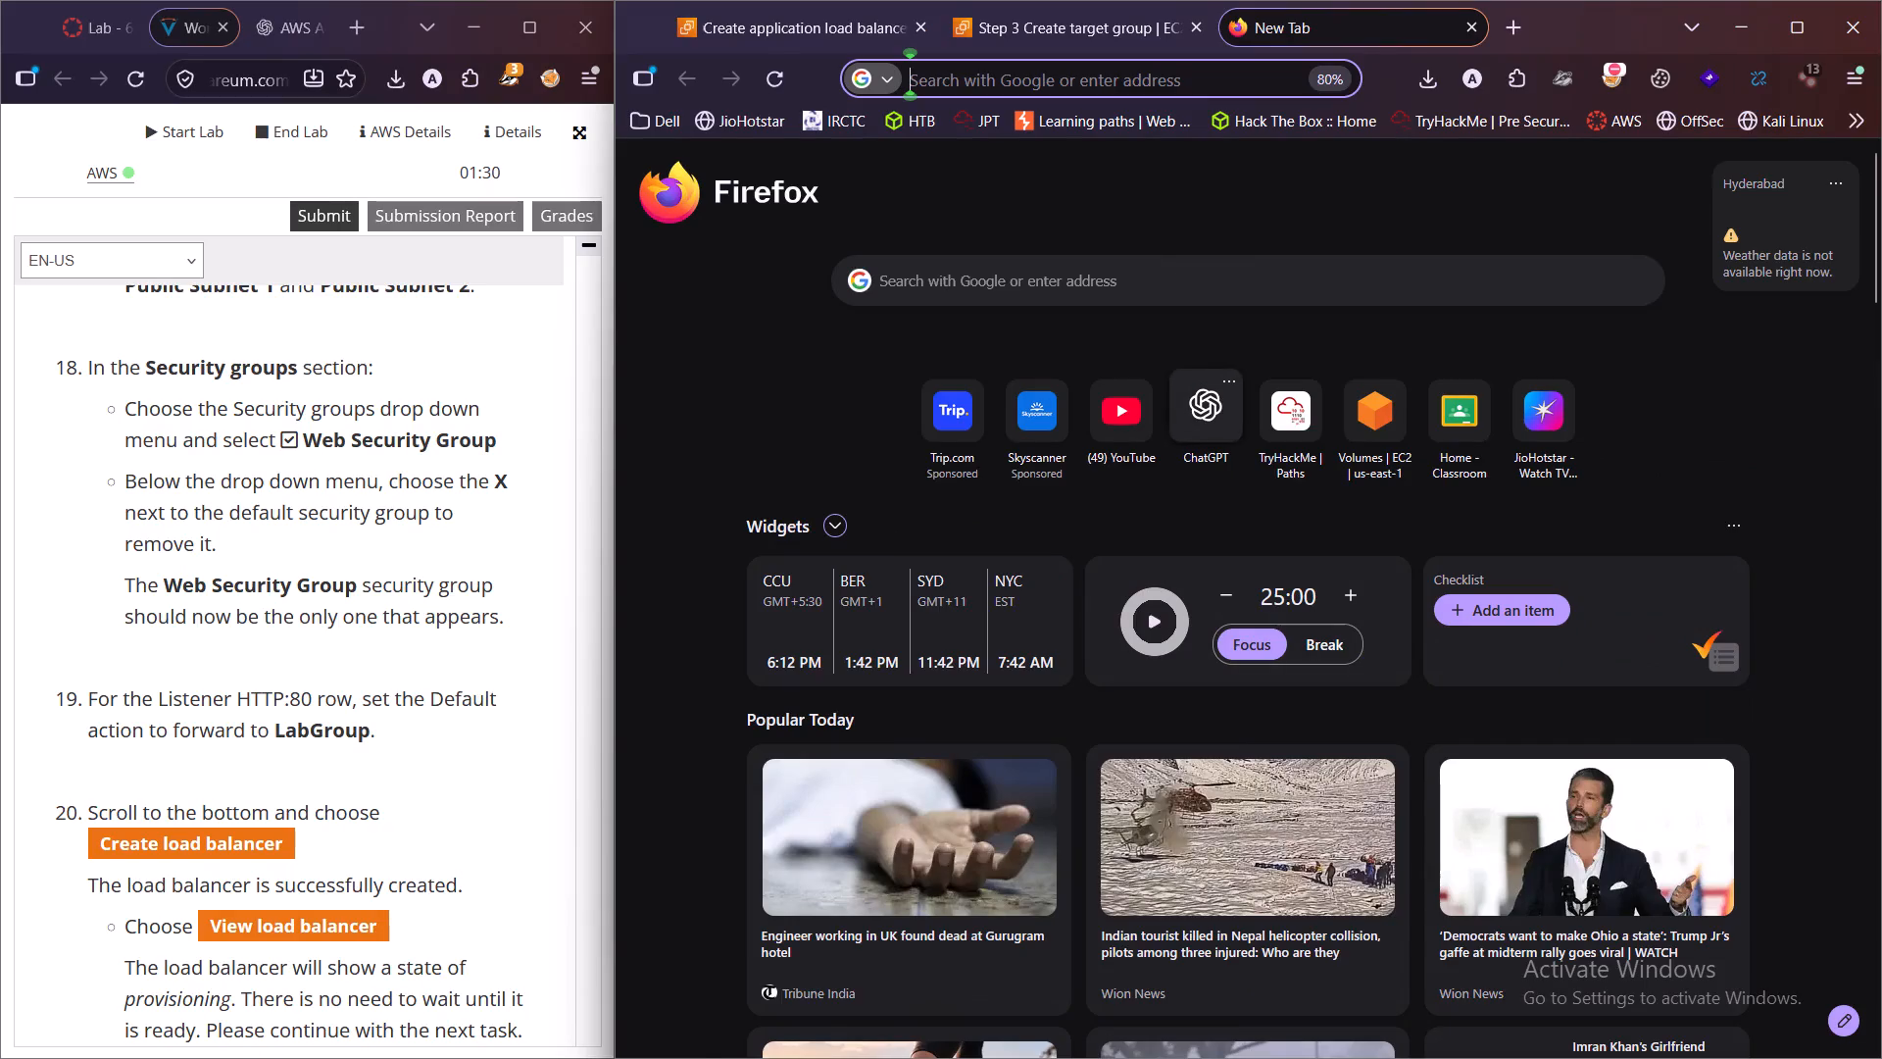
left_click(1207, 434)
Return to the pending target group review, check lab steps 10 to 12, and create the target group LabGroup.
left_click(820, 25)
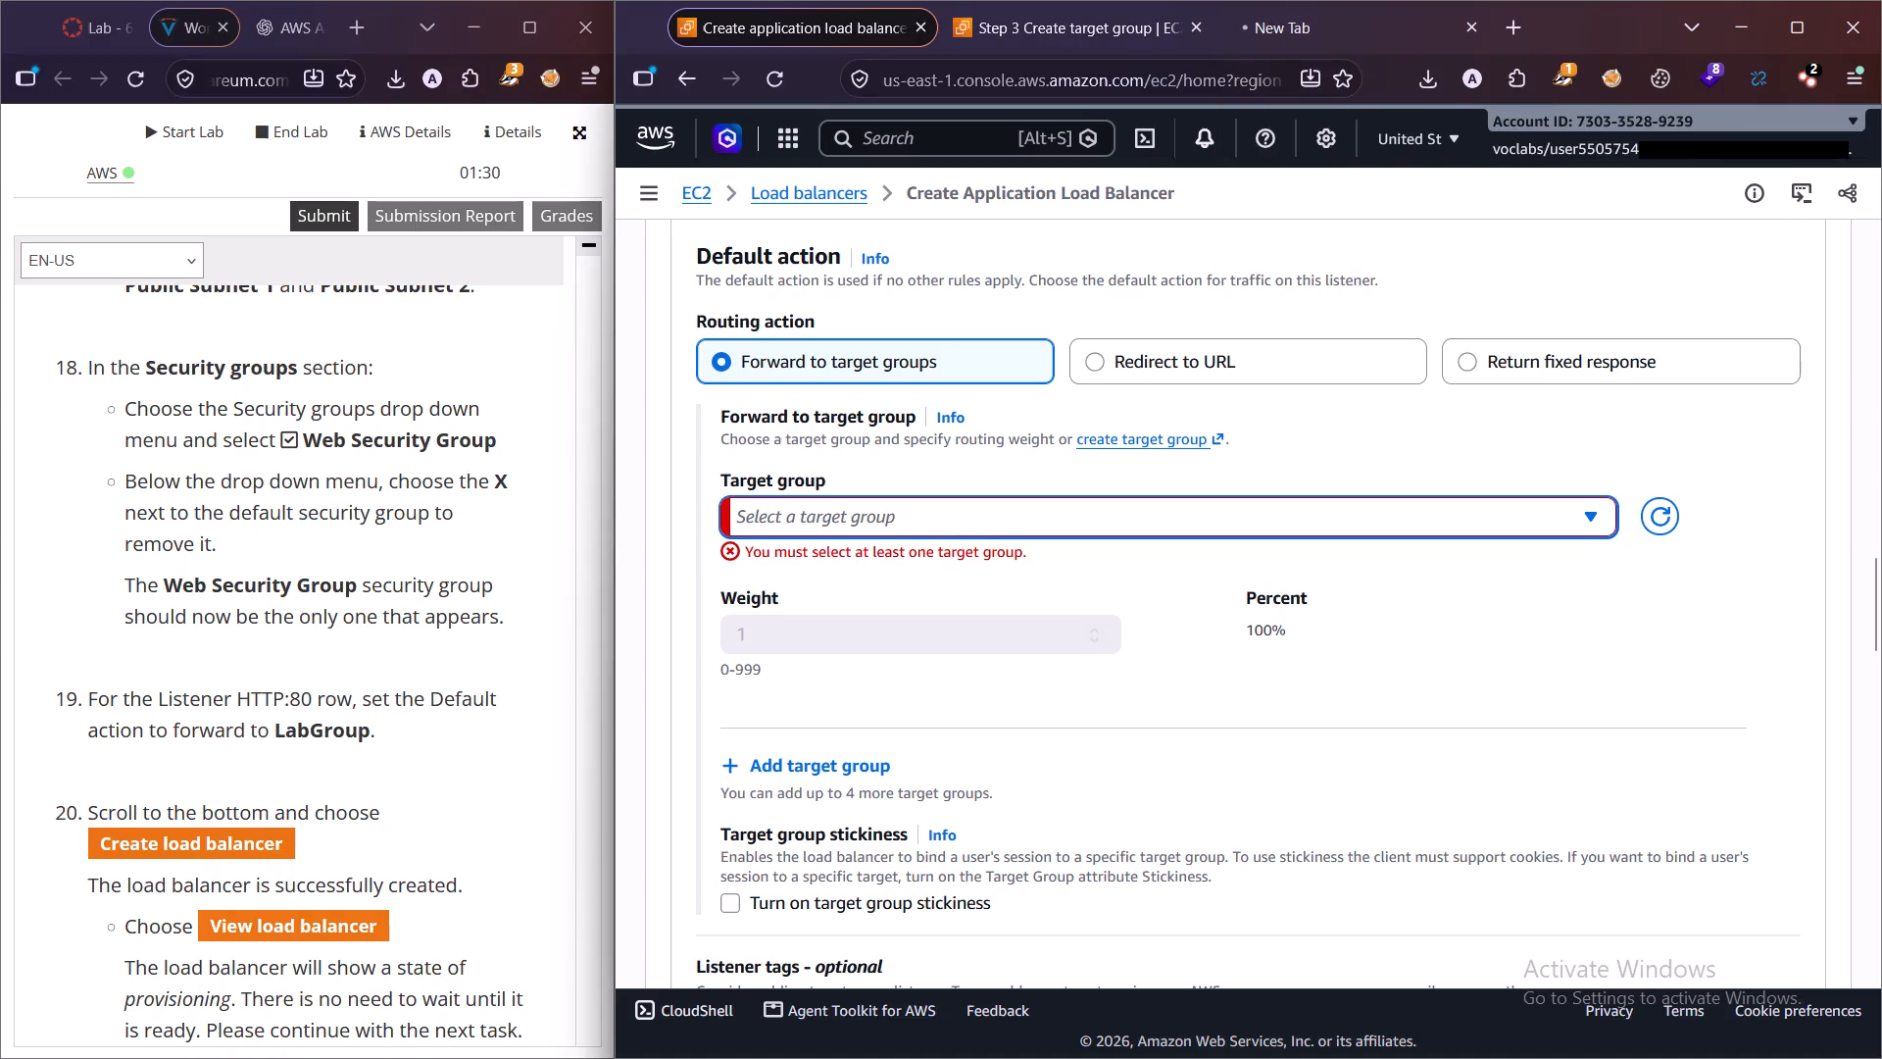
left_click(1068, 30)
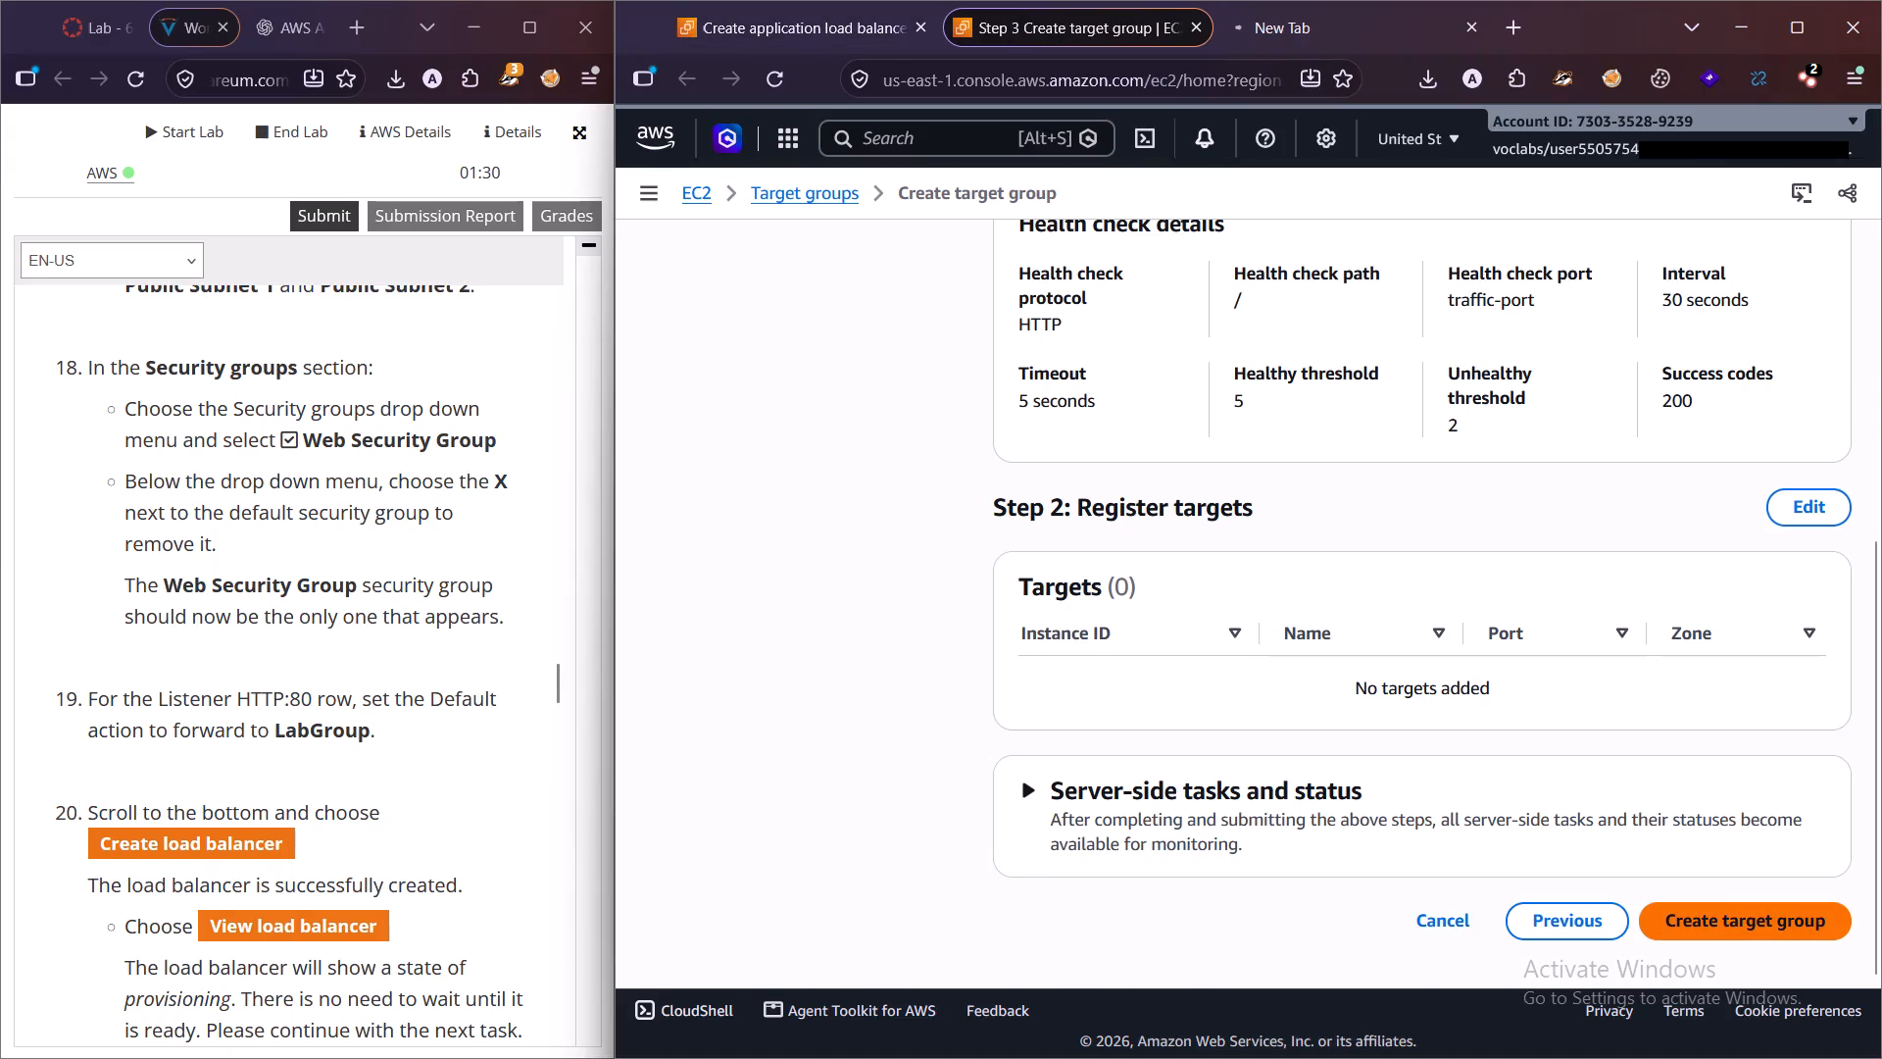
scroll(370, 786, "up", 13)
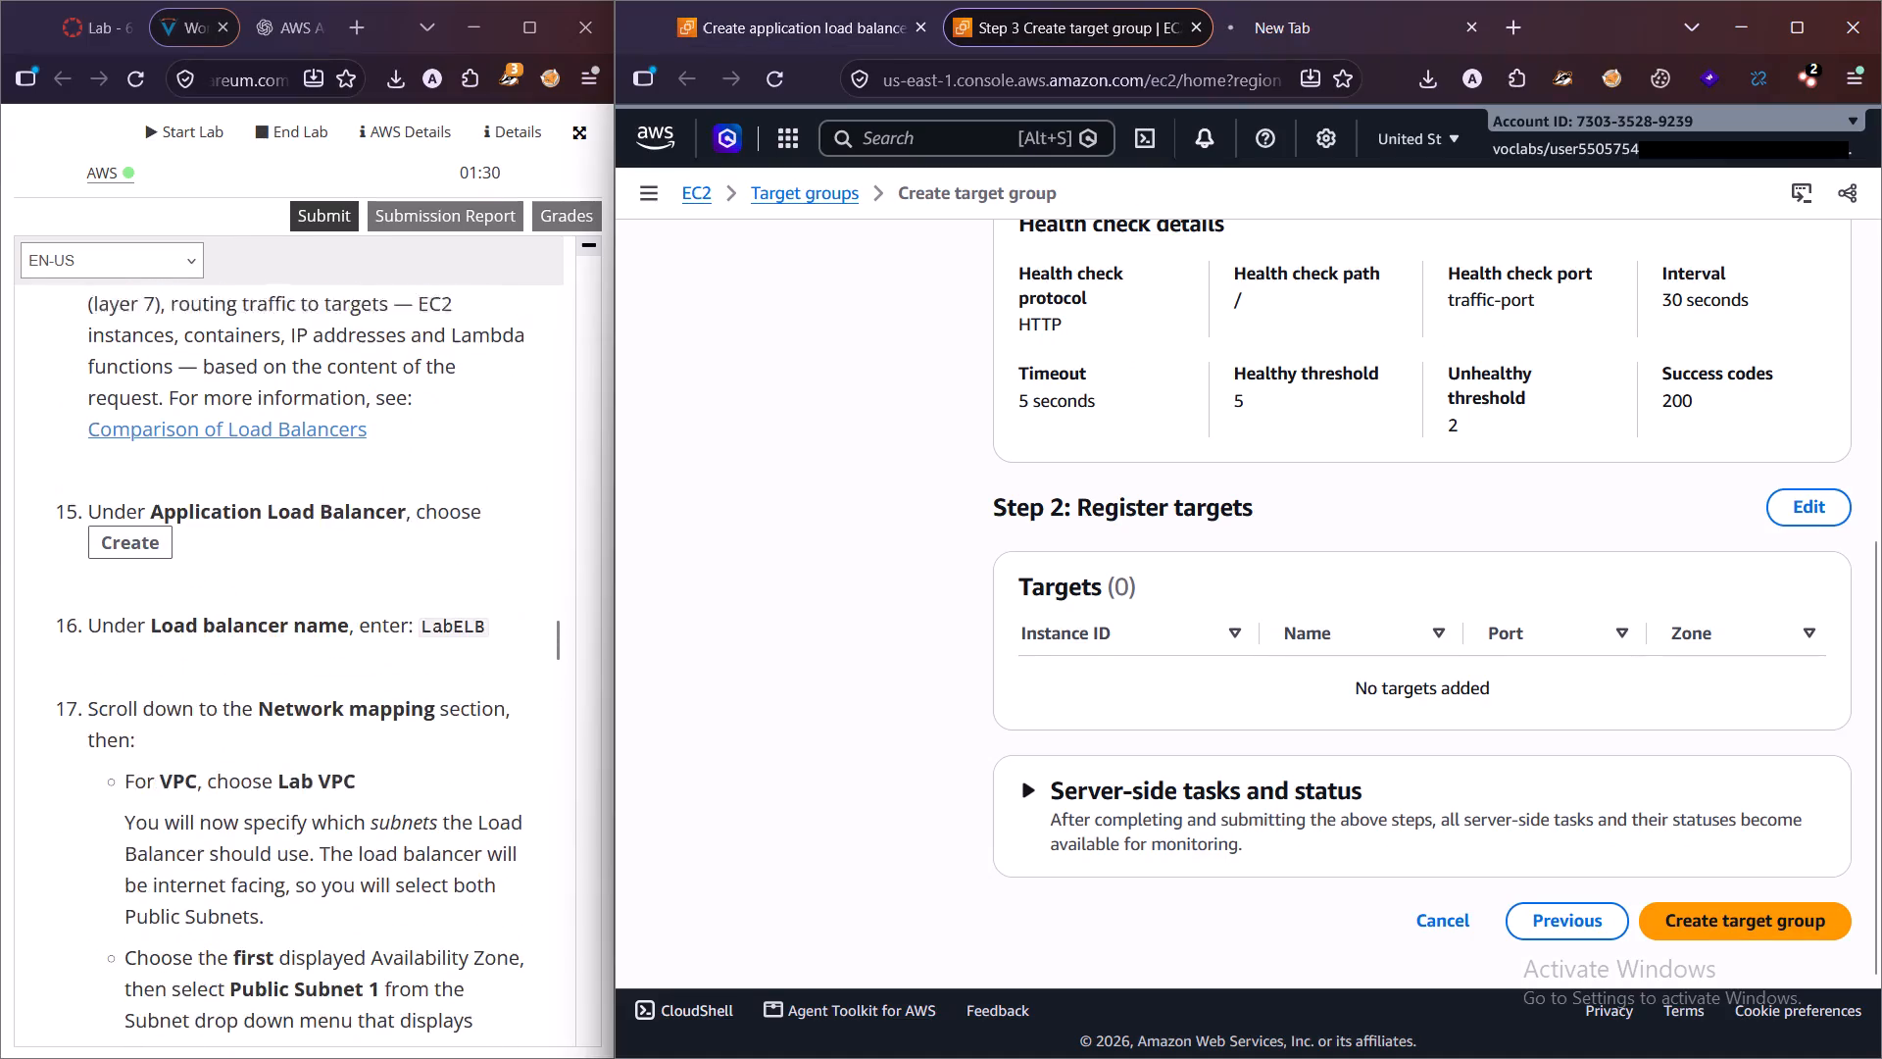
scroll(377, 781, "up", 9)
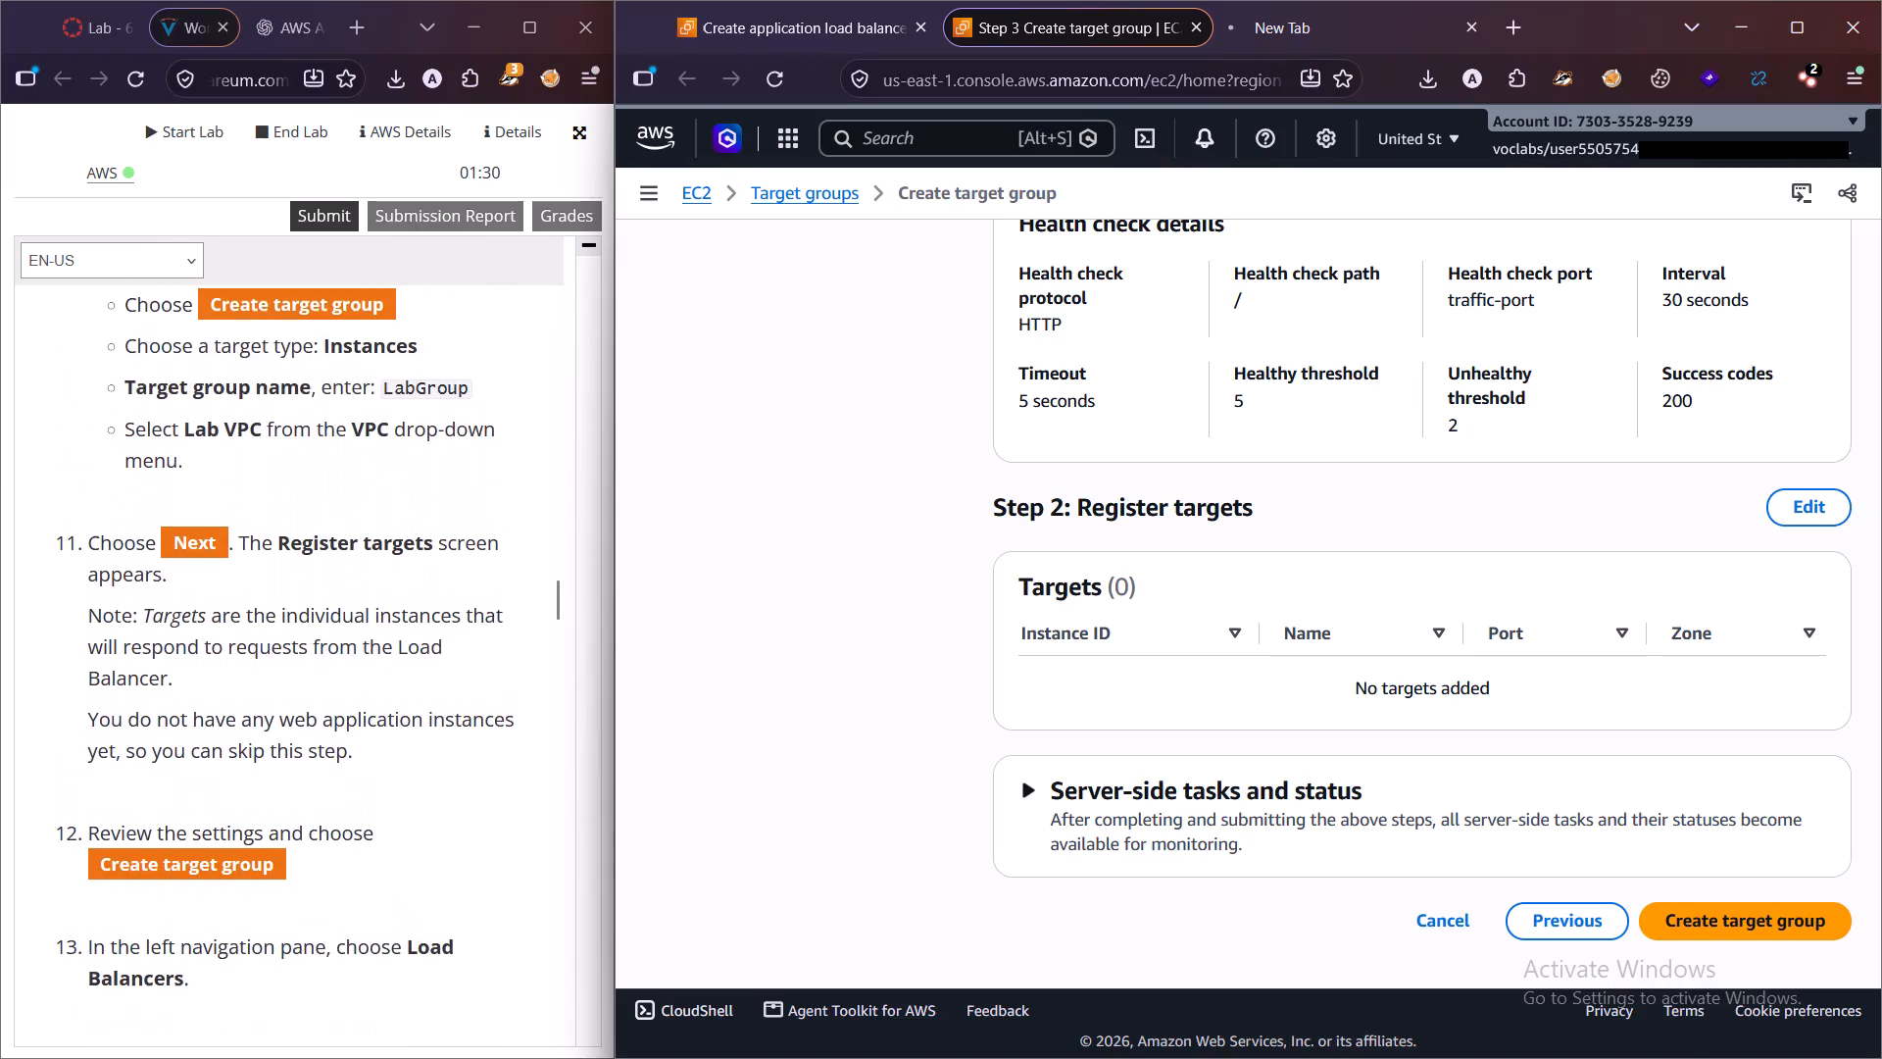
scroll(470, 860, "down", 1)
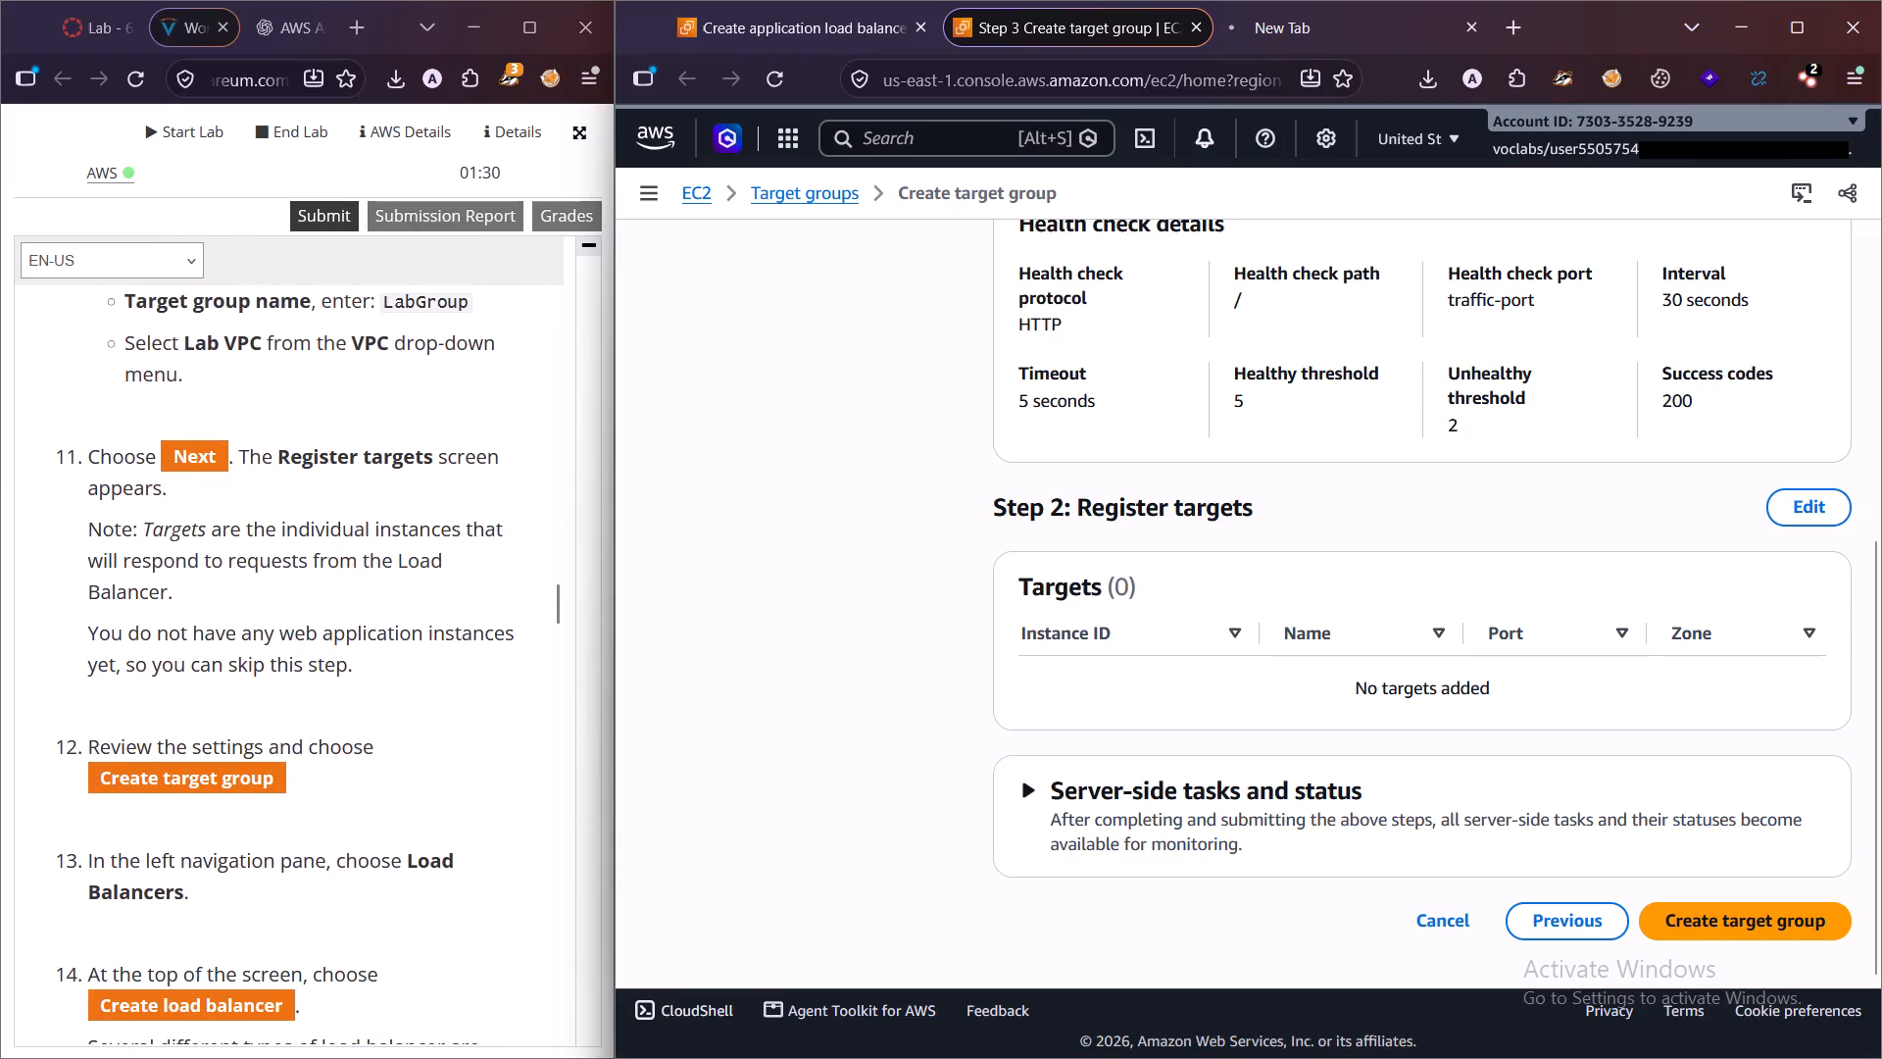
left_click(1768, 926)
scroll(1387, 854, "down", 4)
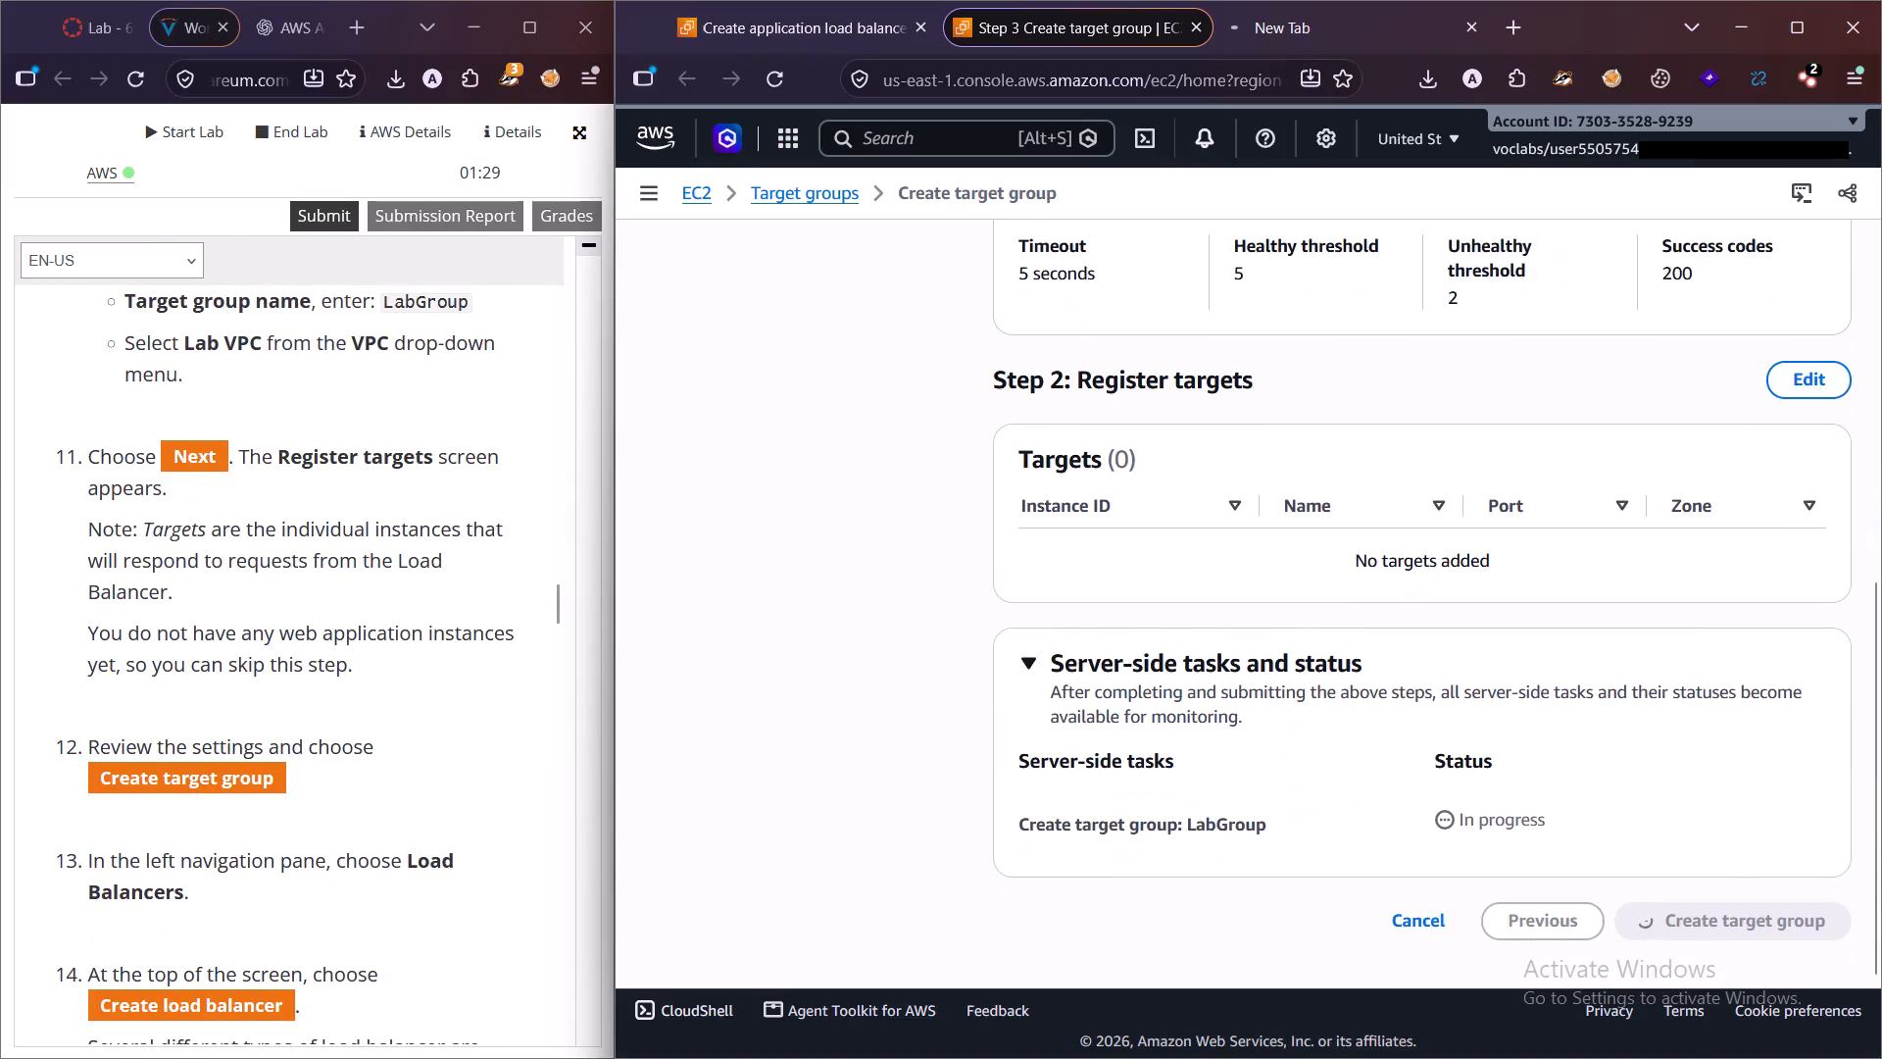
scroll(1395, 837, "down", 3)
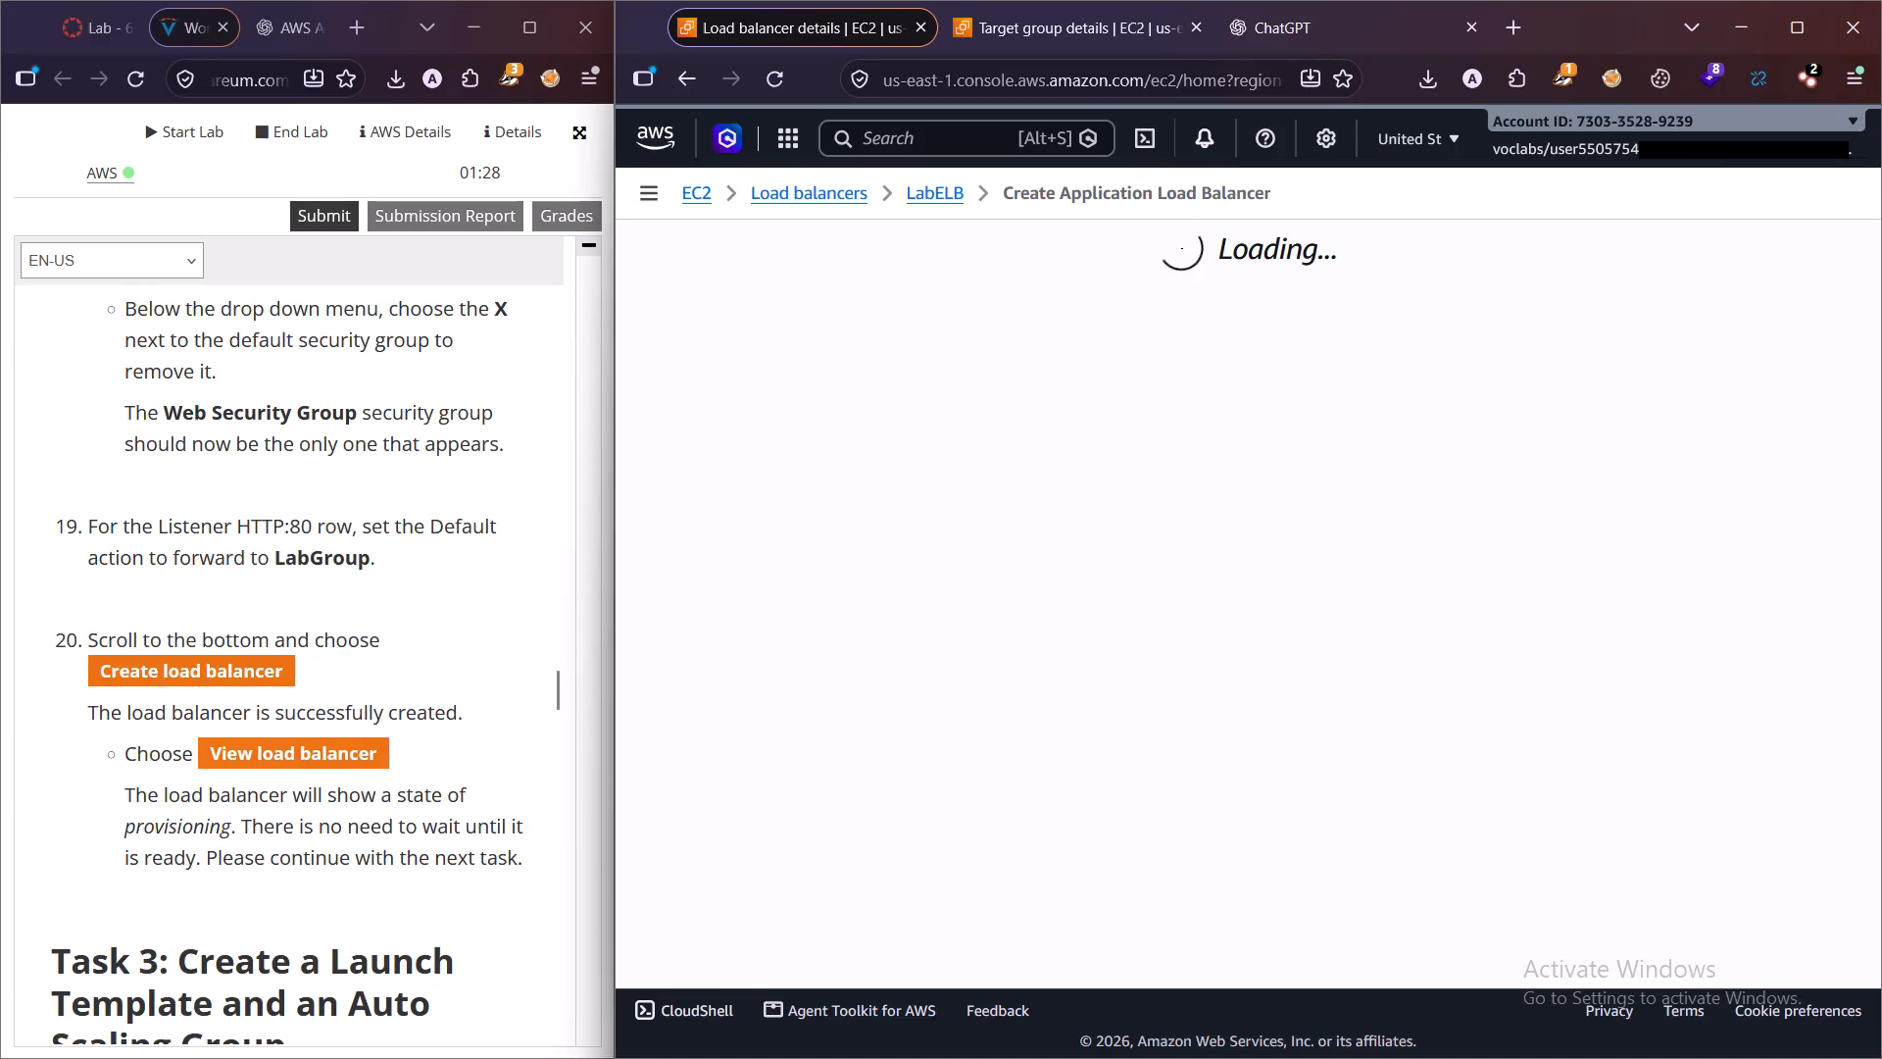
scroll(337, 856, "down", 2)
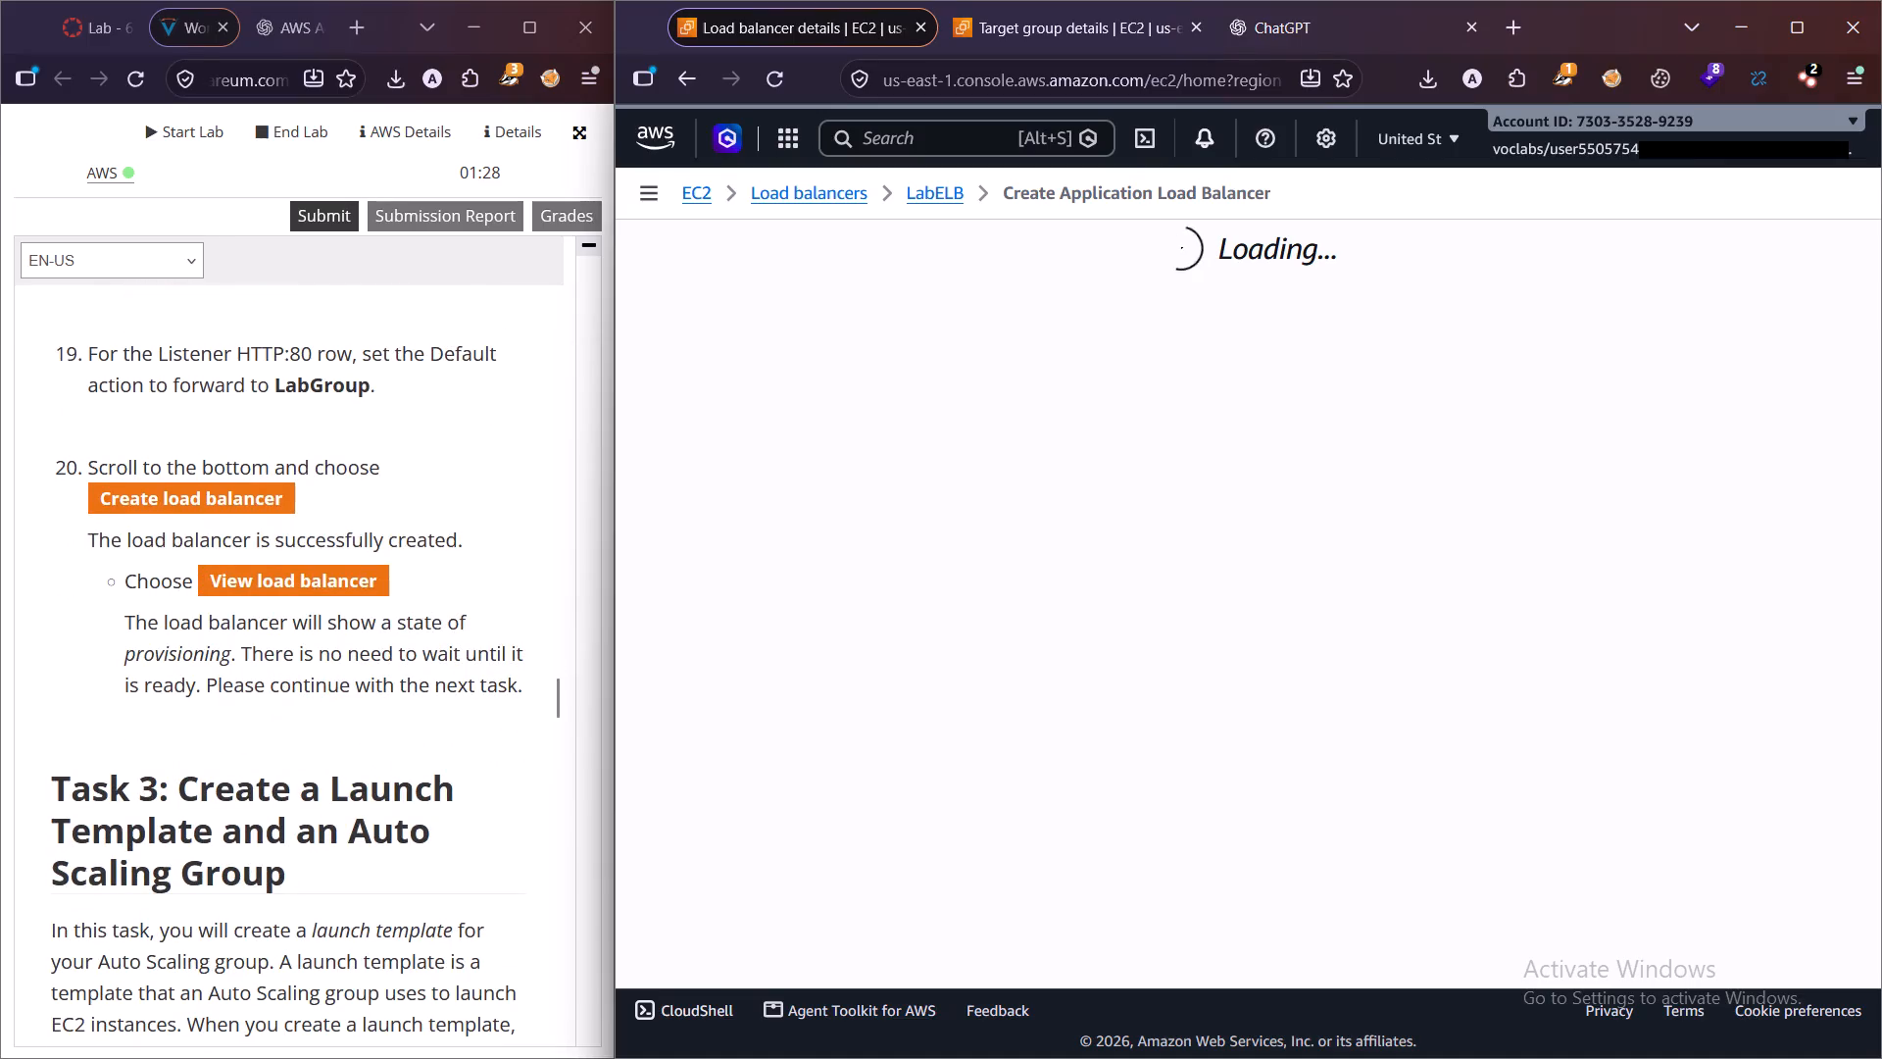
scroll(343, 845, "down", 2)
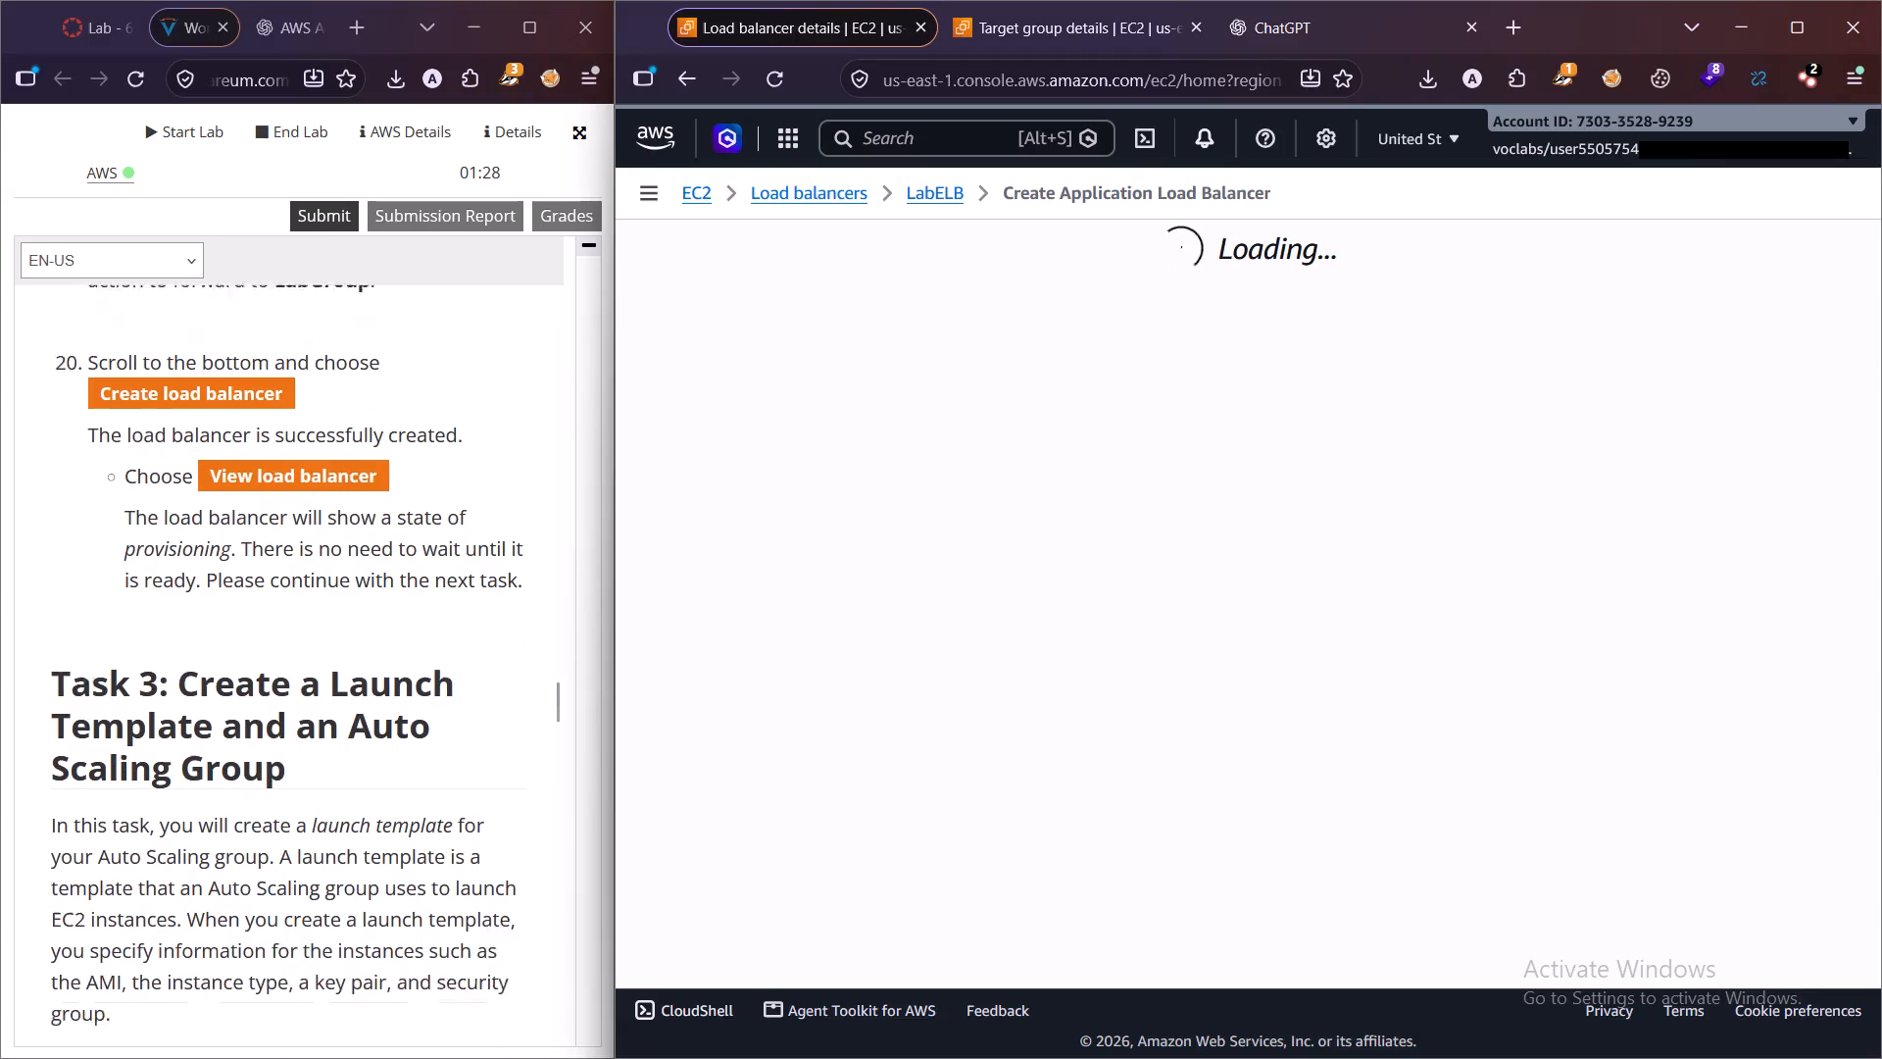
scroll(297, 819, "up", 3)
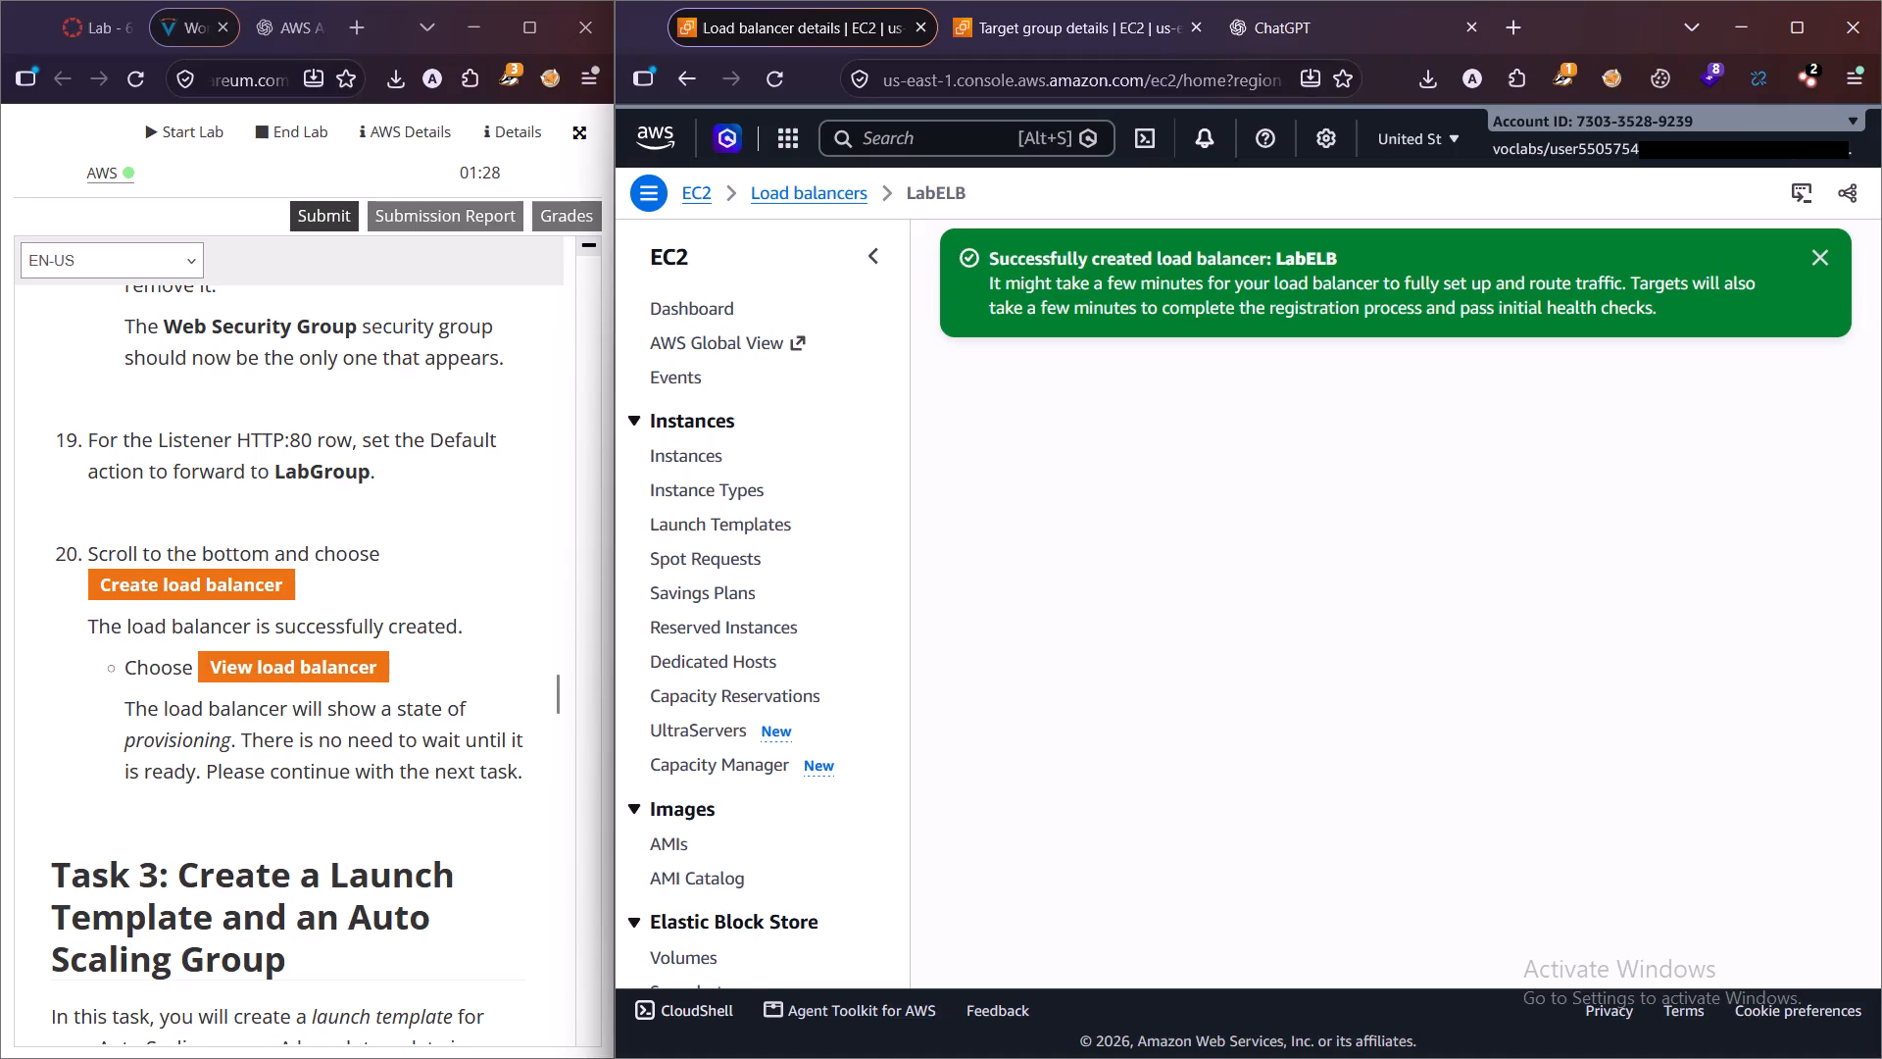
scroll(180, 850, "down", 3)
scroll(118, 779, "down", 4)
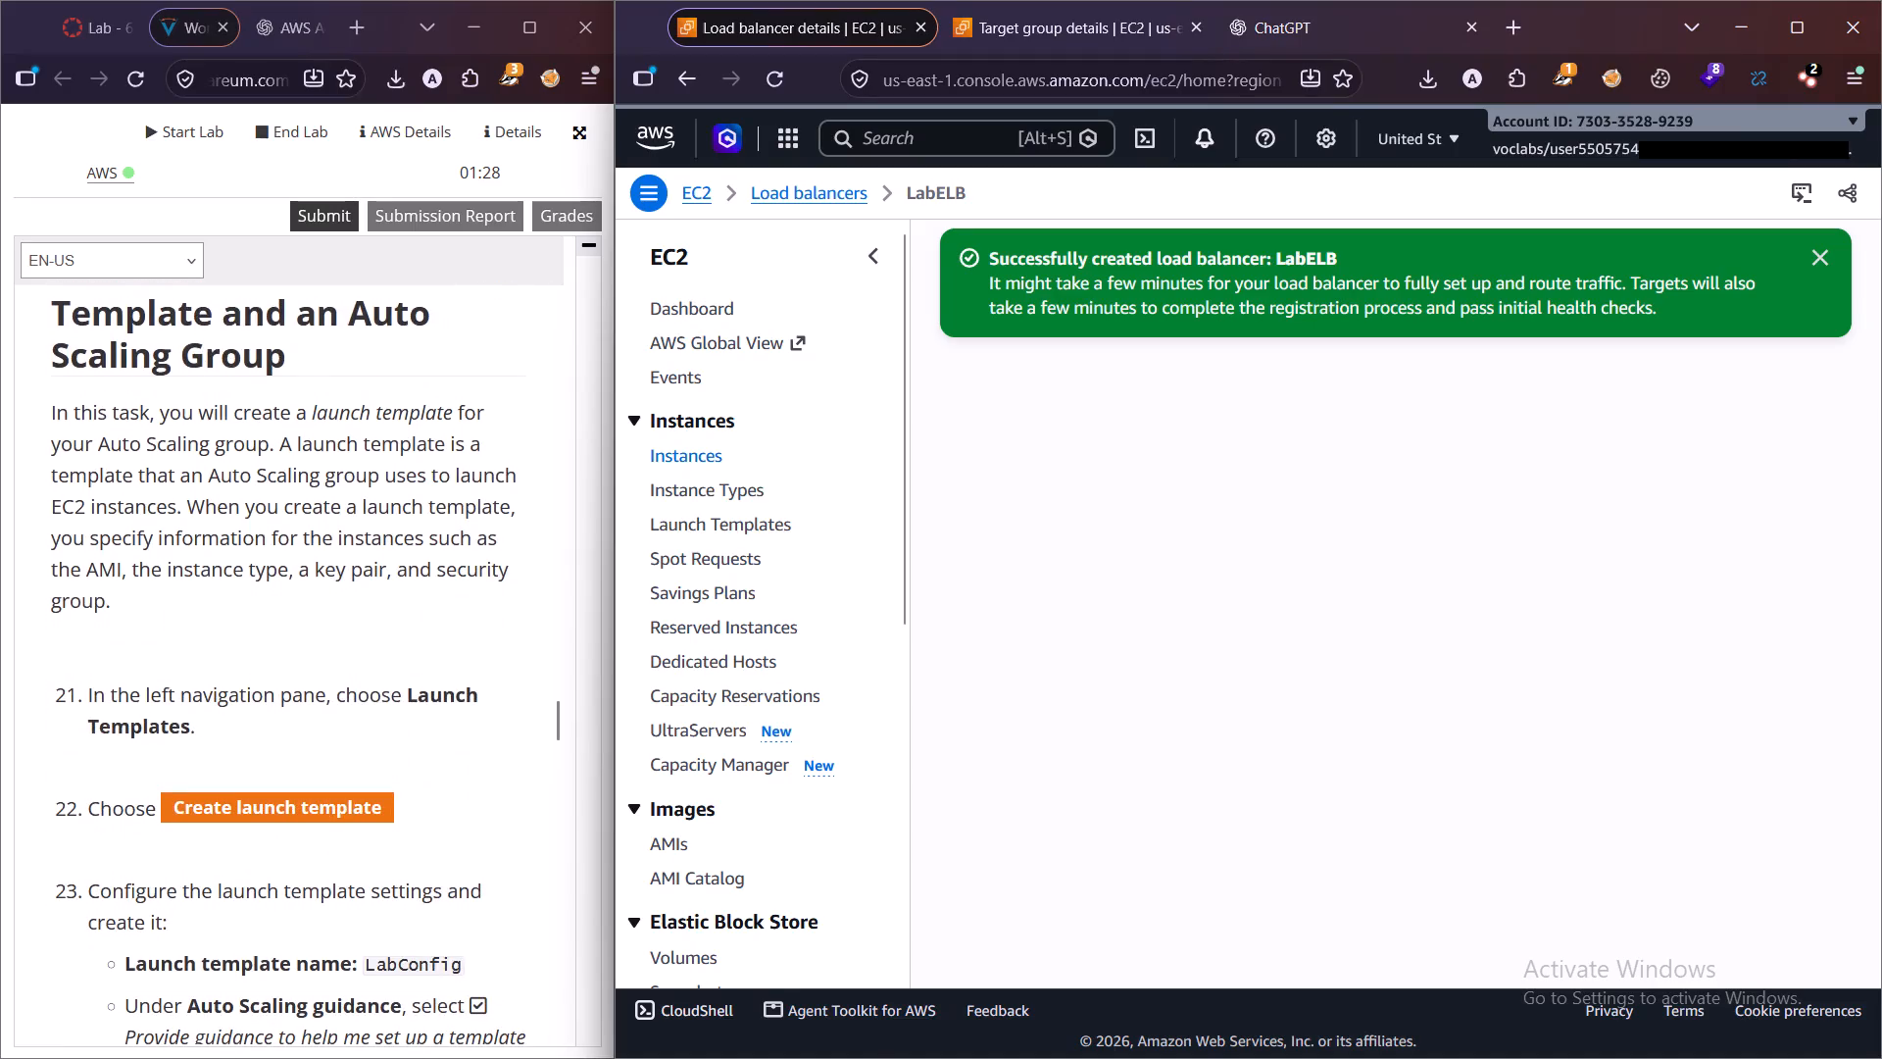
left_click(737, 528)
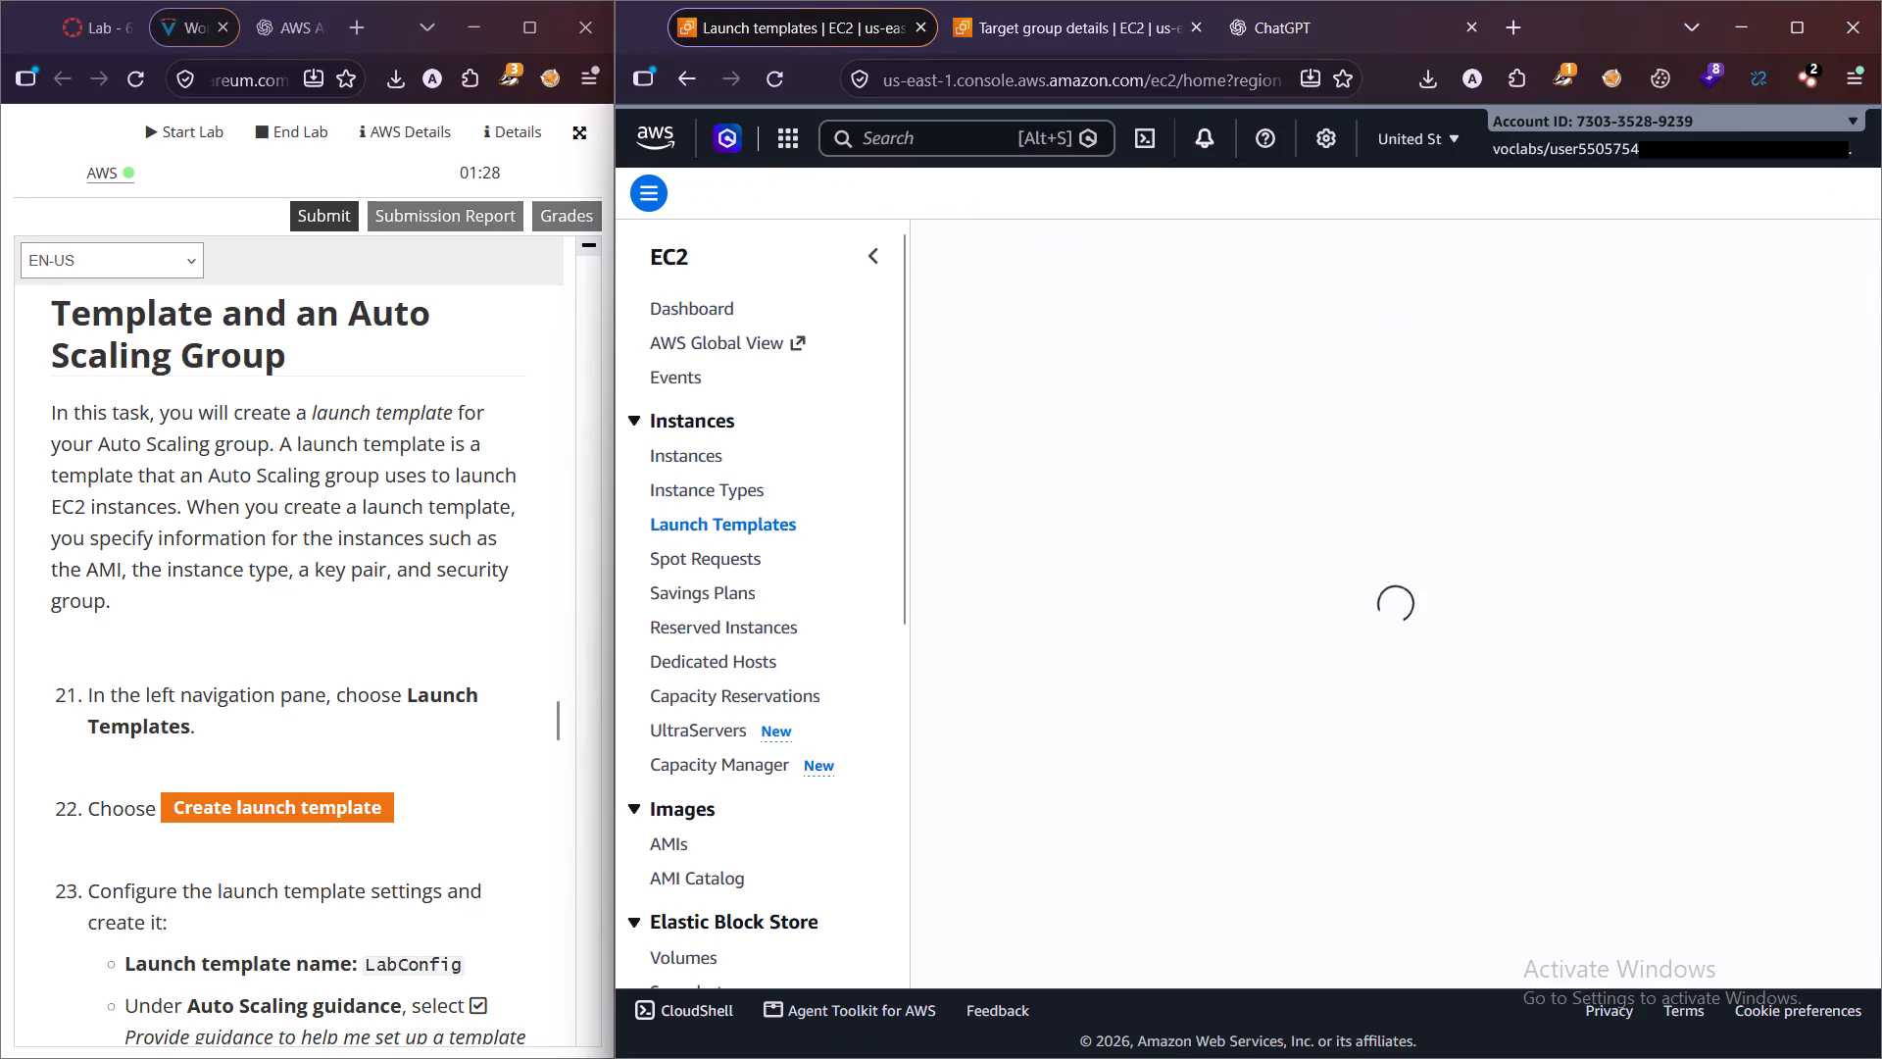
scroll(251, 781, "down", 1)
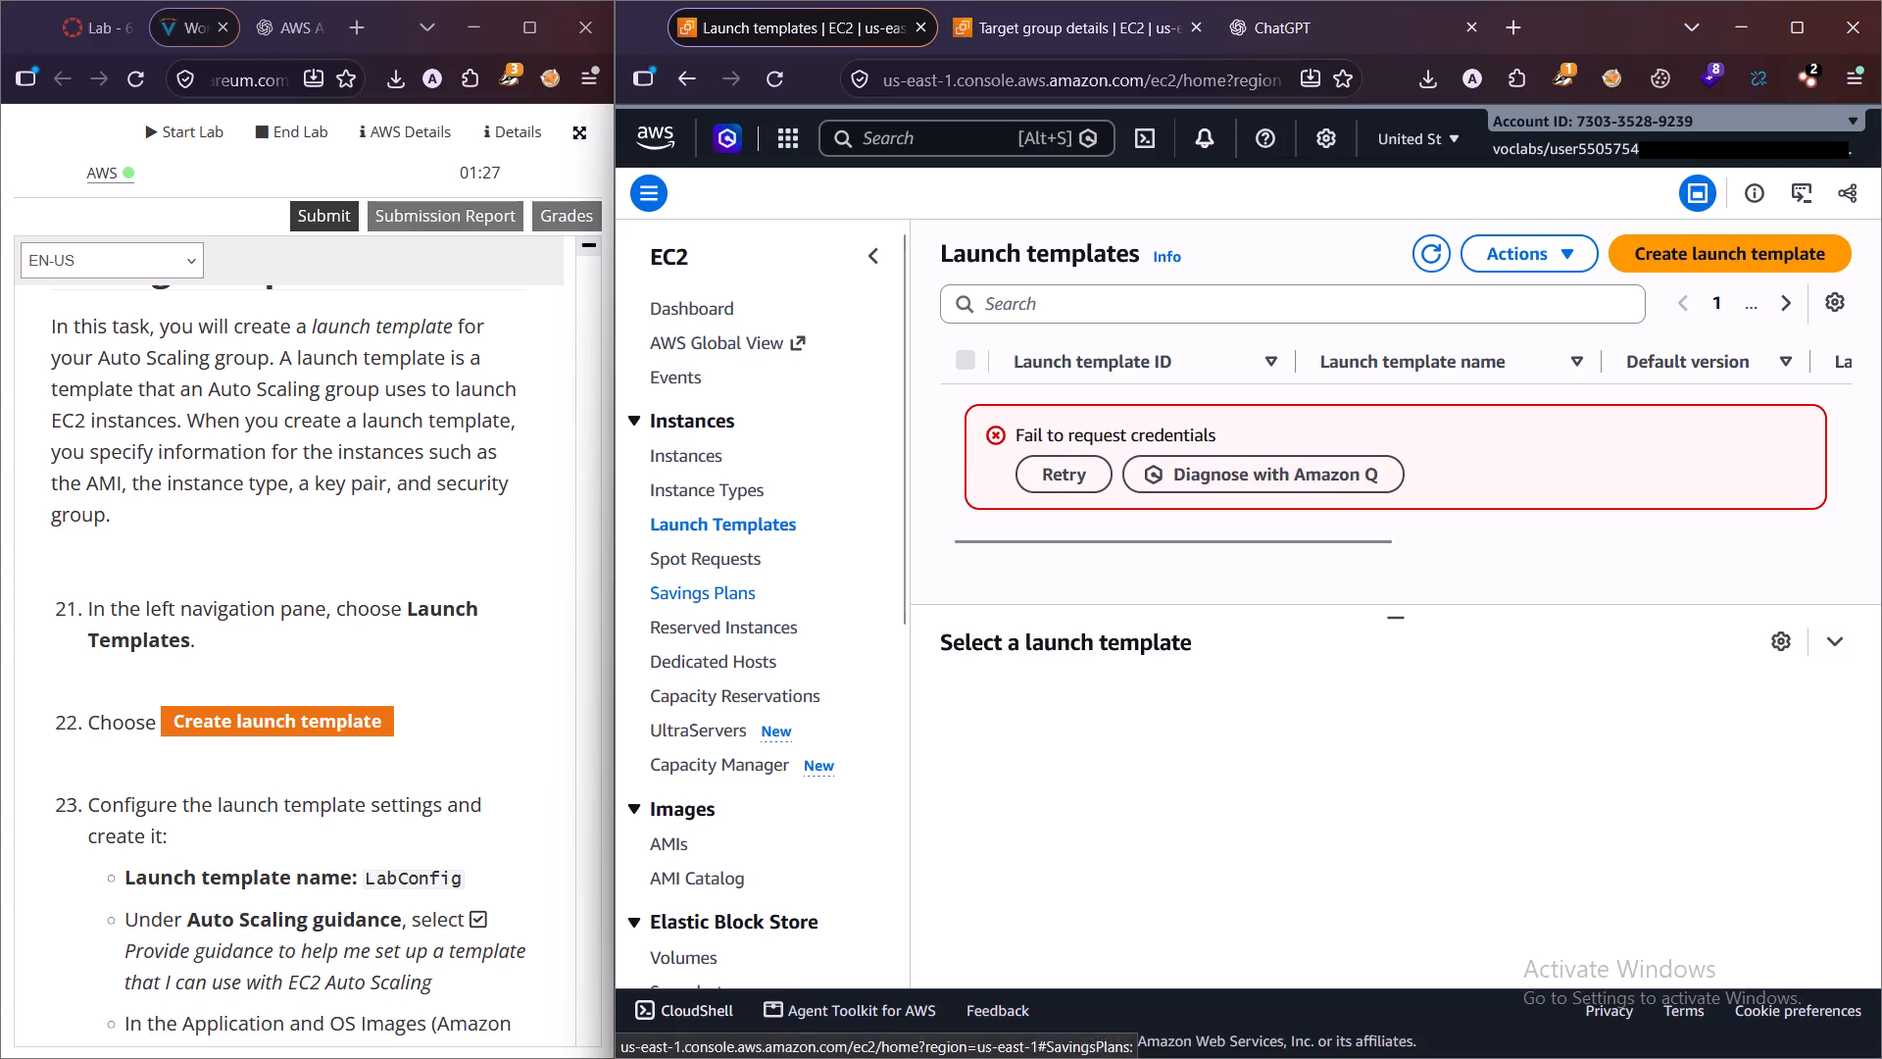
left_click(1058, 468)
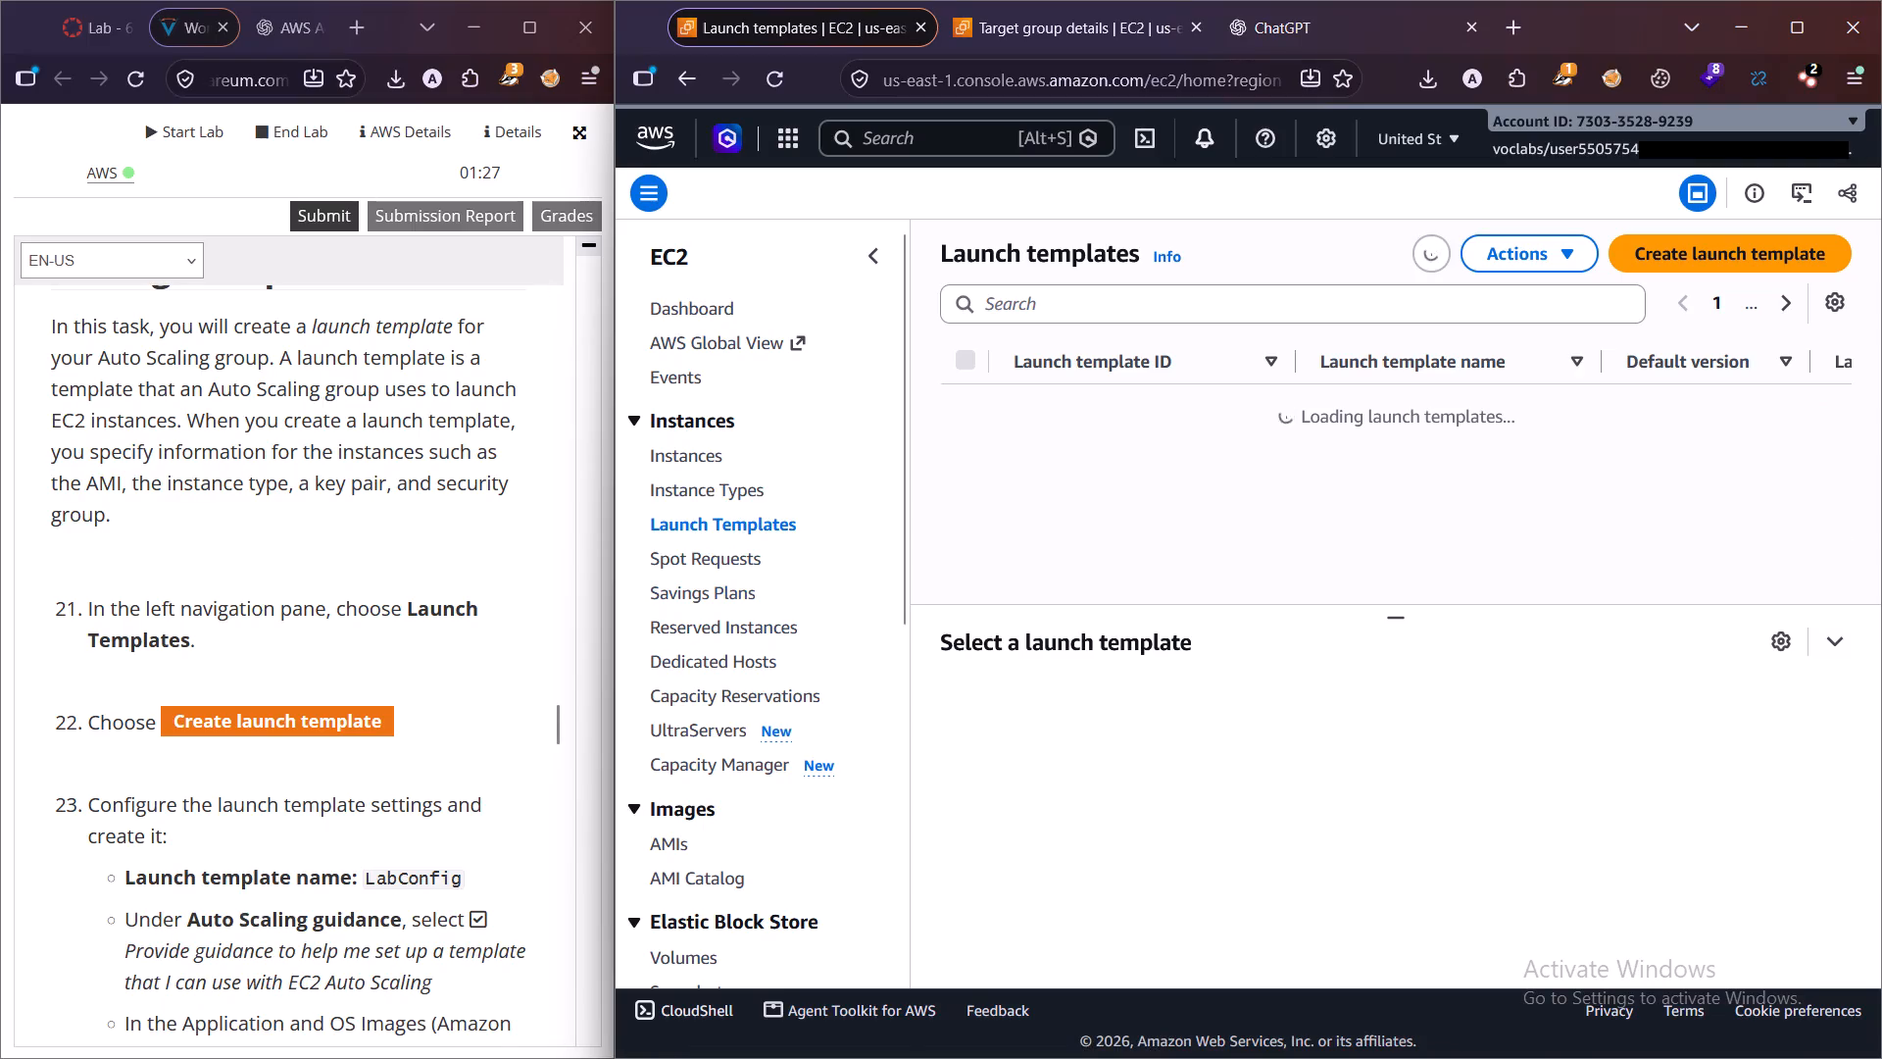
Start a new launch template following lab step 22 and name it LabConfig.
scroll(392, 701, "down", 2)
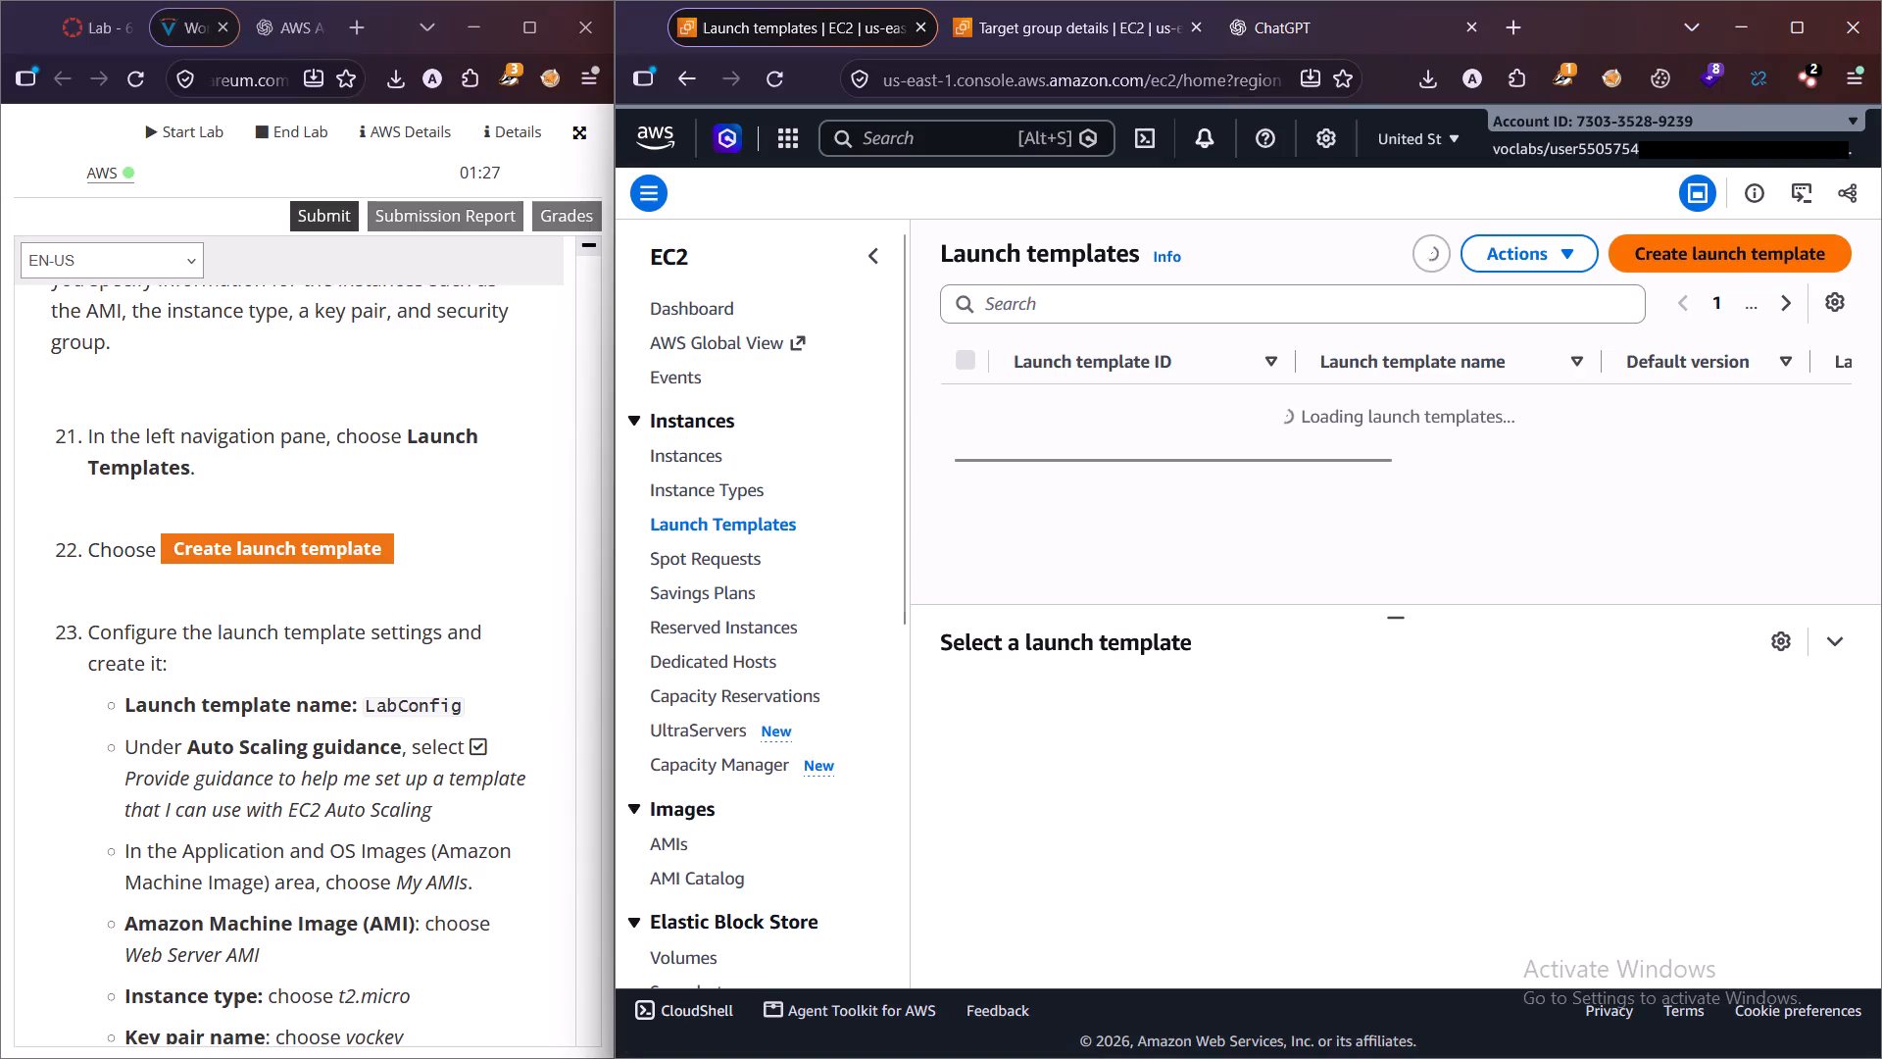
left_click_drag(1710, 256, 1715, 294)
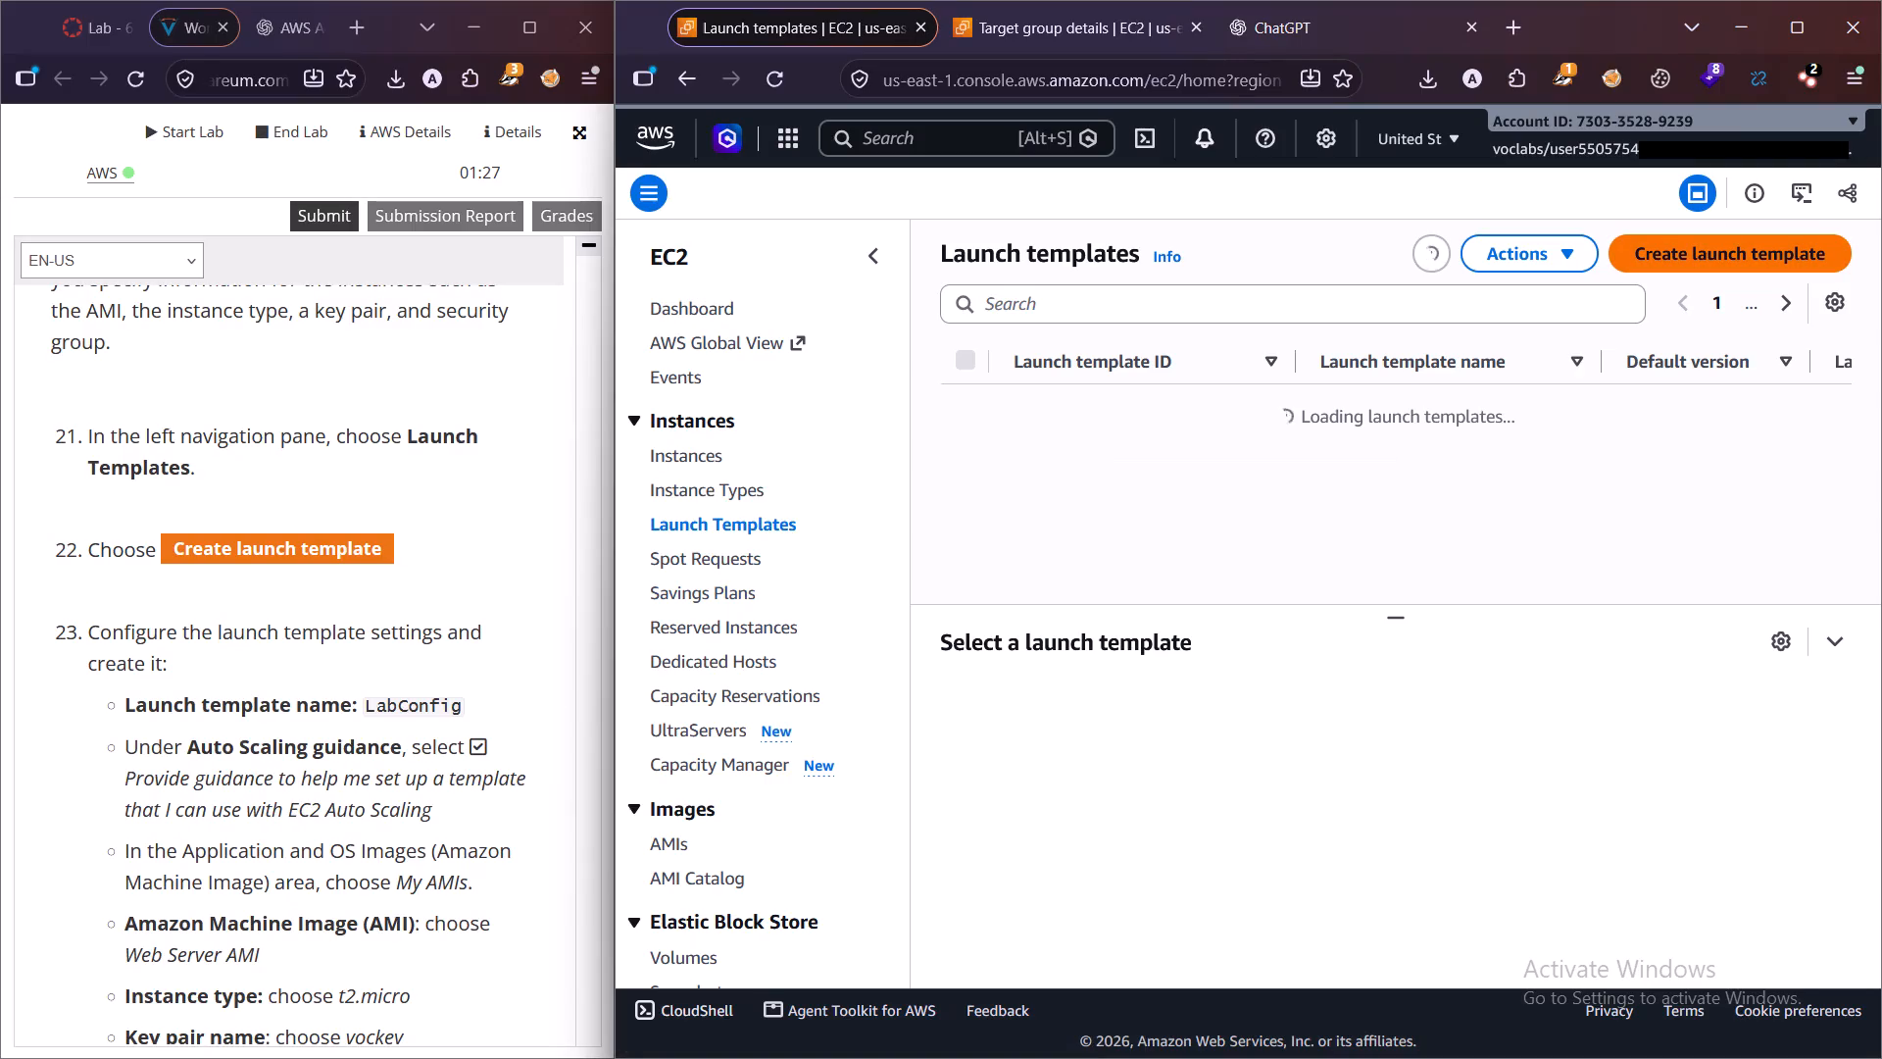
left_click(1718, 256)
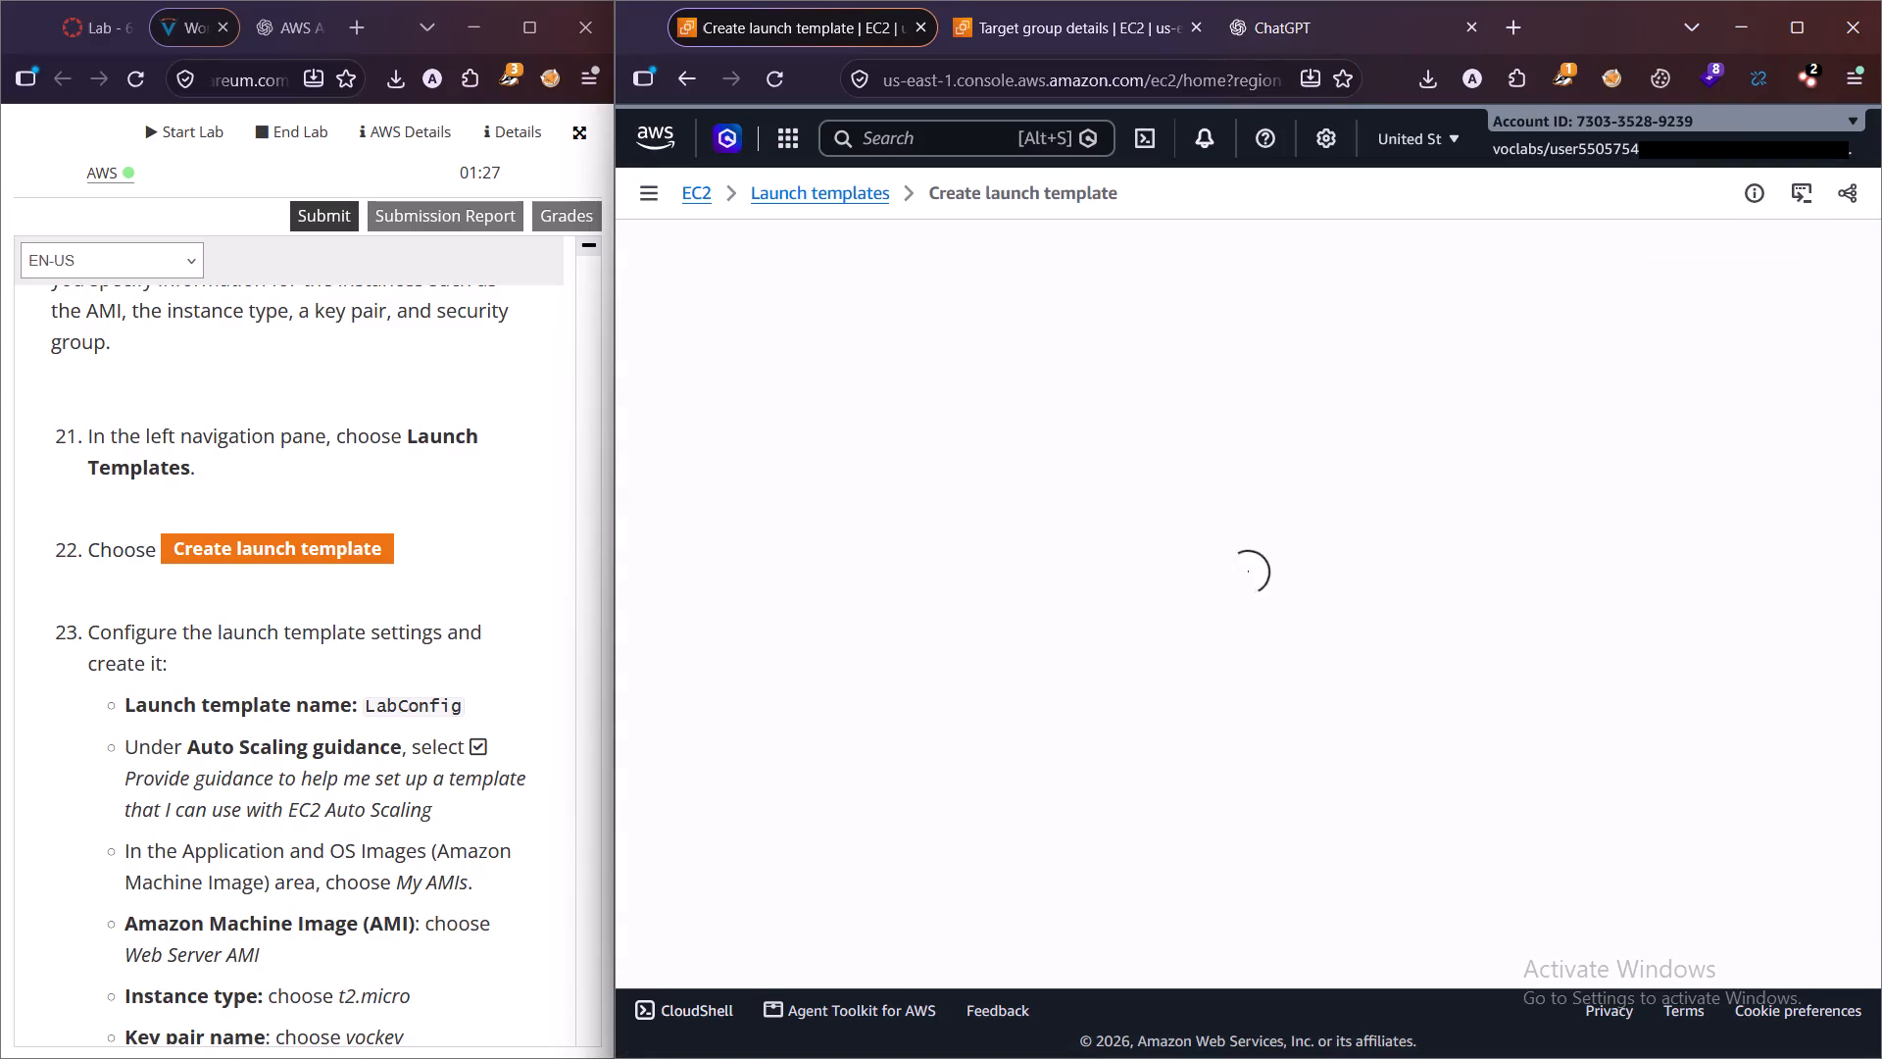
scroll(240, 647, "down", 1)
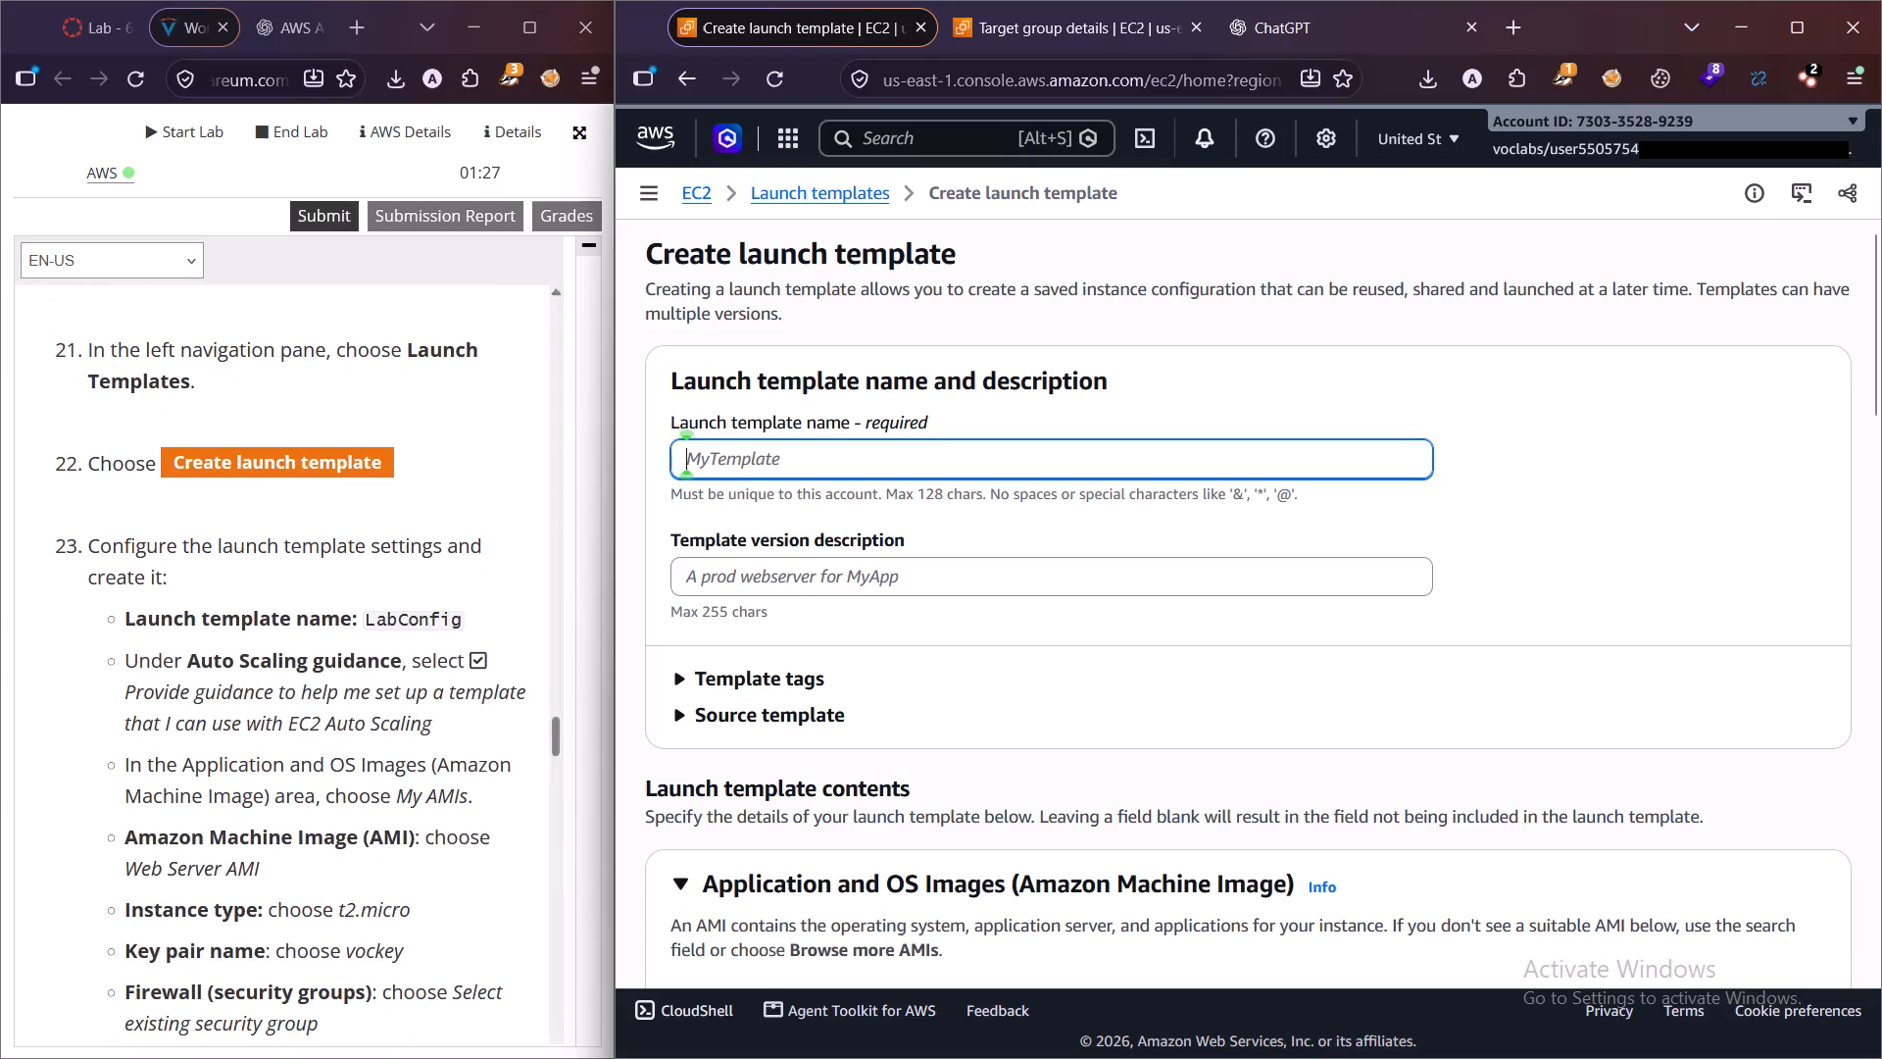
left_click(751, 460)
type("Lab")
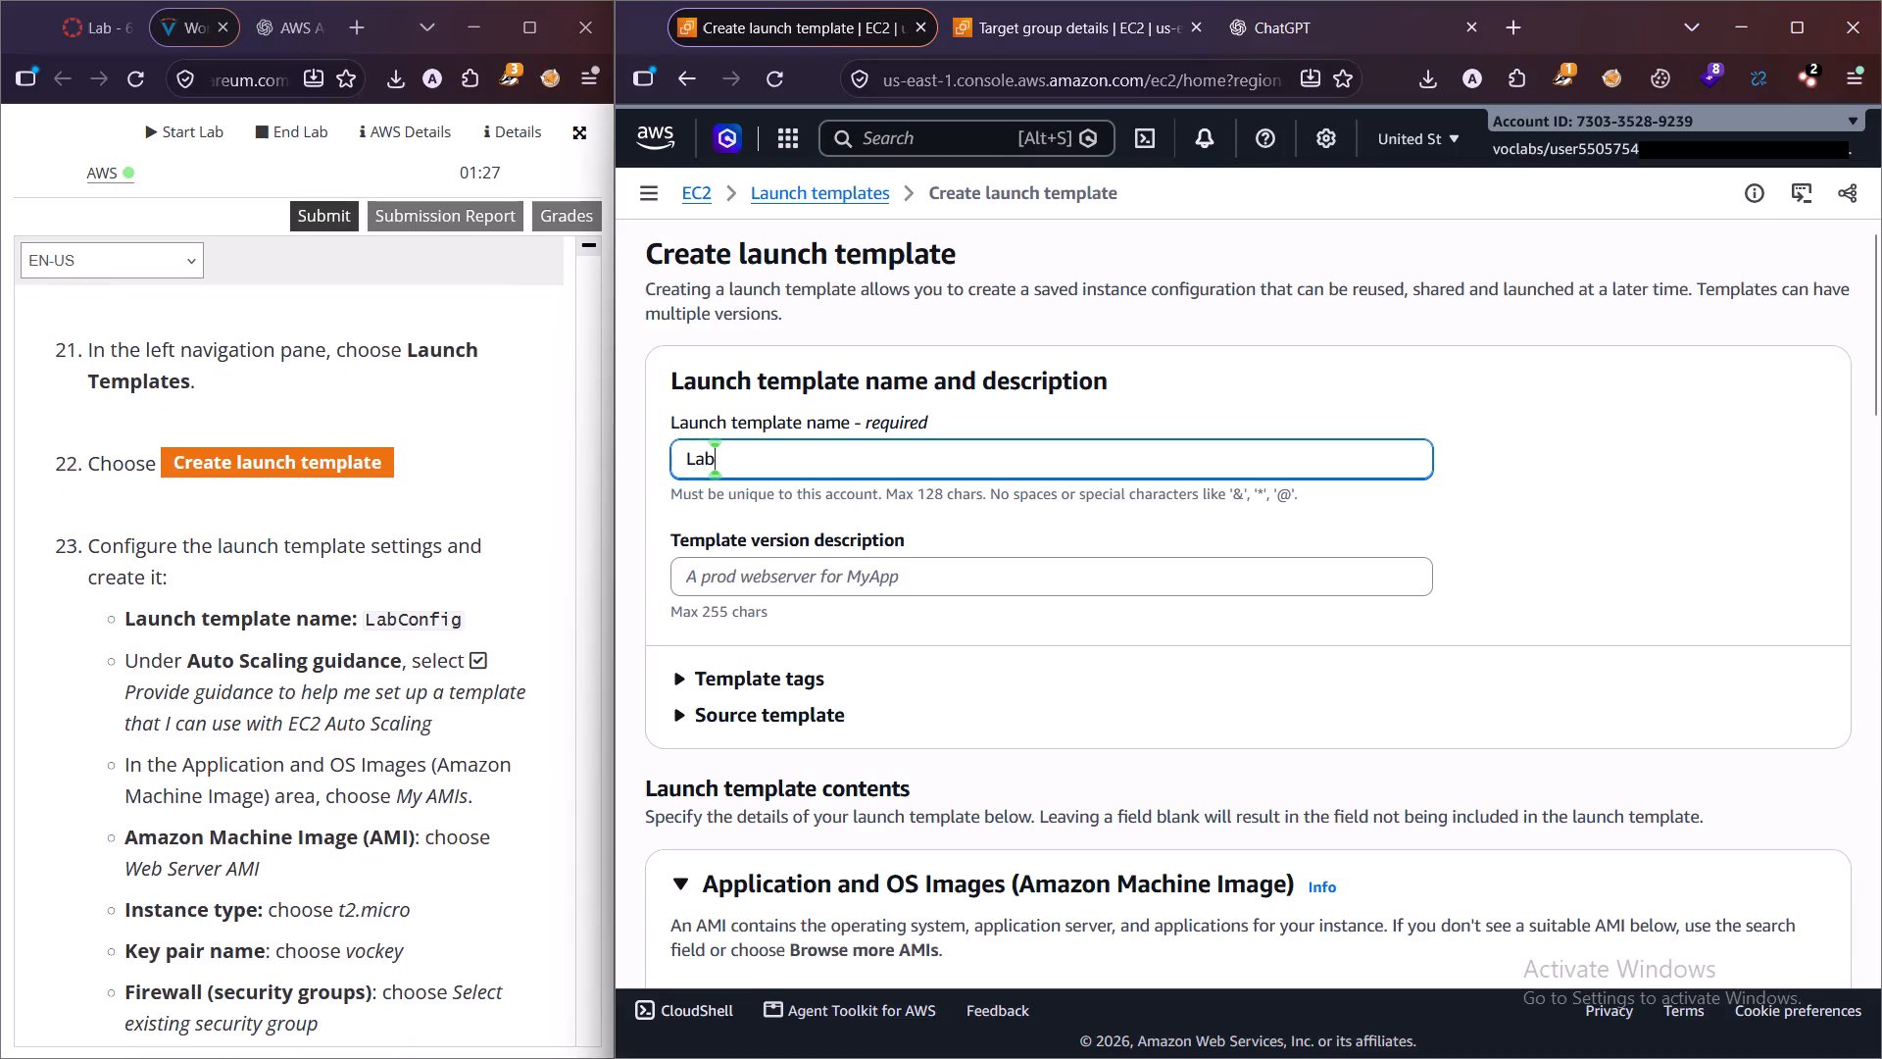
type("Confi")
key("g")
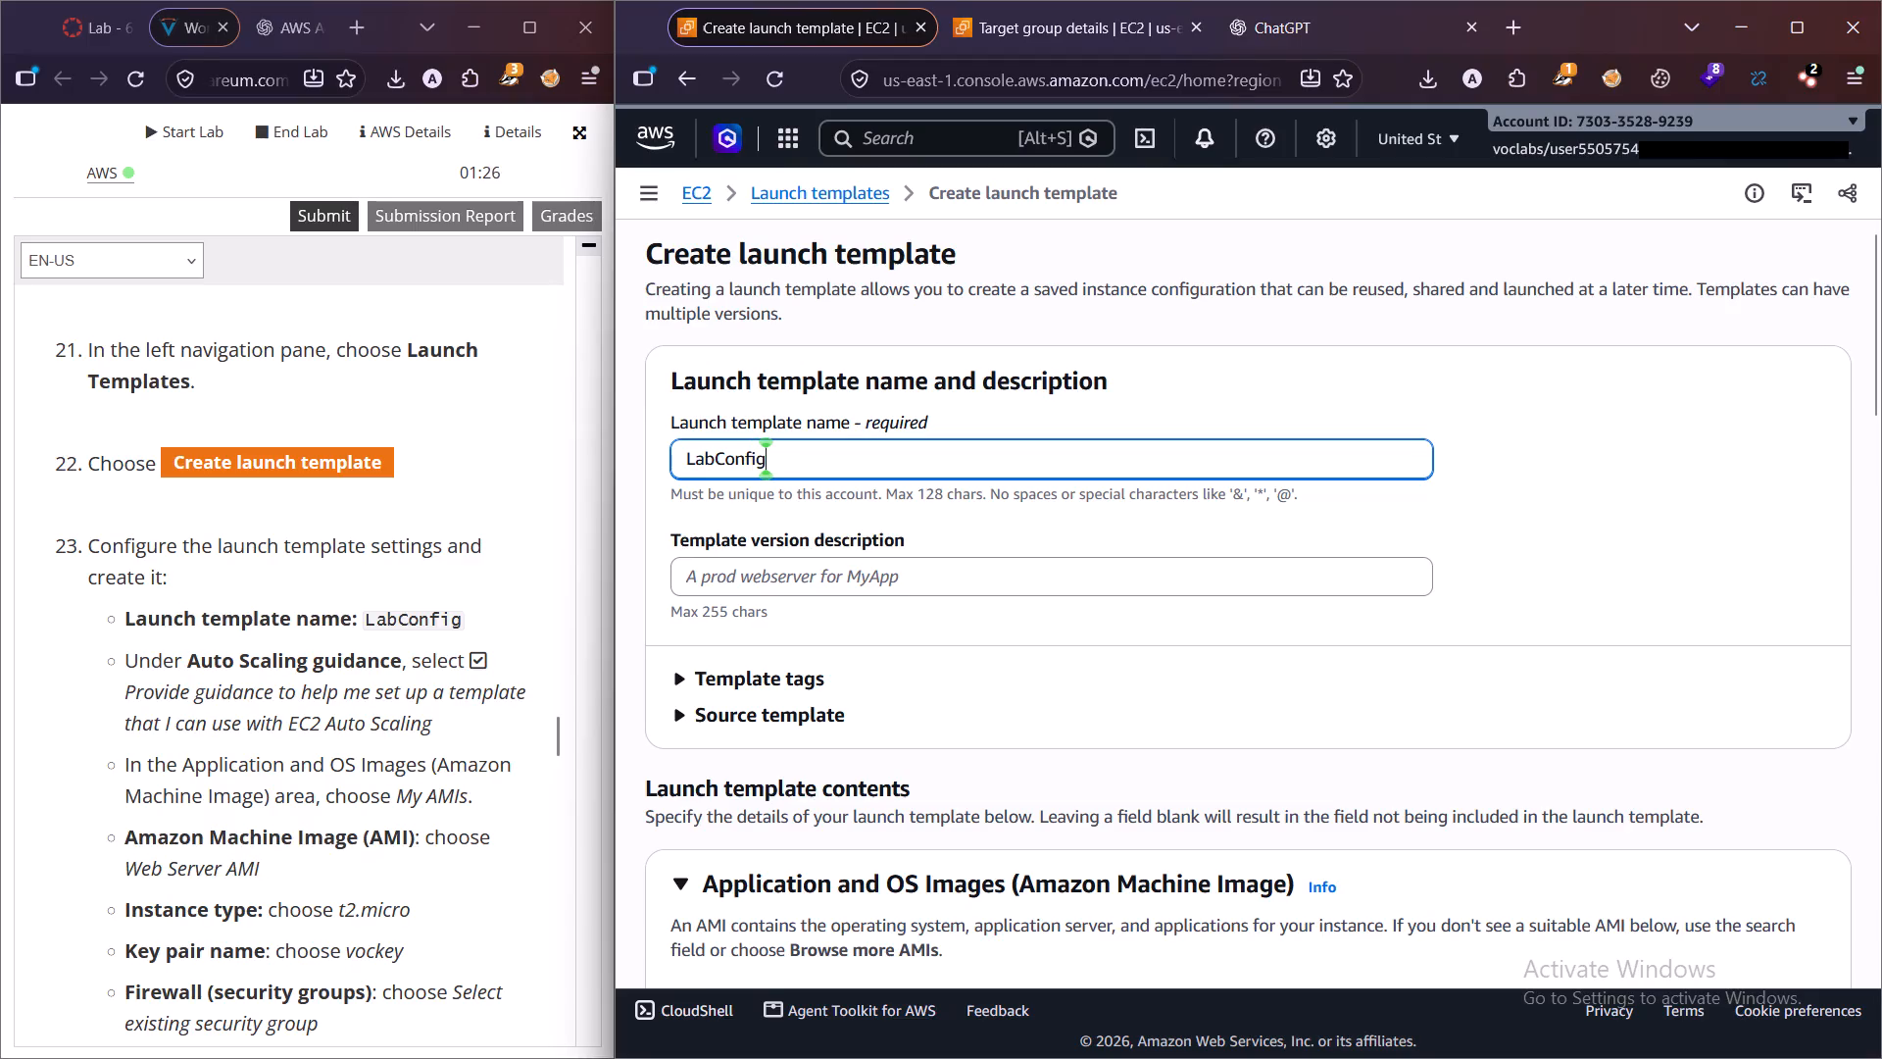
Look through the launch template form, from the AMI, instance type, key pair and network sections to the summary, for the lab's settings.
scroll(858, 681, "down", 2)
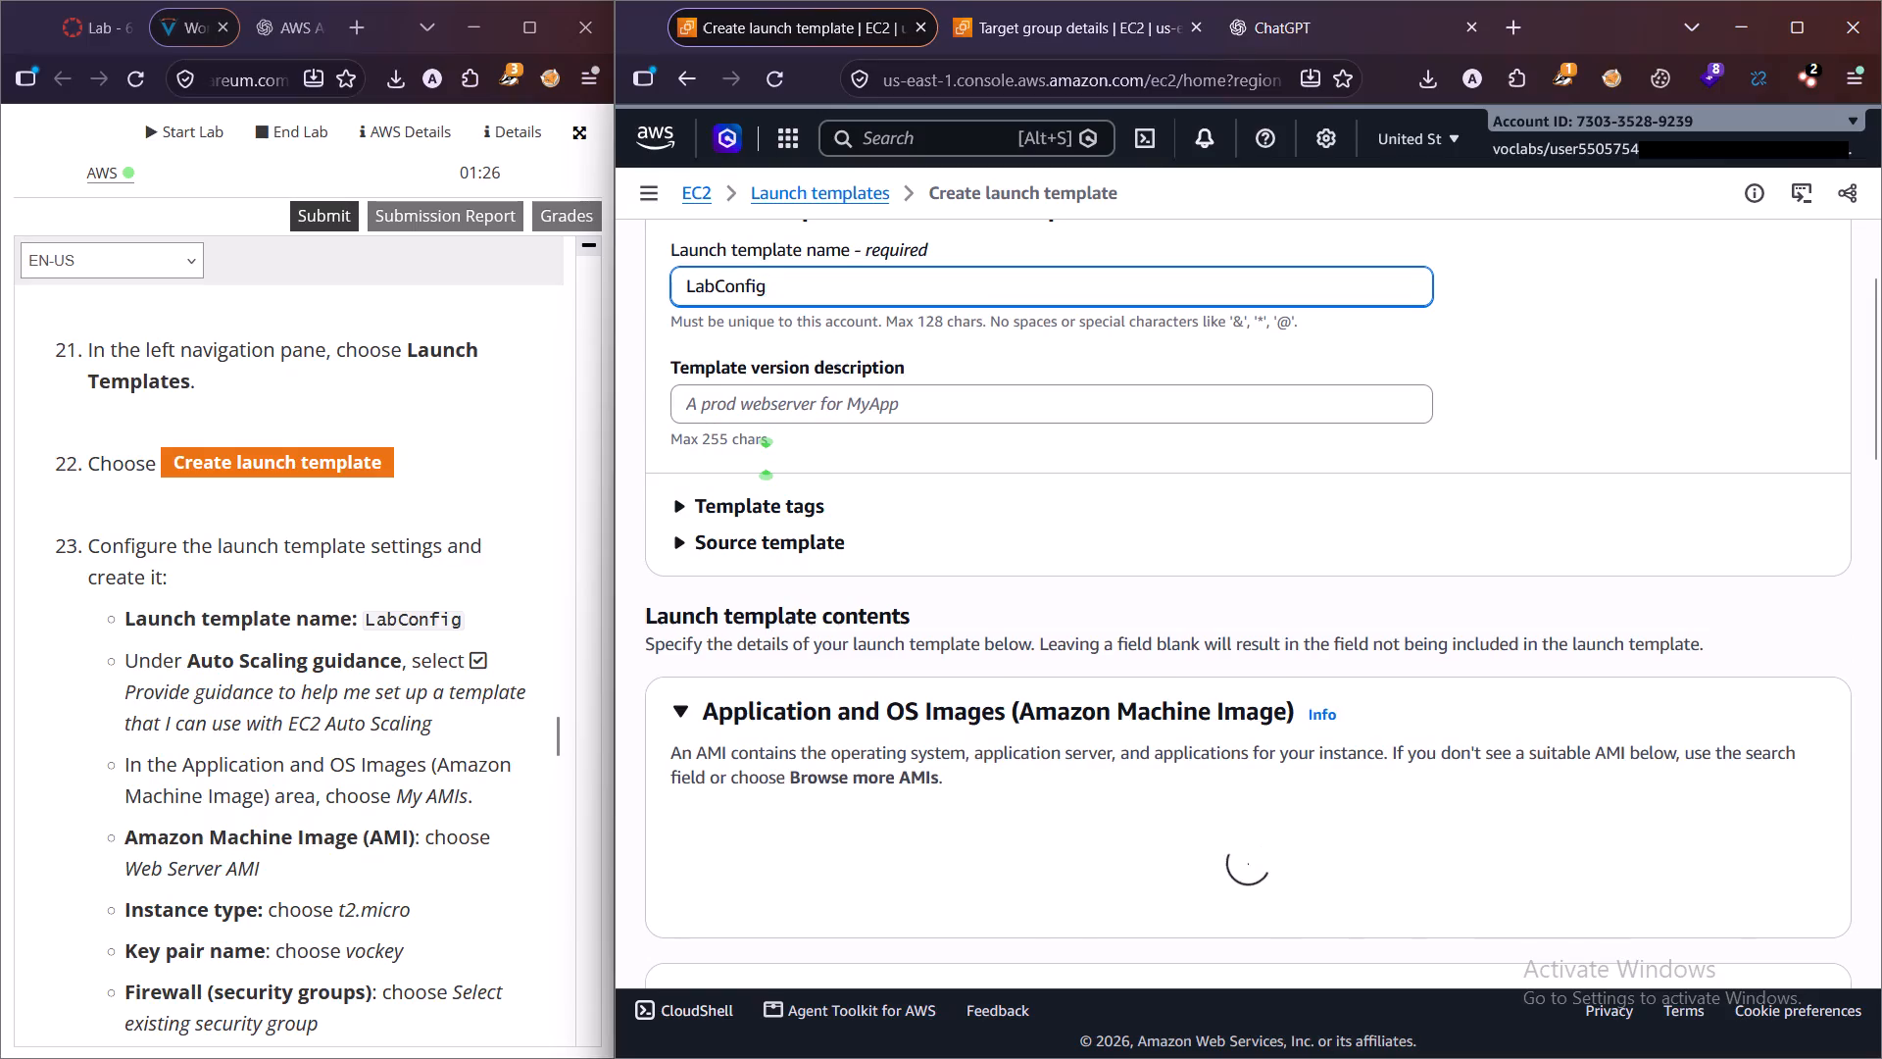
scroll(963, 679, "down", 4)
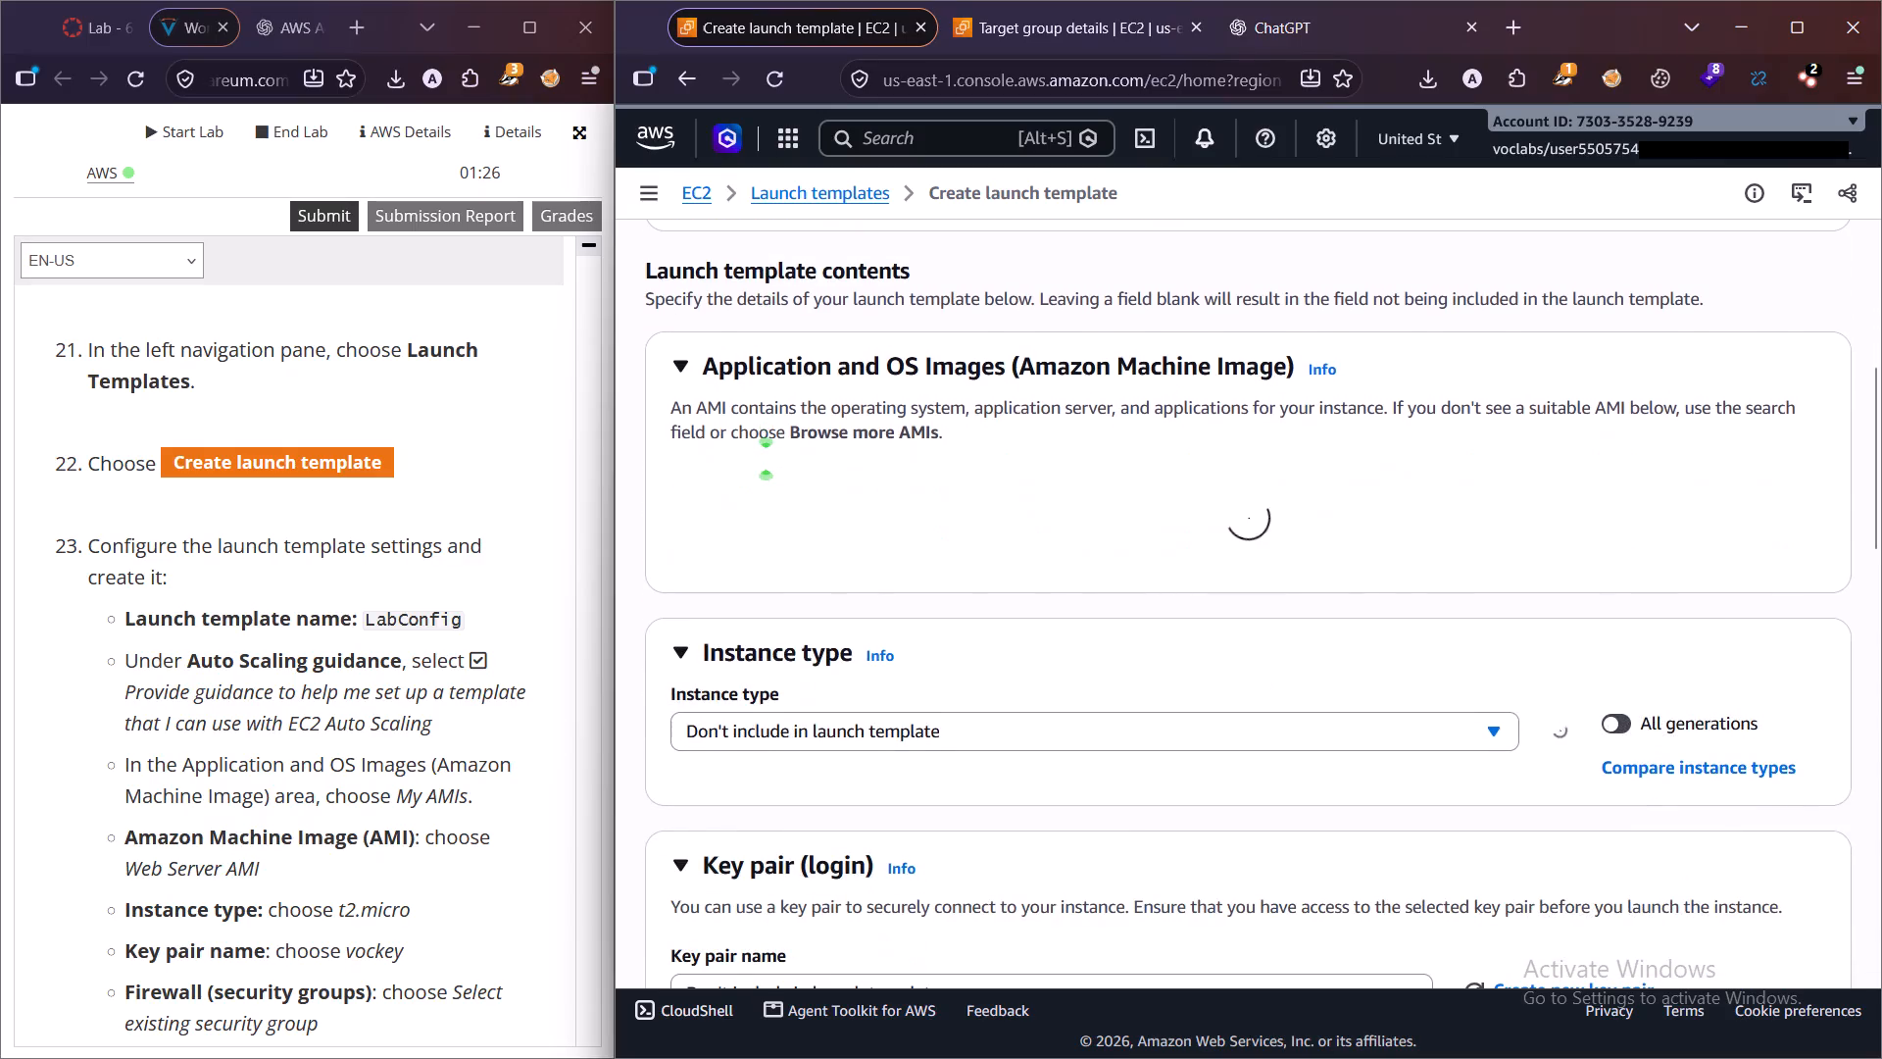
scroll(888, 711, "down", 4)
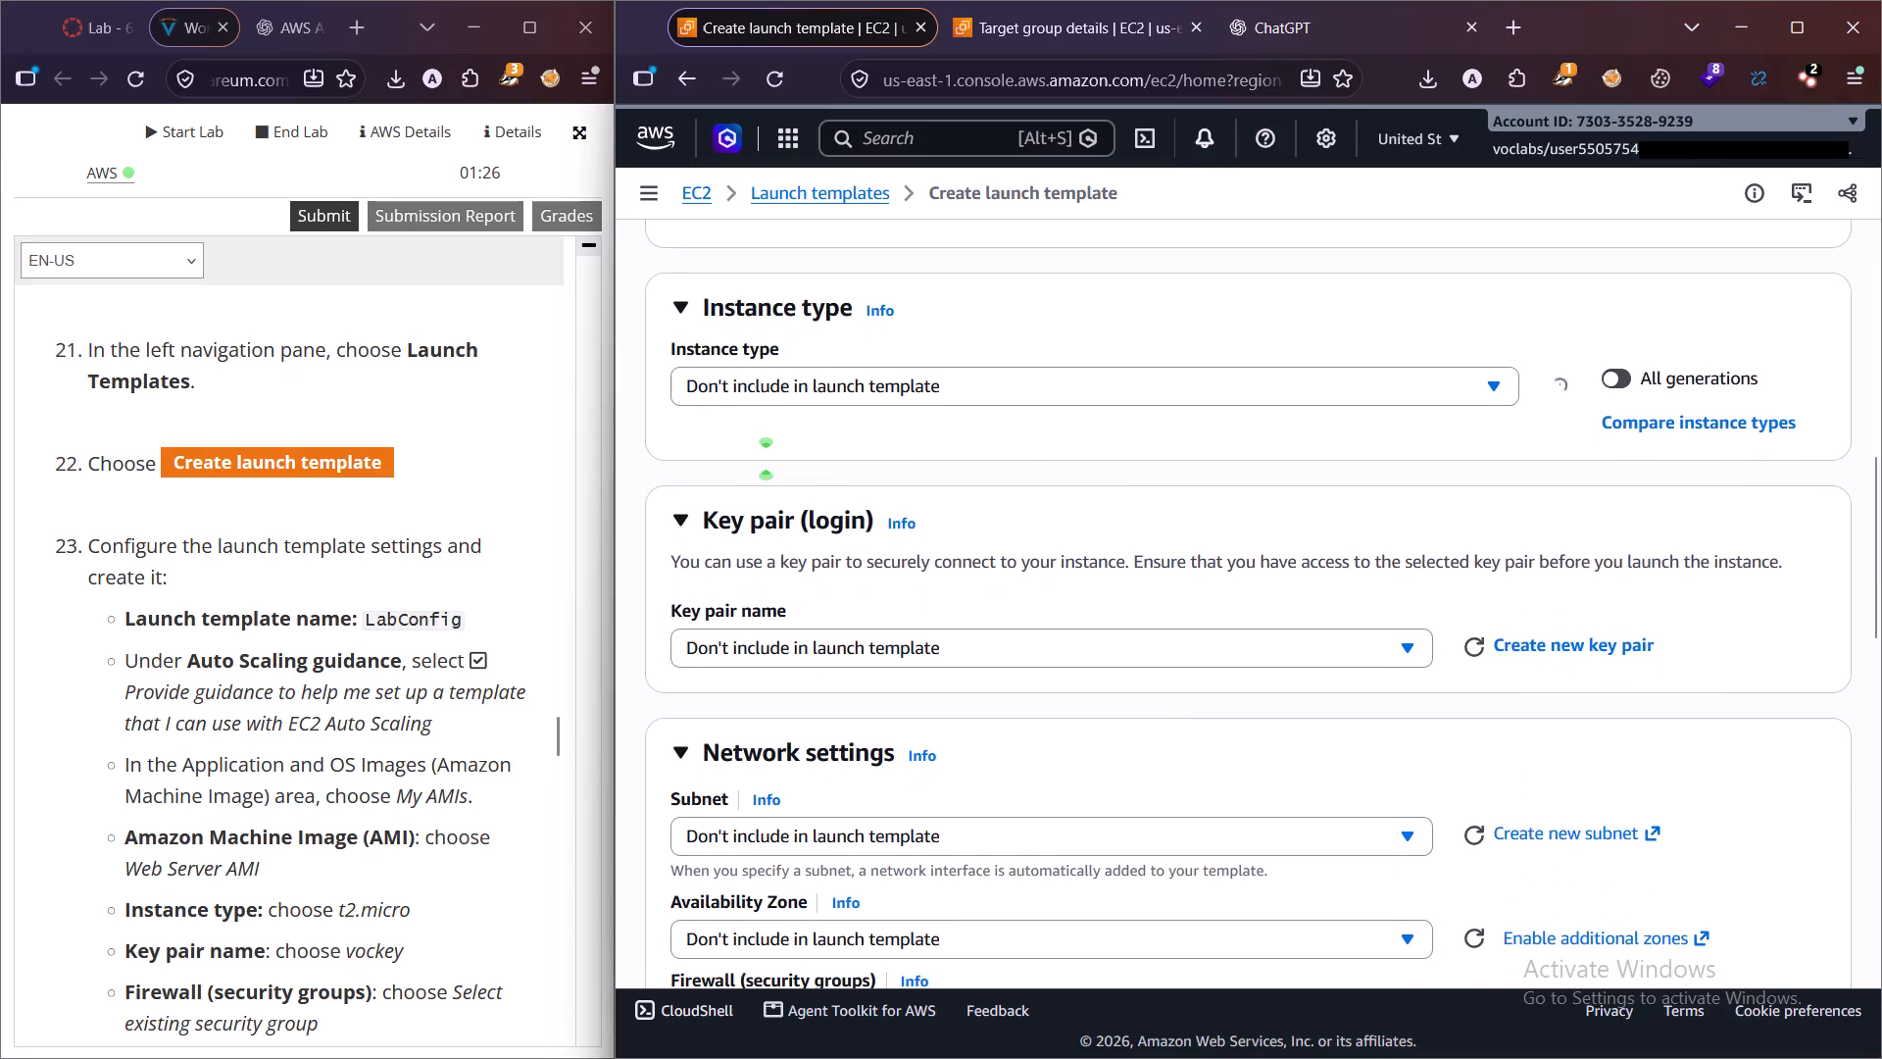
scroll(868, 676, "down", 3)
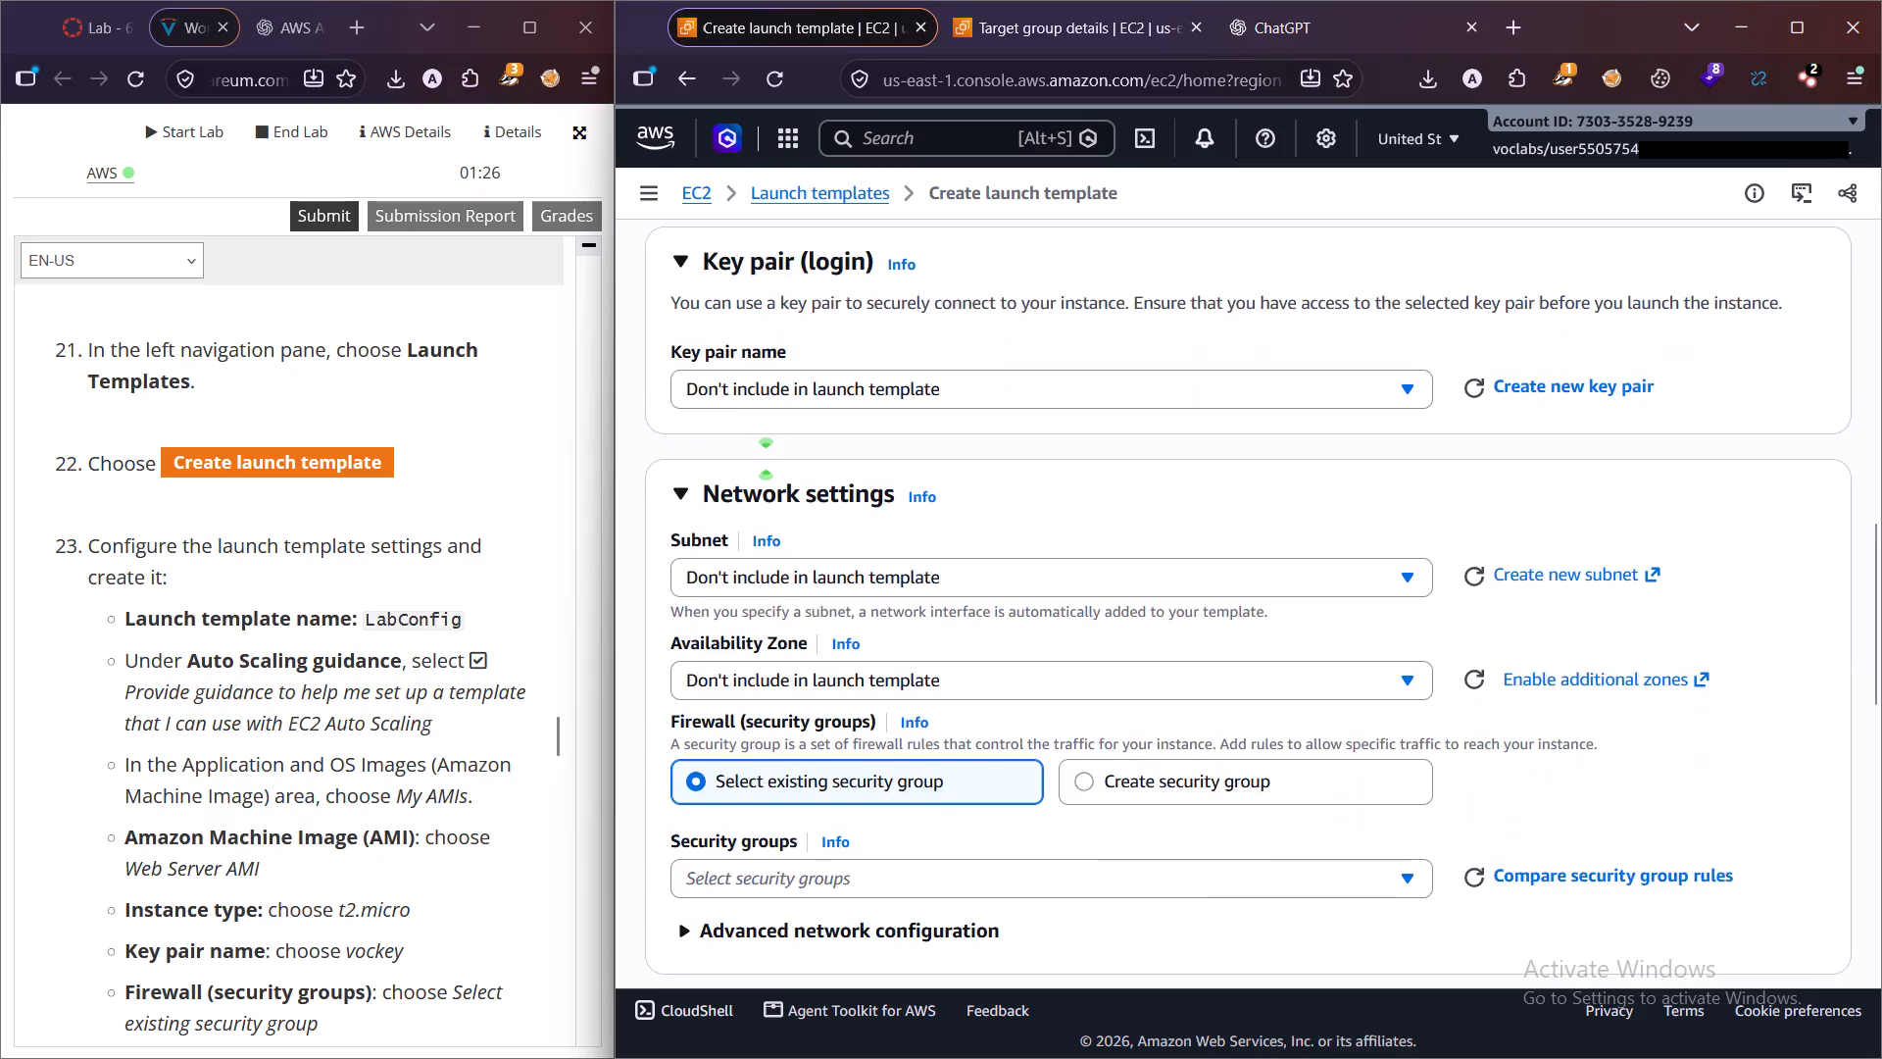
scroll(870, 679, "down", 2)
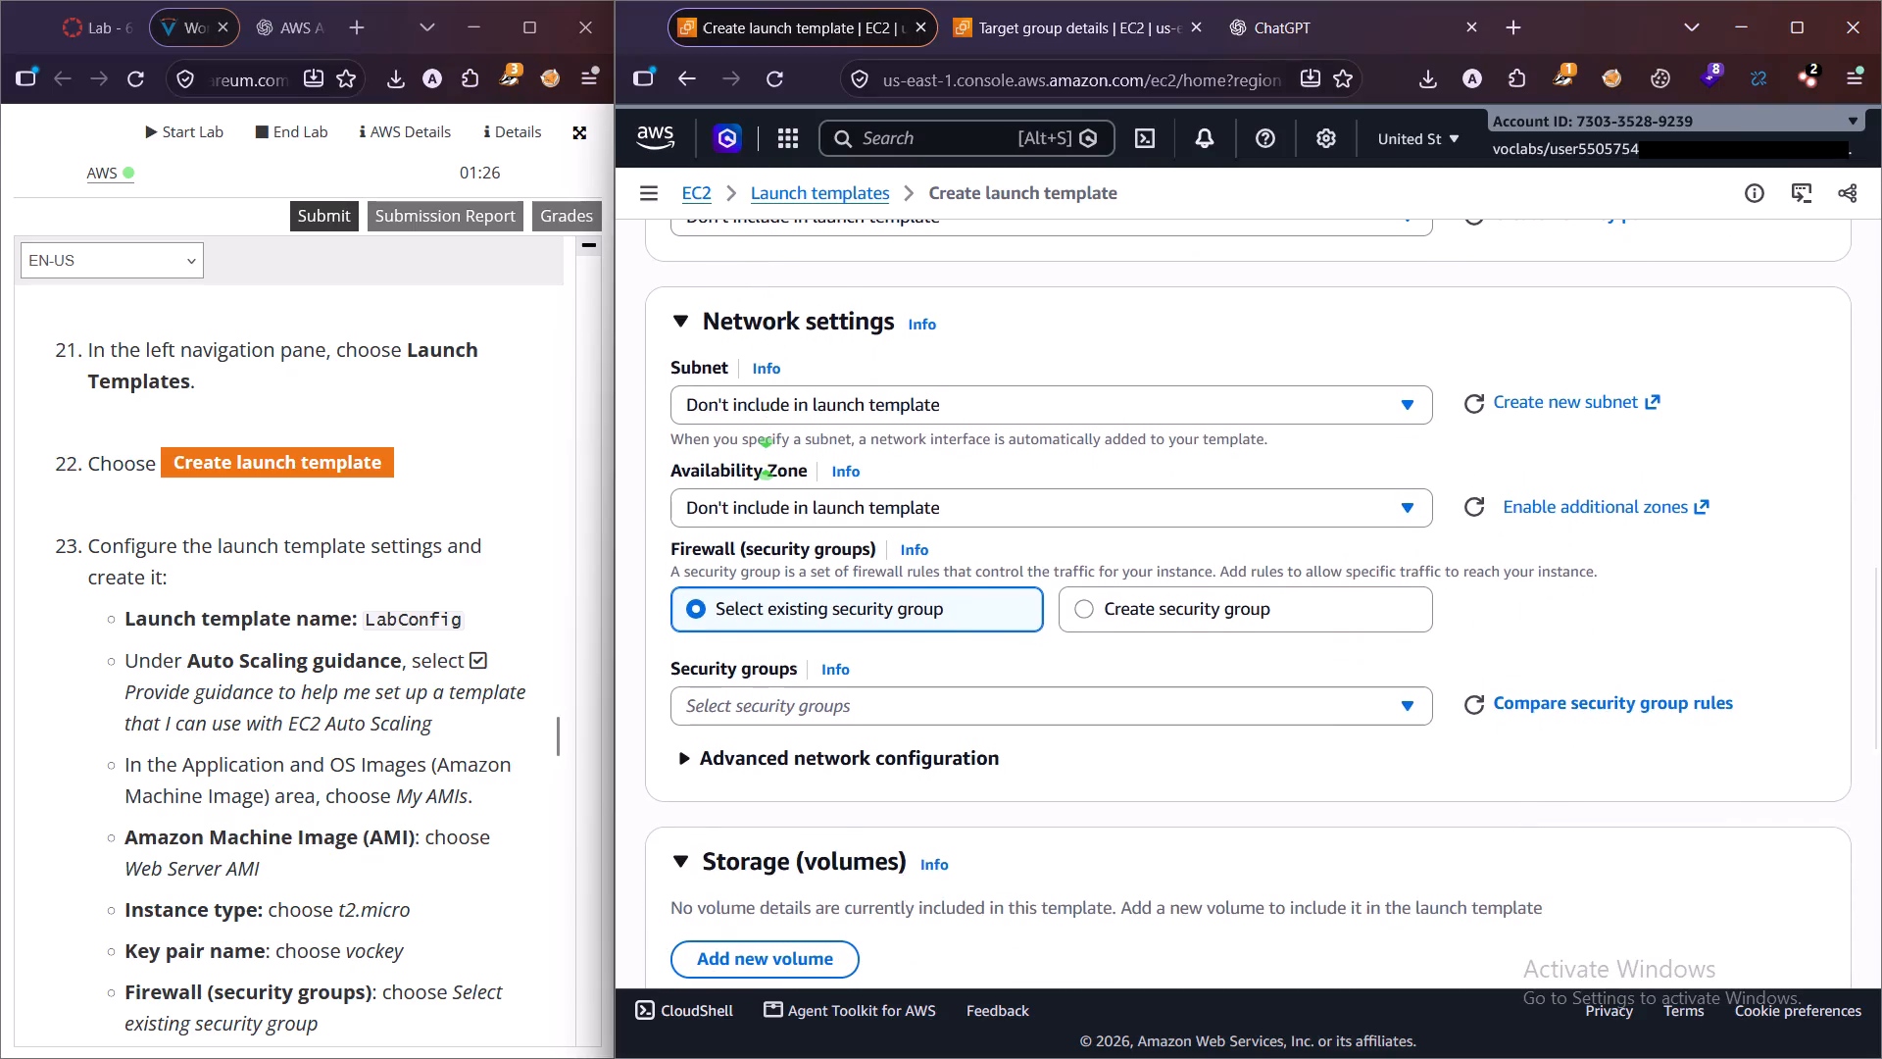
scroll(835, 699, "down", 2)
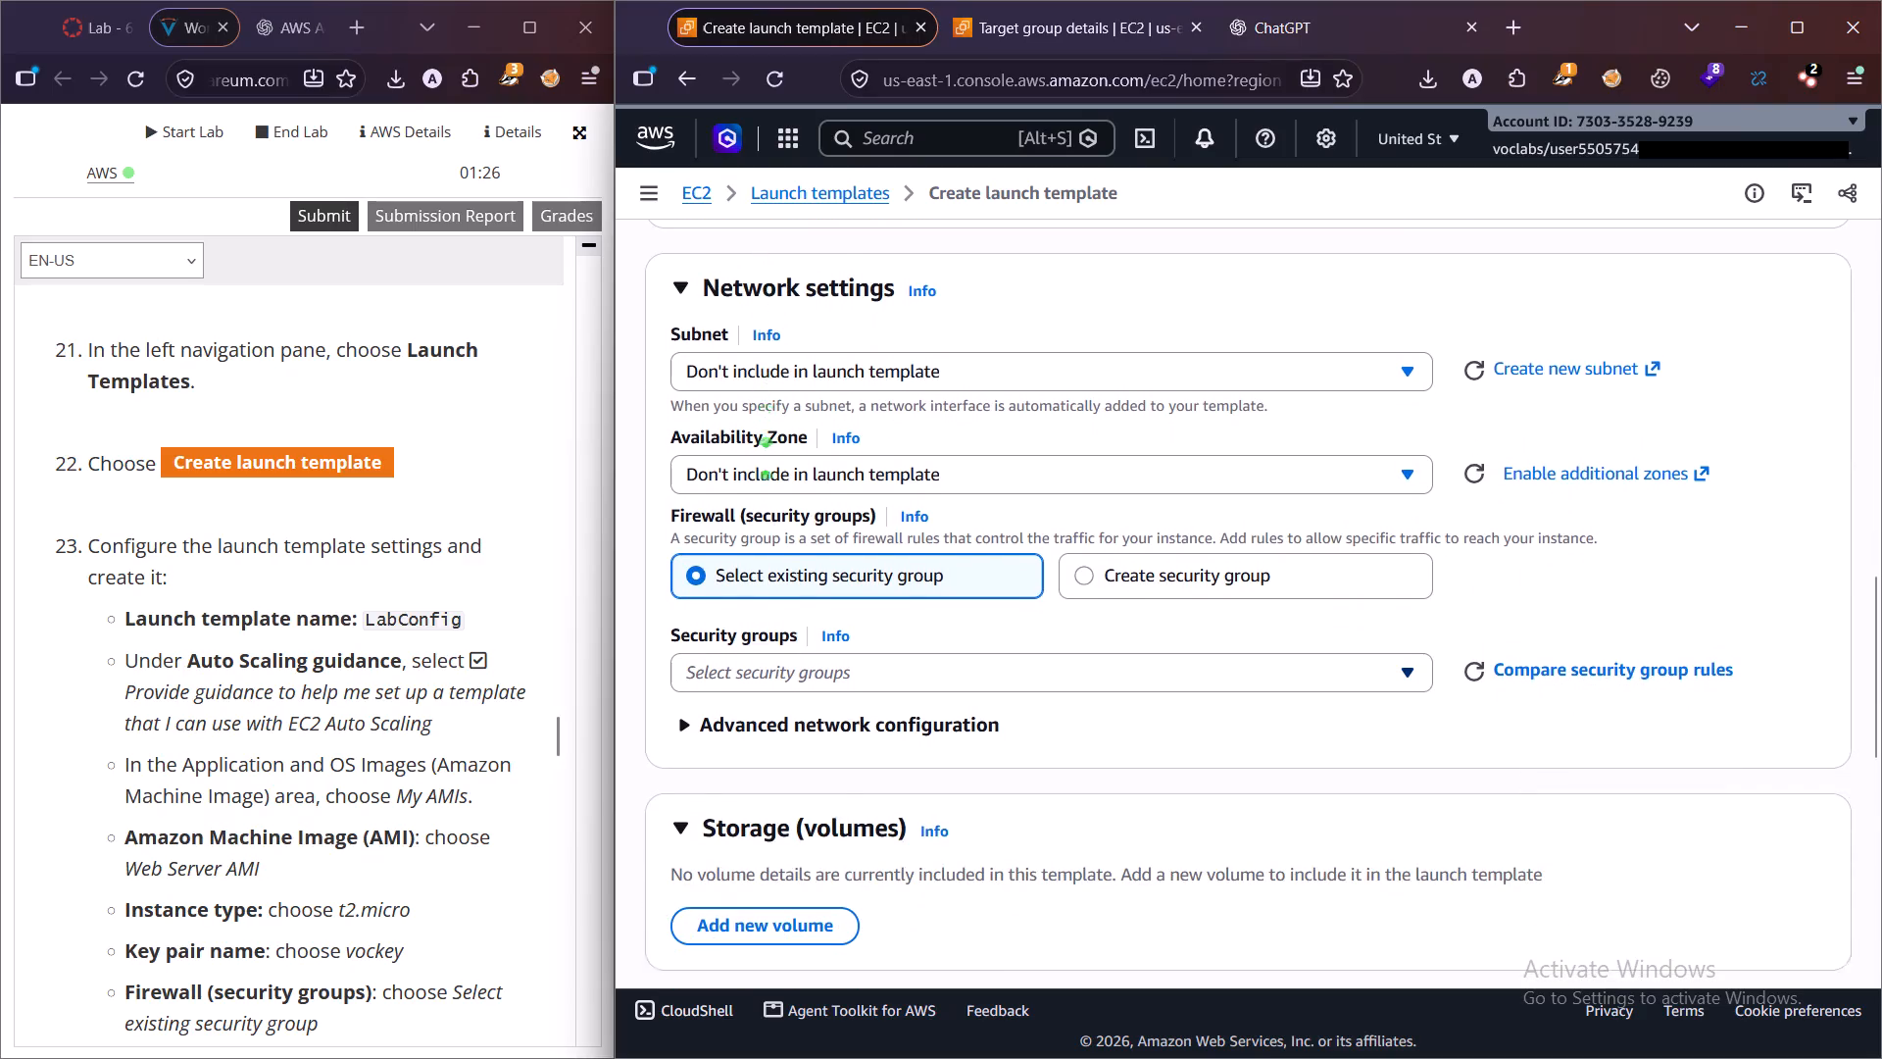
scroll(835, 699, "down", 10)
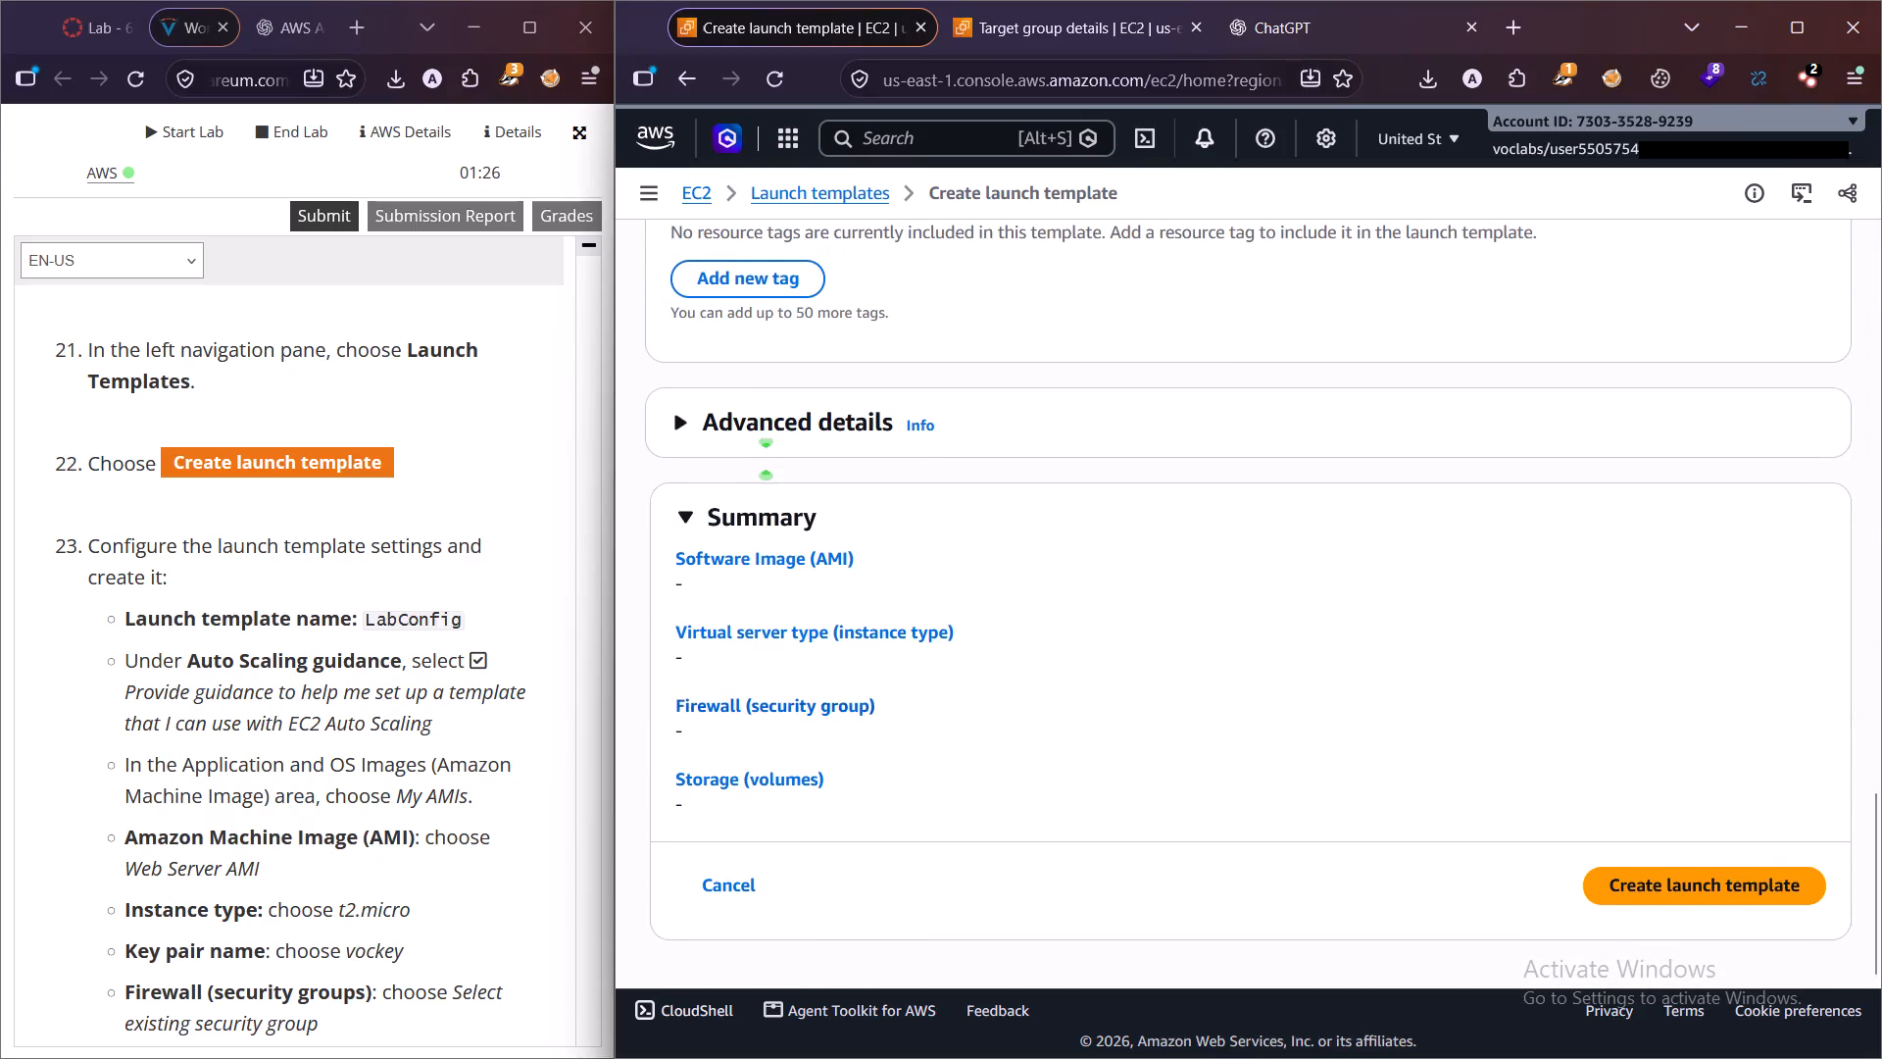
scroll(835, 699, "up", 20)
scroll(835, 699, "up", 2)
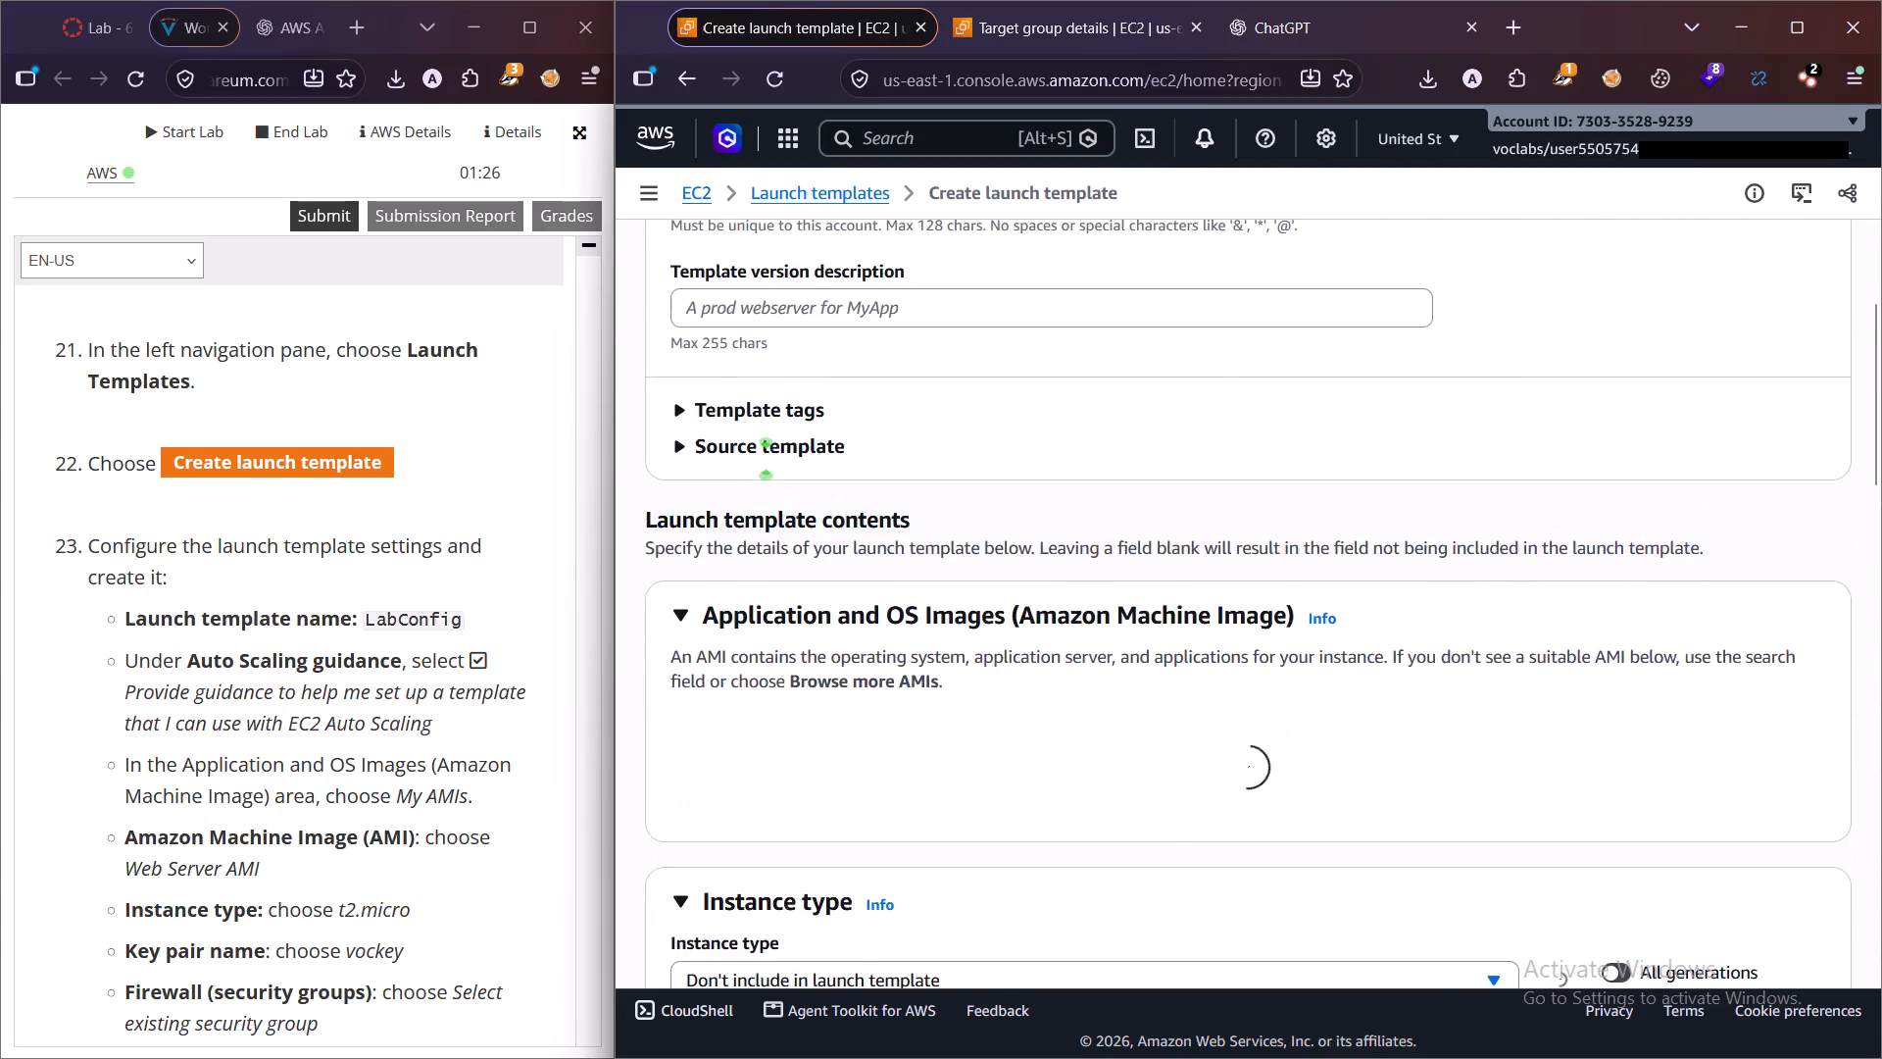
scroll(839, 699, "up", 7)
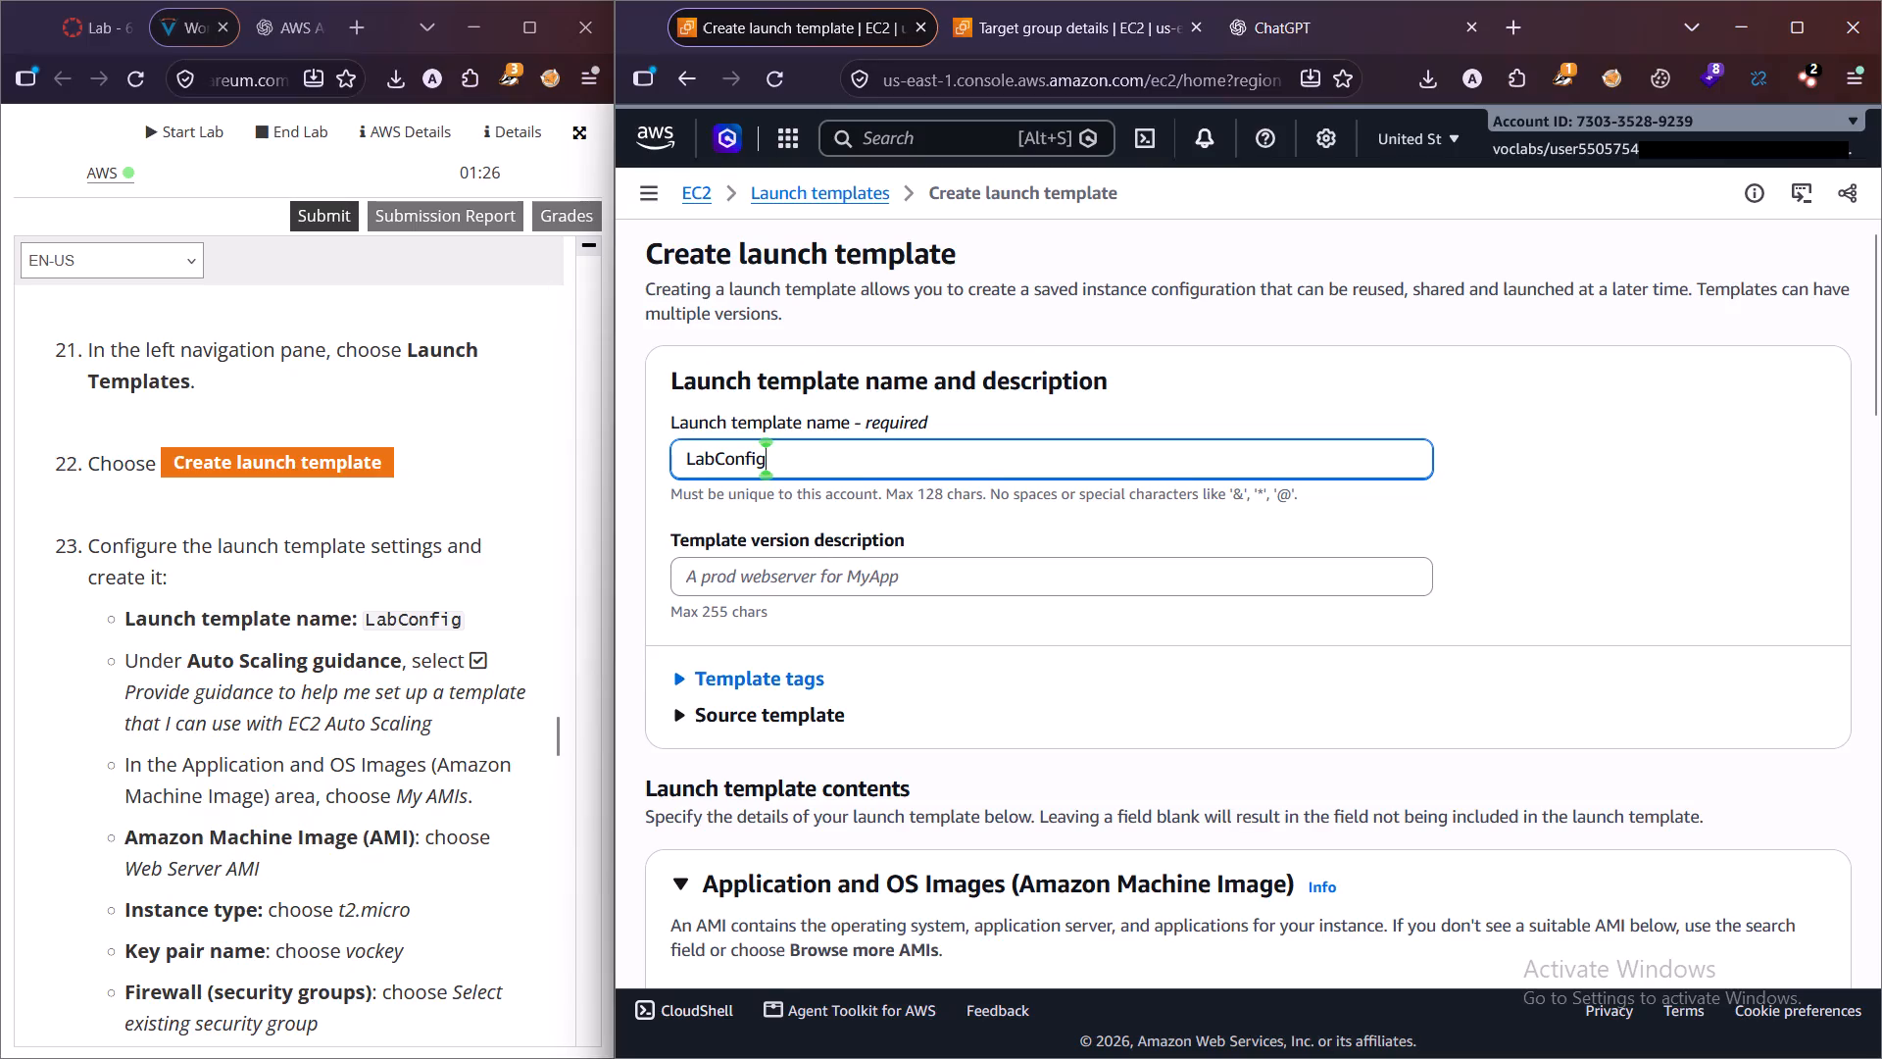
Expand the Template tags and Source template sections and check the source template choices.
scroll(819, 671, "down", 1)
left_click(788, 594)
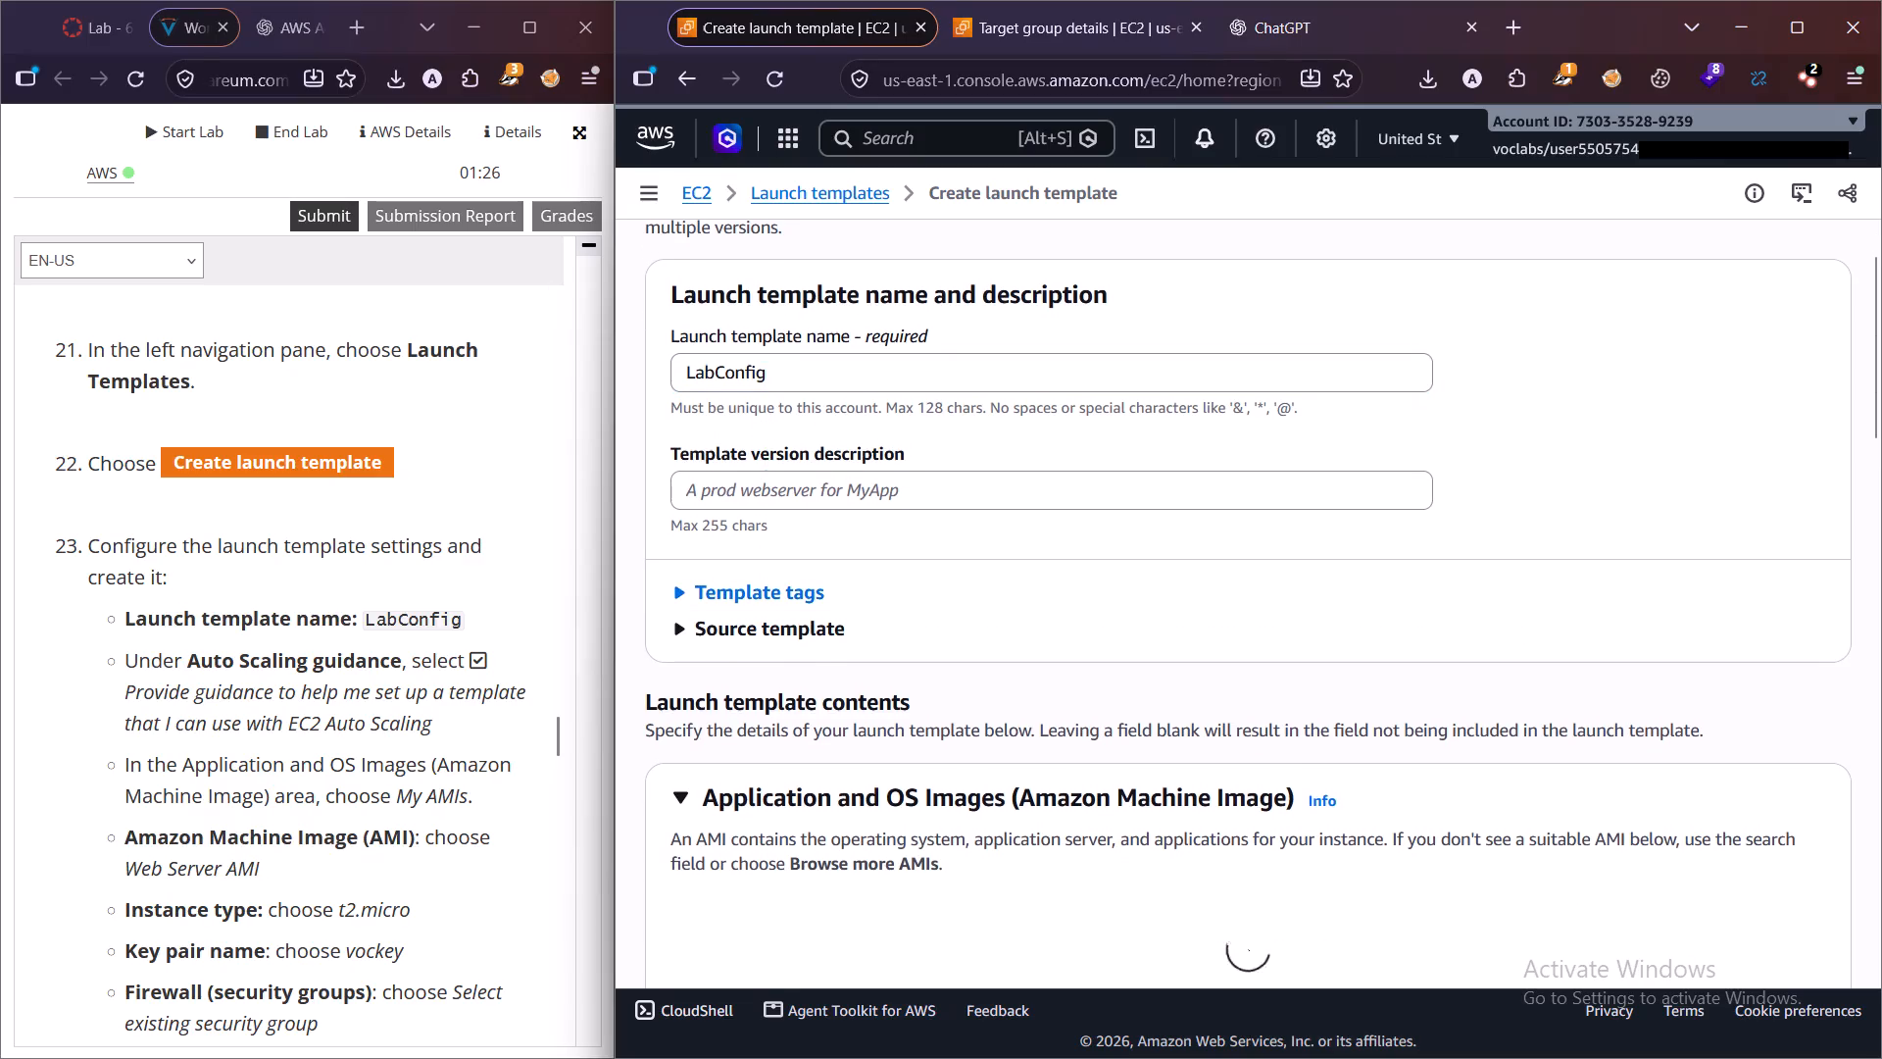
left_click(811, 766)
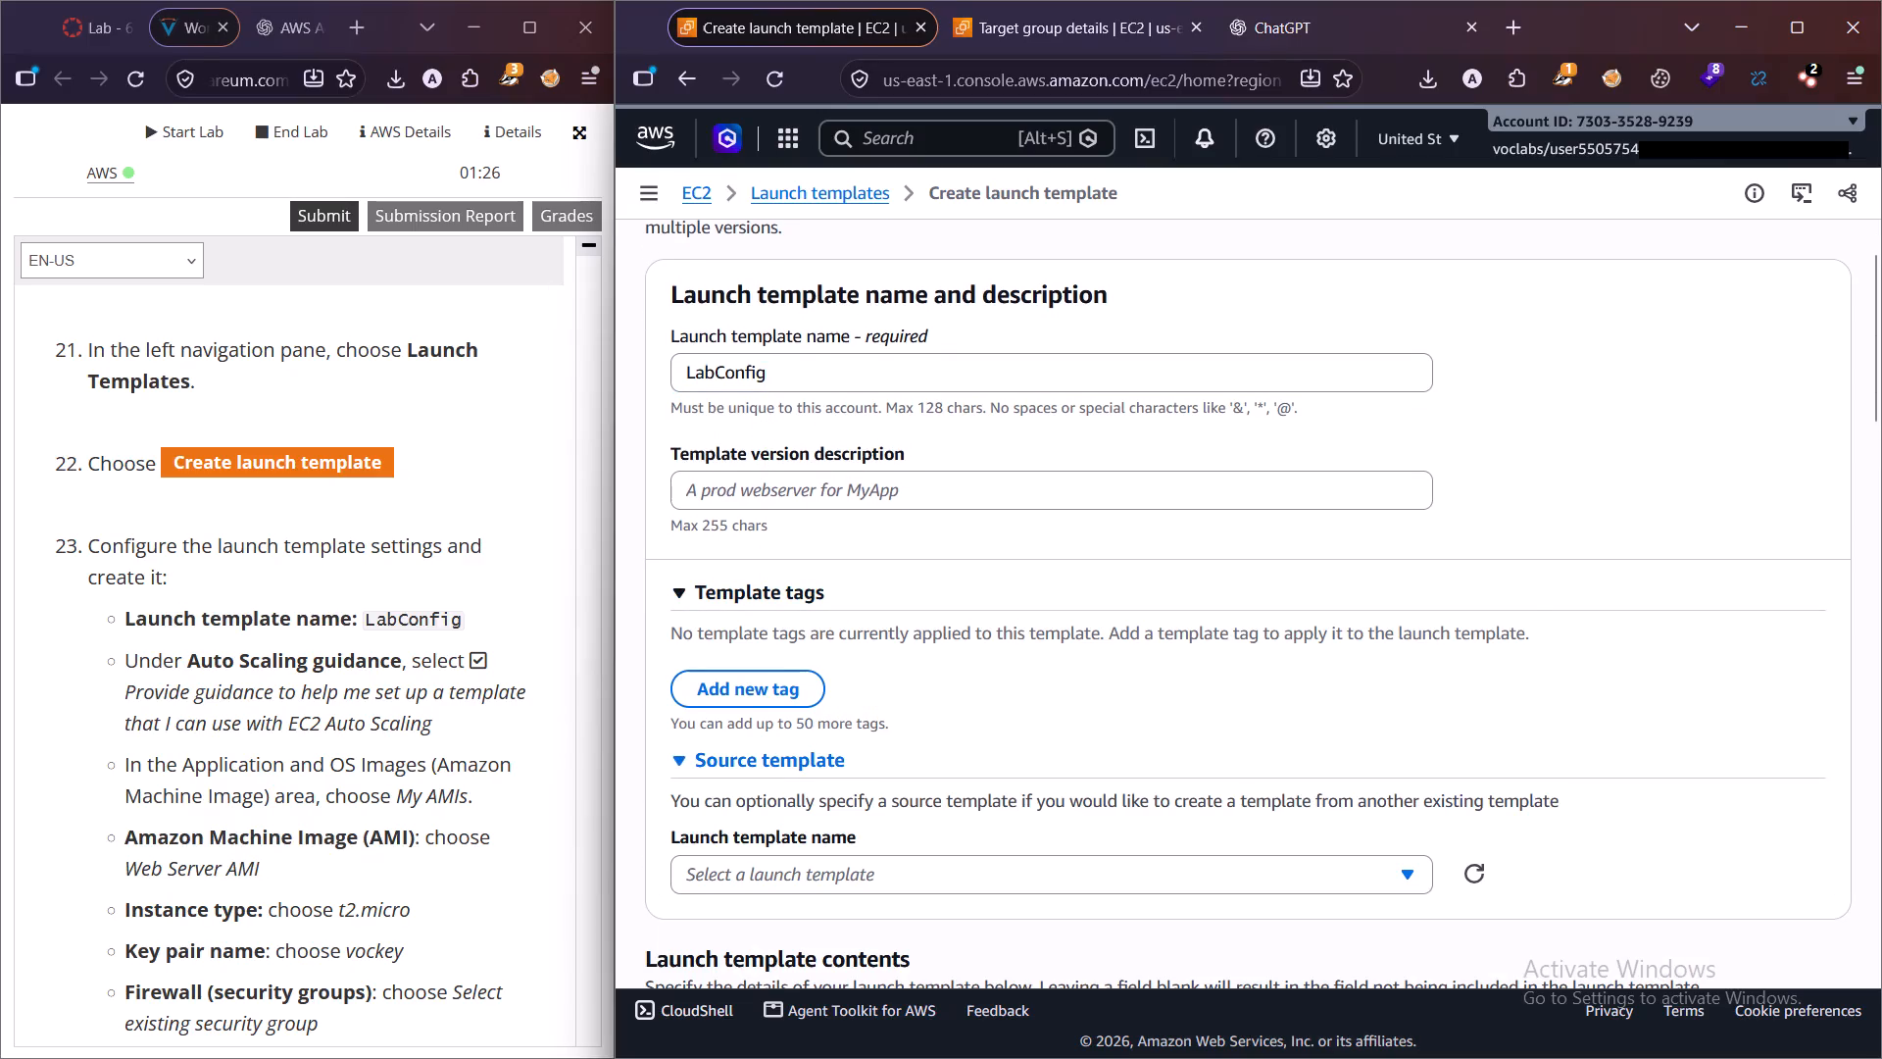
scroll(886, 711, "down", 1)
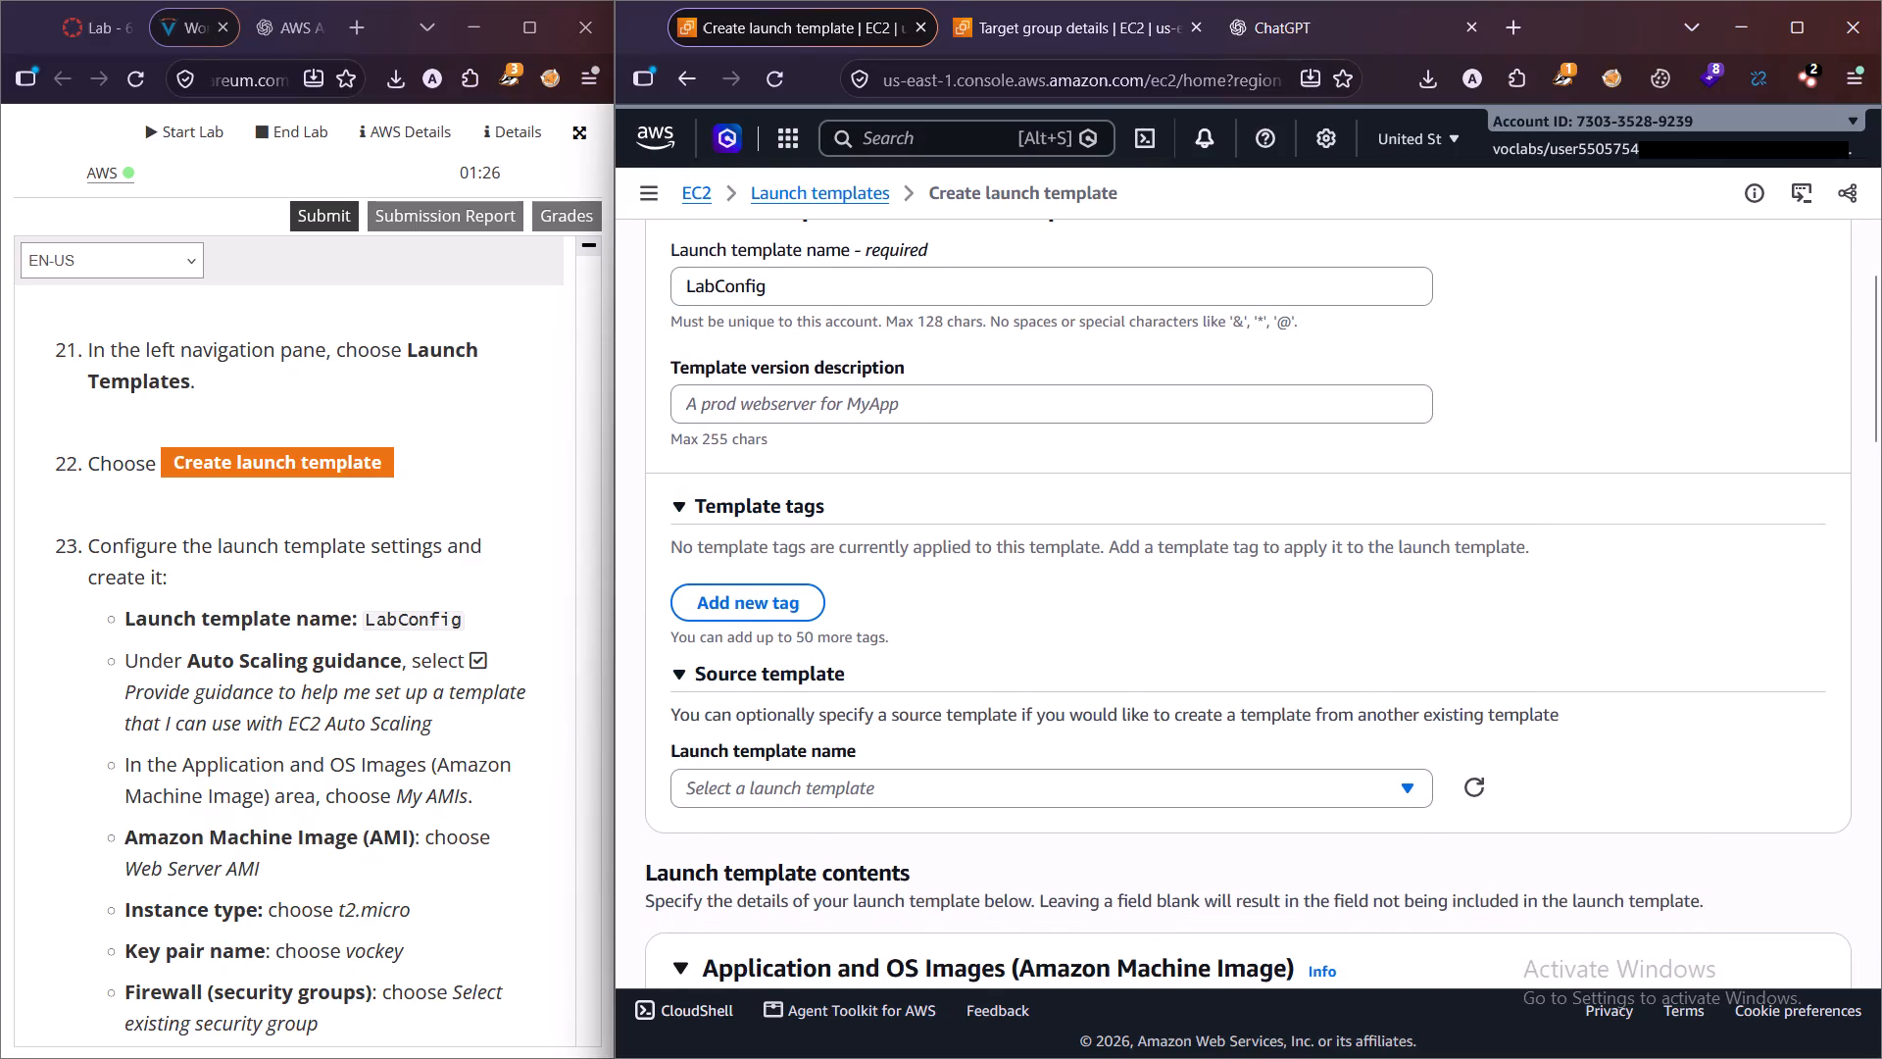
scroll(888, 711, "up", 2)
scroll(888, 711, "down", 2)
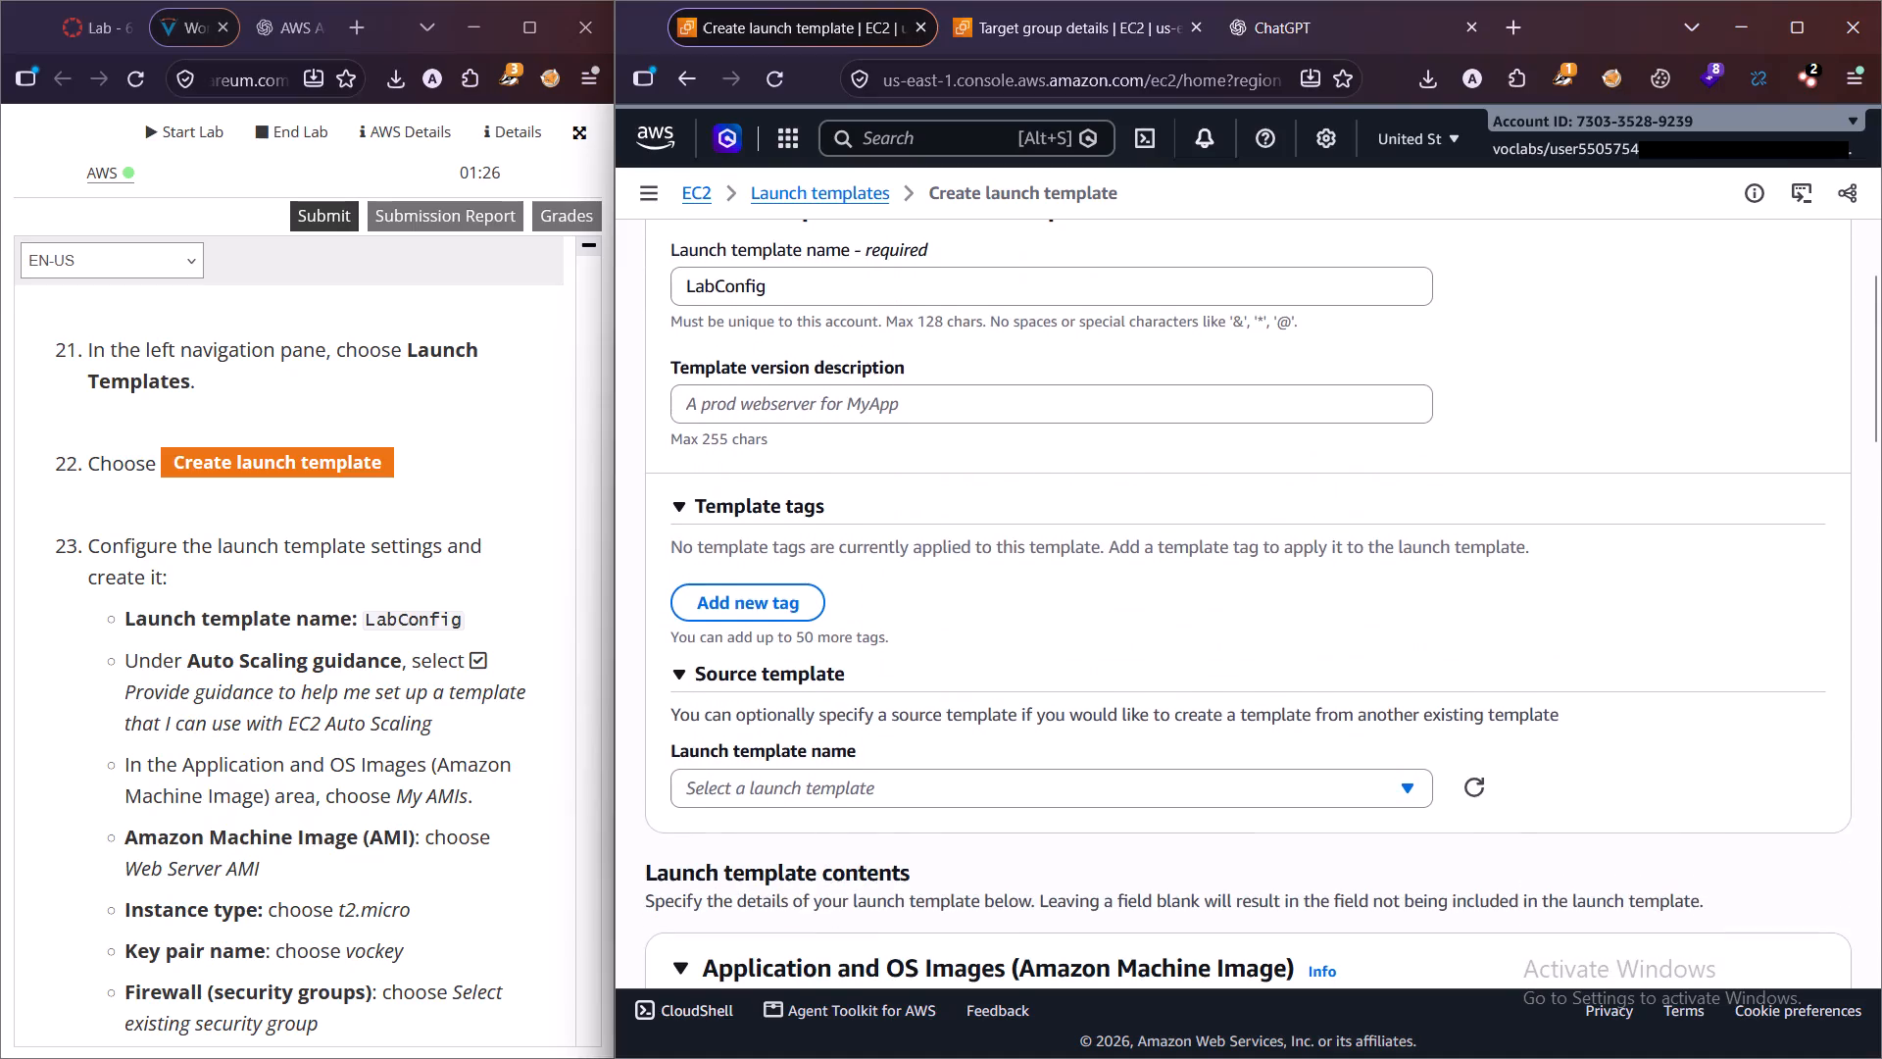
left_click(884, 782)
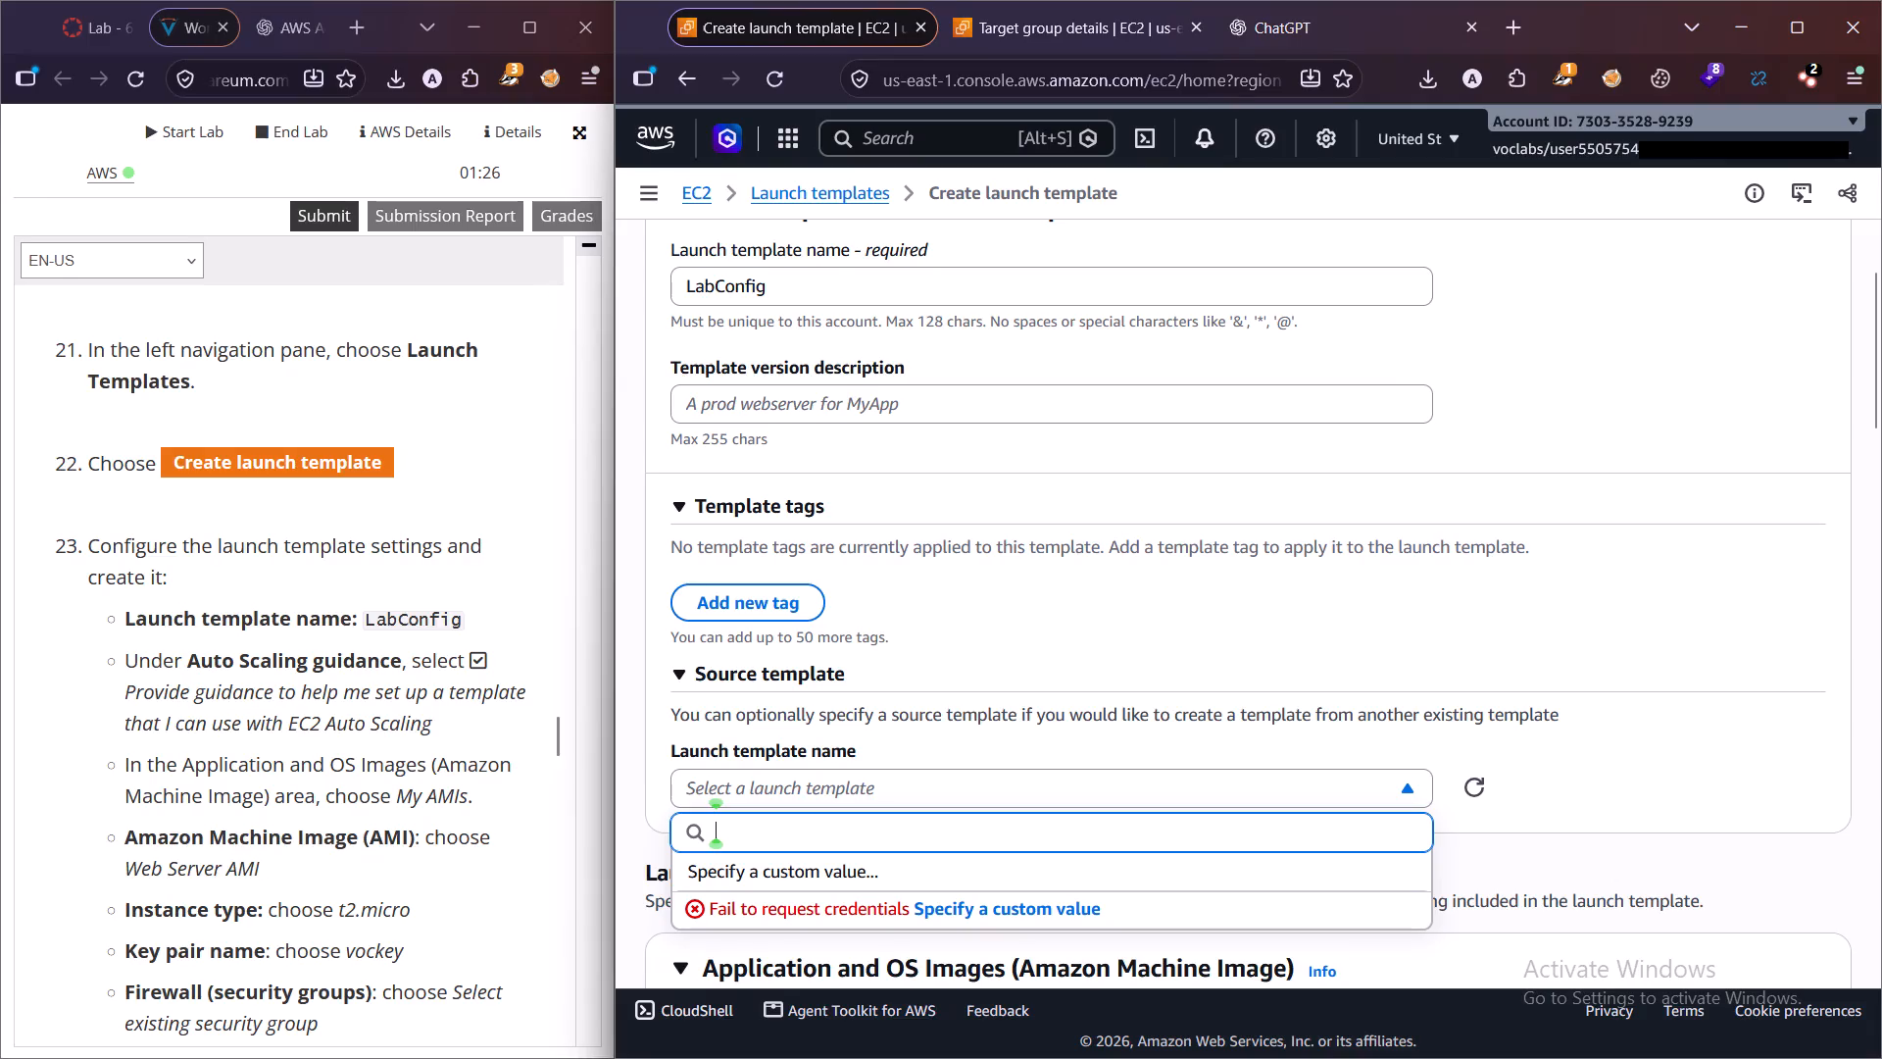
left_click(1407, 792)
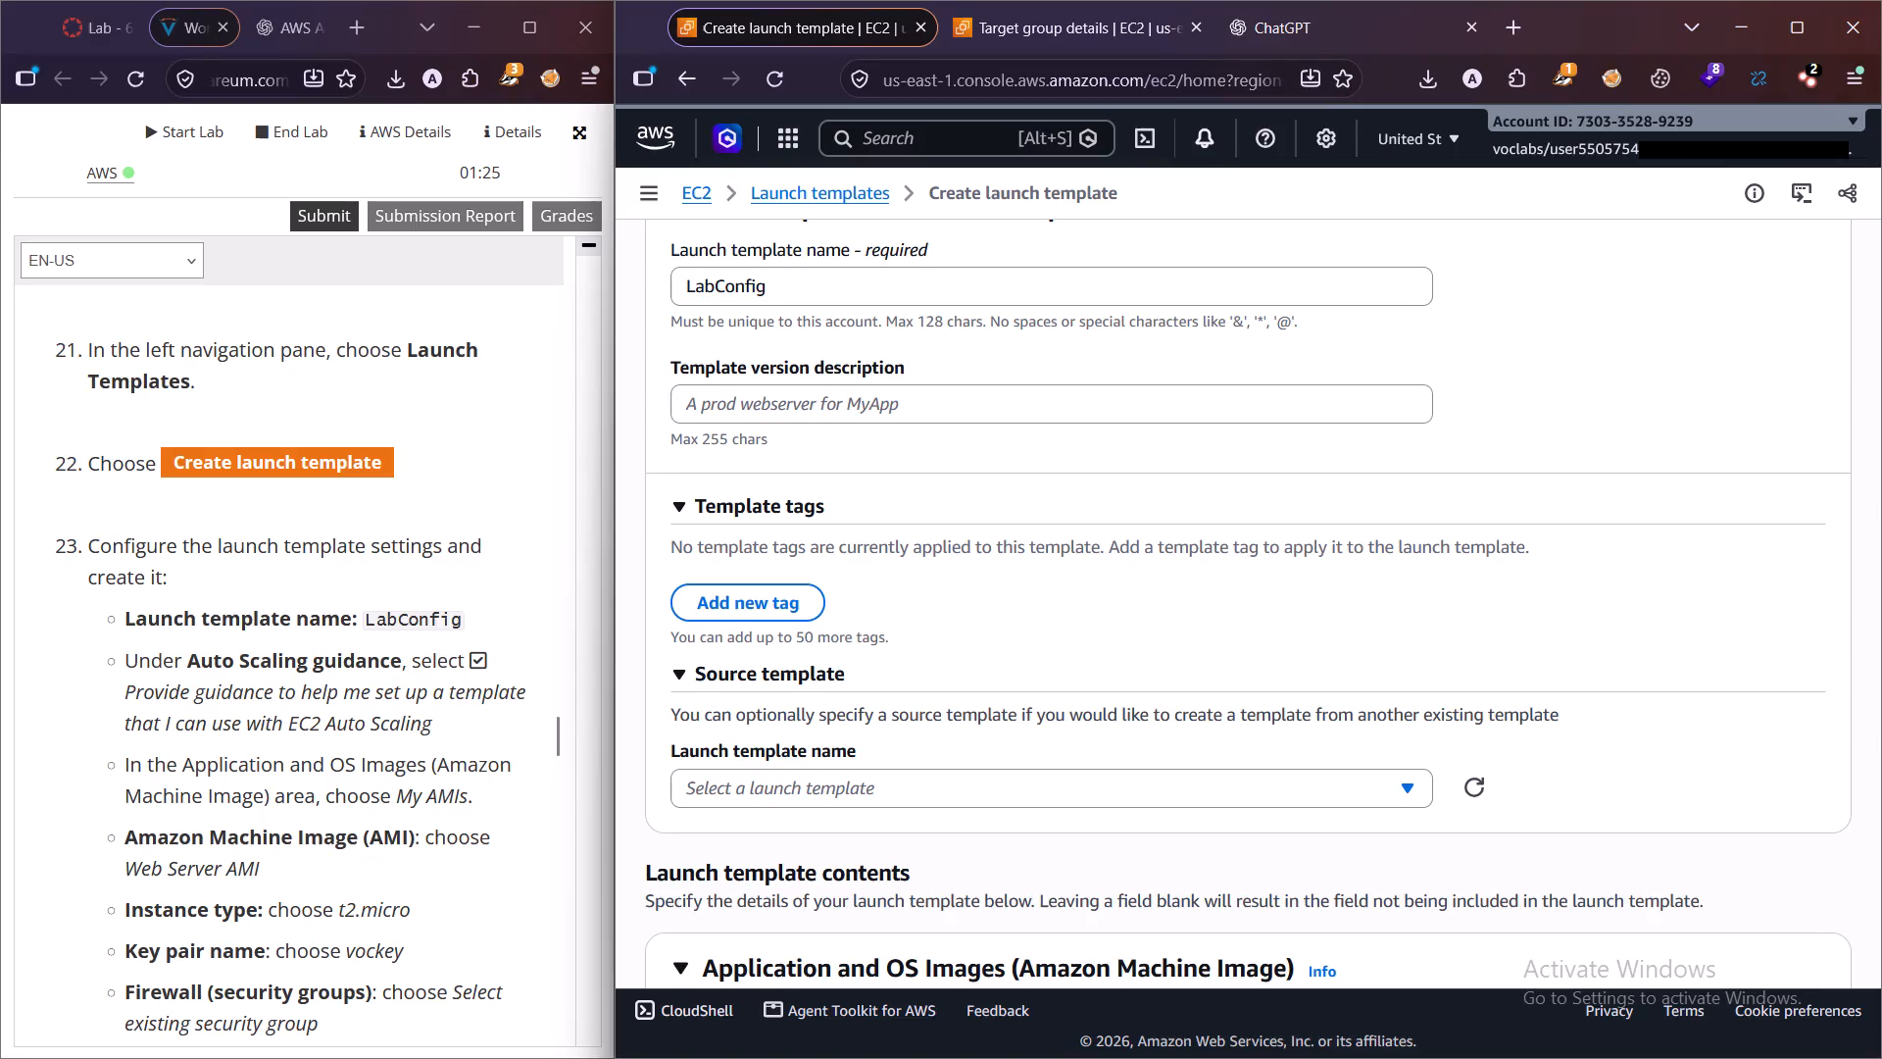
Review lab step 23 against the form and refresh the list of source launch templates.
scroll(417, 740, "down", 1)
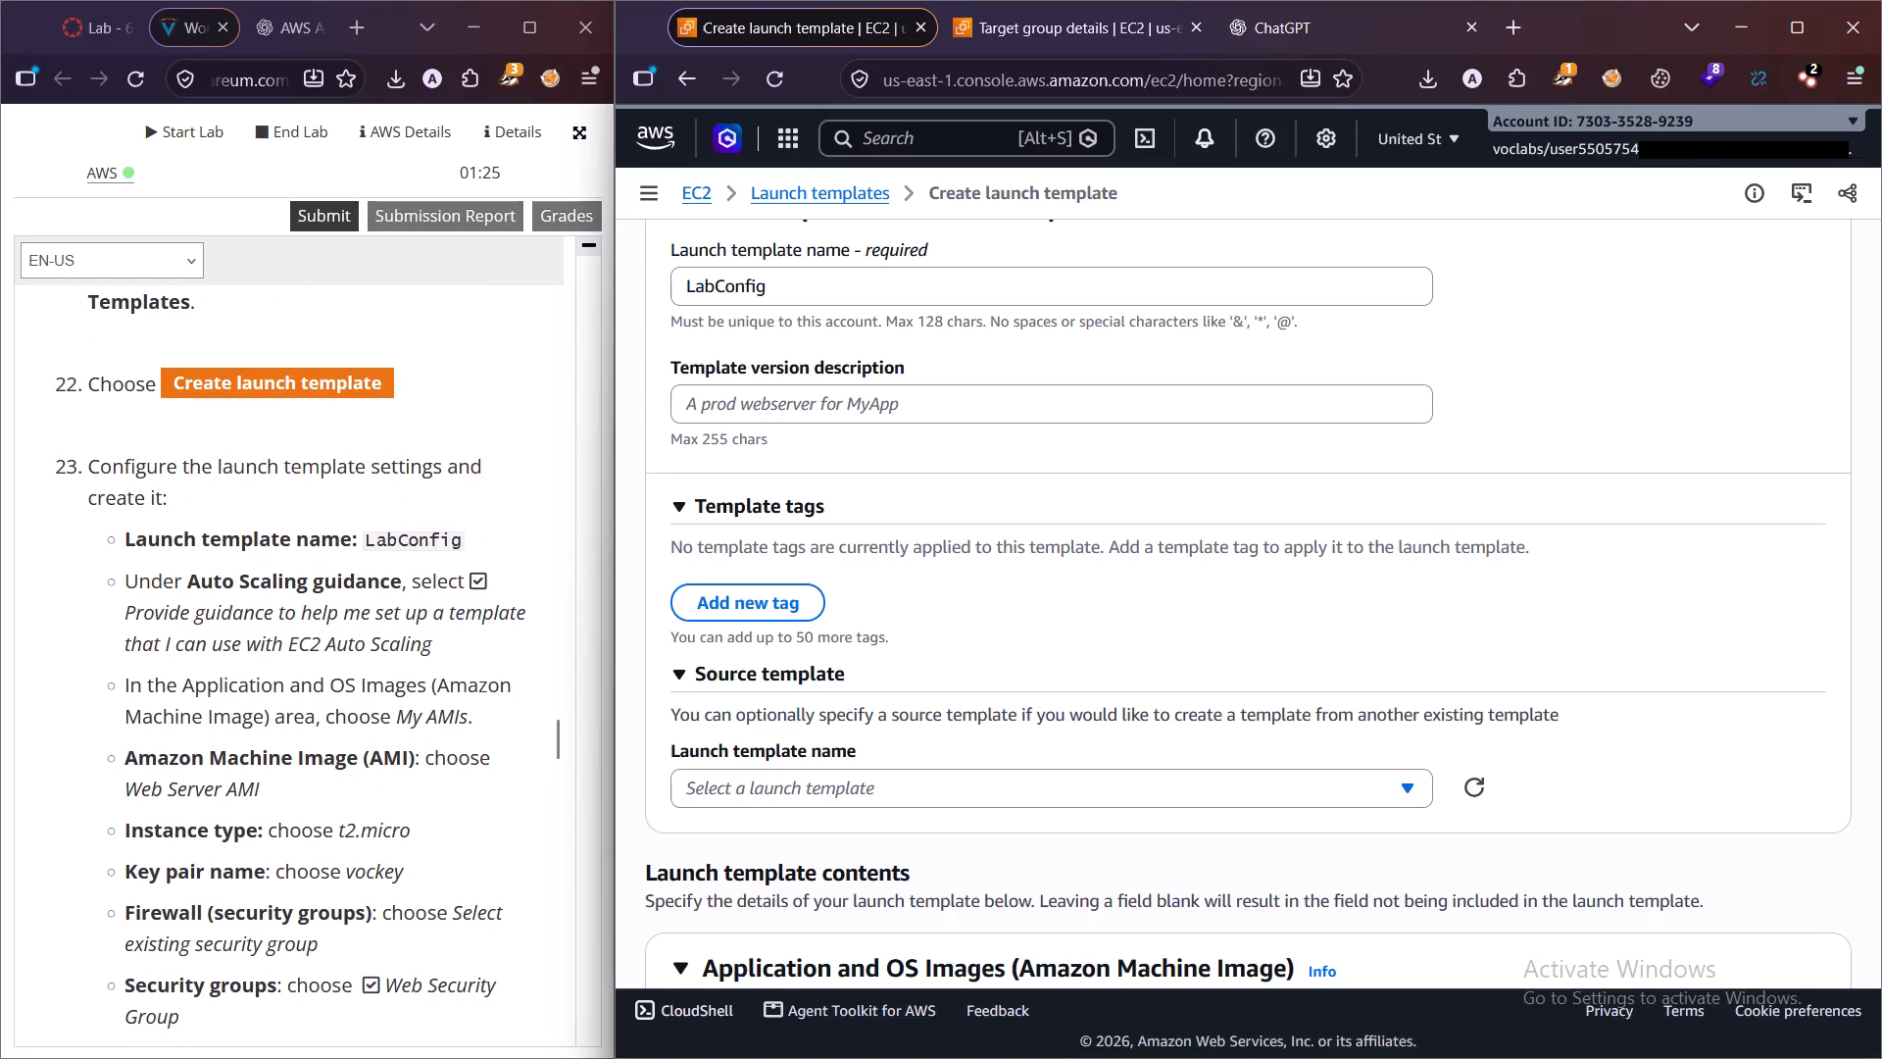
scroll(981, 681, "up", 3)
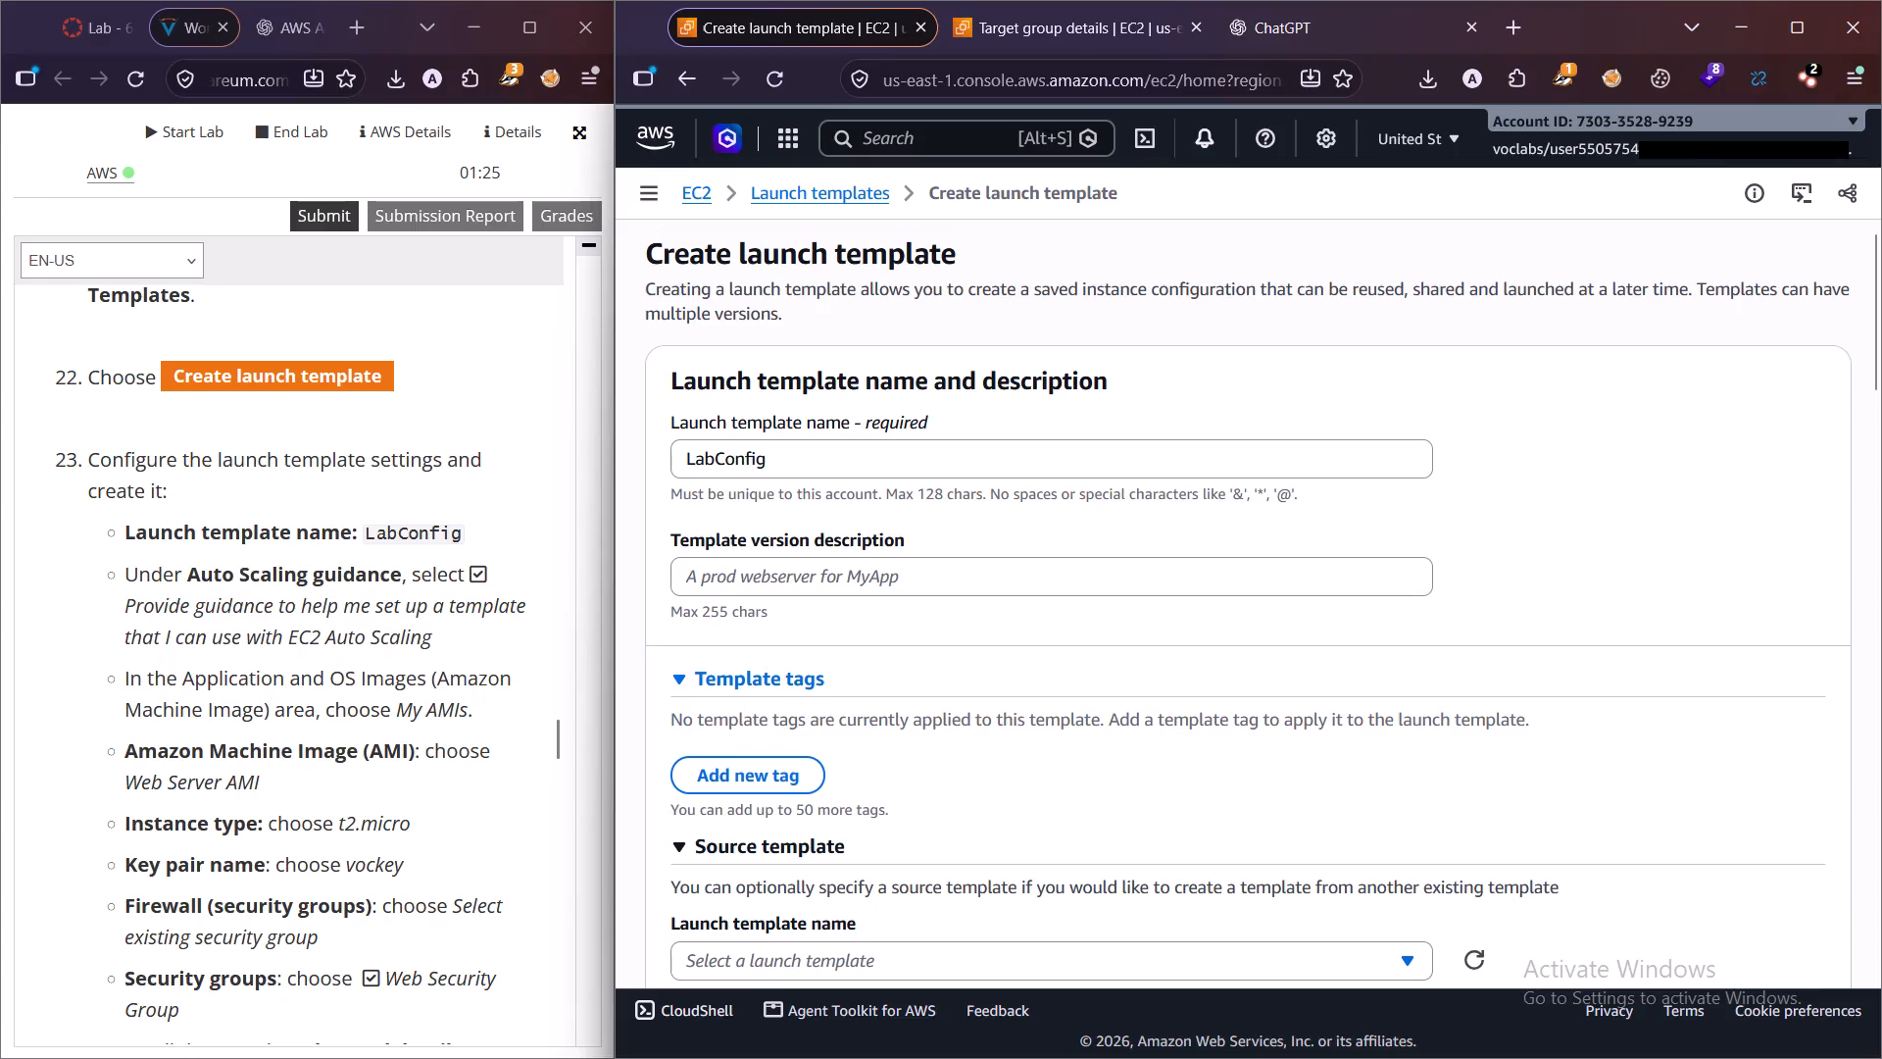
scroll(981, 681, "down", 4)
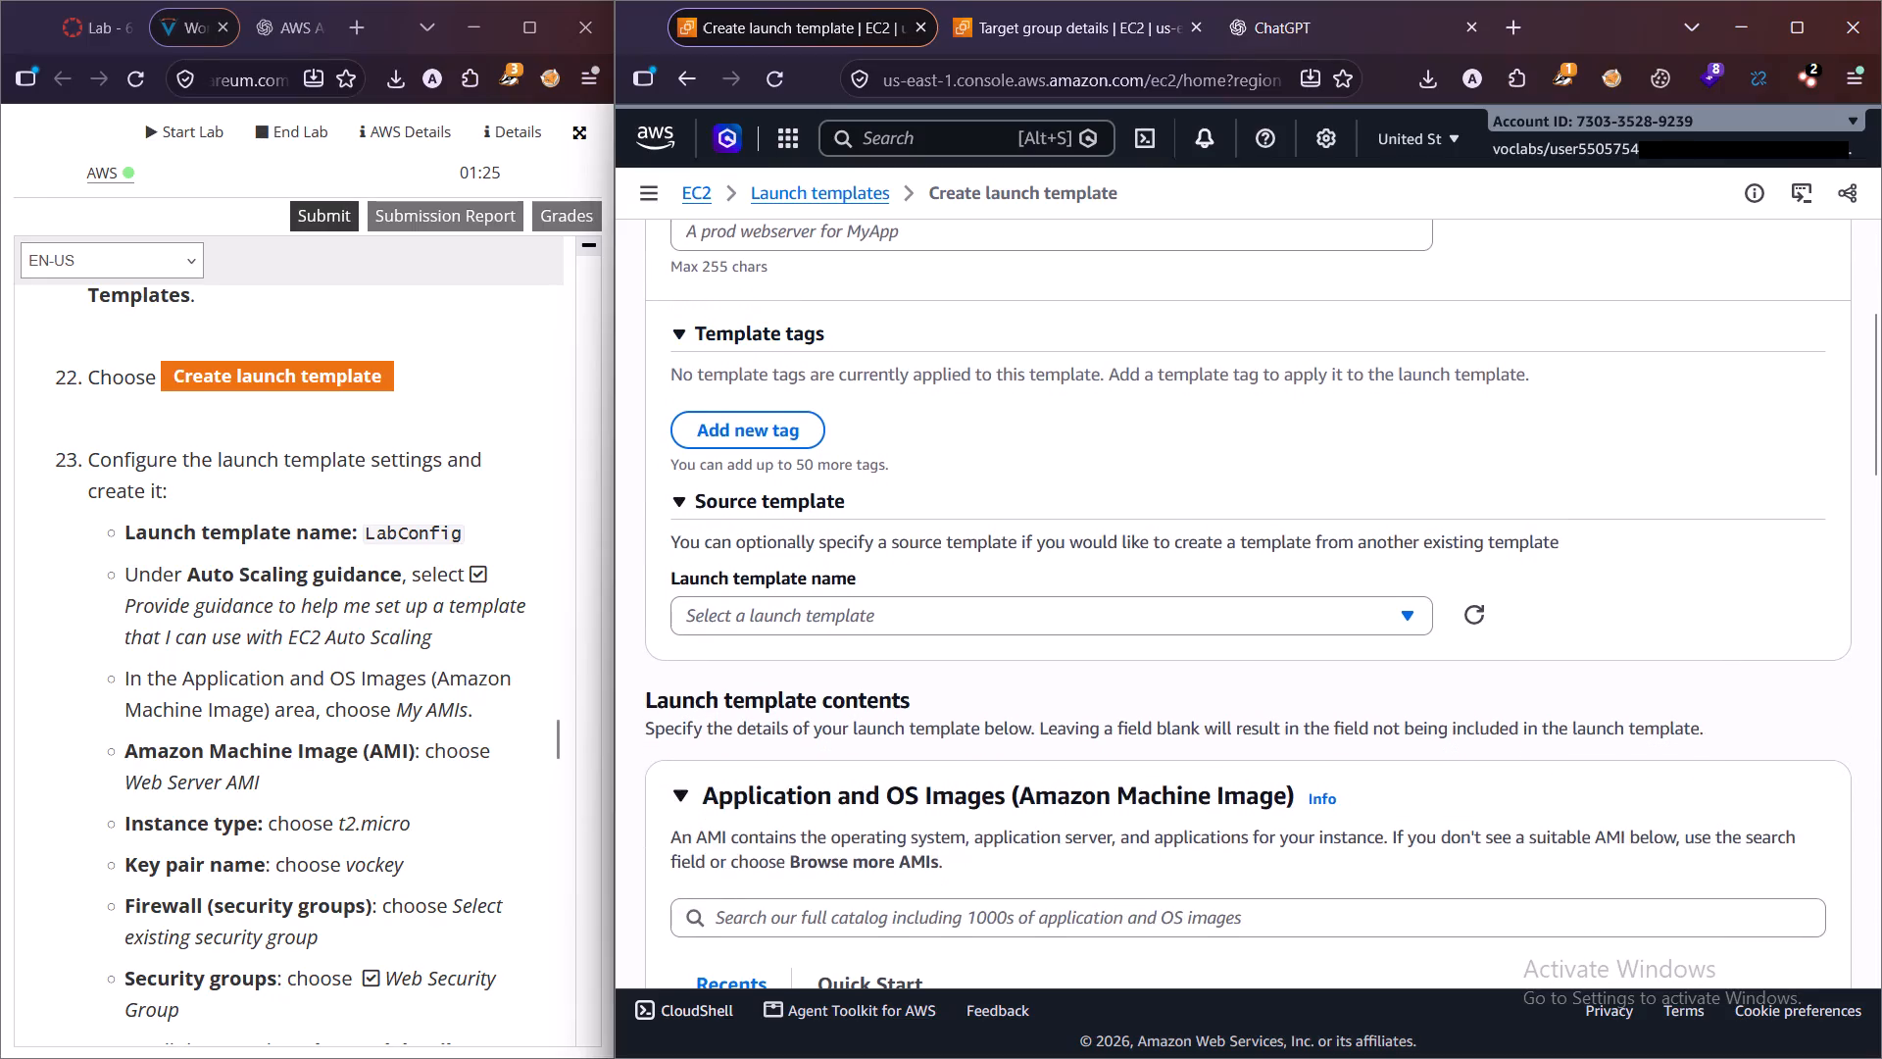
left_click(761, 612)
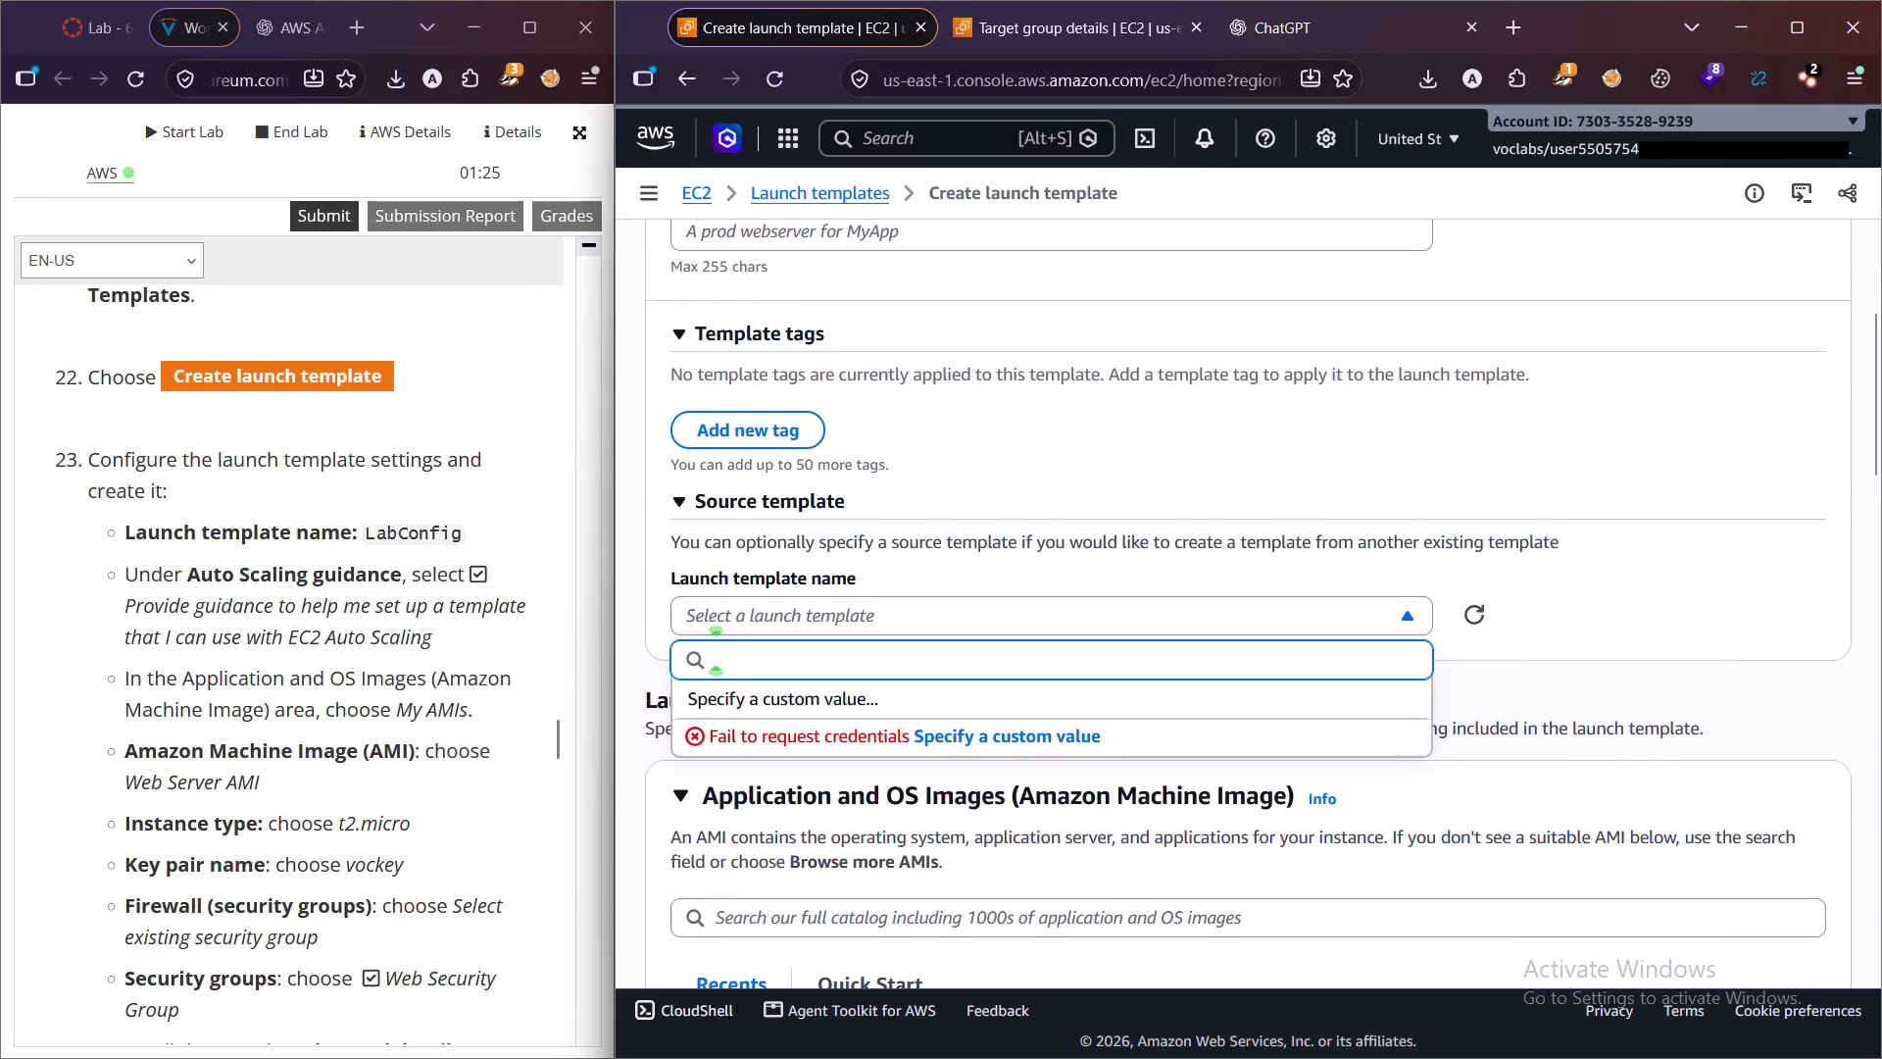
left_click(1465, 615)
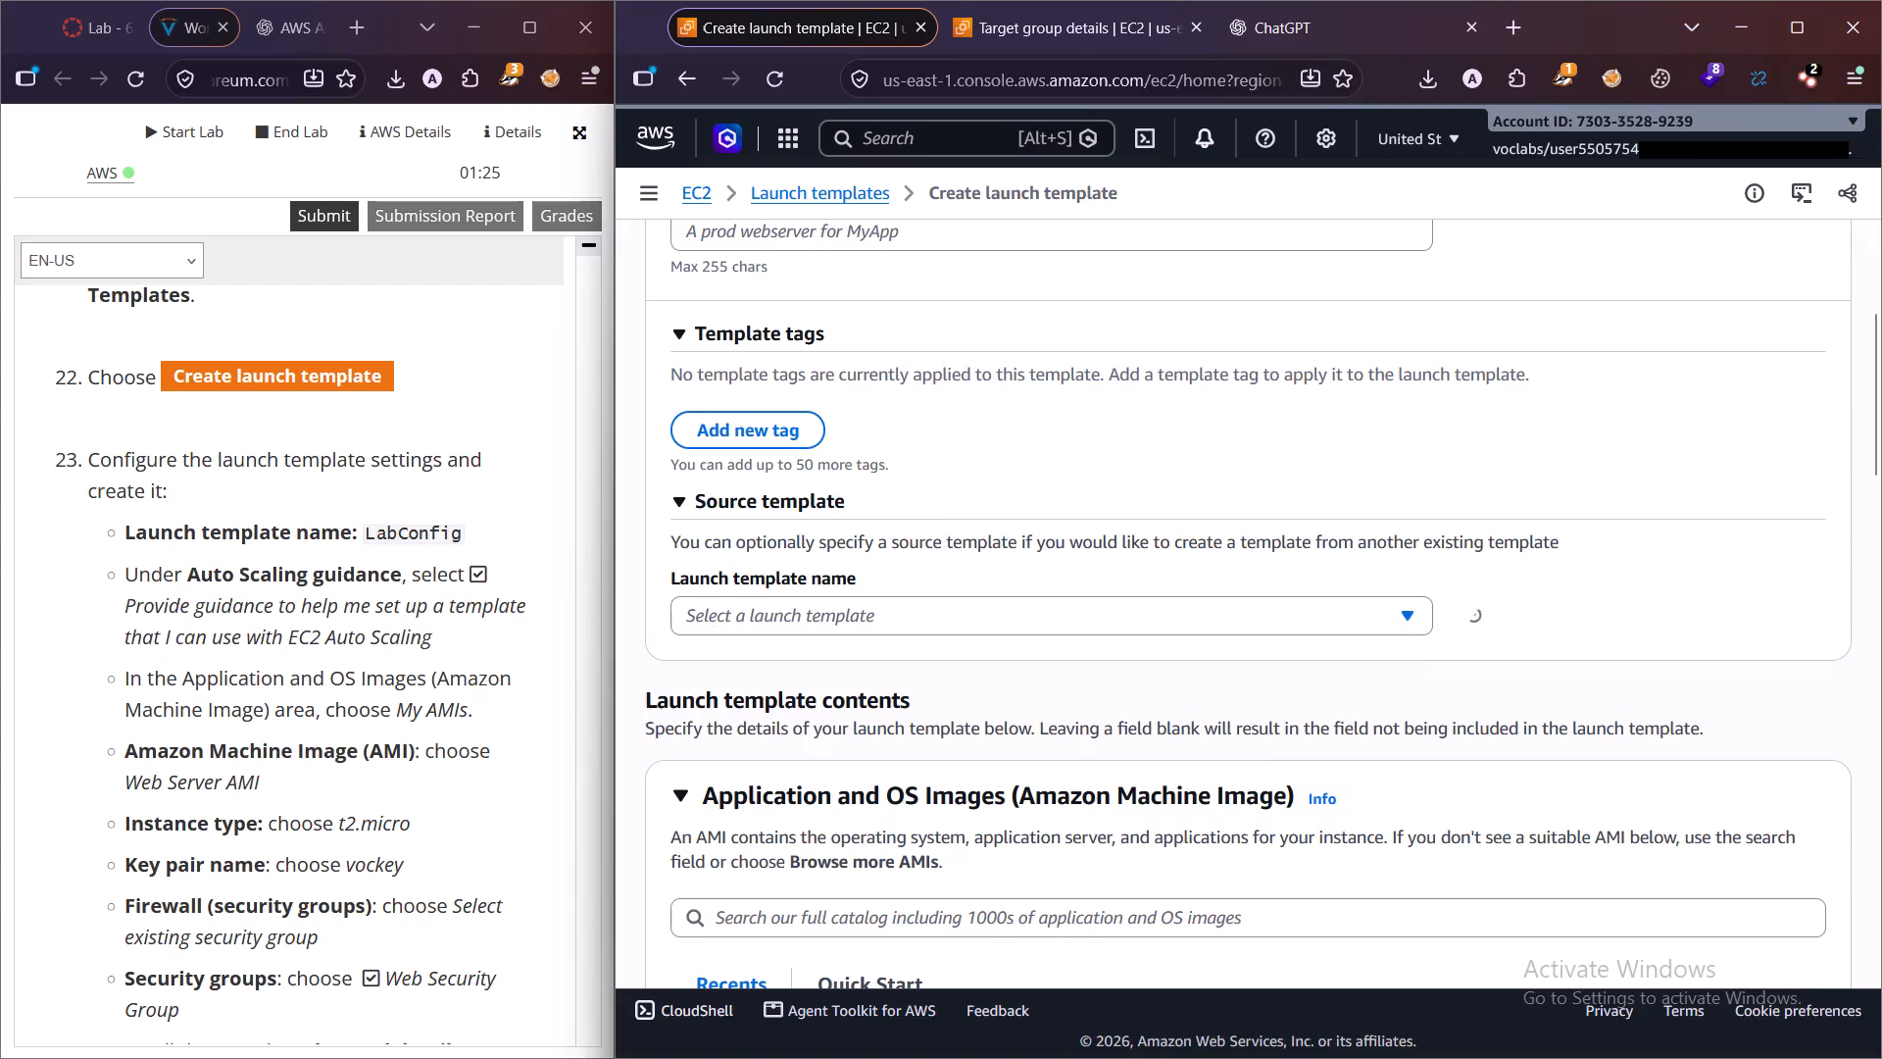
Search the source launch templates for LabConfig, and clear the search without choosing a source.
scroll(982, 600, "up", 3)
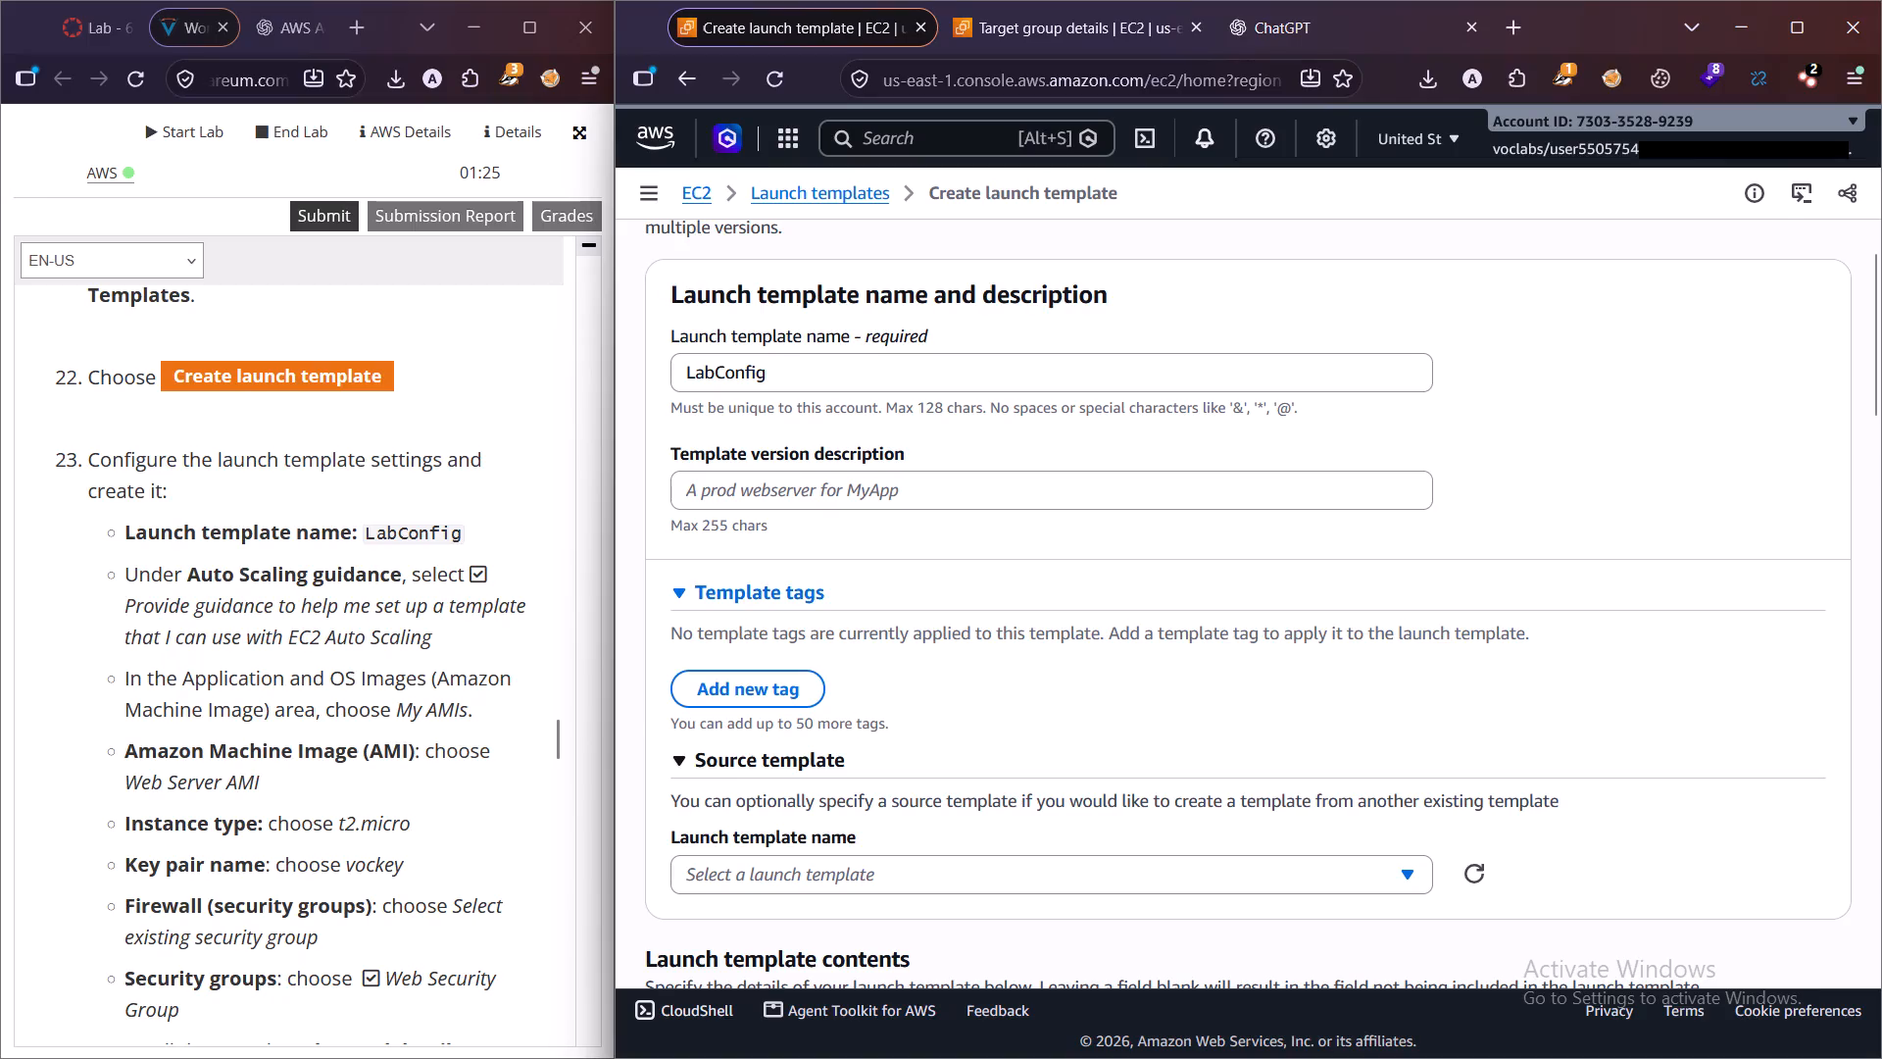
left_click(977, 872)
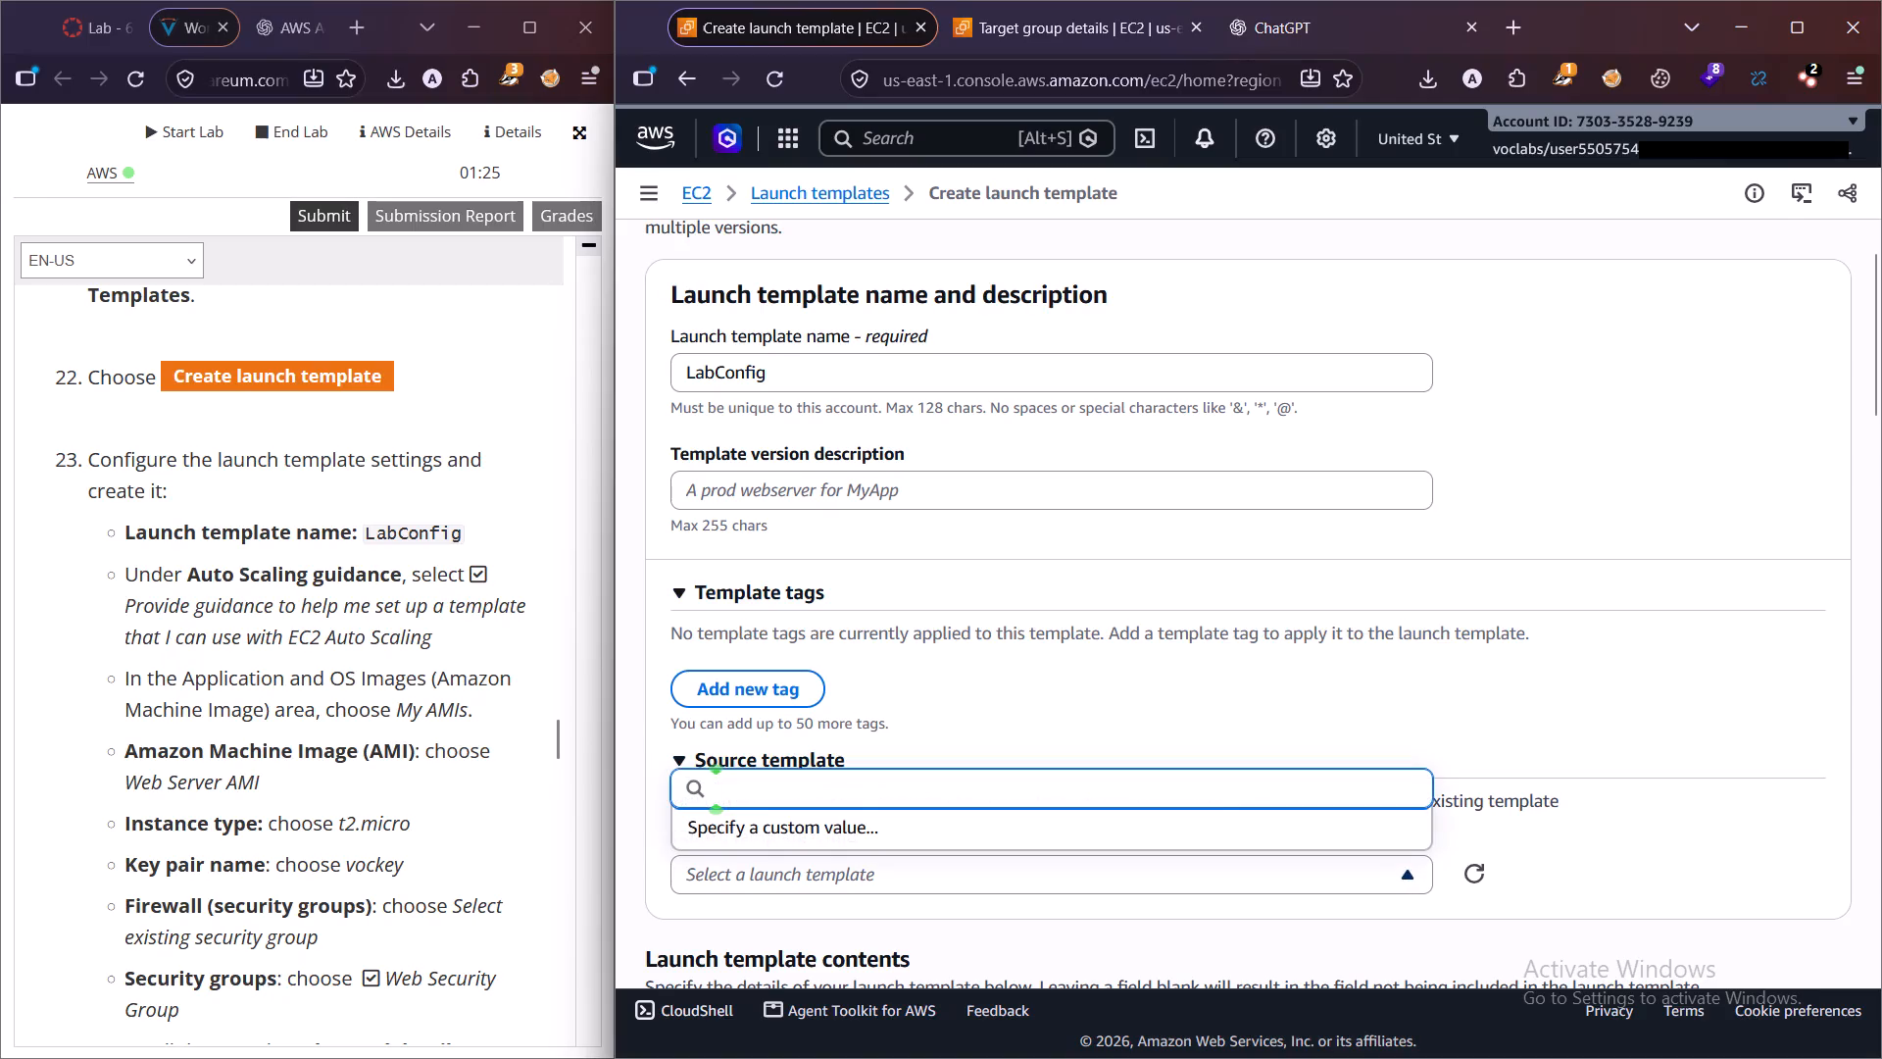
left_click(838, 780)
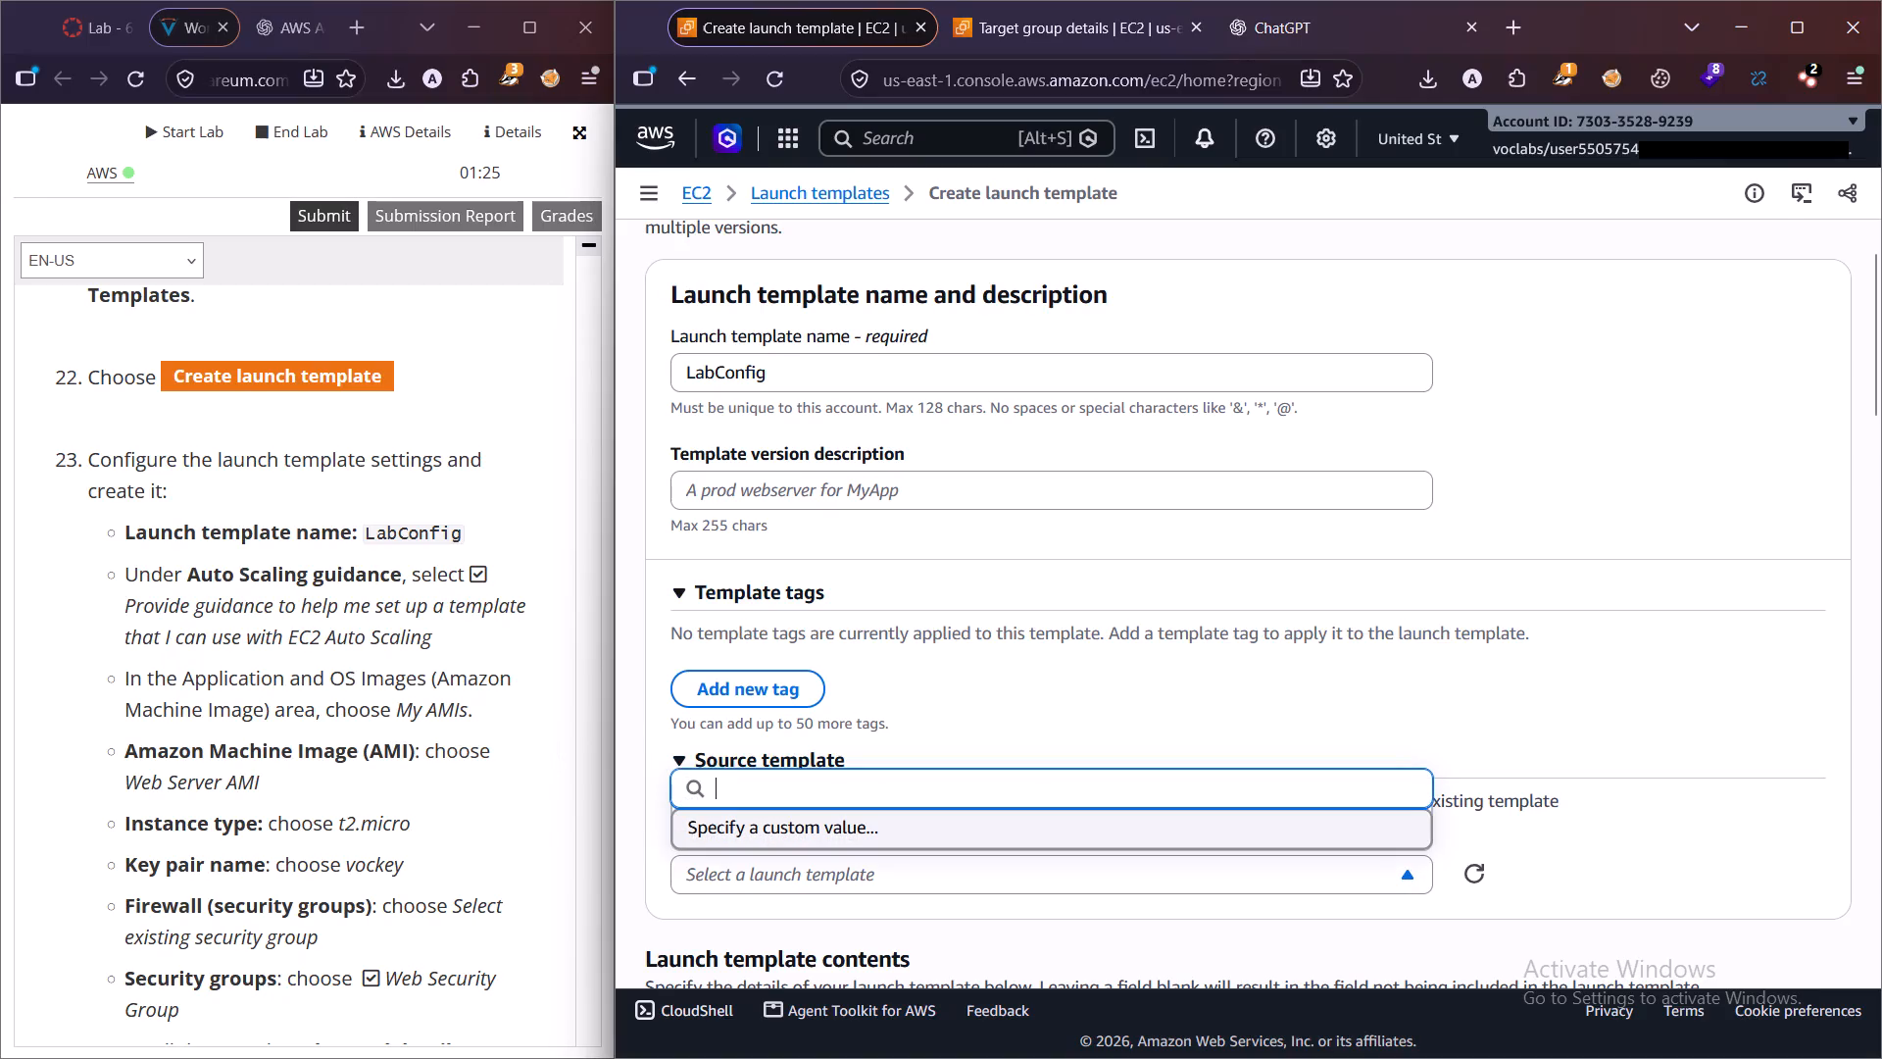
type("Lab")
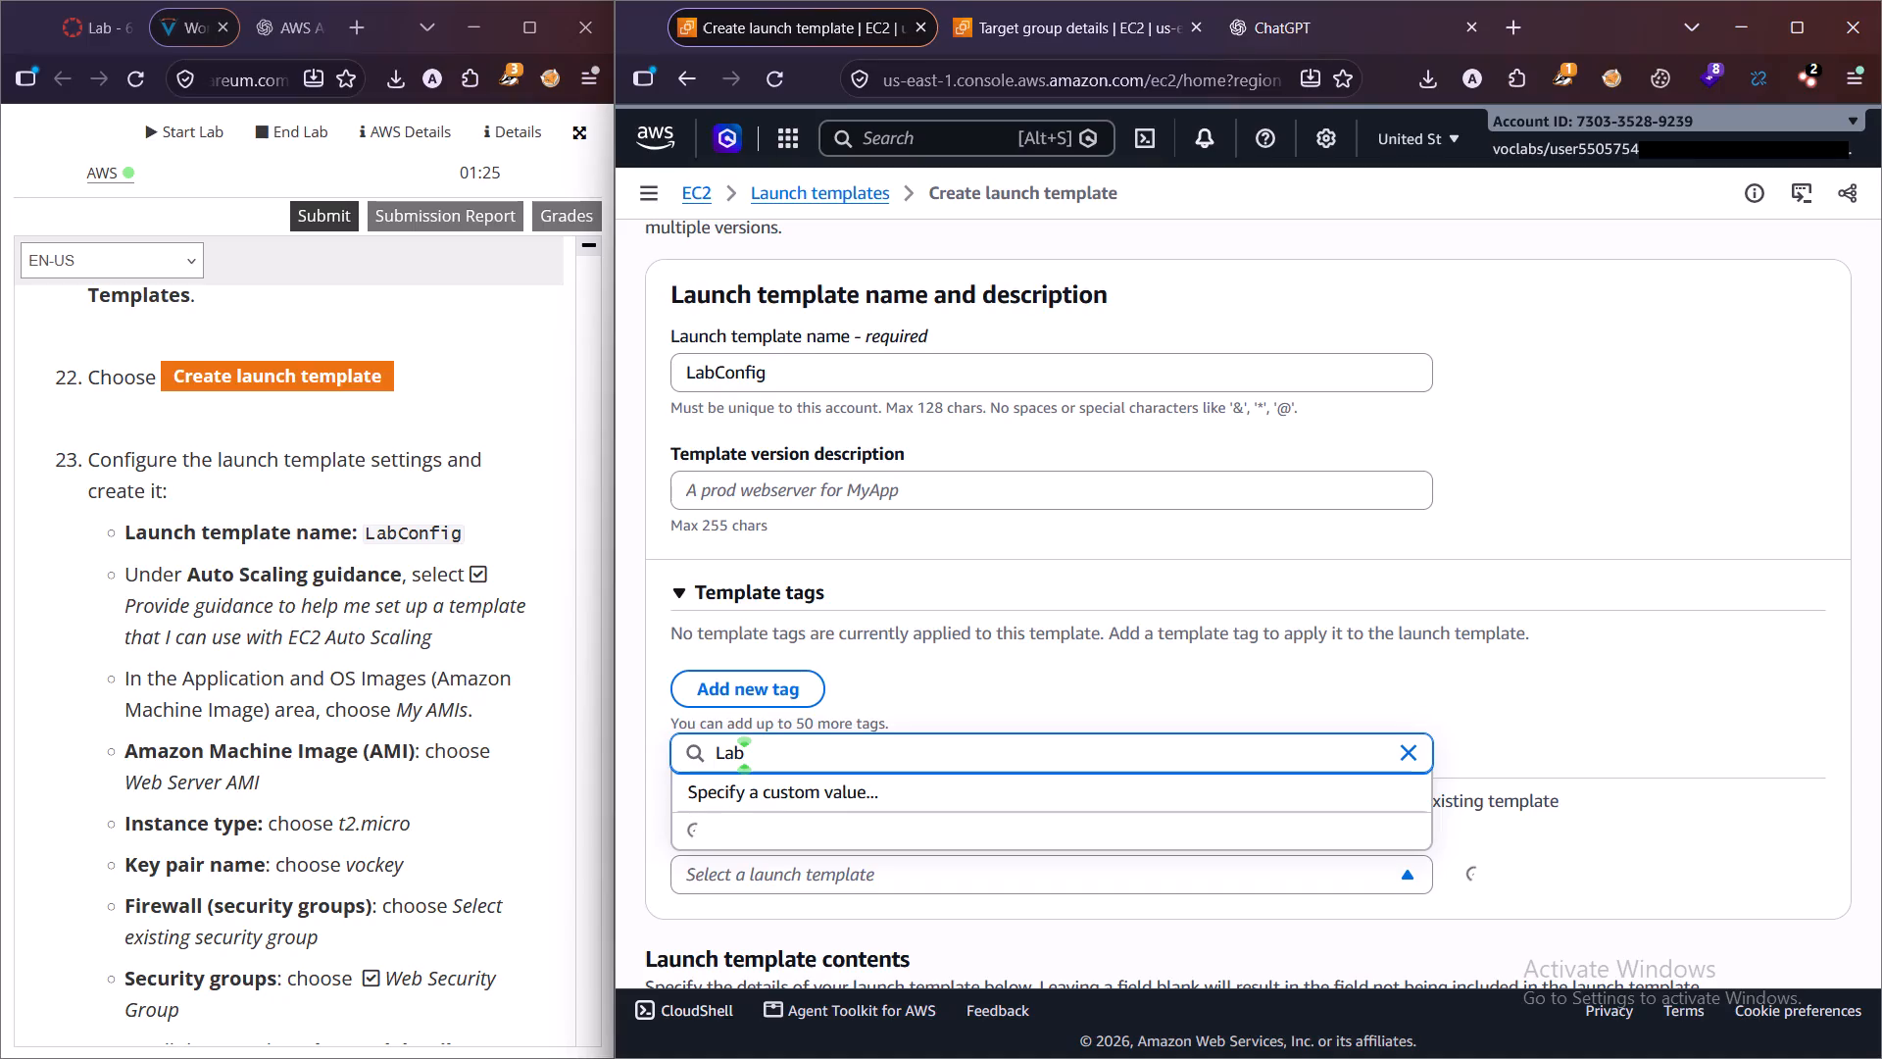
type("Config")
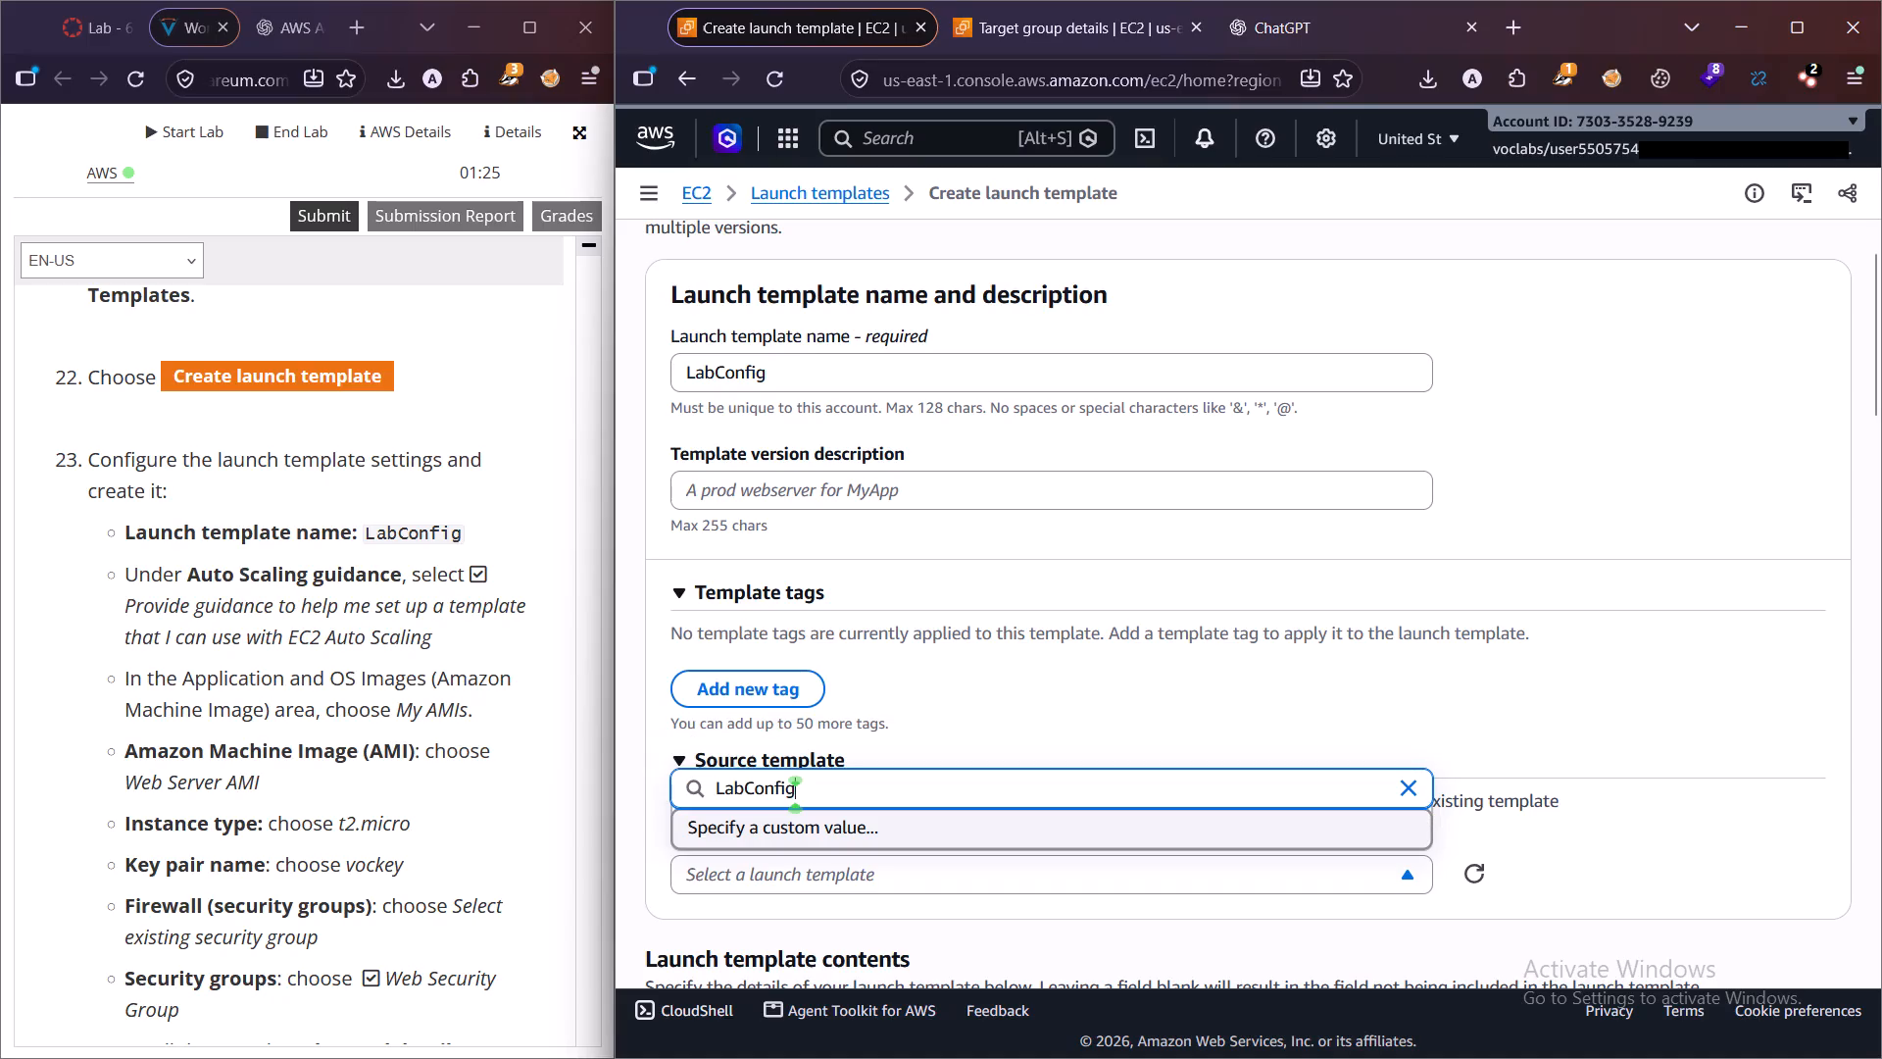
left_click(1409, 785)
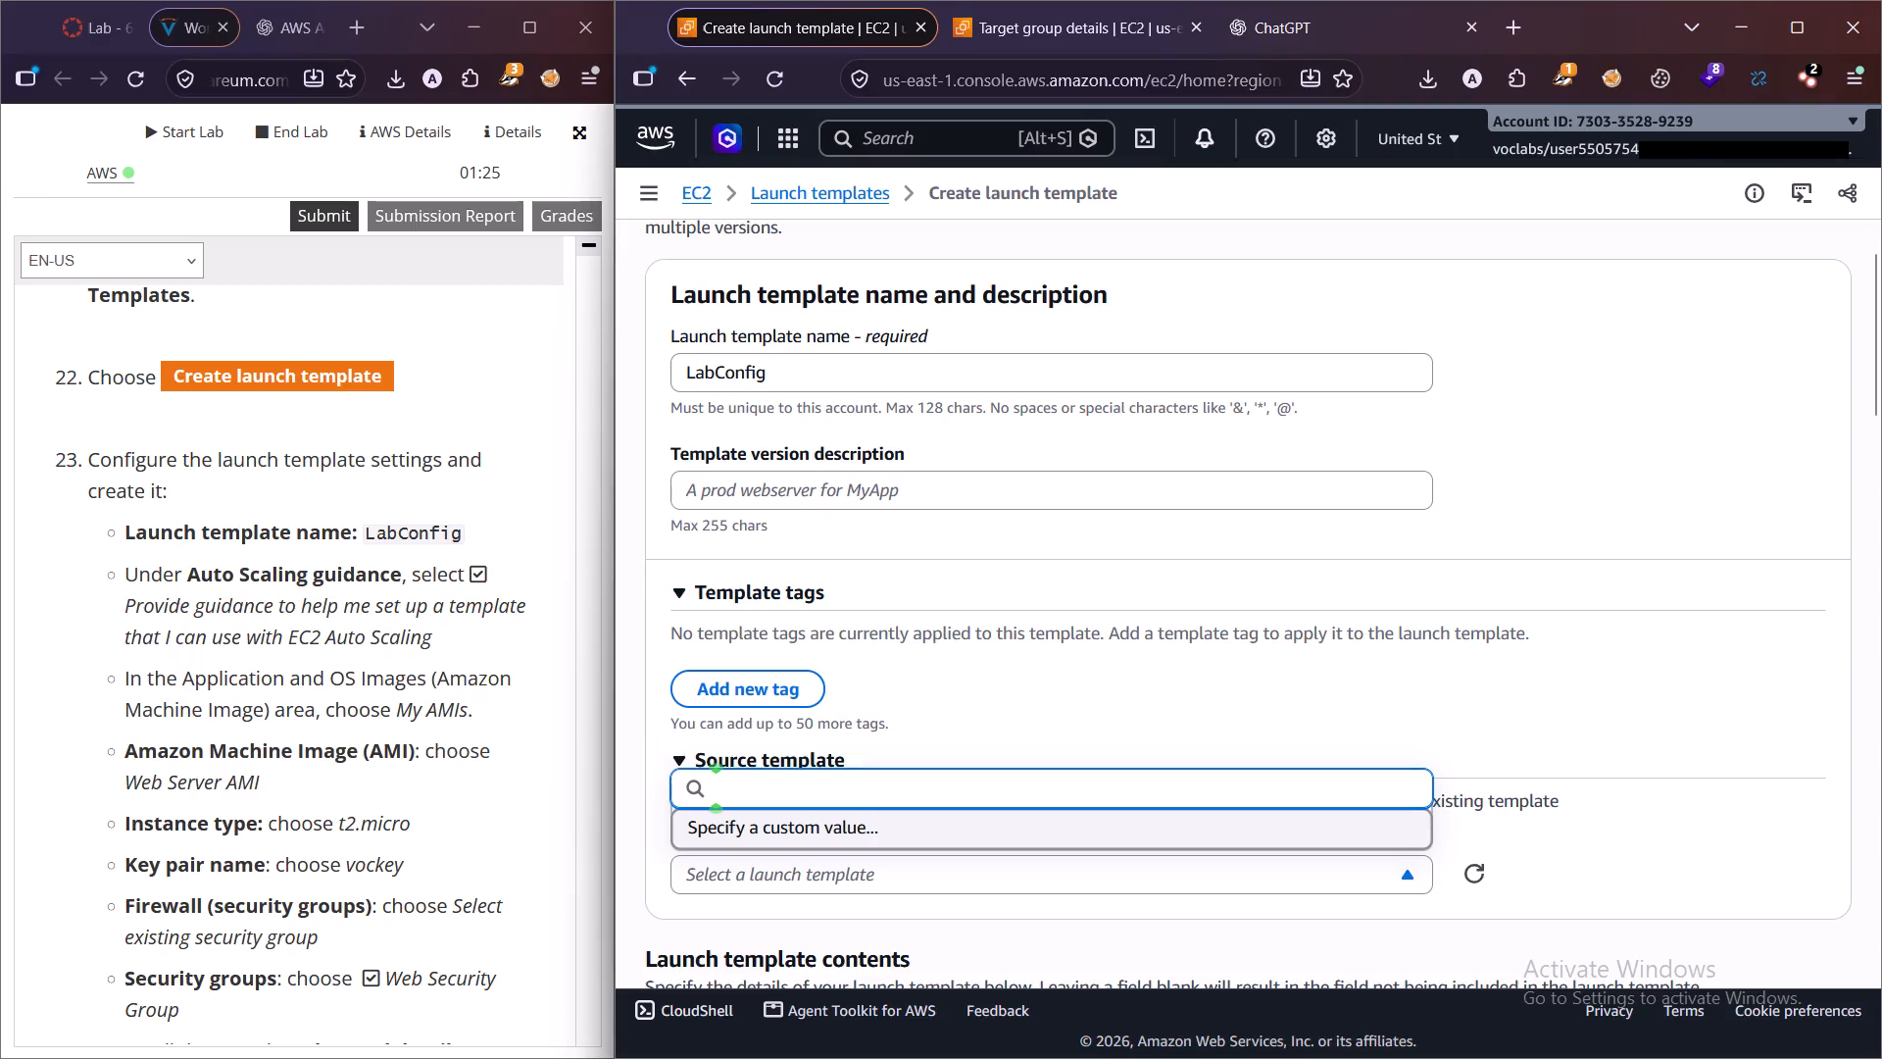
left_click(1309, 506)
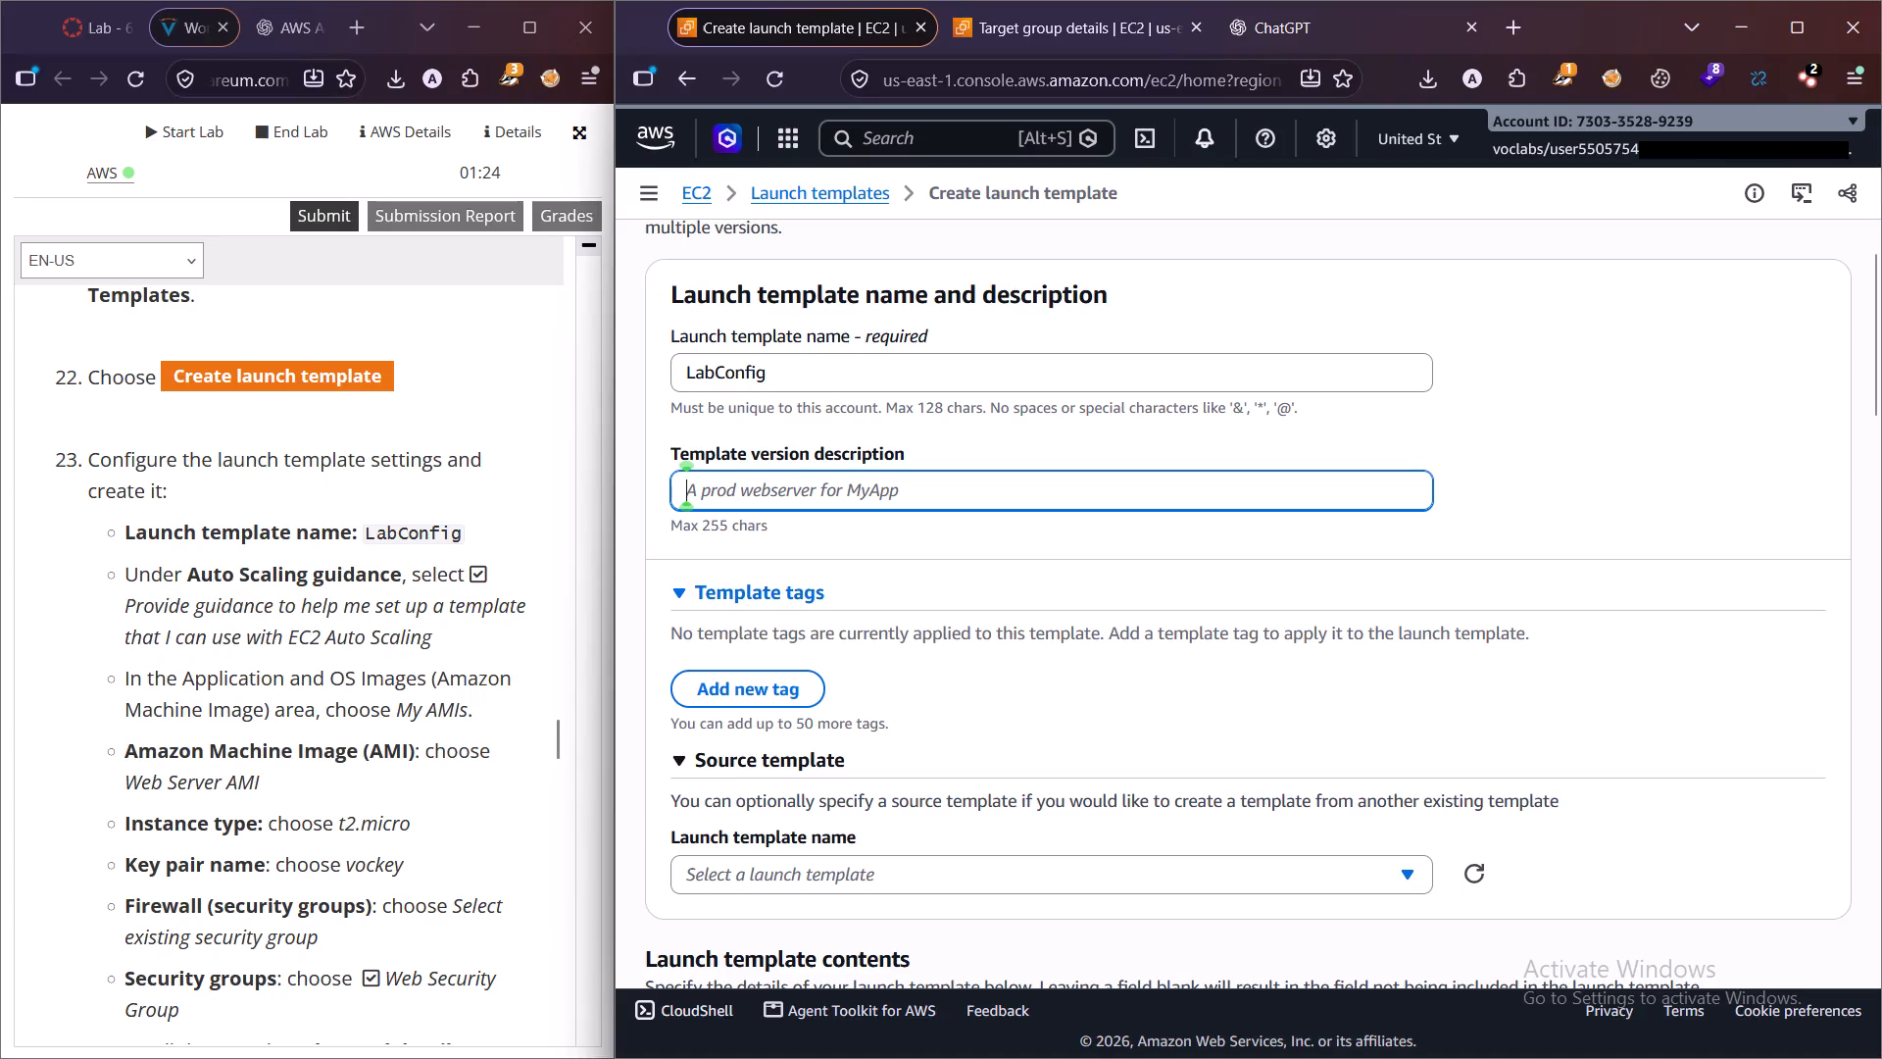
scroll(1006, 617, "up", 3)
scroll(1007, 614, "down", 5)
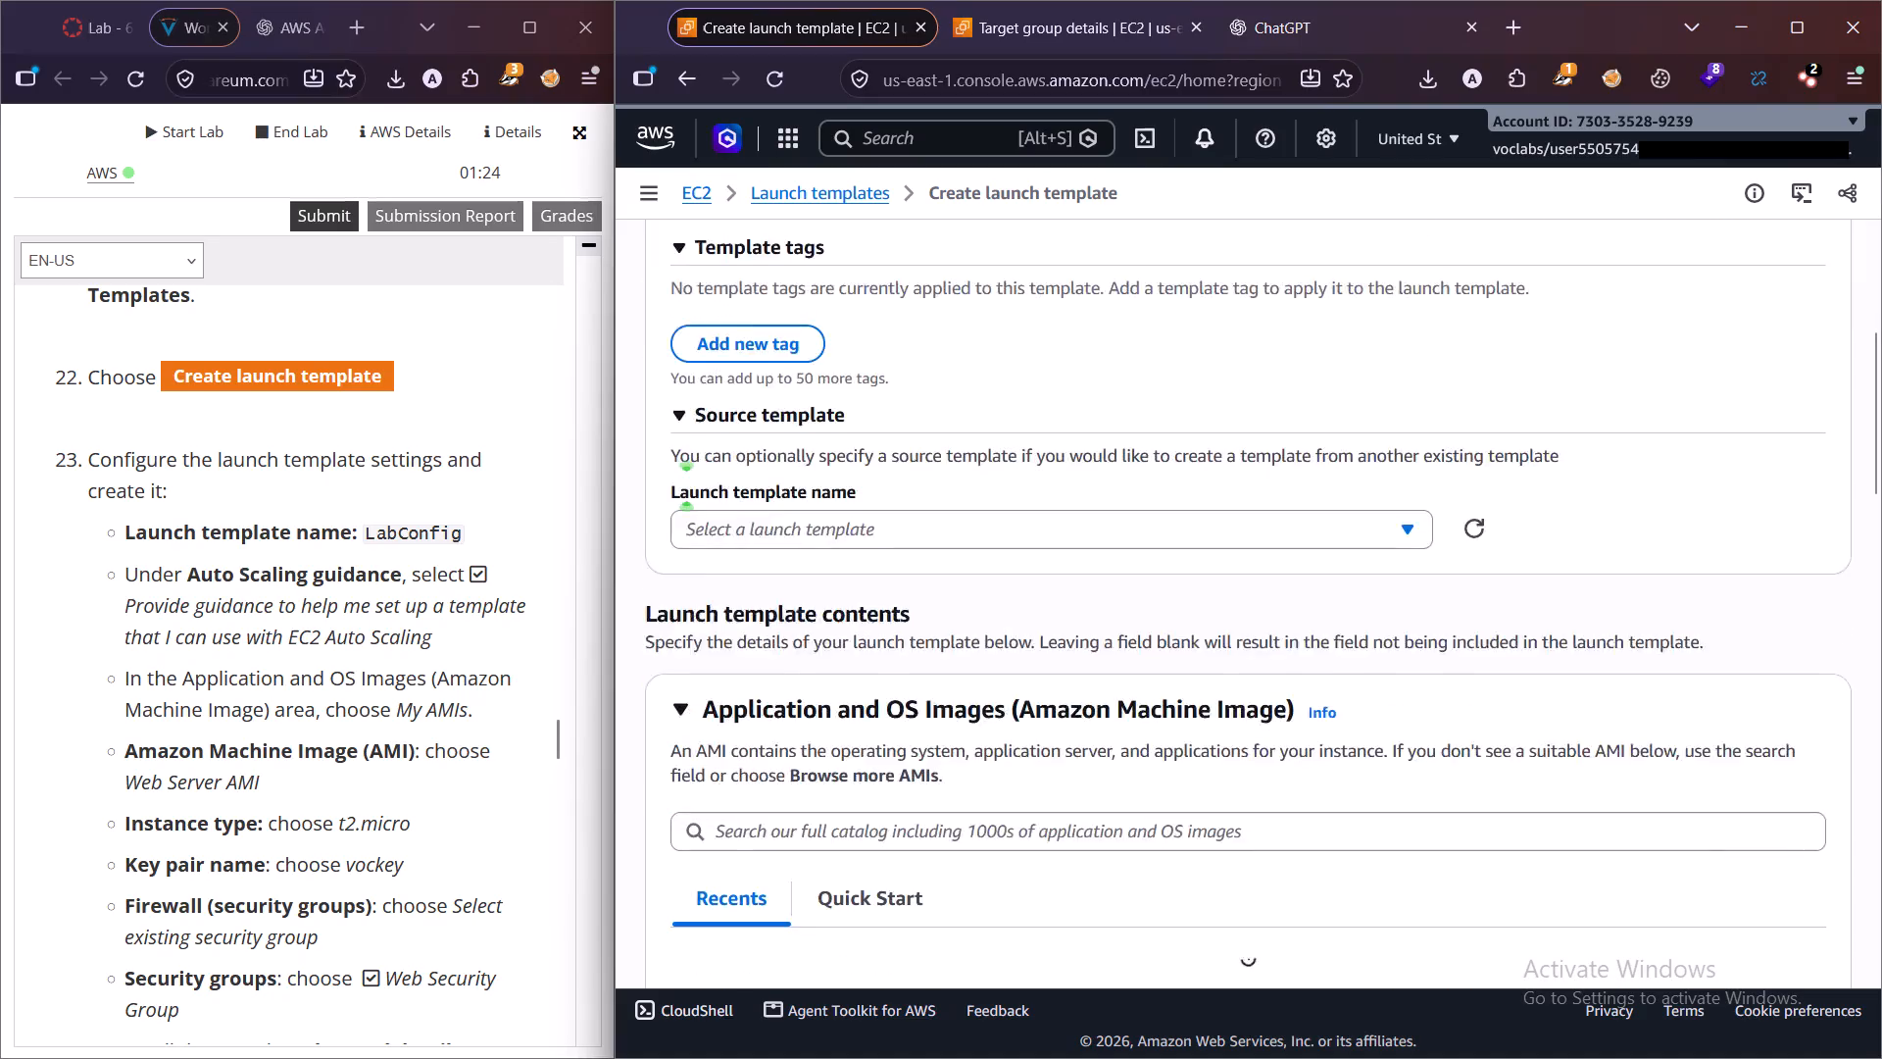
Look through the launch template form from instance type to network and storage settings, and back to the name and version description.
scroll(1007, 614, "down", 8)
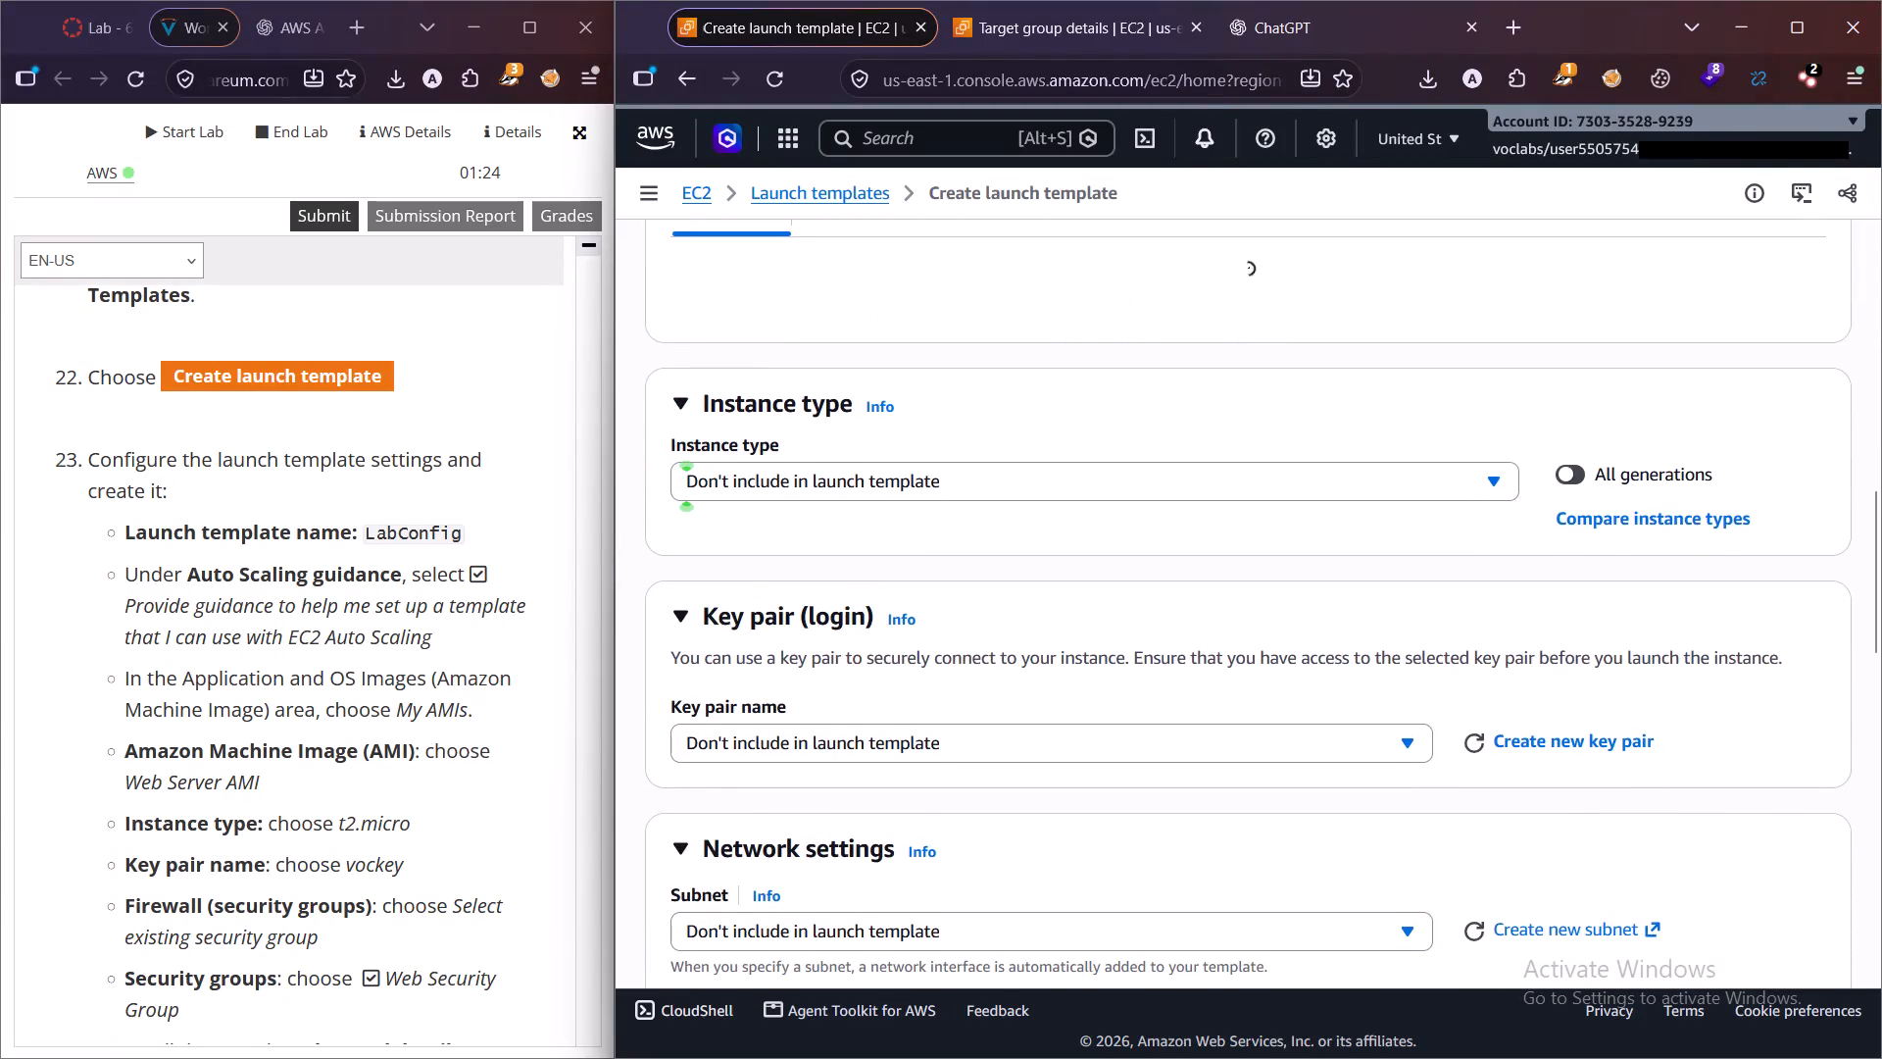
scroll(1007, 614, "down", 6)
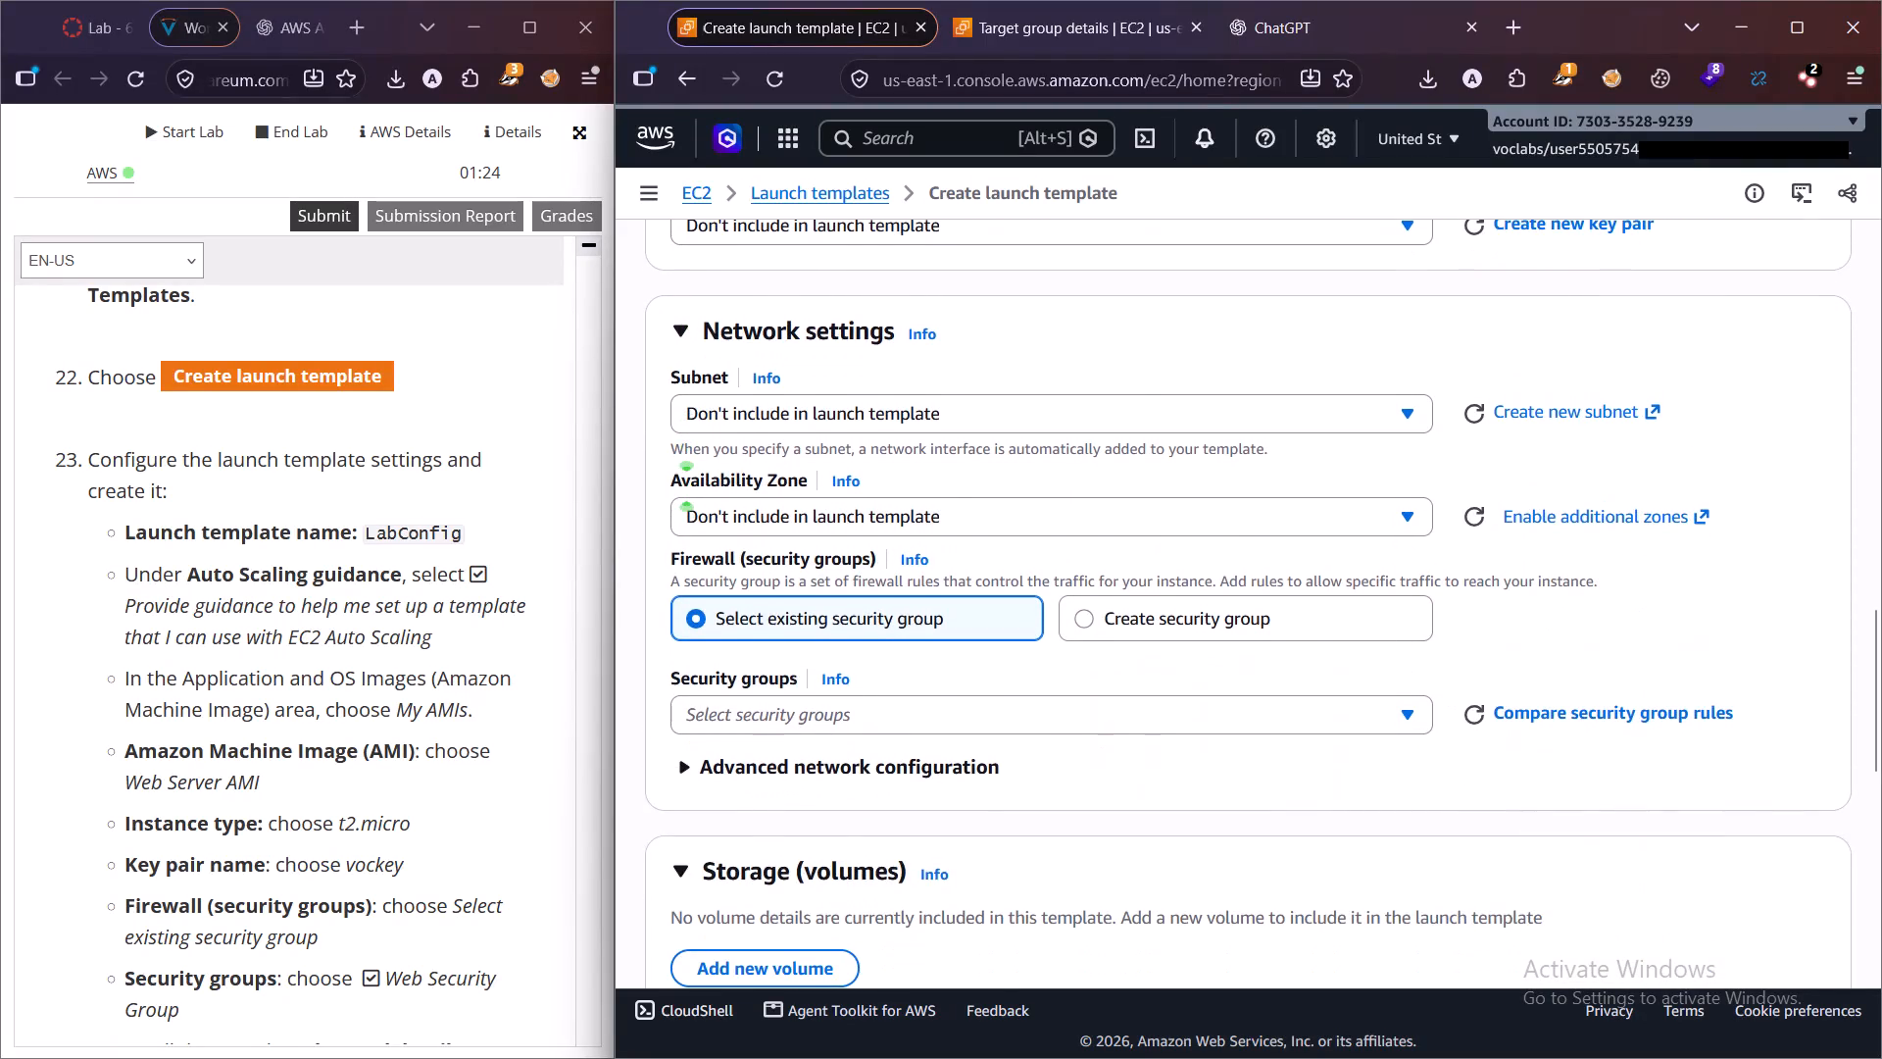
scroll(1007, 614, "up", 20)
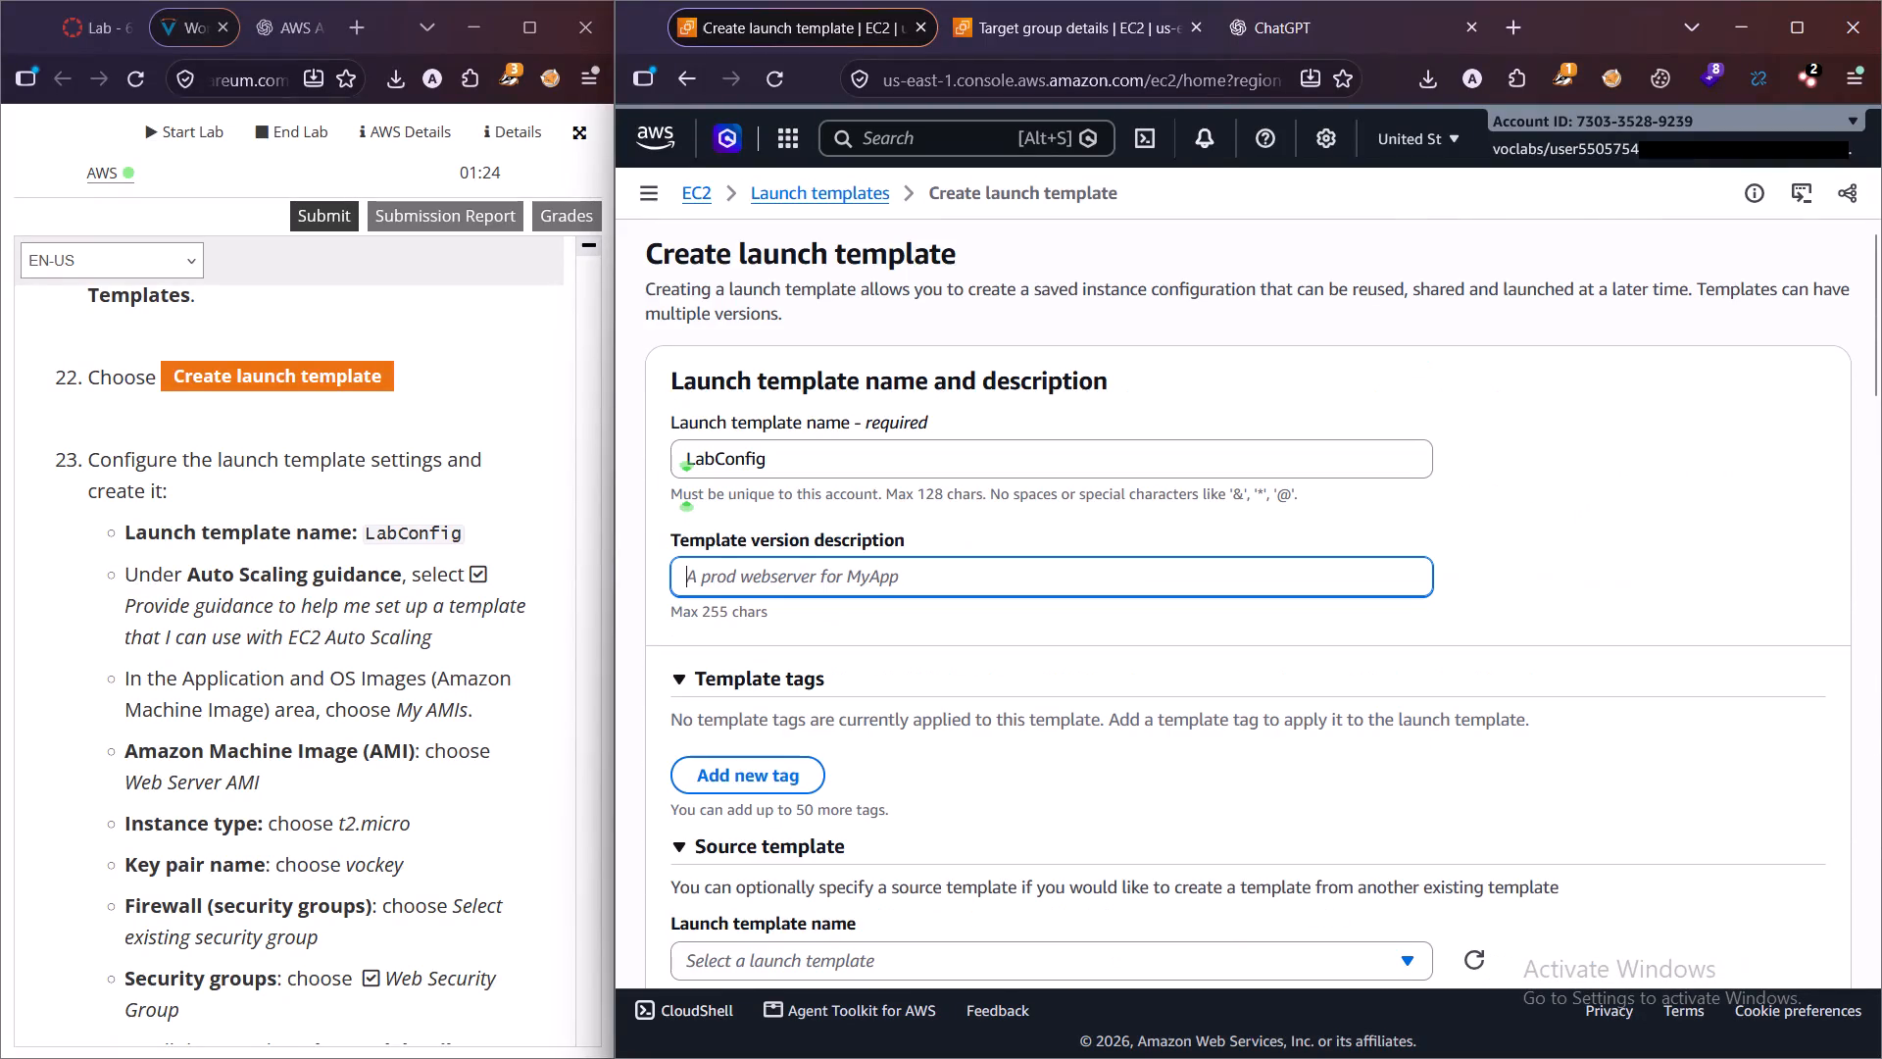
scroll(1007, 614, "up", 4)
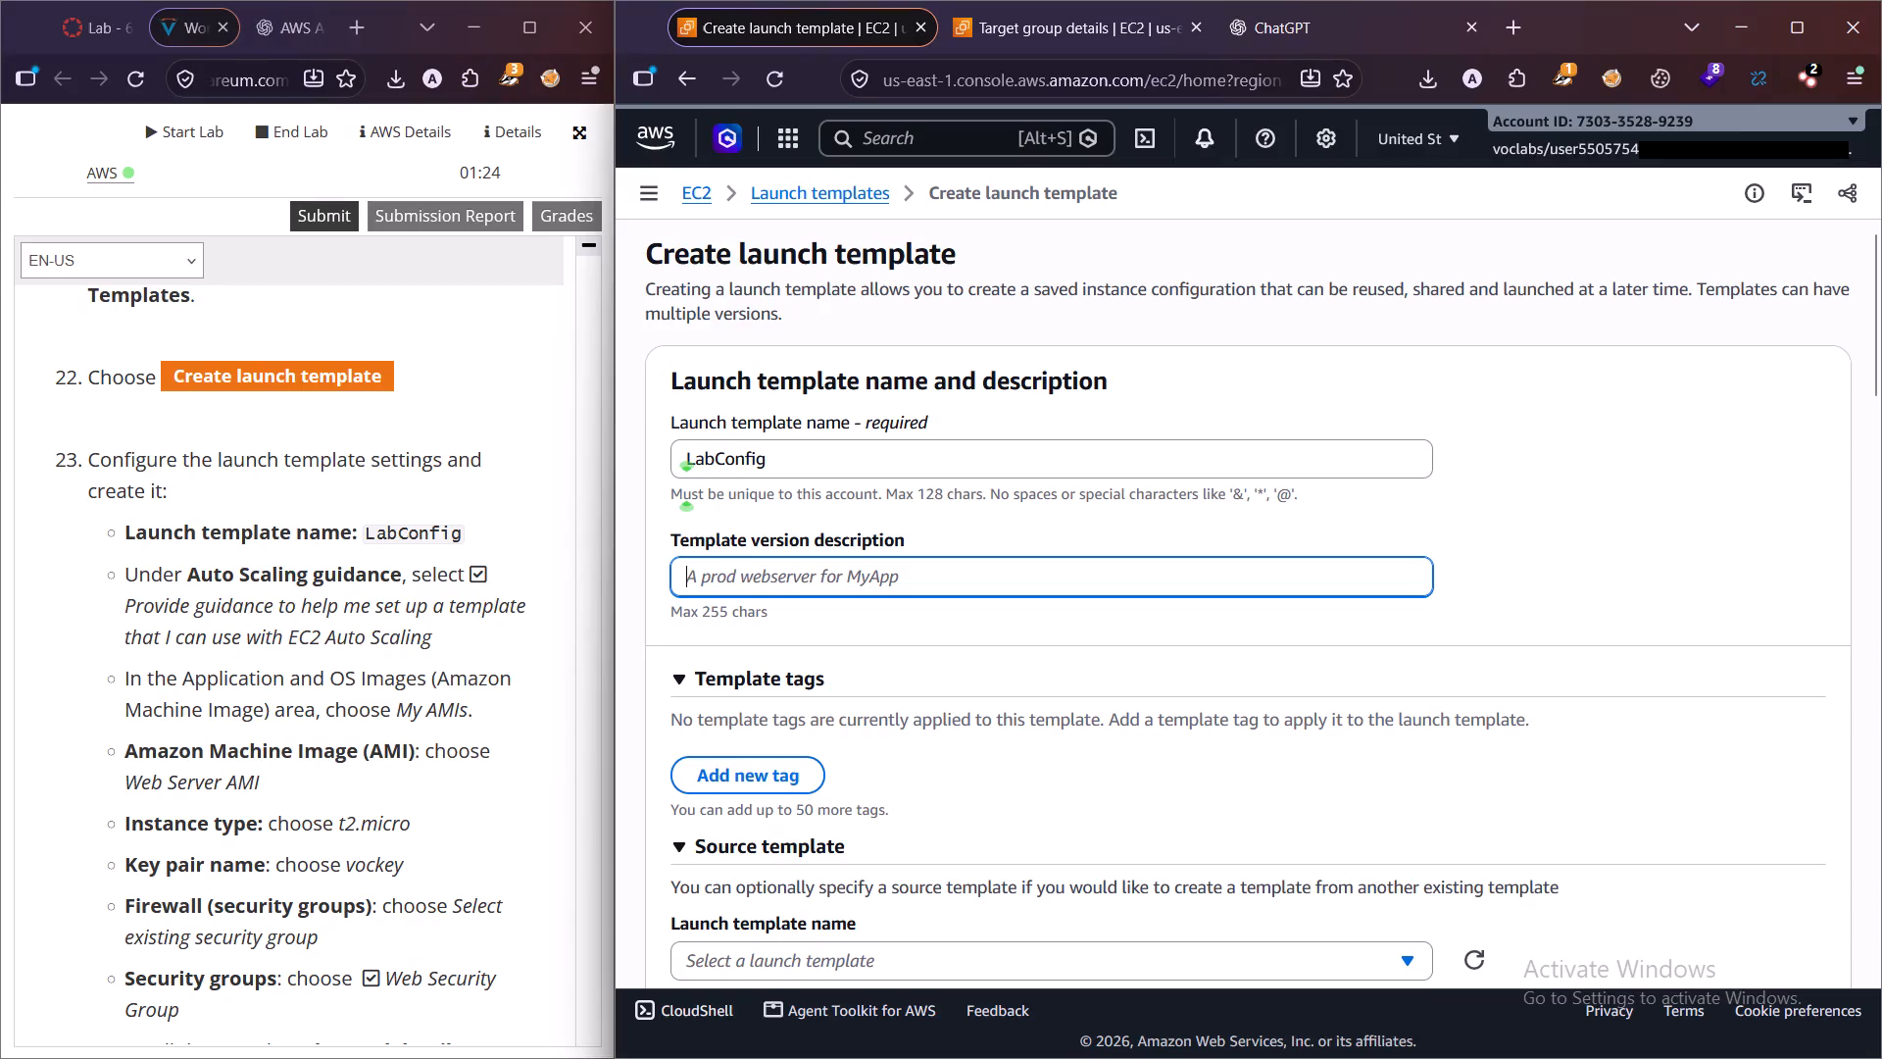
left_click(838, 577)
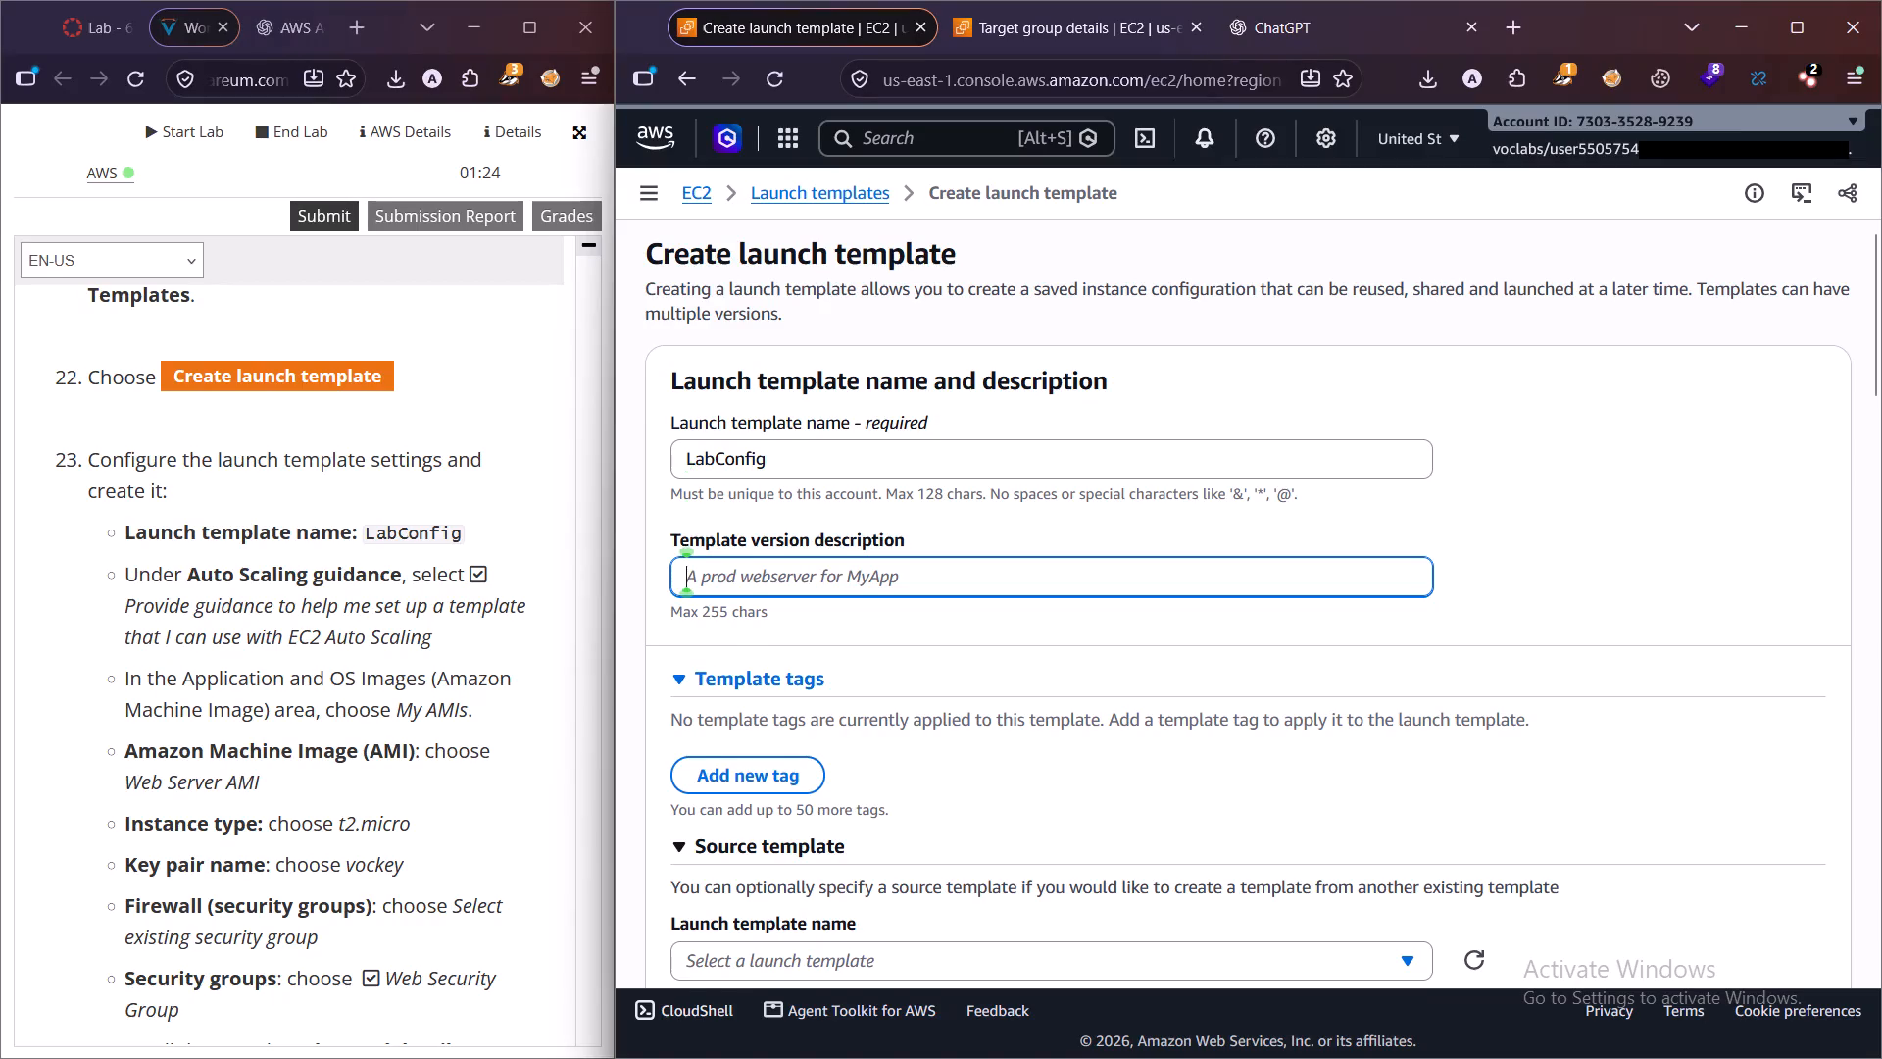
Add a blank template tag and collapse the Template tags section.
left_click(768, 777)
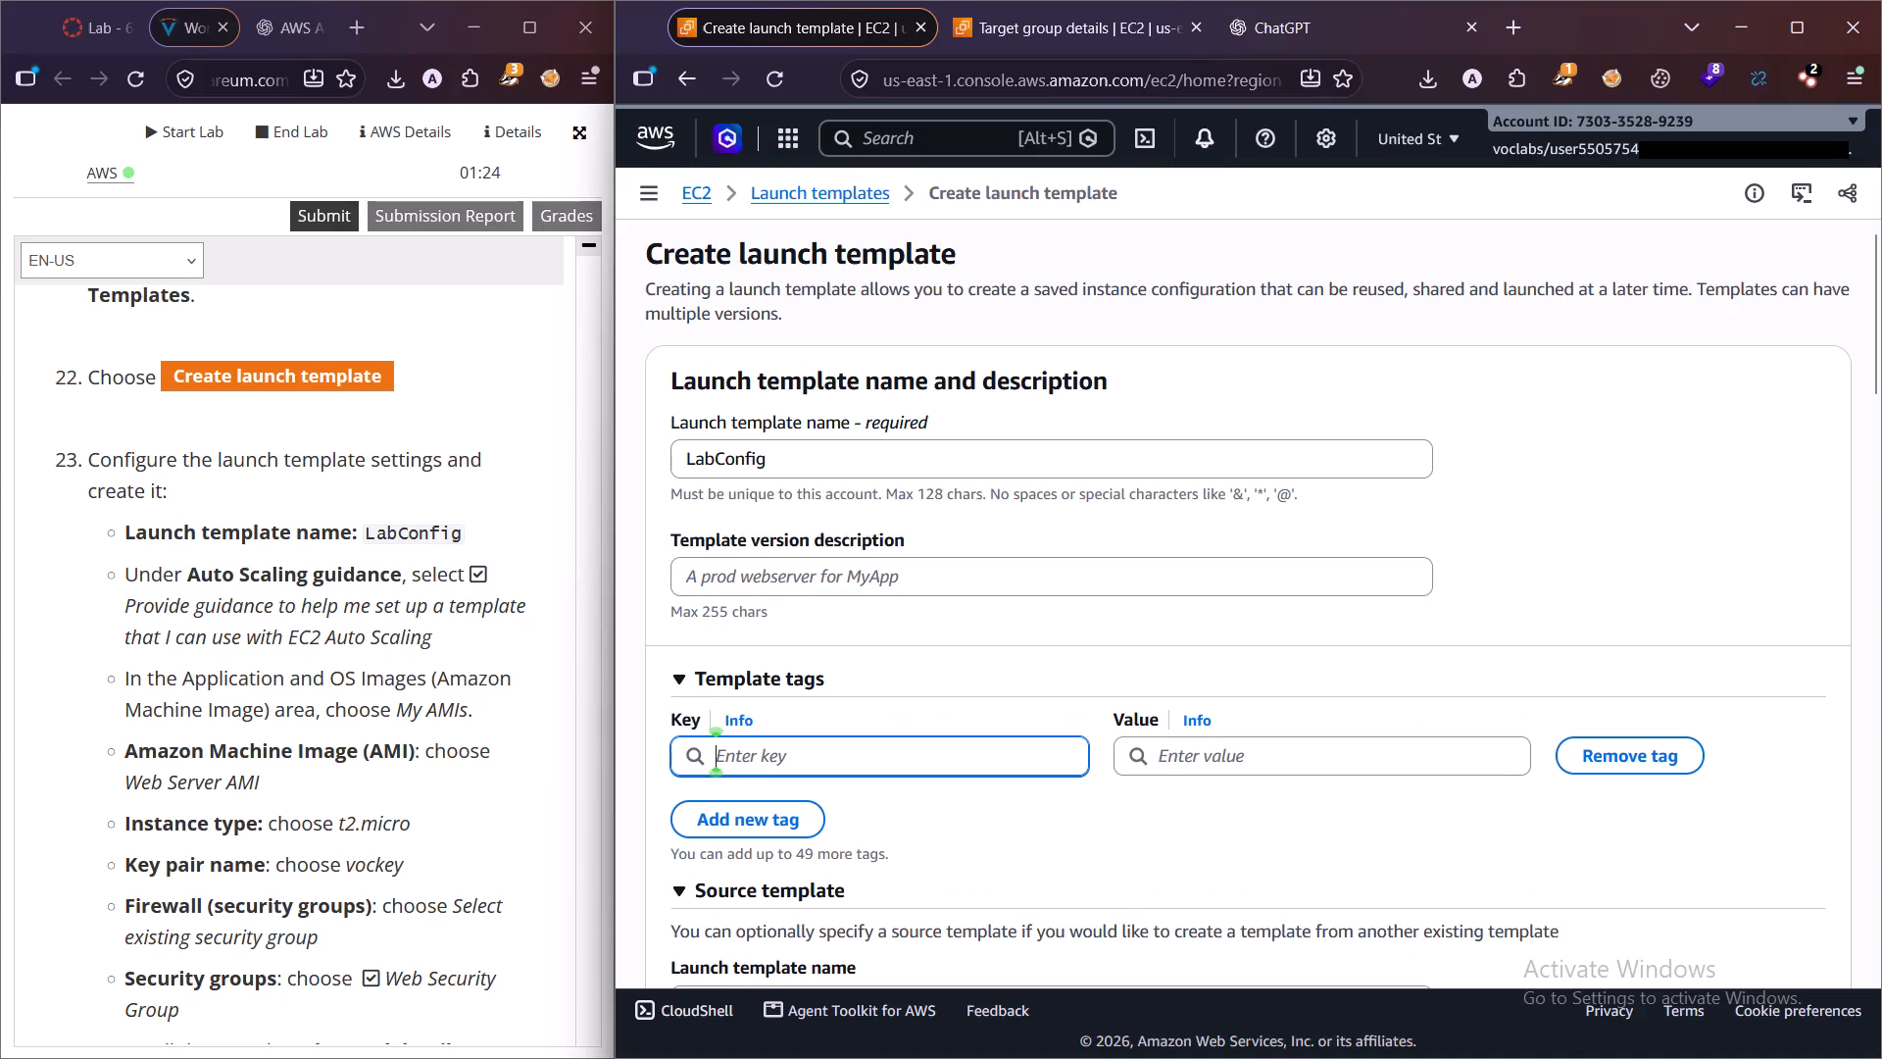
left_click(680, 674)
Search the application and OS image catalog for Web Server AMI.
scroll(929, 668, "down", 4)
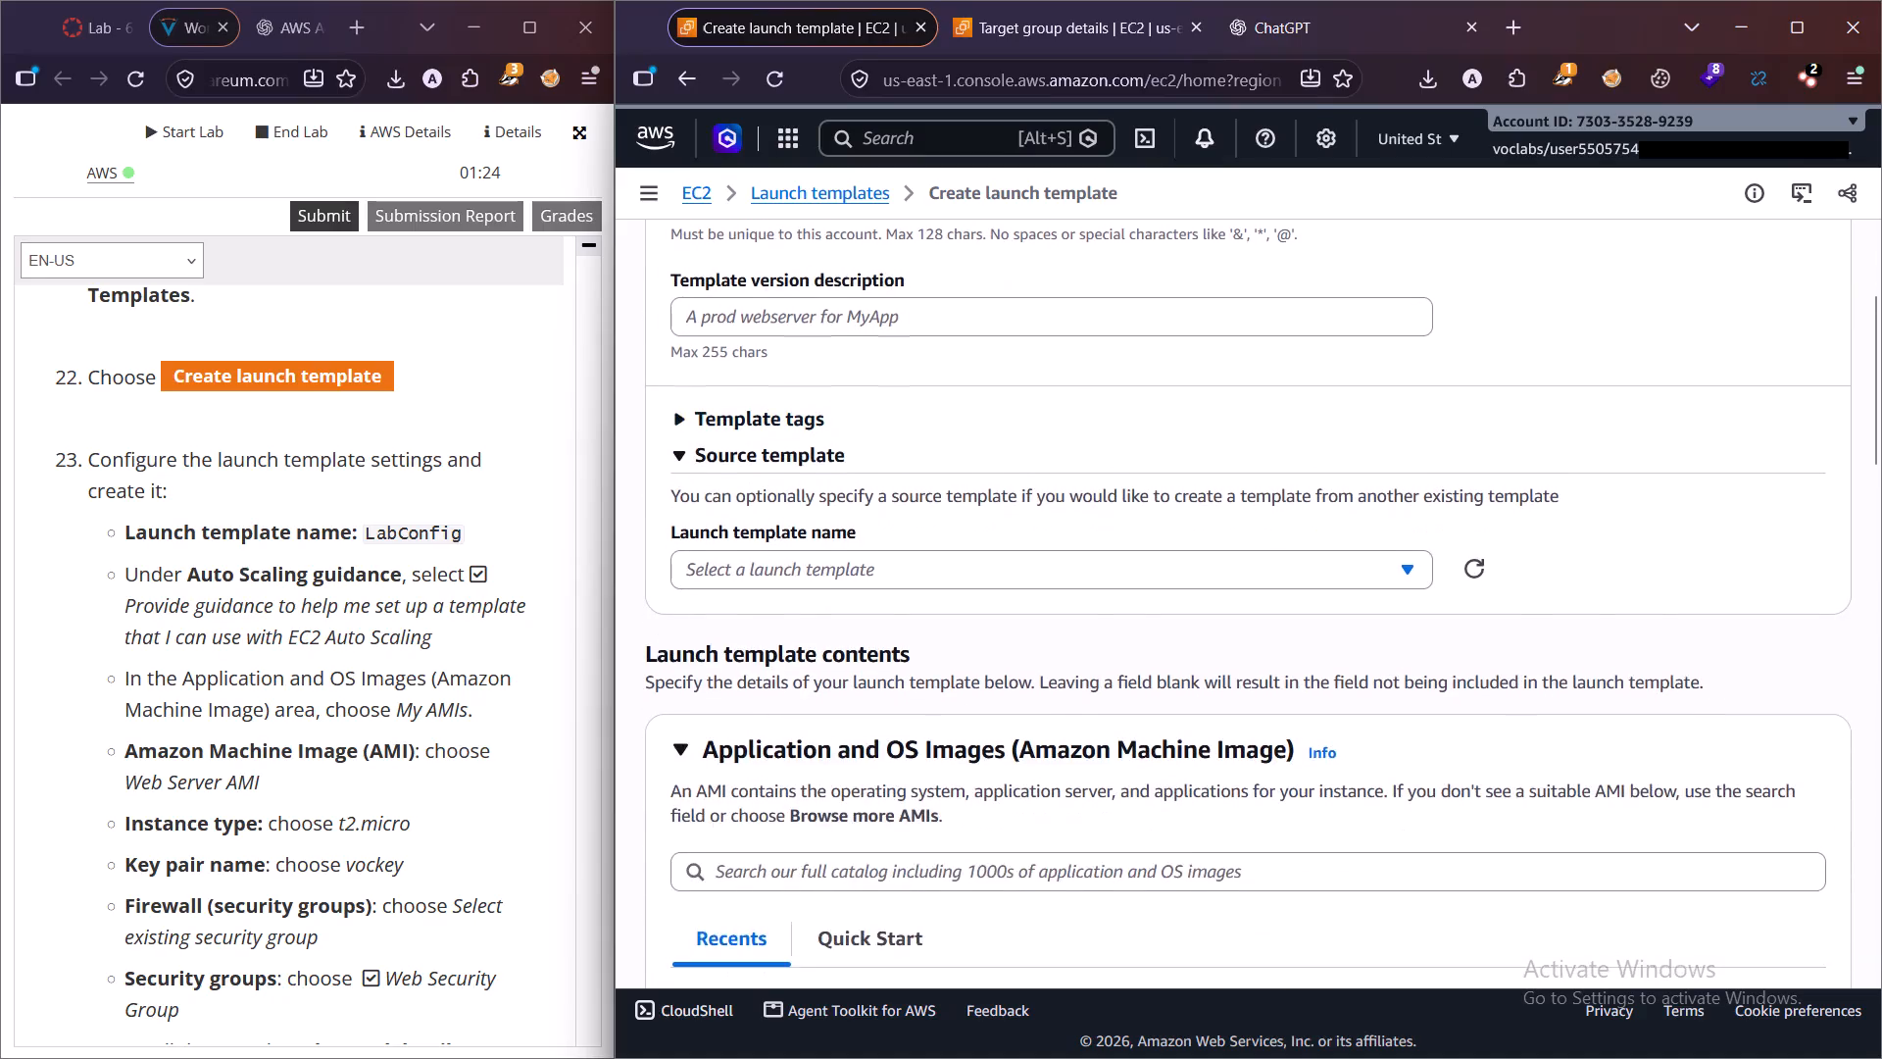
scroll(929, 668, "up", 11)
scroll(935, 619, "down", 2)
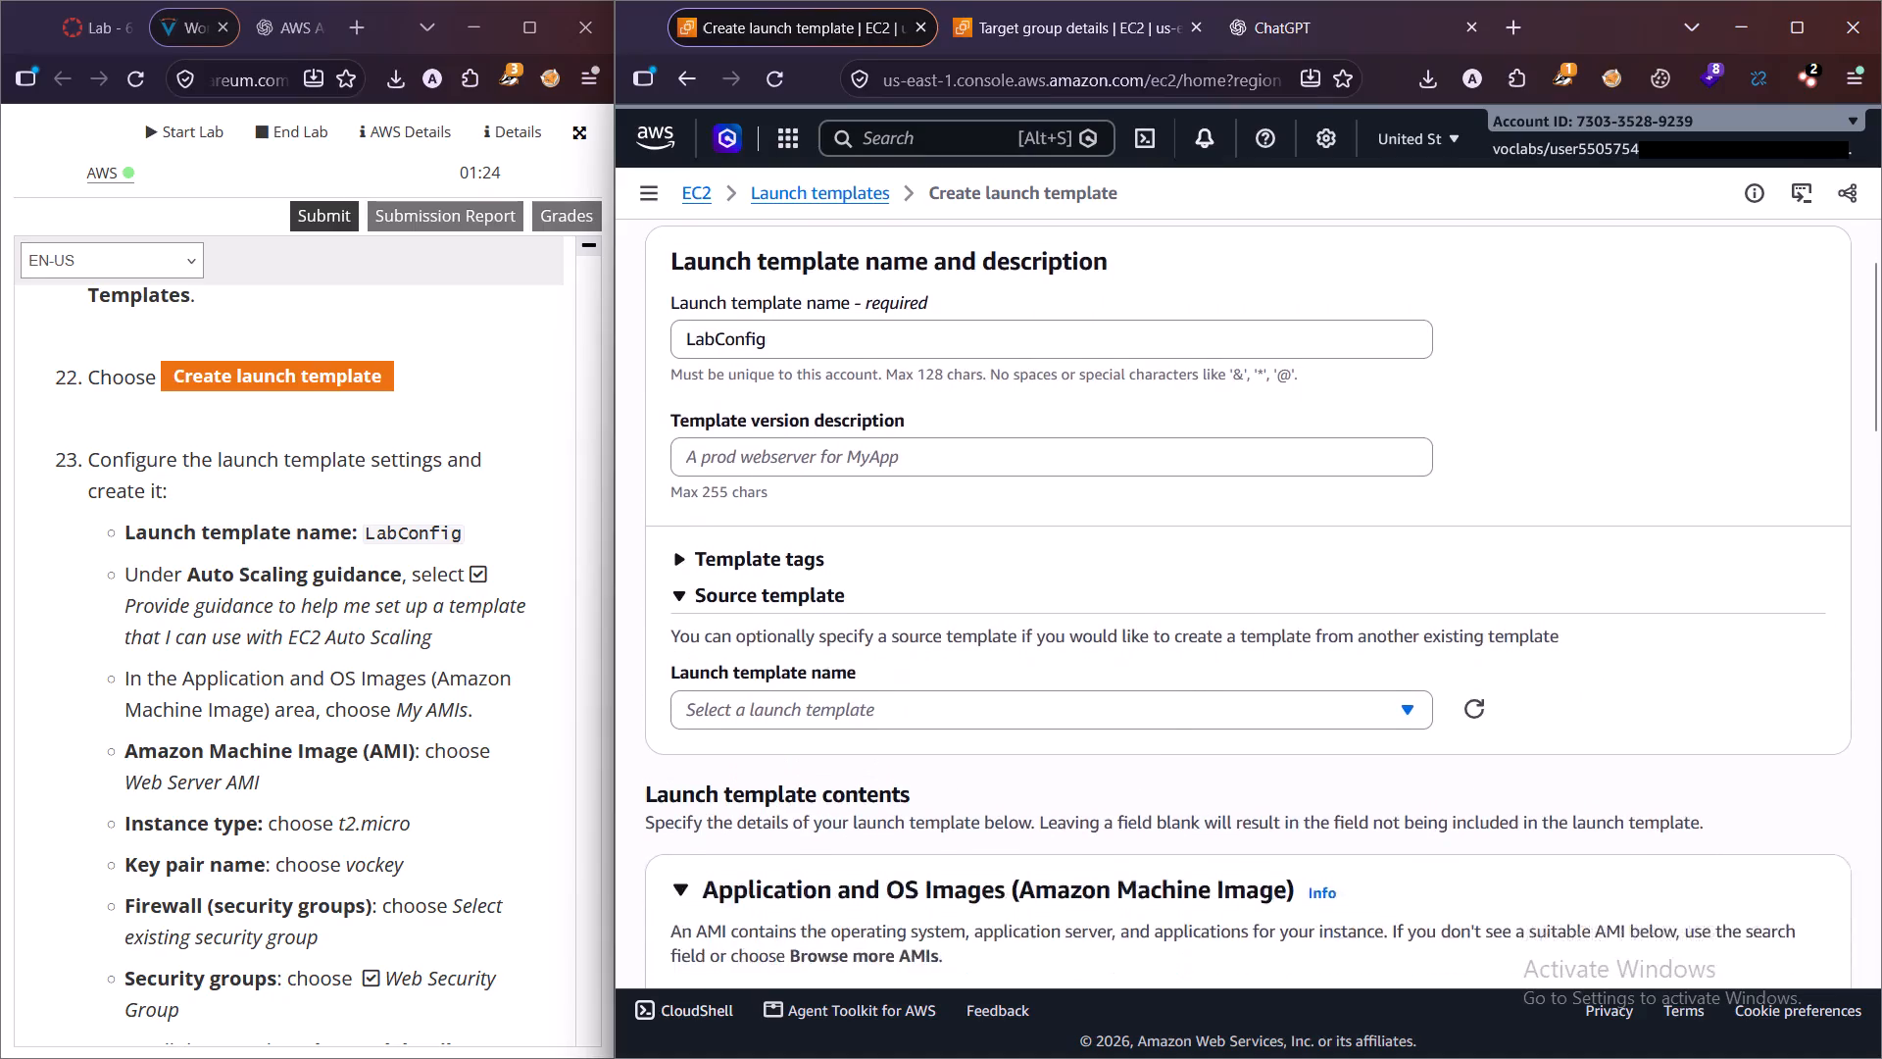
scroll(935, 619, "down", 5)
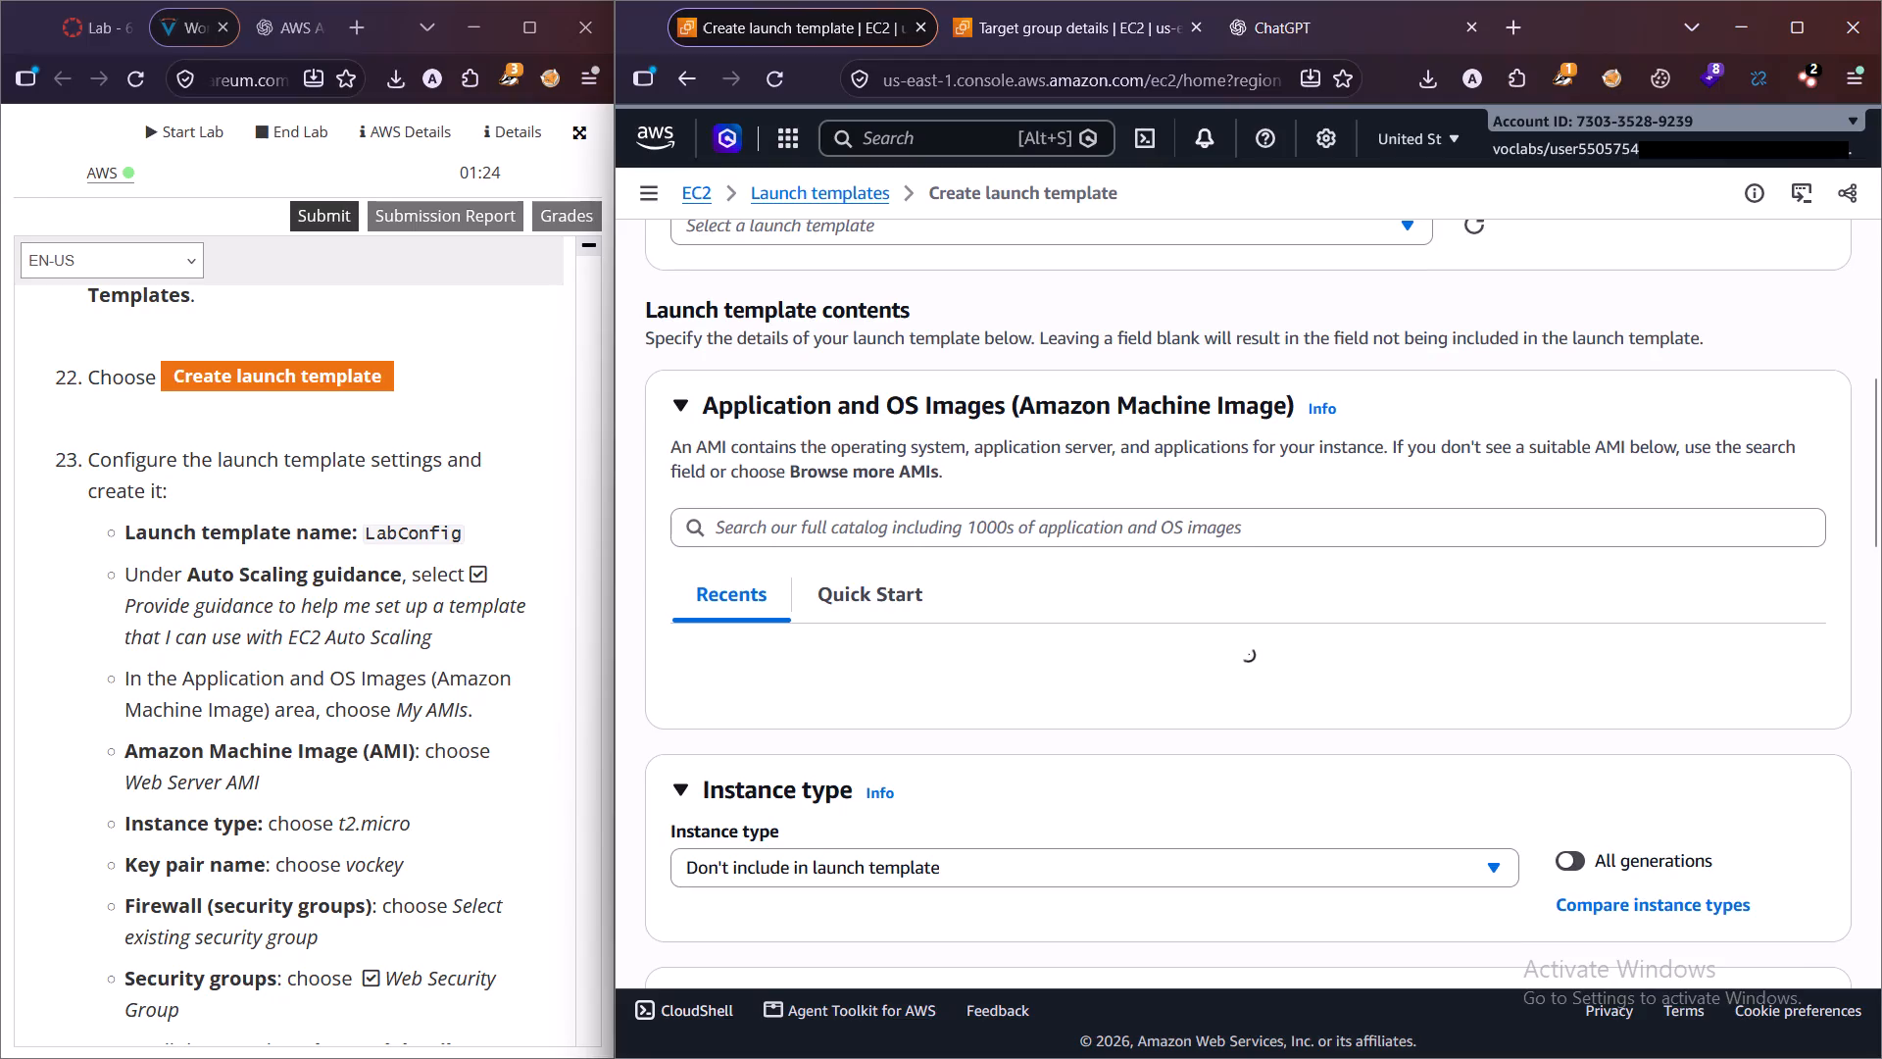
left_click(804, 519)
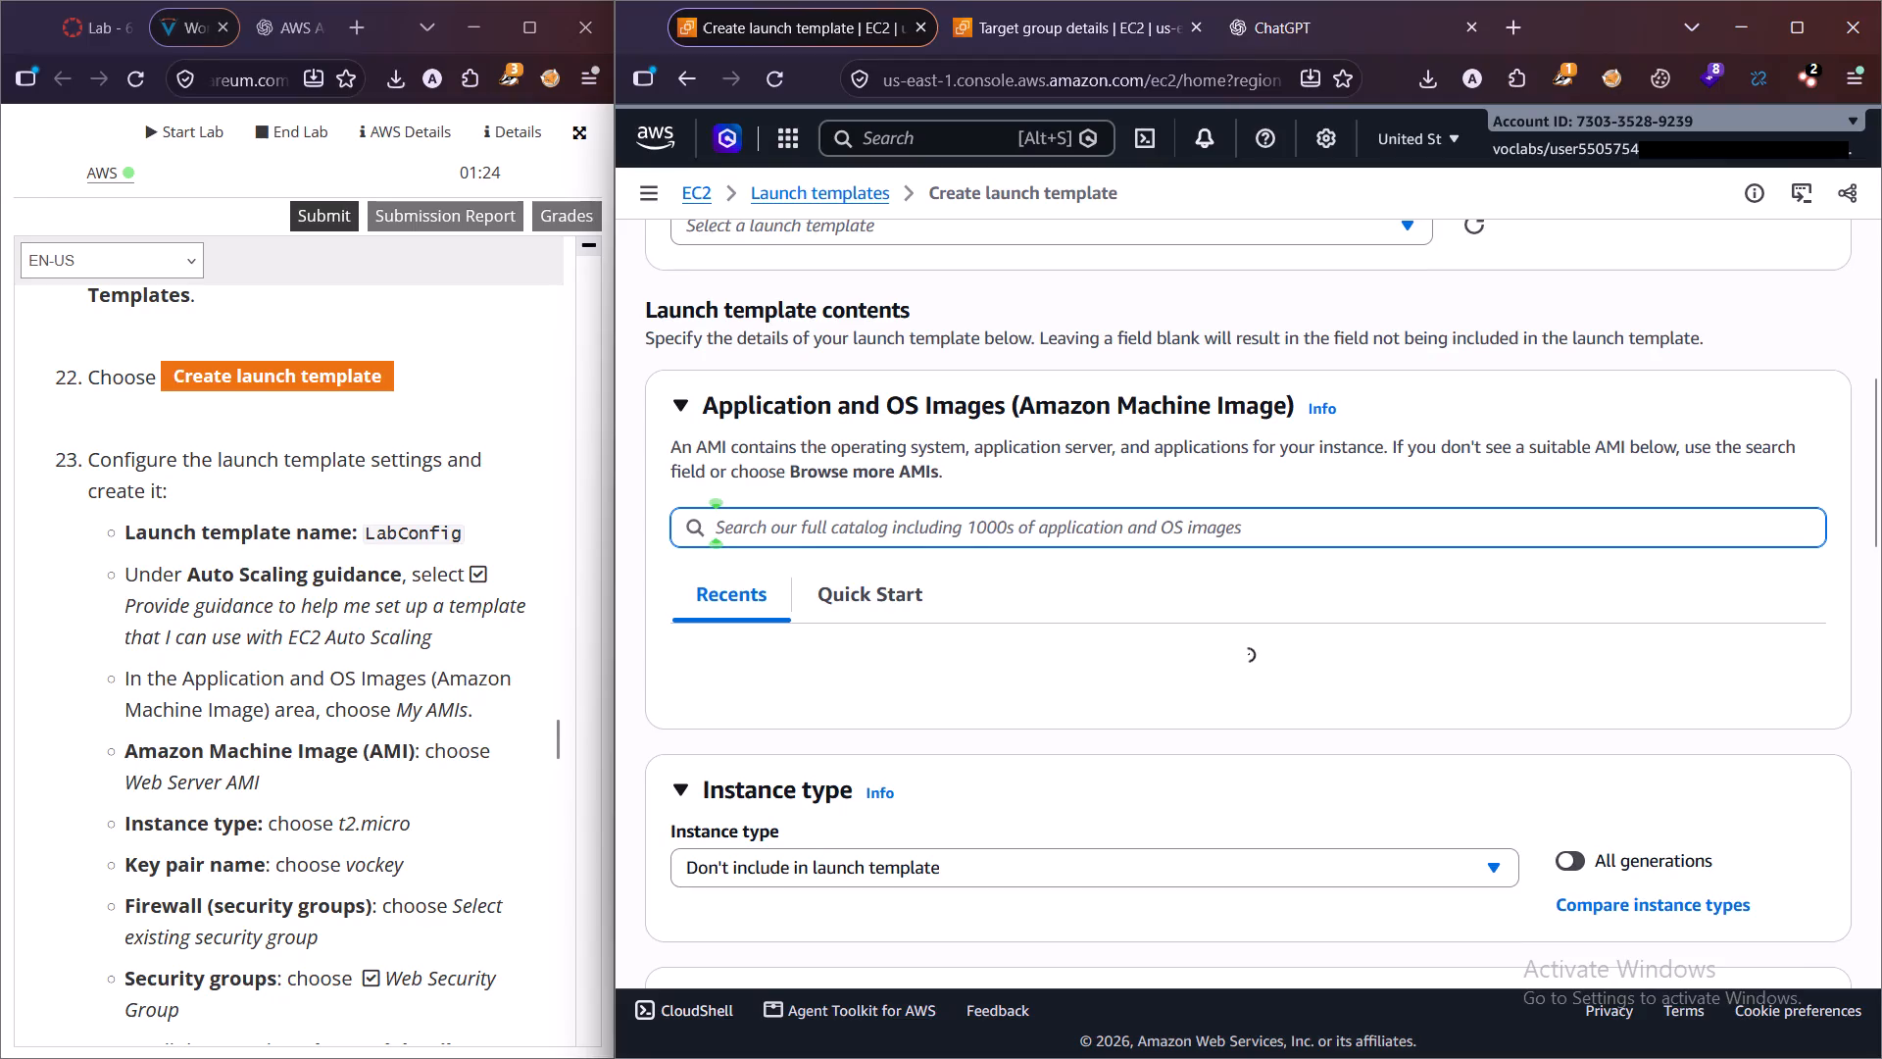
type("Web Server")
key("space")
type("AMI")
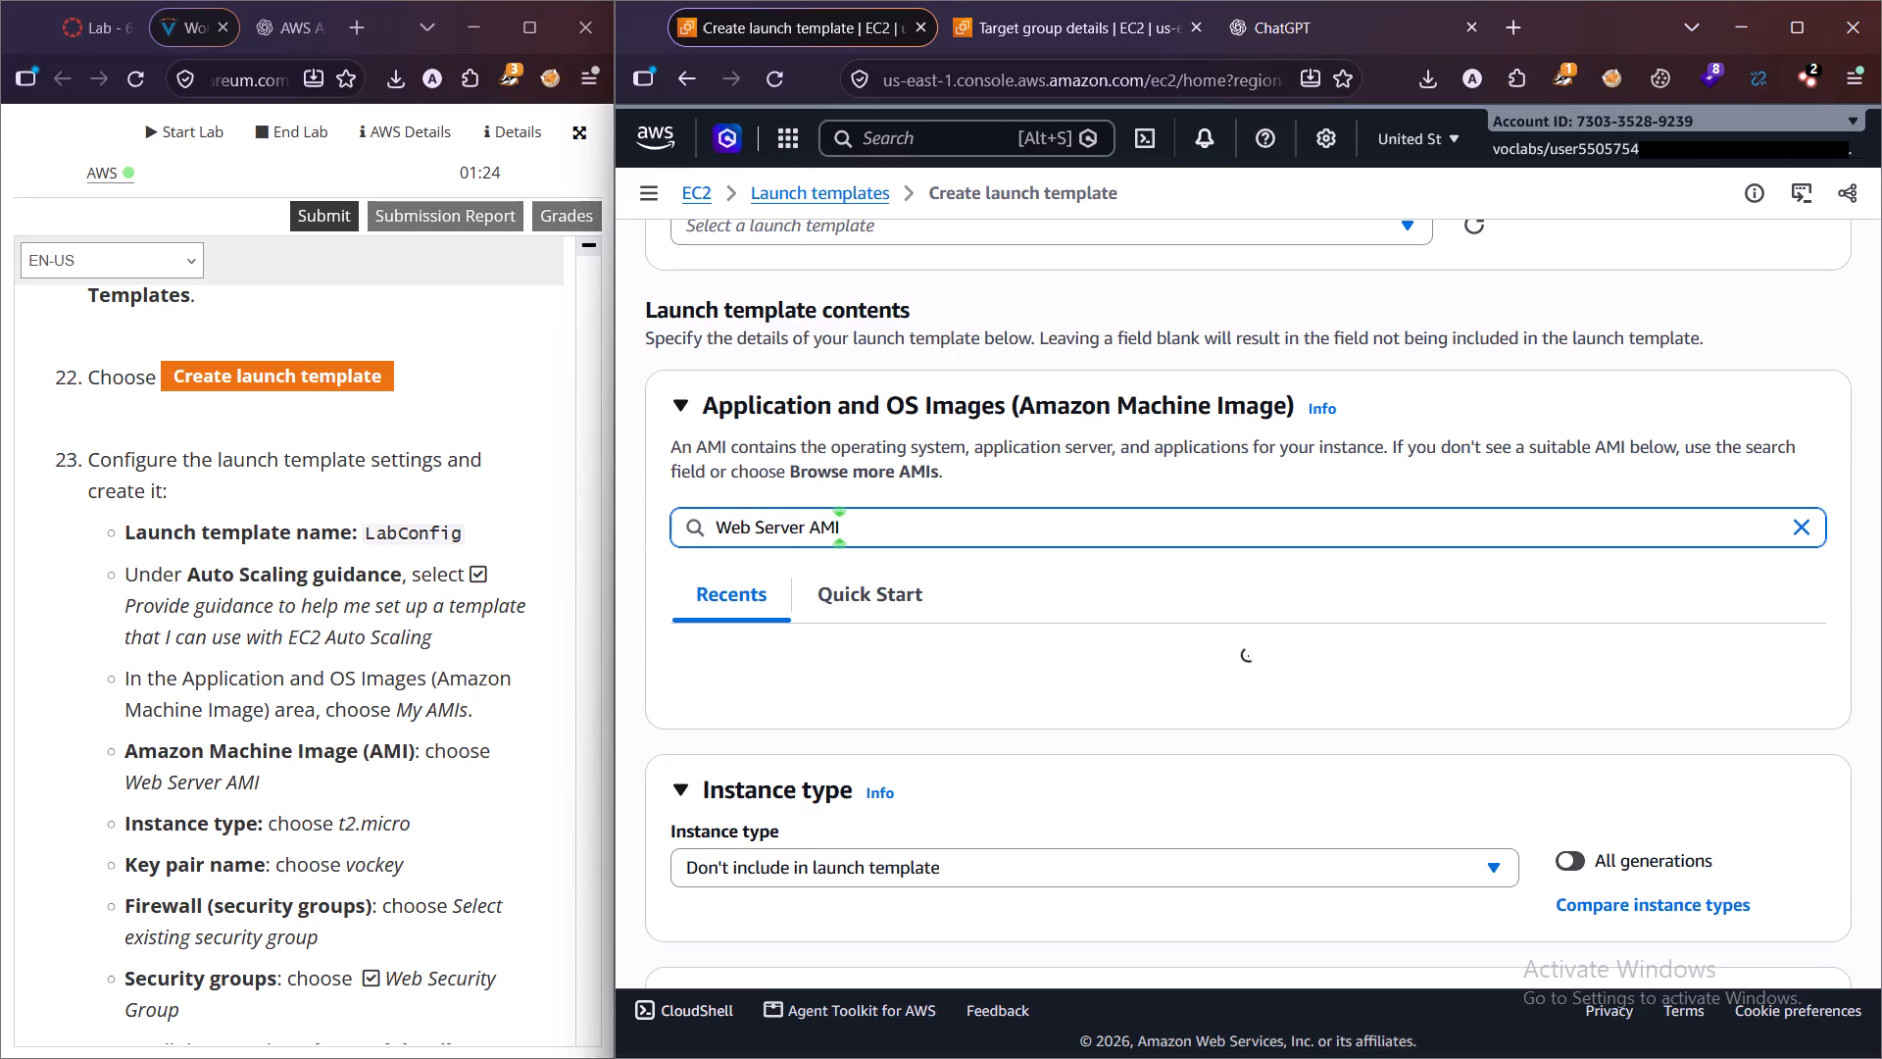
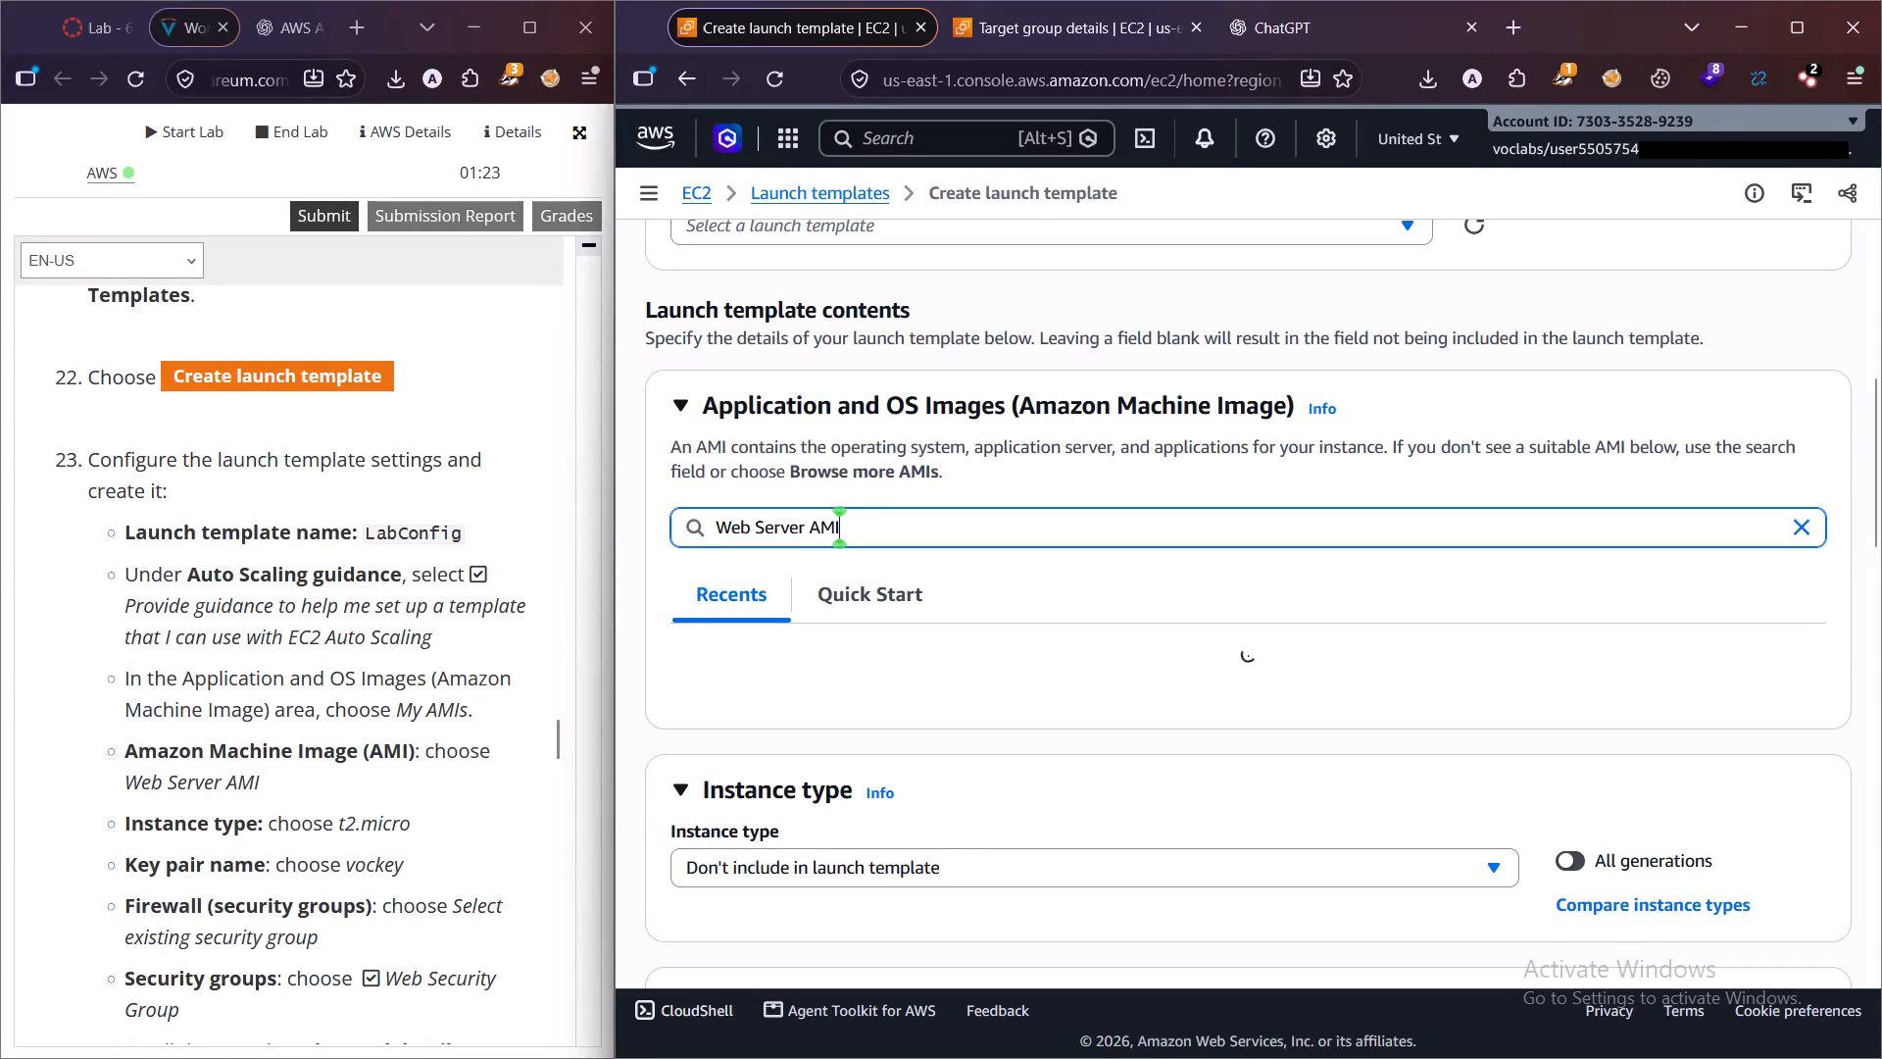
Look through the Quick Start images and choose Amazon Linux (Amazon Linux 2023 kernel-6.18 AMI) as the template's machine image.
left_click(858, 605)
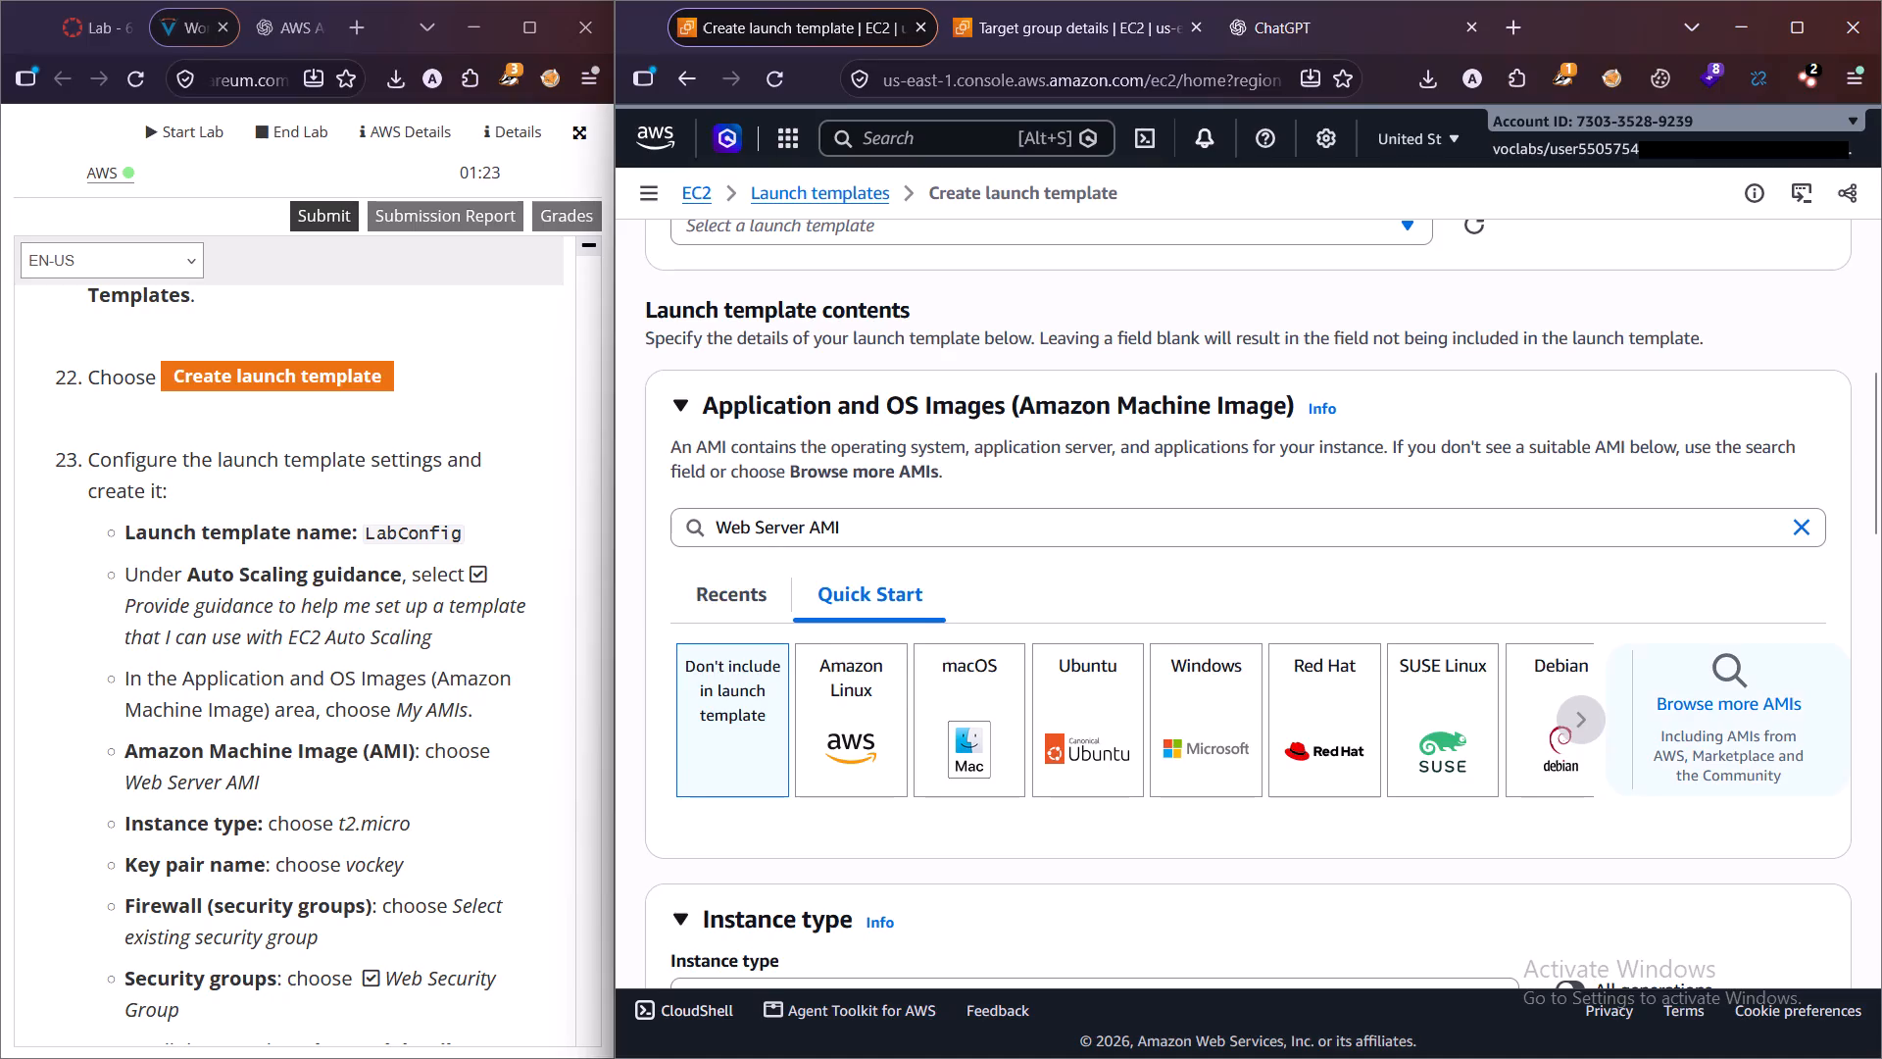
left_click(1578, 722)
left_click(1578, 722)
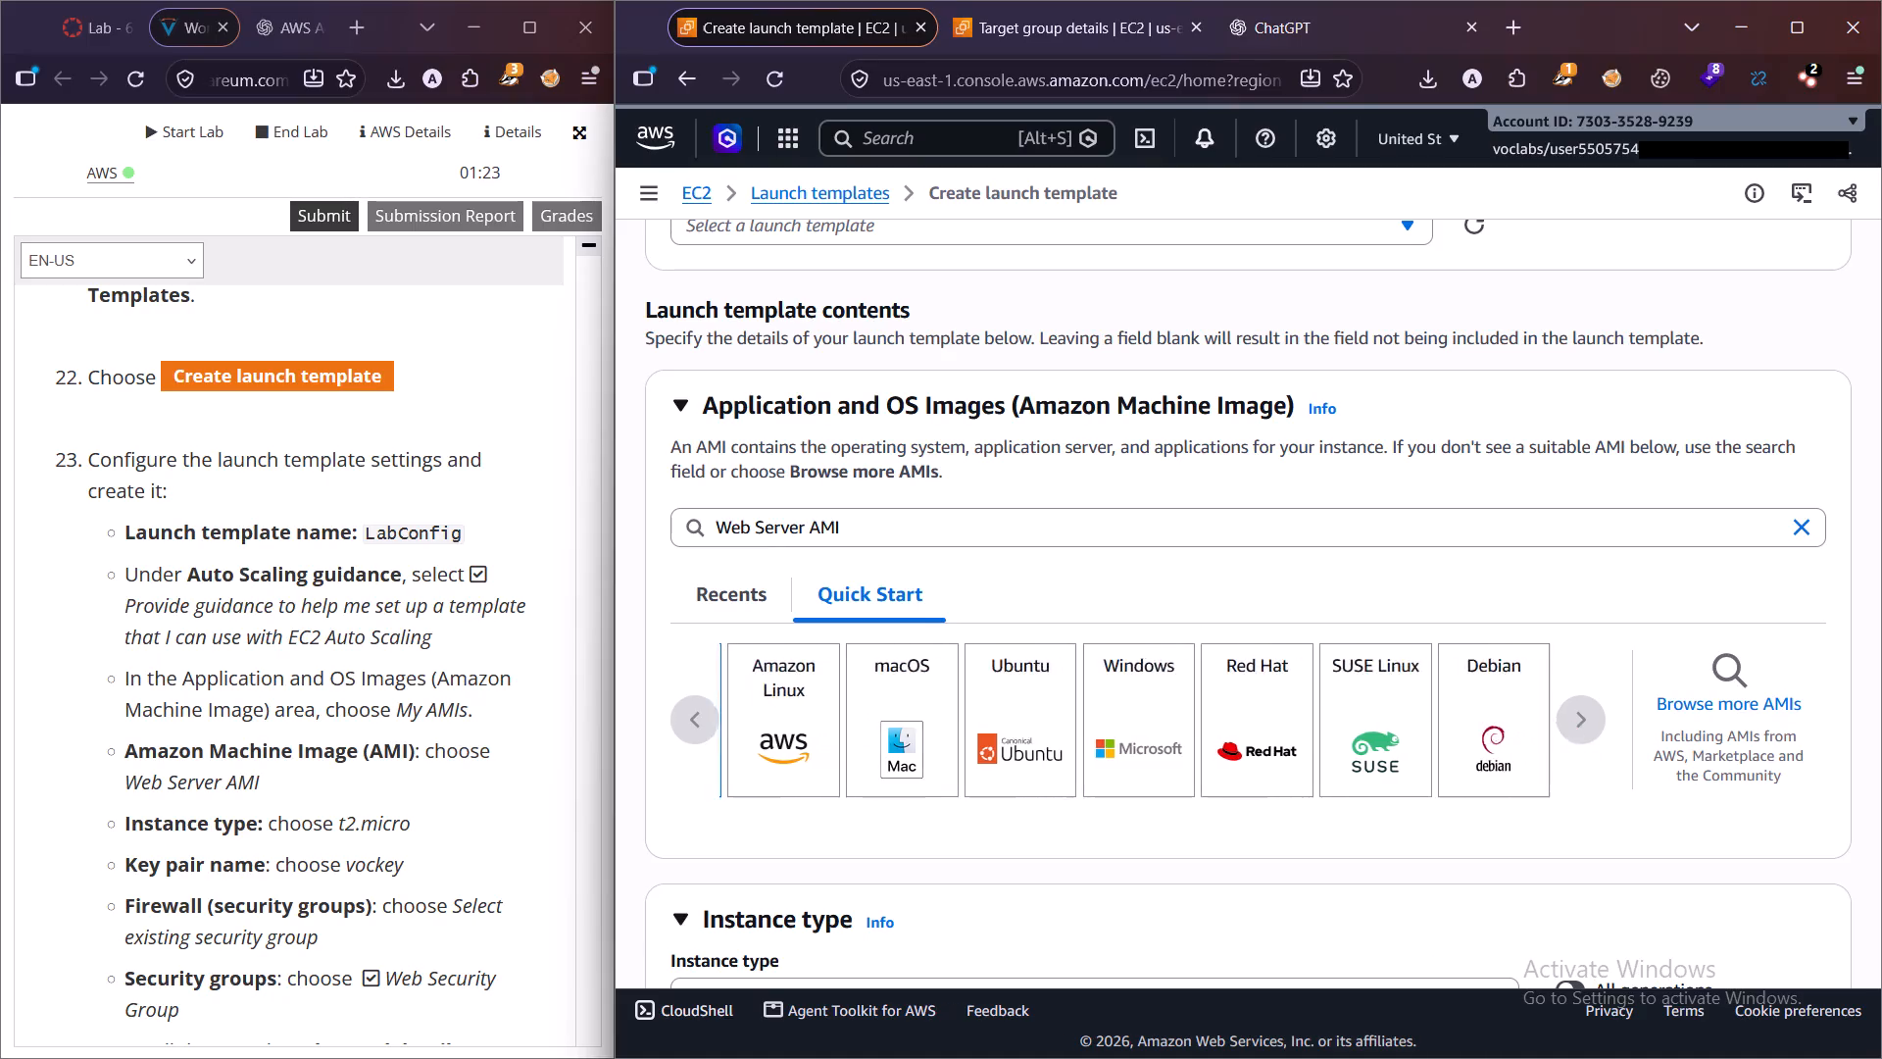
left_click(695, 724)
left_click(695, 724)
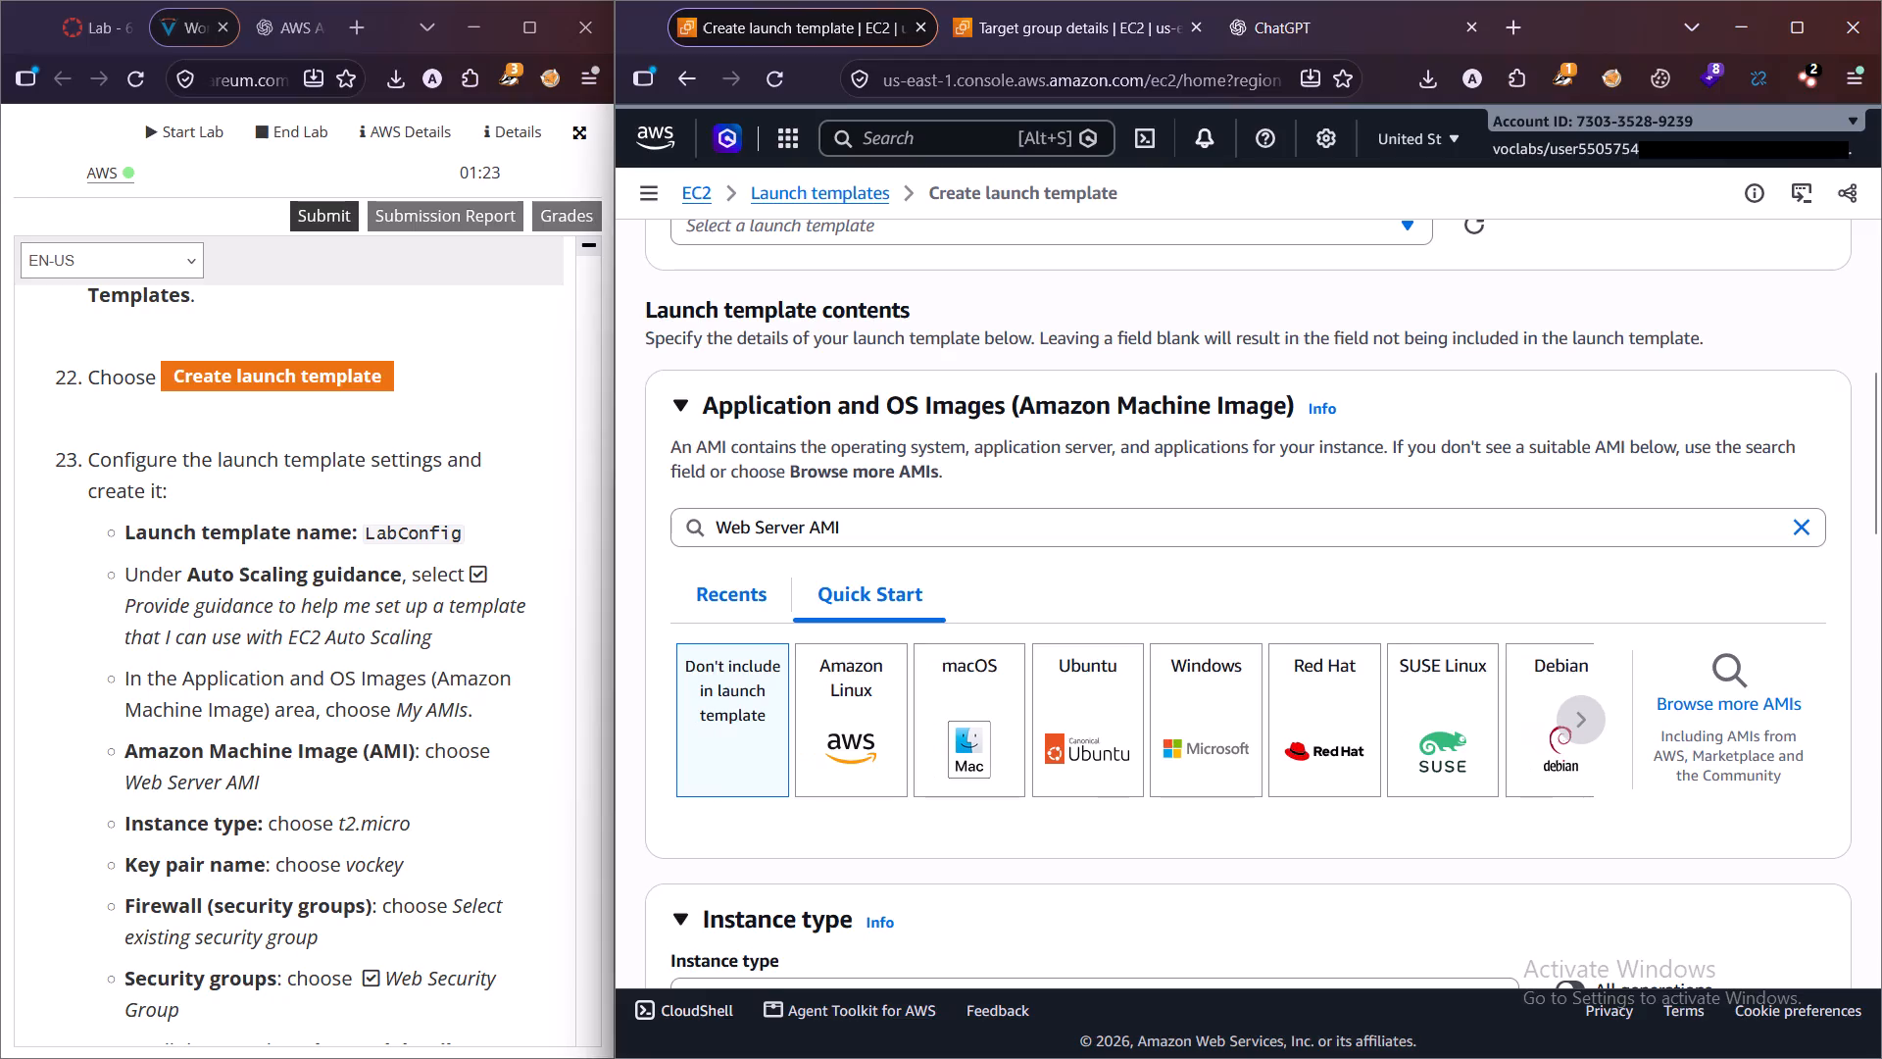
left_click(1231, 521)
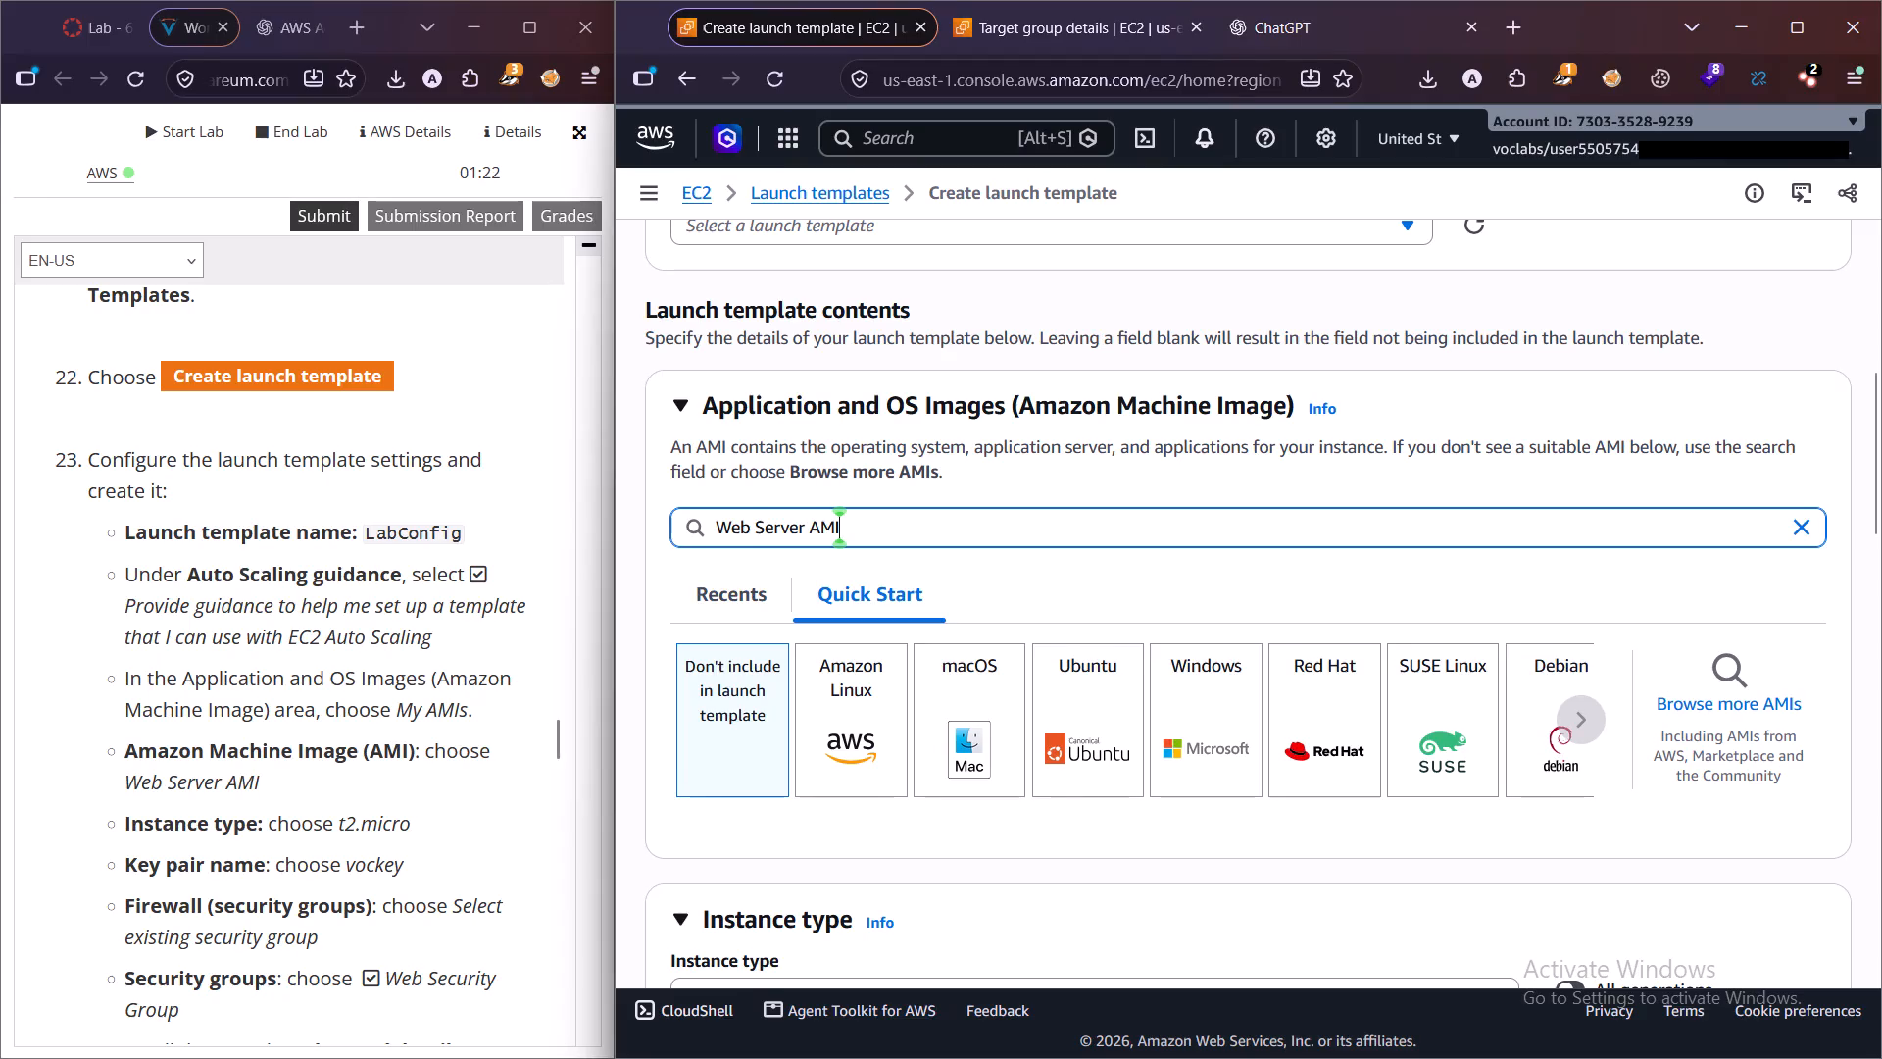
scroll(382, 804, "down", 1)
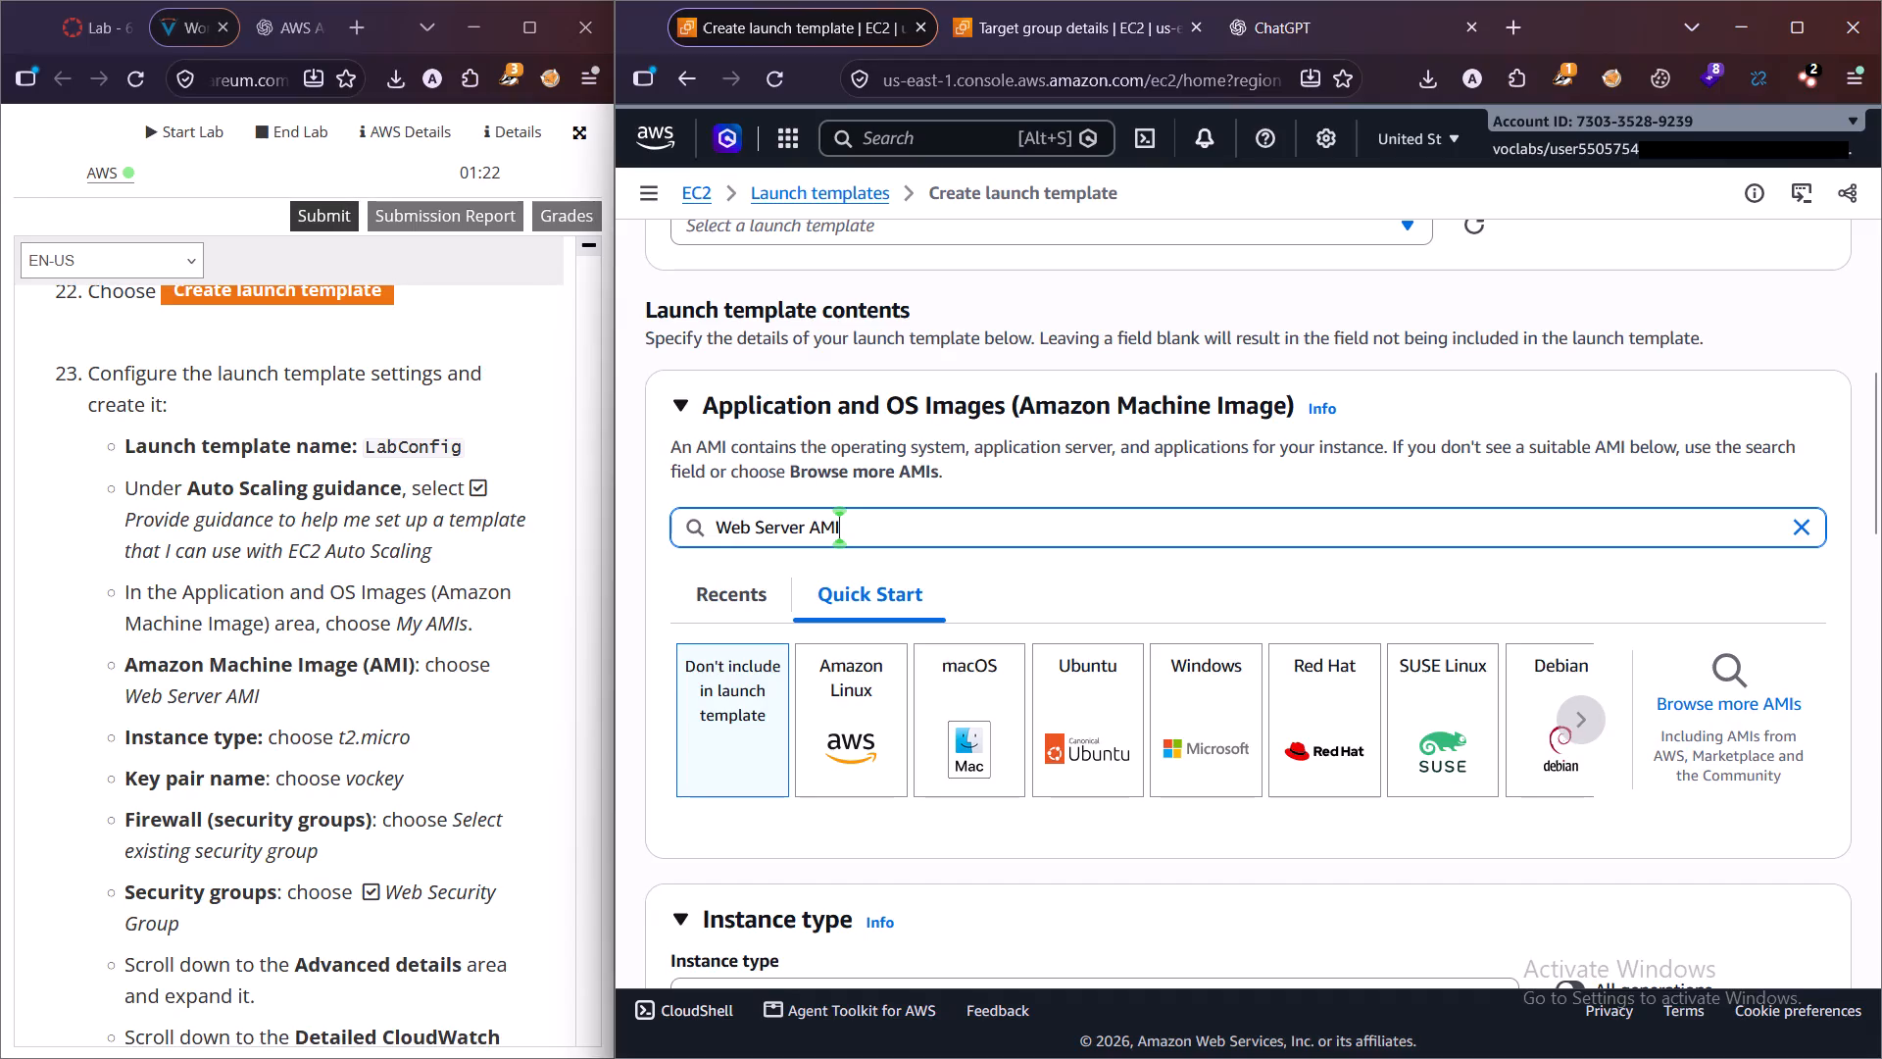
left_click(839, 711)
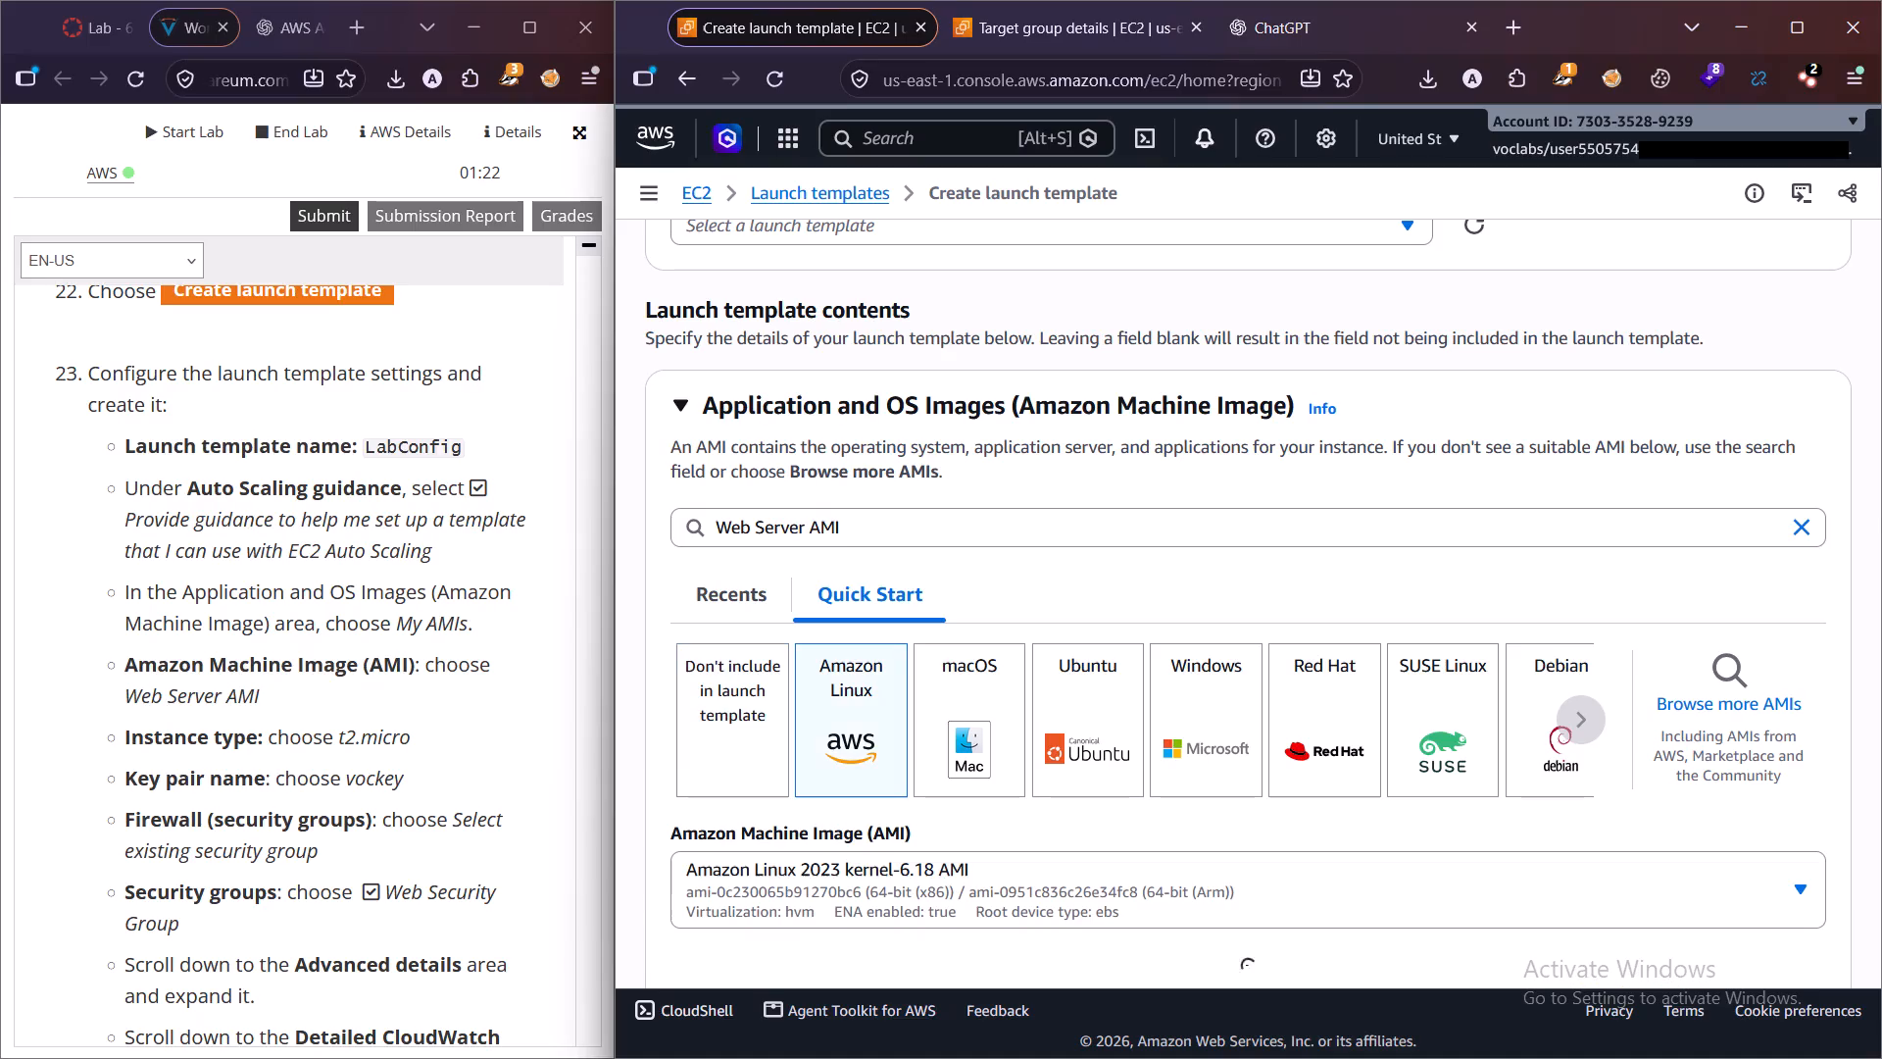
Set the launch template's instance type to t2.micro.
scroll(916, 731, "down", 3)
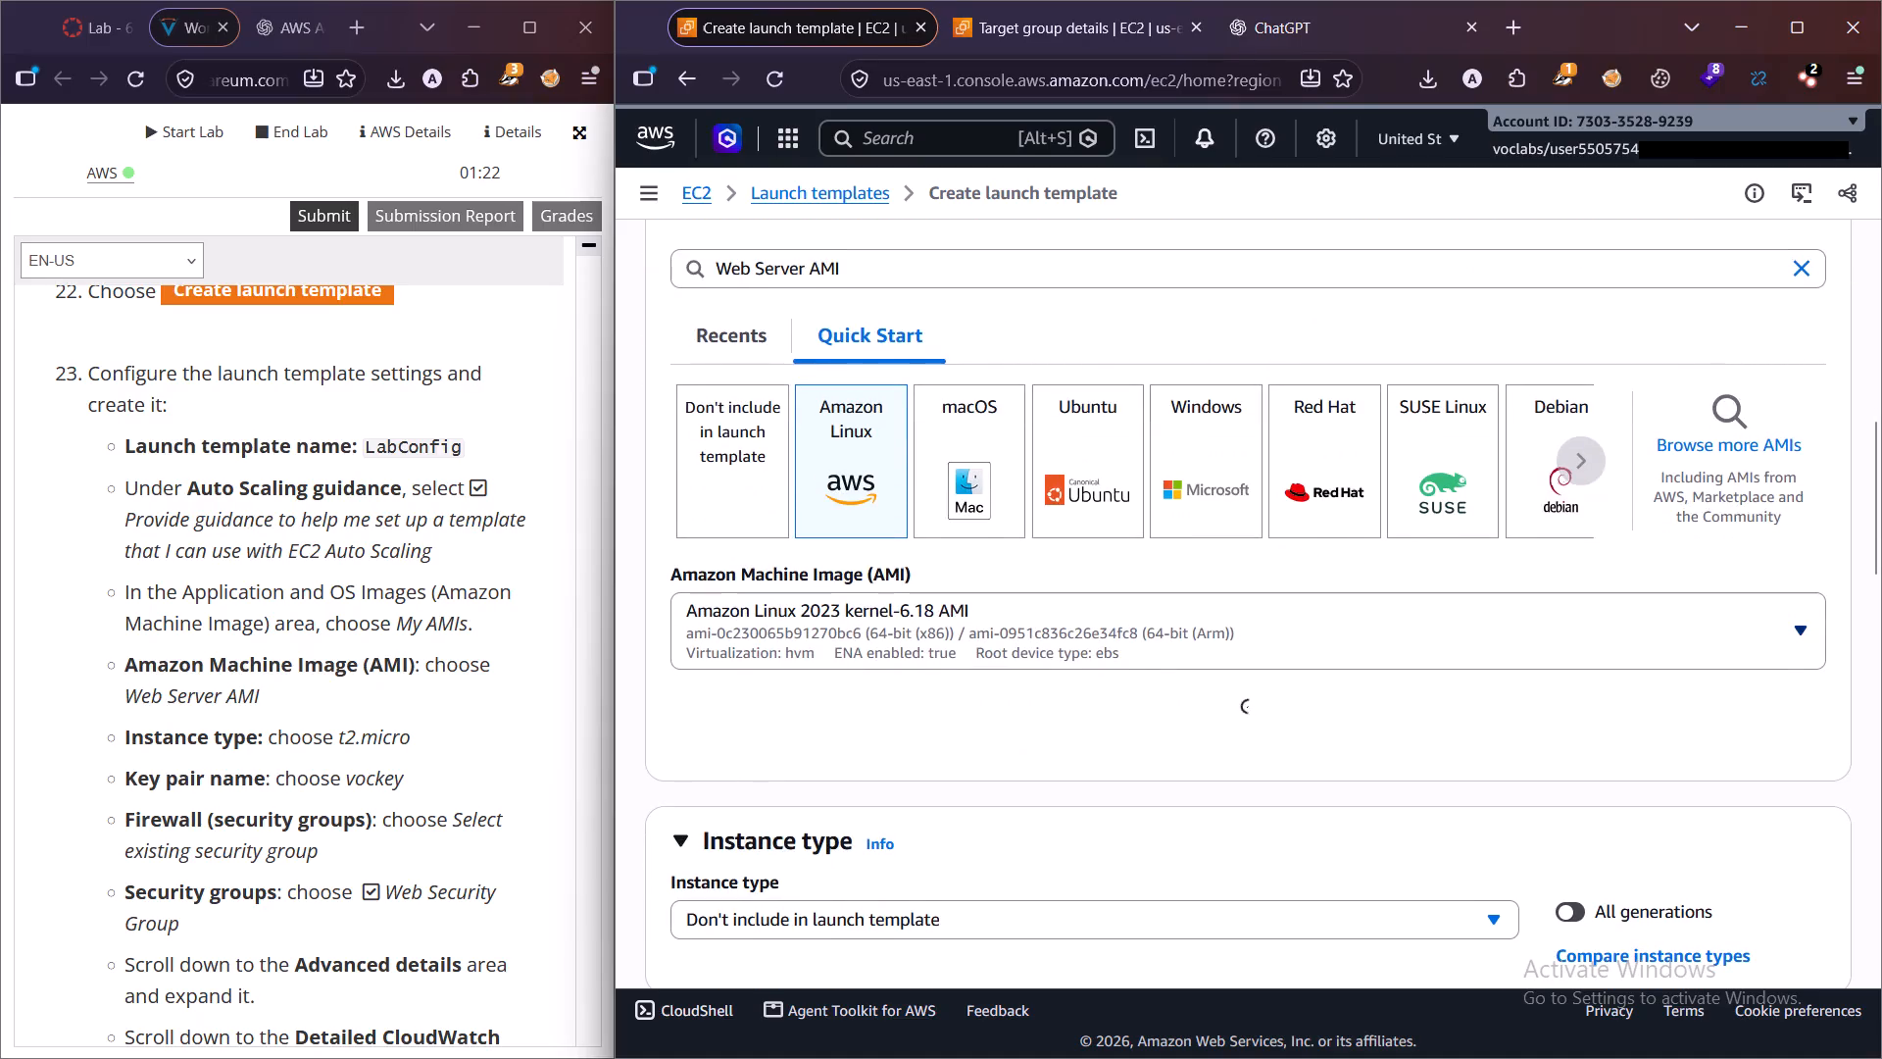
scroll(890, 620, "down", 4)
left_click(898, 572)
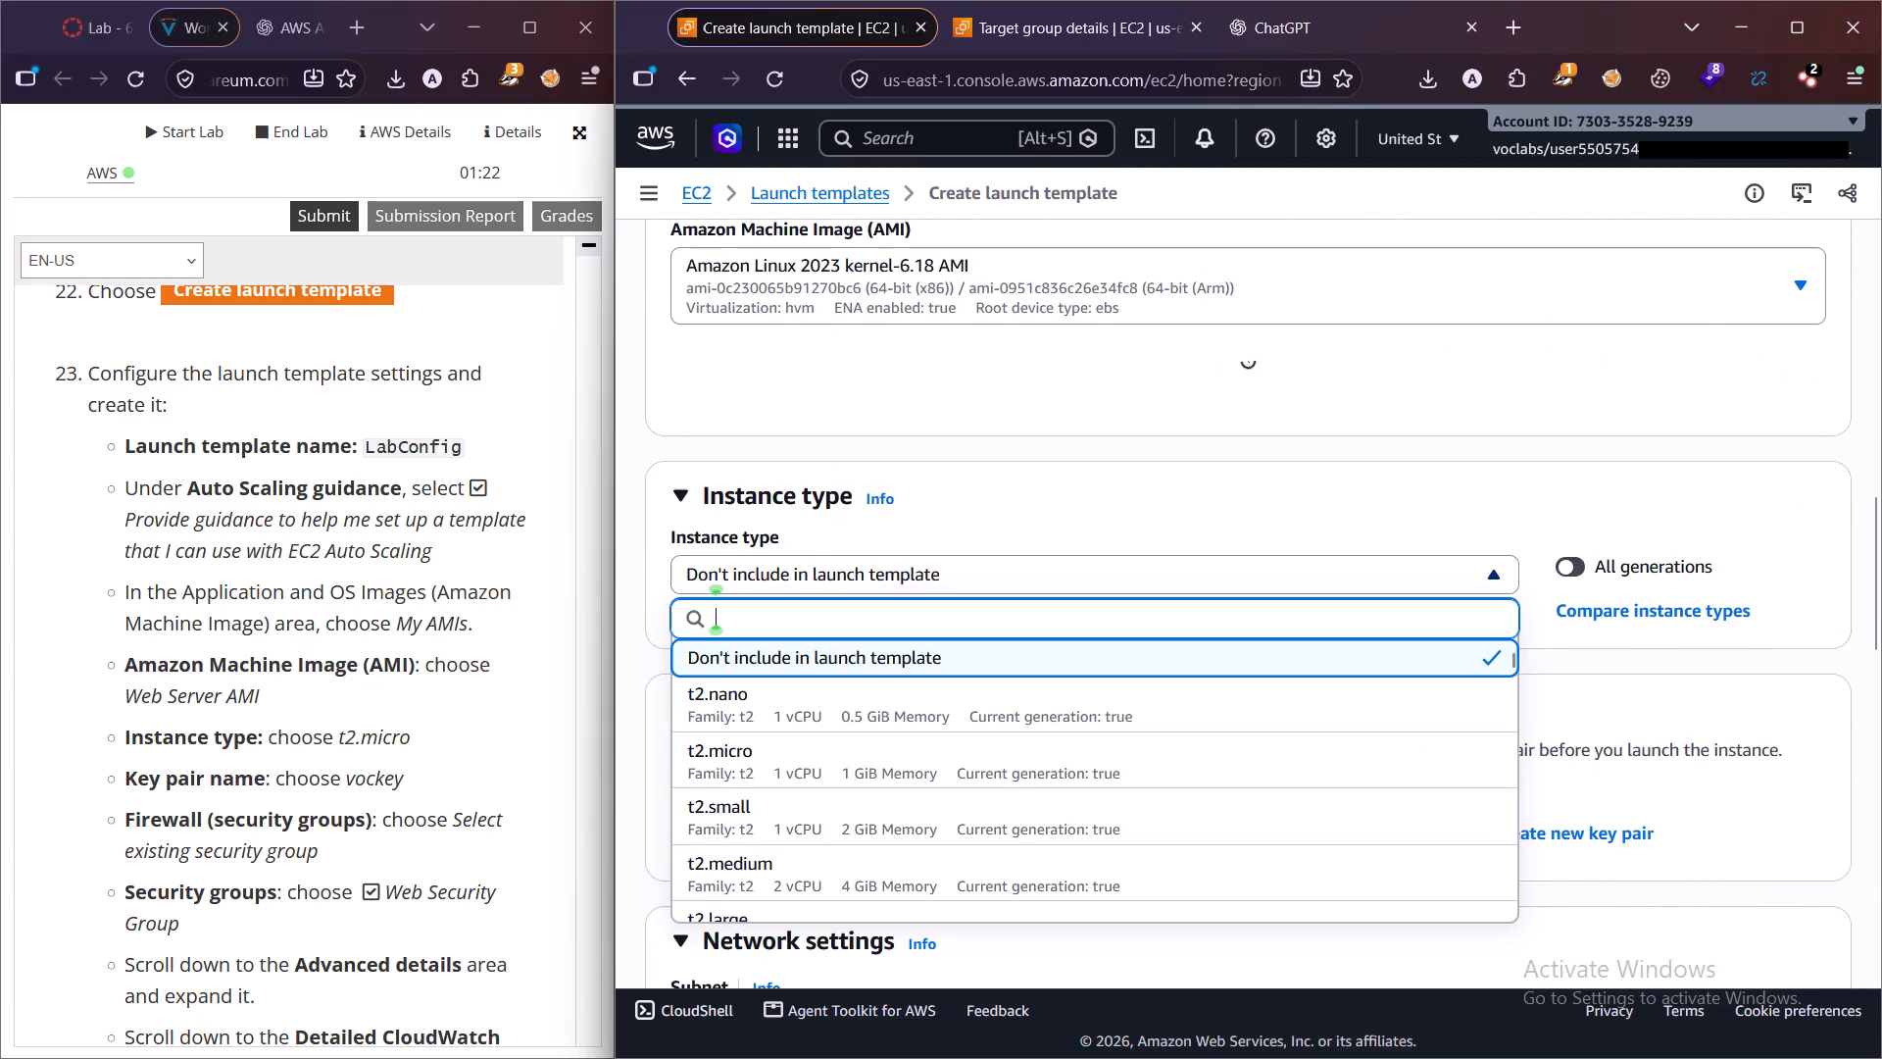
left_click(754, 752)
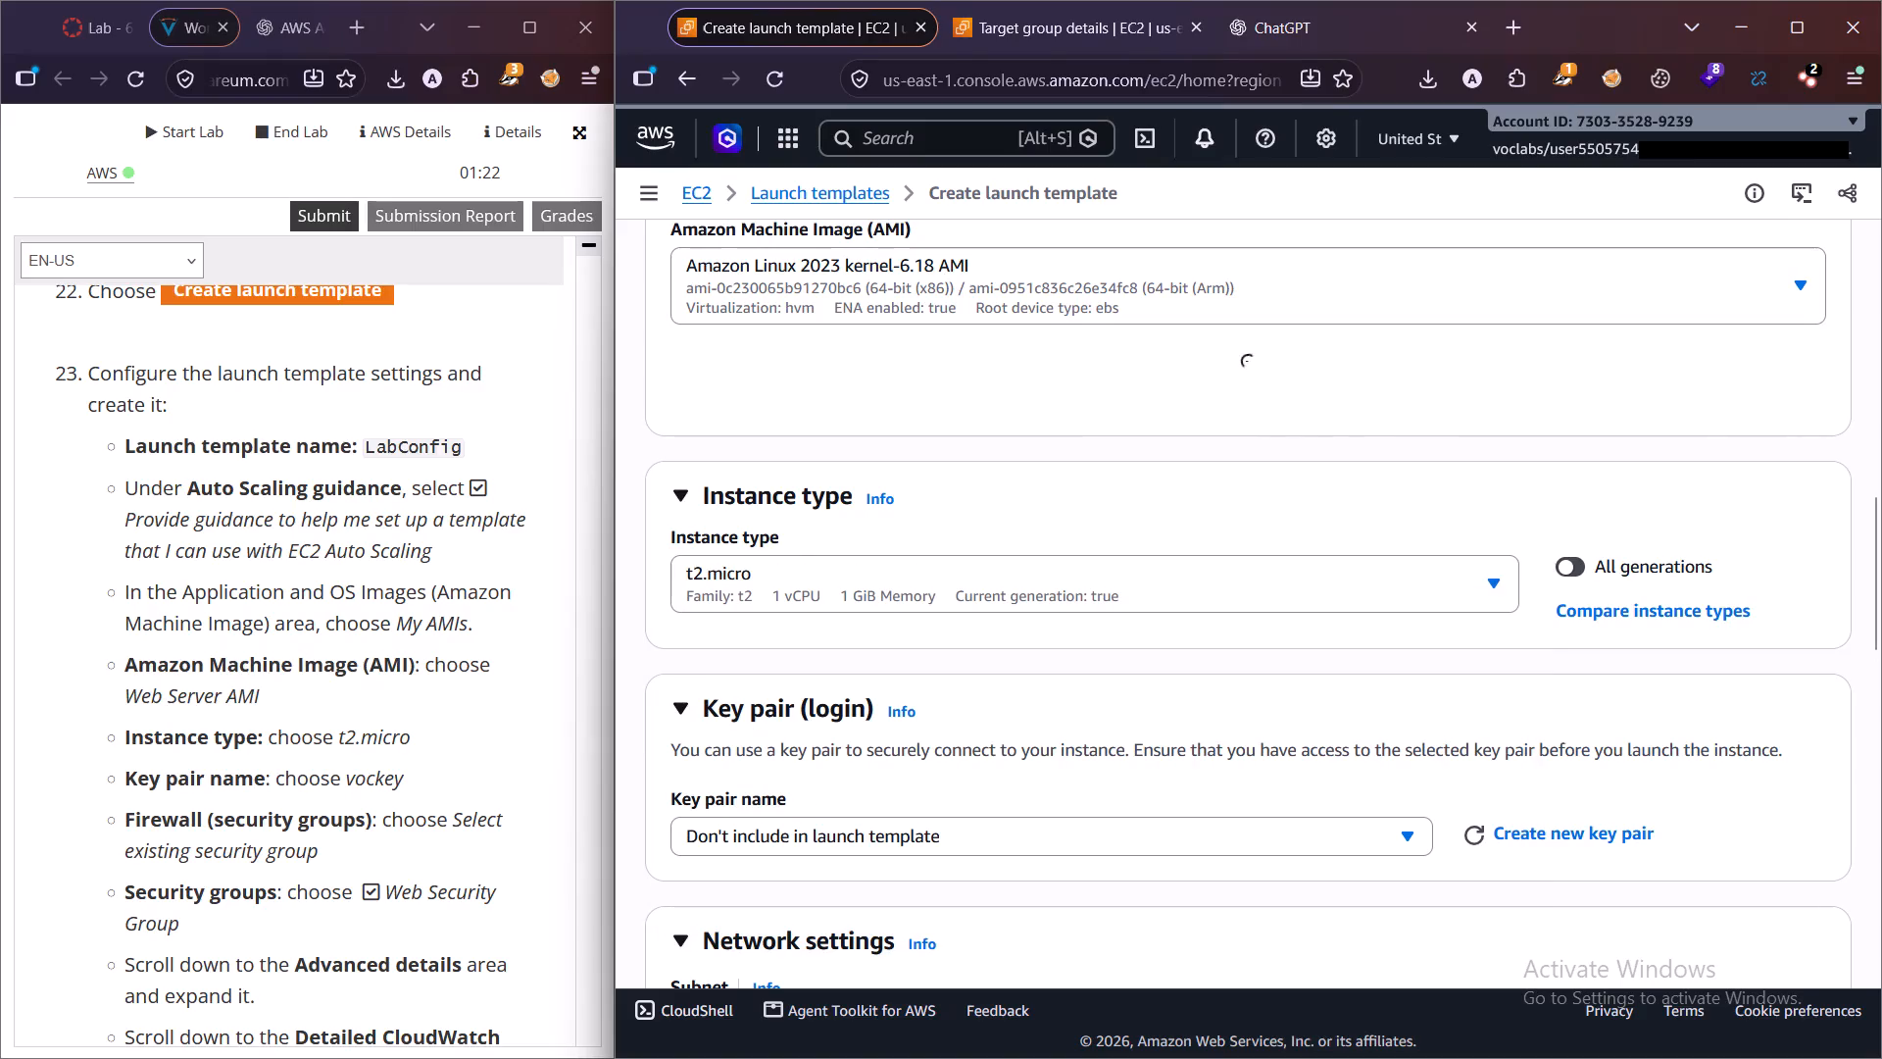
Check the chosen Amazon Linux image's details and set the key pair name to vockey.
scroll(876, 610, "up", 4)
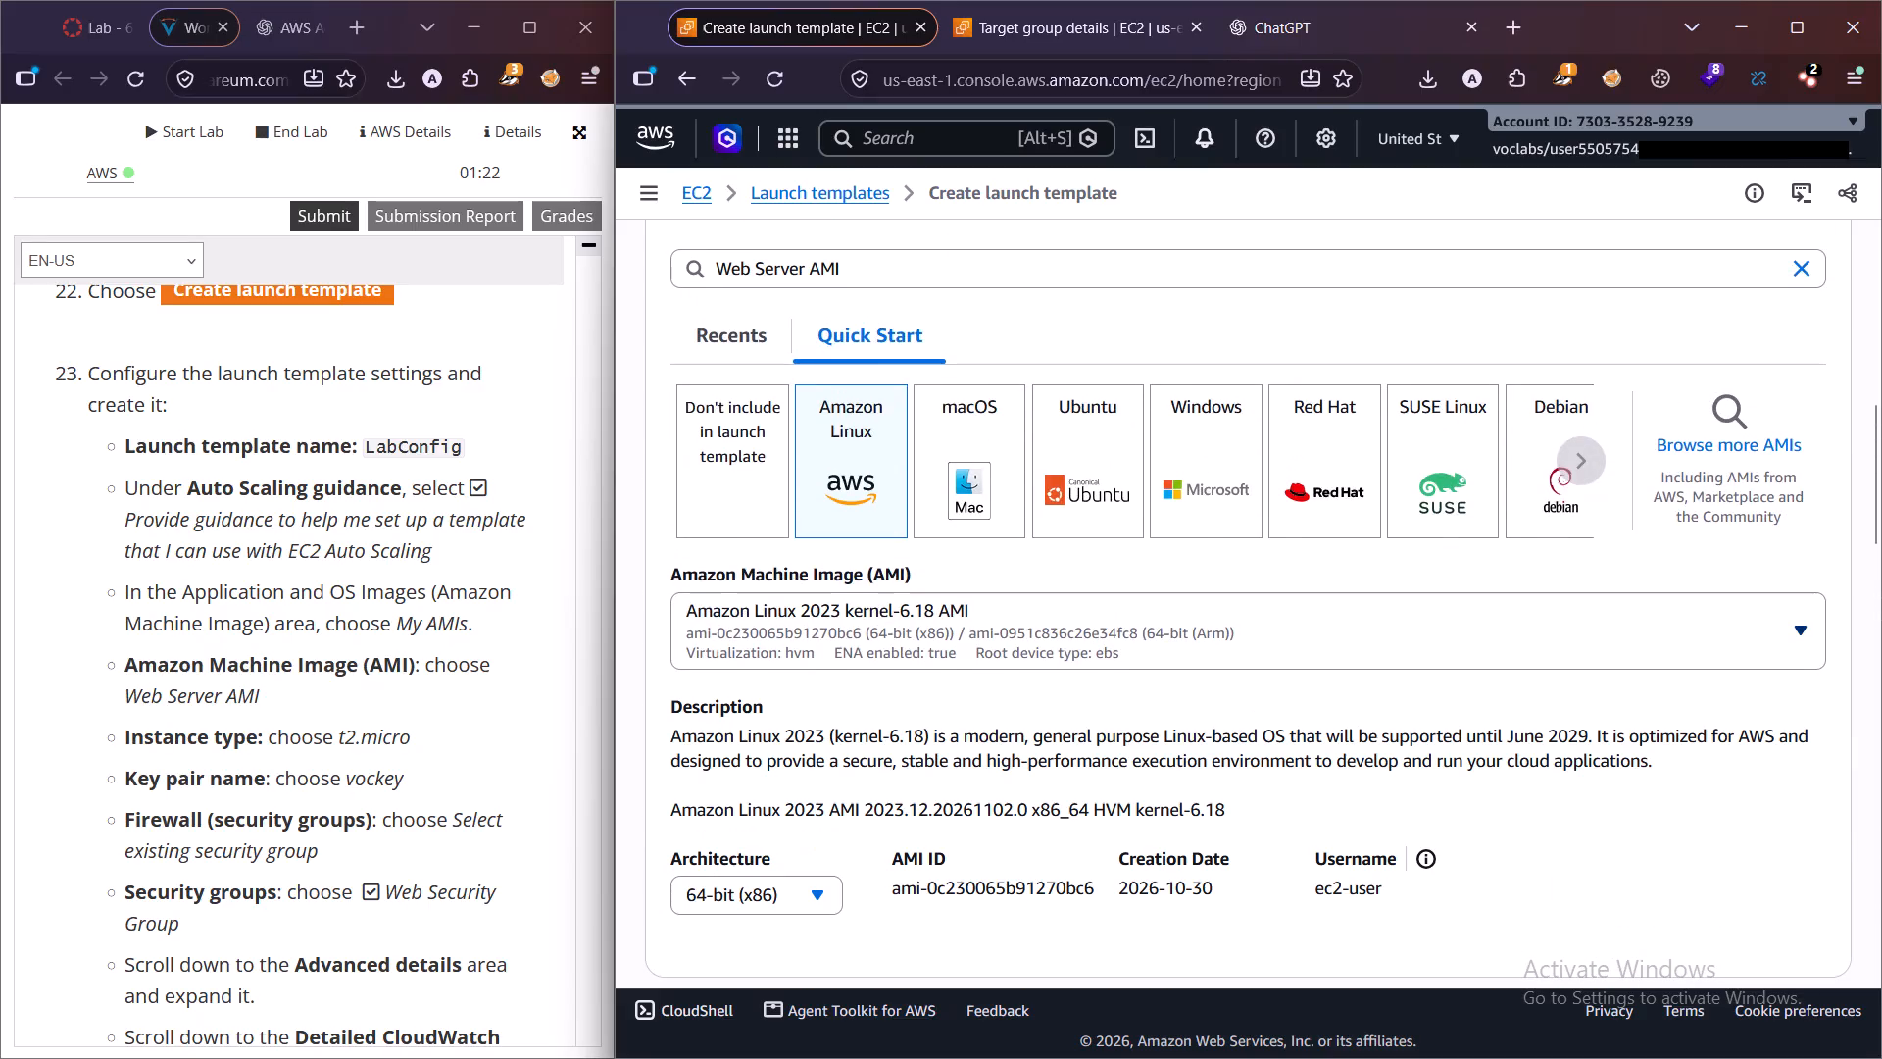
scroll(962, 701, "down", 1)
scroll(962, 701, "up", 3)
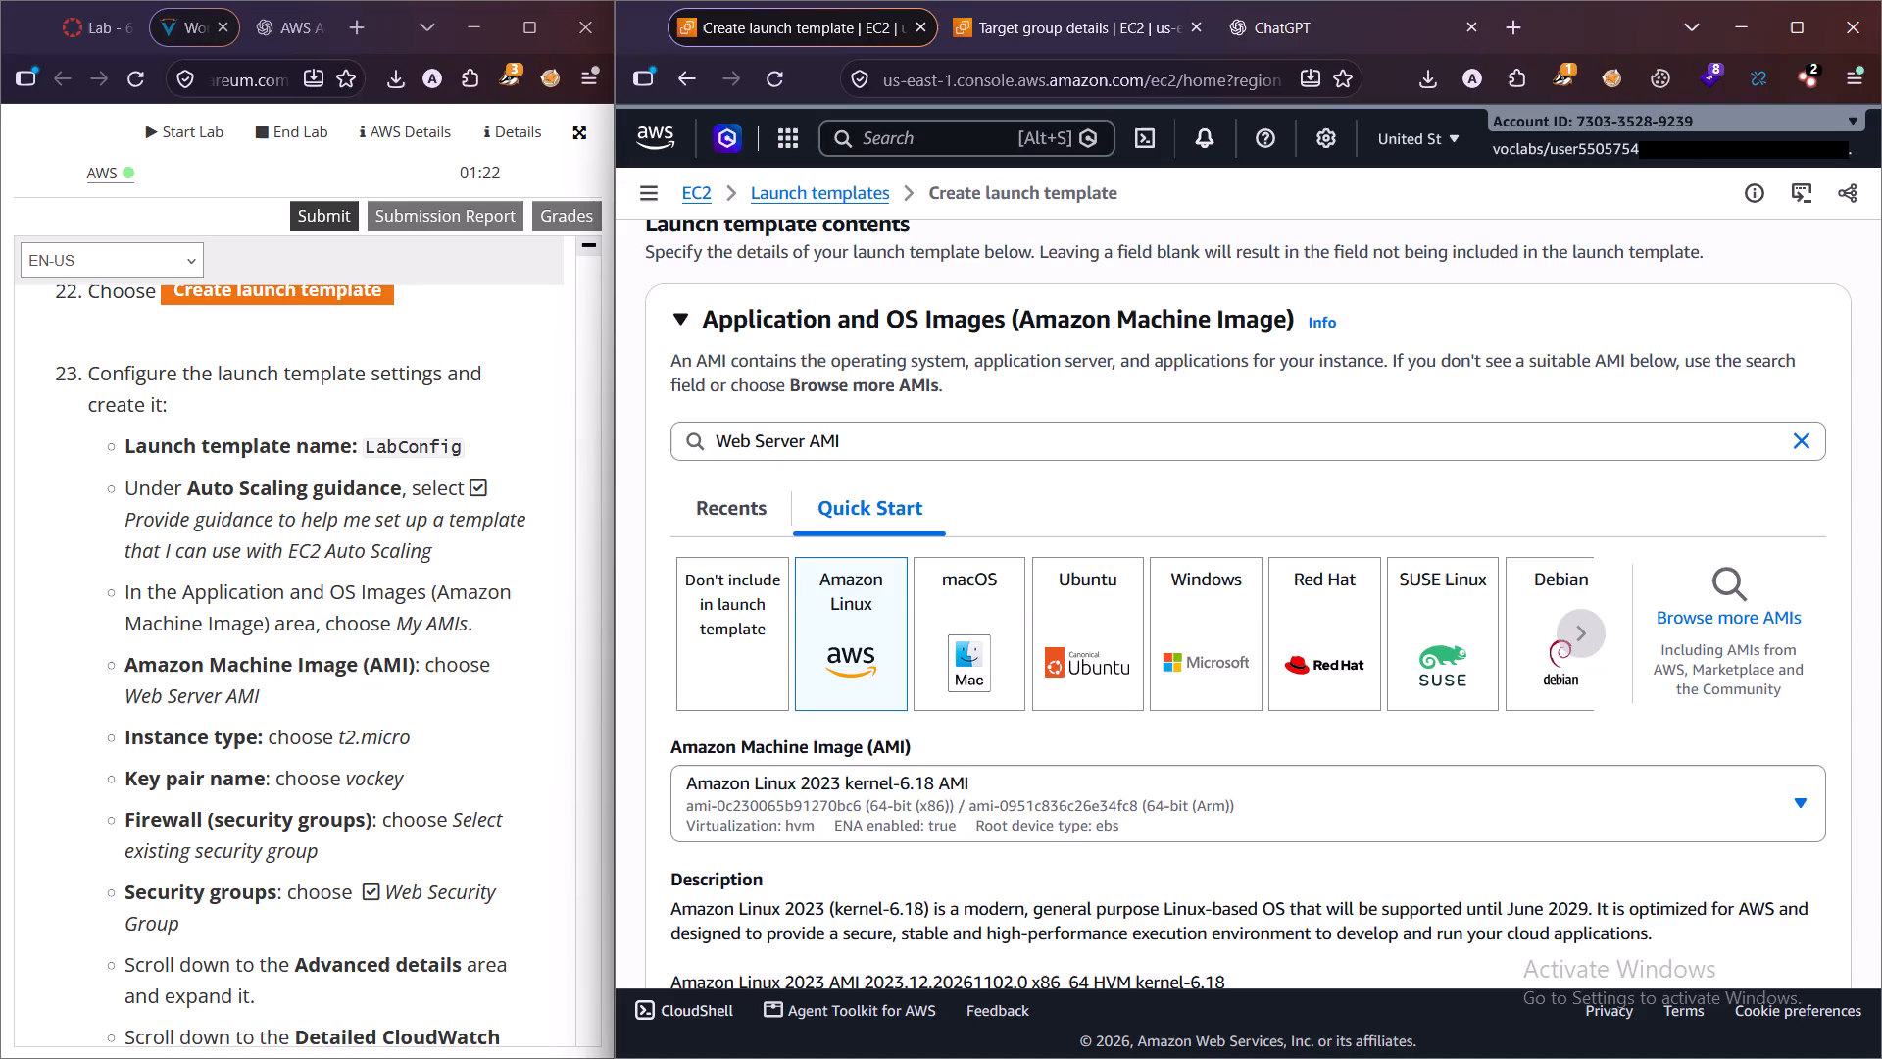
scroll(963, 702, "down", 4)
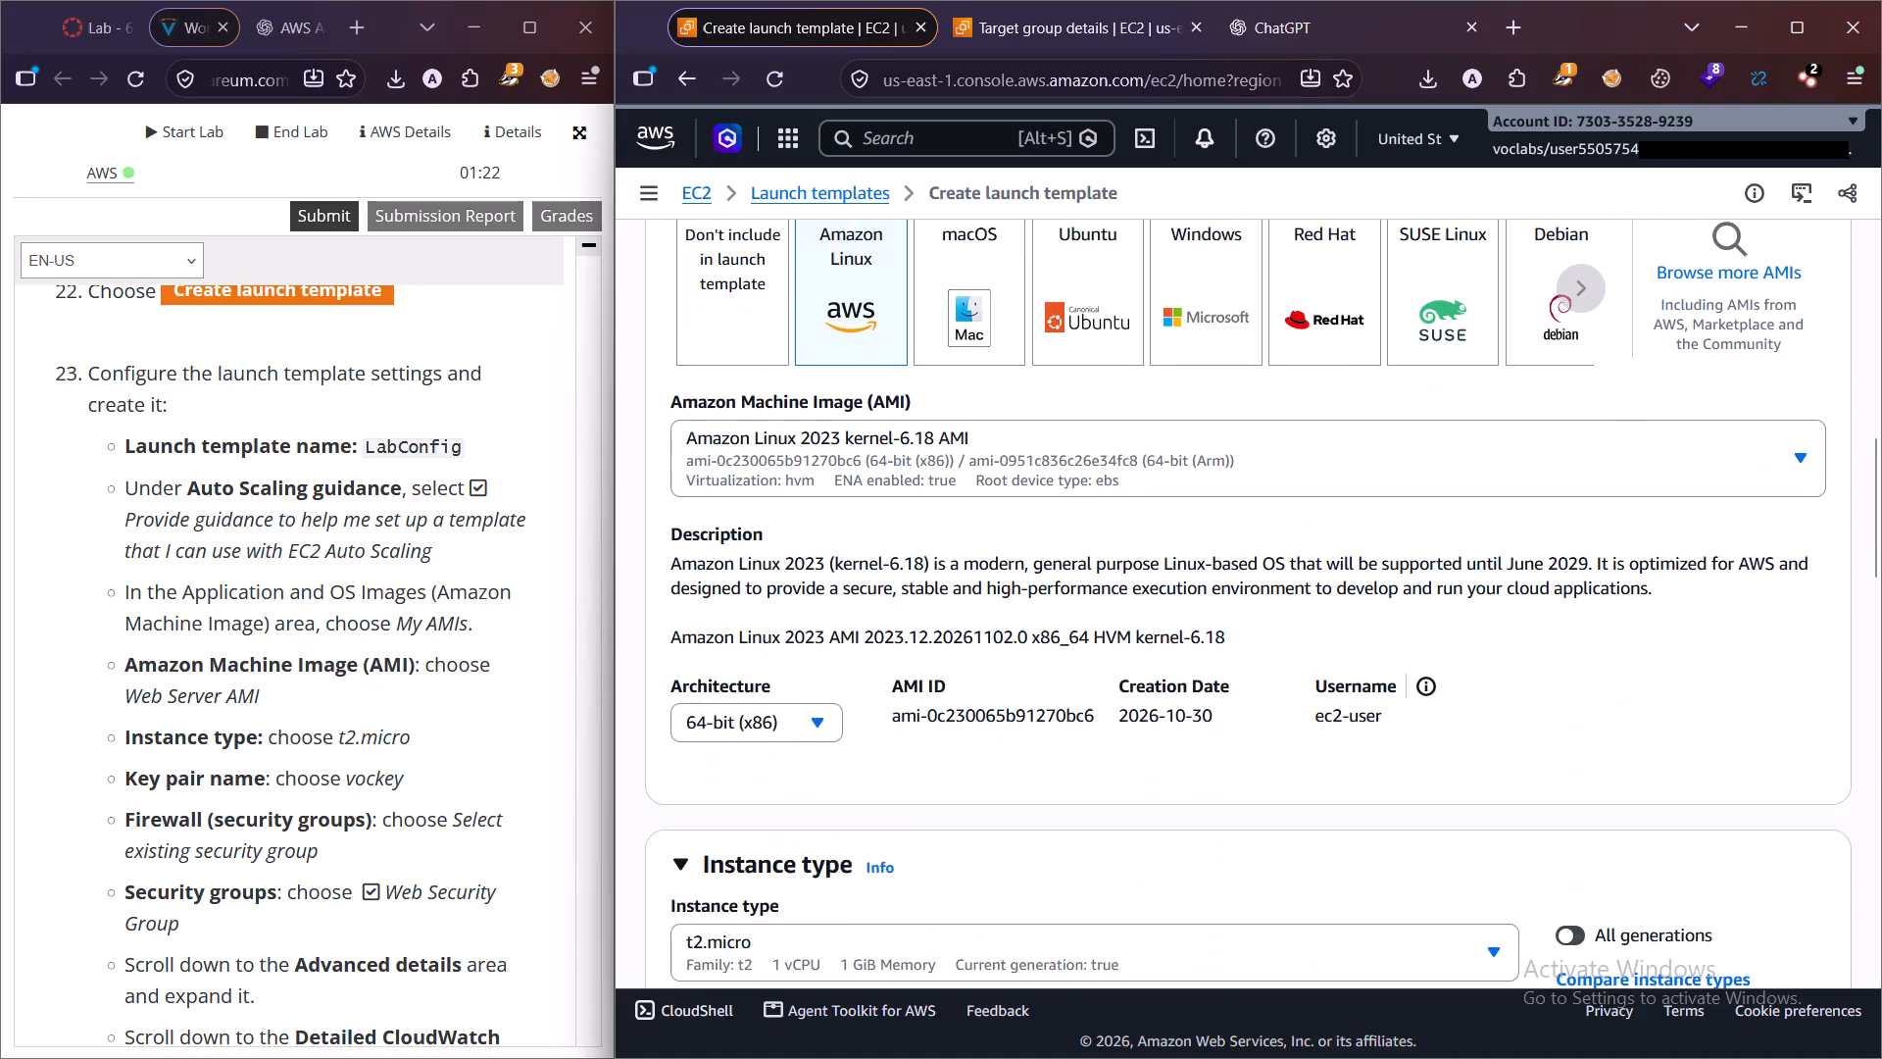
scroll(963, 702, "down", 6)
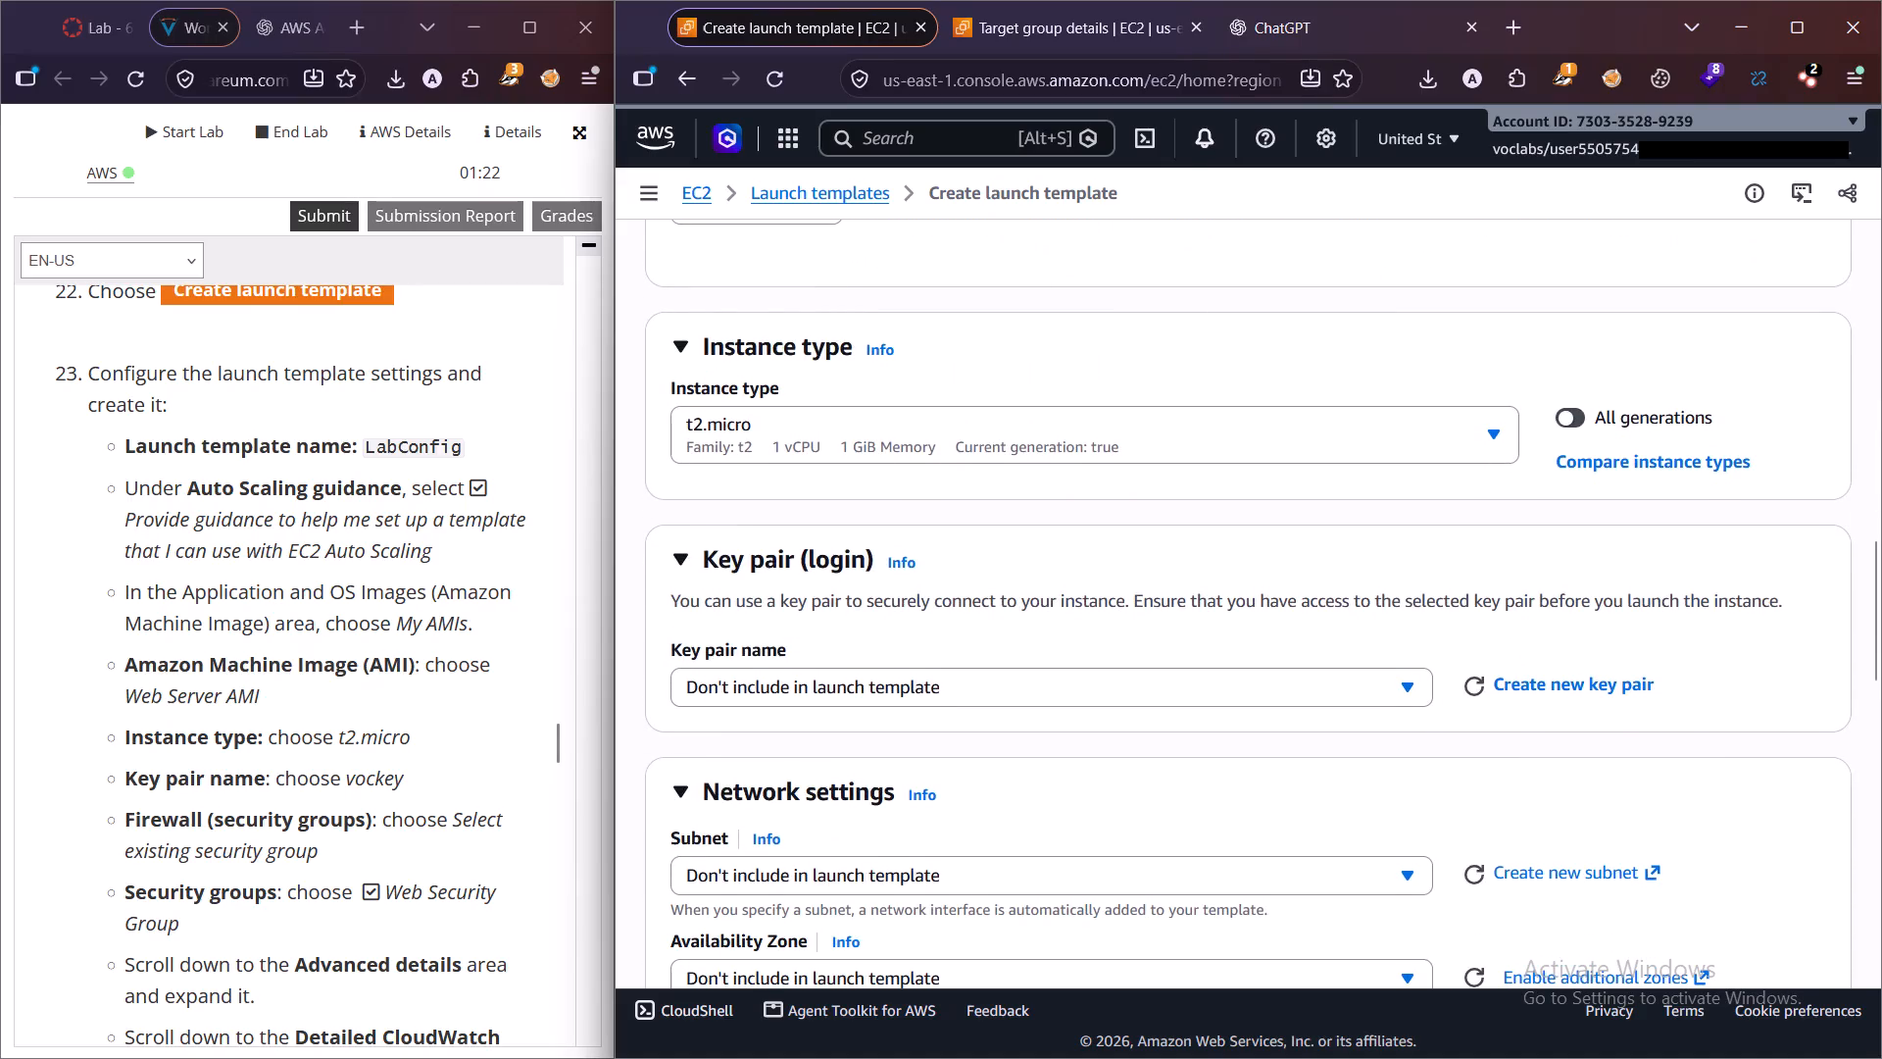
left_click(804, 688)
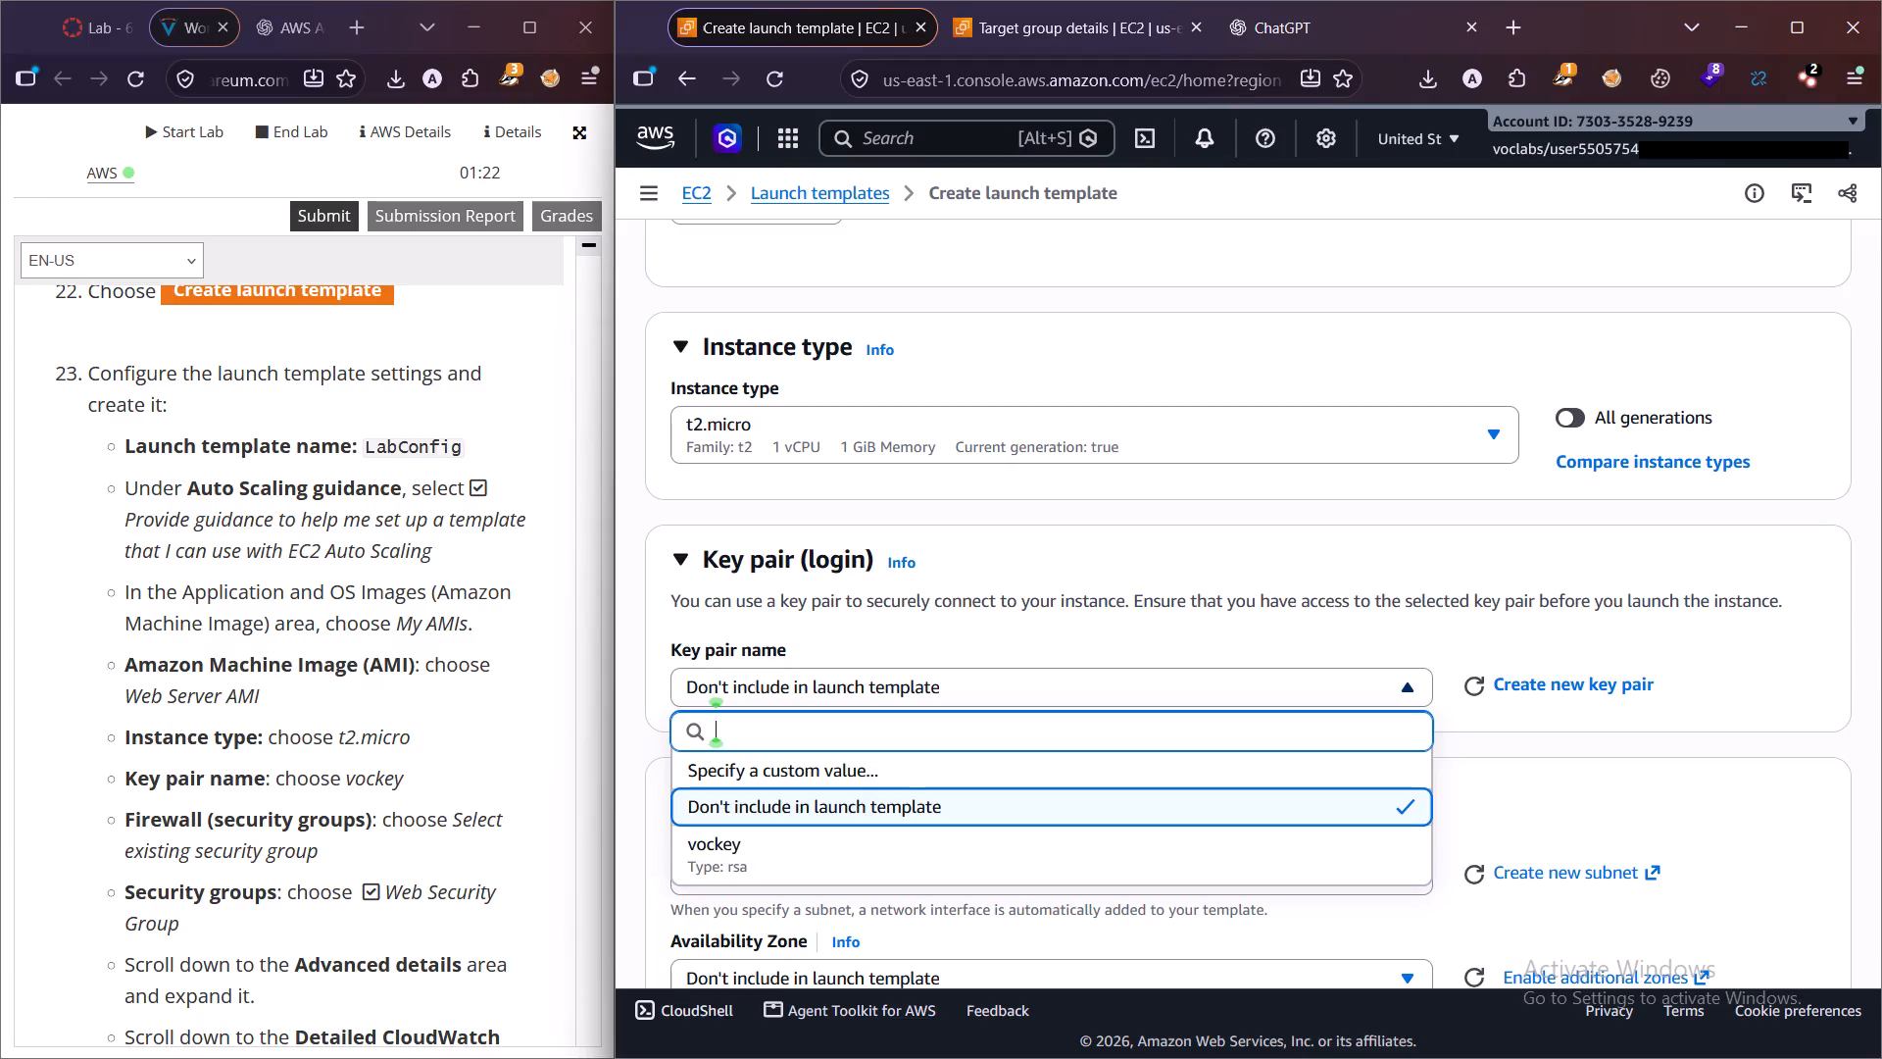
left_click(791, 851)
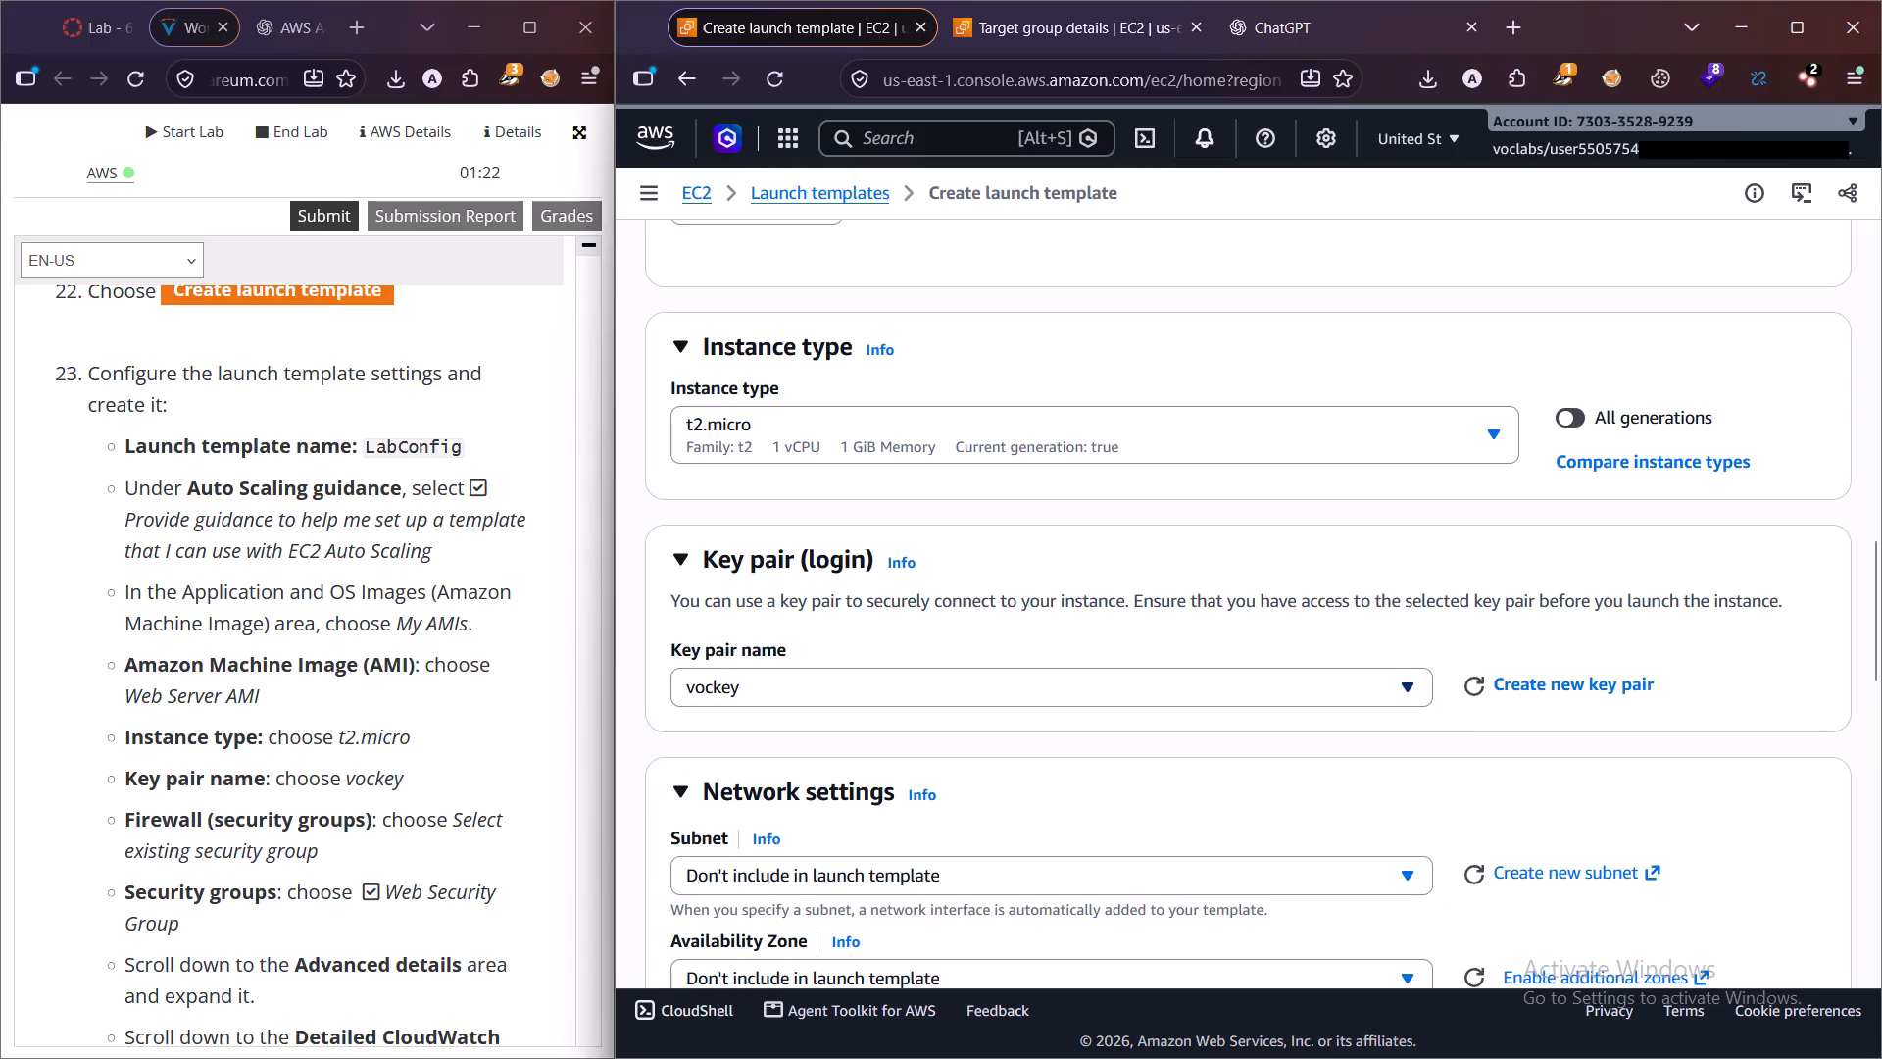
Add the existing Web Security Group to the launch template's network settings.
scroll(948, 687, "down", 2)
scroll(372, 836, "down", 1)
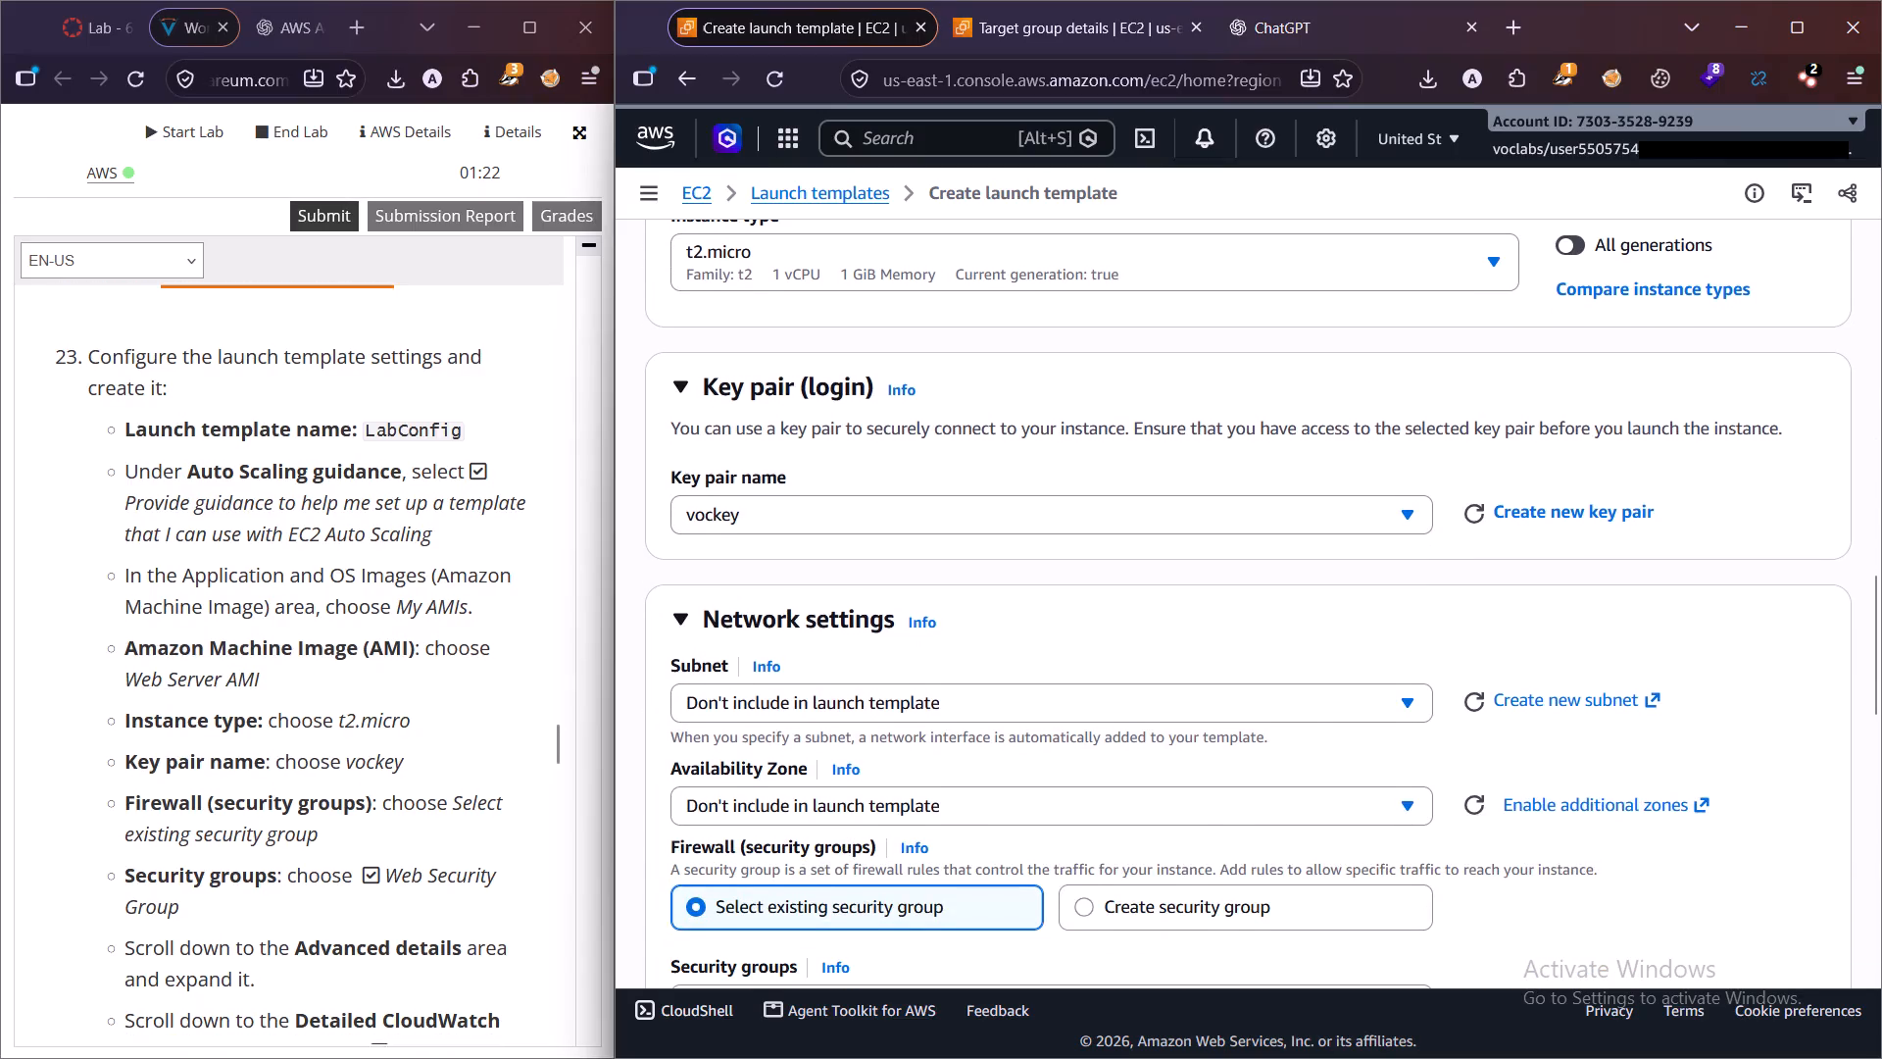
scroll(372, 836, "down", 1)
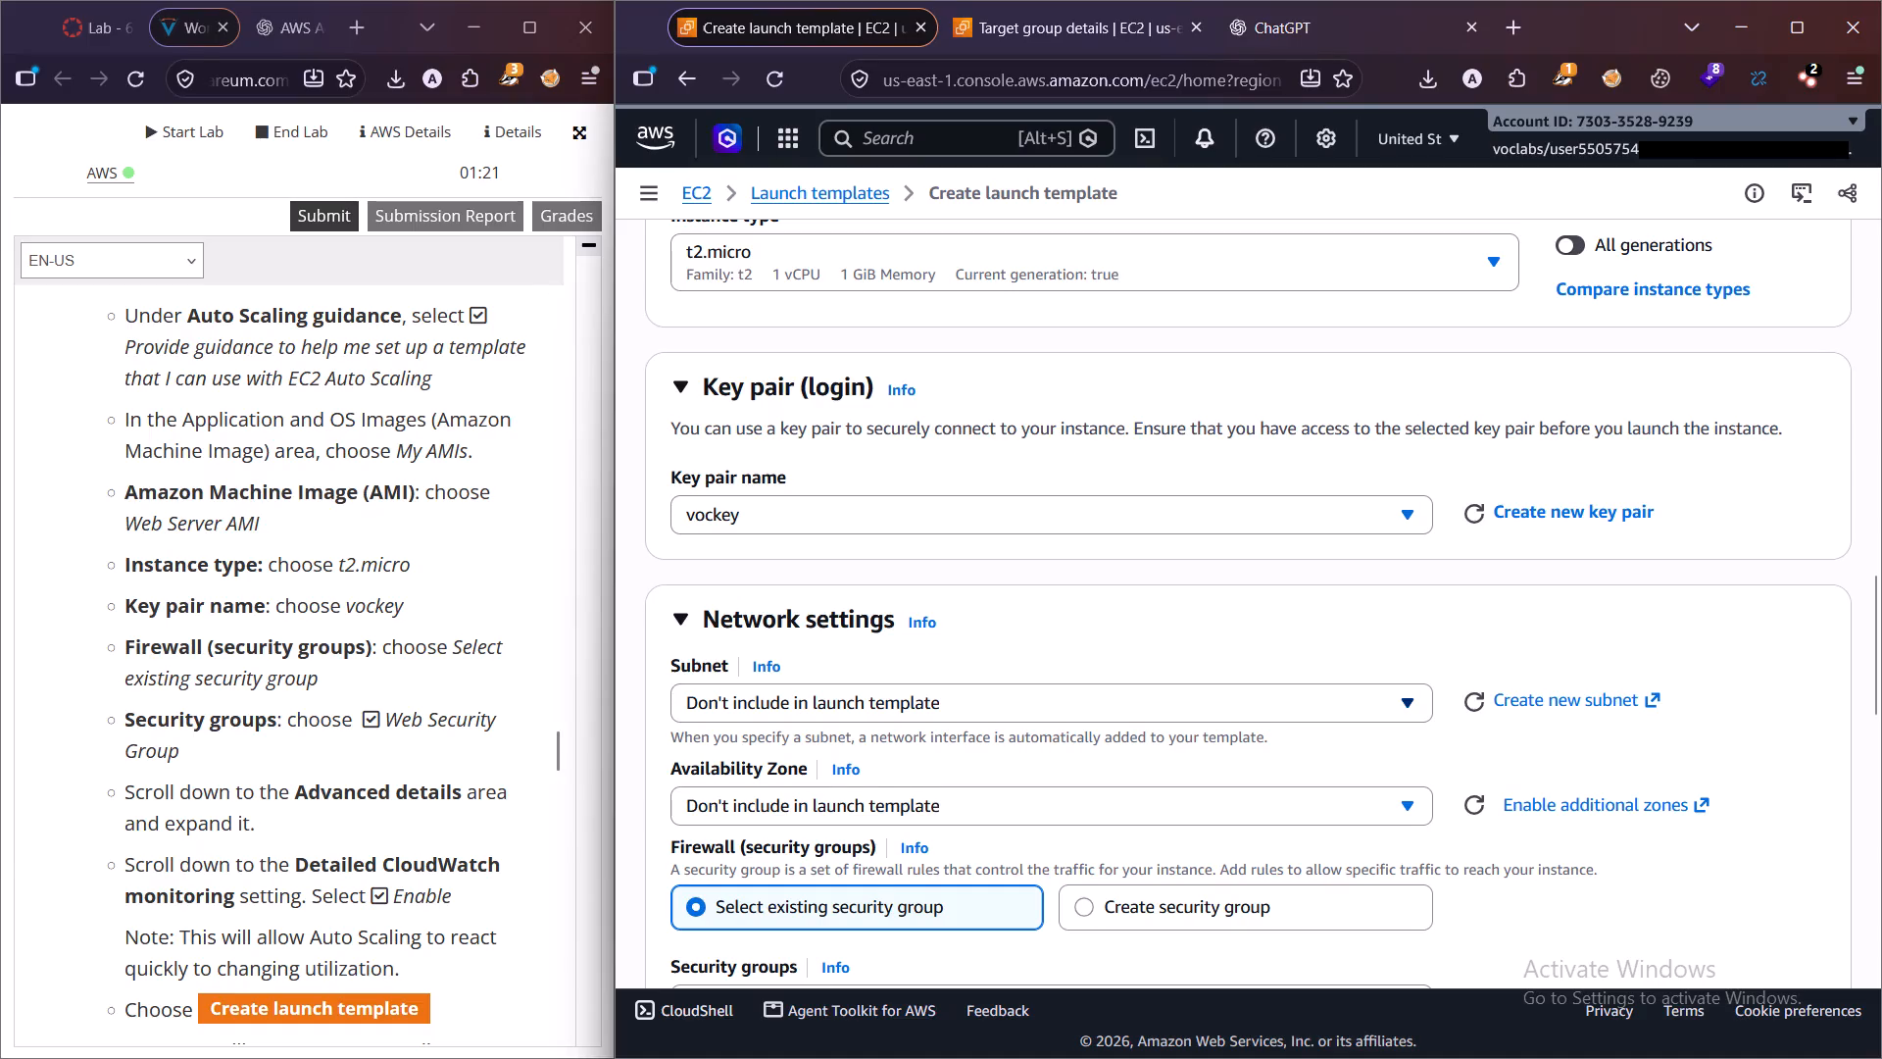
scroll(933, 717, "down", 3)
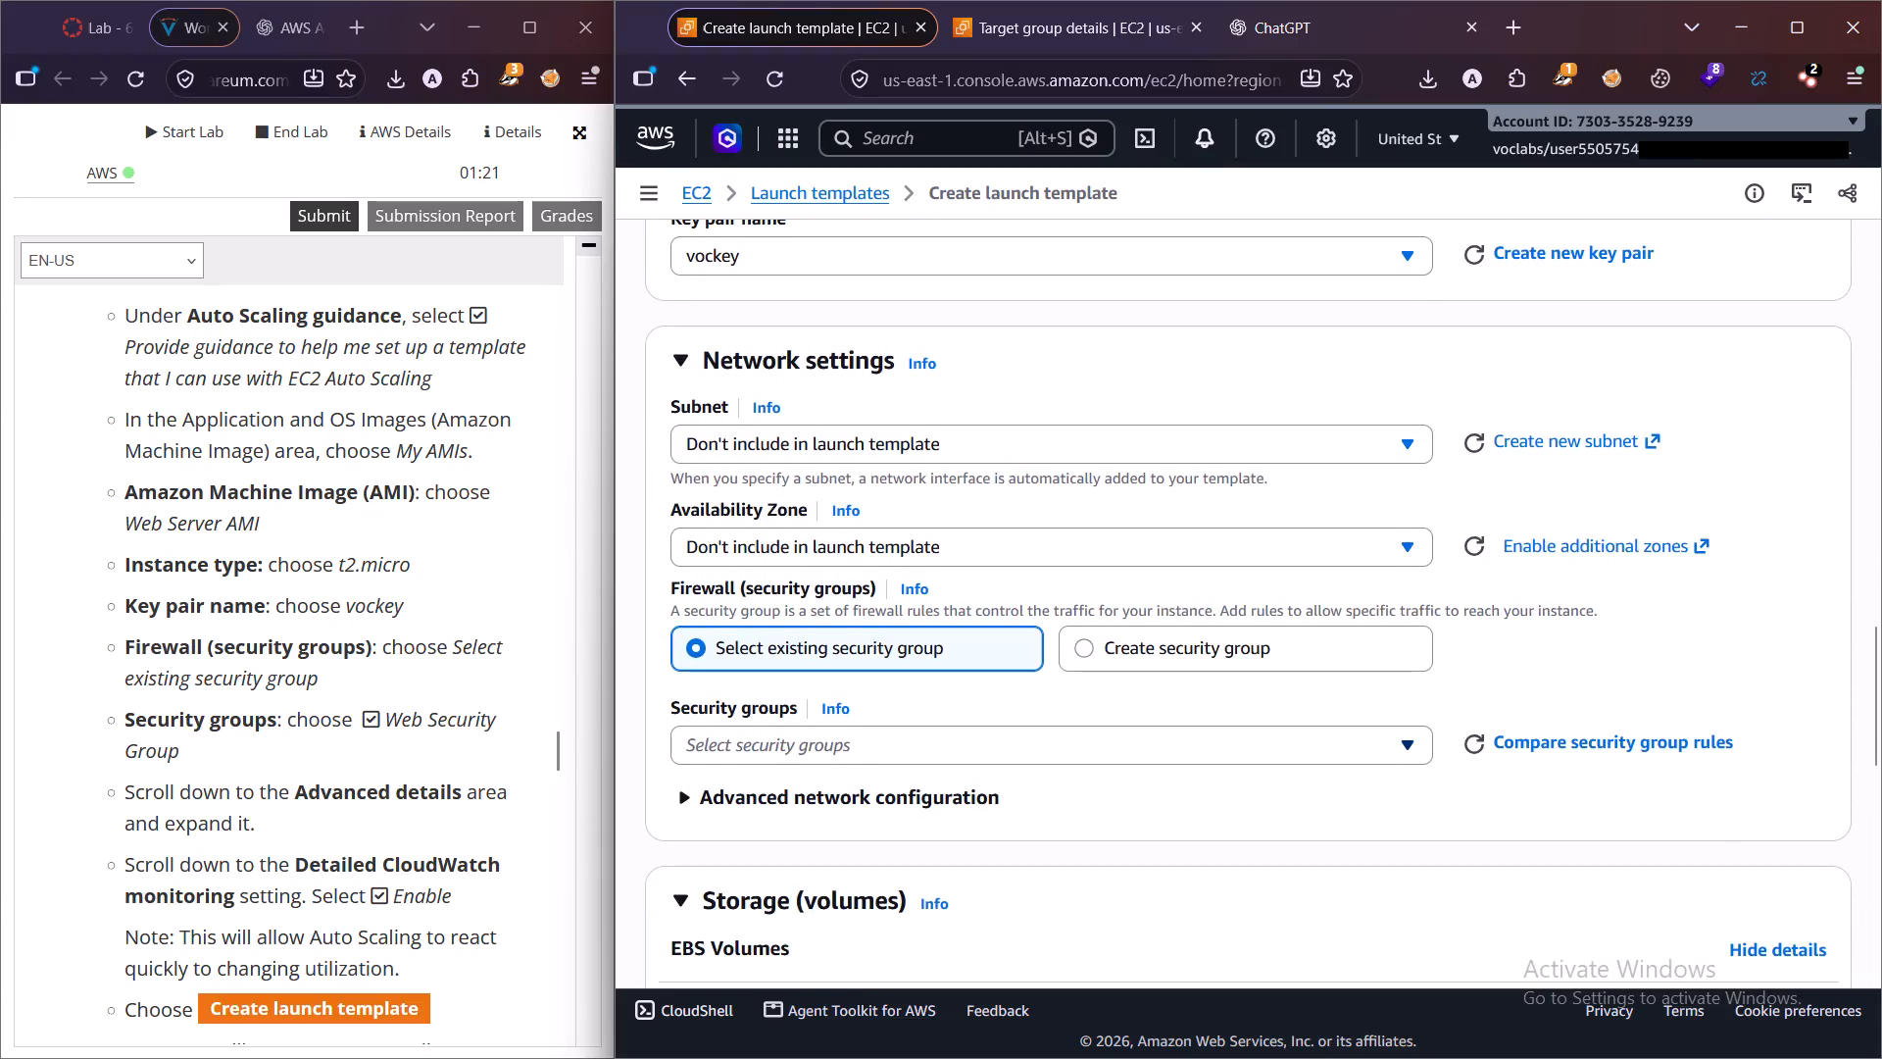
left_click(833, 751)
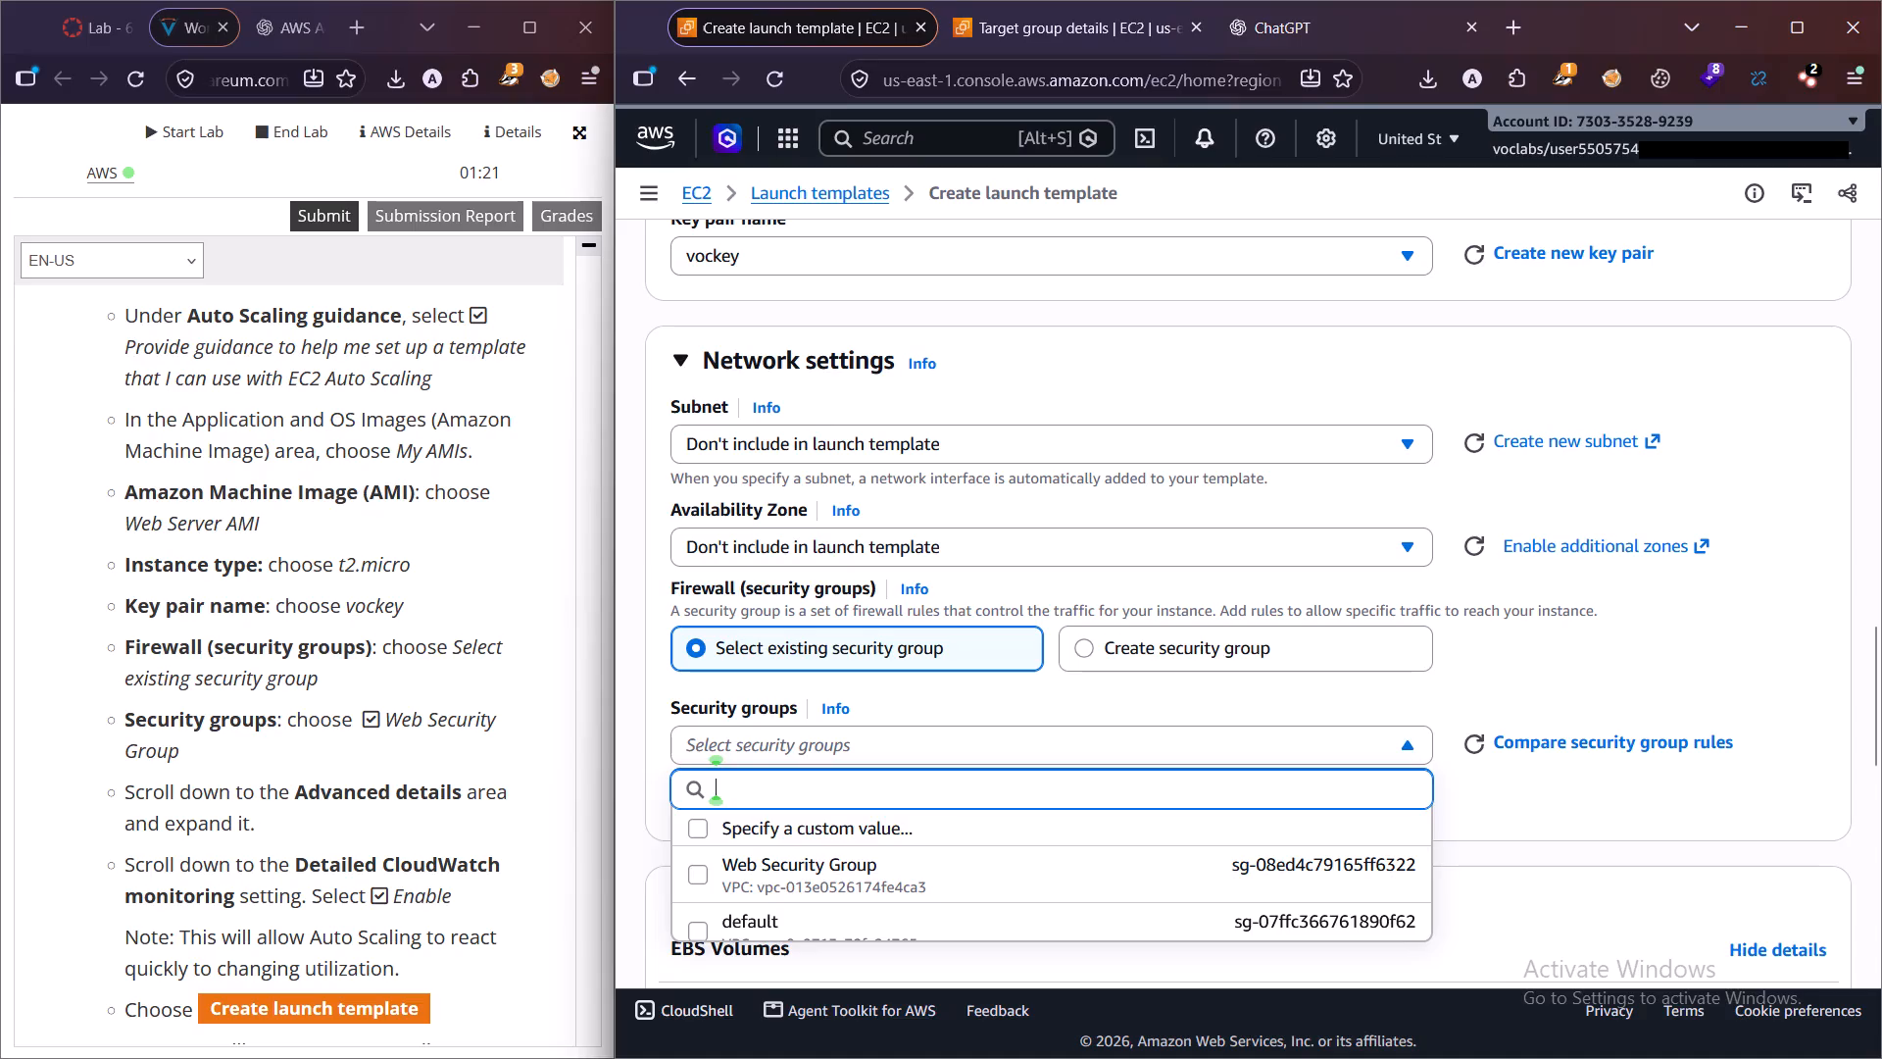
left_click(807, 874)
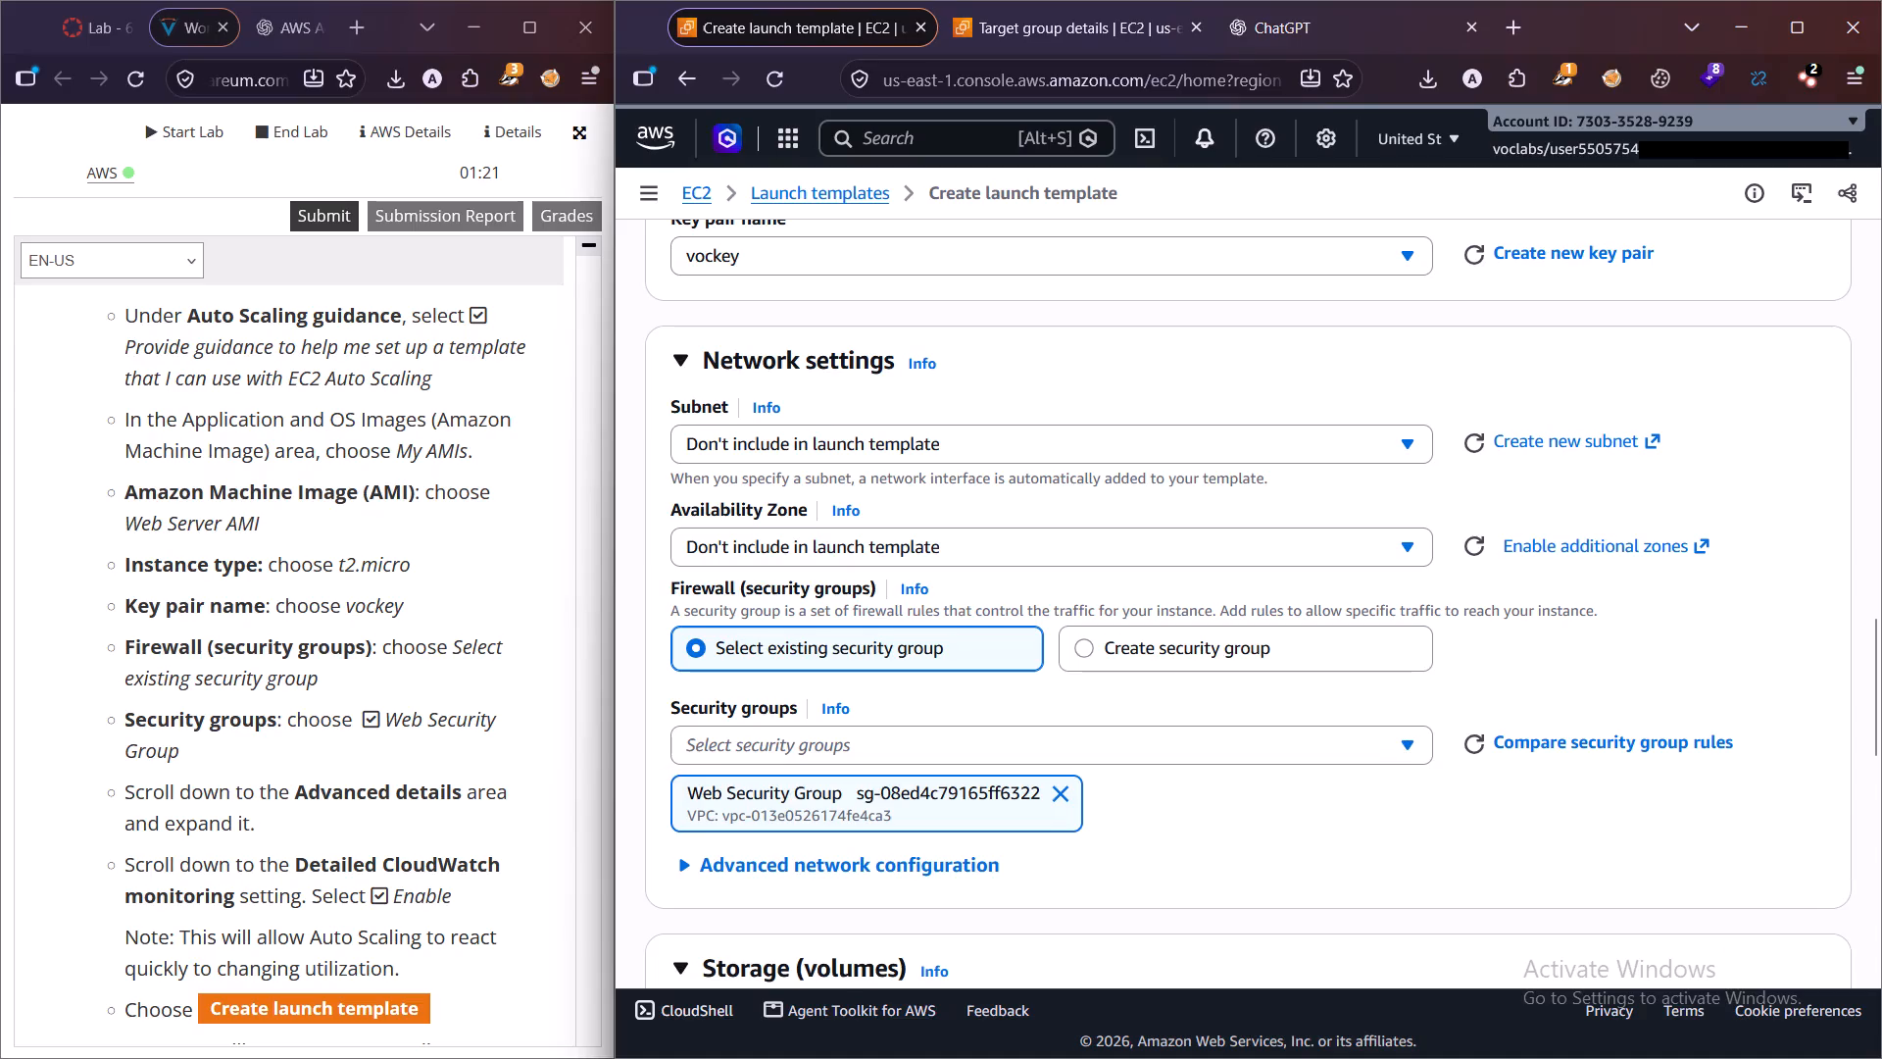
Set Detailed CloudWatch monitoring to Enable in the launch template's Advanced details.
scroll(395, 797, "down", 2)
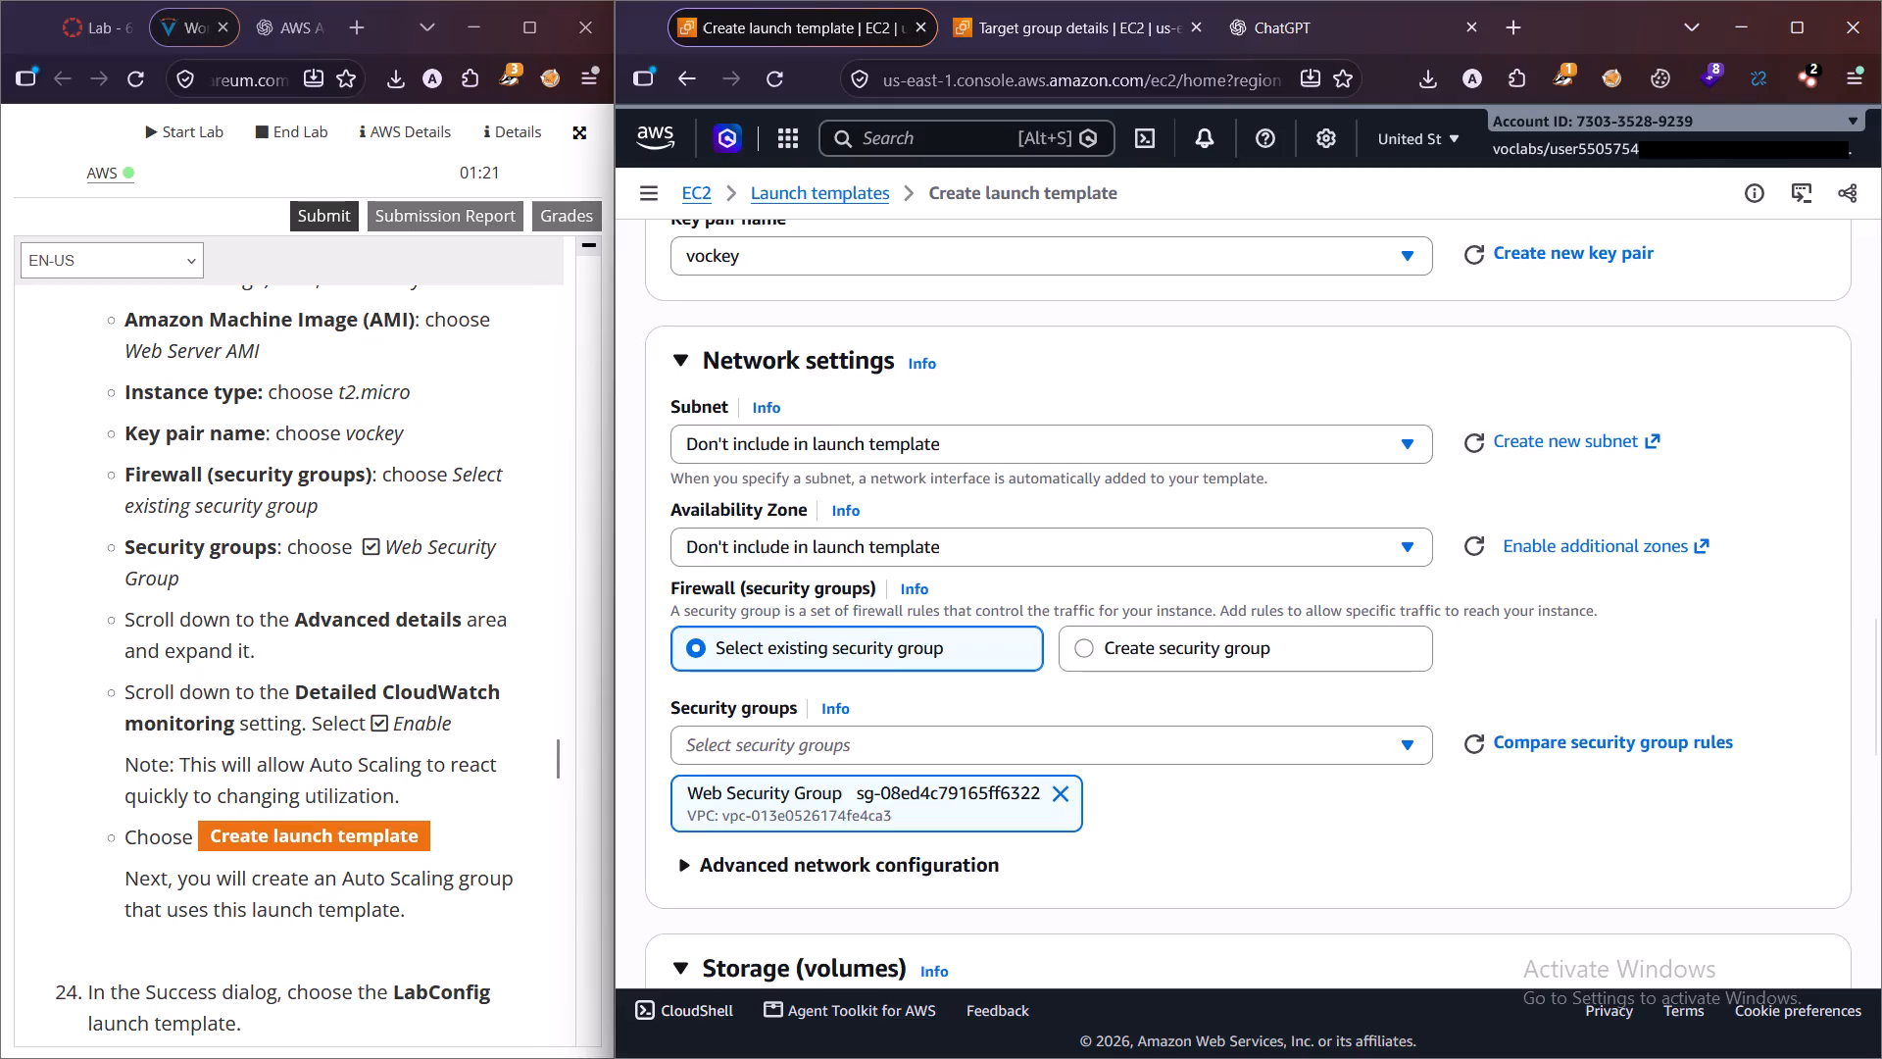
scroll(902, 833, "down", 4)
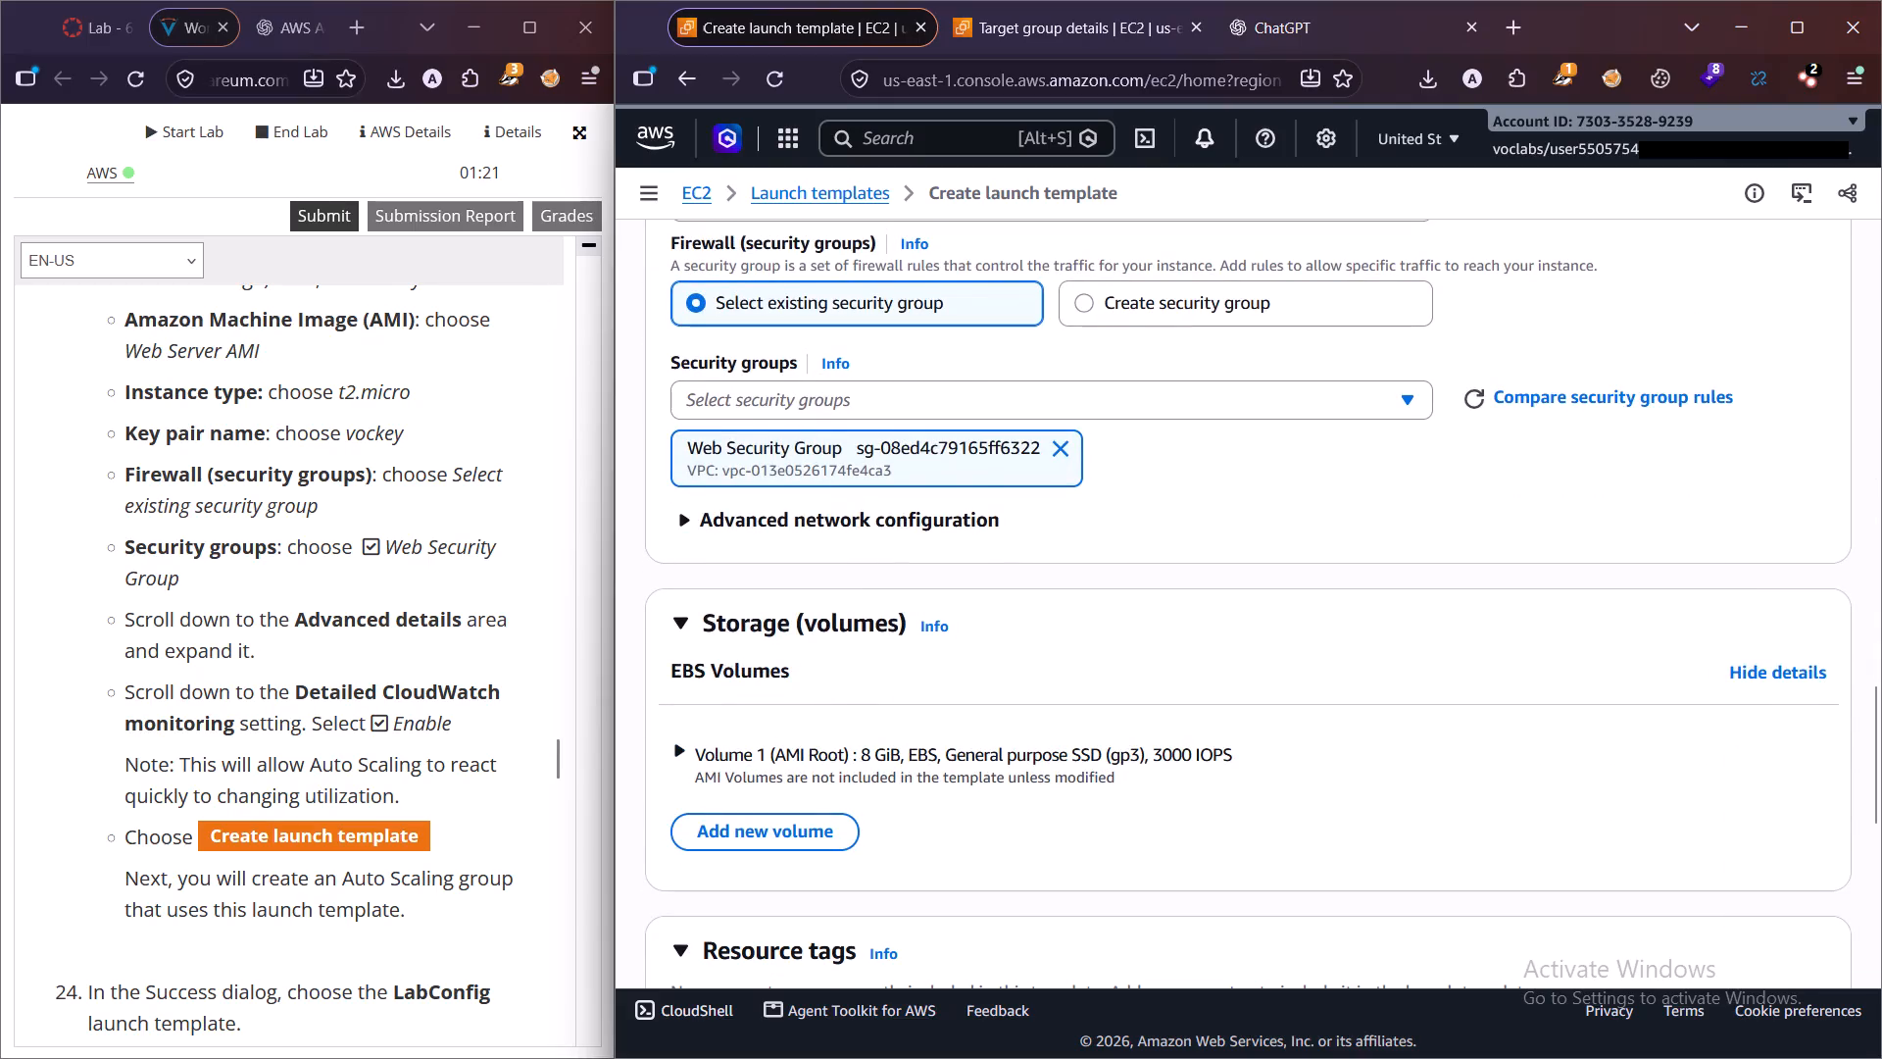
scroll(865, 662, "down", 1)
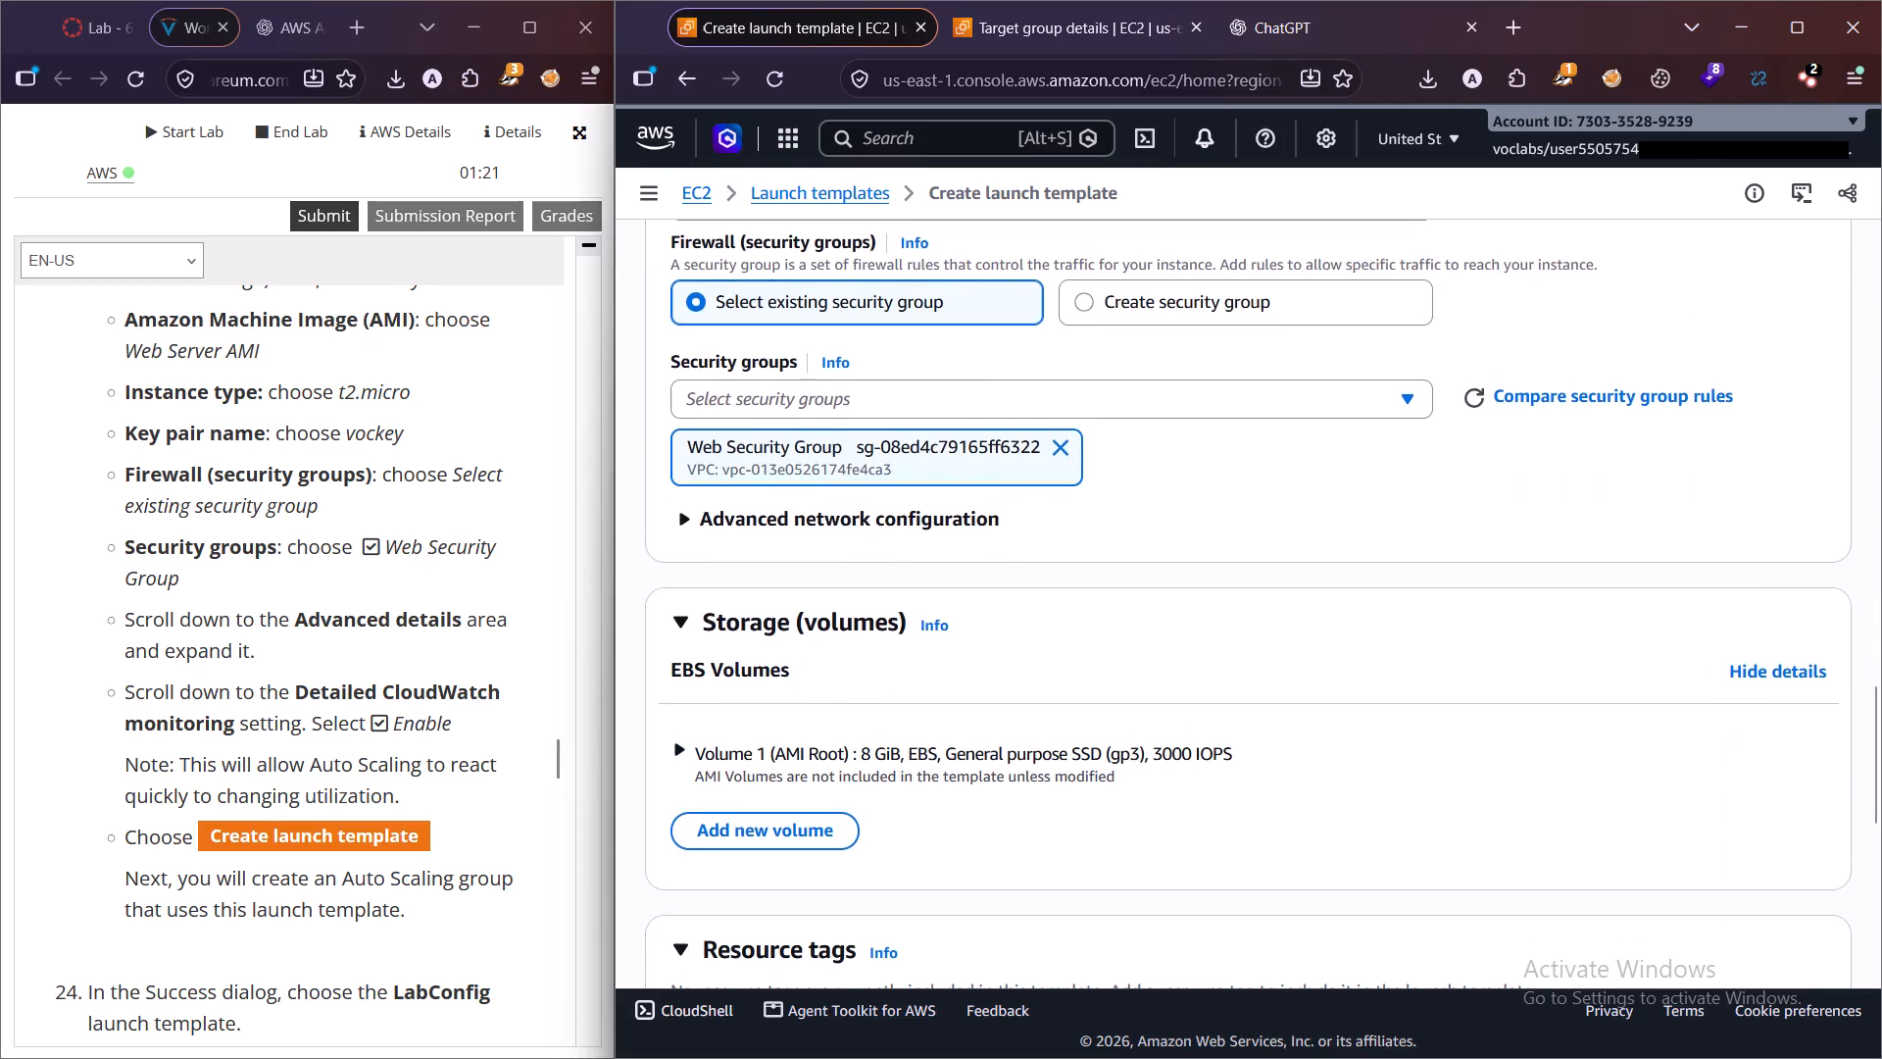
scroll(883, 667, "down", 5)
left_click(817, 664)
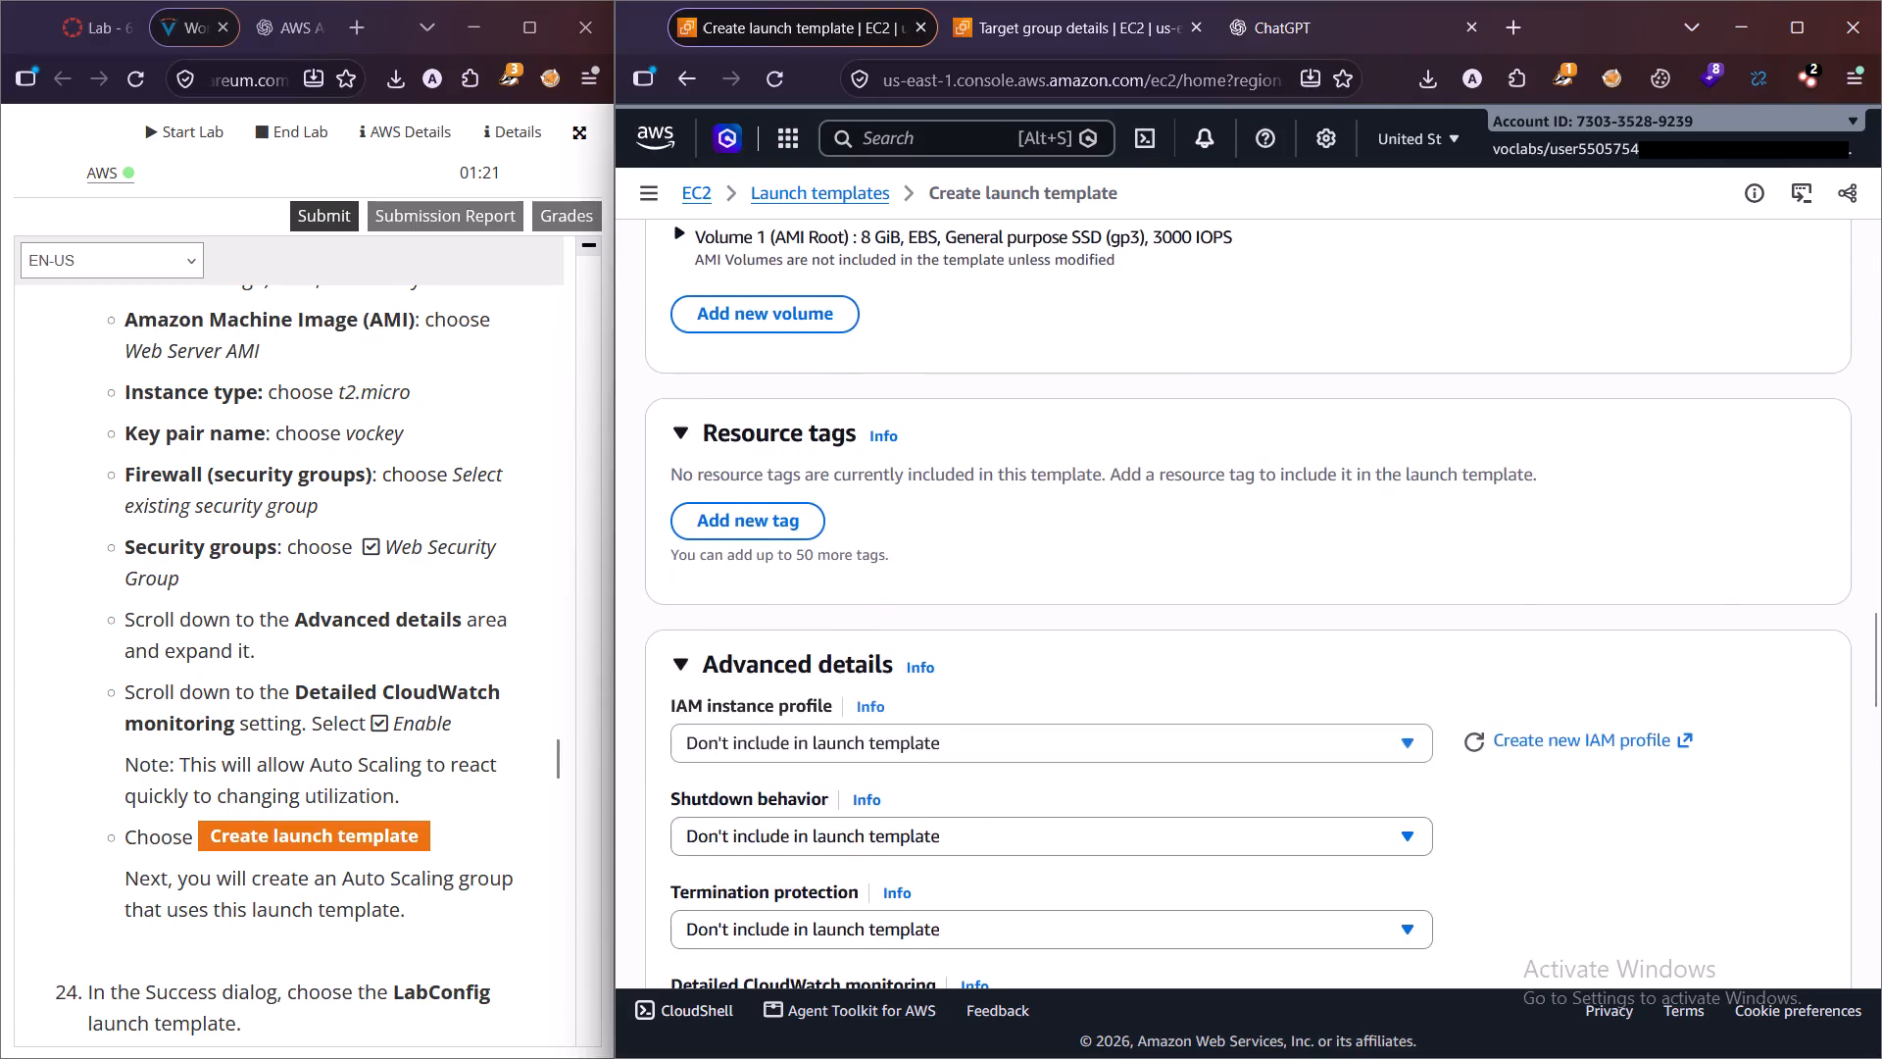
scroll(817, 664, "down", 1)
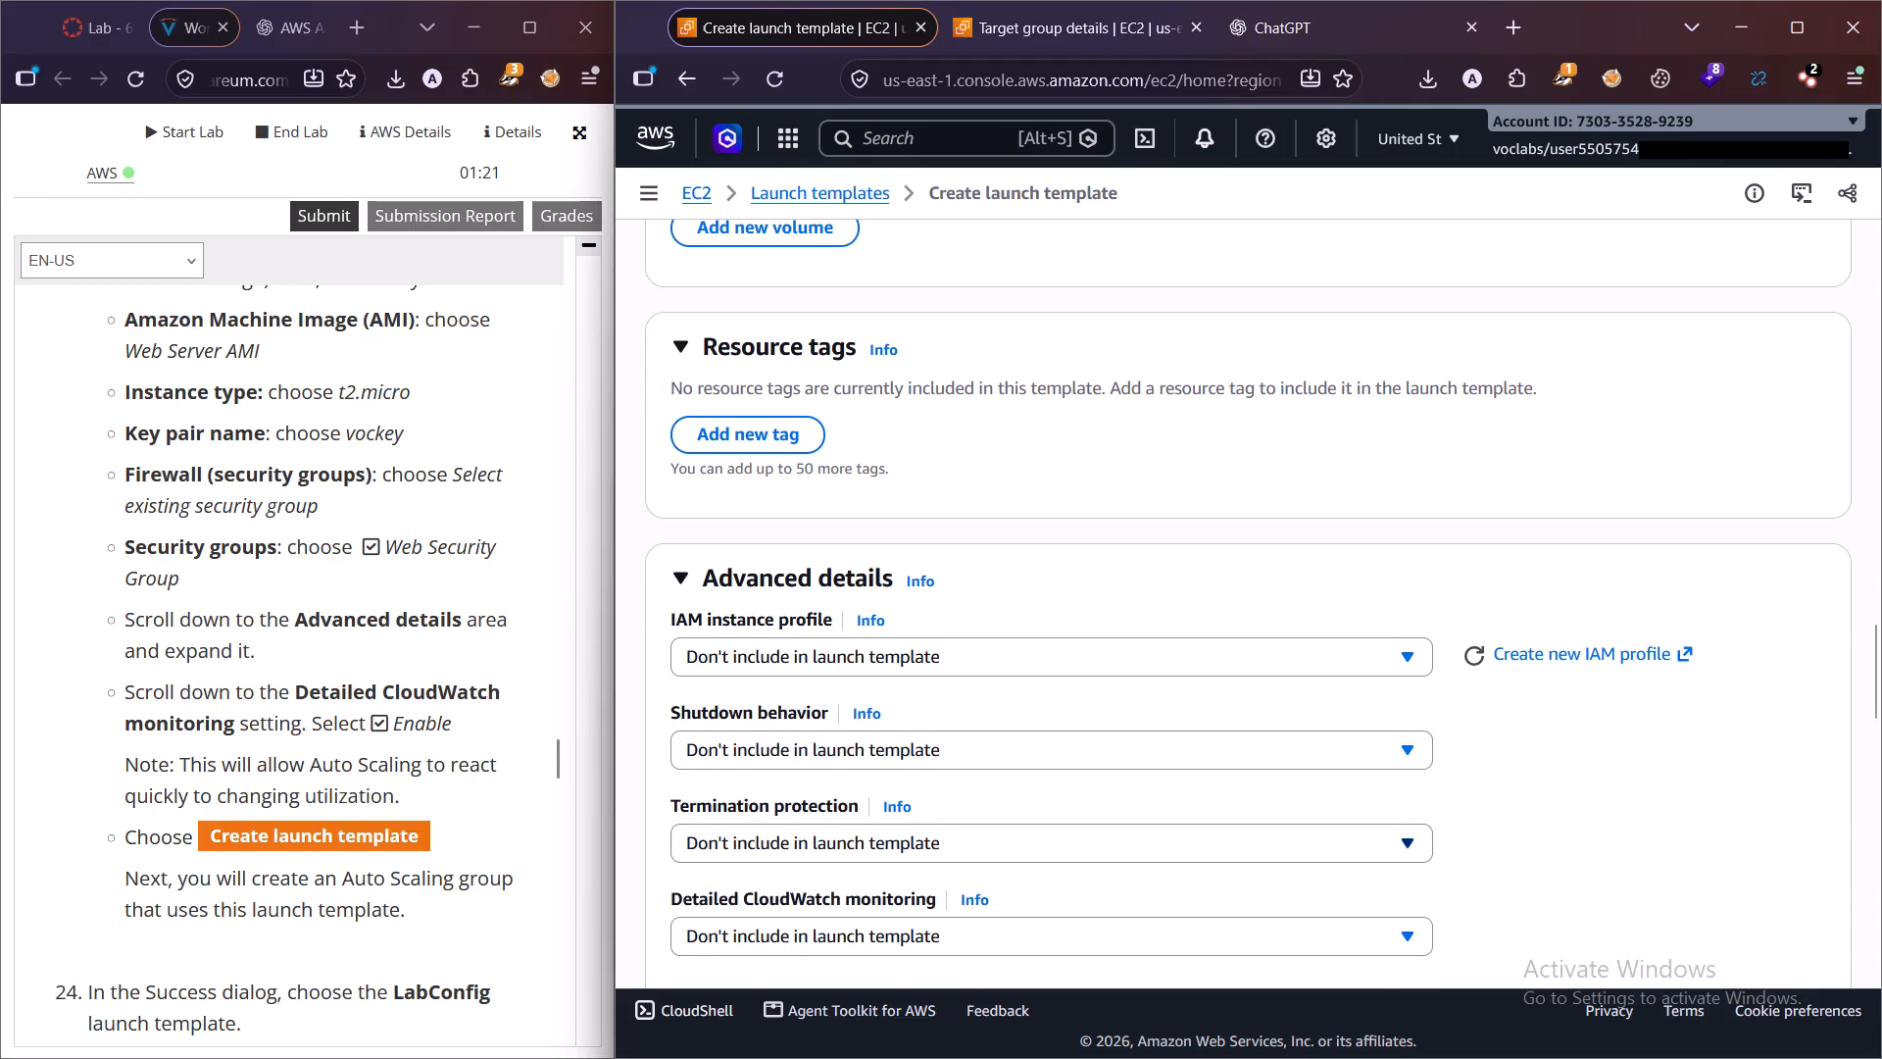
scroll(953, 835, "down", 2)
left_click(873, 768)
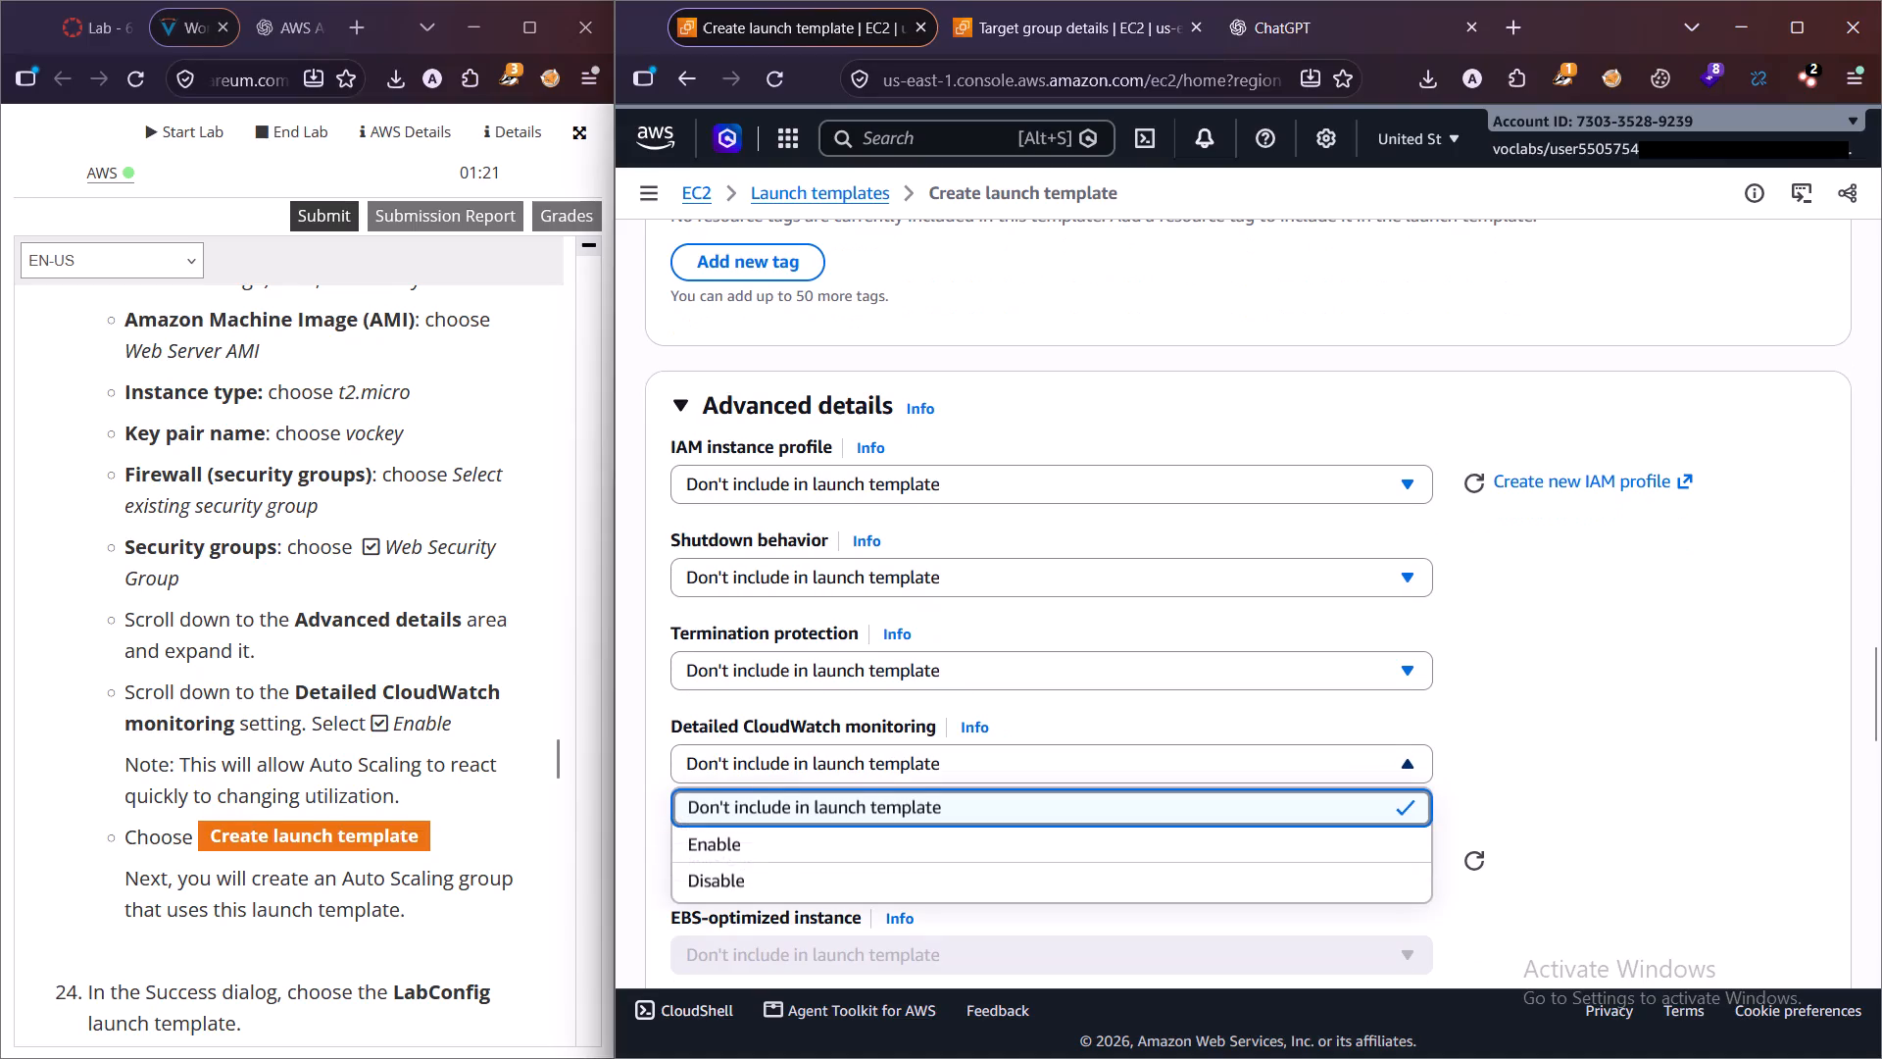
left_click(803, 838)
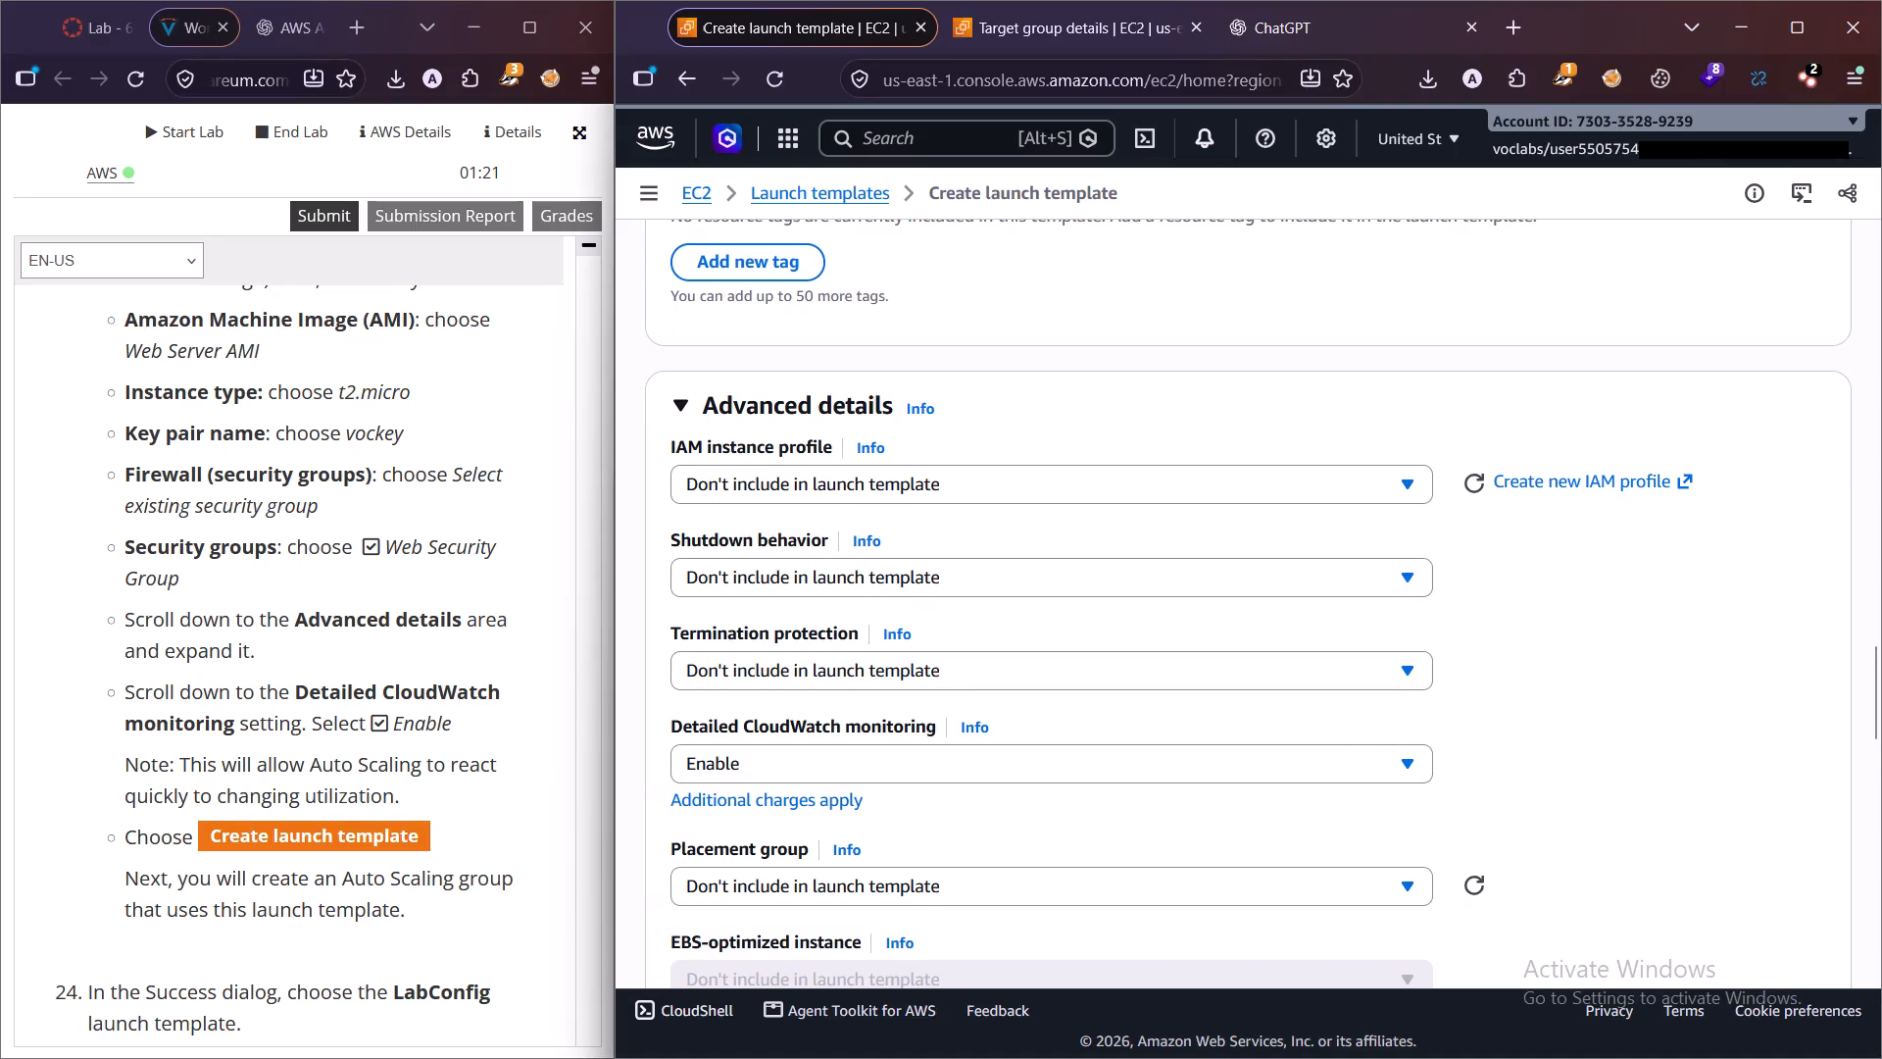
Go through the remaining advanced settings and the summary, and submit the launch template for creation.
scroll(397, 805, "down", 1)
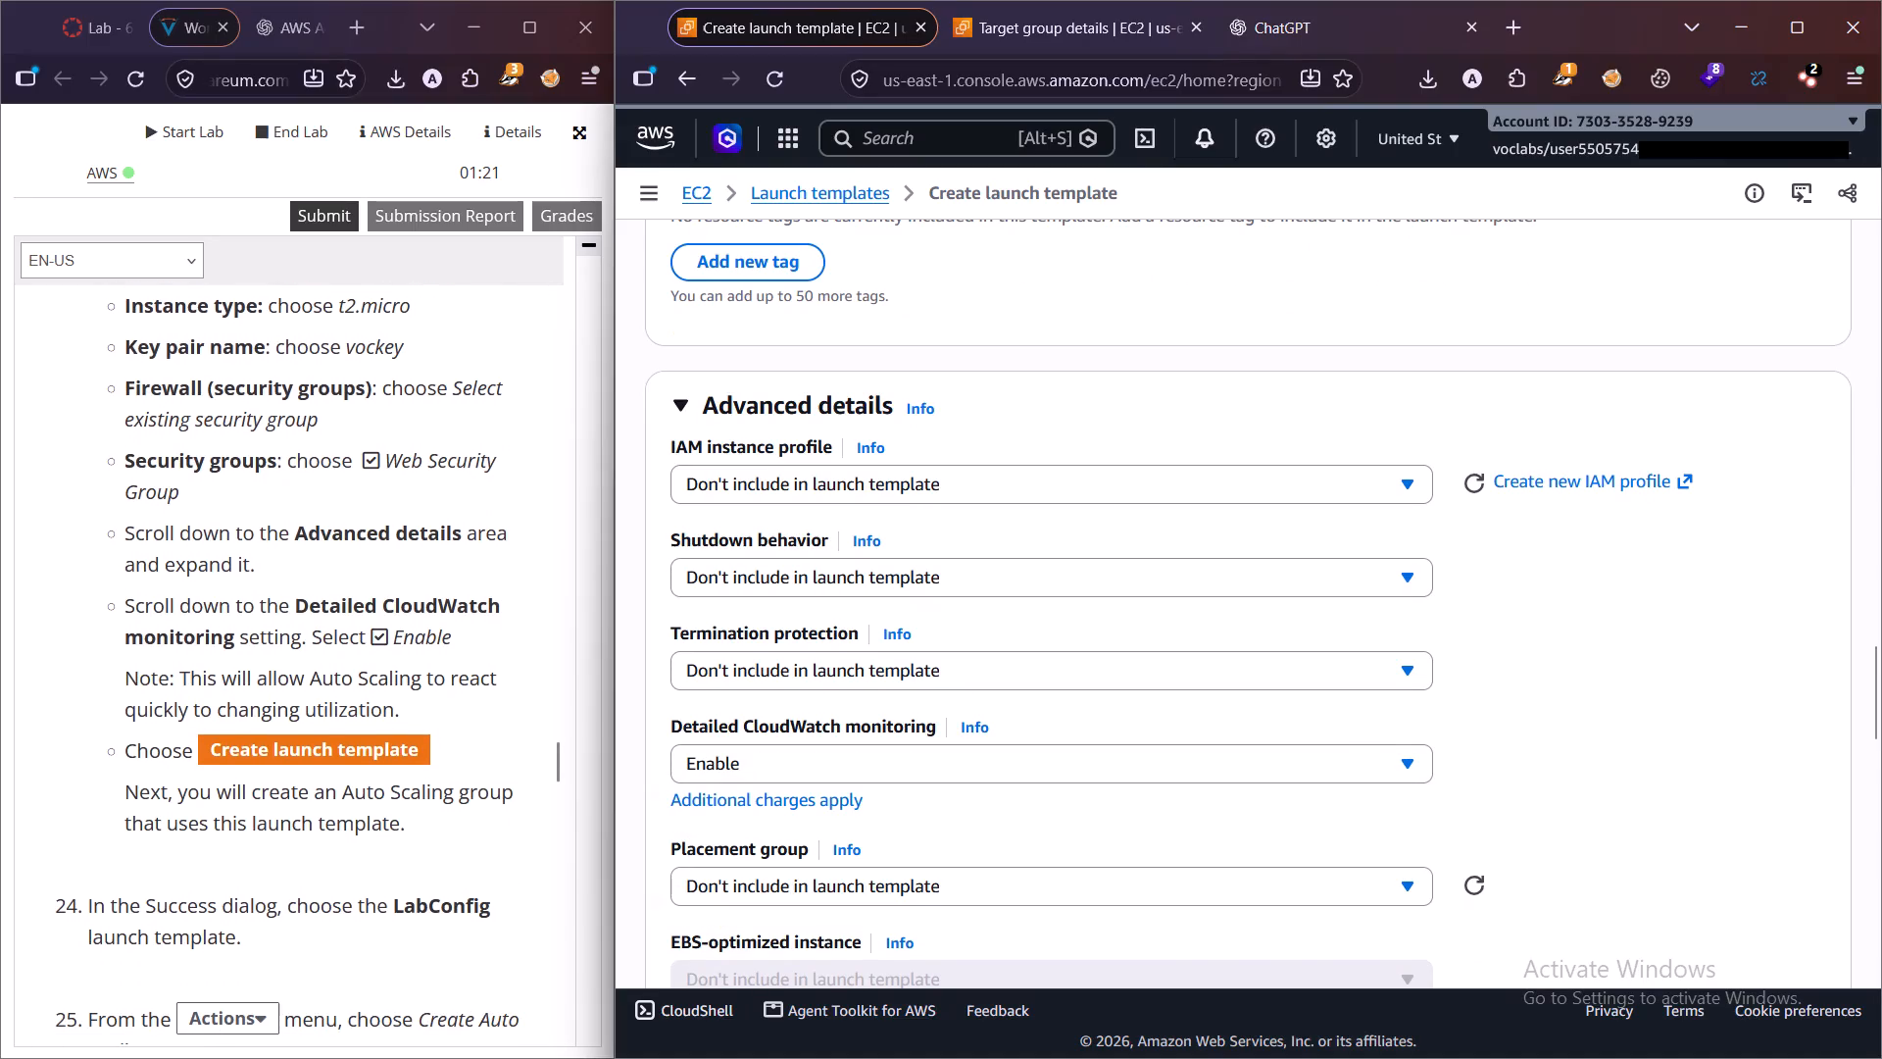
scroll(371, 768, "down", 1)
scroll(850, 782, "down", 2)
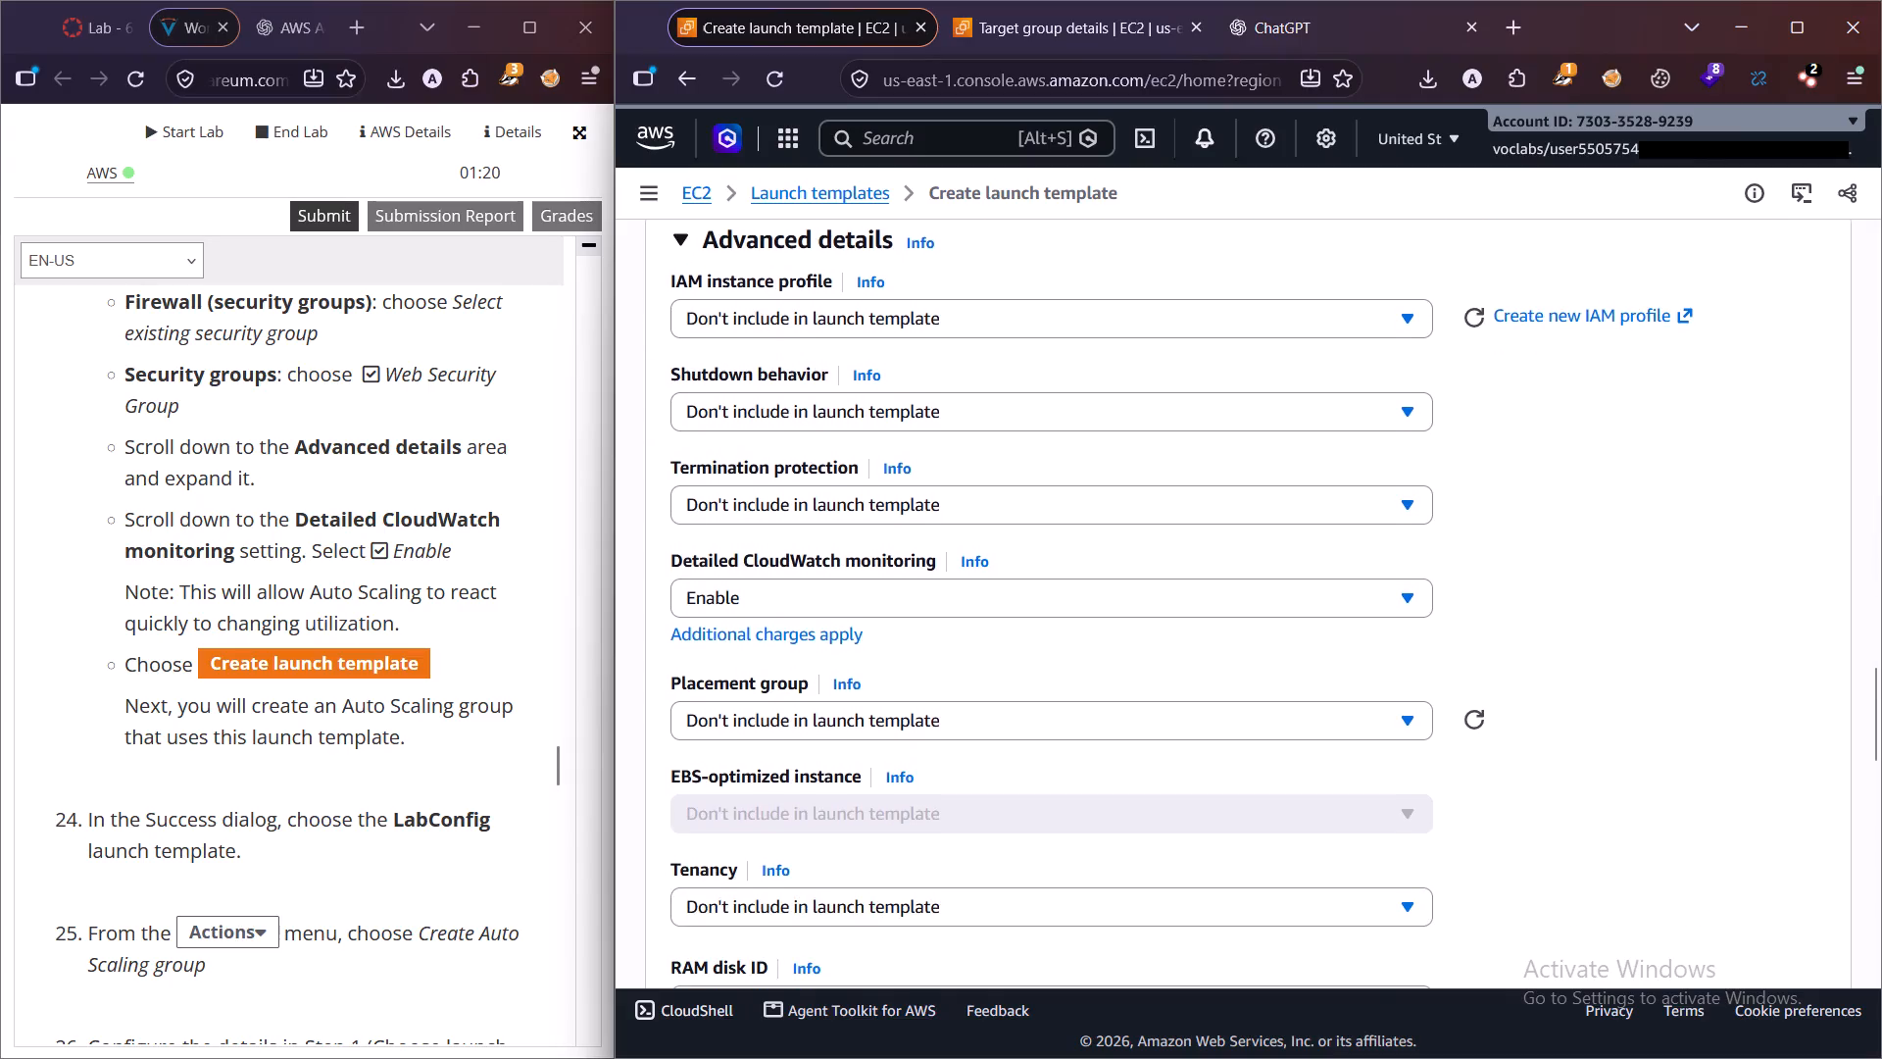
scroll(872, 809, "down", 3)
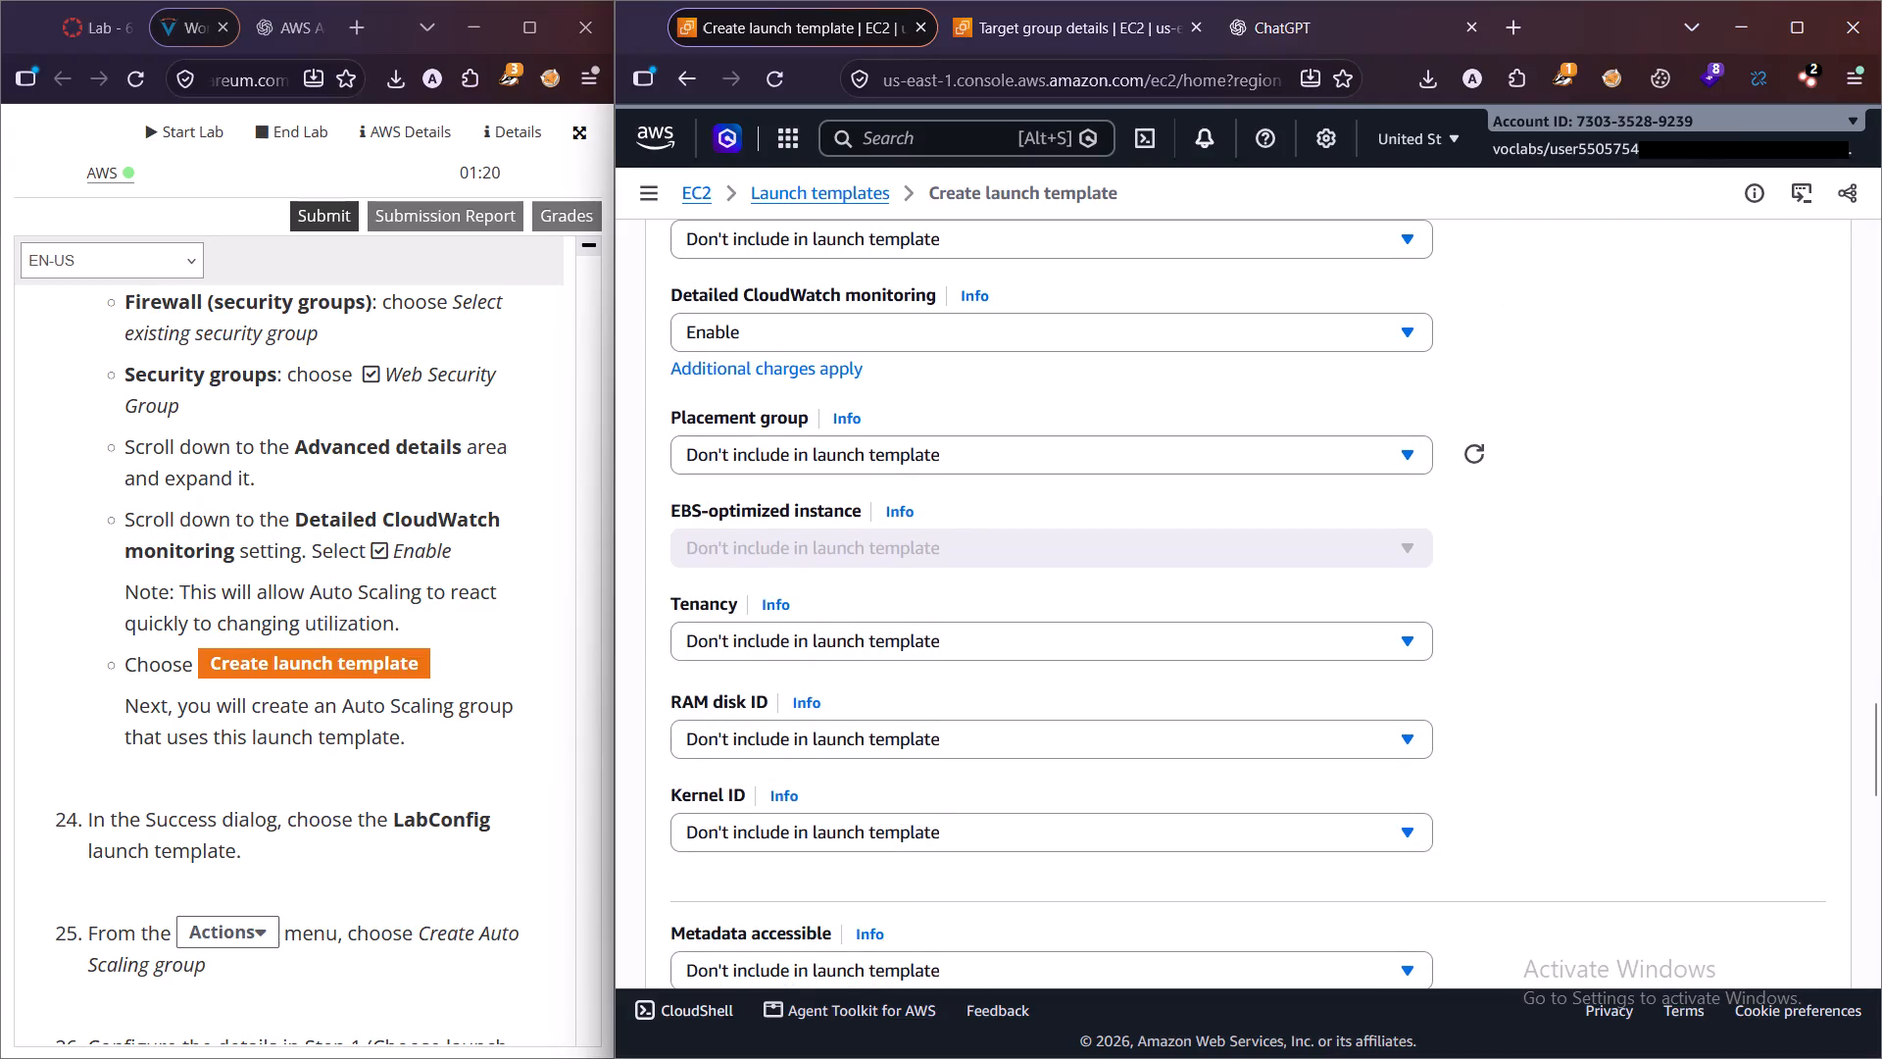
scroll(1045, 778, "down", 1)
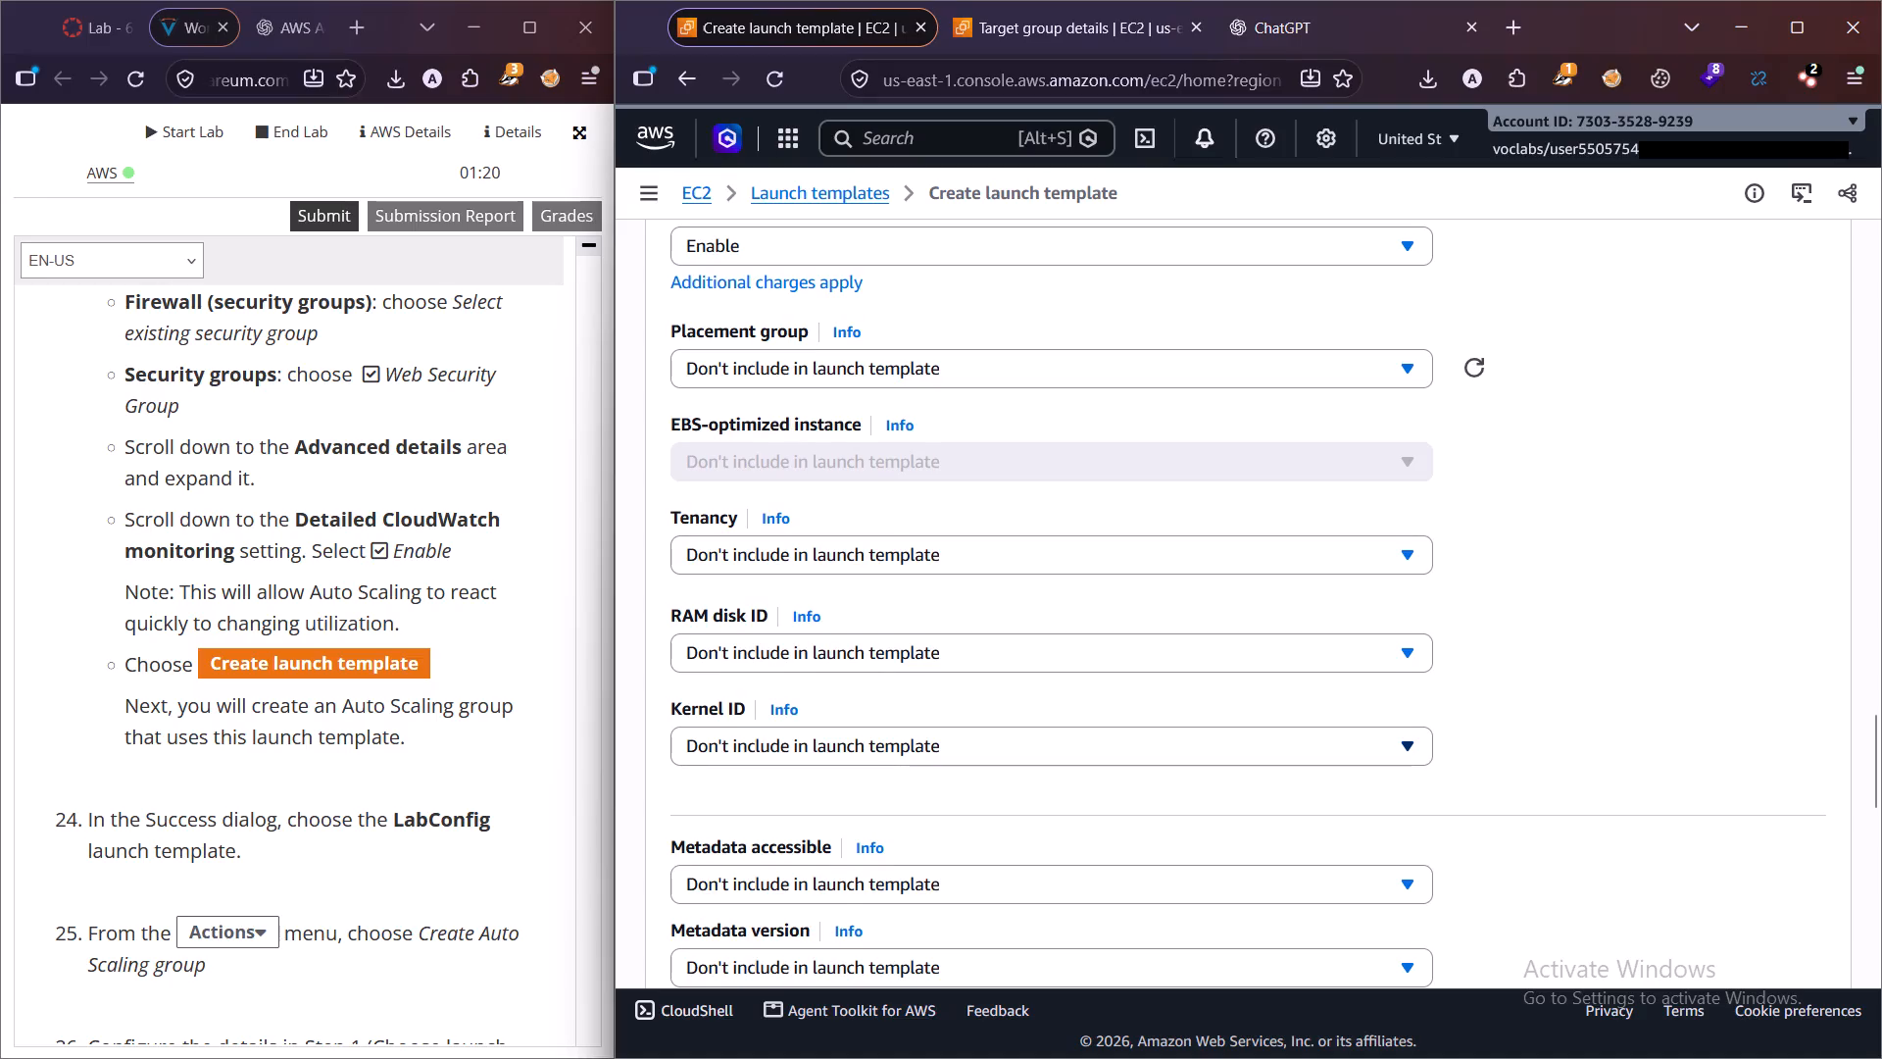
scroll(1037, 845, "down", 2)
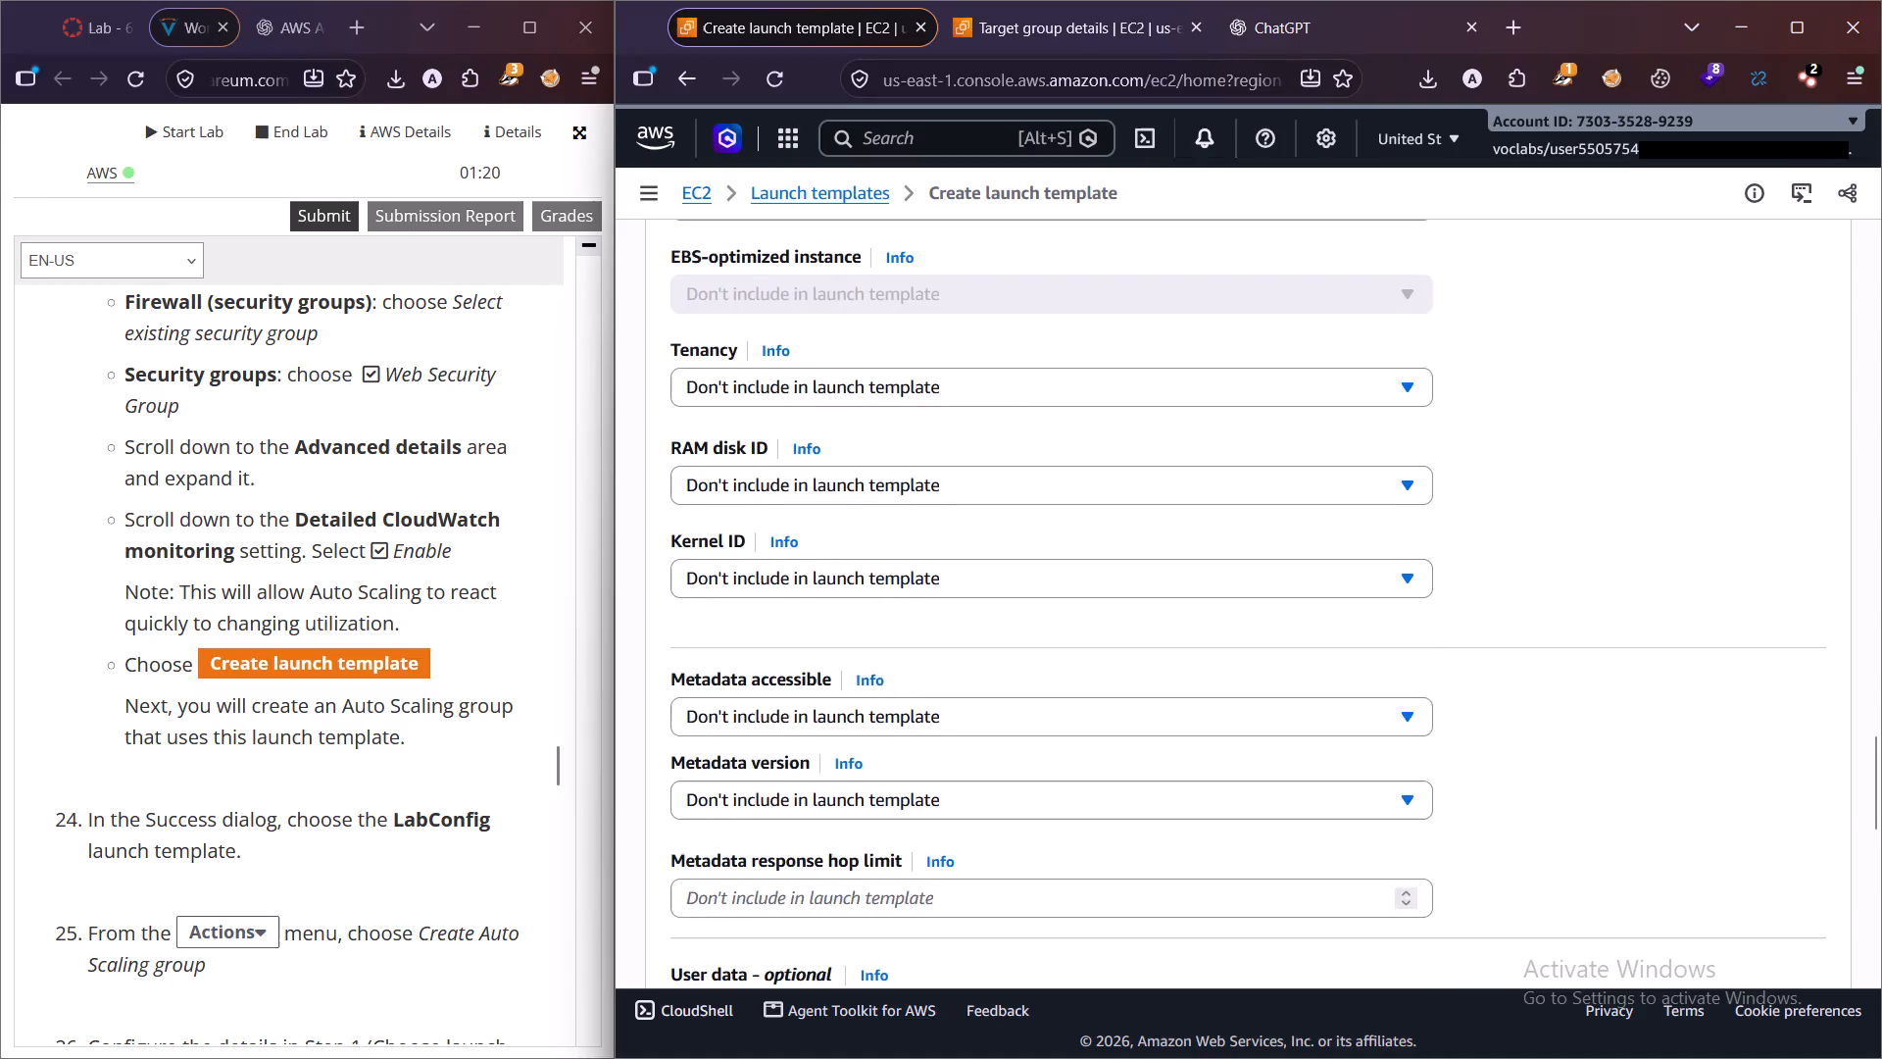
scroll(1031, 833, "down", 15)
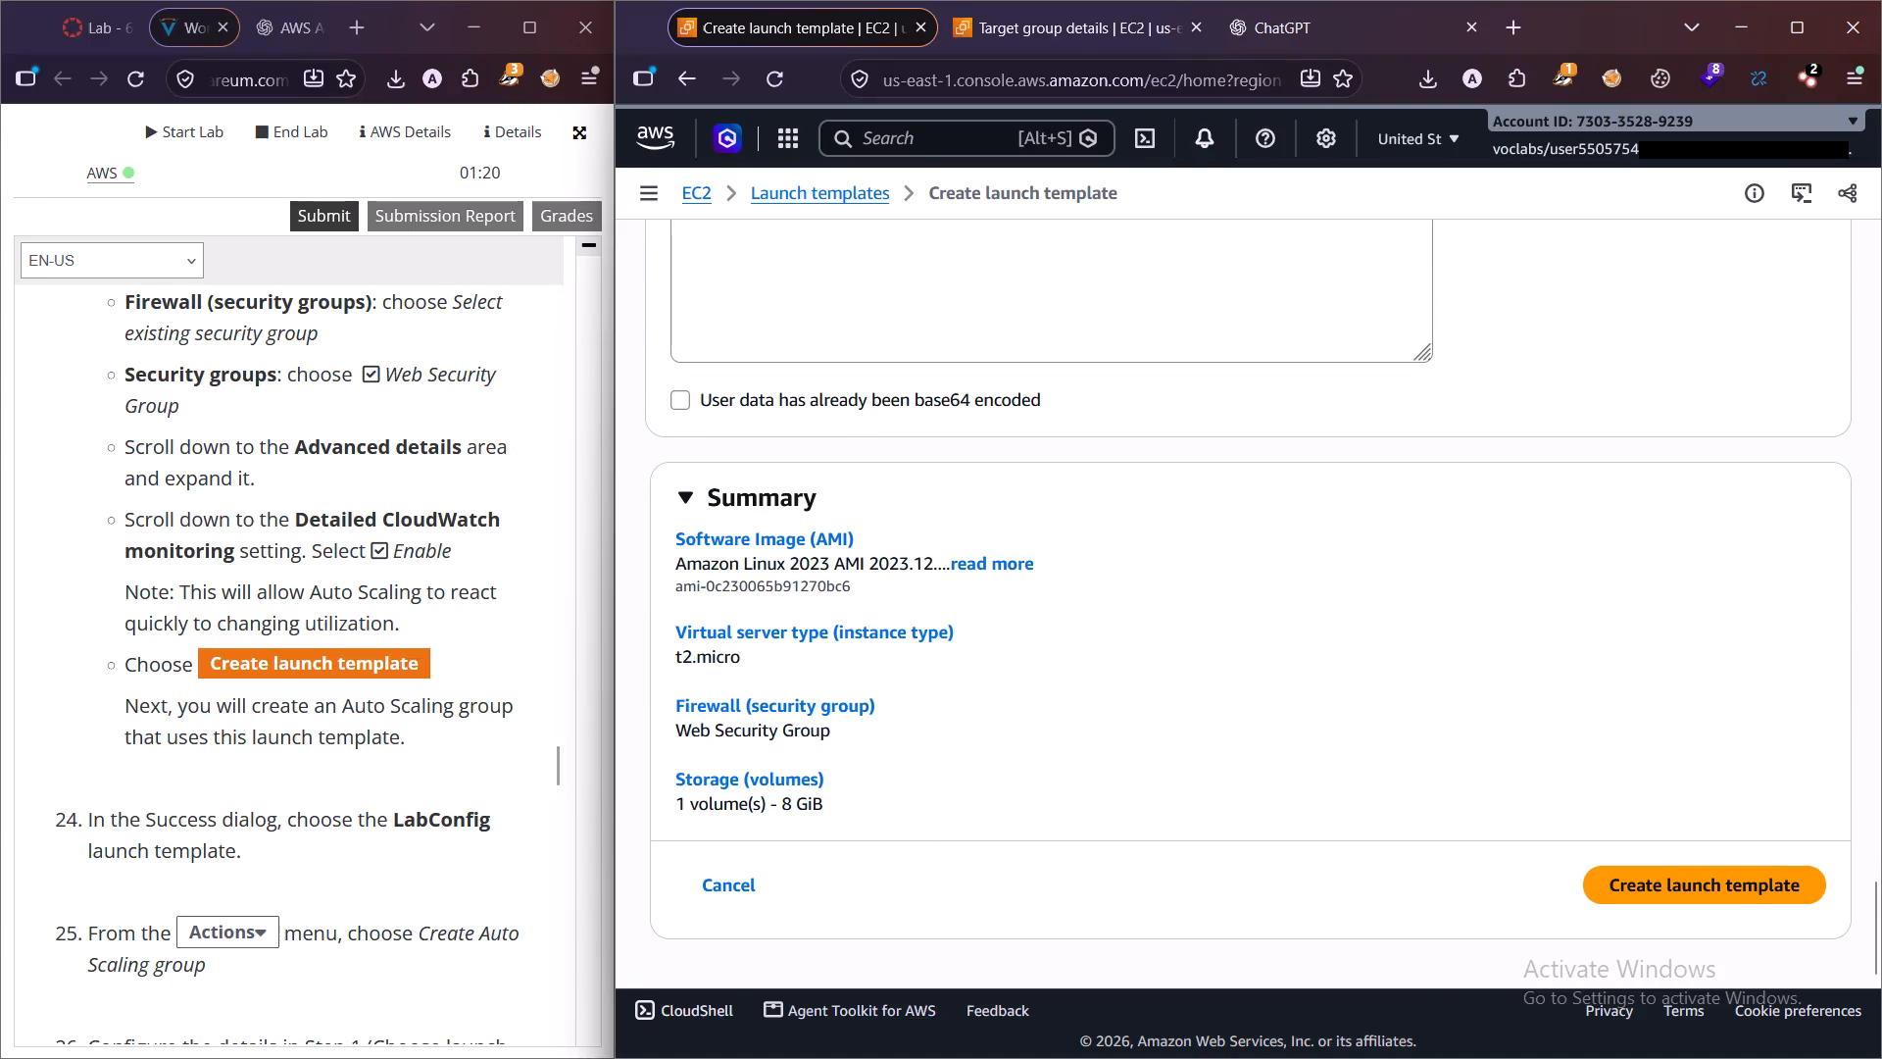
left_click(1657, 882)
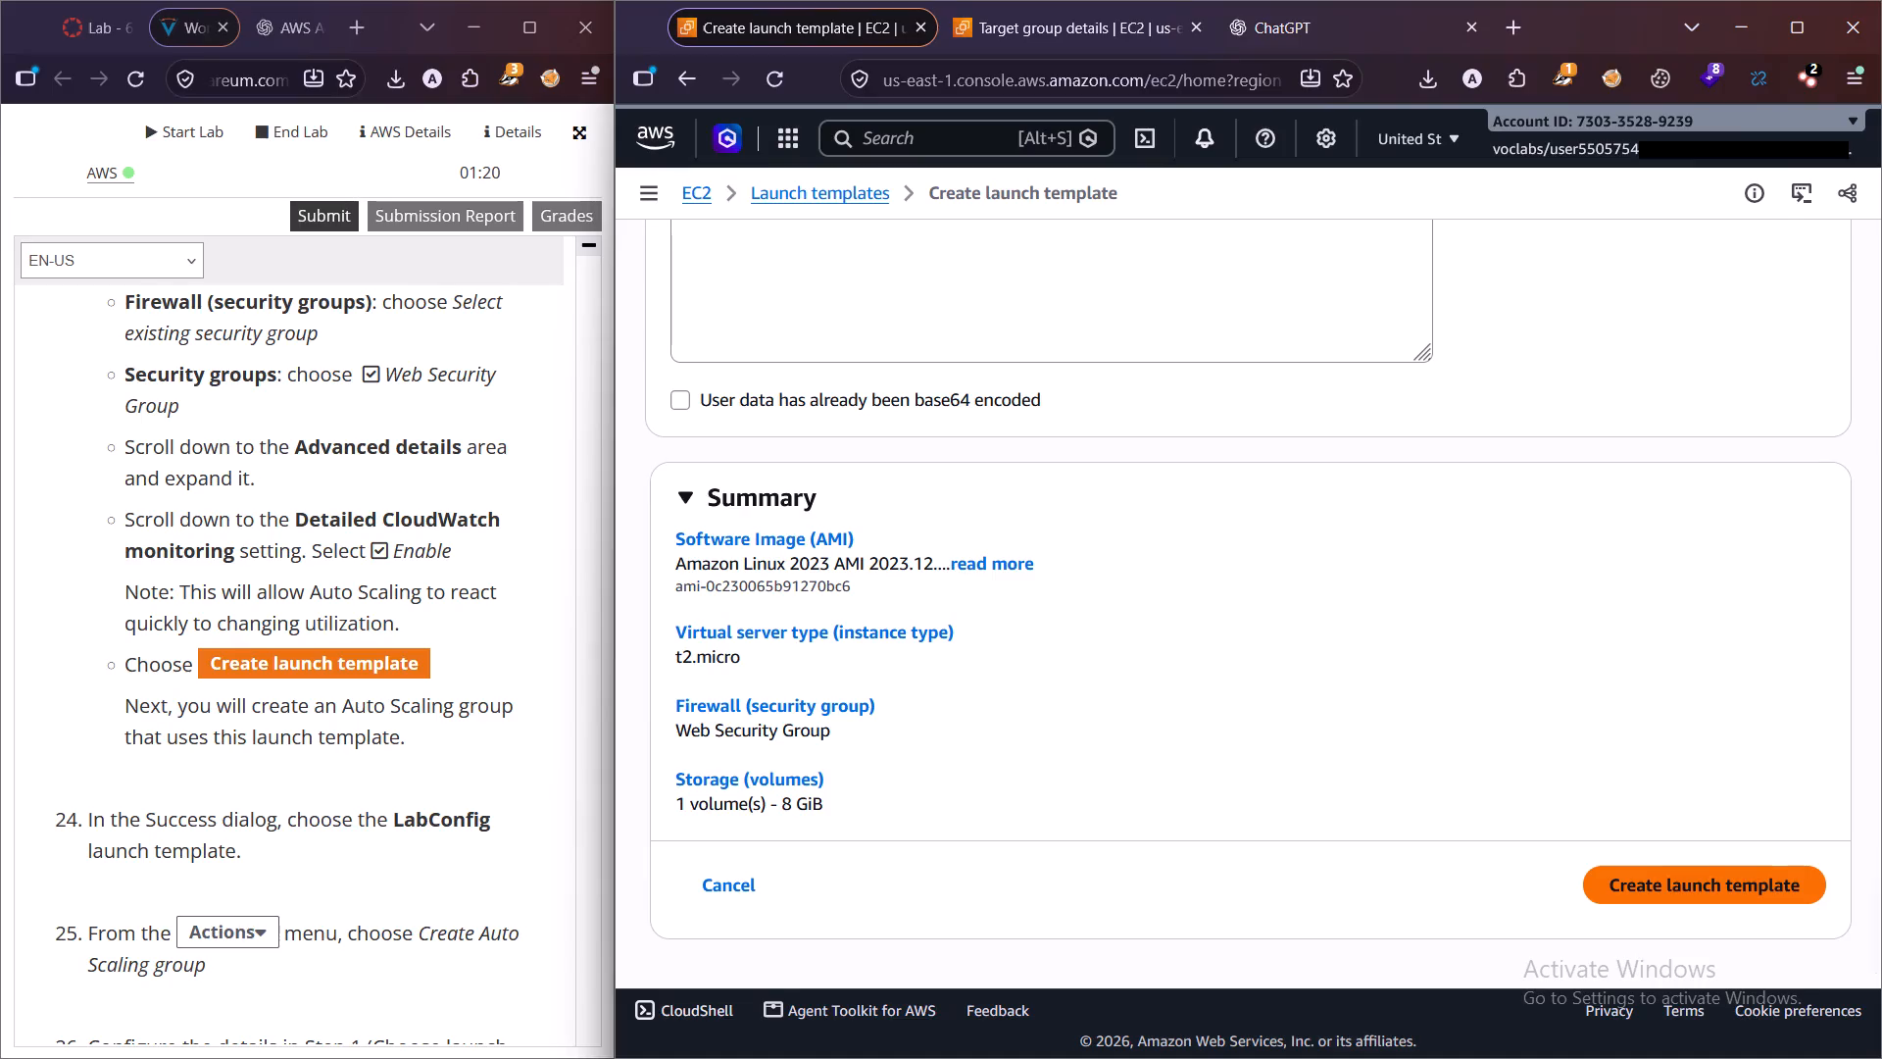
left_click(1710, 889)
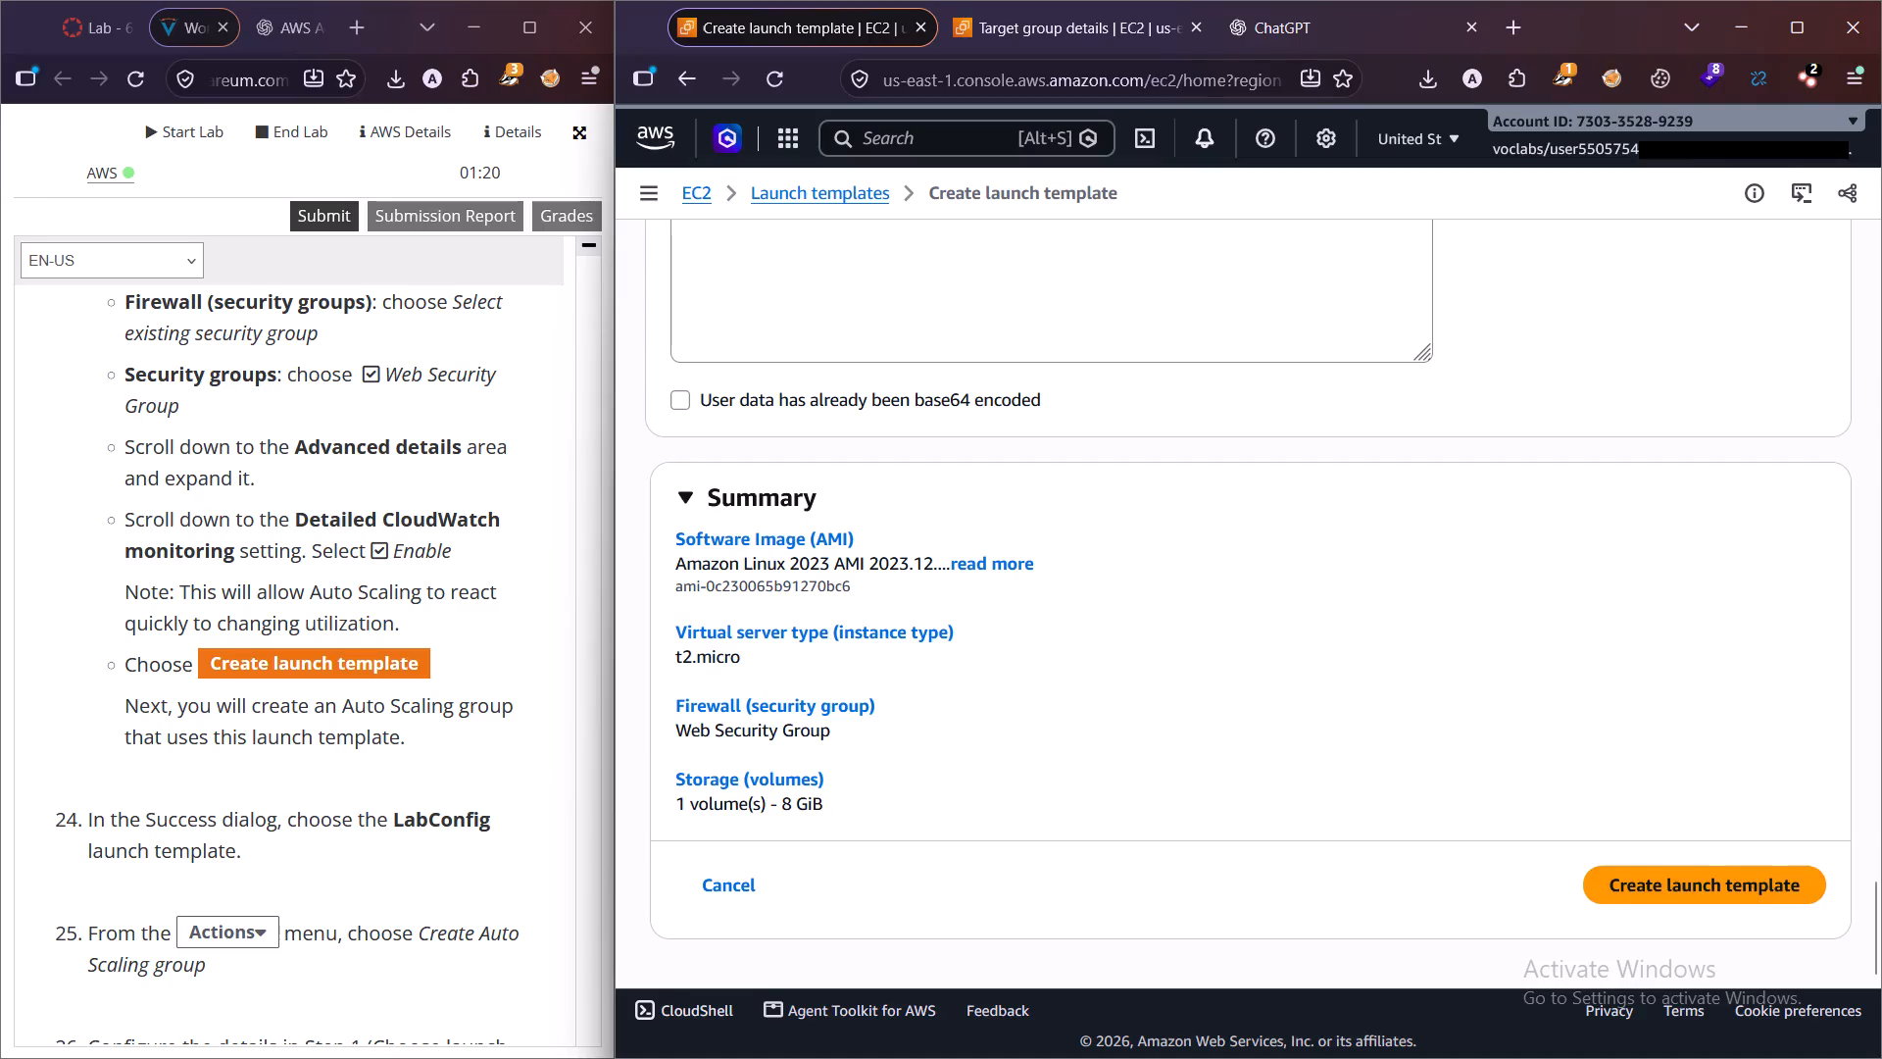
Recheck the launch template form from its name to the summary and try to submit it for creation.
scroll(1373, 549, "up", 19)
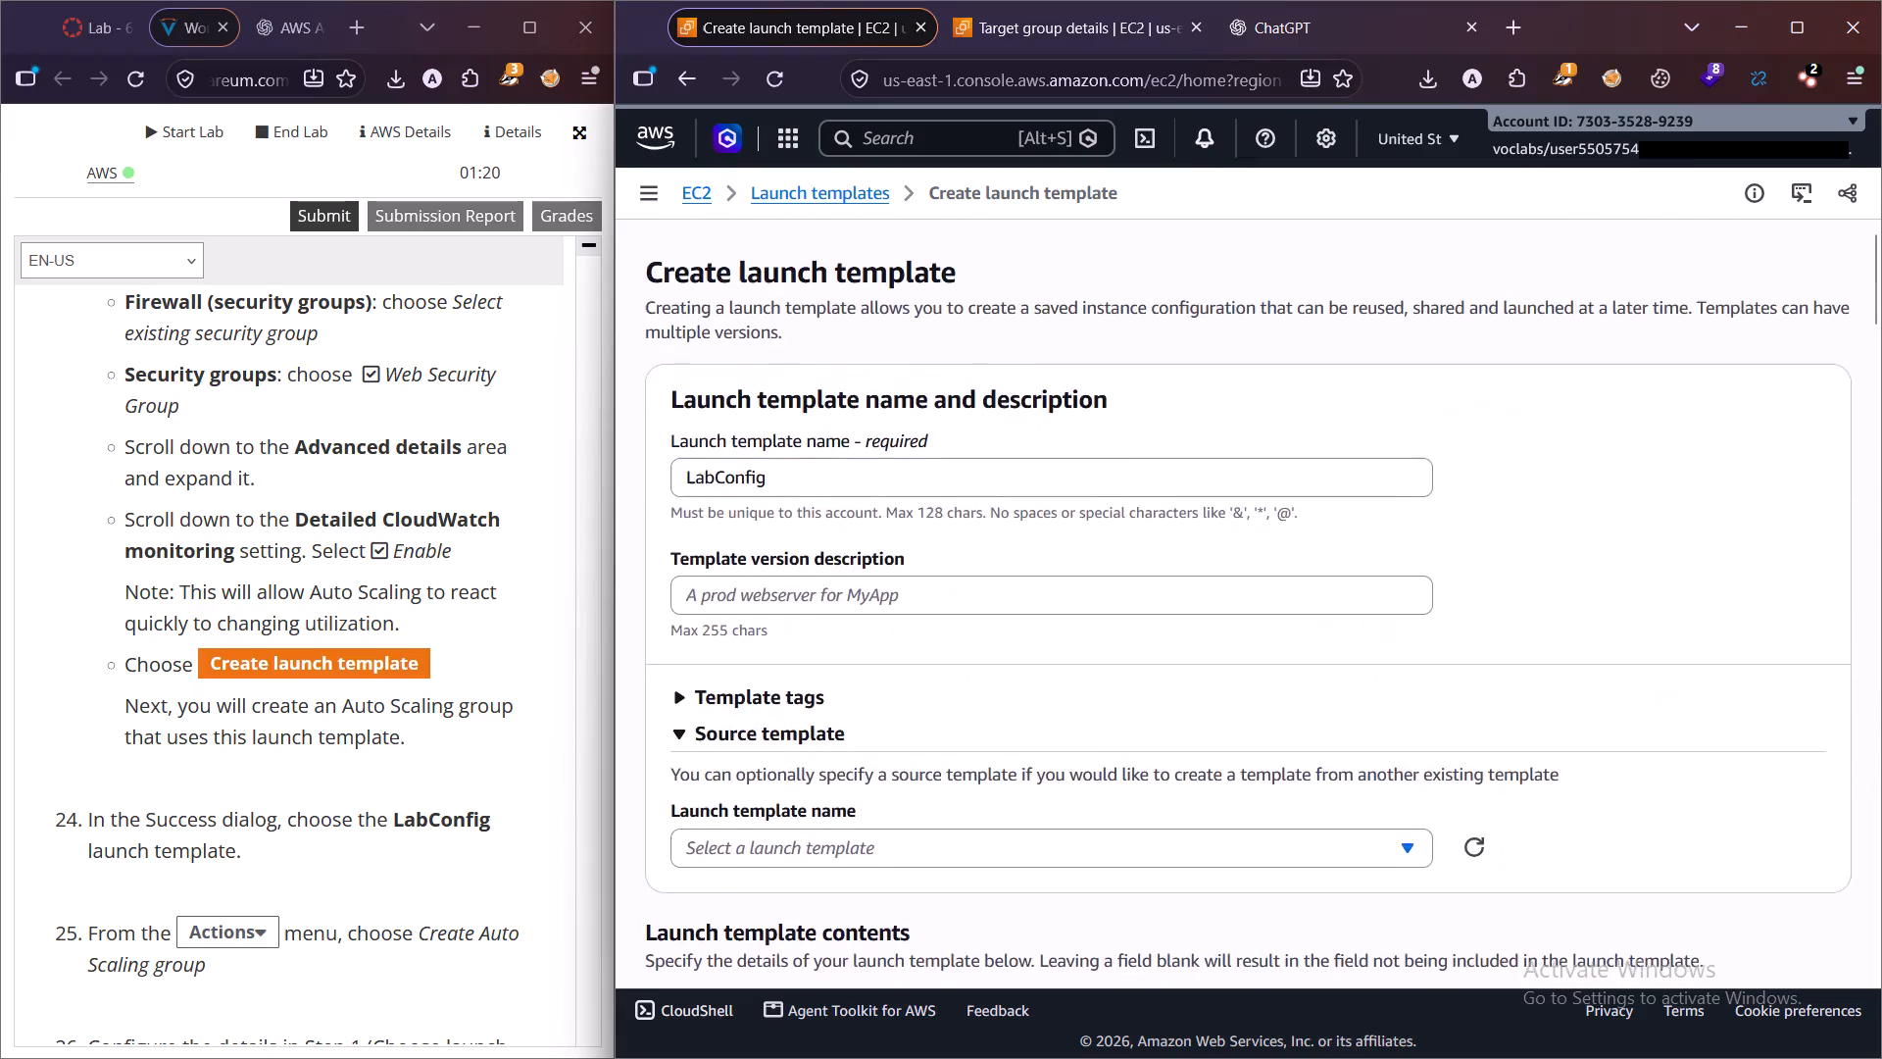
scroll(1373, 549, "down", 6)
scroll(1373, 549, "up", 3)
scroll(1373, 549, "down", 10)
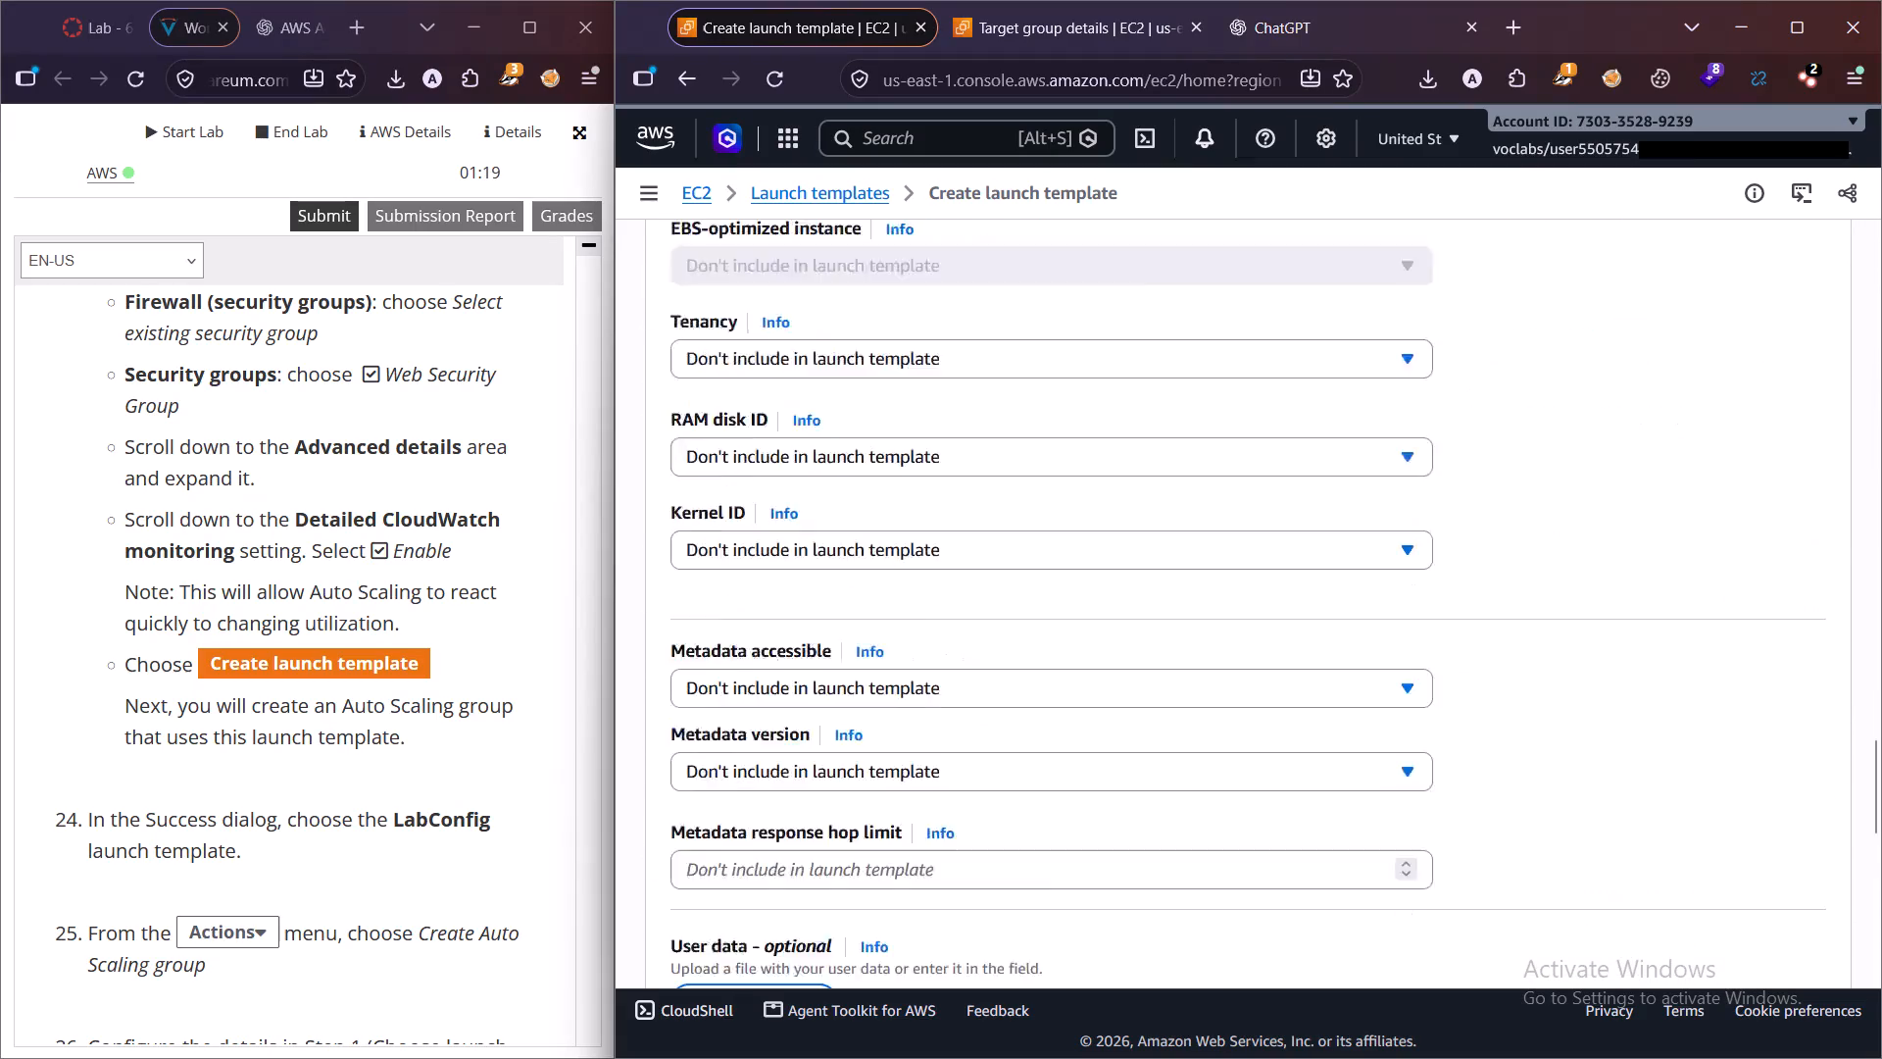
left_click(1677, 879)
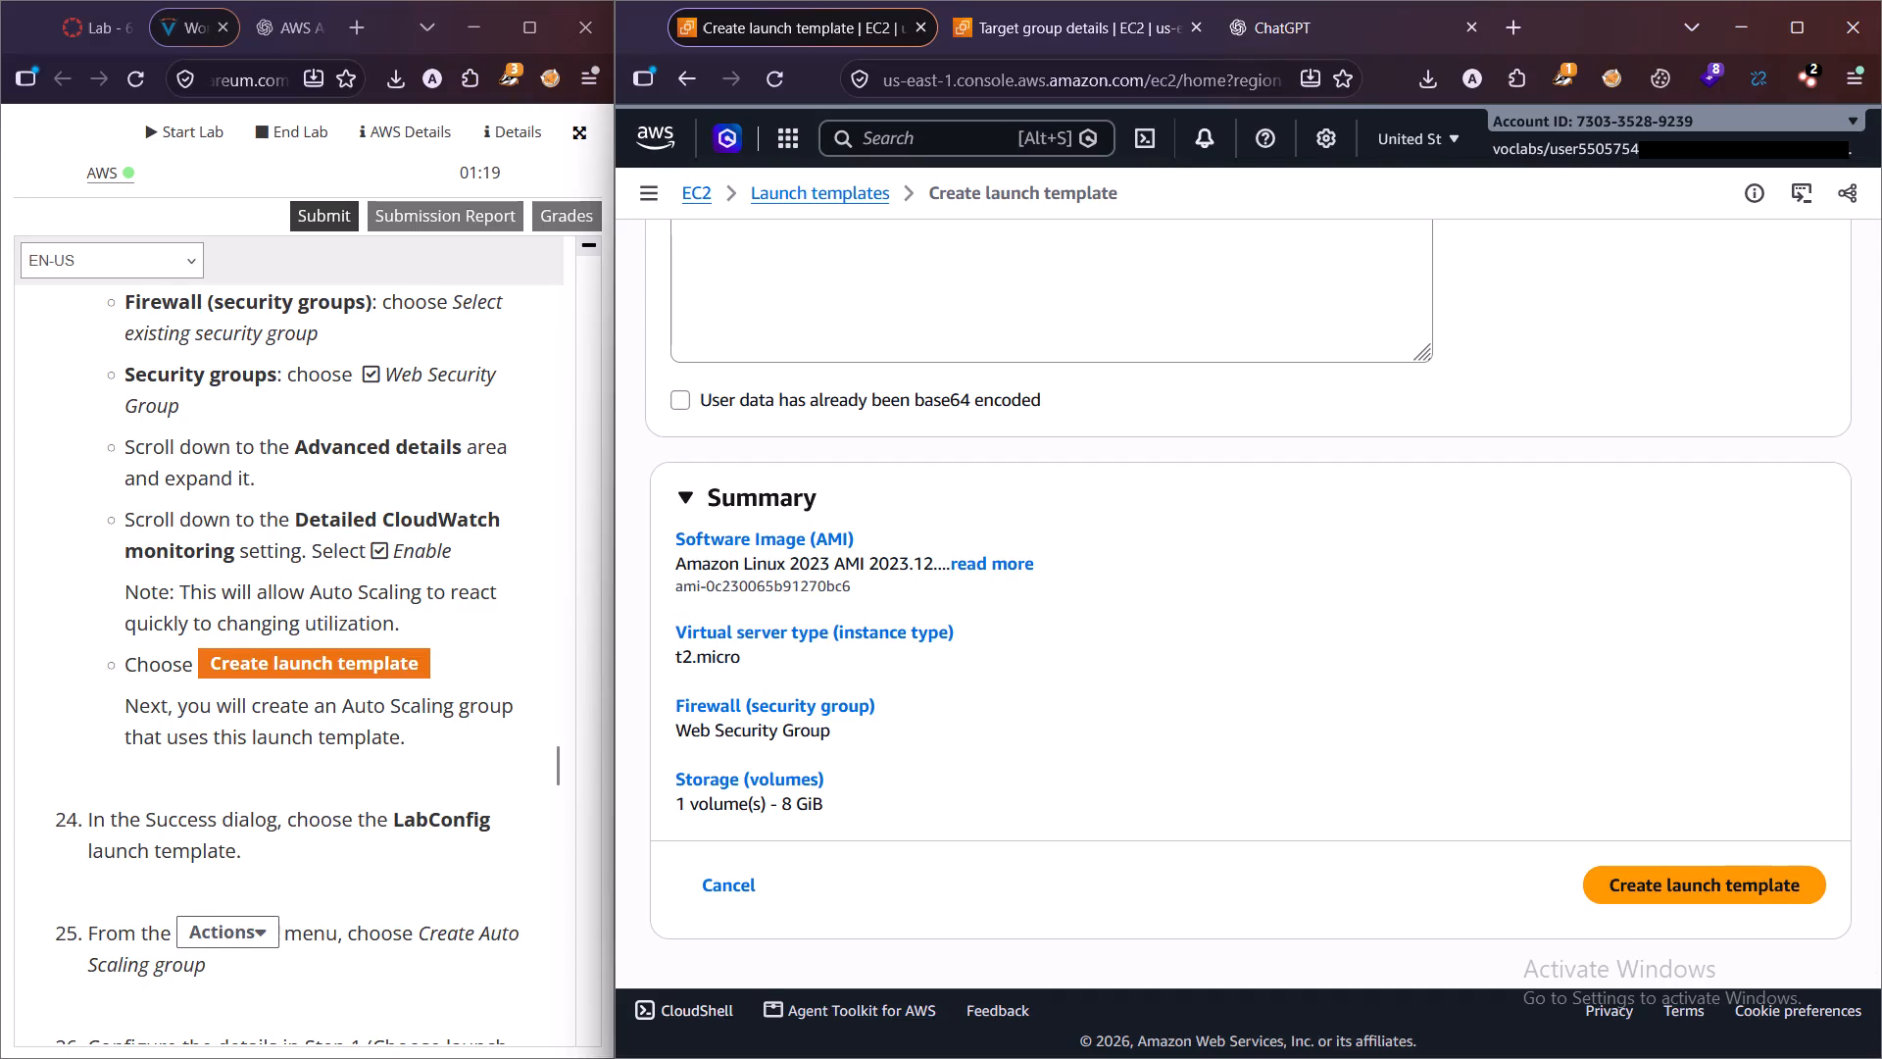
Check the upcoming lab instructions and review the launch template's monitoring, storage, security group, key pair, instance type and image settings.
scroll(324, 778, "down", 2)
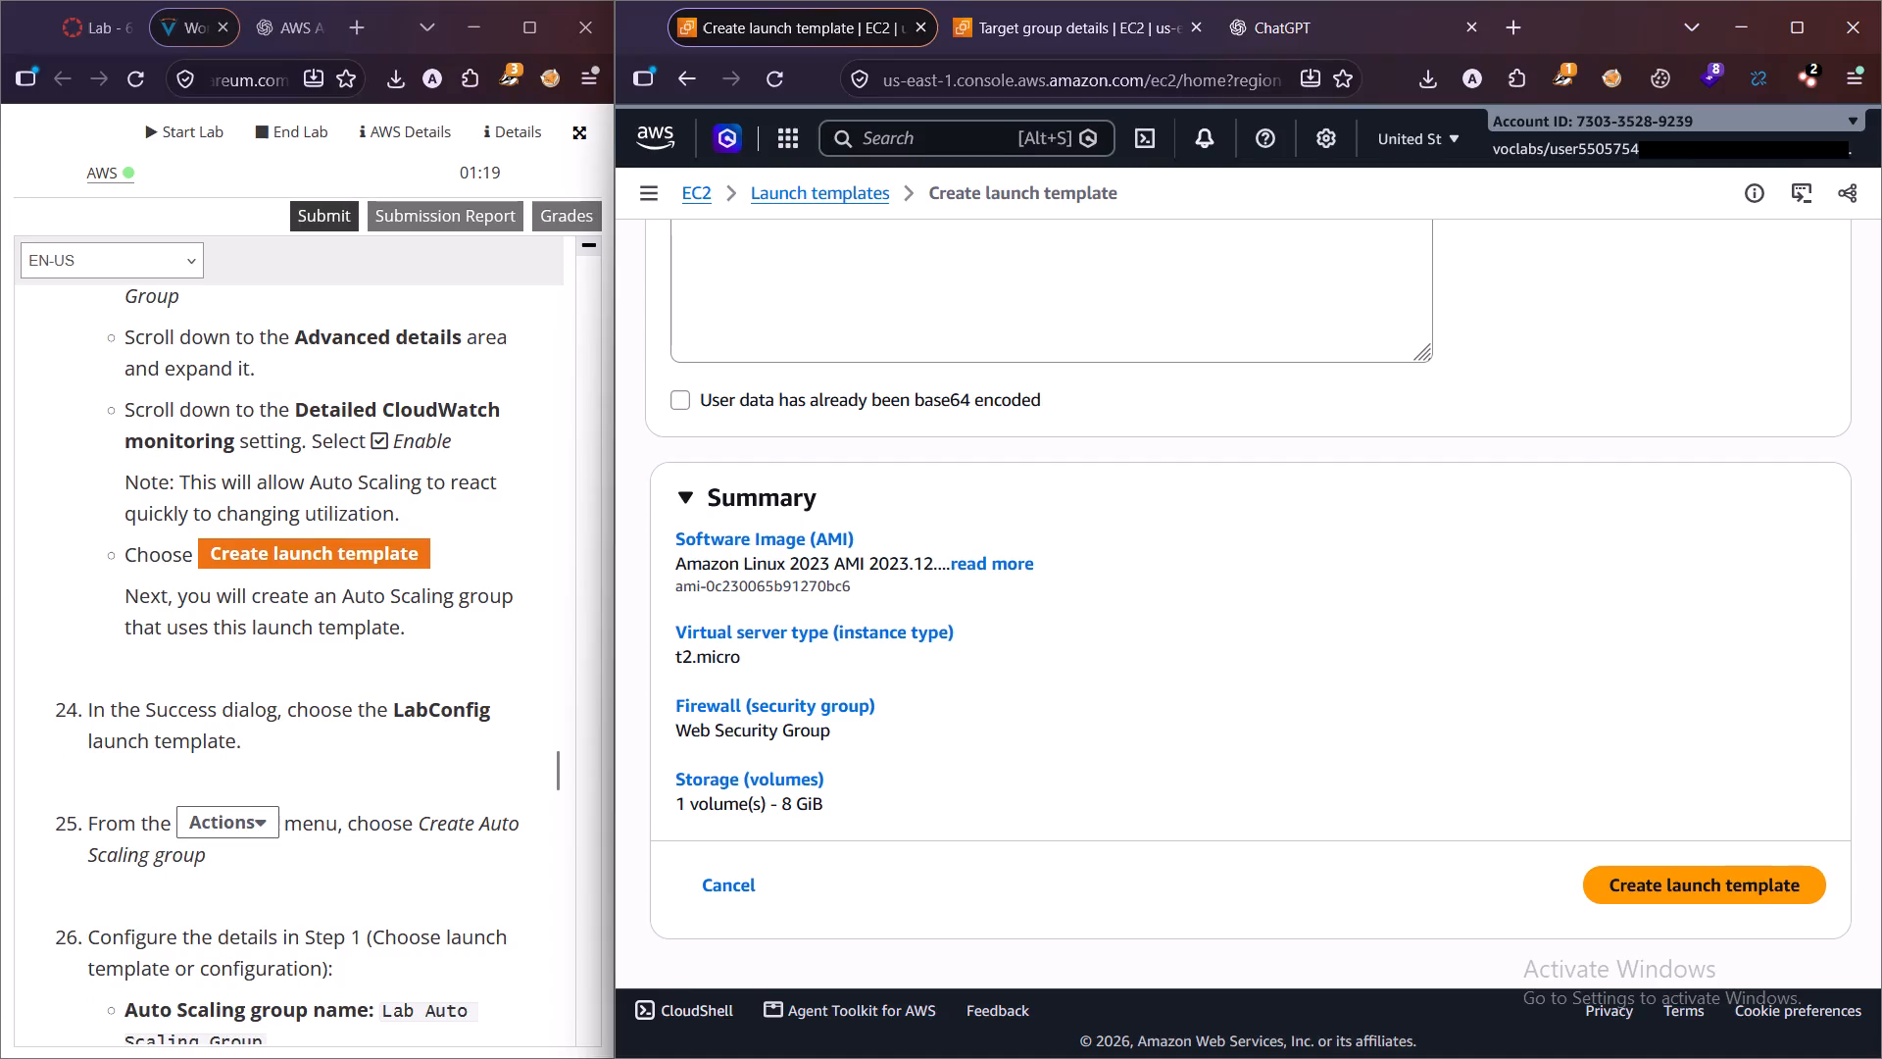
scroll(993, 664, "down", 4)
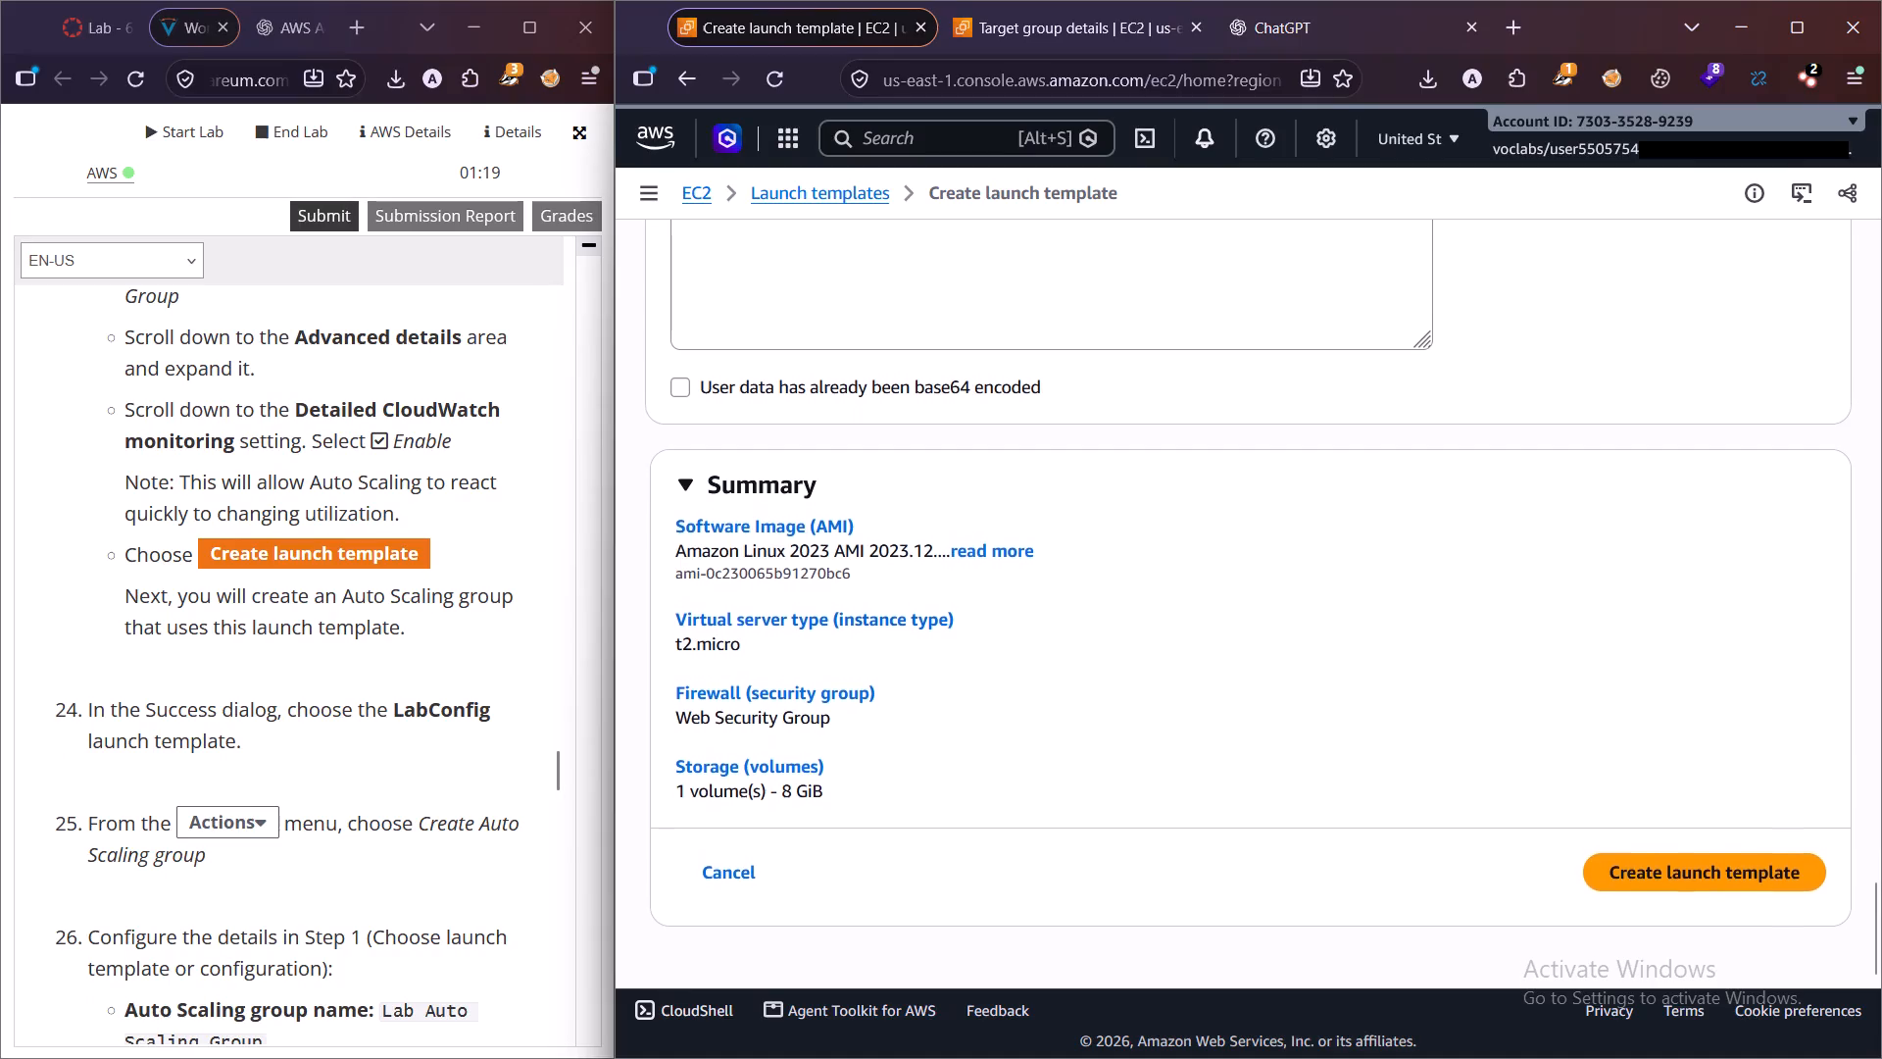
scroll(993, 664, "up", 6)
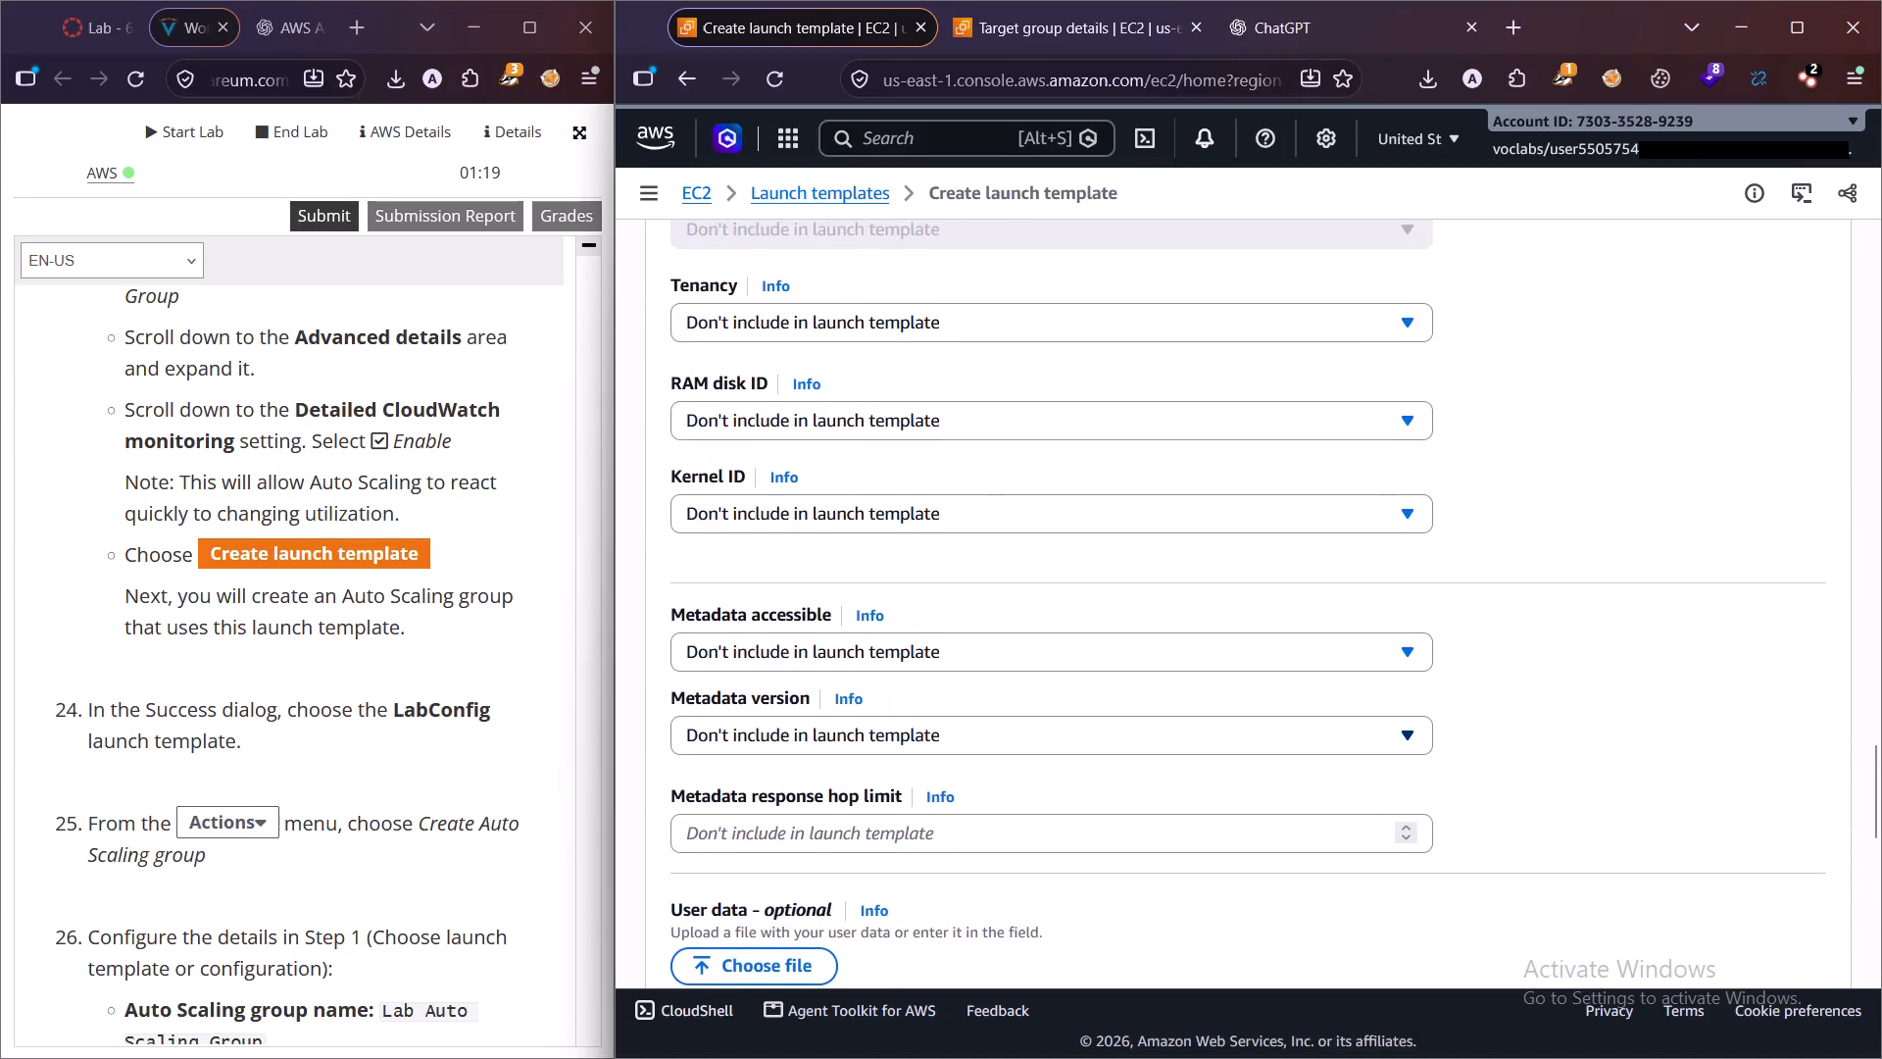
scroll(993, 664, "up", 6)
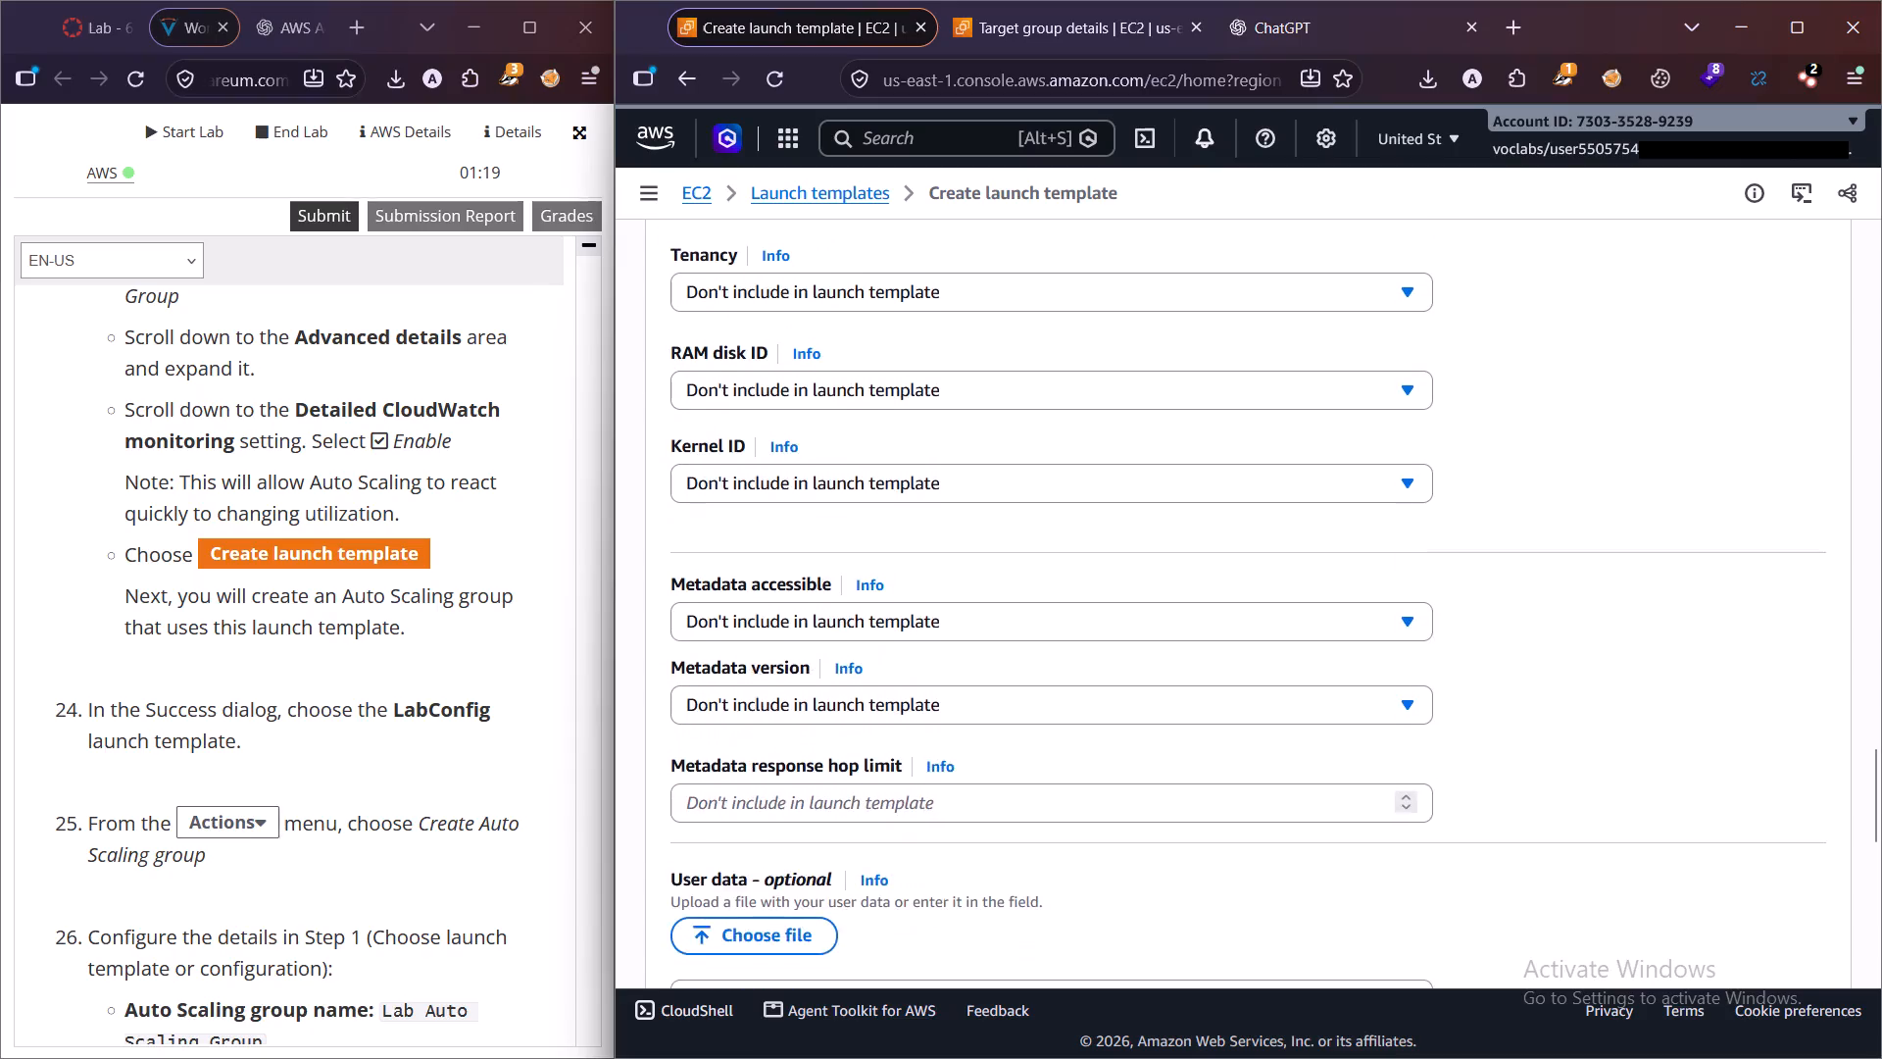
scroll(993, 664, "up", 3)
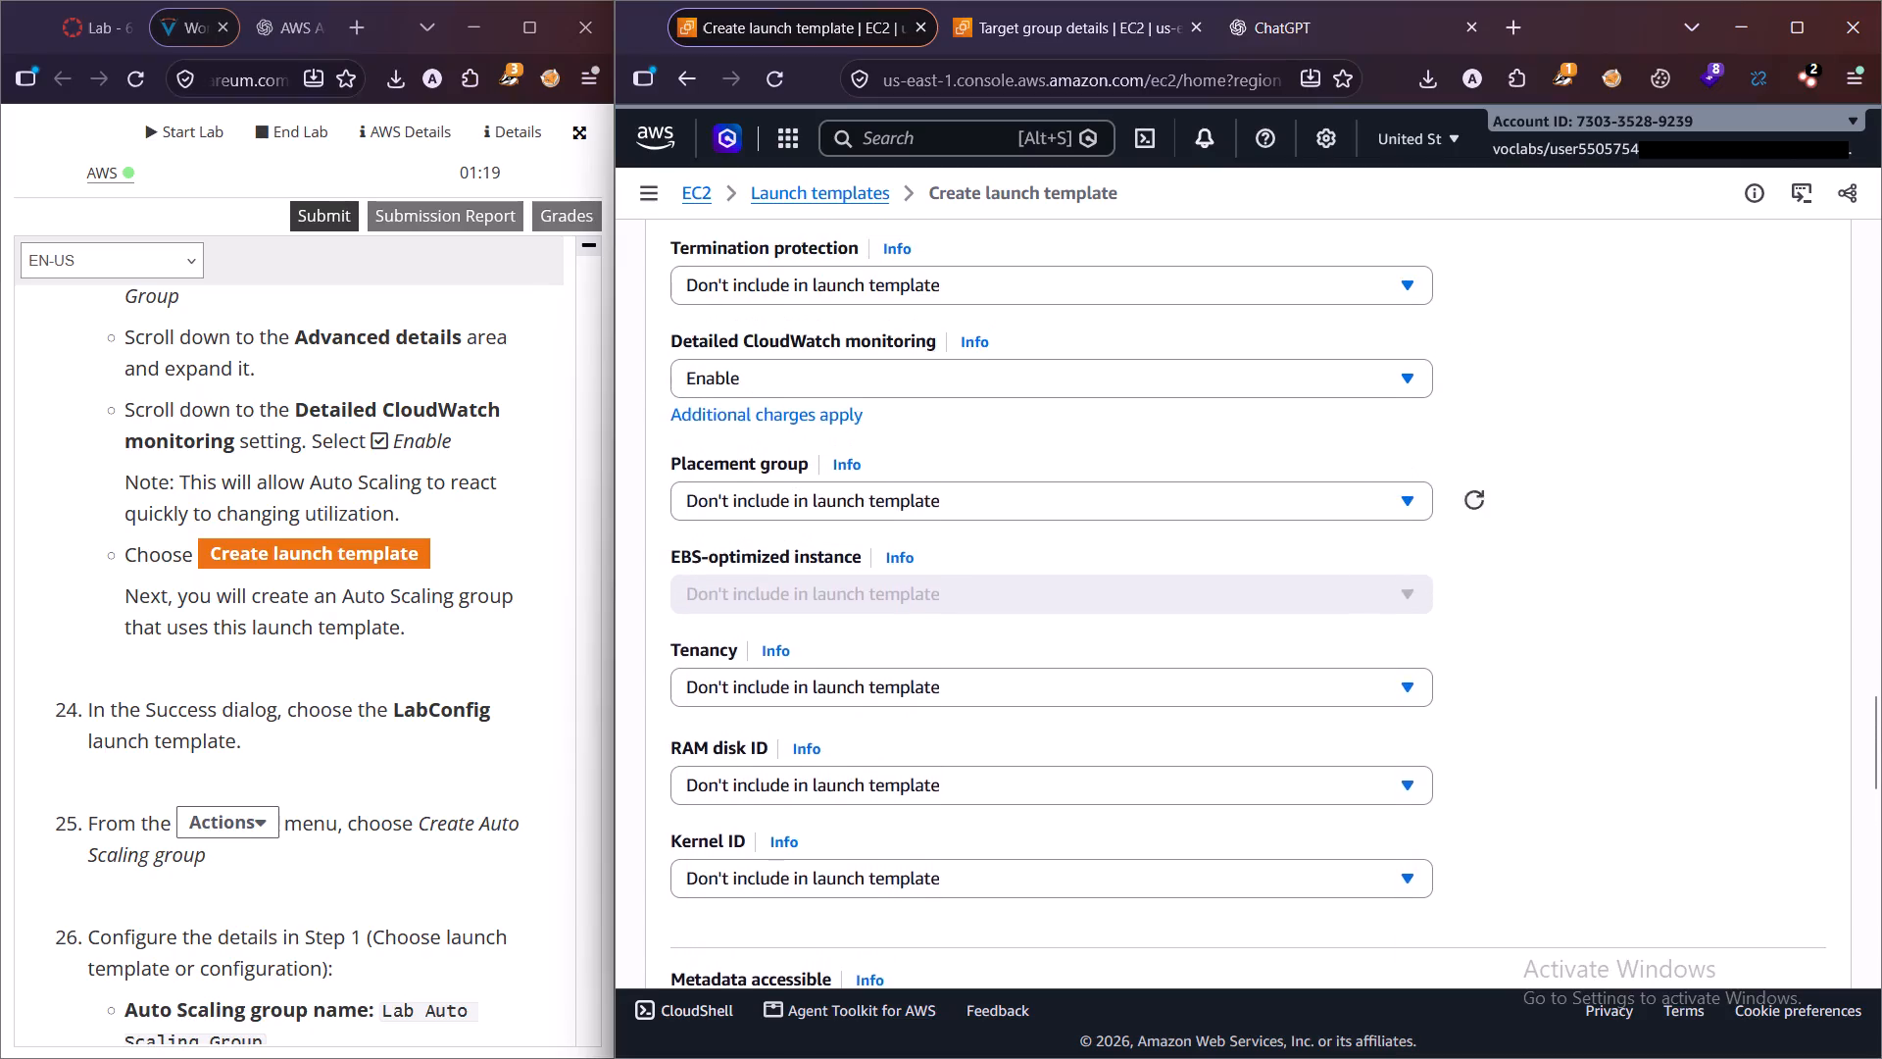
scroll(993, 664, "up", 3)
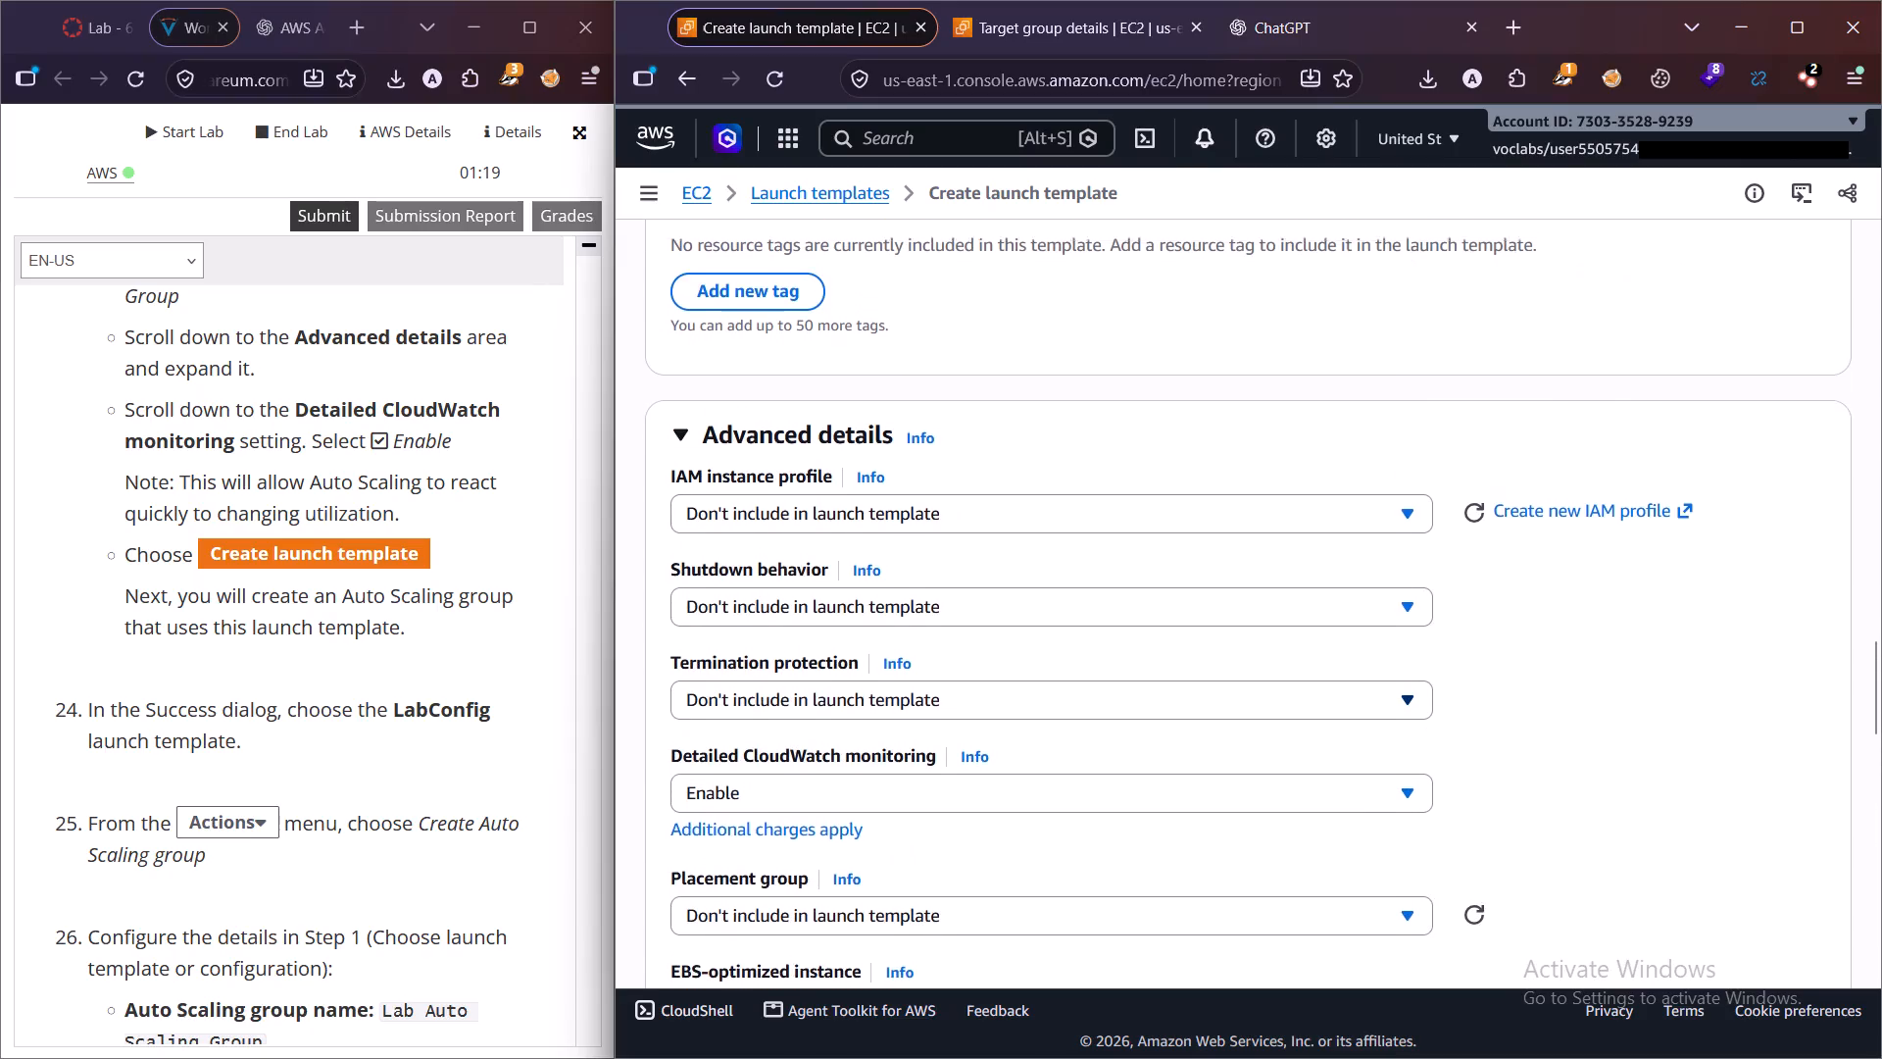
scroll(993, 664, "up", 7)
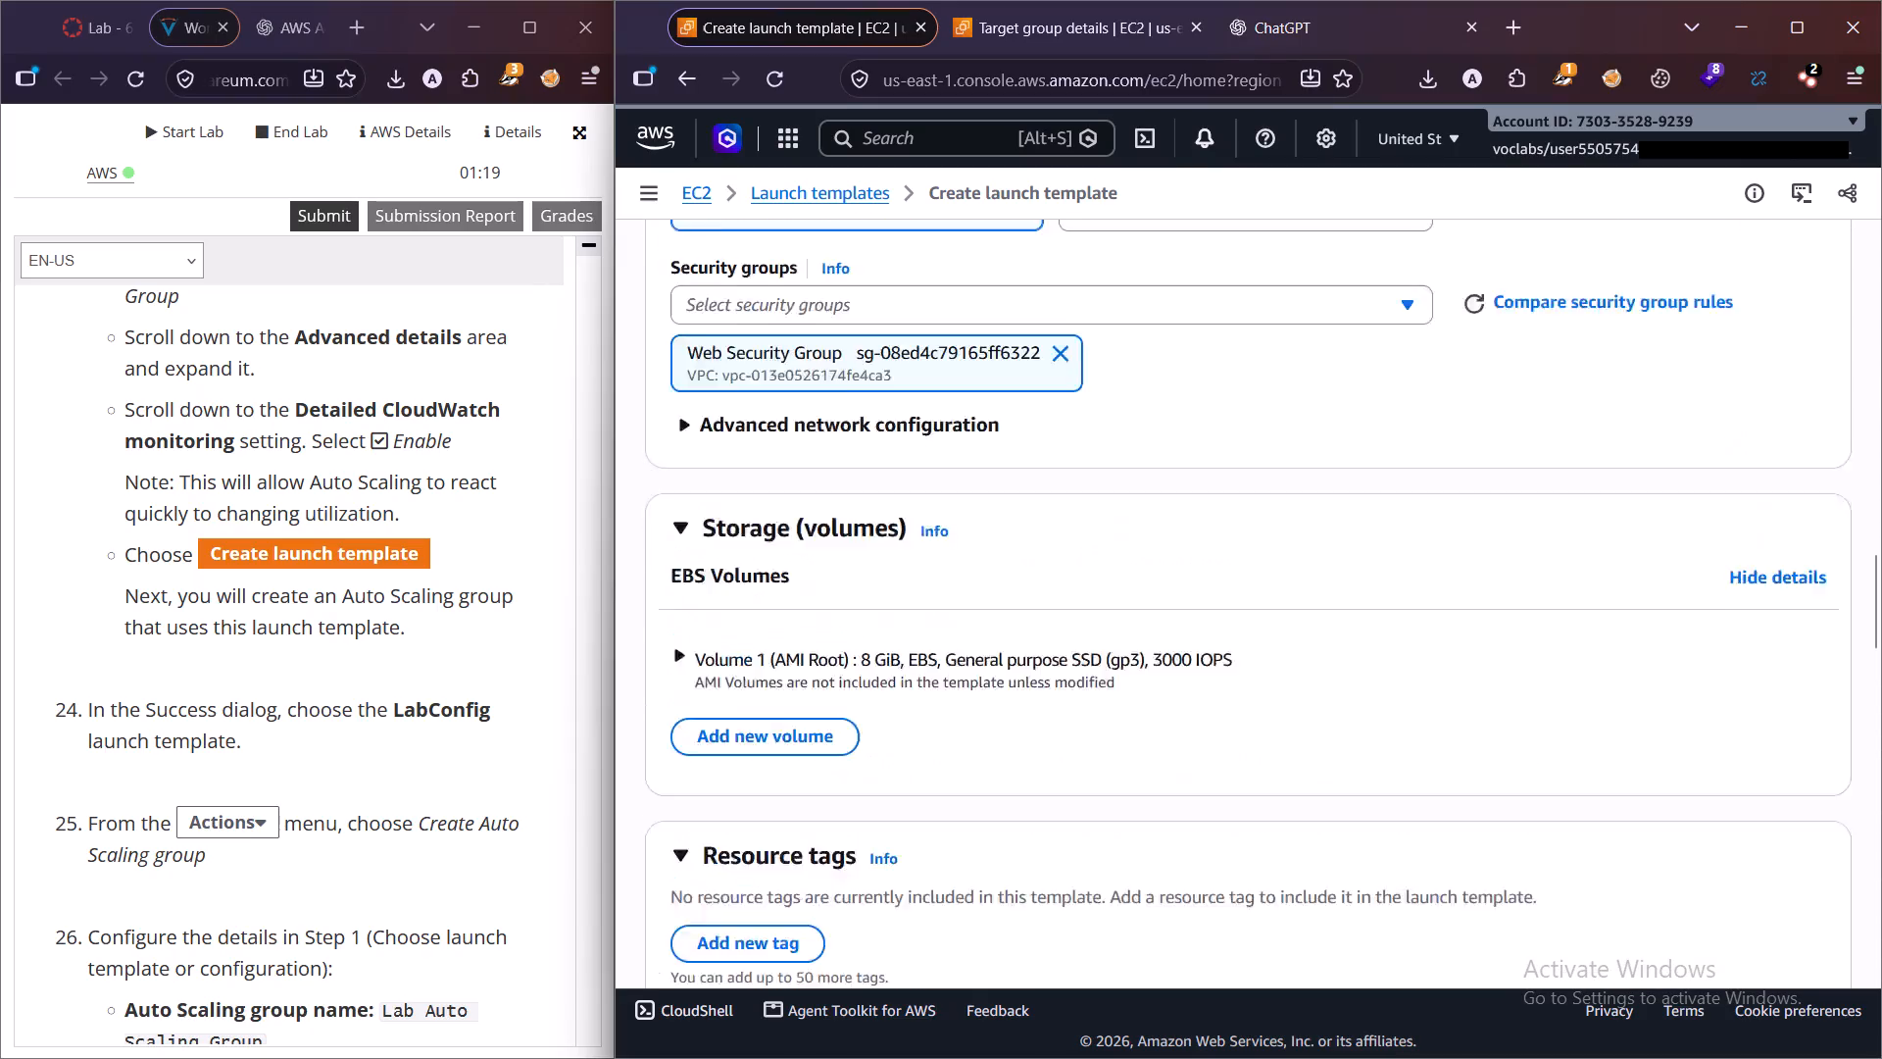
scroll(993, 664, "up", 7)
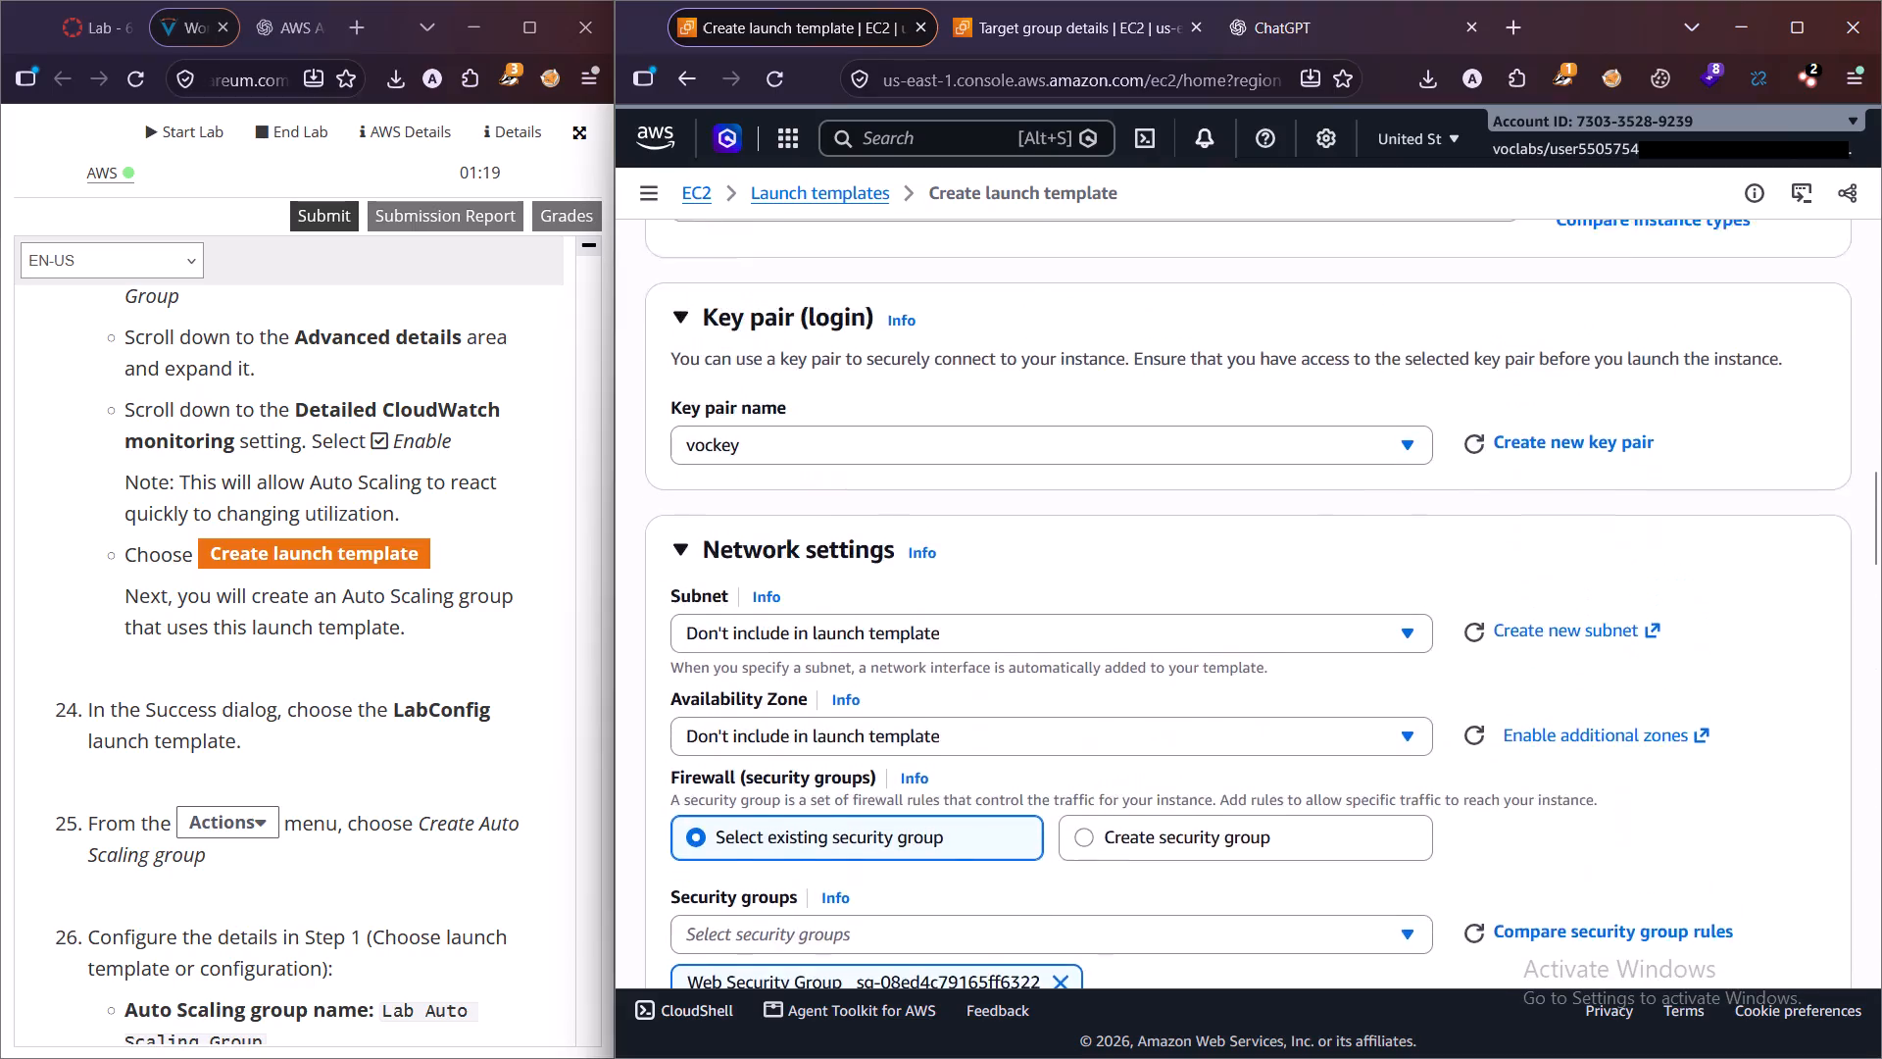
scroll(993, 664, "up", 7)
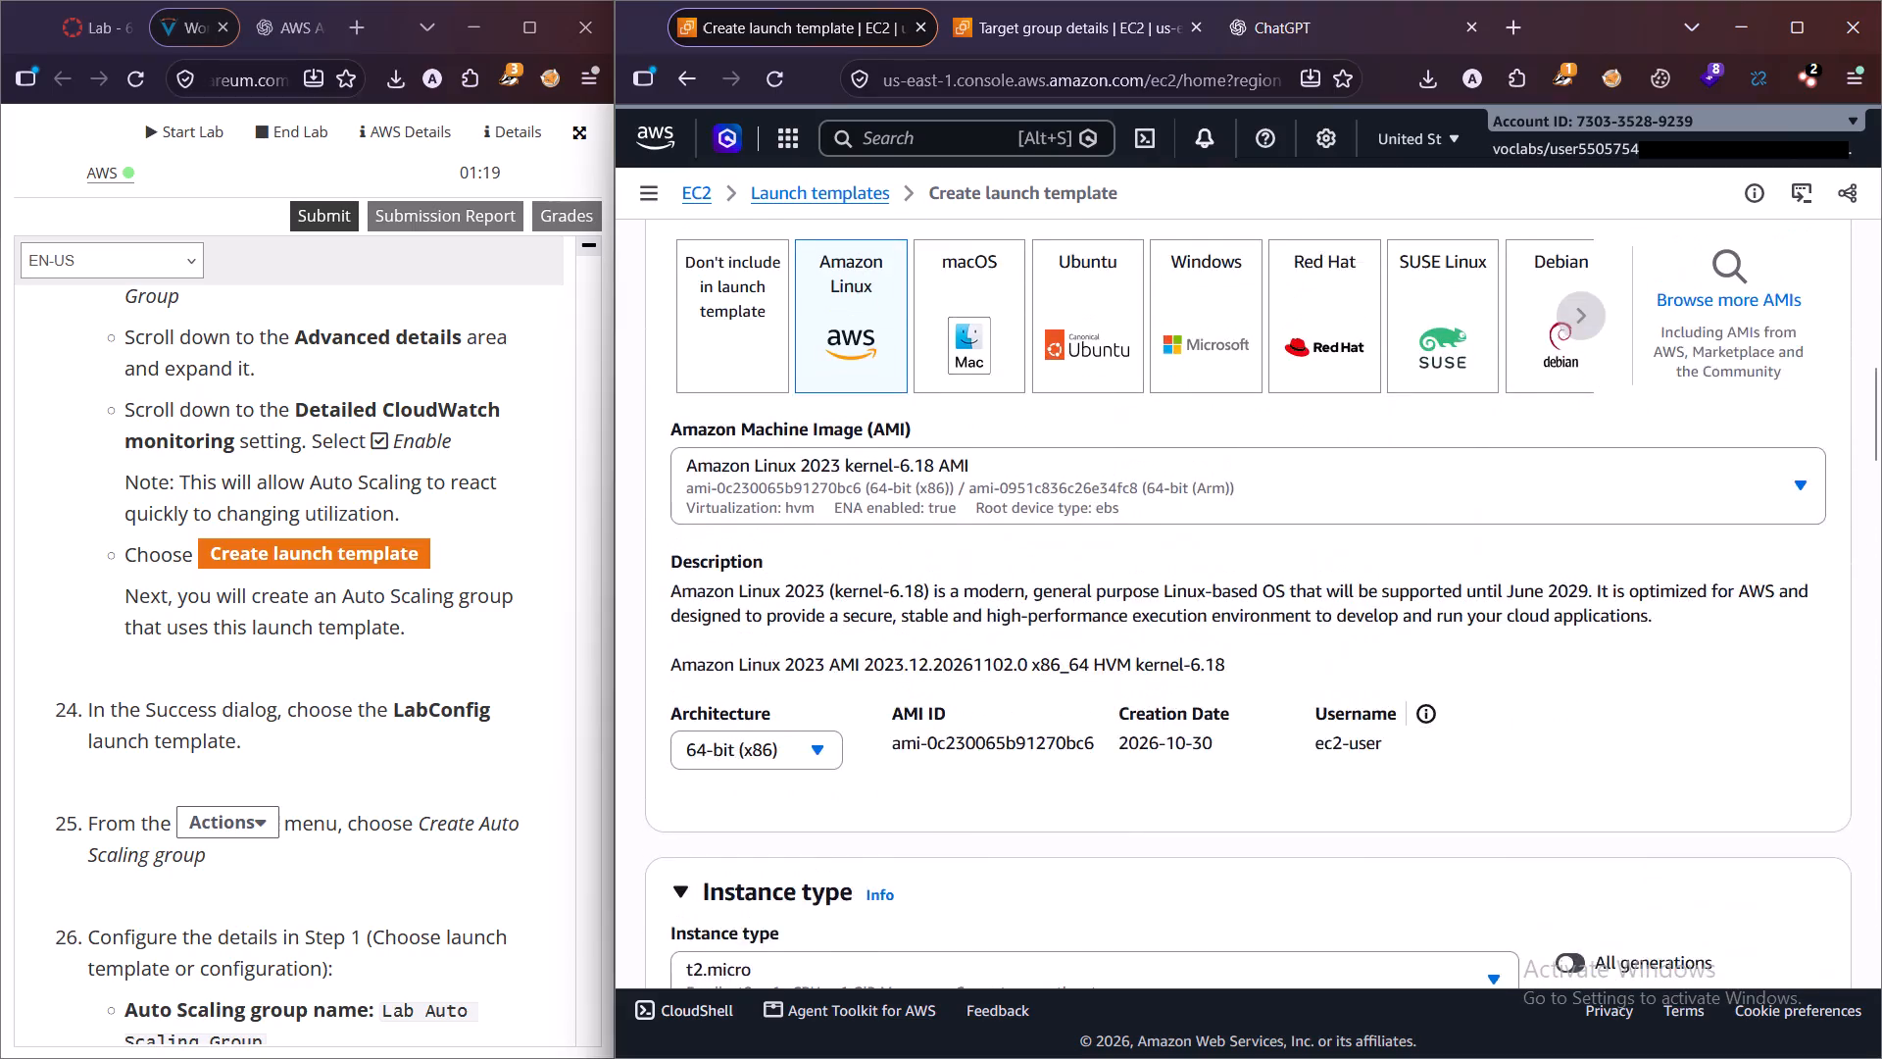
scroll(993, 664, "up", 6)
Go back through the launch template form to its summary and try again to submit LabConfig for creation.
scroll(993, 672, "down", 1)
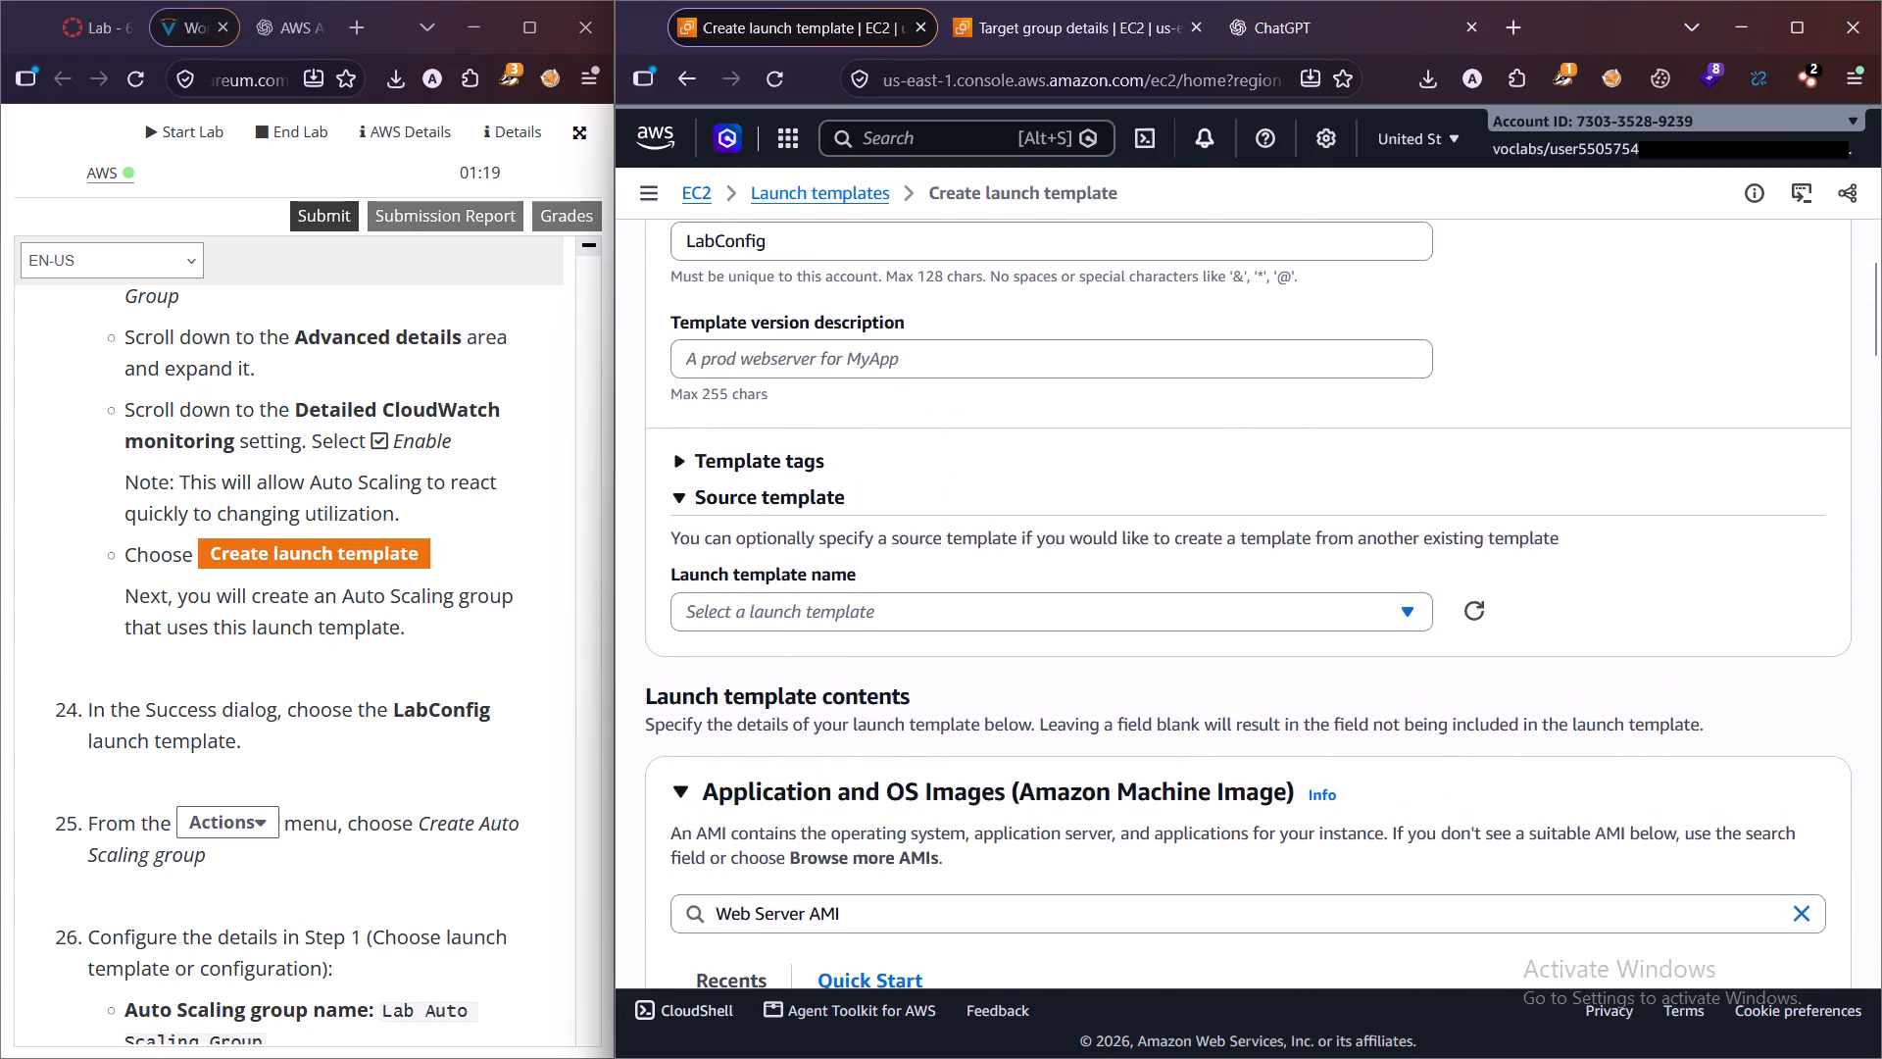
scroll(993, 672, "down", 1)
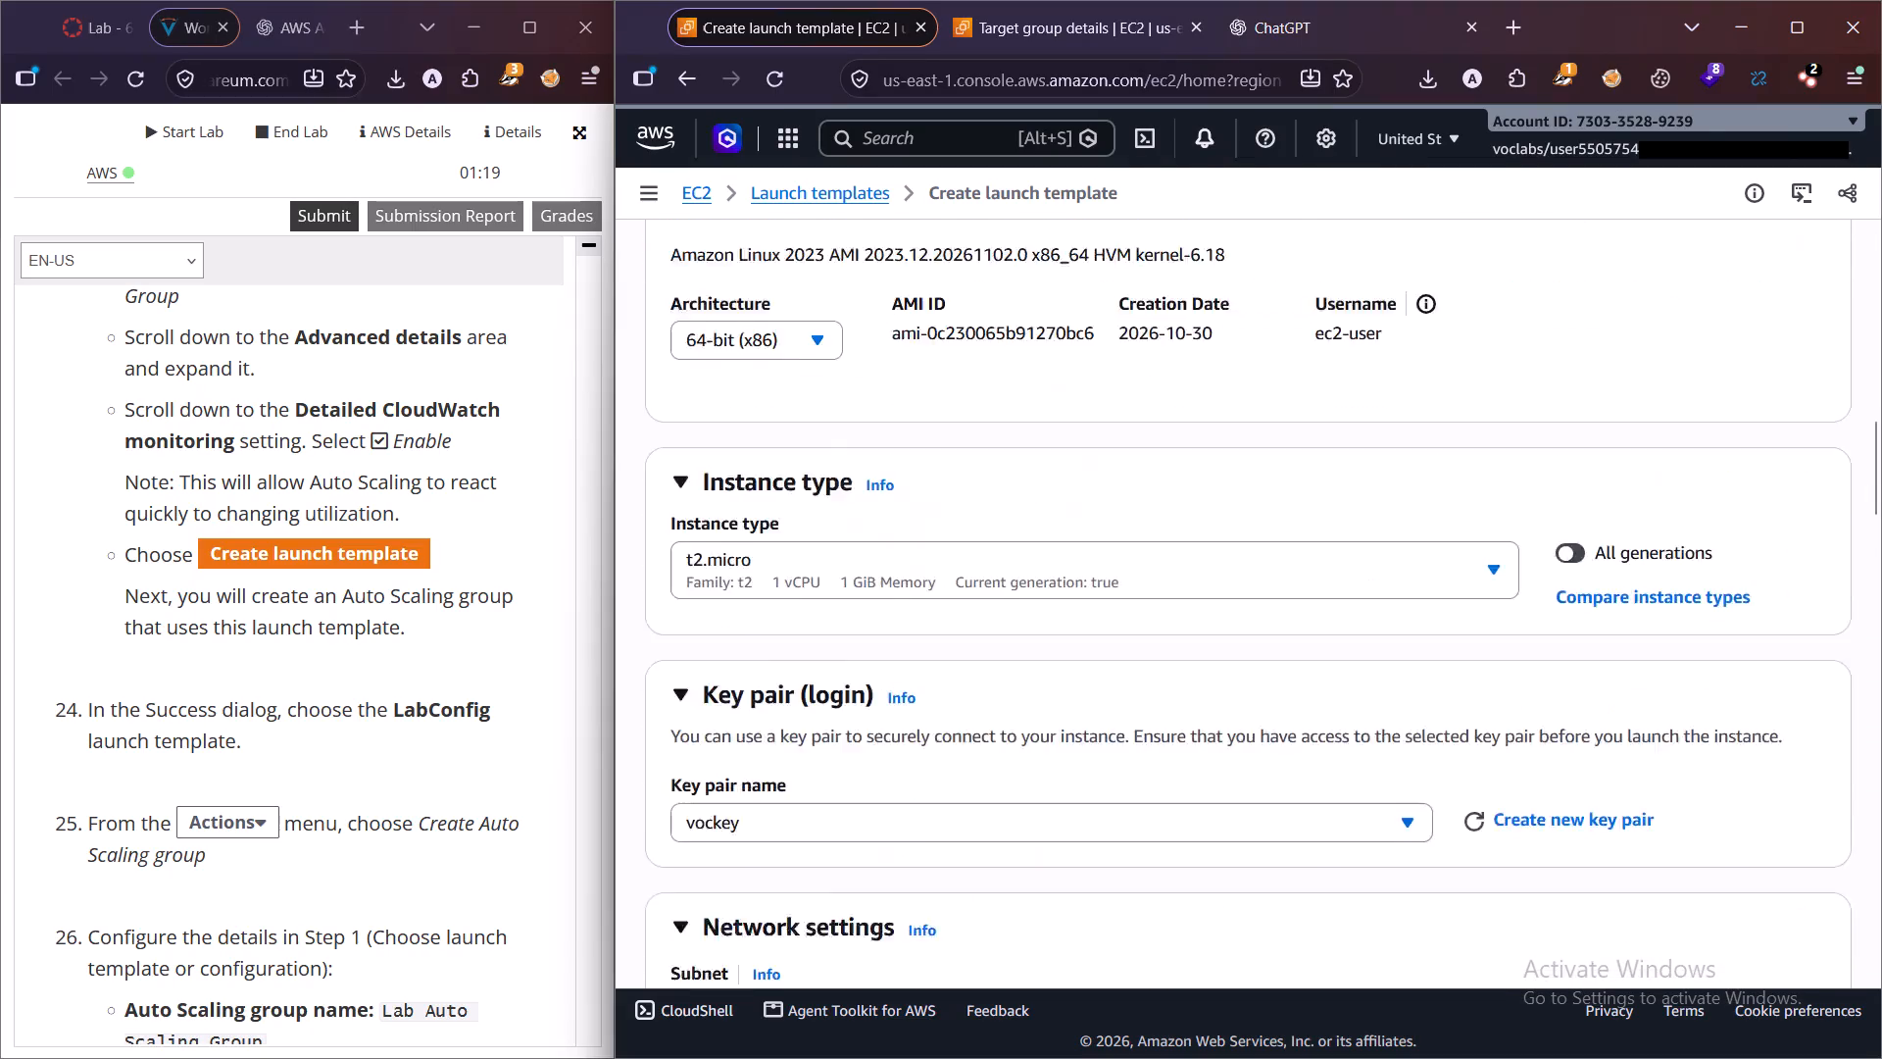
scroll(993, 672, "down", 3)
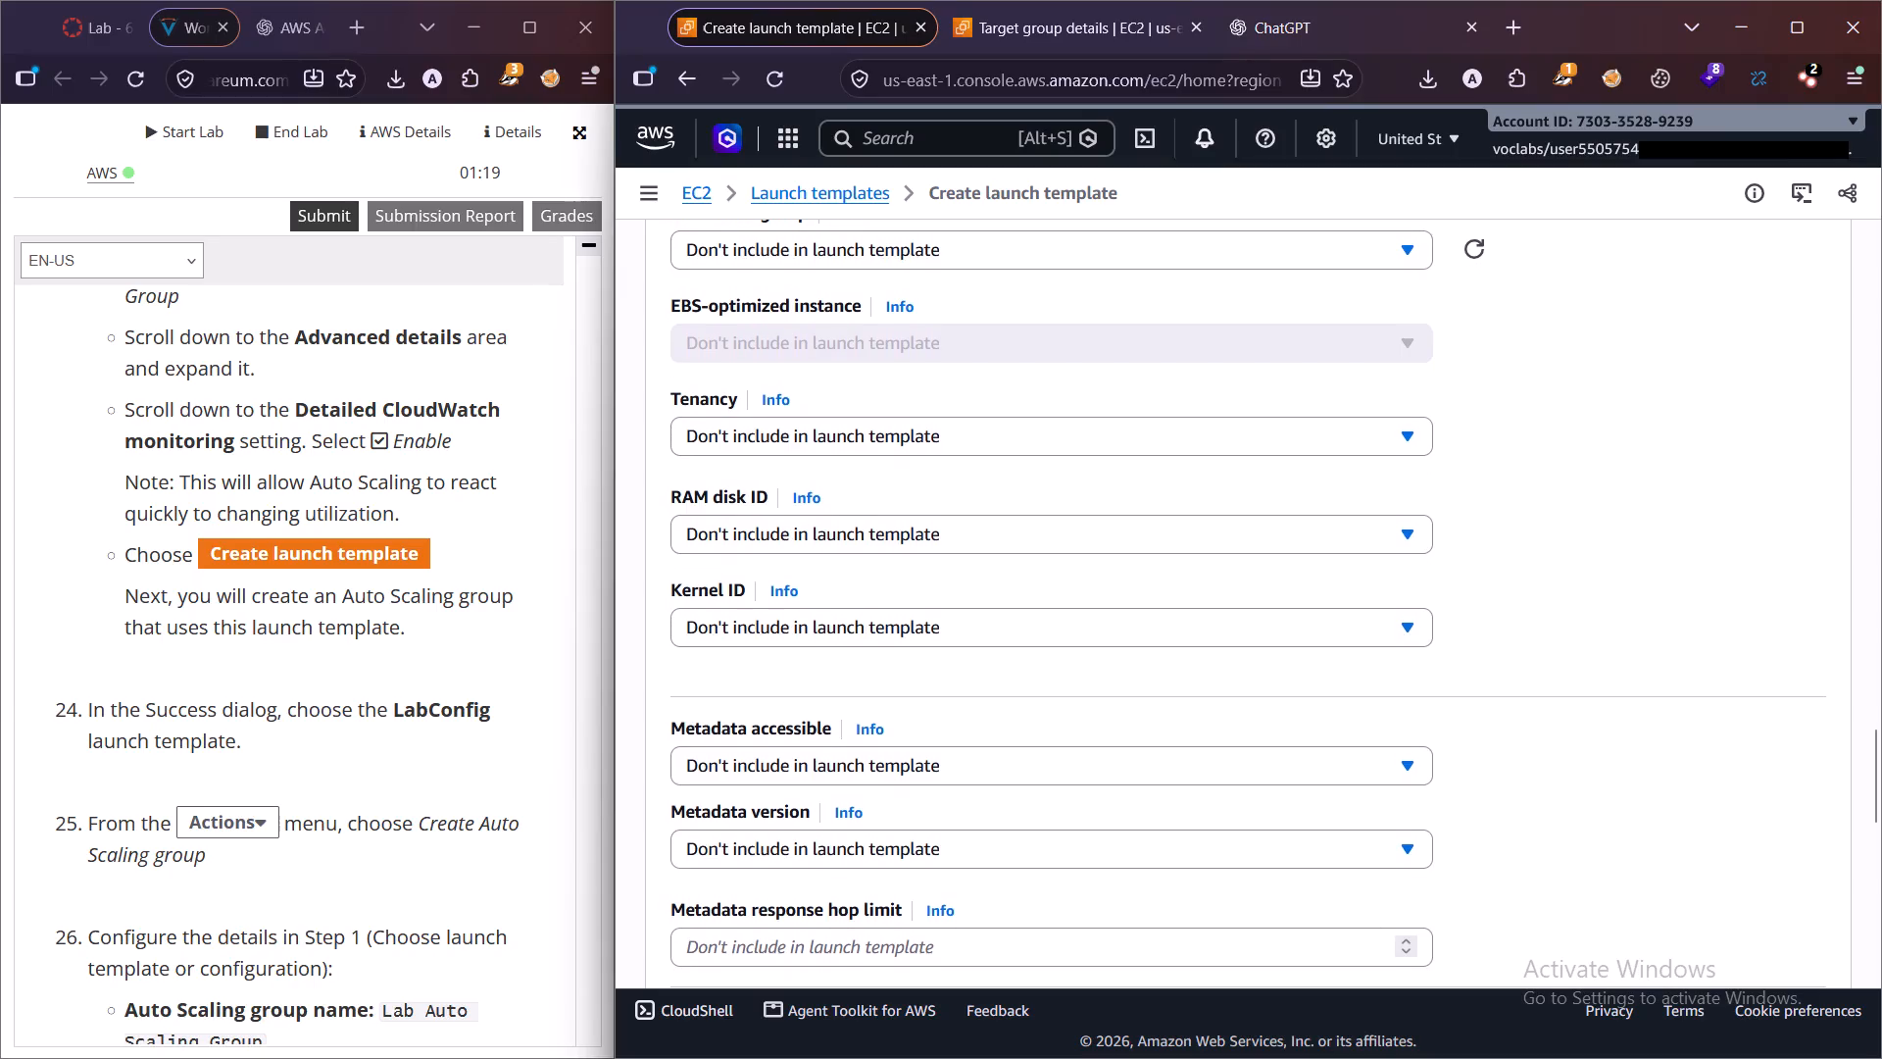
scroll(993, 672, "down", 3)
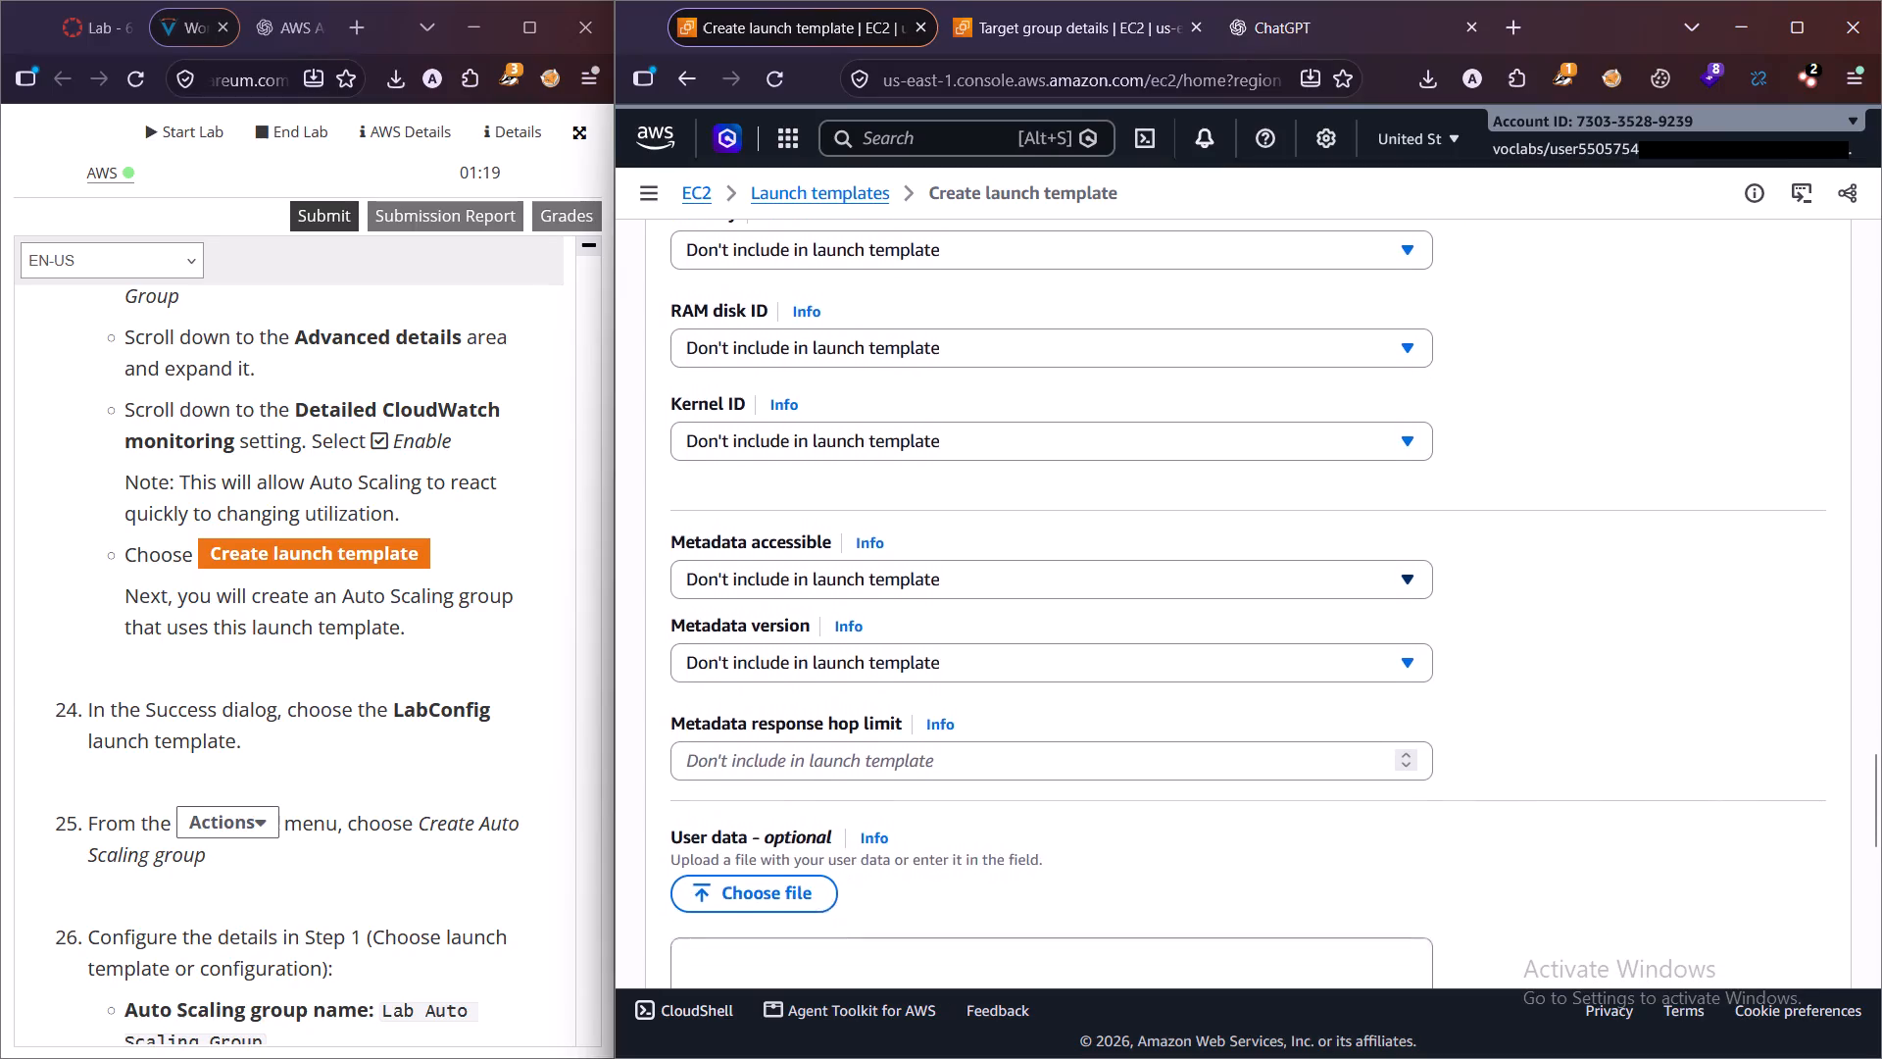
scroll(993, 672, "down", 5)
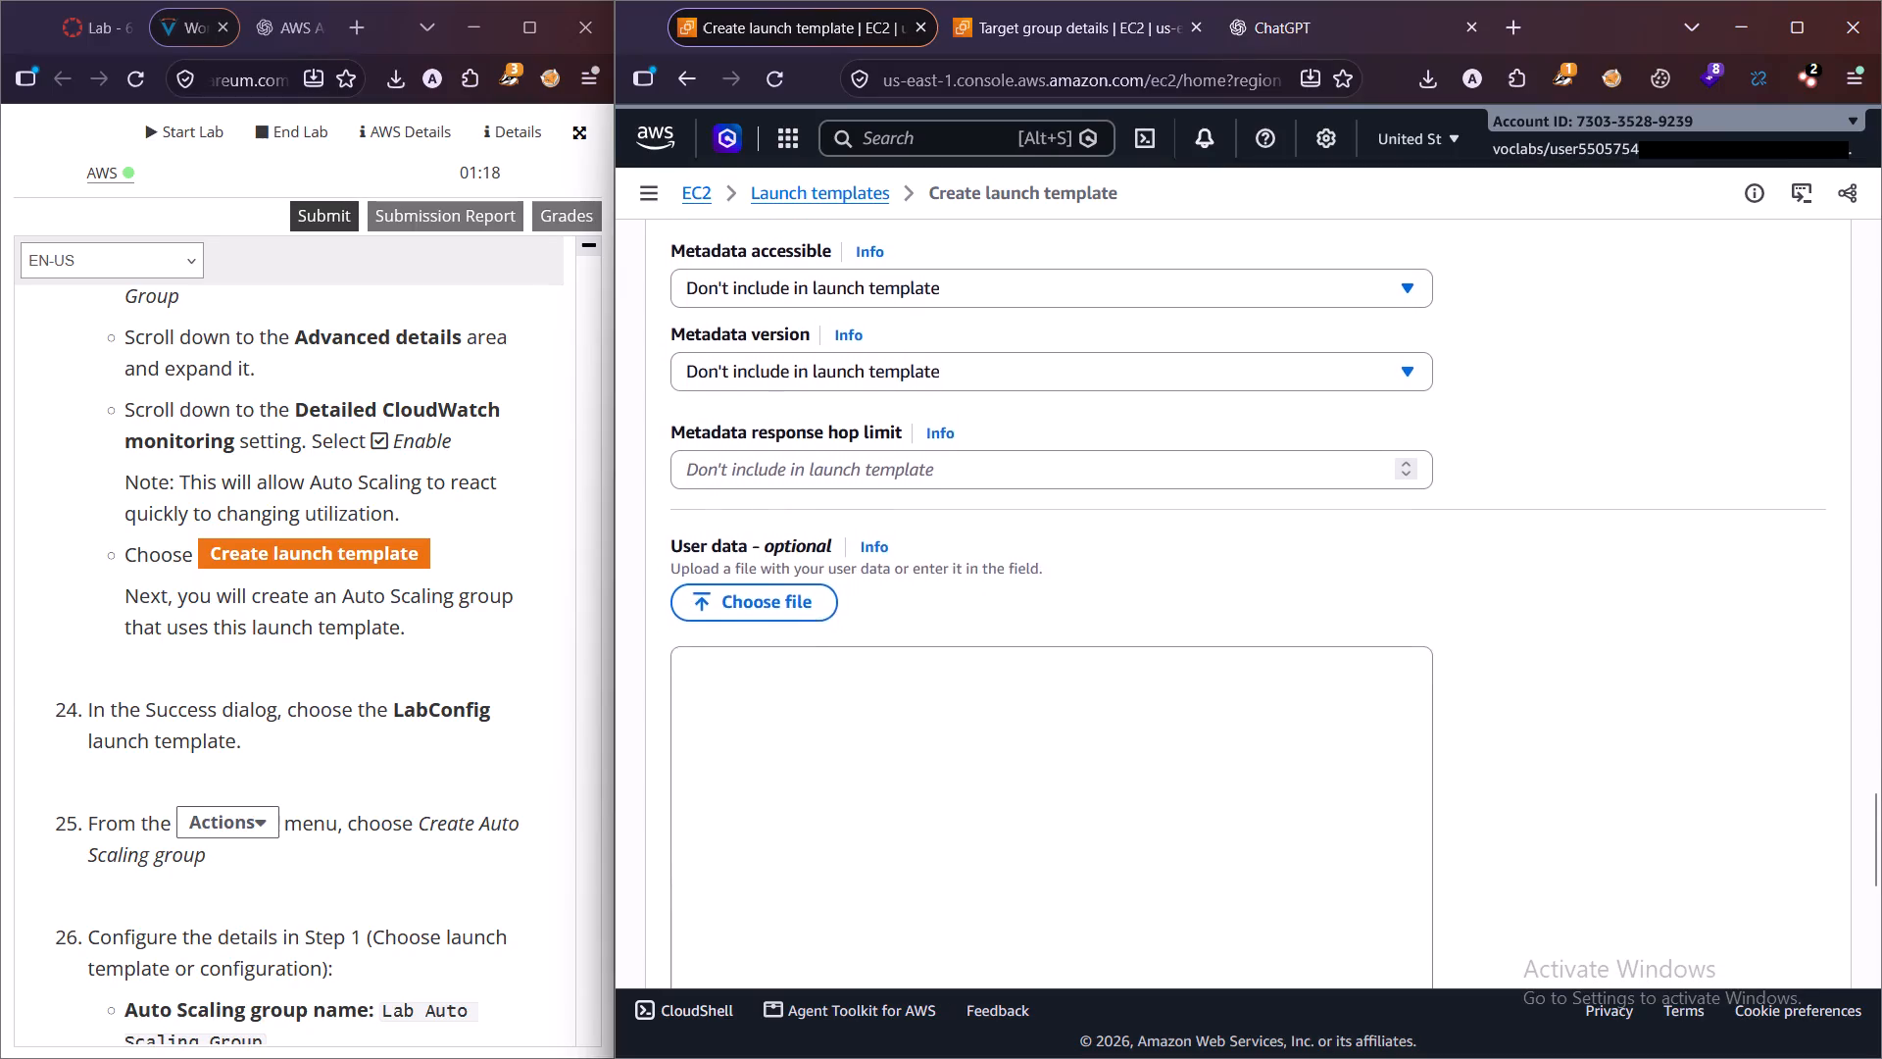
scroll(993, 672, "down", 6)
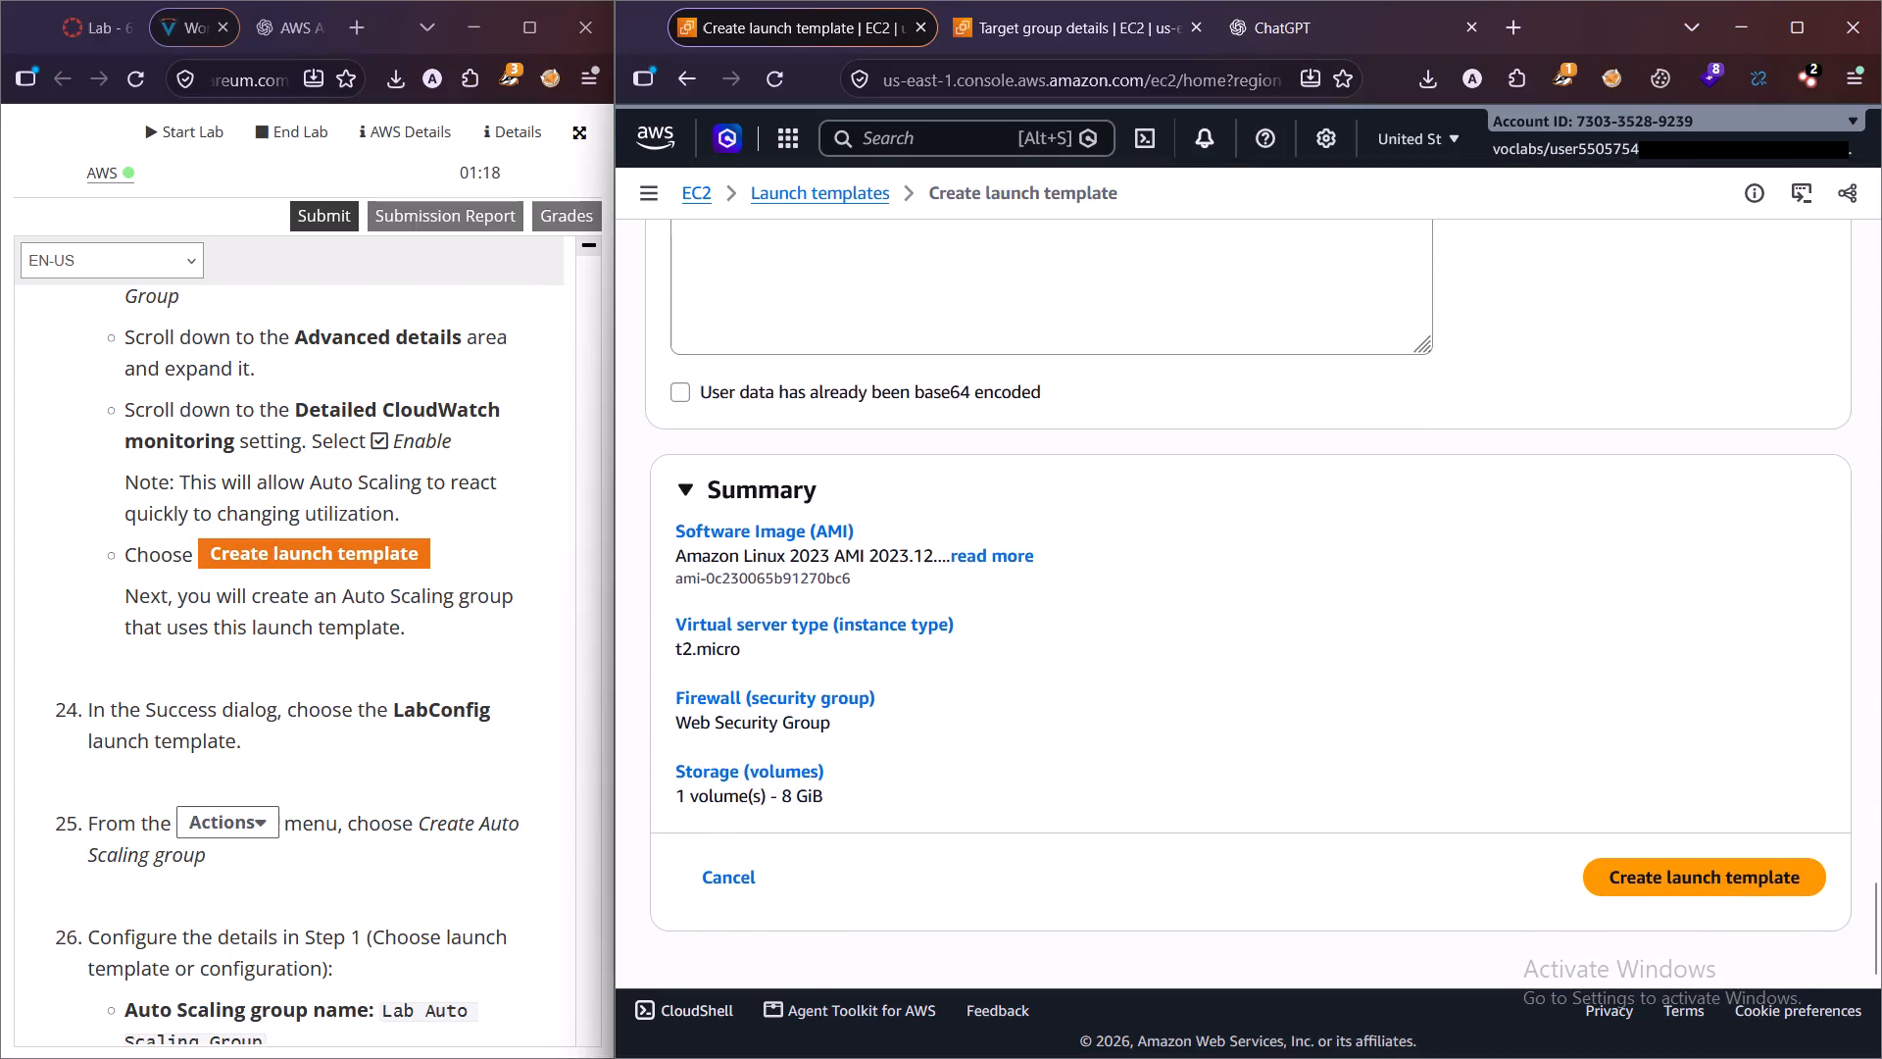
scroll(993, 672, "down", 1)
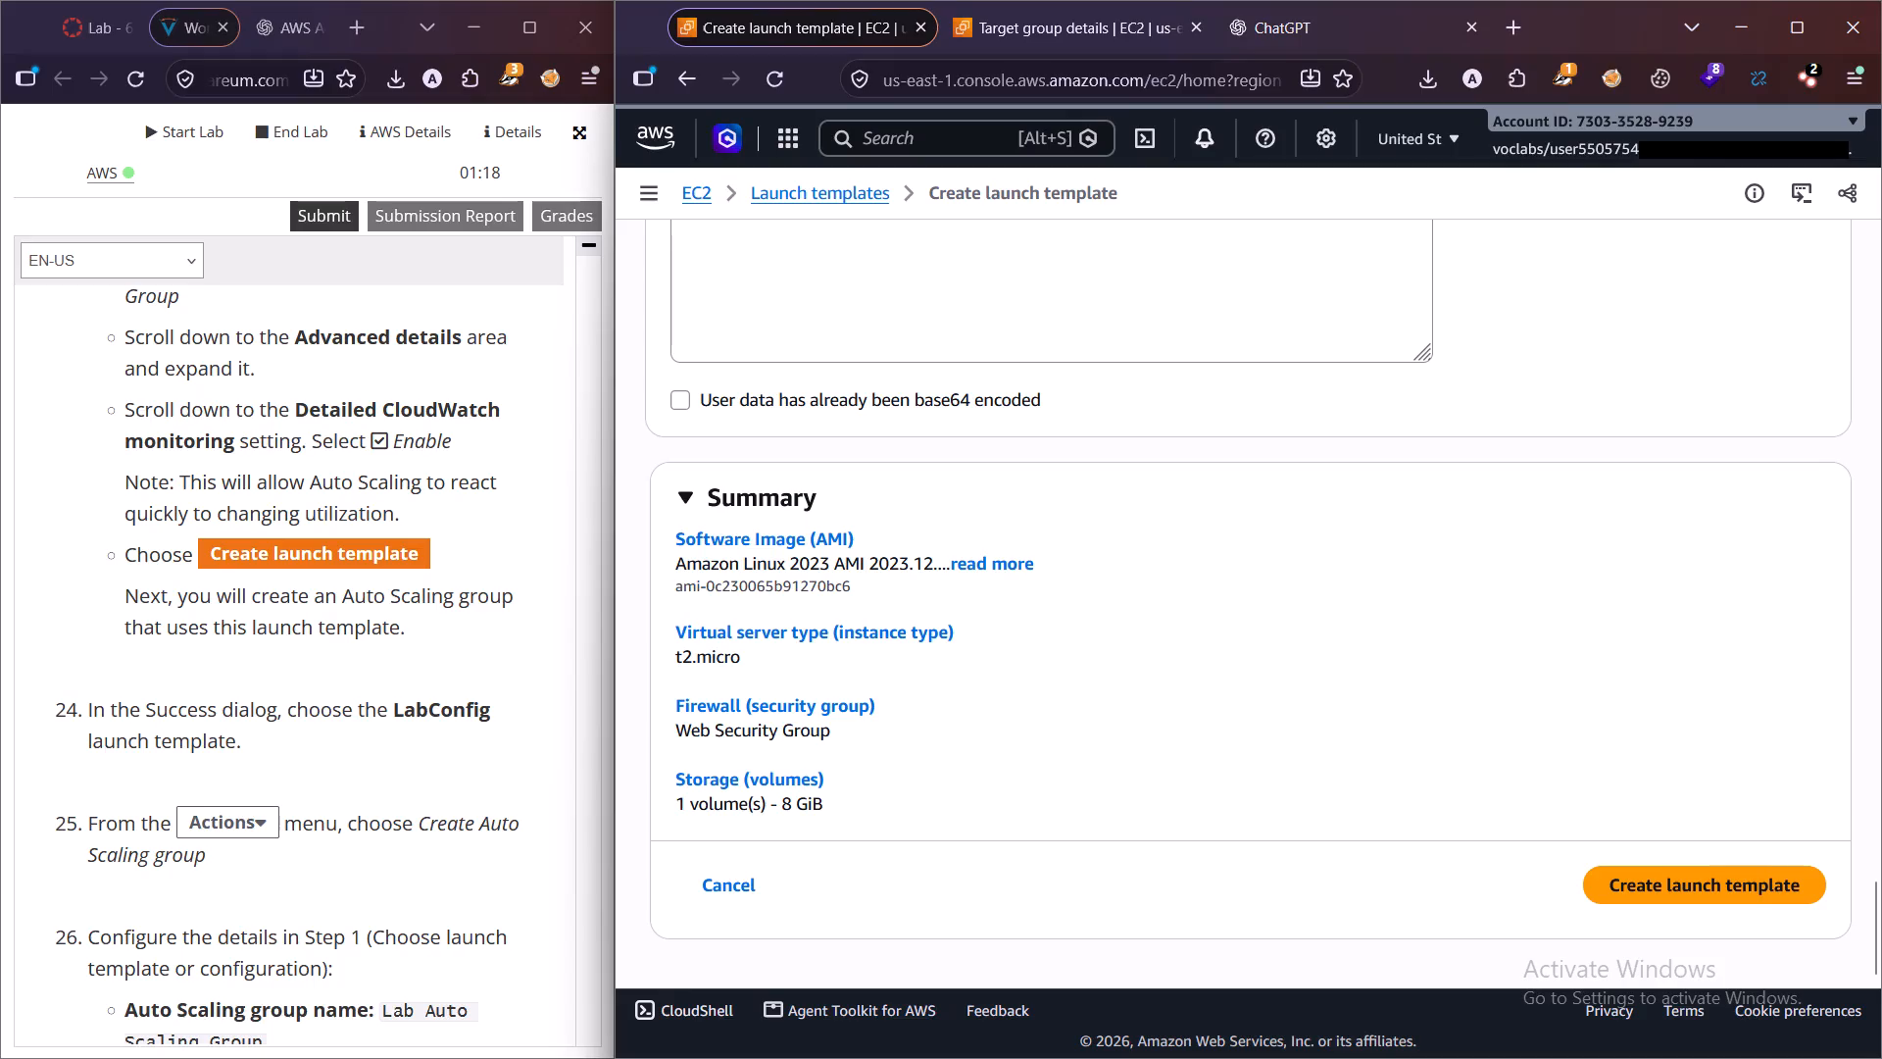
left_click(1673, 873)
Compare the lab's step 23 instructions with the launch template's advanced details, storage, network settings and key pair.
left_click(1003, 190)
scroll(428, 673, "down", 1)
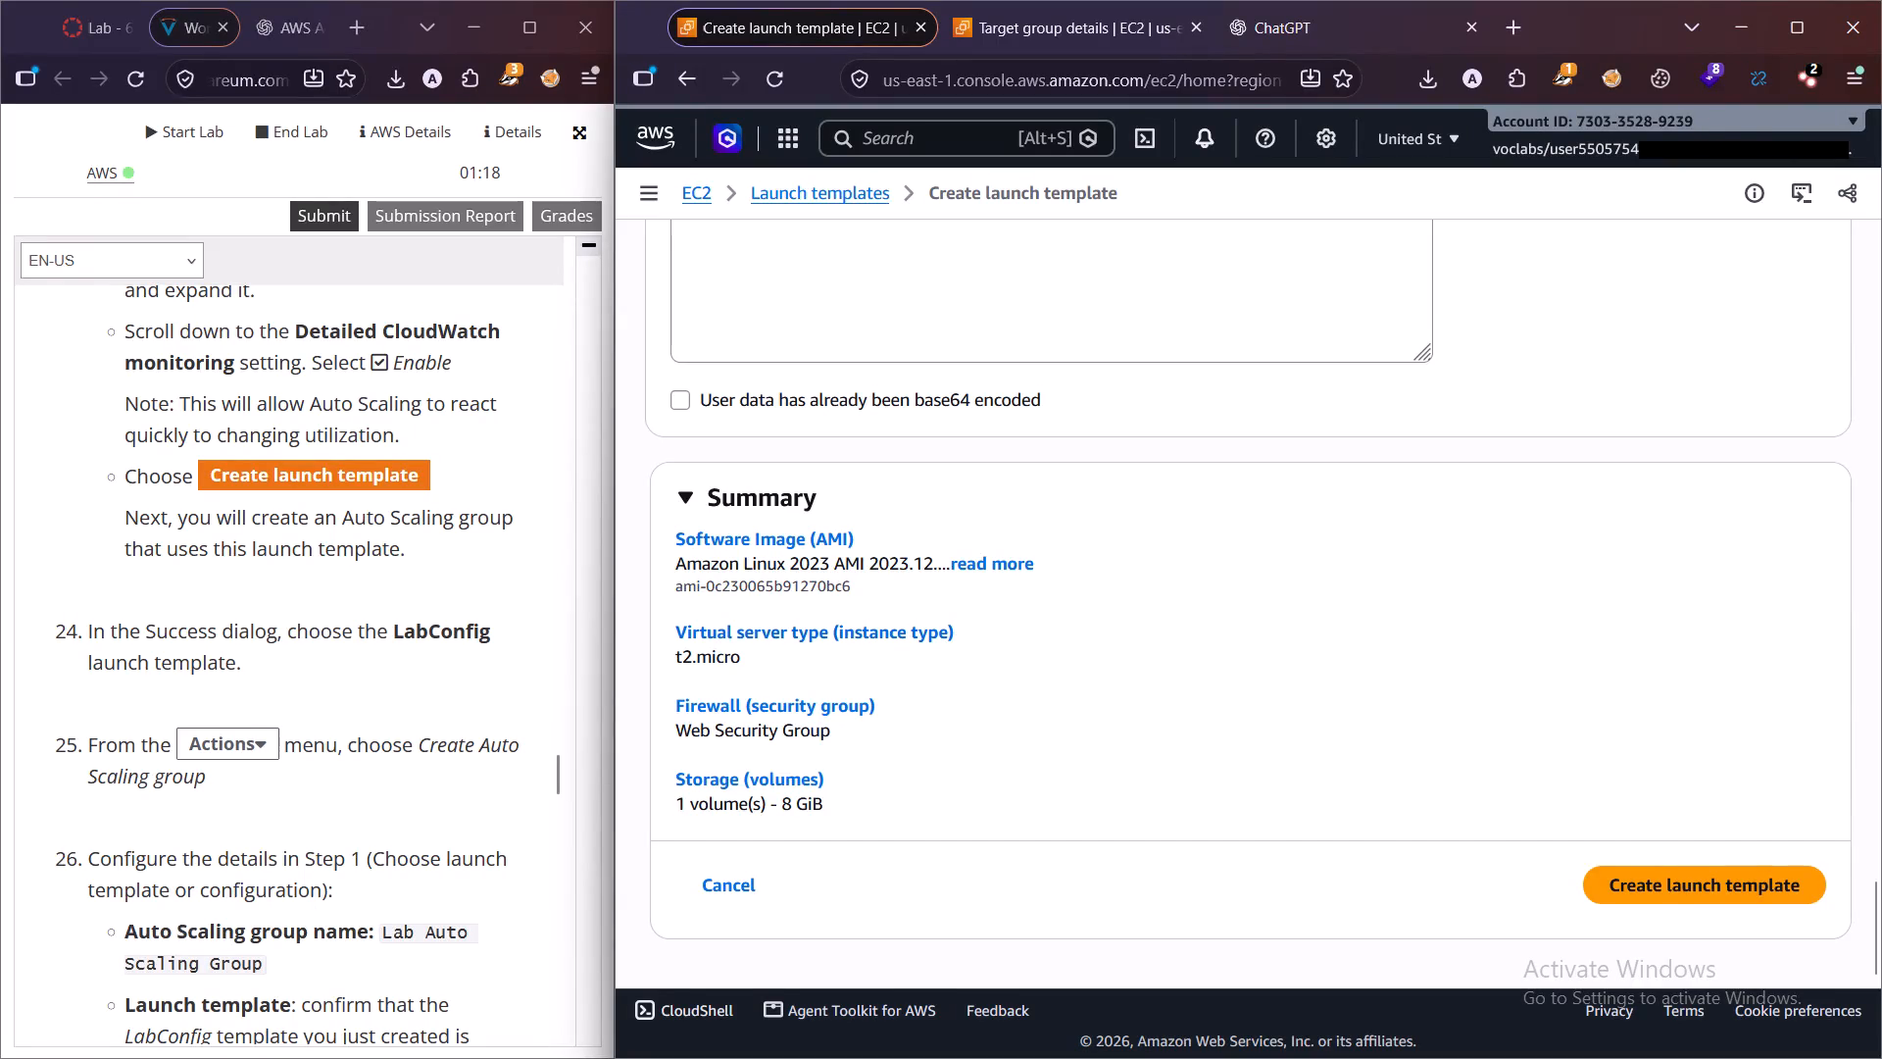
scroll(1133, 580, "up", 4)
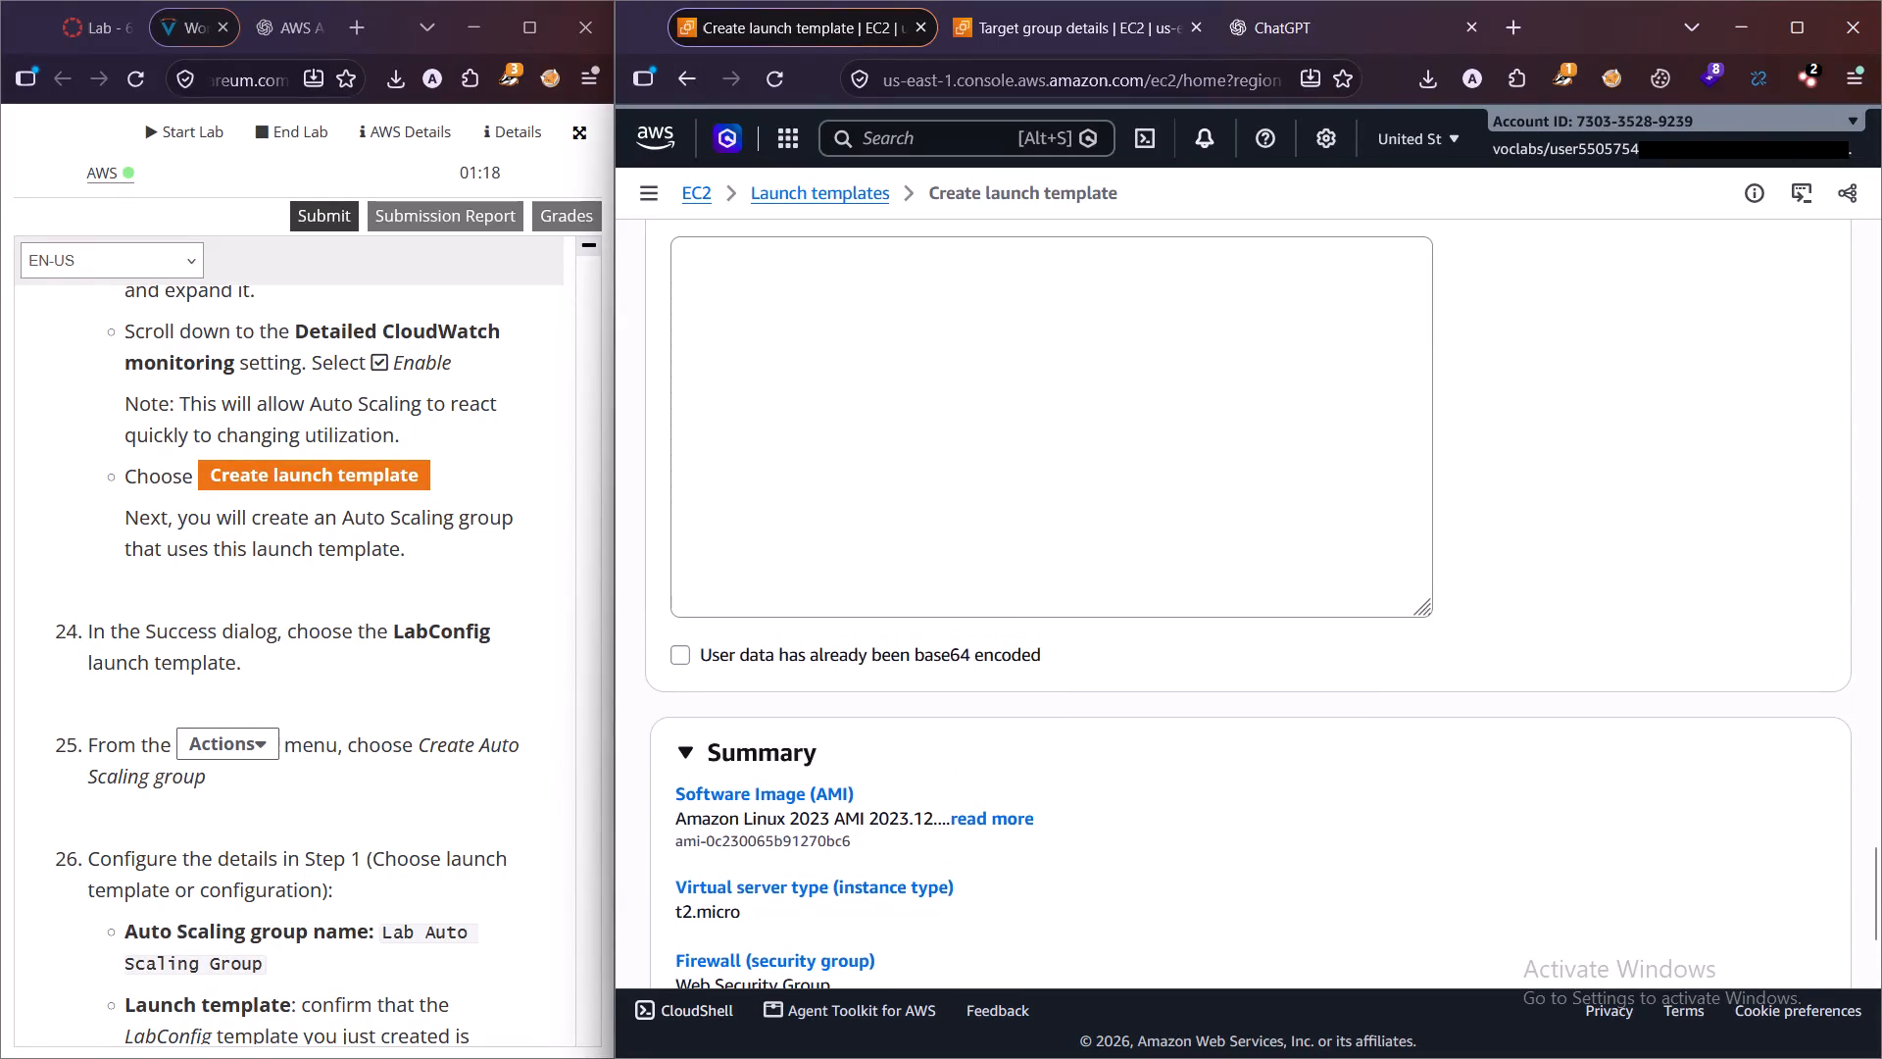
scroll(1173, 553, "up", 9)
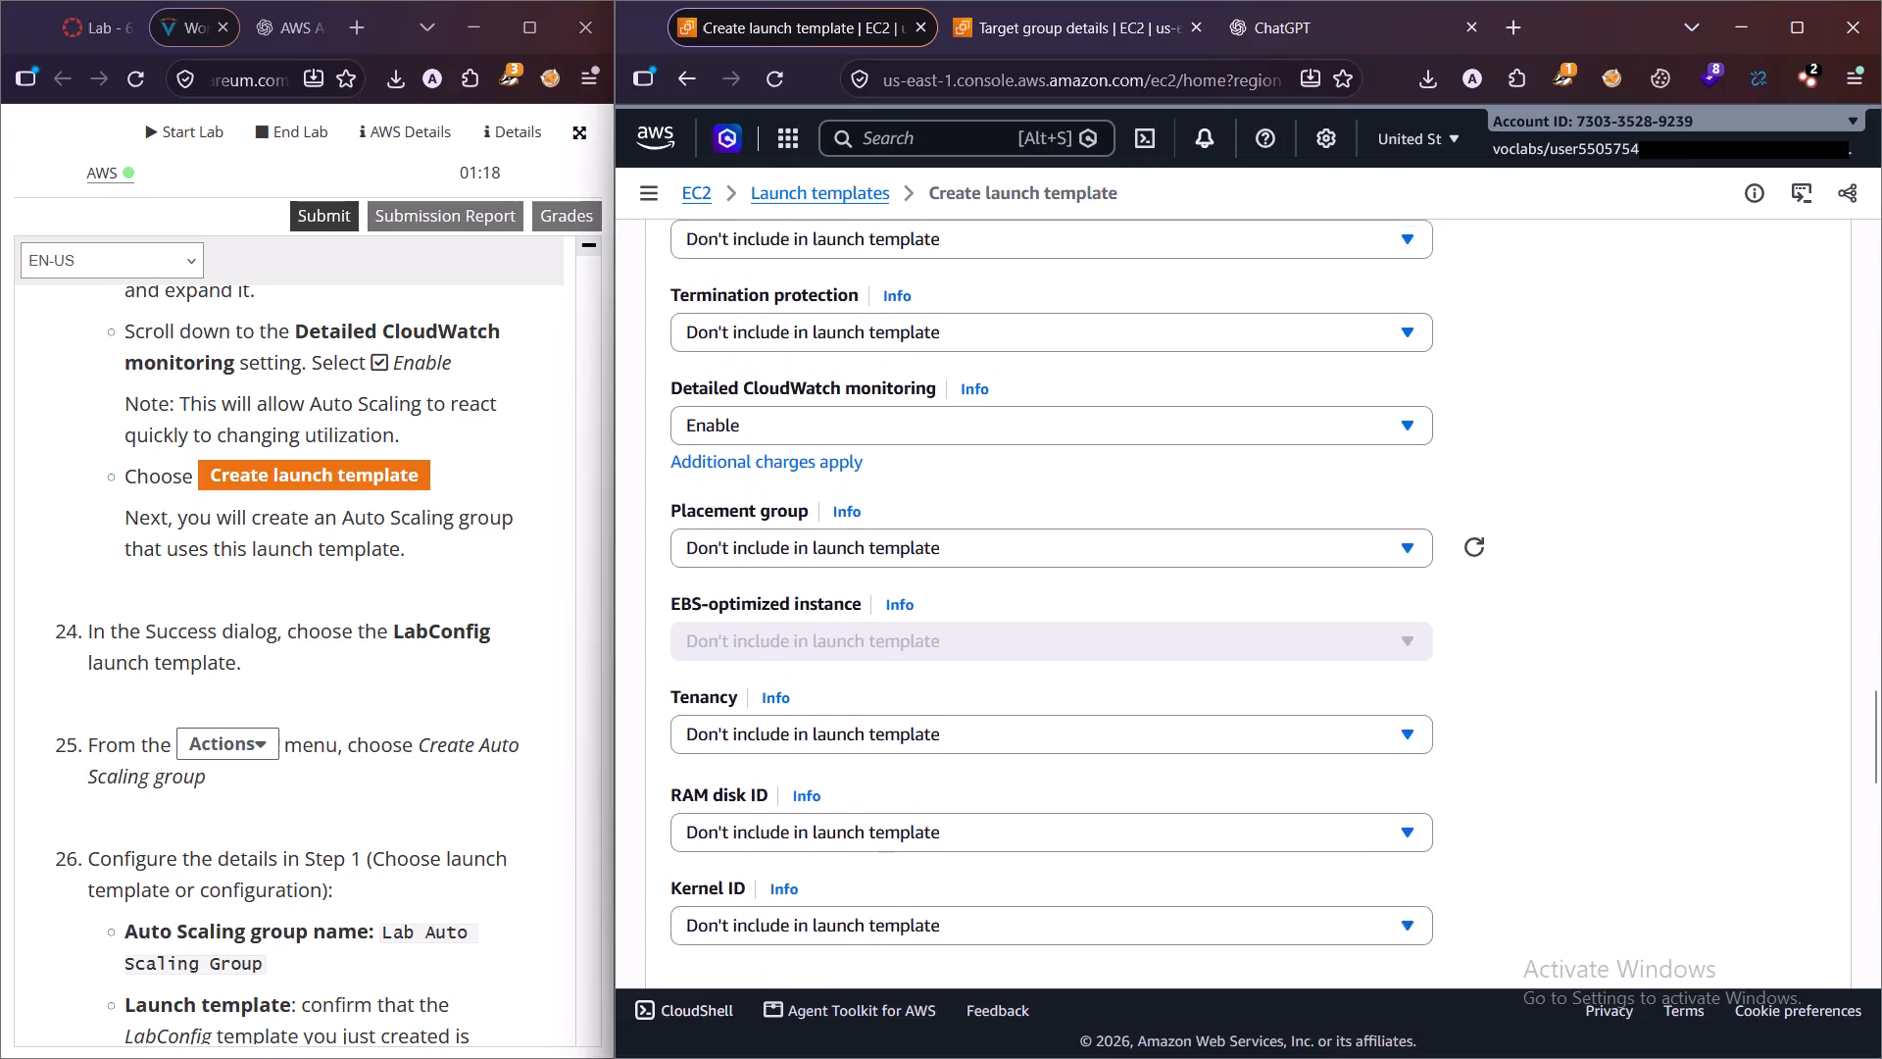
scroll(1173, 553, "up", 3)
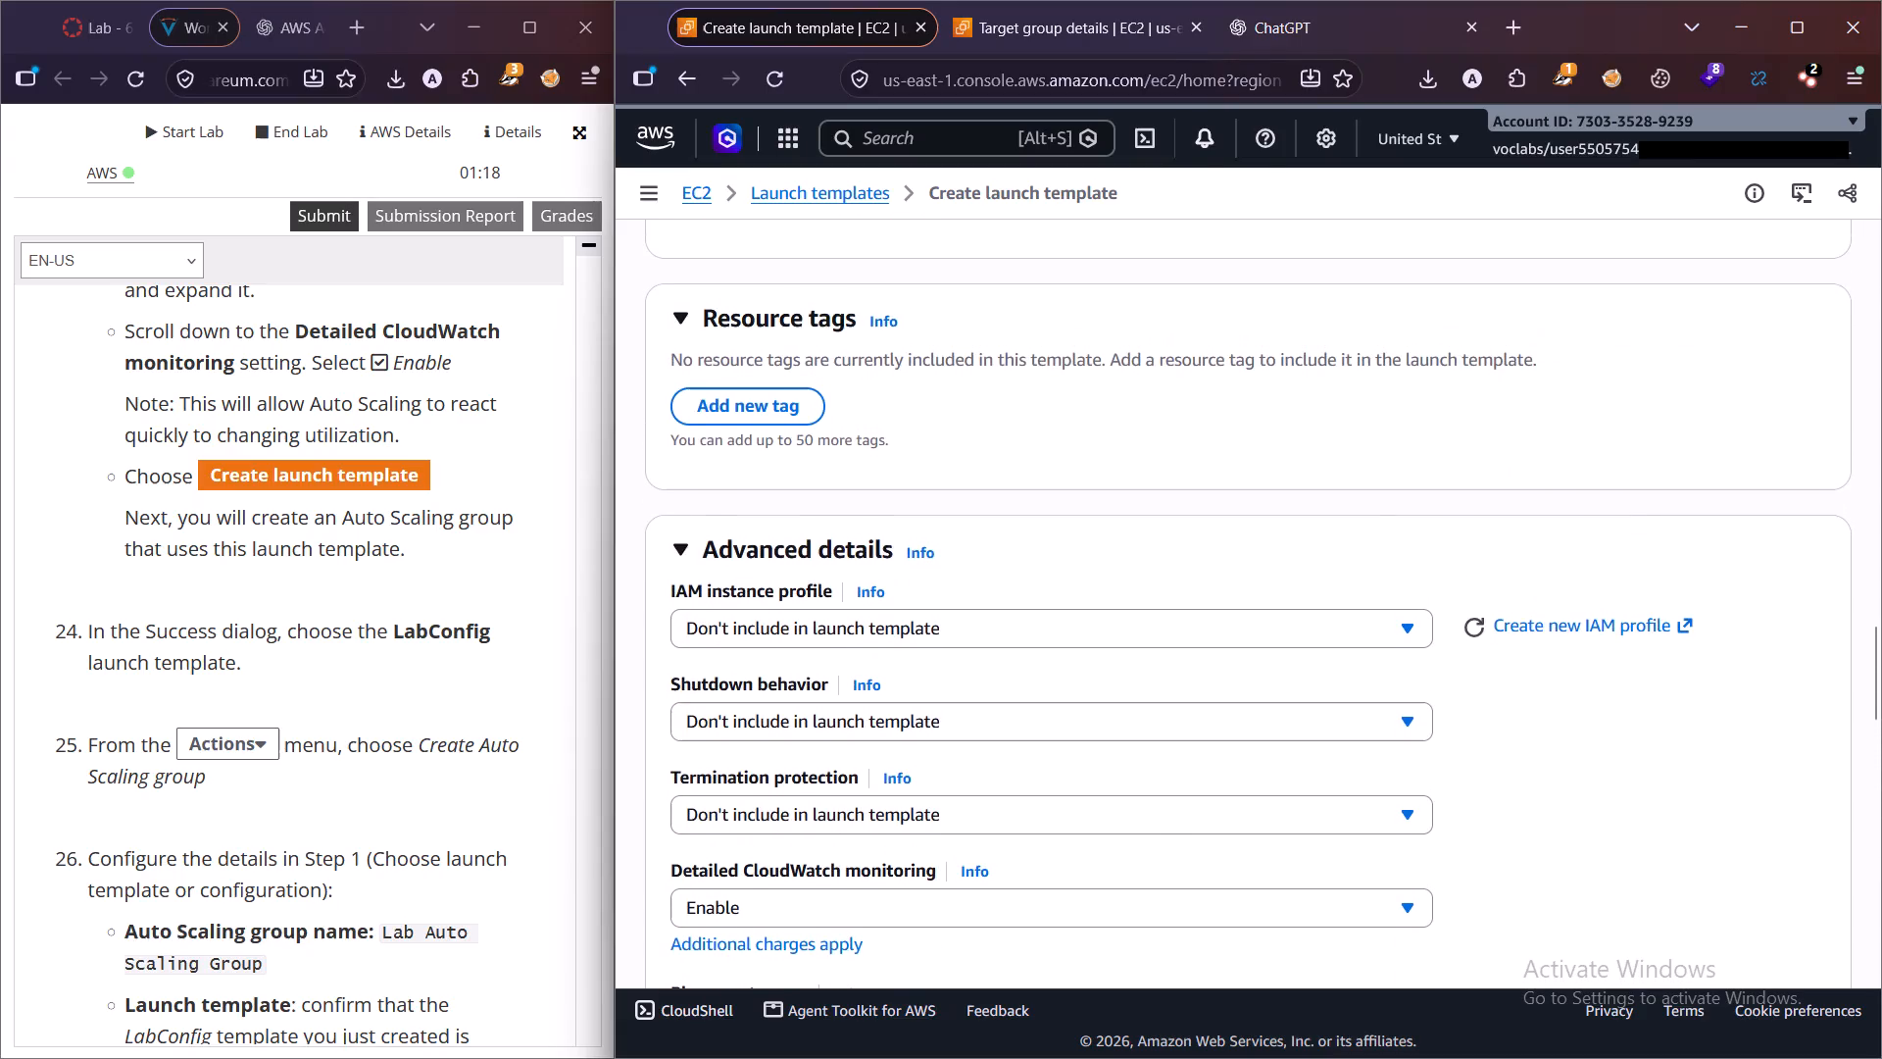
scroll(1173, 553, "up", 2)
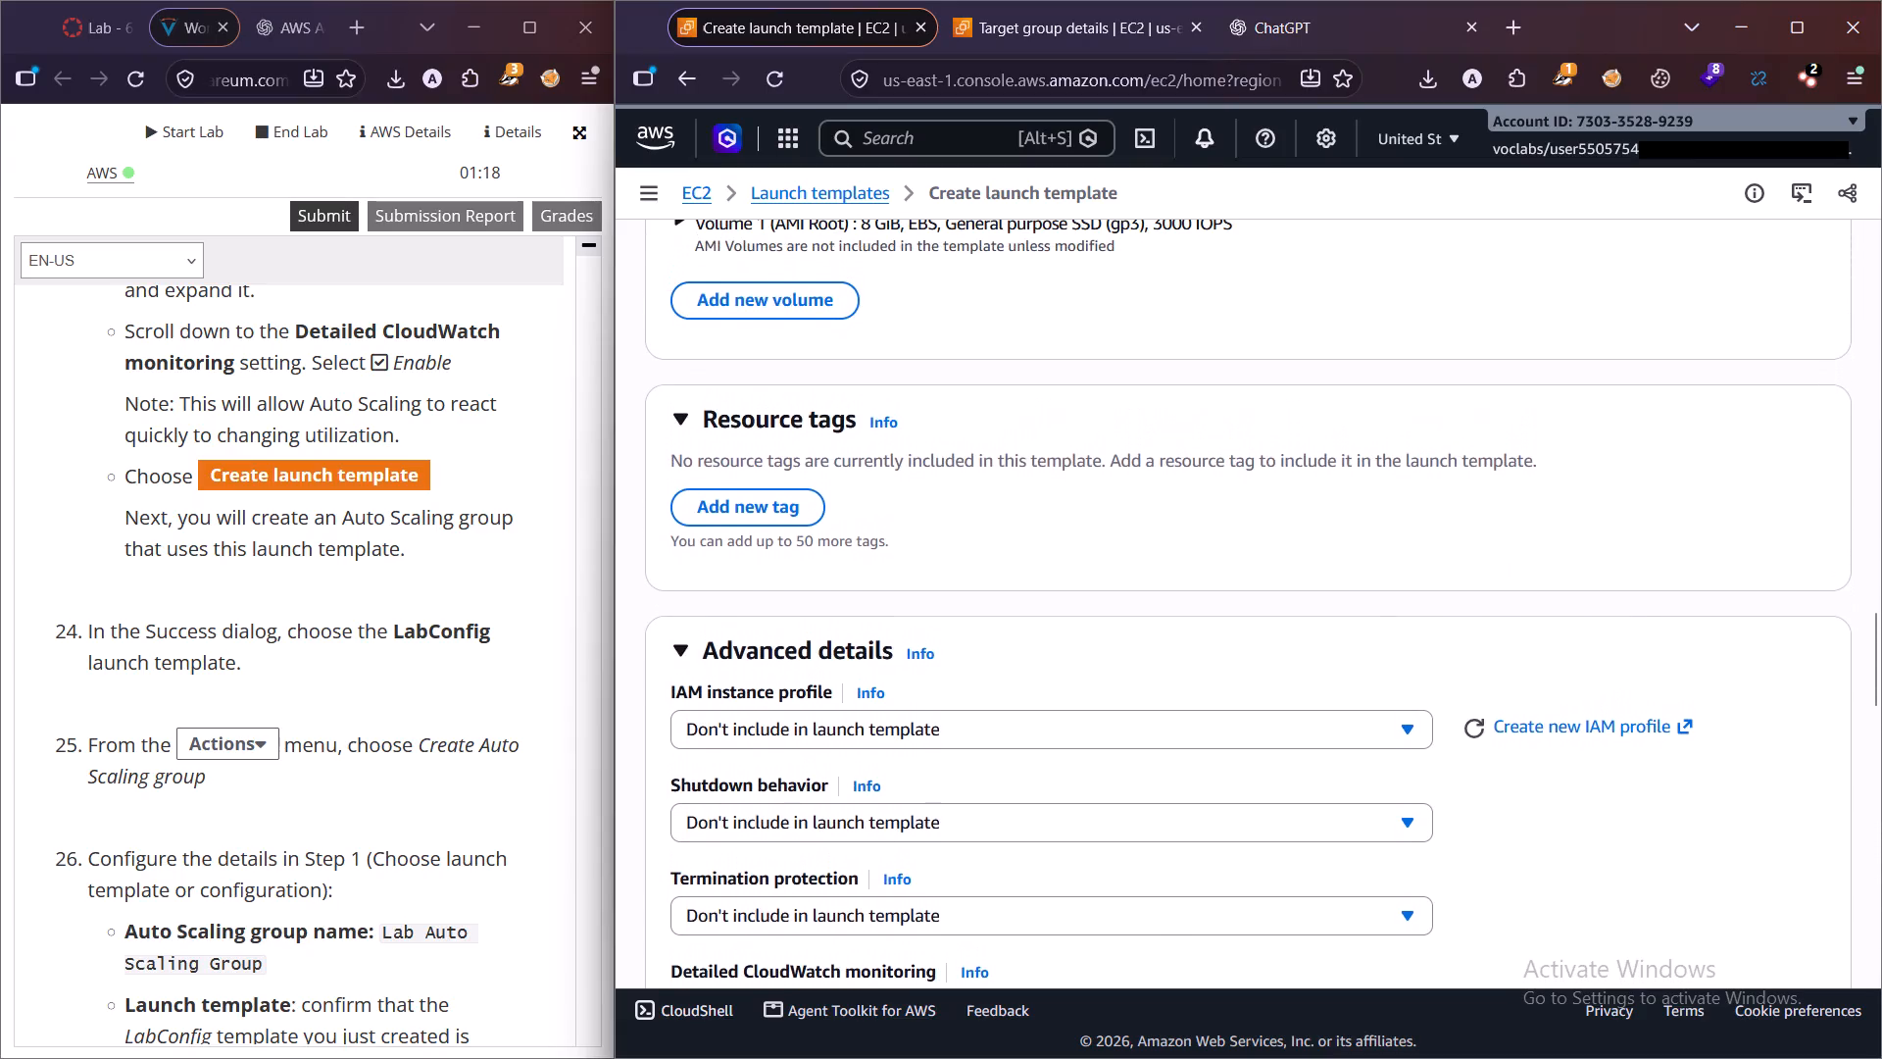
scroll(1173, 553, "up", 5)
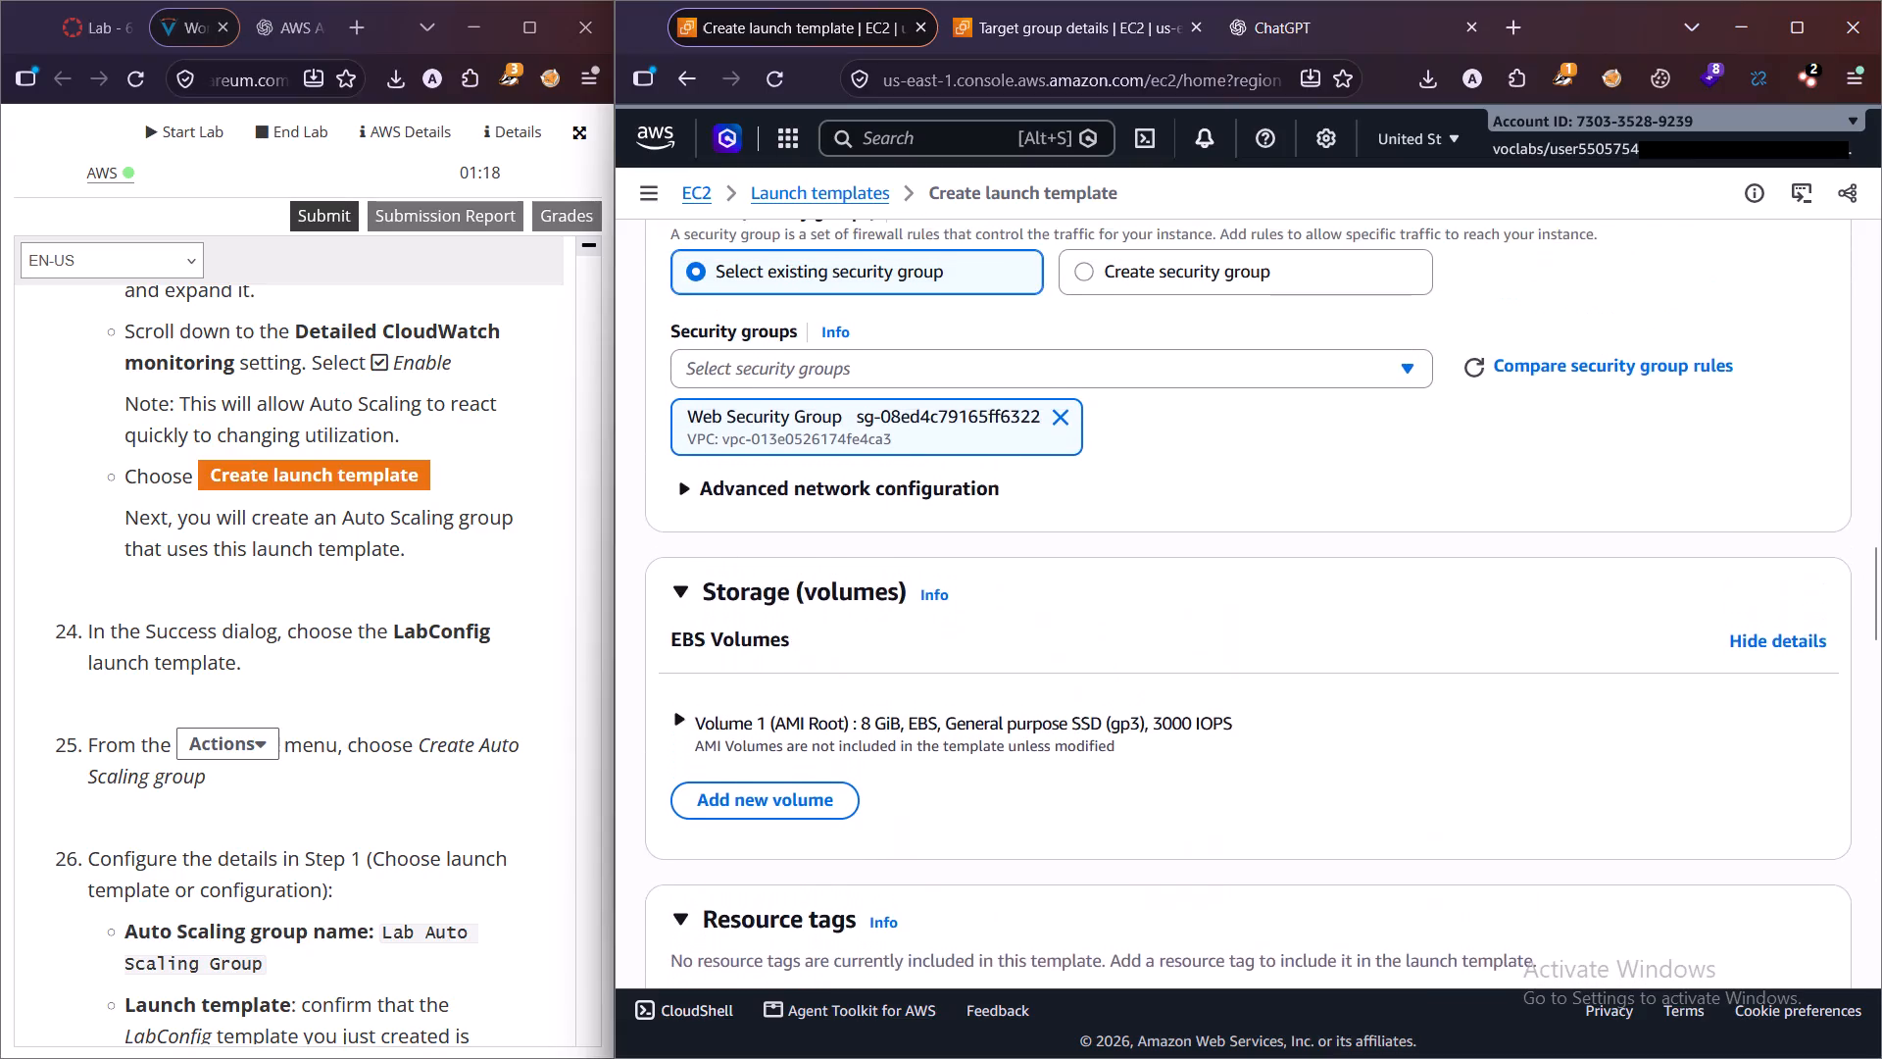
scroll(1173, 553, "up", 2)
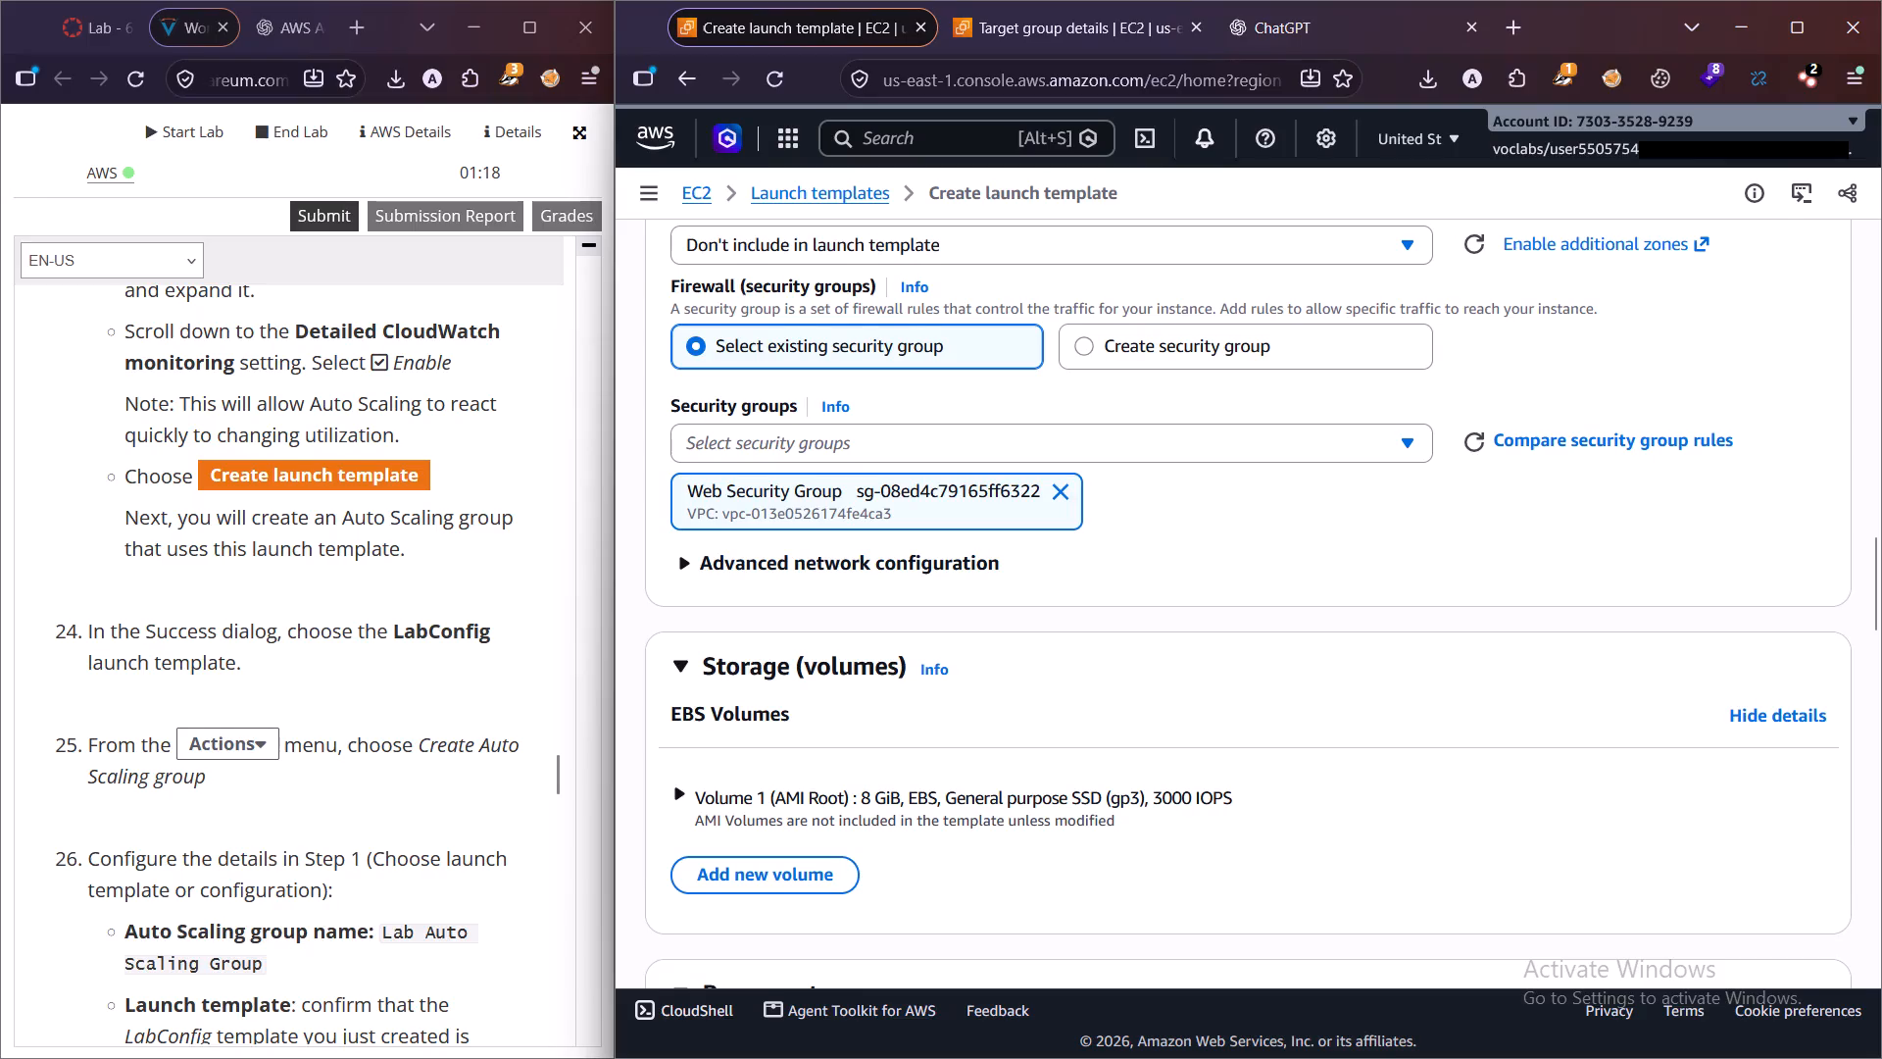
scroll(379, 526, "up", 1)
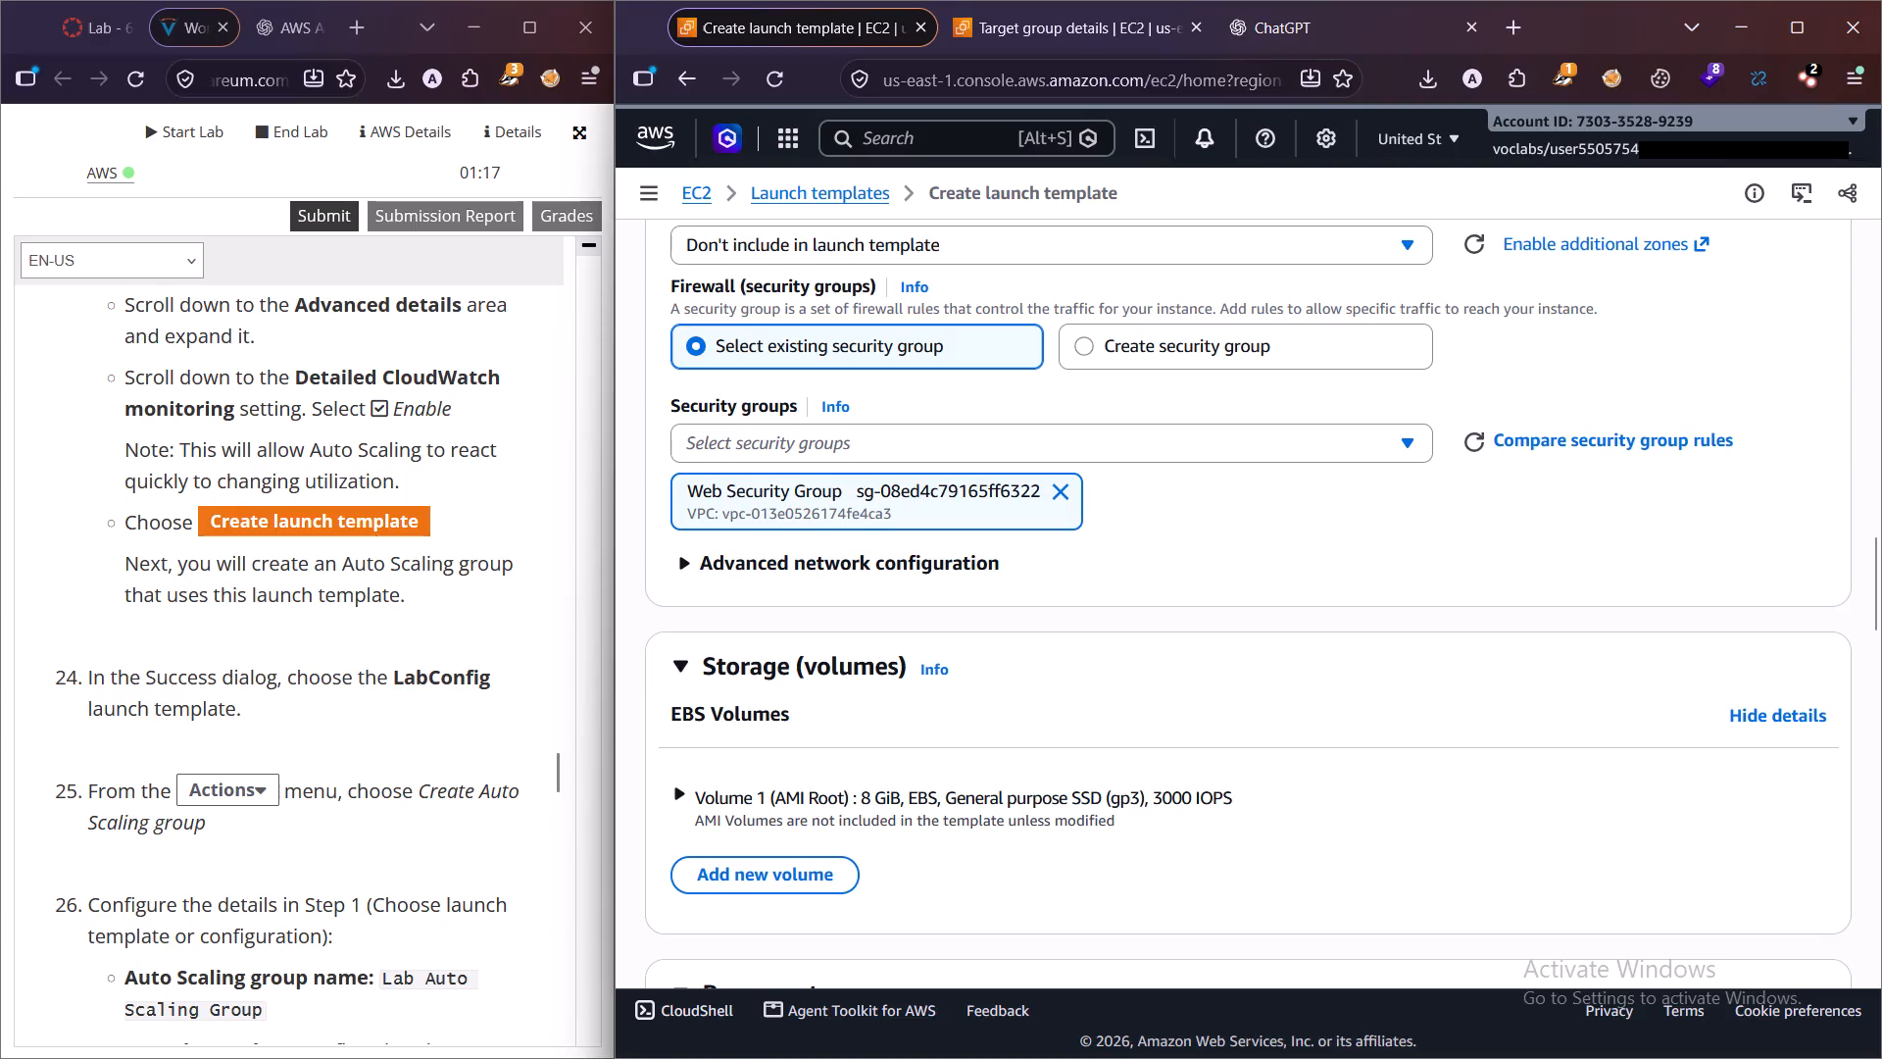
scroll(1106, 699, "up", 4)
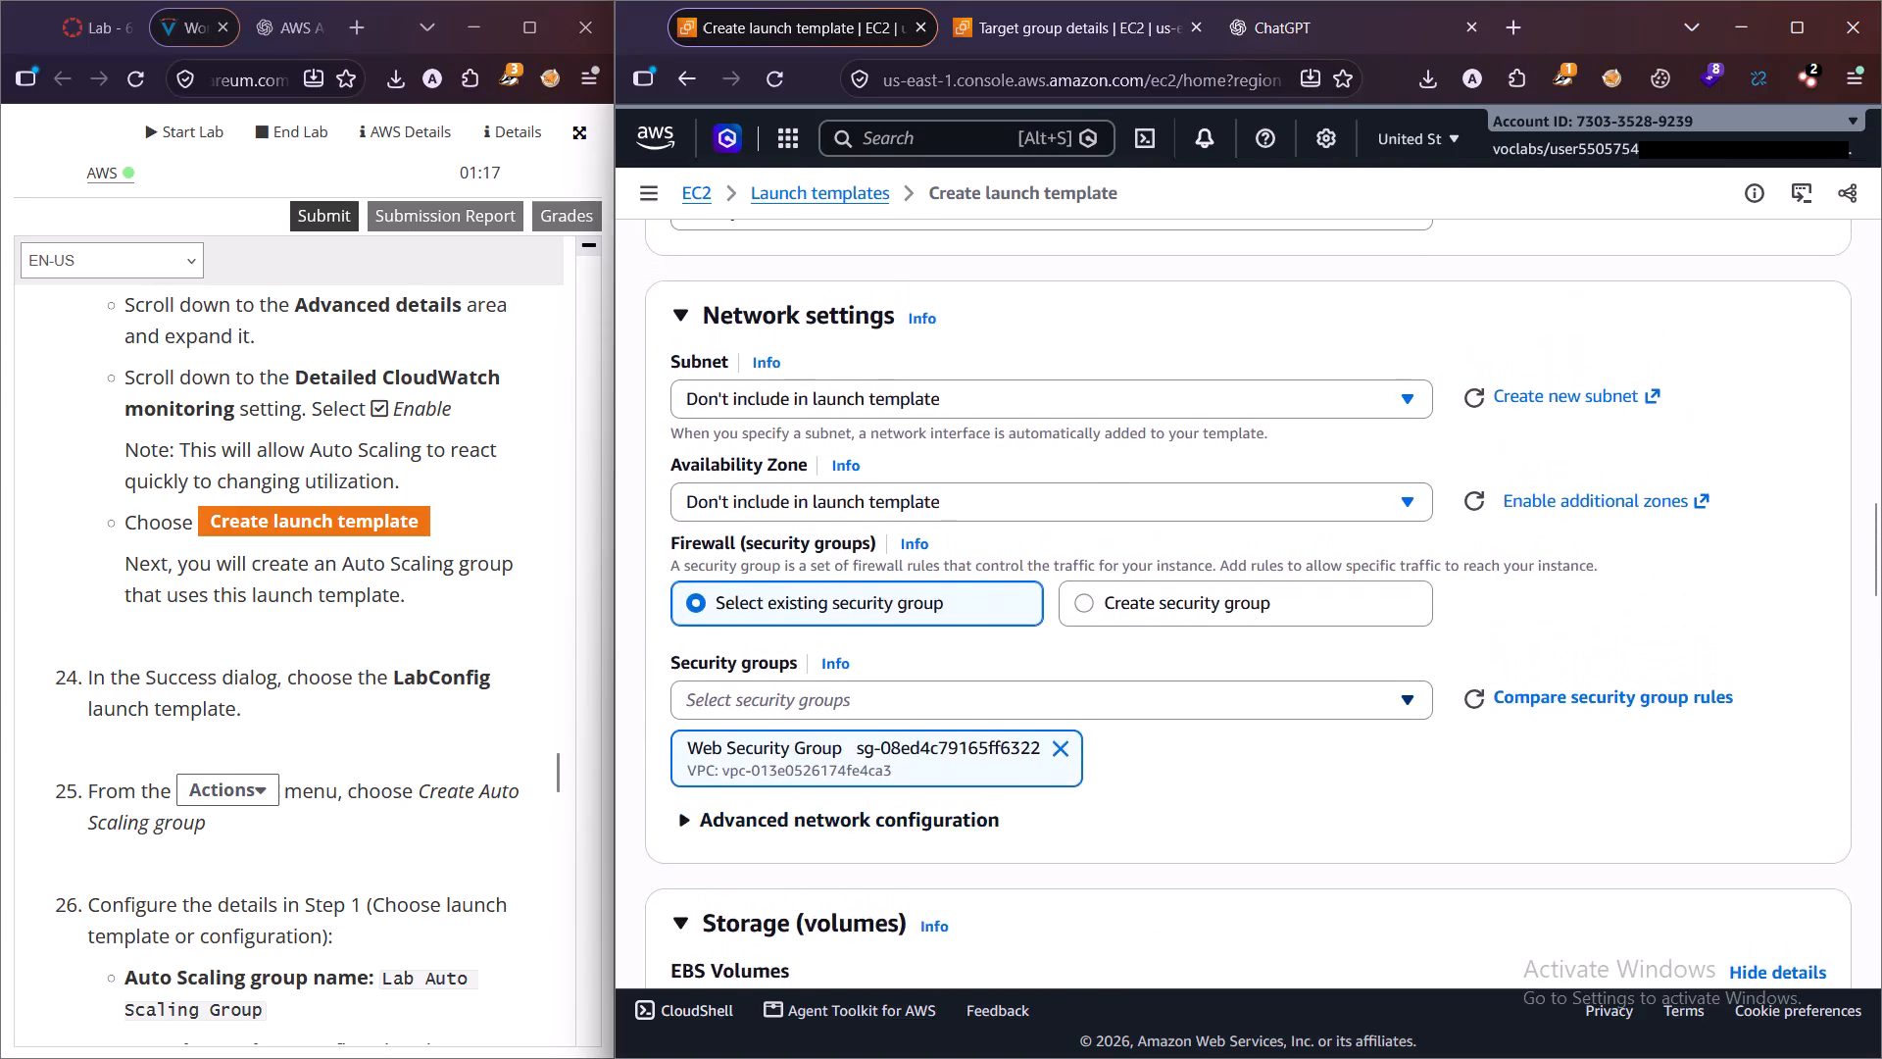
scroll(1106, 699, "up", 4)
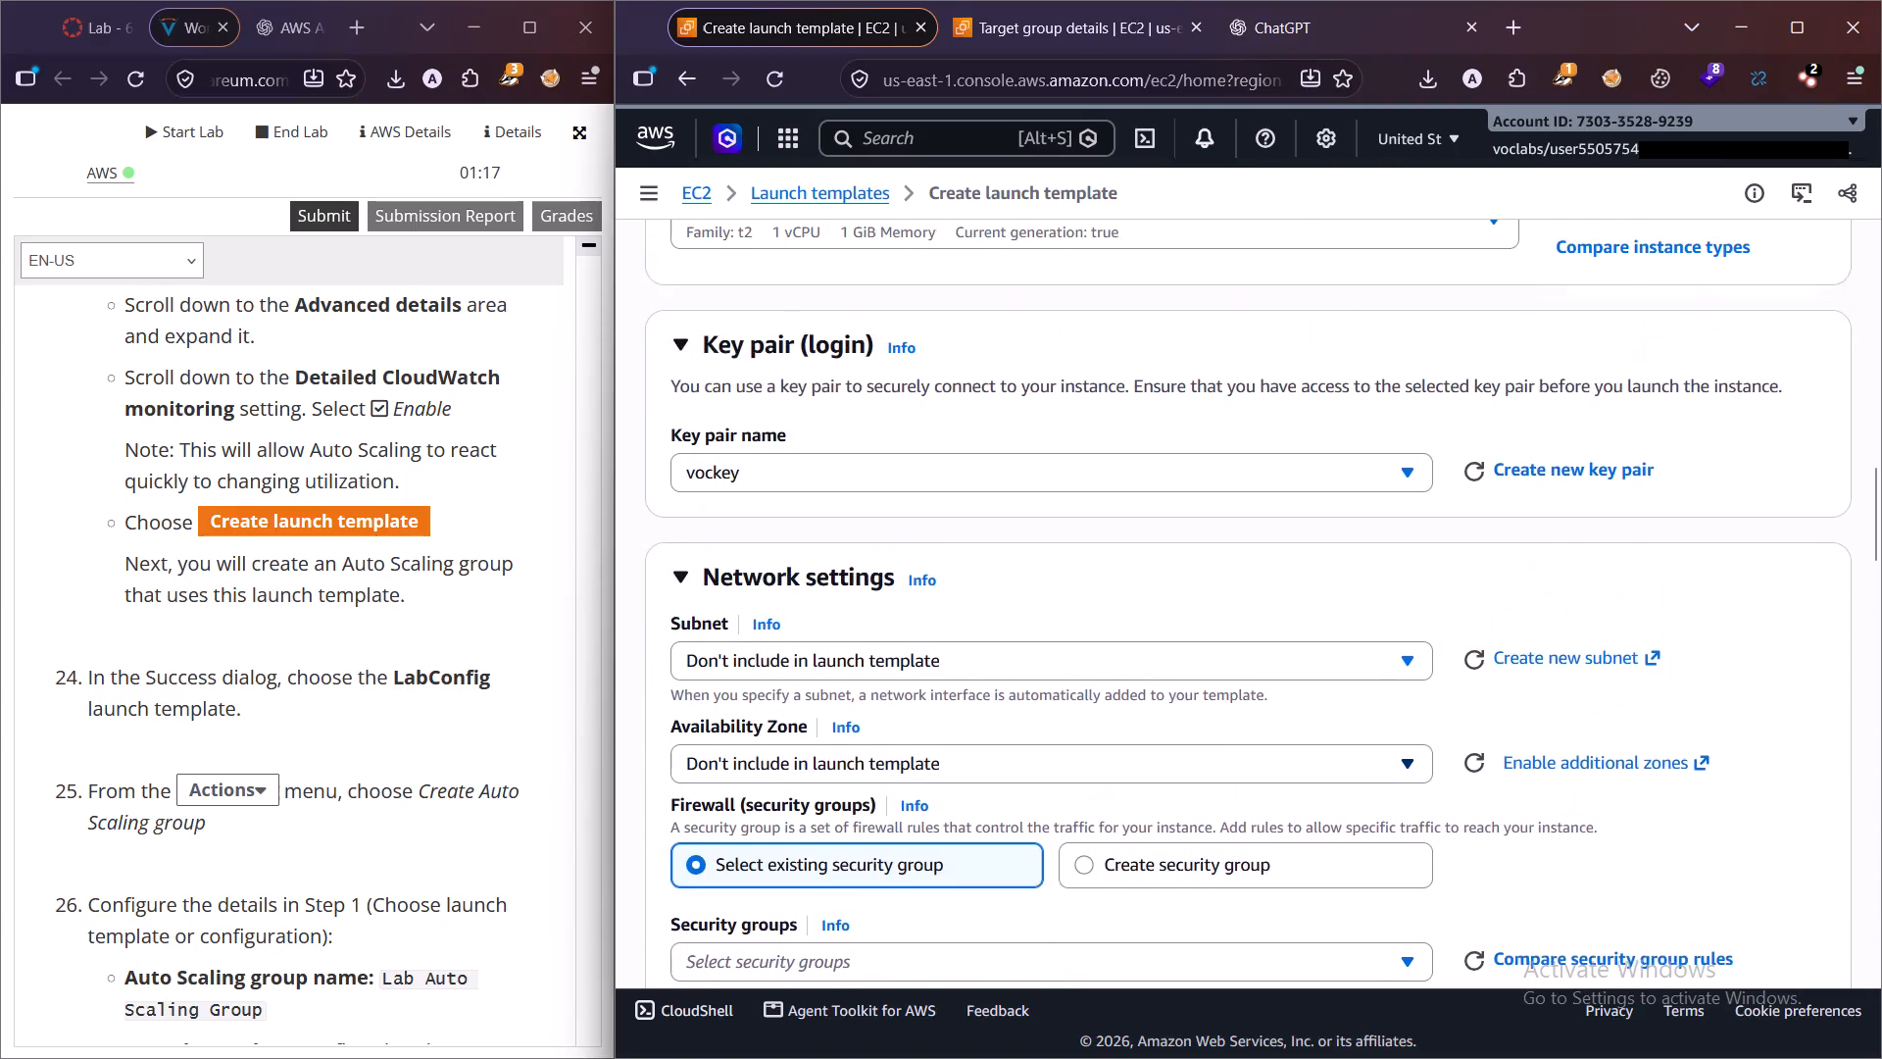
scroll(1106, 699, "up", 1)
Submit the LabConfig launch template for creation.
scroll(1106, 699, "down", 3)
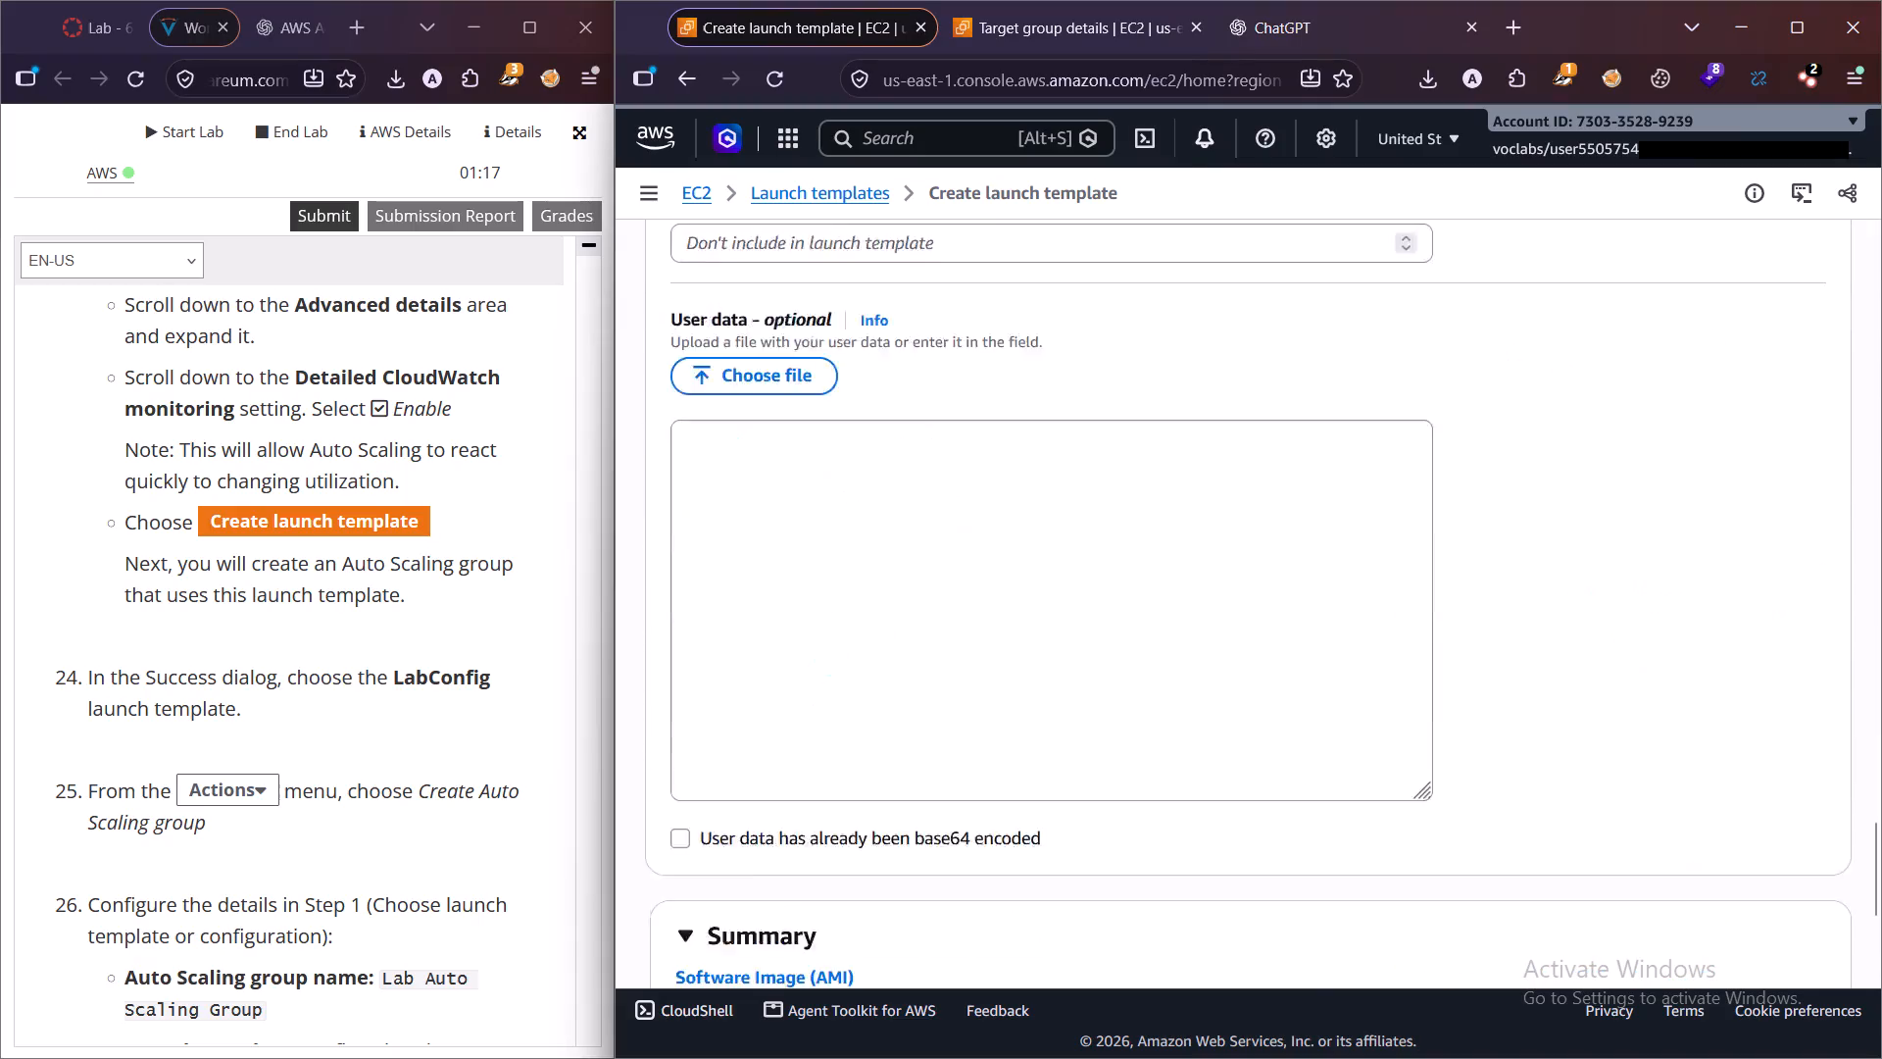
scroll(1106, 699, "down", 7)
left_click(1628, 894)
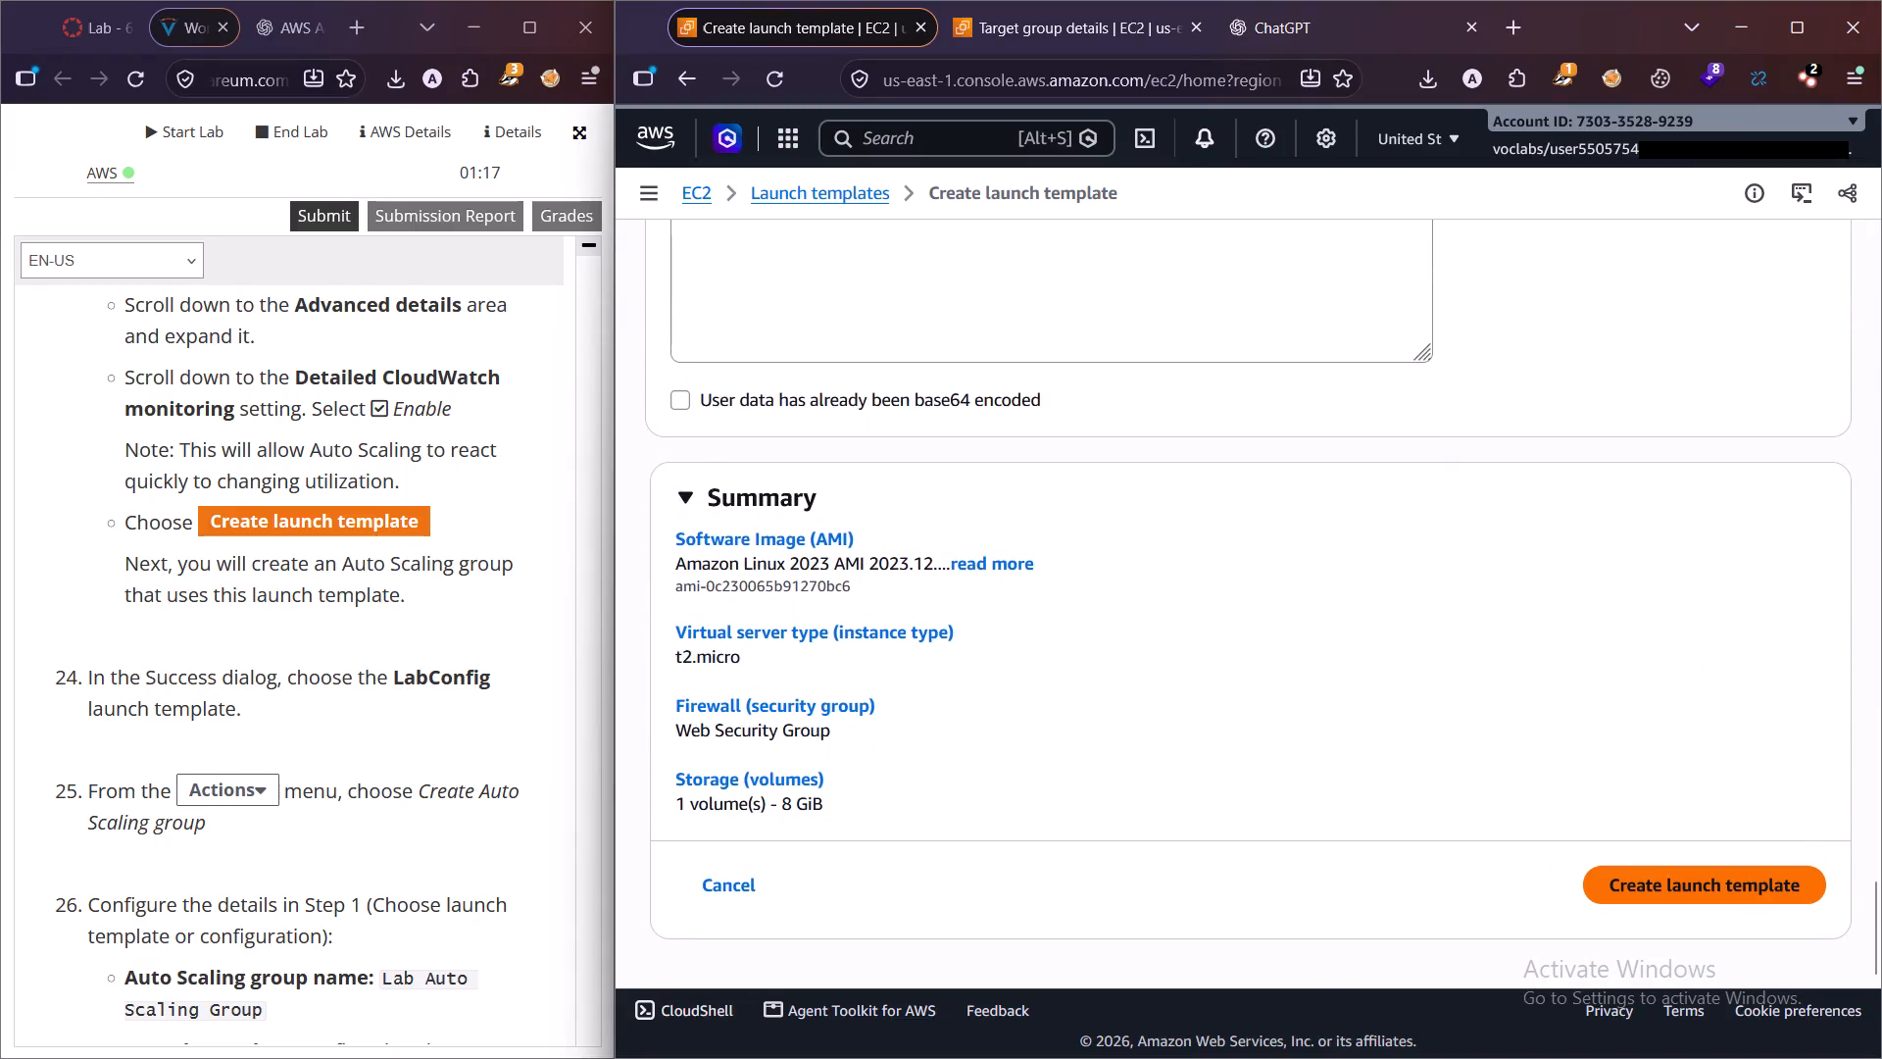
left_click(1628, 894)
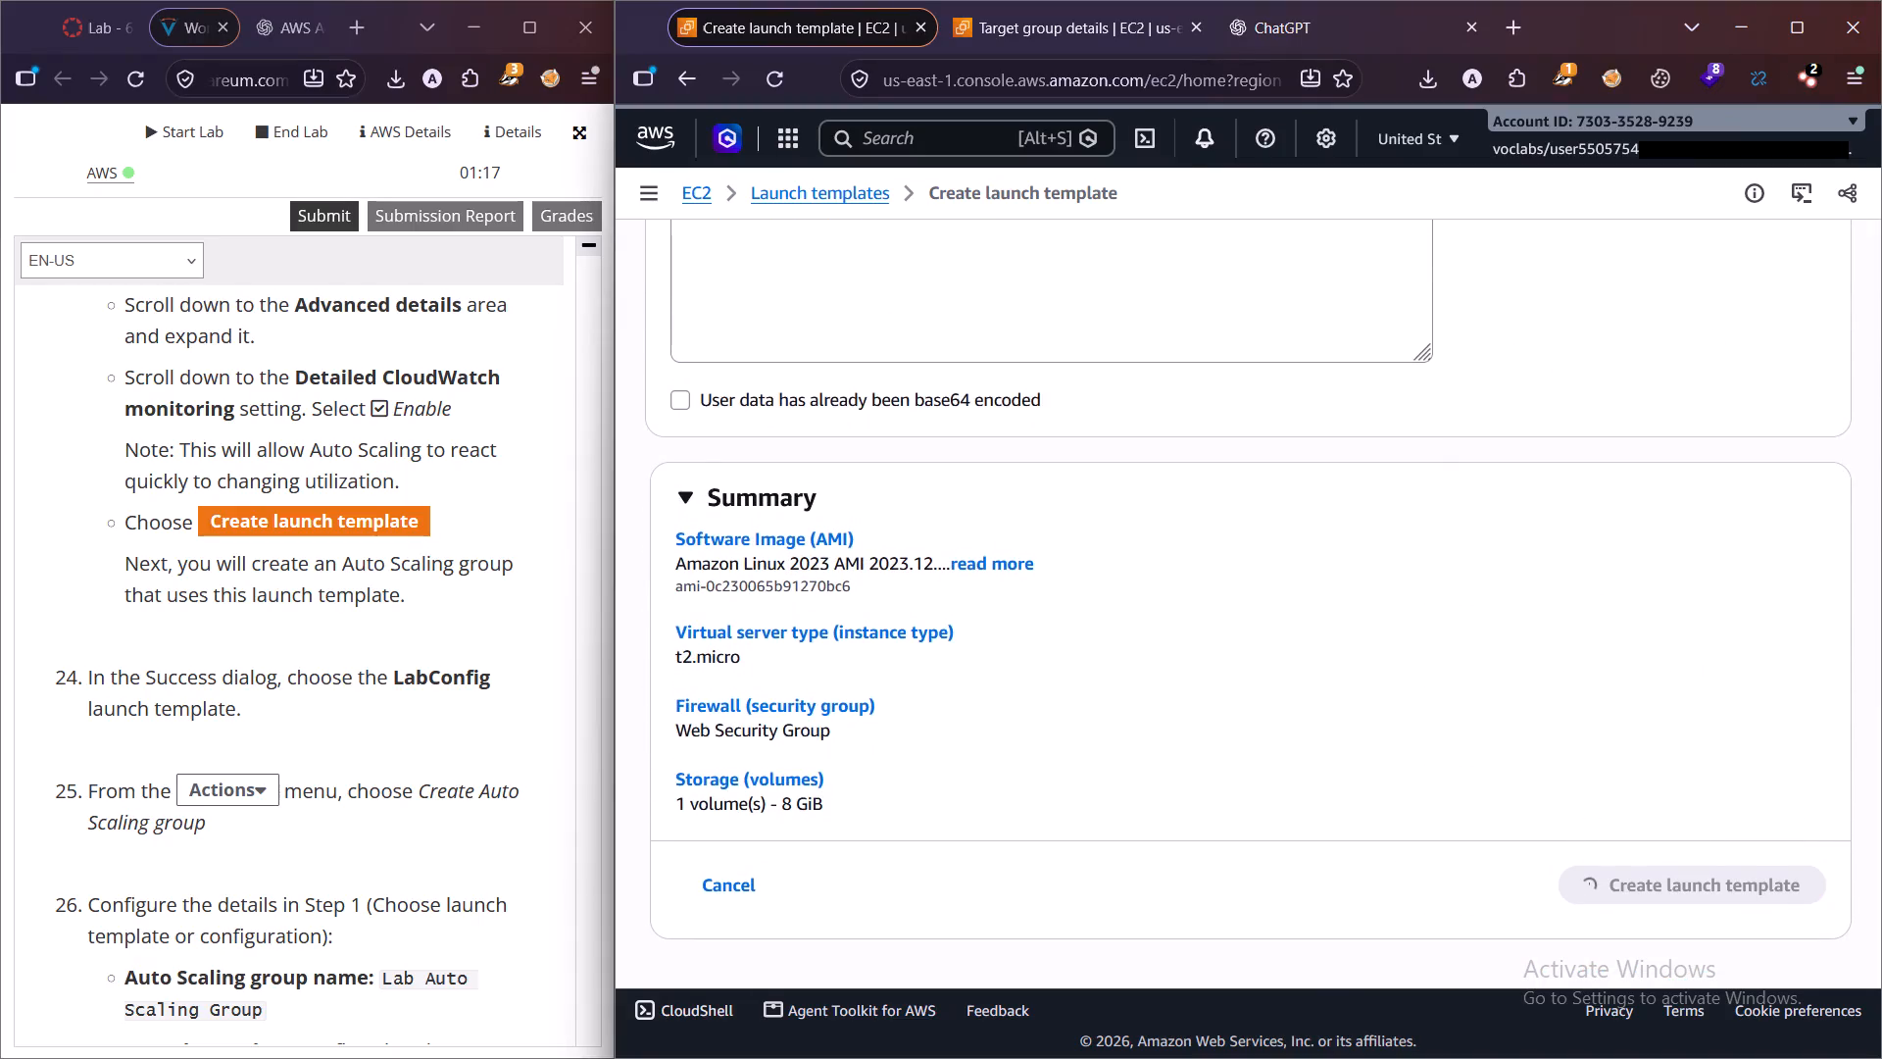
left_click(1628, 894)
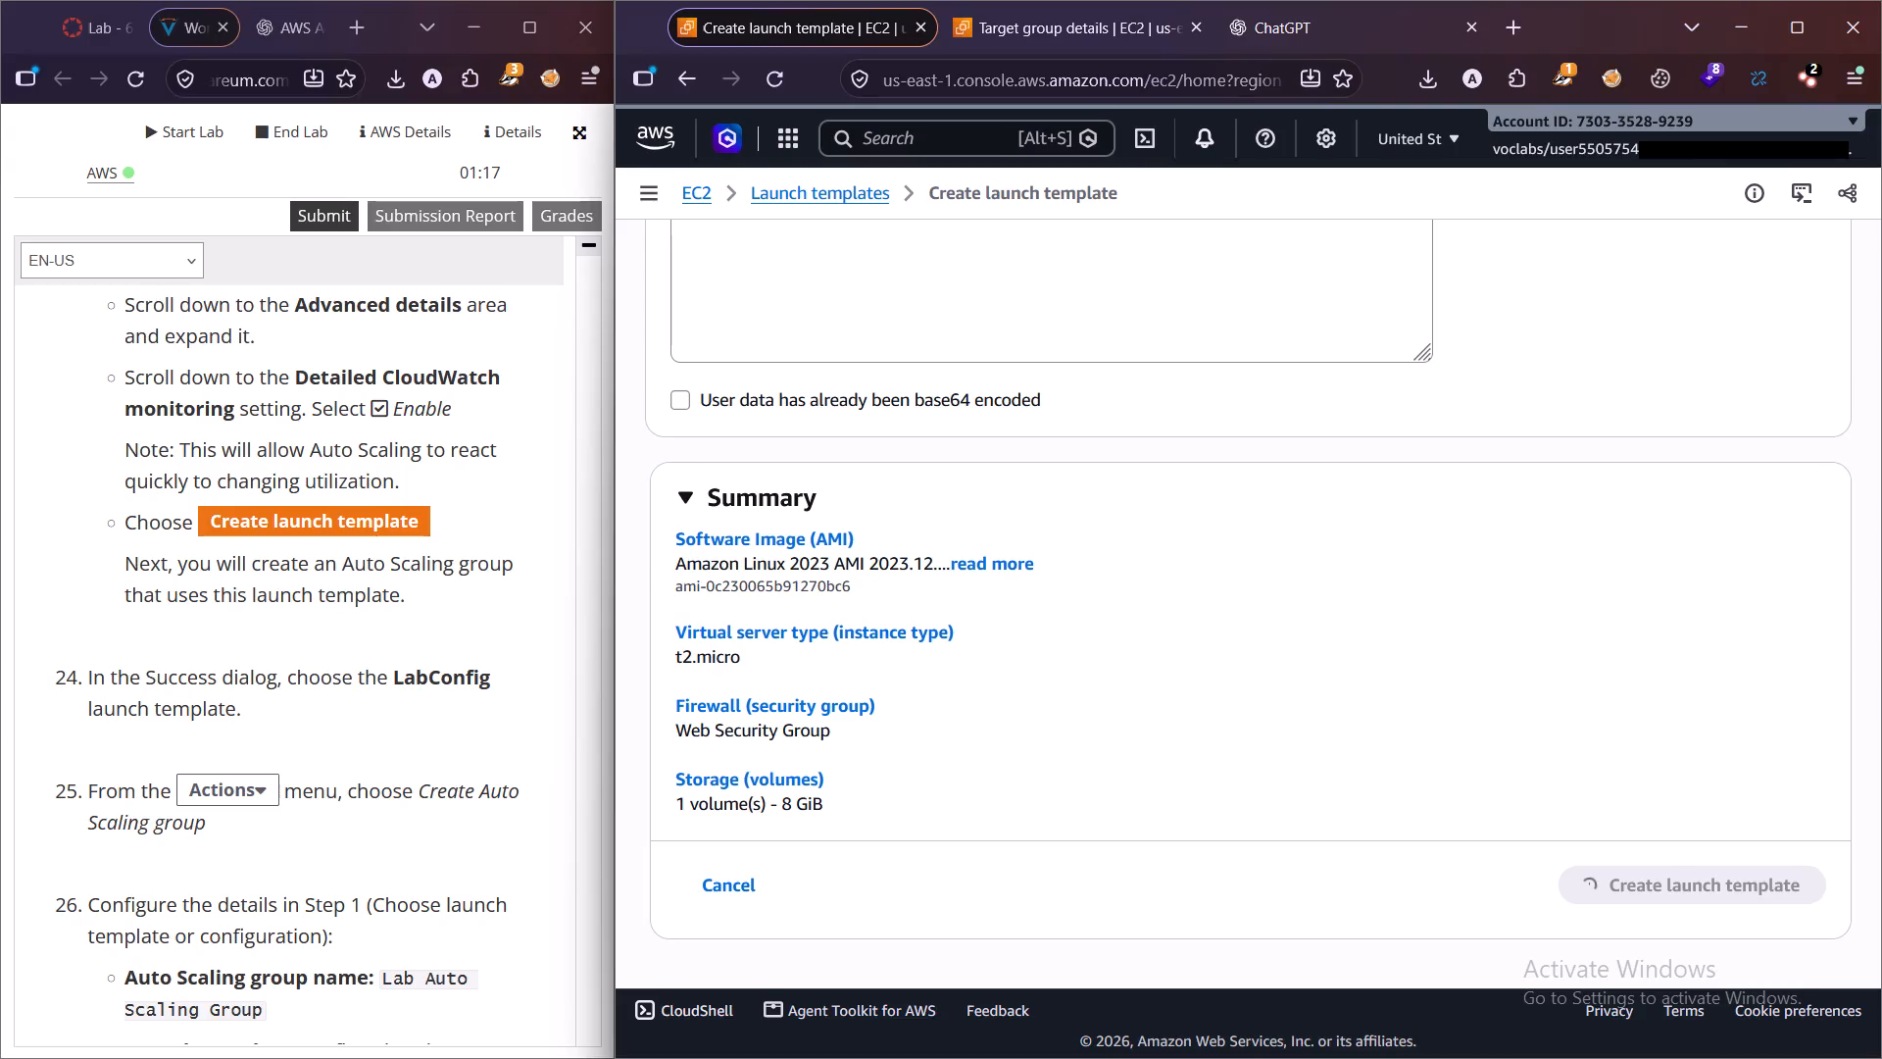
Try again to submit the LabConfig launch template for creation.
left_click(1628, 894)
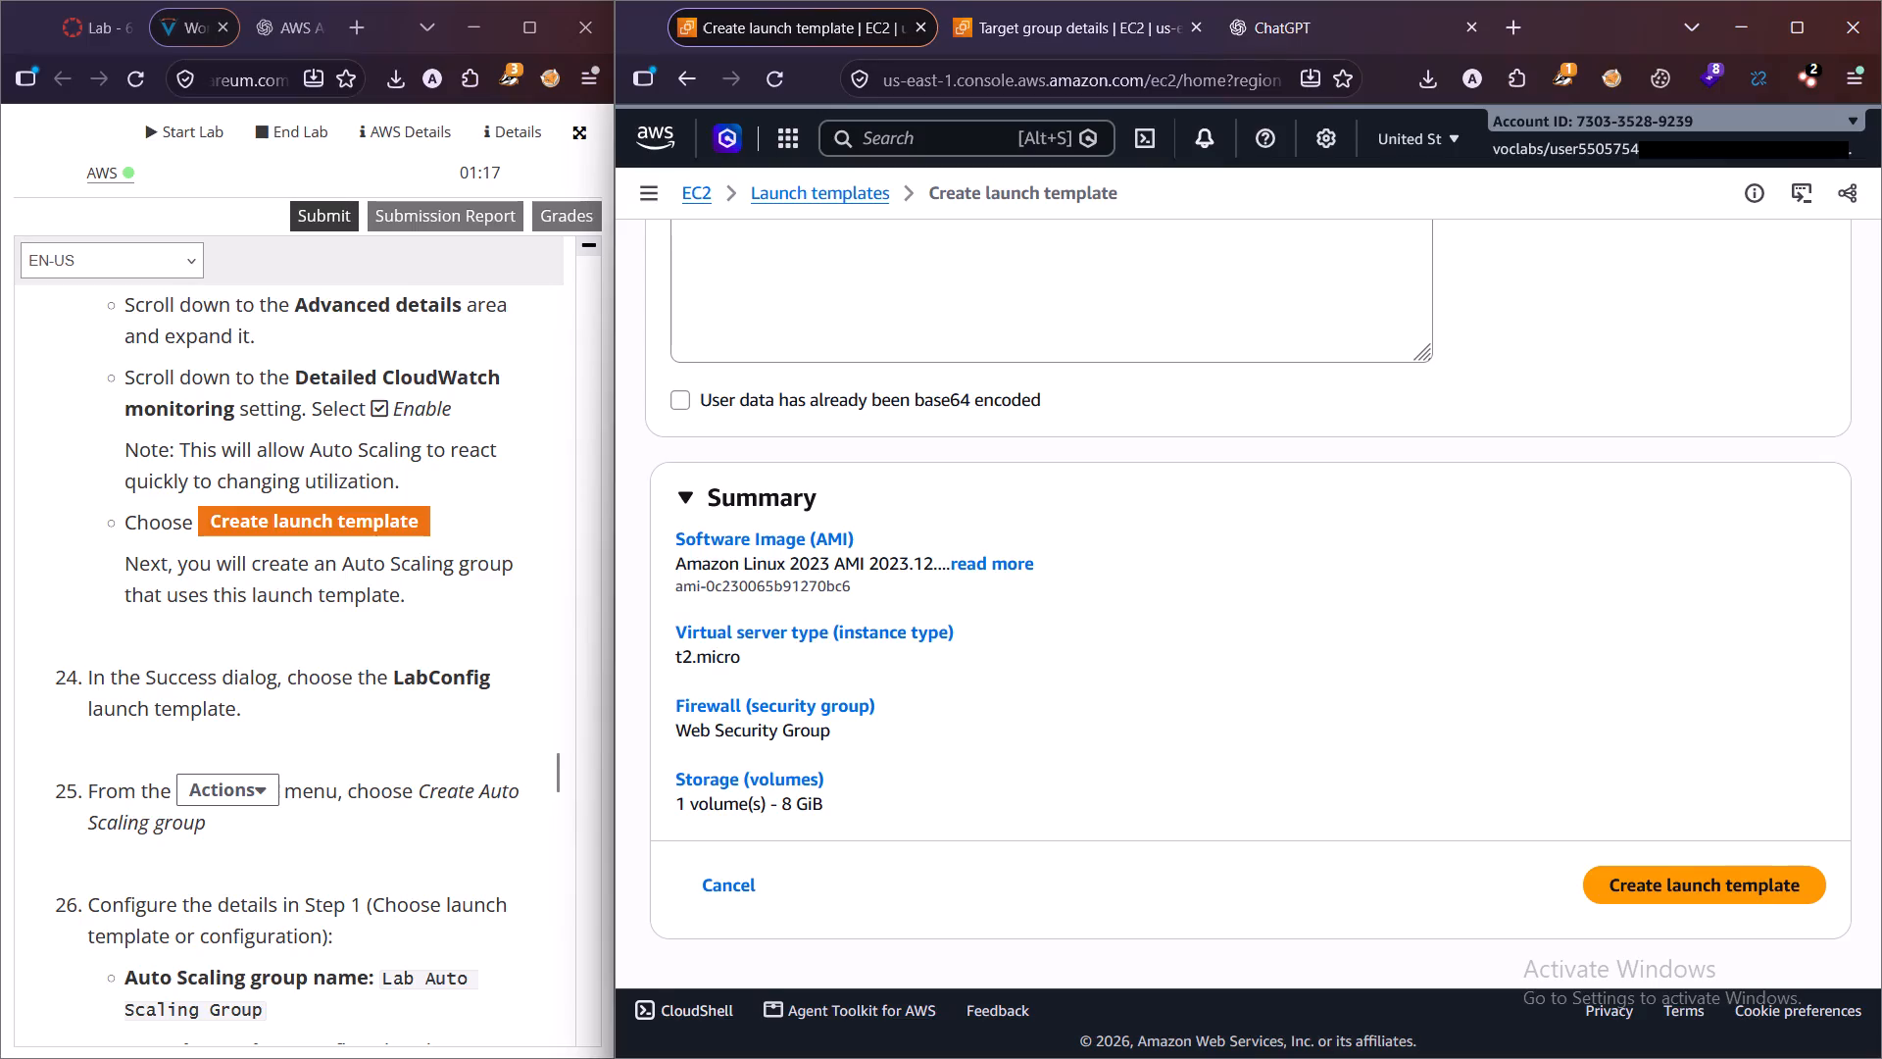
Compare the lab's step 23 instructions with the launch template form, from its advanced details back up to the template name.
scroll(344, 681, "up", 1)
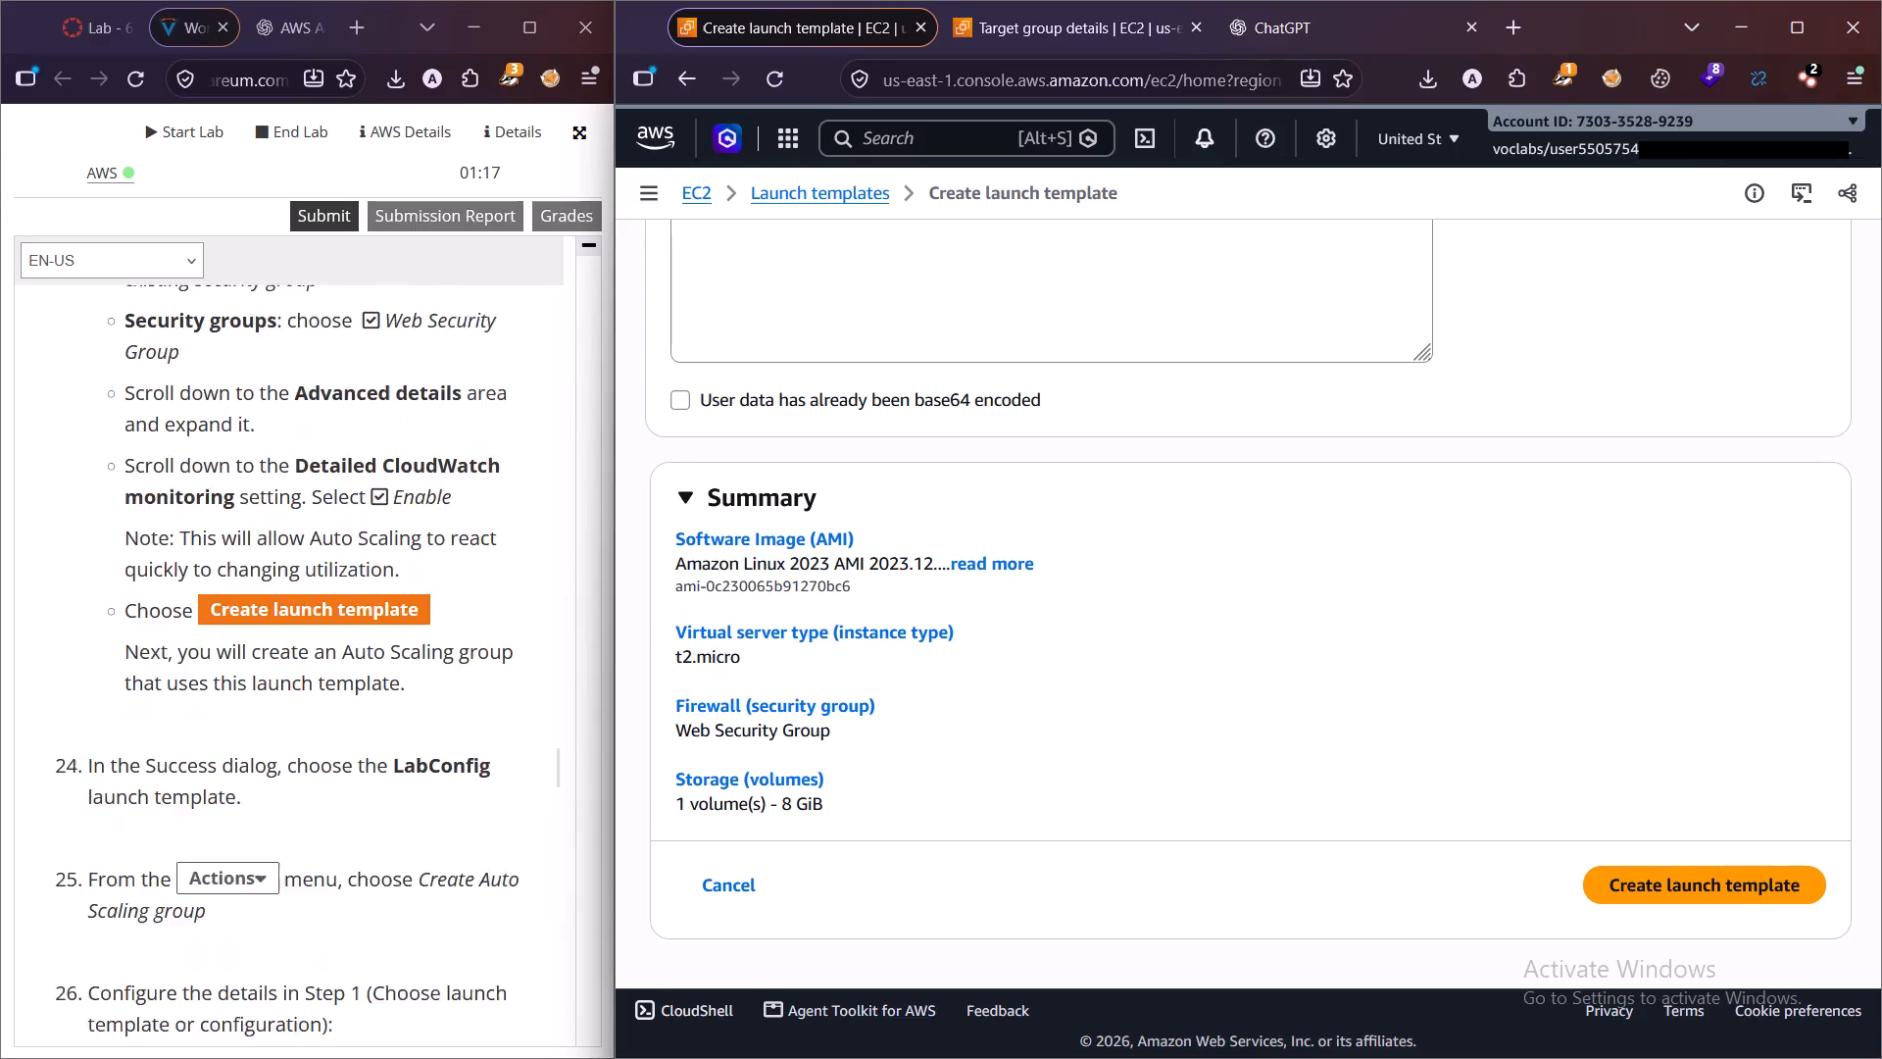
scroll(344, 681, "up", 6)
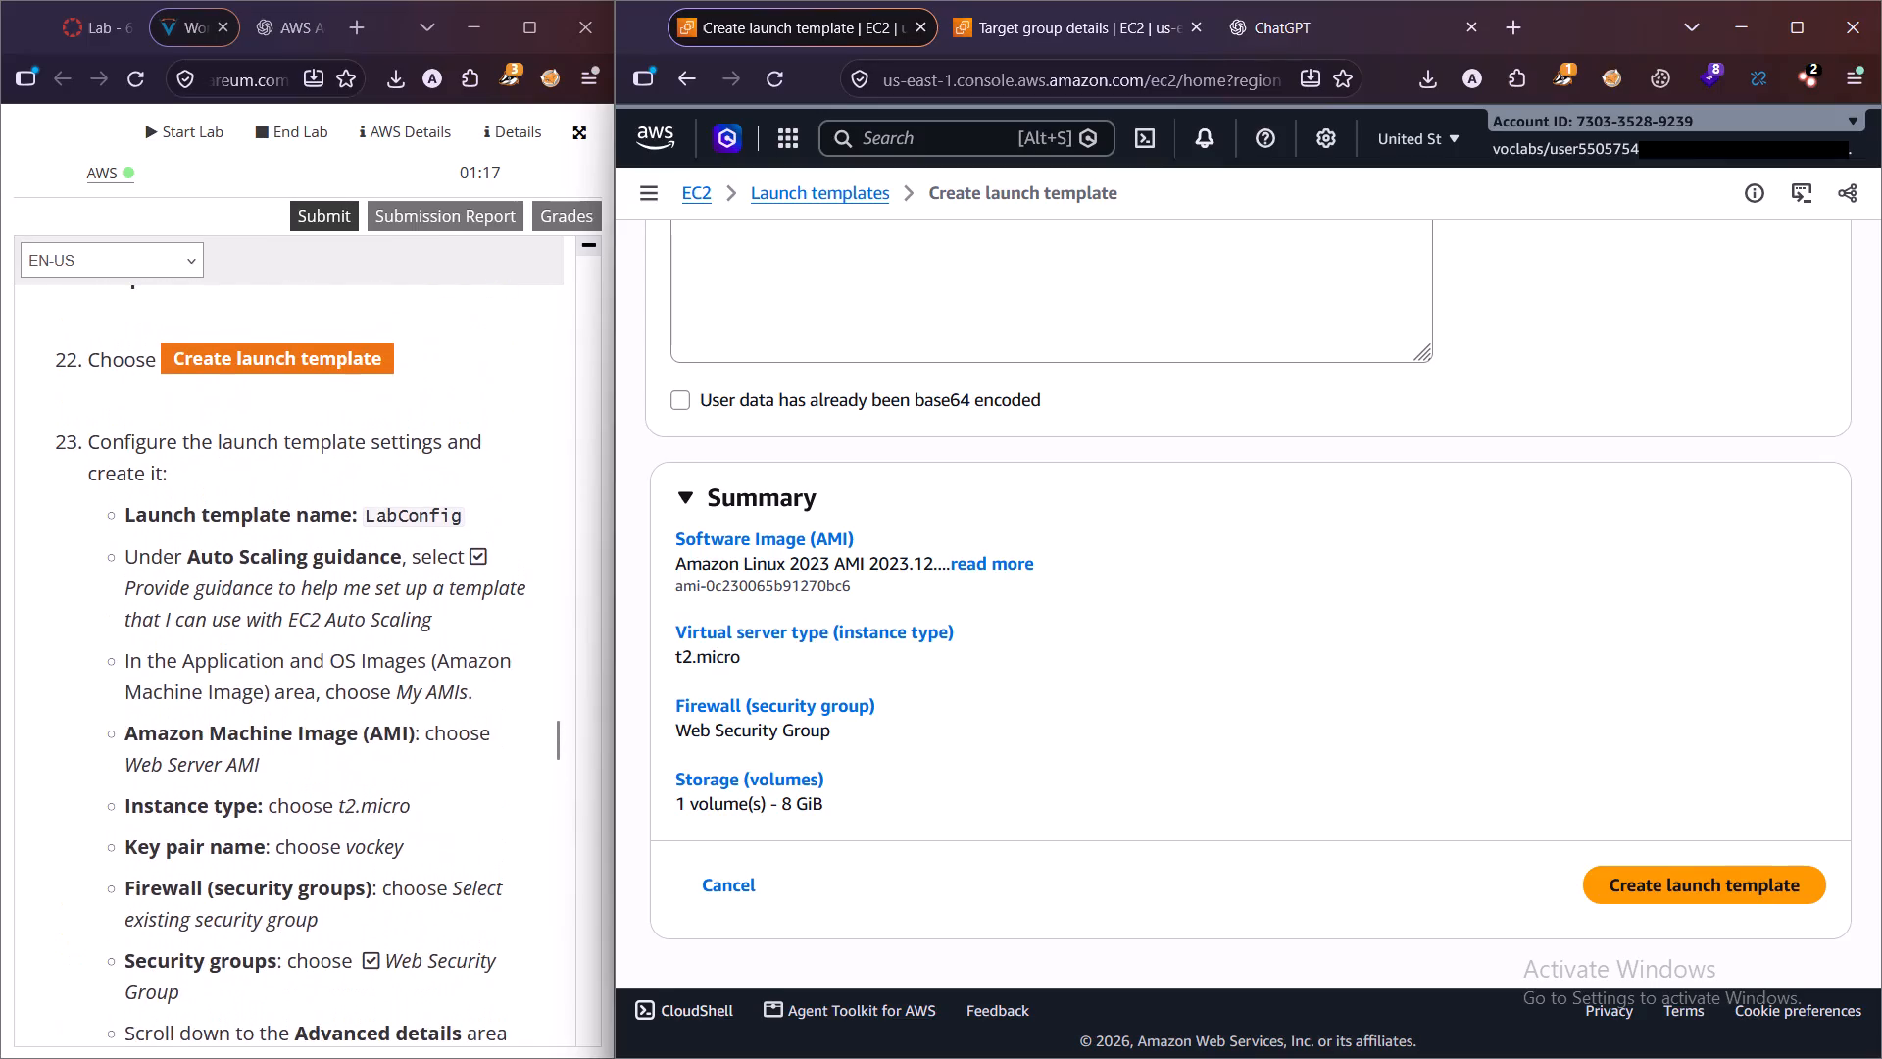
scroll(344, 681, "up", 1)
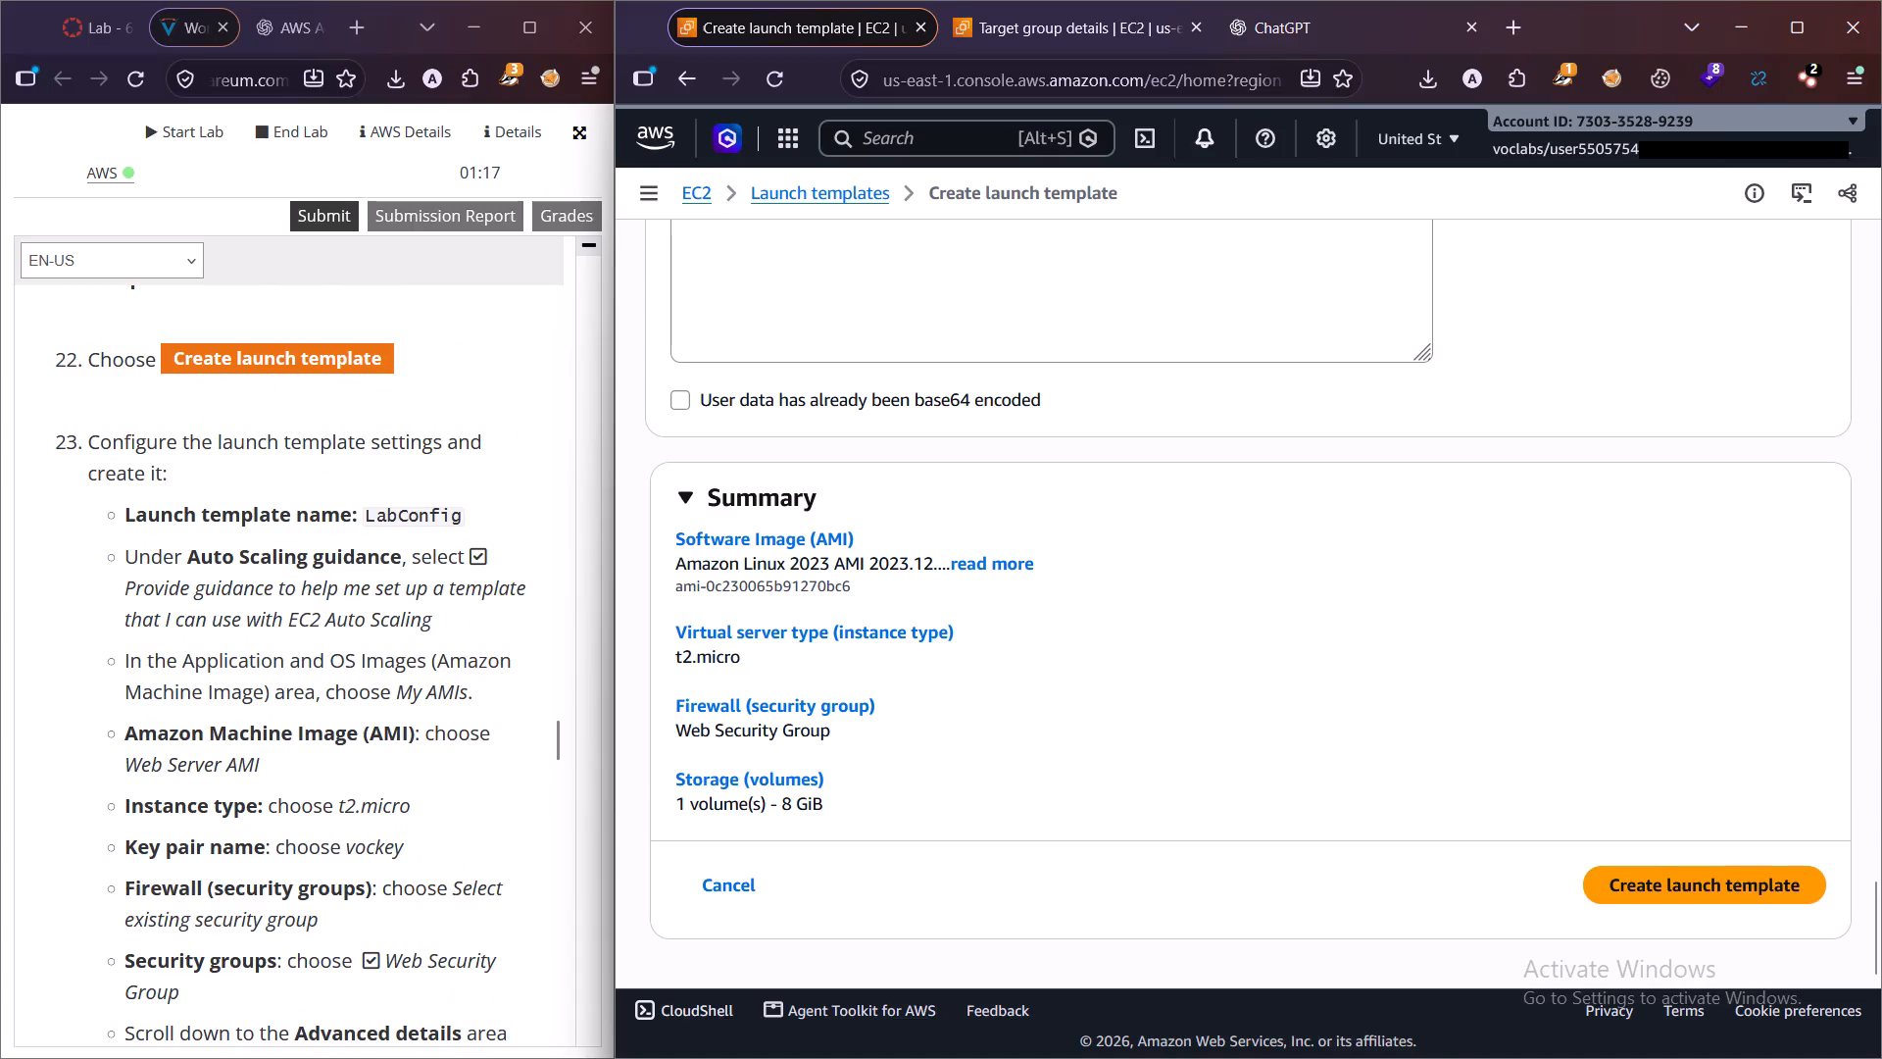
scroll(996, 745, "up", 10)
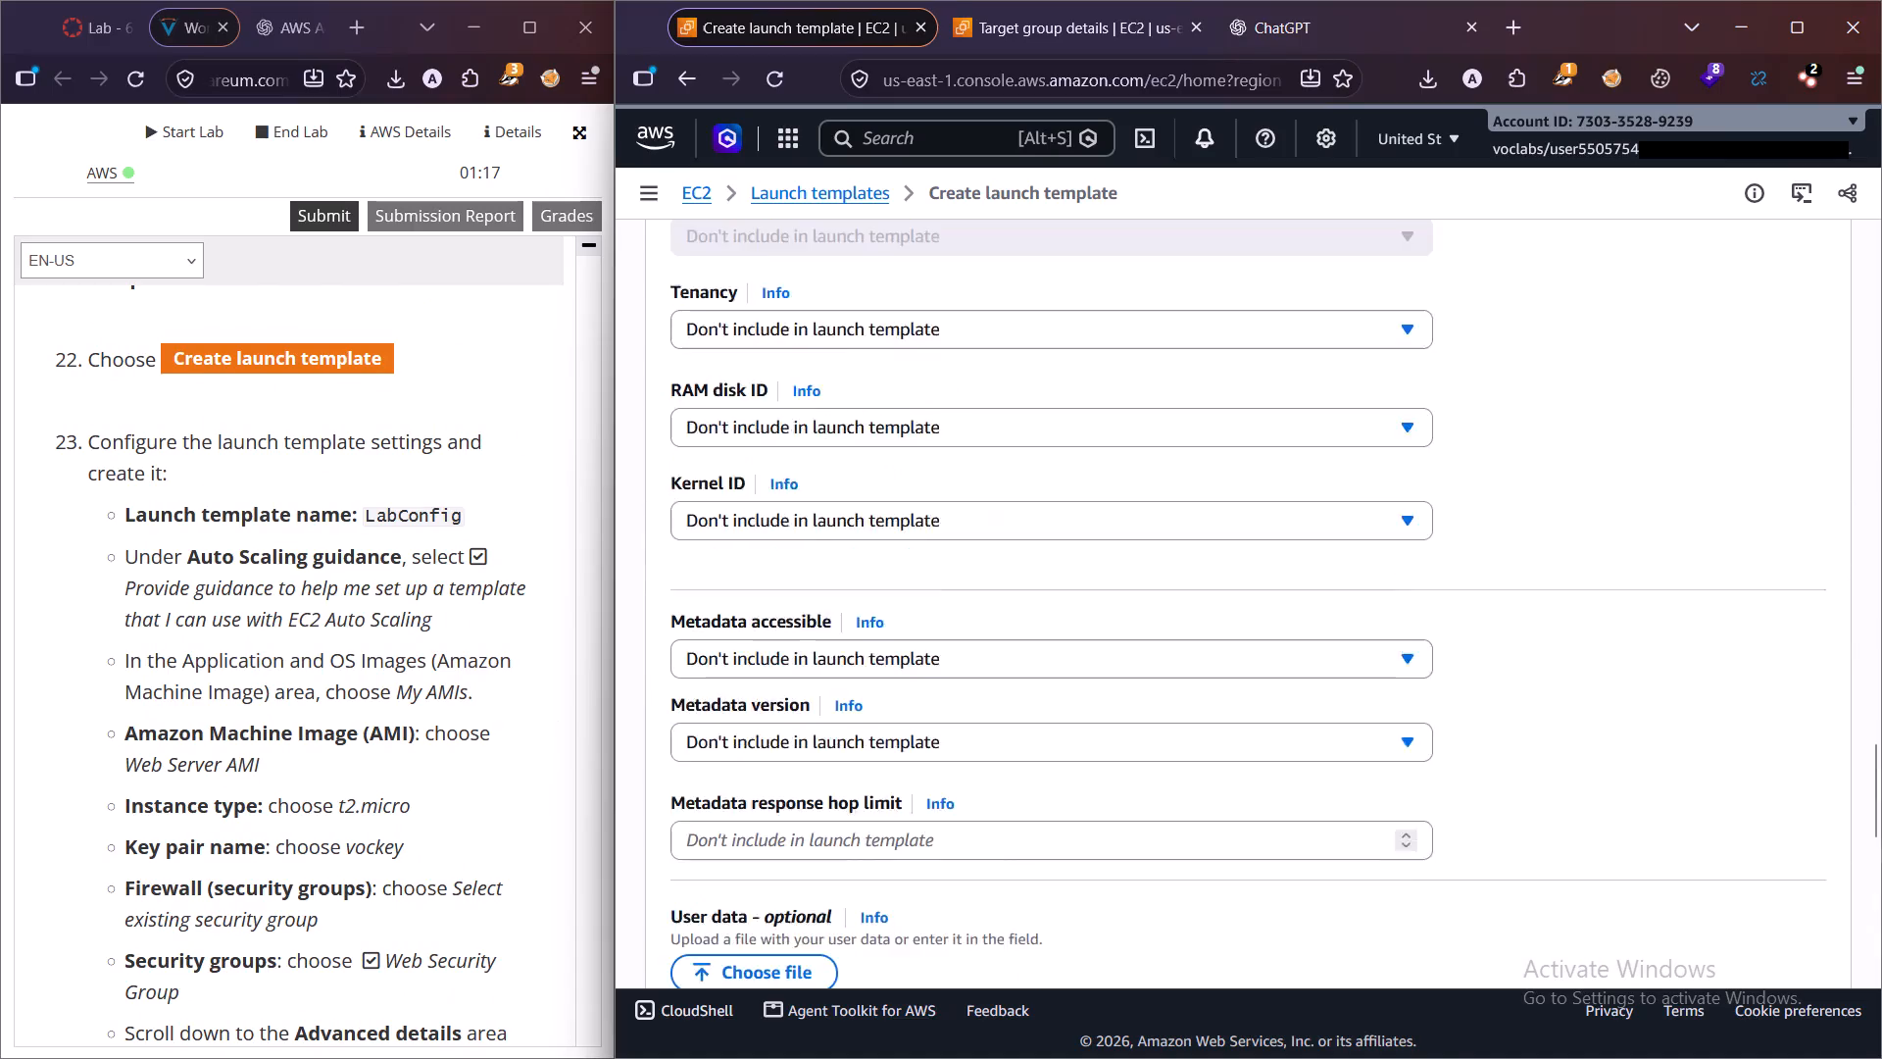
scroll(993, 741, "up", 20)
scroll(993, 741, "up", 6)
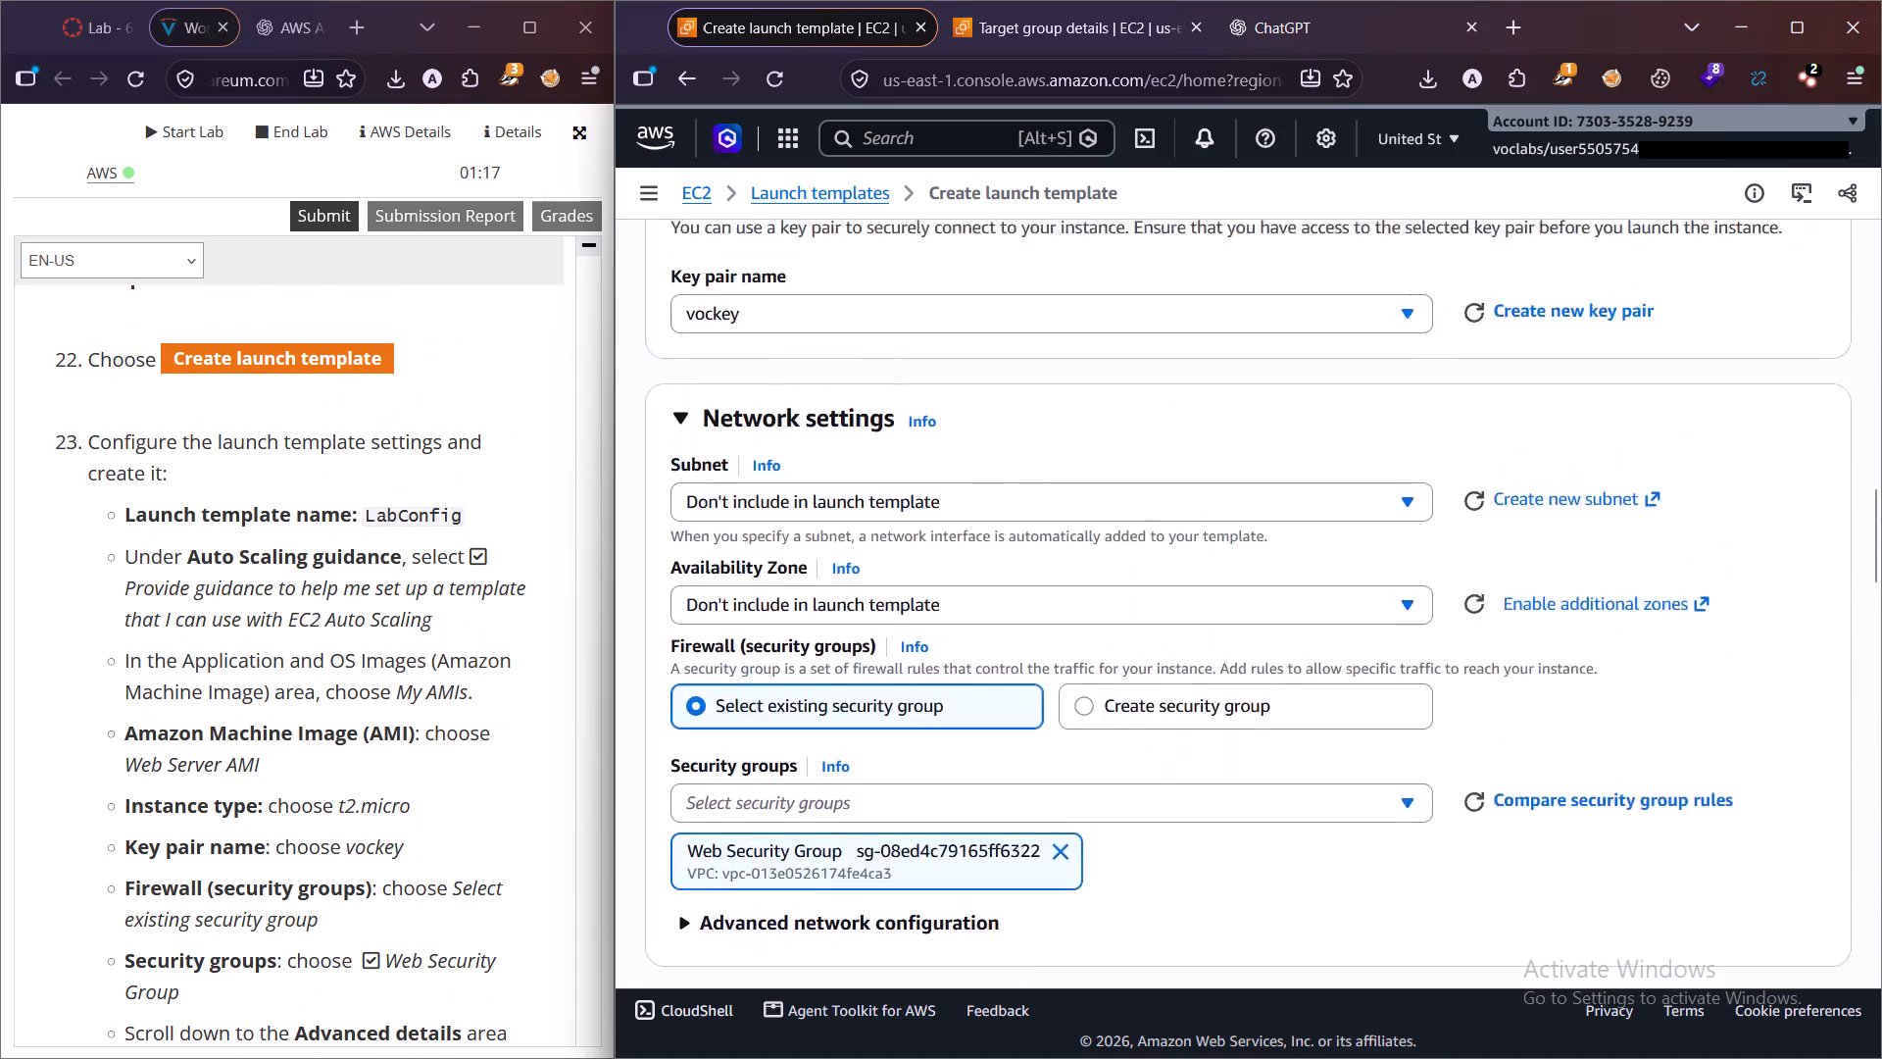
scroll(993, 741, "up", 10)
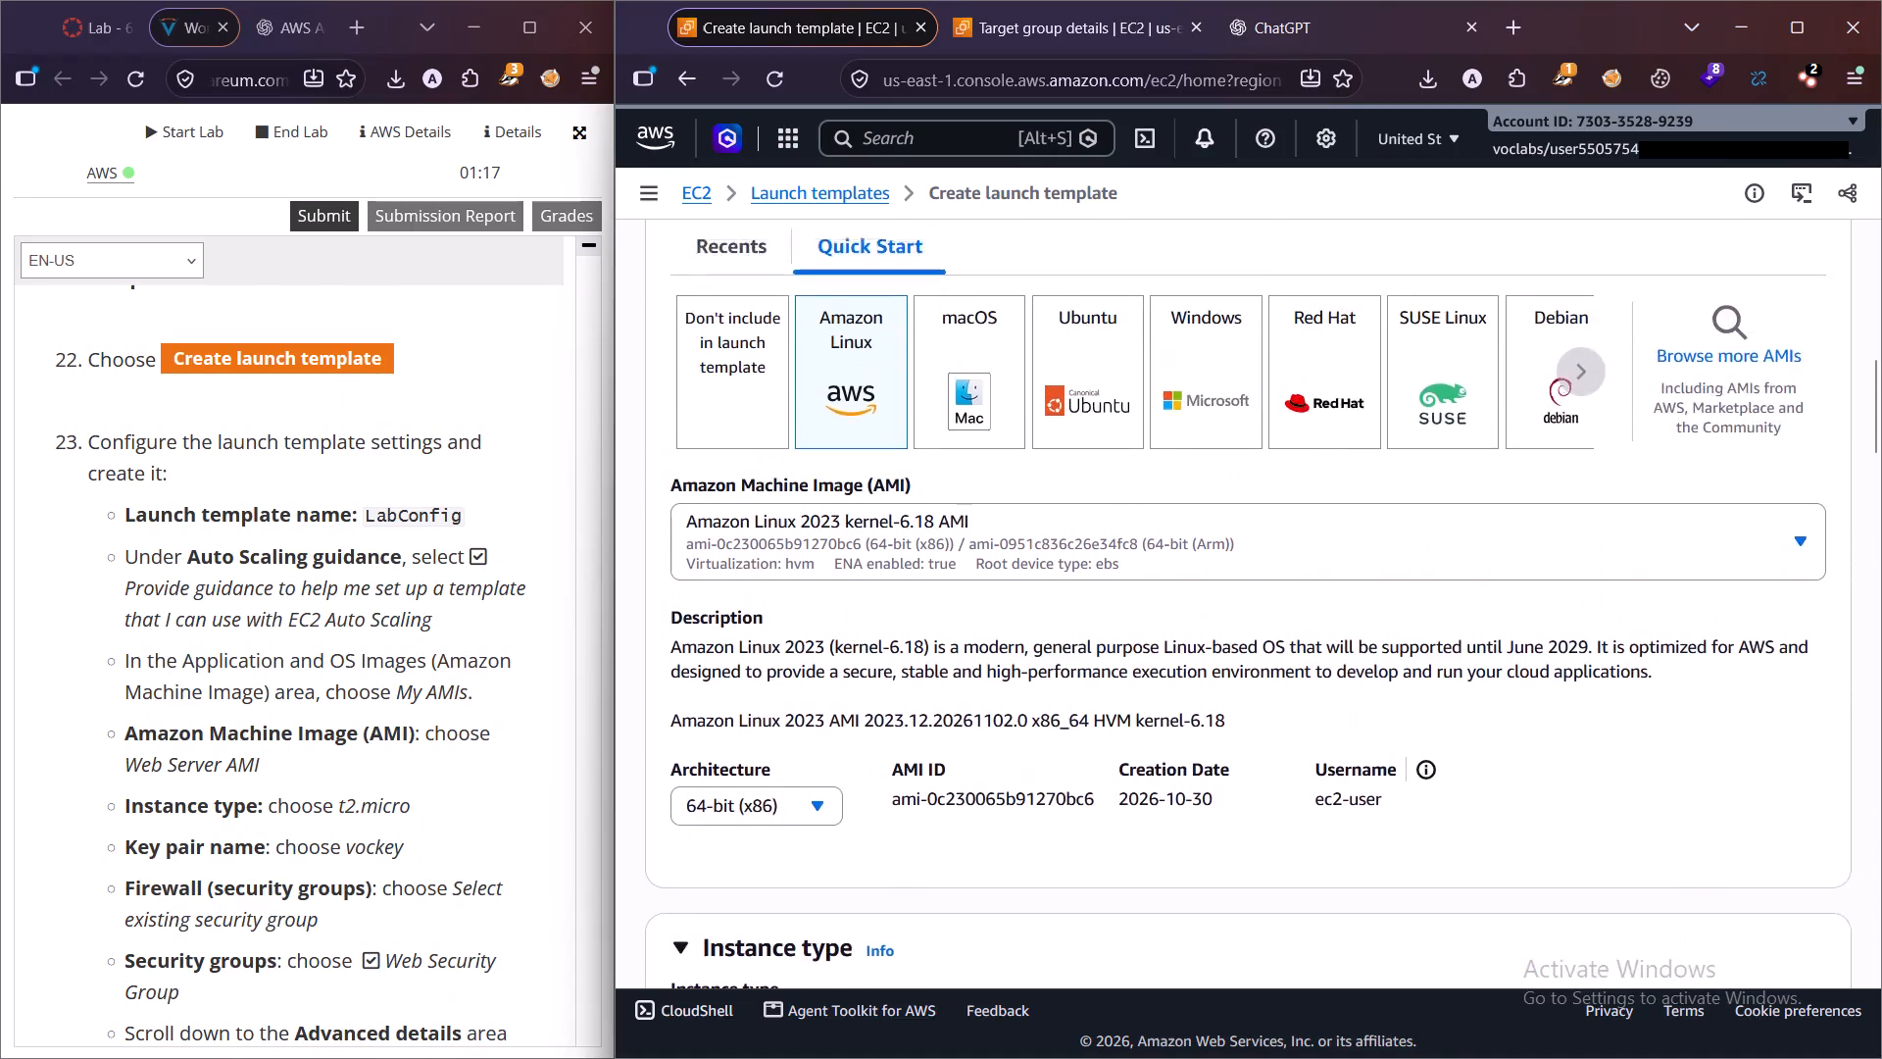
scroll(993, 741, "up", 1)
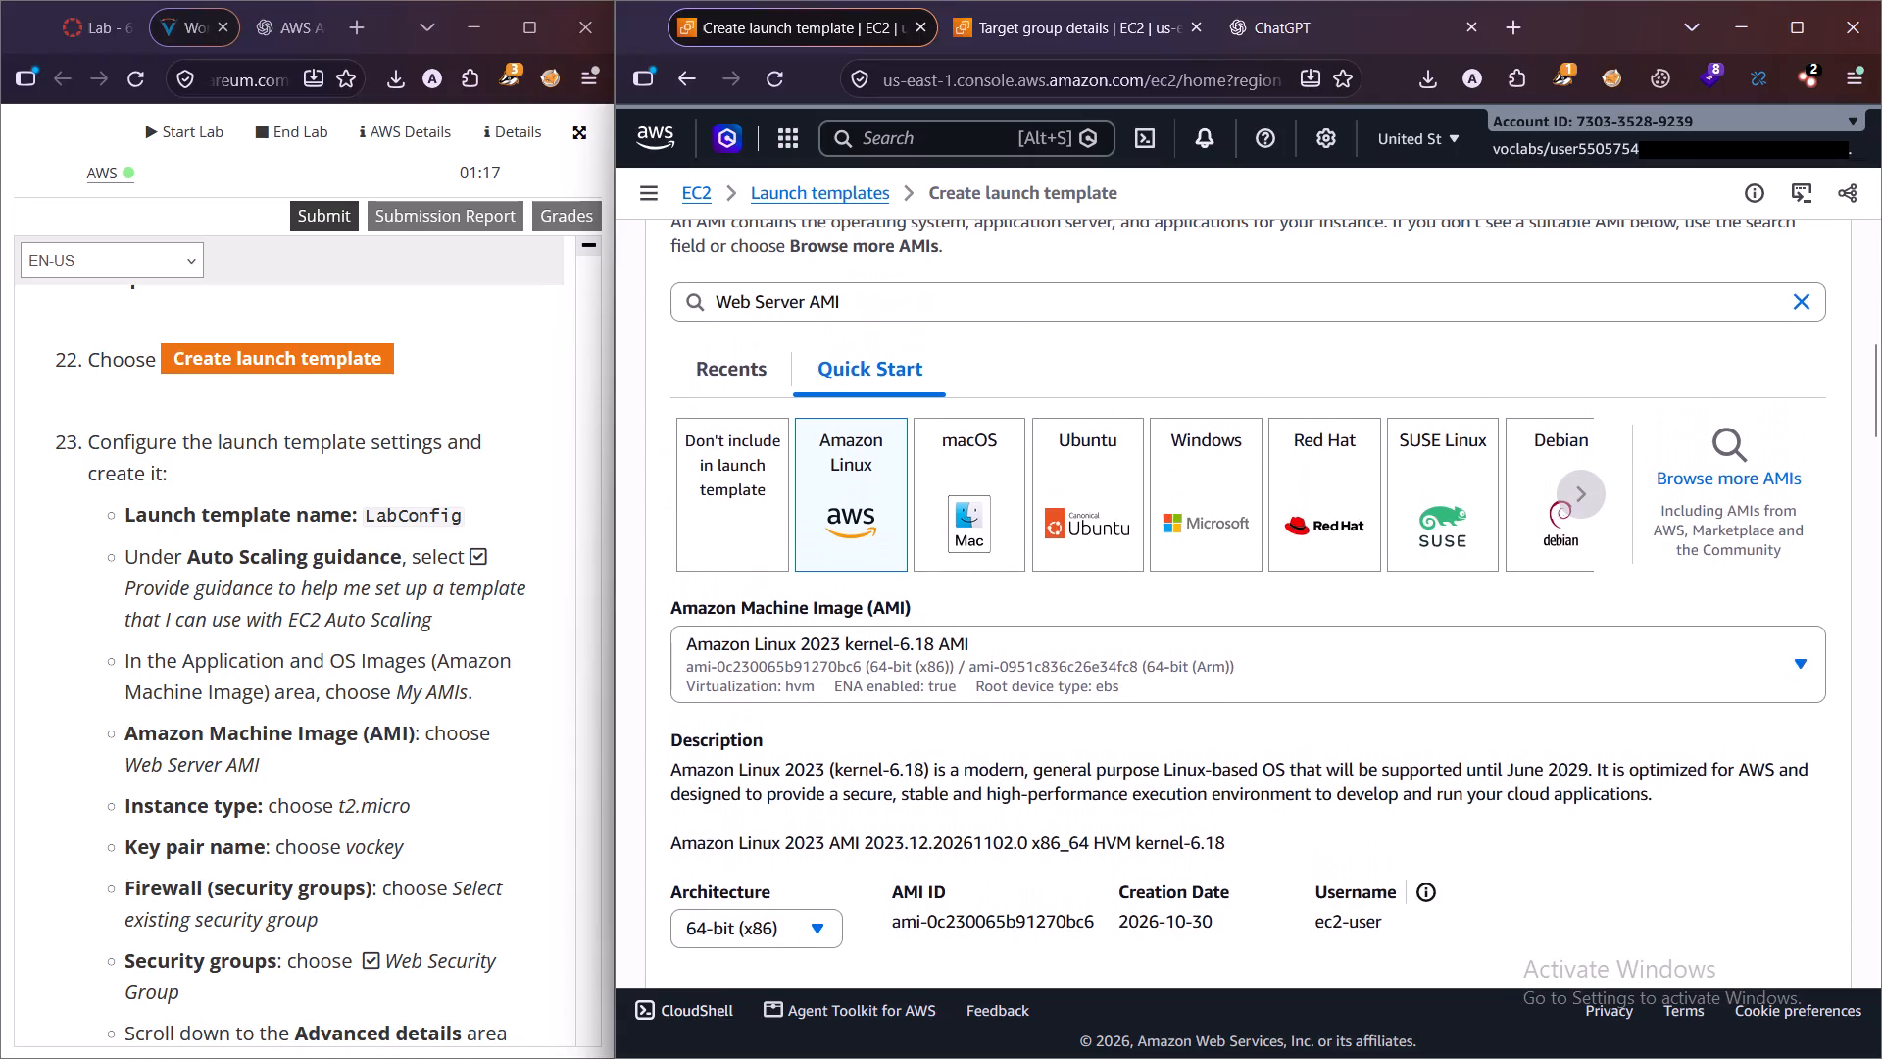
scroll(993, 741, "up", 8)
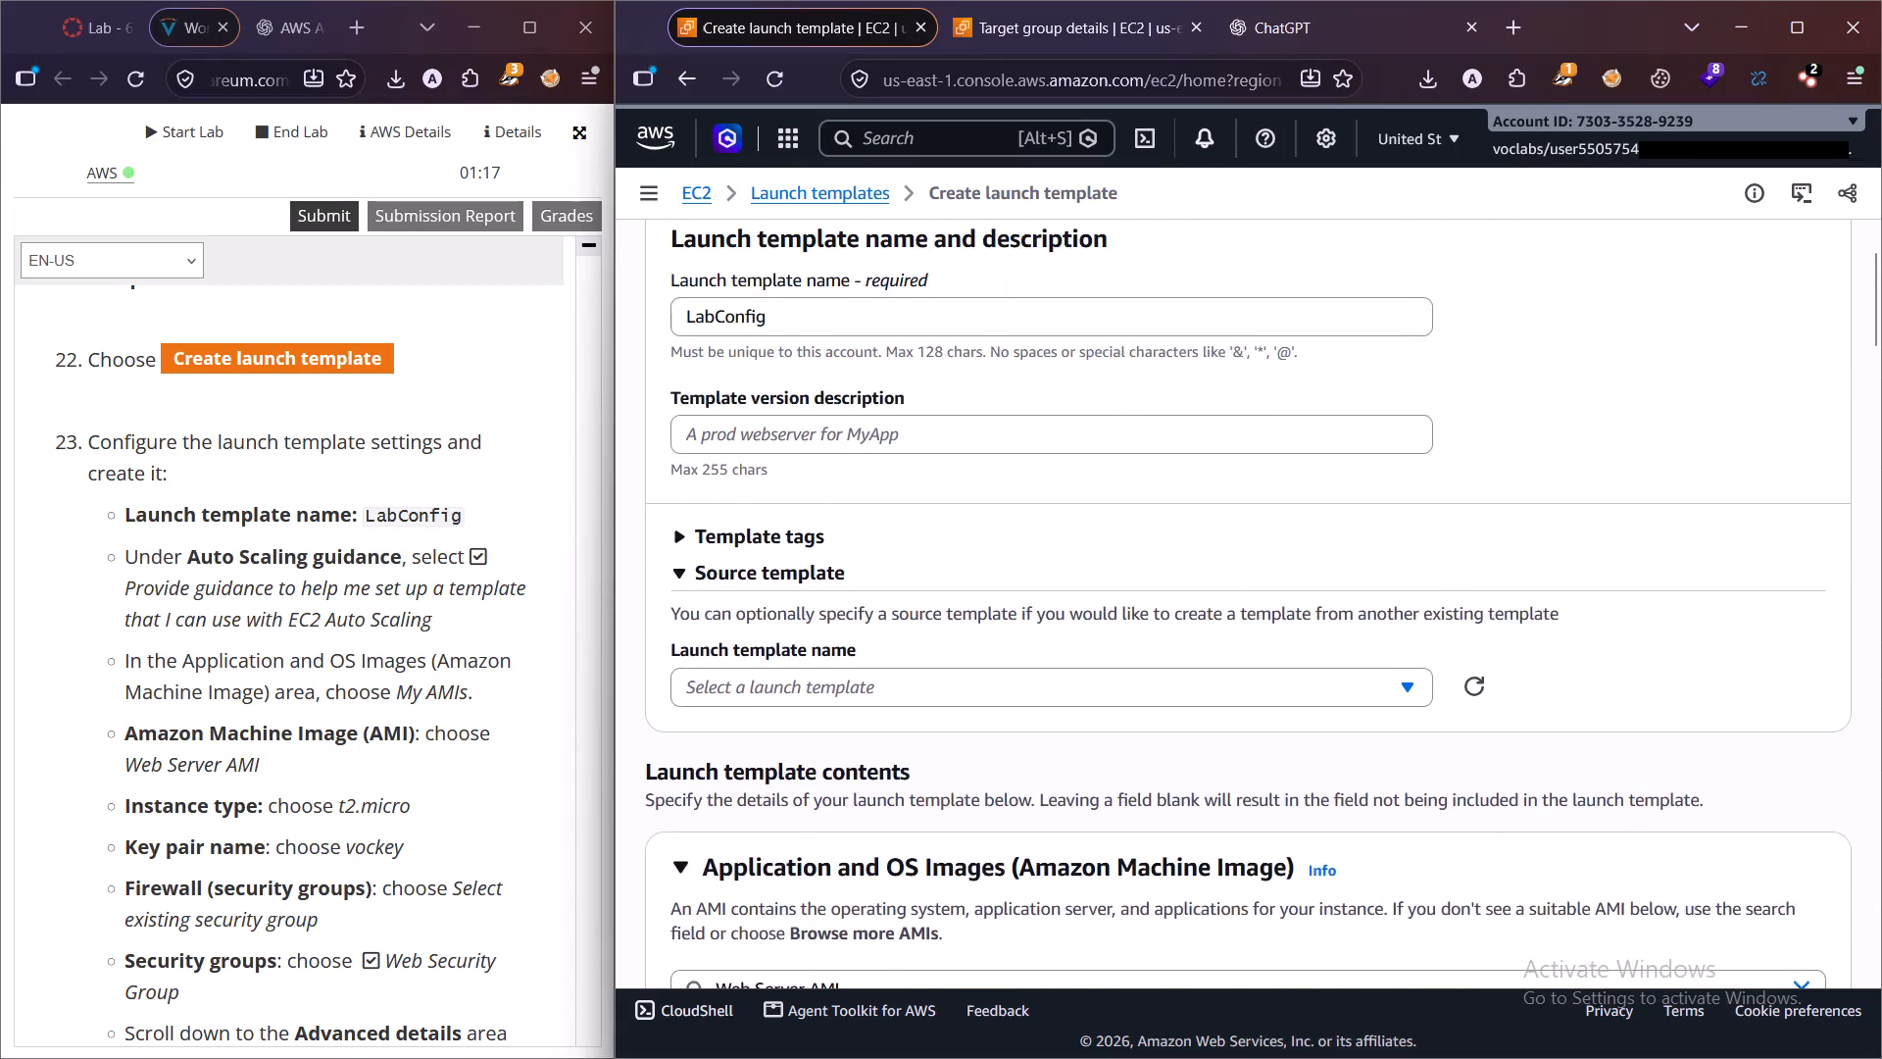
scroll(993, 741, "up", 4)
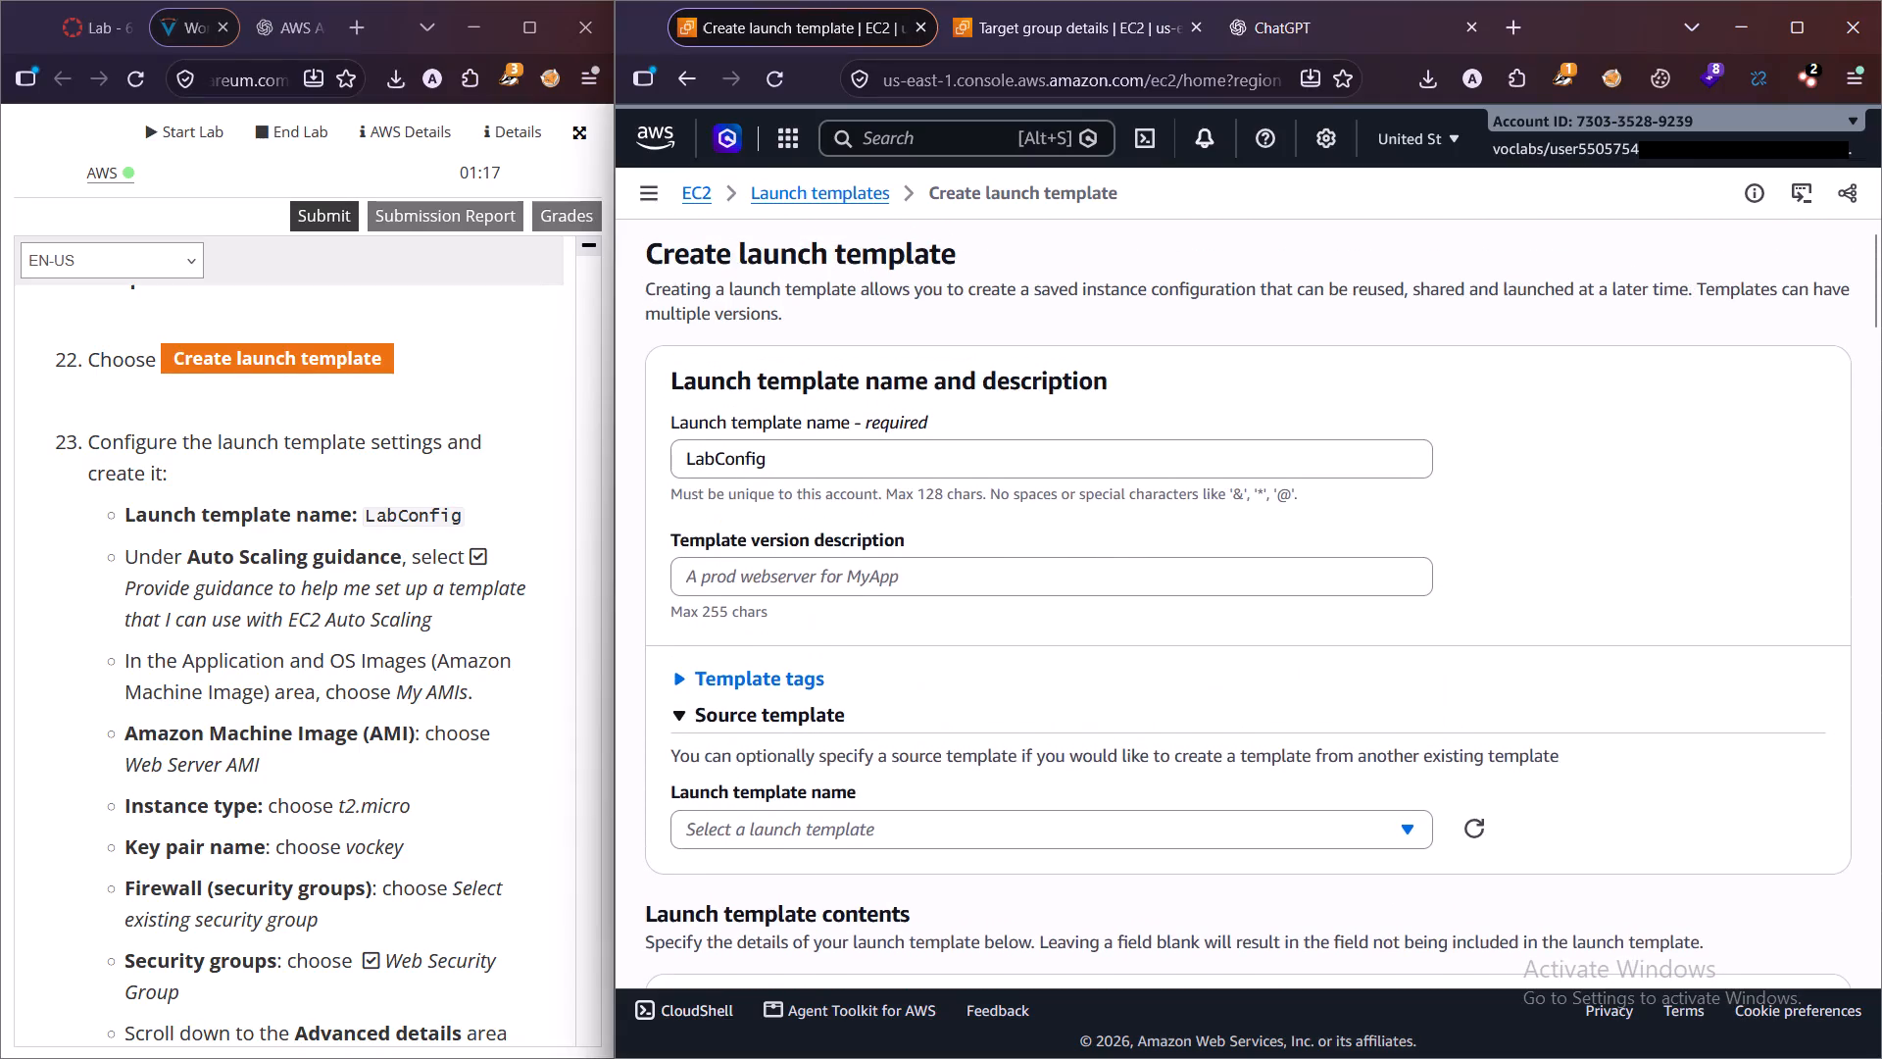
key("shift+super+s")
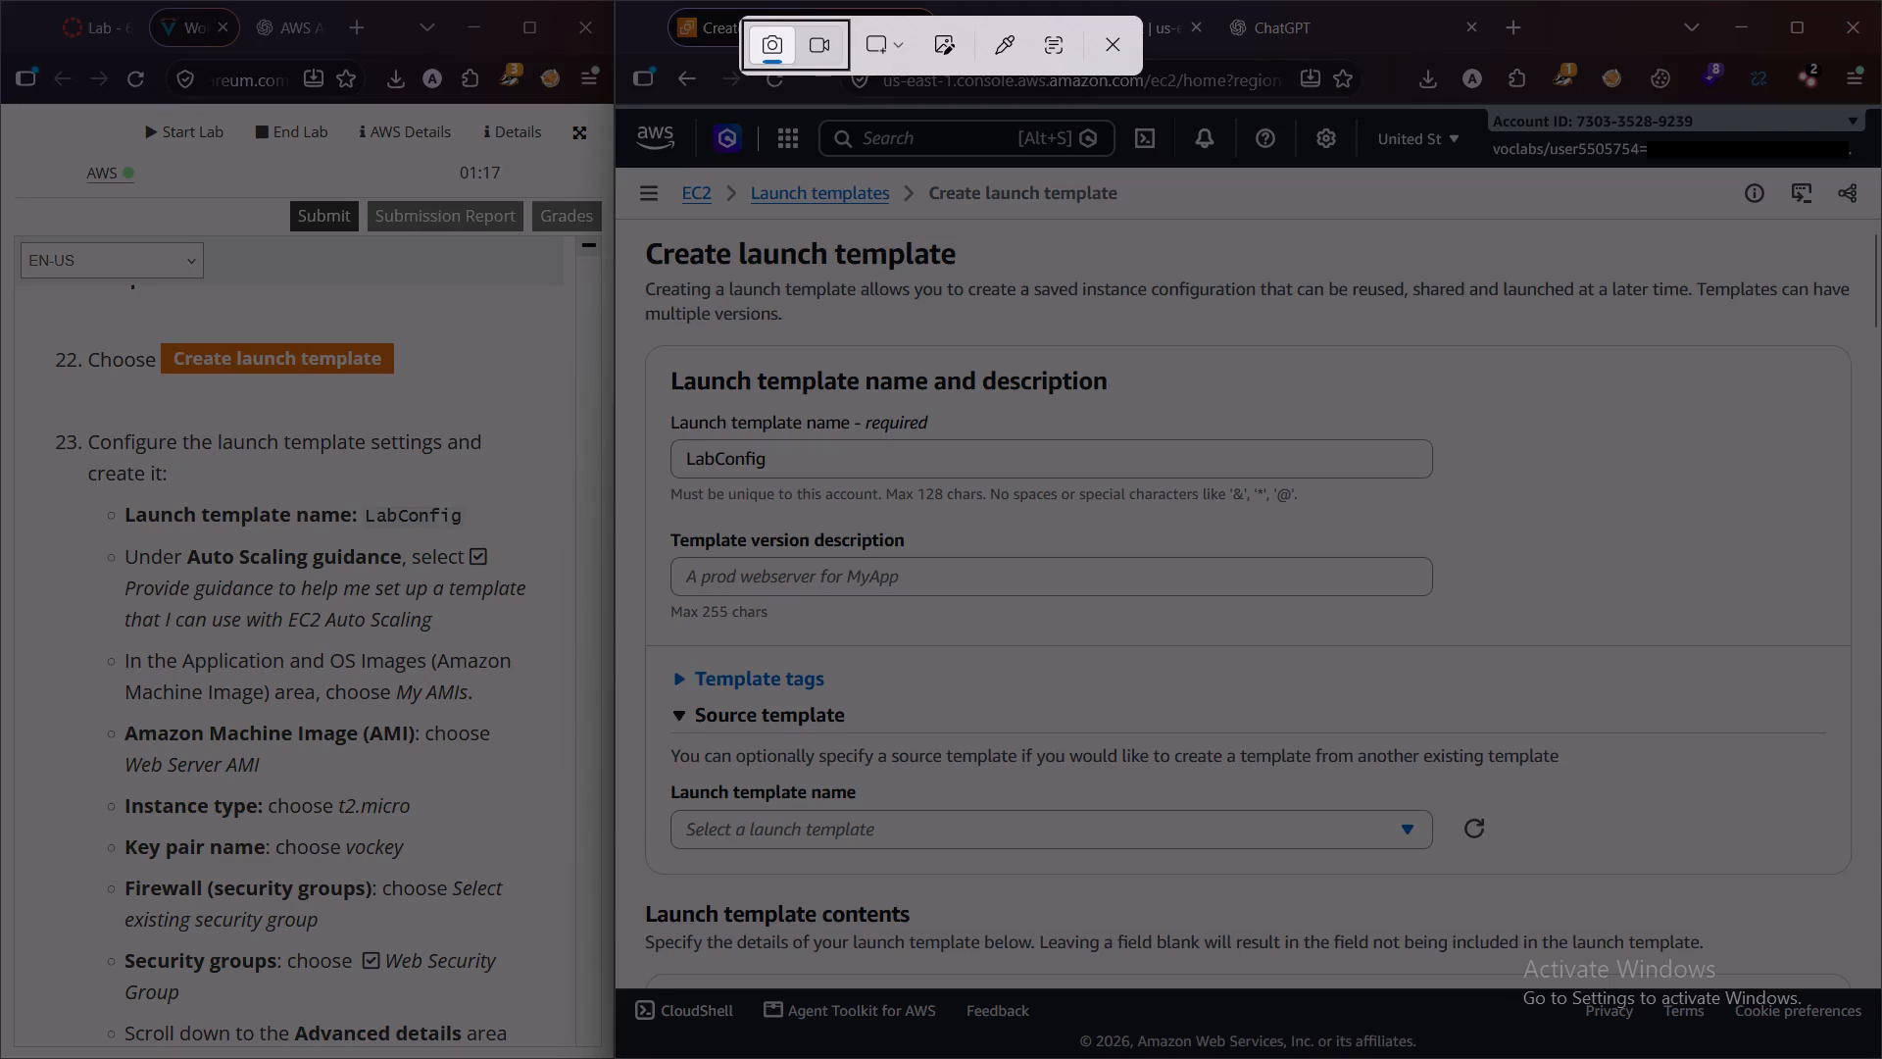
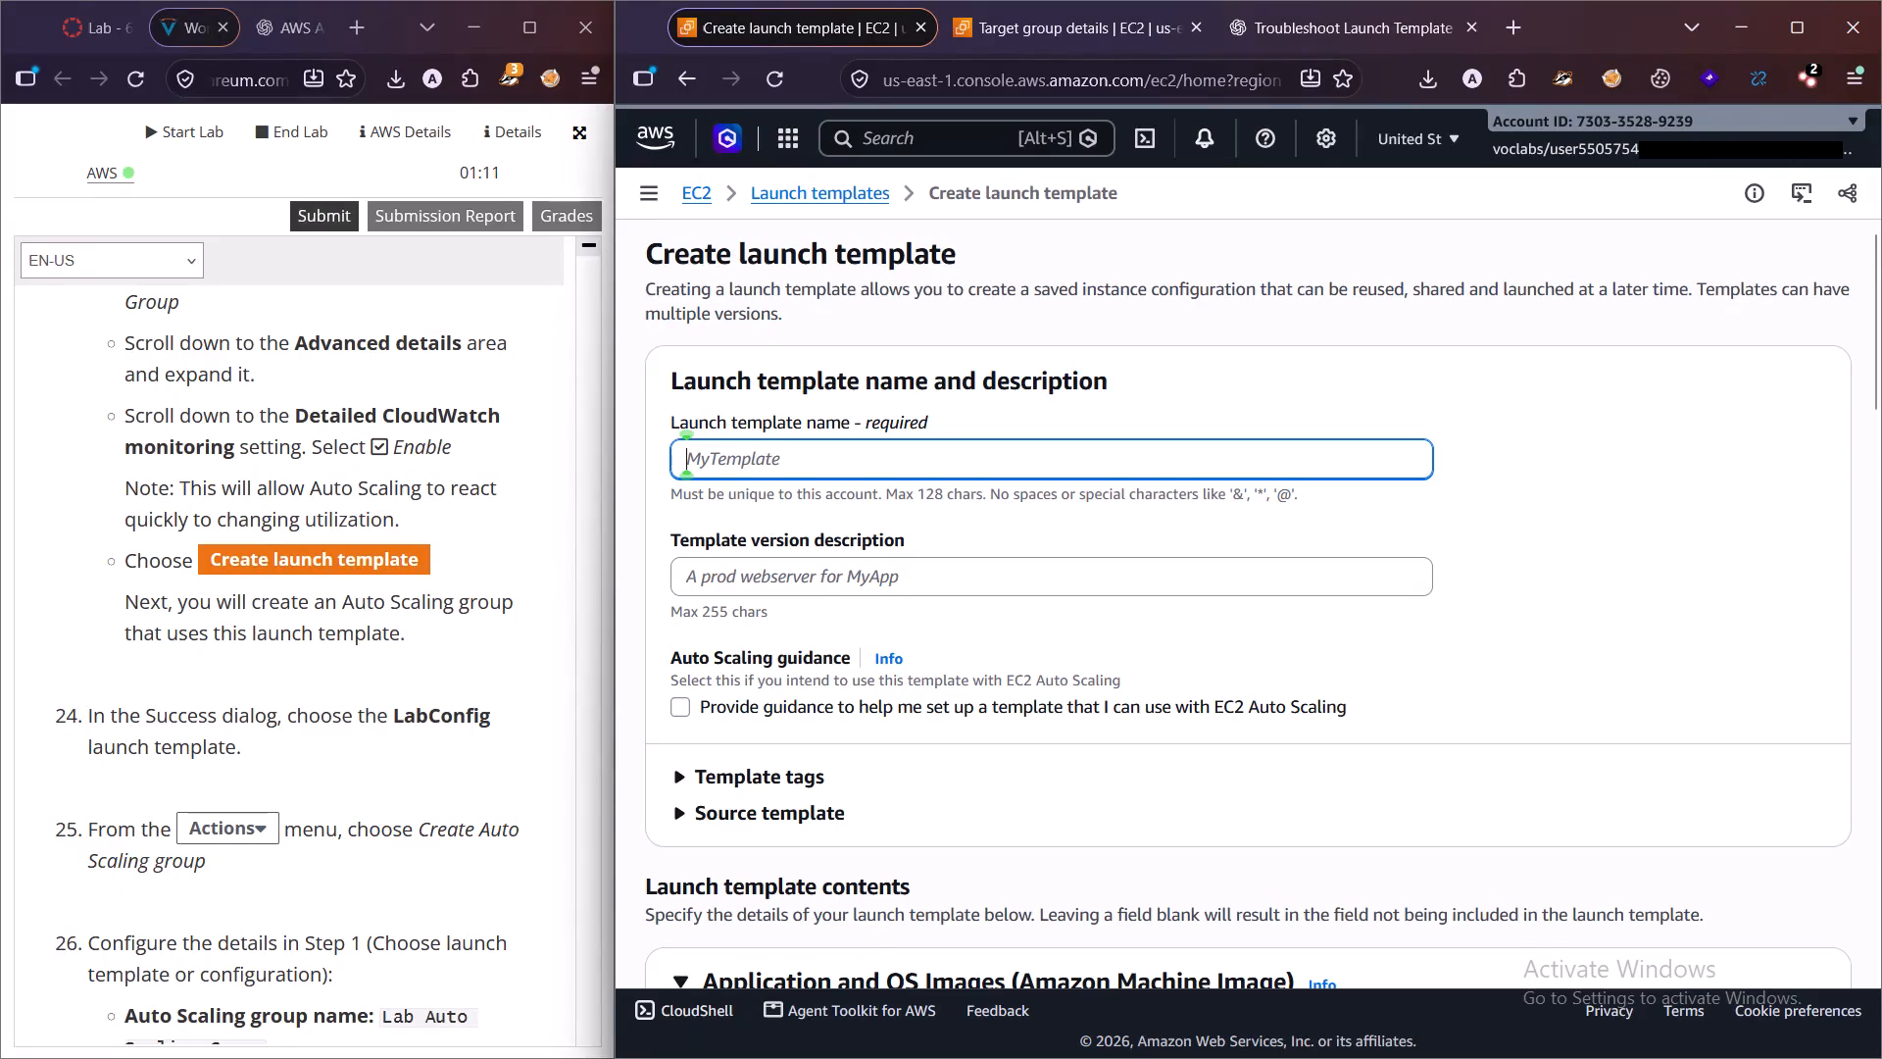
Recheck ChatGPT's instructions for correcting the AMI selection and return to the launch template form.
key("alt+Tab")
left_click(1372, 0)
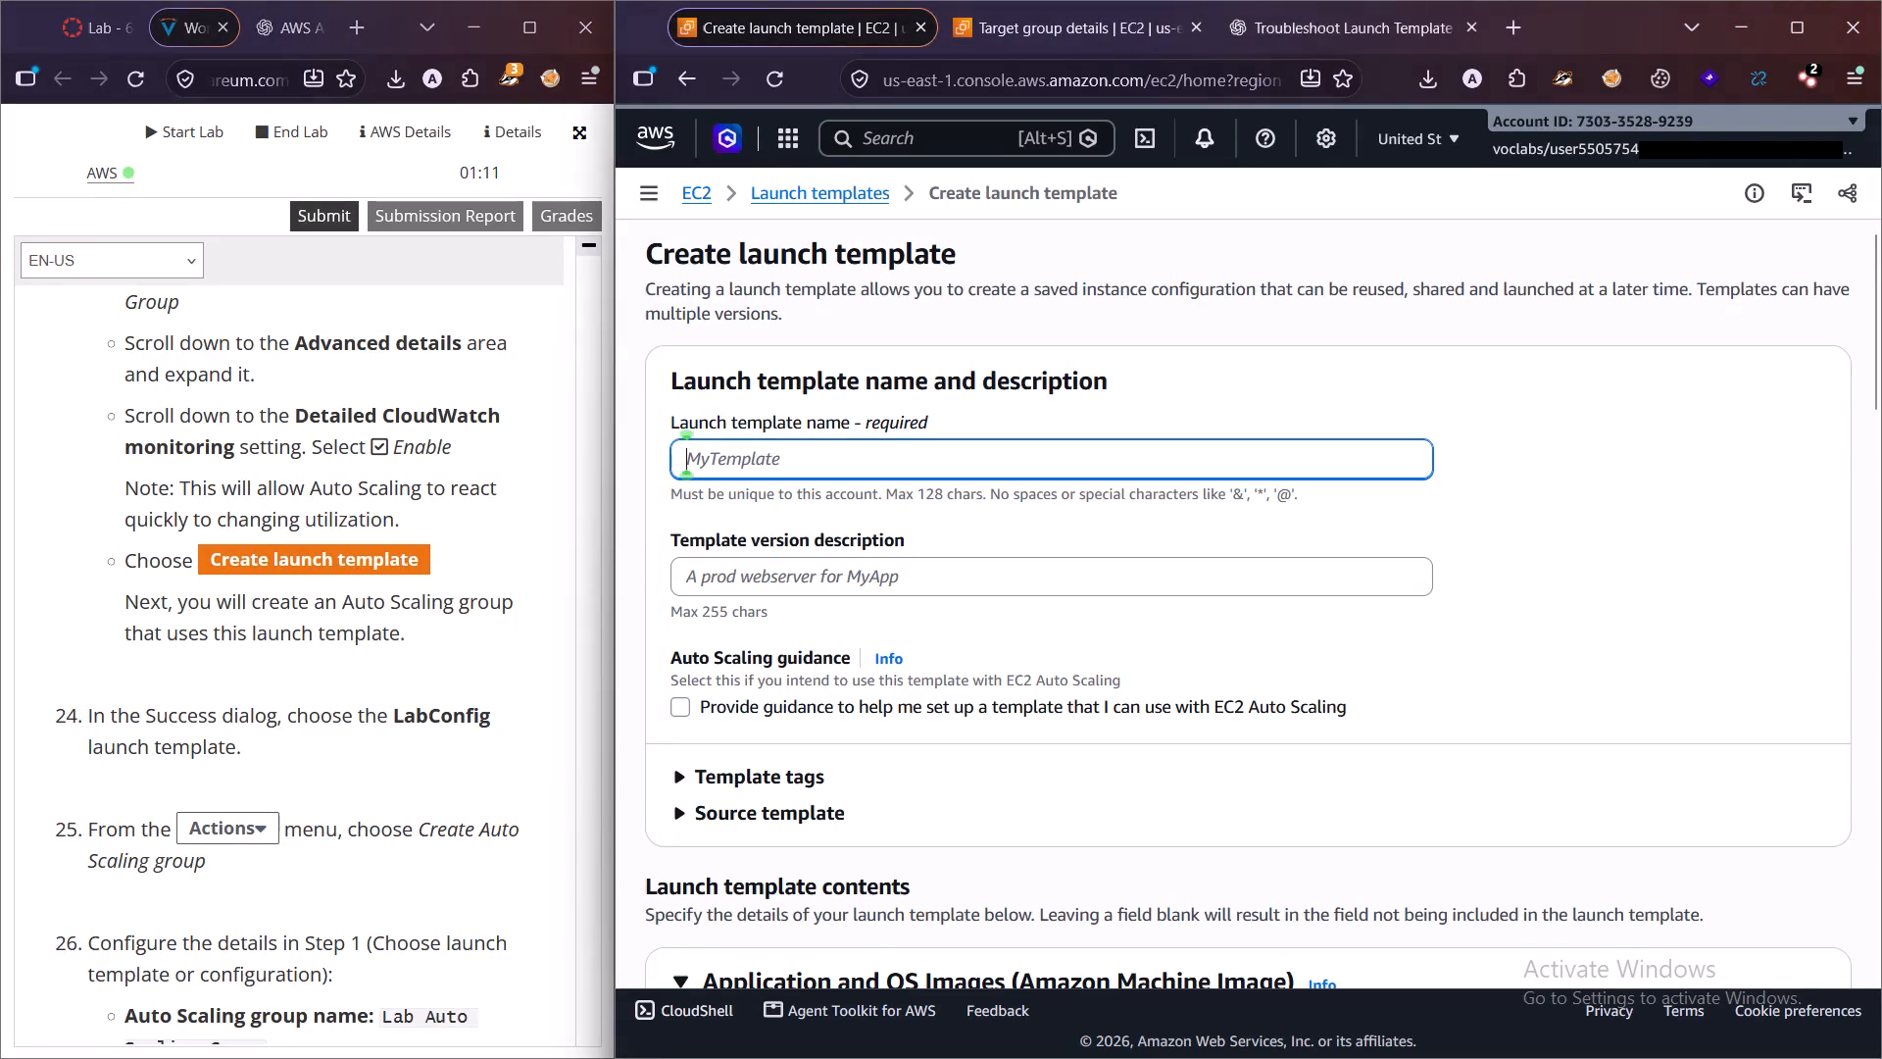
left_click(1375, 34)
scroll(1475, 452, "up", 4)
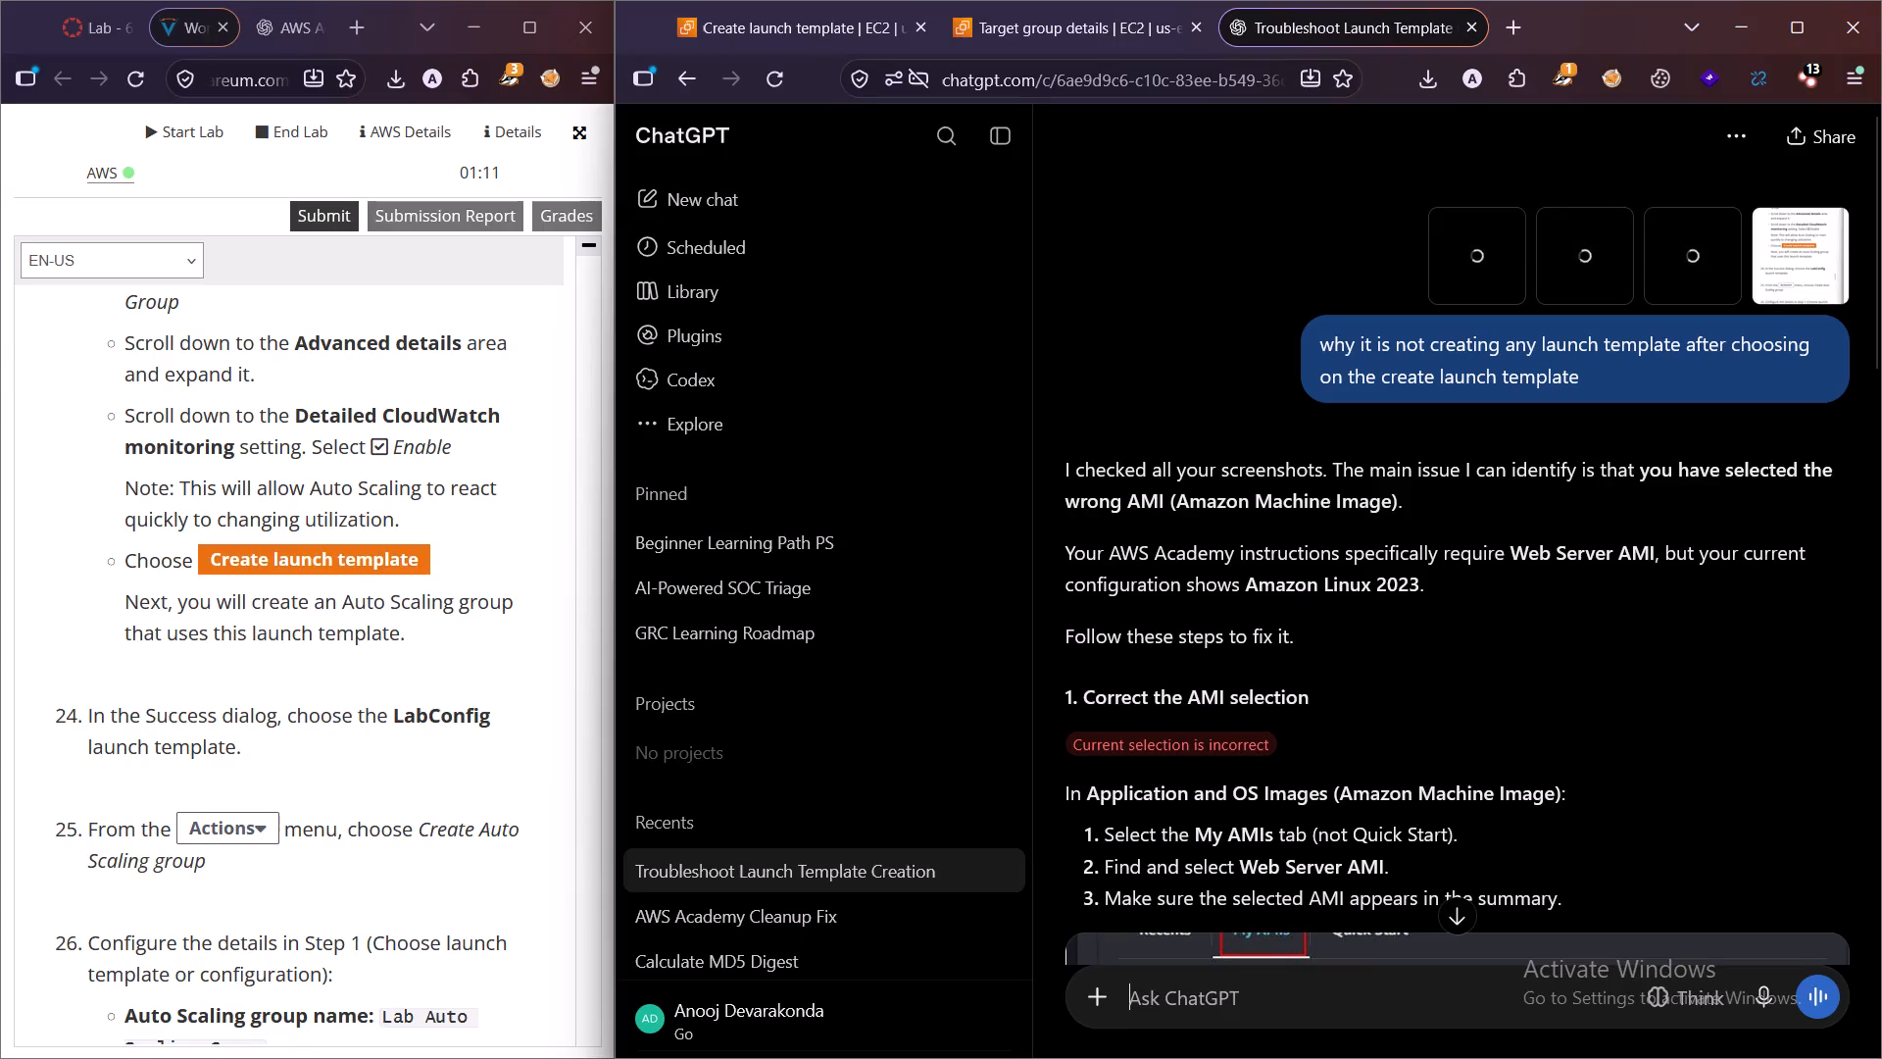
left_click(797, 26)
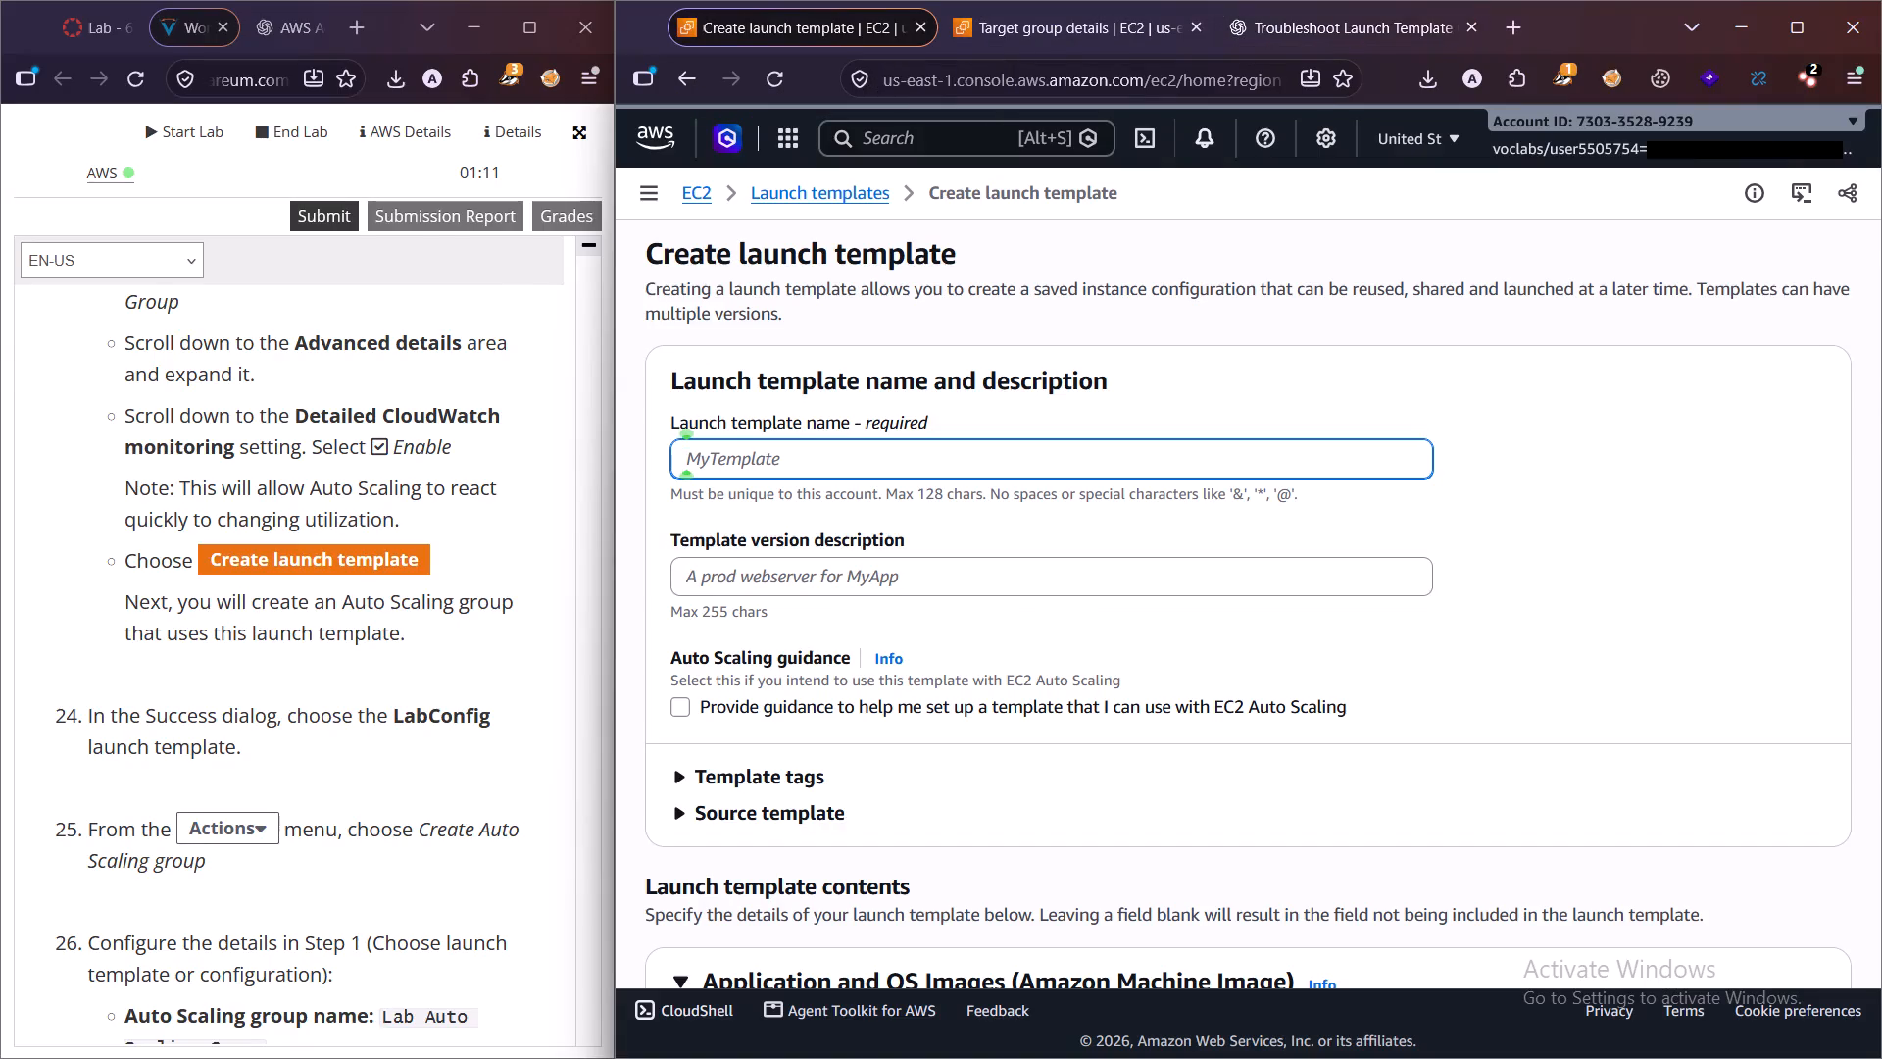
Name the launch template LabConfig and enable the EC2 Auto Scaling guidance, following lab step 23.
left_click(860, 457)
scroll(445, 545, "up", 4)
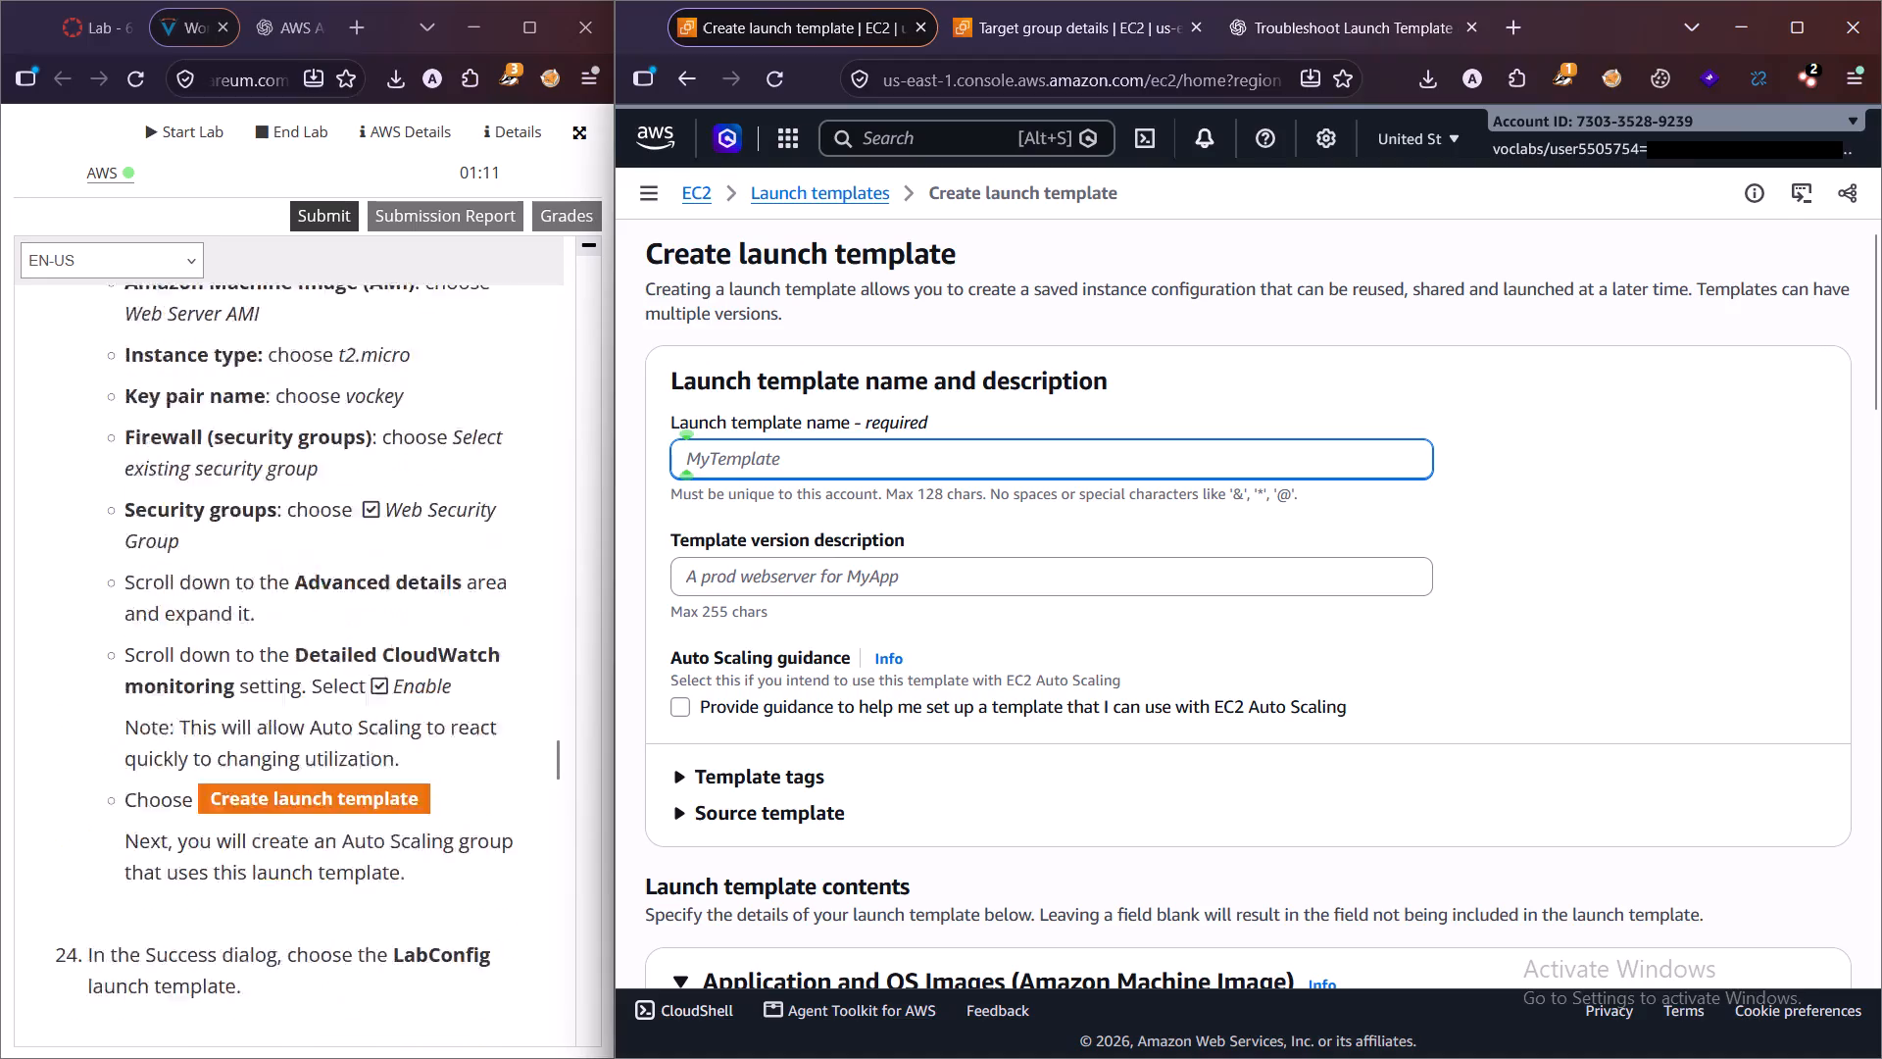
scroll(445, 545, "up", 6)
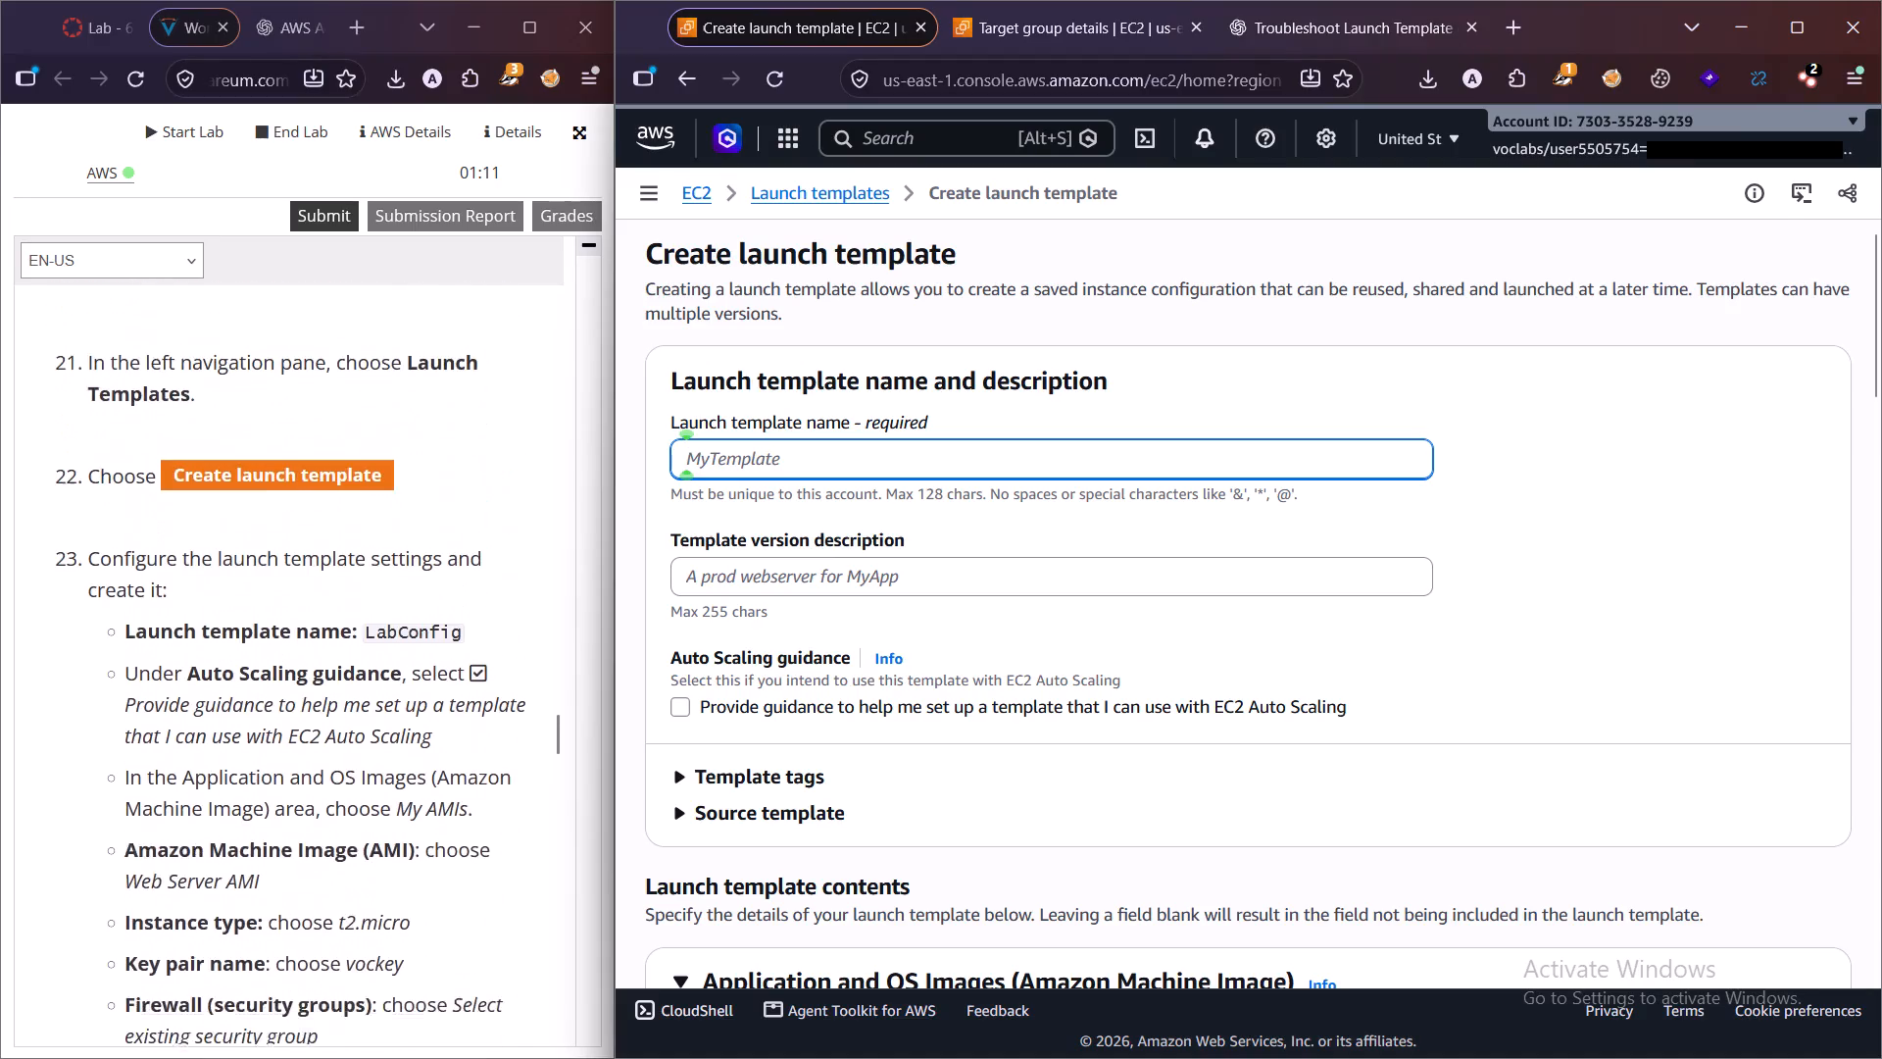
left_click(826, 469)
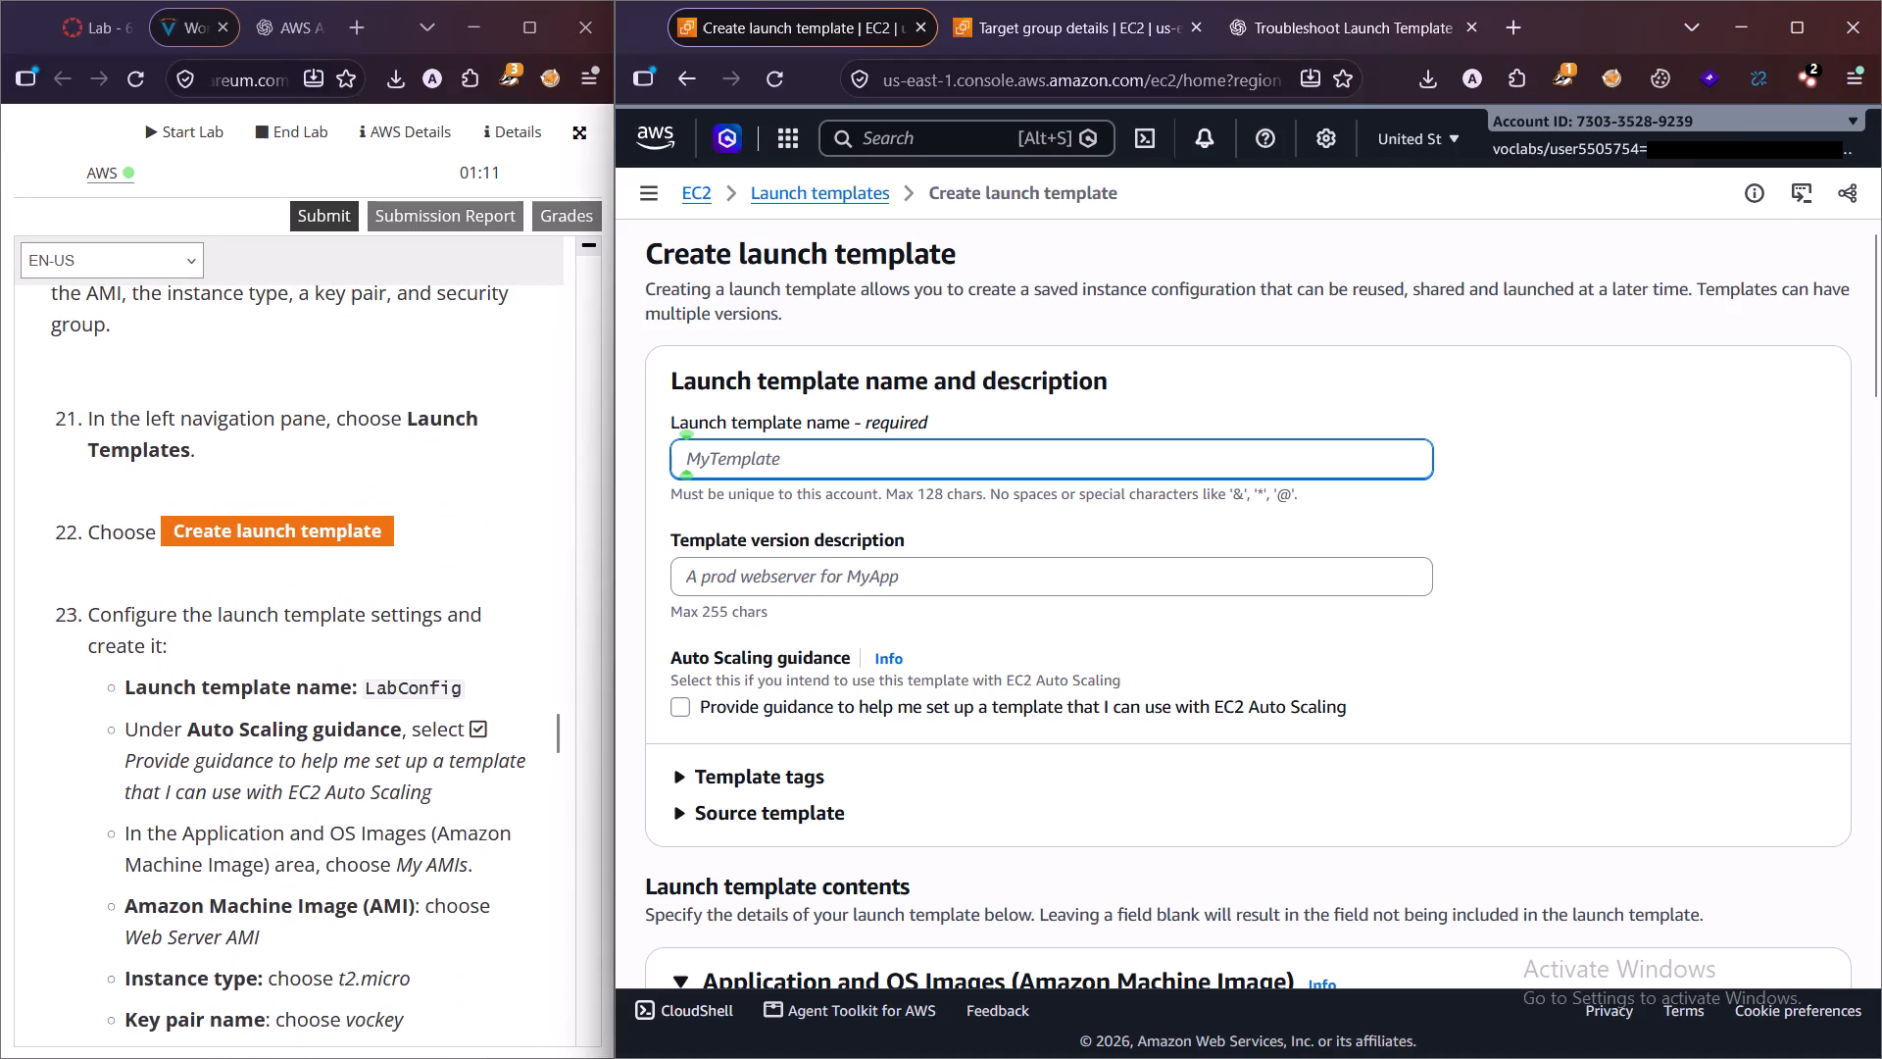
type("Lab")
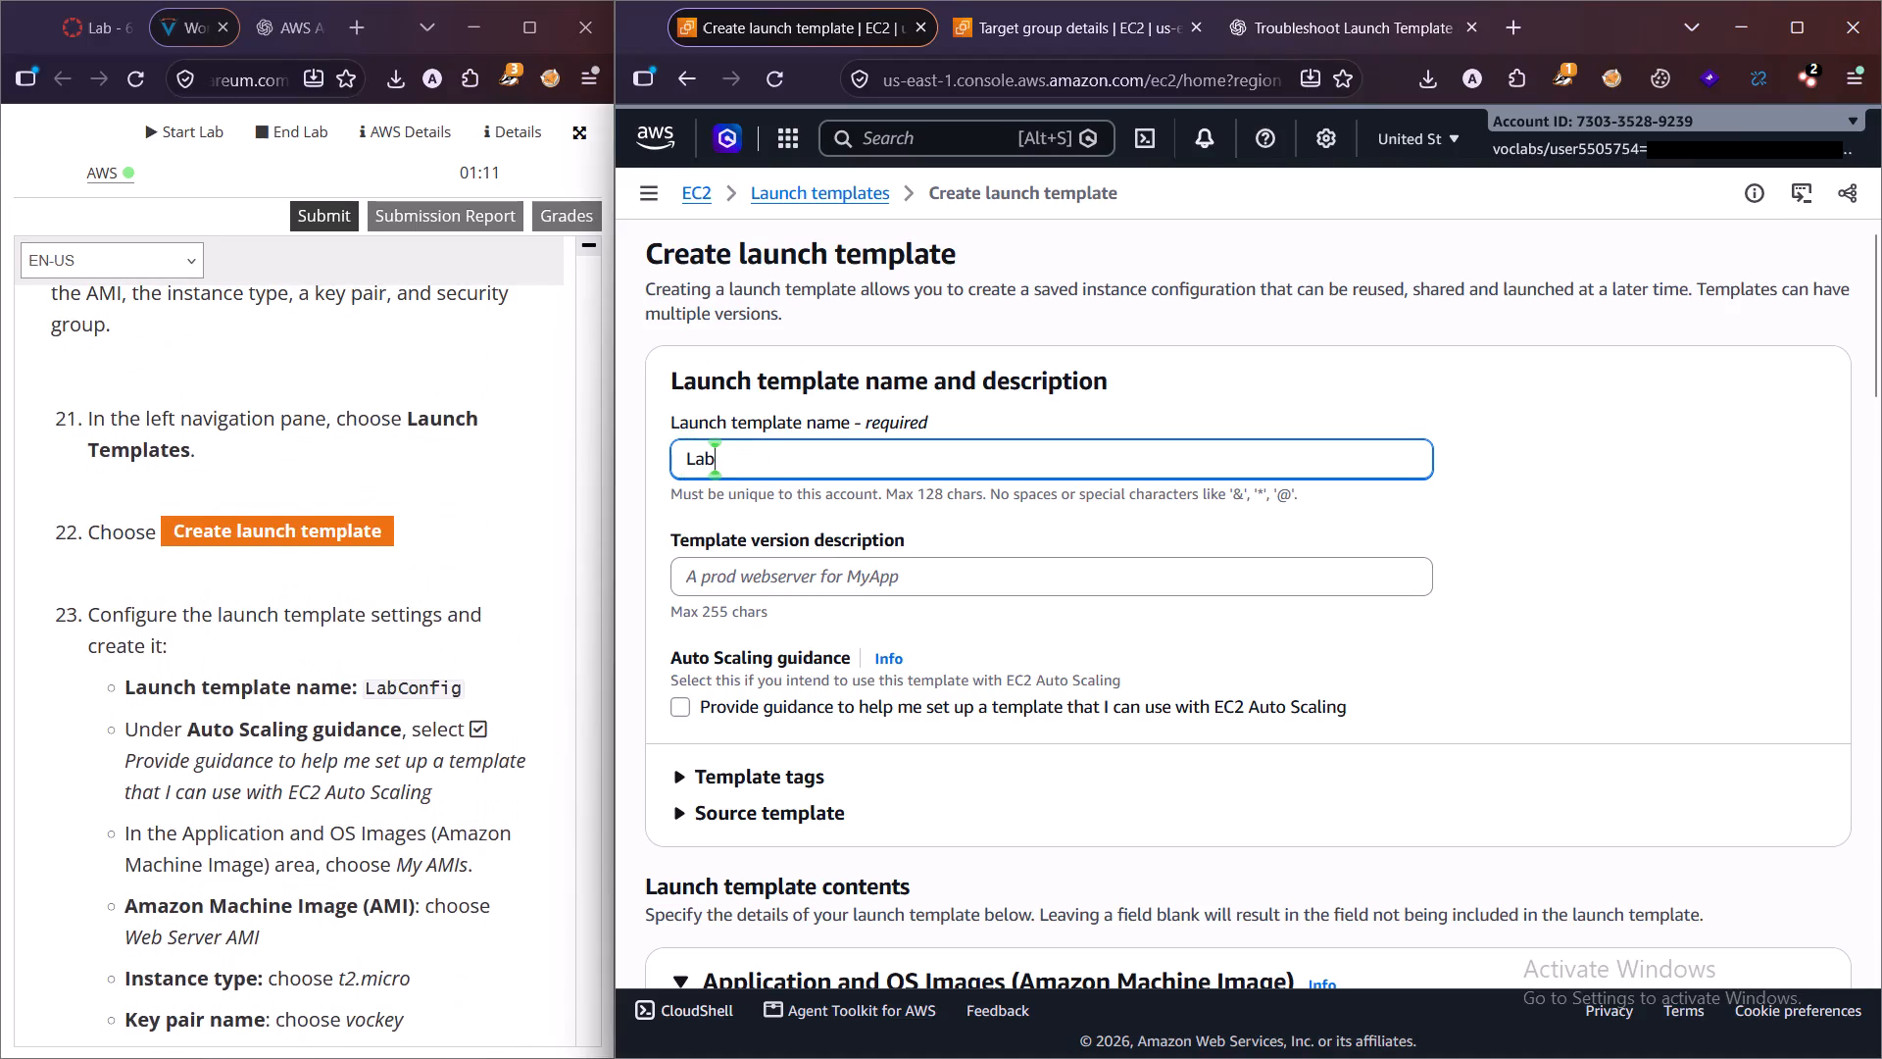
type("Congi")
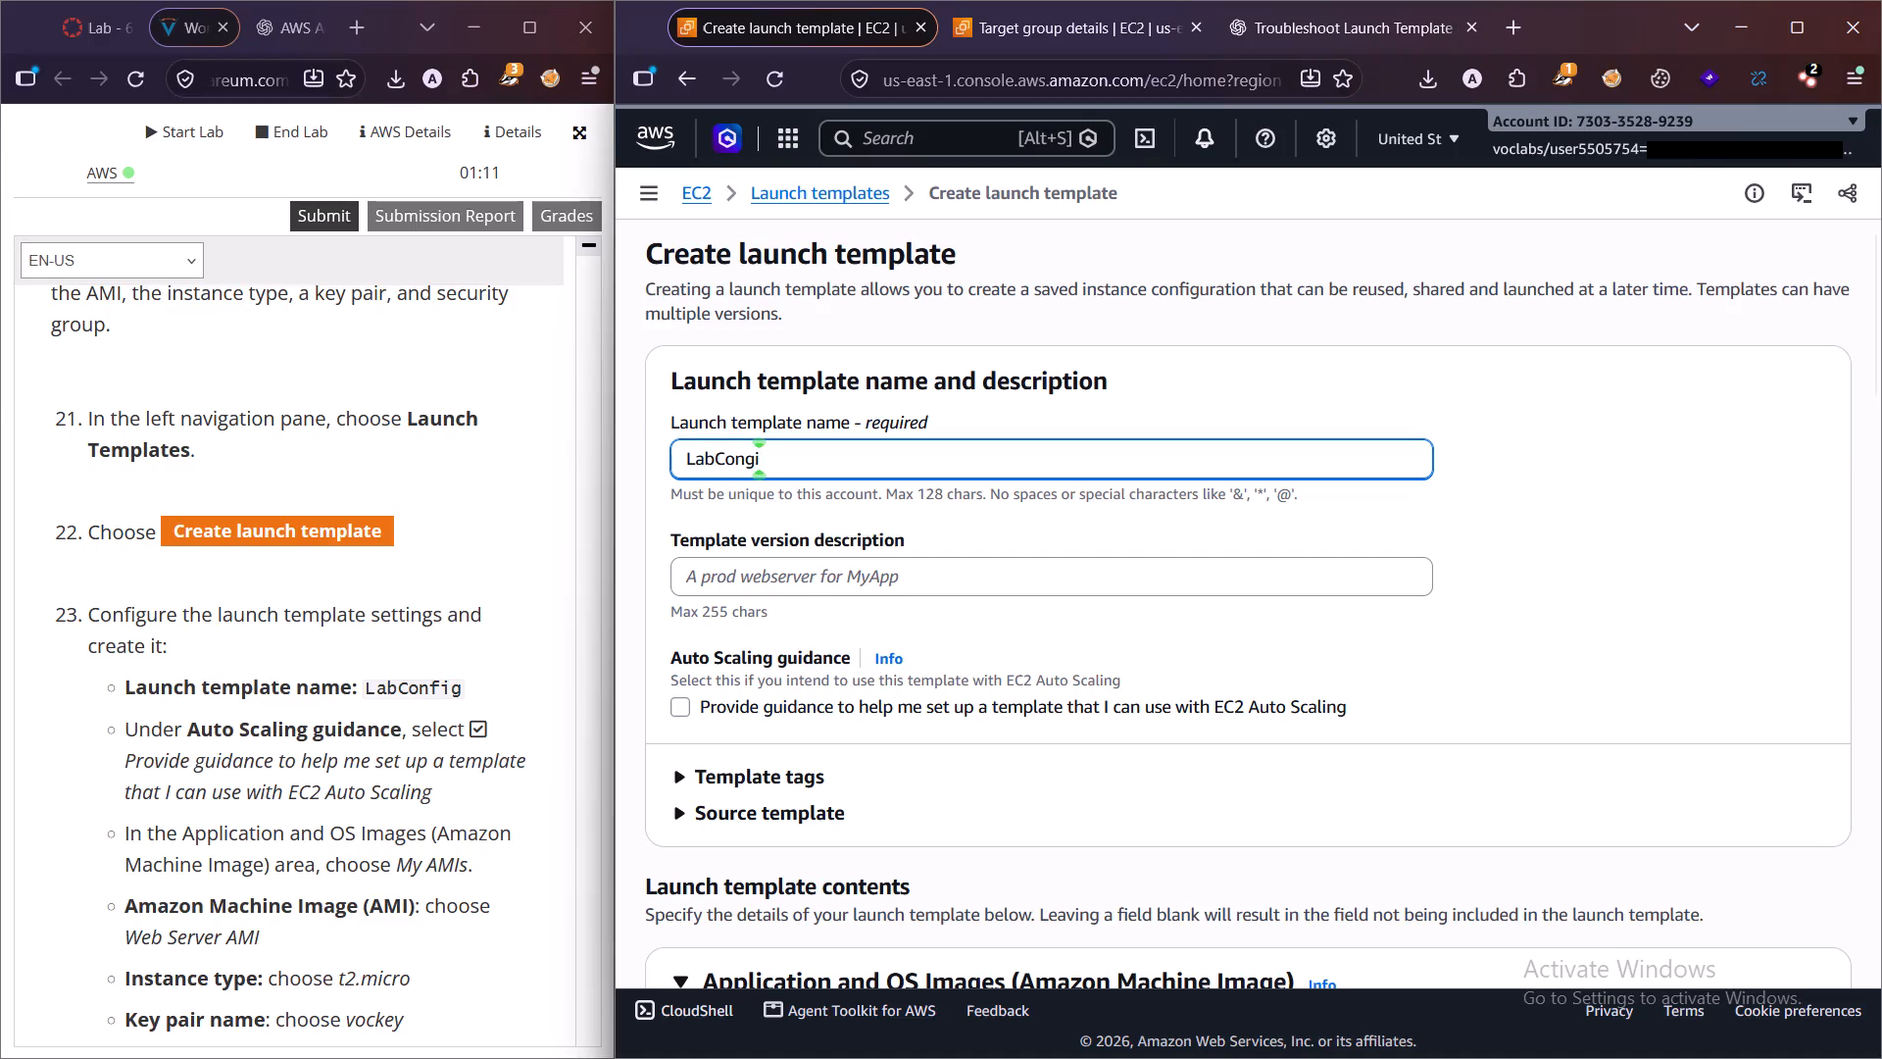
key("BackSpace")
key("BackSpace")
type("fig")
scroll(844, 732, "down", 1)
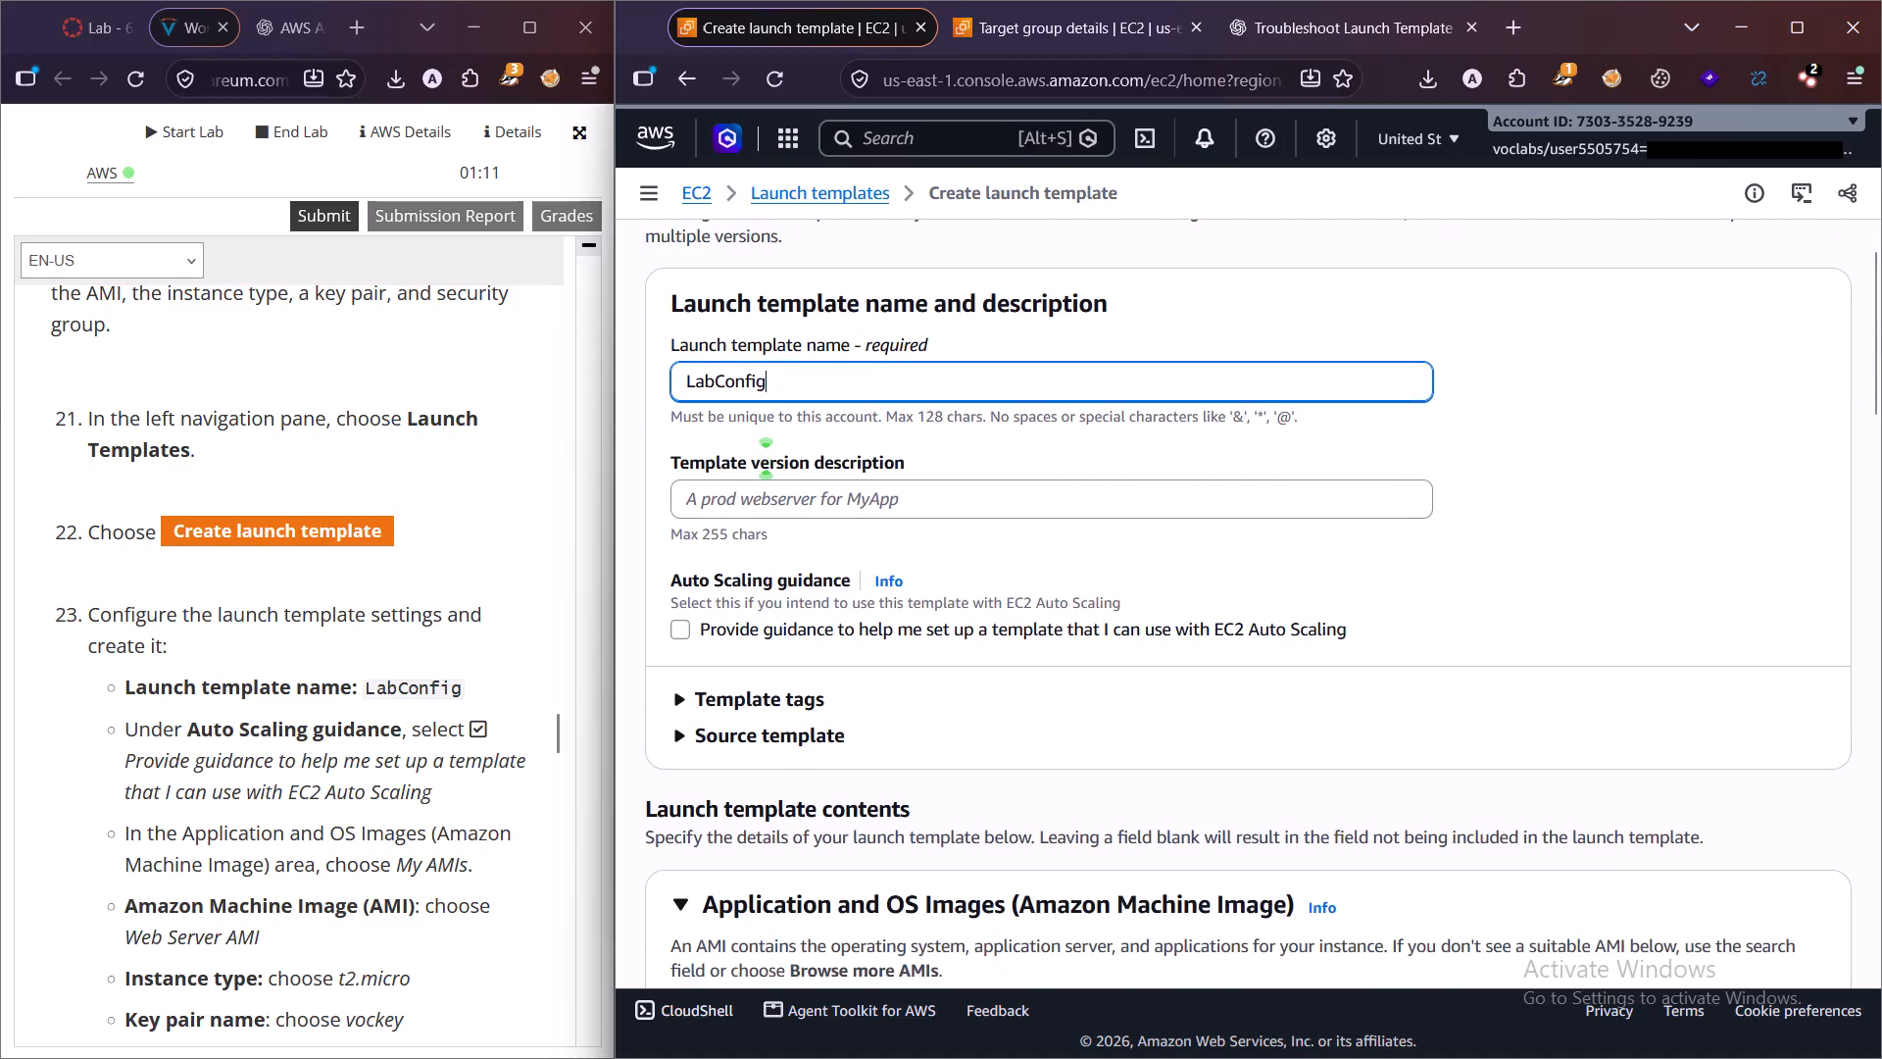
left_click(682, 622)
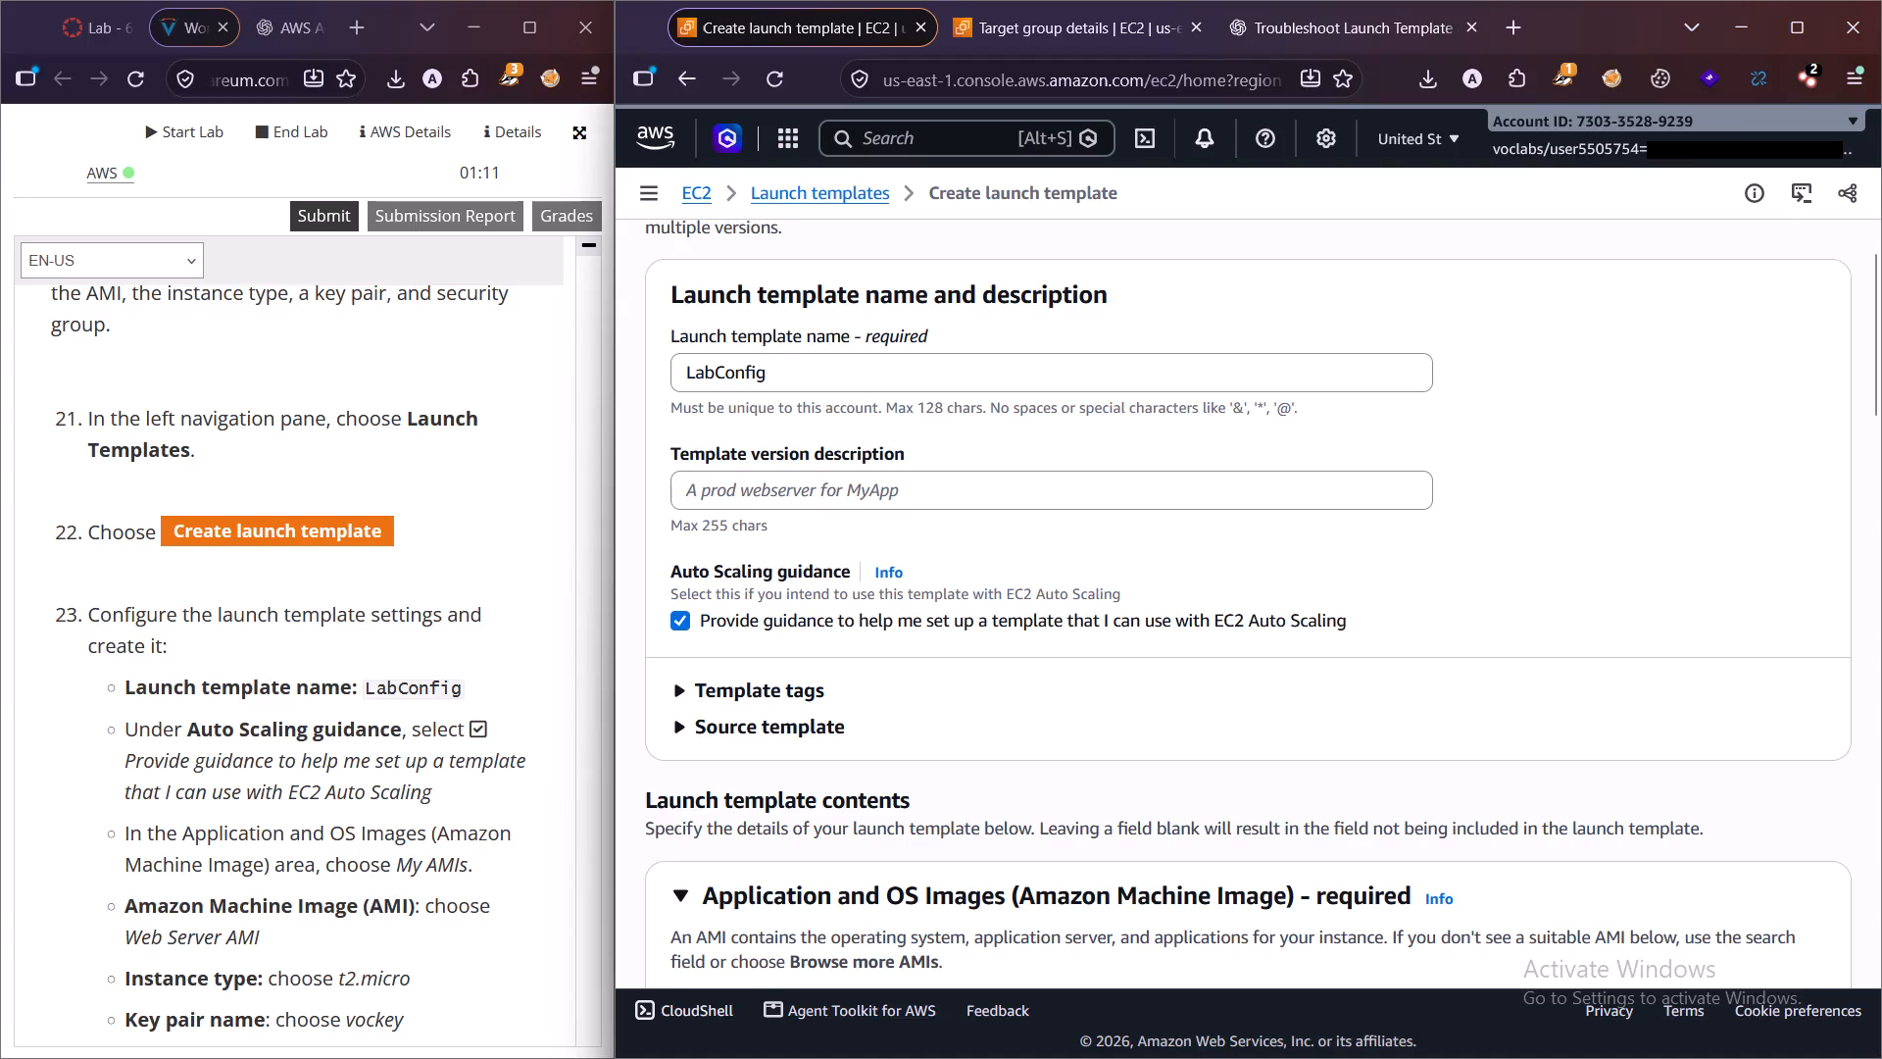
Search the full AMI catalog for Web Server AMI from the Application and OS Images section.
scroll(874, 752, "down", 1)
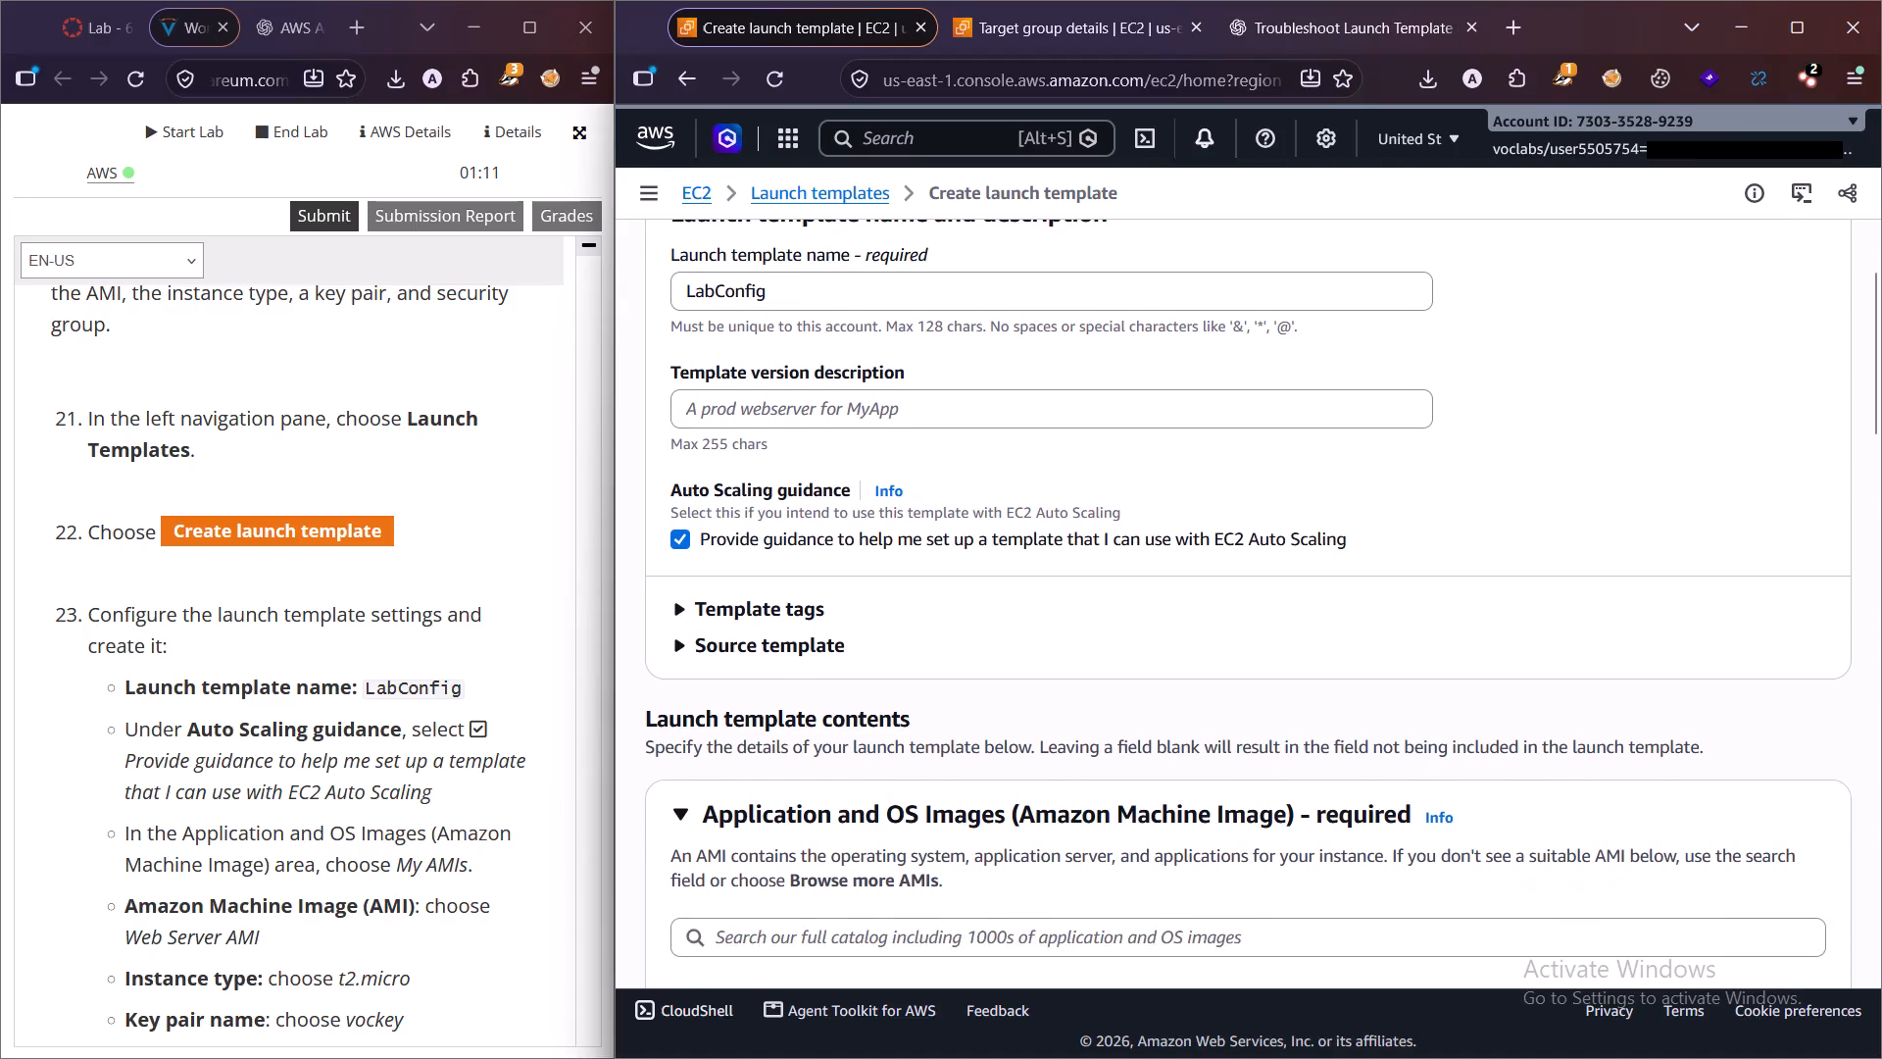
scroll(874, 752, "down", 3)
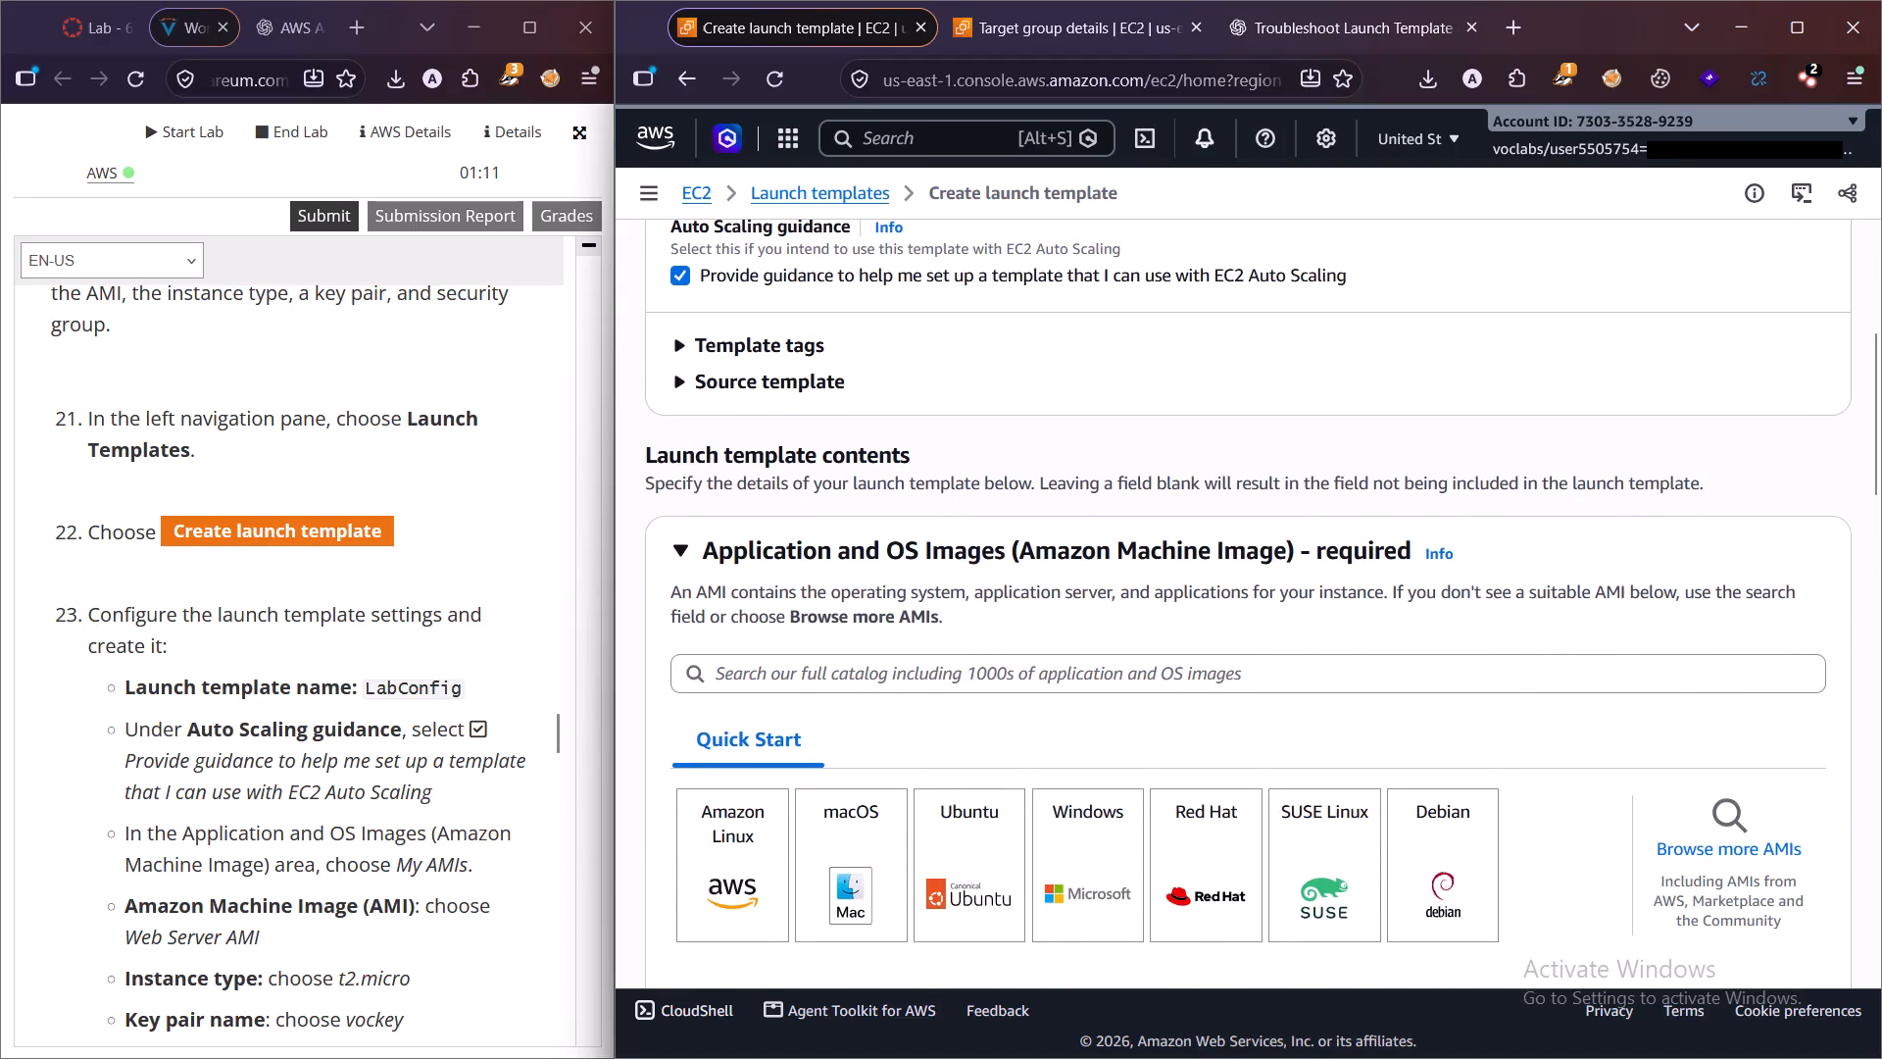
scroll(284, 805, "down", 2)
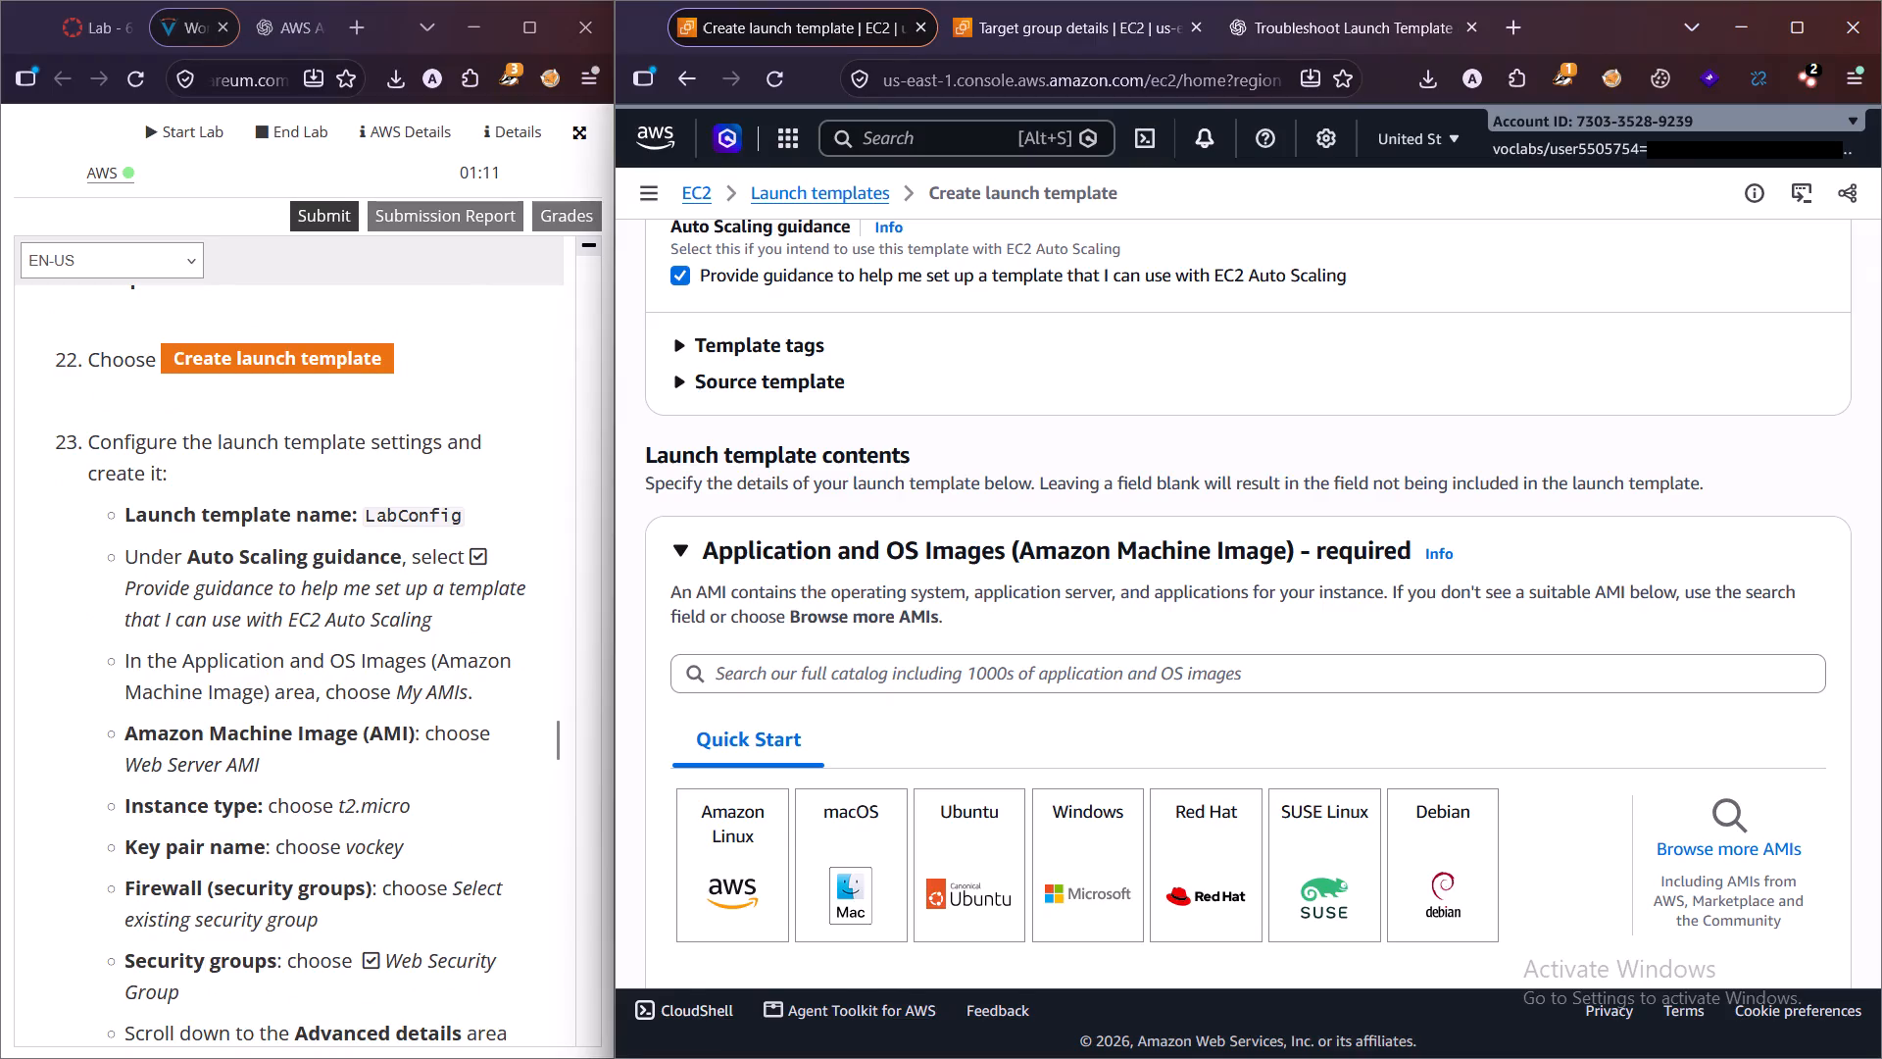
scroll(542, 686, "down", 1)
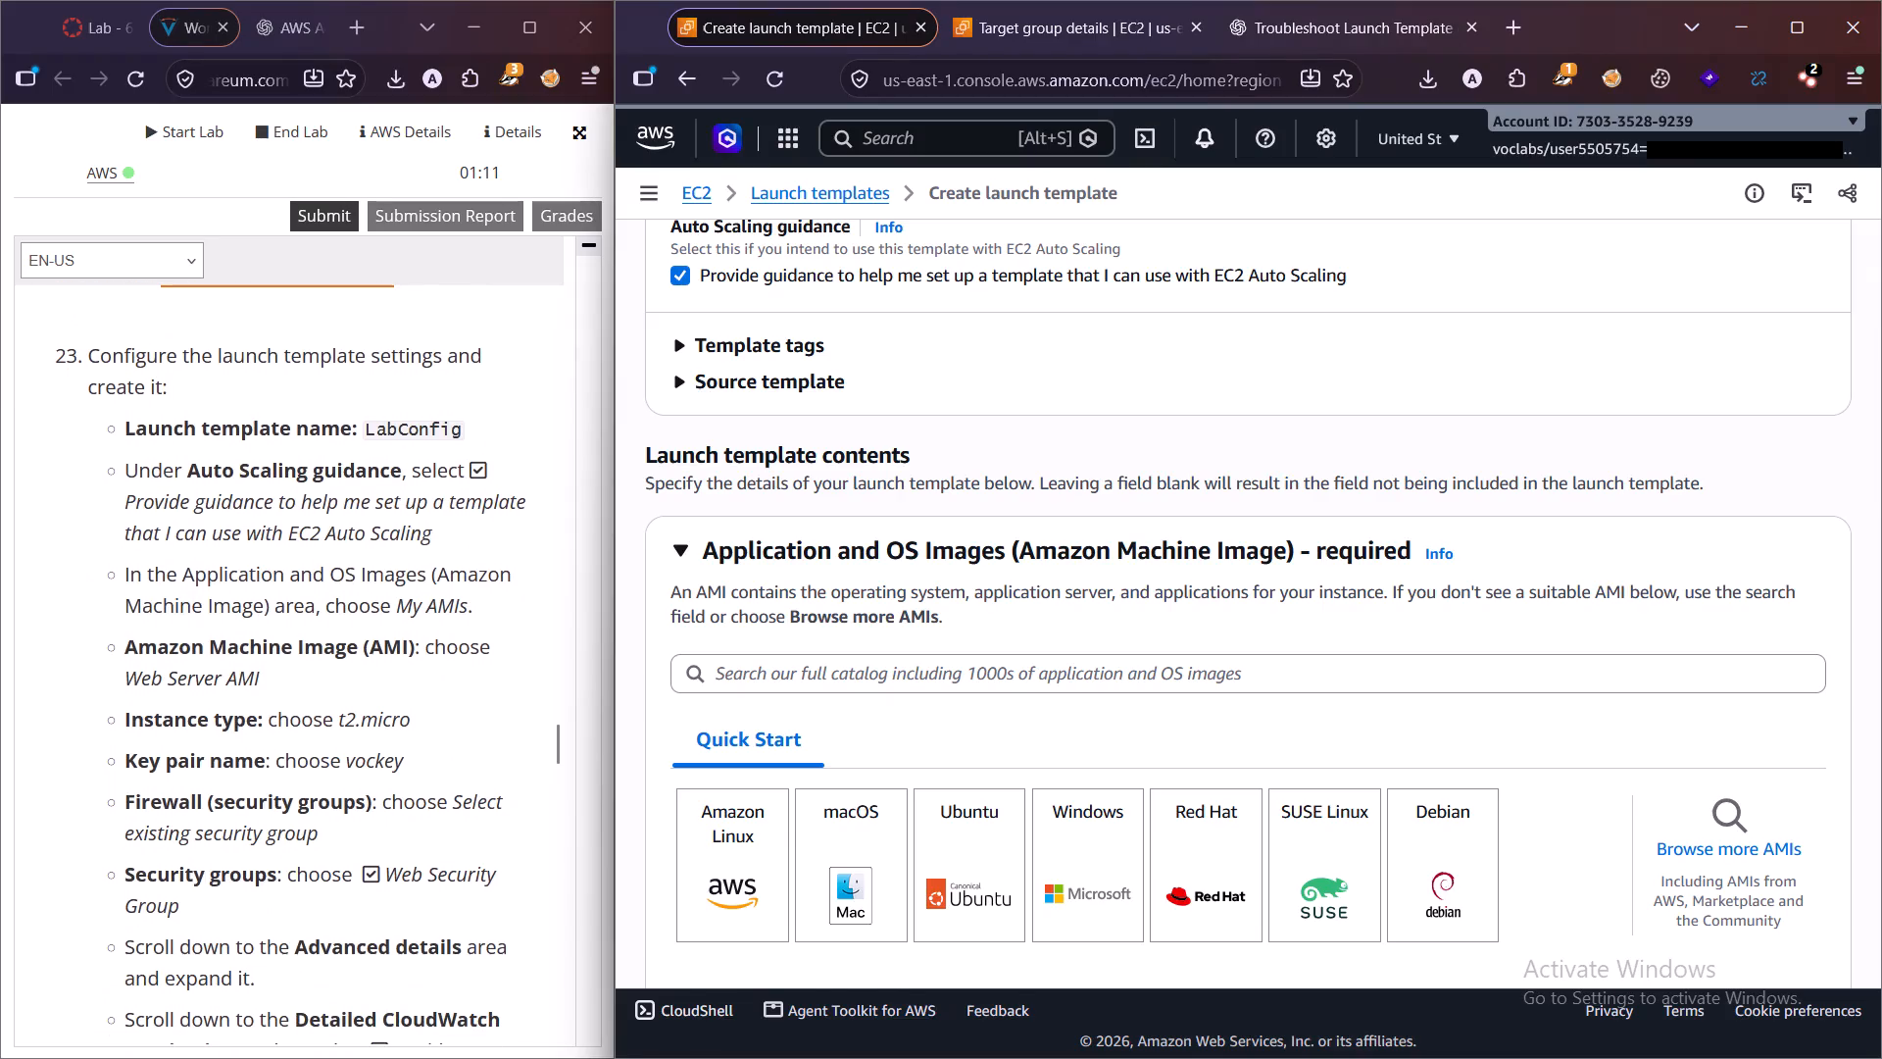
scroll(753, 676, "down", 1)
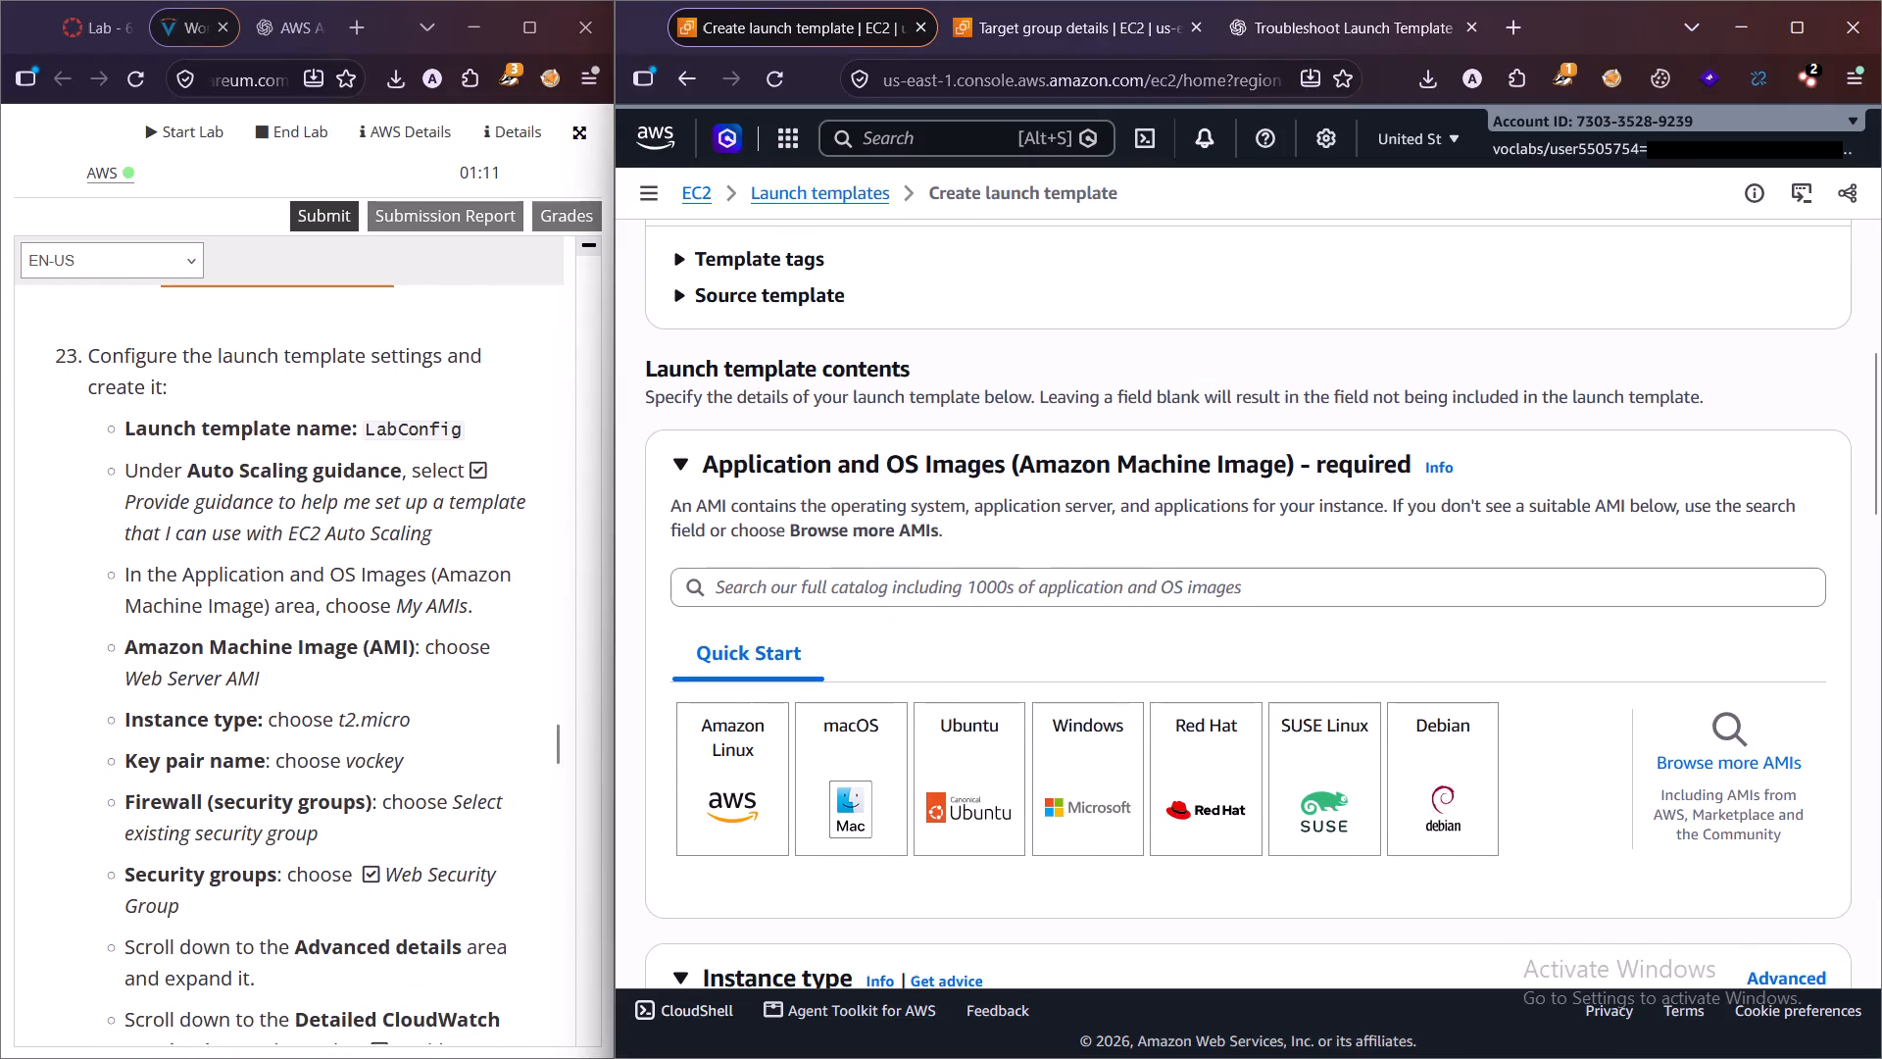
scroll(895, 652, "down", 1)
left_click(926, 505)
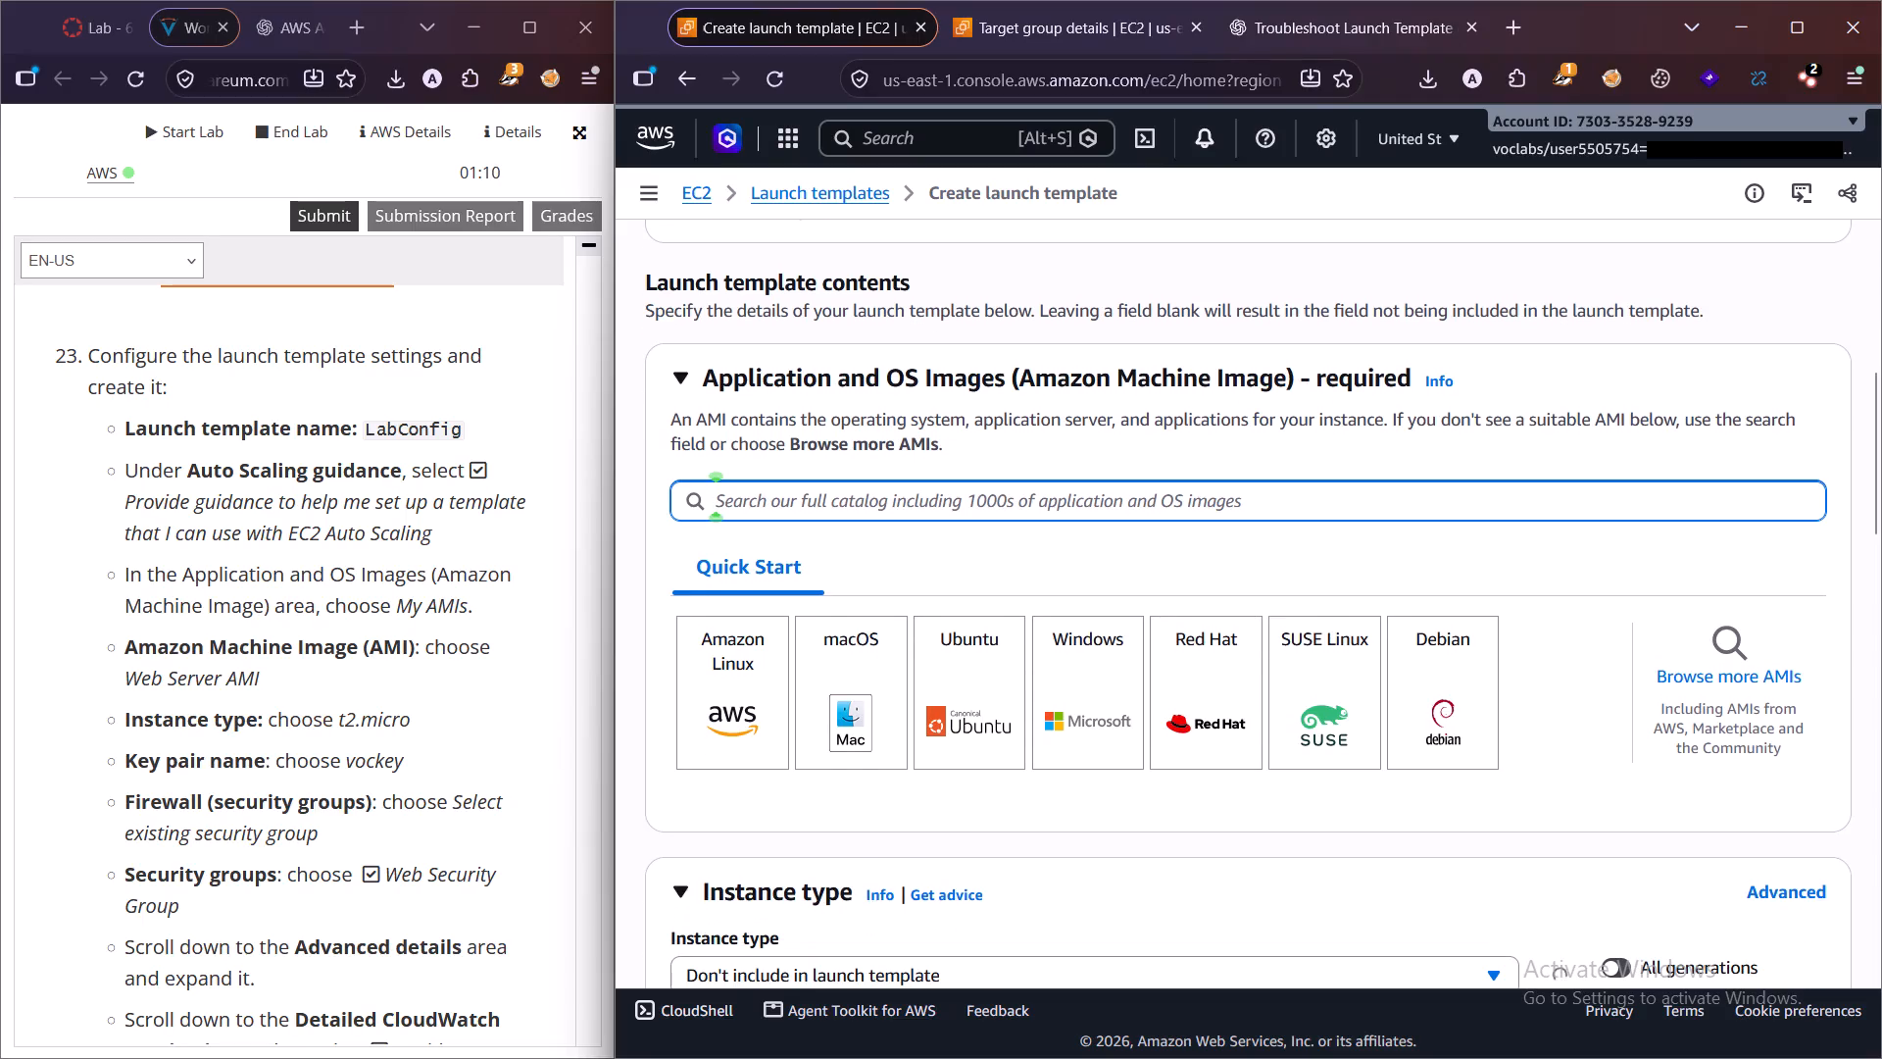
type("Web Server AMI")
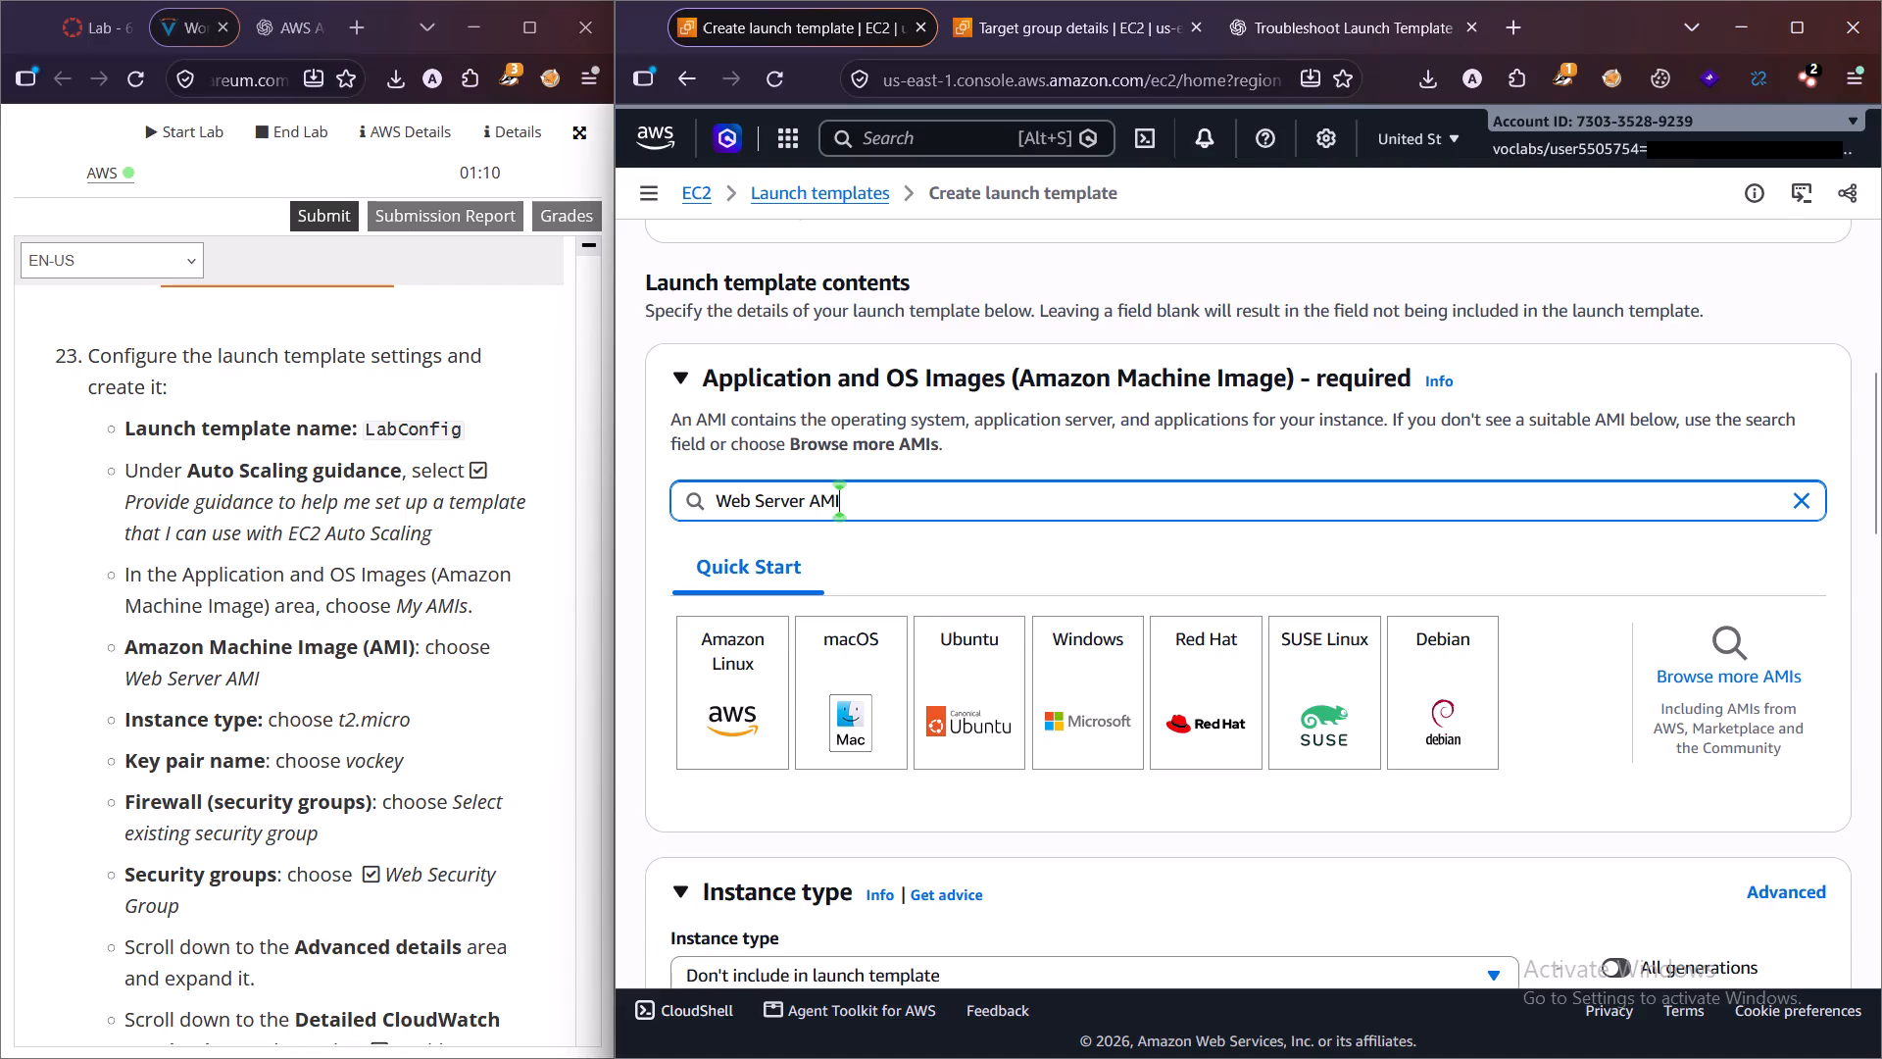
left_click(1005, 498)
key("Return")
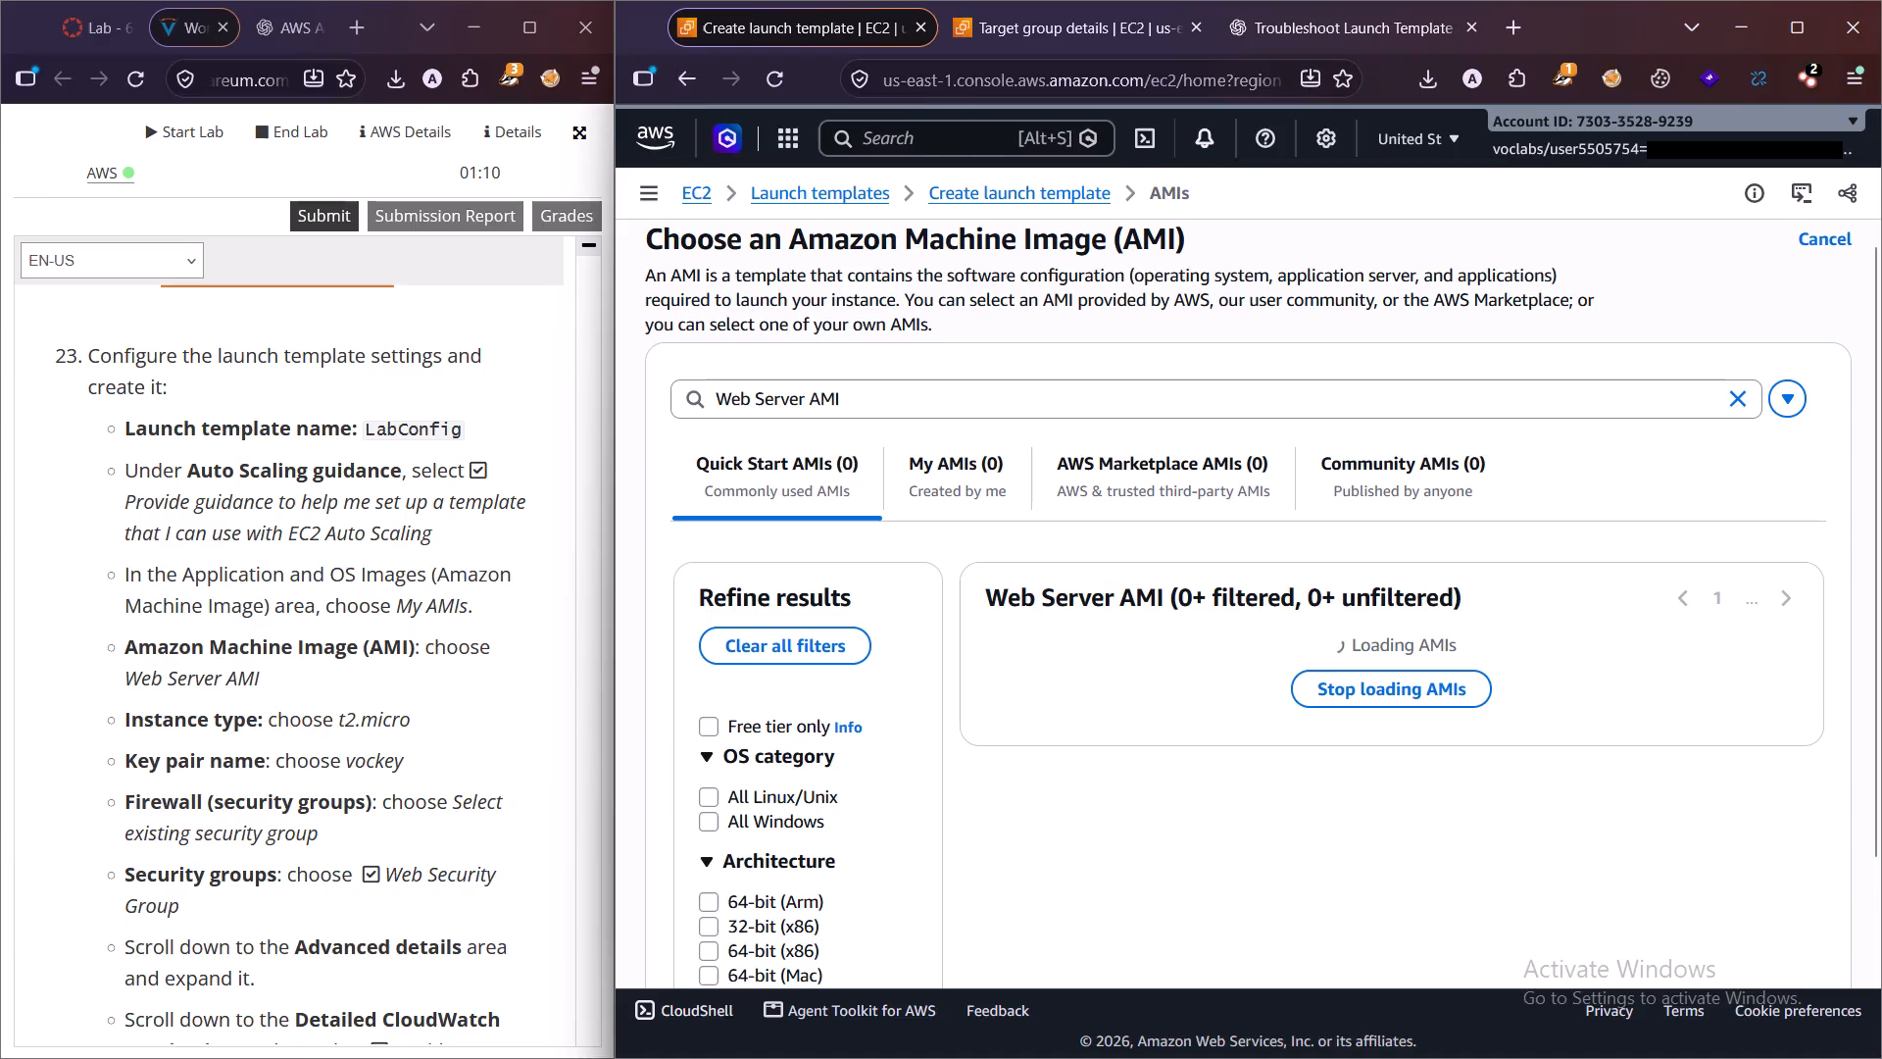
Go back to the launch templates list and start a new template named LabConfig with EC2 Auto Scaling guidance enabled.
left_click(686, 77)
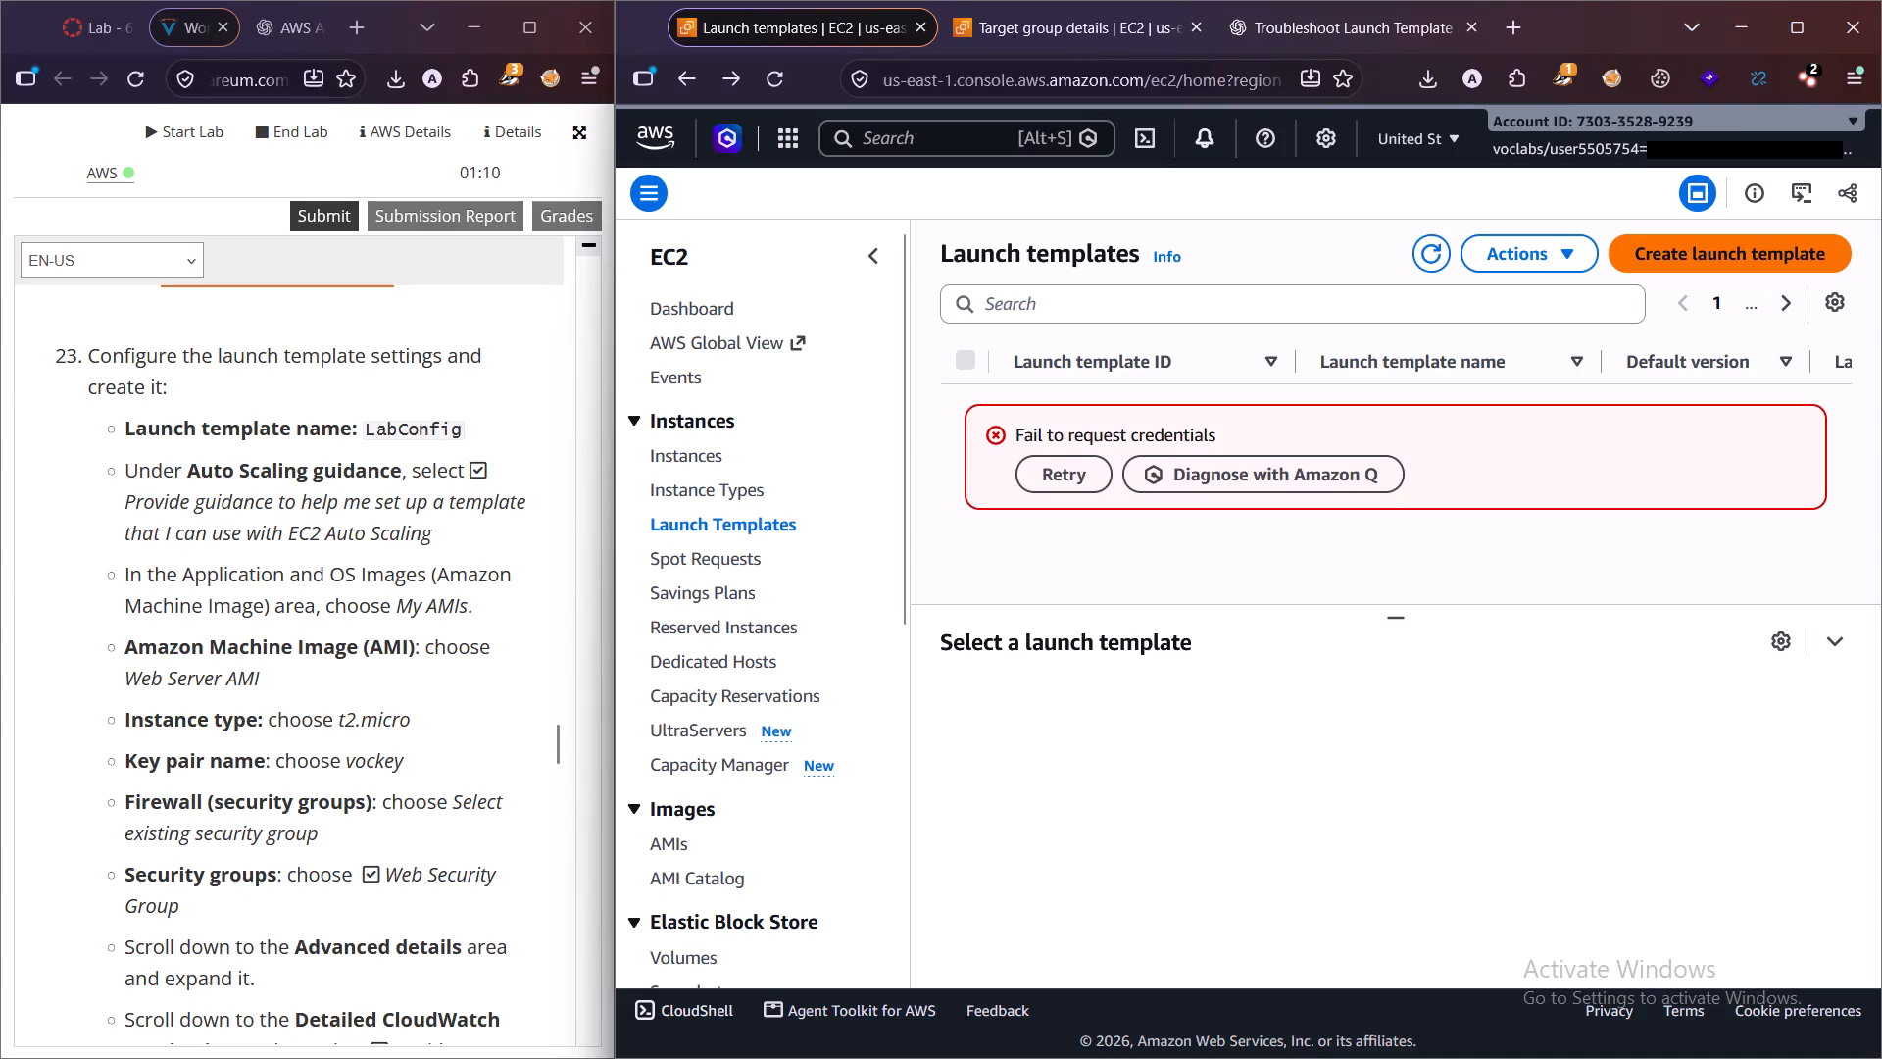
scroll(444, 652, "up", 2)
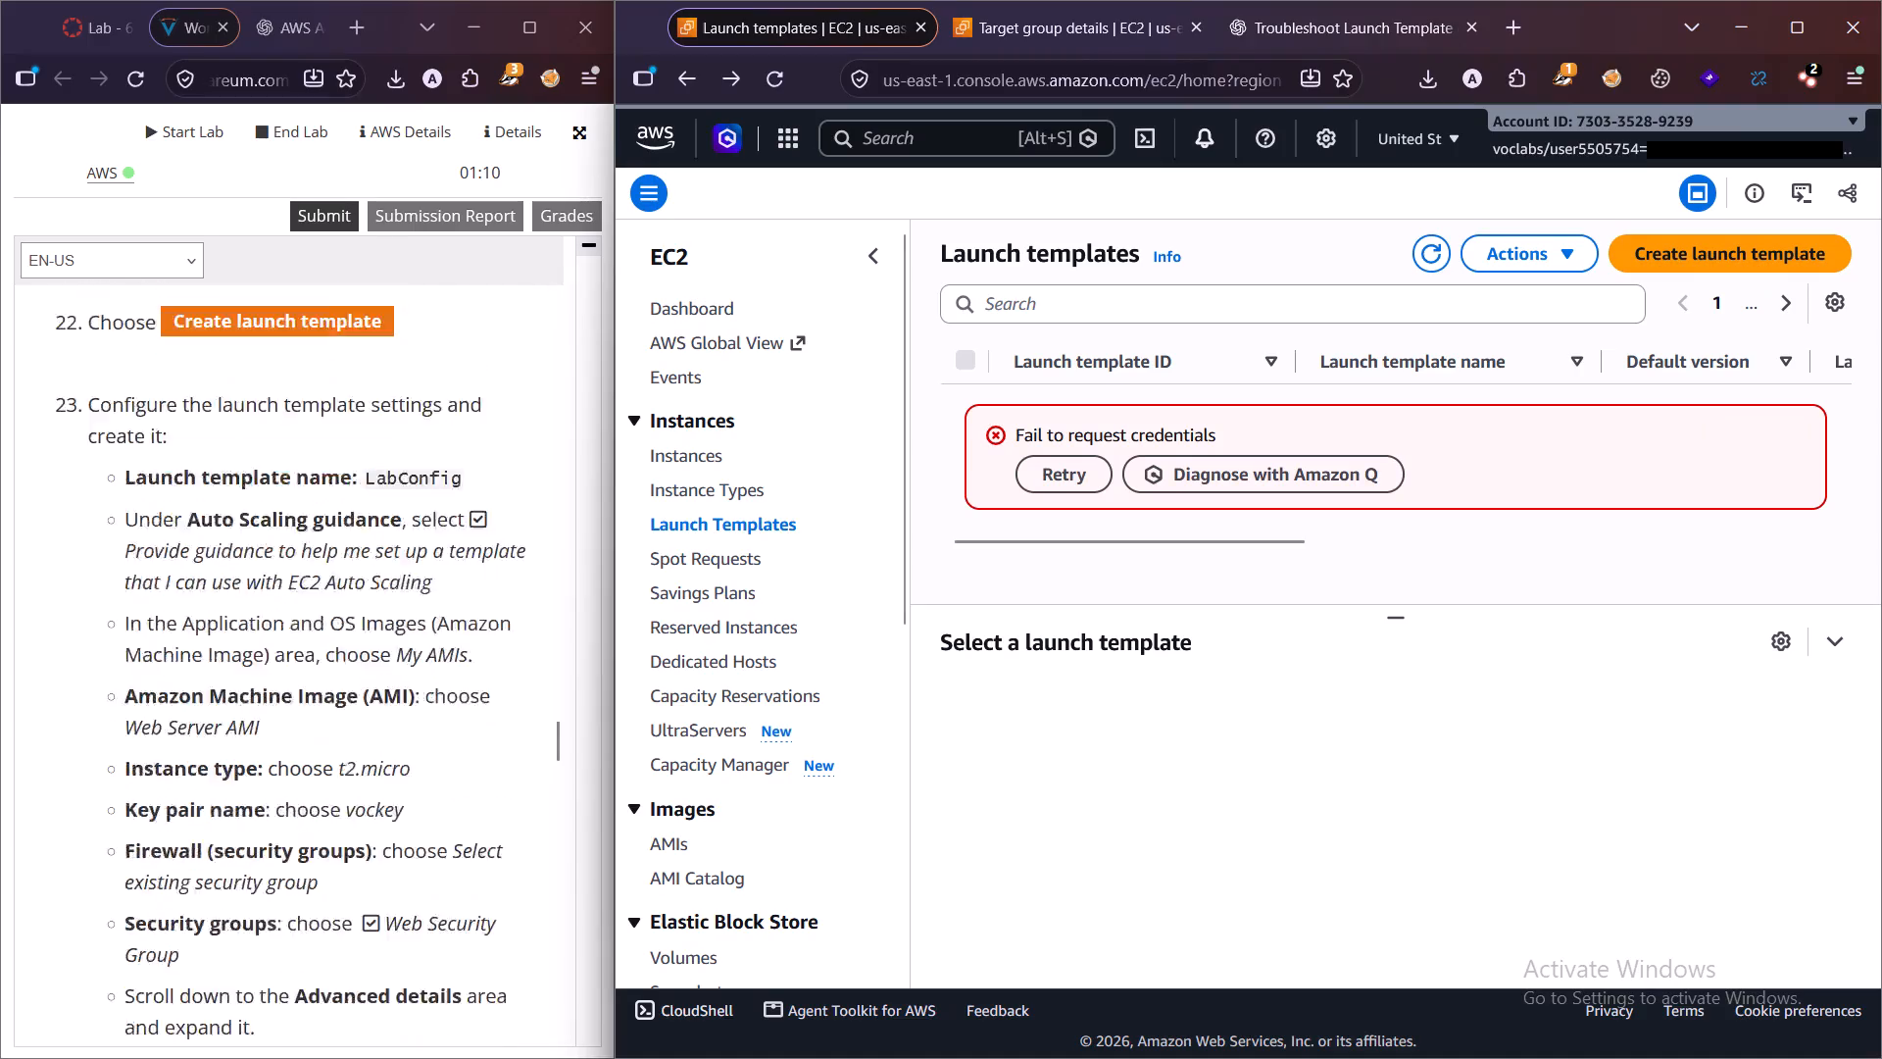
scroll(444, 652, "up", 1)
left_click(1660, 257)
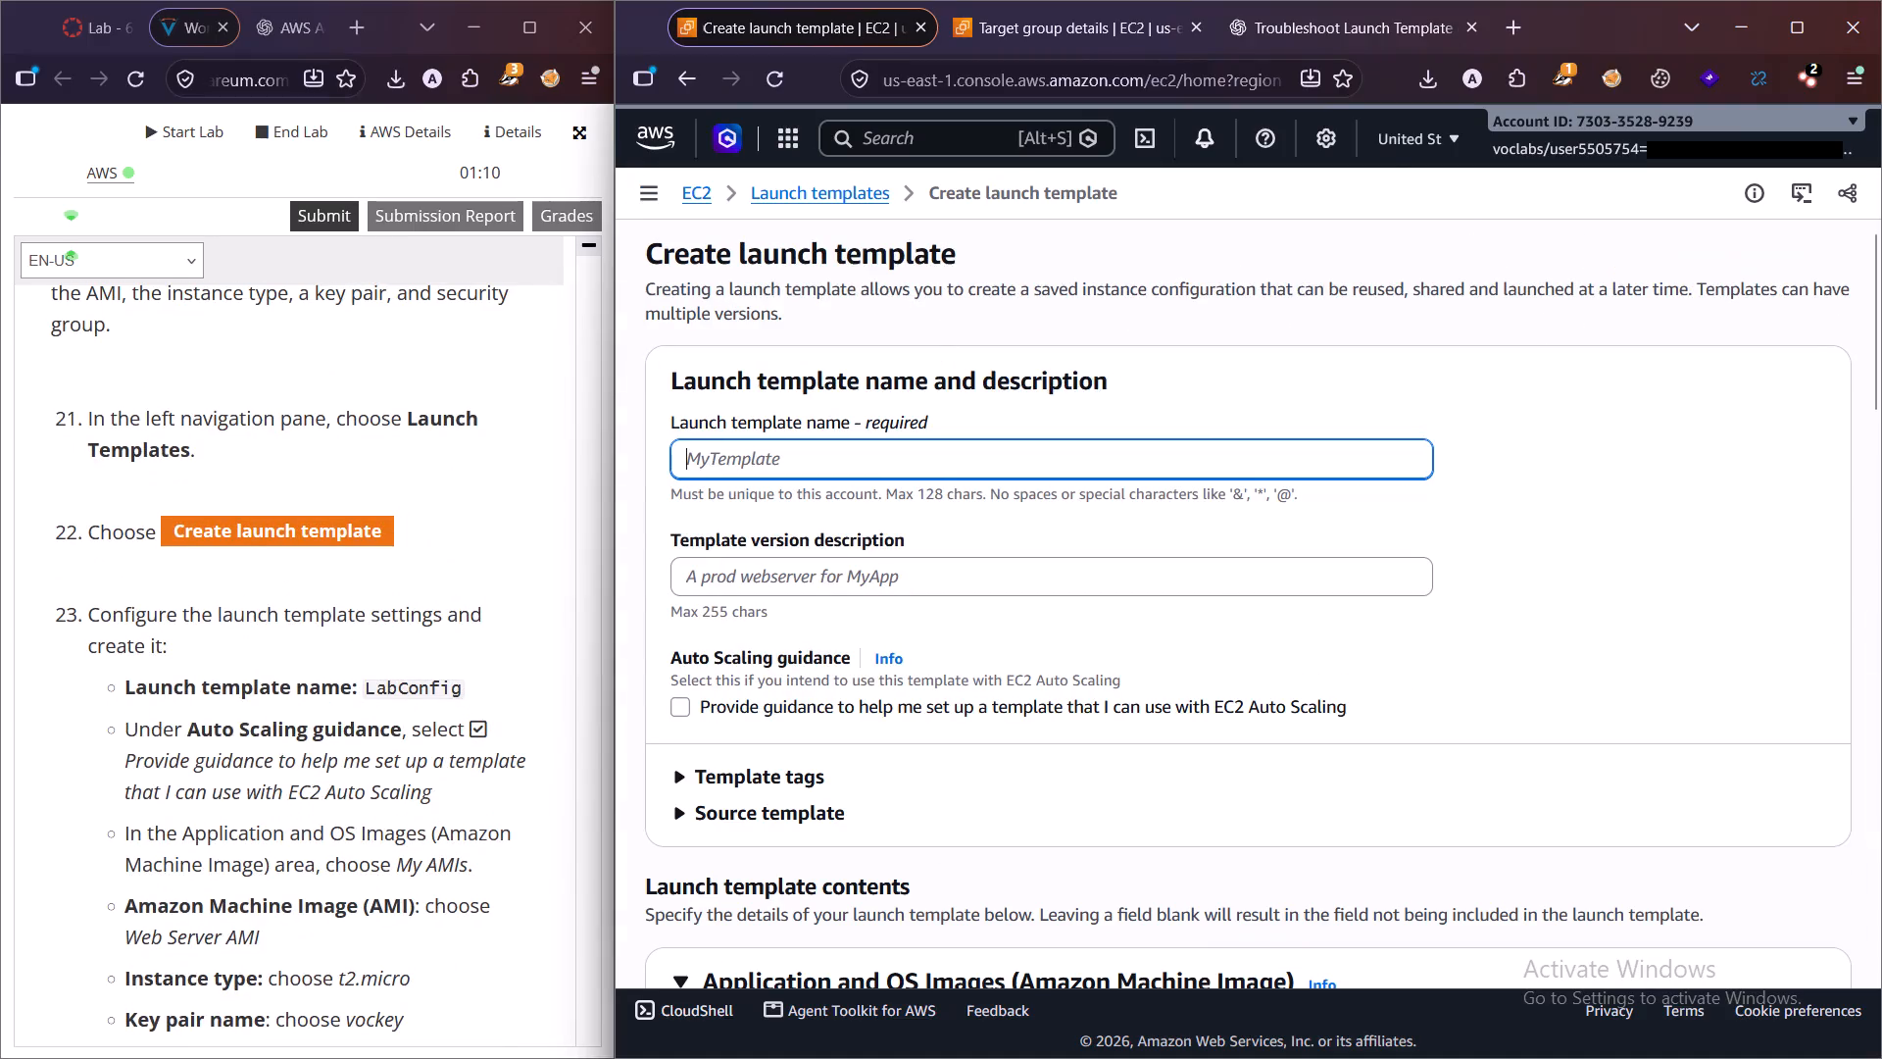
left_click(938, 457)
type("Lab")
type("Config")
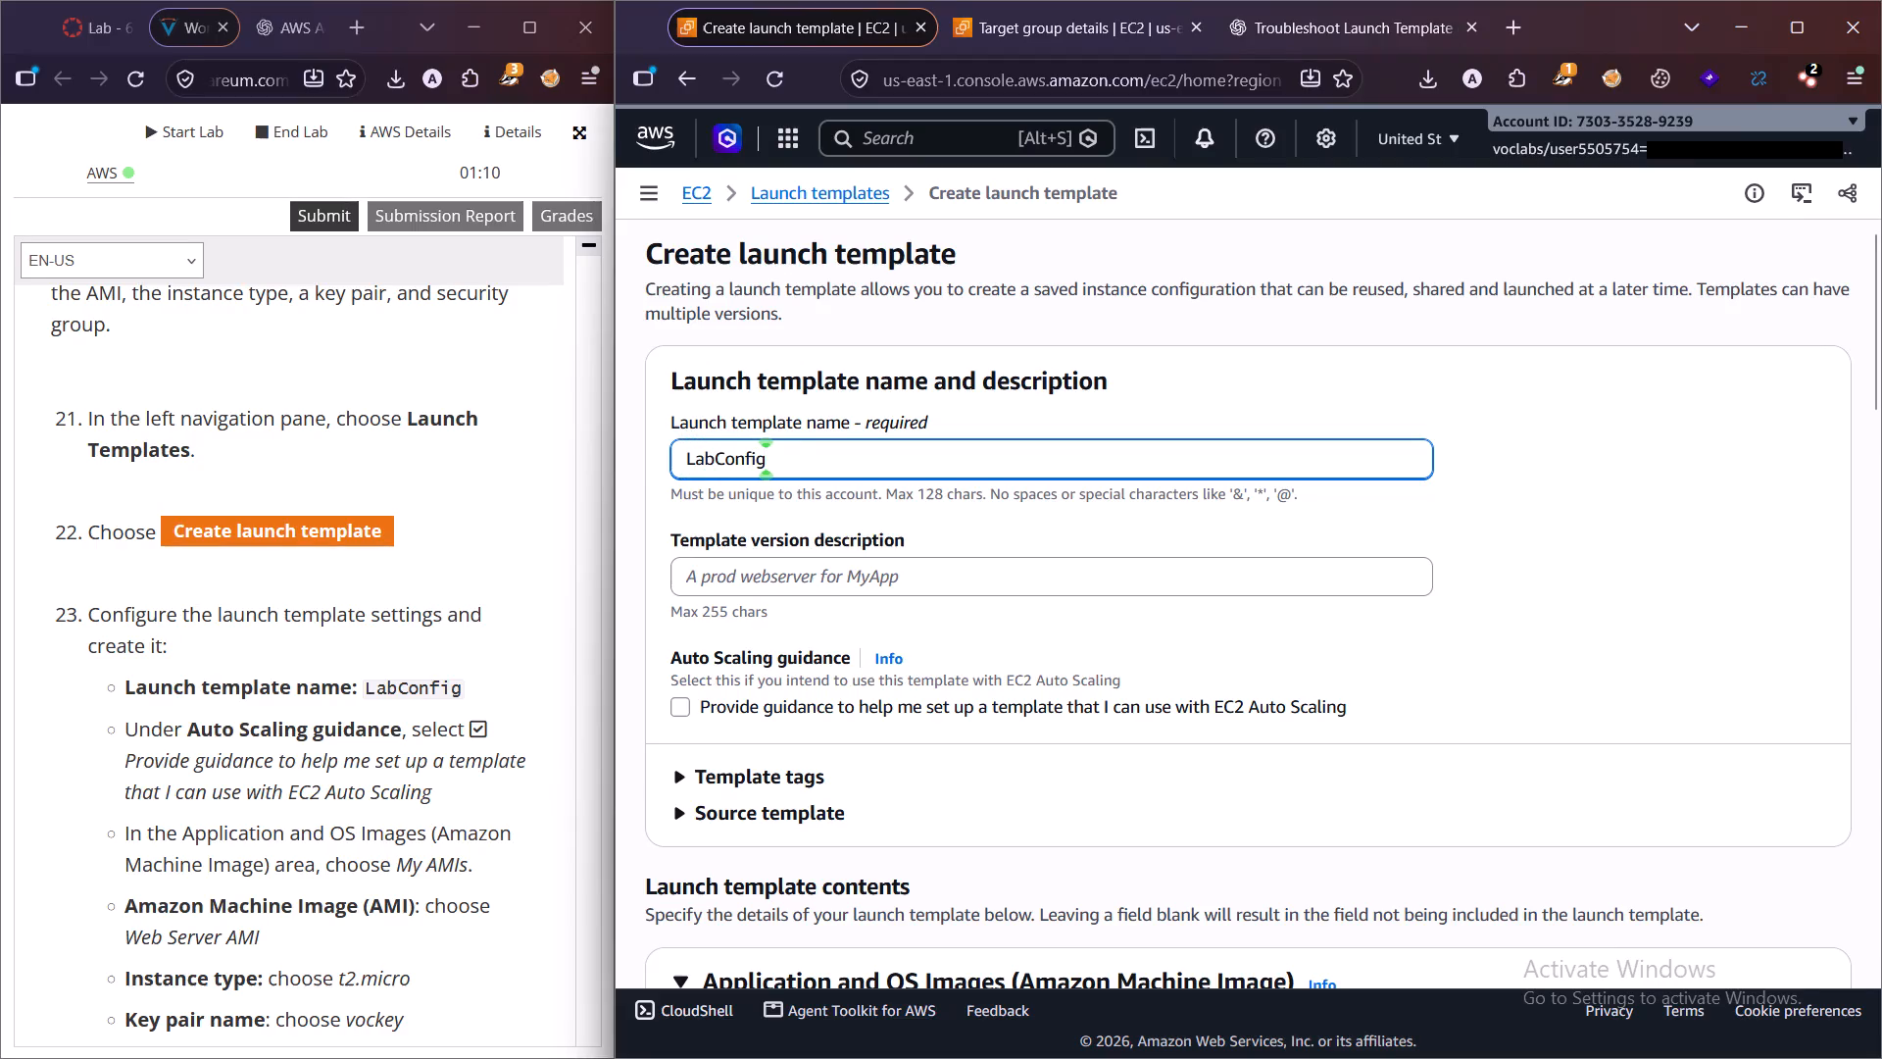
left_click(686, 706)
scroll(954, 690, "down", 2)
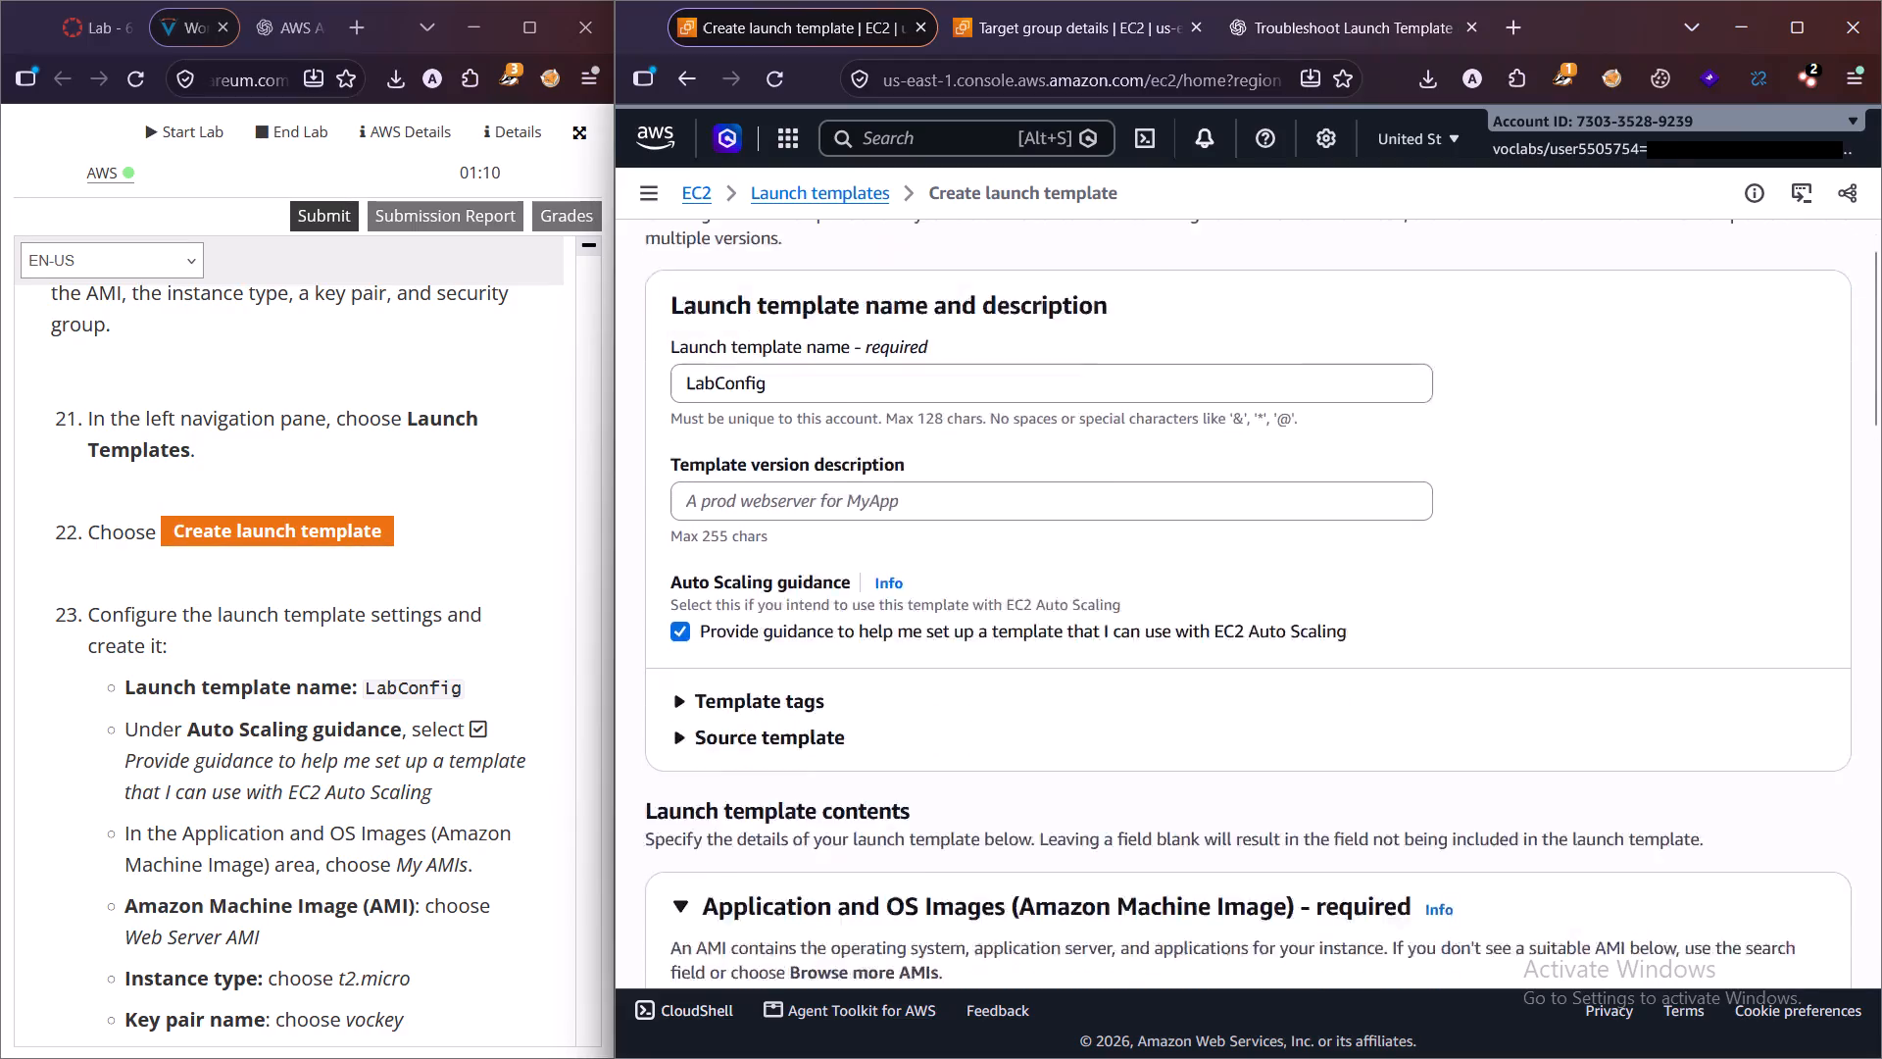
scroll(956, 683, "down", 2)
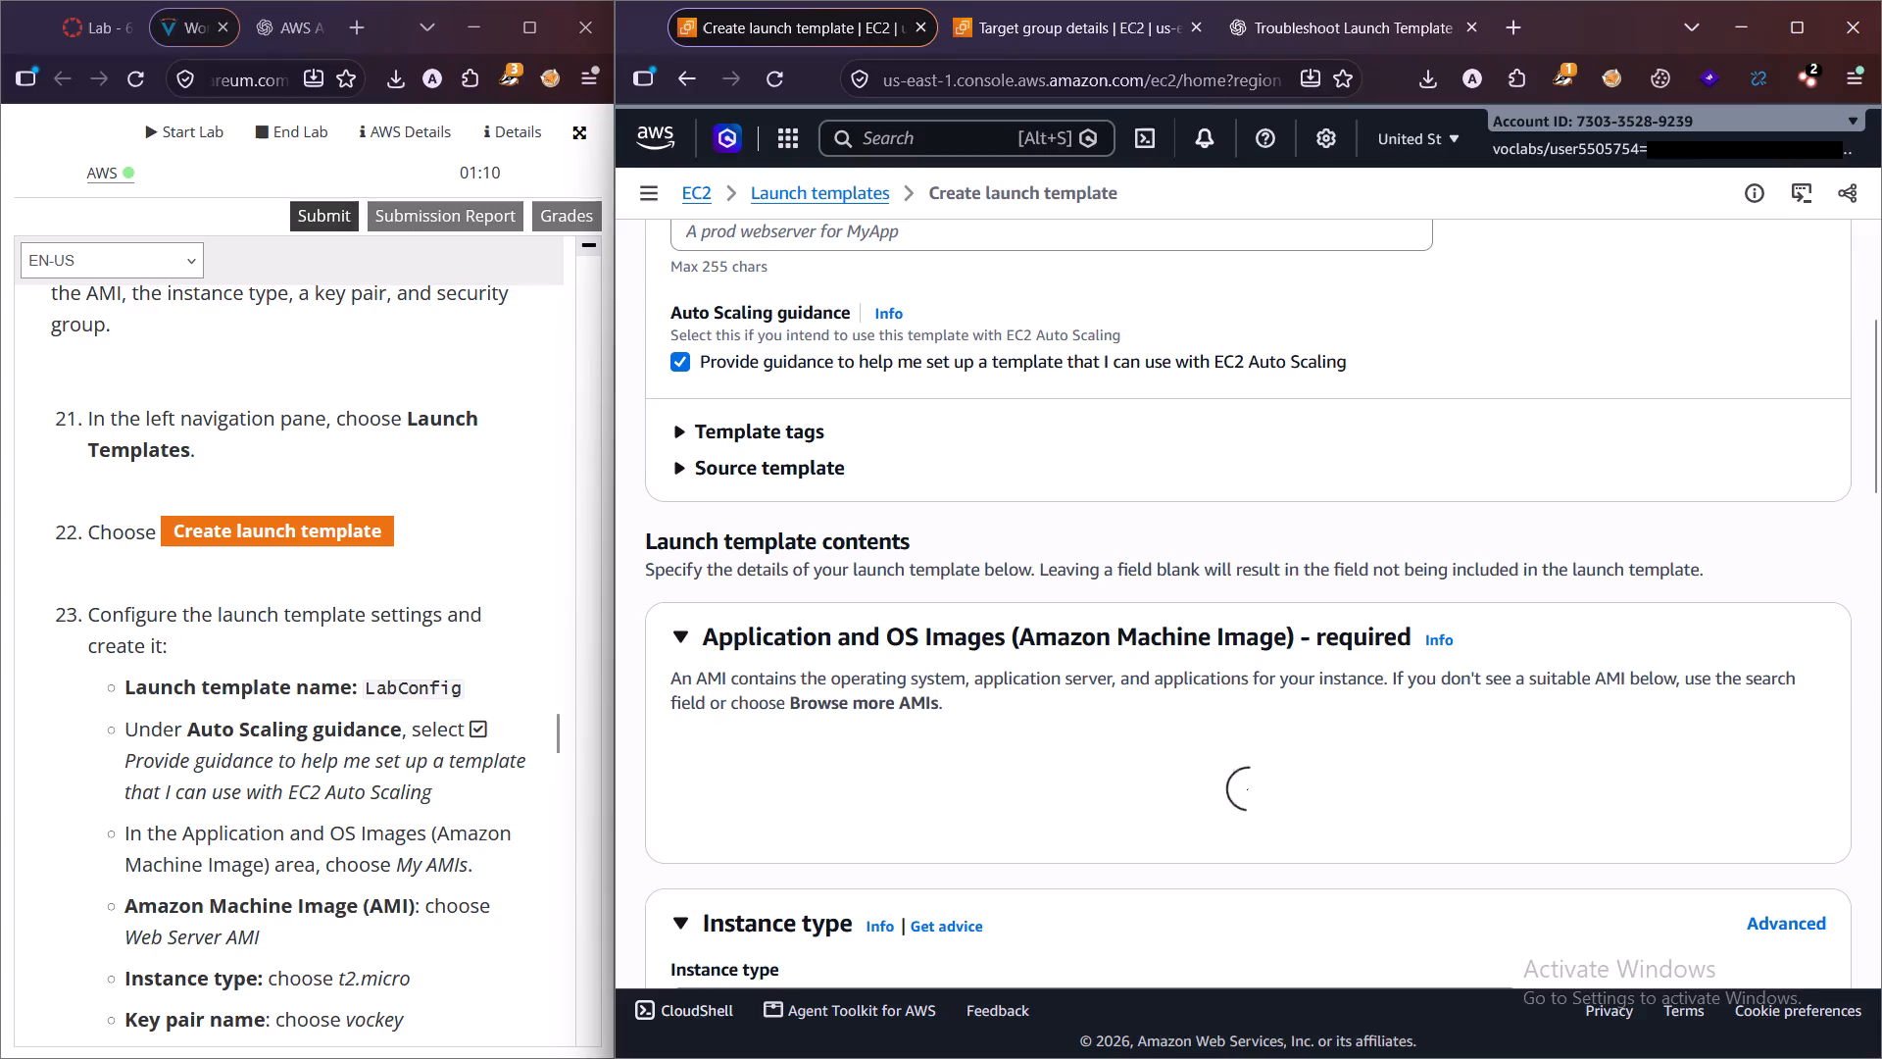
scroll(270, 677, "down", 2)
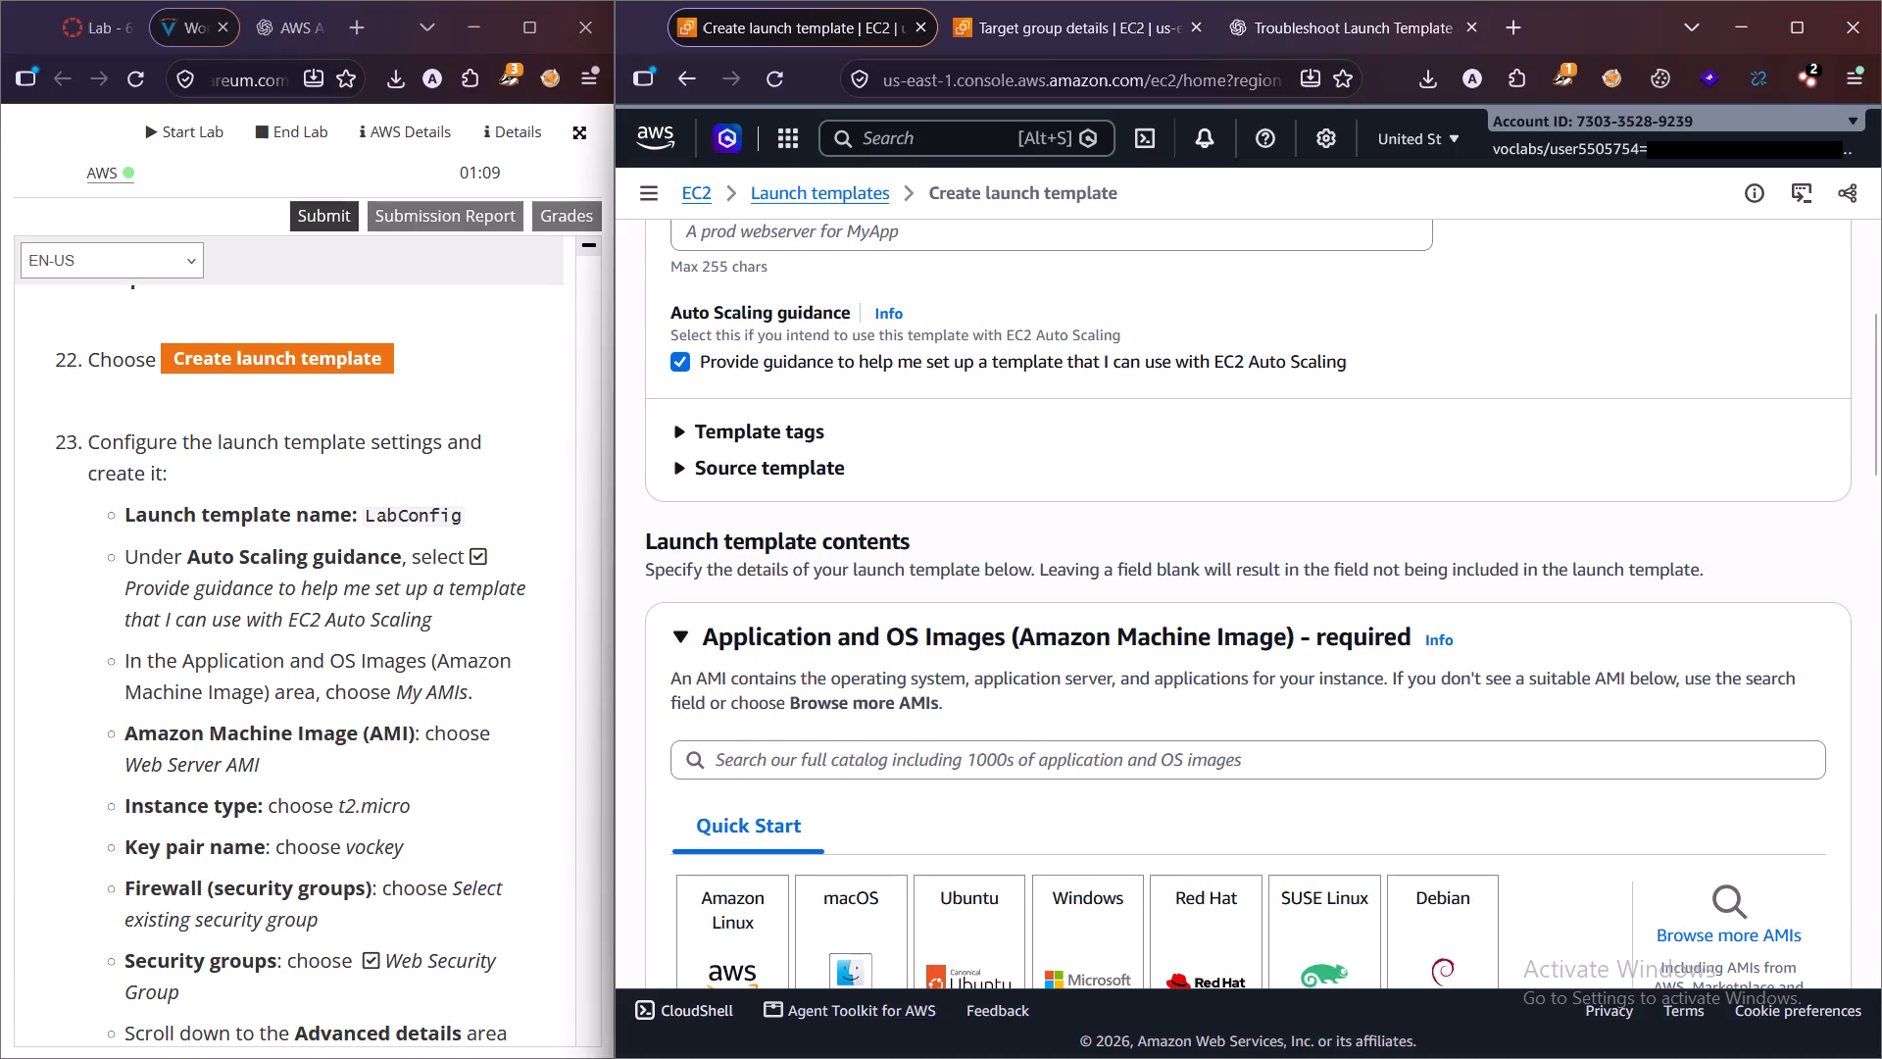
scroll(1240, 645, "down", 2)
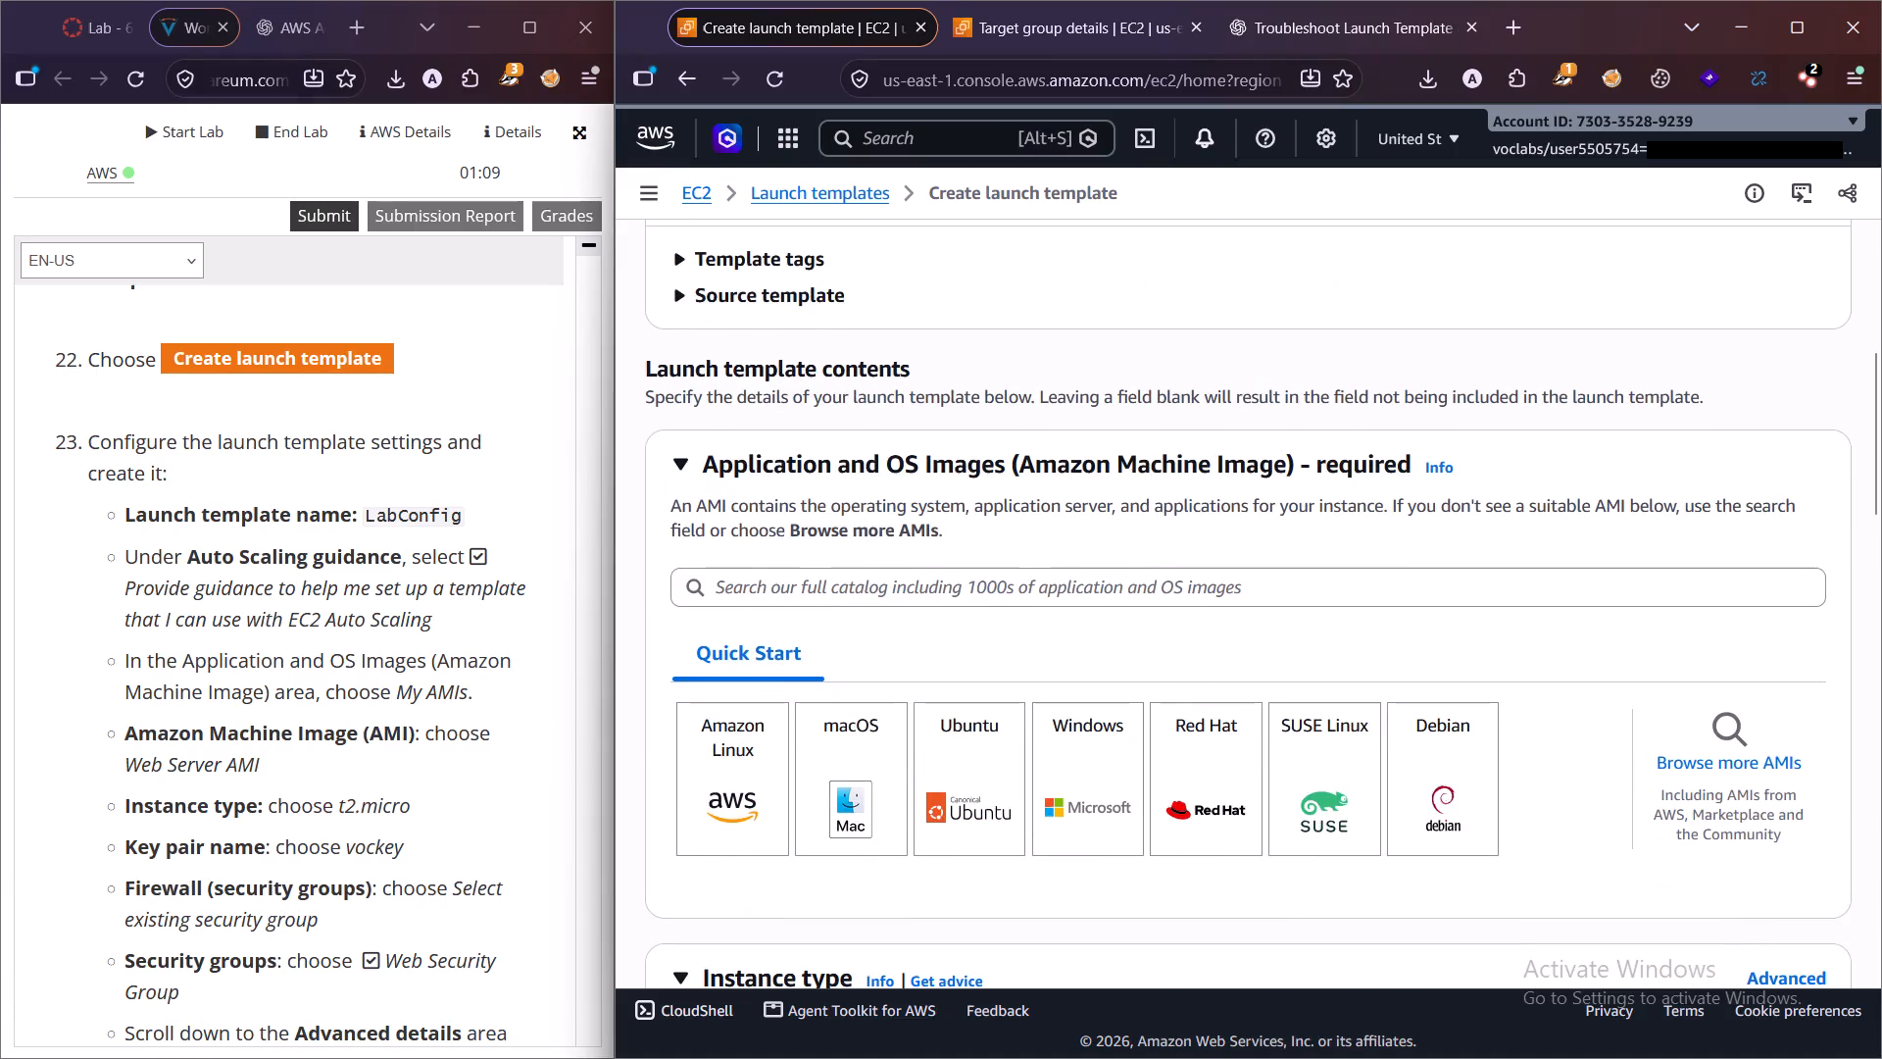
scroll(1229, 671, "down", 1)
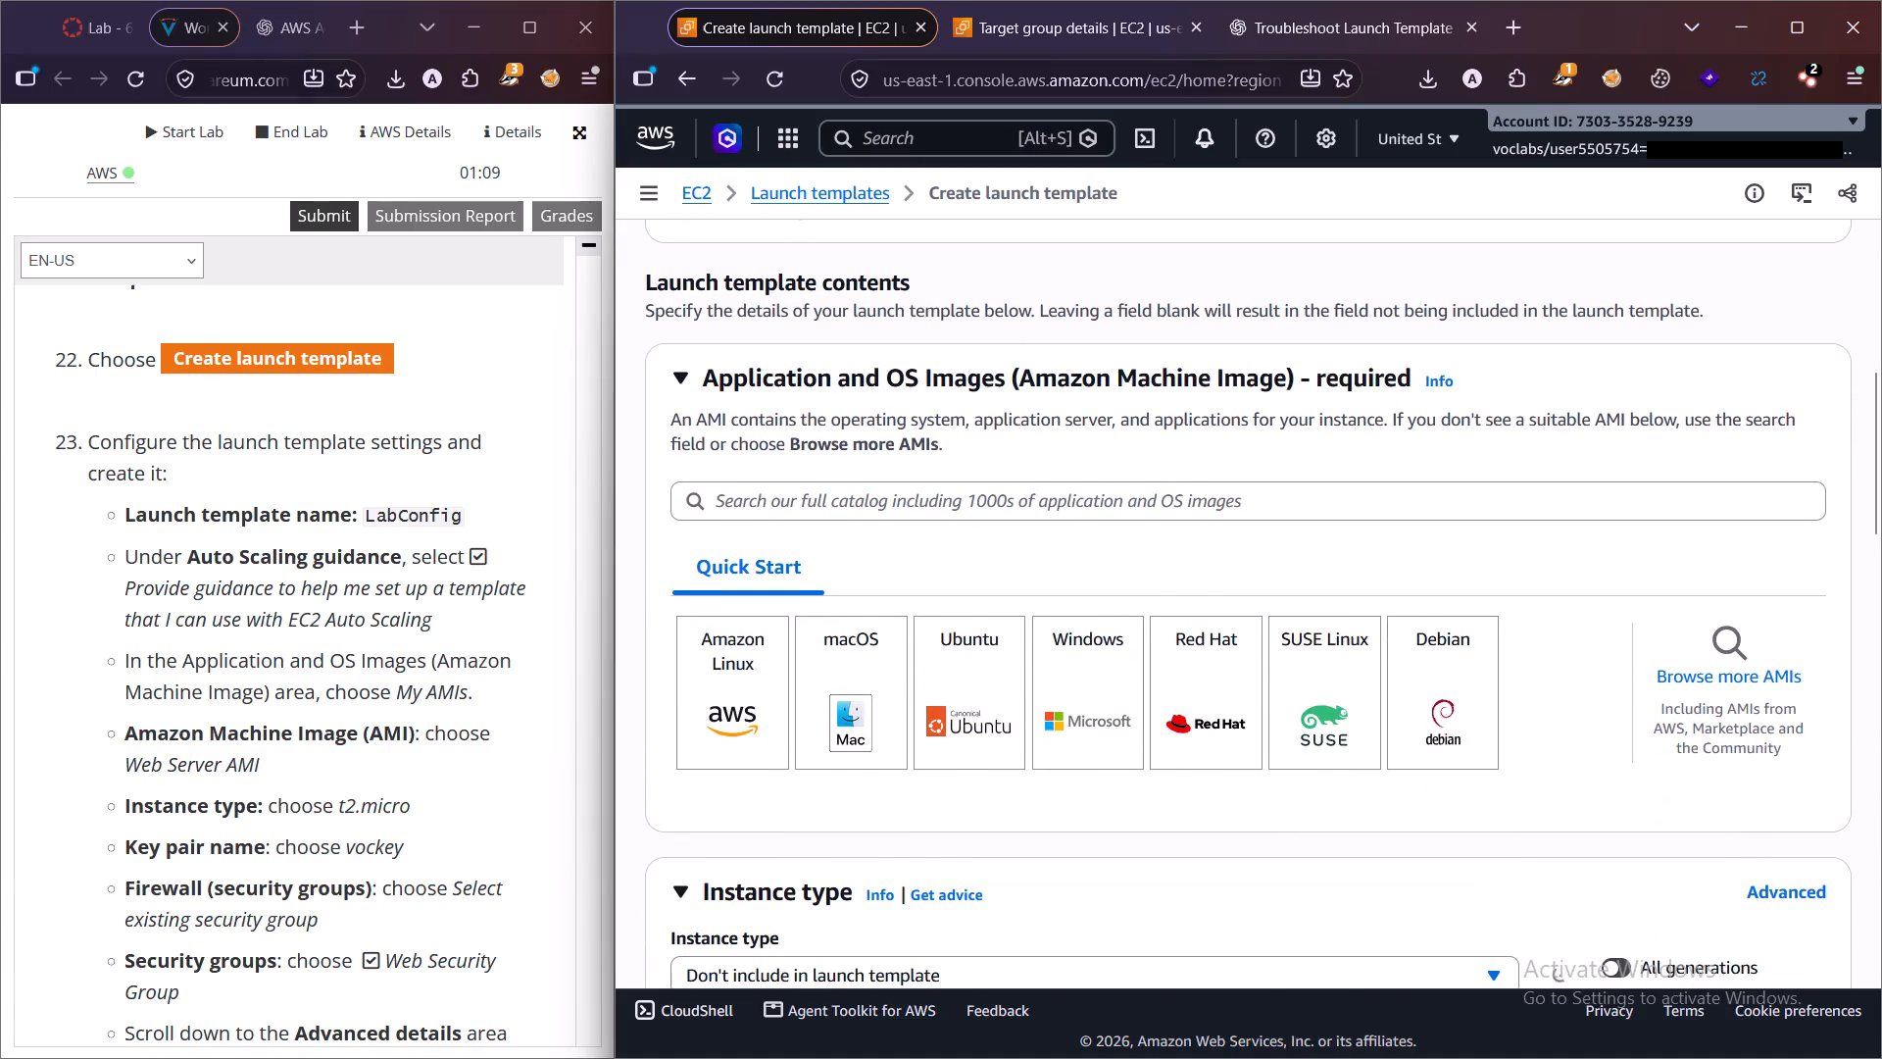
key("shift+super+s")
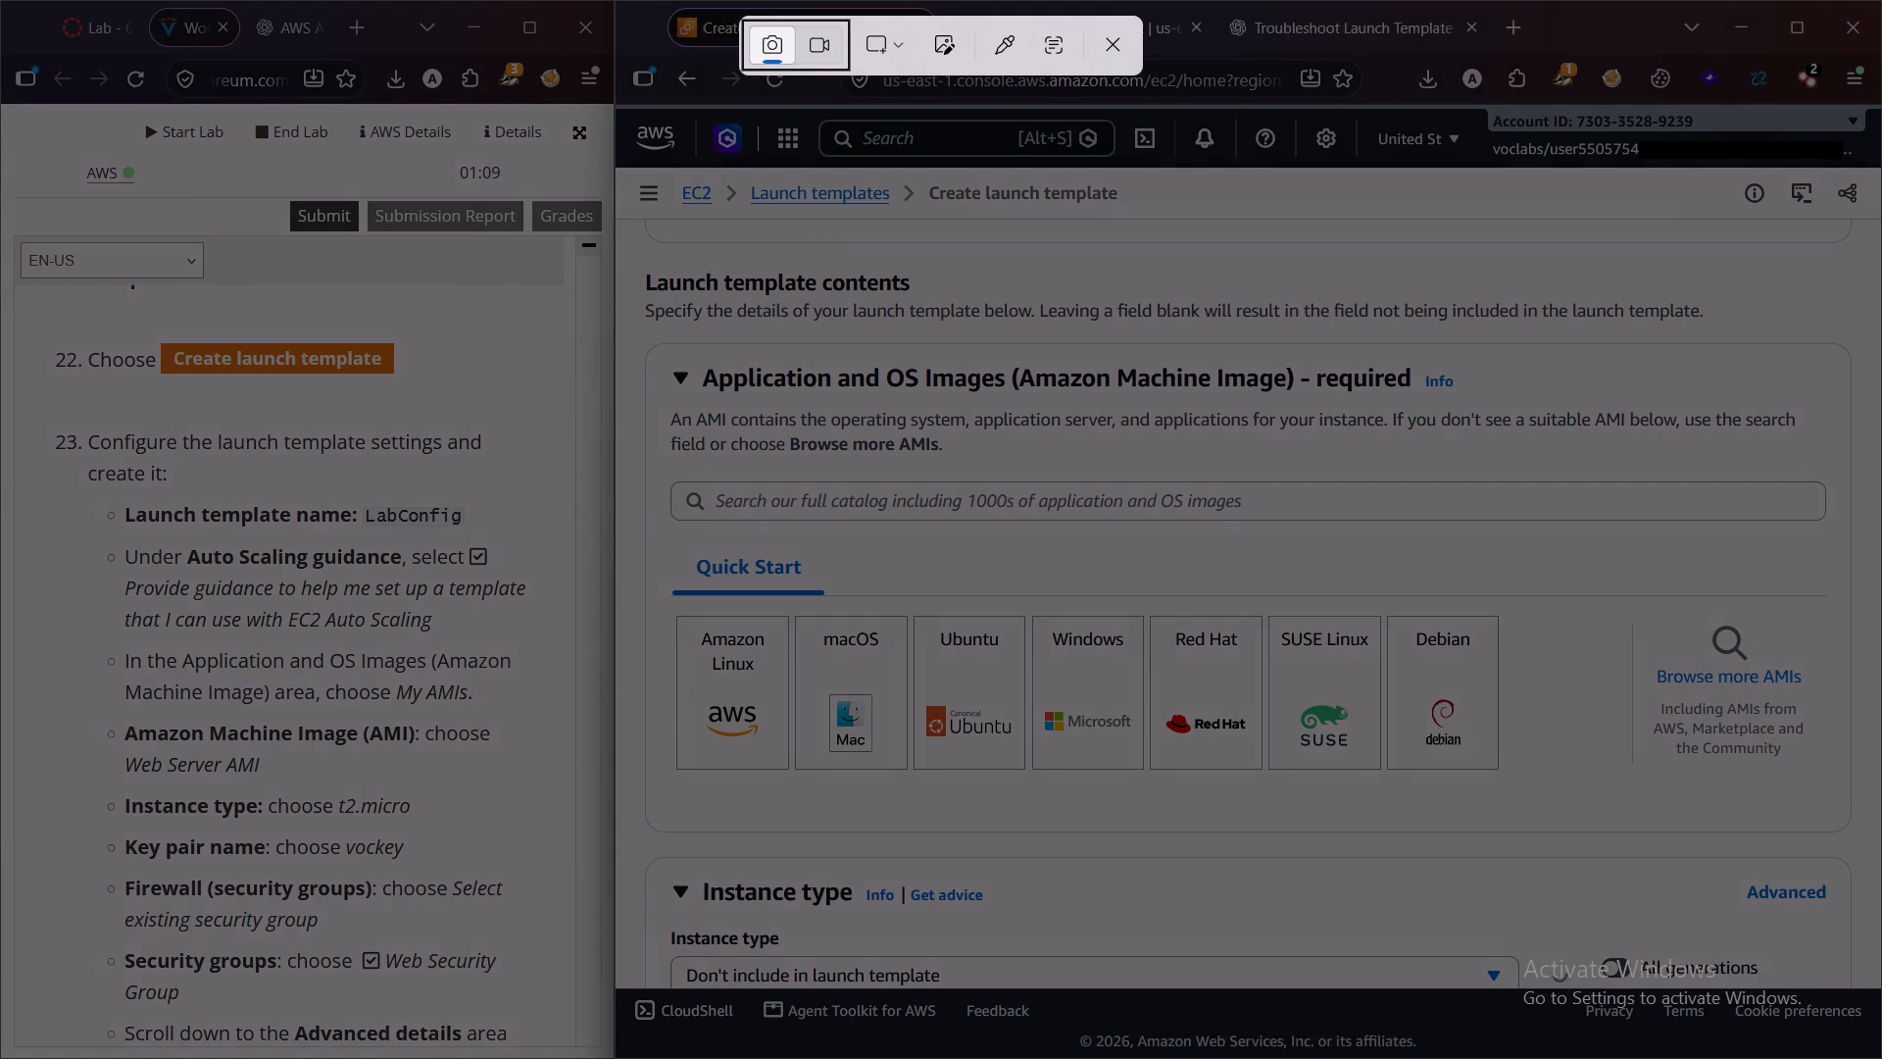
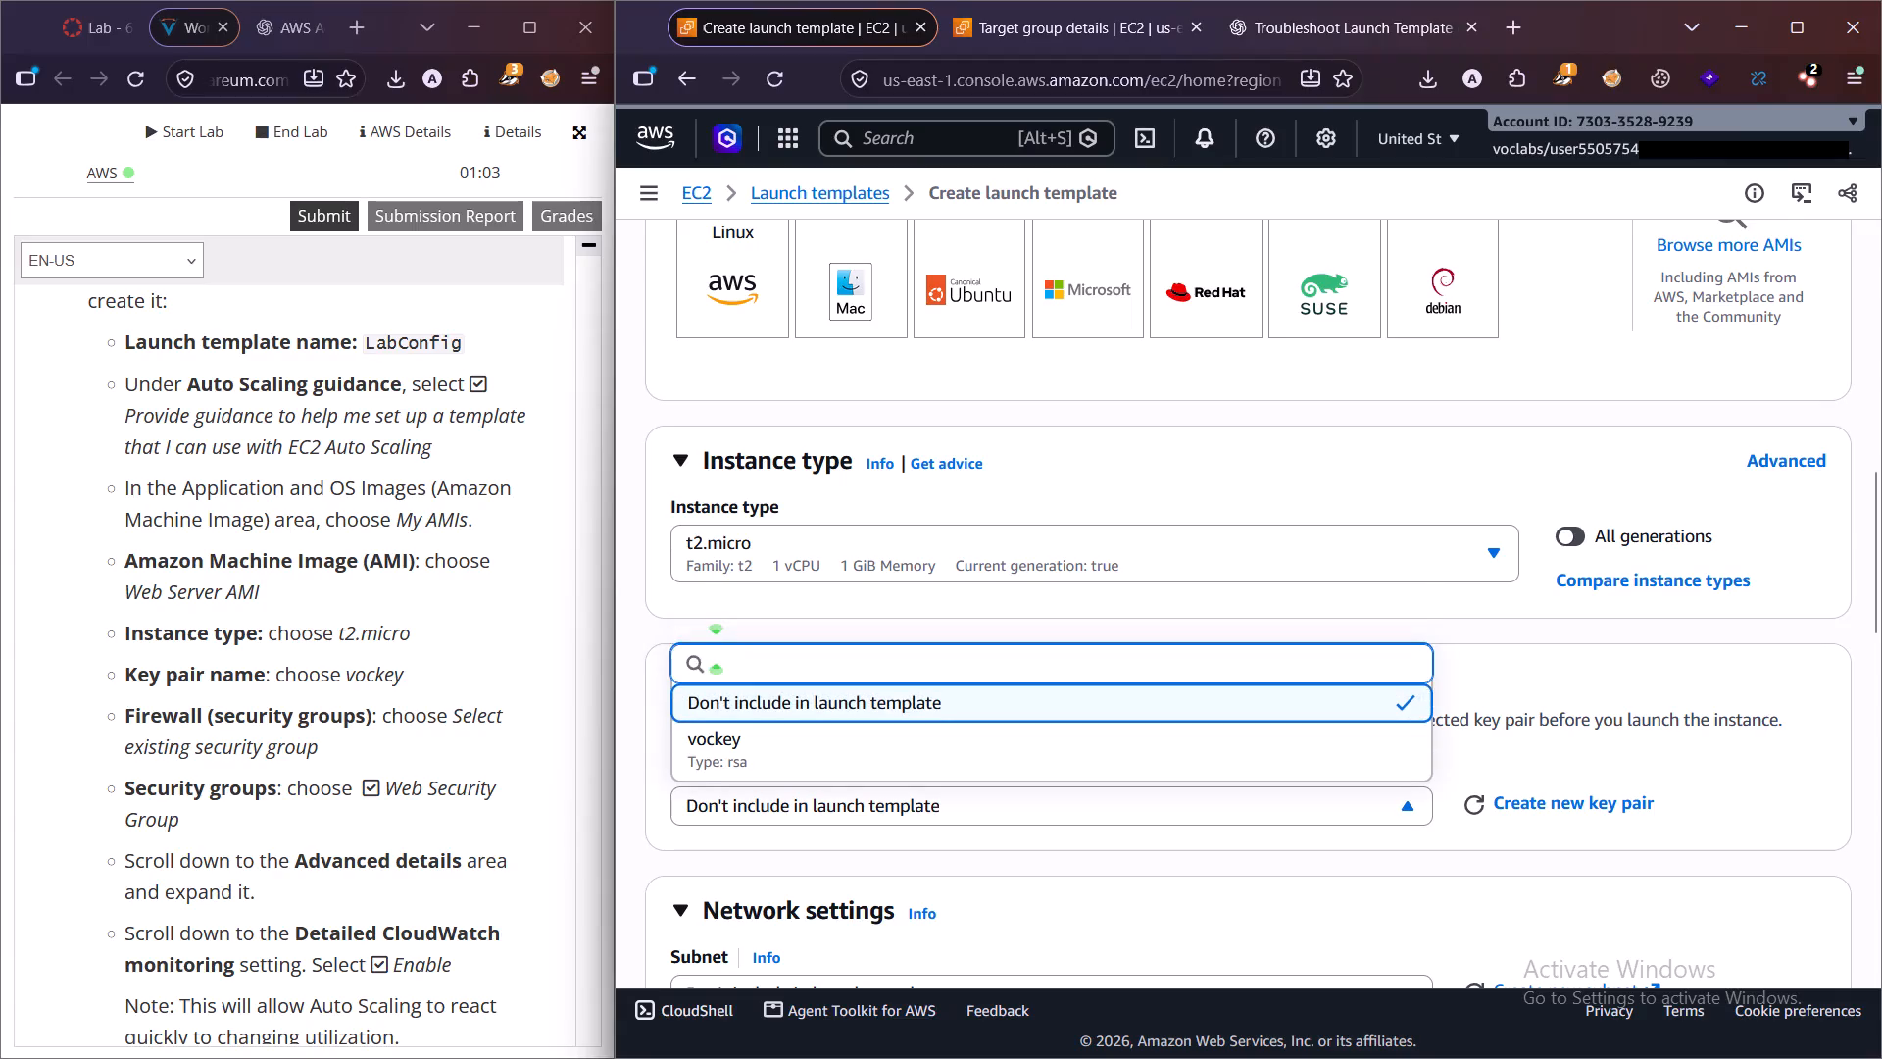
left_click(807, 753)
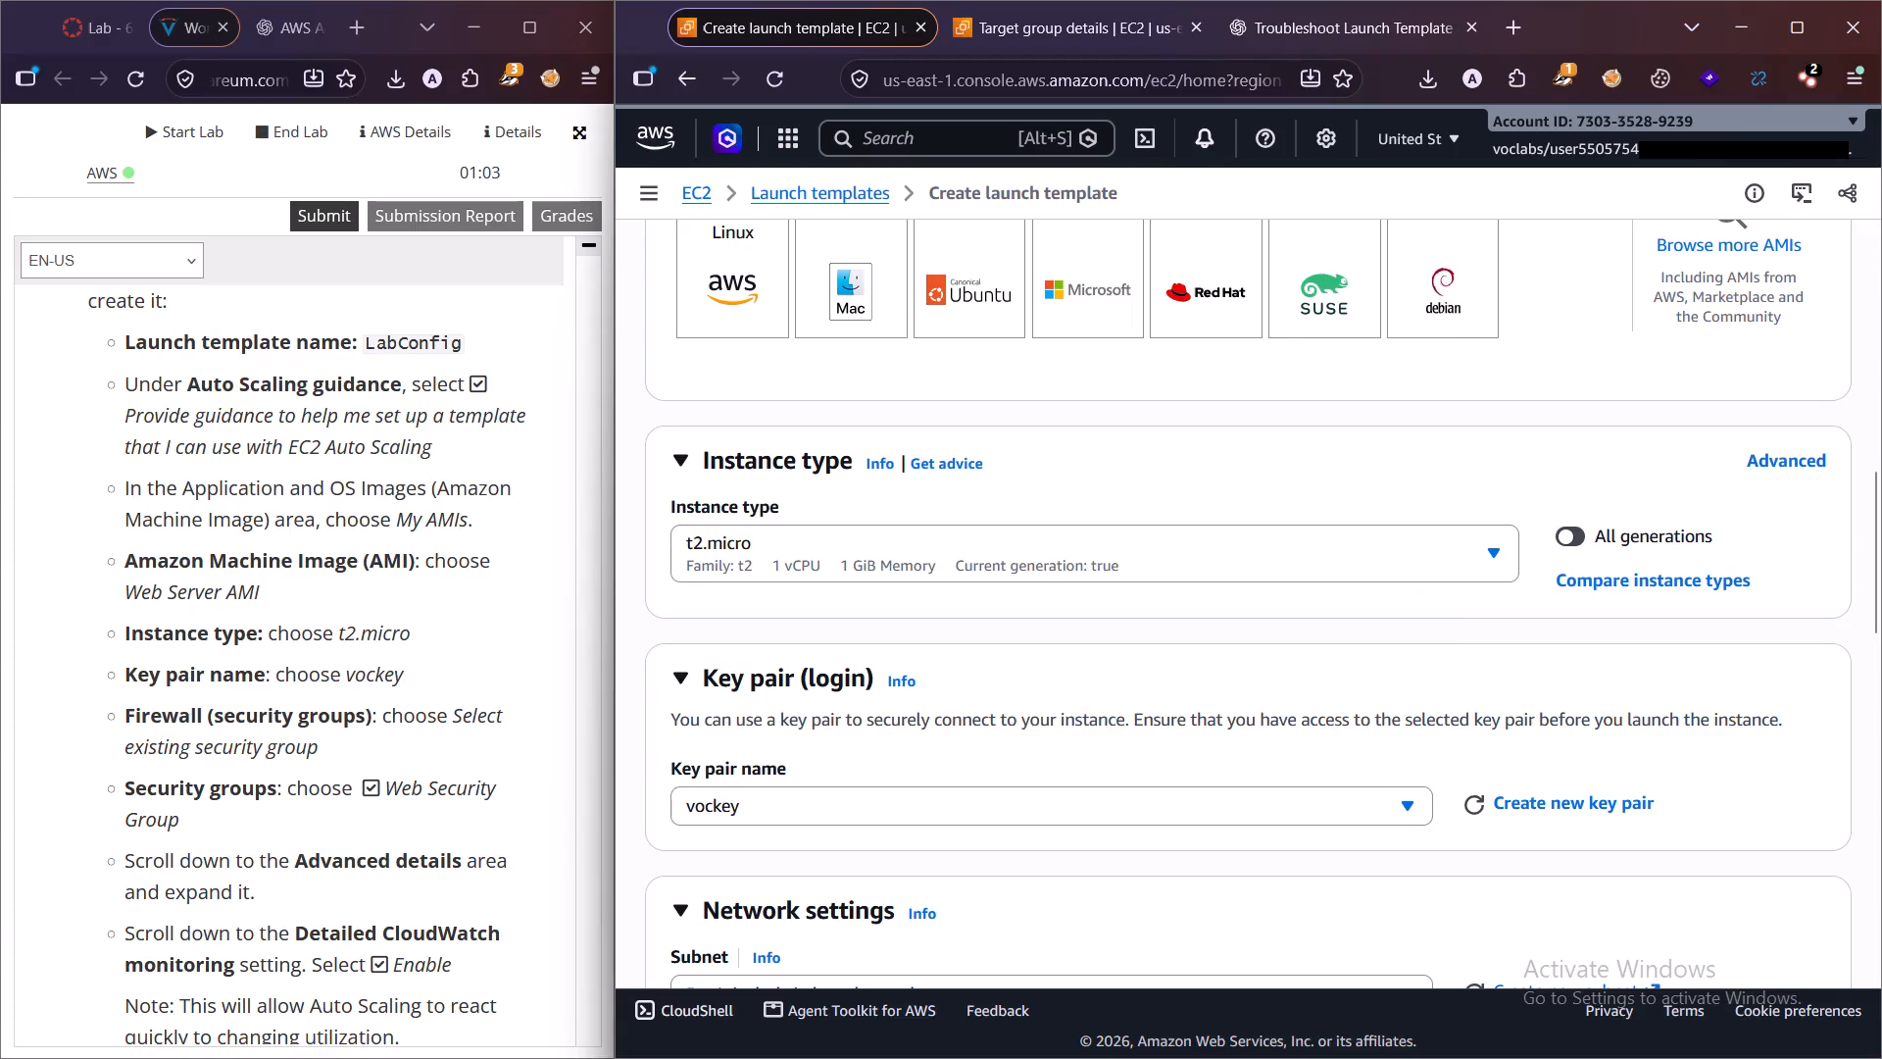
Add Web Security Group as the existing security group in the template's network settings.
scroll(821, 769, "down", 2)
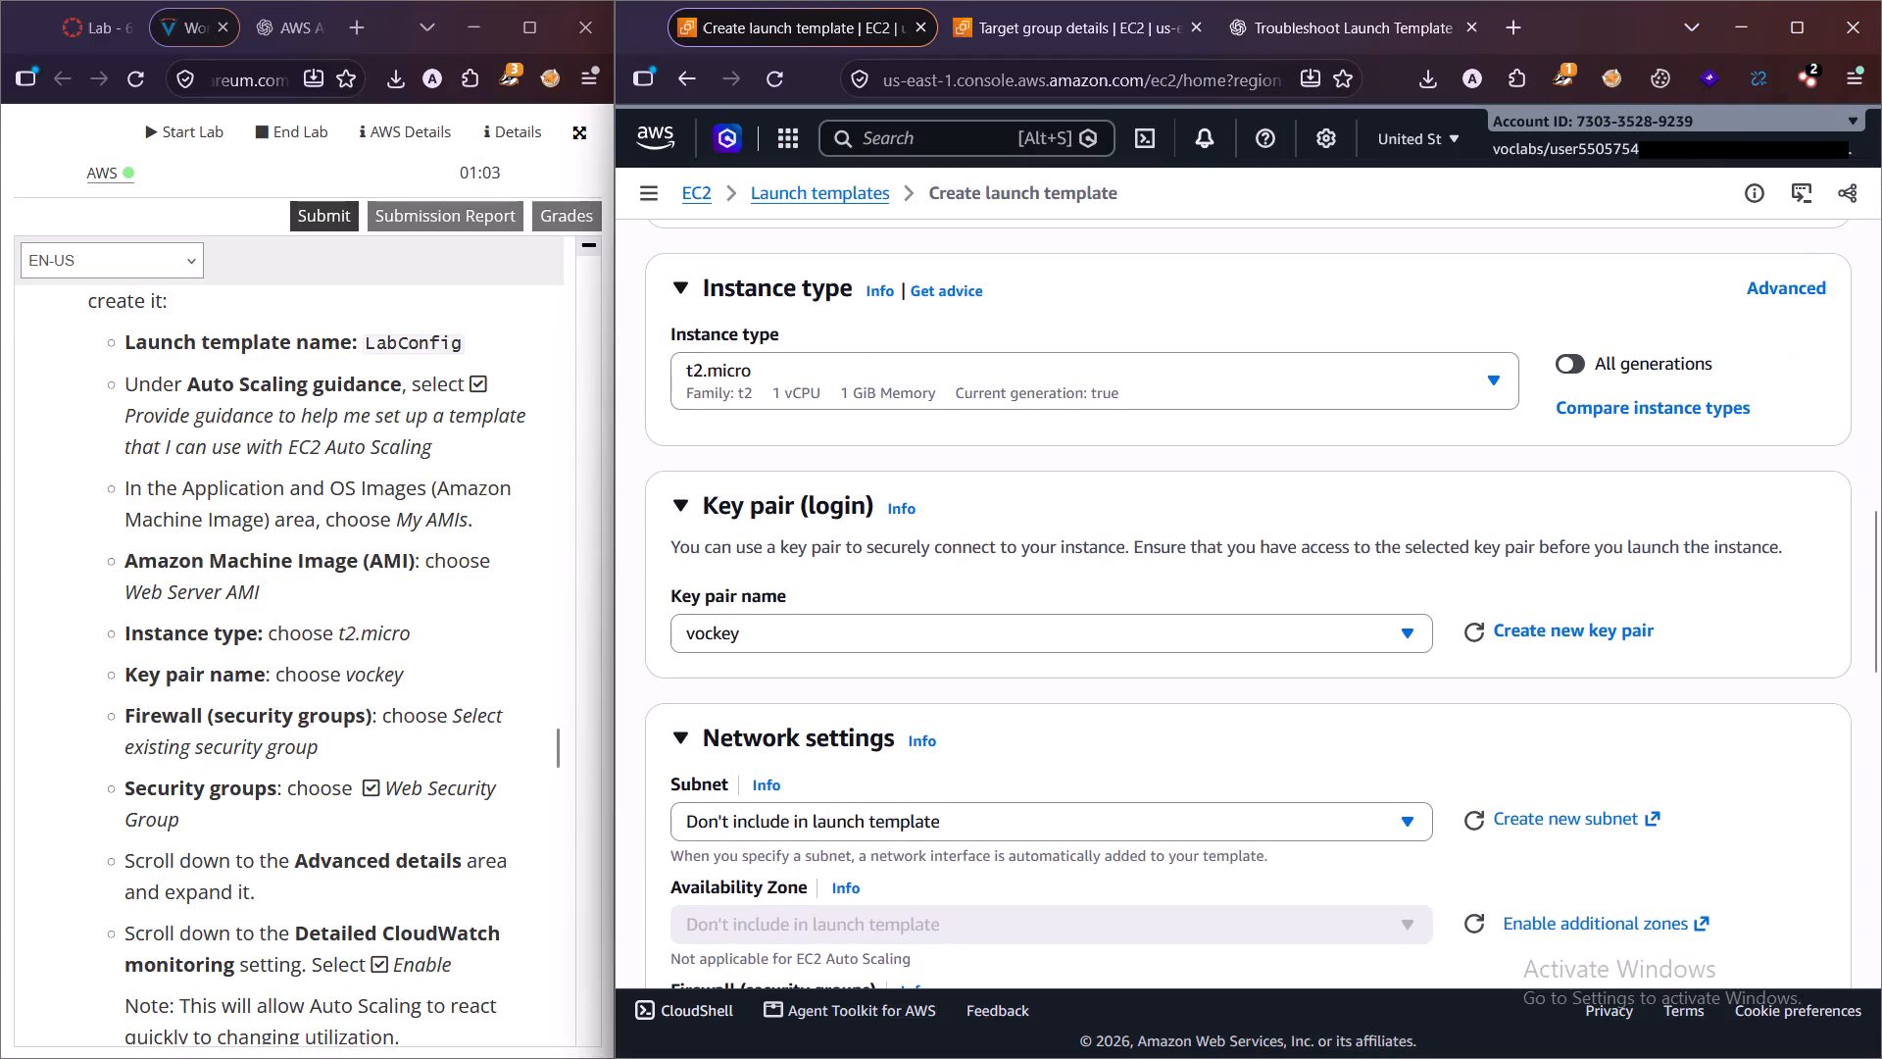
scroll(380, 705, "down", 1)
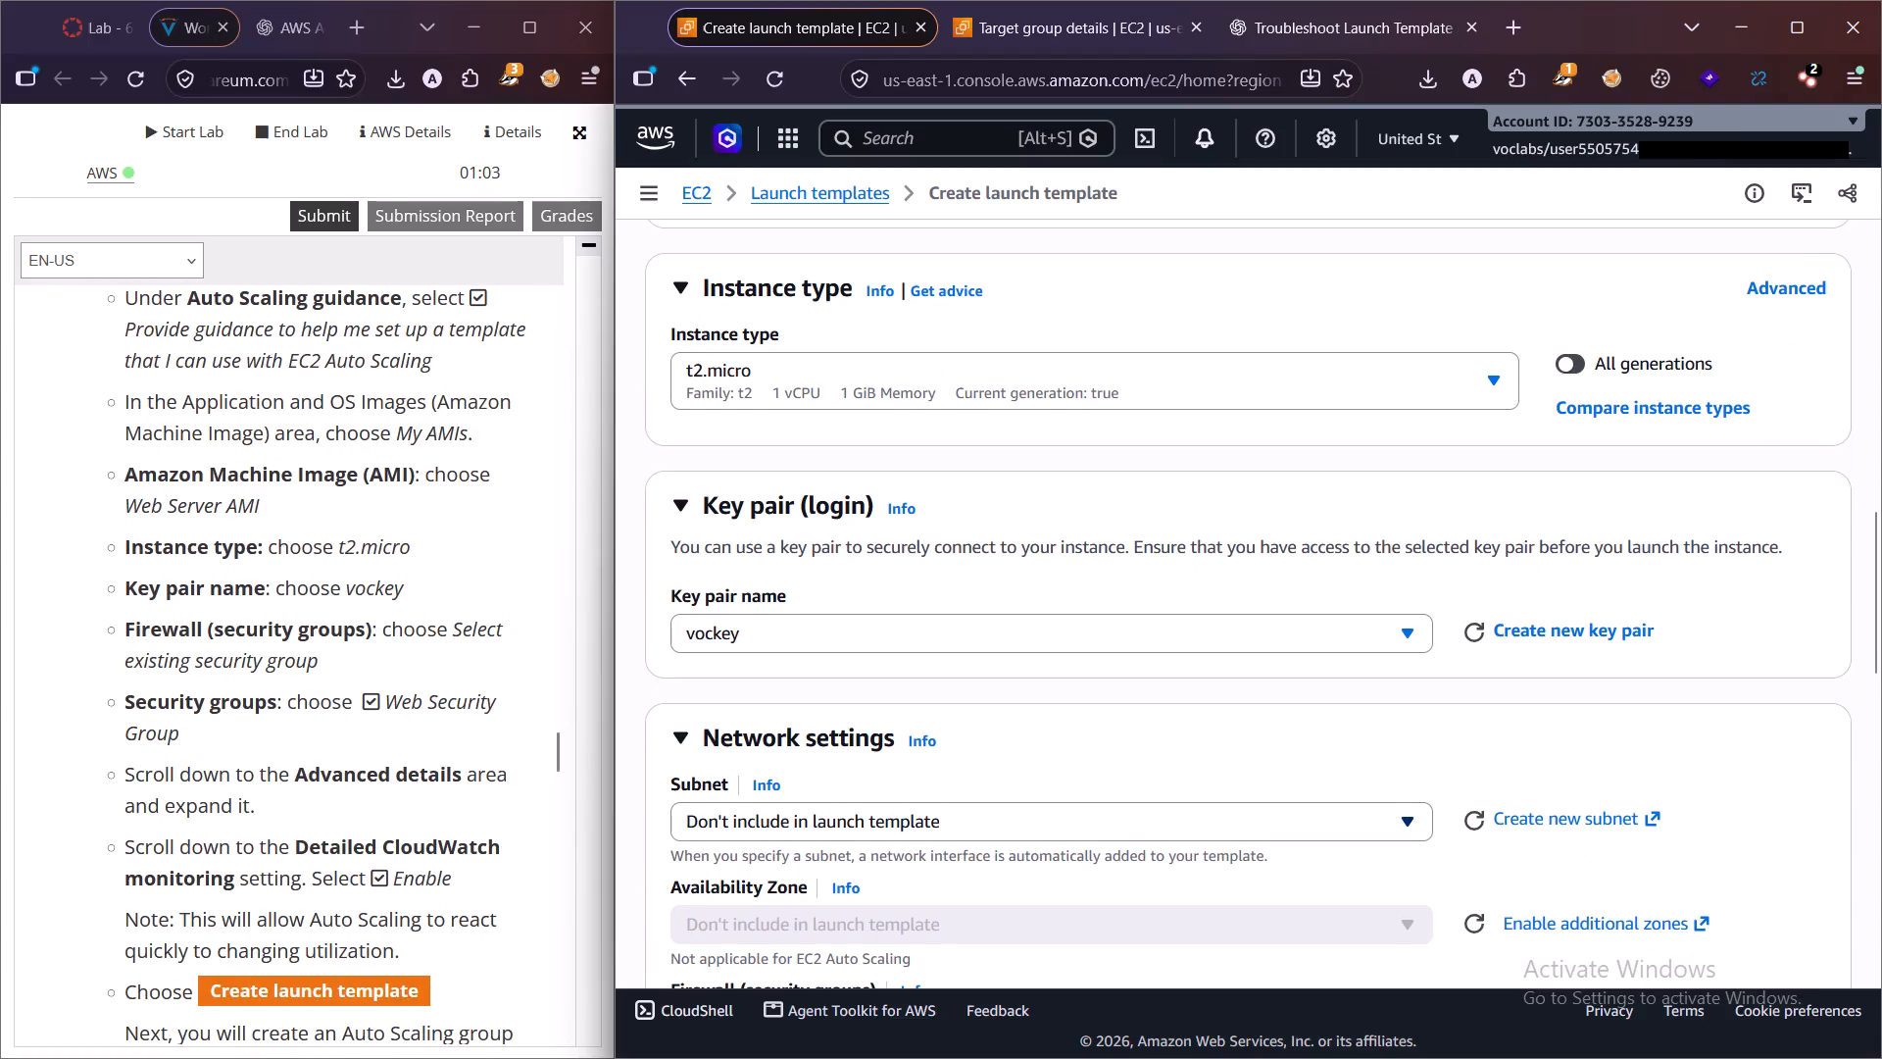
scroll(895, 806, "down", 5)
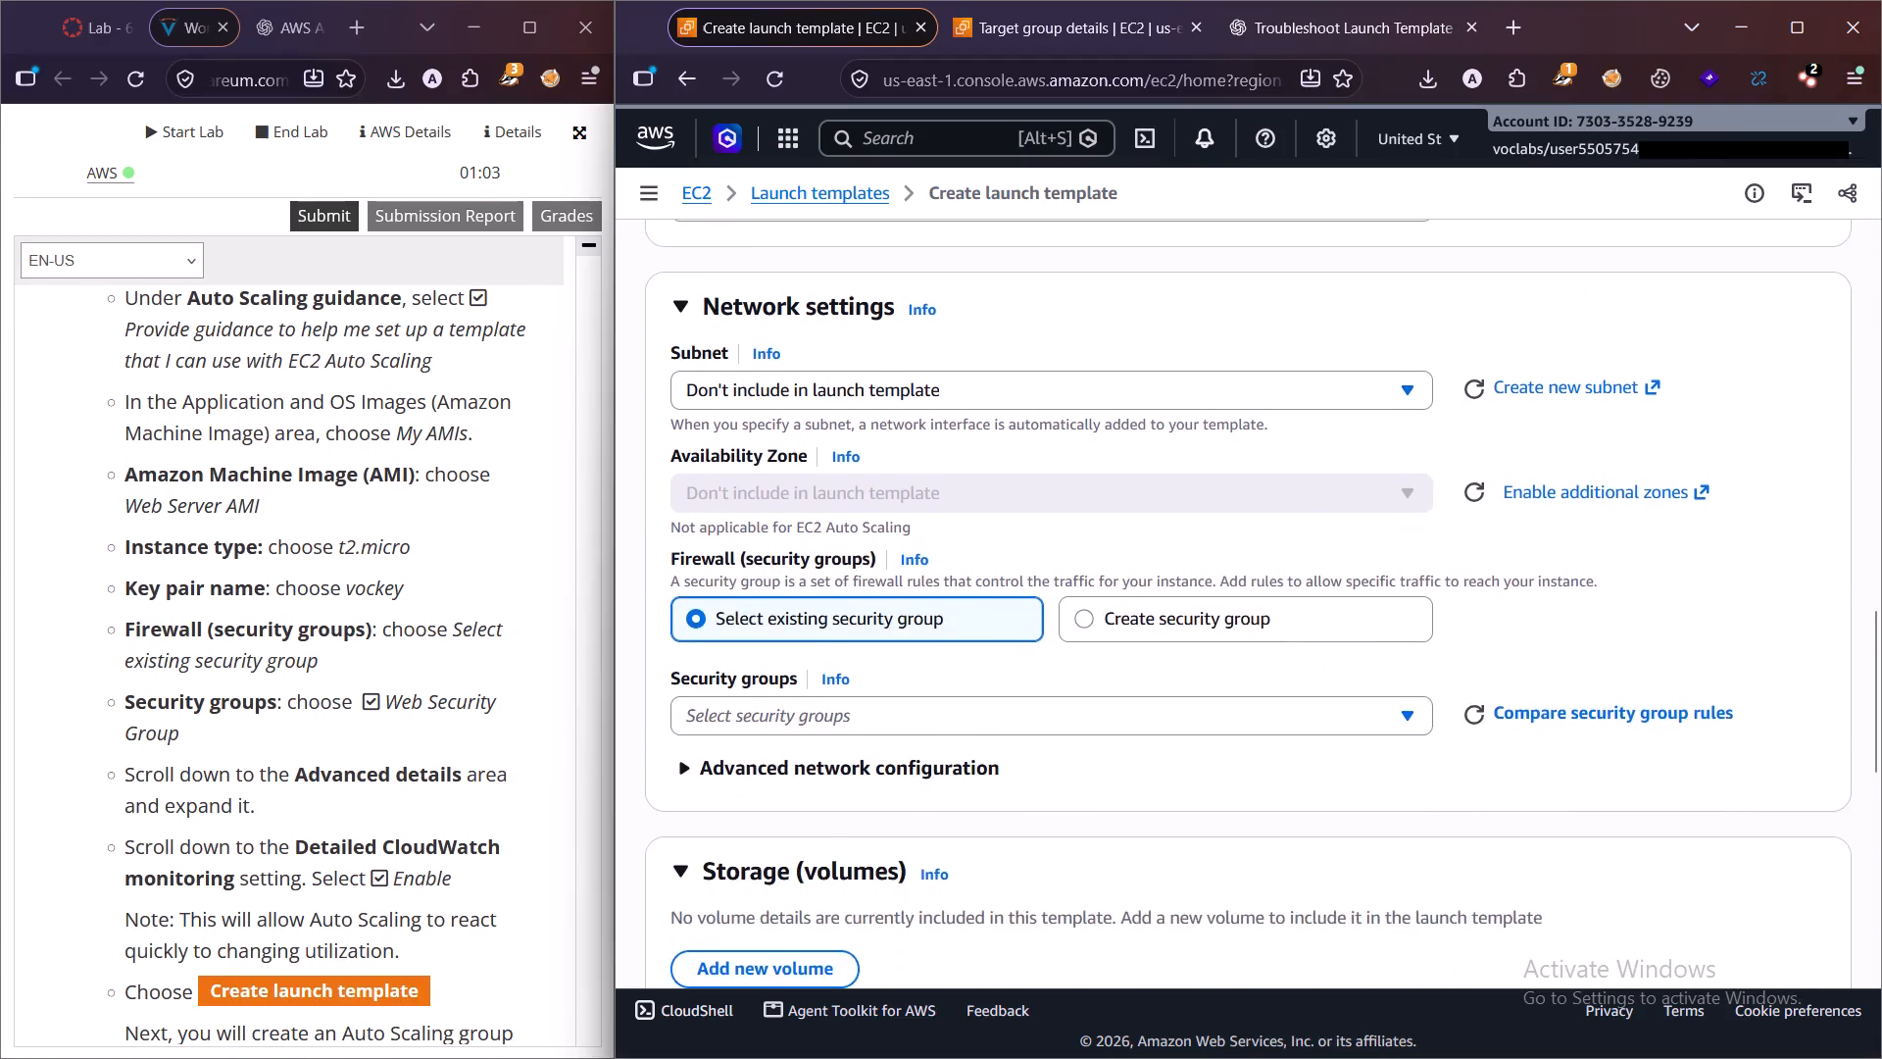
scroll(895, 807, "down", 5)
scroll(895, 807, "up", 6)
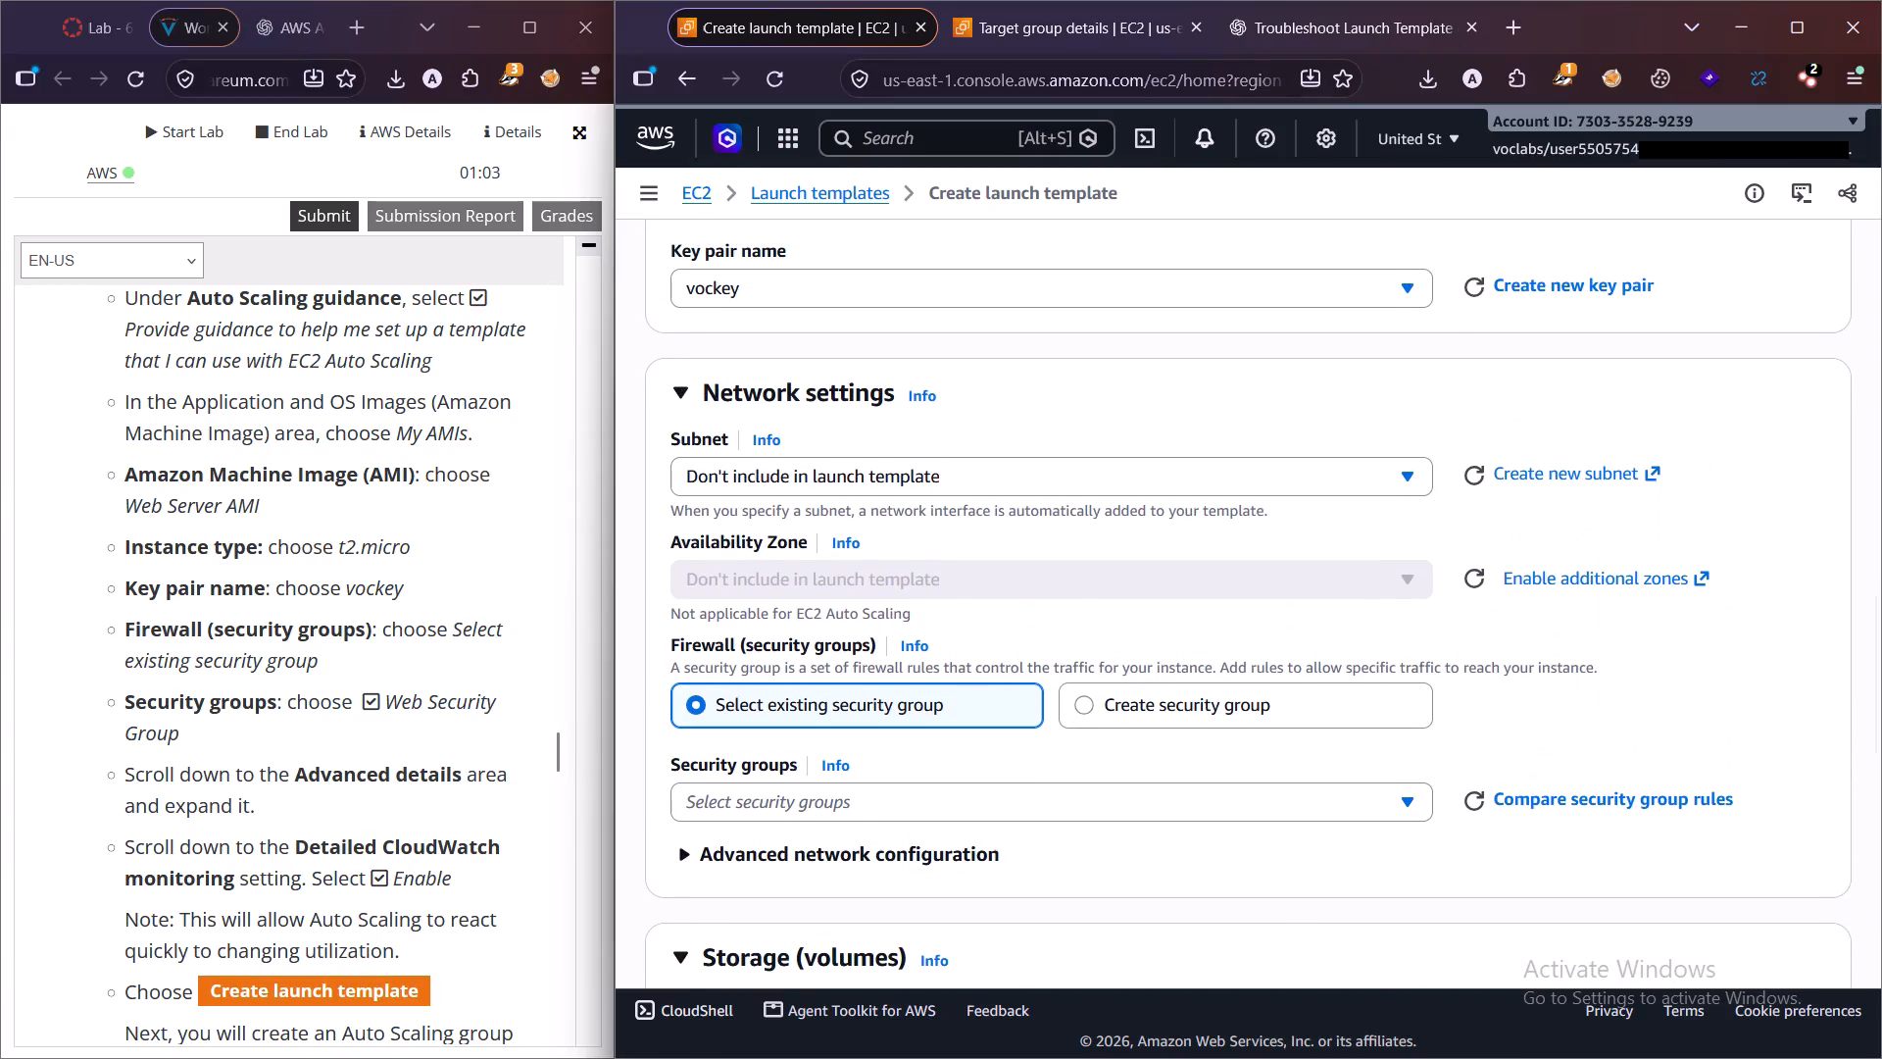
left_click(704, 799)
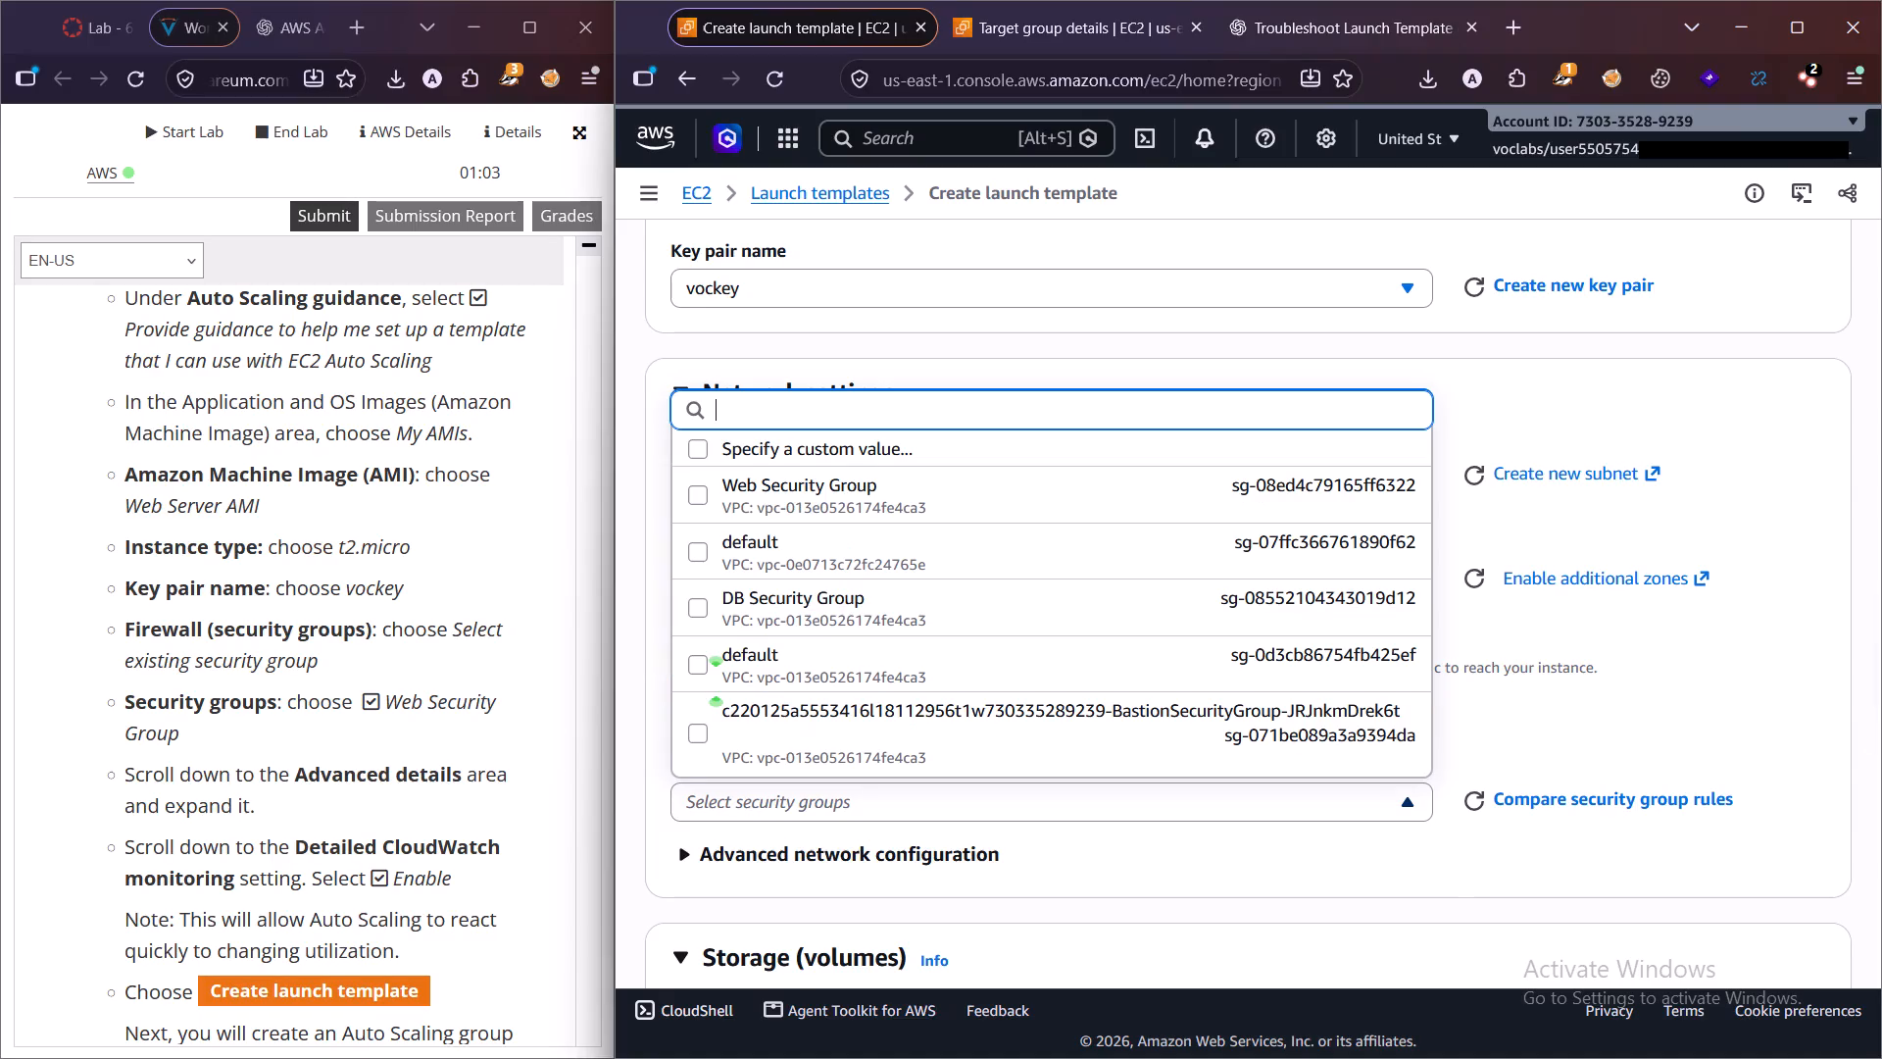
left_click(802, 492)
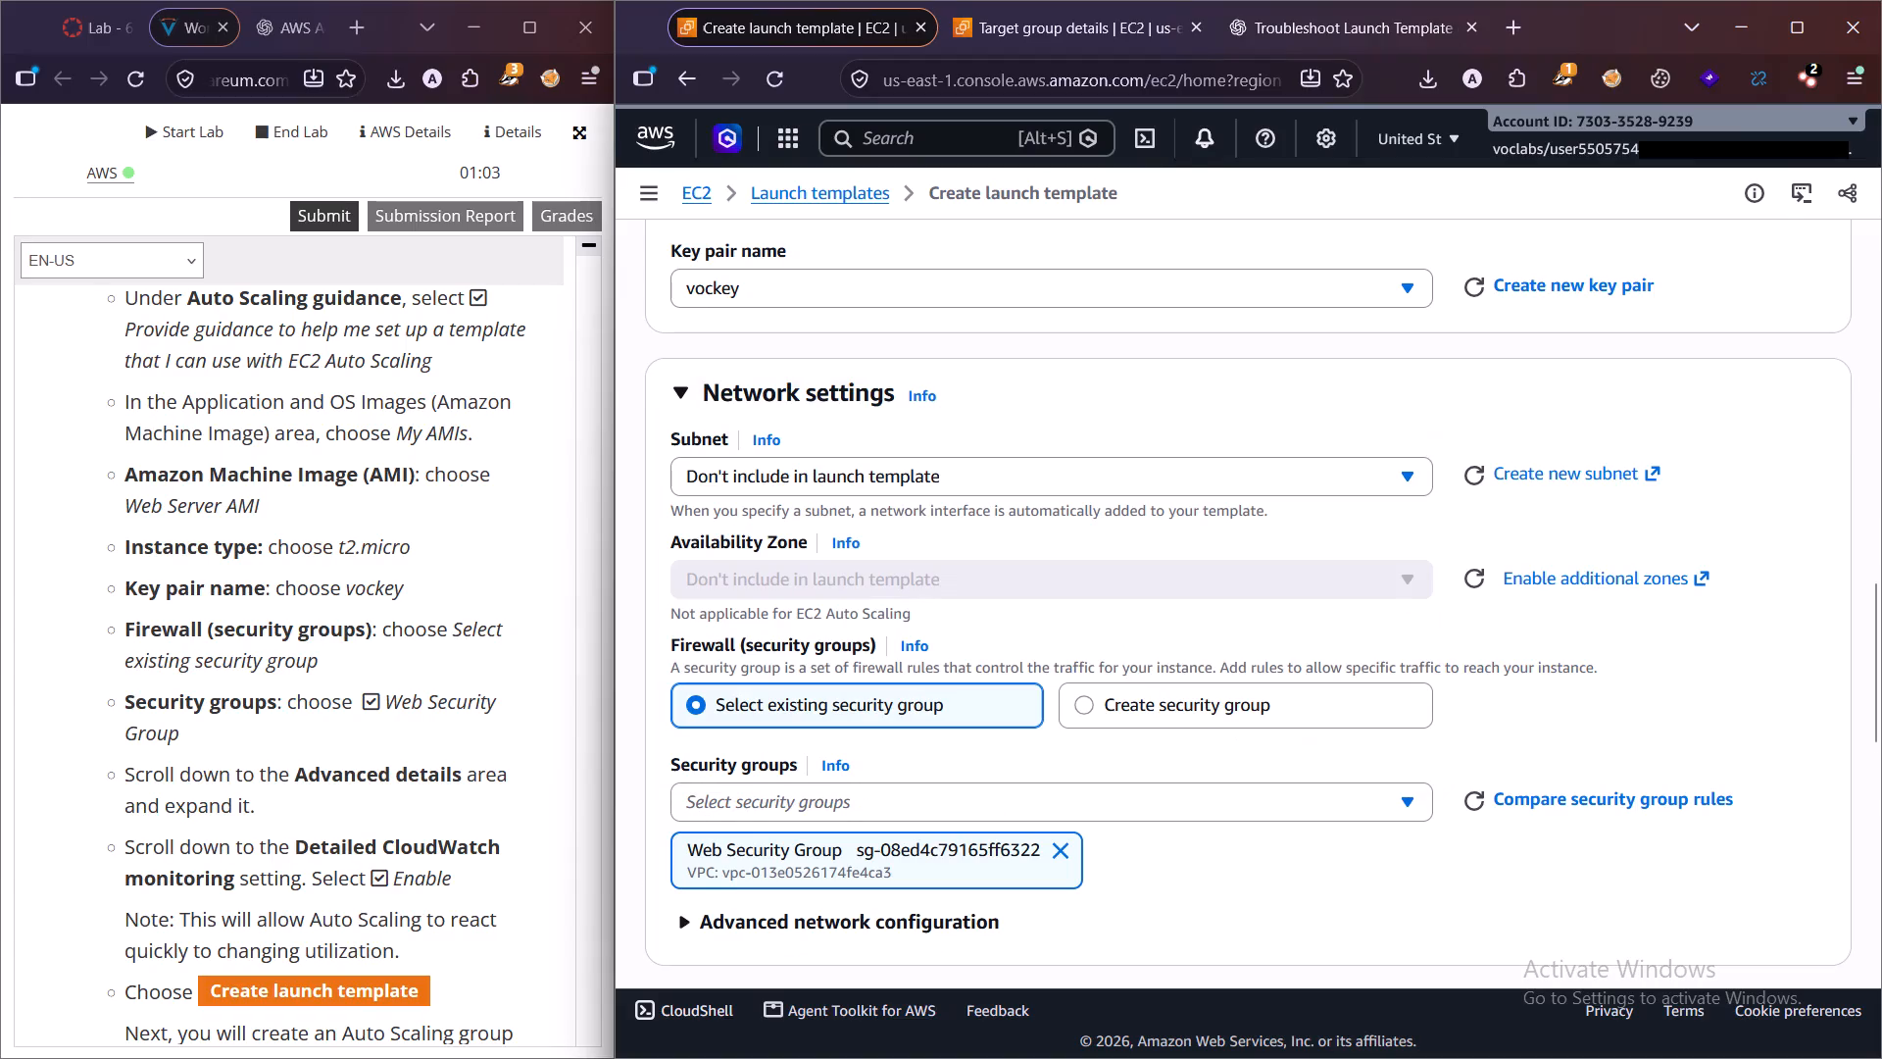
Expand the template's Advanced details and set Detailed CloudWatch monitoring to Enable.
scroll(897, 698, "down", 3)
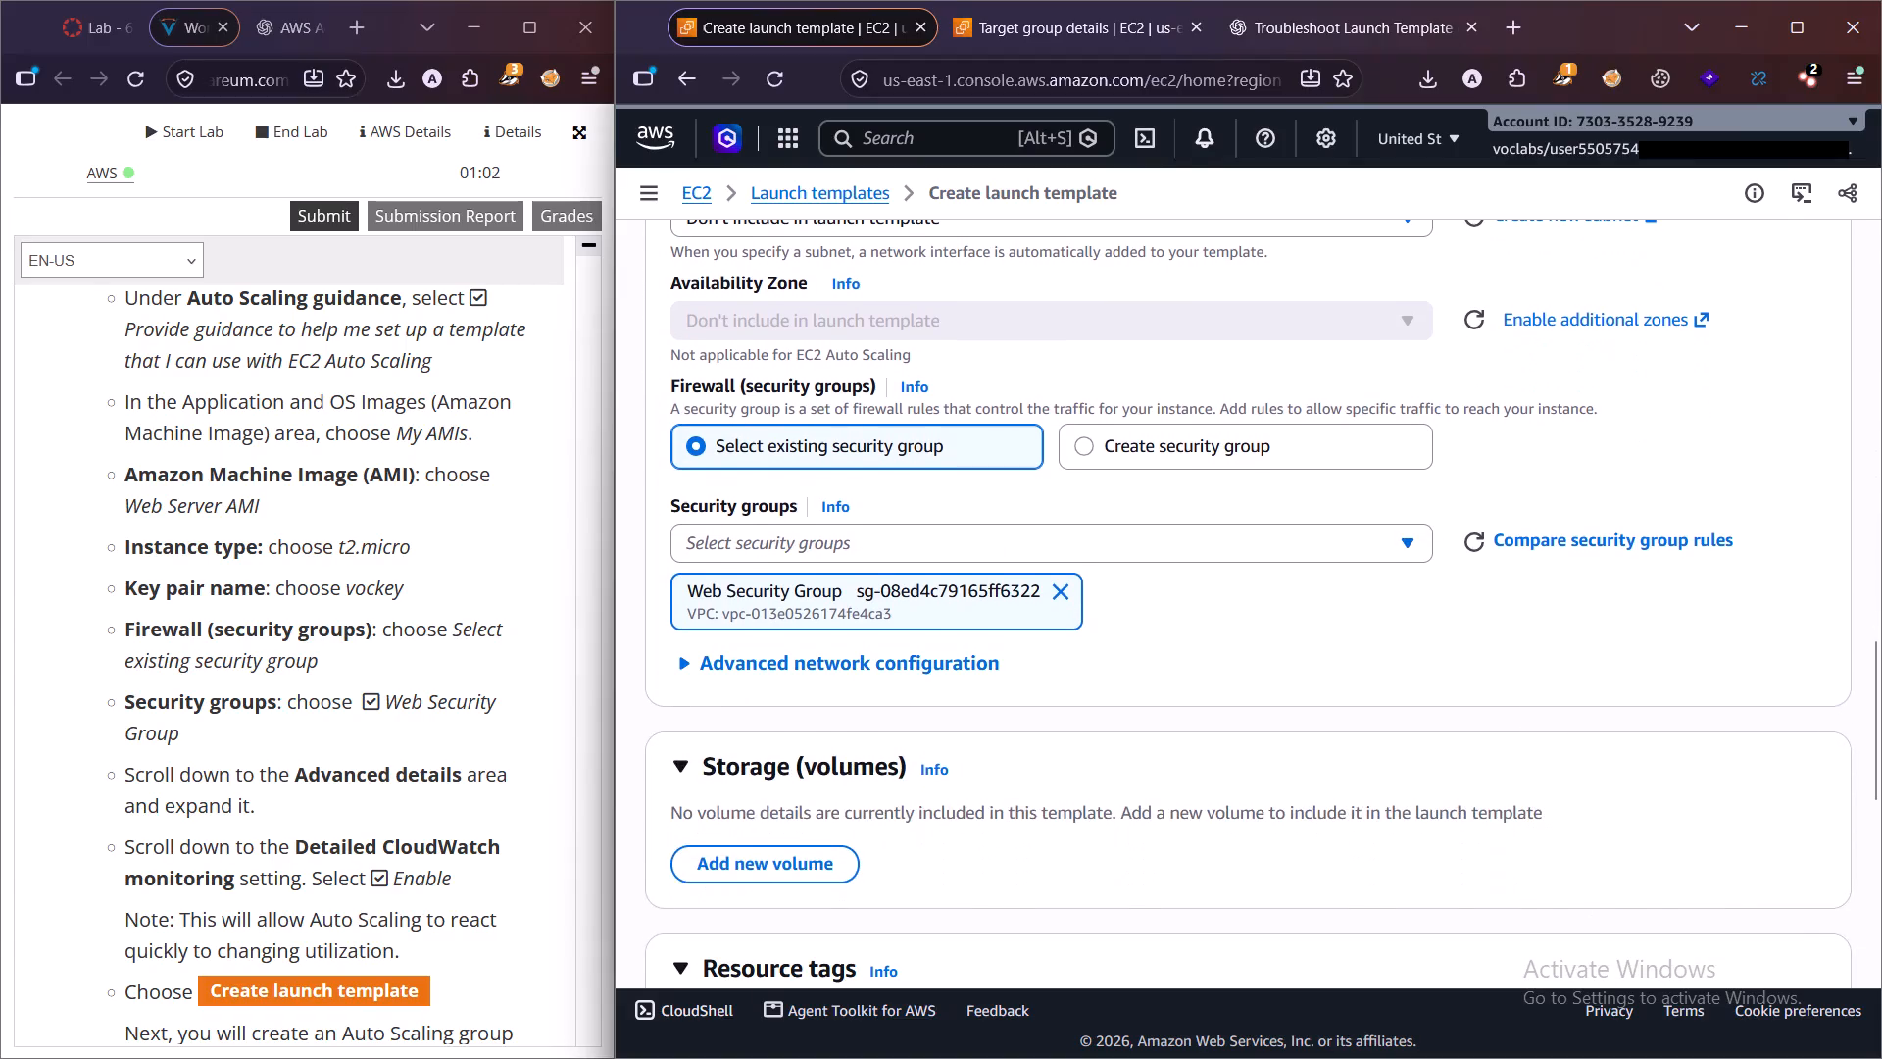
scroll(928, 665, "down", 8)
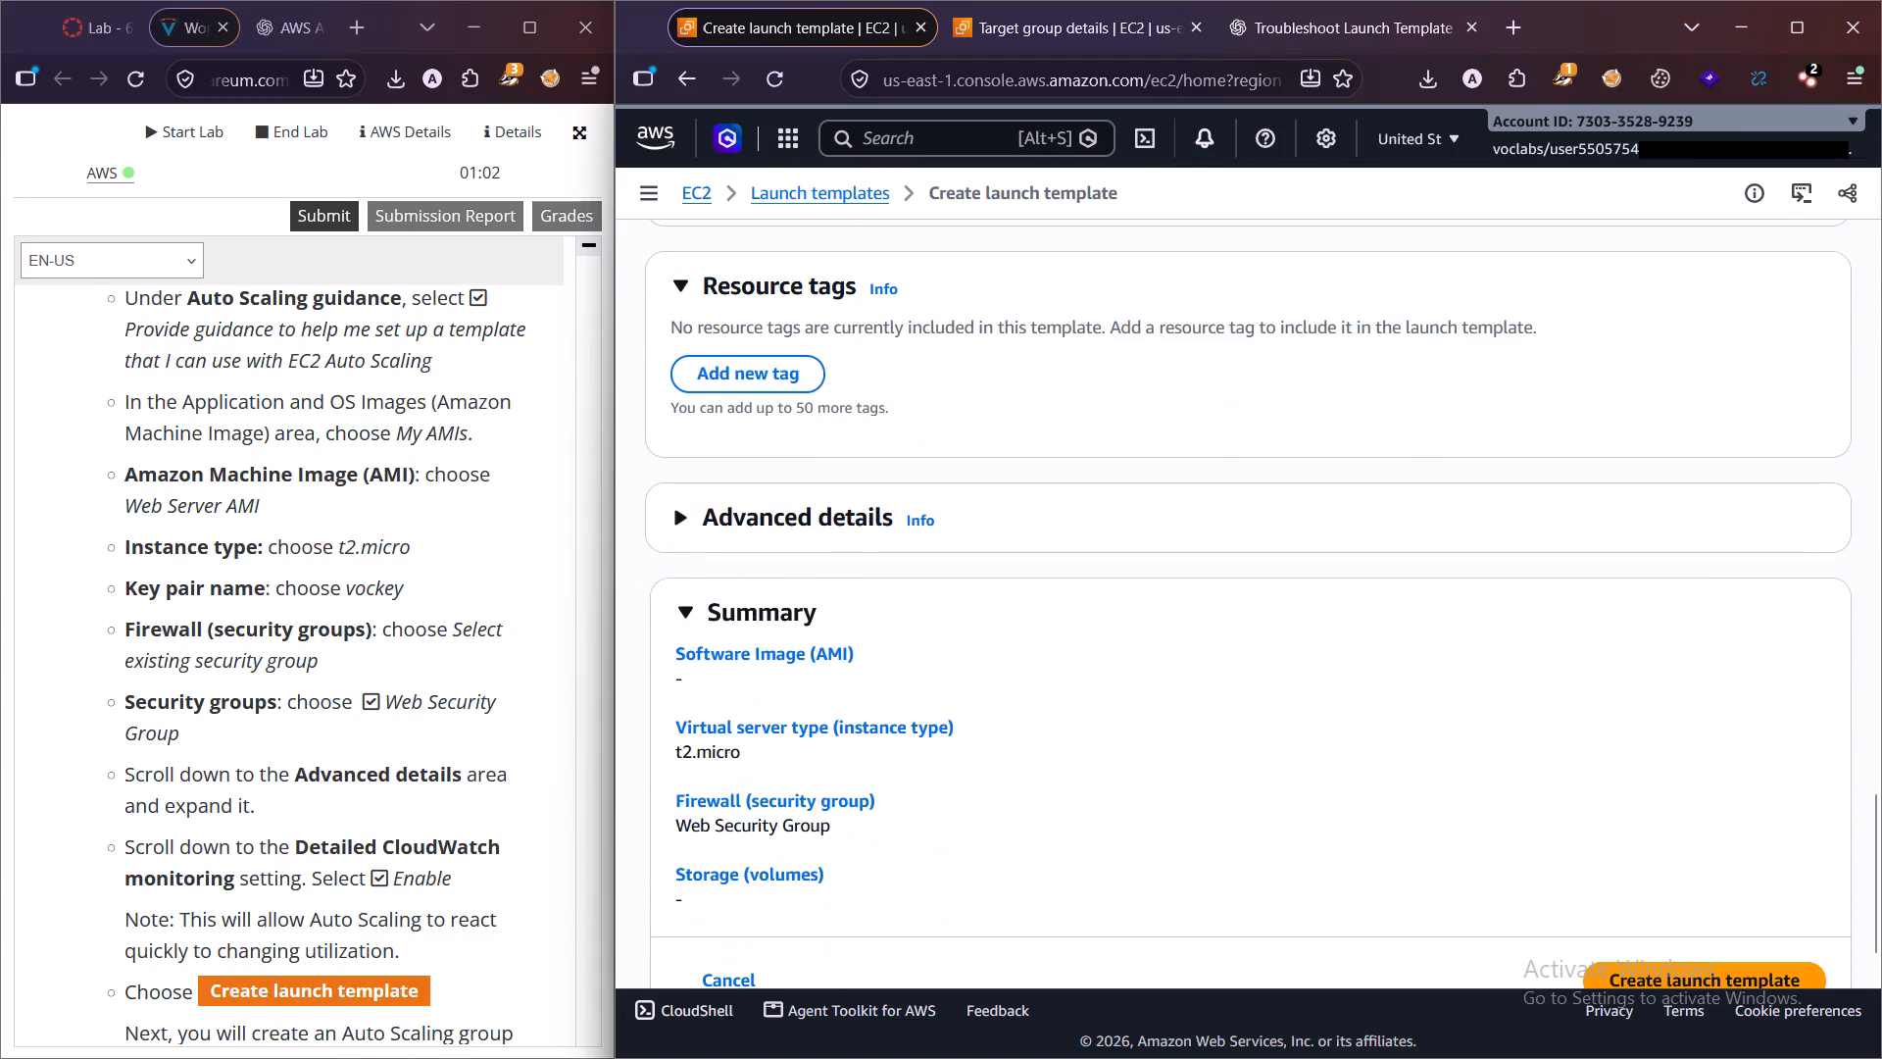
left_click(827, 502)
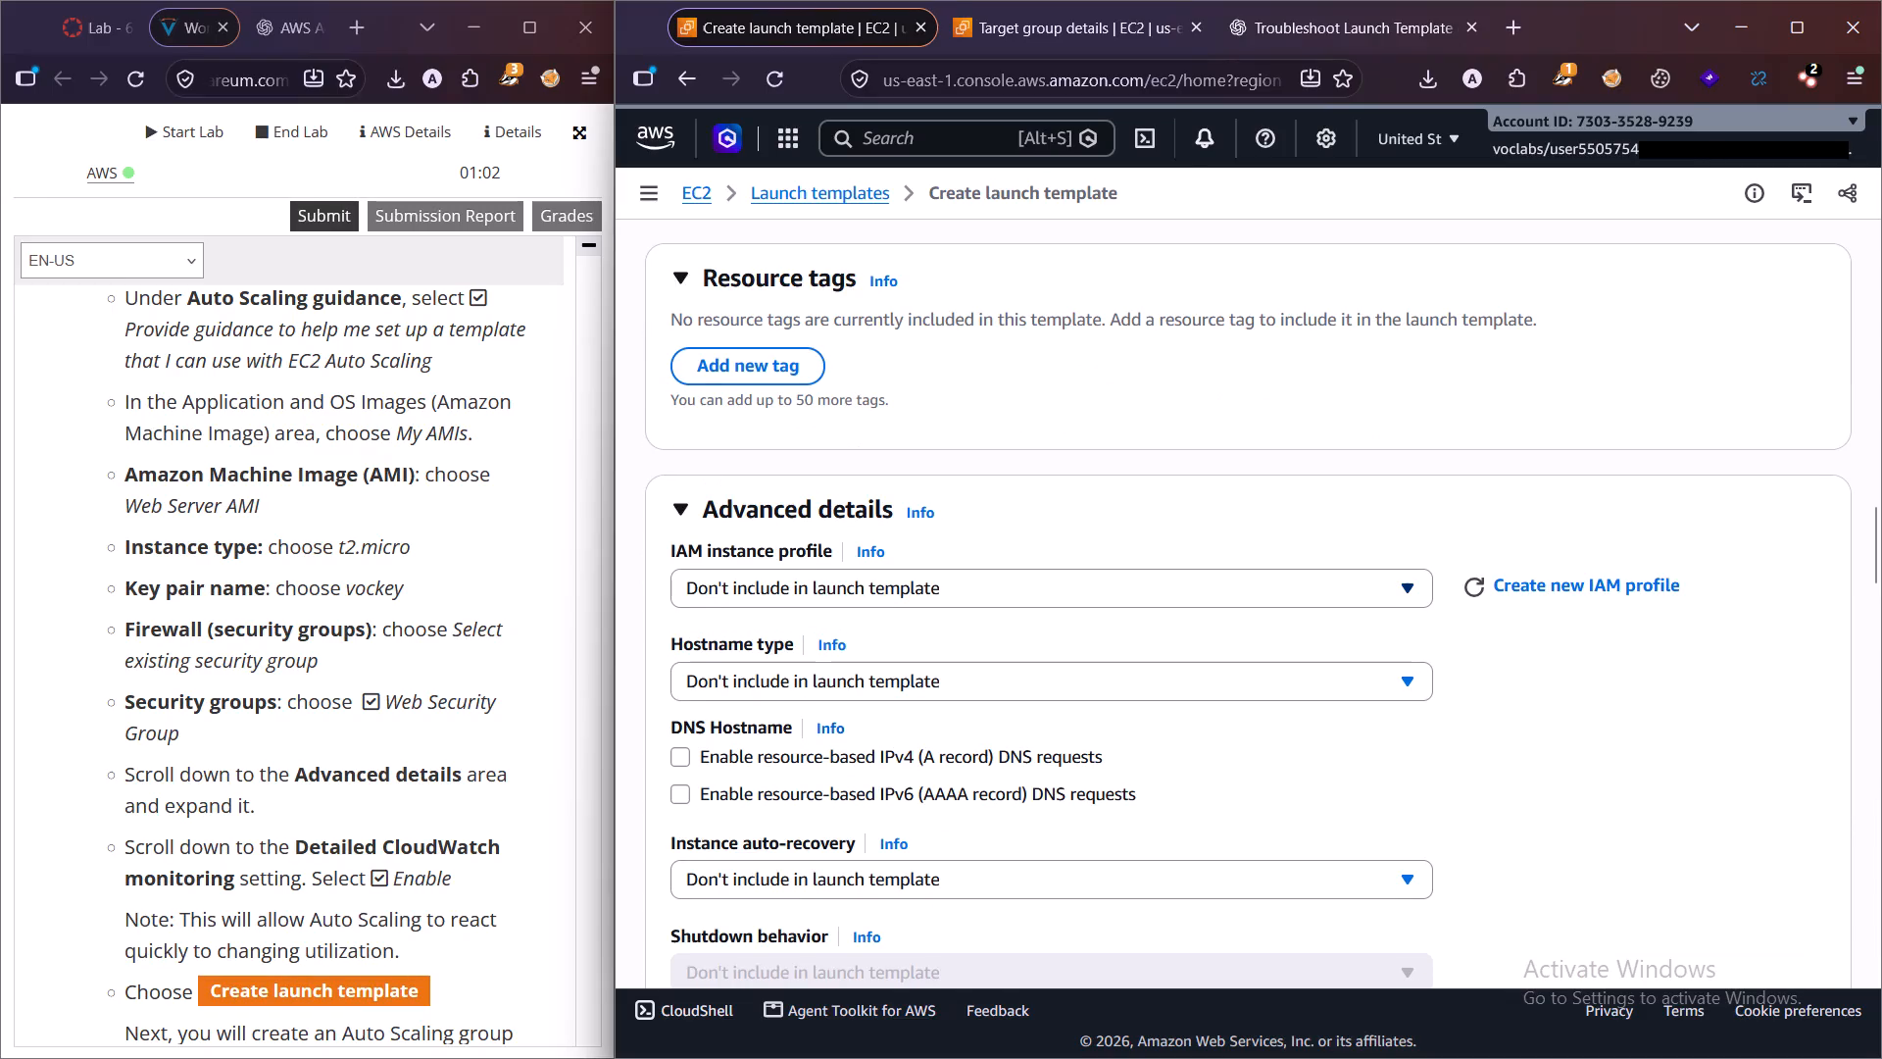
scroll(810, 580, "down", 1)
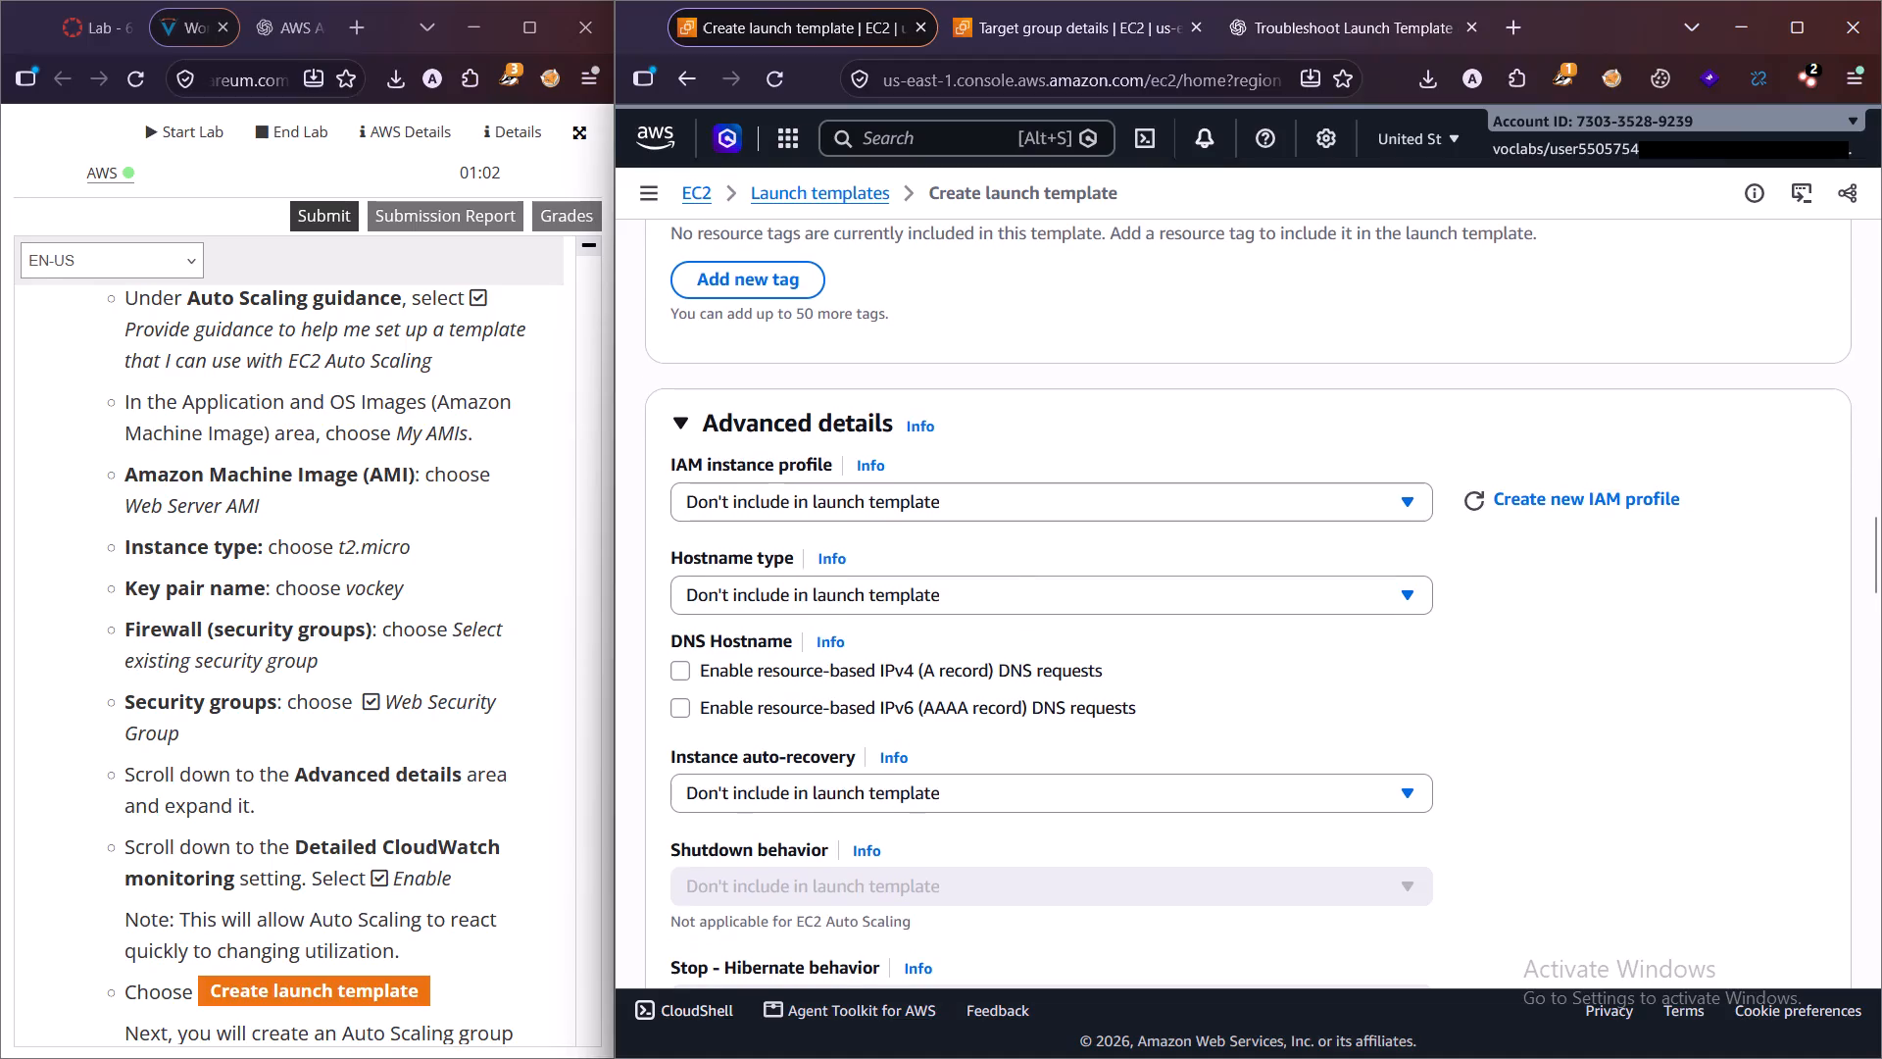
scroll(810, 592, "down", 1)
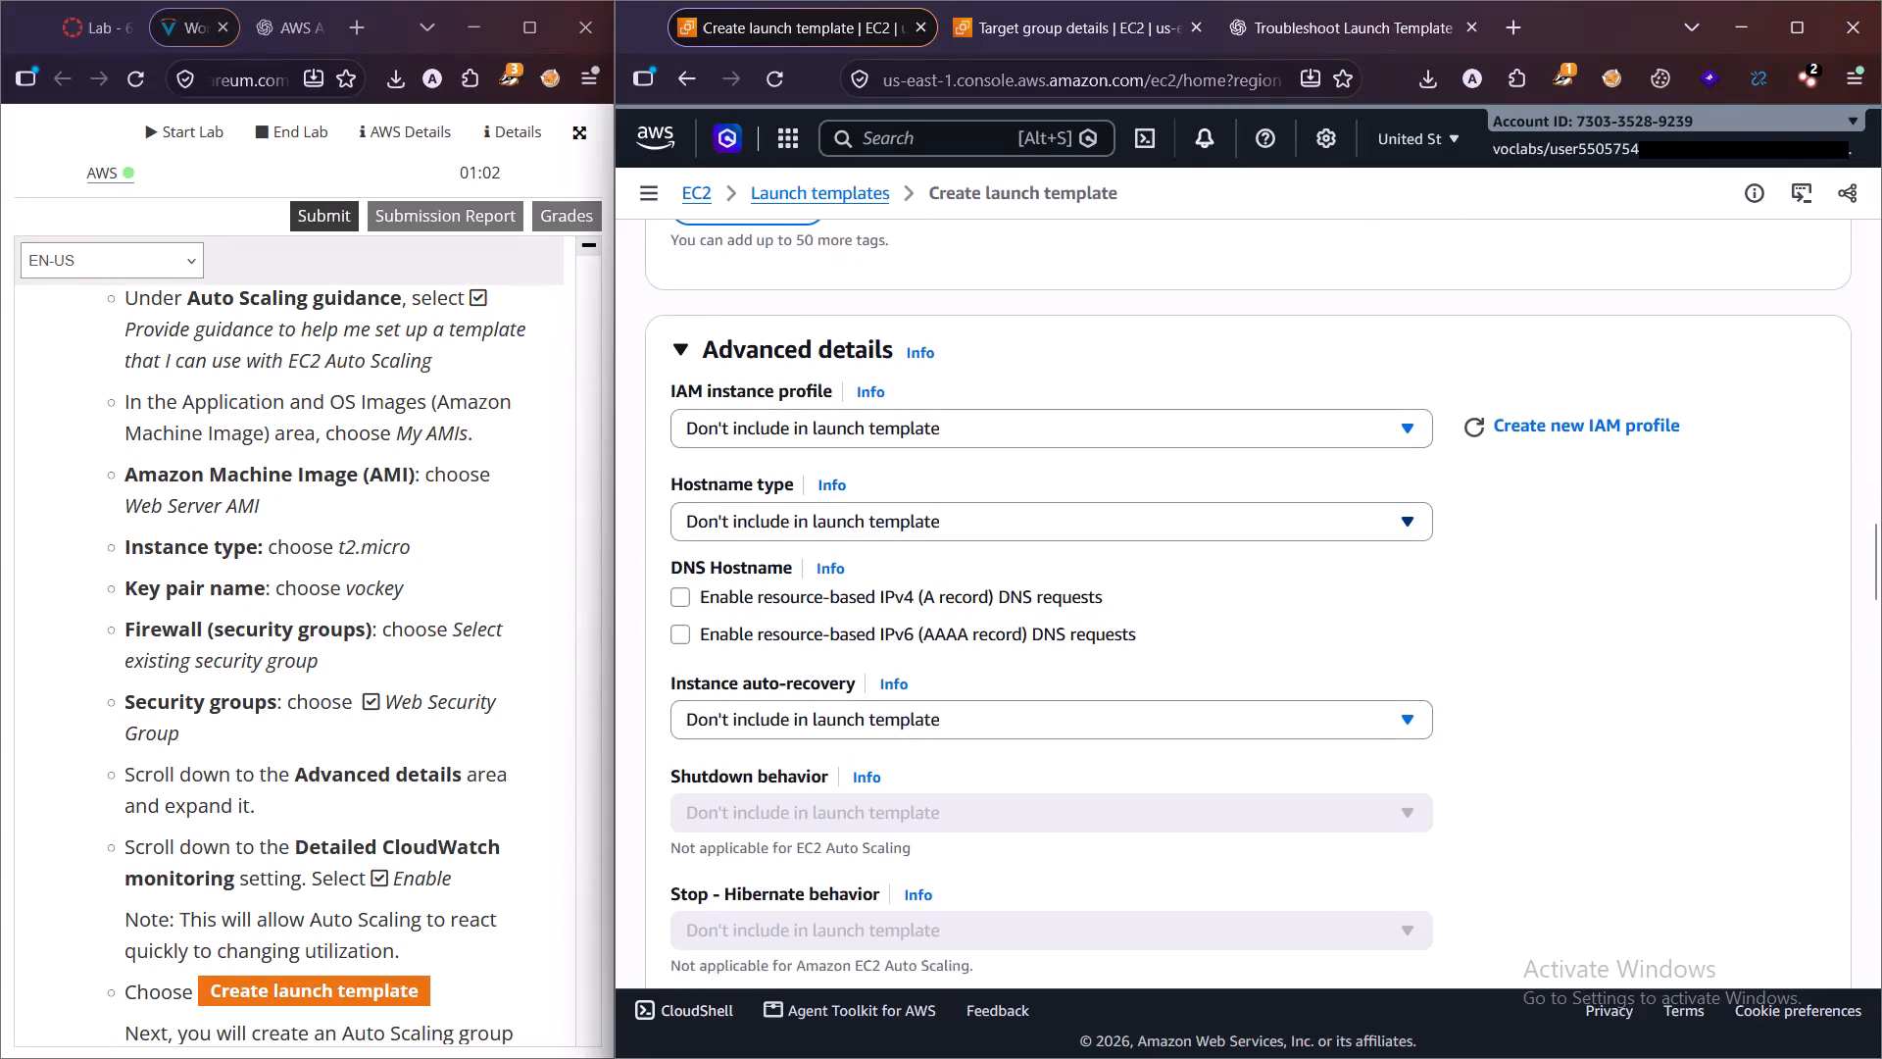
scroll(810, 592, "down", 5)
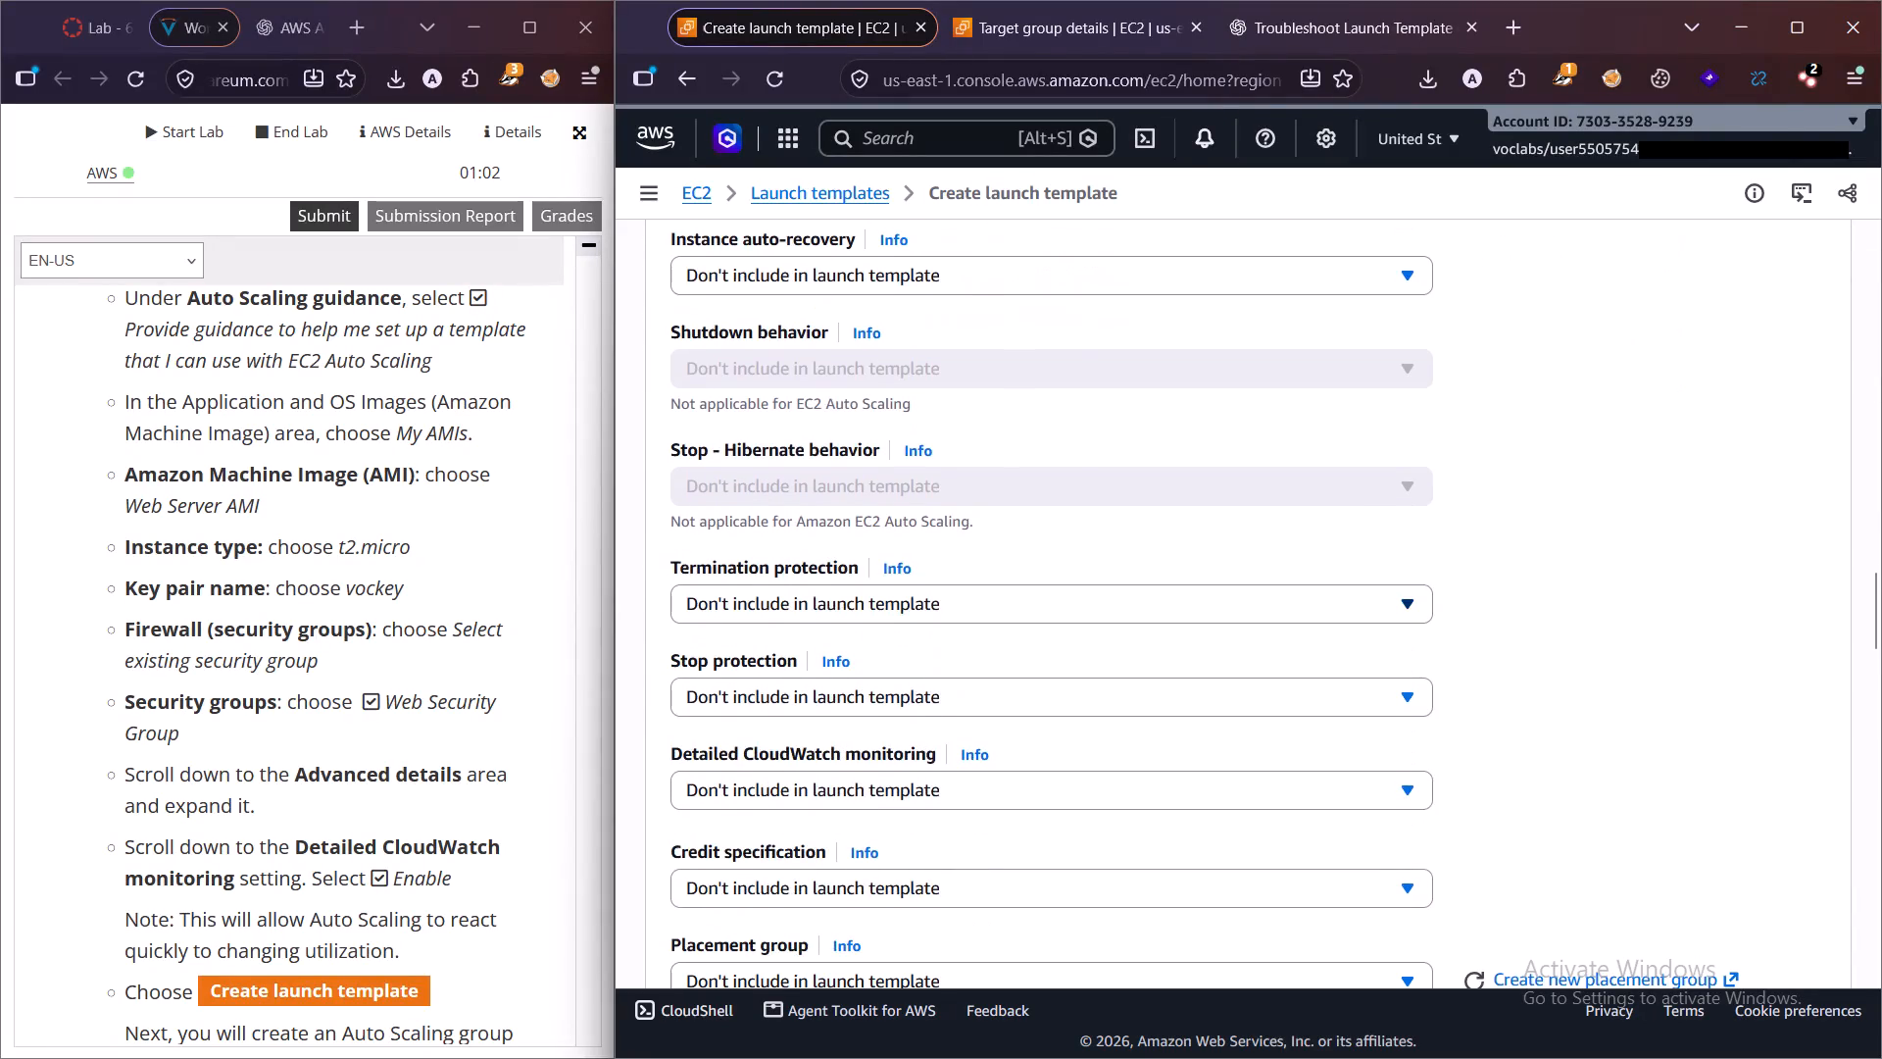
scroll(810, 592, "down", 1)
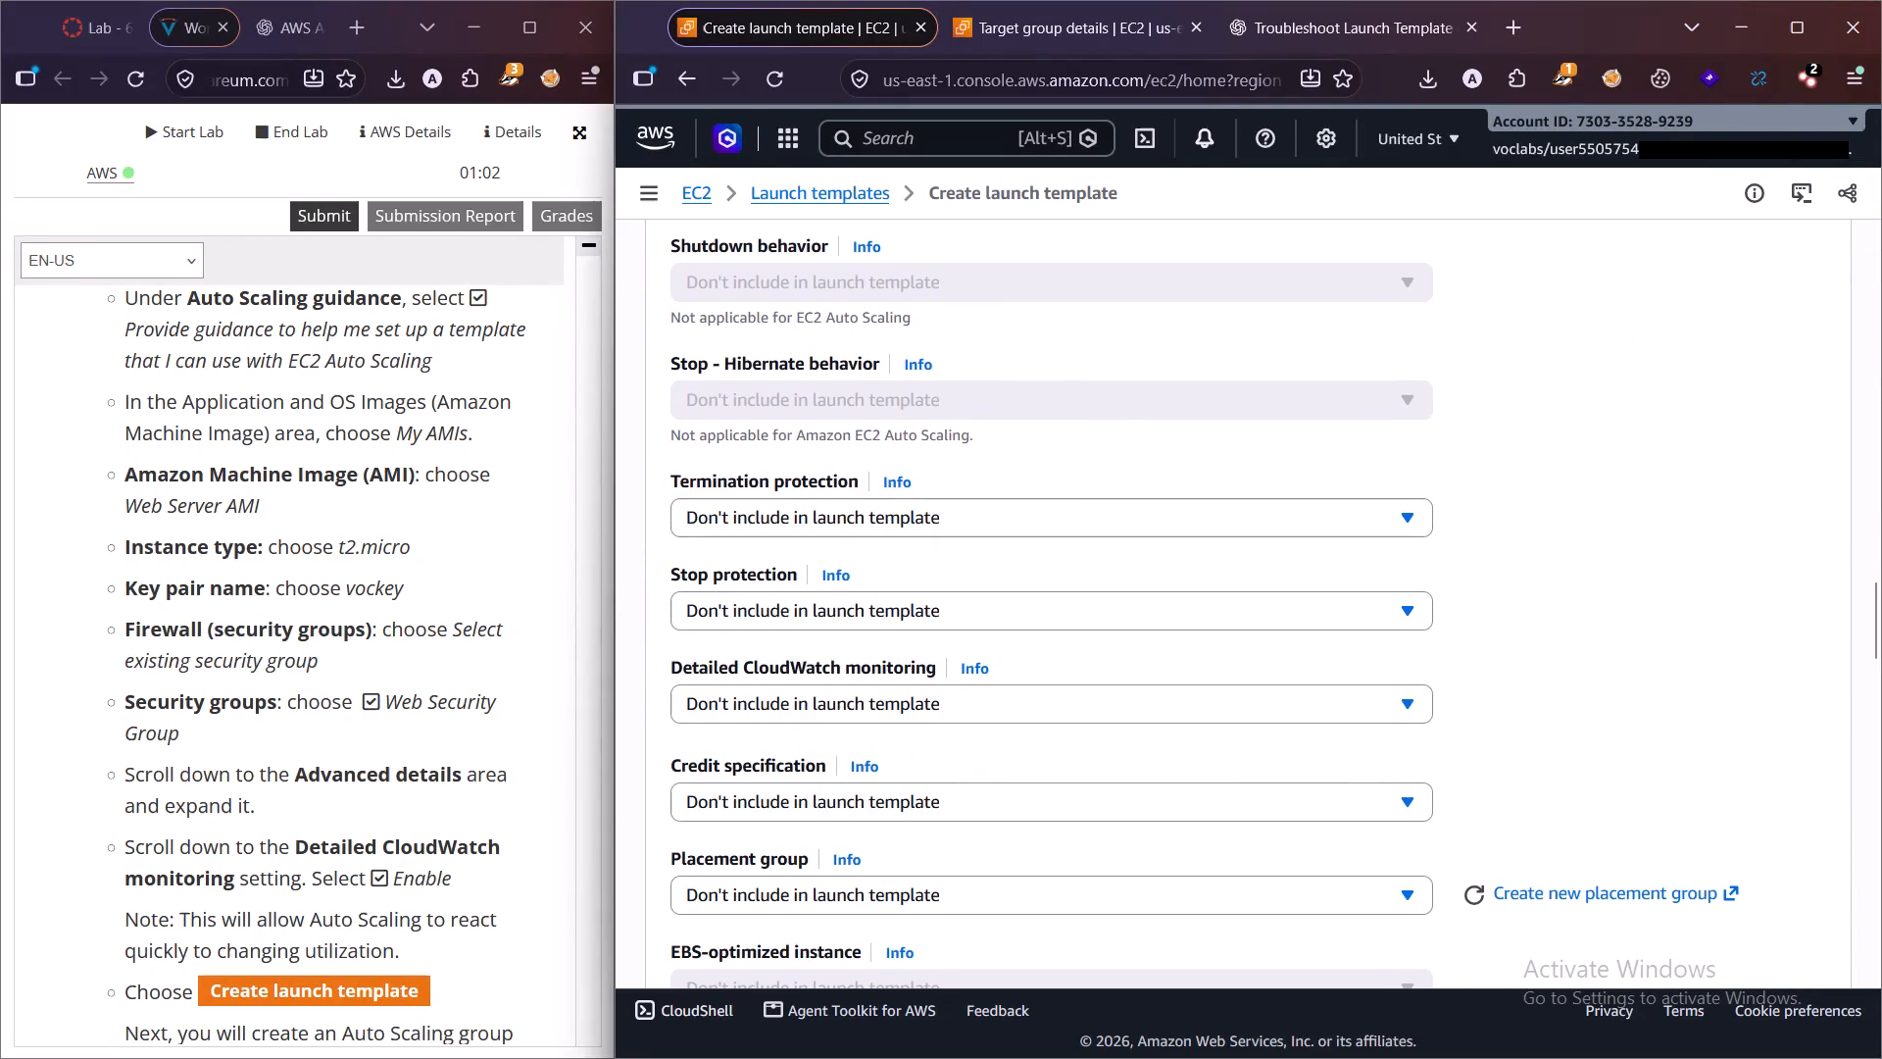
left_click(878, 709)
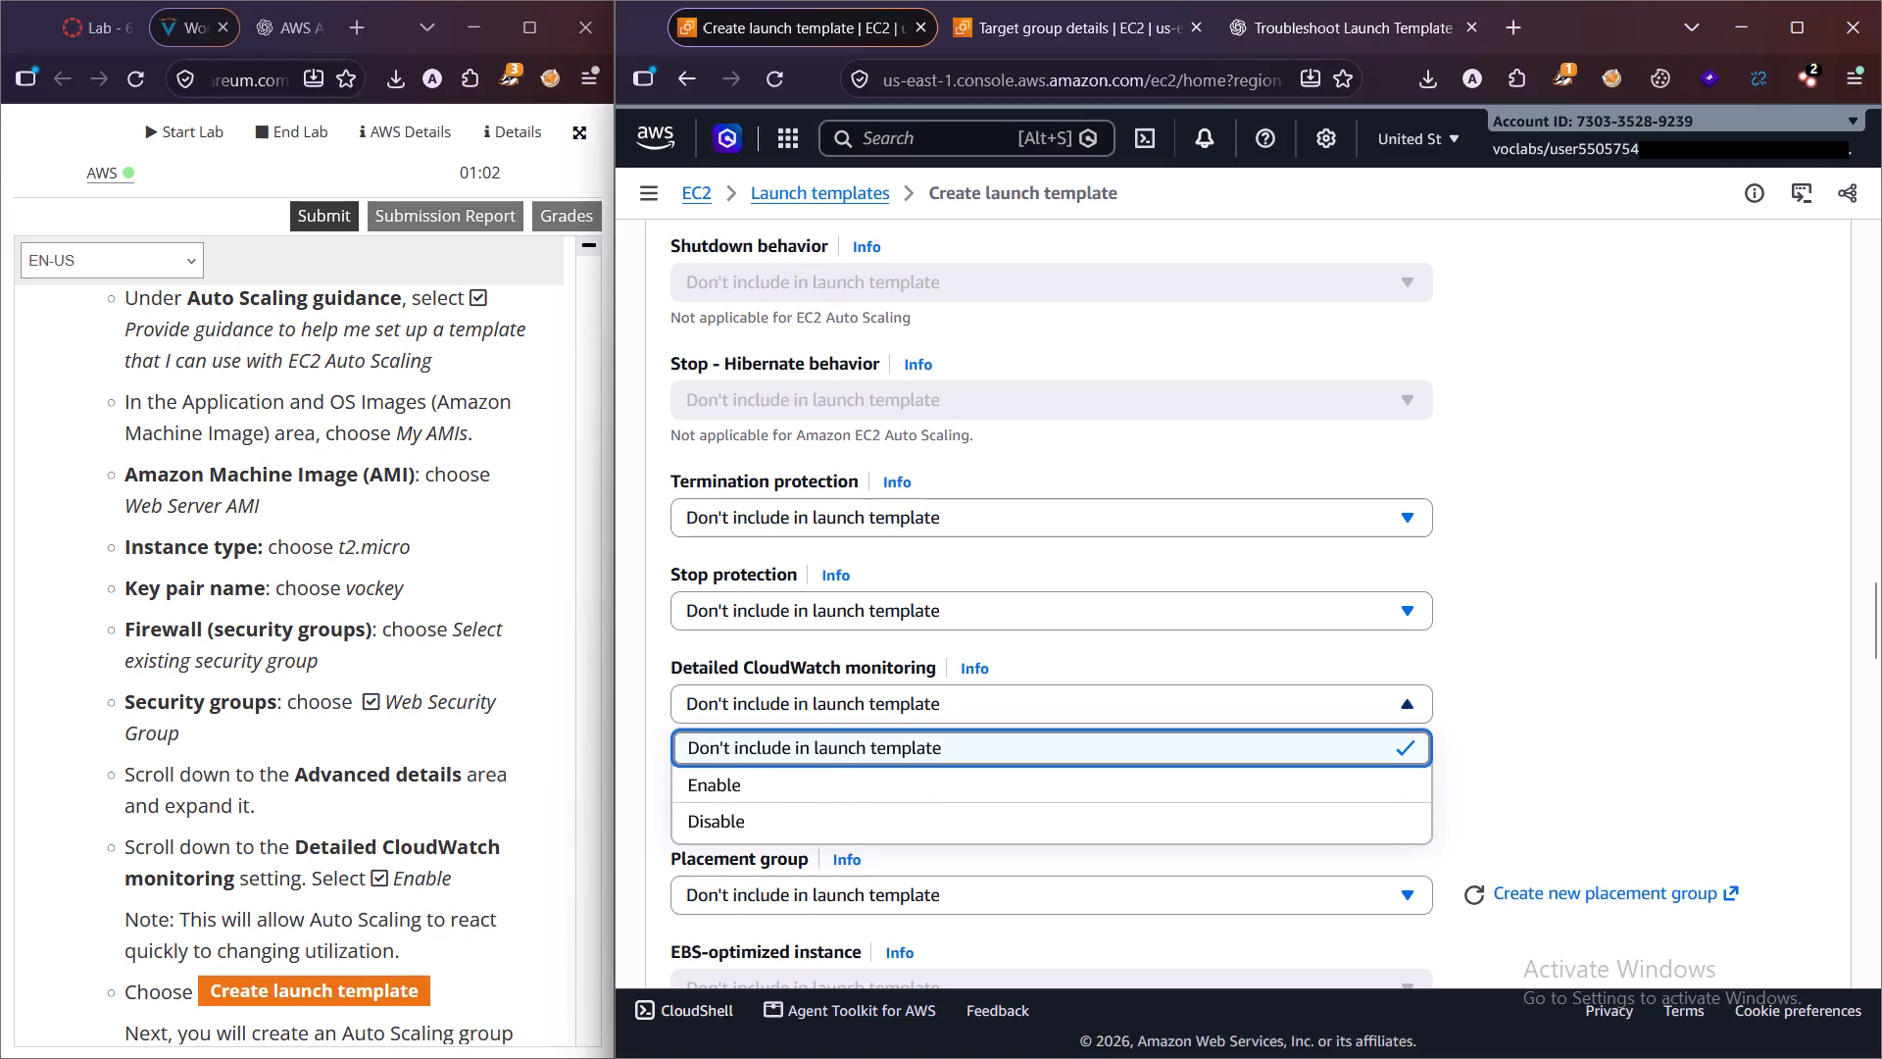
left_click(768, 781)
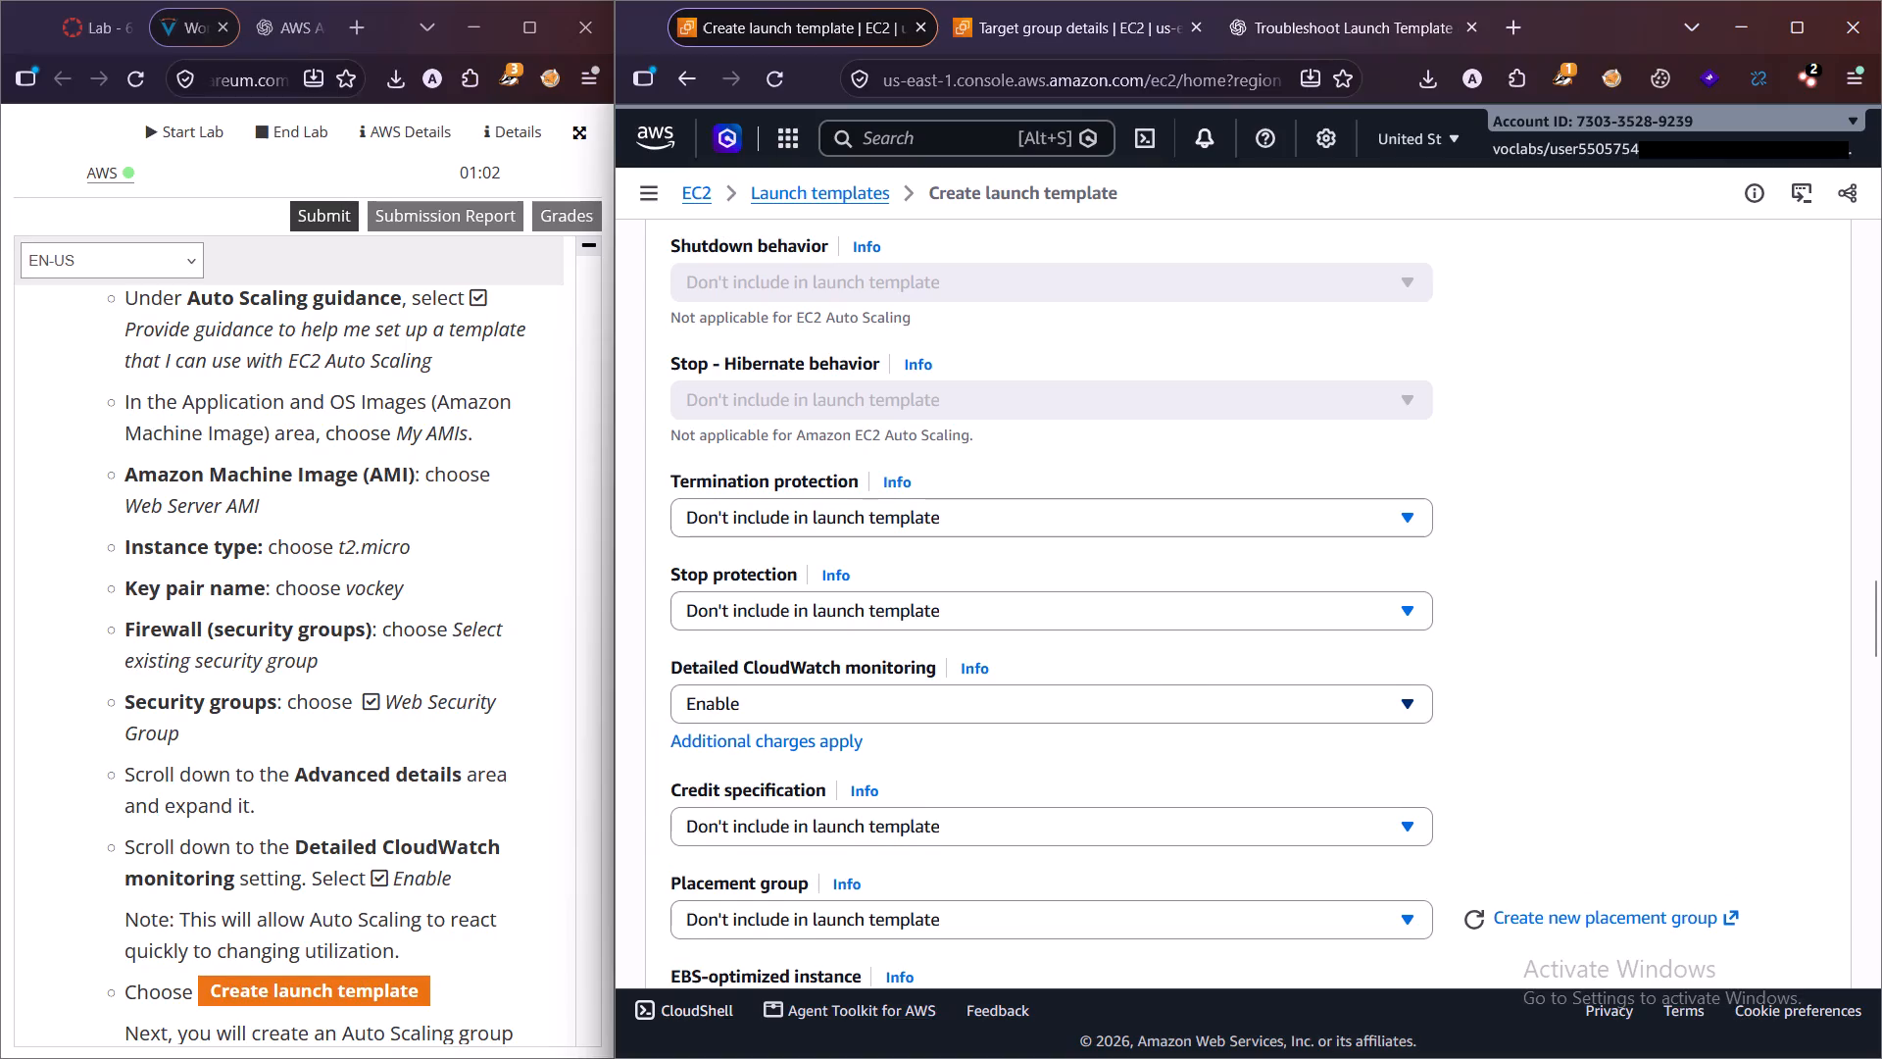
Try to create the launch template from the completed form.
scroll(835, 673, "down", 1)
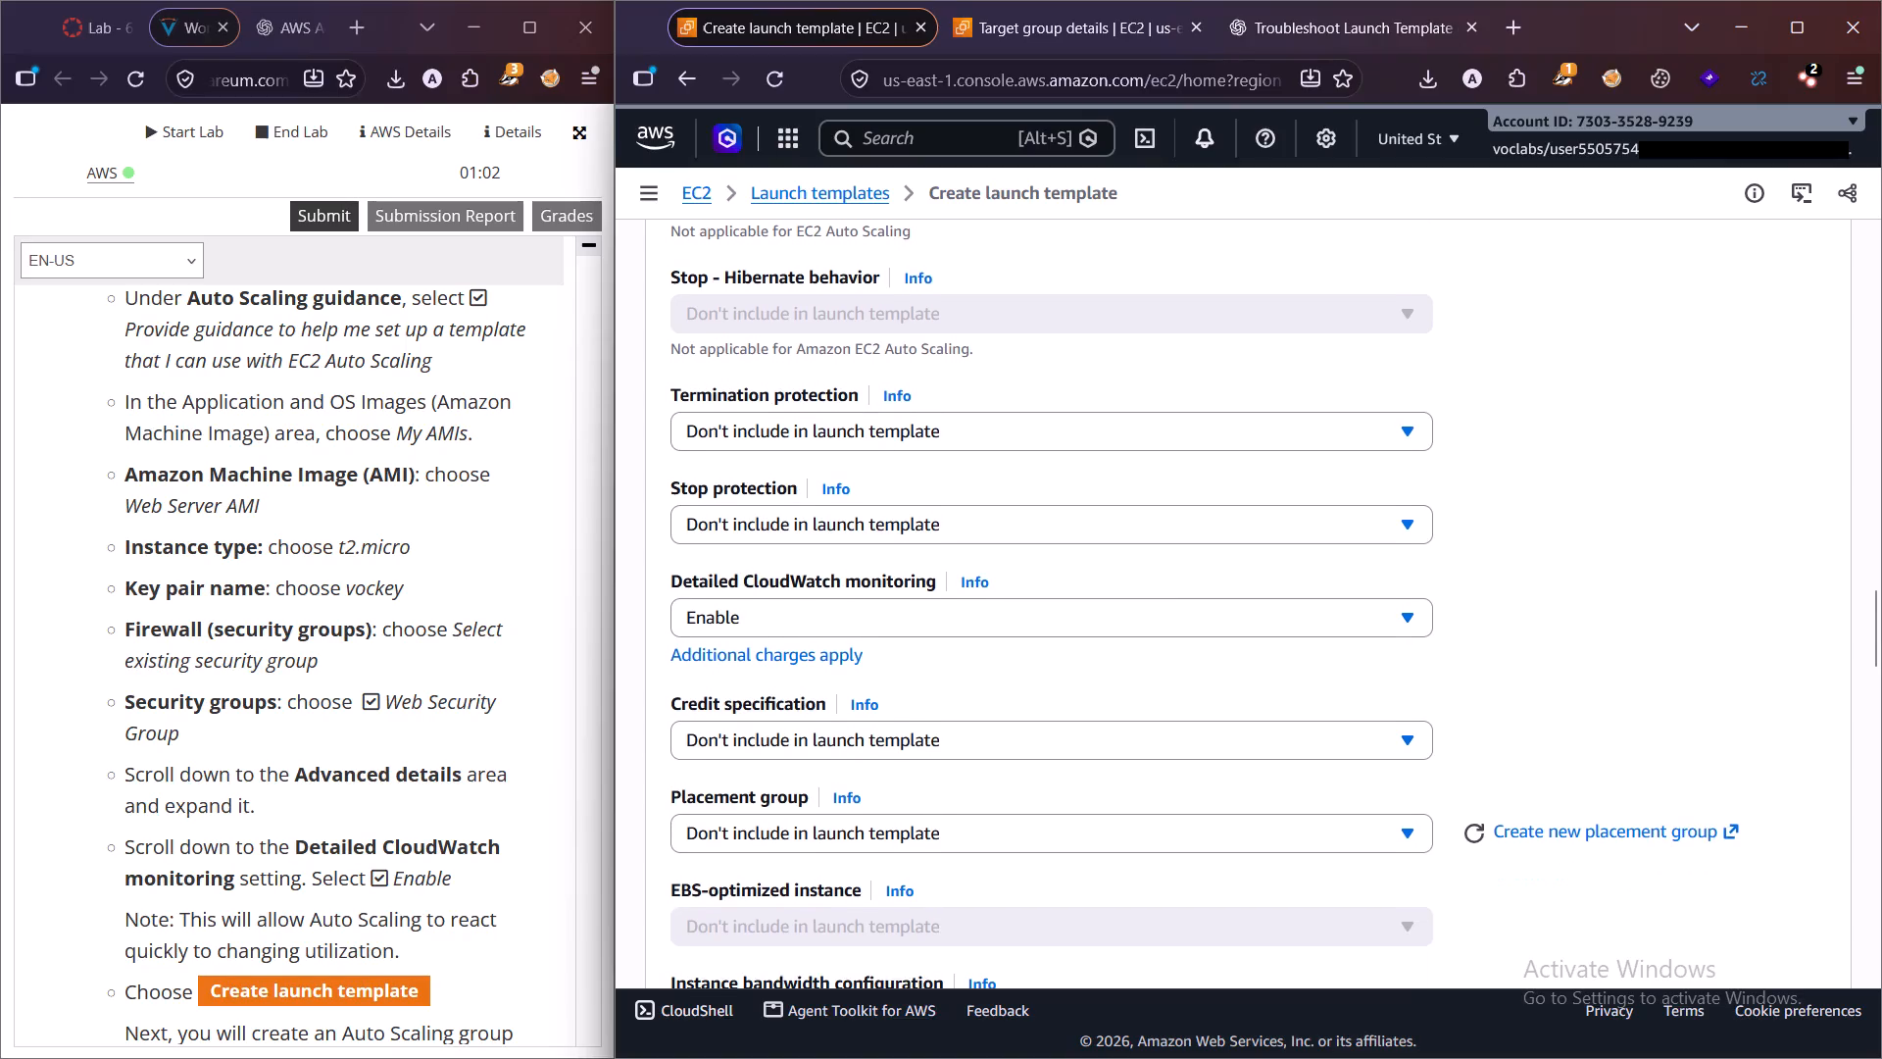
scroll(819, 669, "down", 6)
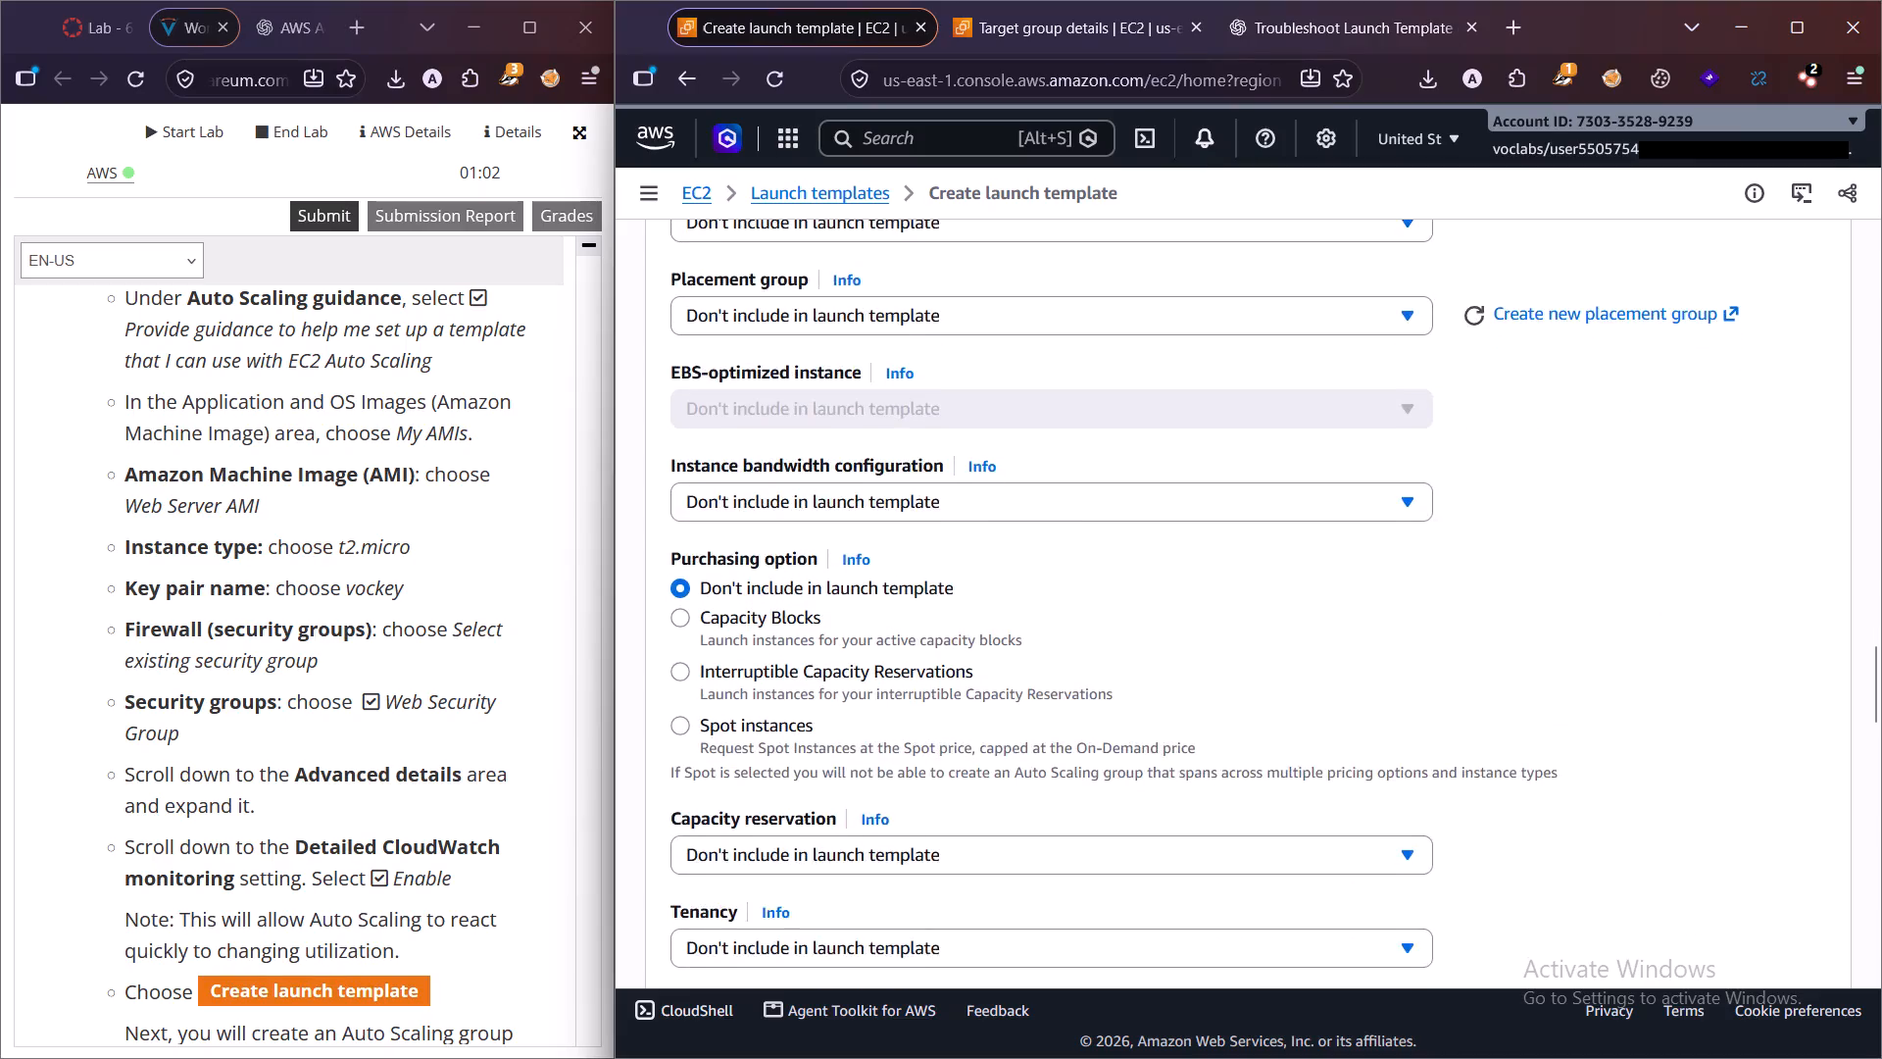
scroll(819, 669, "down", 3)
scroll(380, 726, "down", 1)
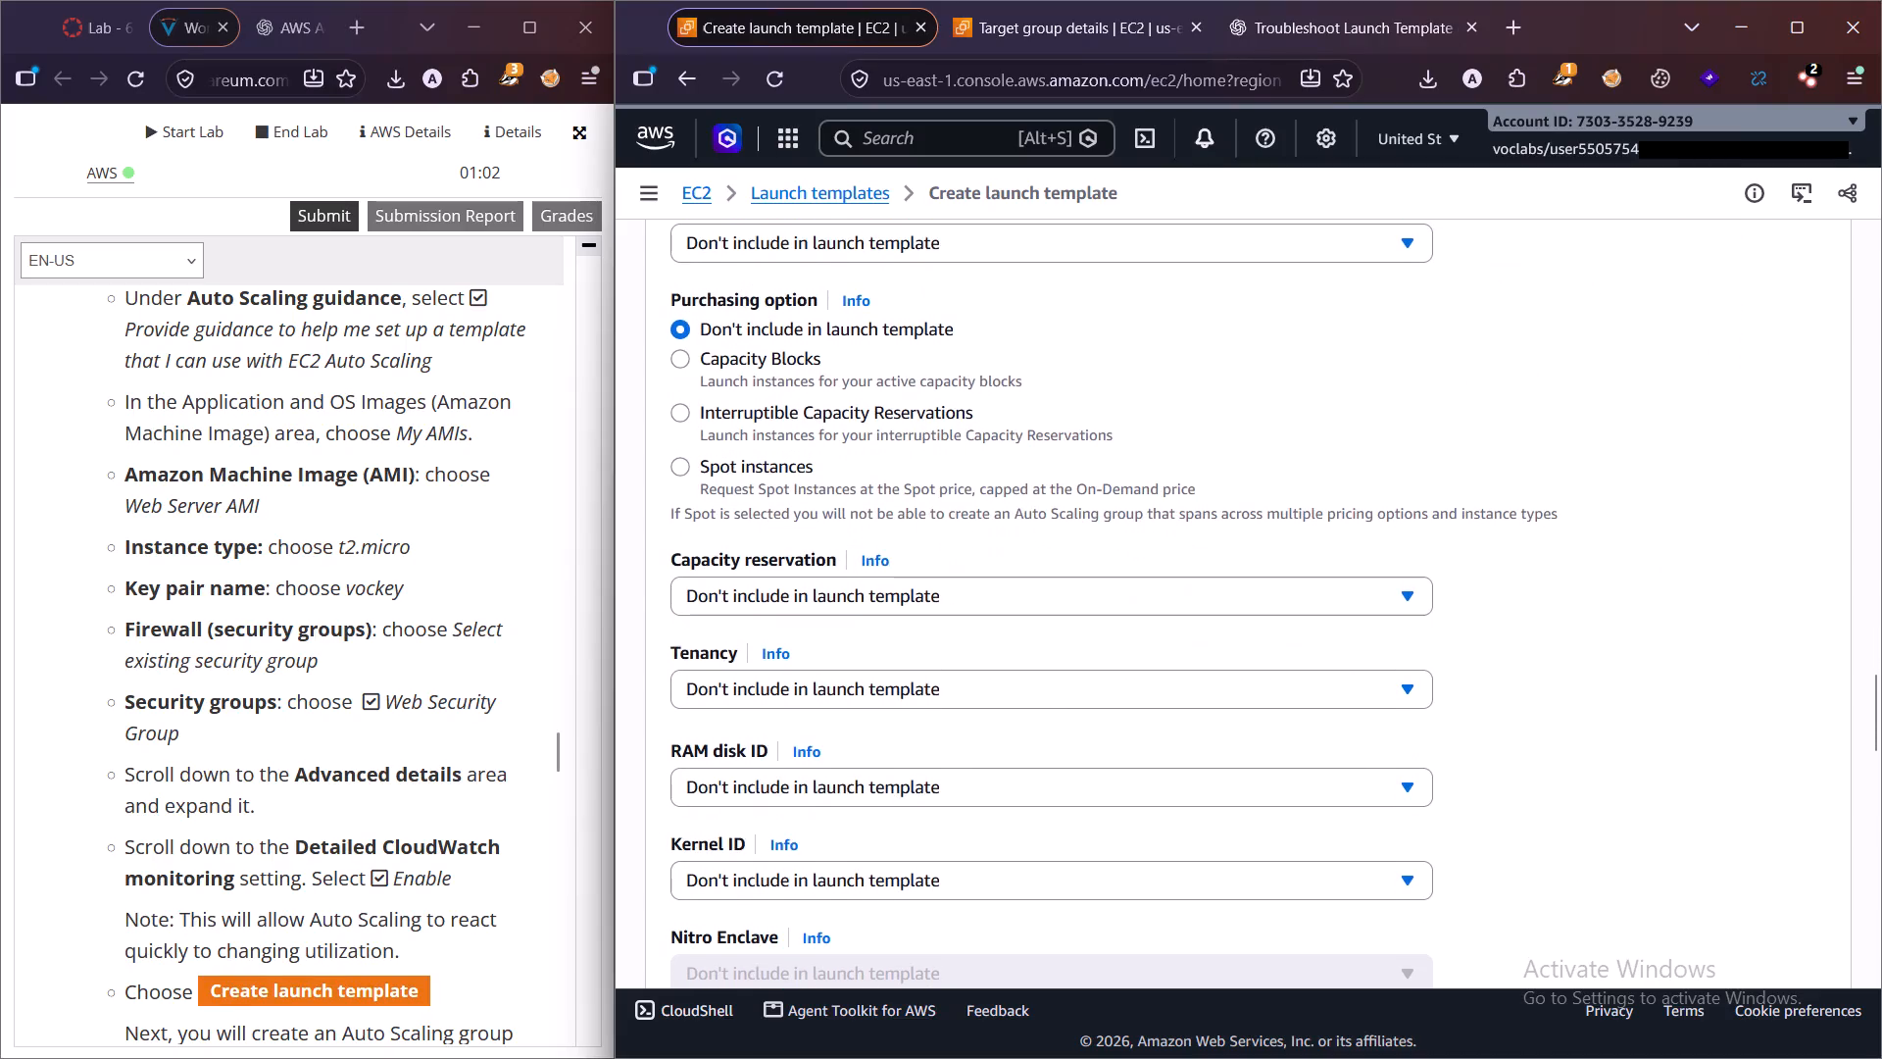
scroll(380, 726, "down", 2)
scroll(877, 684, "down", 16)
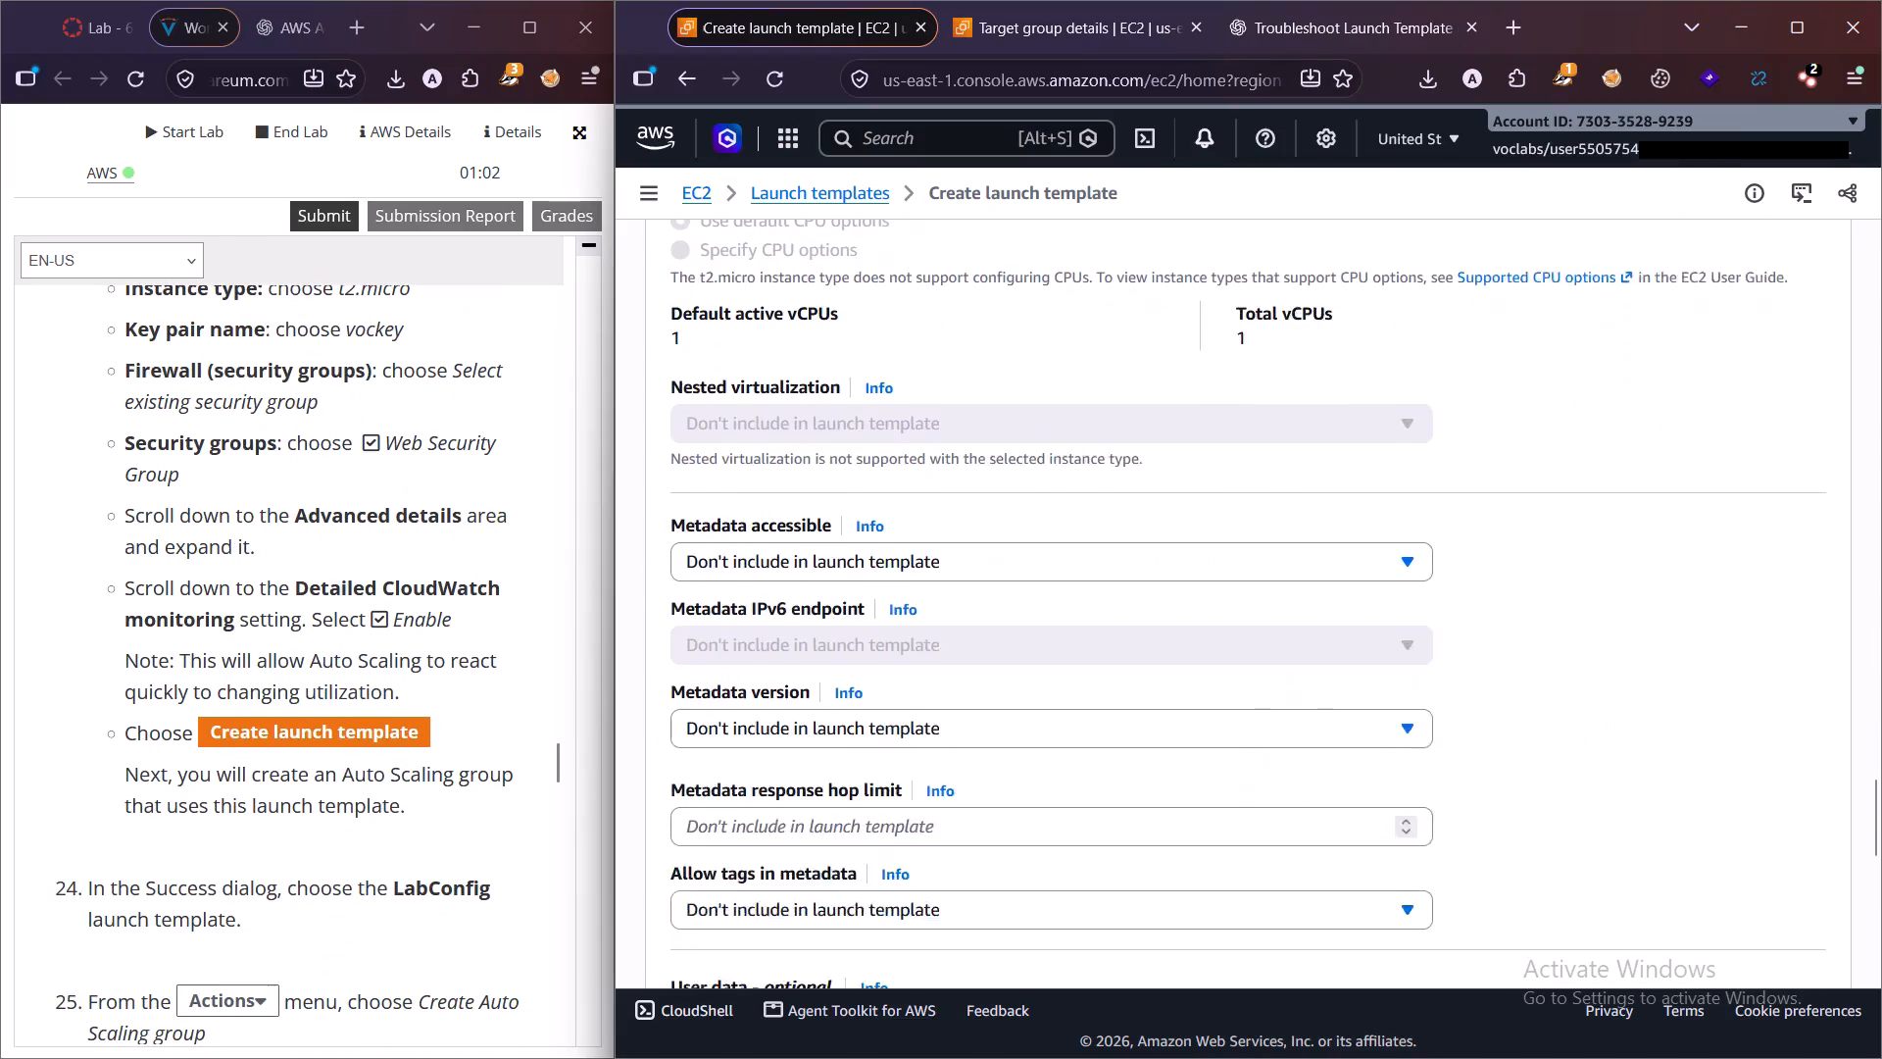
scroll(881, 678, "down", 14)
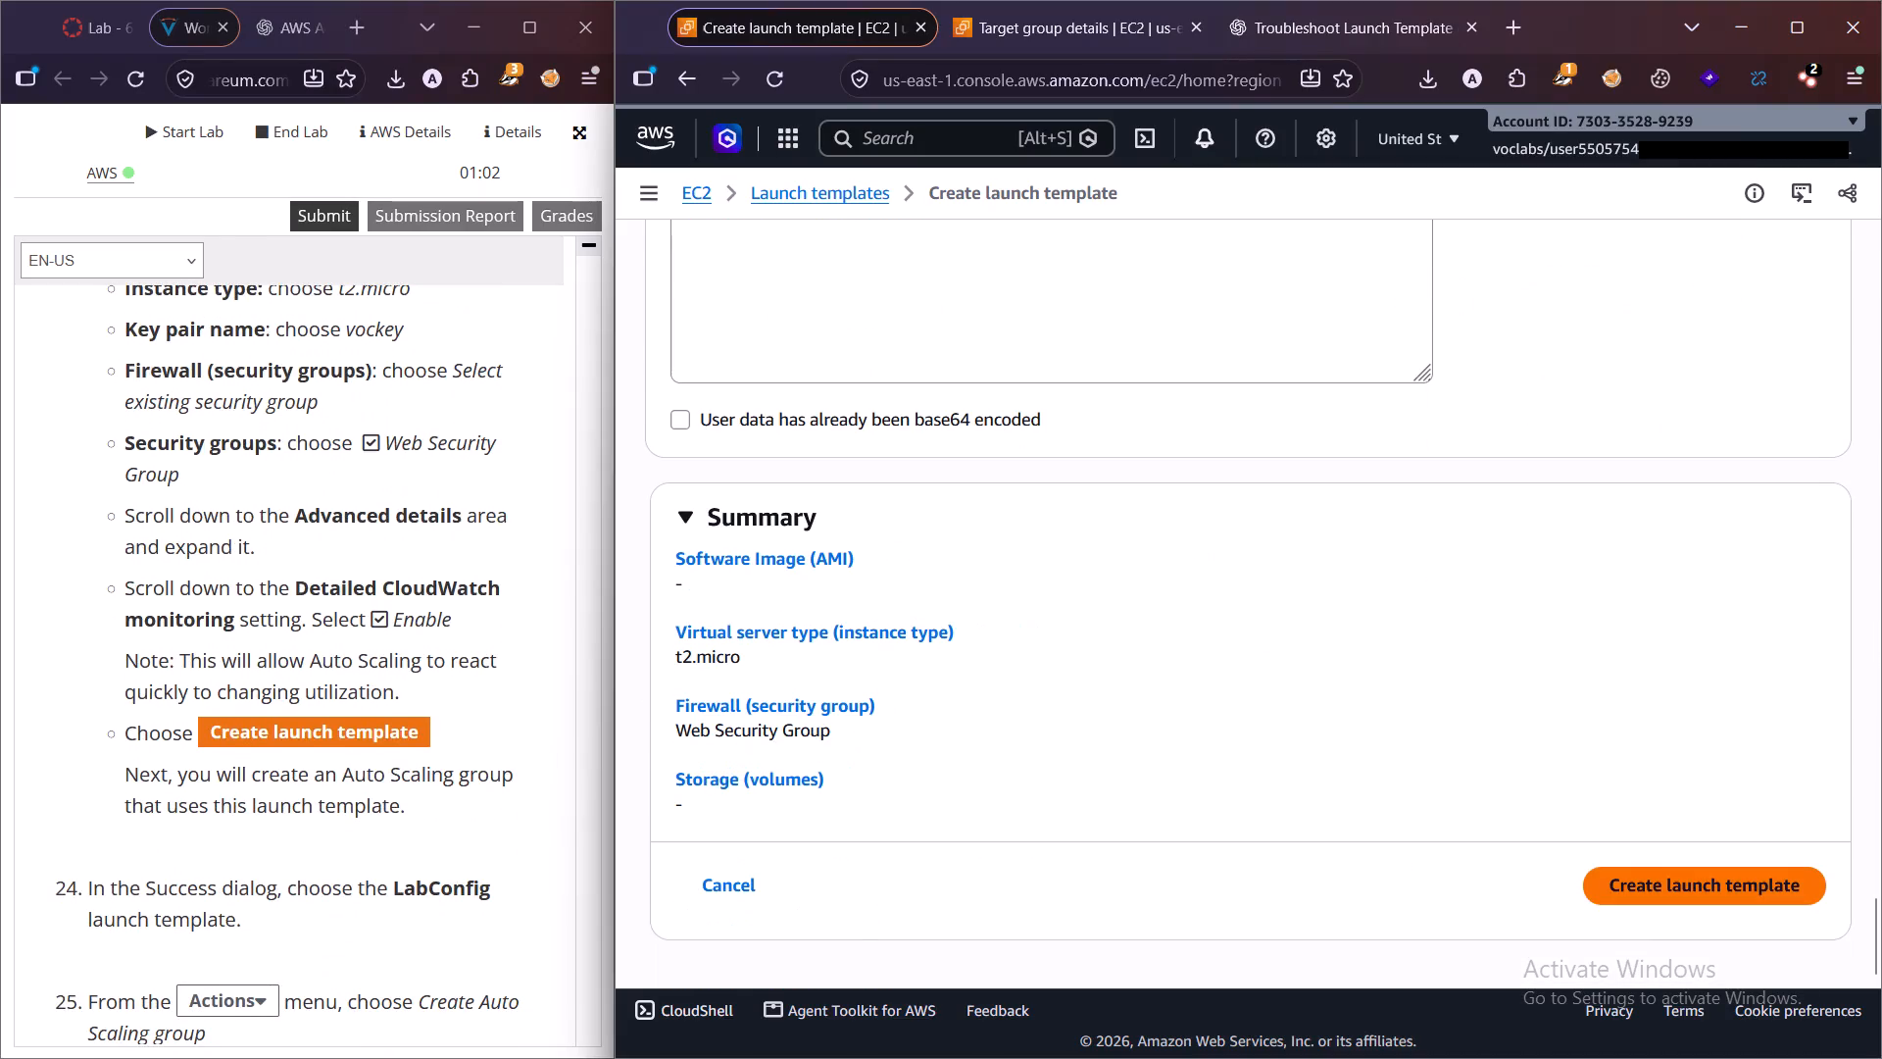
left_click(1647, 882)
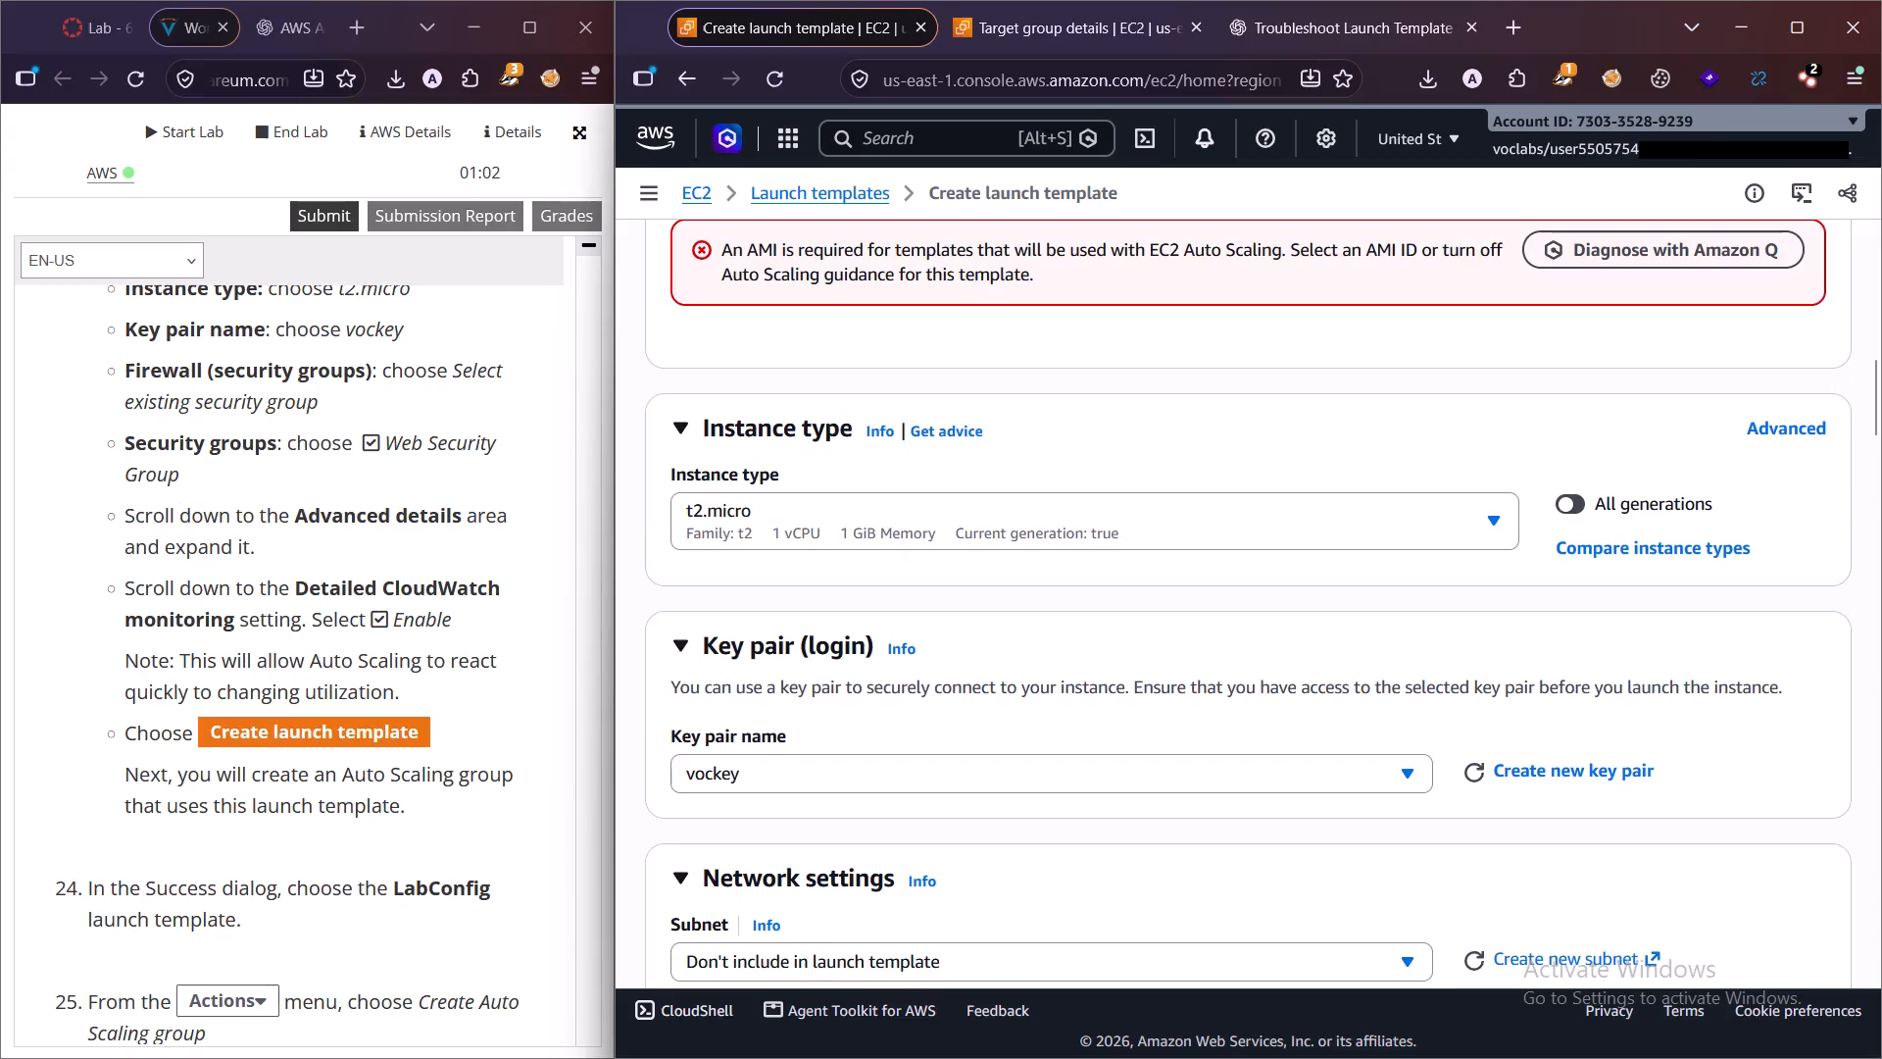
scroll(1143, 556, "up", 5)
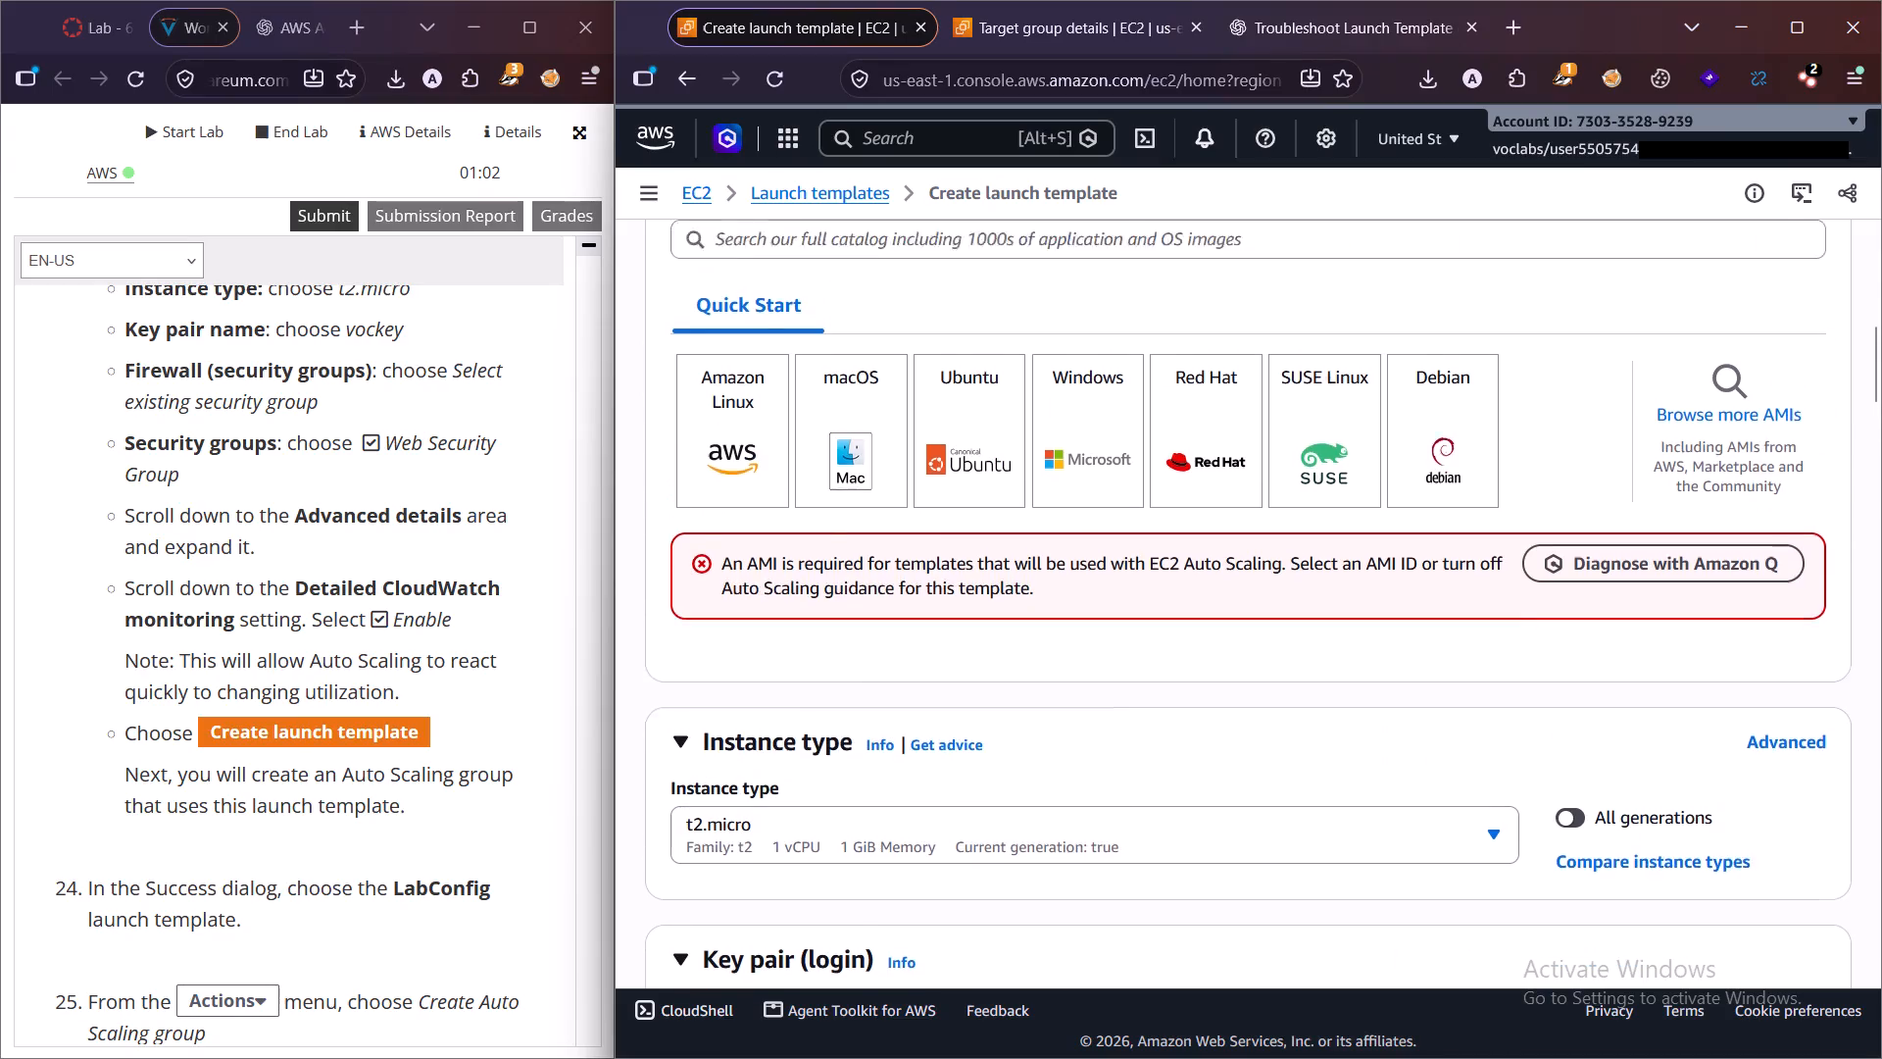
scroll(1161, 525, "up", 2)
left_click(1343, 34)
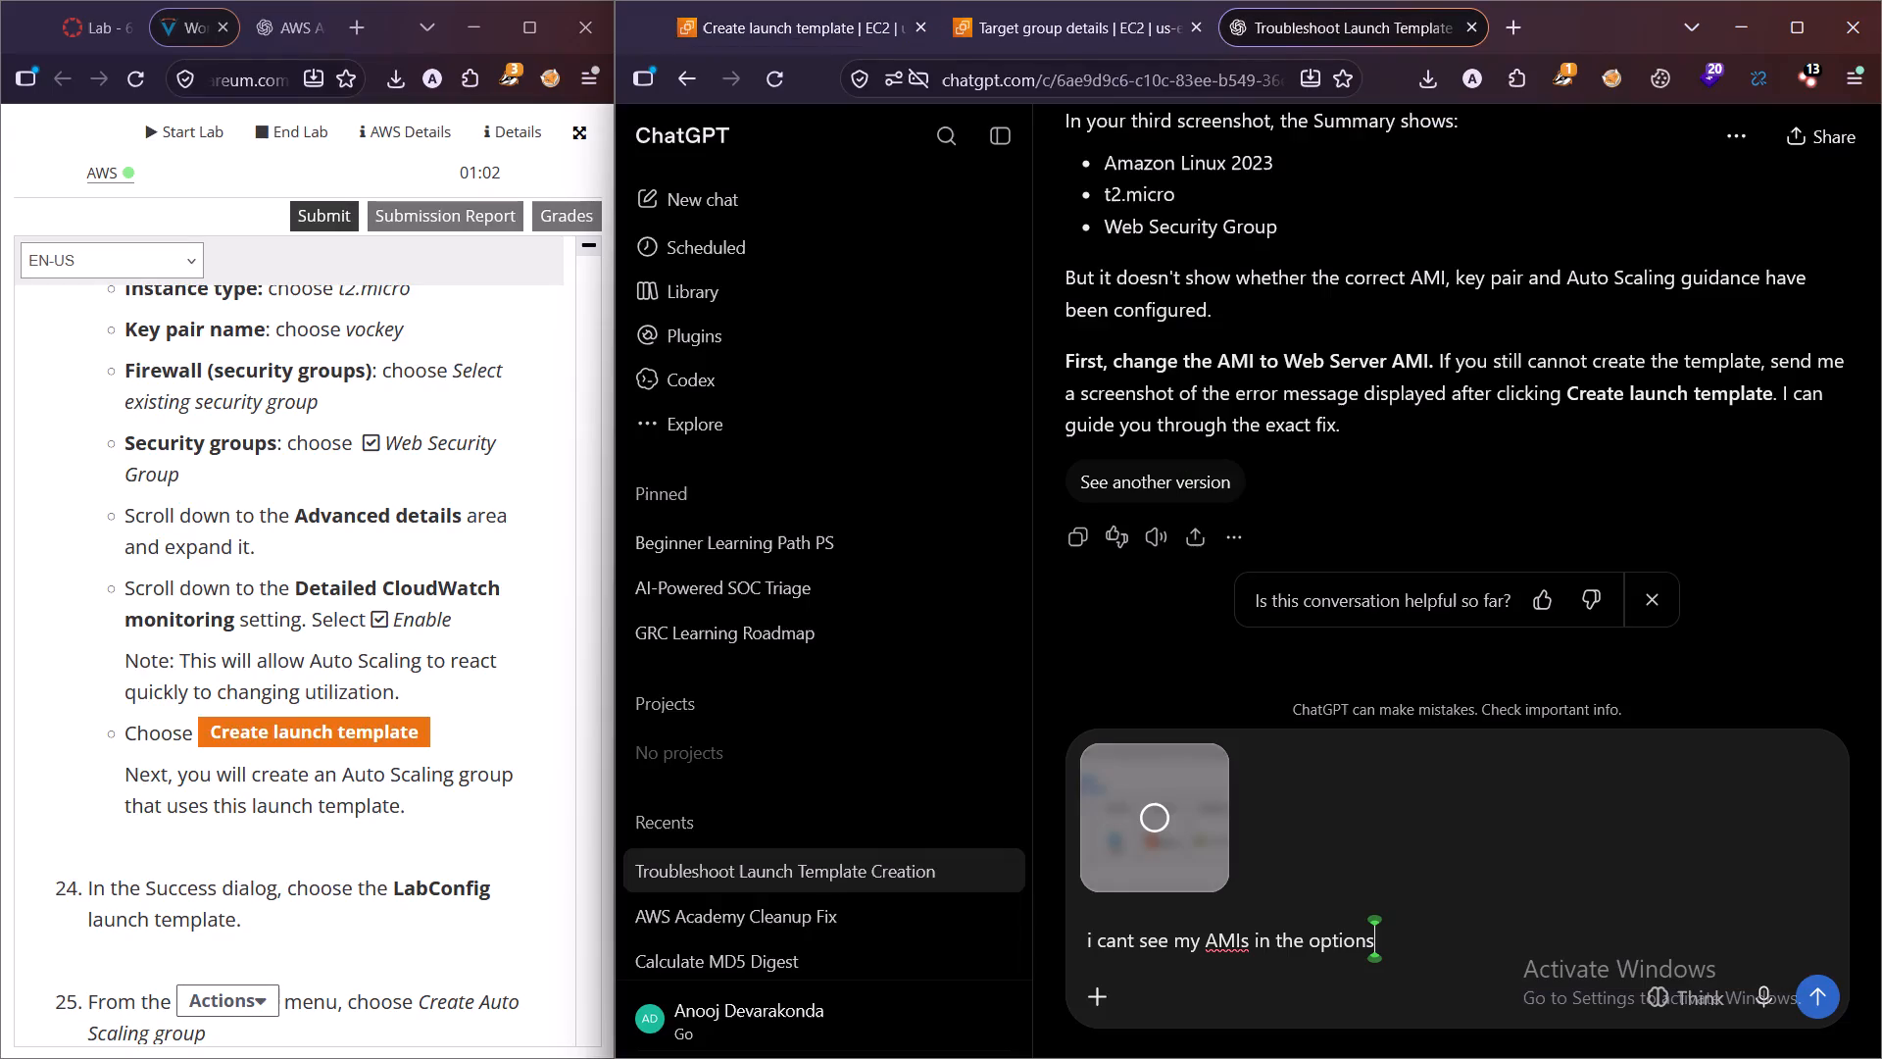
left_click(811, 25)
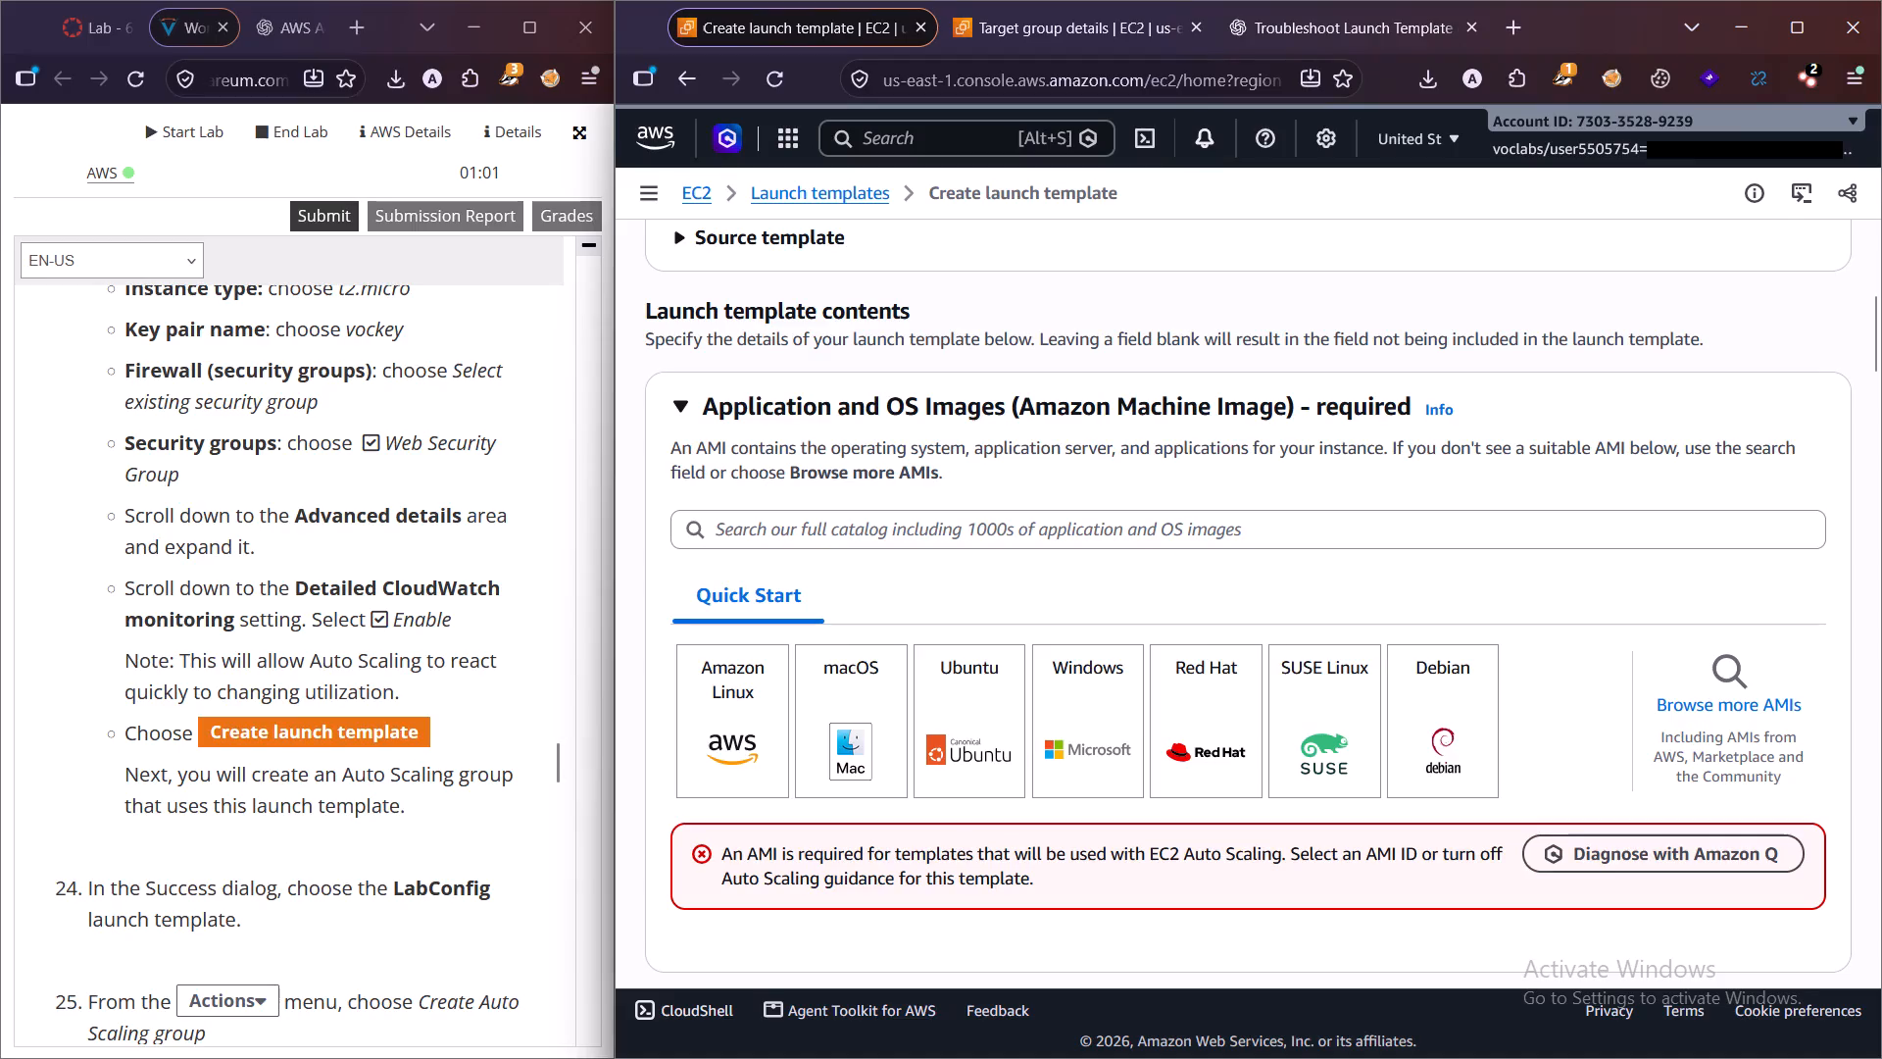
scroll(567, 690, "down", 4)
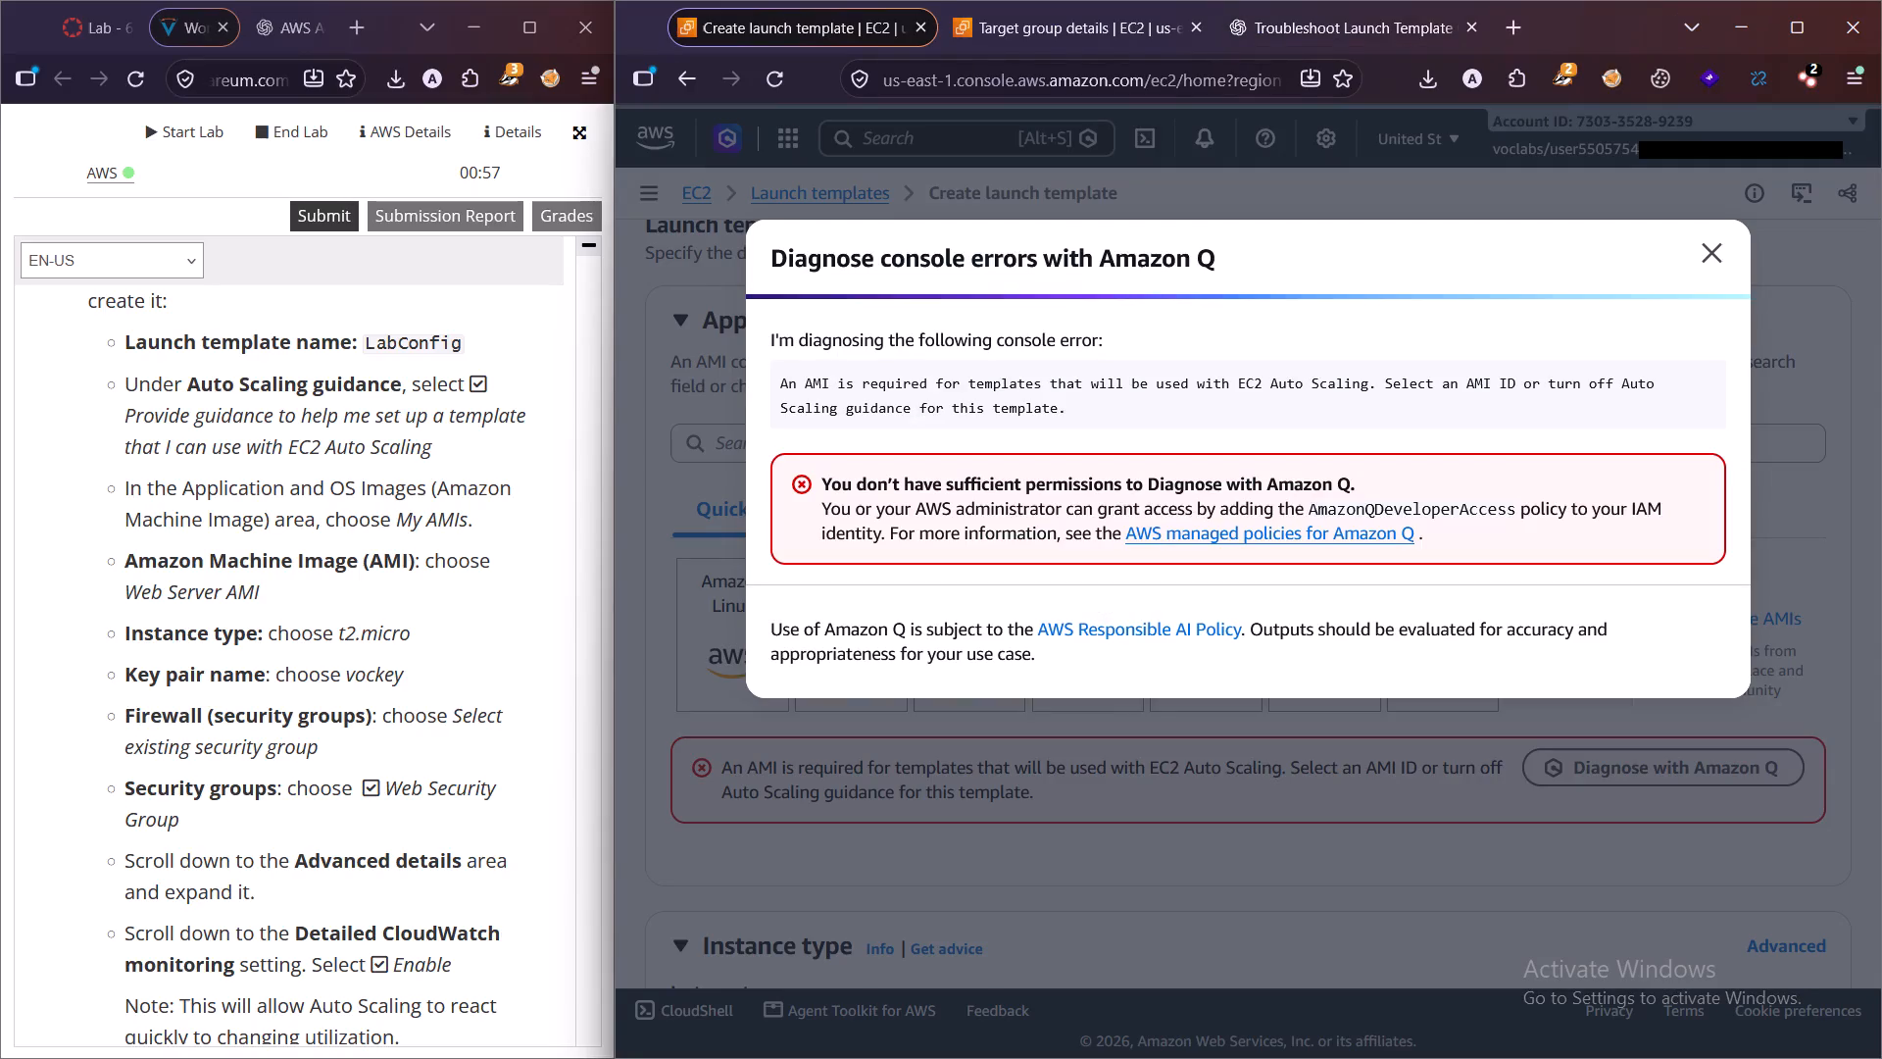
left_click(1709, 261)
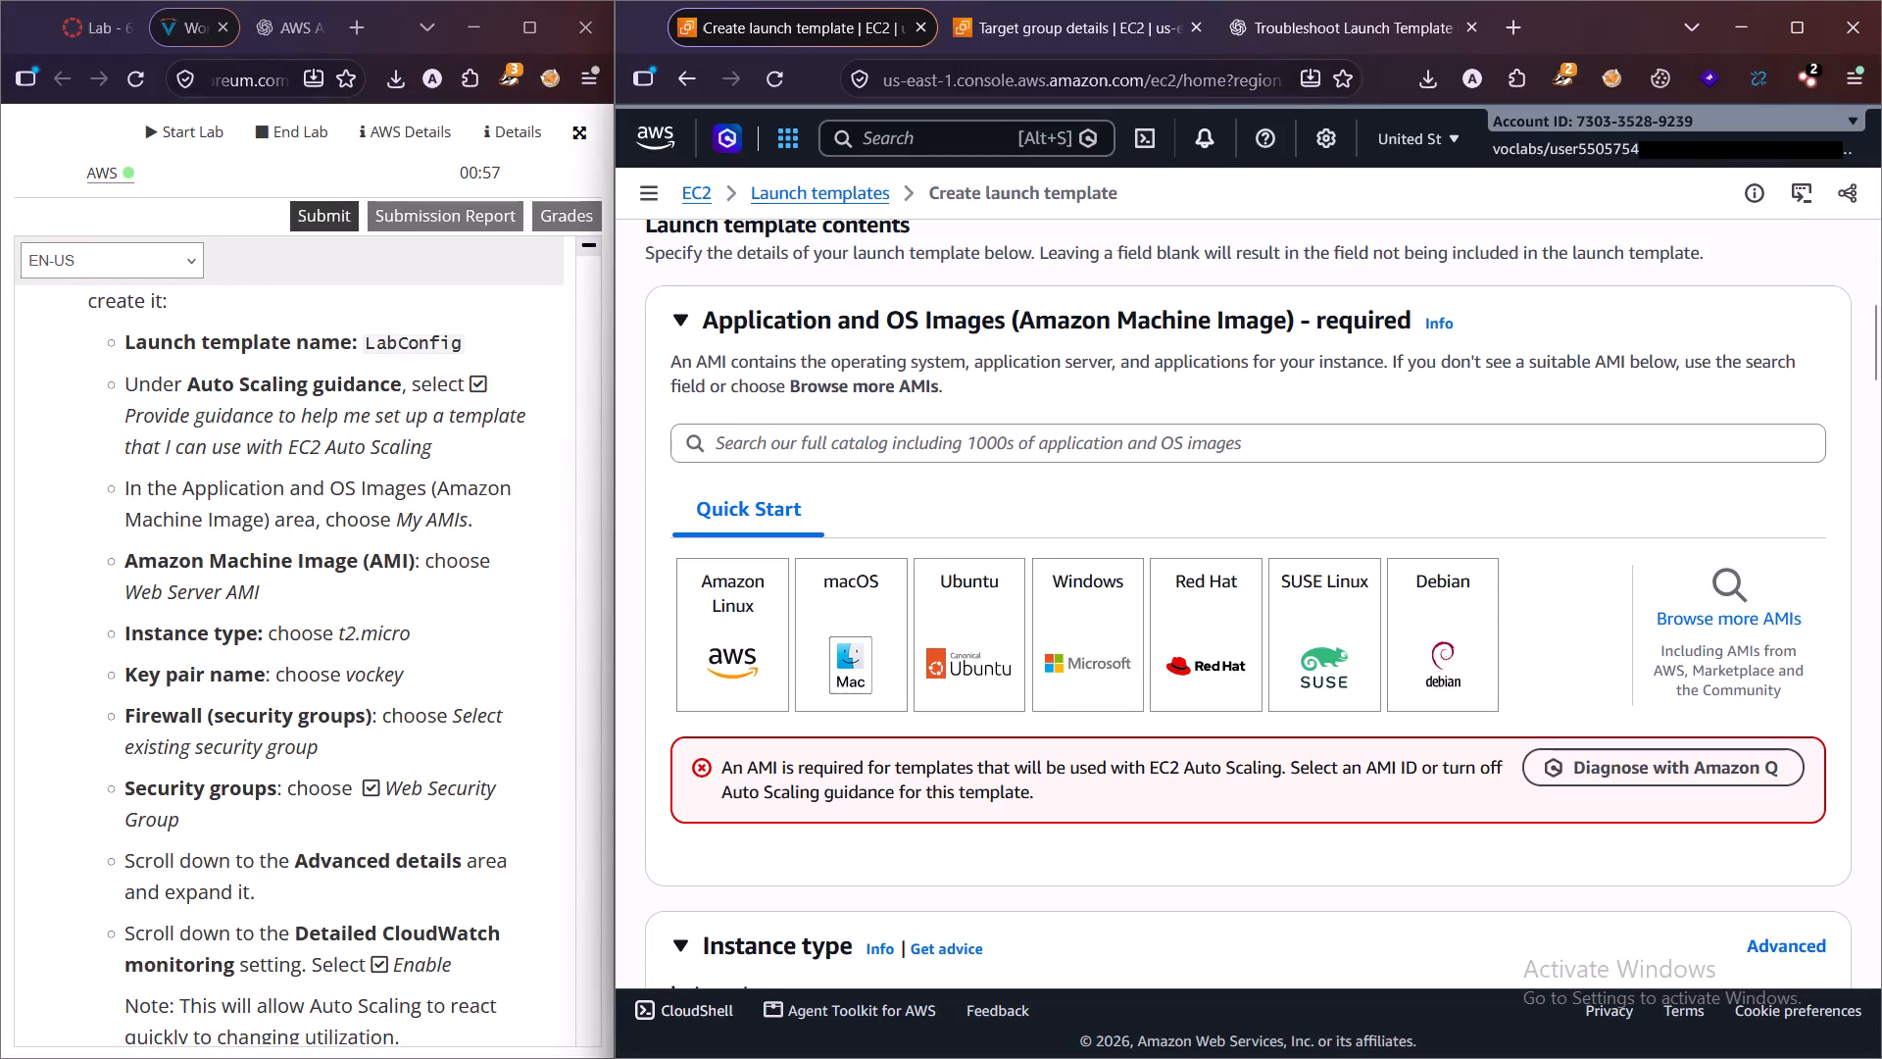
Reload the launch template form, name the template LabConfig and enable the EC2 Auto Scaling guidance.
left_click(773, 82)
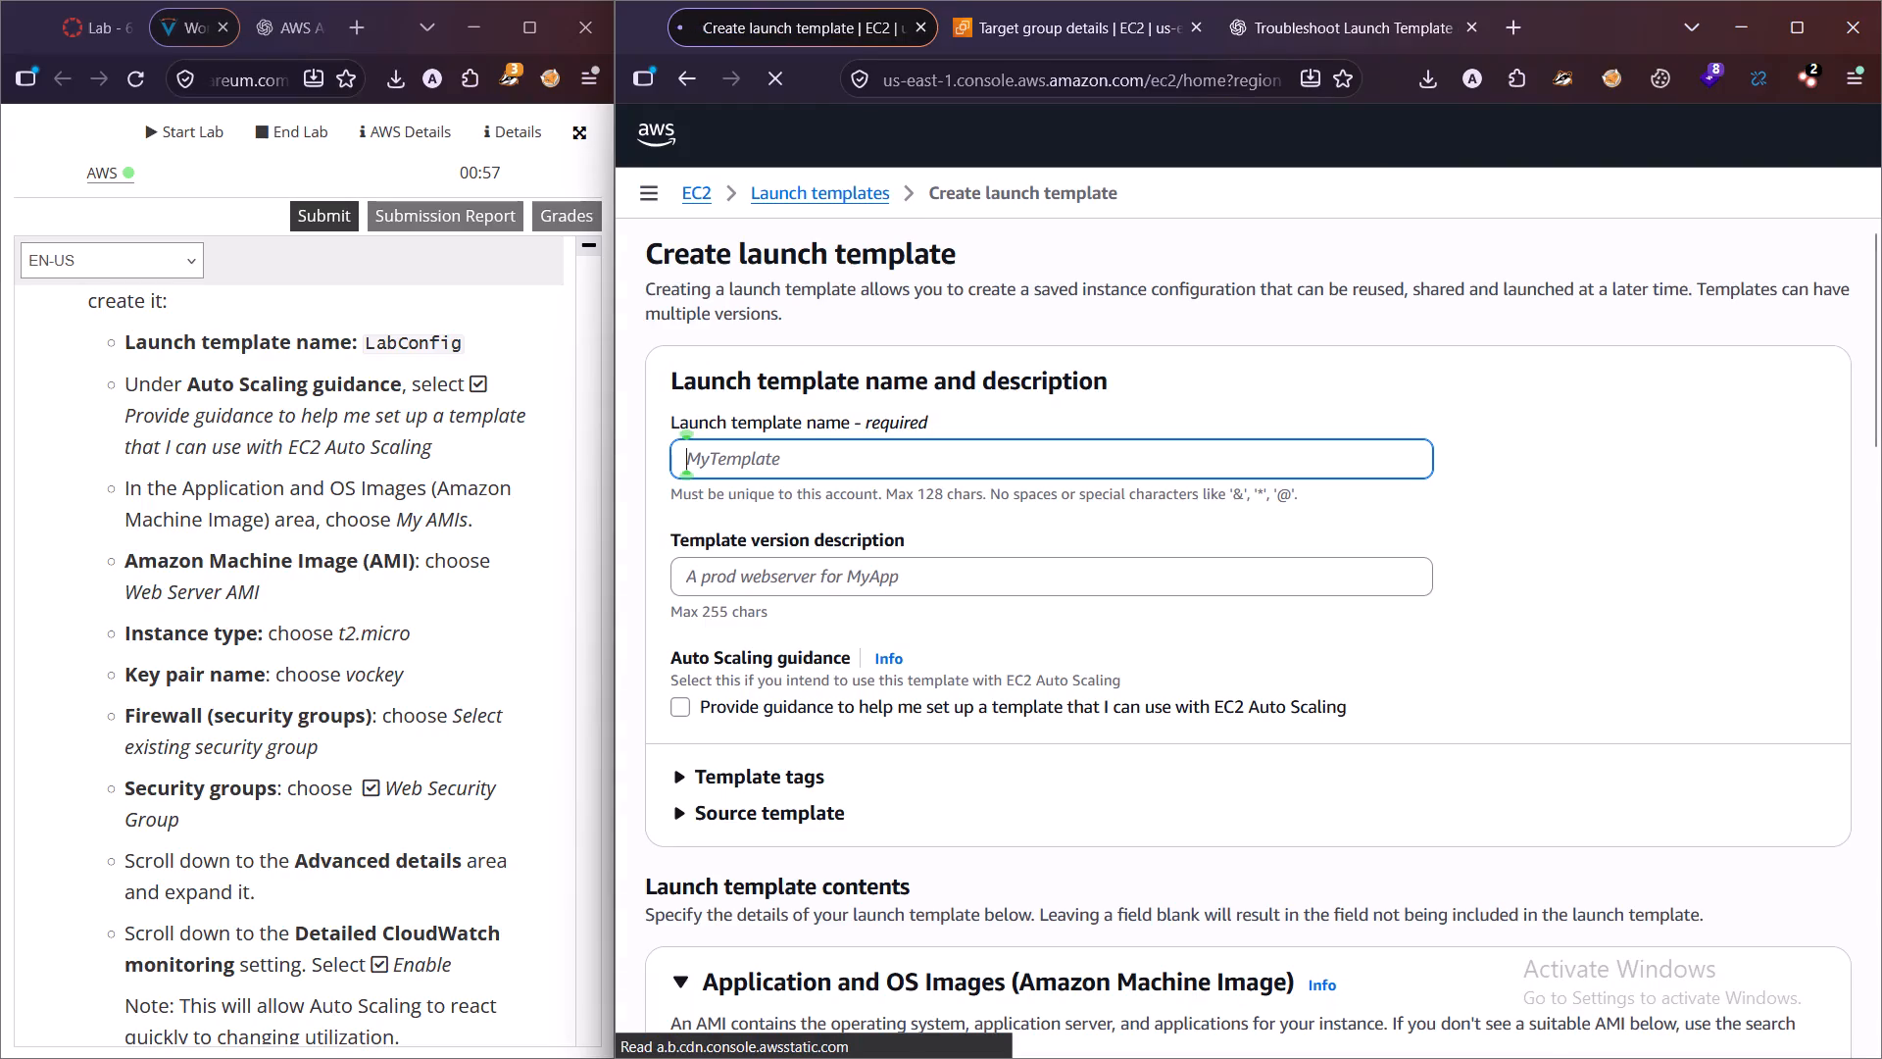
left_click(1151, 457)
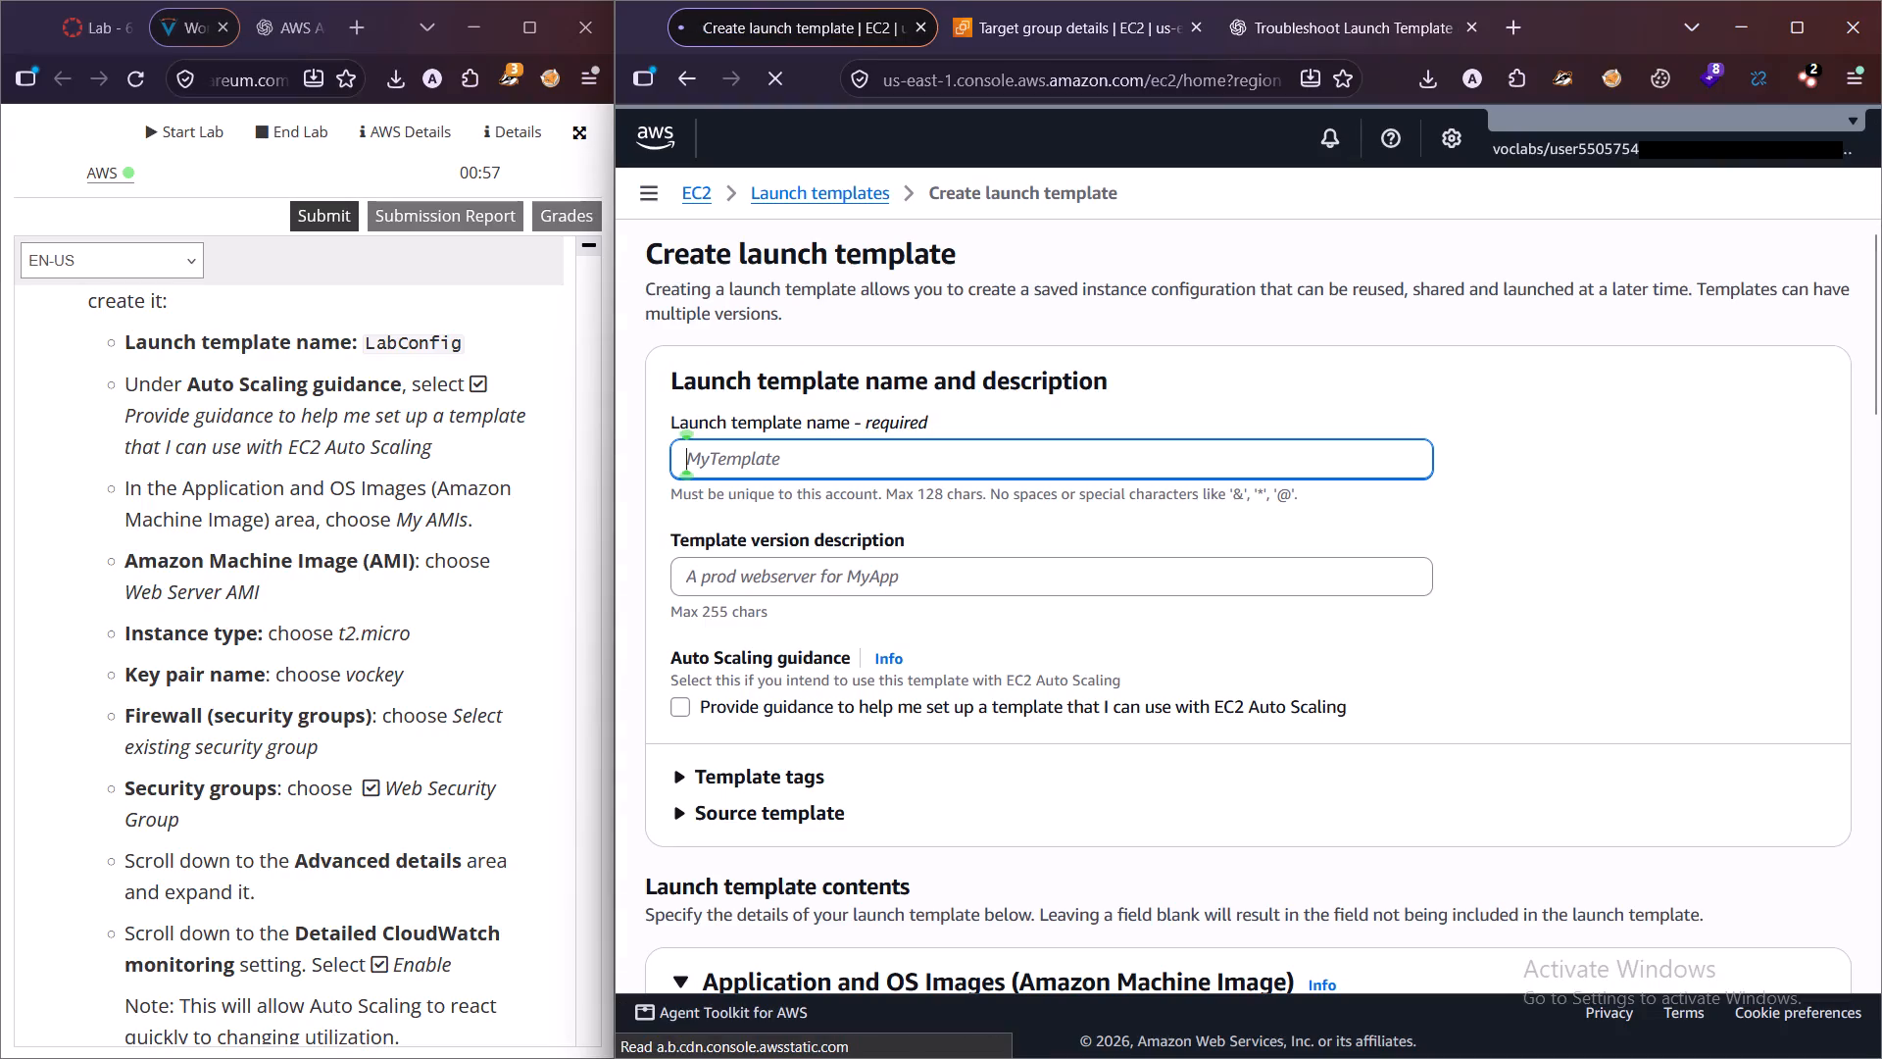
type("Lab")
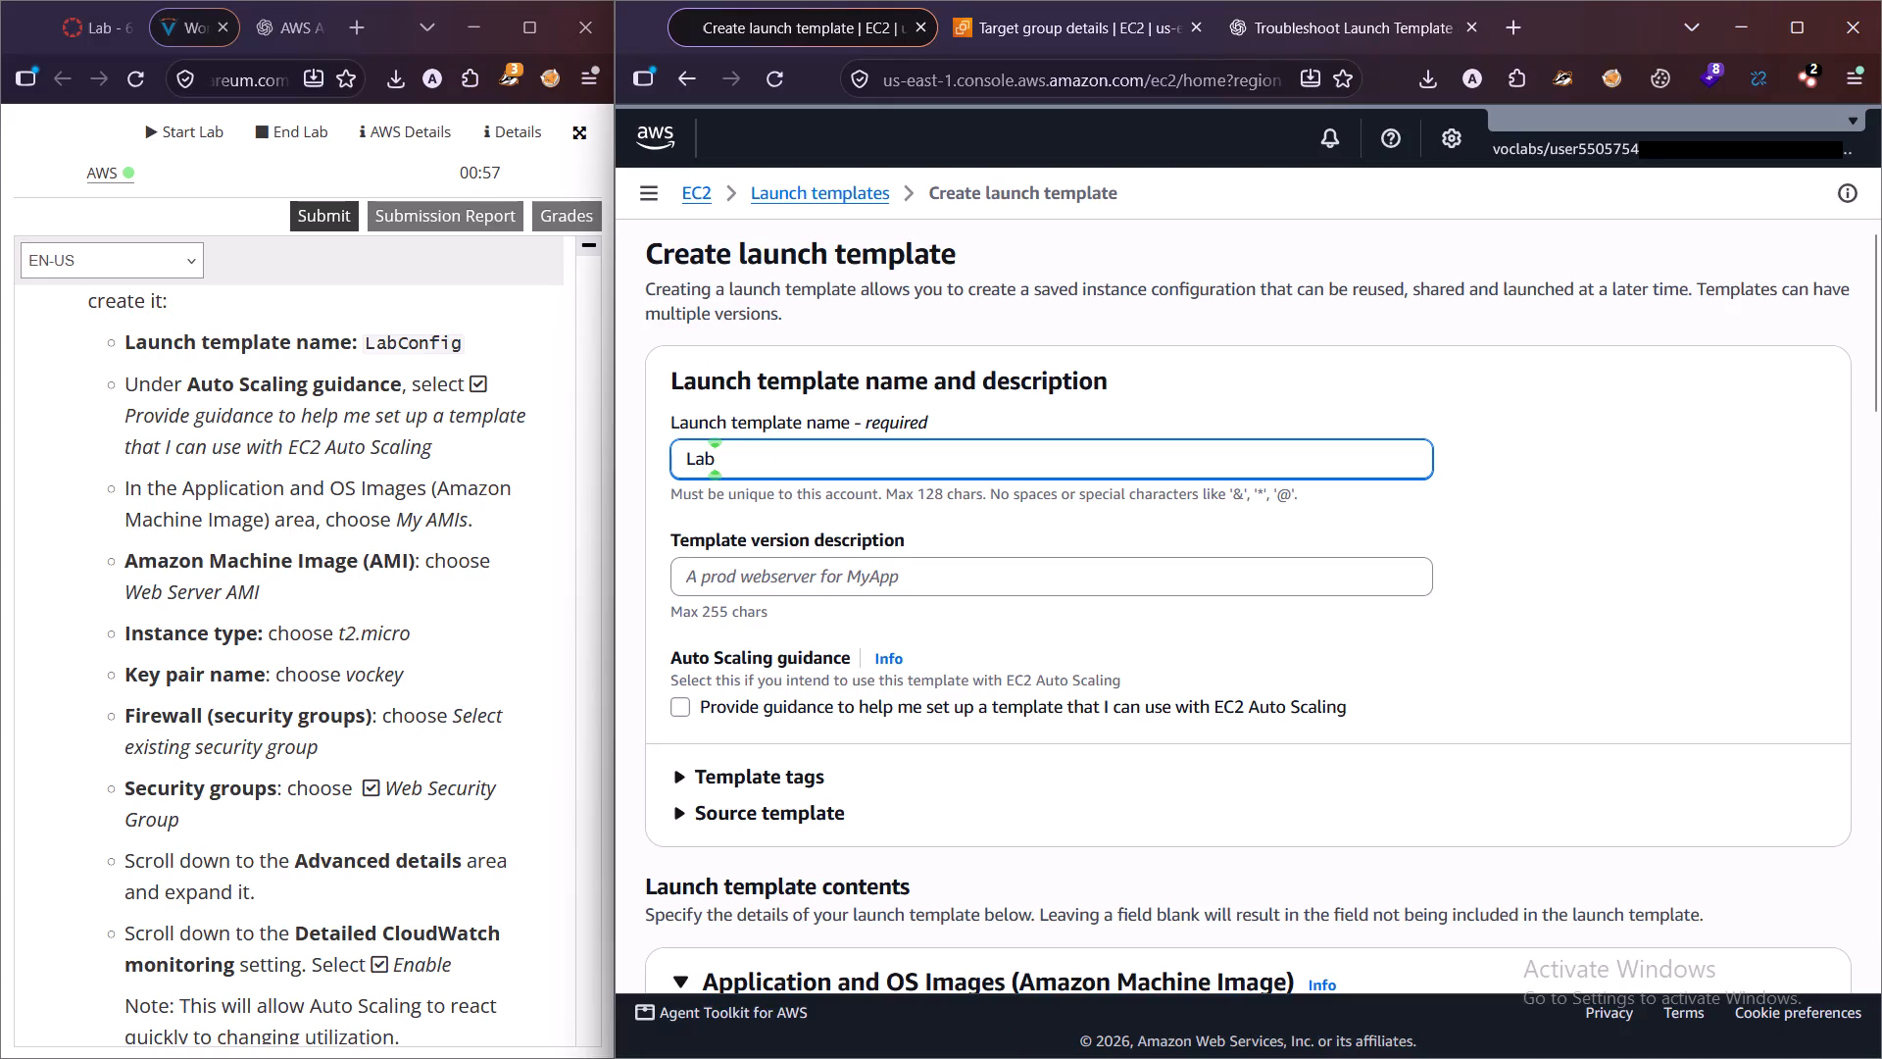
type("Config")
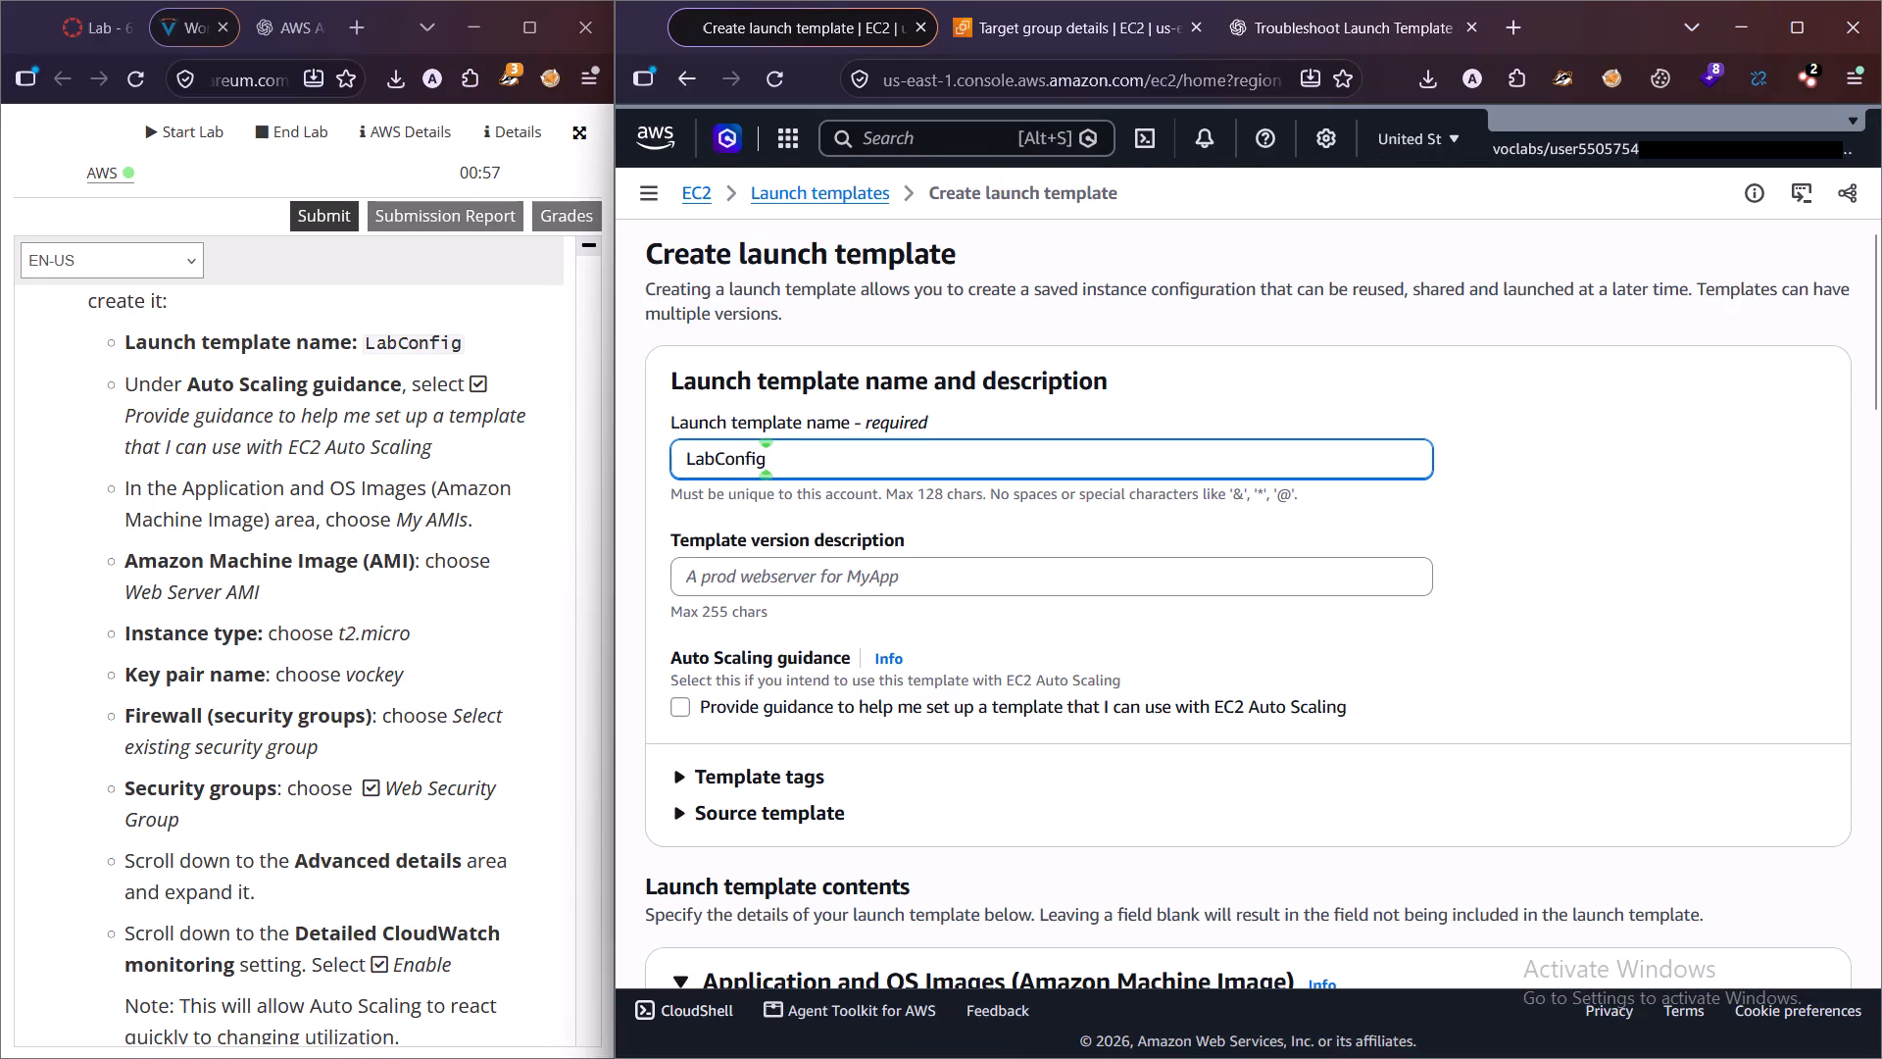
left_click(677, 705)
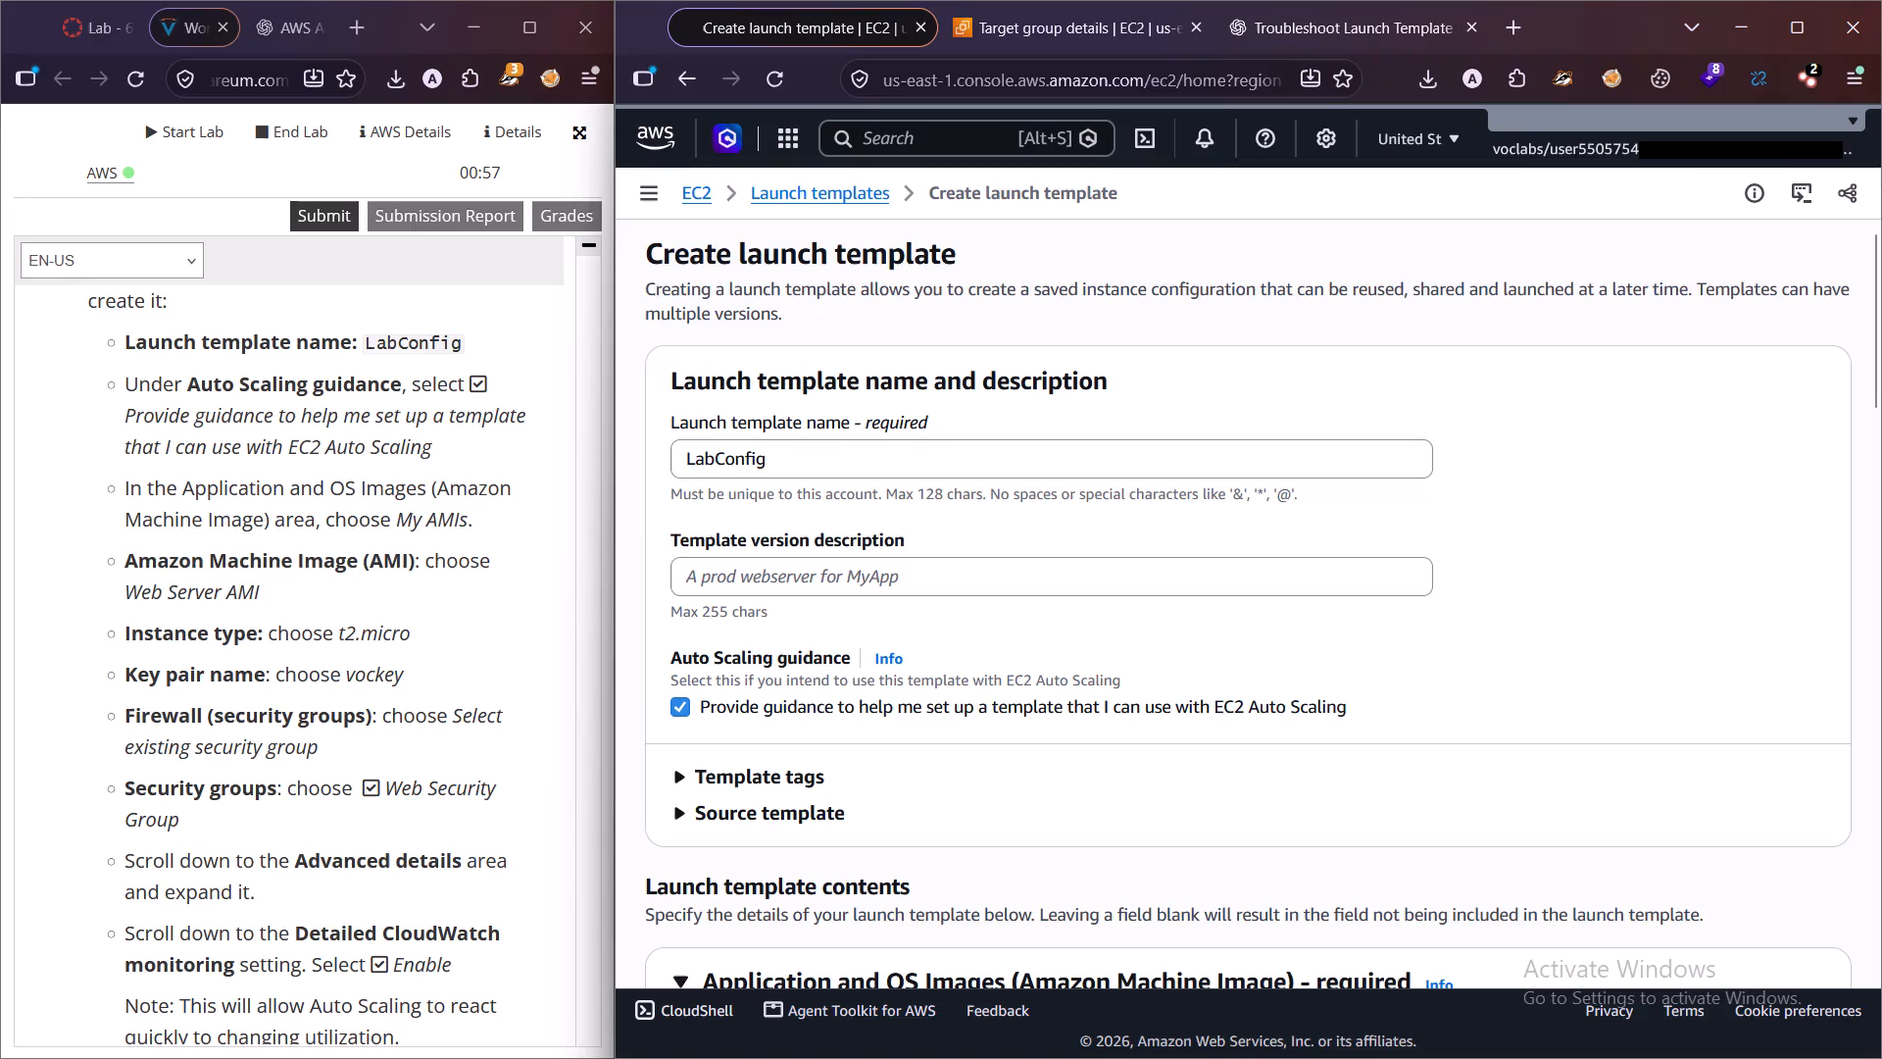
Choose WebServerAMI from My AMIs owned by me as the launch template's machine image.
scroll(881, 687, "down", 3)
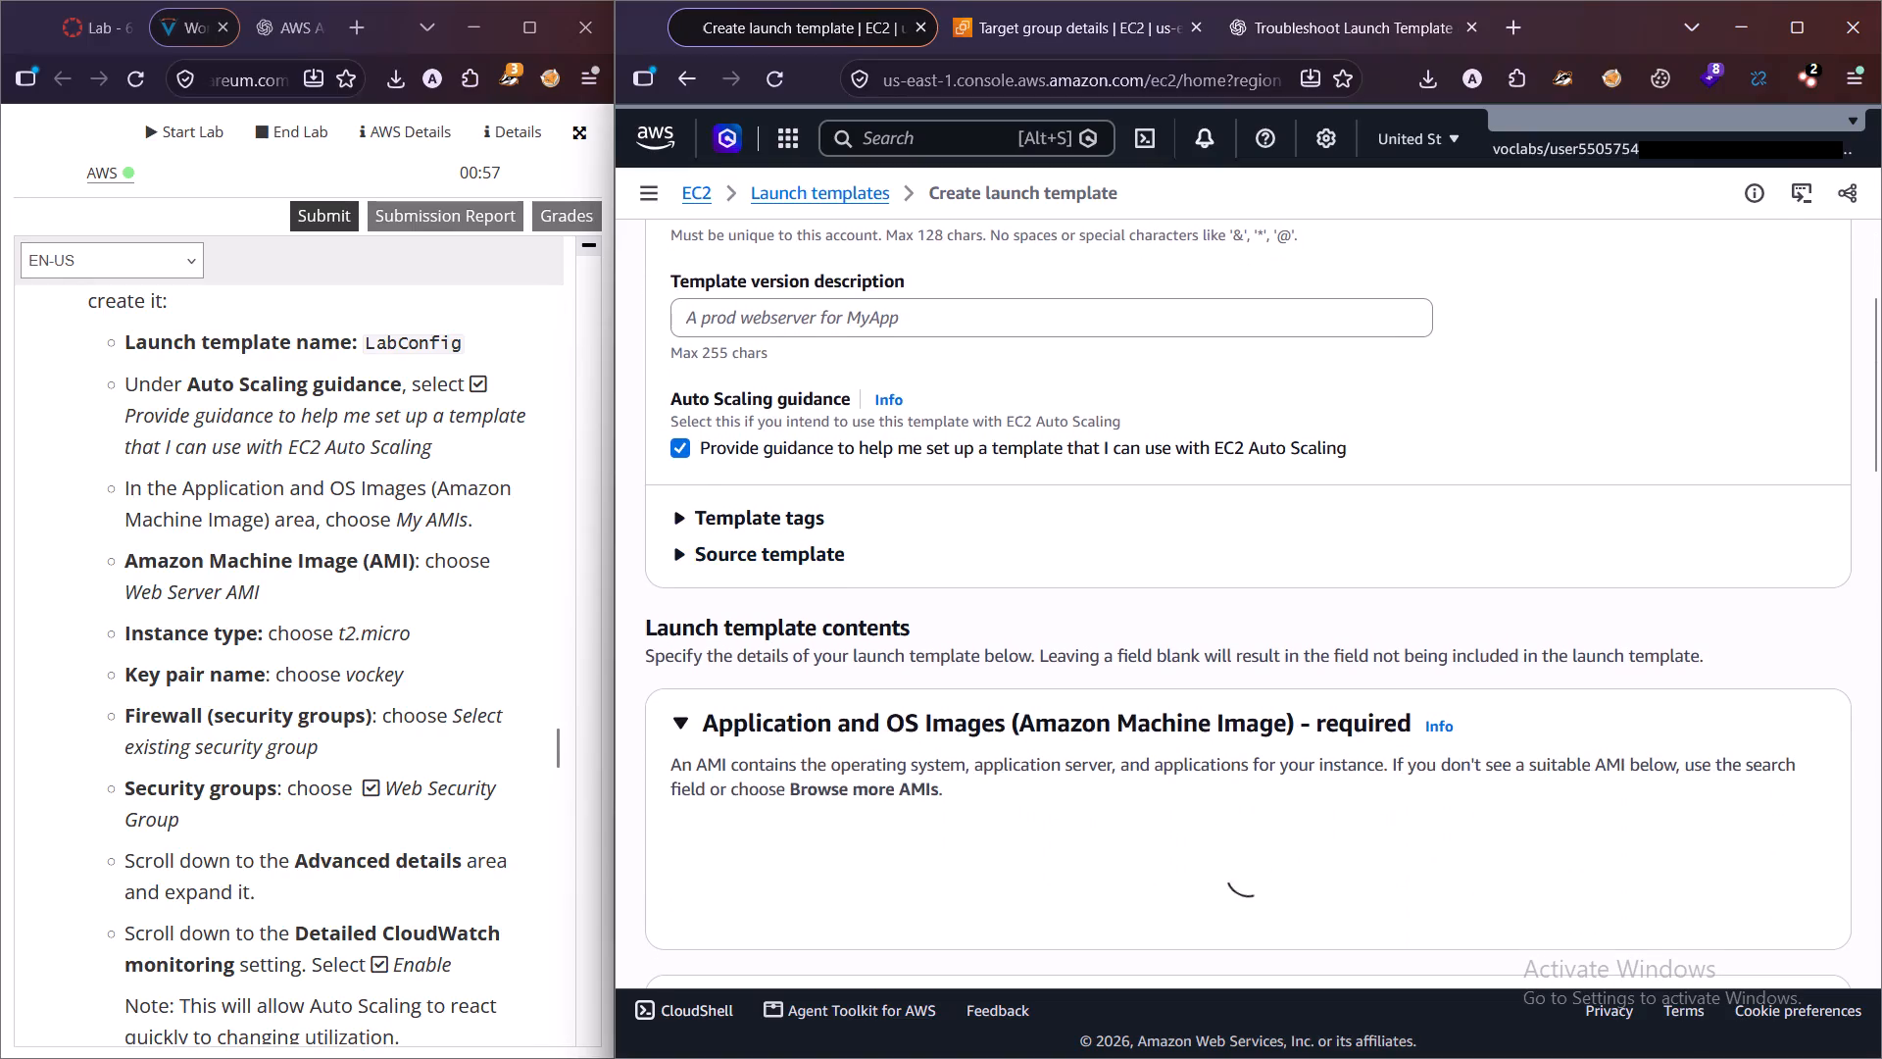
left_click(1356, 7)
left_click(1356, 22)
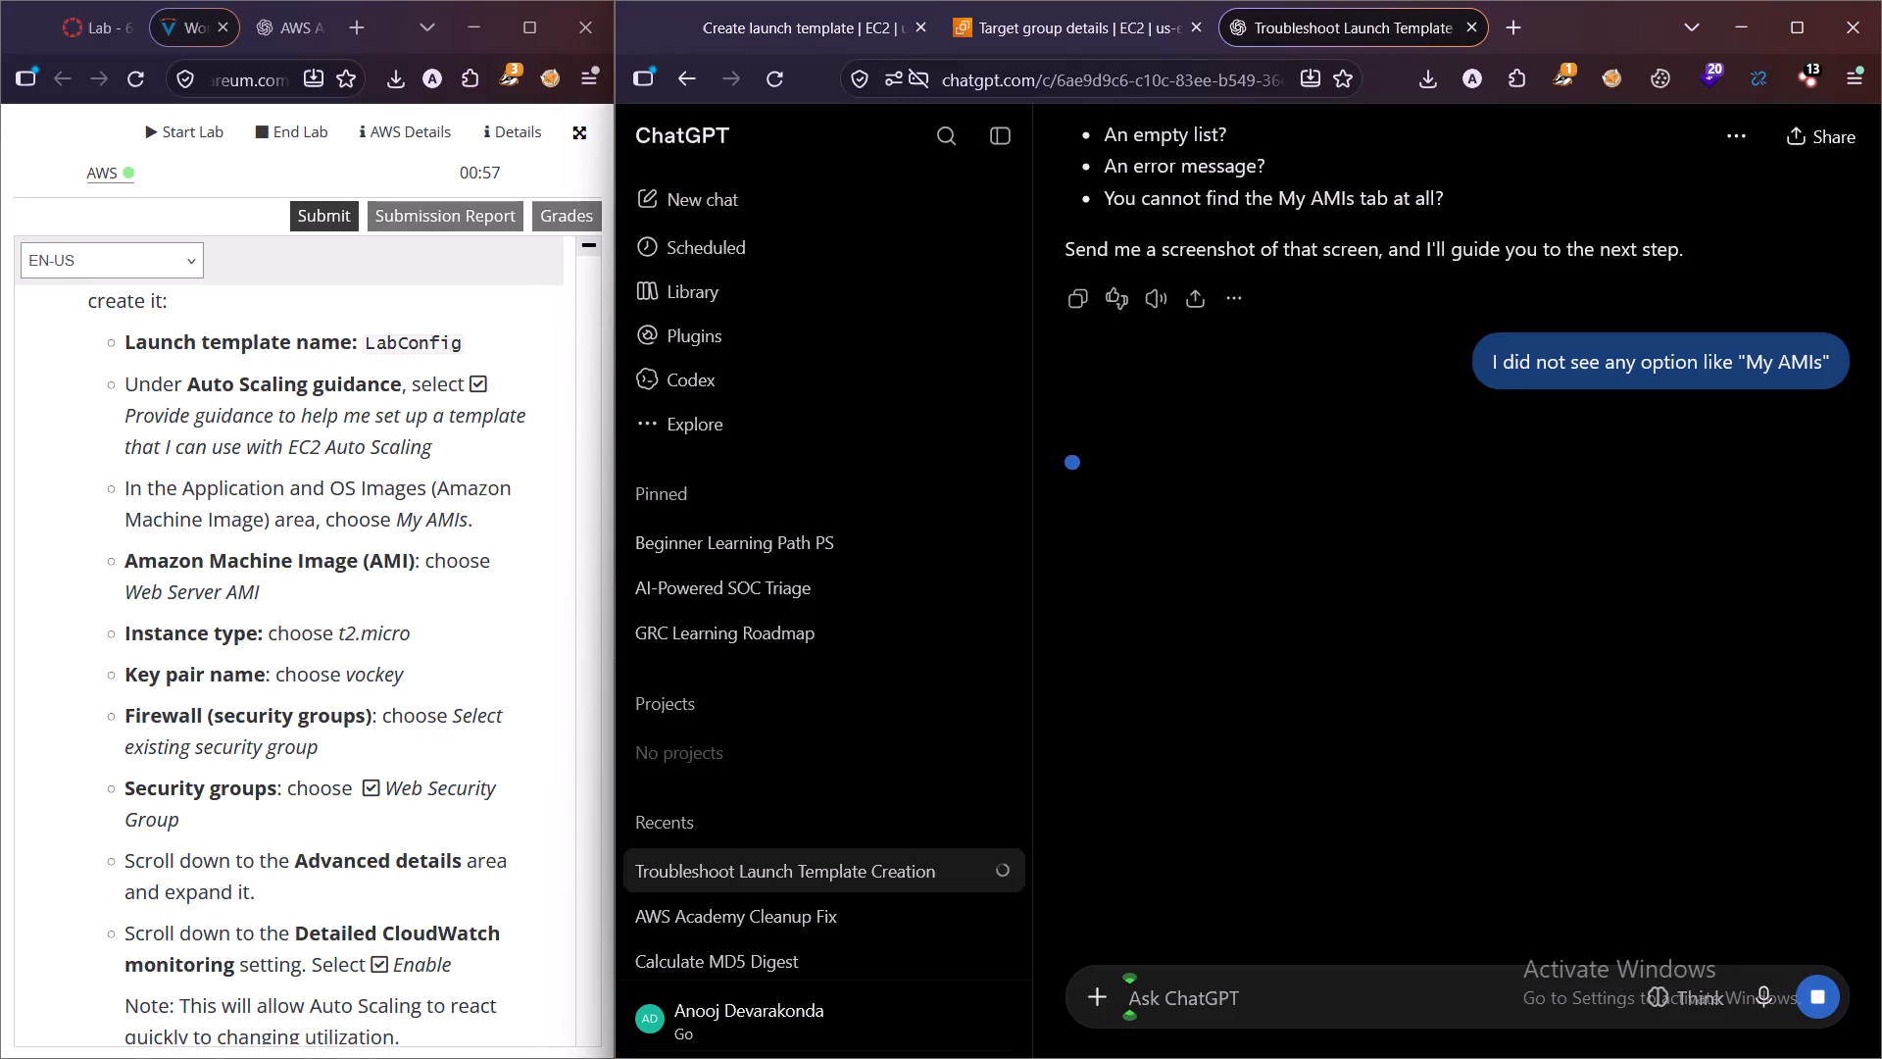
left_click(817, 37)
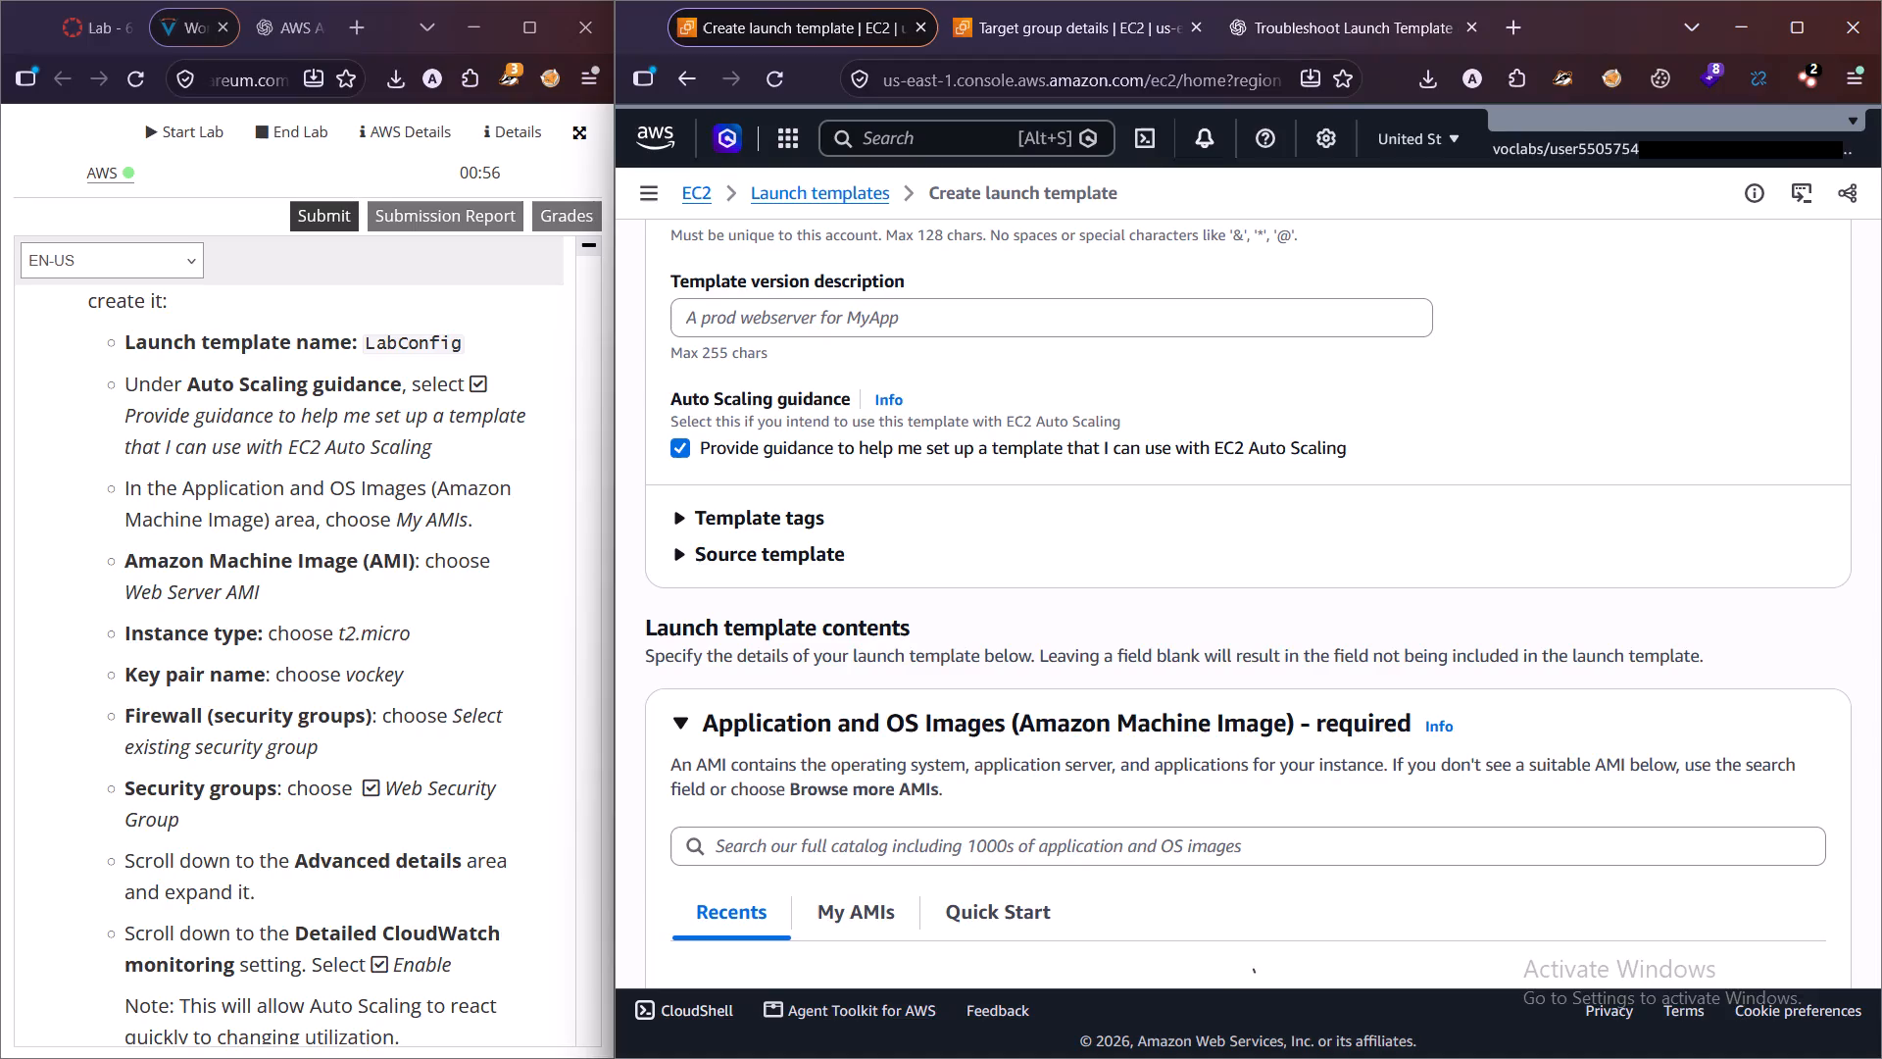
scroll(1042, 636, "down", 3)
left_click(879, 648)
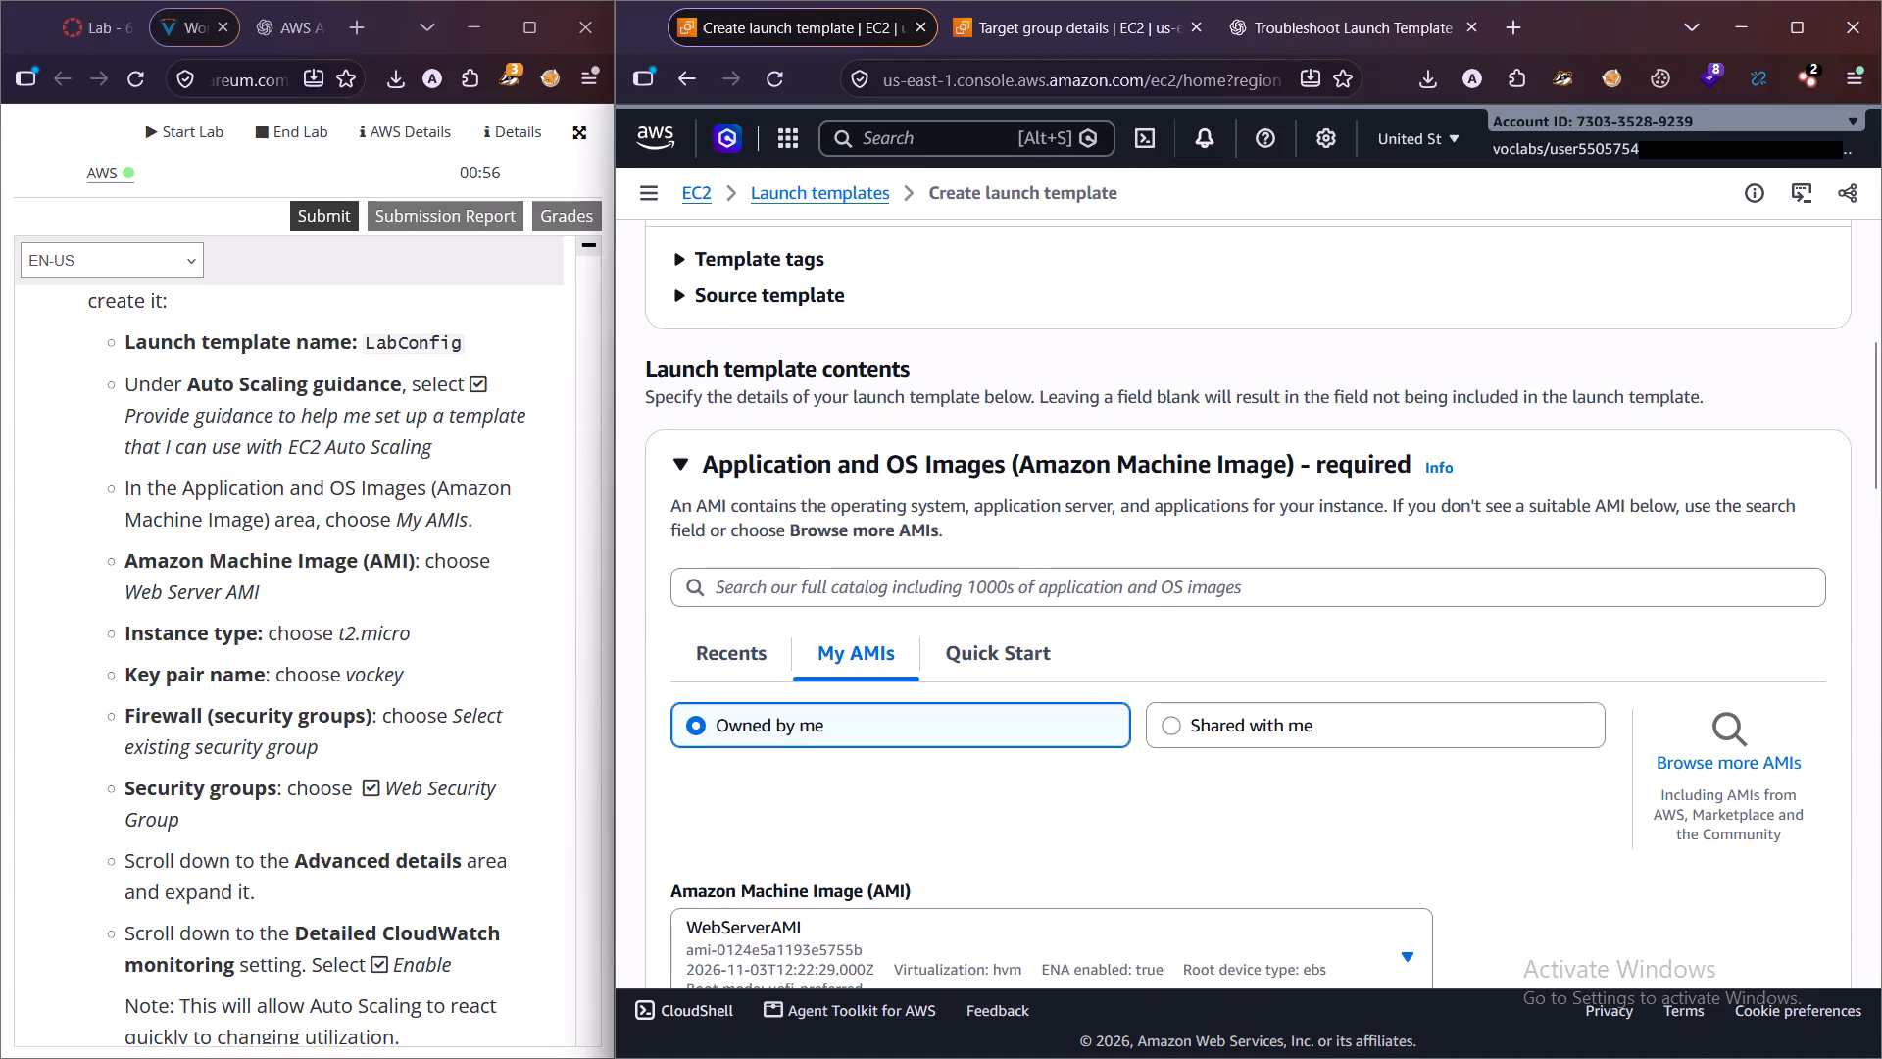
scroll(854, 722, "down", 3)
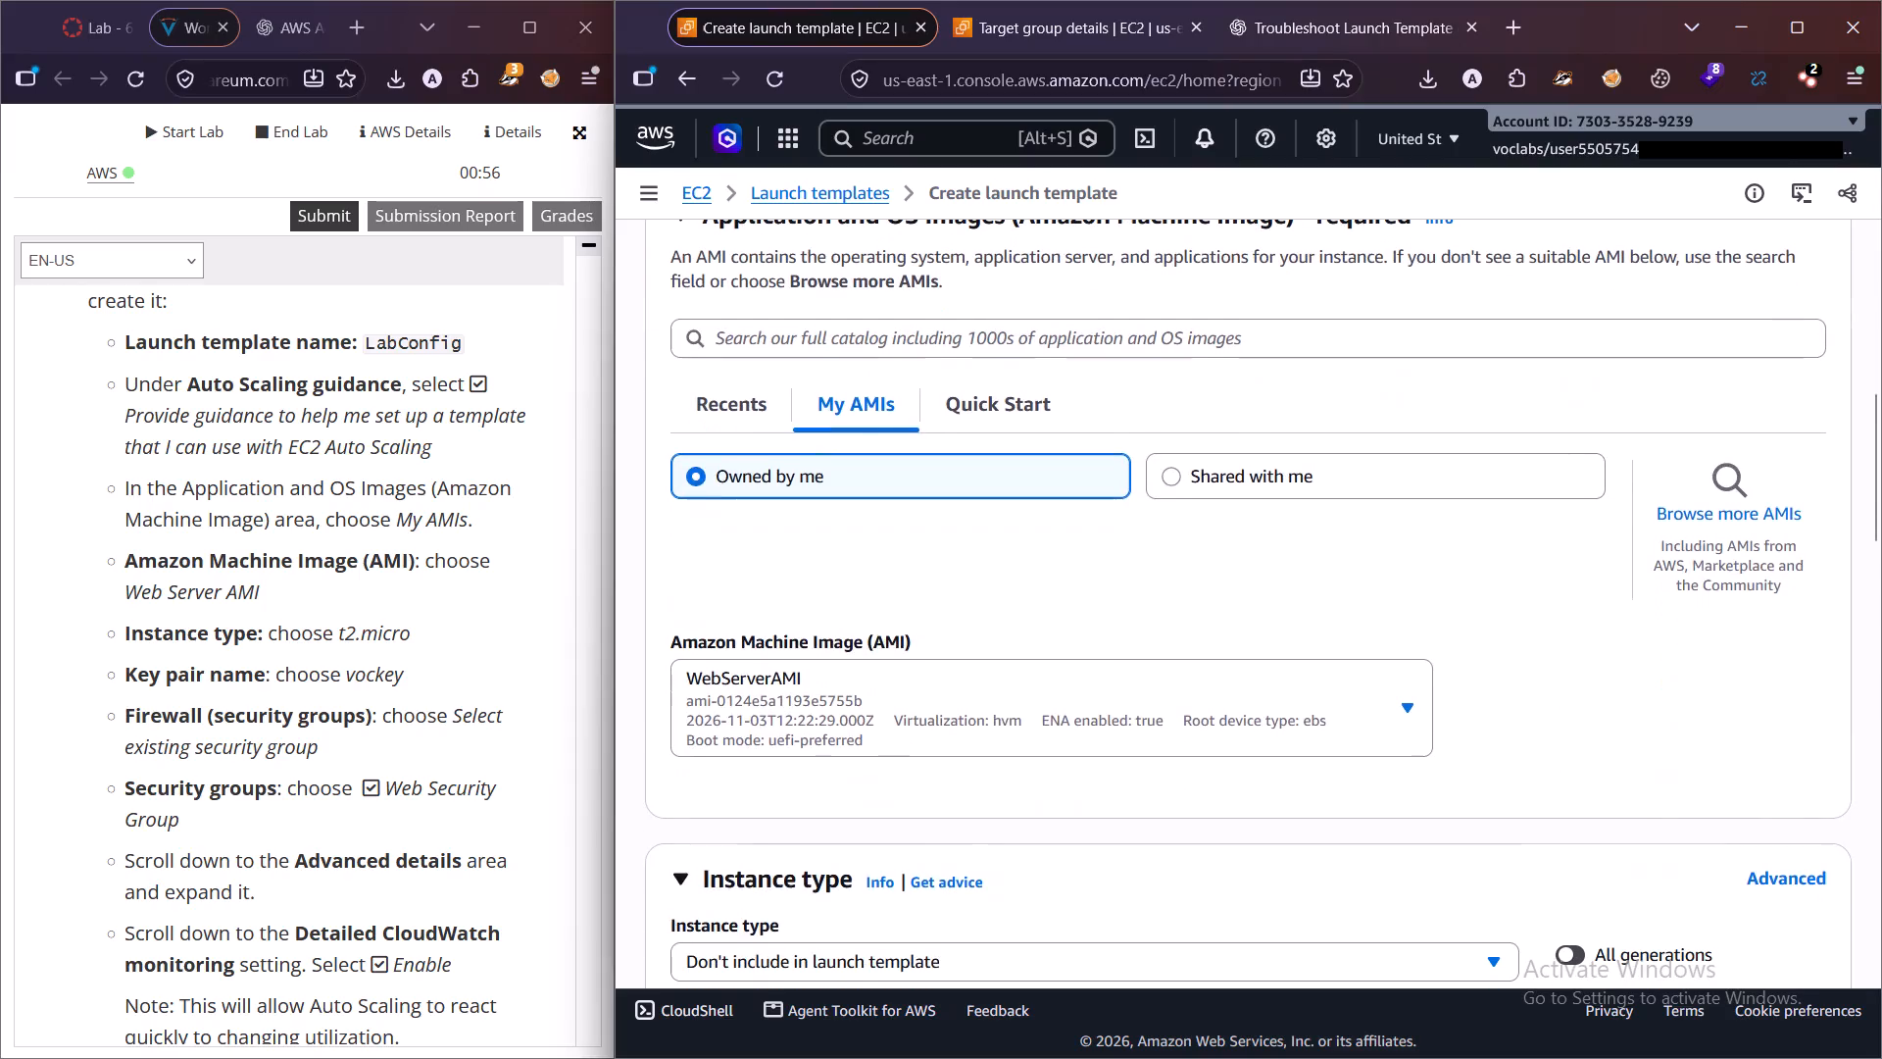
left_click(891, 694)
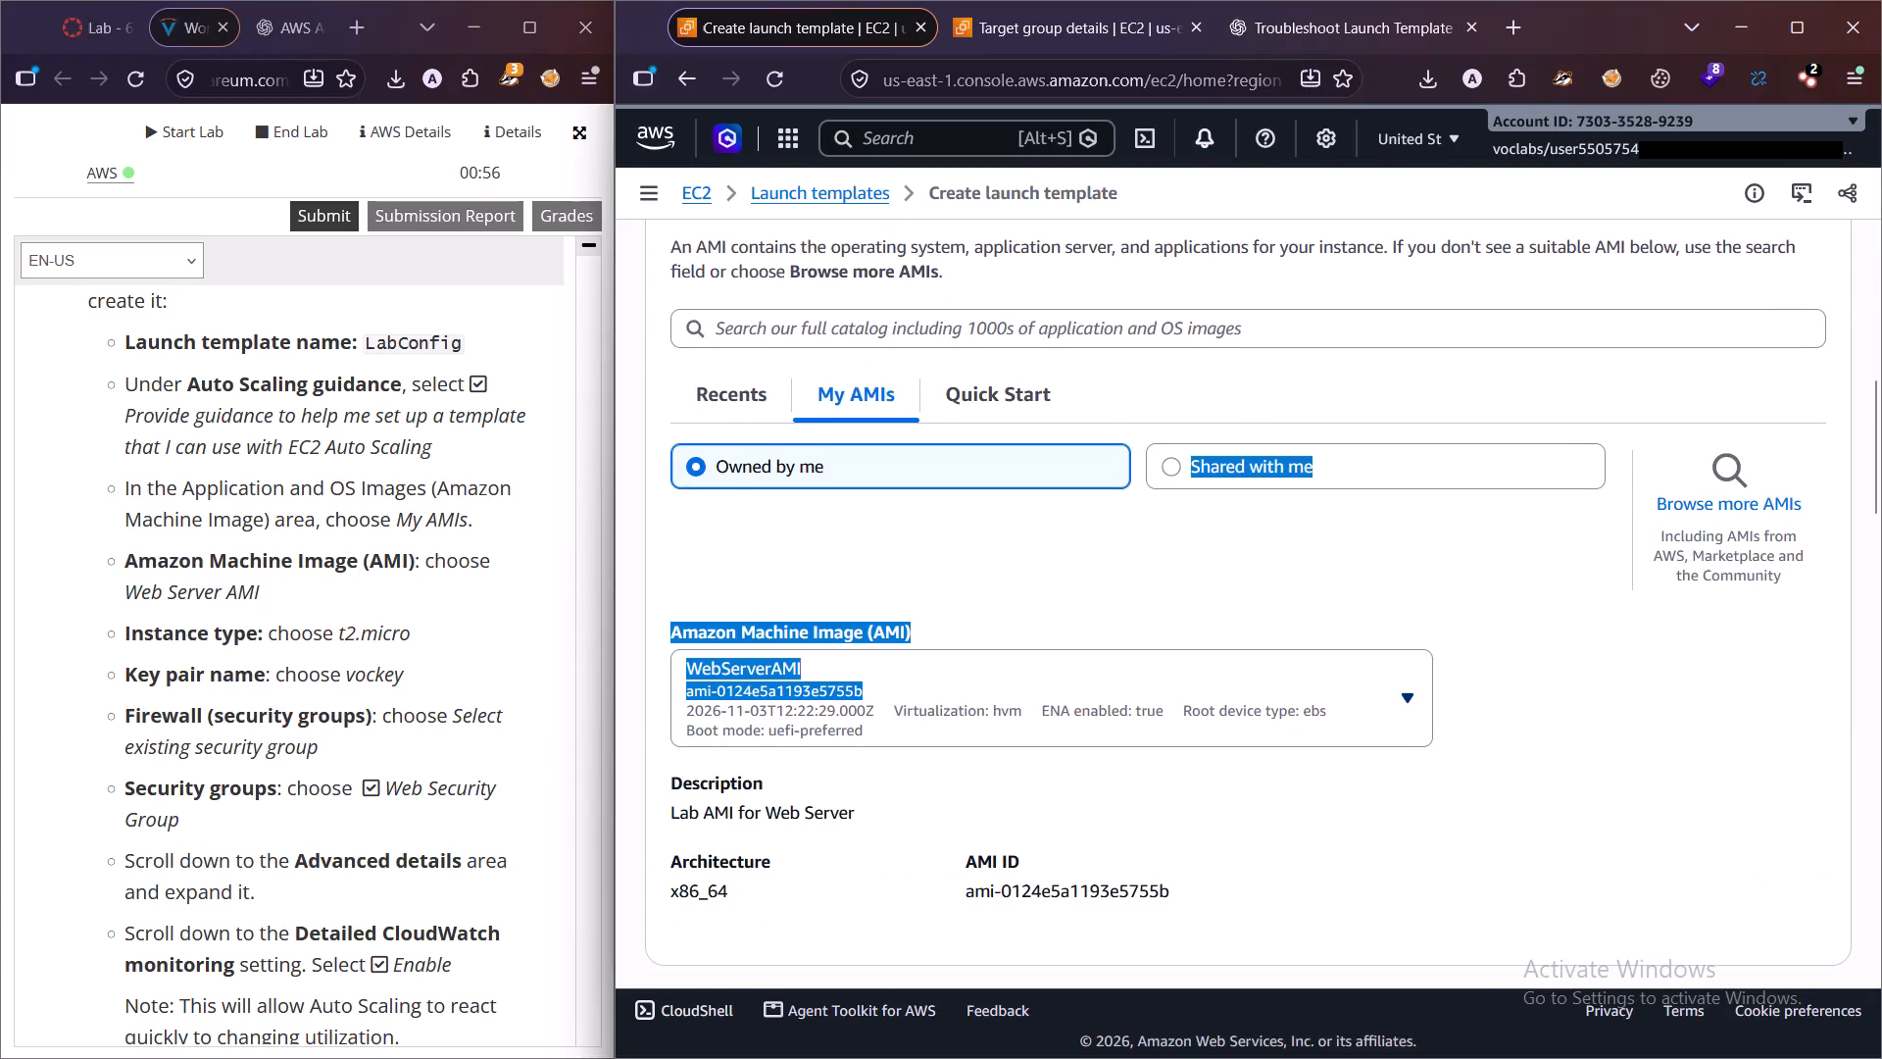
left_click(1403, 698)
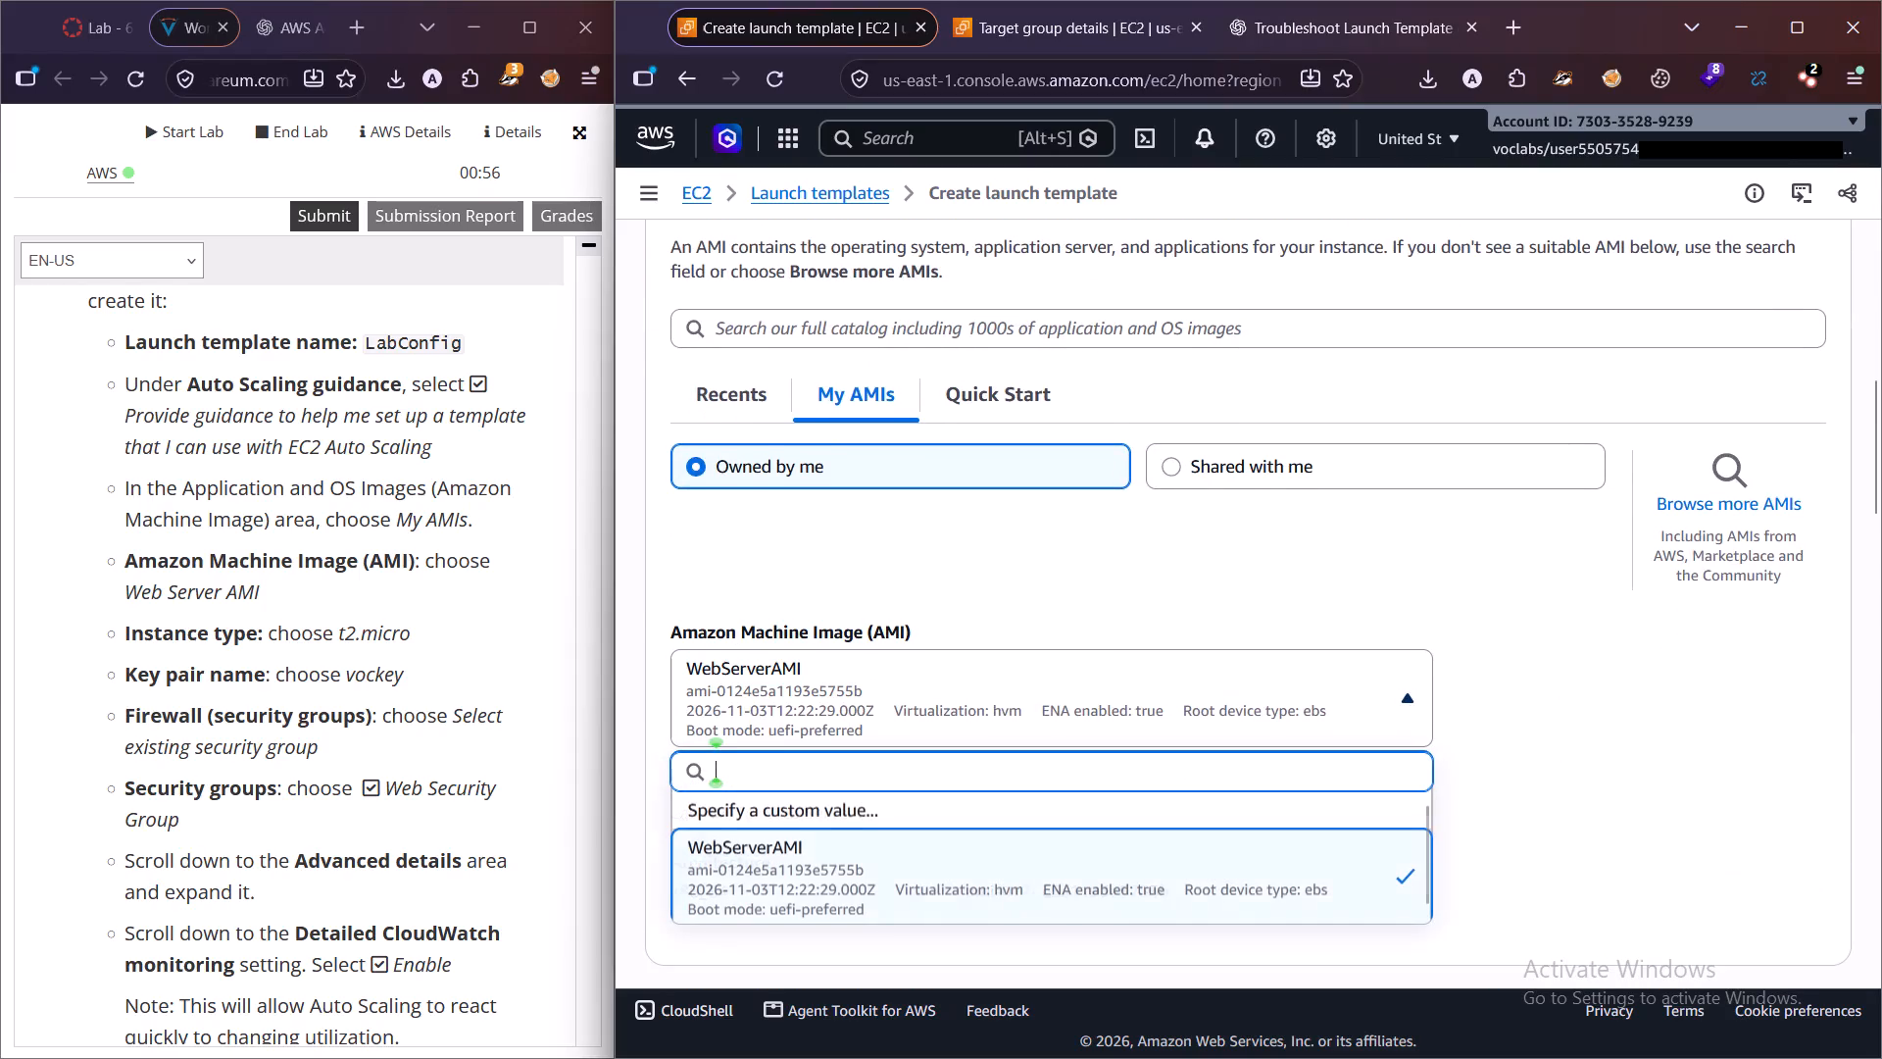
scroll(1187, 779, "down", 3)
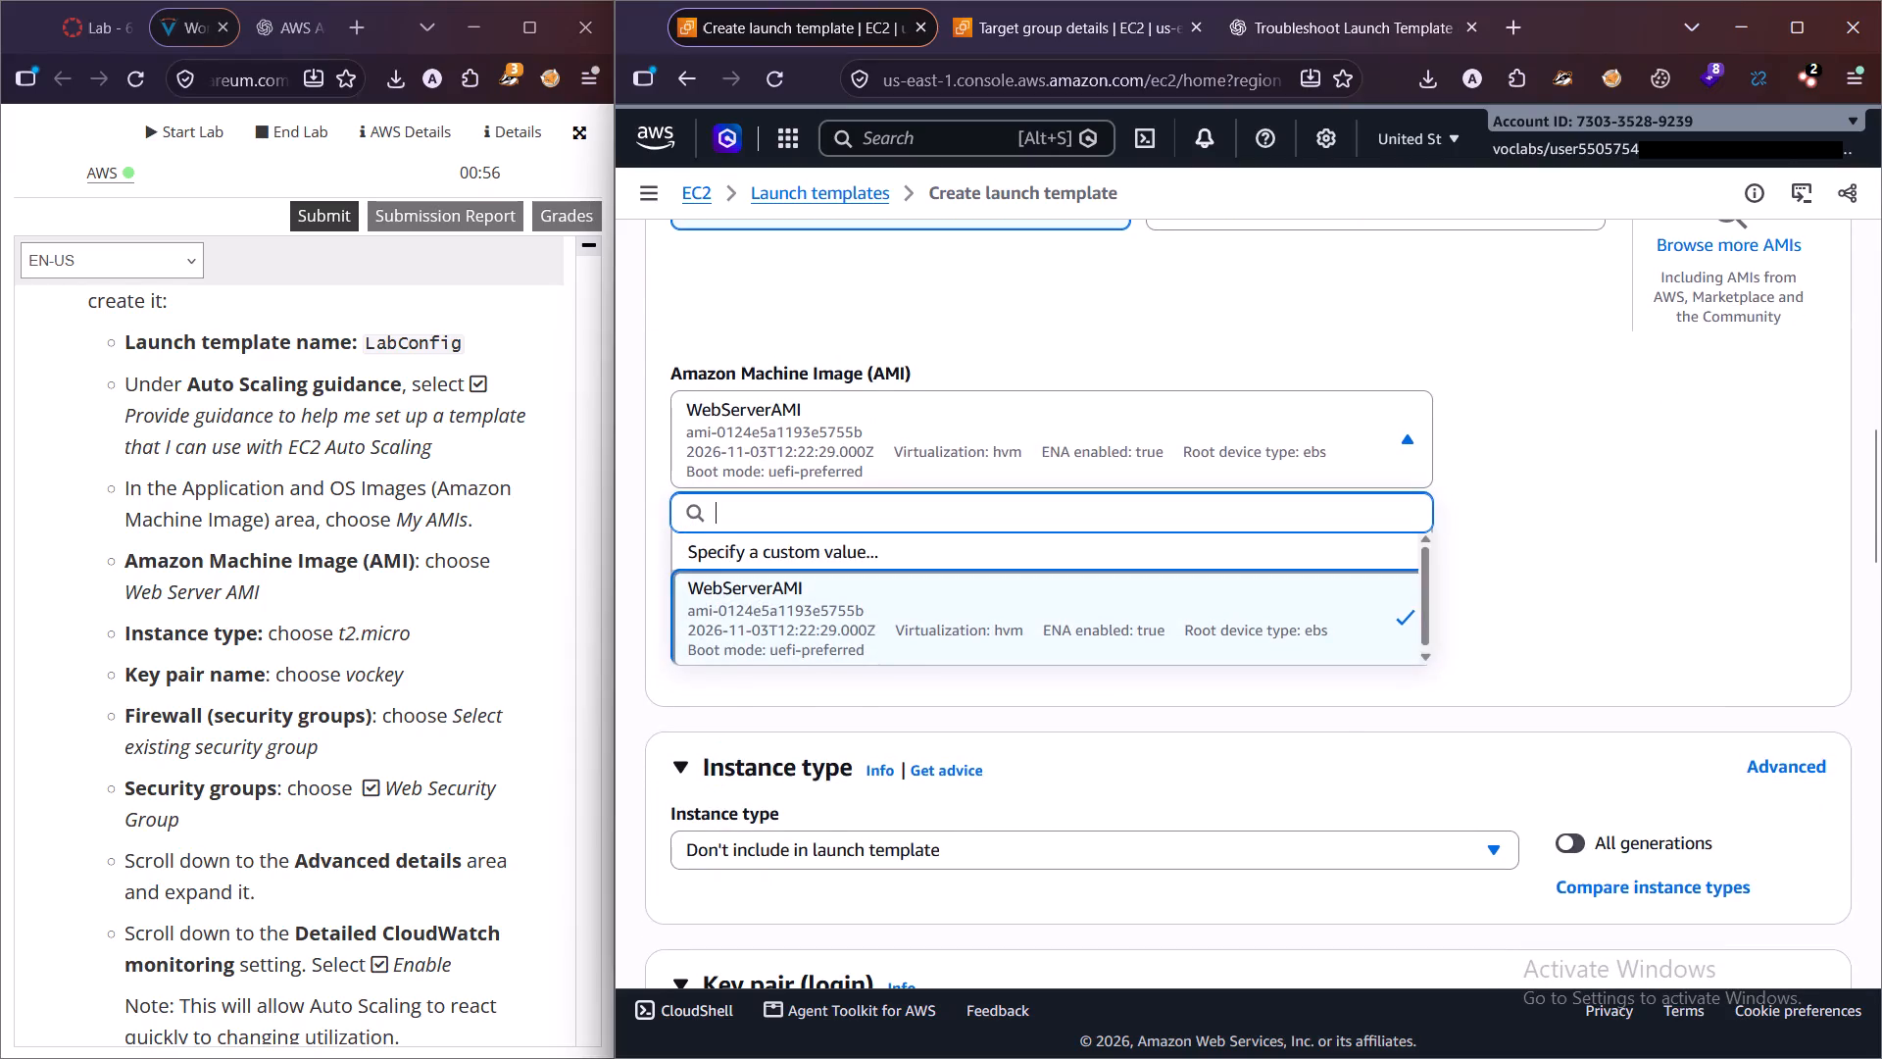
left_click(1655, 606)
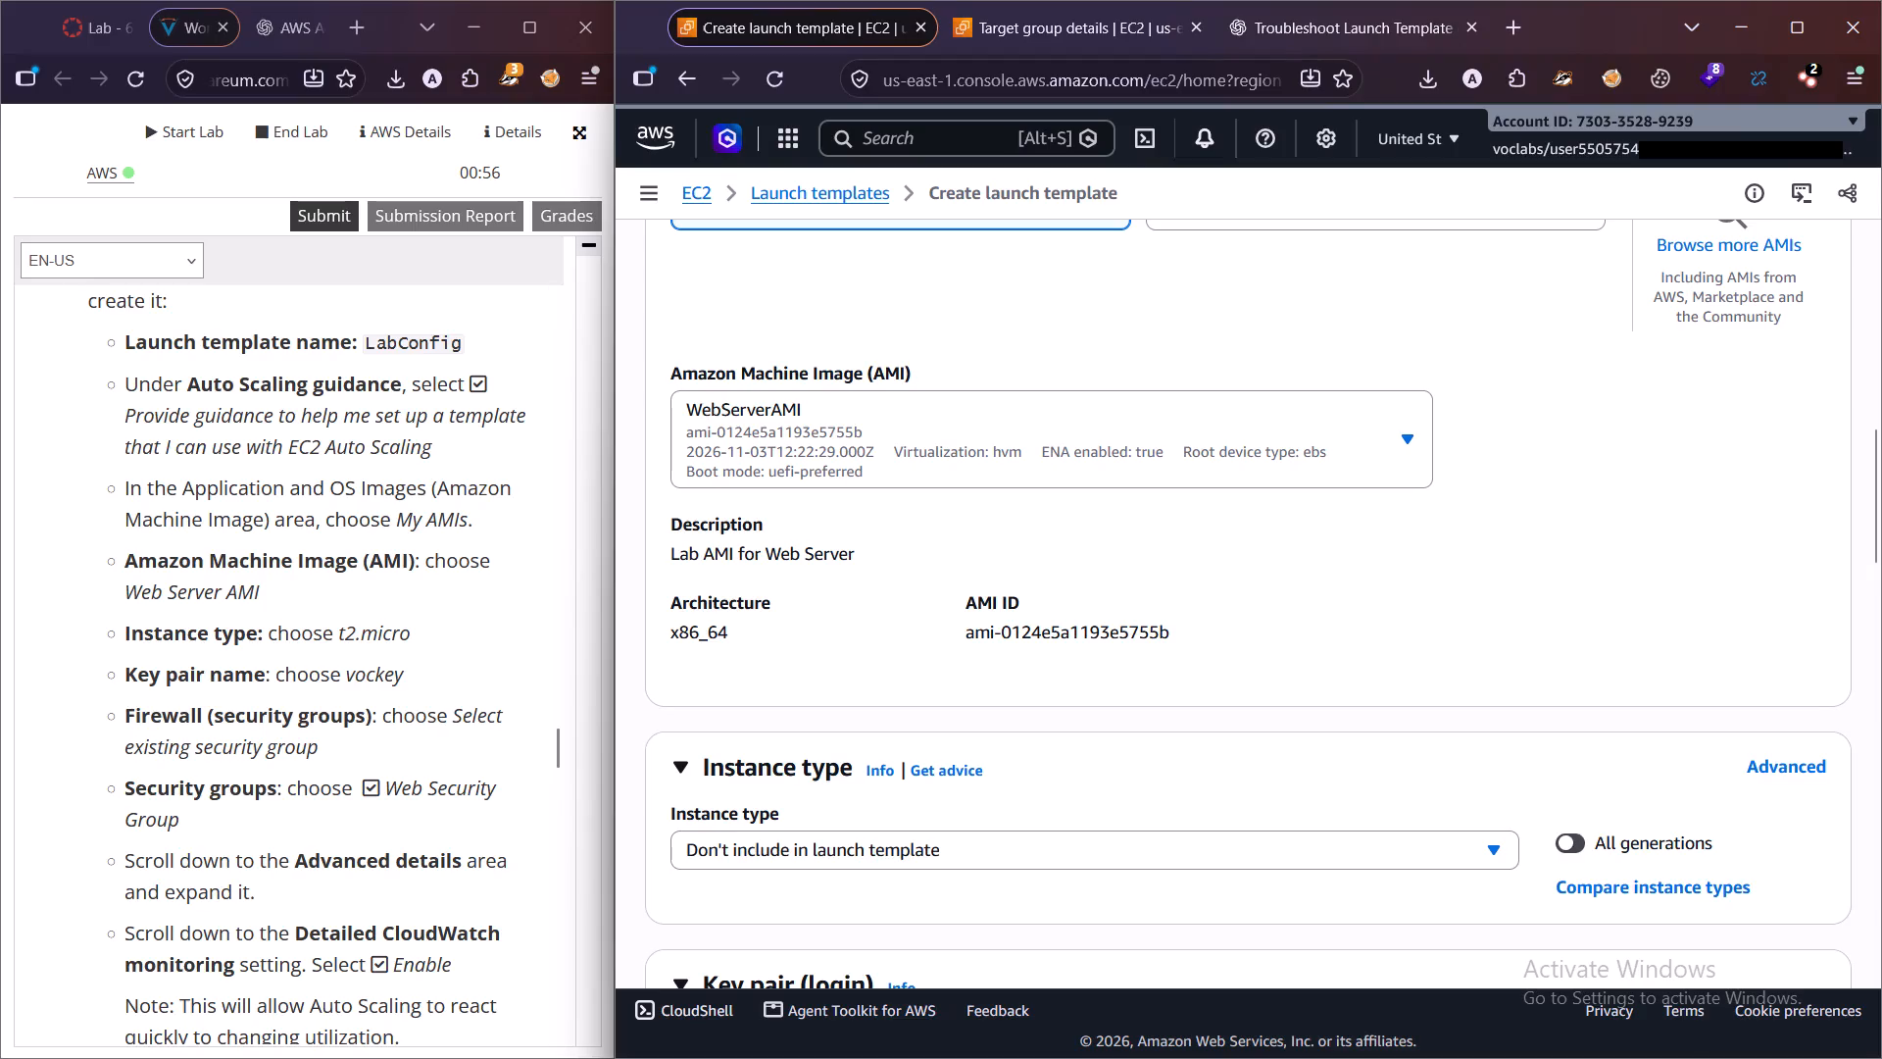
left_click(836, 461)
left_click(969, 626)
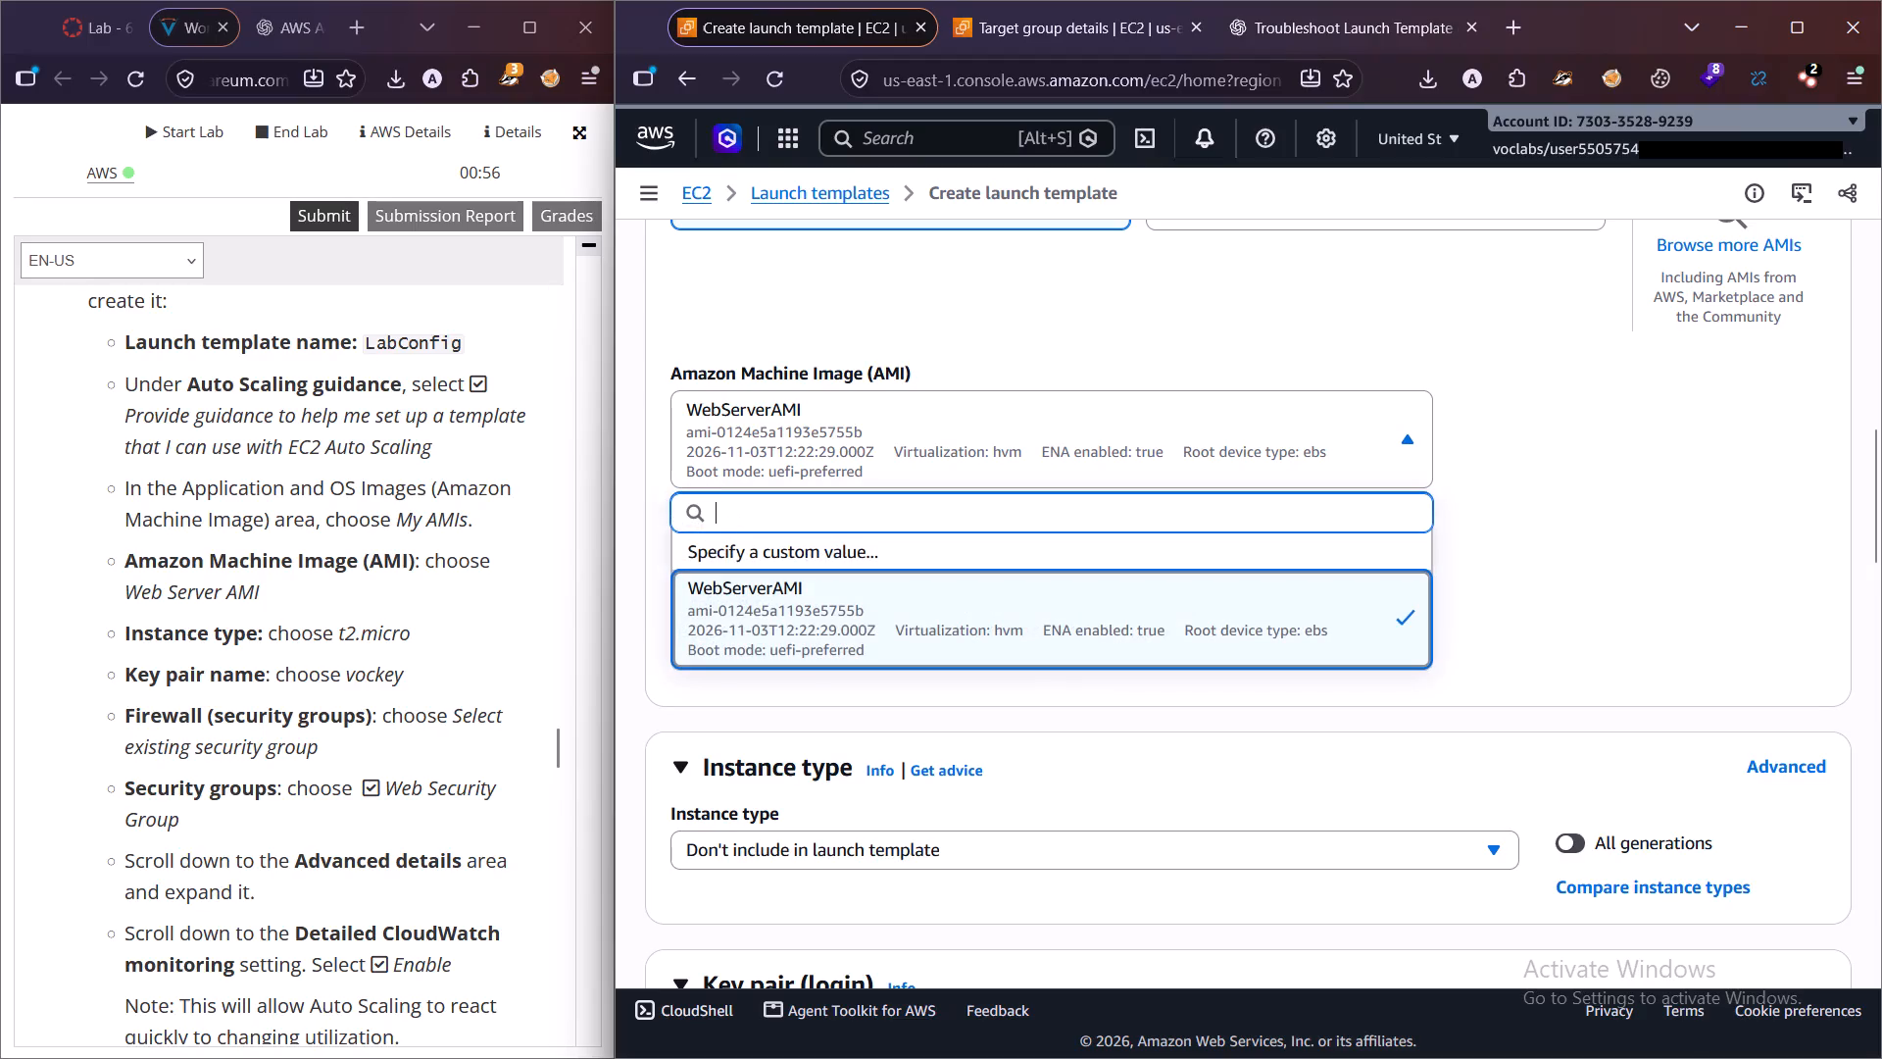
left_click(969, 626)
left_click(1600, 589)
left_click(1578, 570)
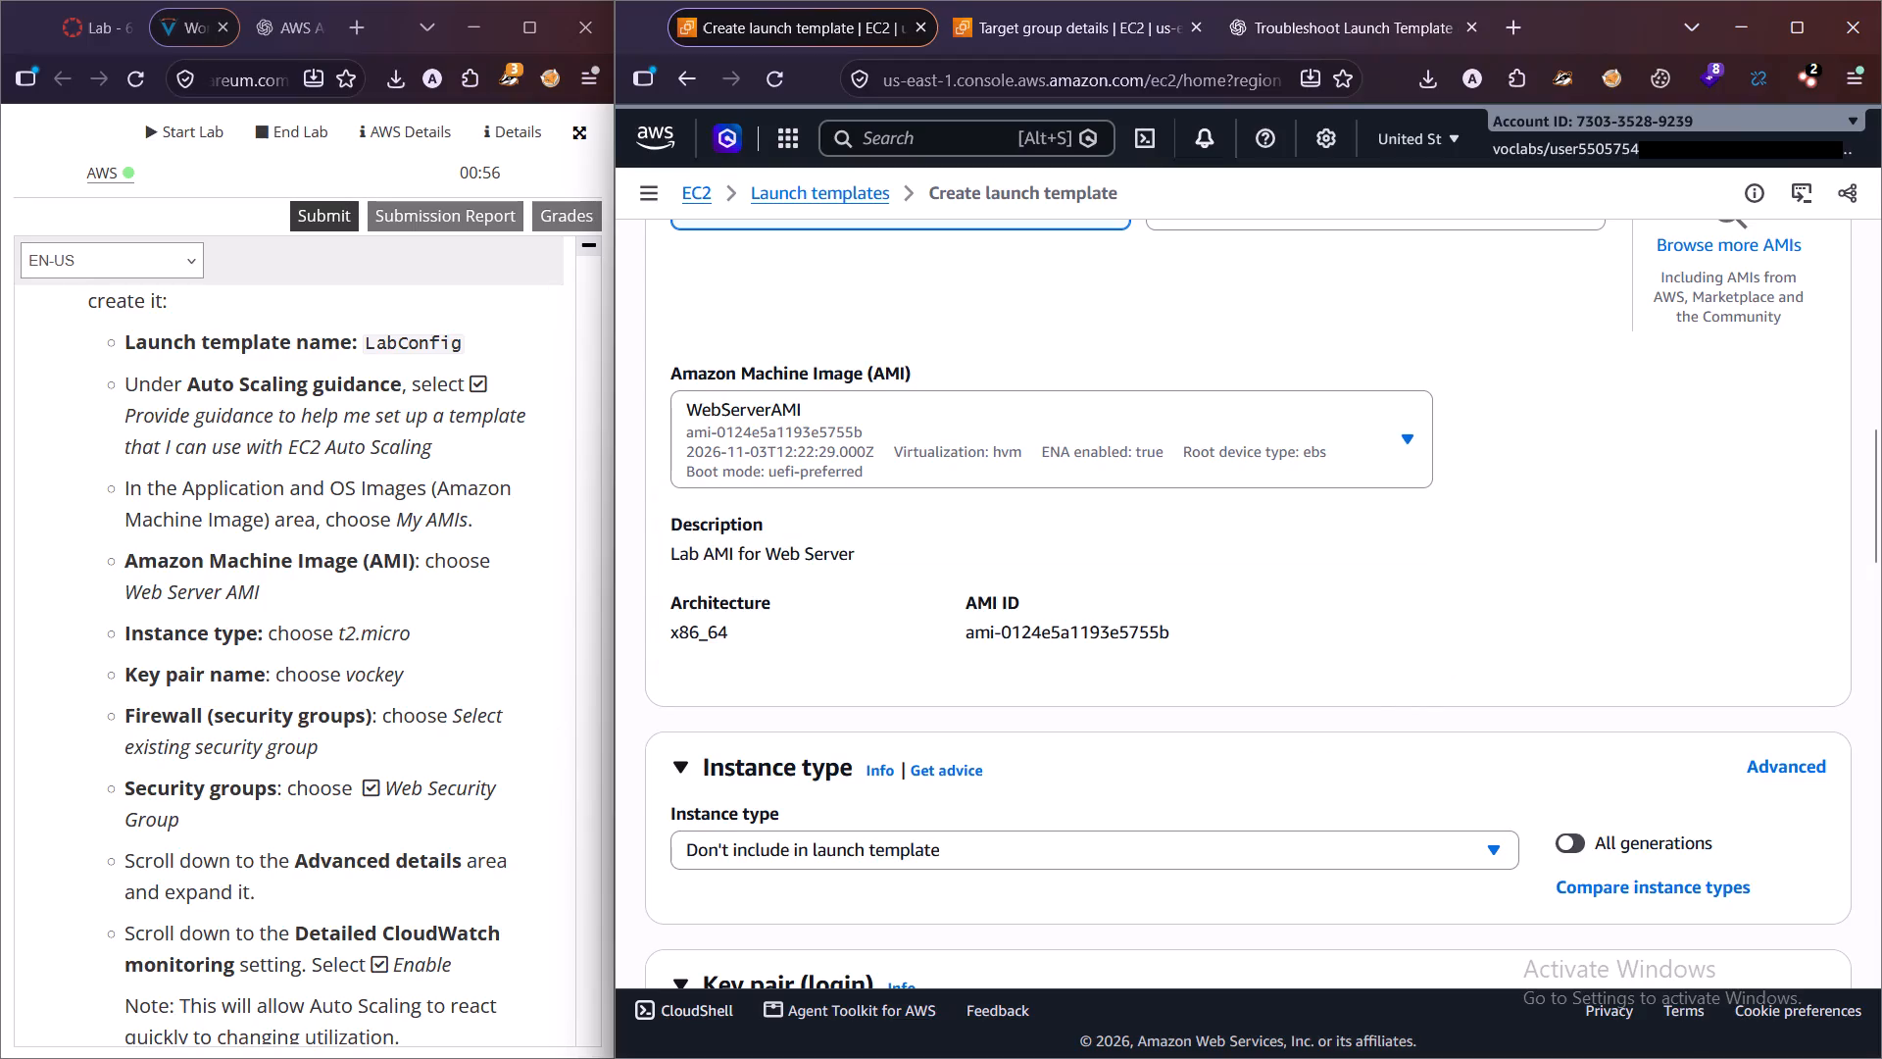
scroll(1010, 639, "up", 3)
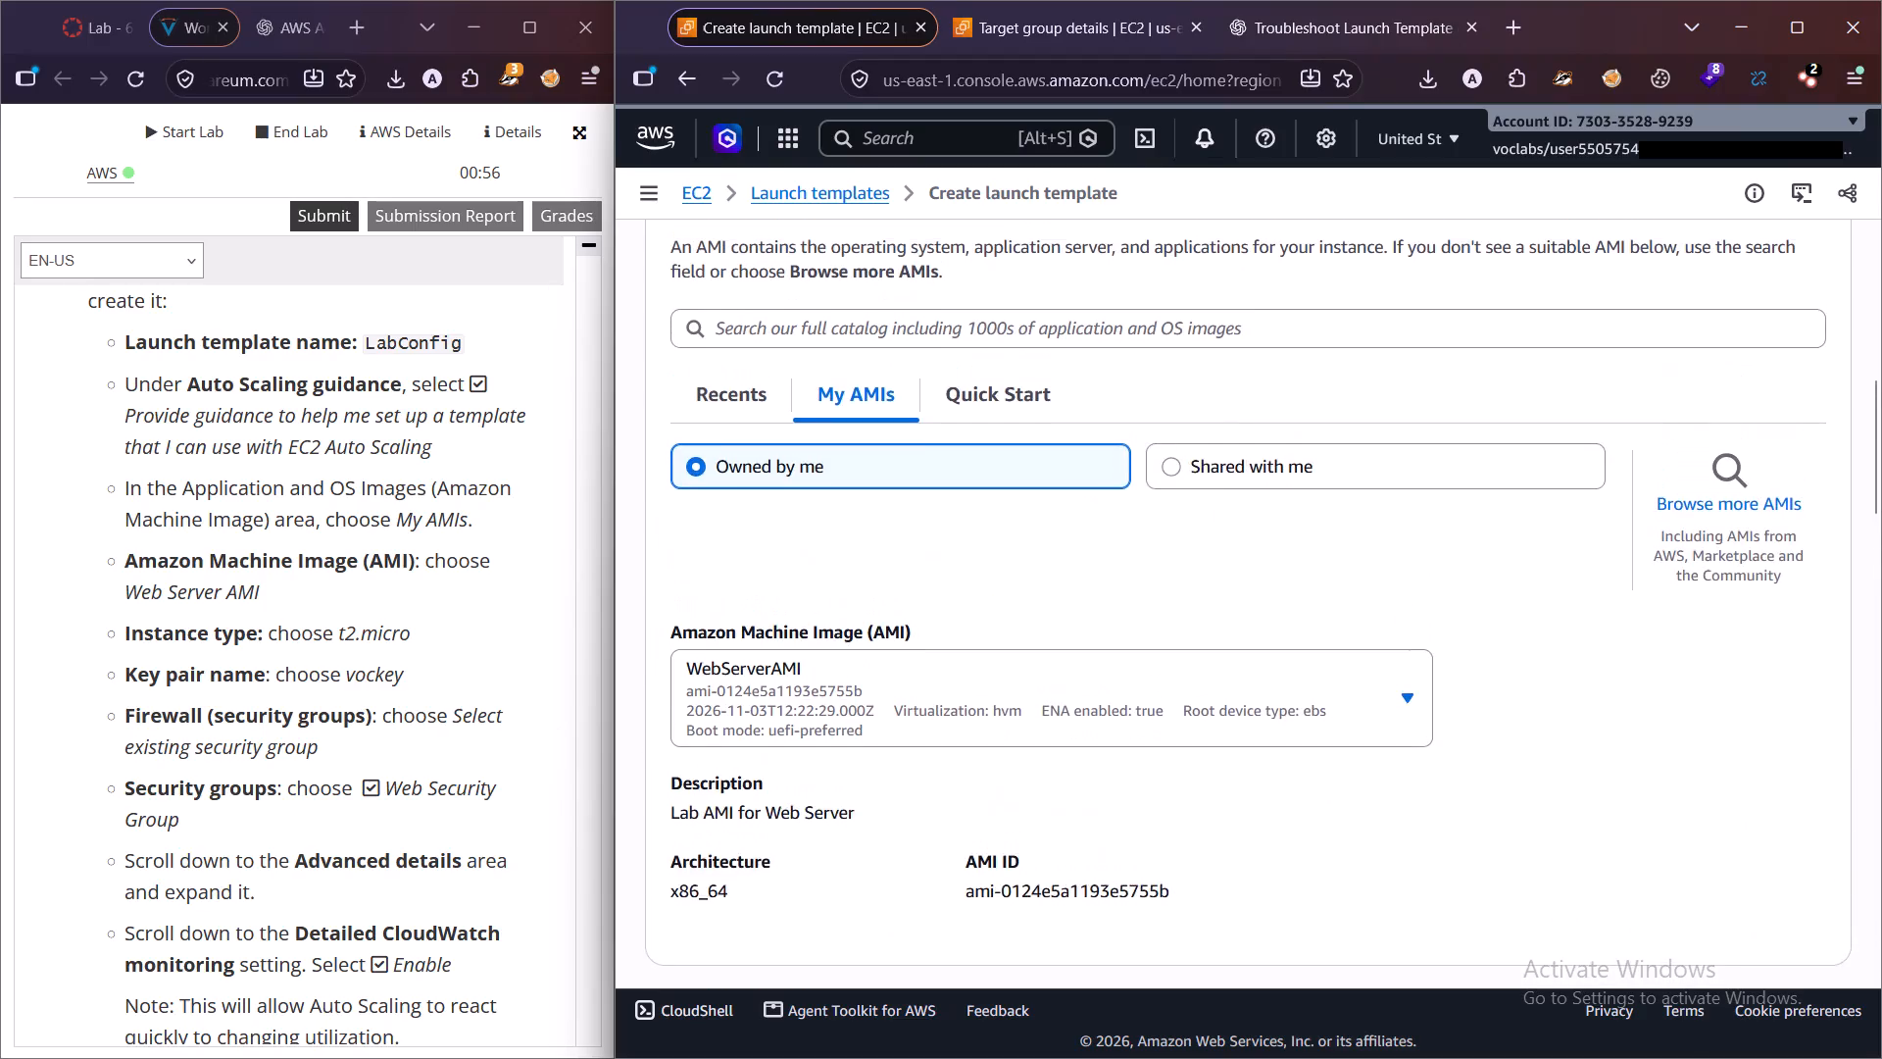
Set the launch template's instance type to t2.micro.
scroll(599, 629, "down", 3)
scroll(418, 641, "down", 1)
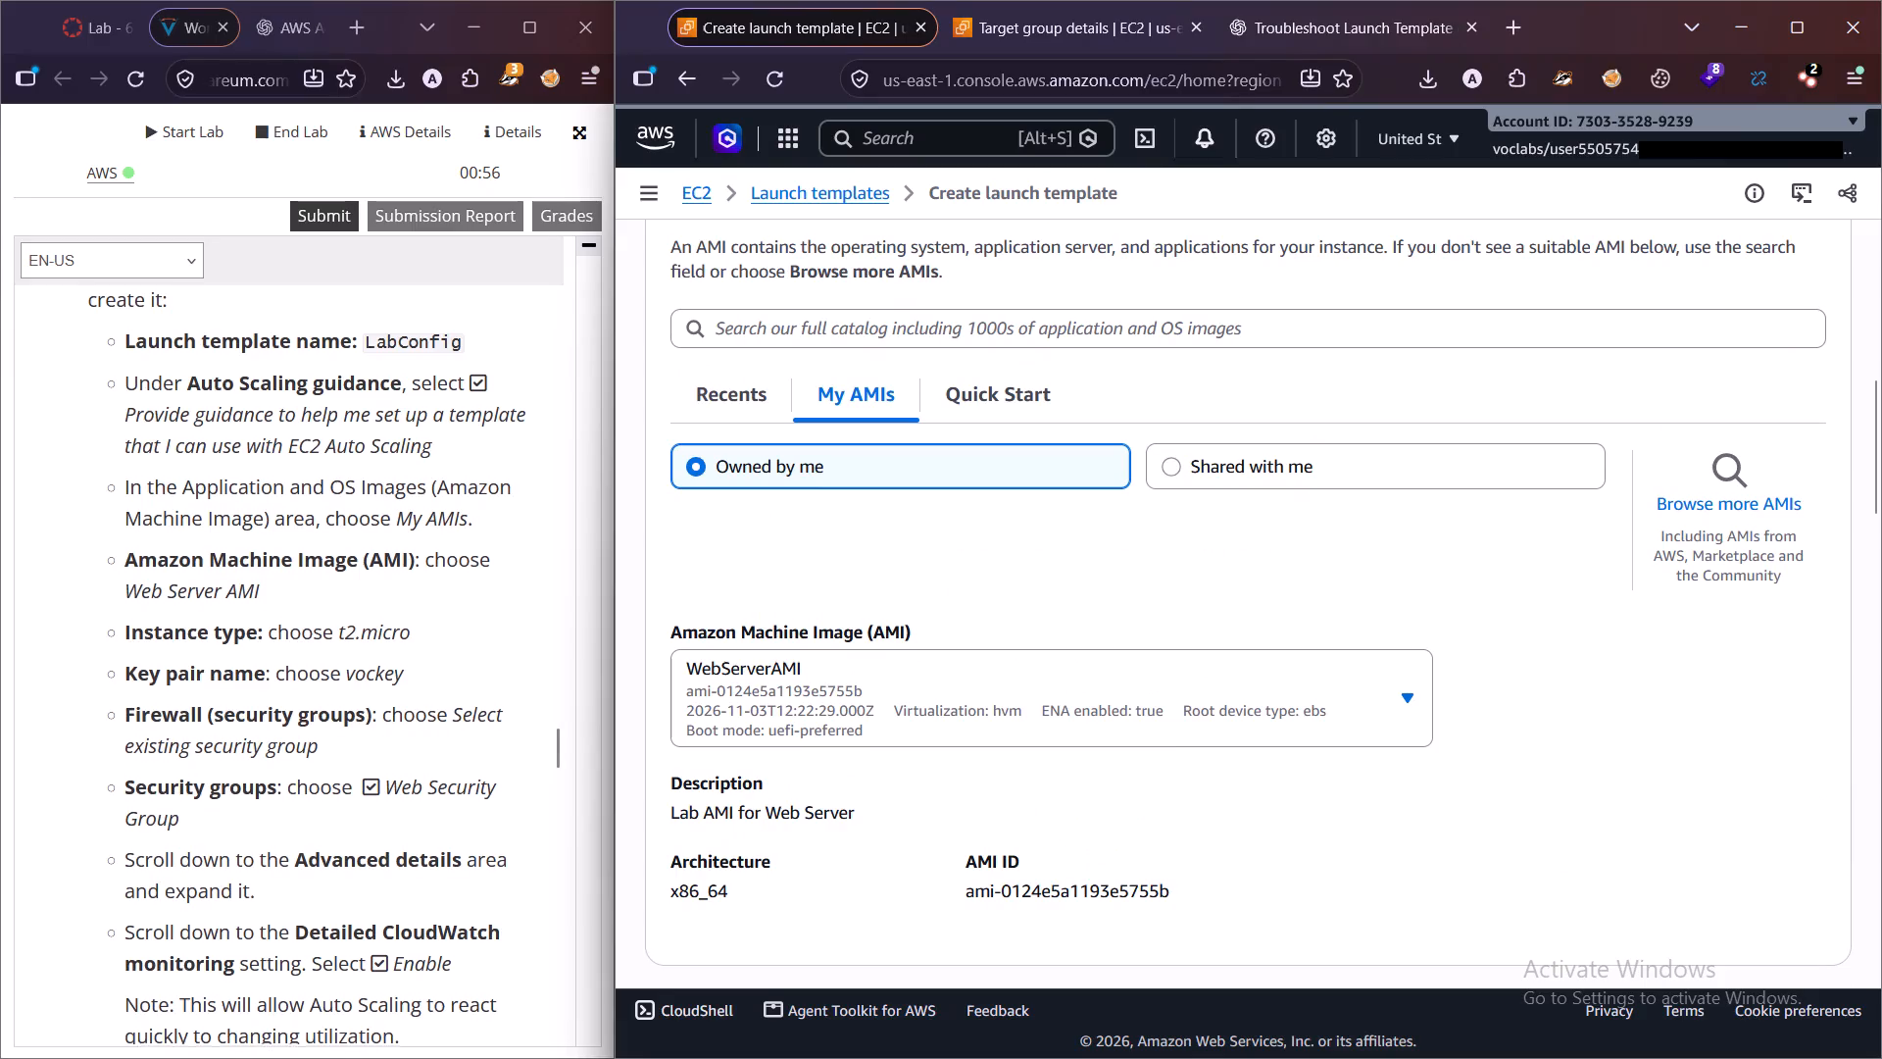
scroll(418, 641, "down", 2)
scroll(1240, 663, "down", 7)
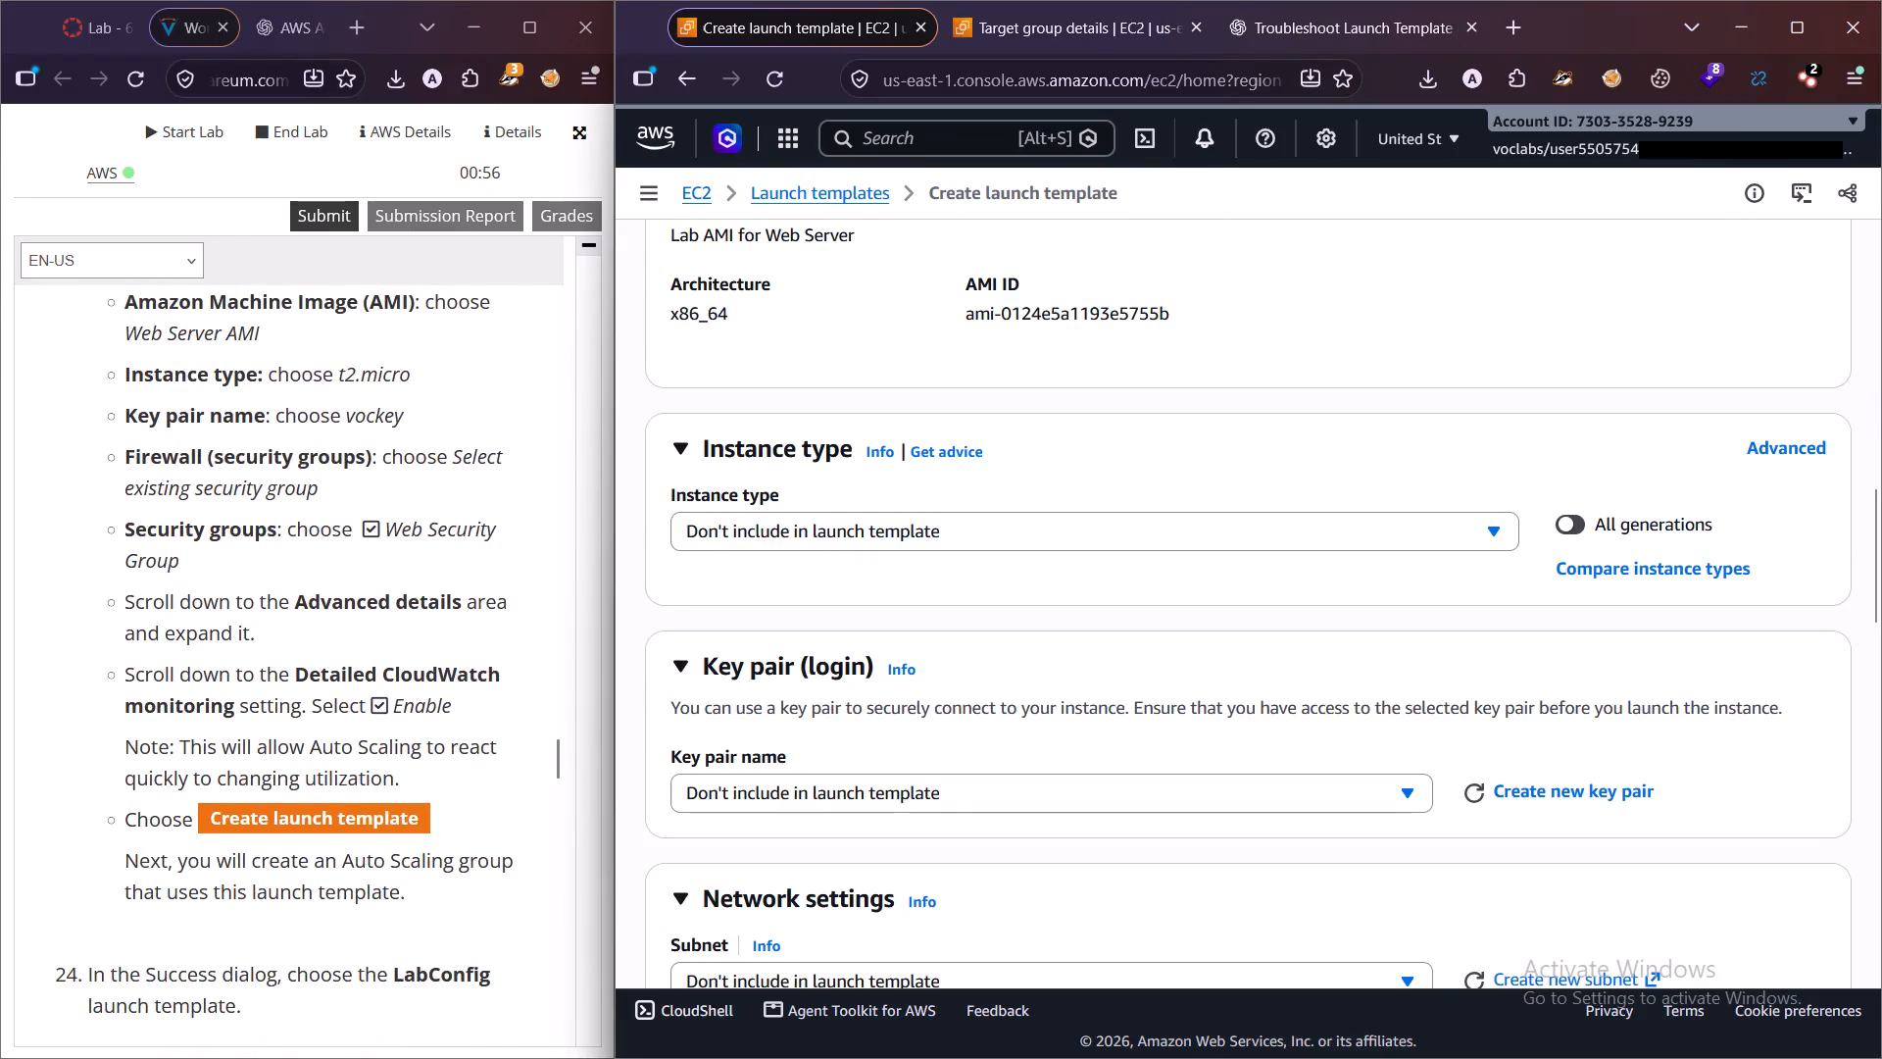
left_click(977, 506)
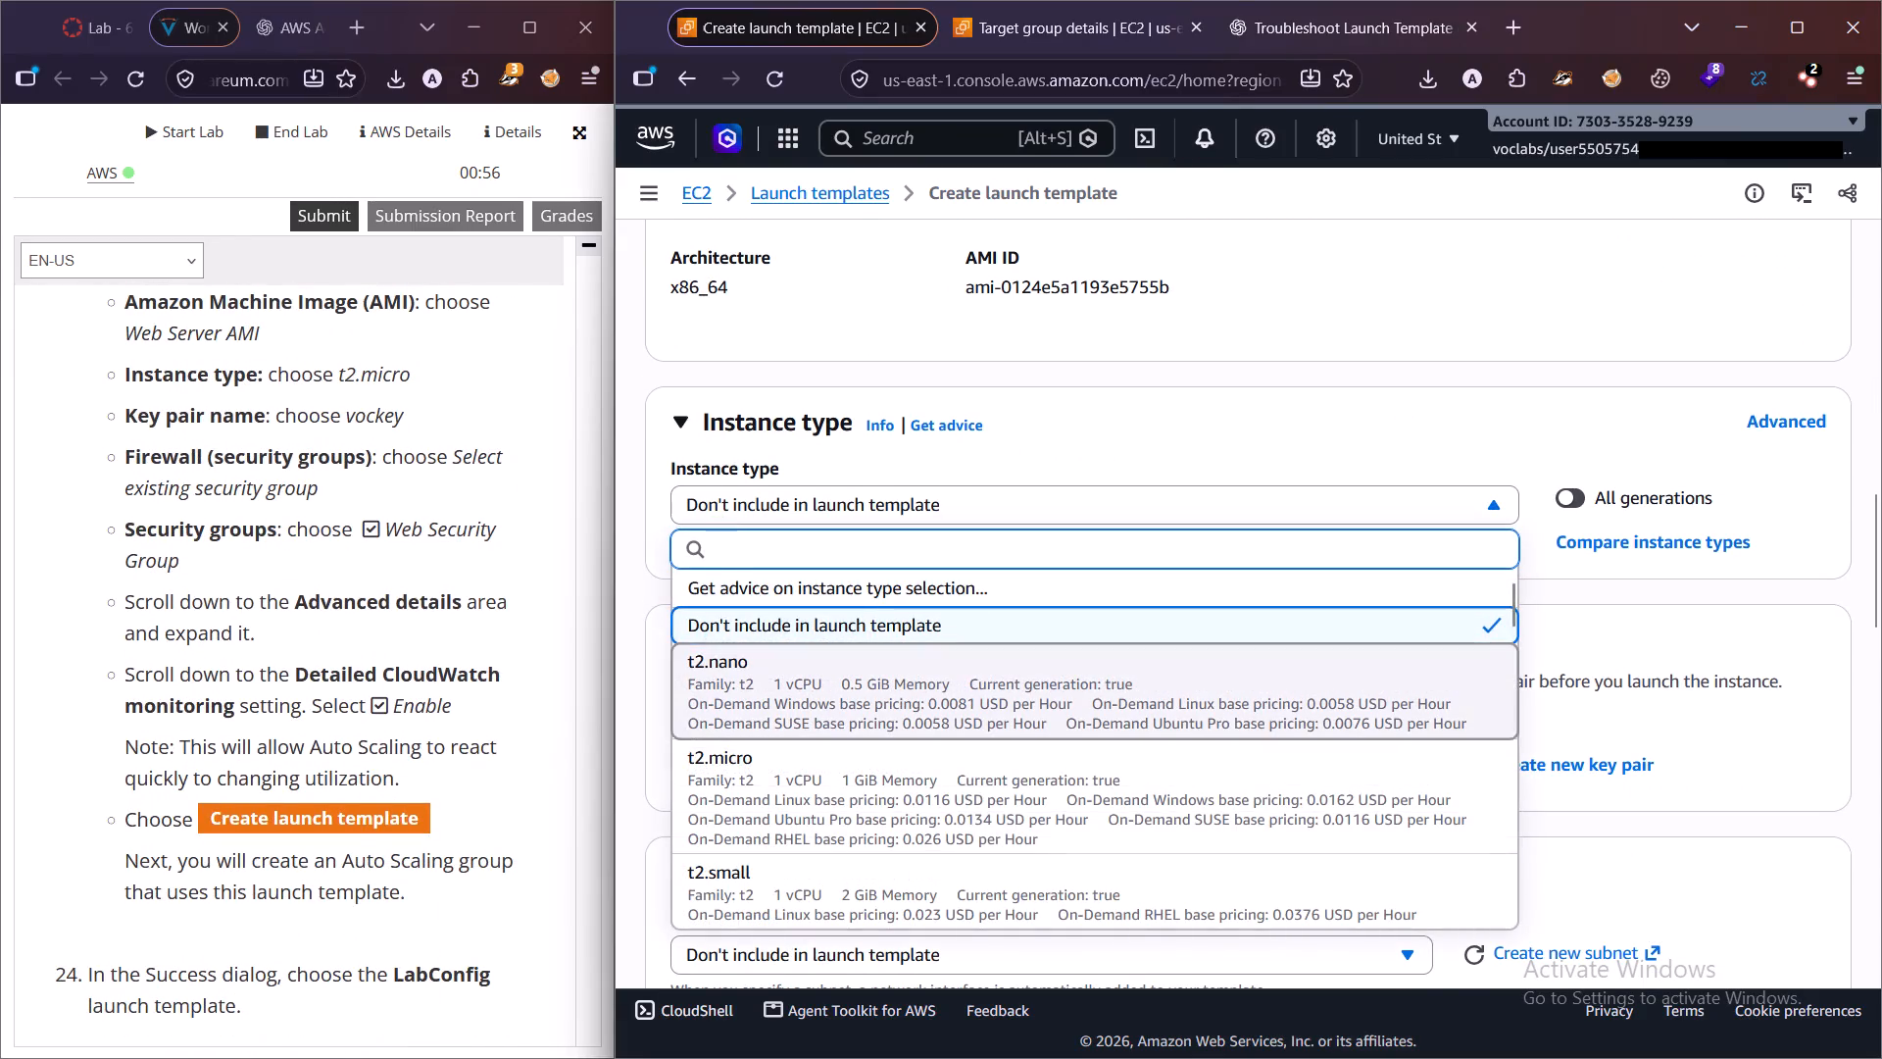
left_click(819, 760)
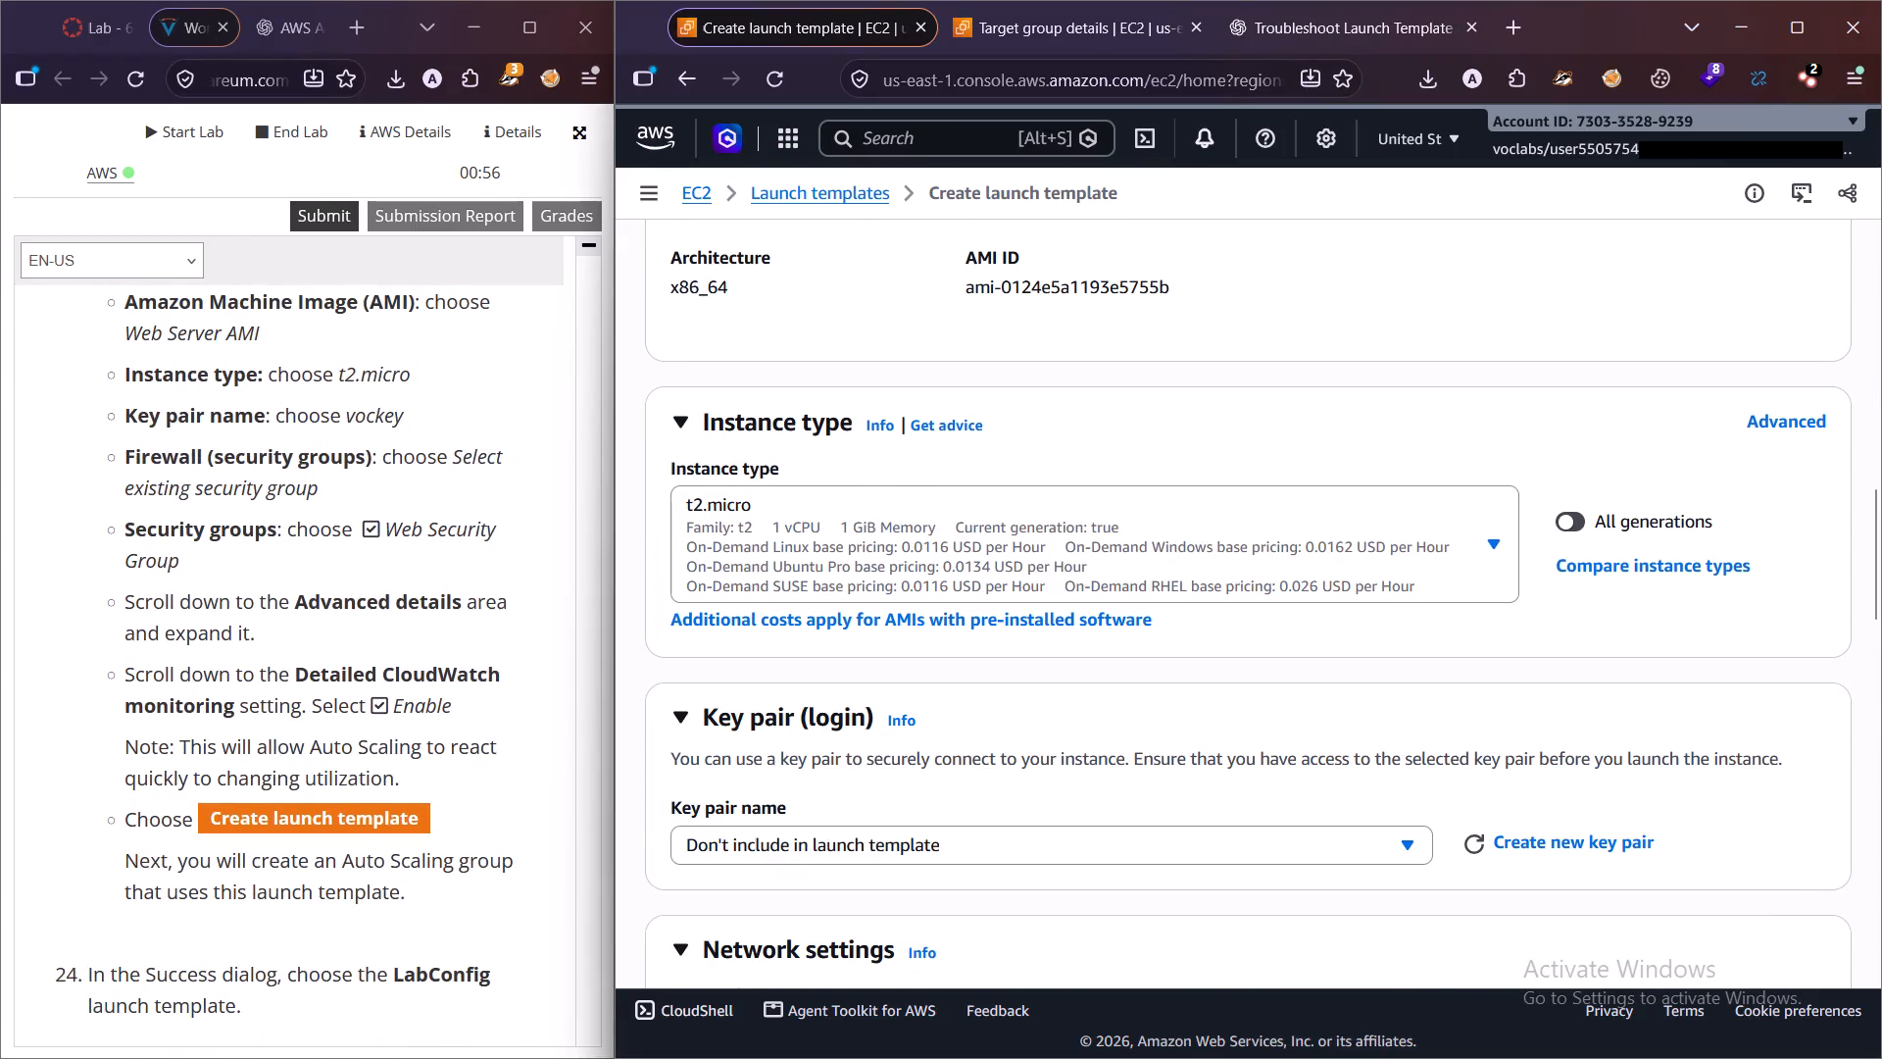
Set the key pair for the launch template to vockey.
scroll(1218, 680, "down", 2)
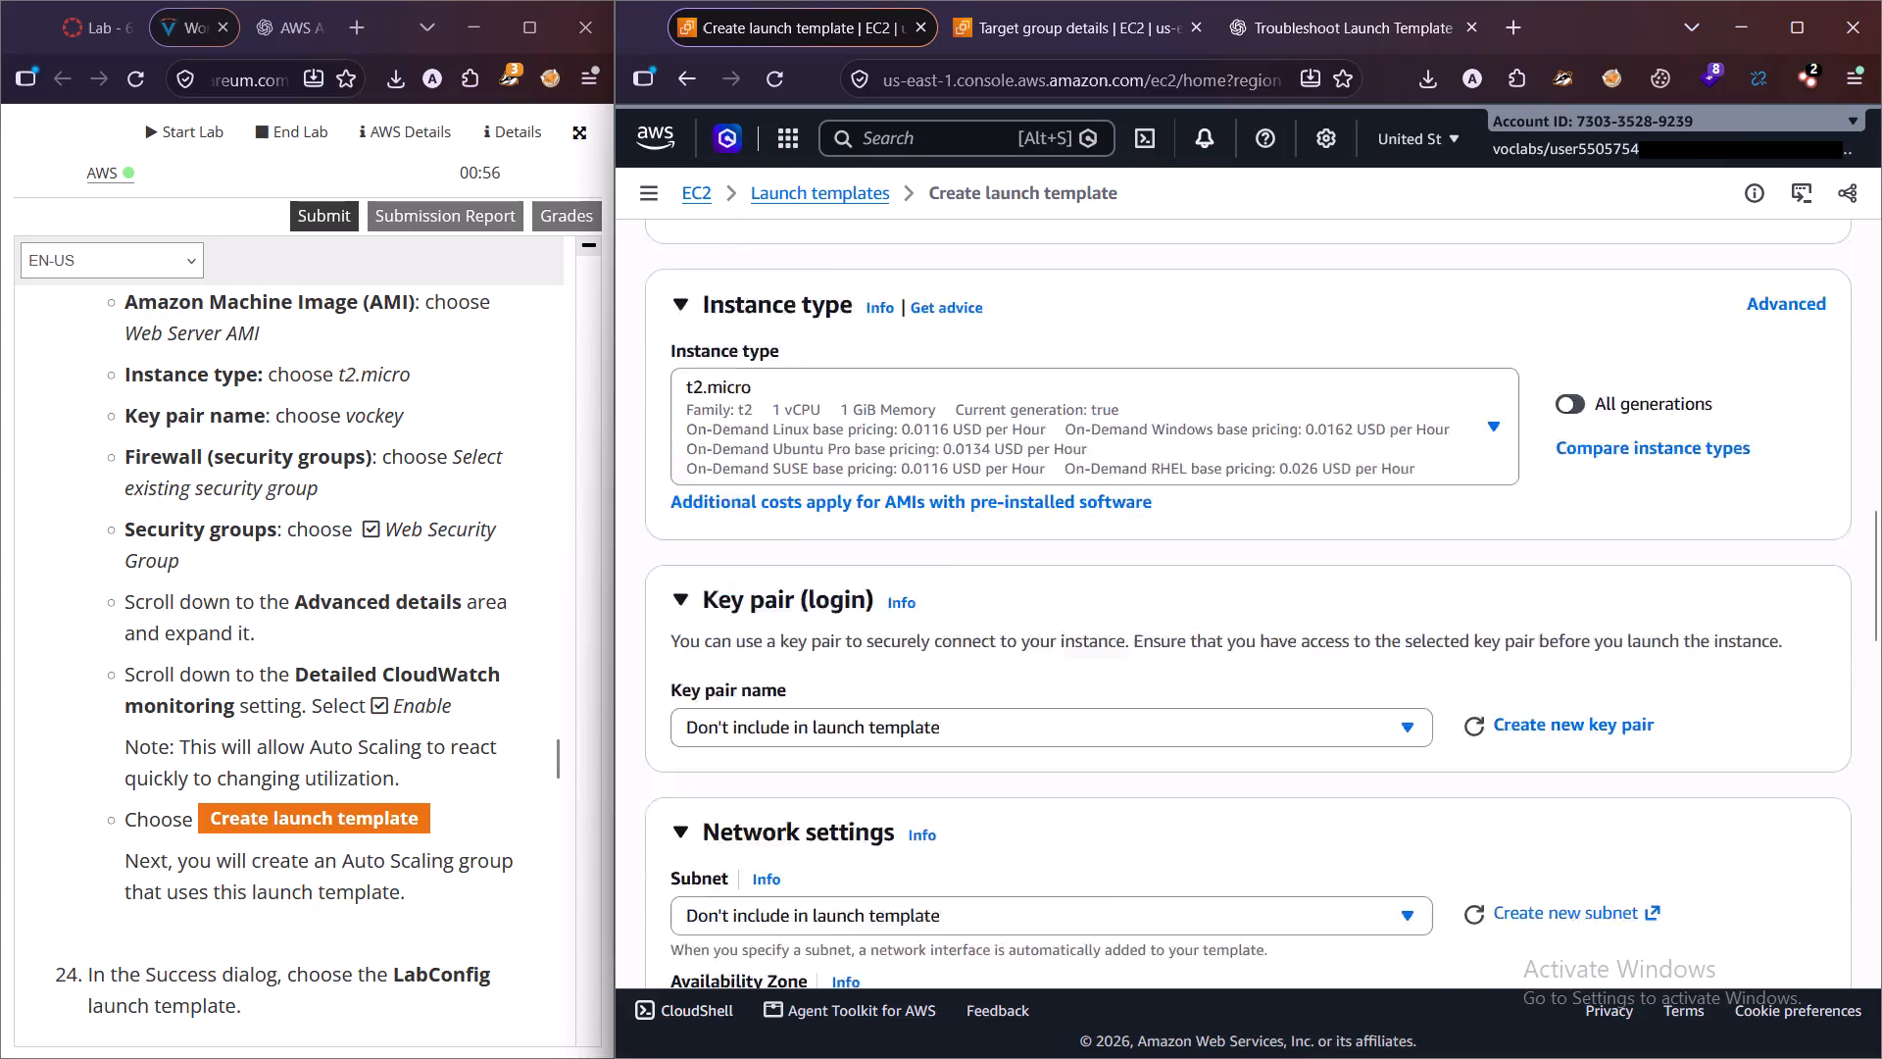
left_click(1152, 667)
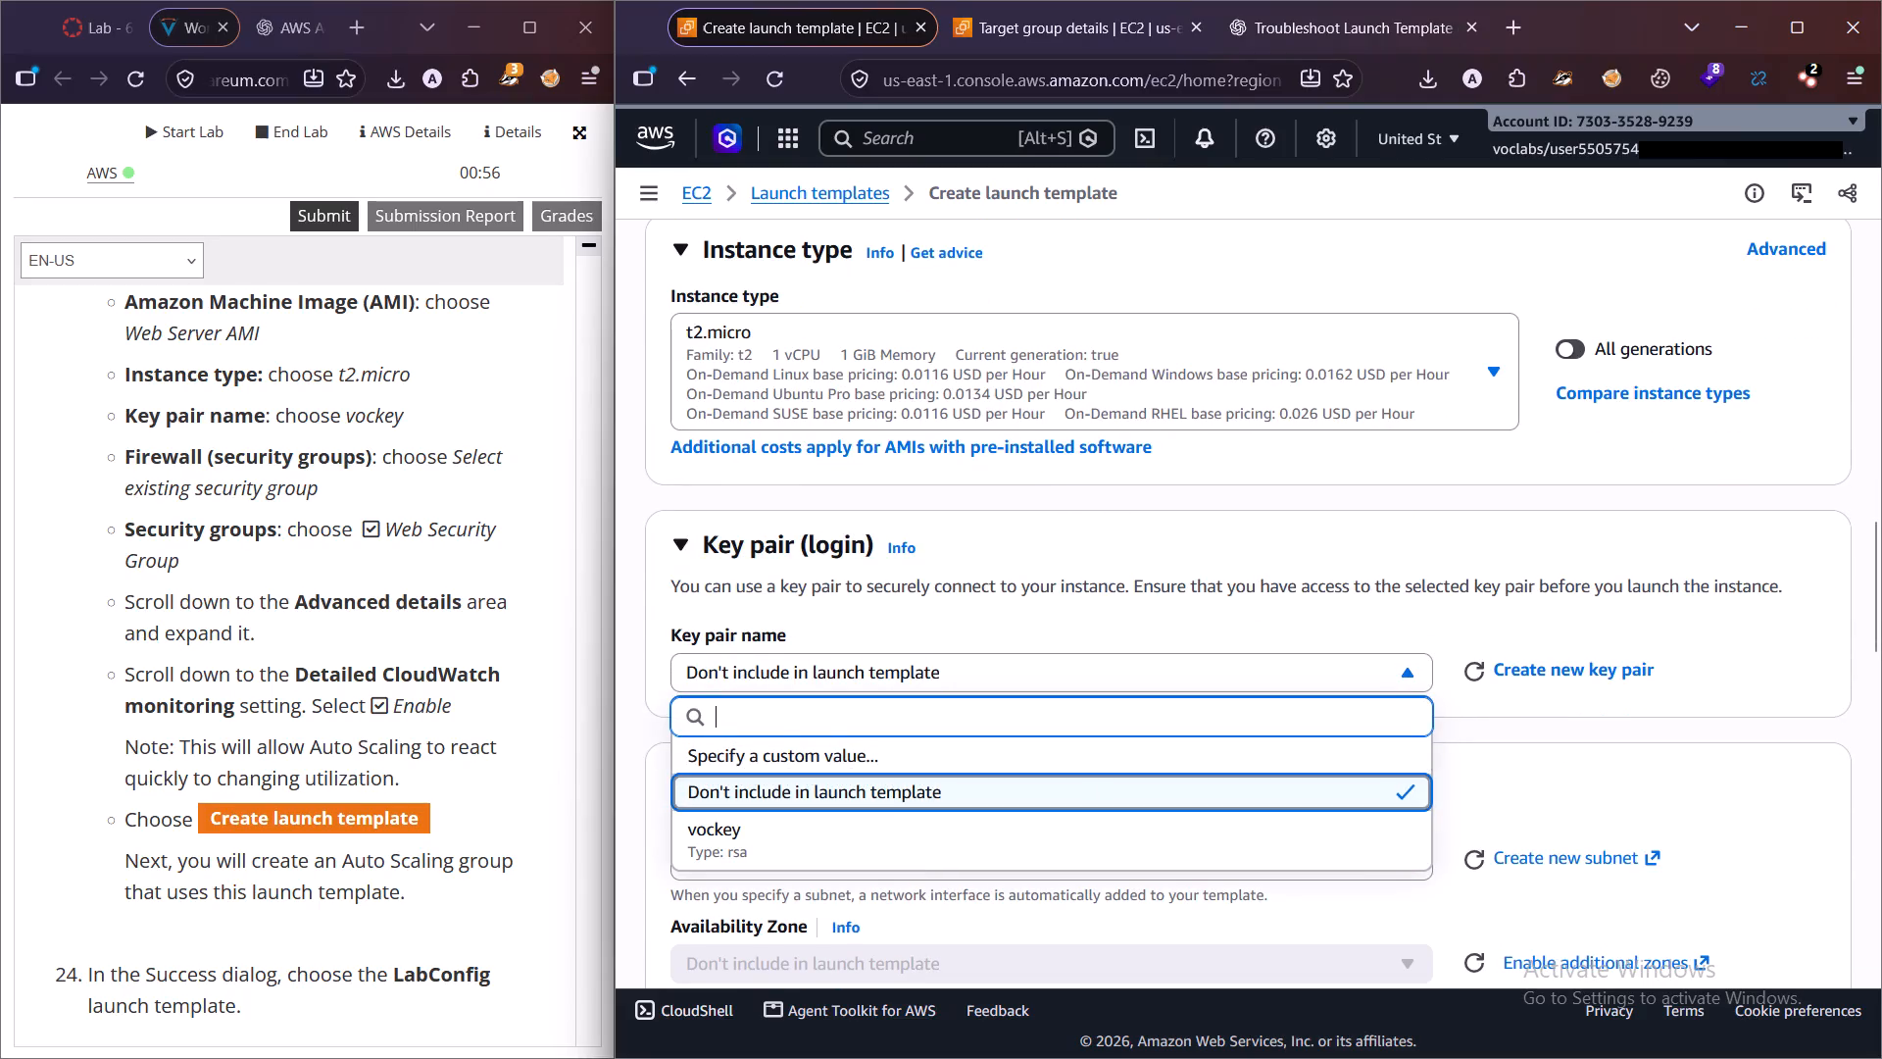
left_click(916, 848)
Select the existing Web Security Group as the security group in the template's network settings.
scroll(1148, 726, "down", 2)
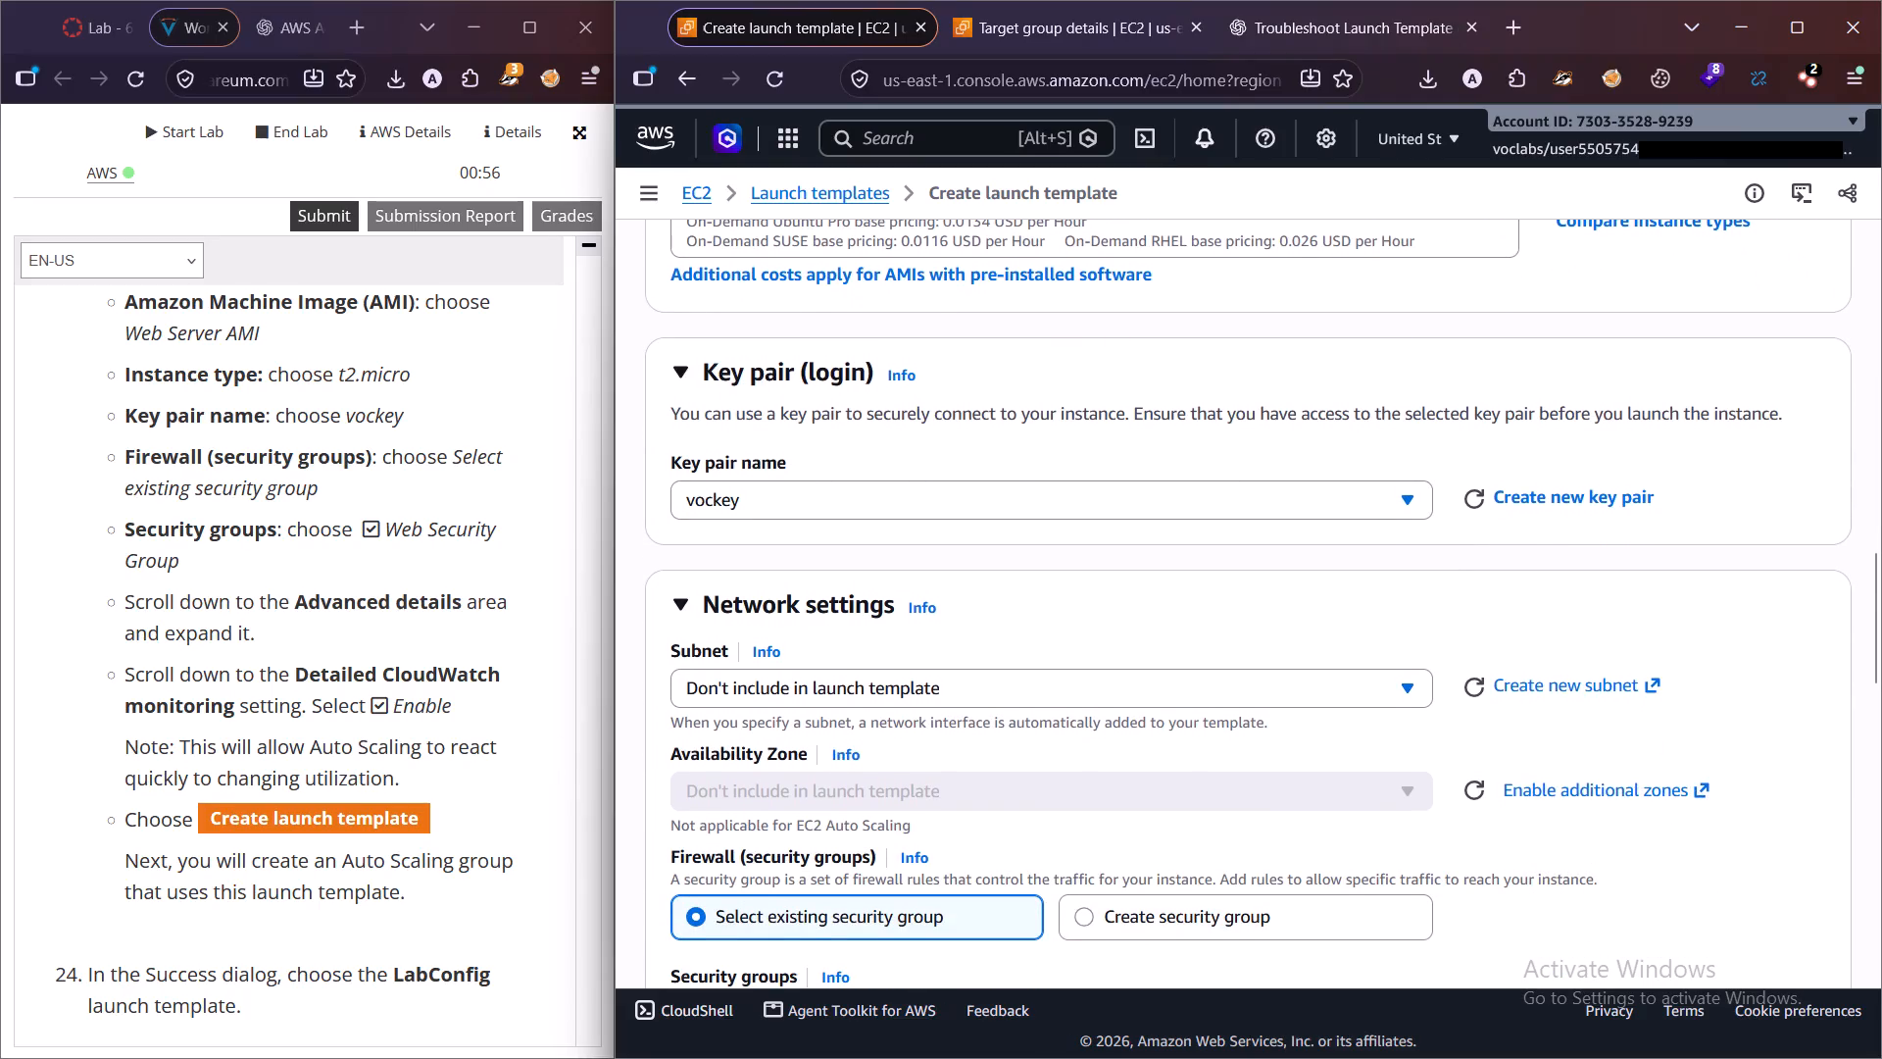
scroll(1091, 673, "down", 1)
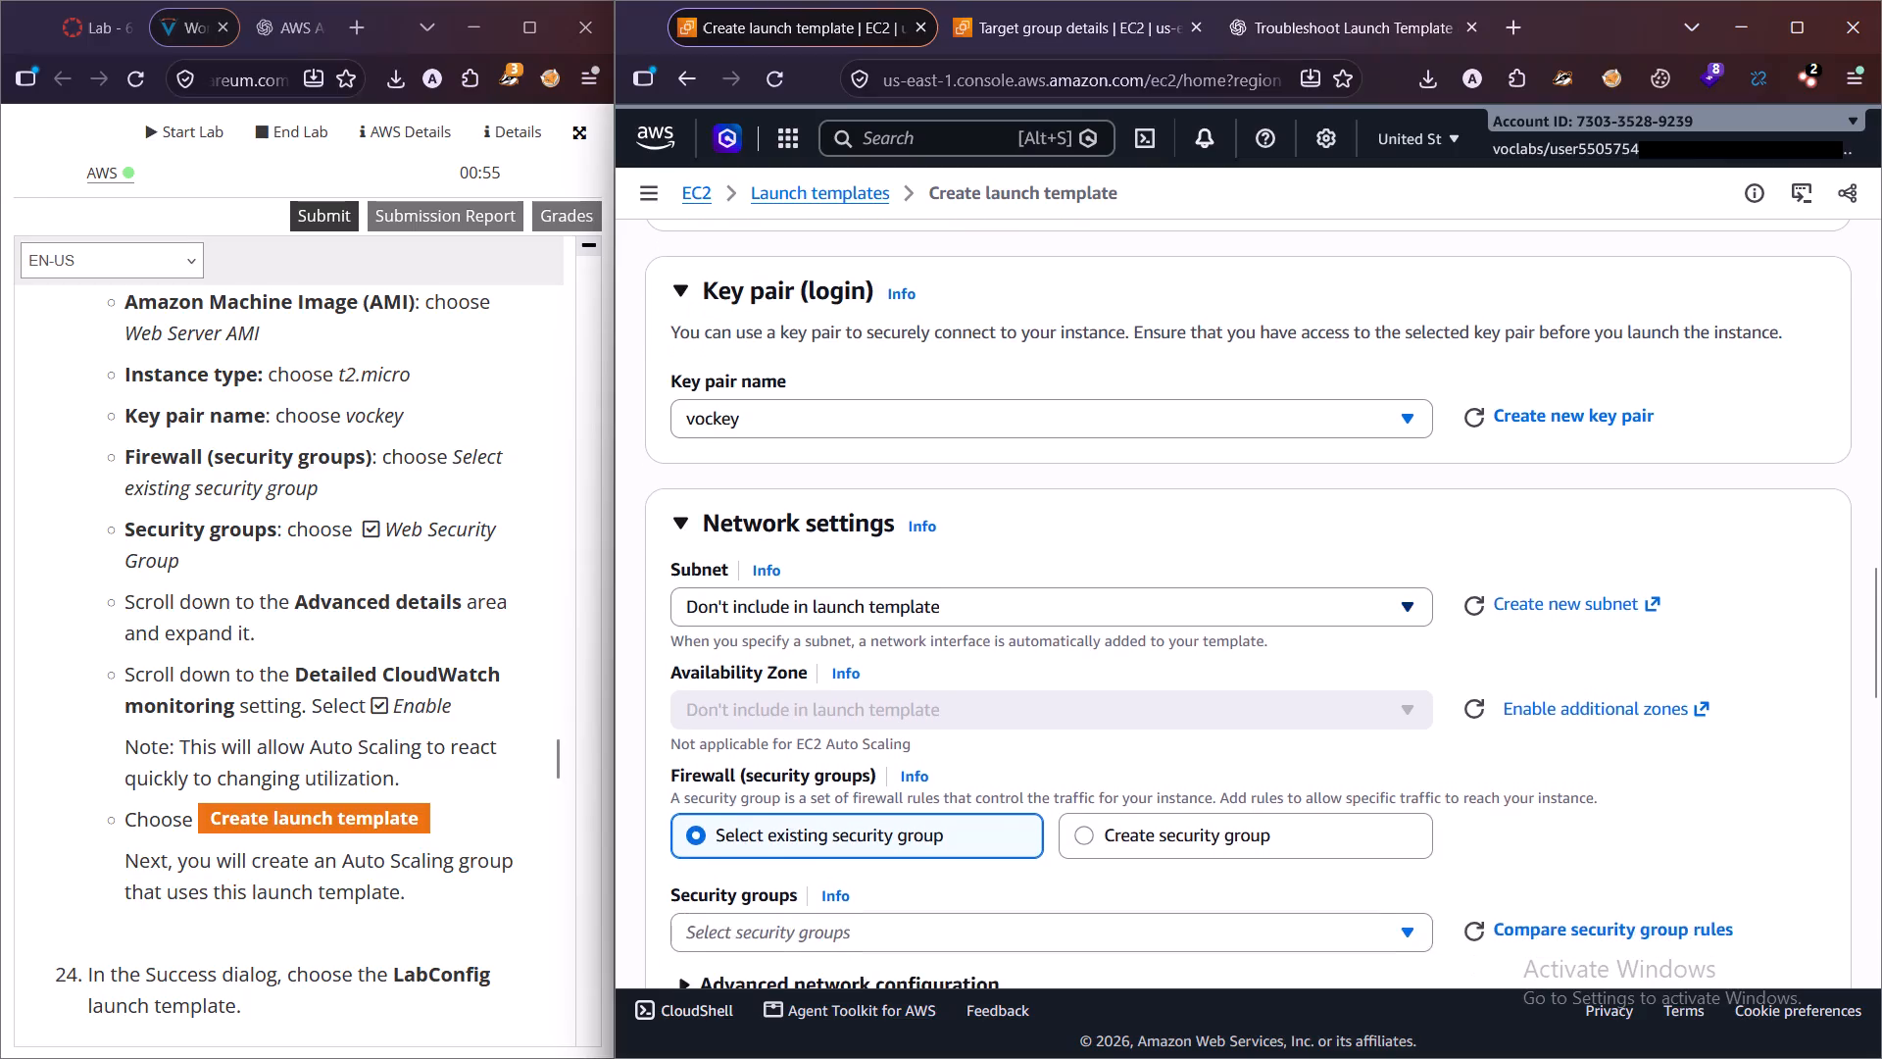
scroll(1058, 644, "down", 2)
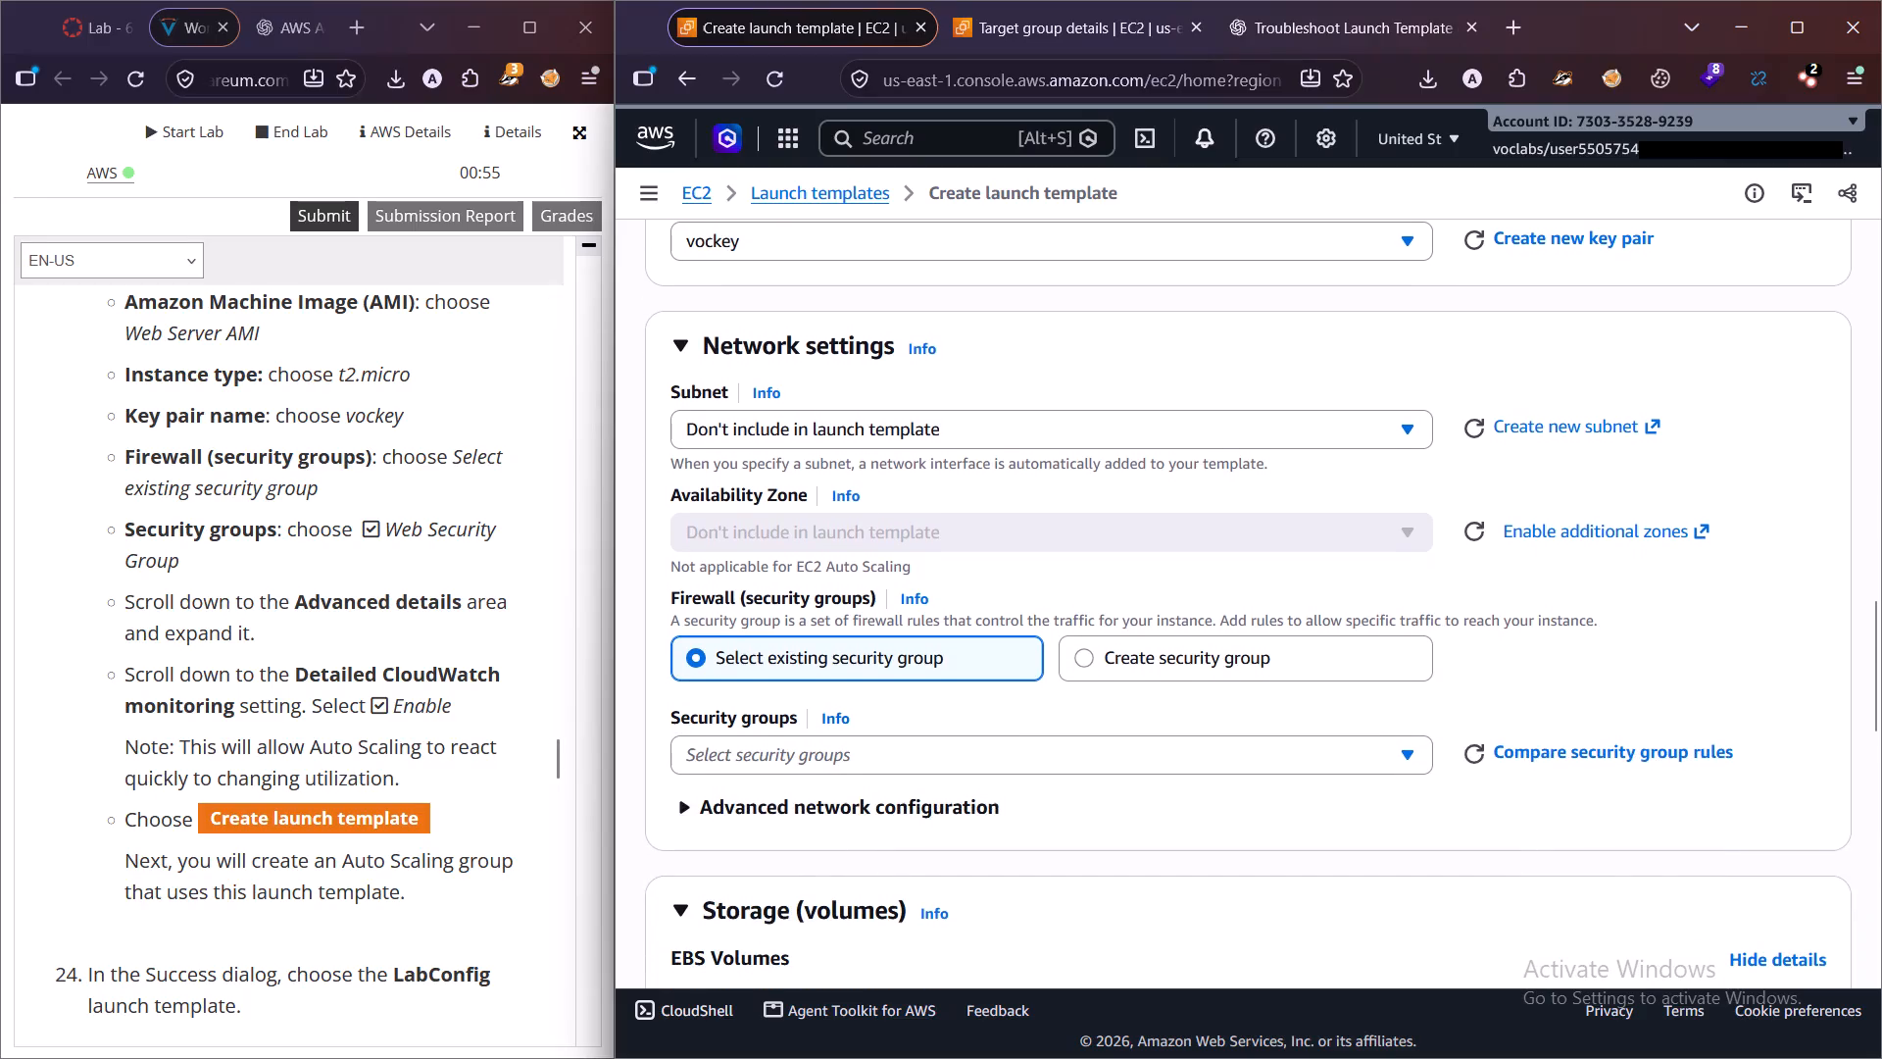
left_click(867, 752)
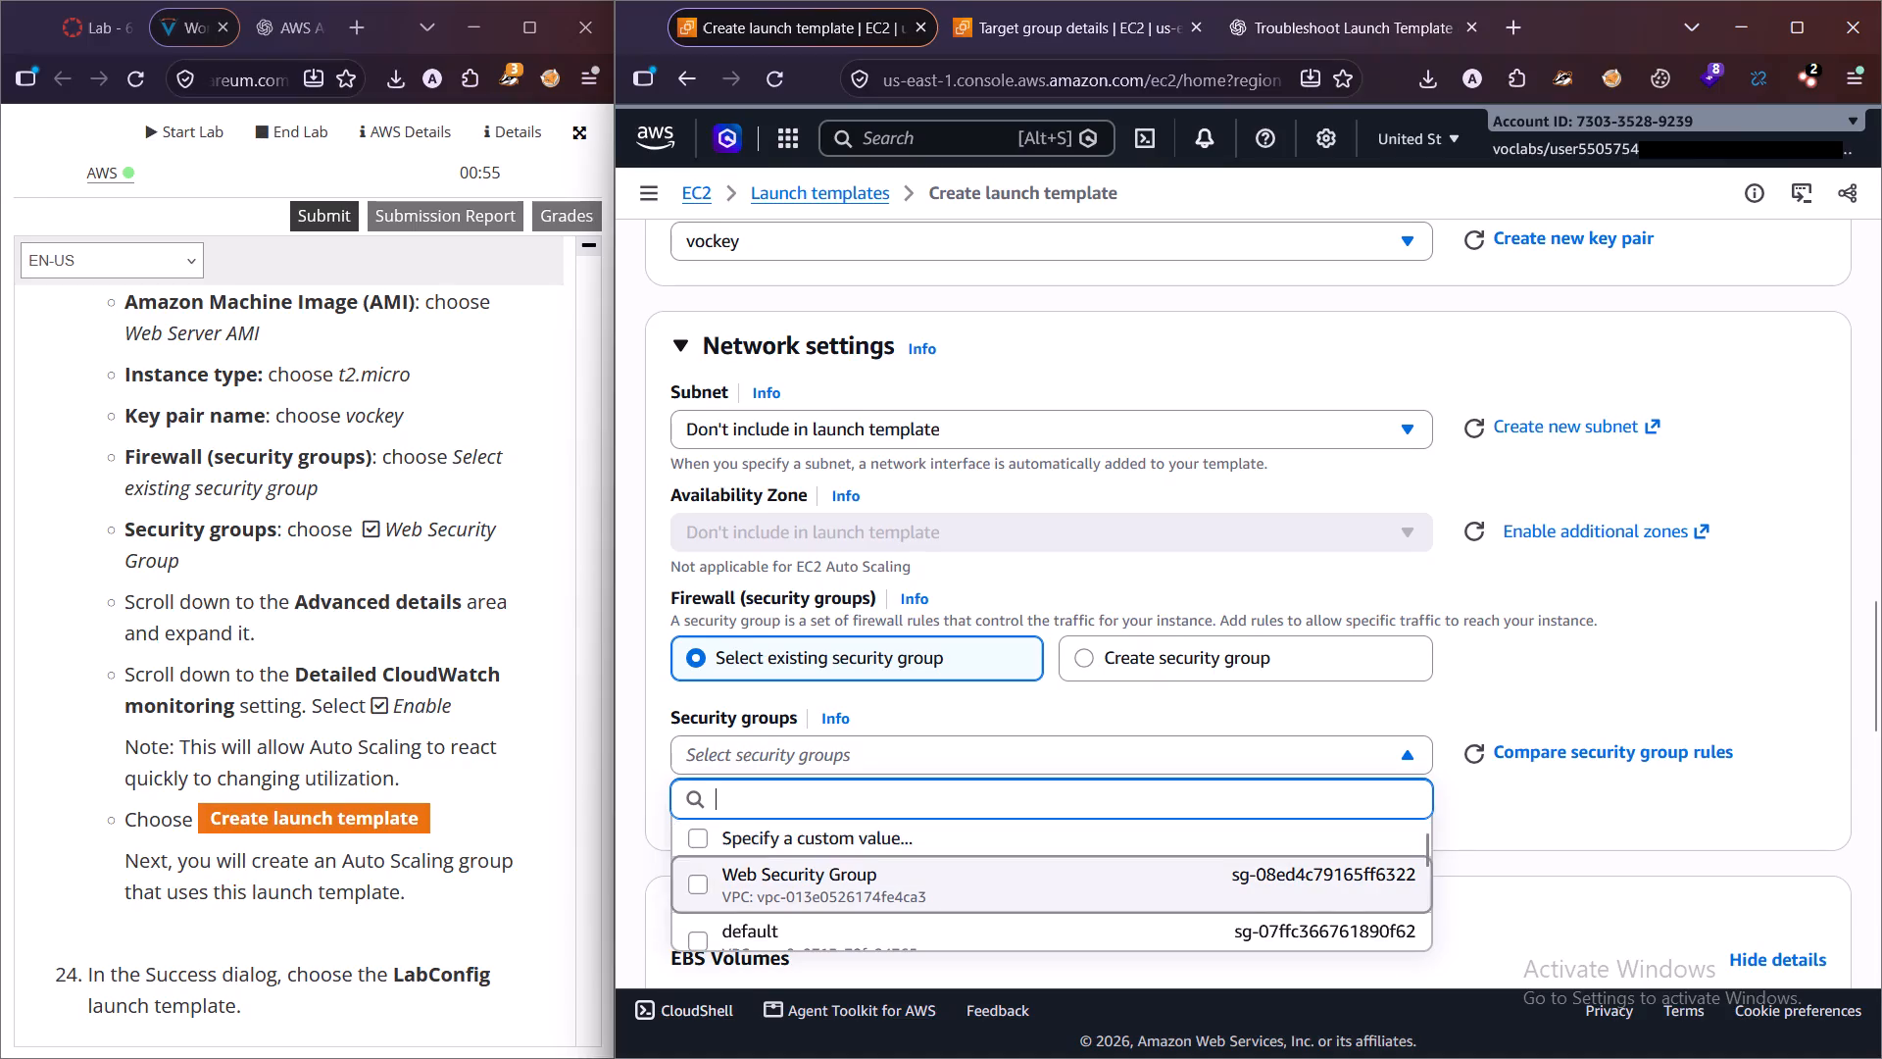
left_click(890, 882)
Inspect the Advanced network configuration options in the template's network settings and collapse them again.
scroll(1054, 685, "down", 2)
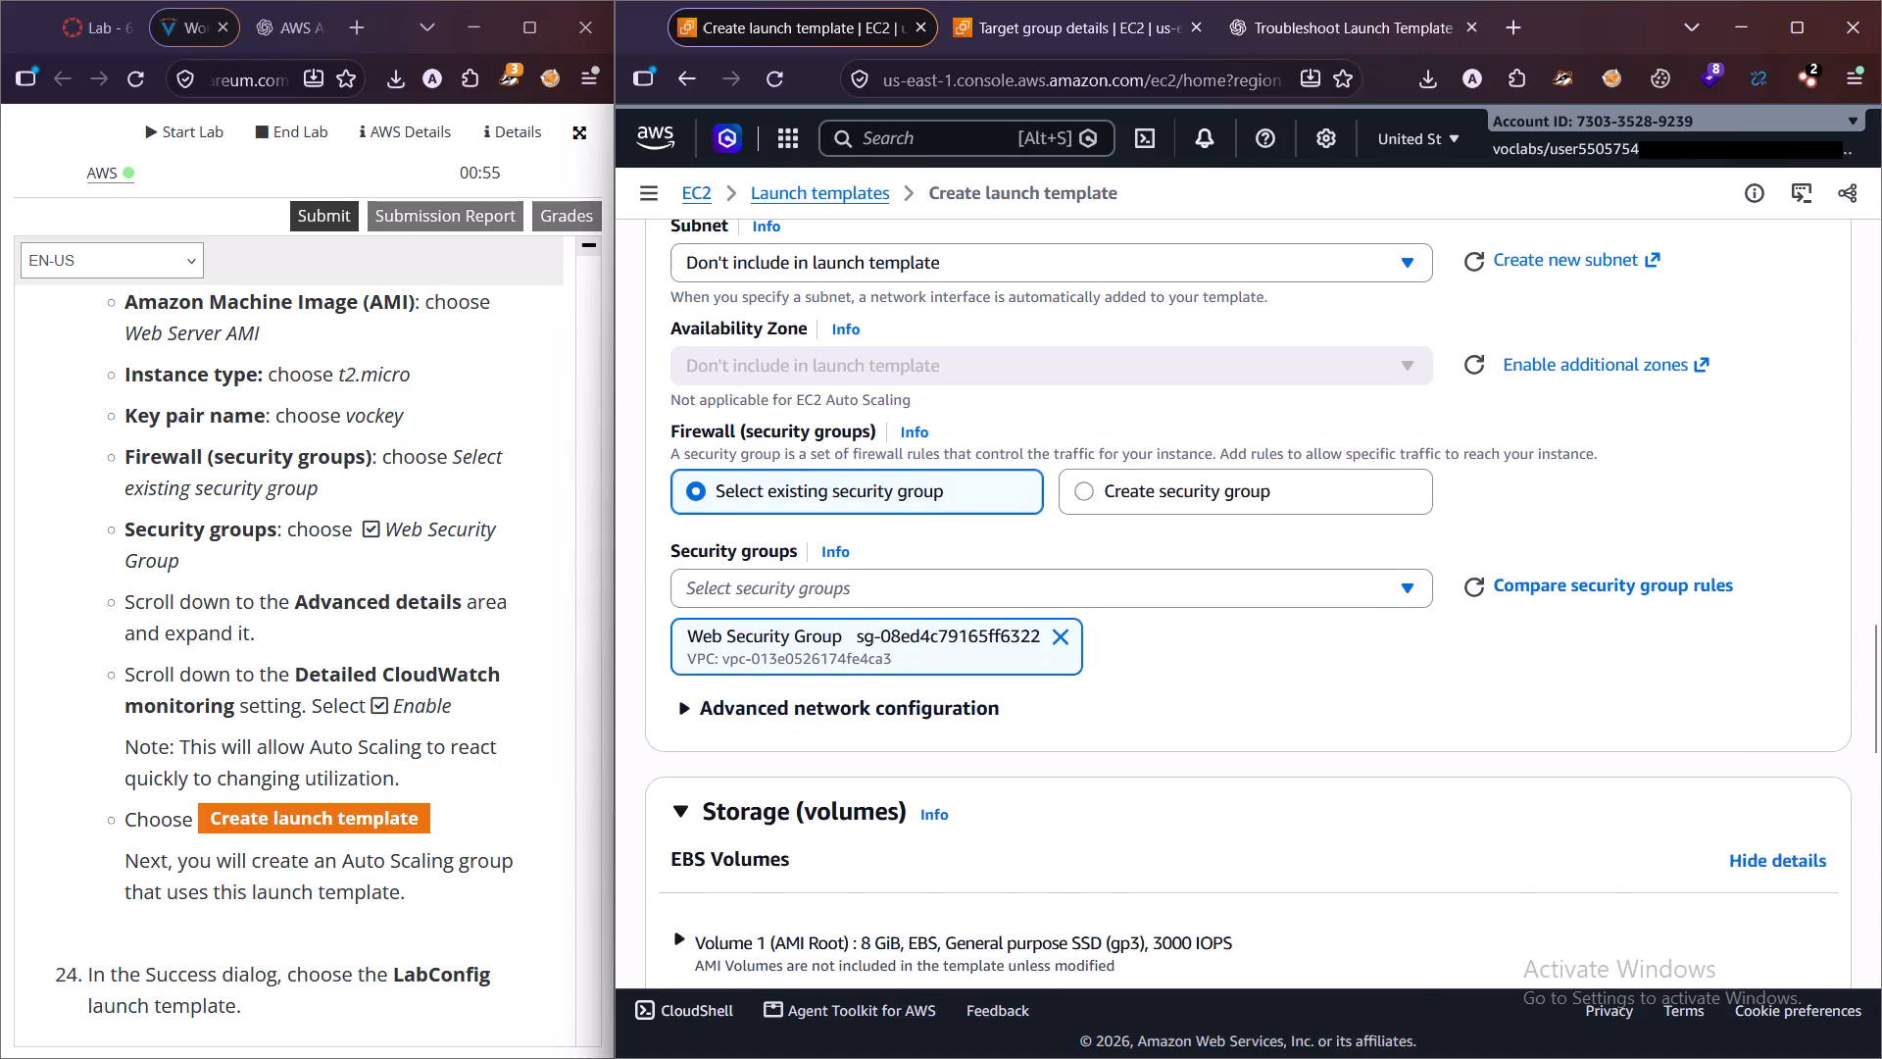
scroll(903, 706, "down", 1)
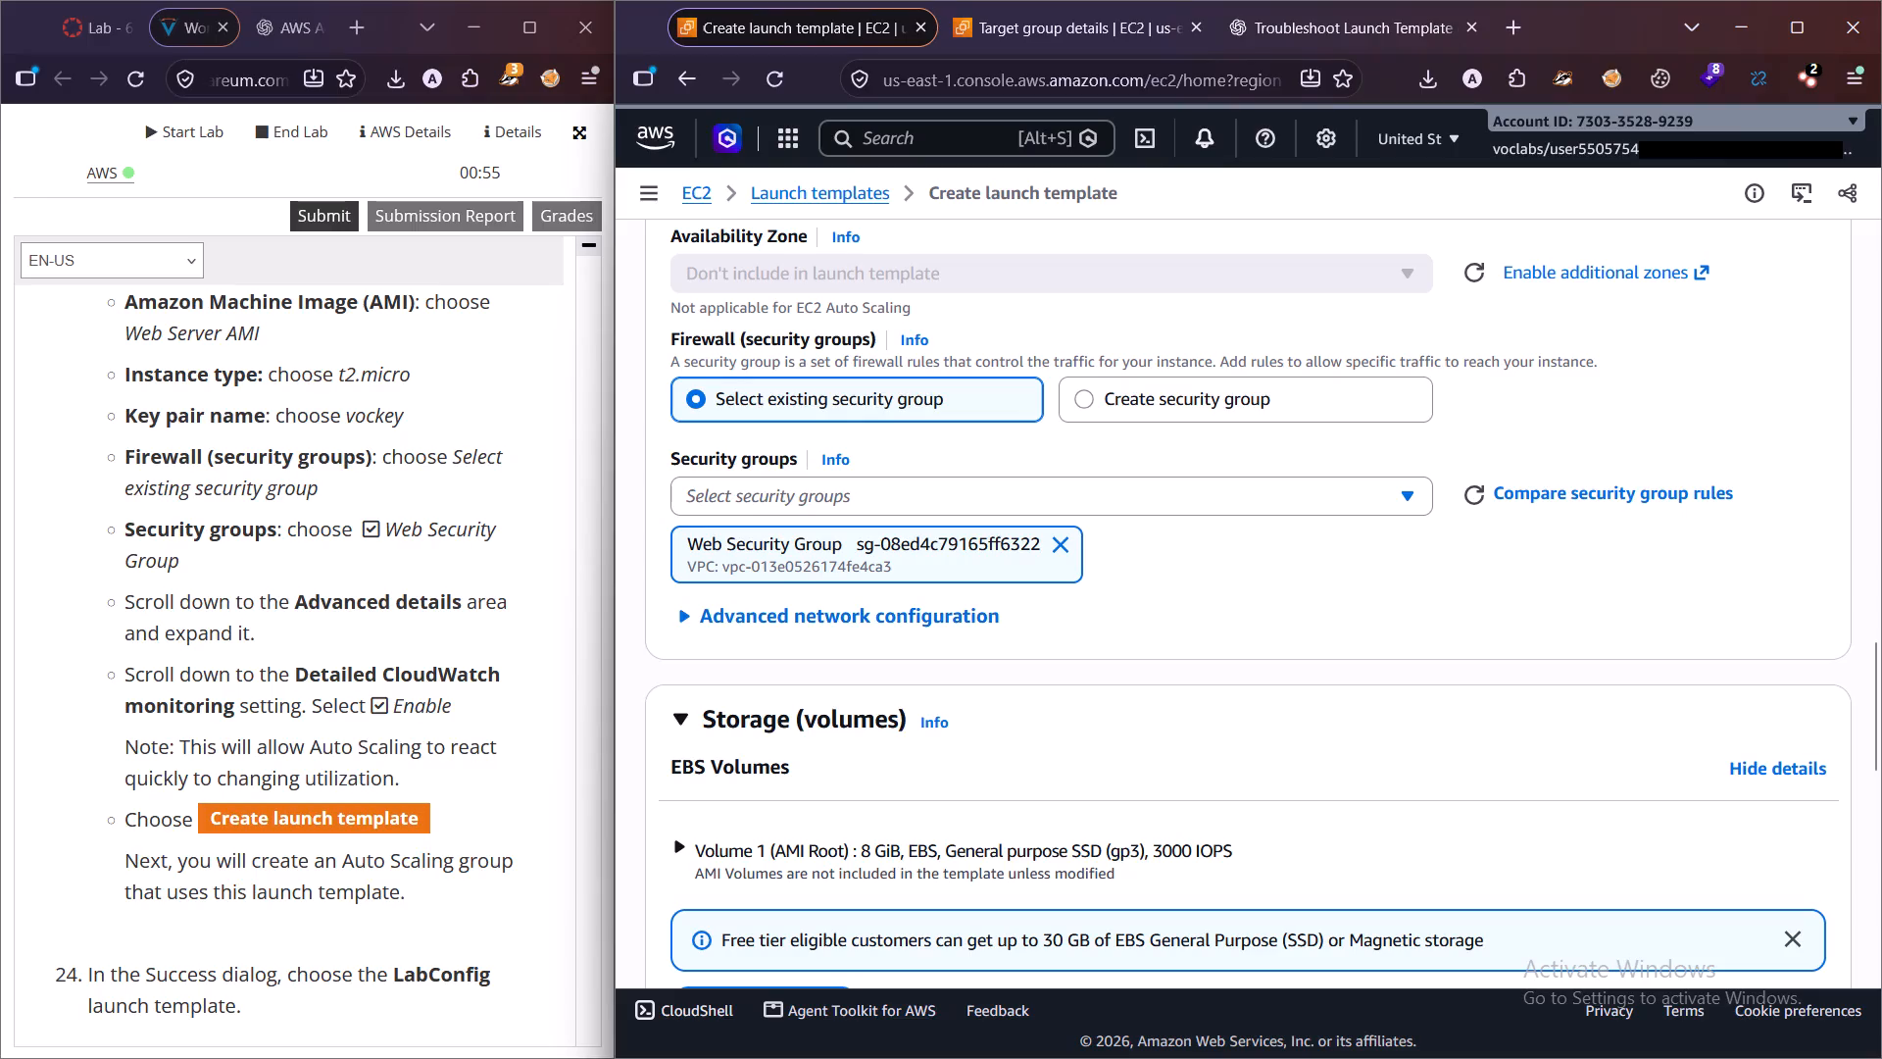
left_click(963, 624)
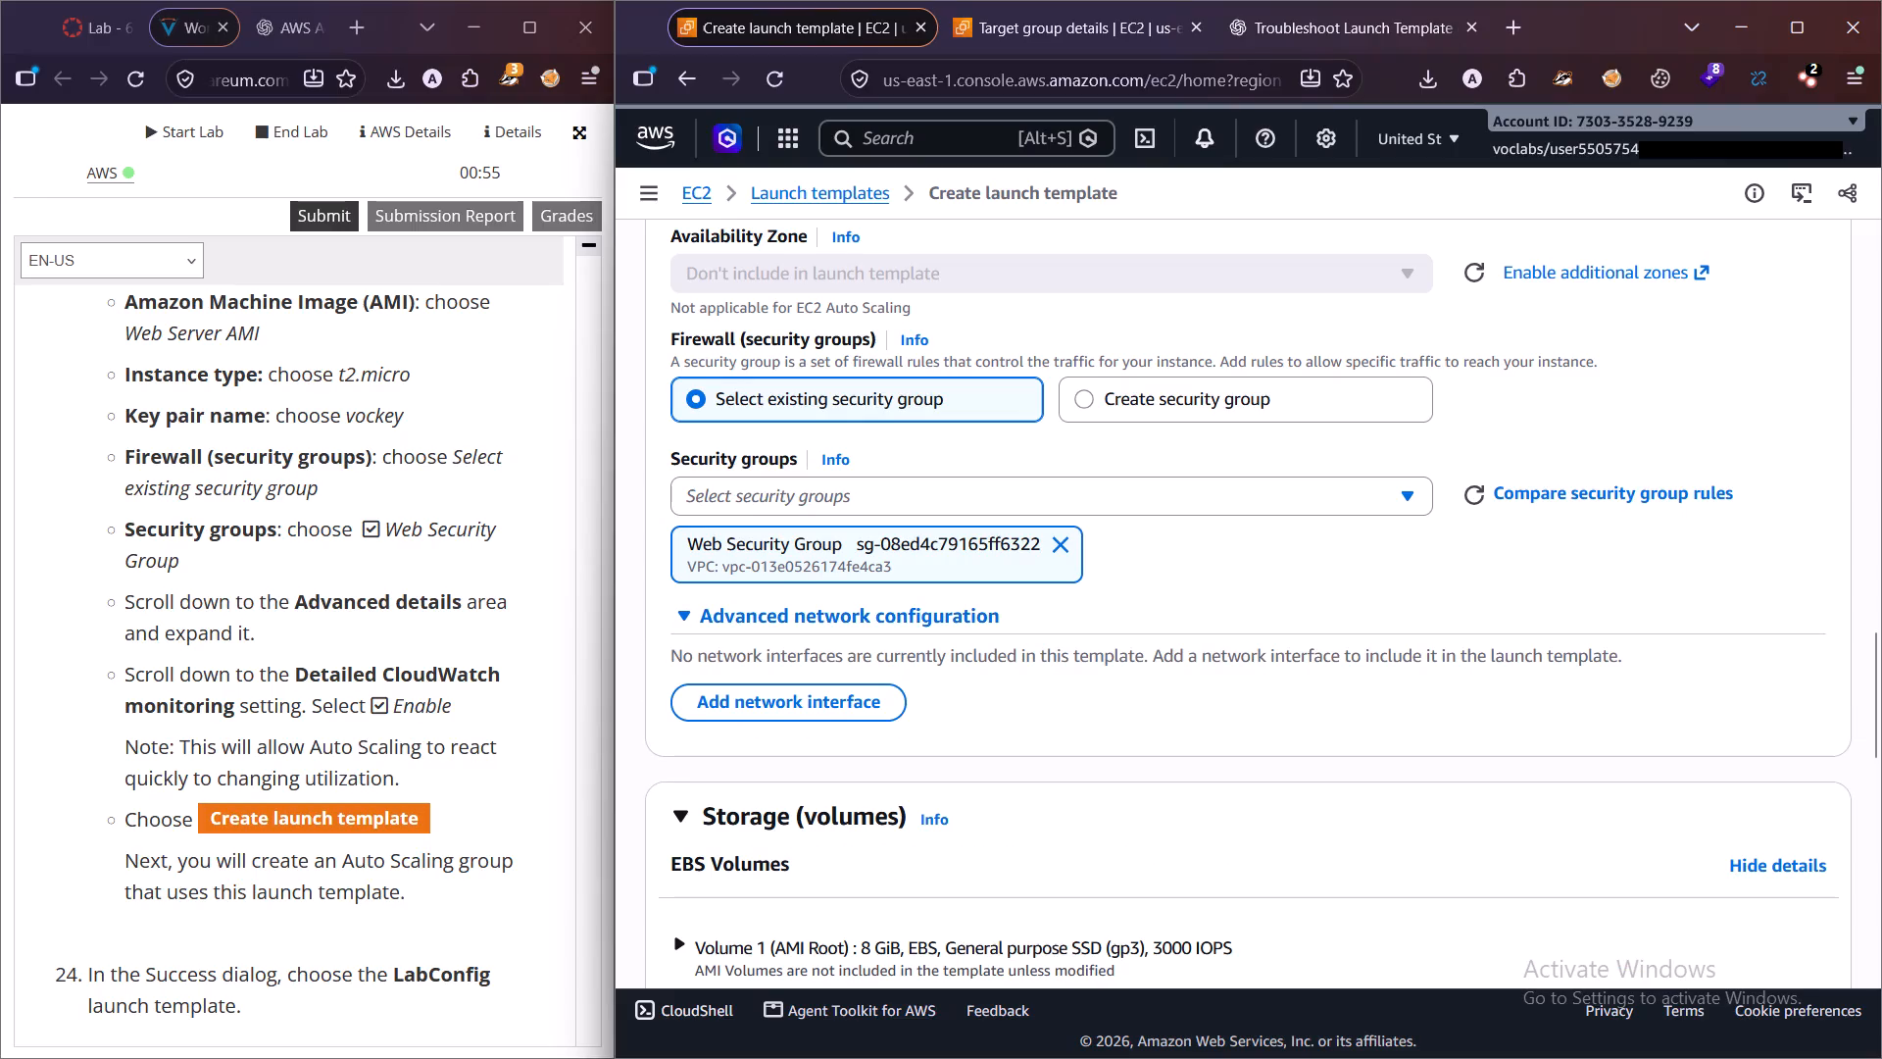
left_click(983, 610)
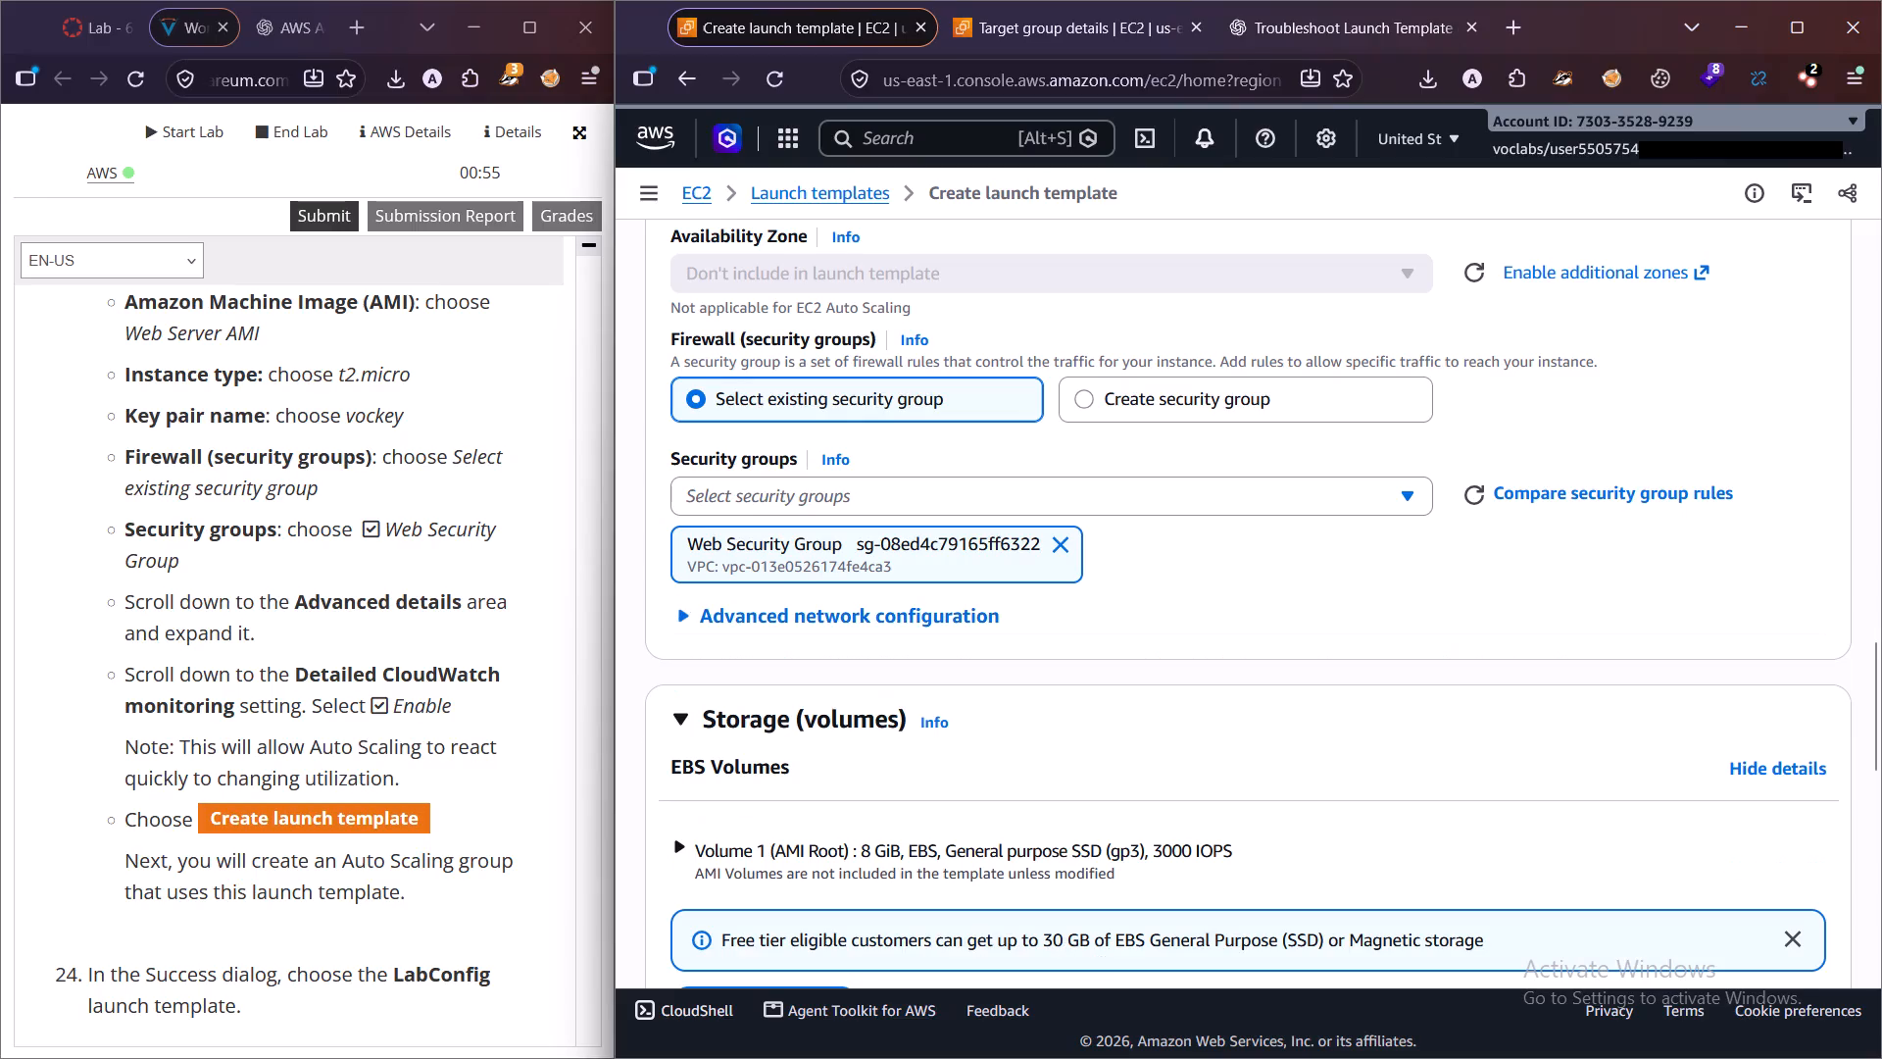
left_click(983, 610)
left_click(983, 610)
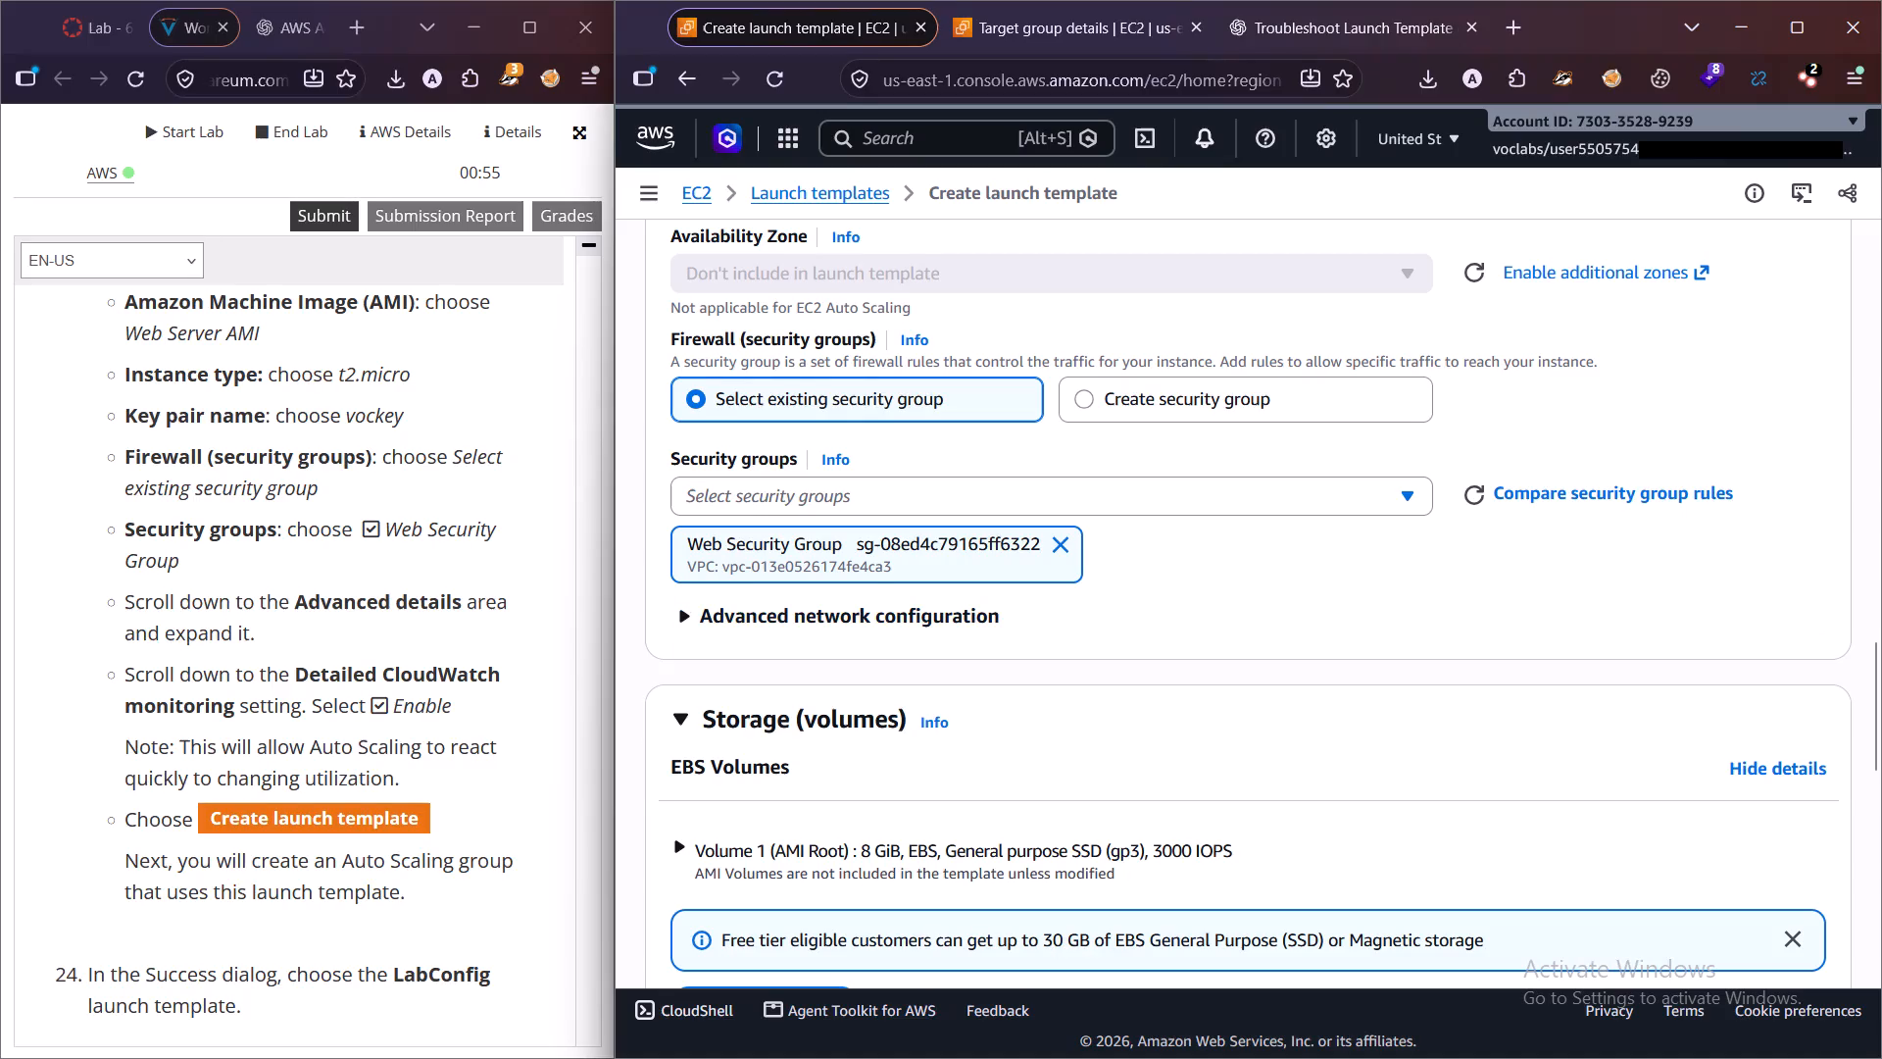
Set Detailed CloudWatch monitoring to Enable in the launch template's Advanced details.
scroll(1027, 771, "down", 11)
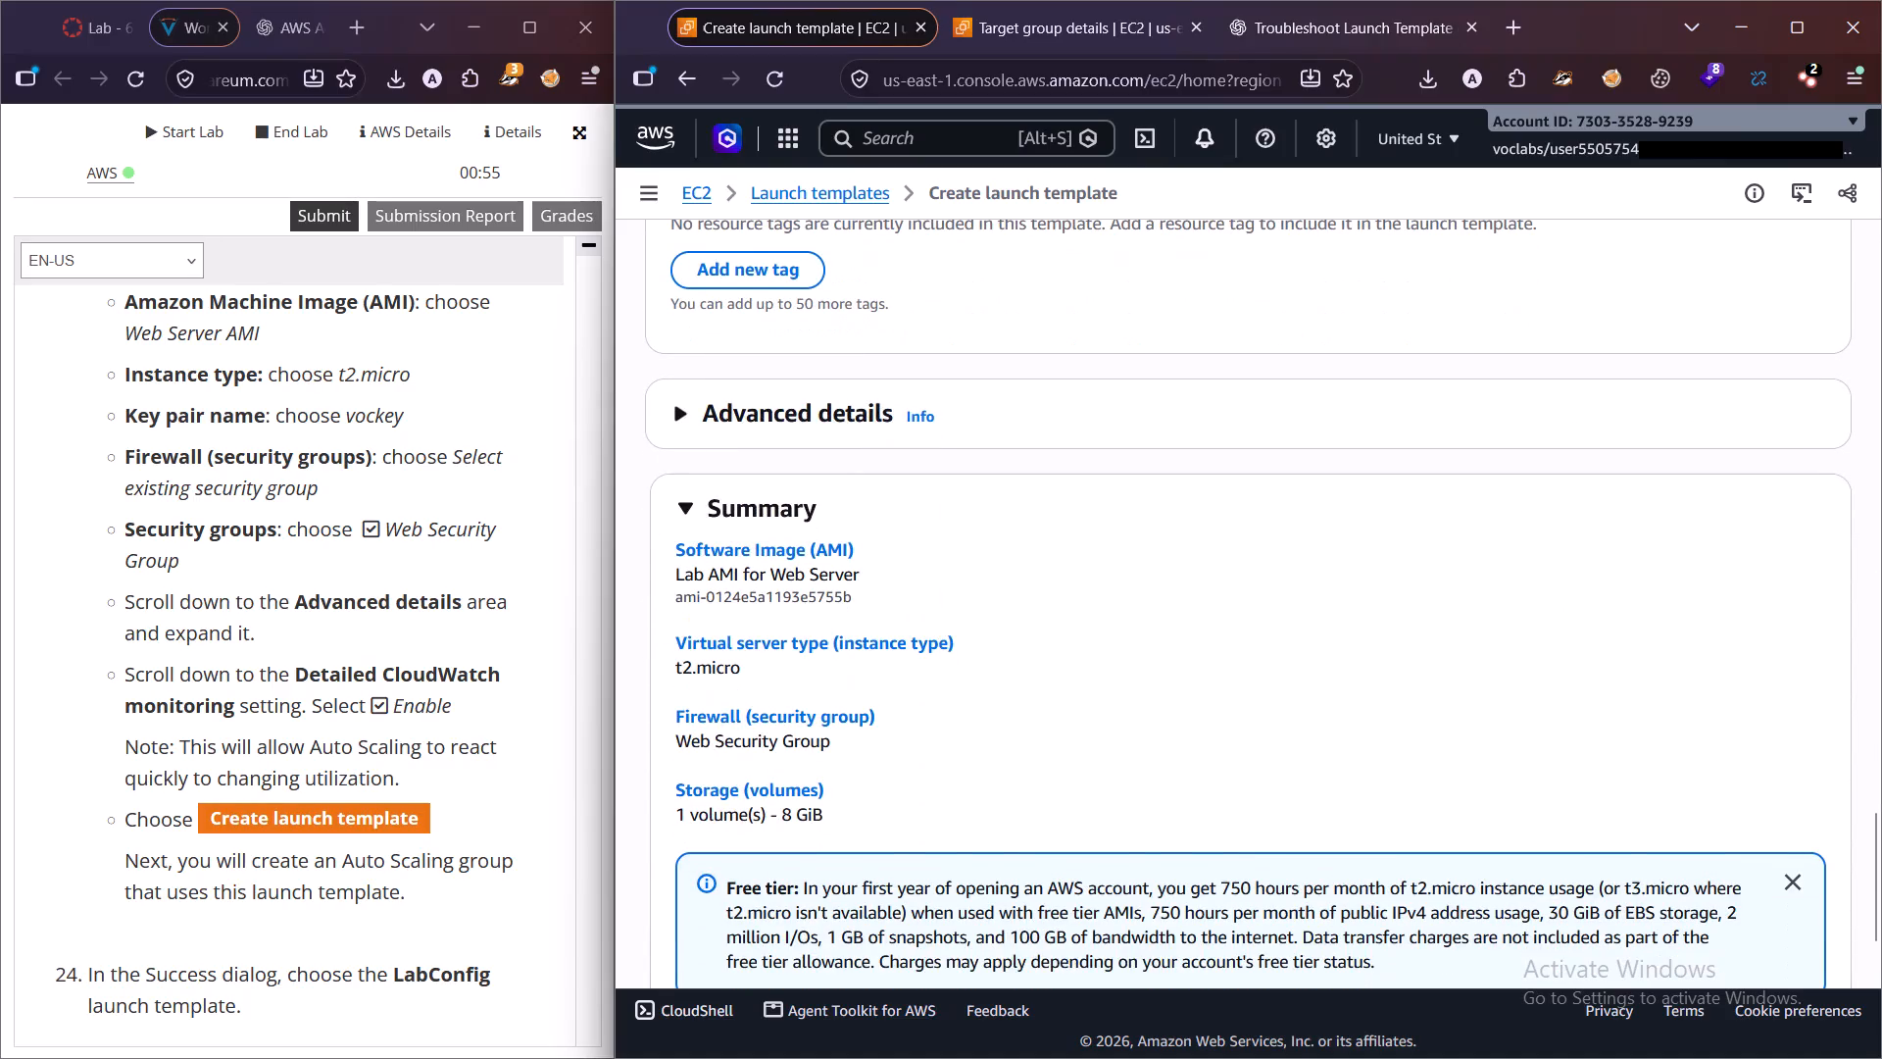
left_click(823, 403)
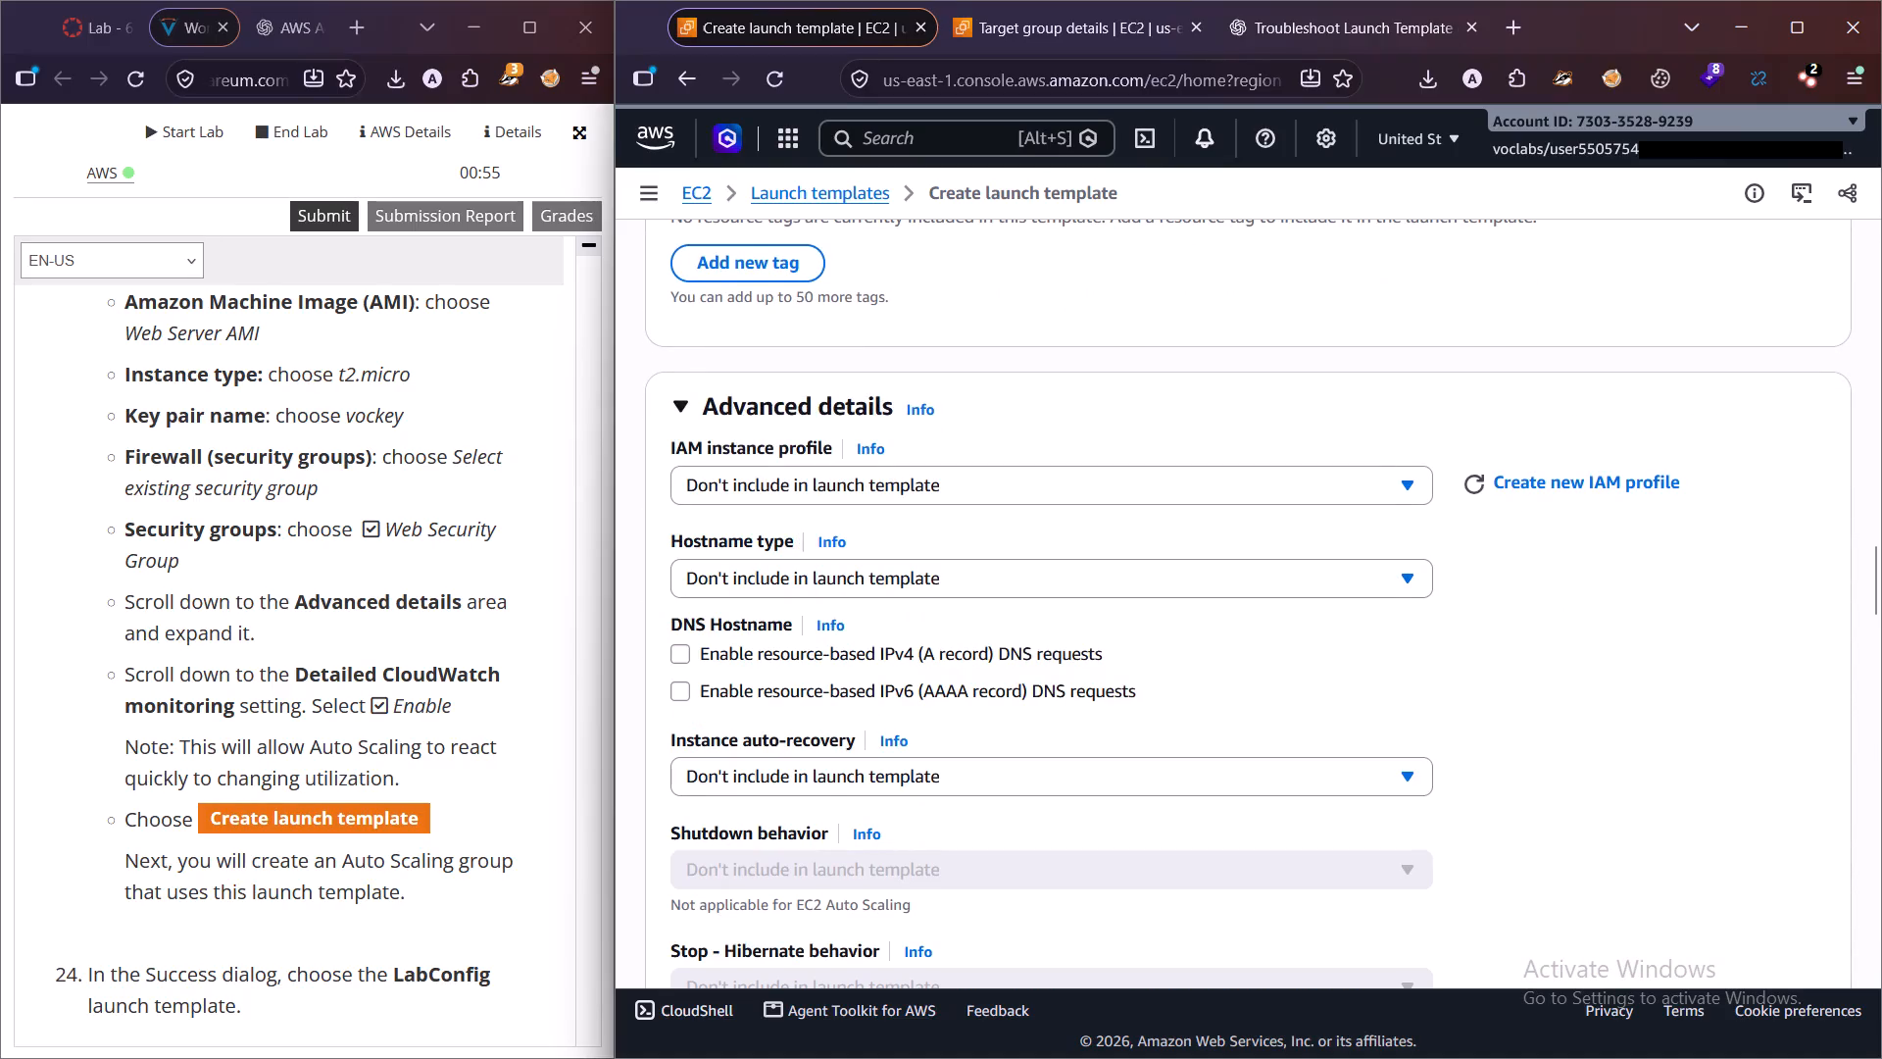
scroll(801, 655, "down", 3)
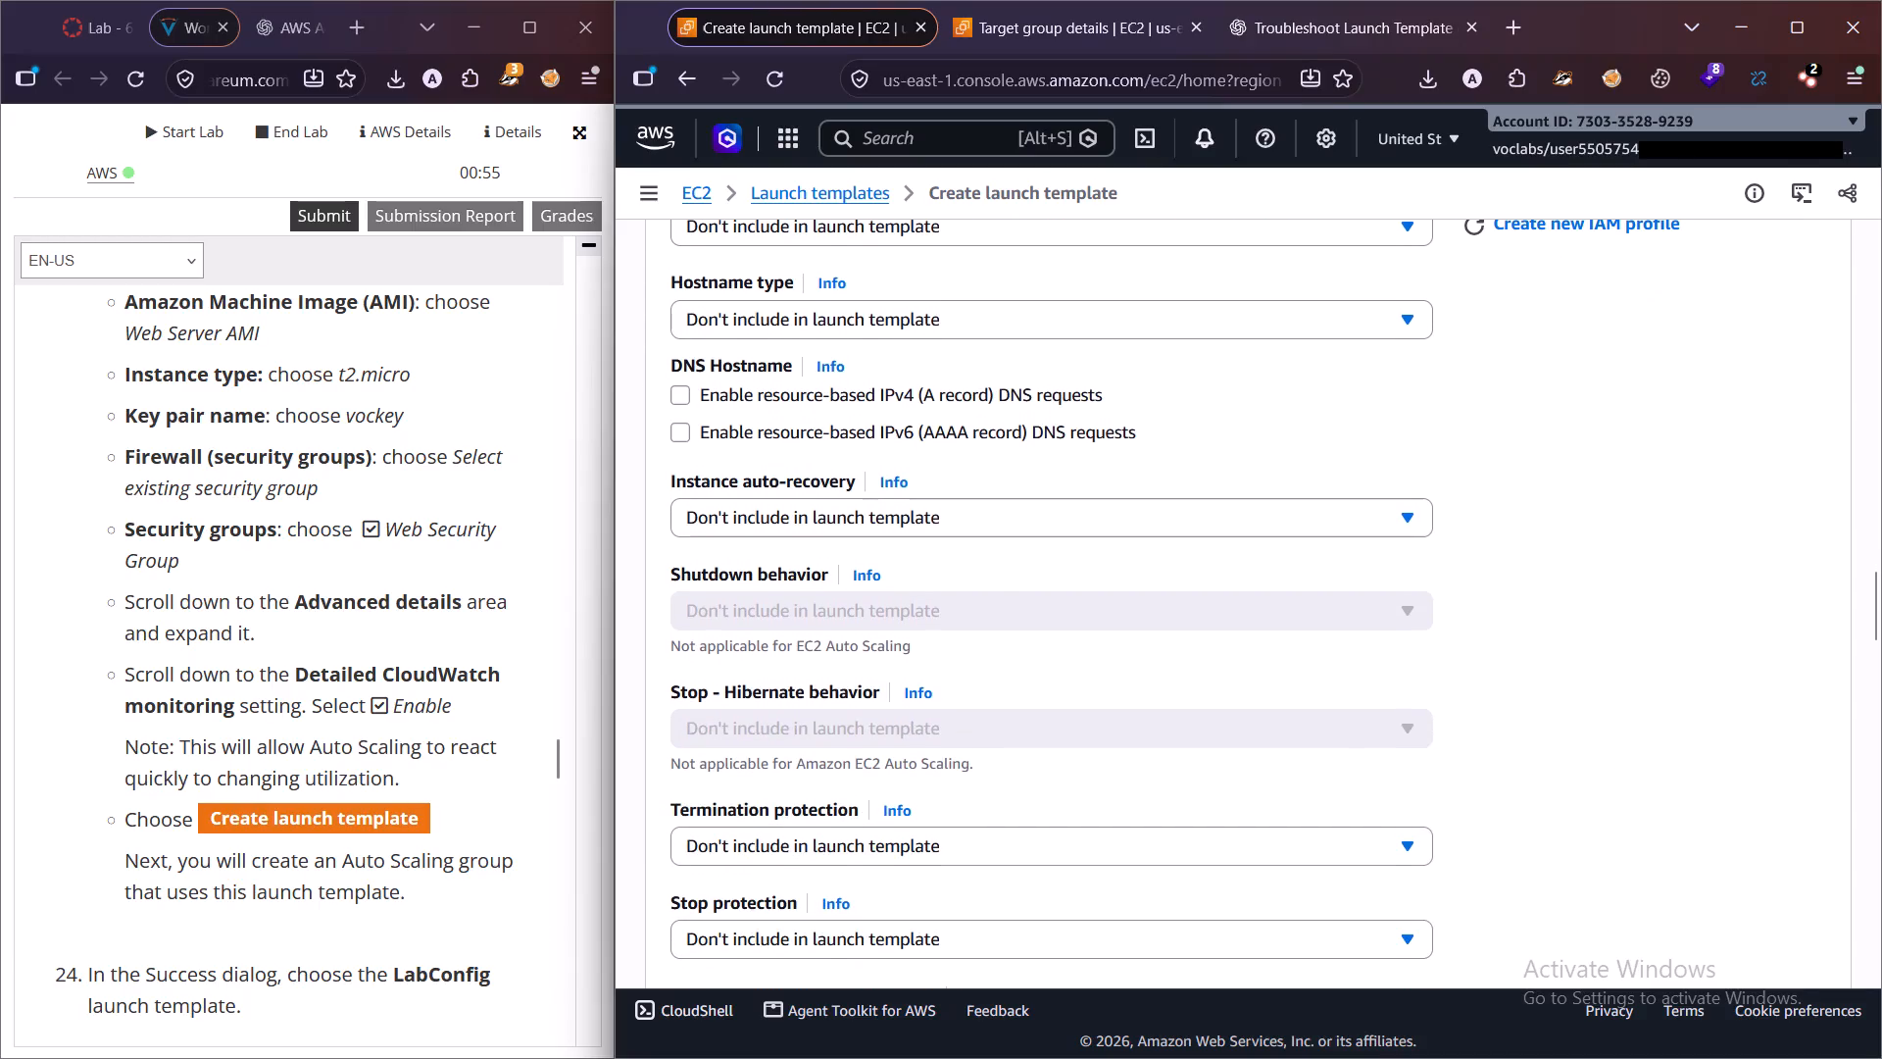
scroll(997, 690, "down", 6)
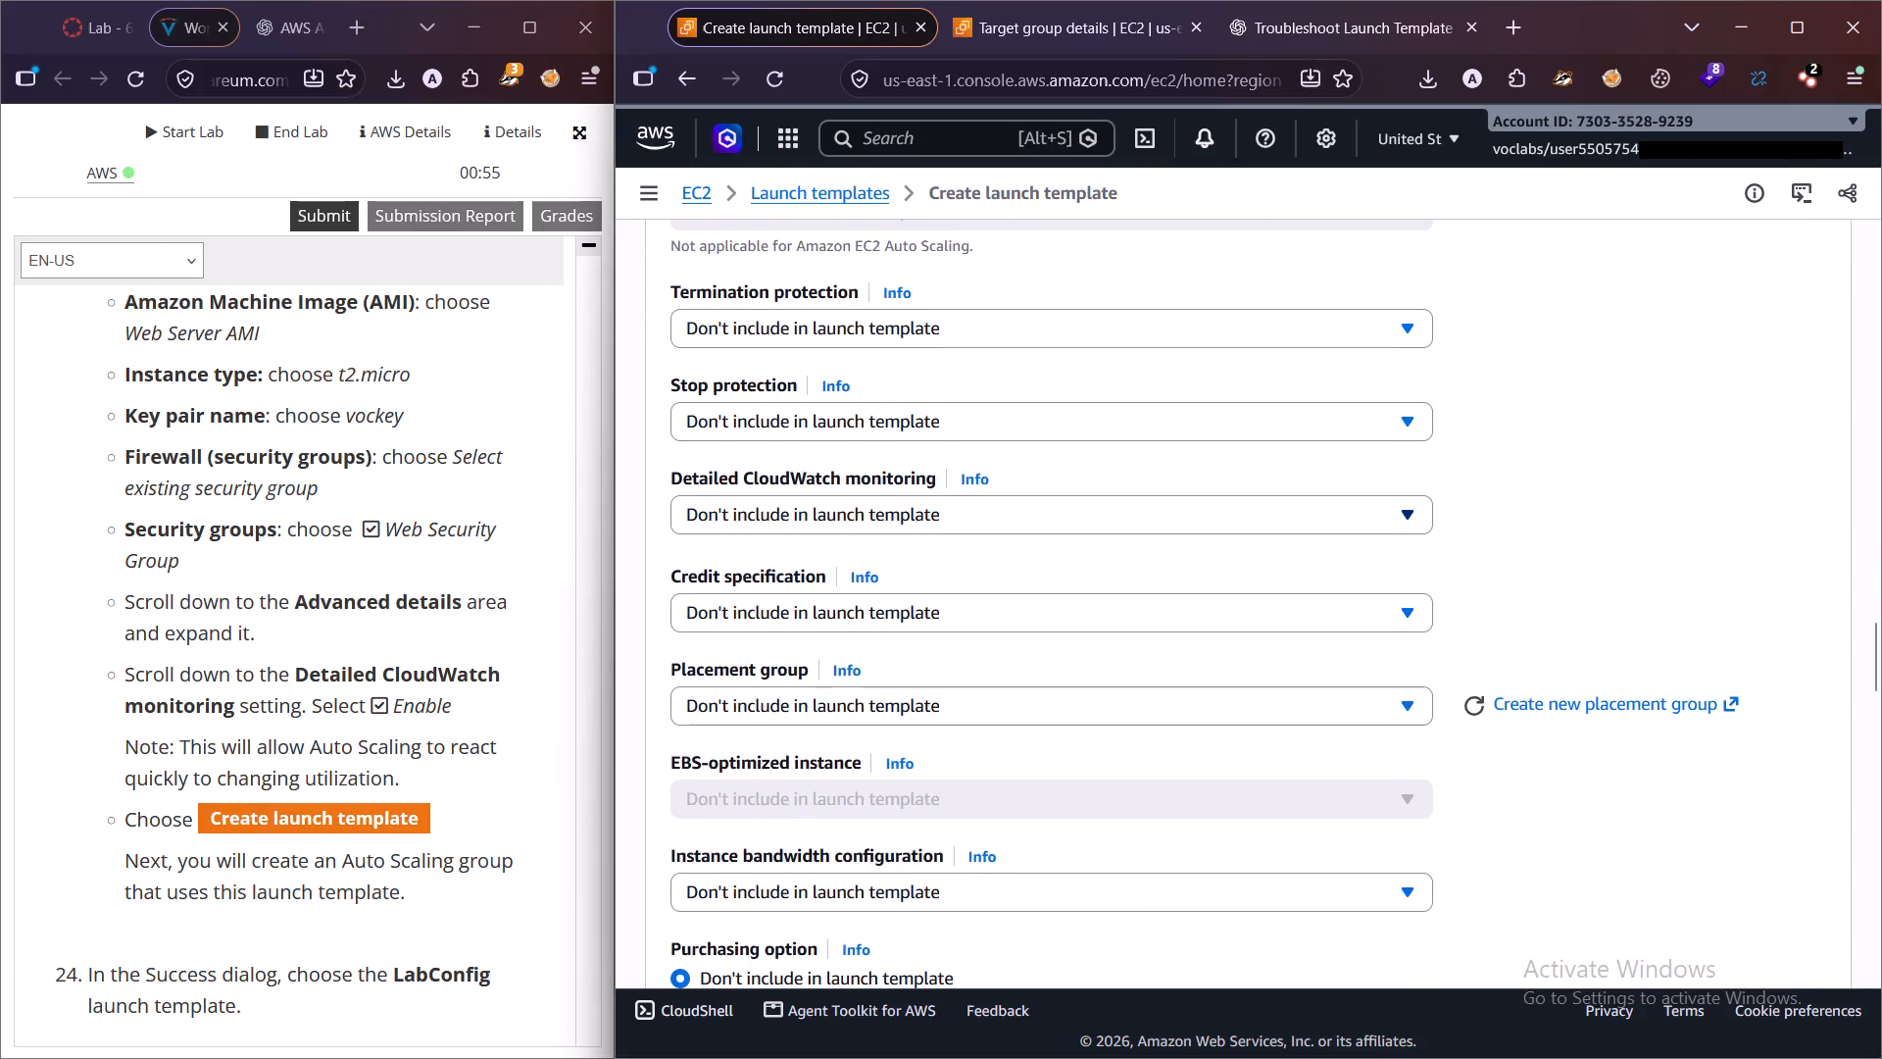
left_click(887, 519)
left_click(818, 587)
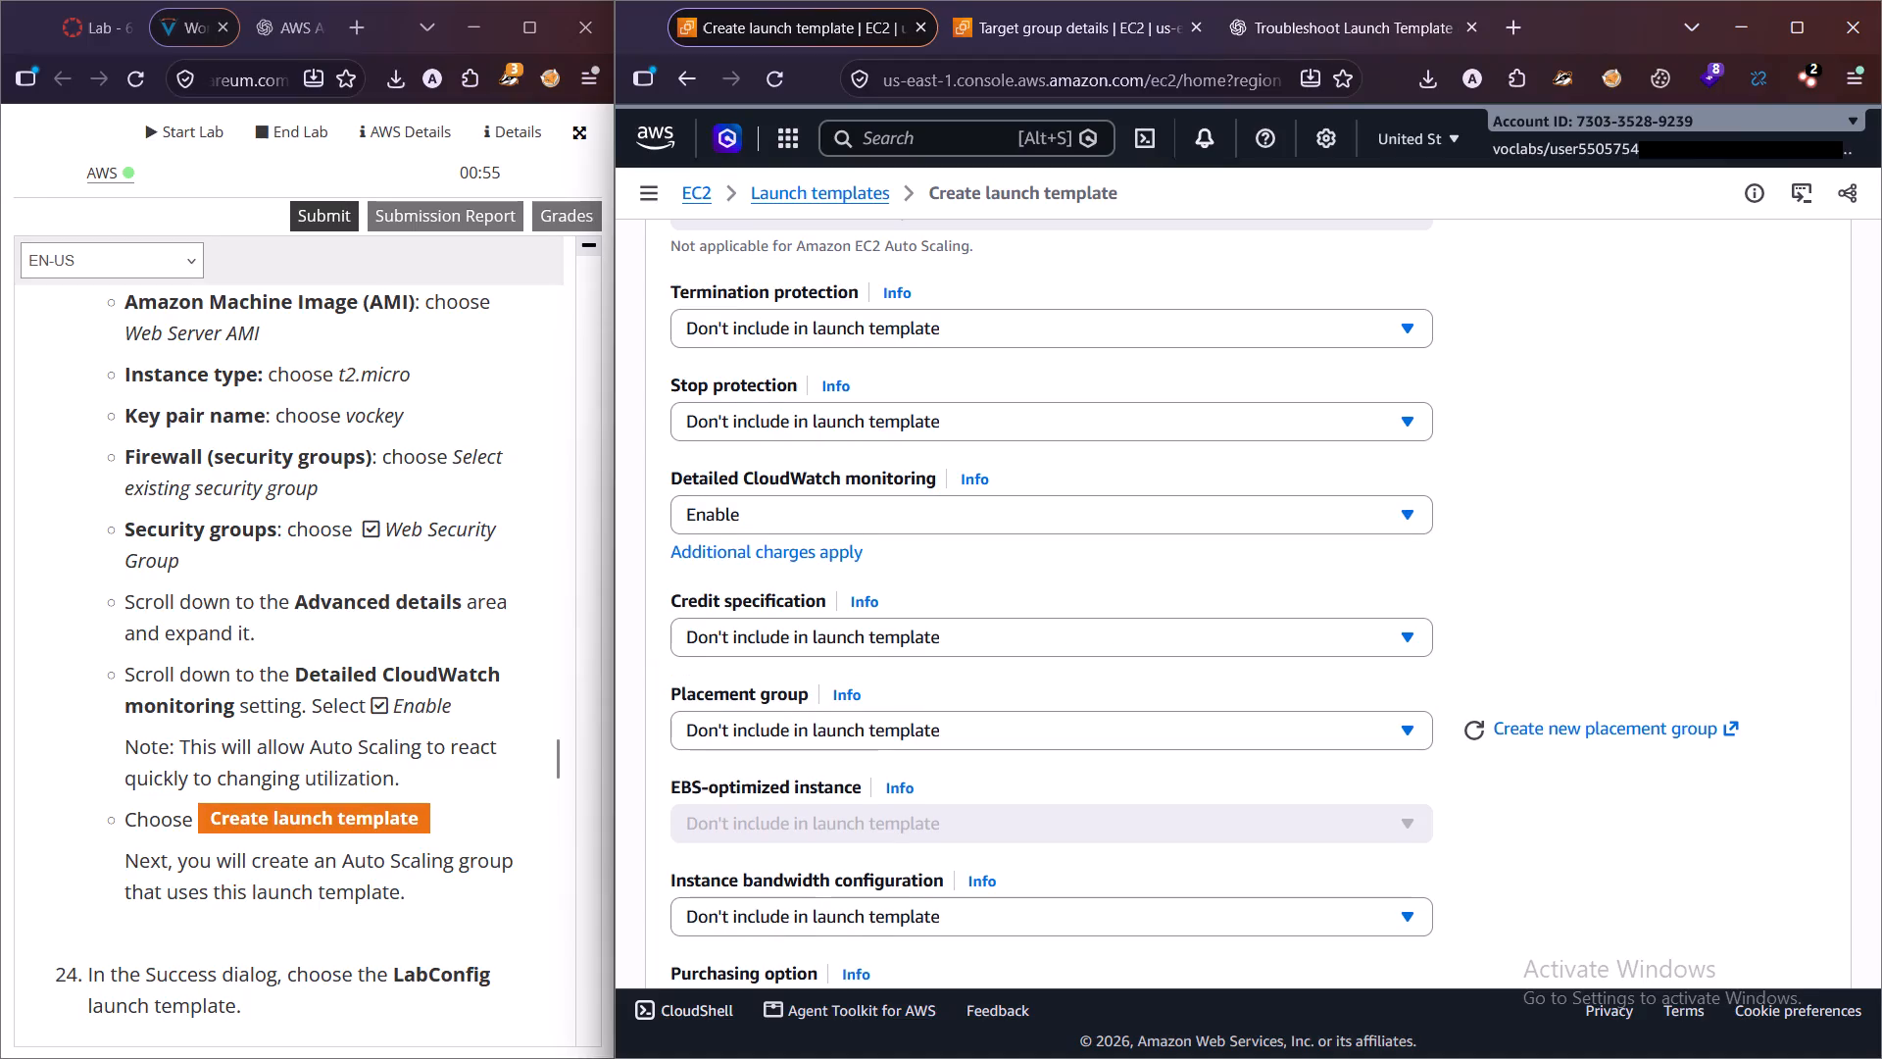
Submit the completed configuration to create the launch template.
scroll(680, 782, "down", 5)
scroll(1211, 721, "down", 20)
scroll(1211, 721, "down", 8)
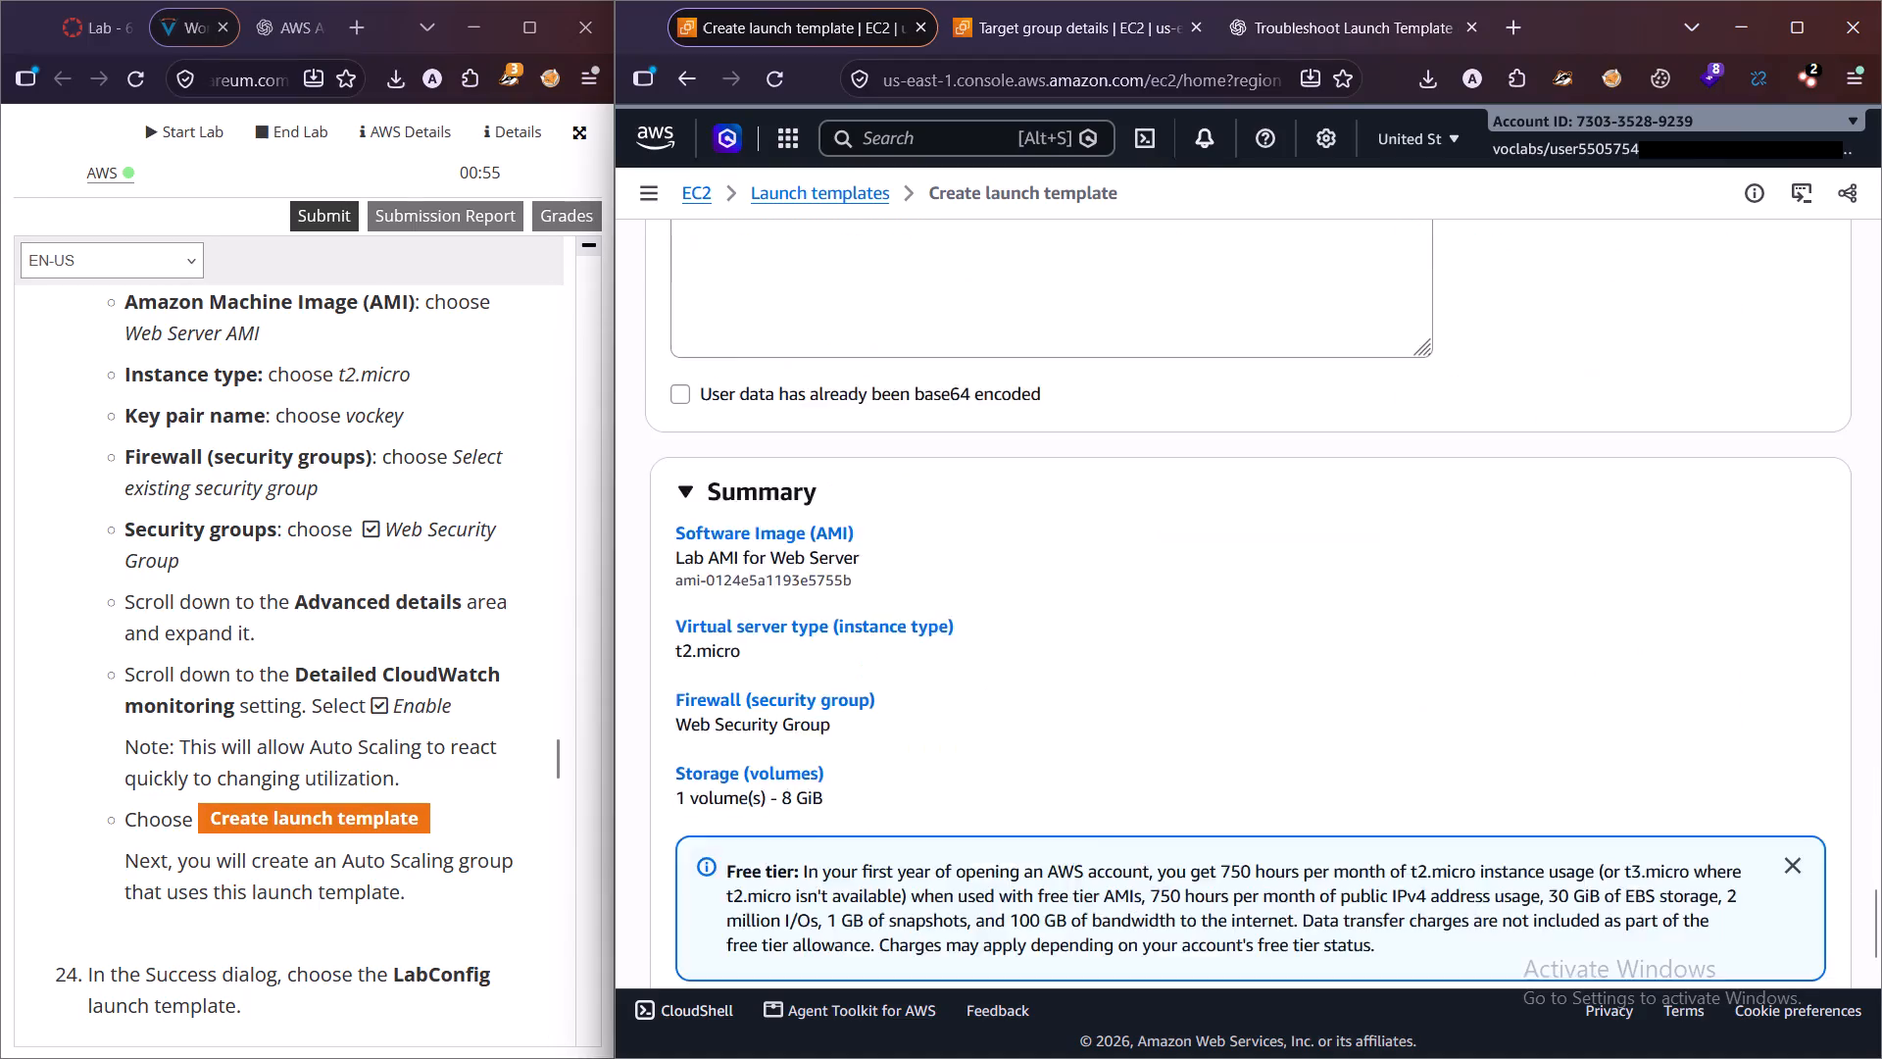
scroll(1334, 717, "down", 13)
left_click(1707, 885)
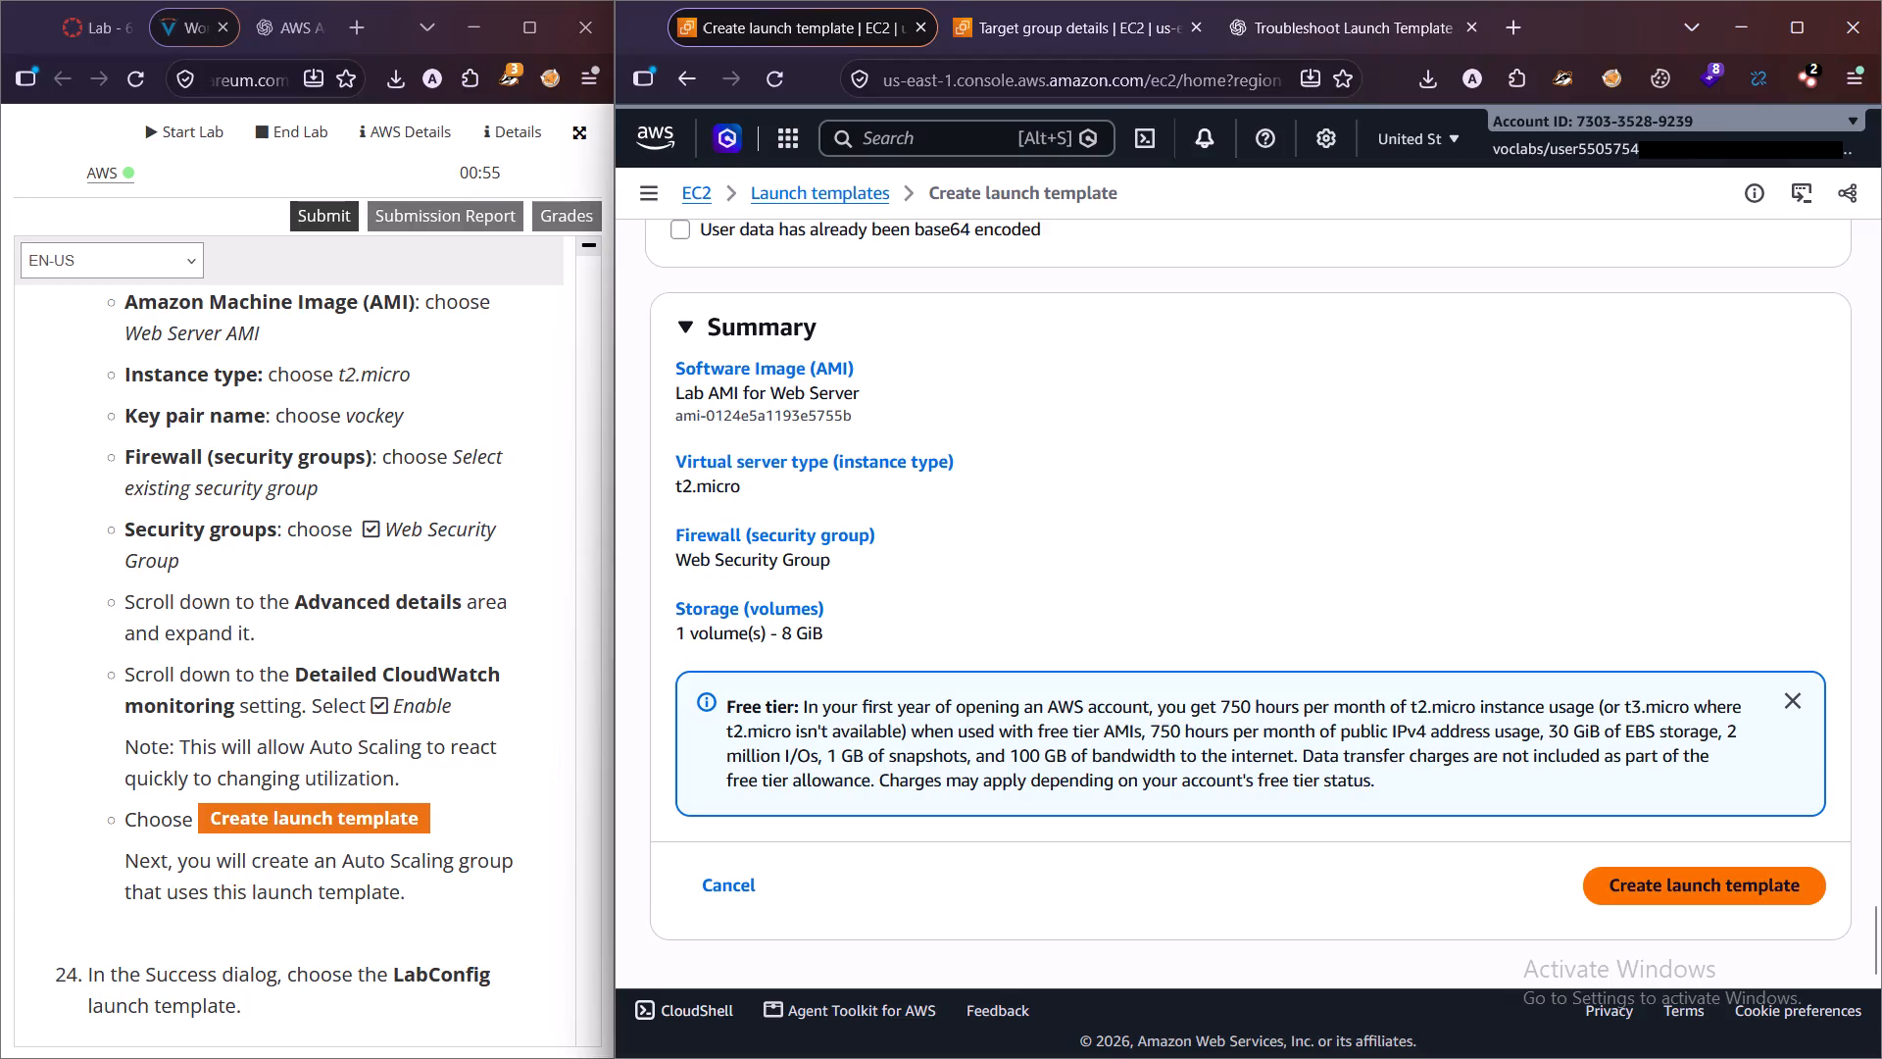
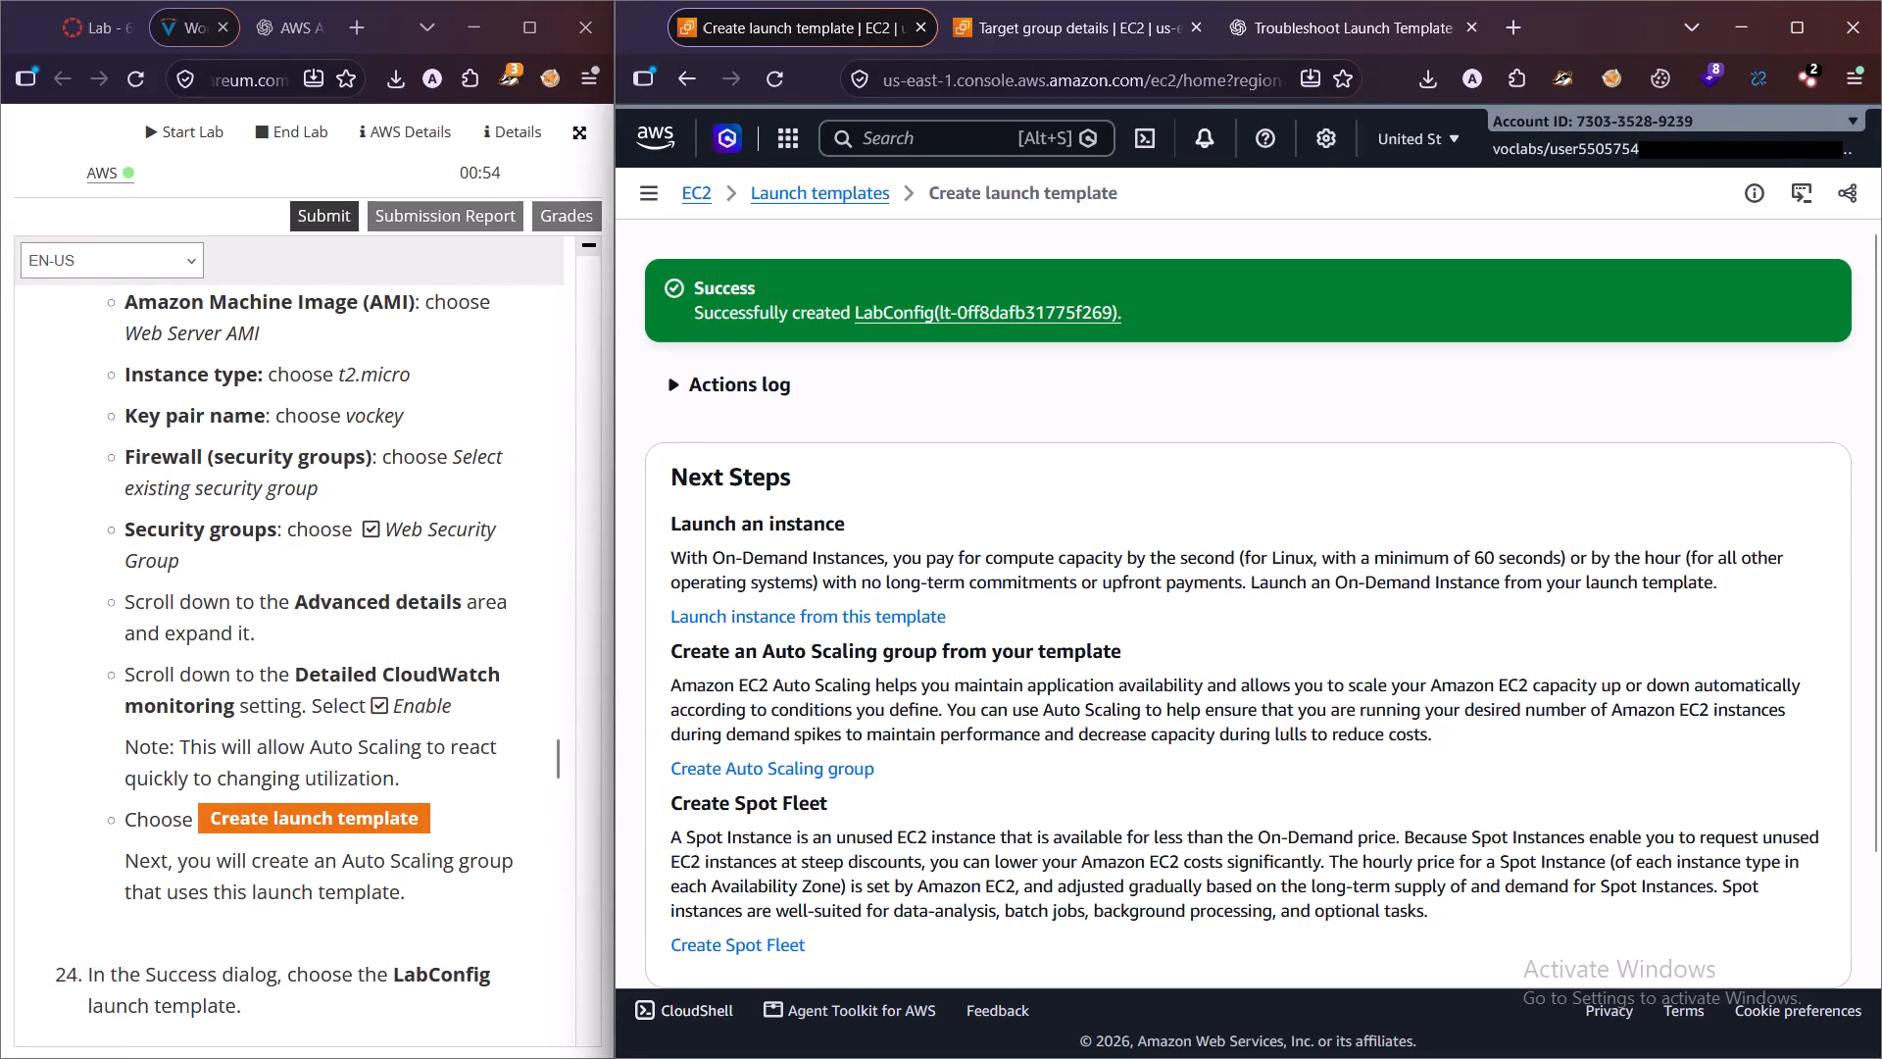
Read the lab instructions on creating the Auto Scaling group and the launch template's Next Steps information.
scroll(399, 671, "down", 2)
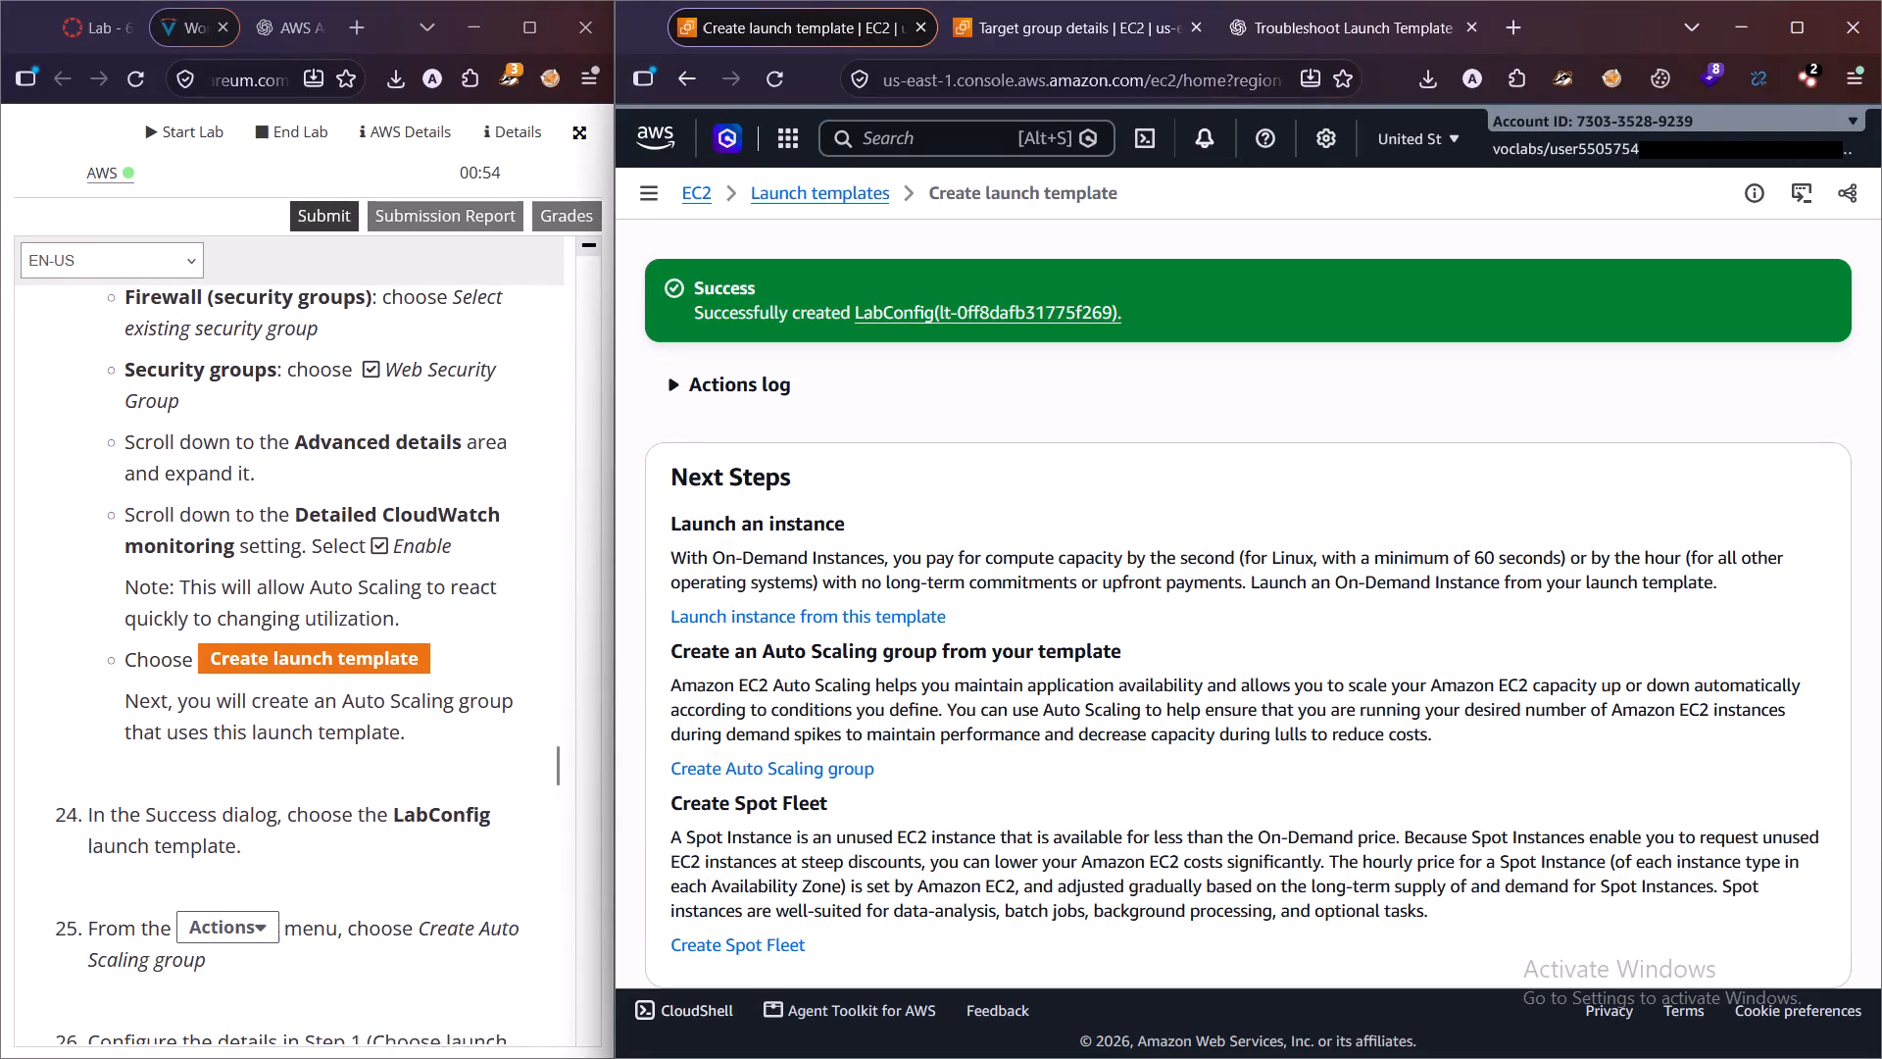
scroll(399, 671, "down", 2)
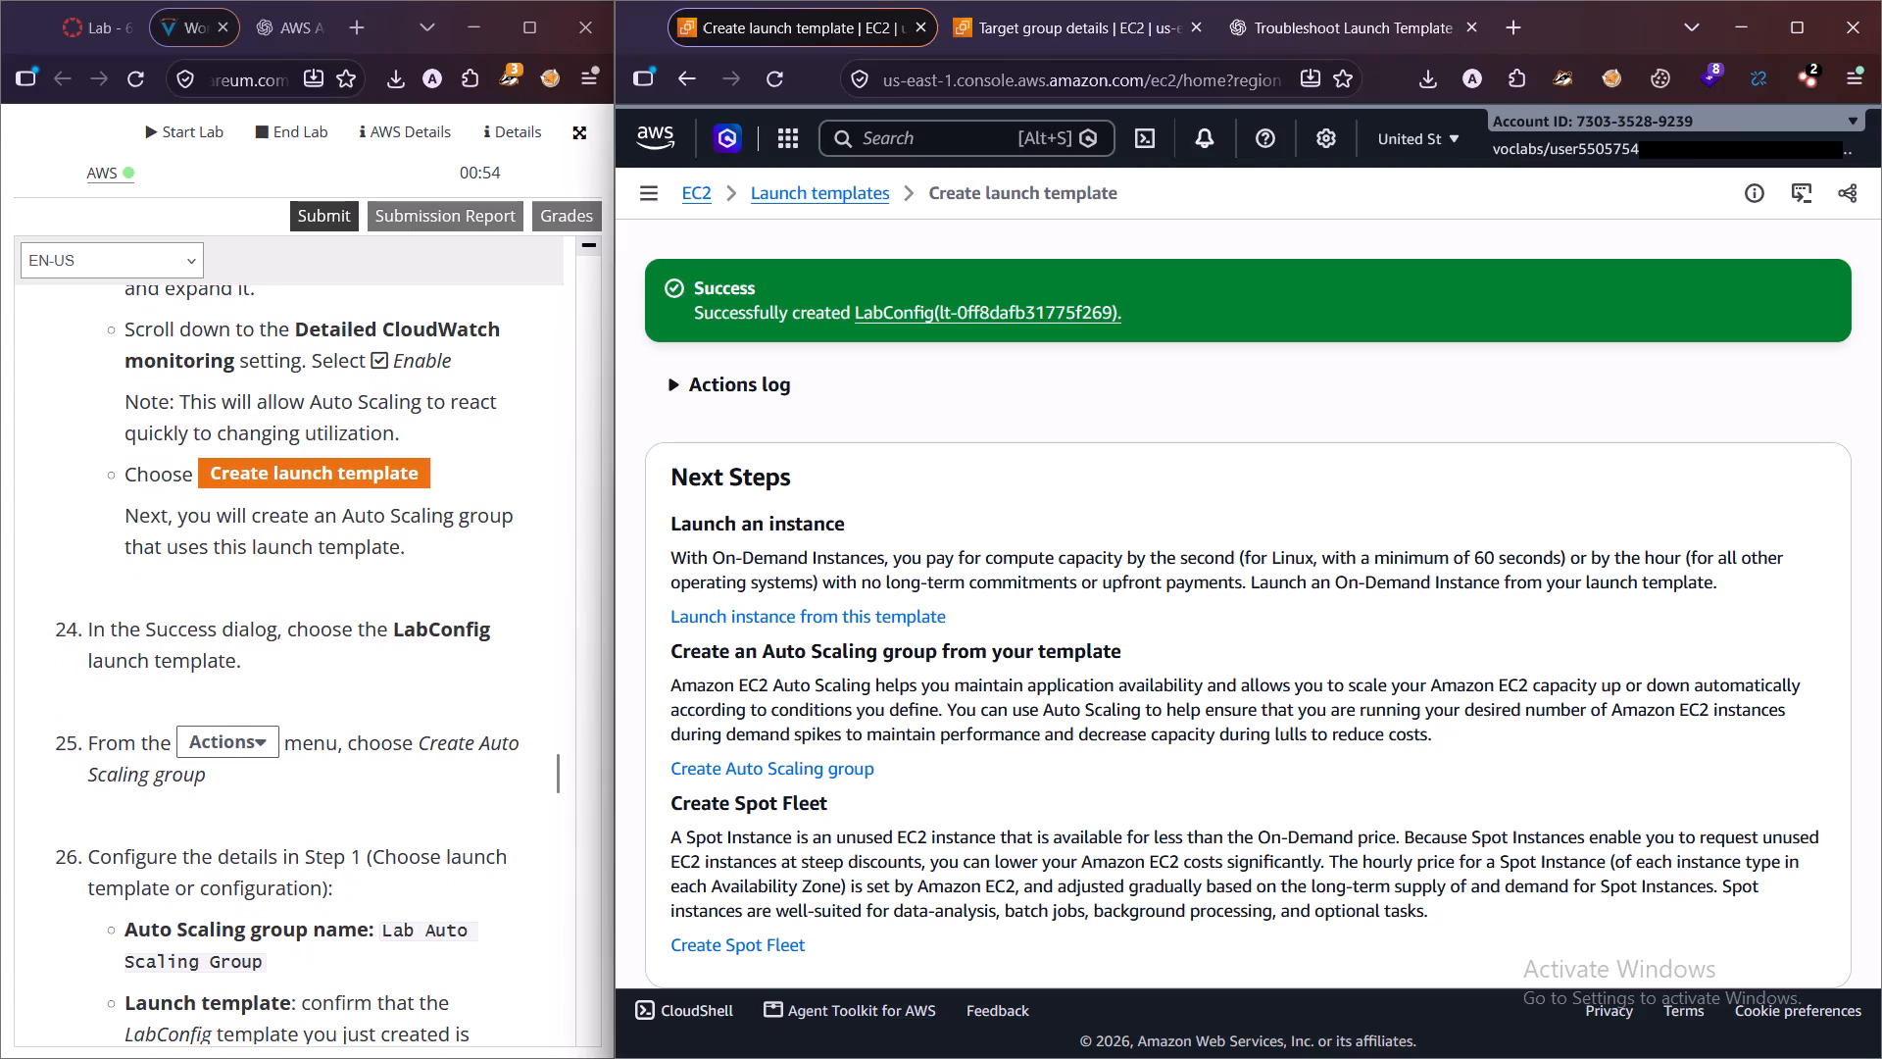
scroll(228, 675, "down", 1)
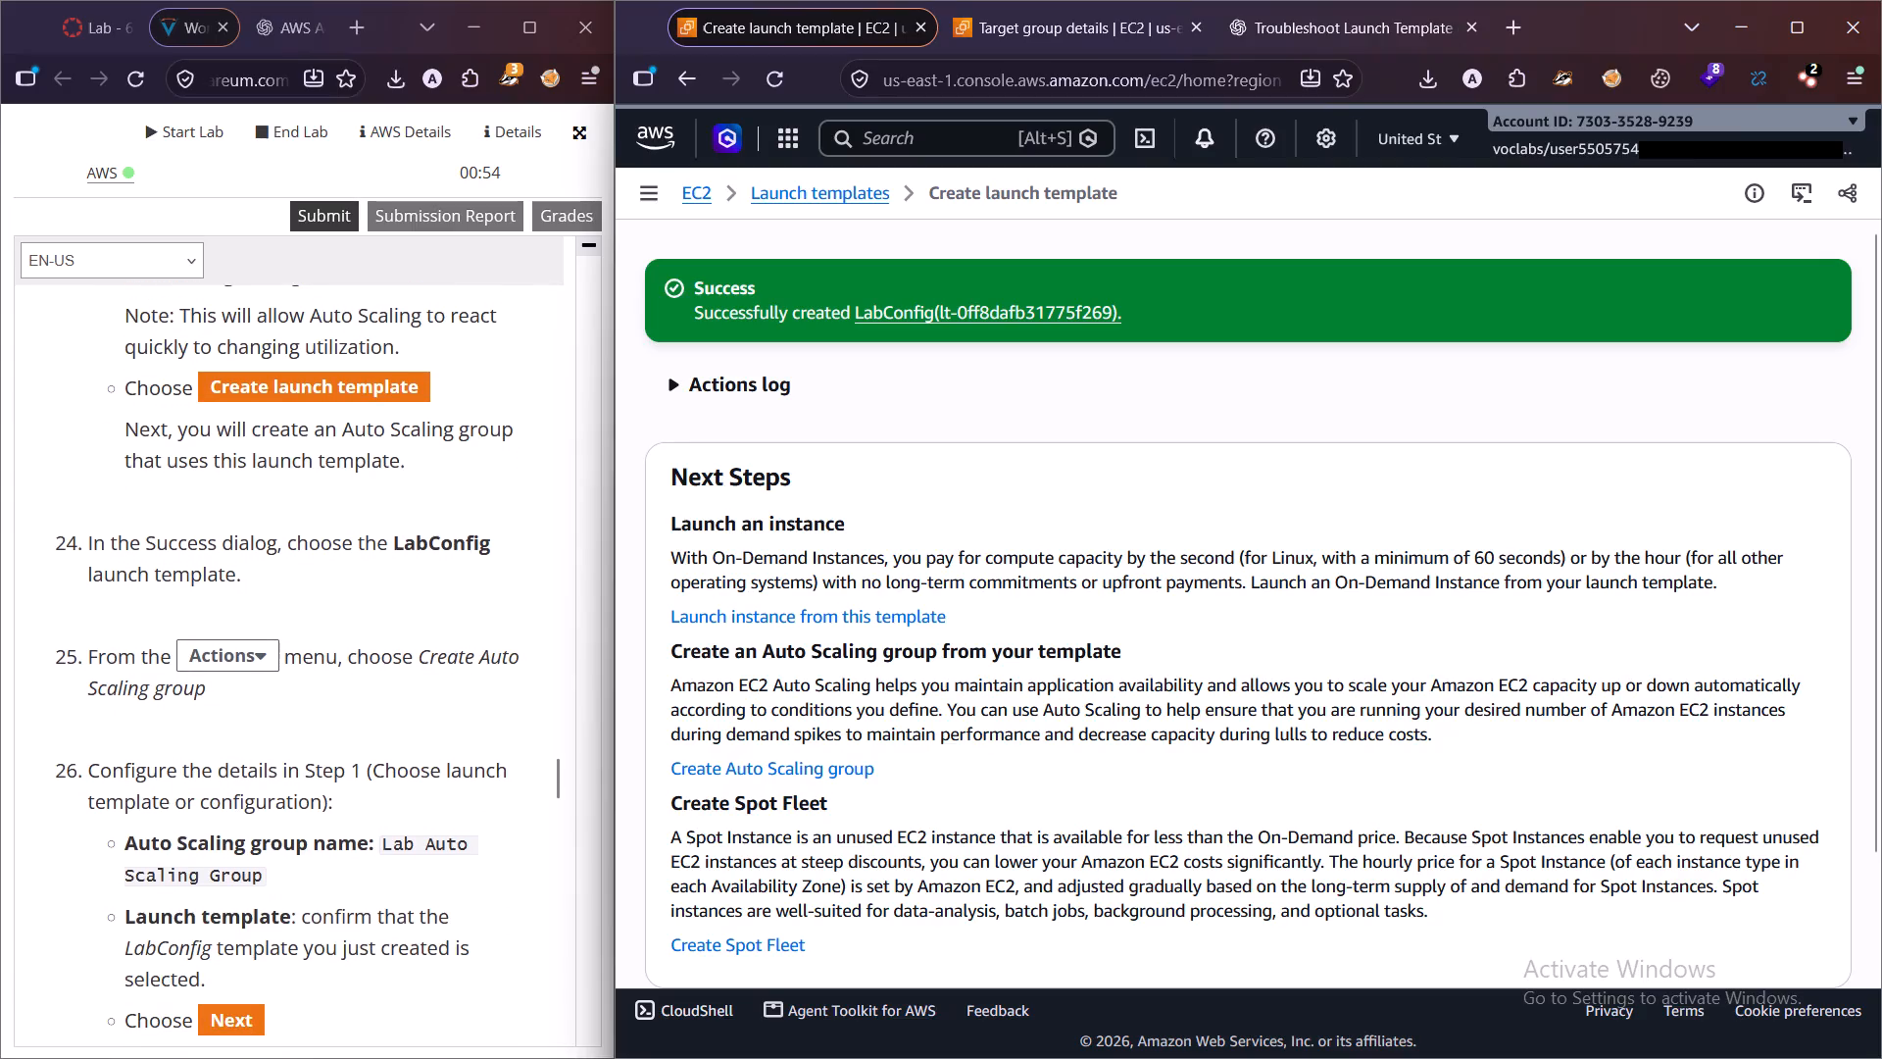
scroll(978, 542, "down", 3)
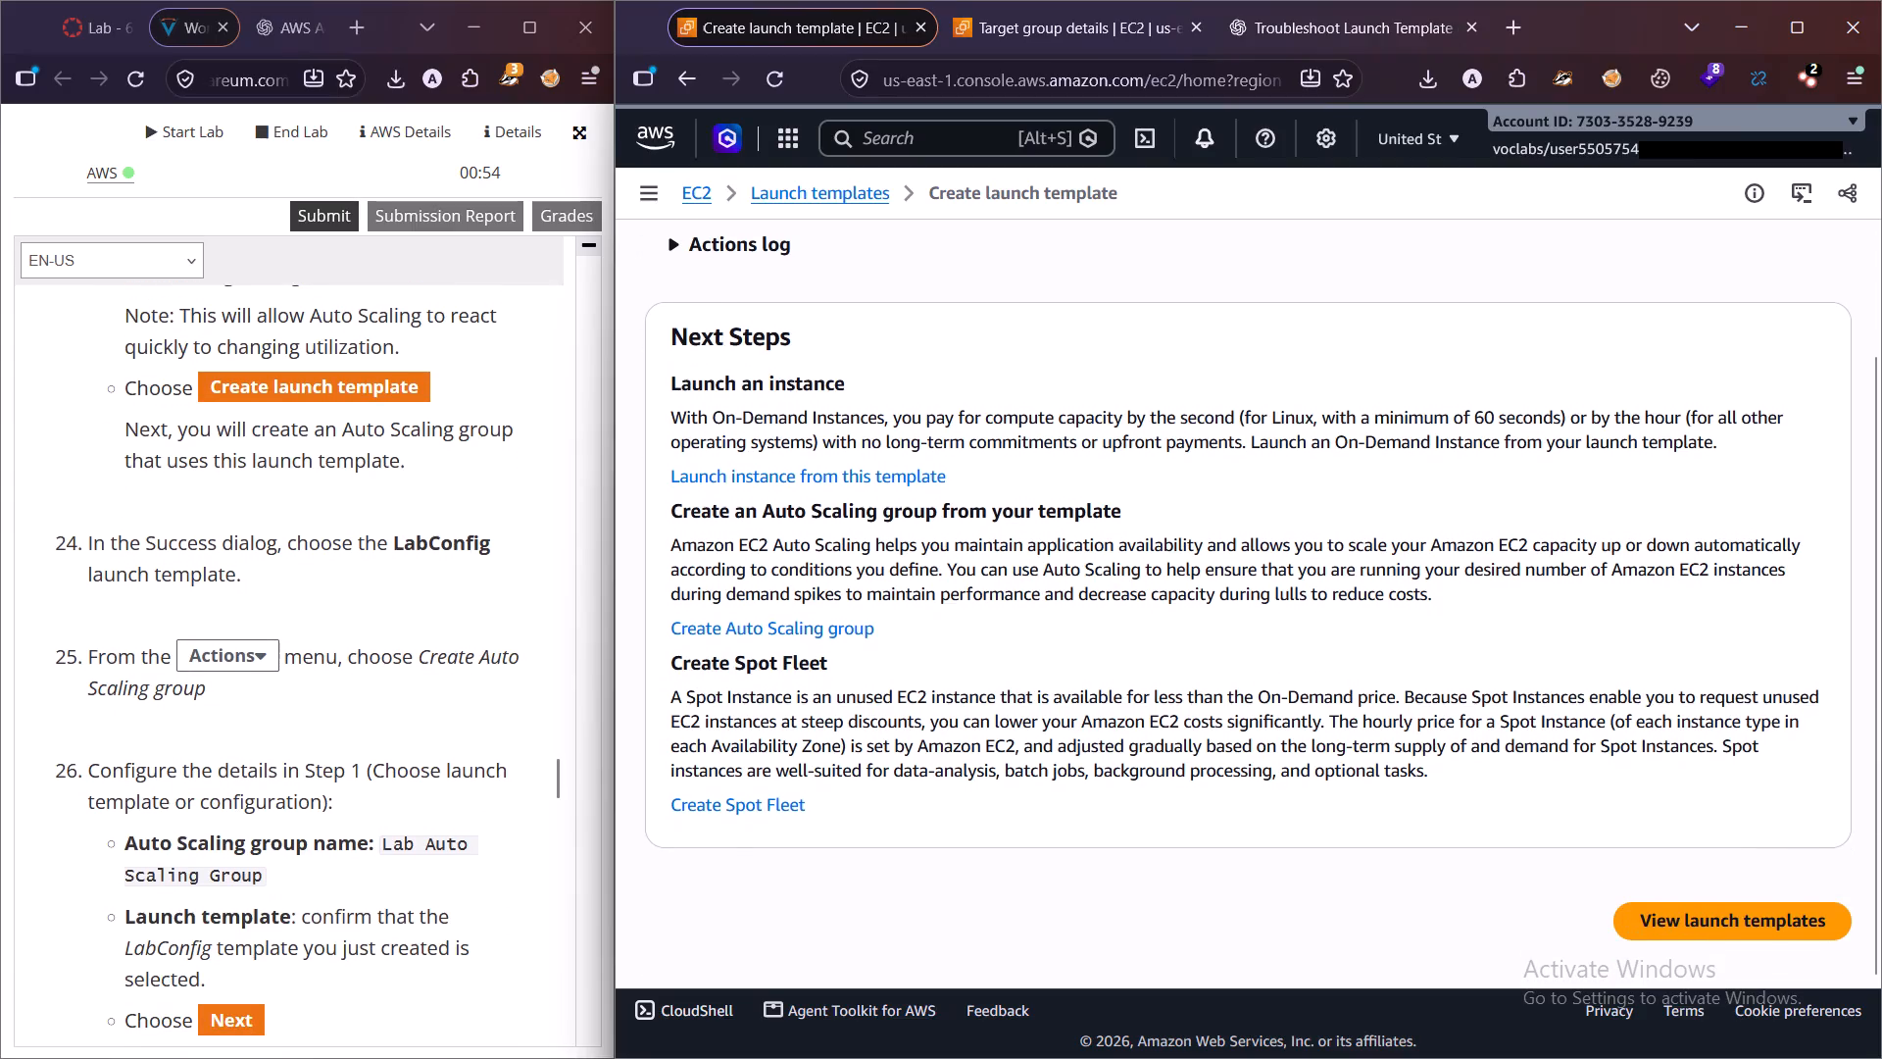
scroll(978, 545, "down", 1)
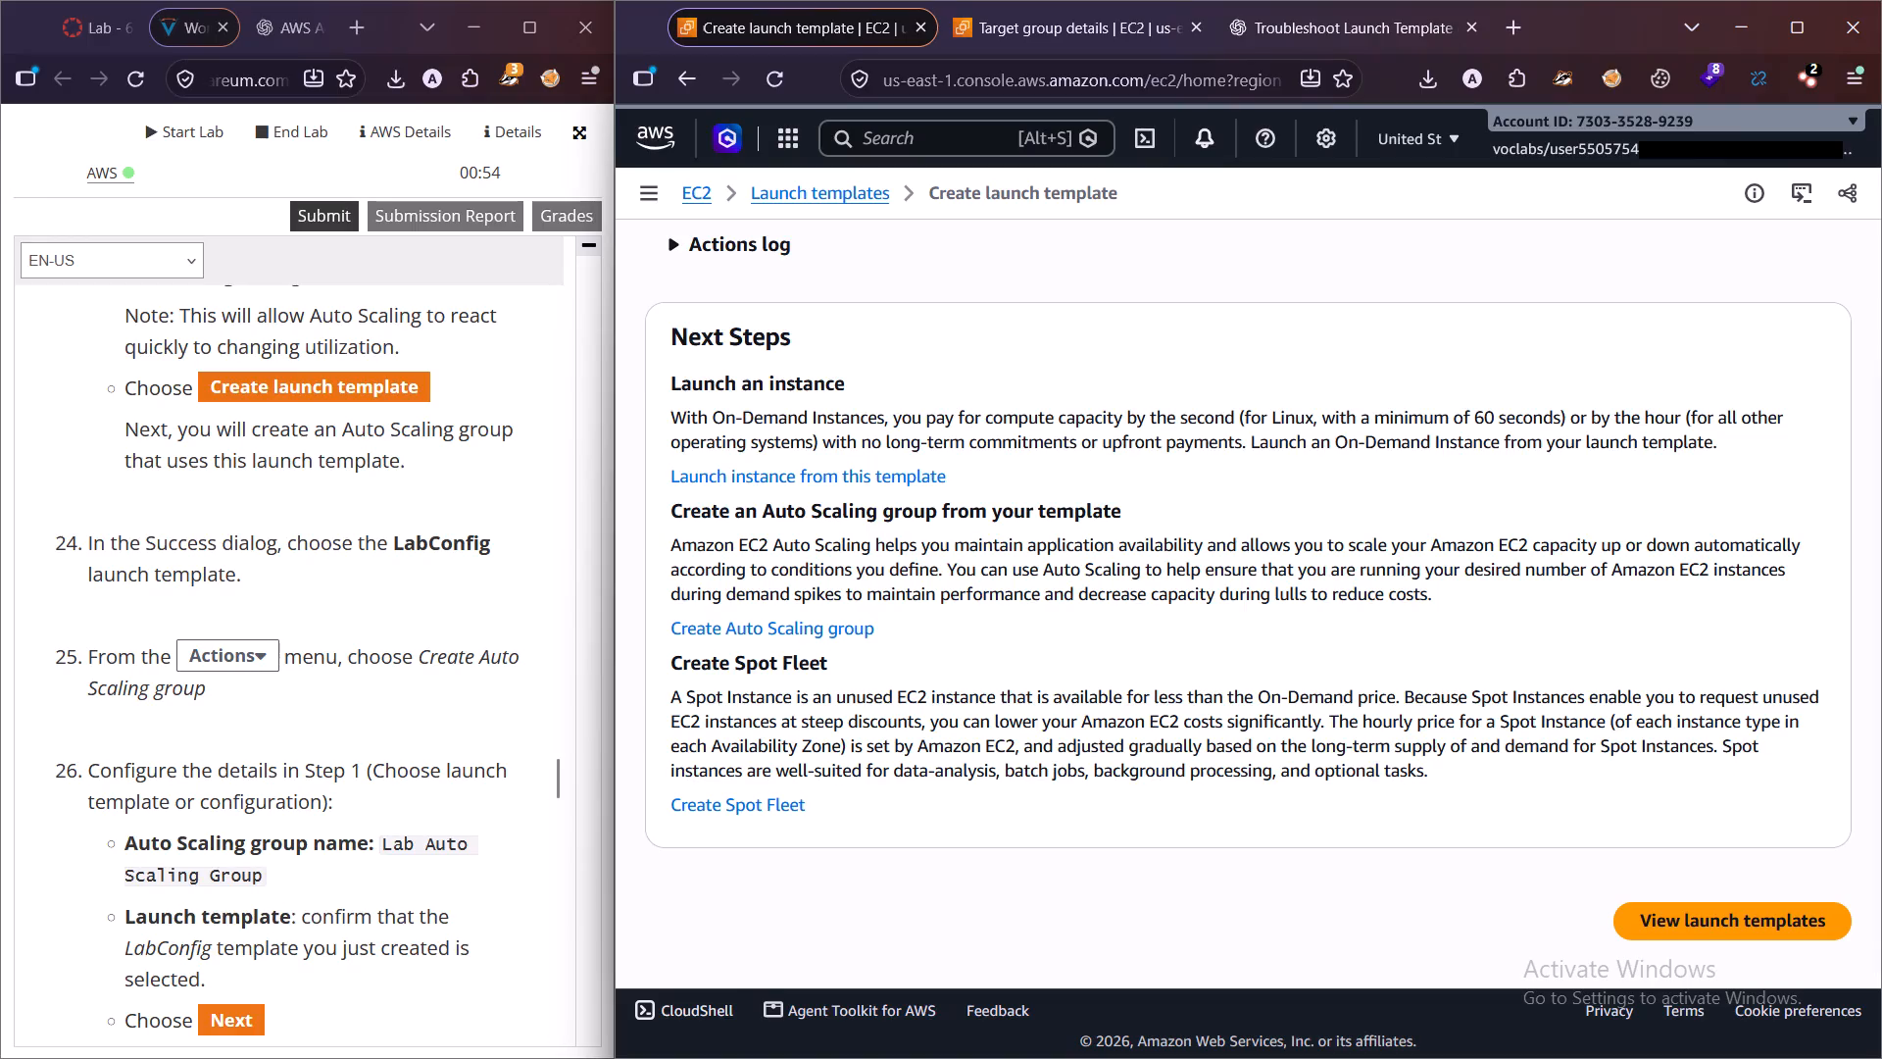
scroll(1102, 680, "up", 5)
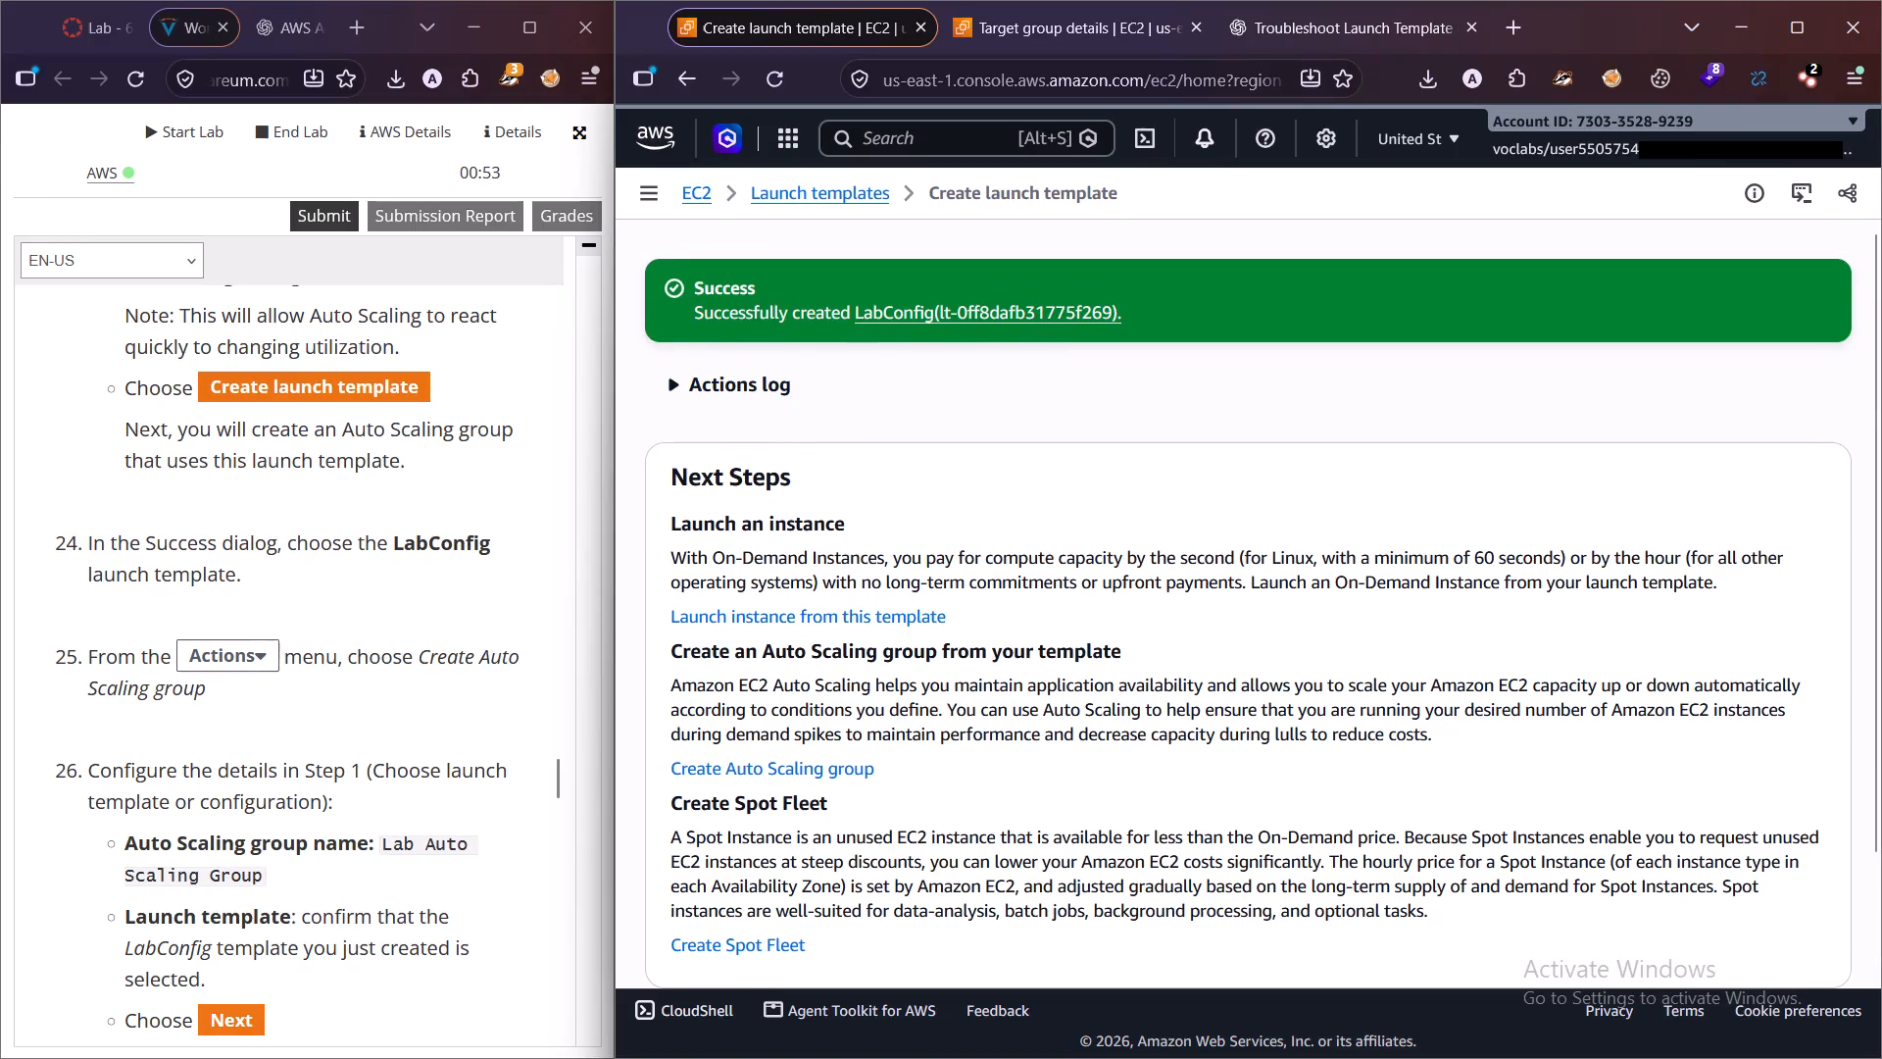
scroll(1327, 671, "down", 5)
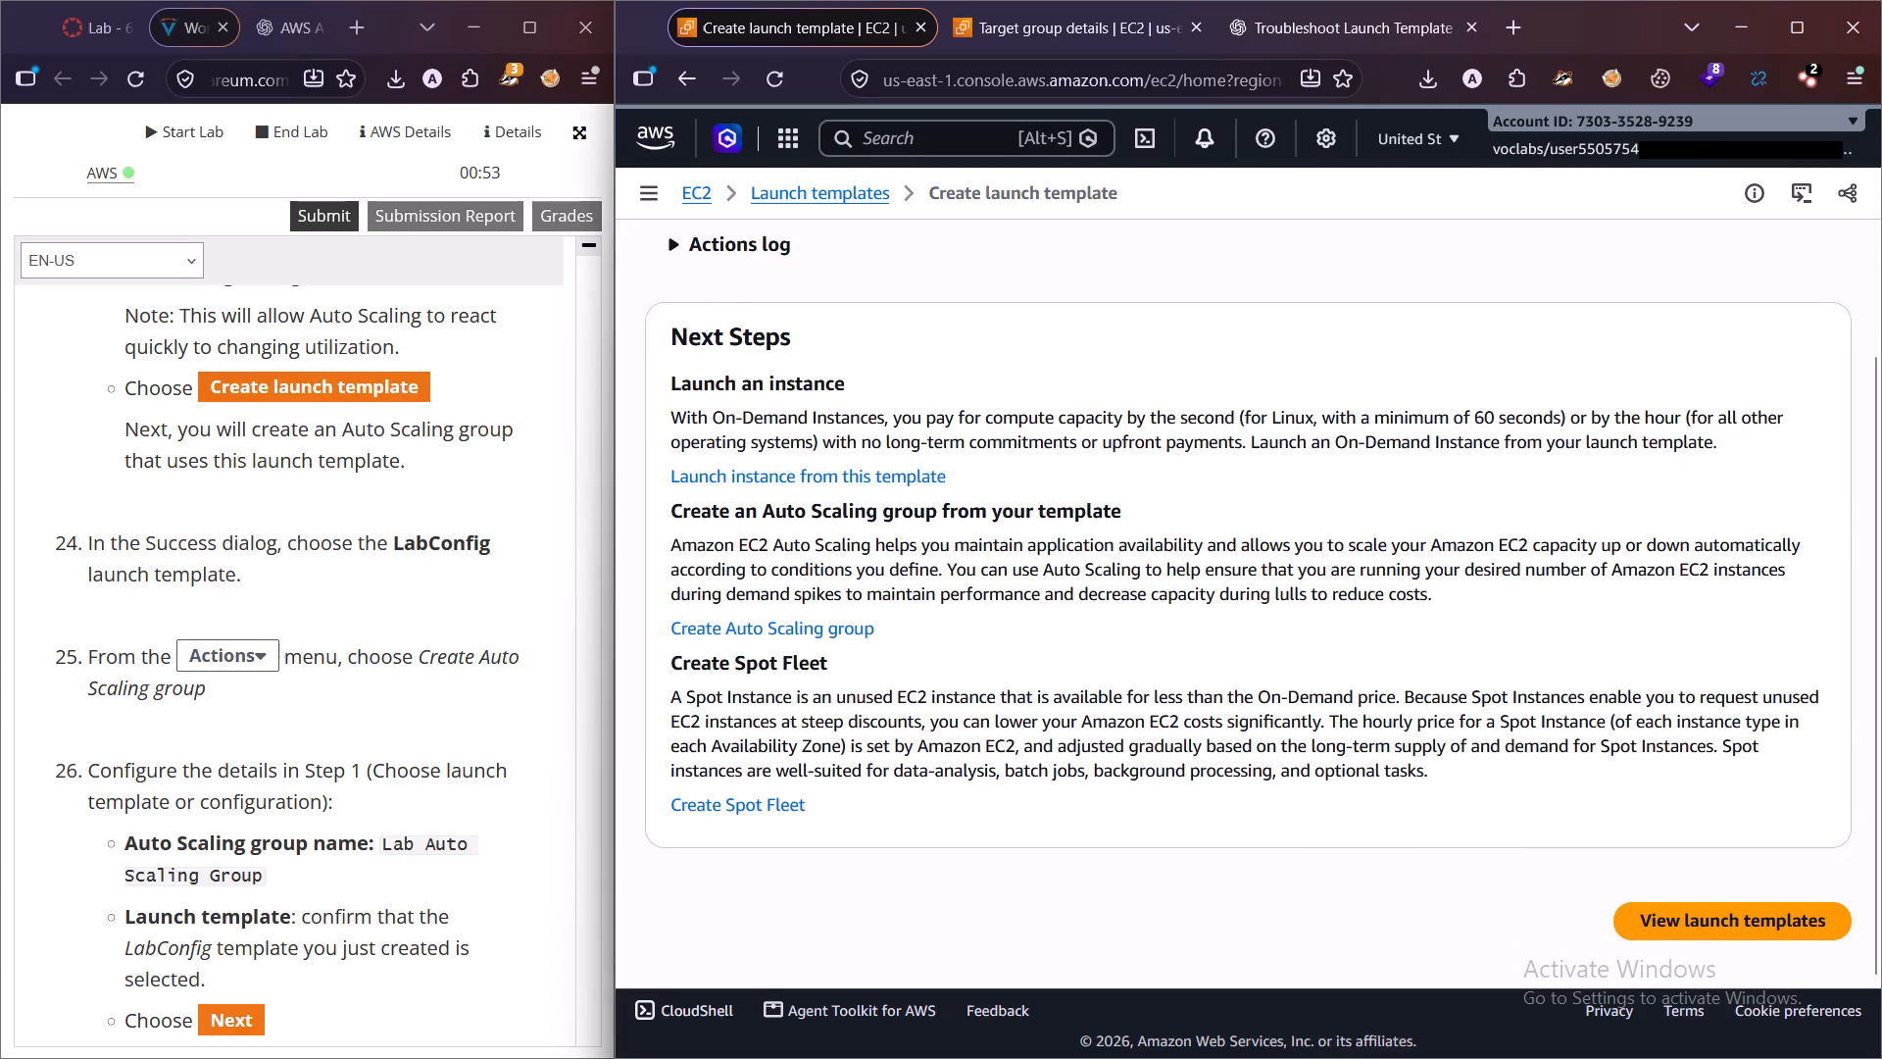
scroll(876, 679, "up", 4)
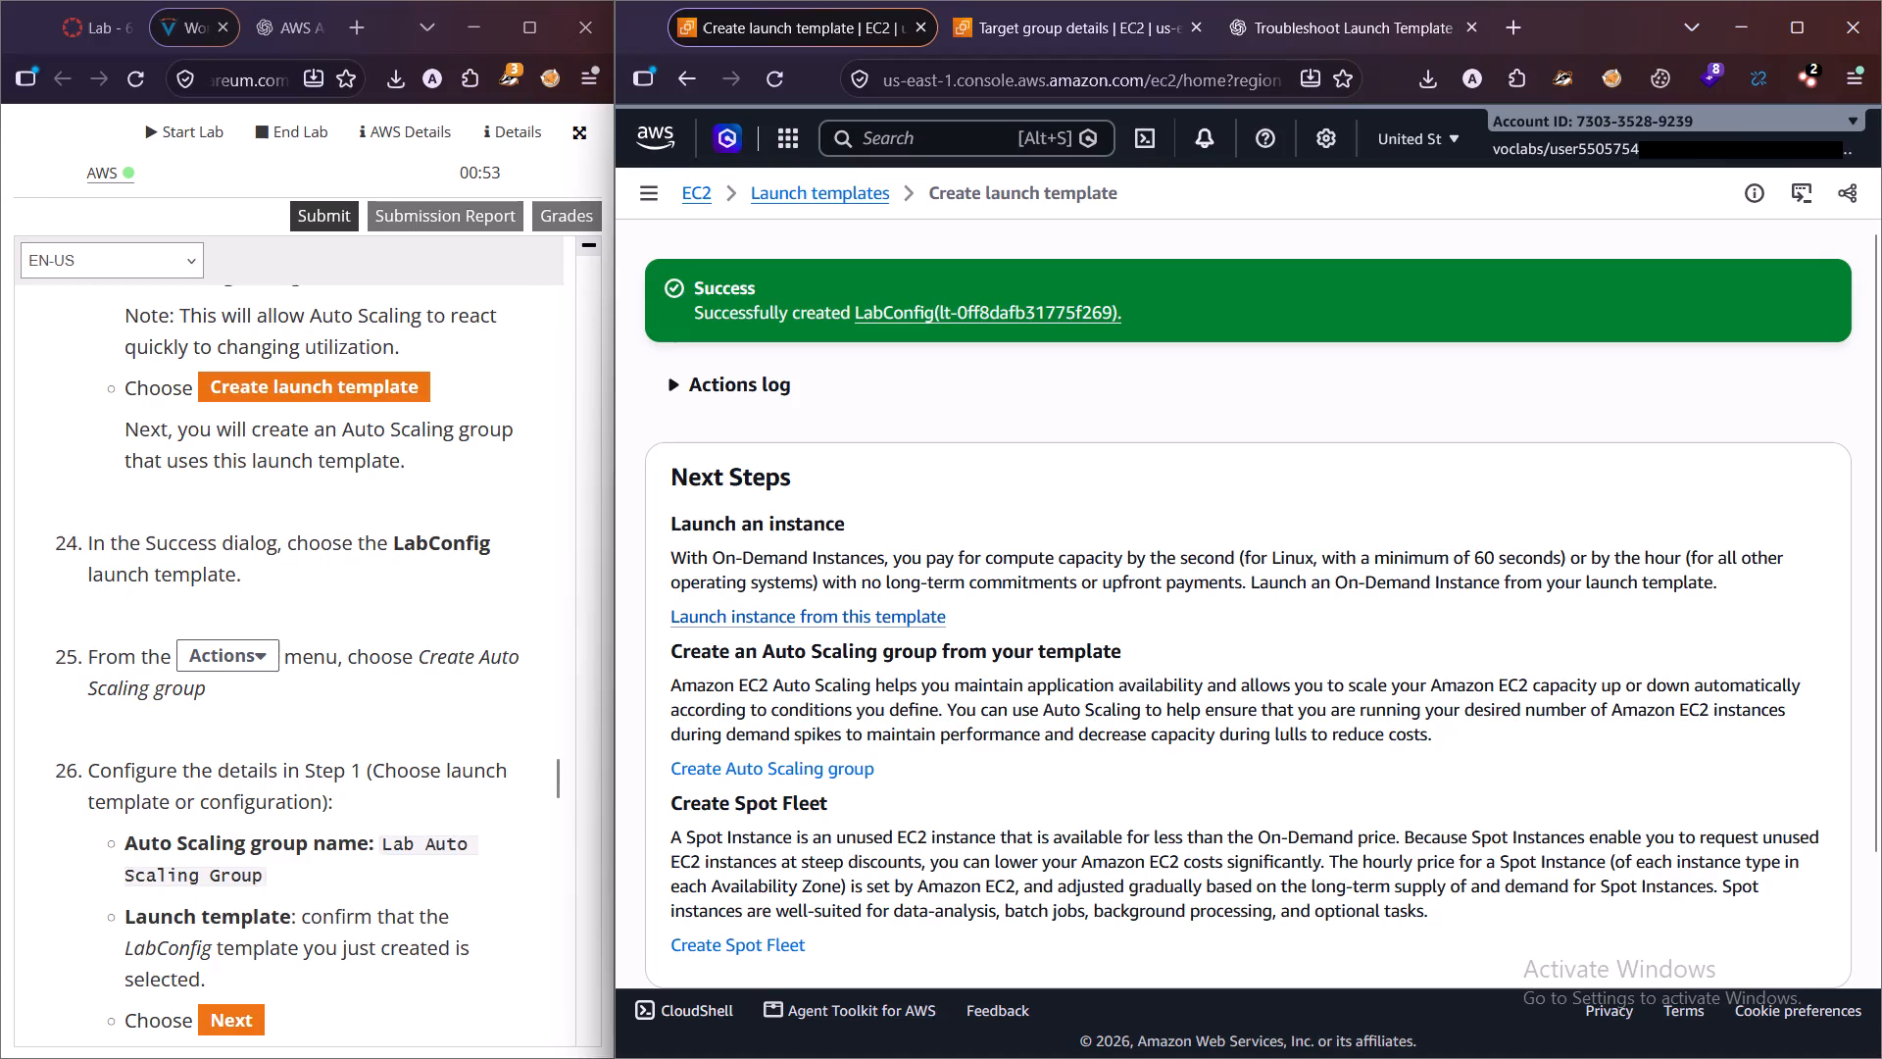
Open the new LabConfig launch template and start creating an Auto Scaling group from it.
left_click(992, 312)
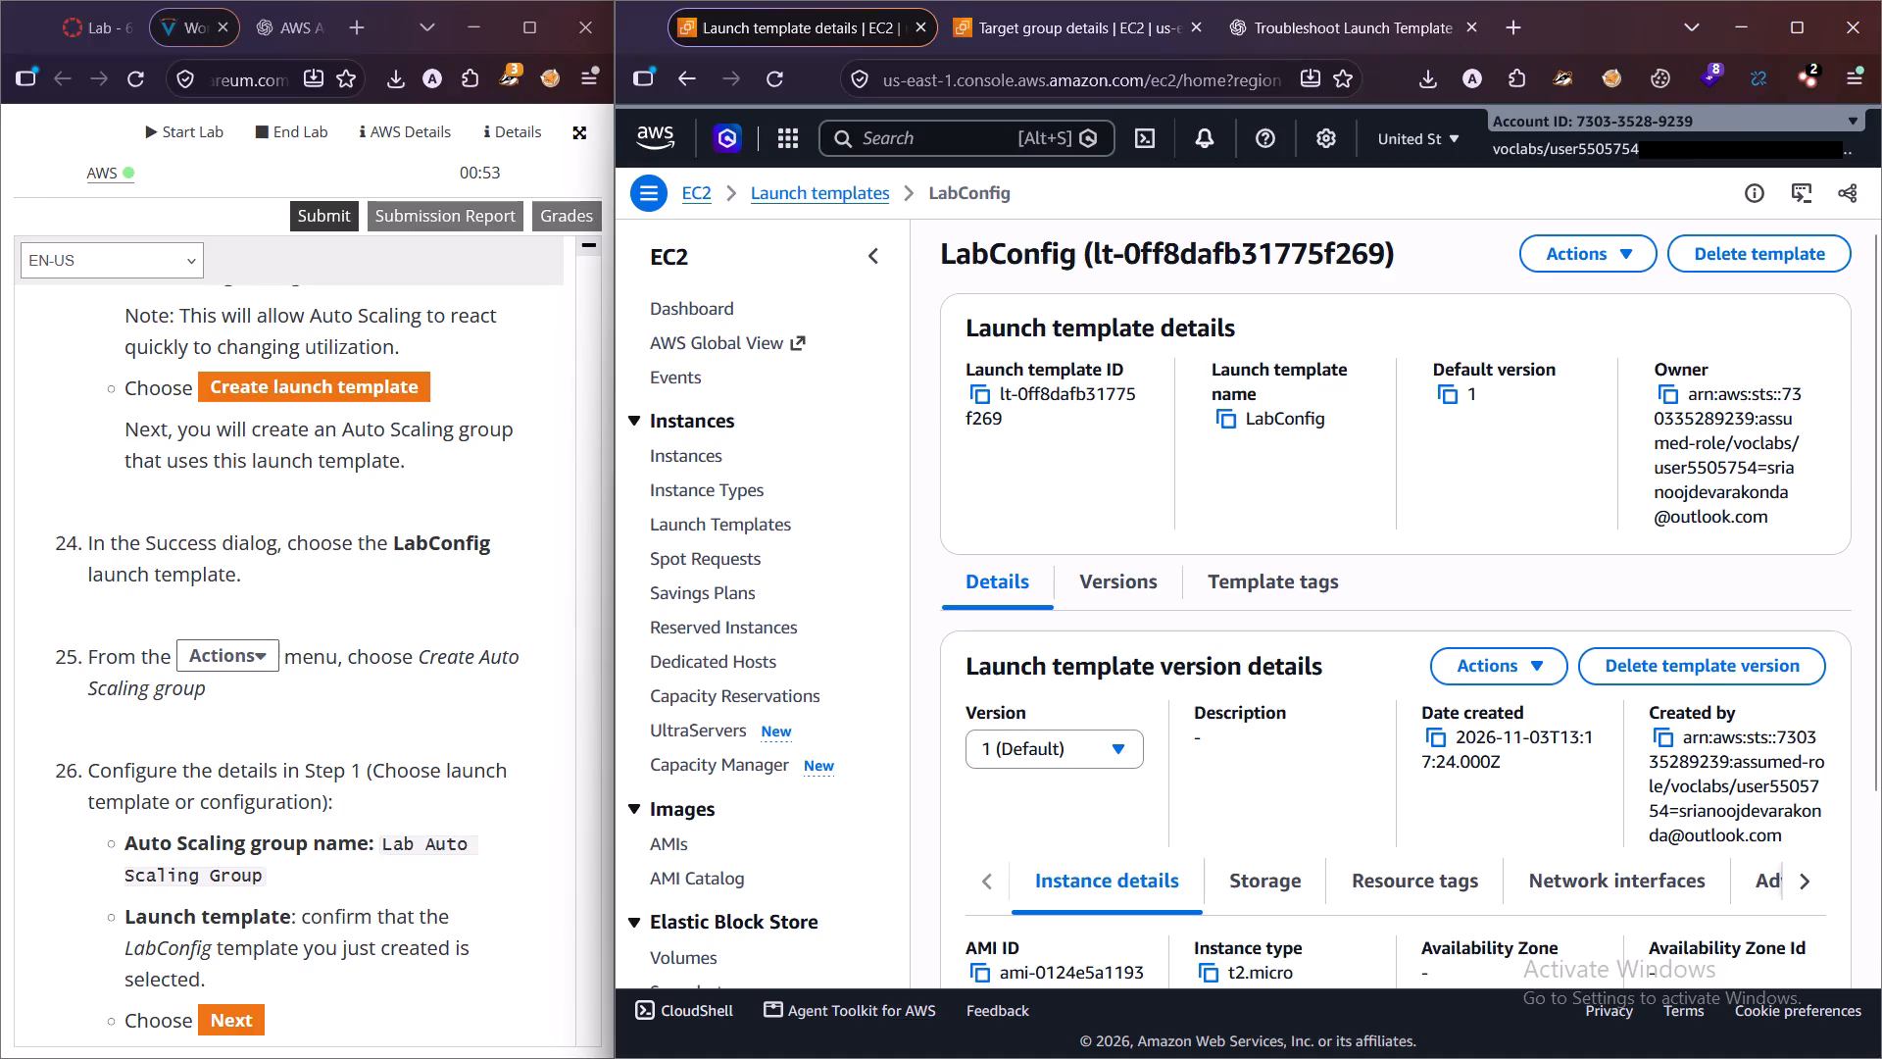
left_click(1591, 249)
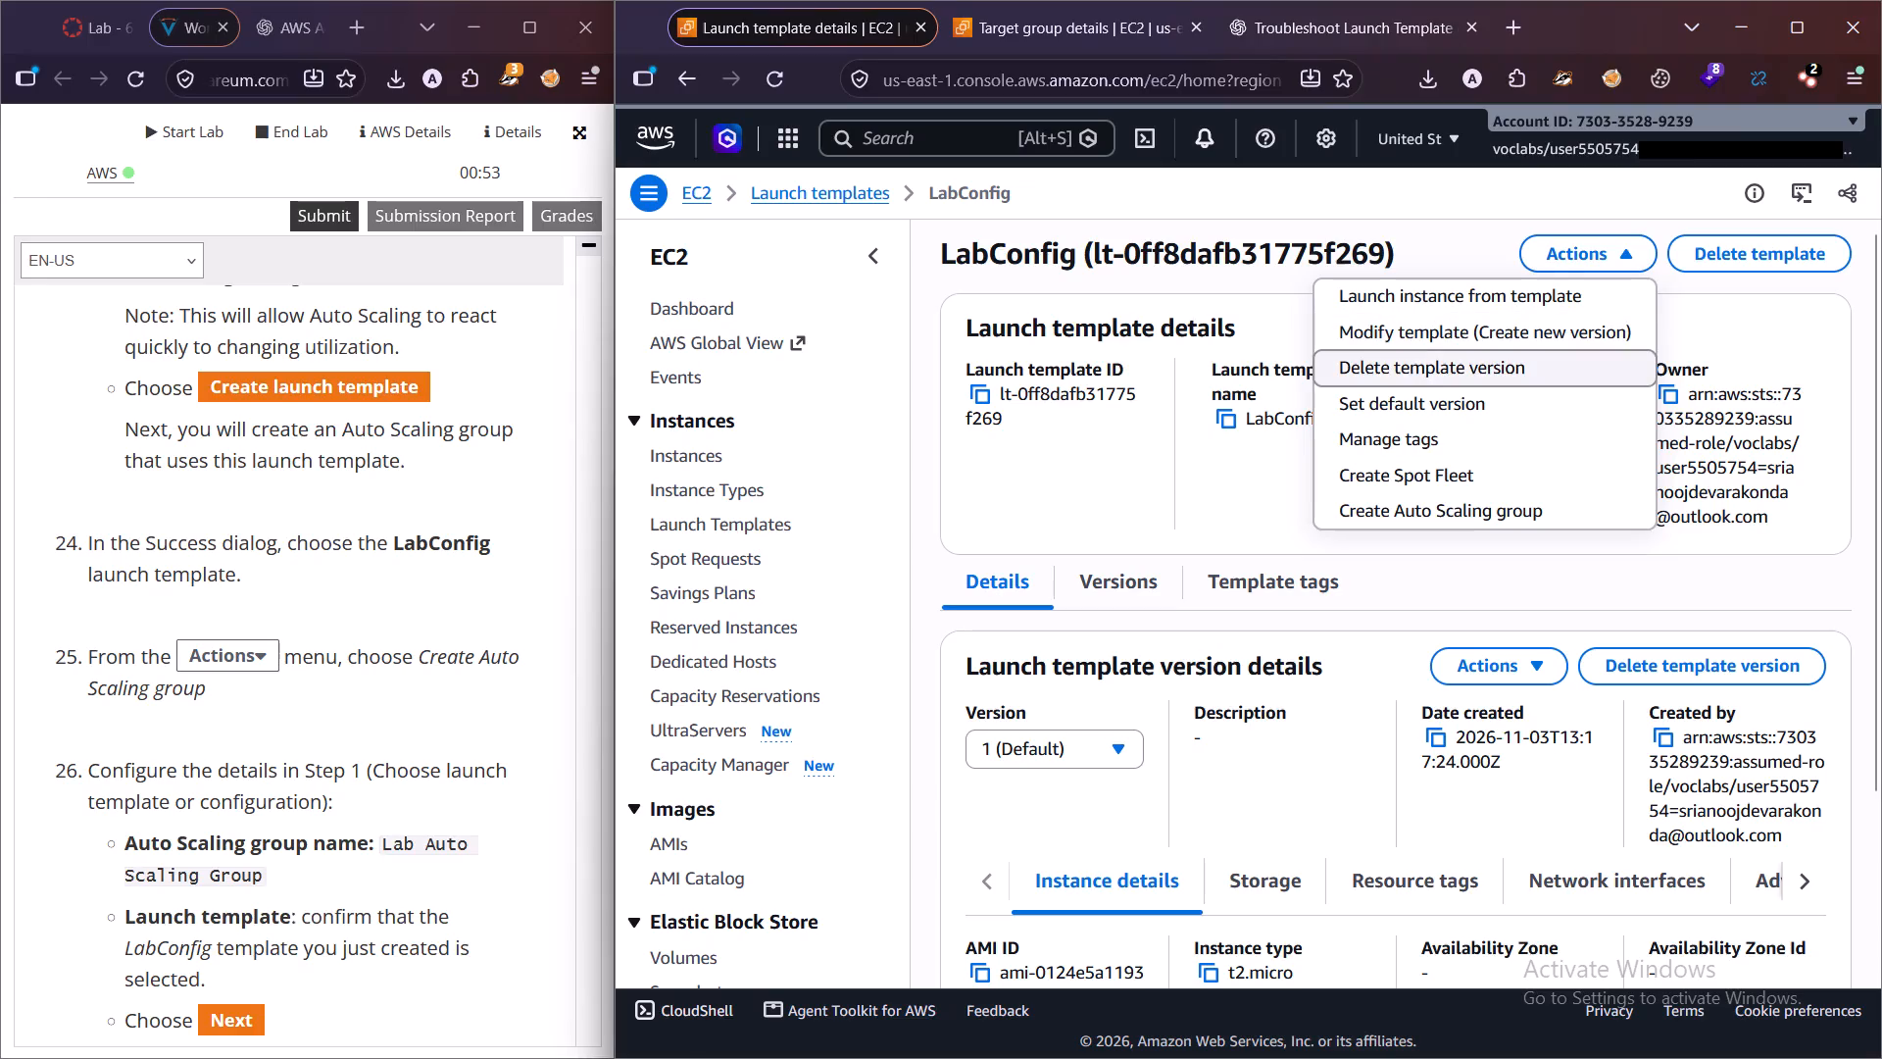
left_click(1469, 509)
Name the Auto Scaling group Lab Auto Scaling Group, as given in the lab instructions.
scroll(283, 727, "down", 2)
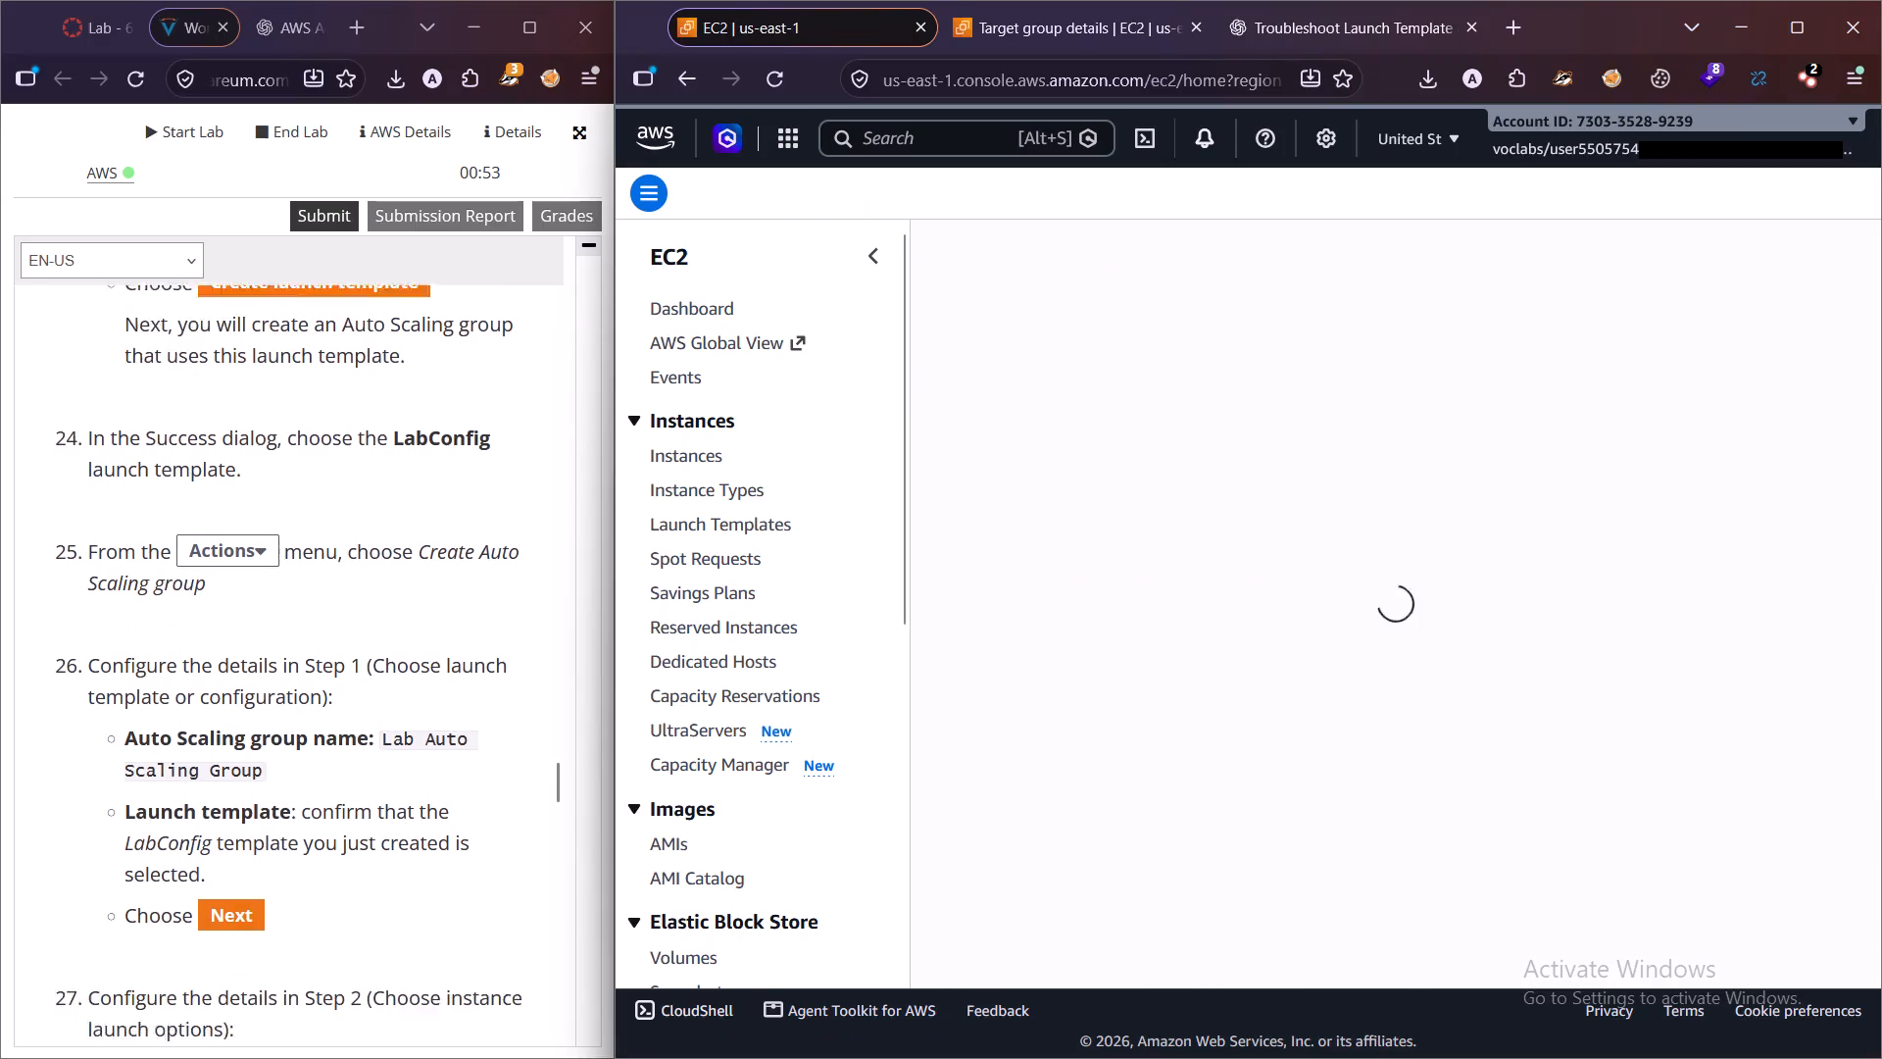
scroll(283, 727, "down", 2)
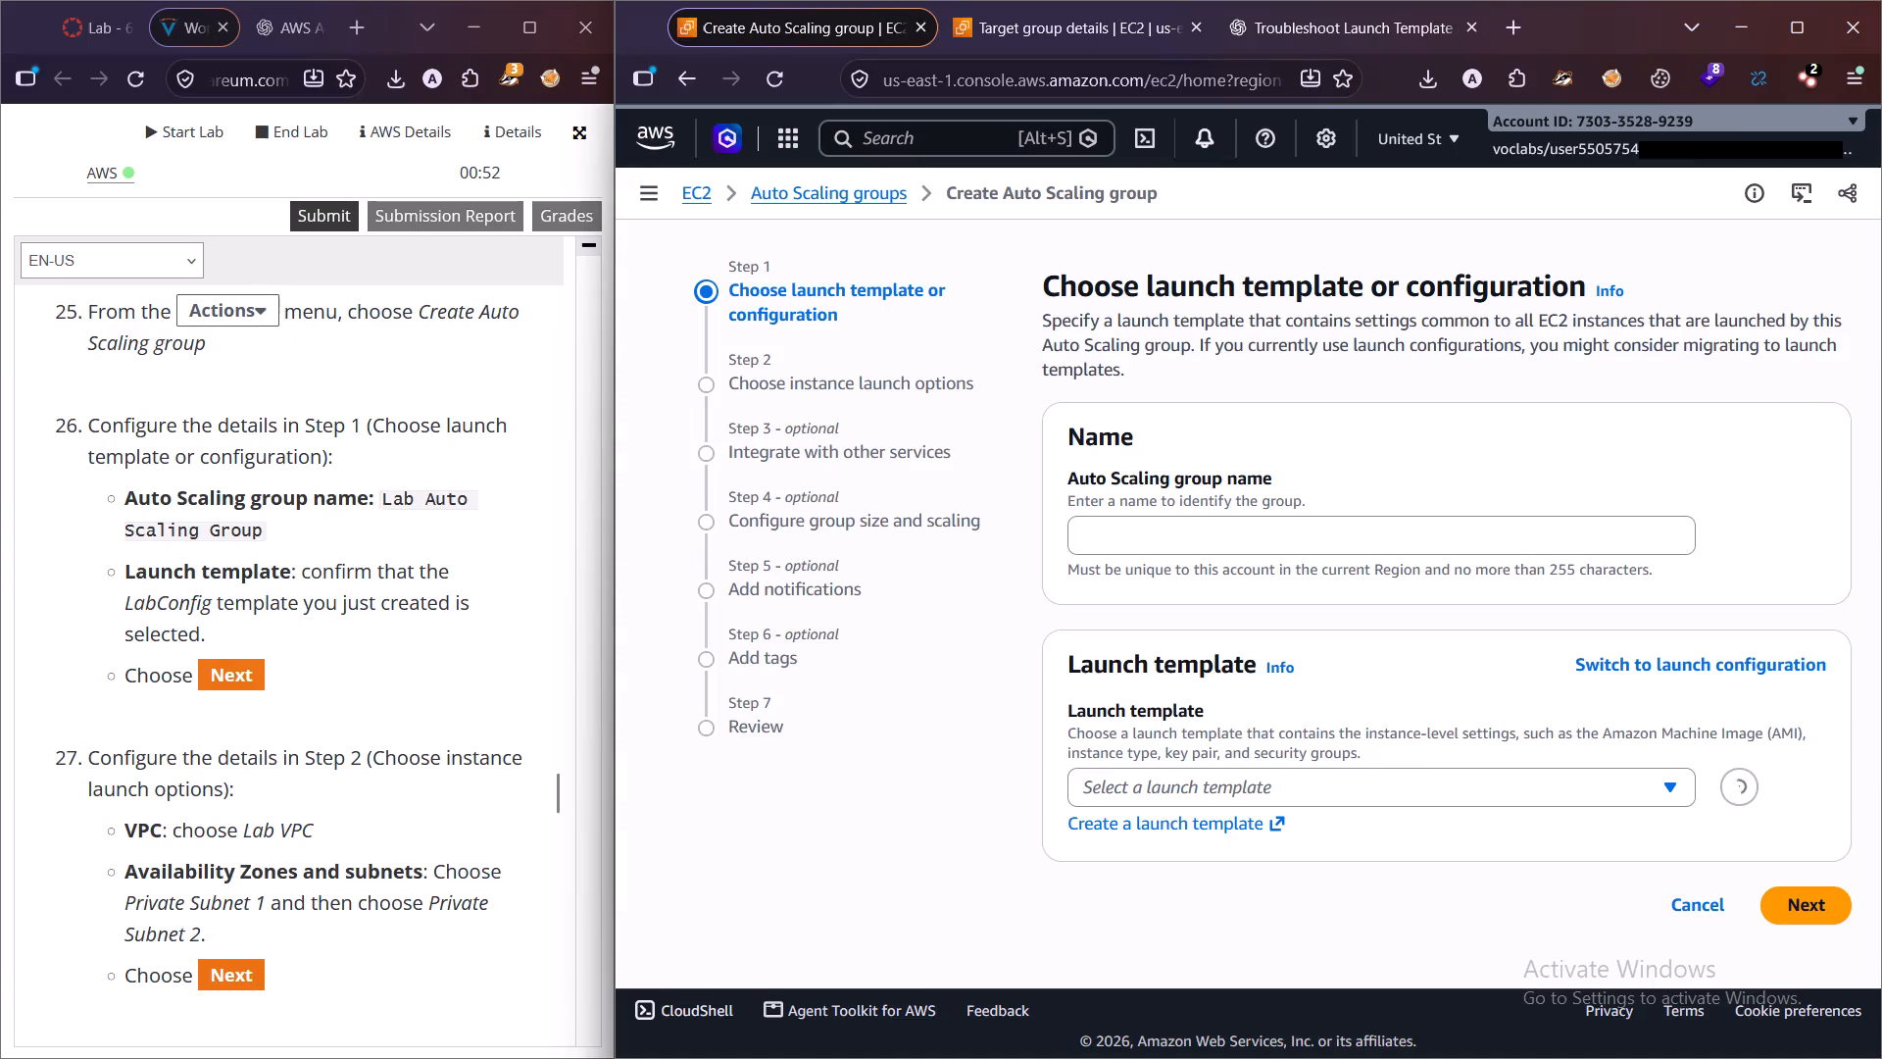
scroll(166, 407, "up", 1)
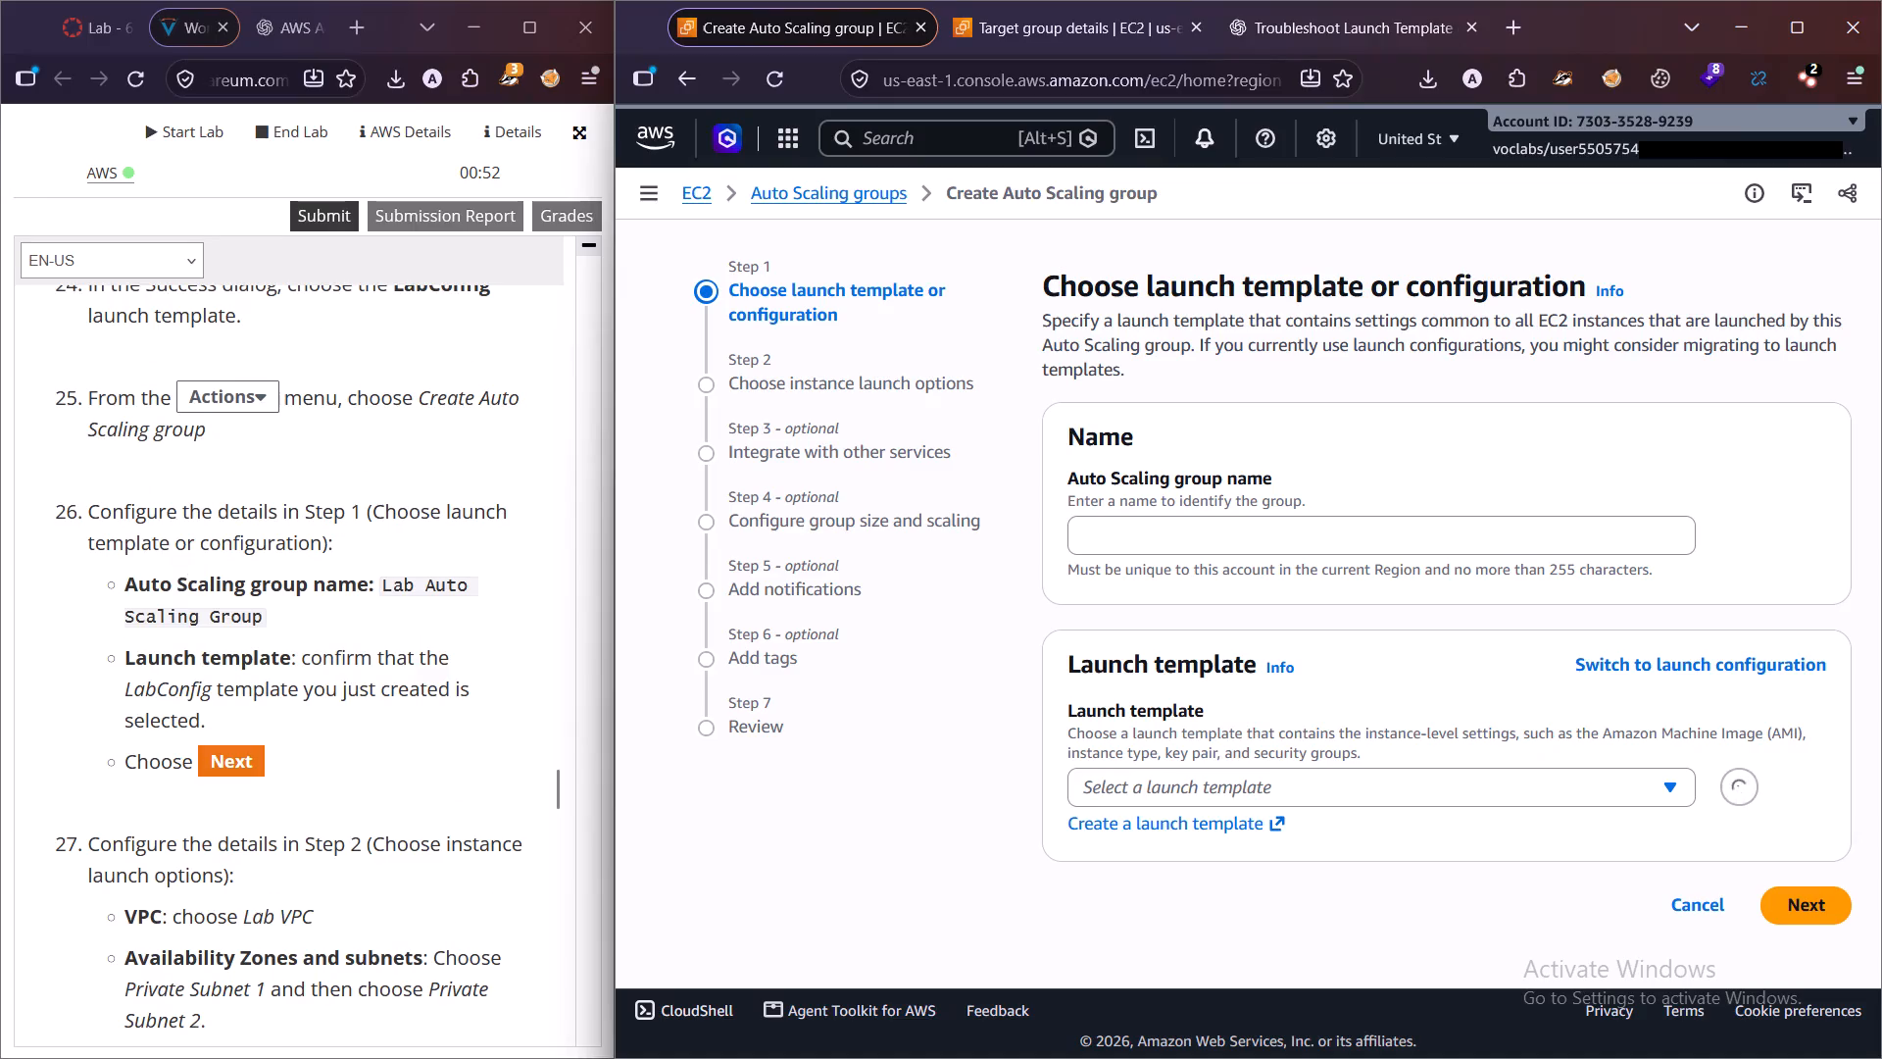
left_click(1224, 529)
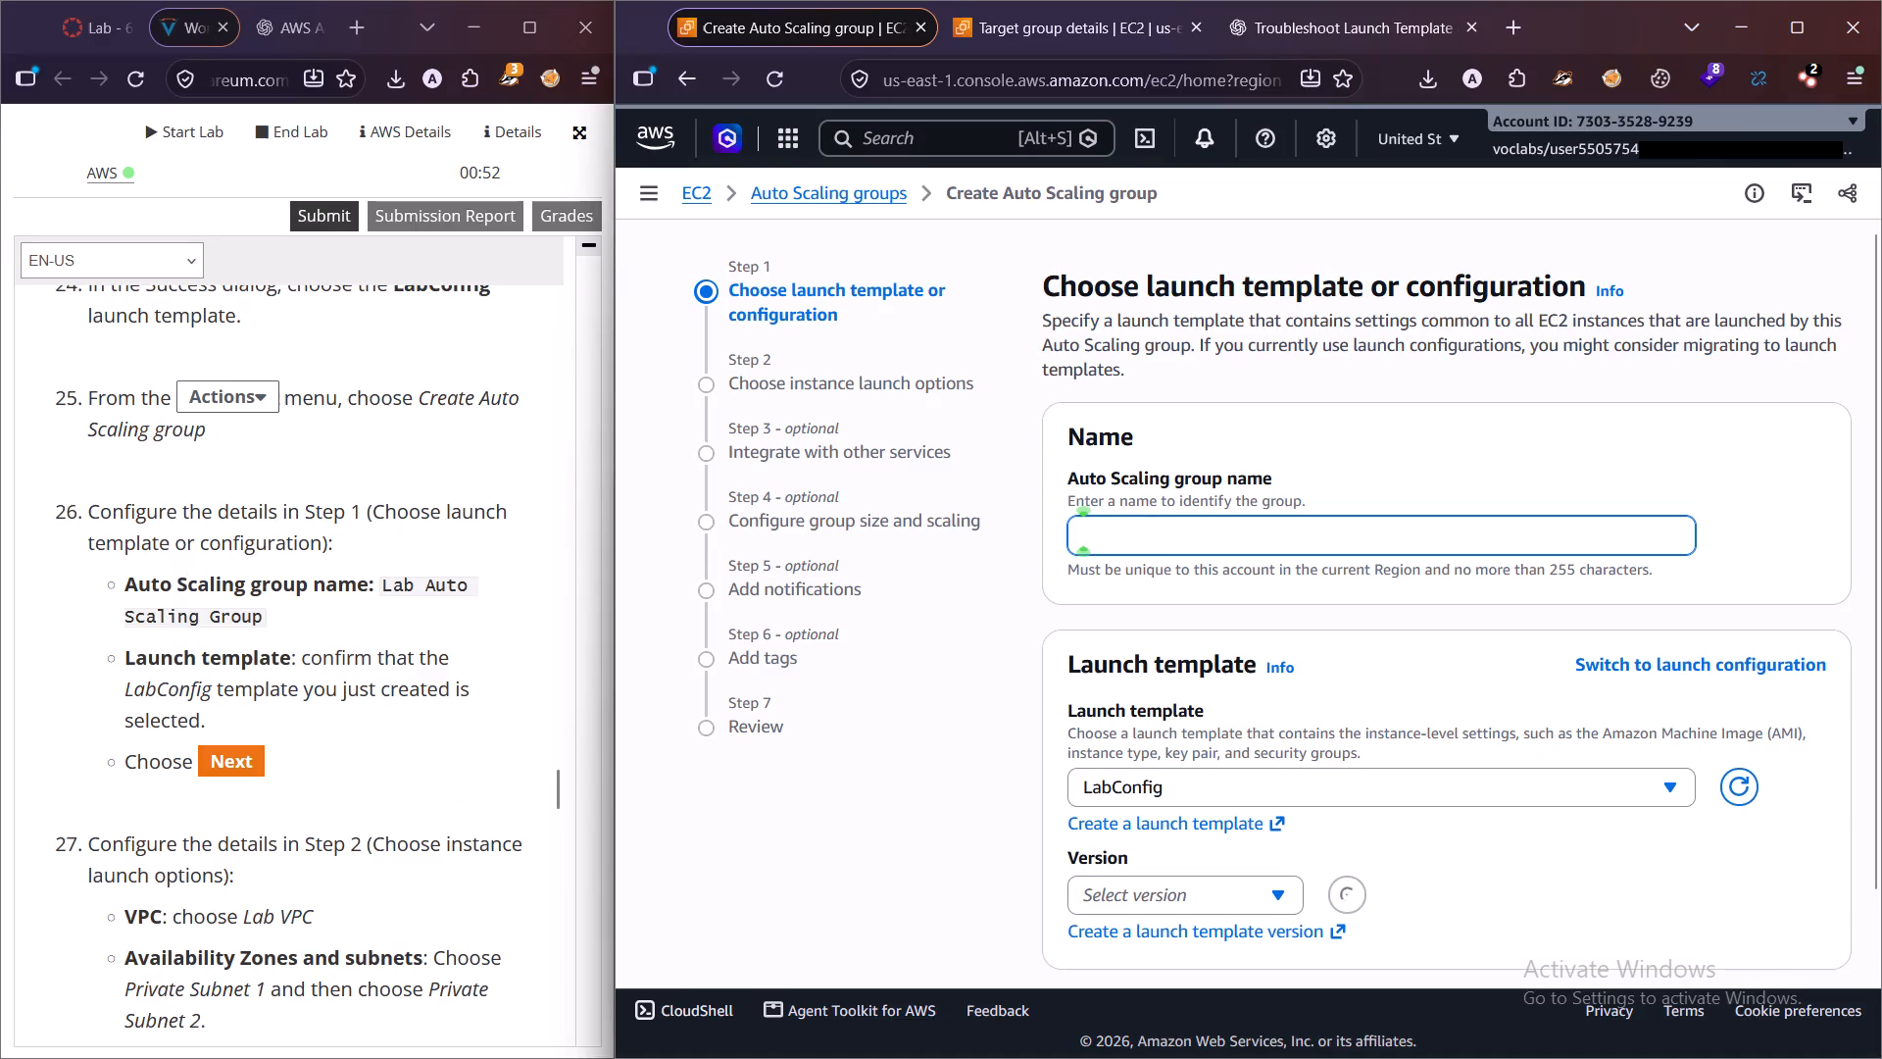
type("Lab Auto")
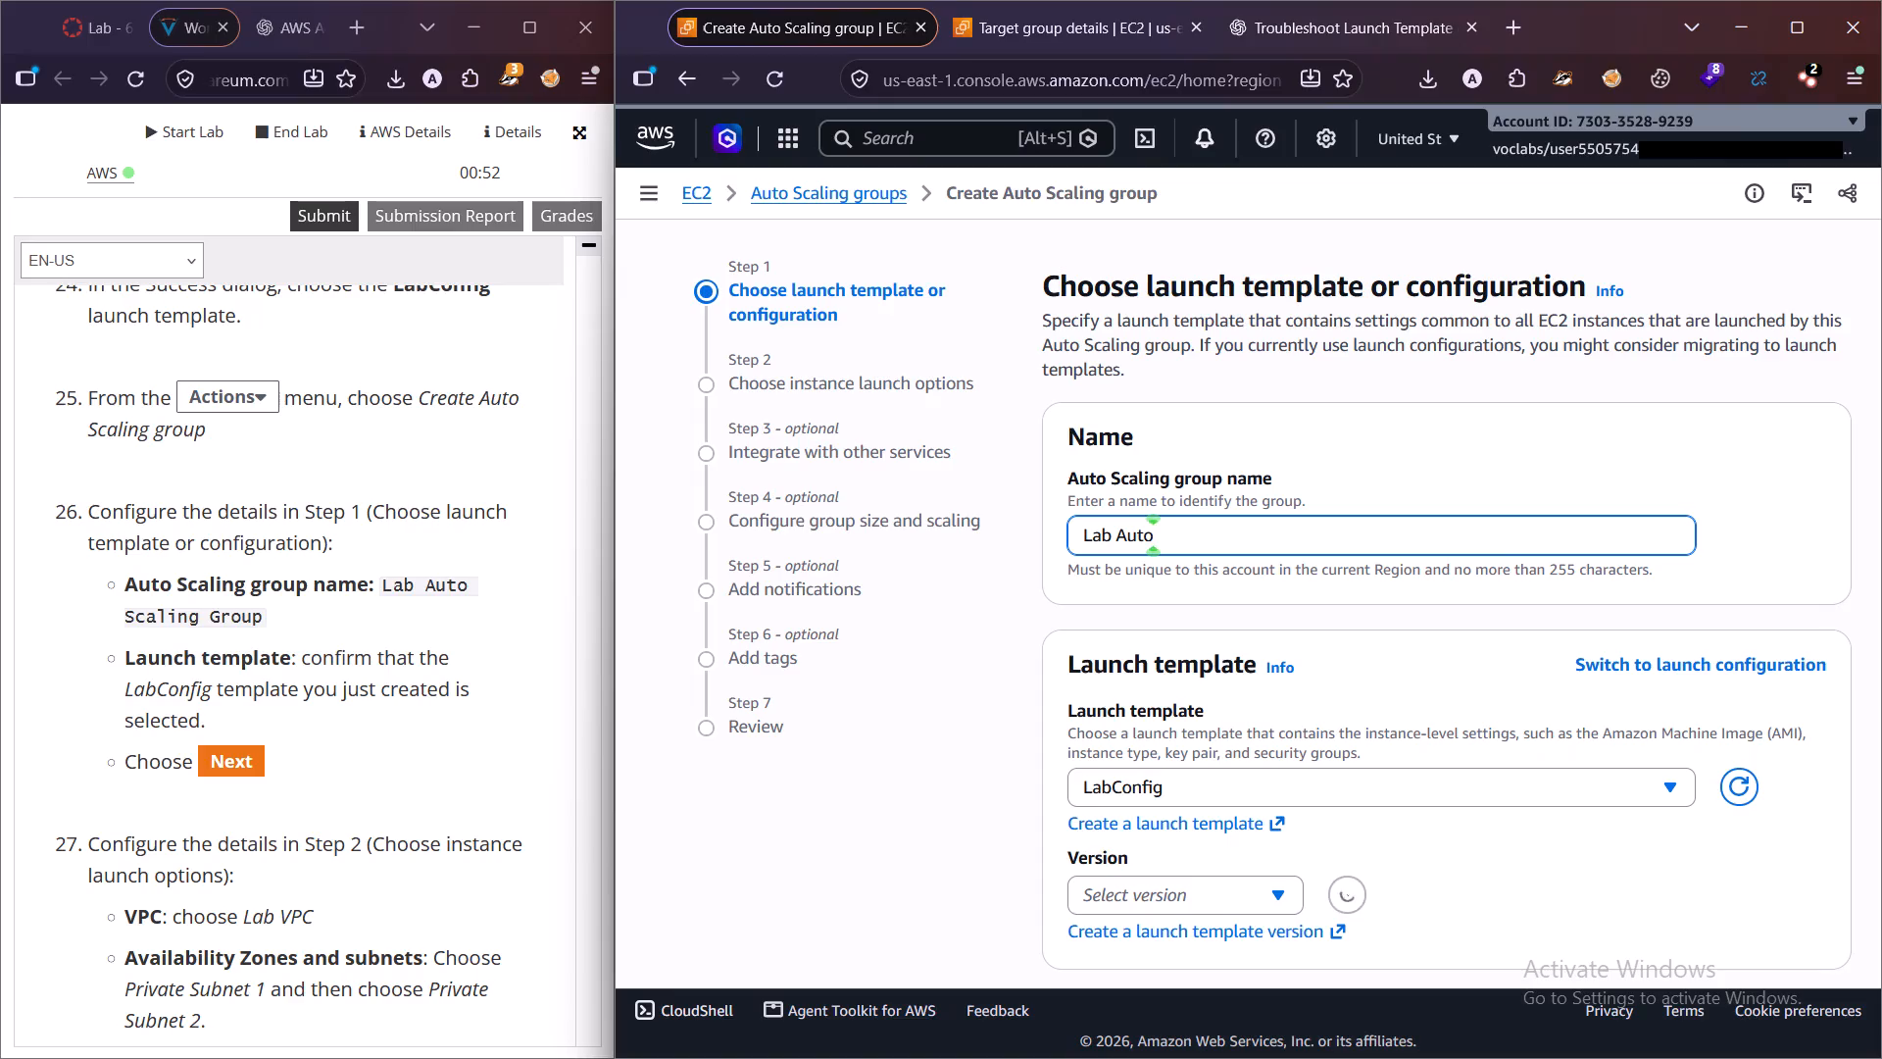
key("space")
key("s")
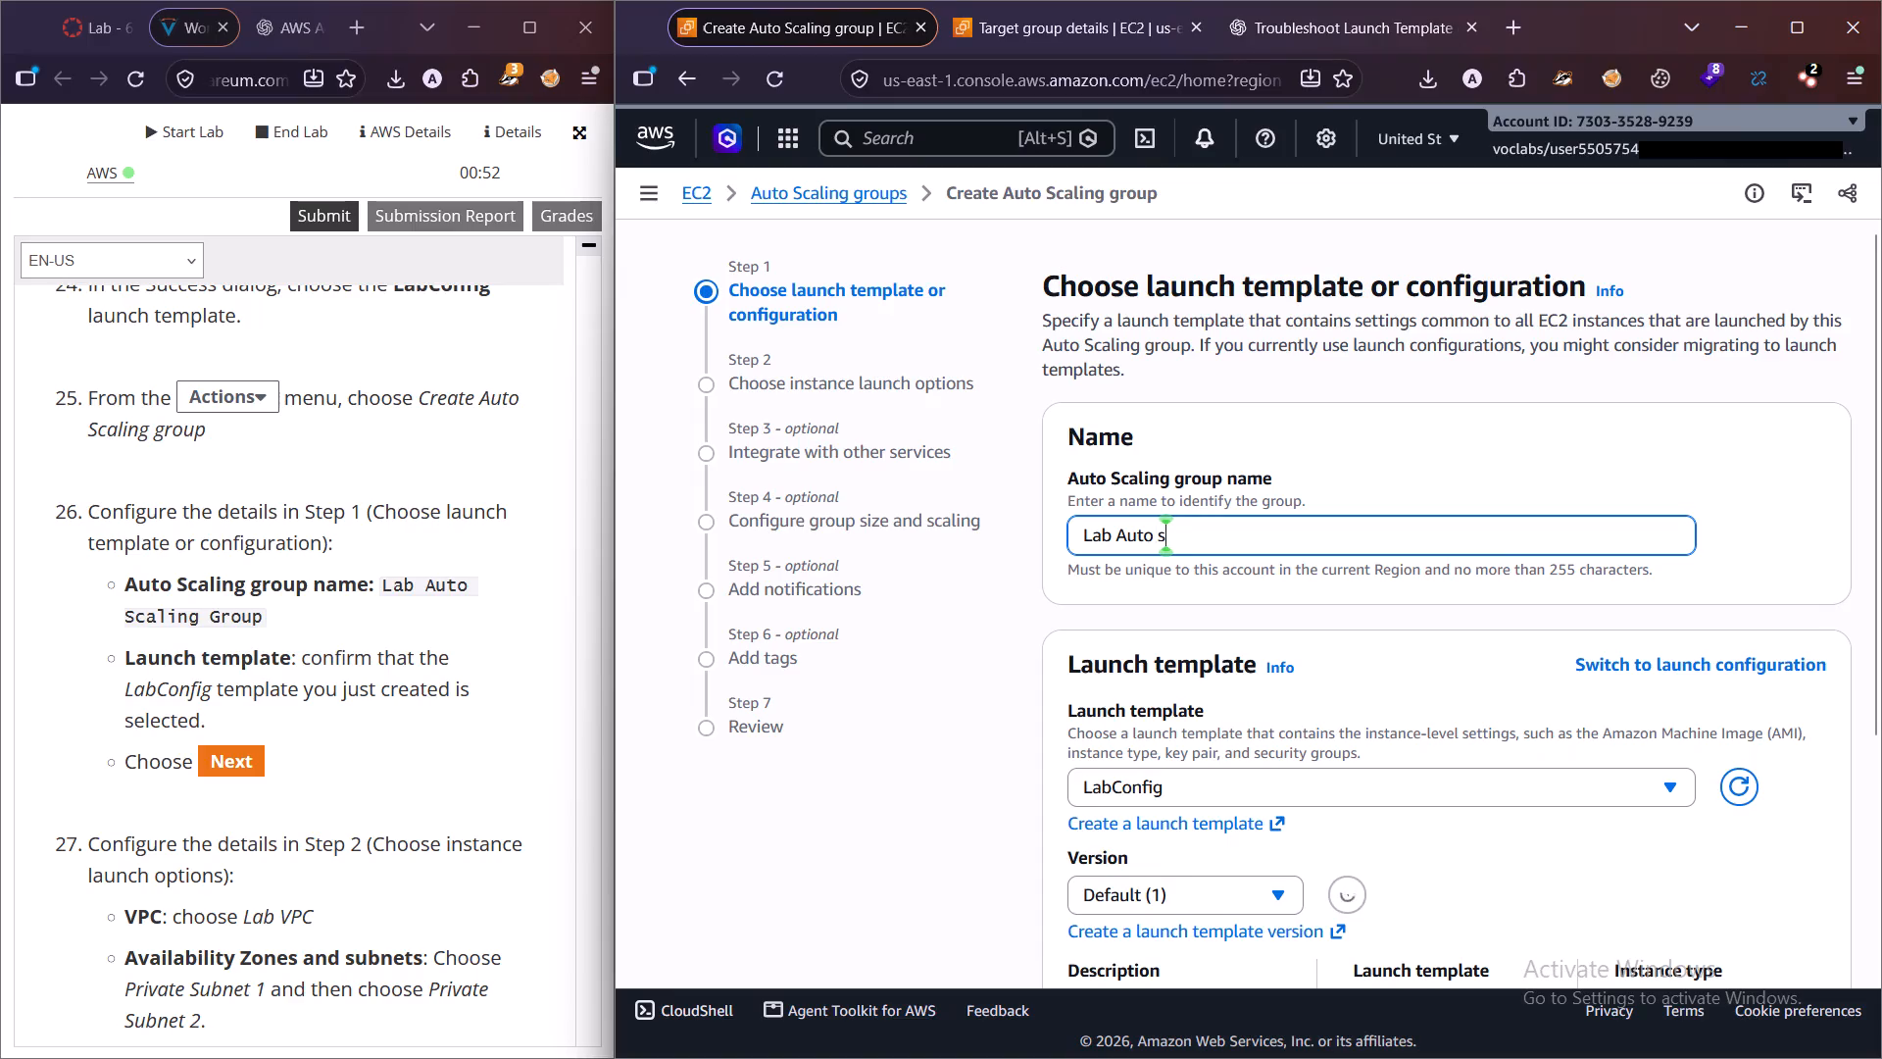
key("BackSpace")
type("Scaling")
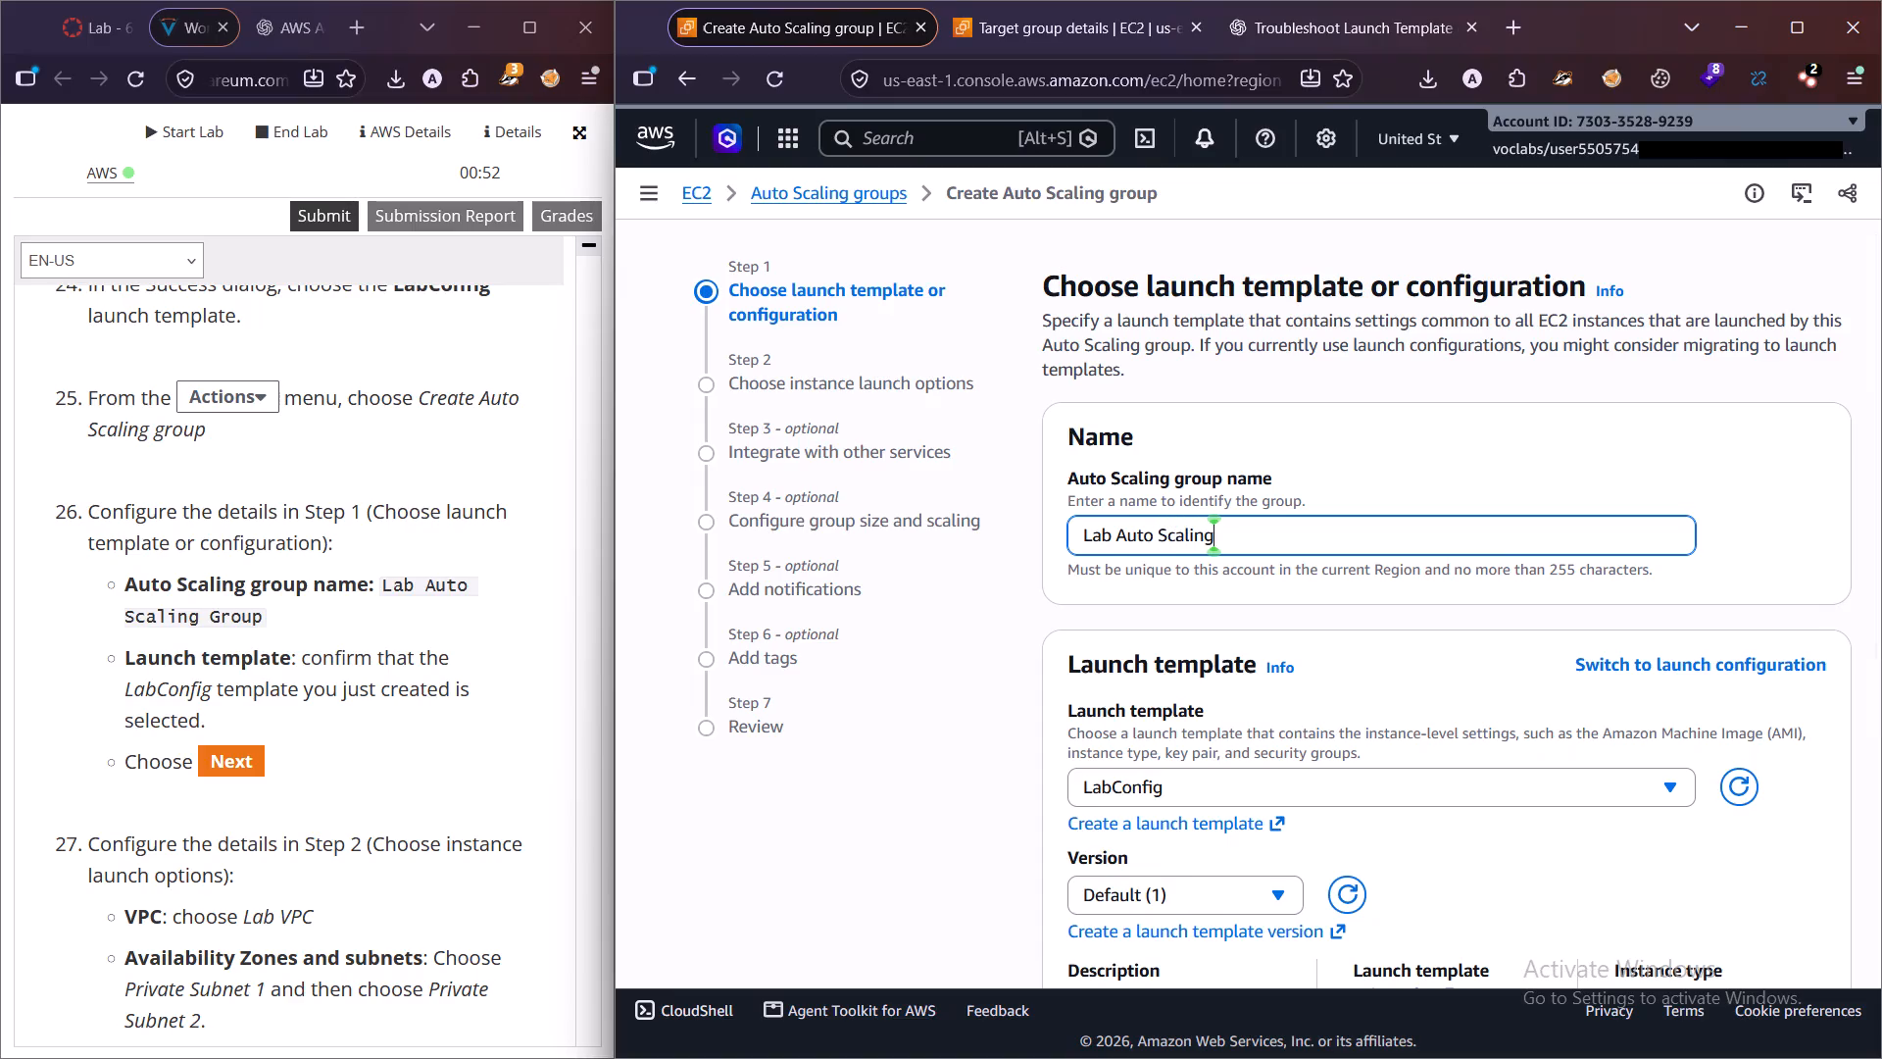
key("space")
type("Group")
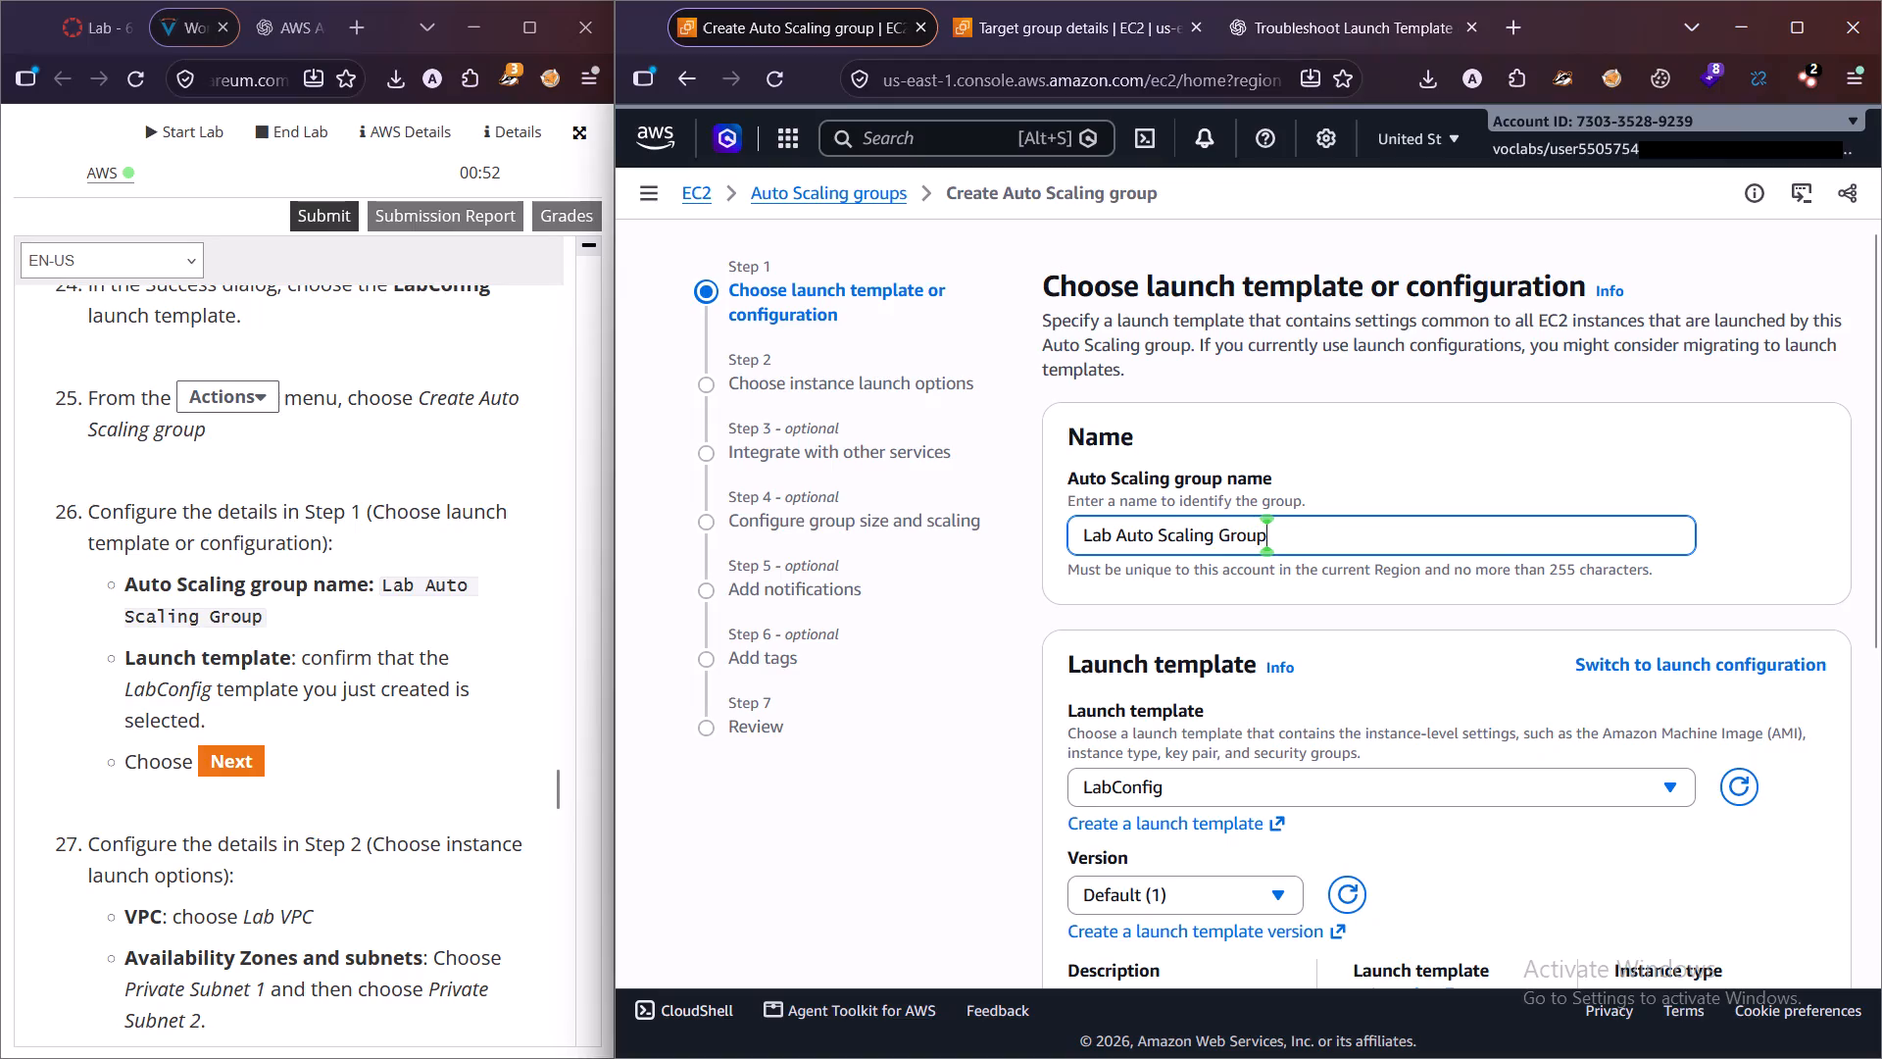
Check that LabConfig is the selected launch template, keep its default version, and advance to the instance launch options.
scroll(356, 702, "down", 1)
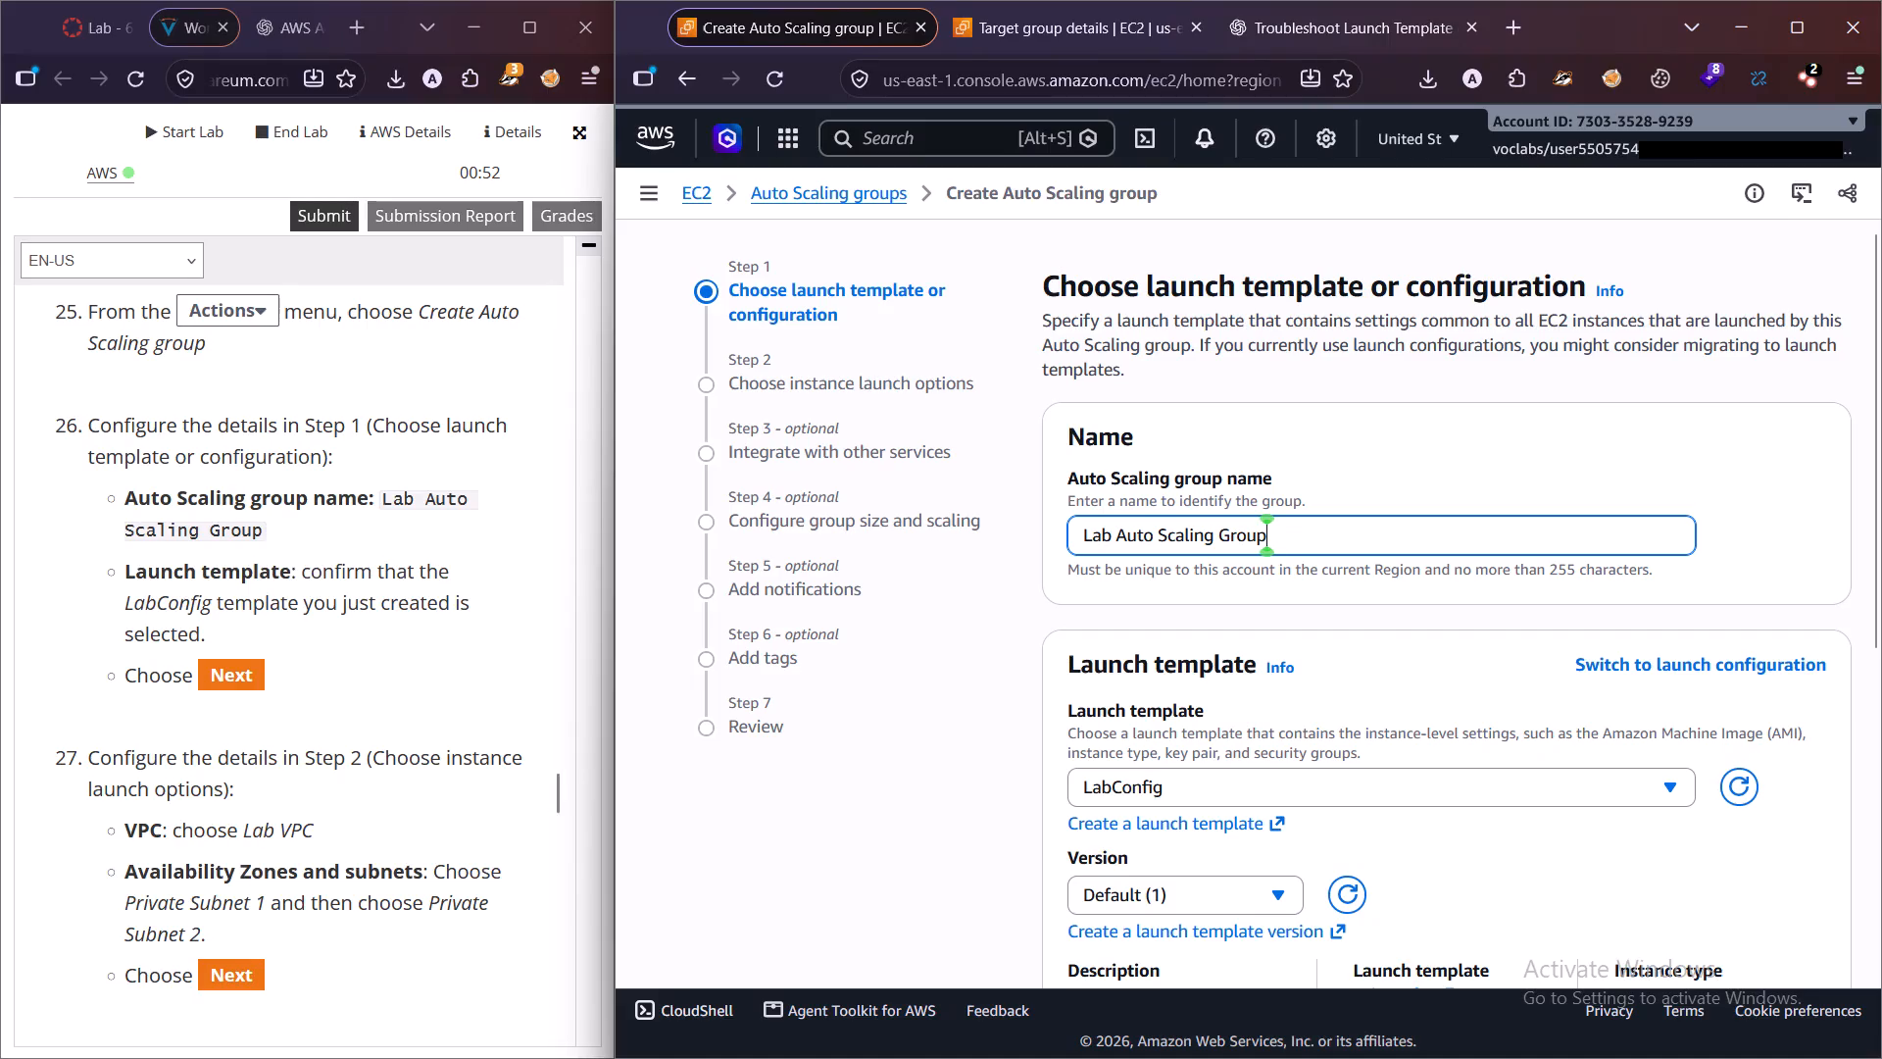
scroll(414, 662, "down", 1)
scroll(1283, 699, "down", 1)
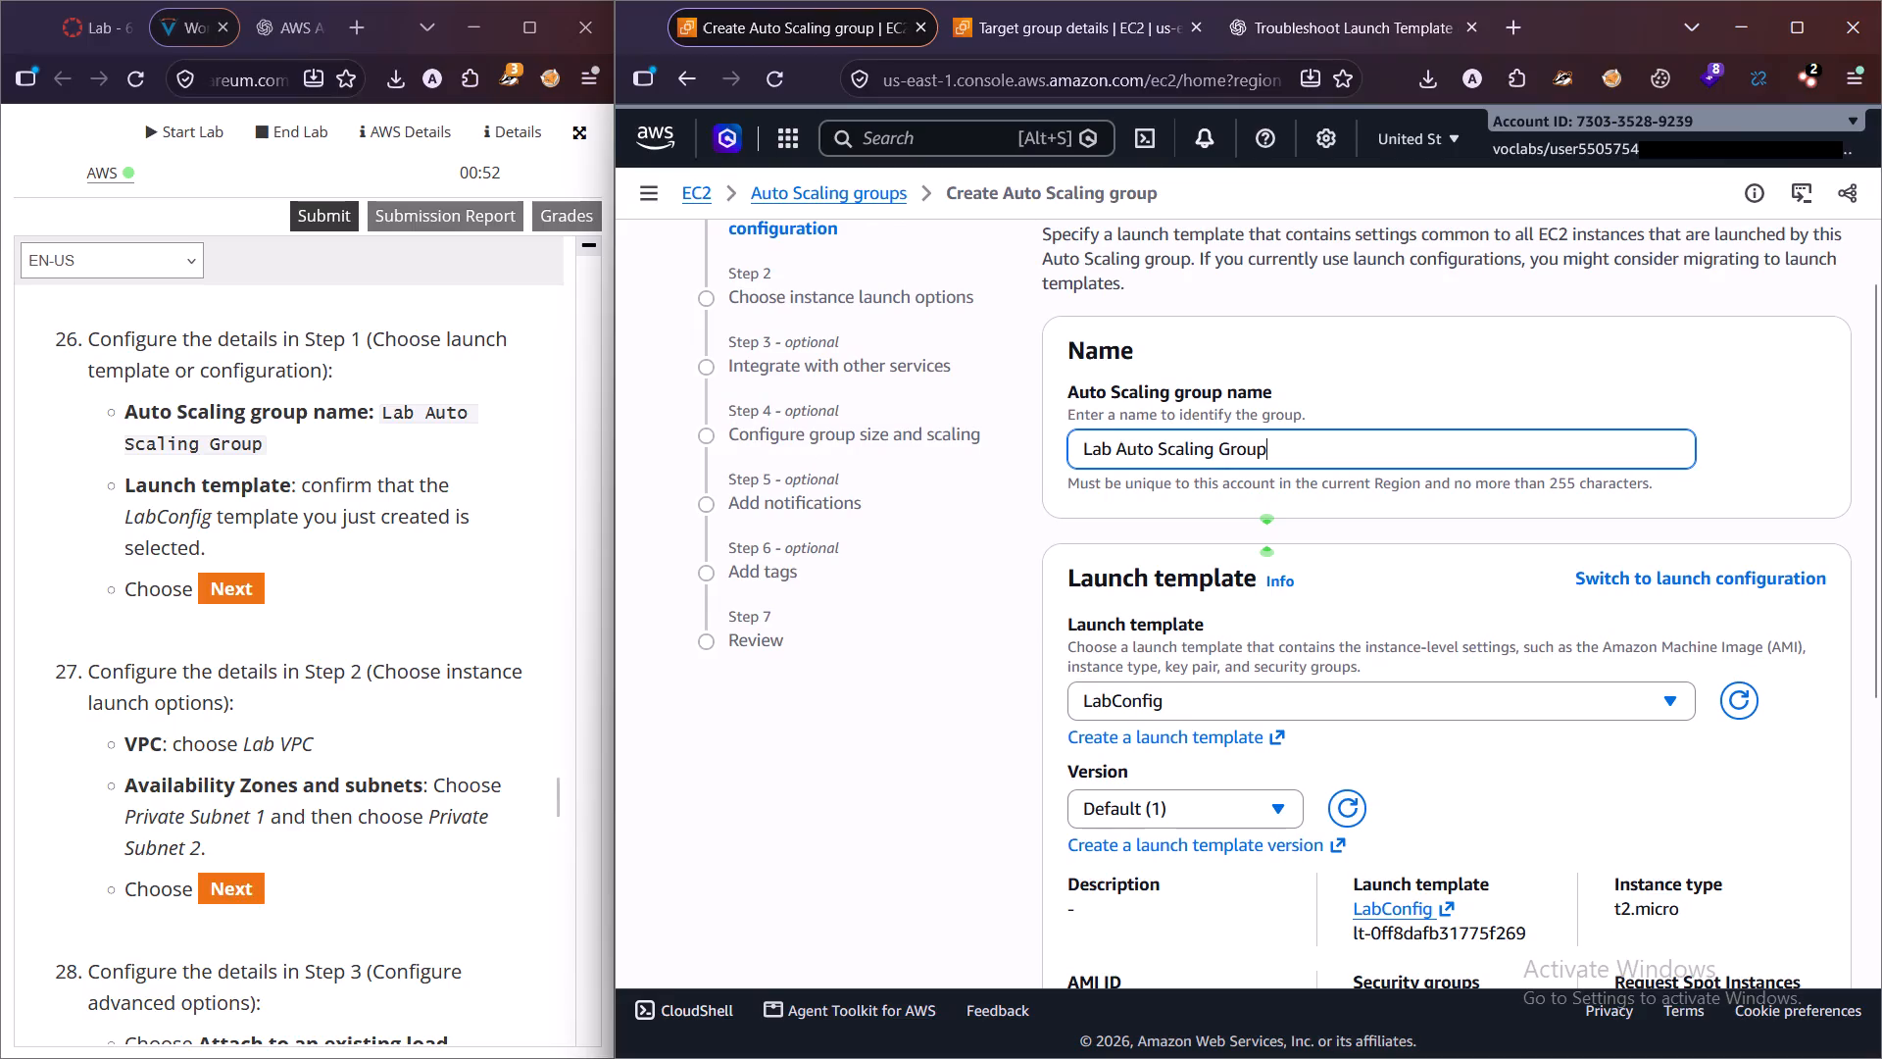
scroll(1332, 709, "down", 1)
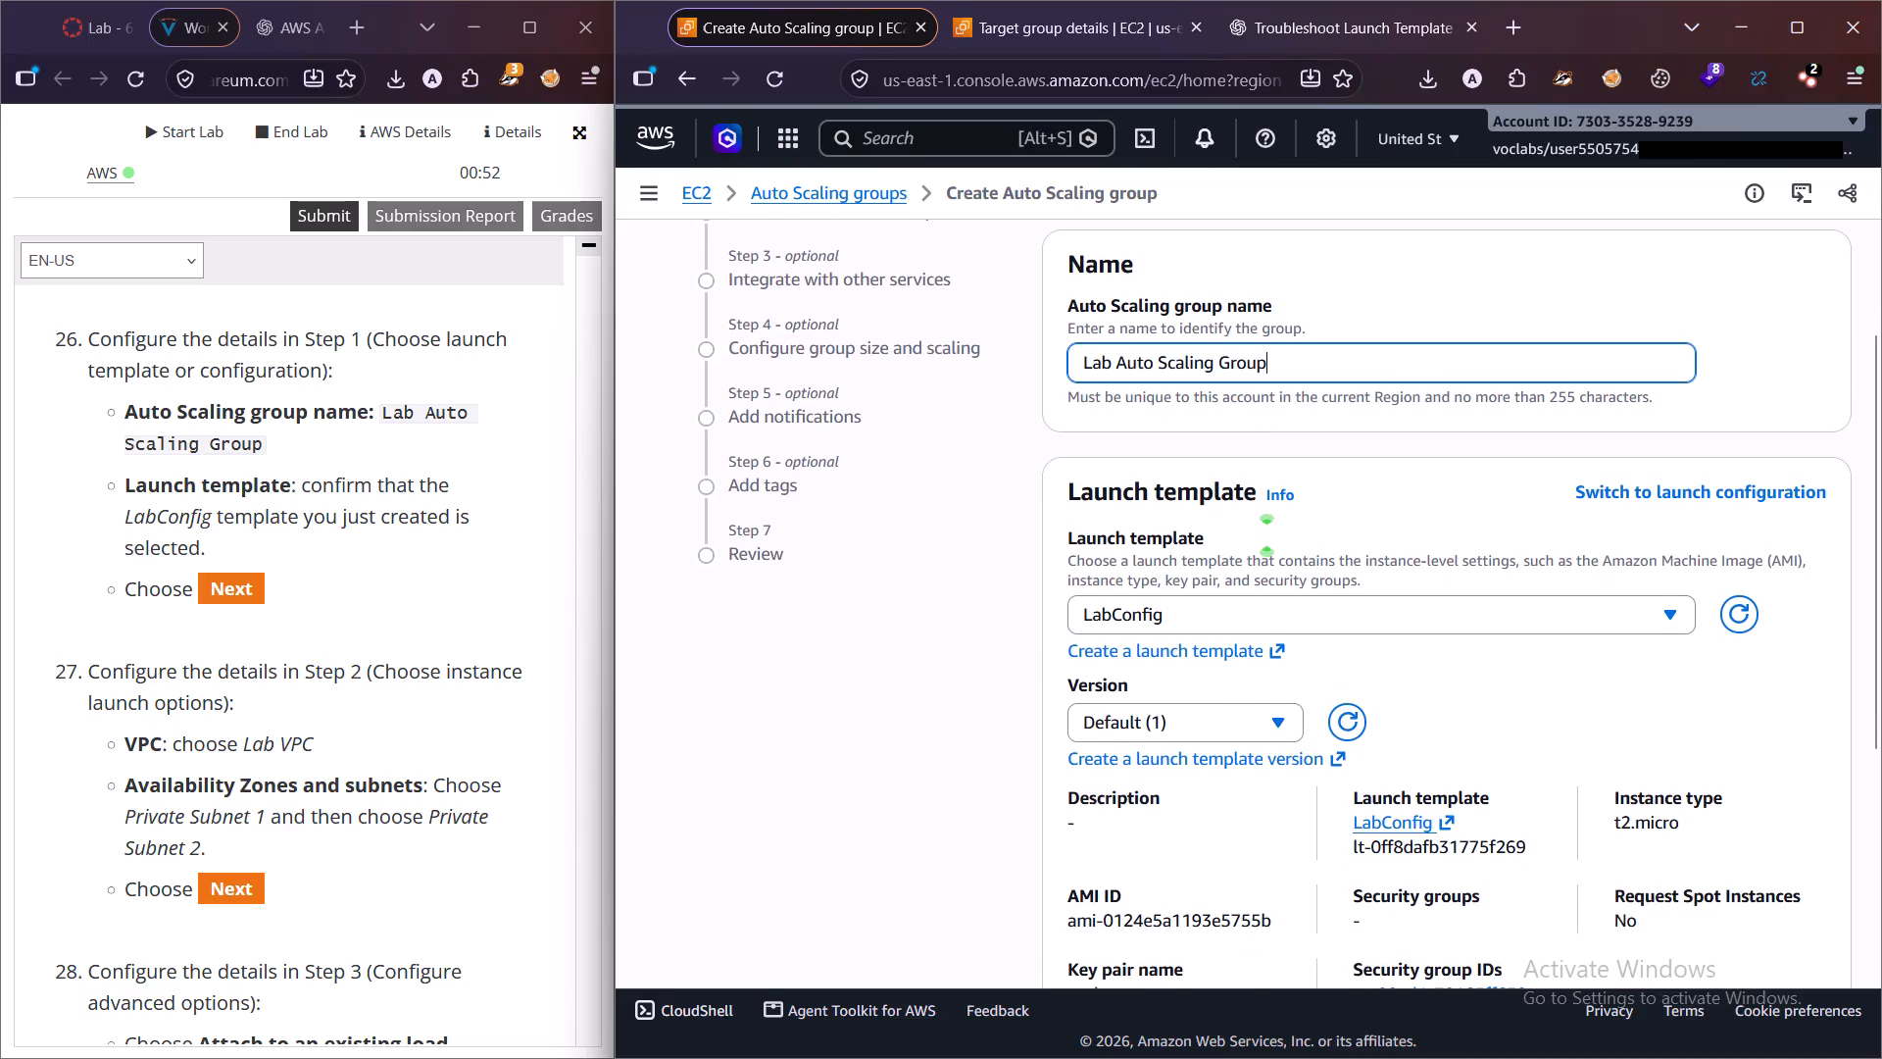
scroll(1332, 705, "down", 1)
left_click(1409, 525)
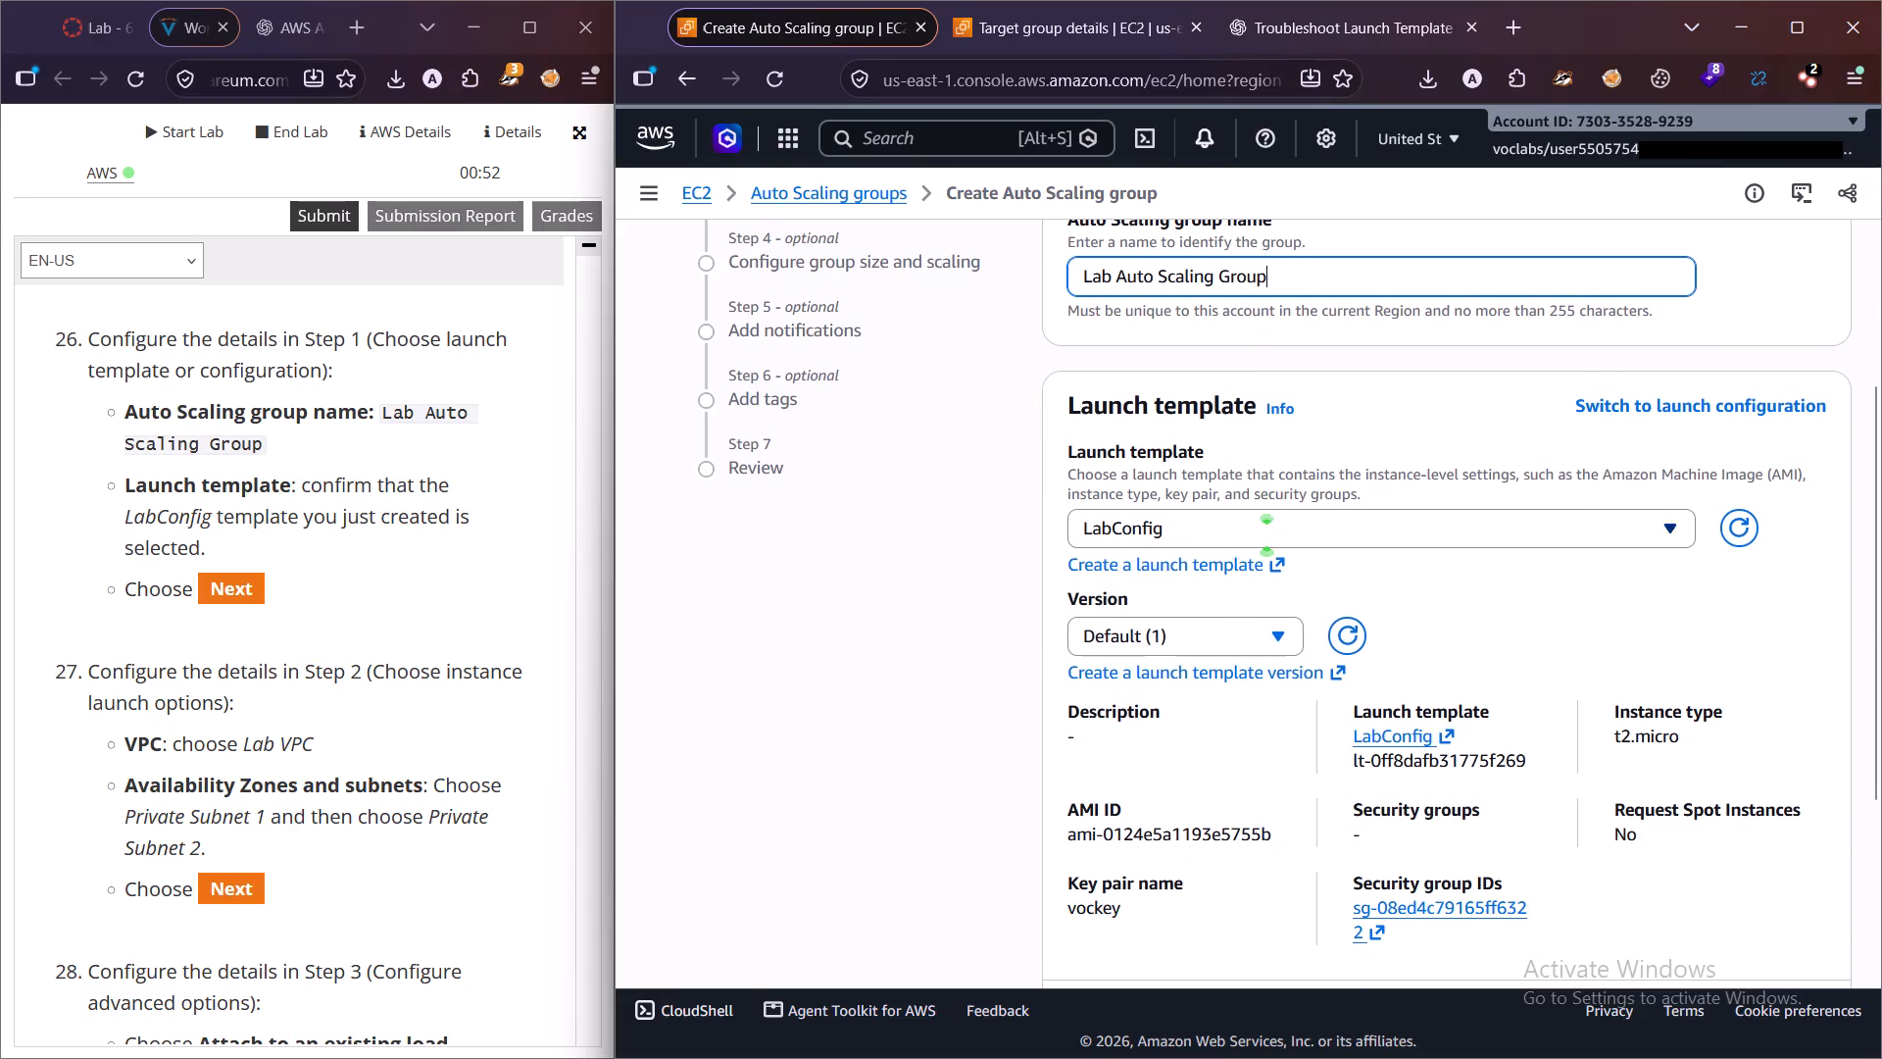
left_click(1409, 525)
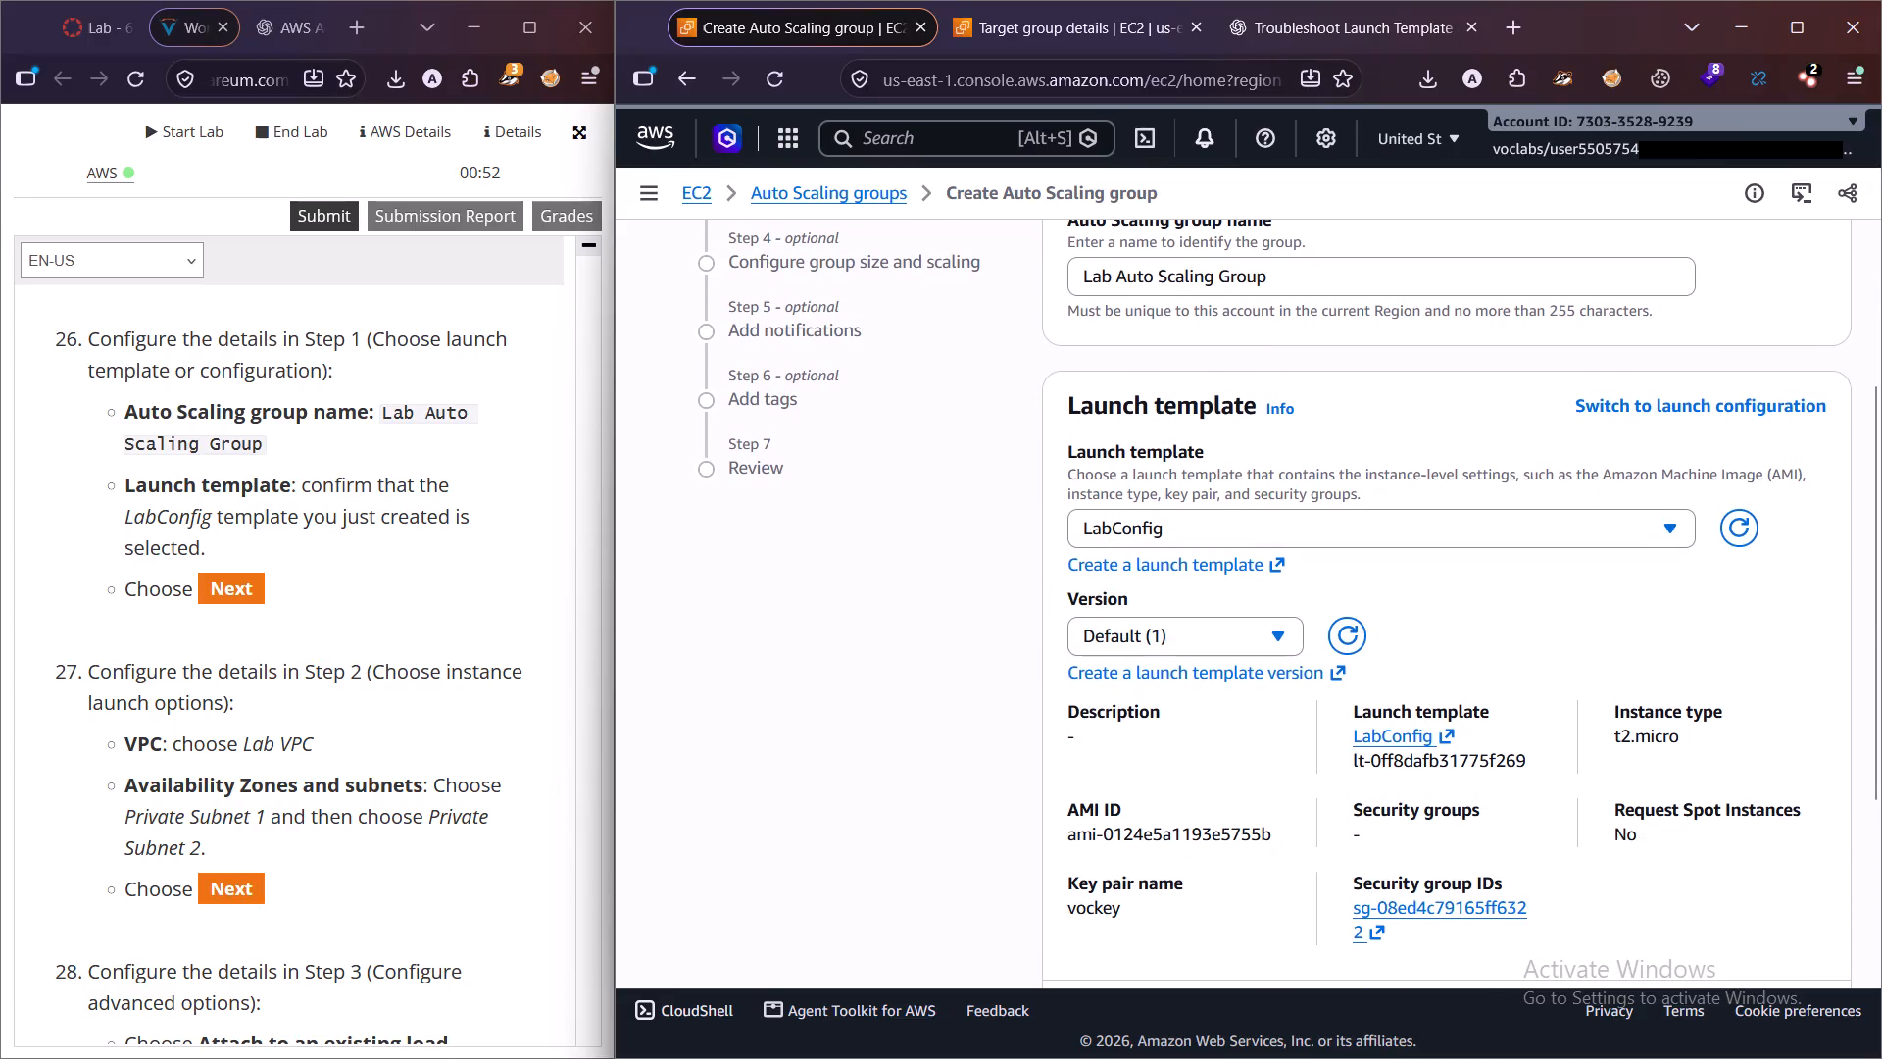
scroll(1309, 580, "down", 6)
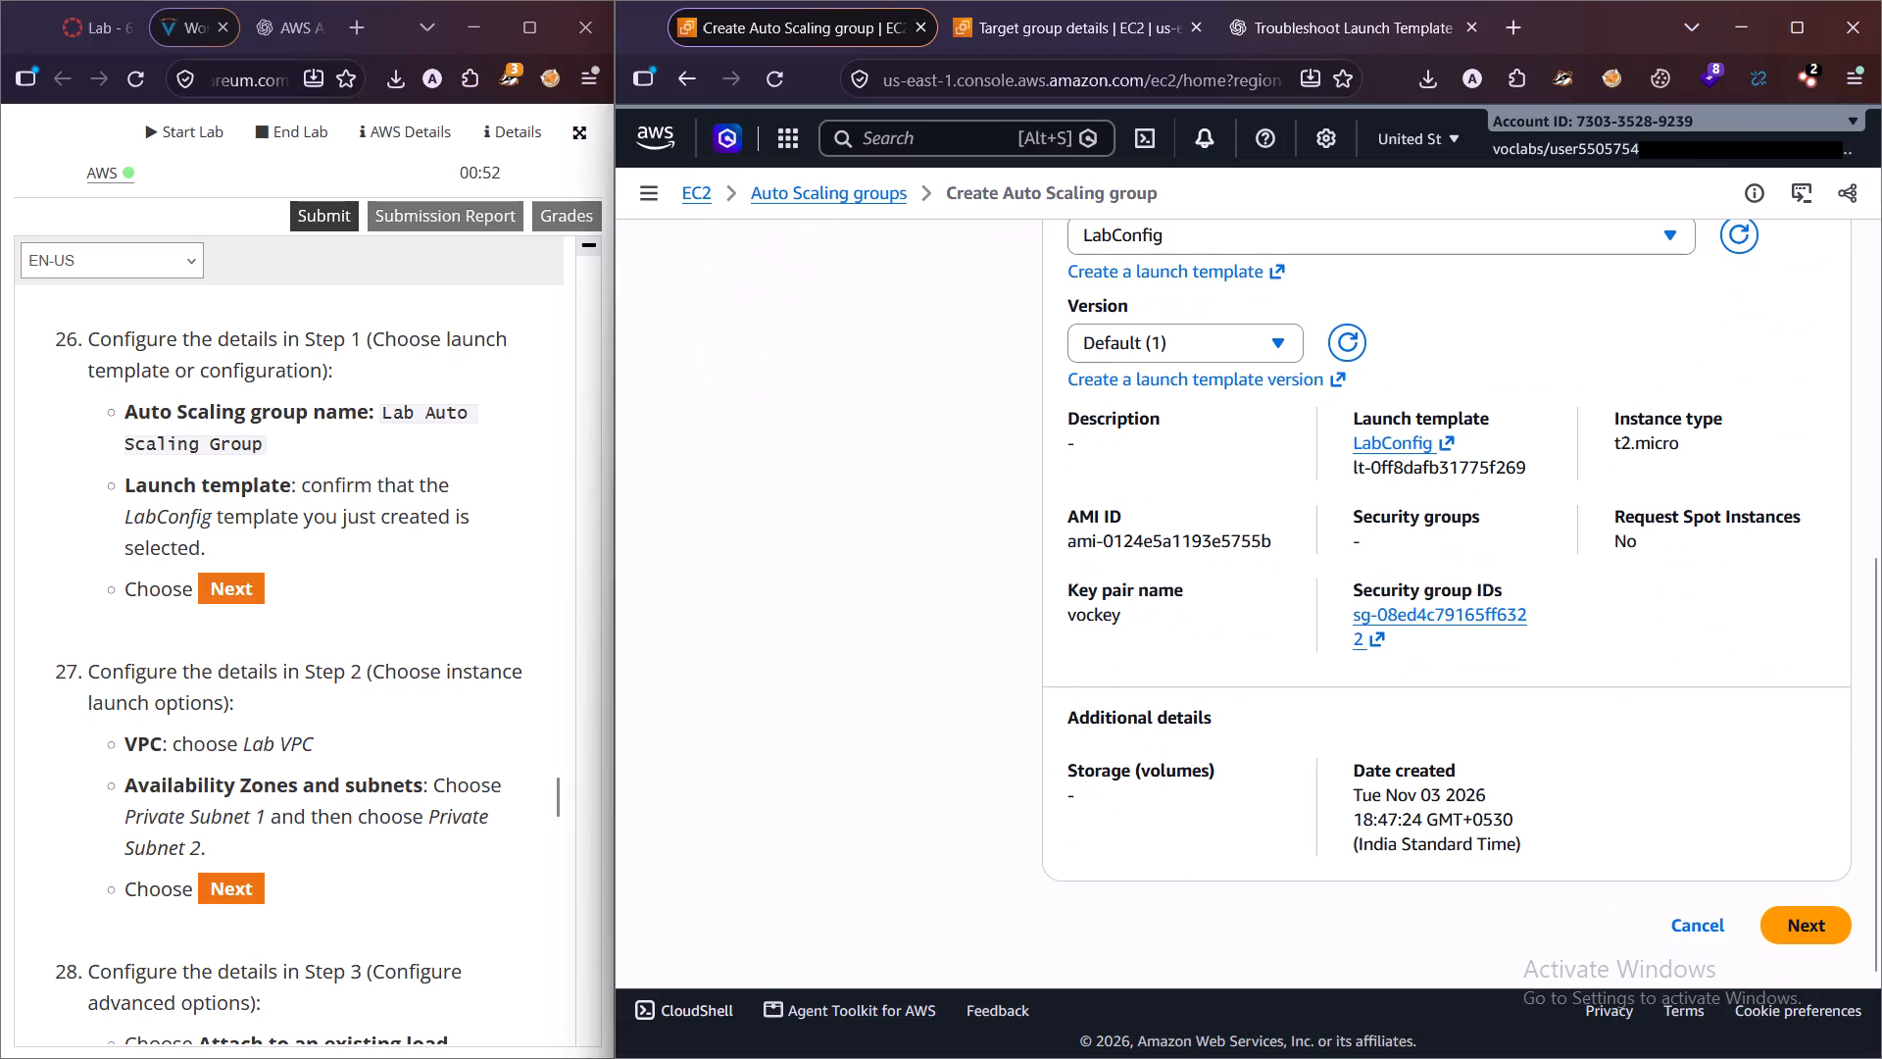
left_click(1808, 911)
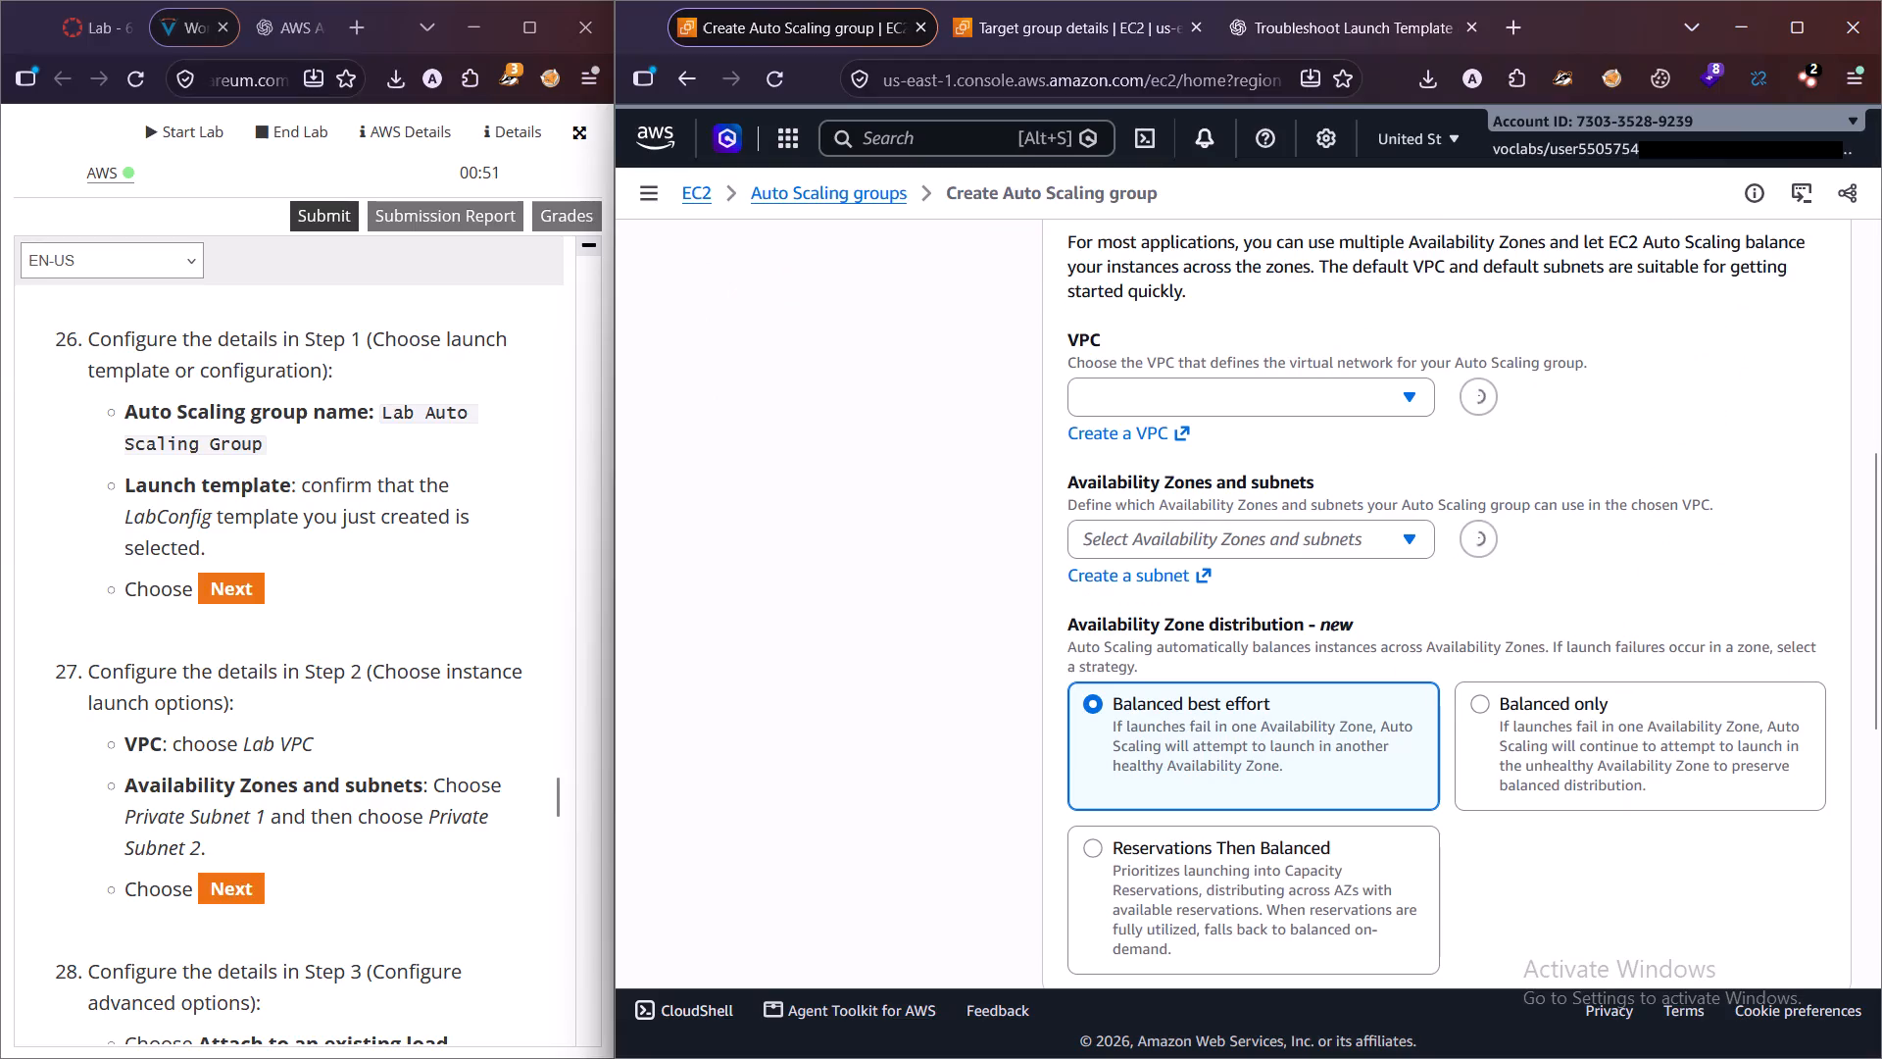
Choose Lab VPC as the VPC for the Auto Scaling group.
scroll(403, 590, "down", 2)
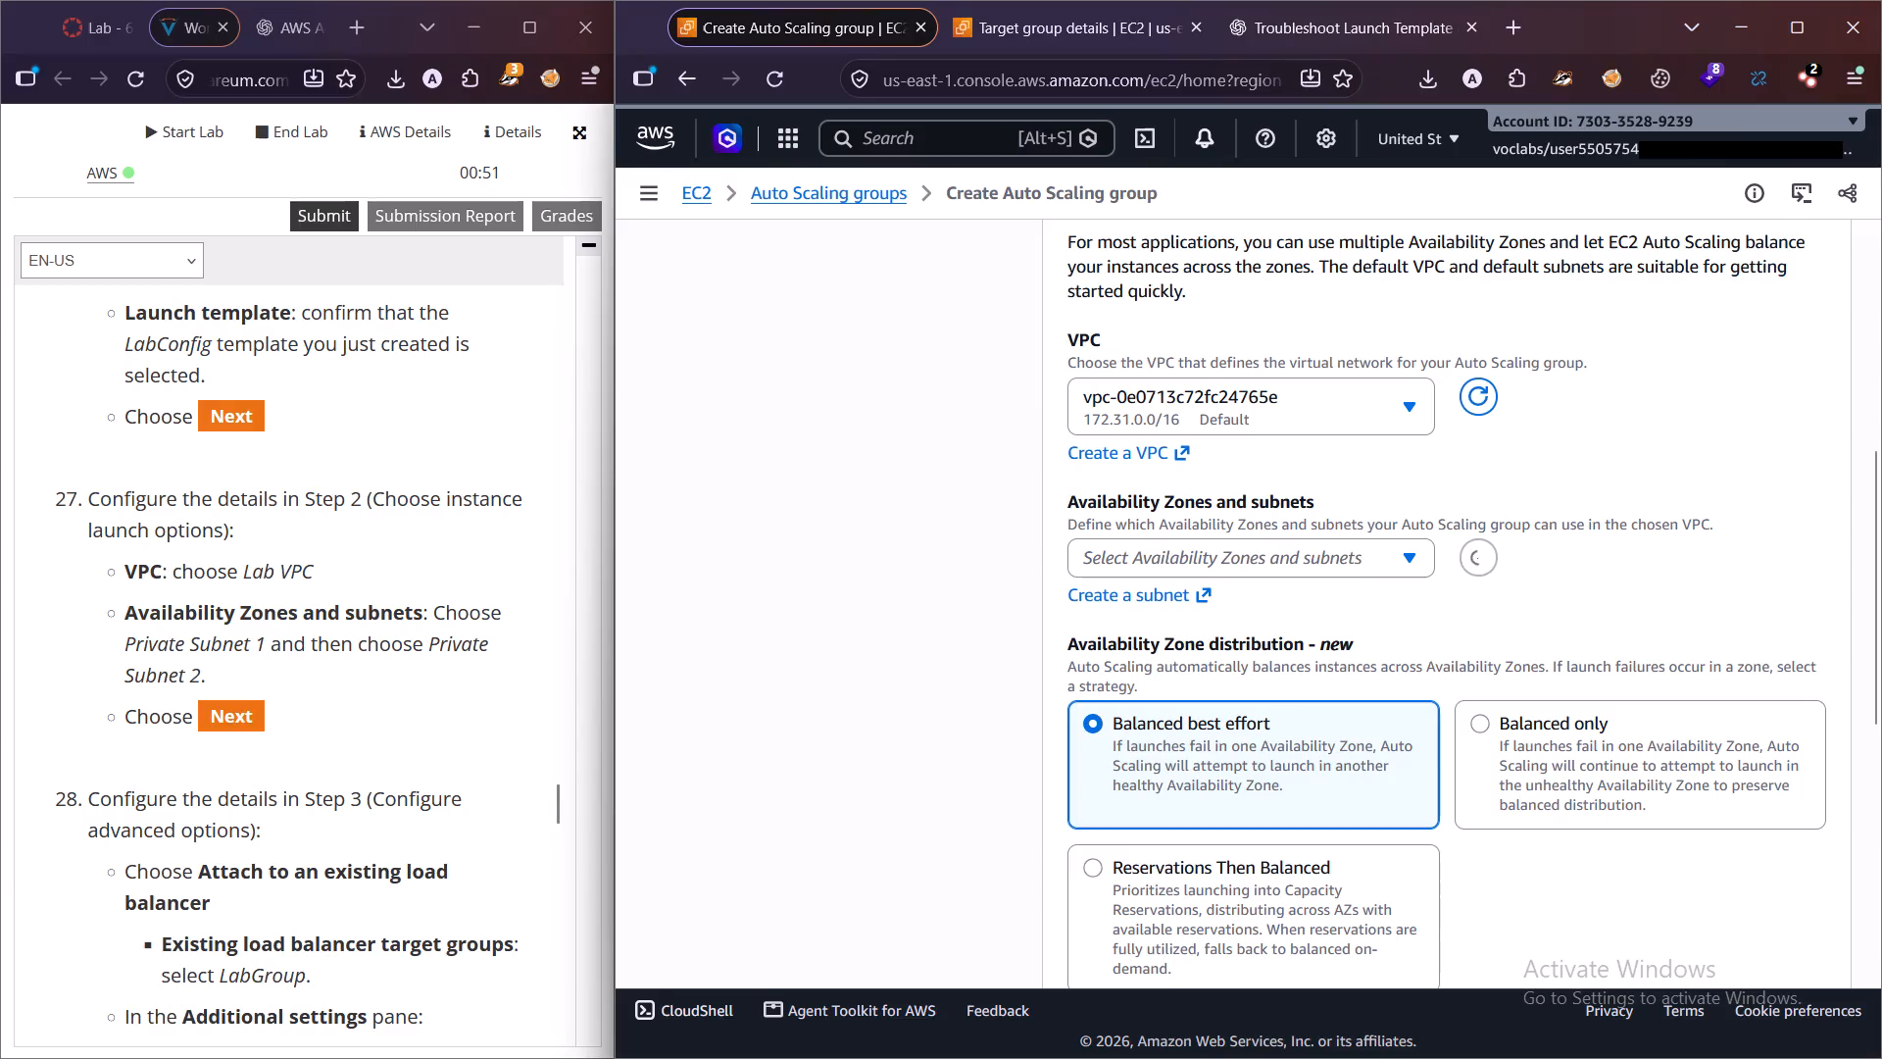
left_click(1384, 409)
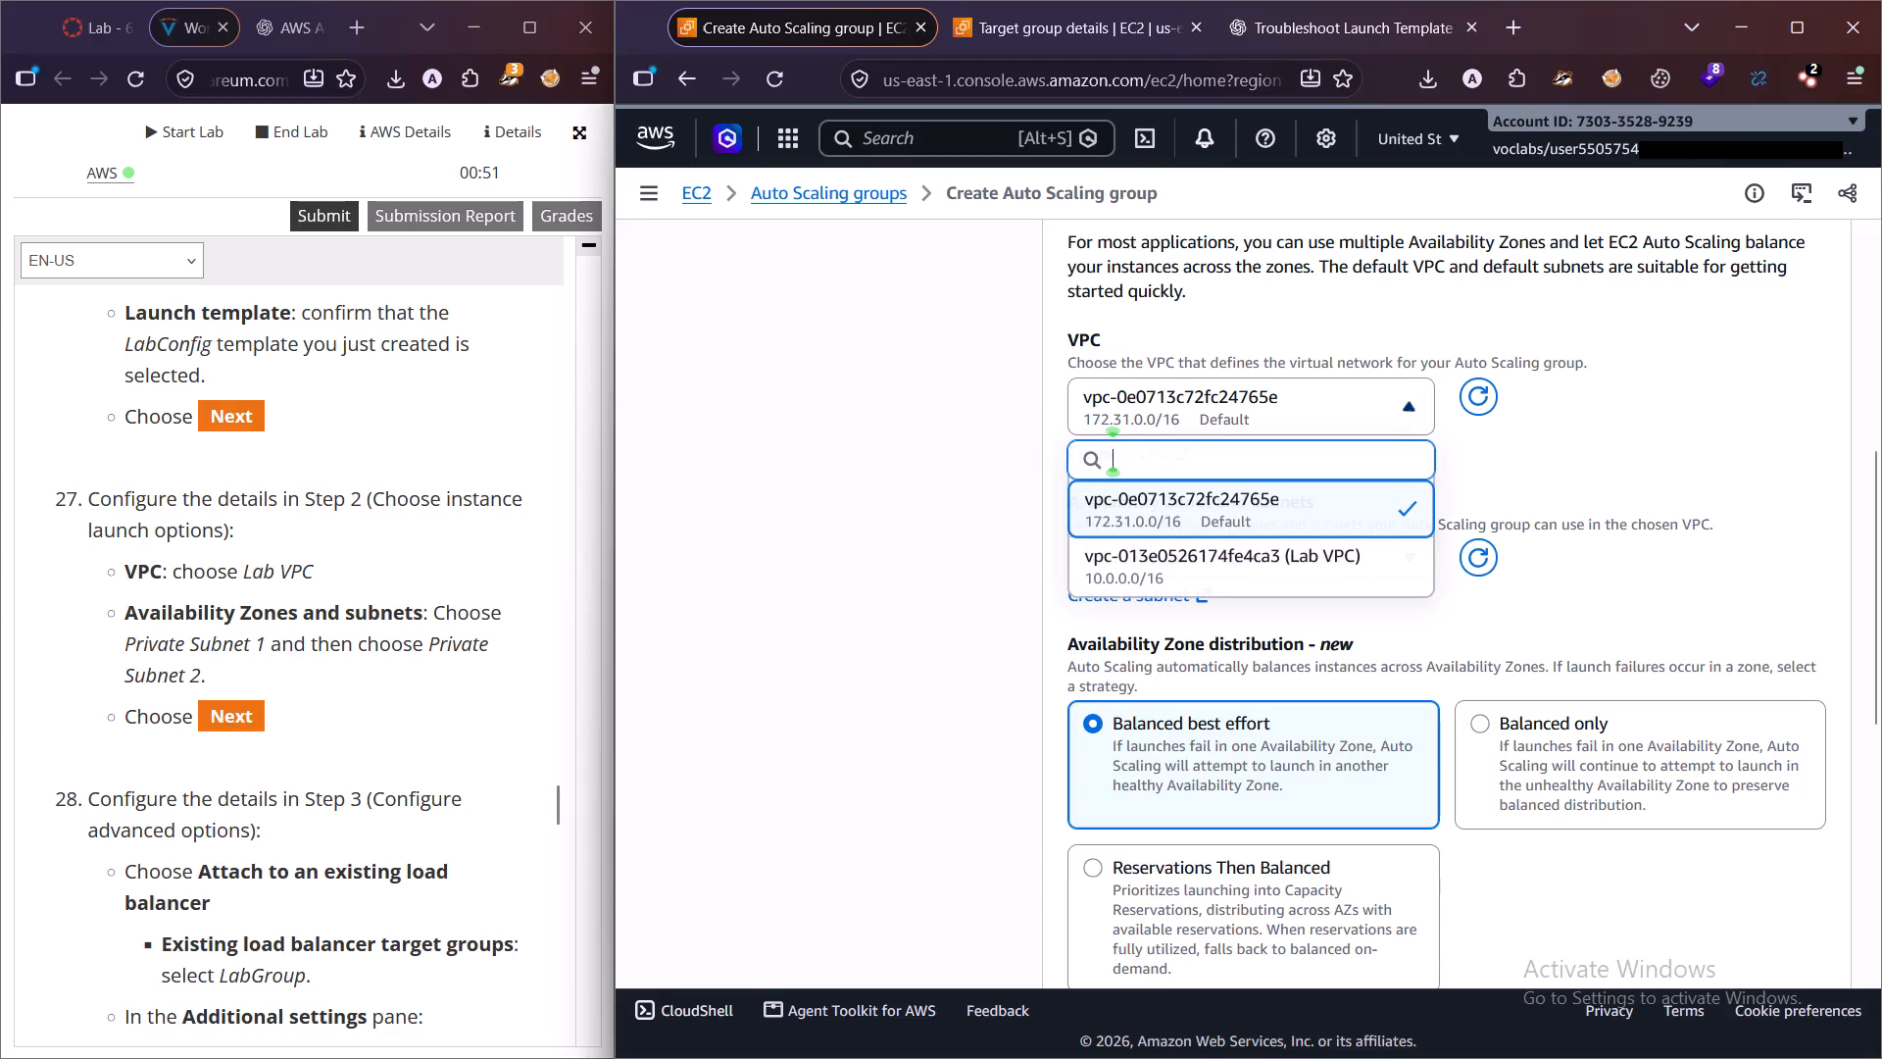
left_click(1254, 582)
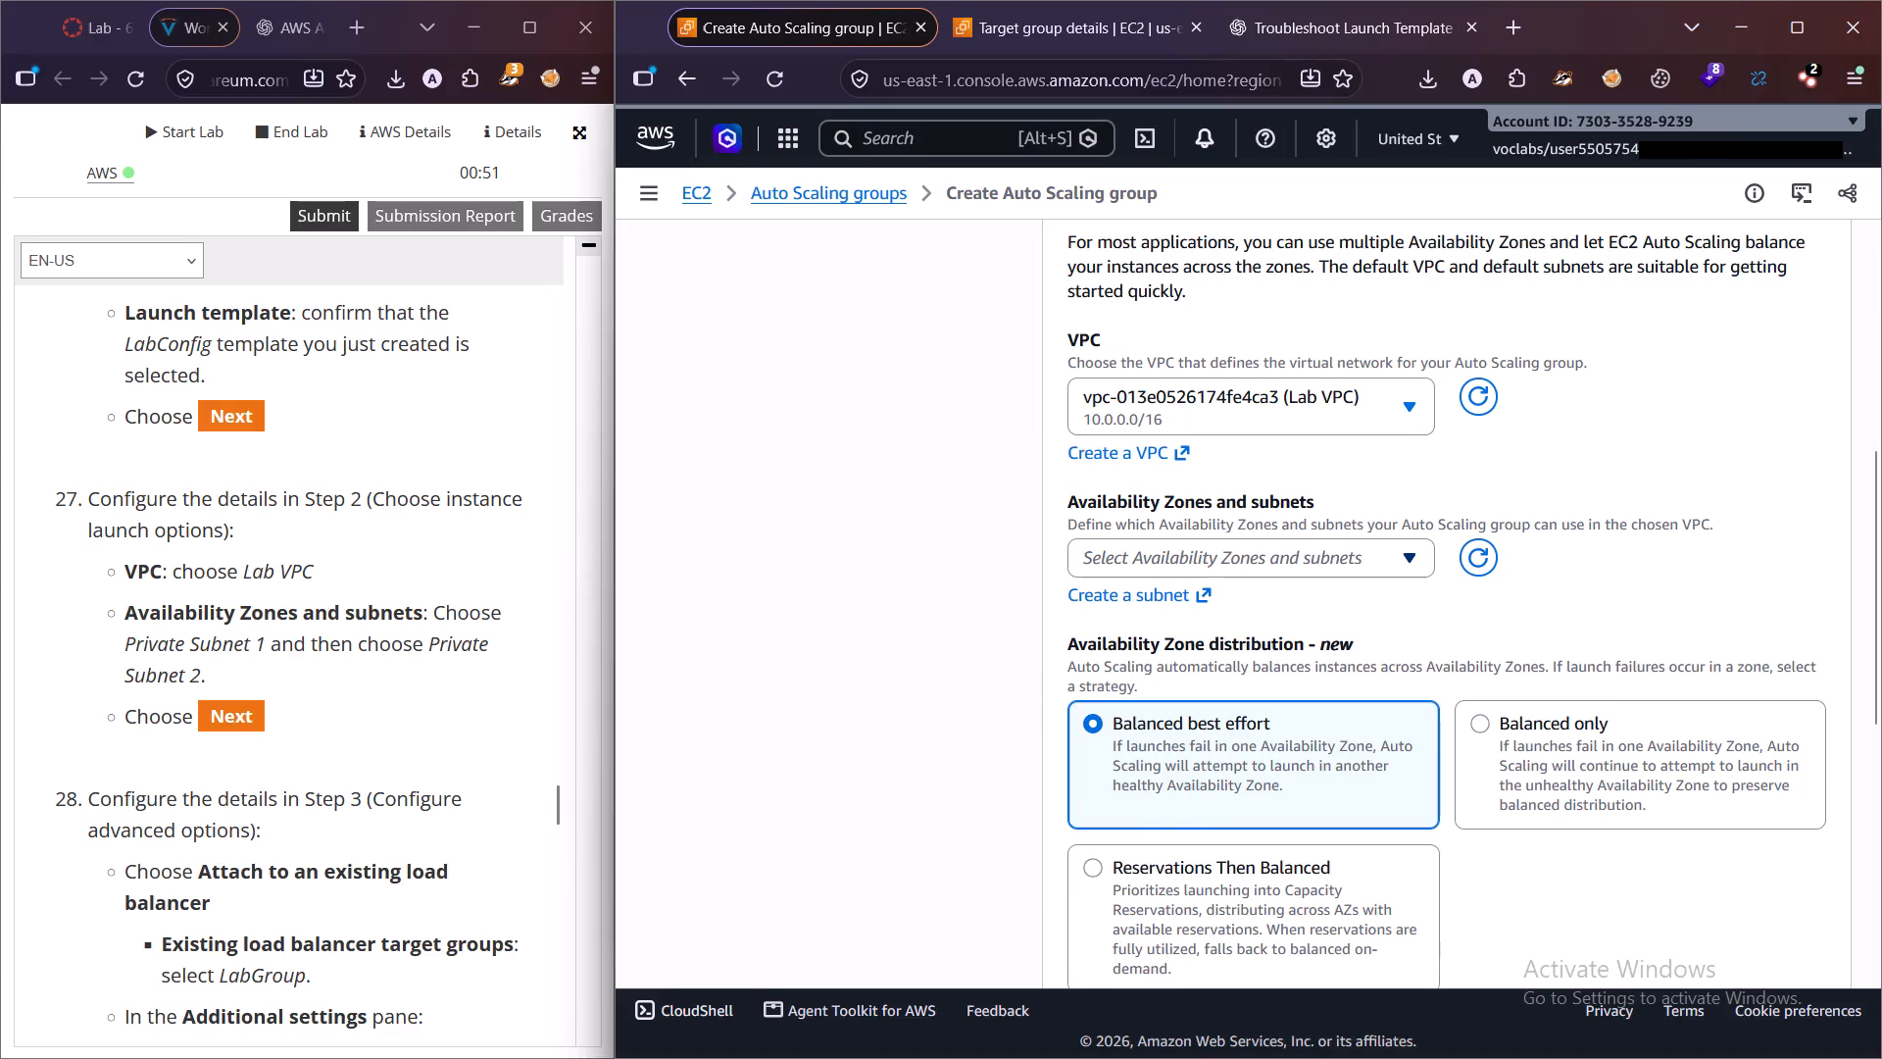
Select Private Subnet 1 and Private Subnet 2 as the group's subnets and advance to integration with other services.
left_click(1293, 562)
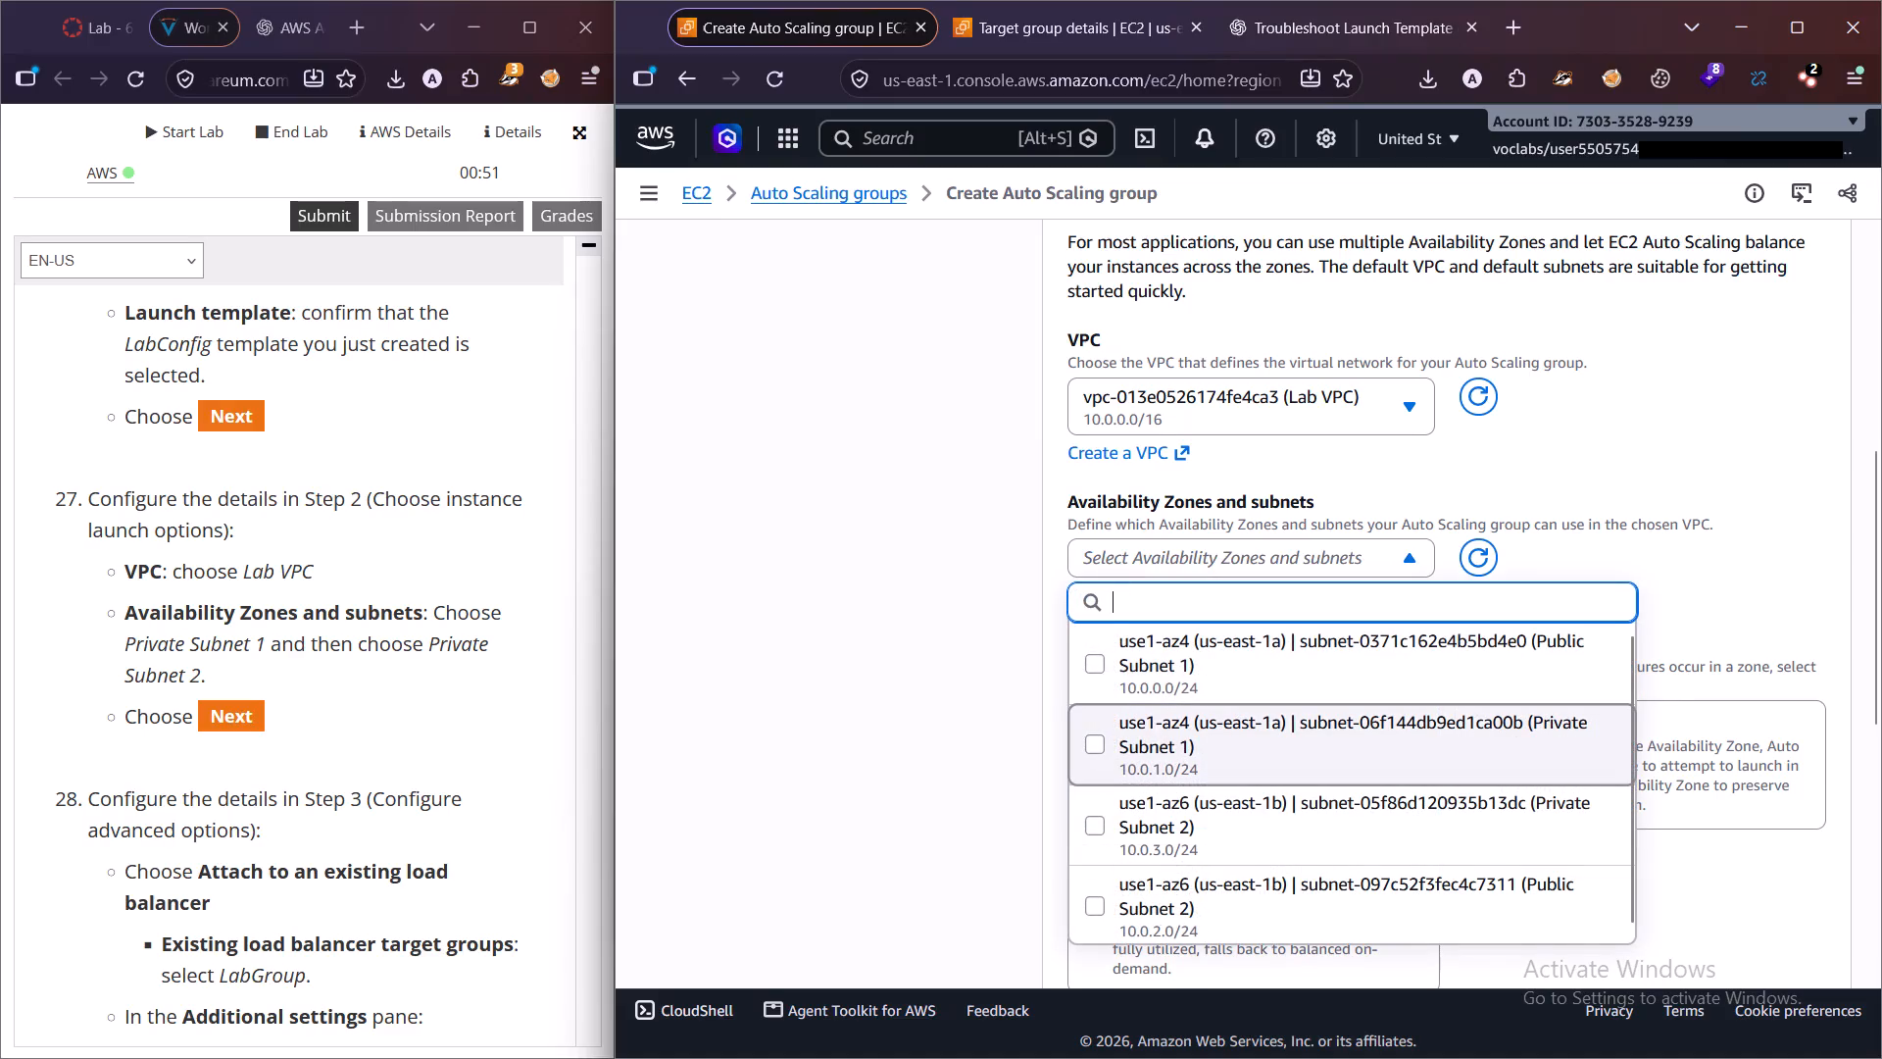
left_click(1253, 737)
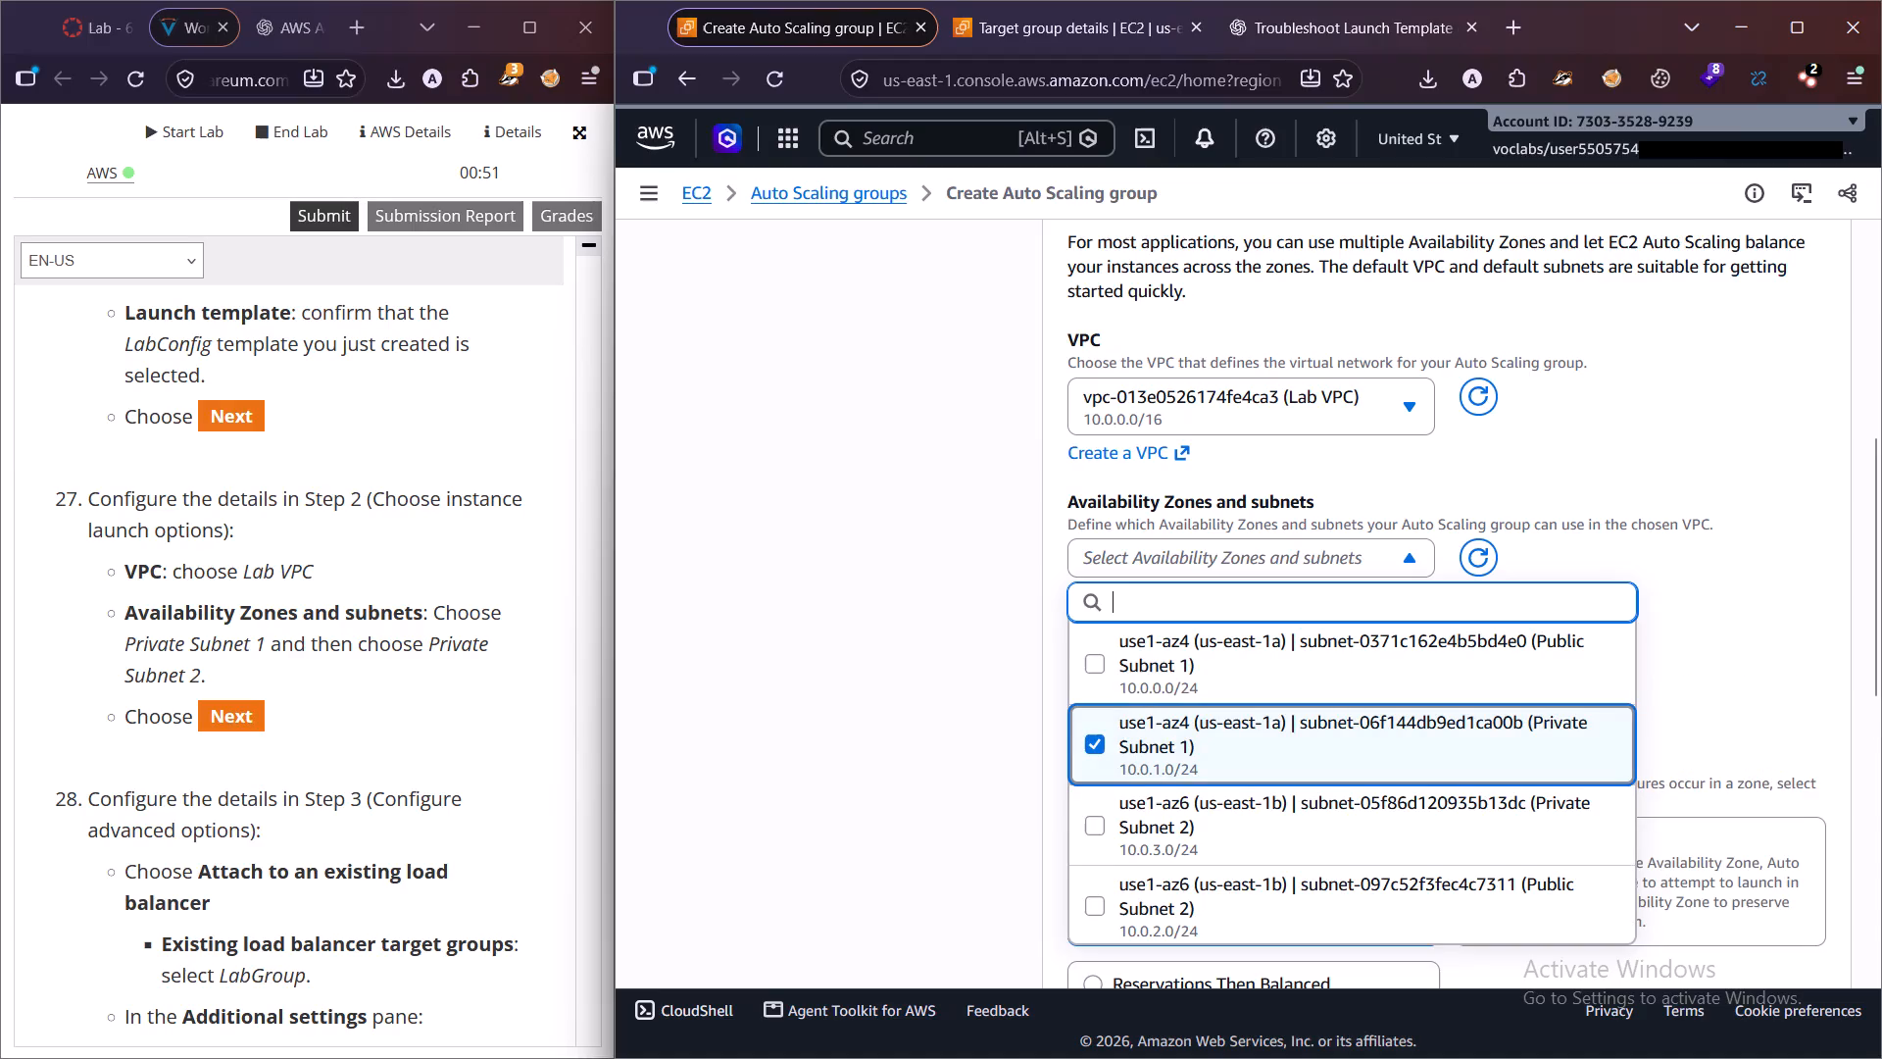
left_click(1362, 822)
scroll(1343, 781, "down", 3)
left_click(1843, 723)
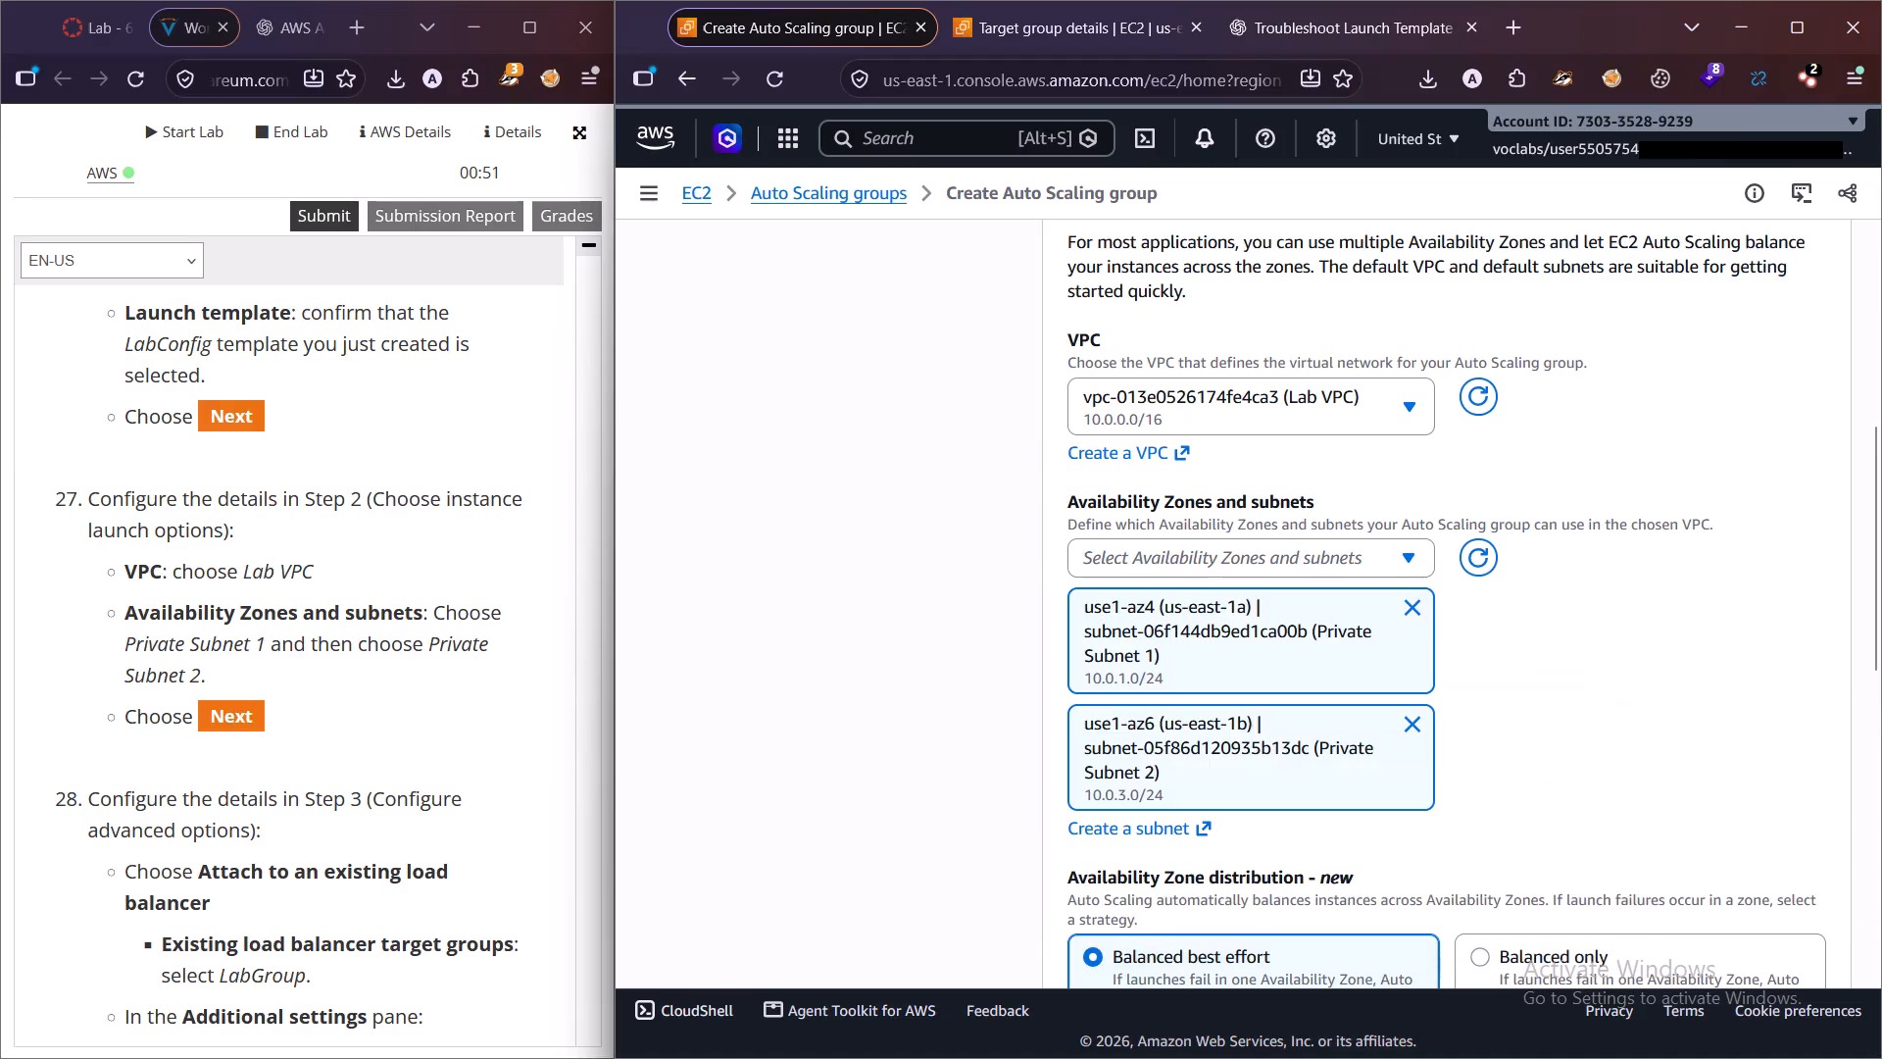
scroll(1373, 726, "down", 2)
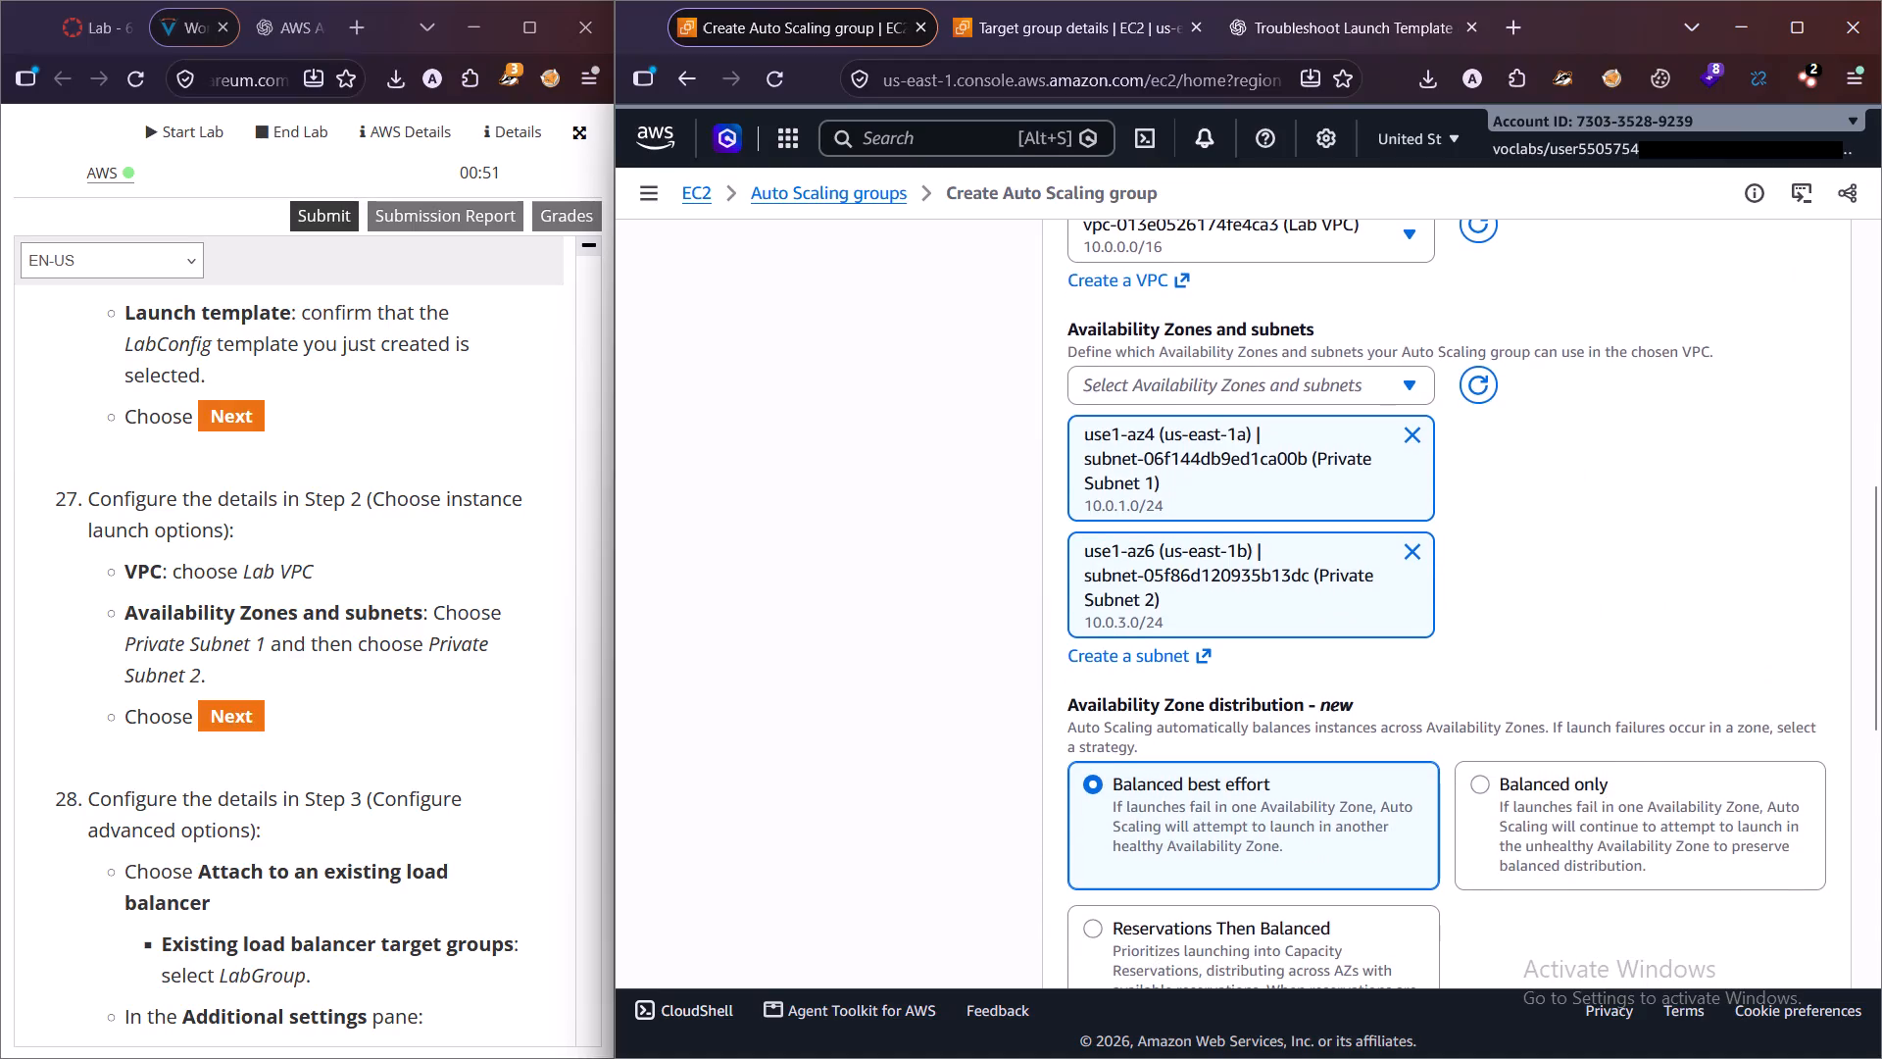
scroll(345, 736, "down", 1)
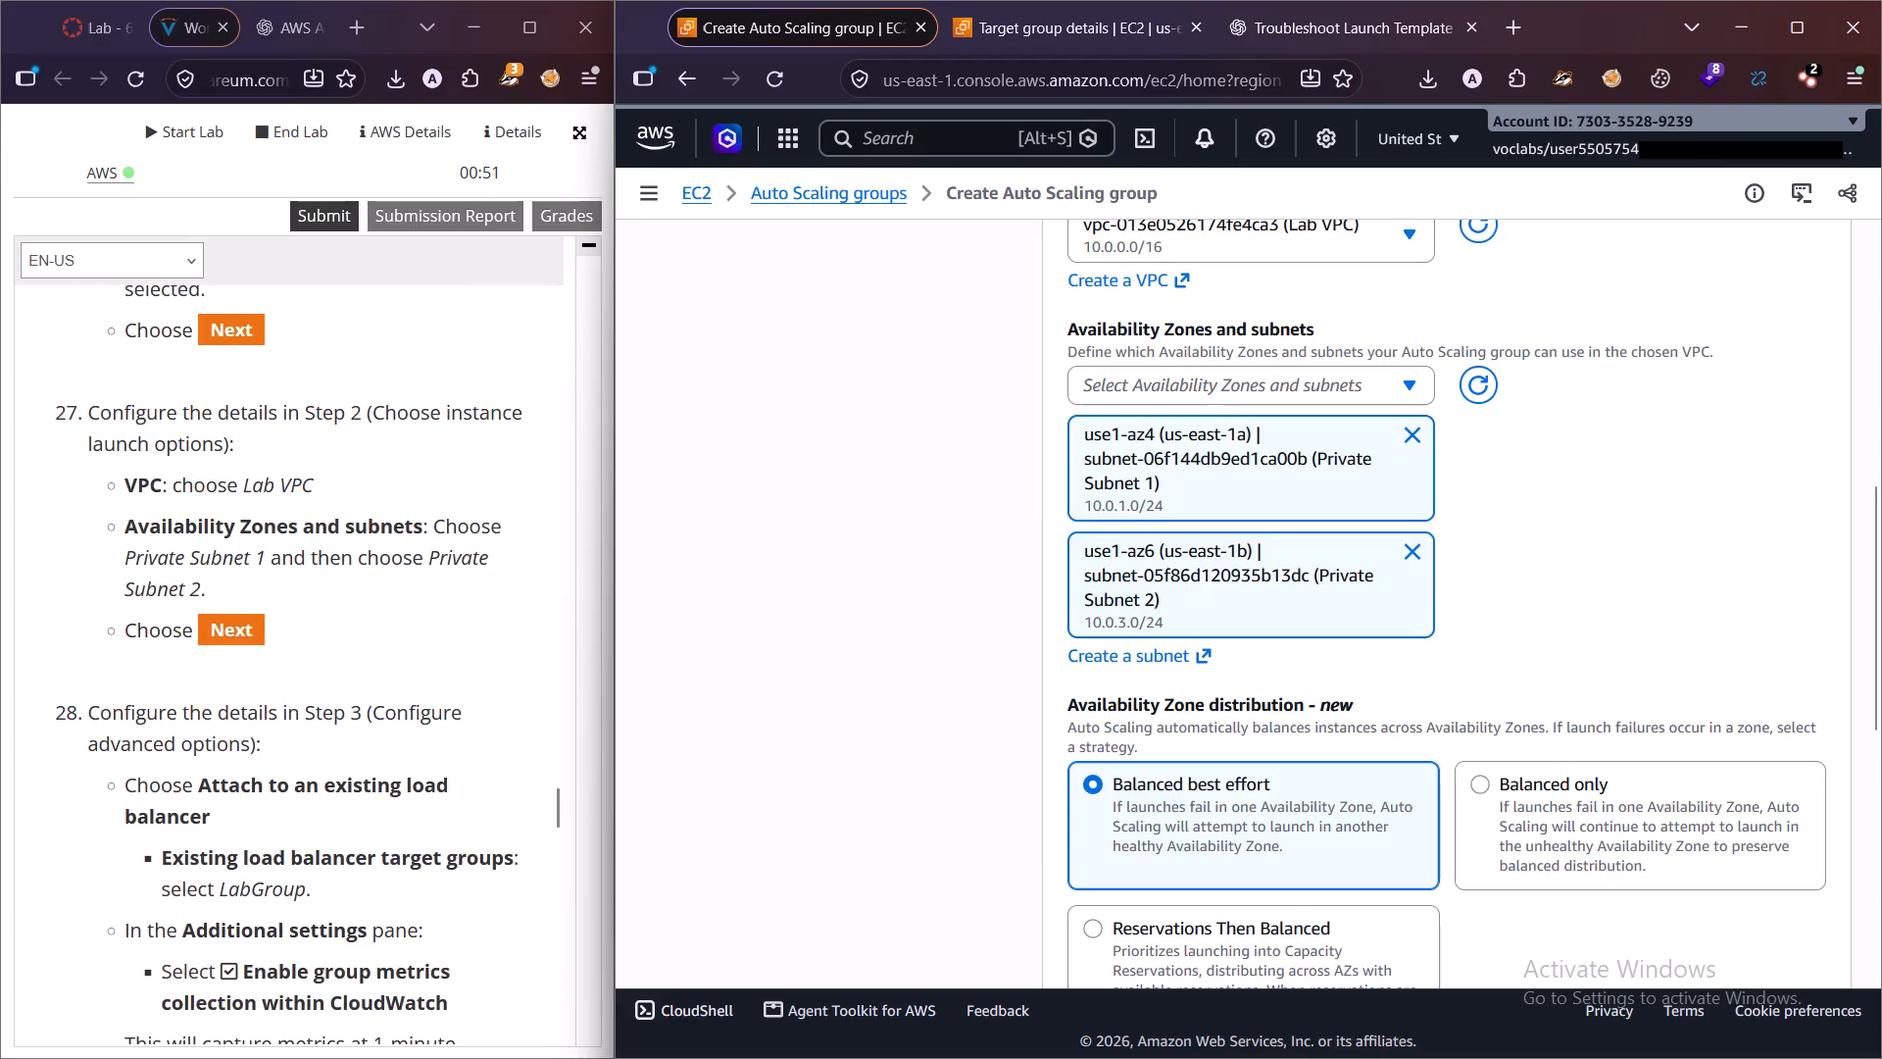
scroll(1516, 598, "down", 11)
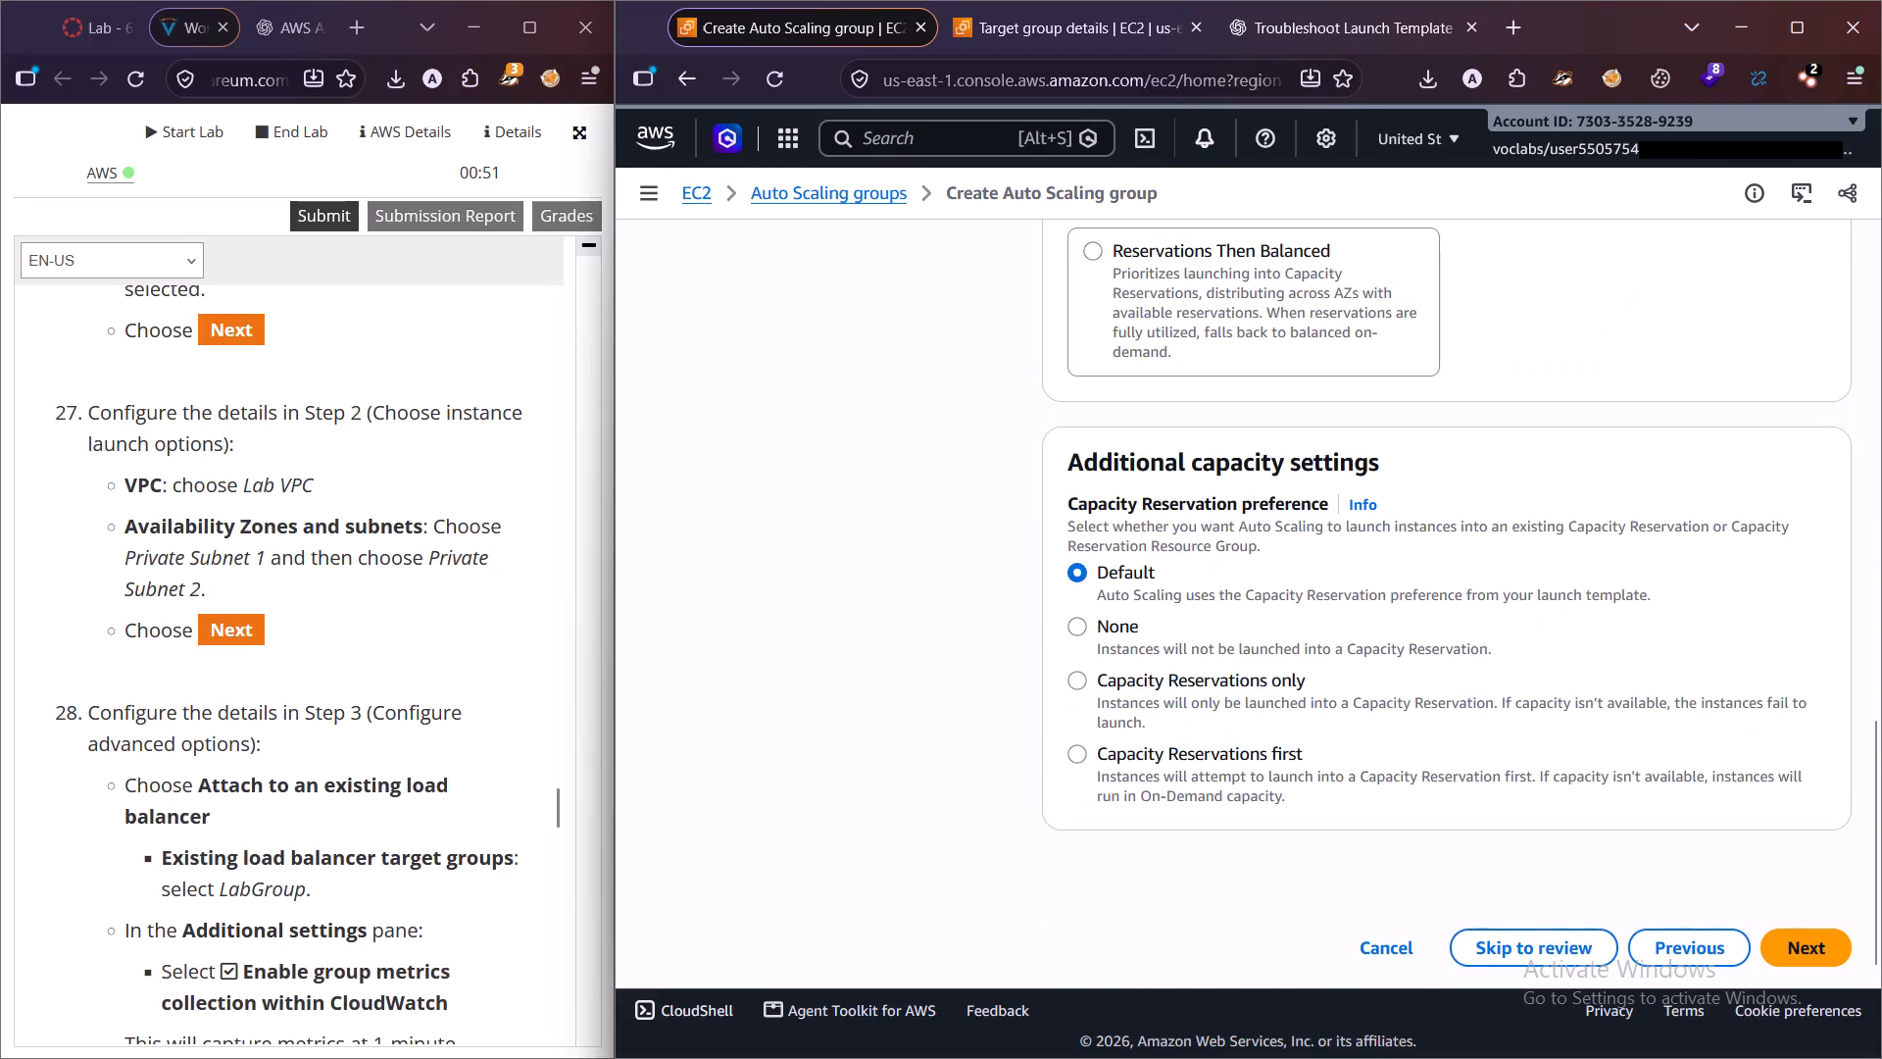
left_click(1806, 914)
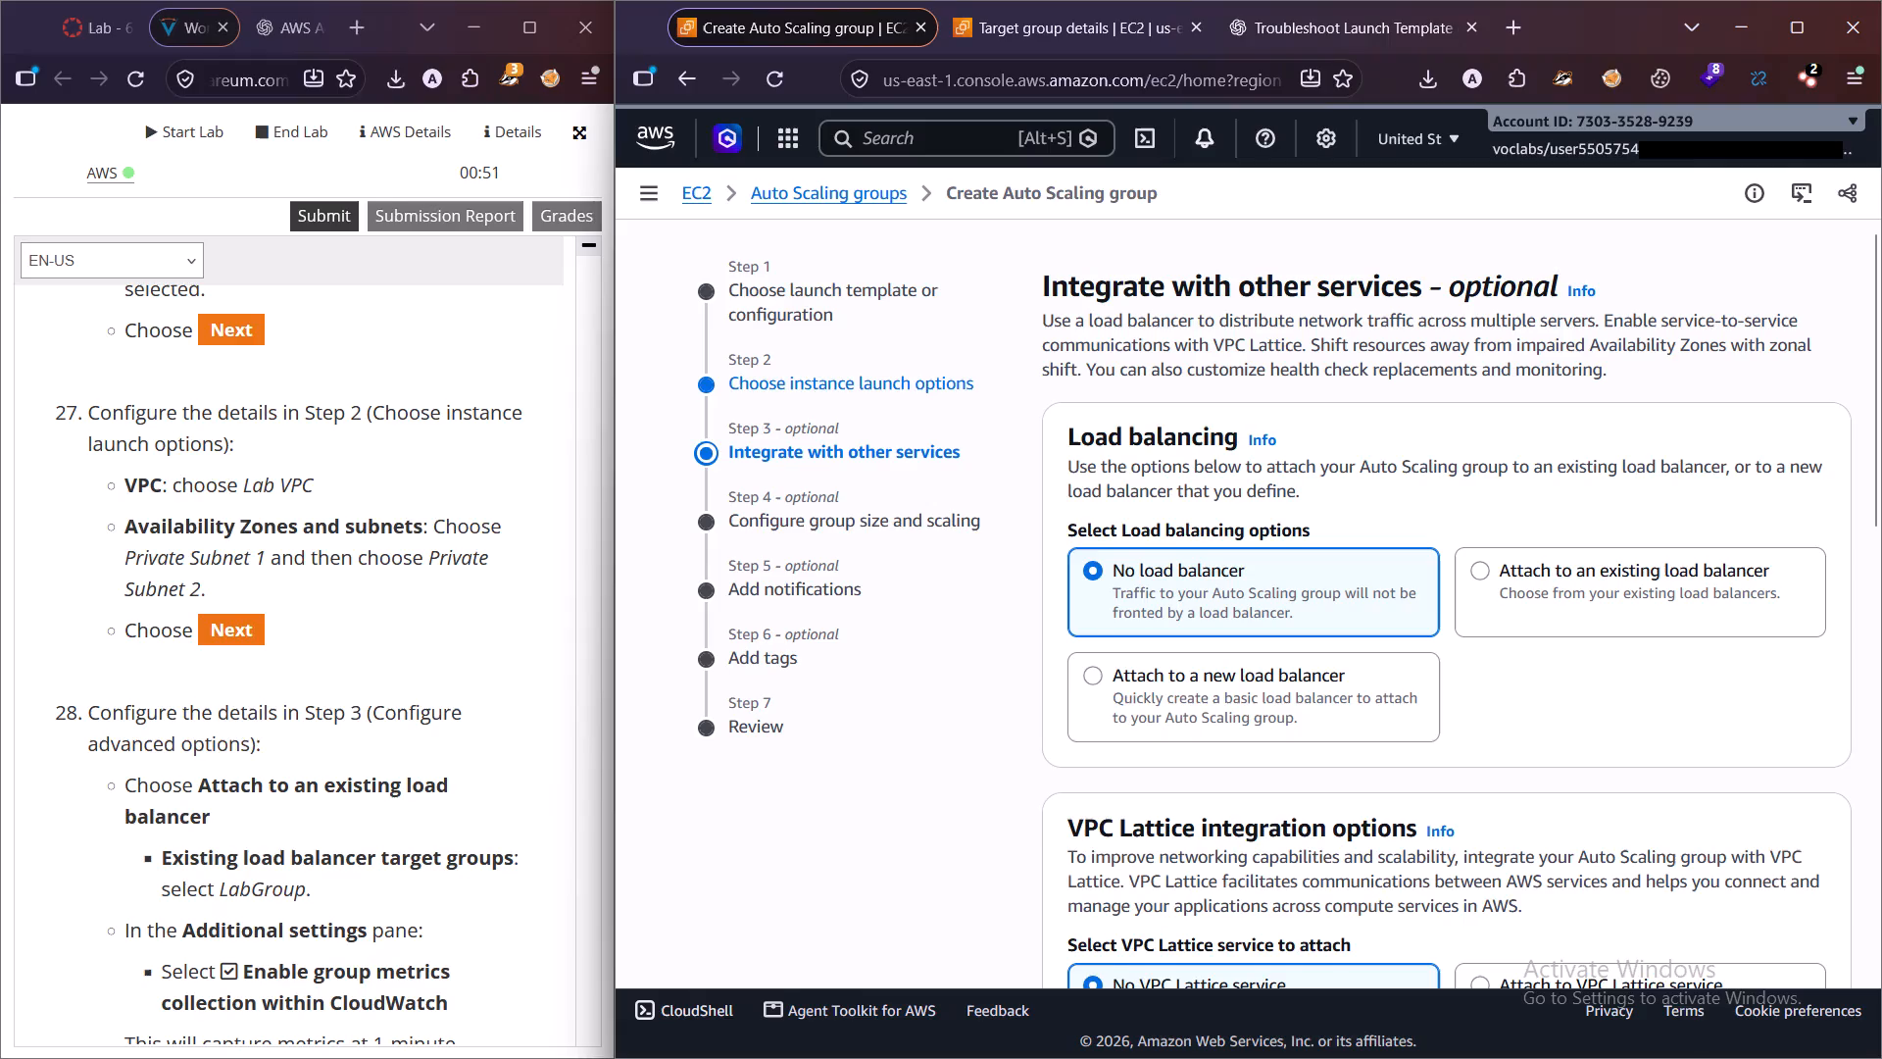
Reopen the instance launch options to check the VPC and private subnet choices, and advance again to integration with other services.
left_click(884, 387)
scroll(1406, 604, "down", 3)
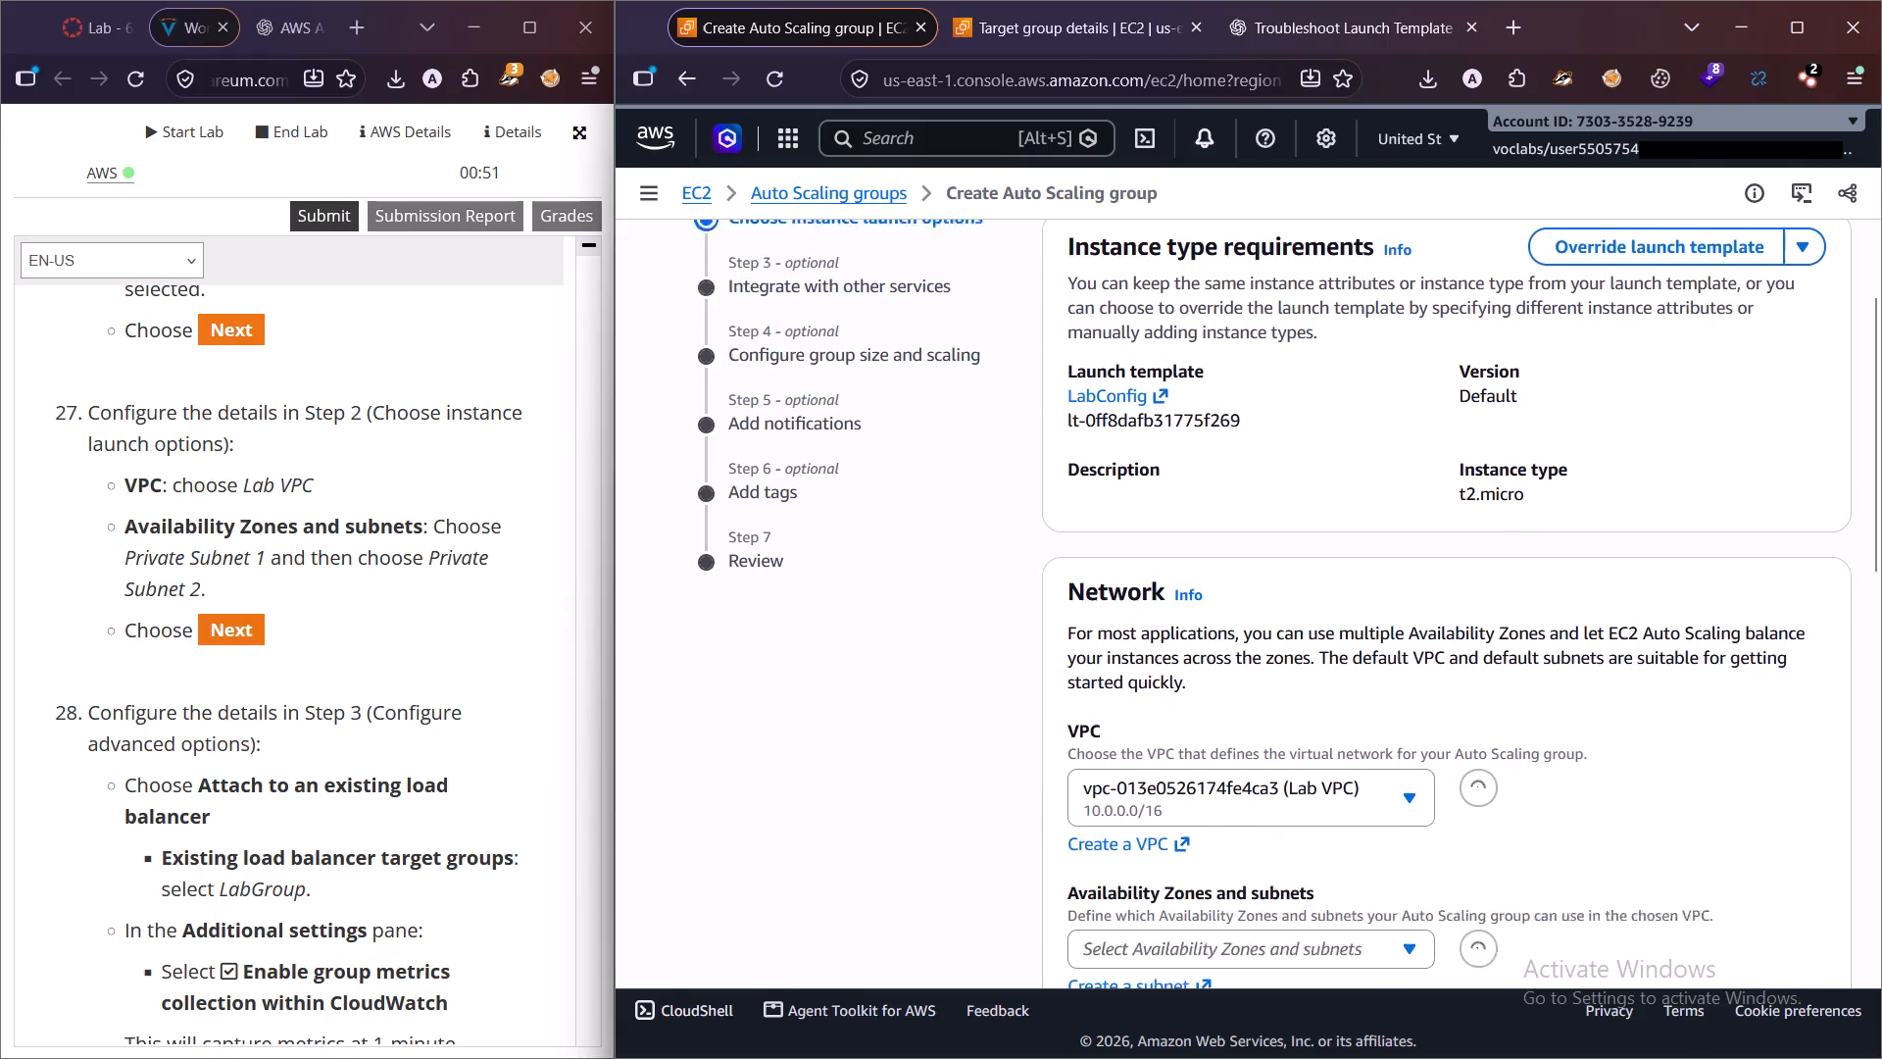
scroll(1401, 597, "up", 3)
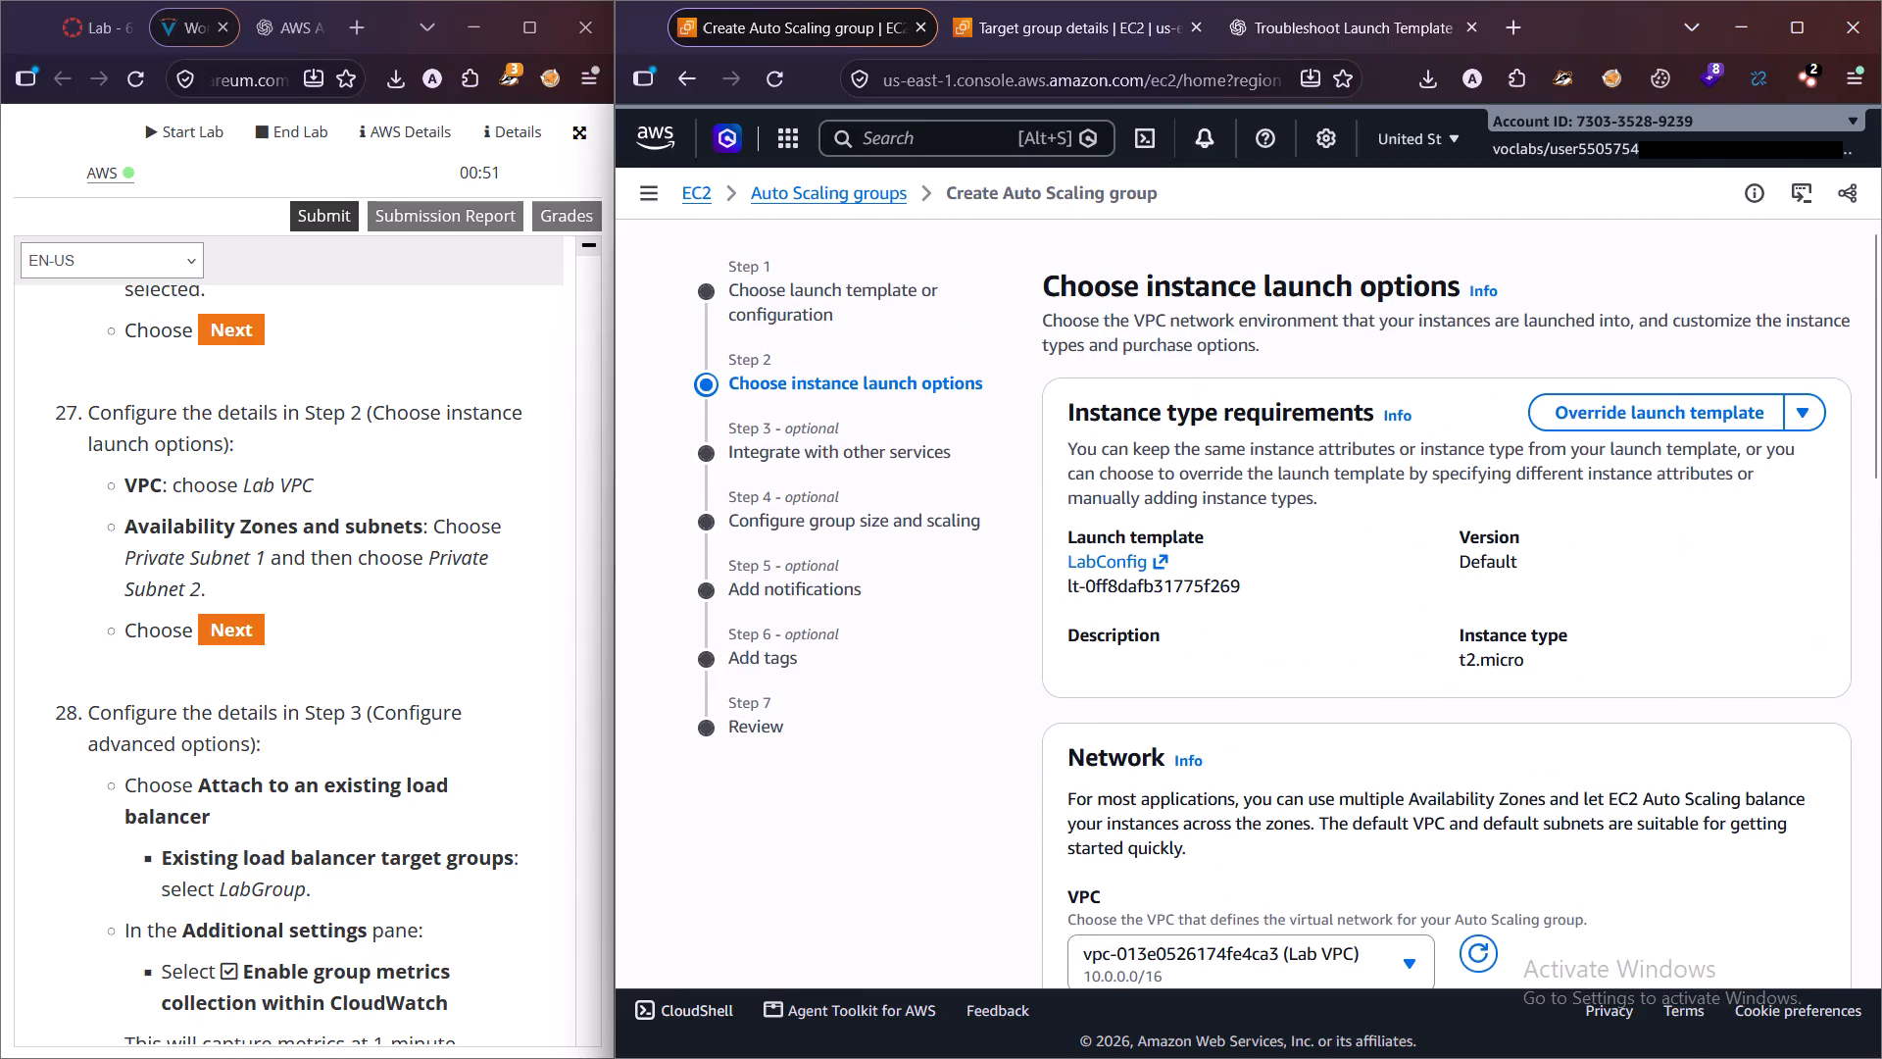
scroll(1307, 577, "down", 10)
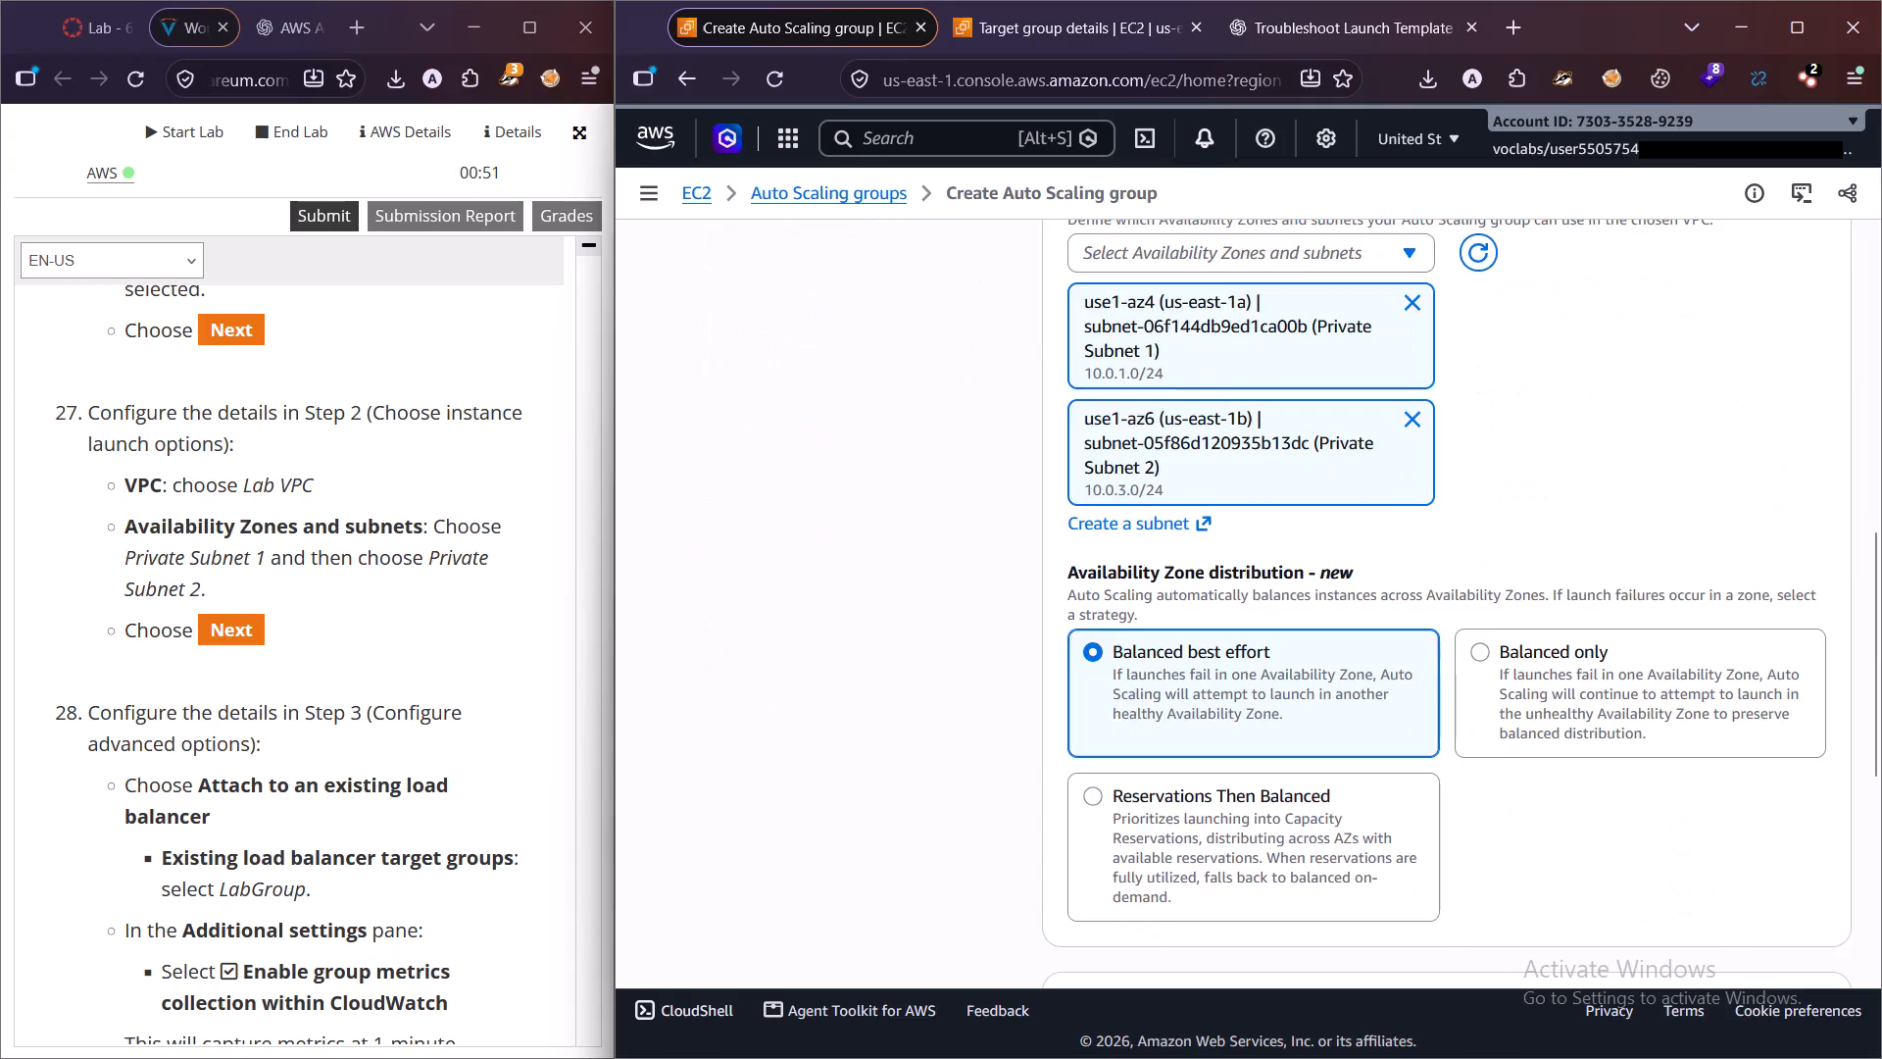
scroll(1302, 555, "down", 10)
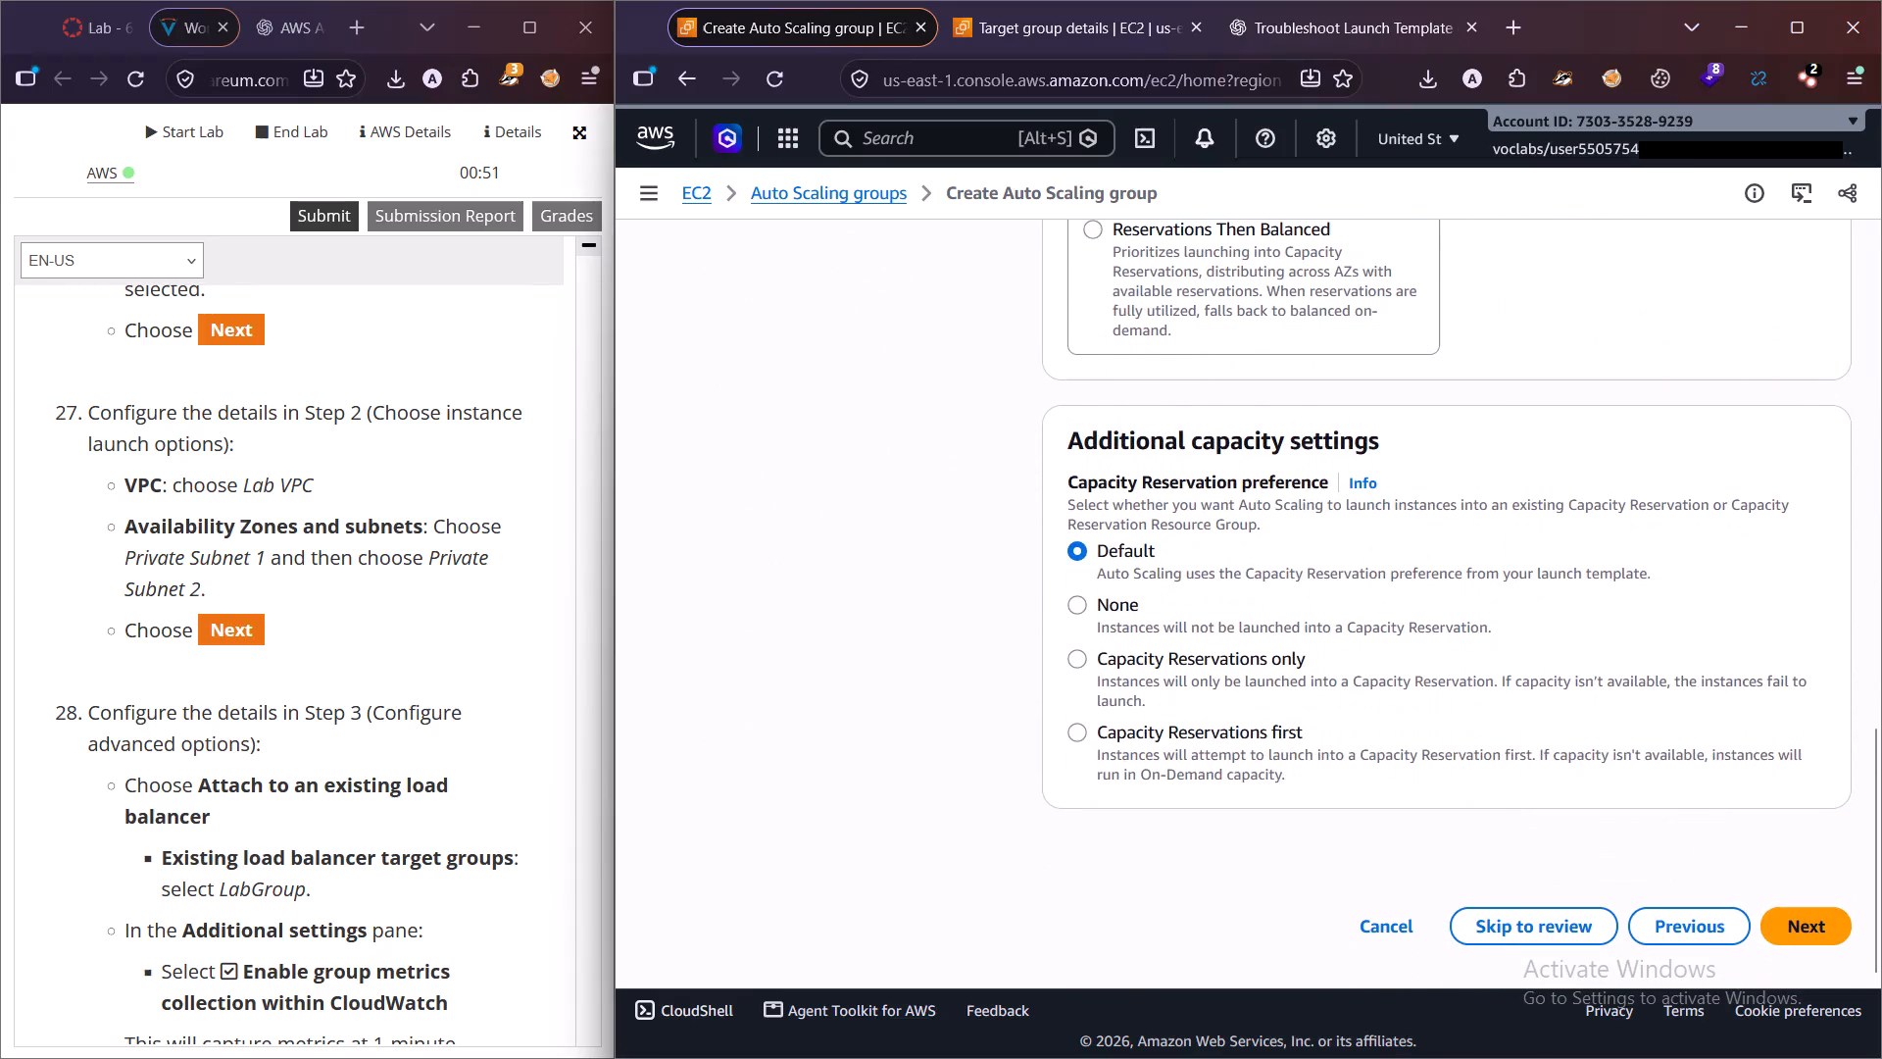
left_click(1812, 907)
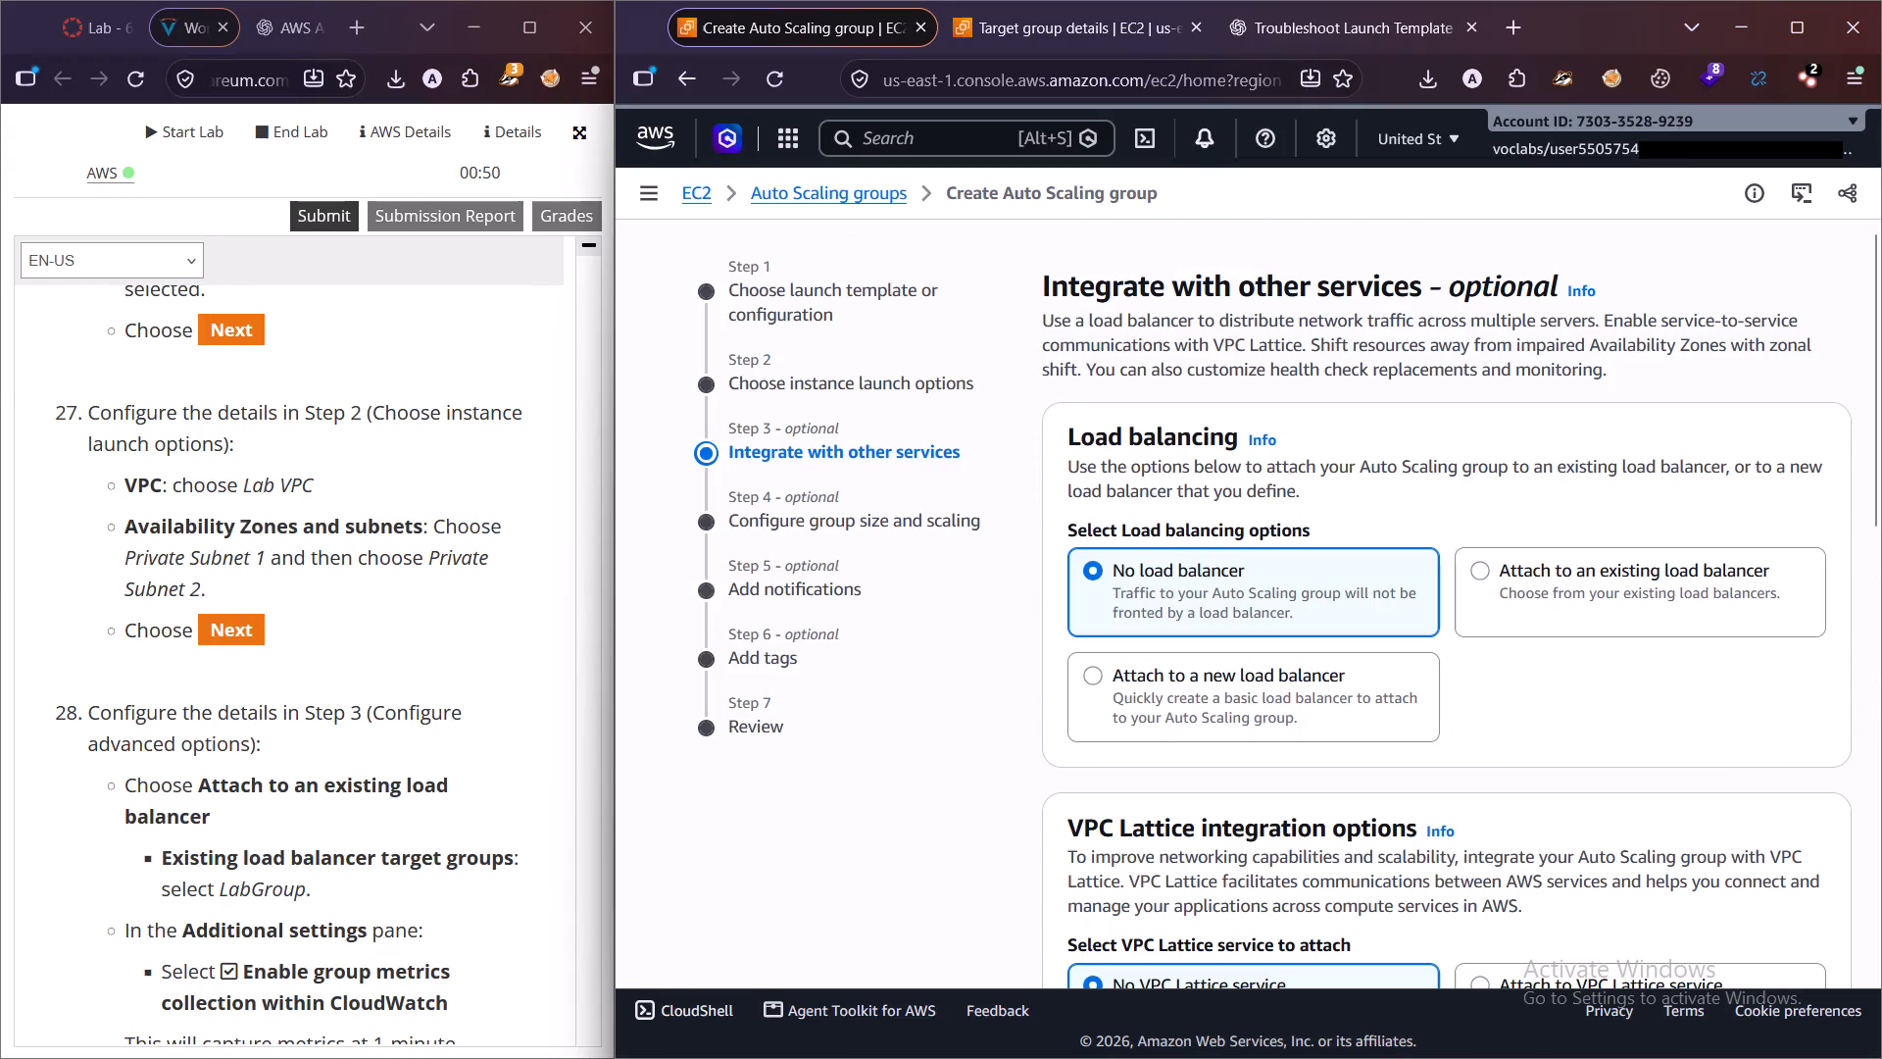
Compare the integration options for load balancing, VPC Lattice and health checks with step 28 of the lab instructions.
scroll(1263, 624, "down", 4)
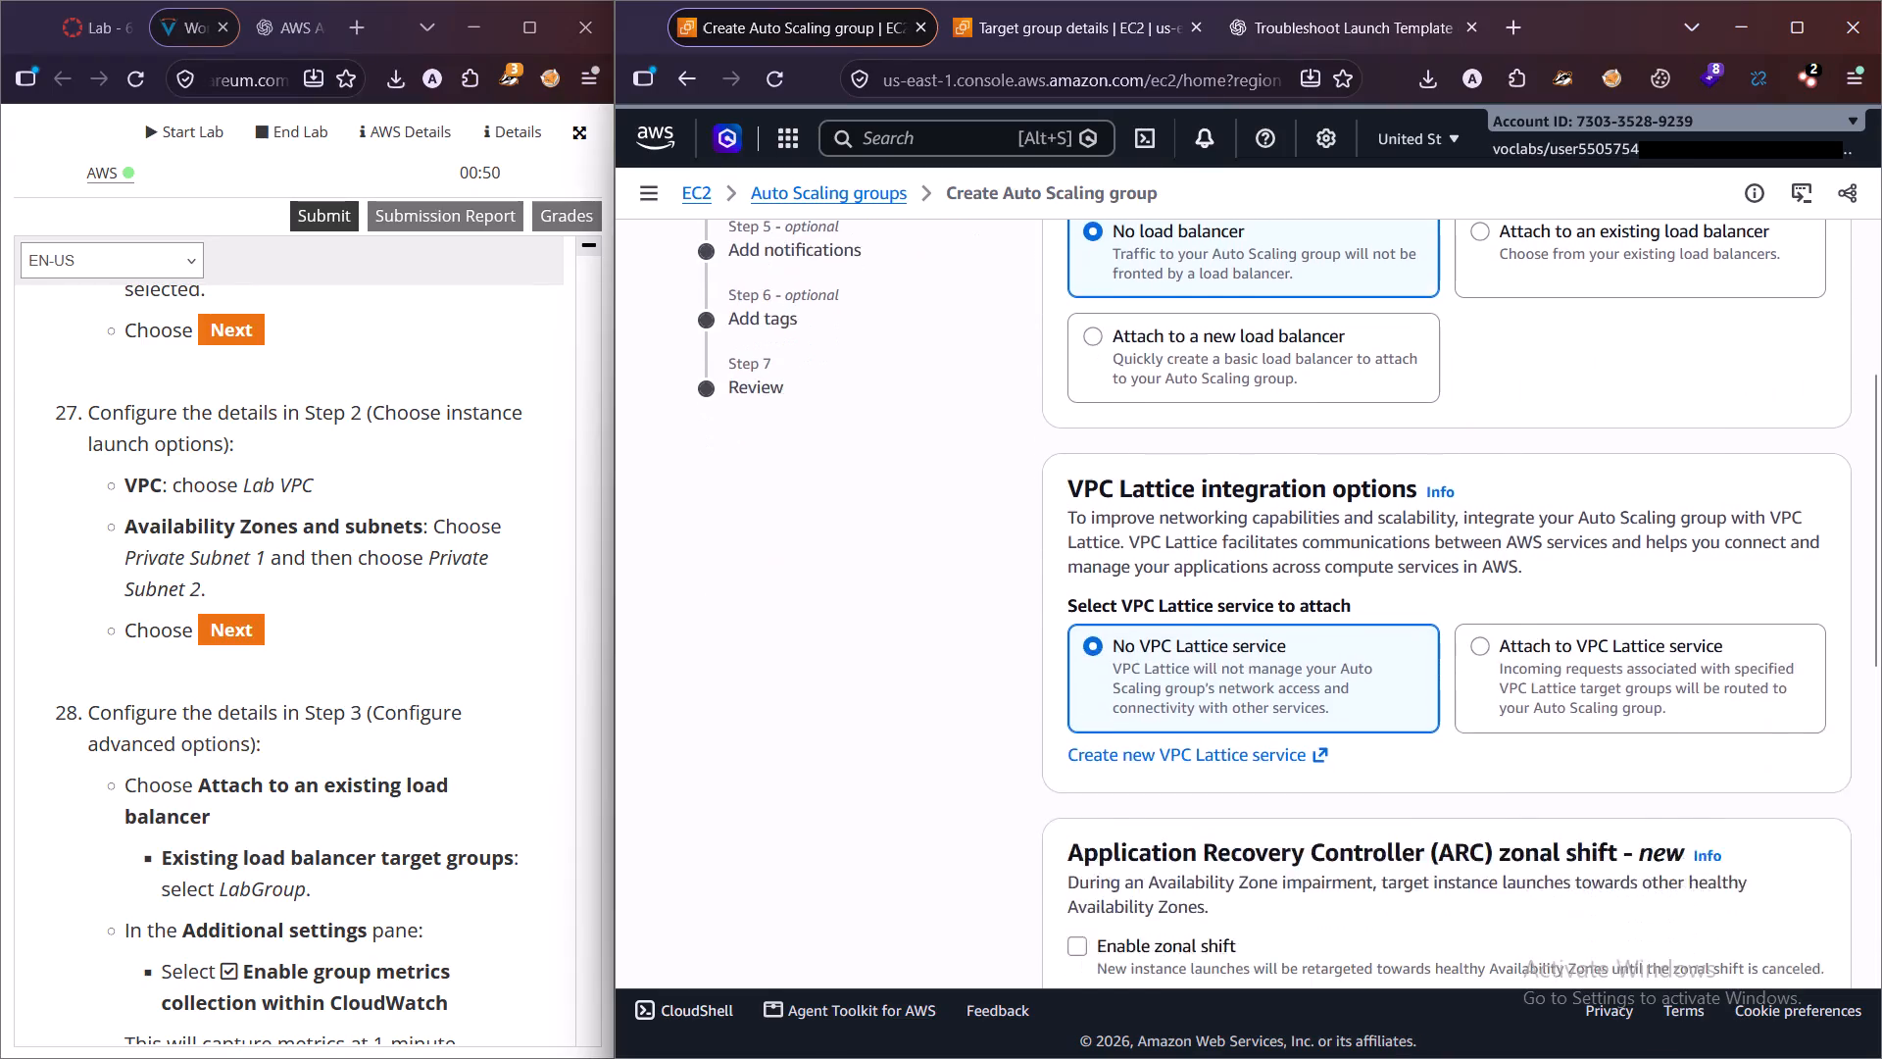
scroll(1264, 625, "down", 13)
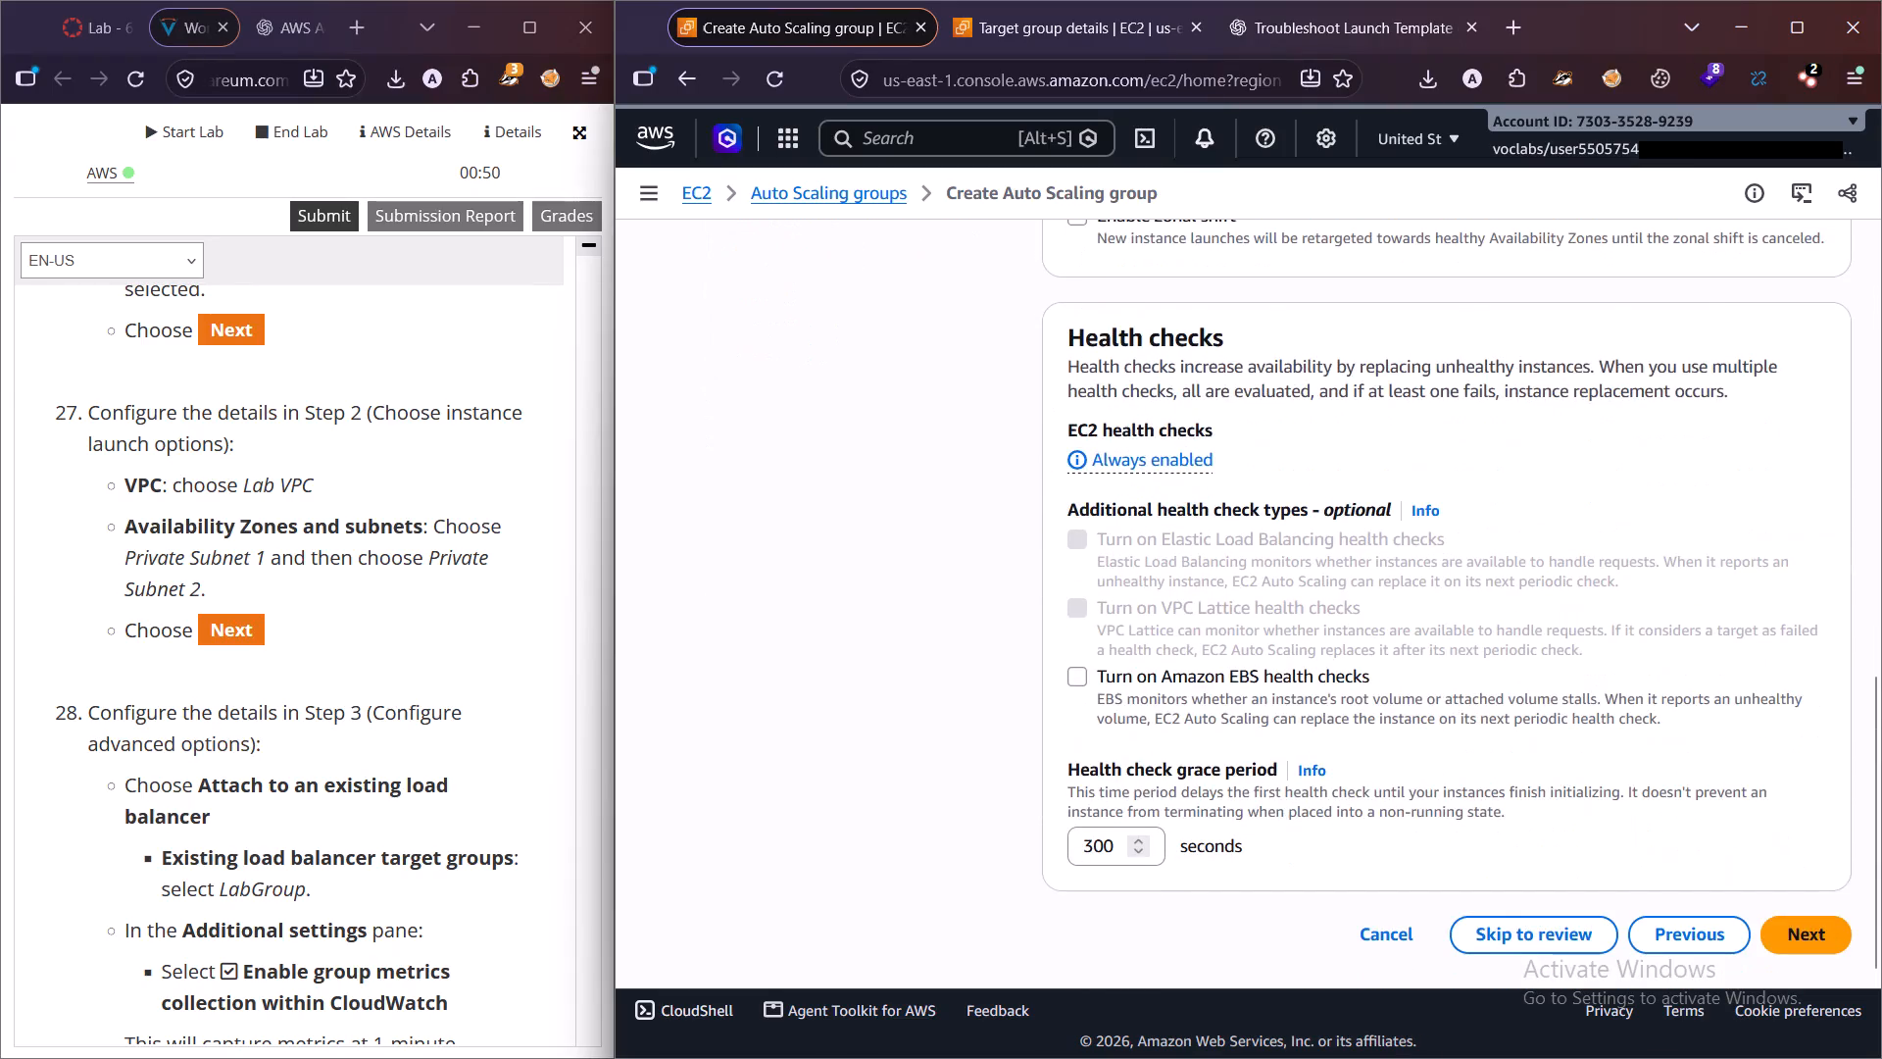
scroll(1269, 620, "up", 15)
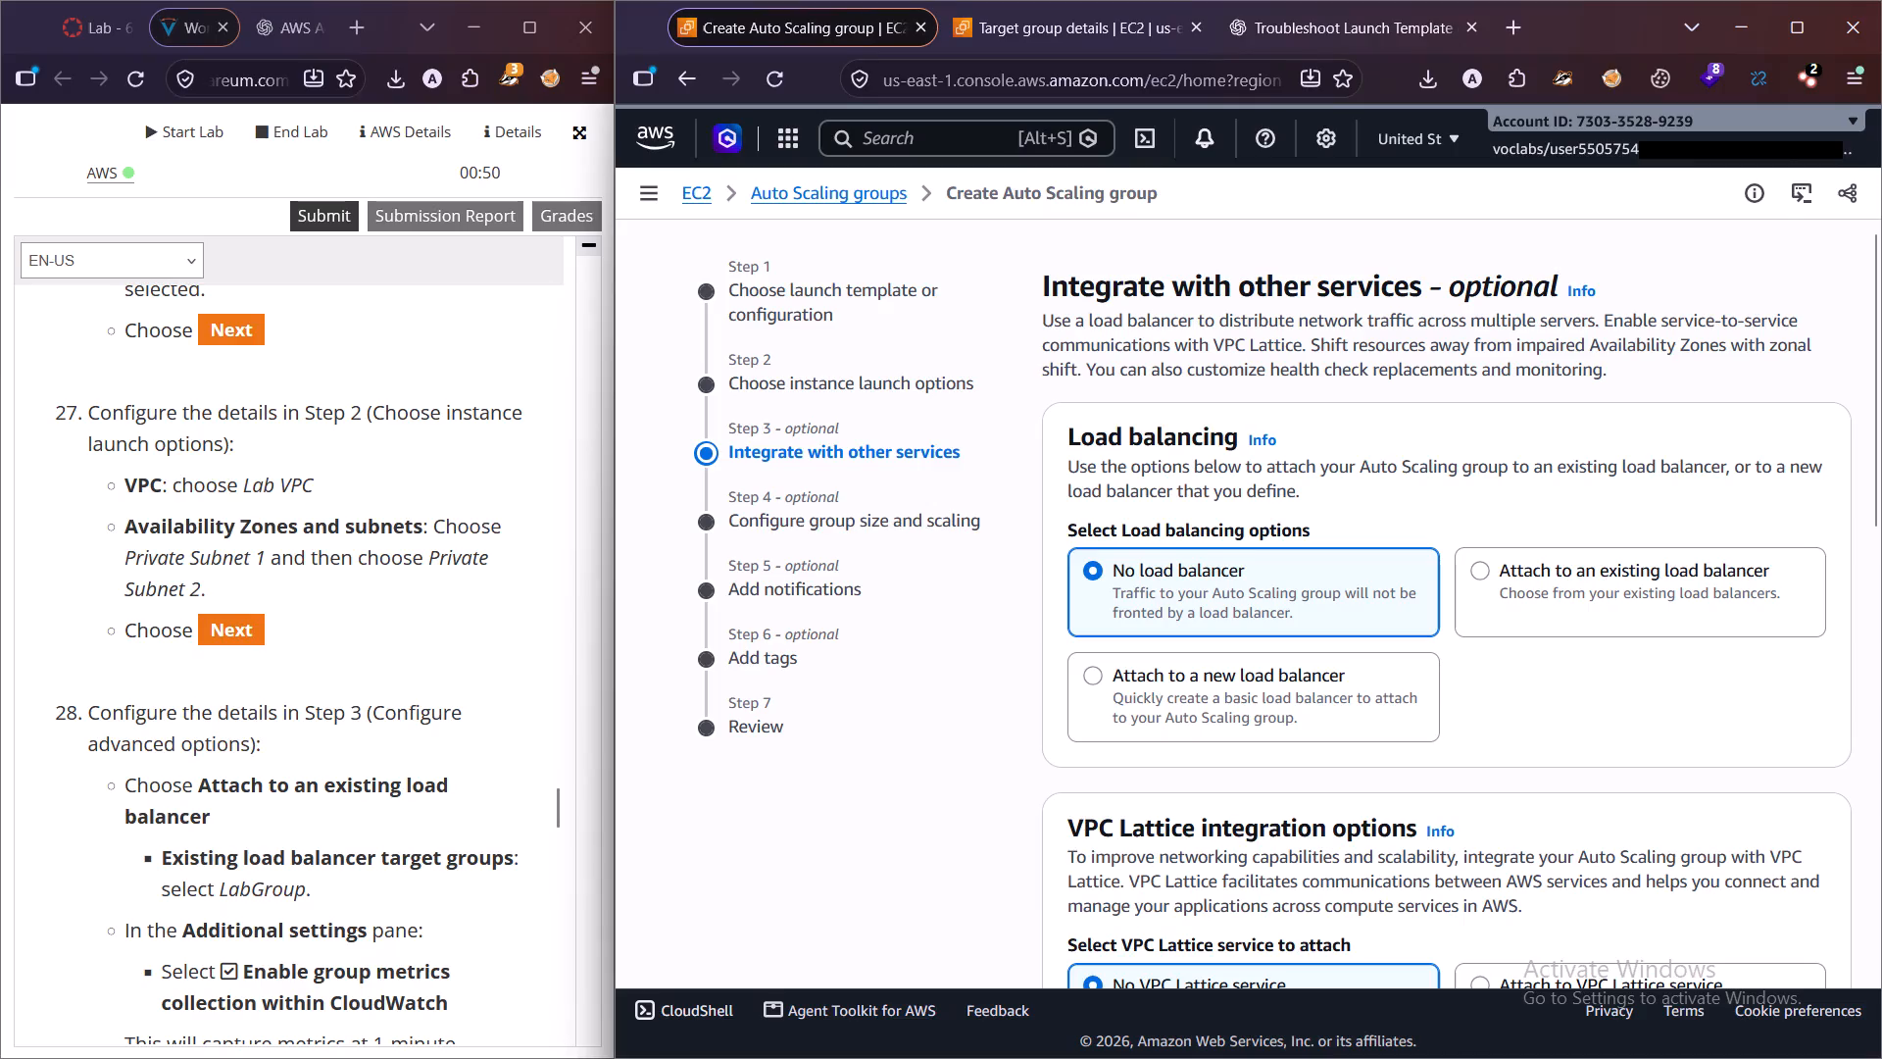
scroll(319, 651, "down", 2)
scroll(319, 653, "up", 5)
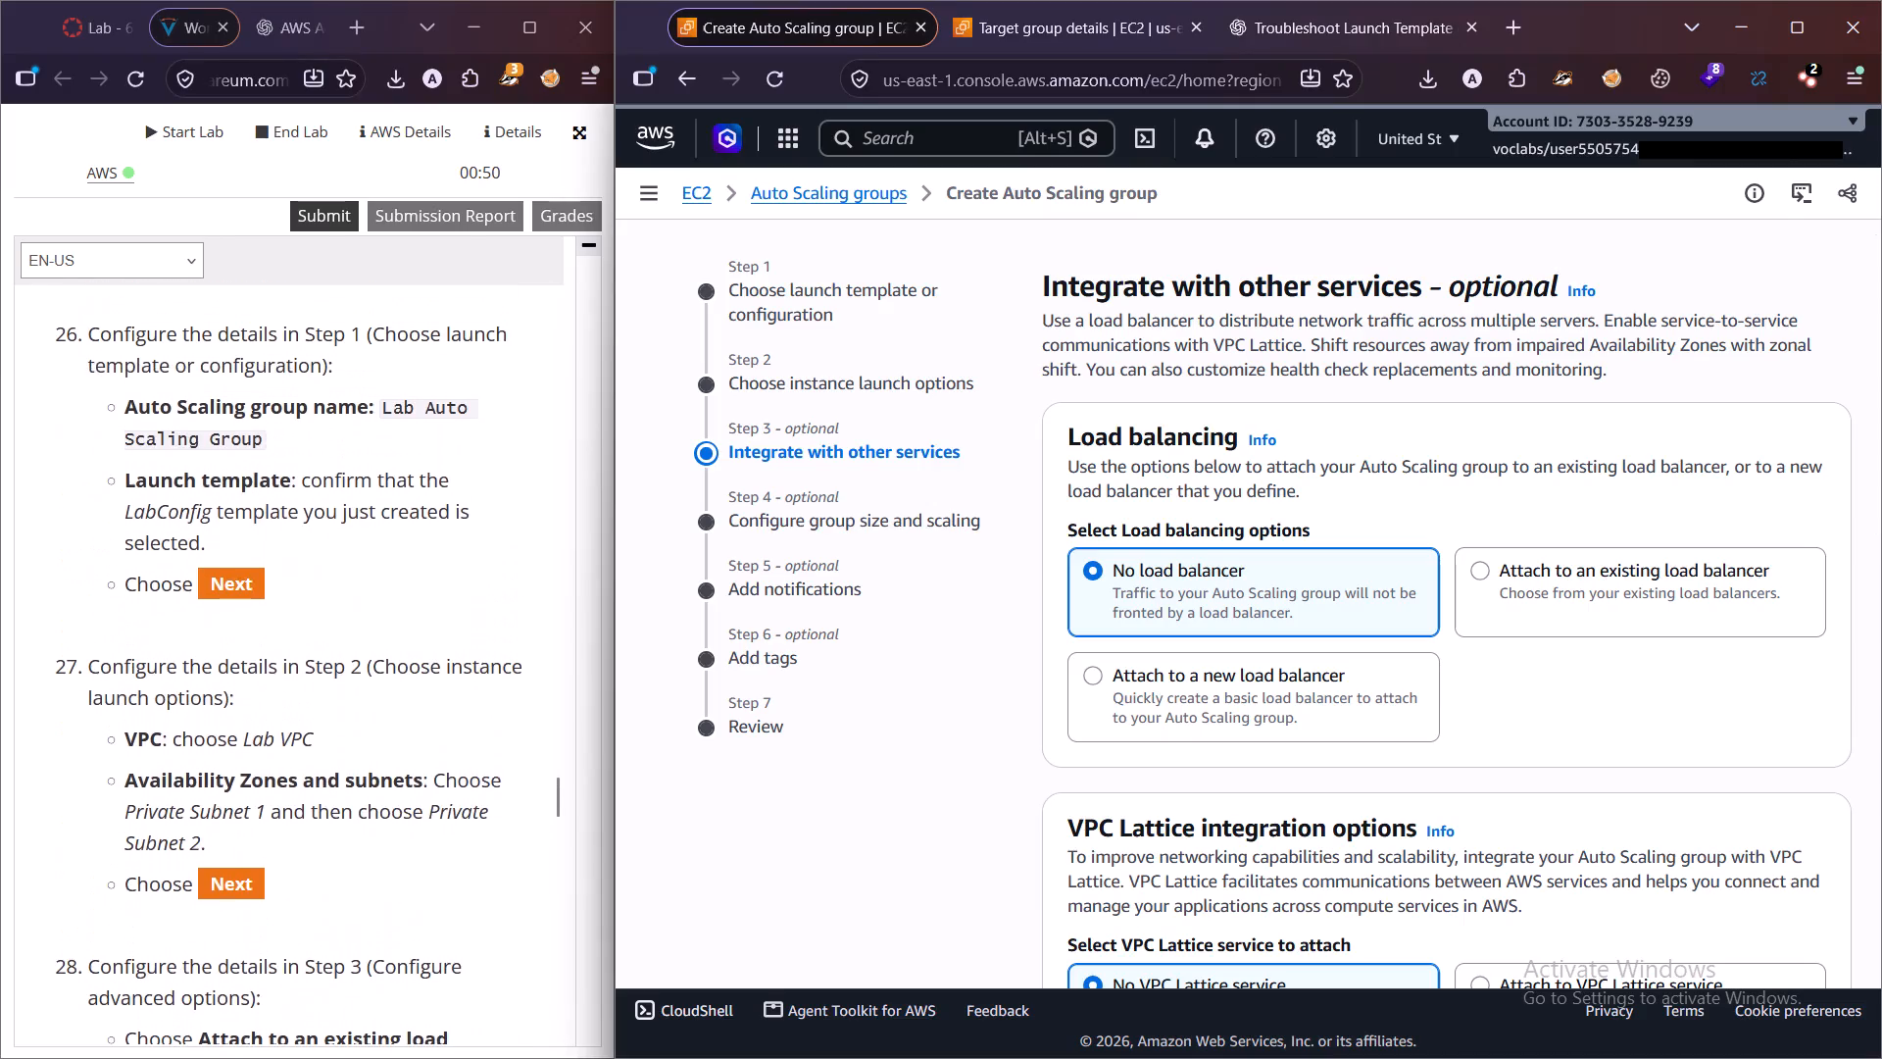
scroll(323, 651, "down", 7)
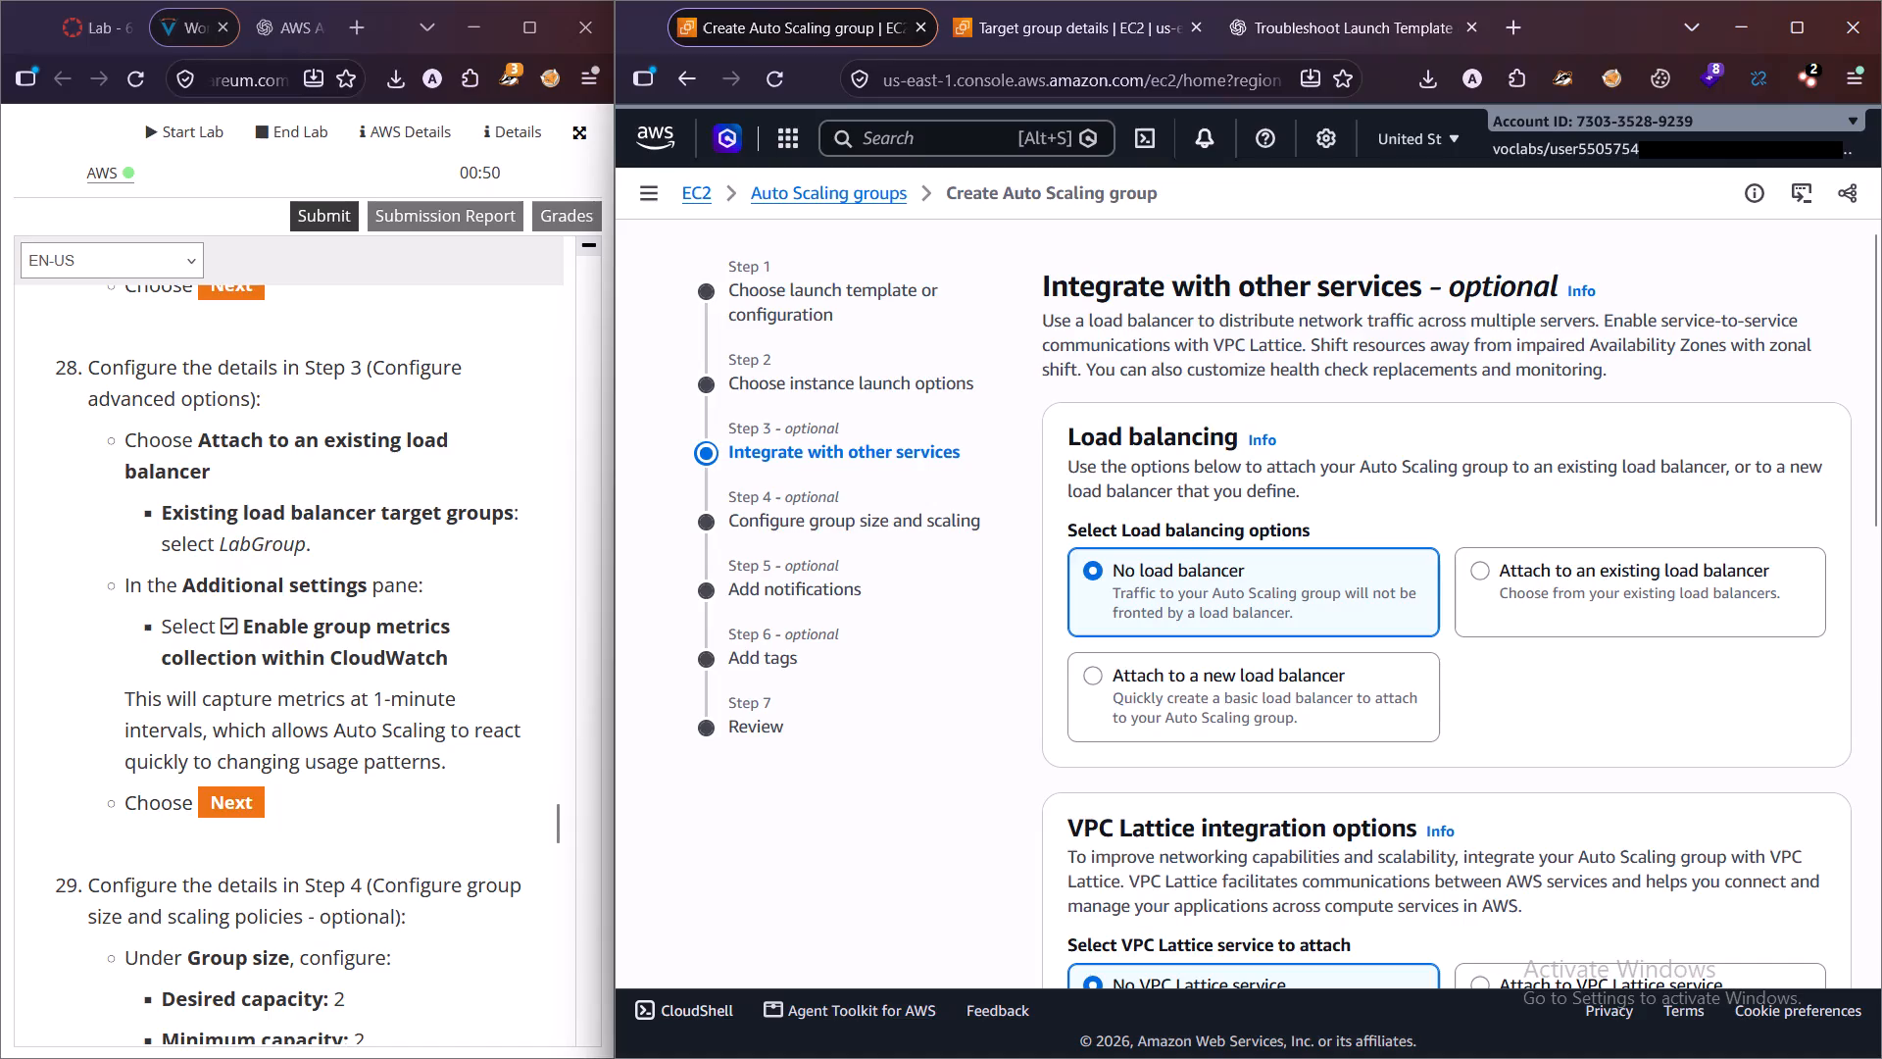
Attach the Auto Scaling group to an existing load balancer using the LabGroup | HTTP target group.
scroll(1326, 633, "down", 1)
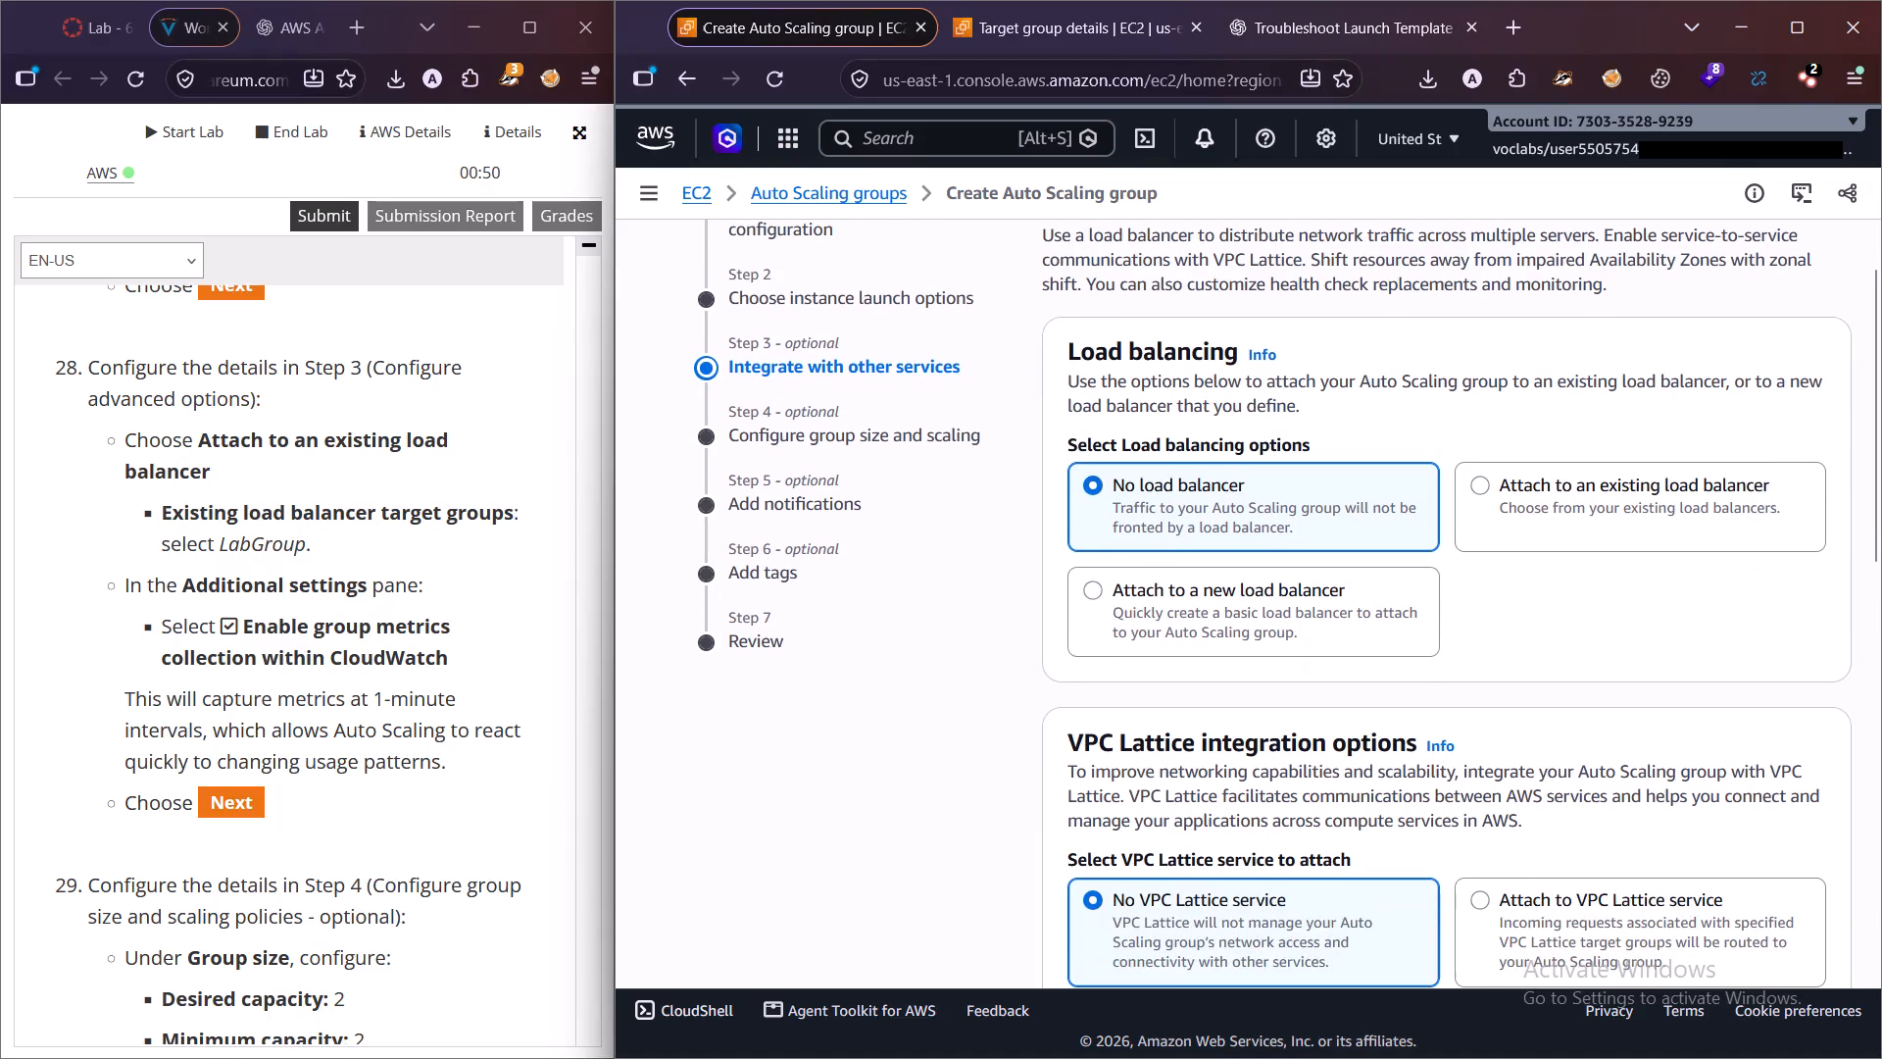
left_click(1547, 489)
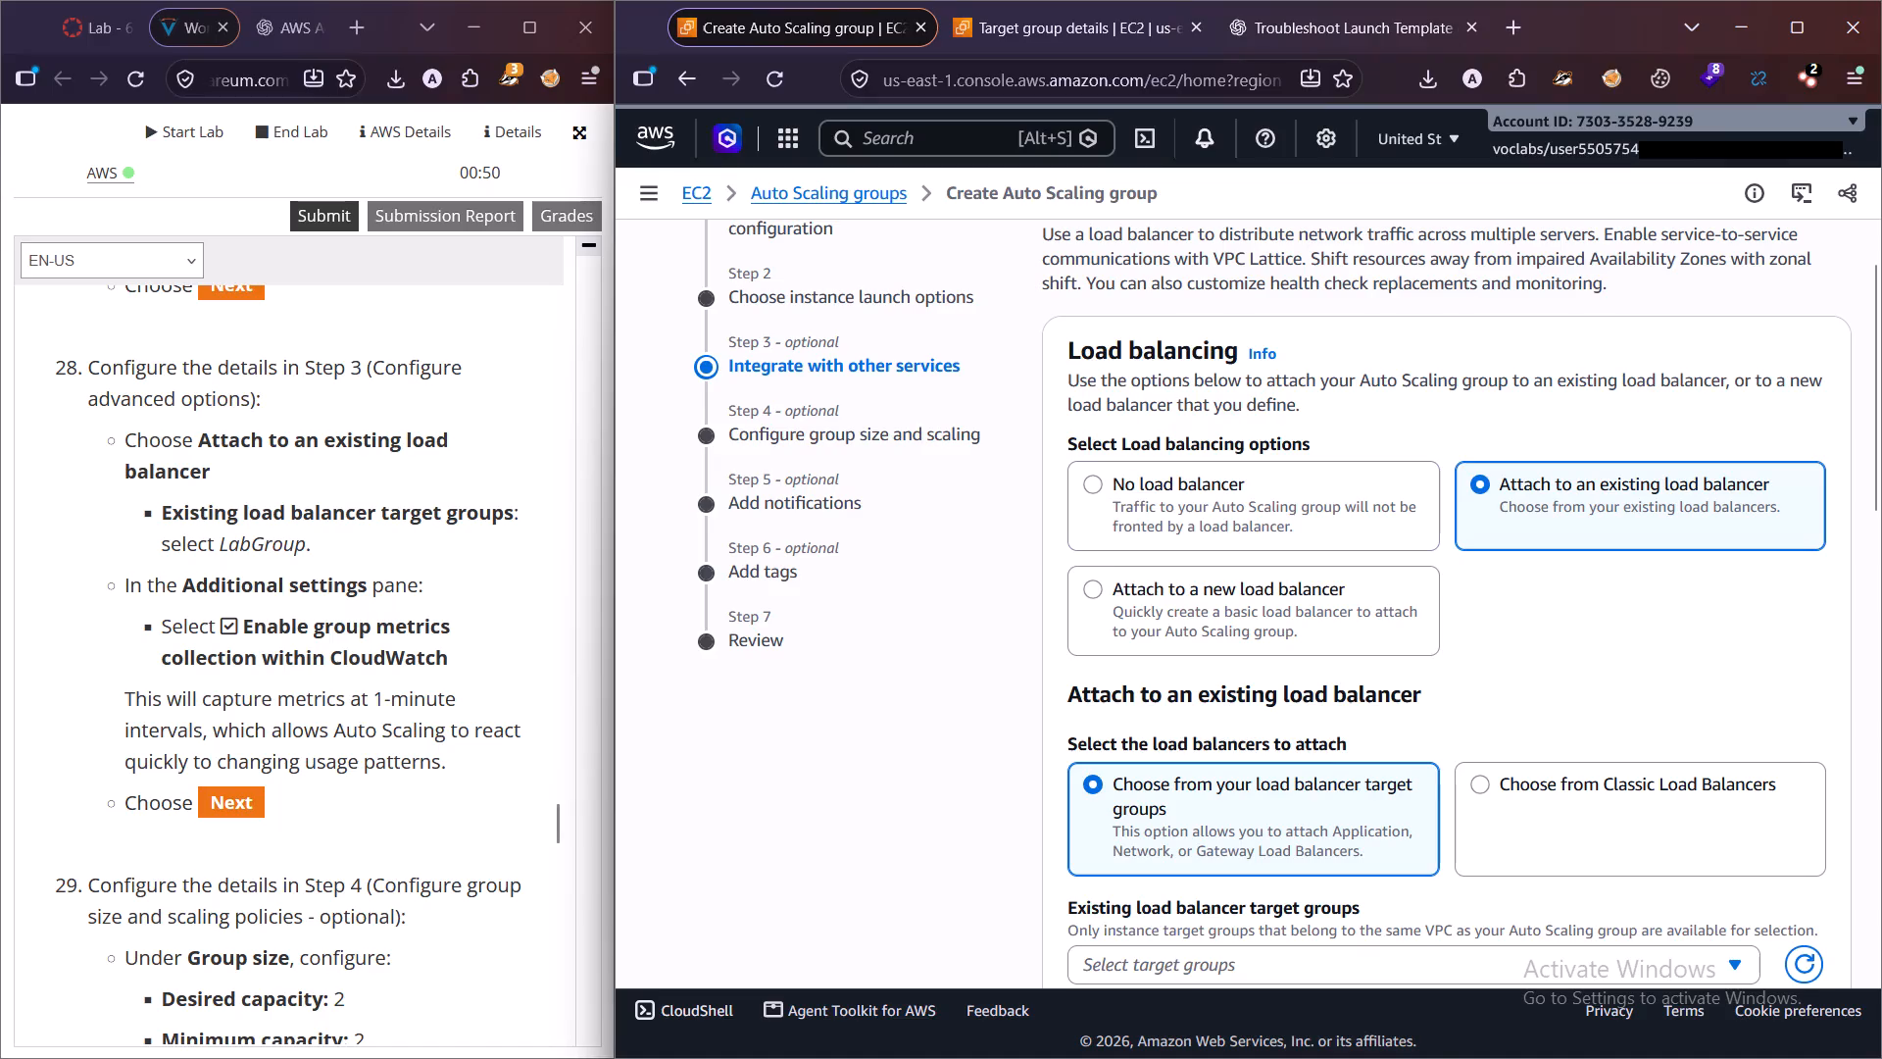
scroll(398, 626, "down", 1)
scroll(1466, 768, "down", 2)
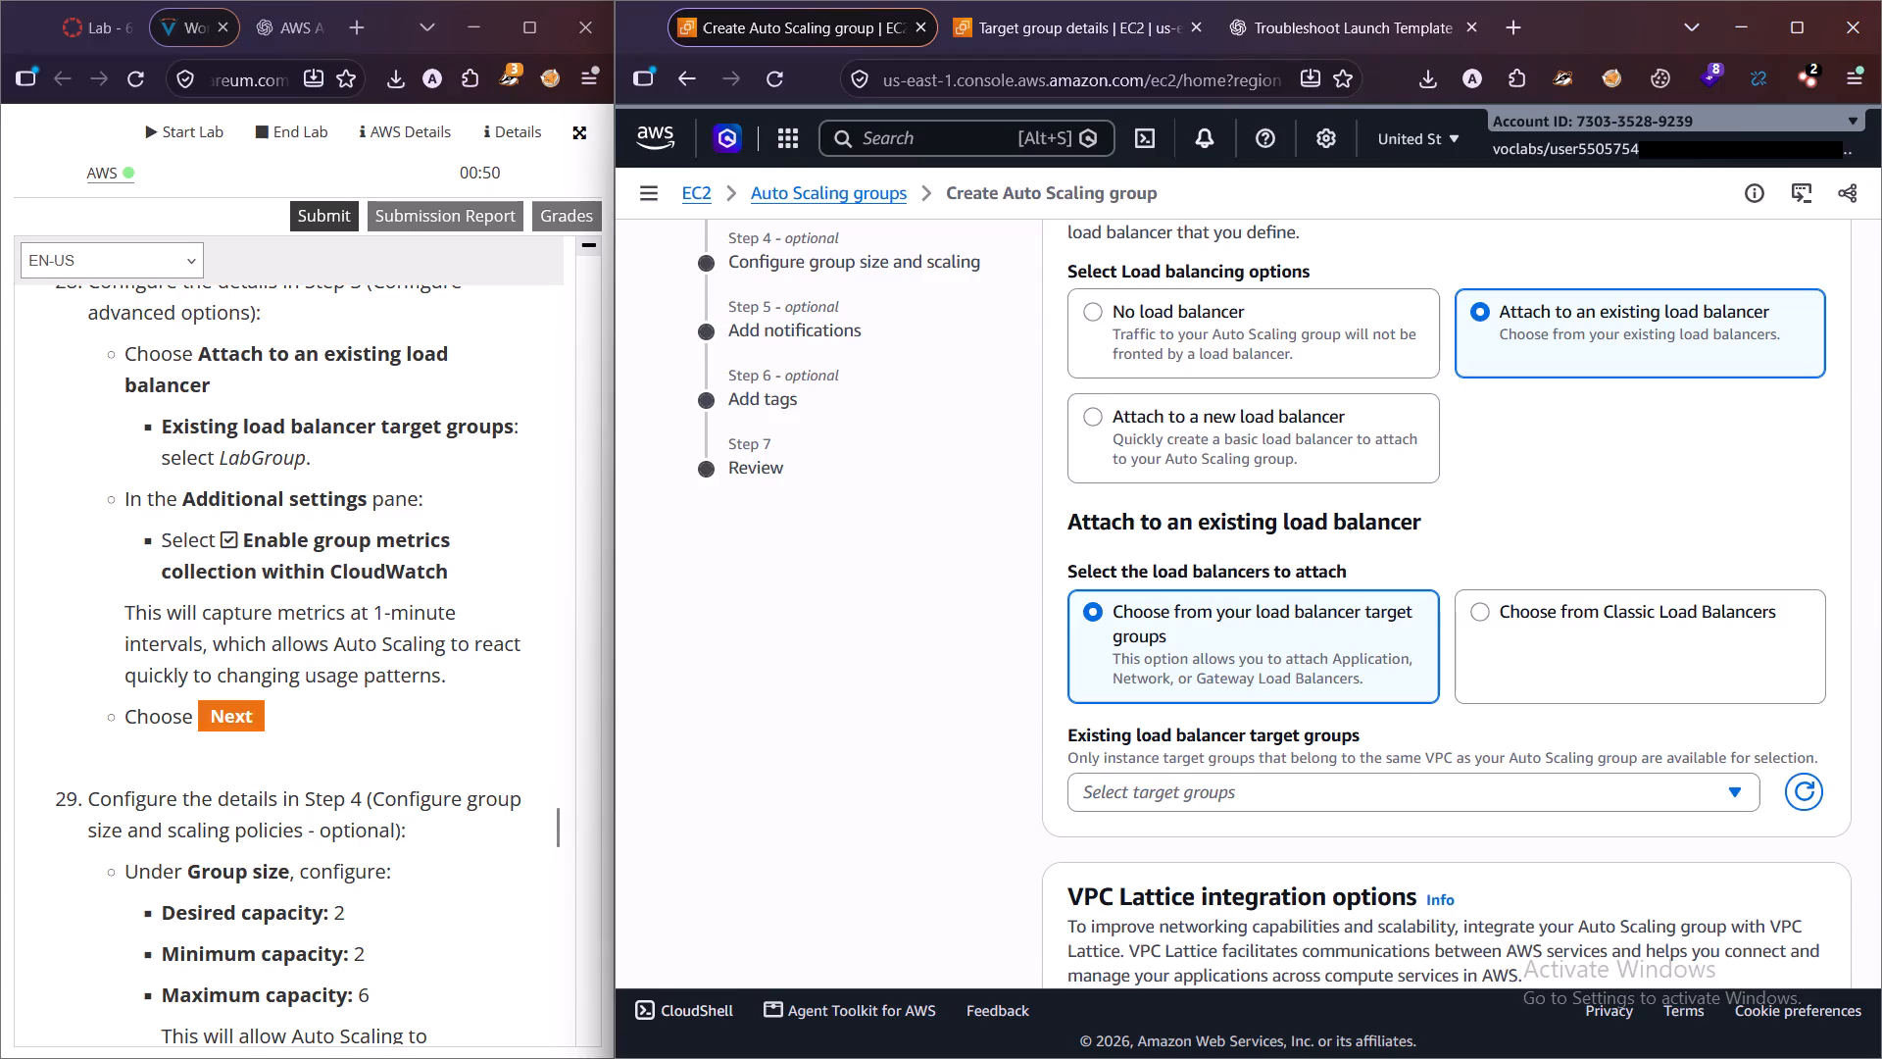
left_click(1196, 794)
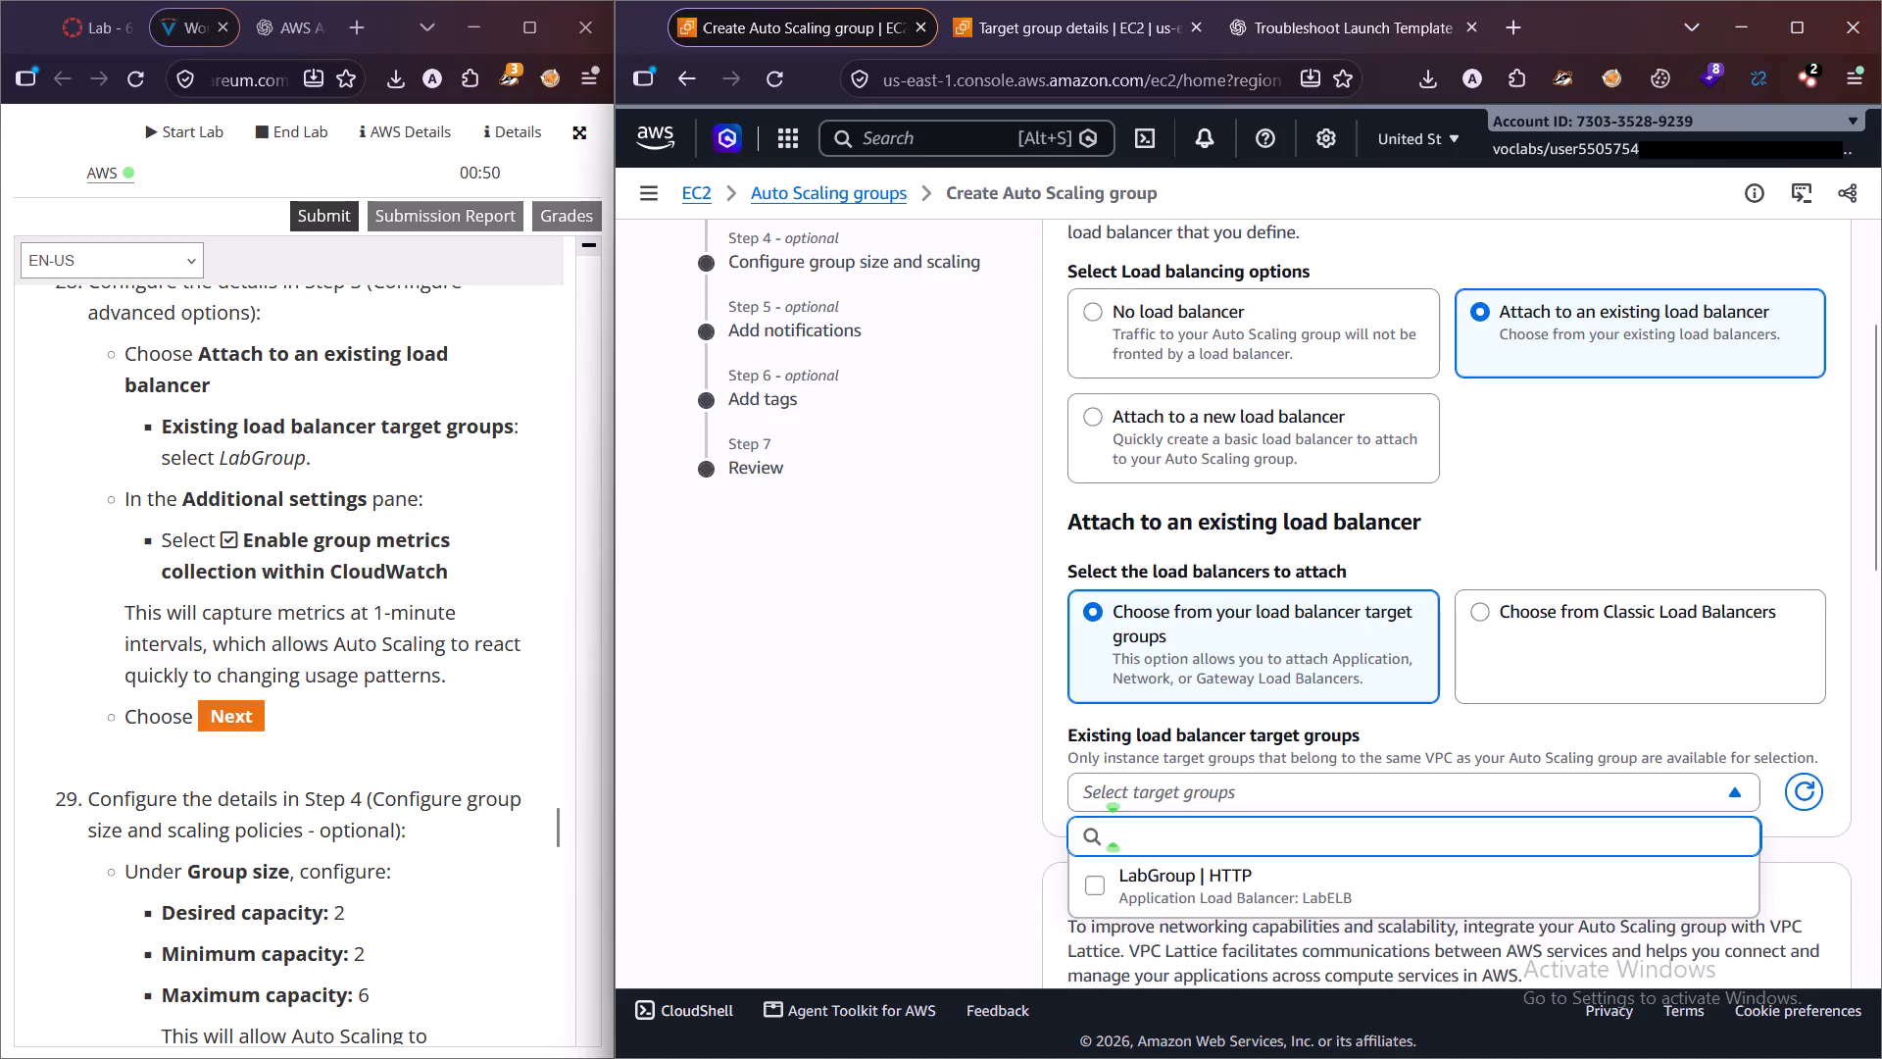
left_click(1214, 873)
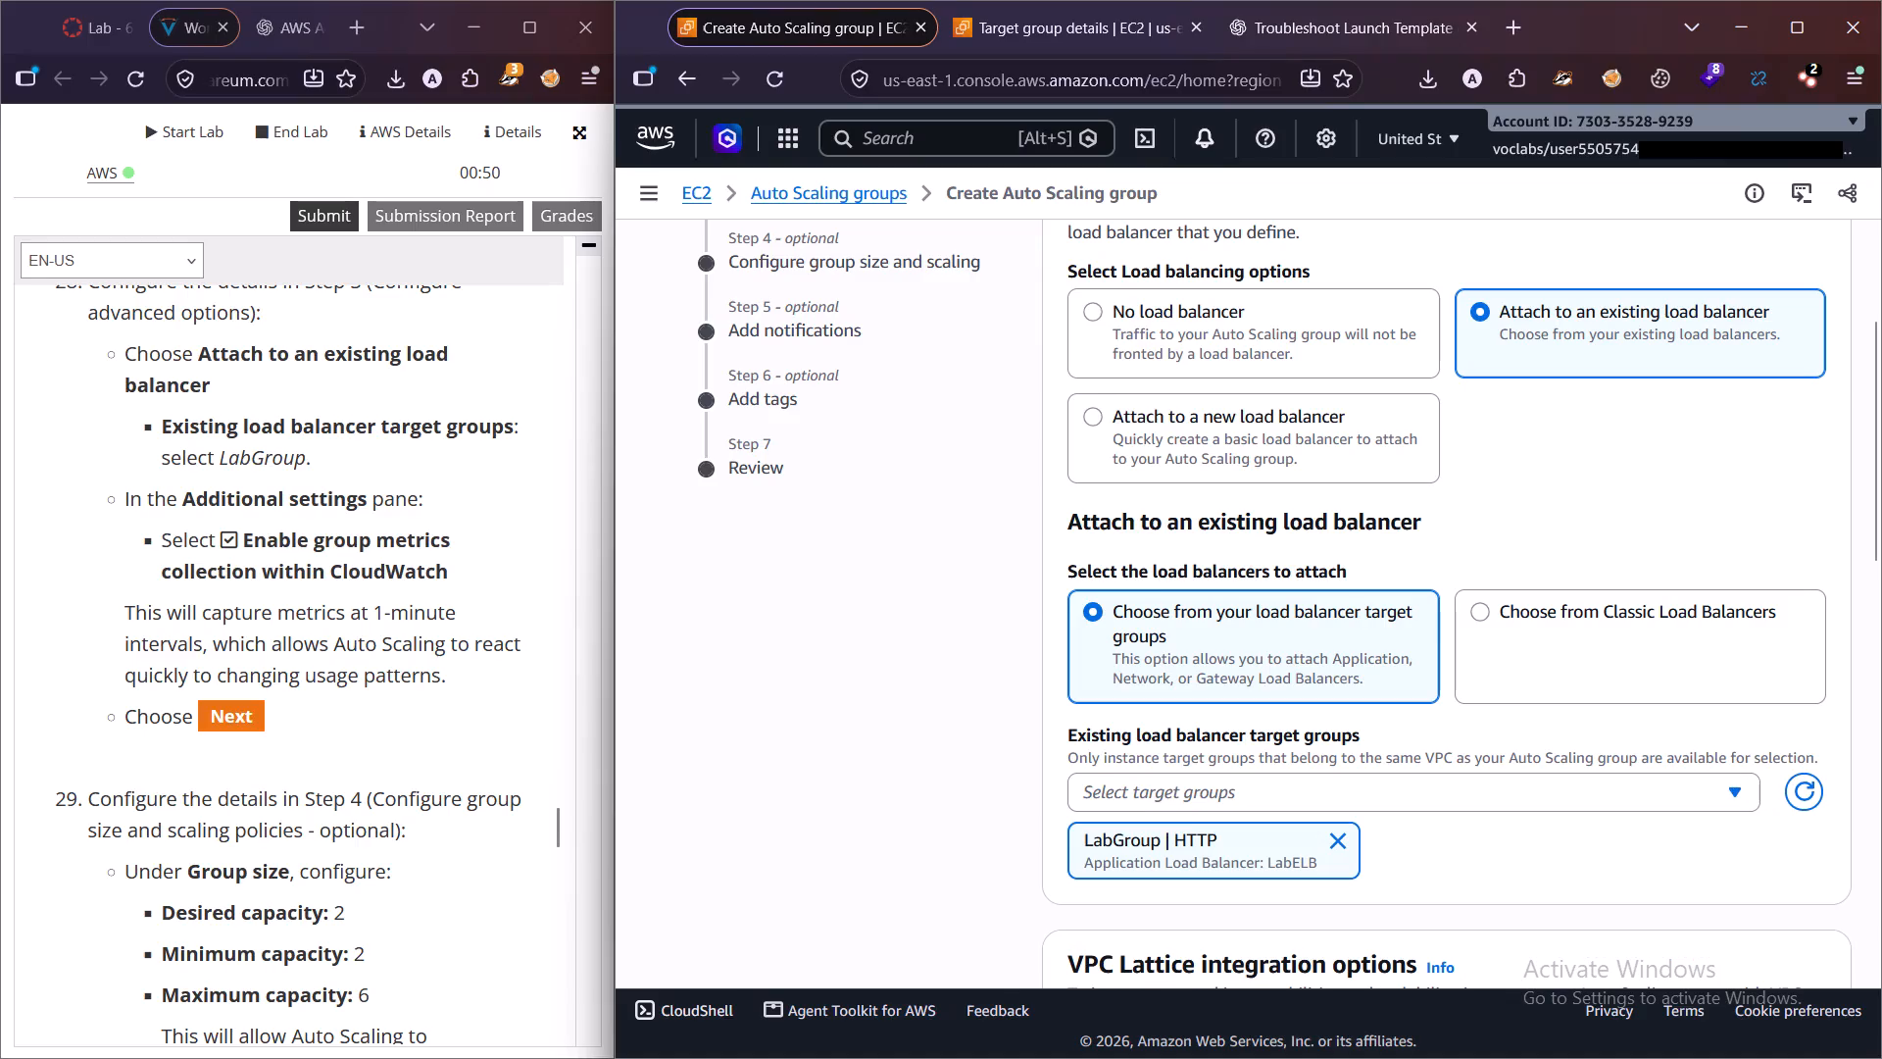
Look through the integration settings for the option to enable group metrics collection within CloudWatch.
scroll(1343, 685, "down", 8)
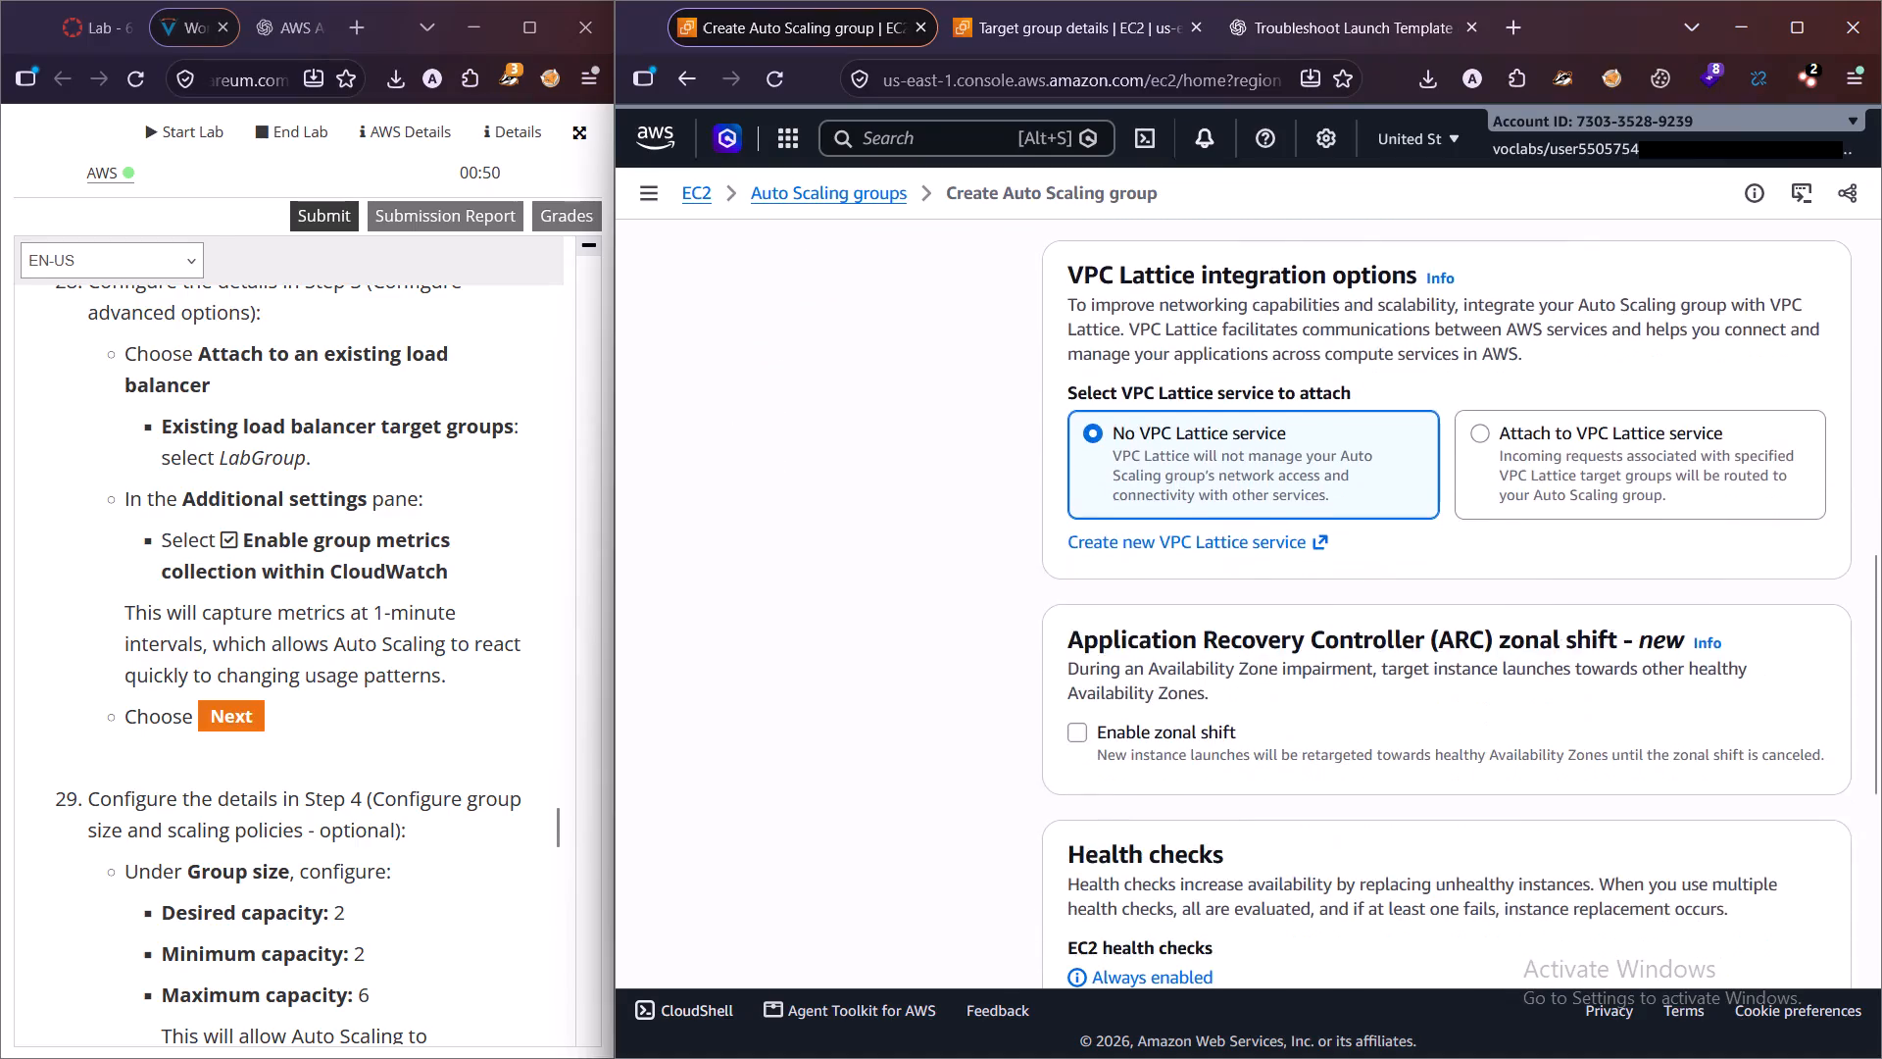
scroll(1220, 693, "down", 9)
scroll(1233, 684, "up", 8)
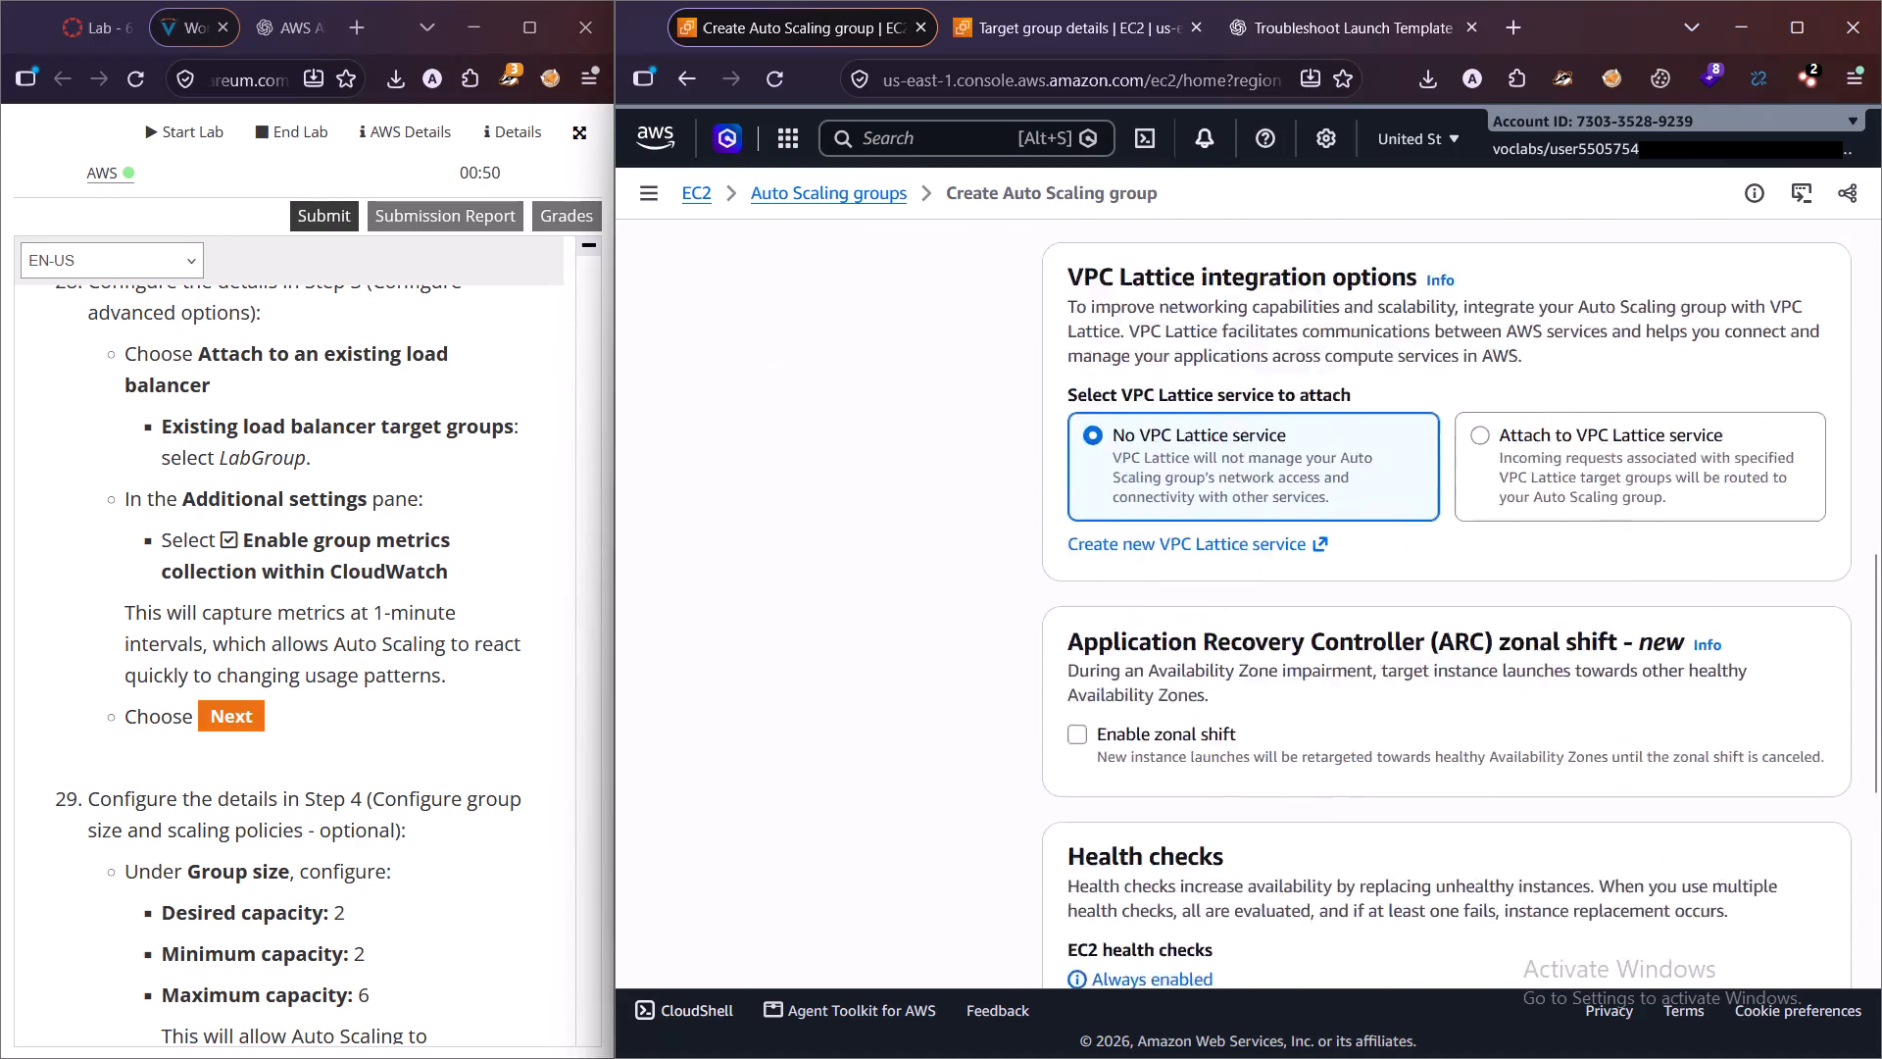
scroll(1266, 544, "up", 2)
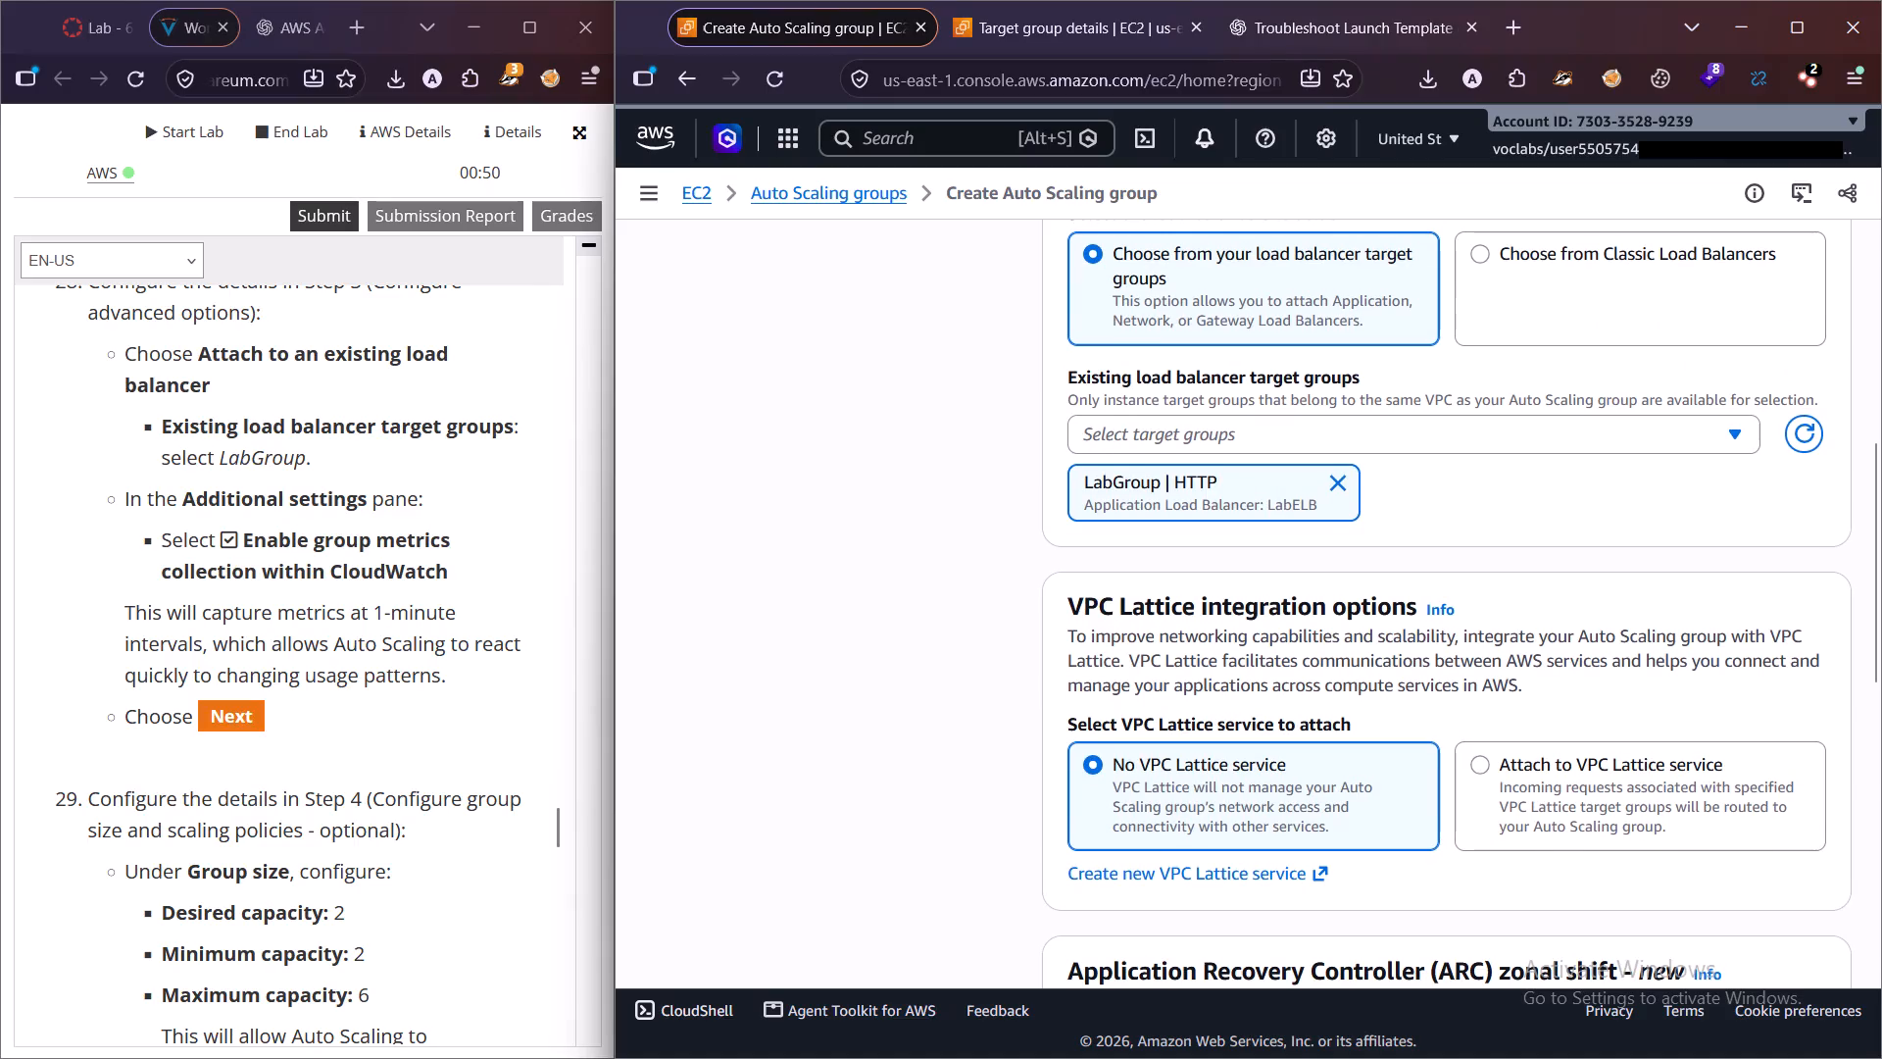
scroll(1488, 567, "up", 2)
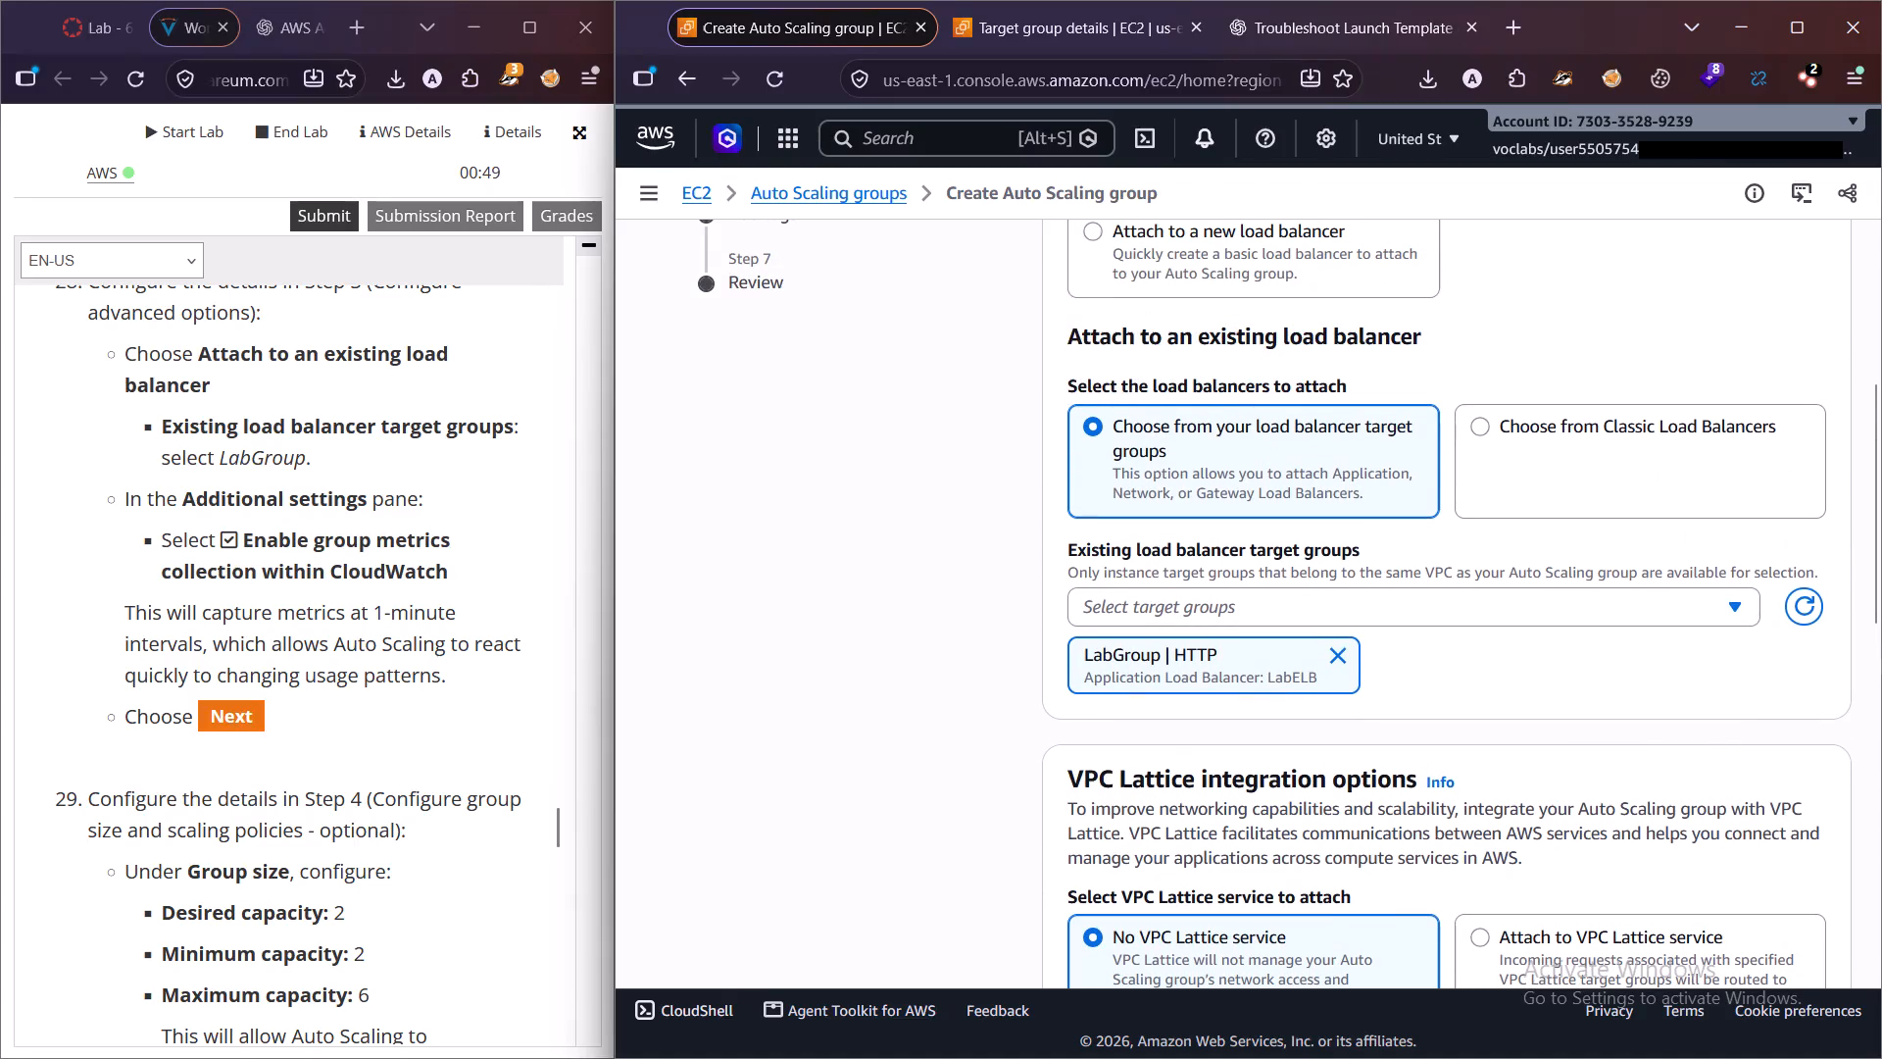
scroll(1456, 656, "down", 2)
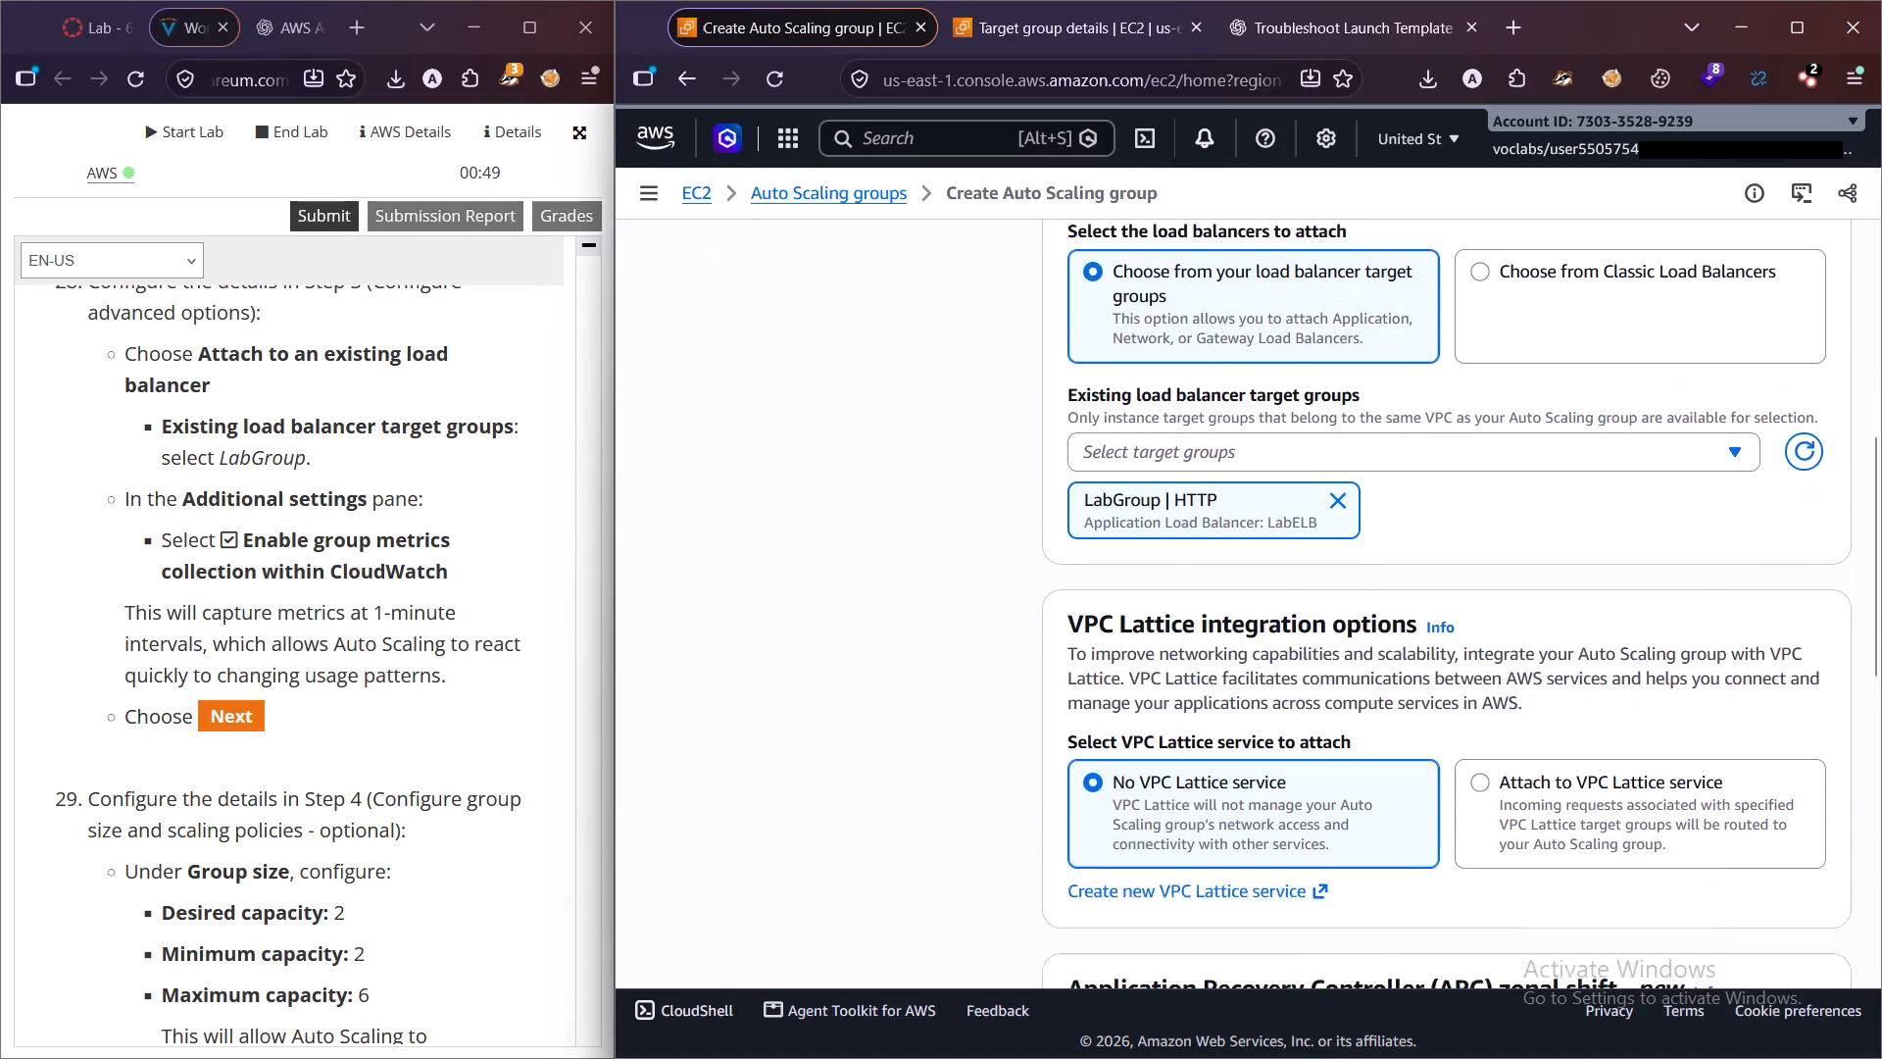
scroll(1459, 662, "down", 2)
scroll(1334, 643, "down", 3)
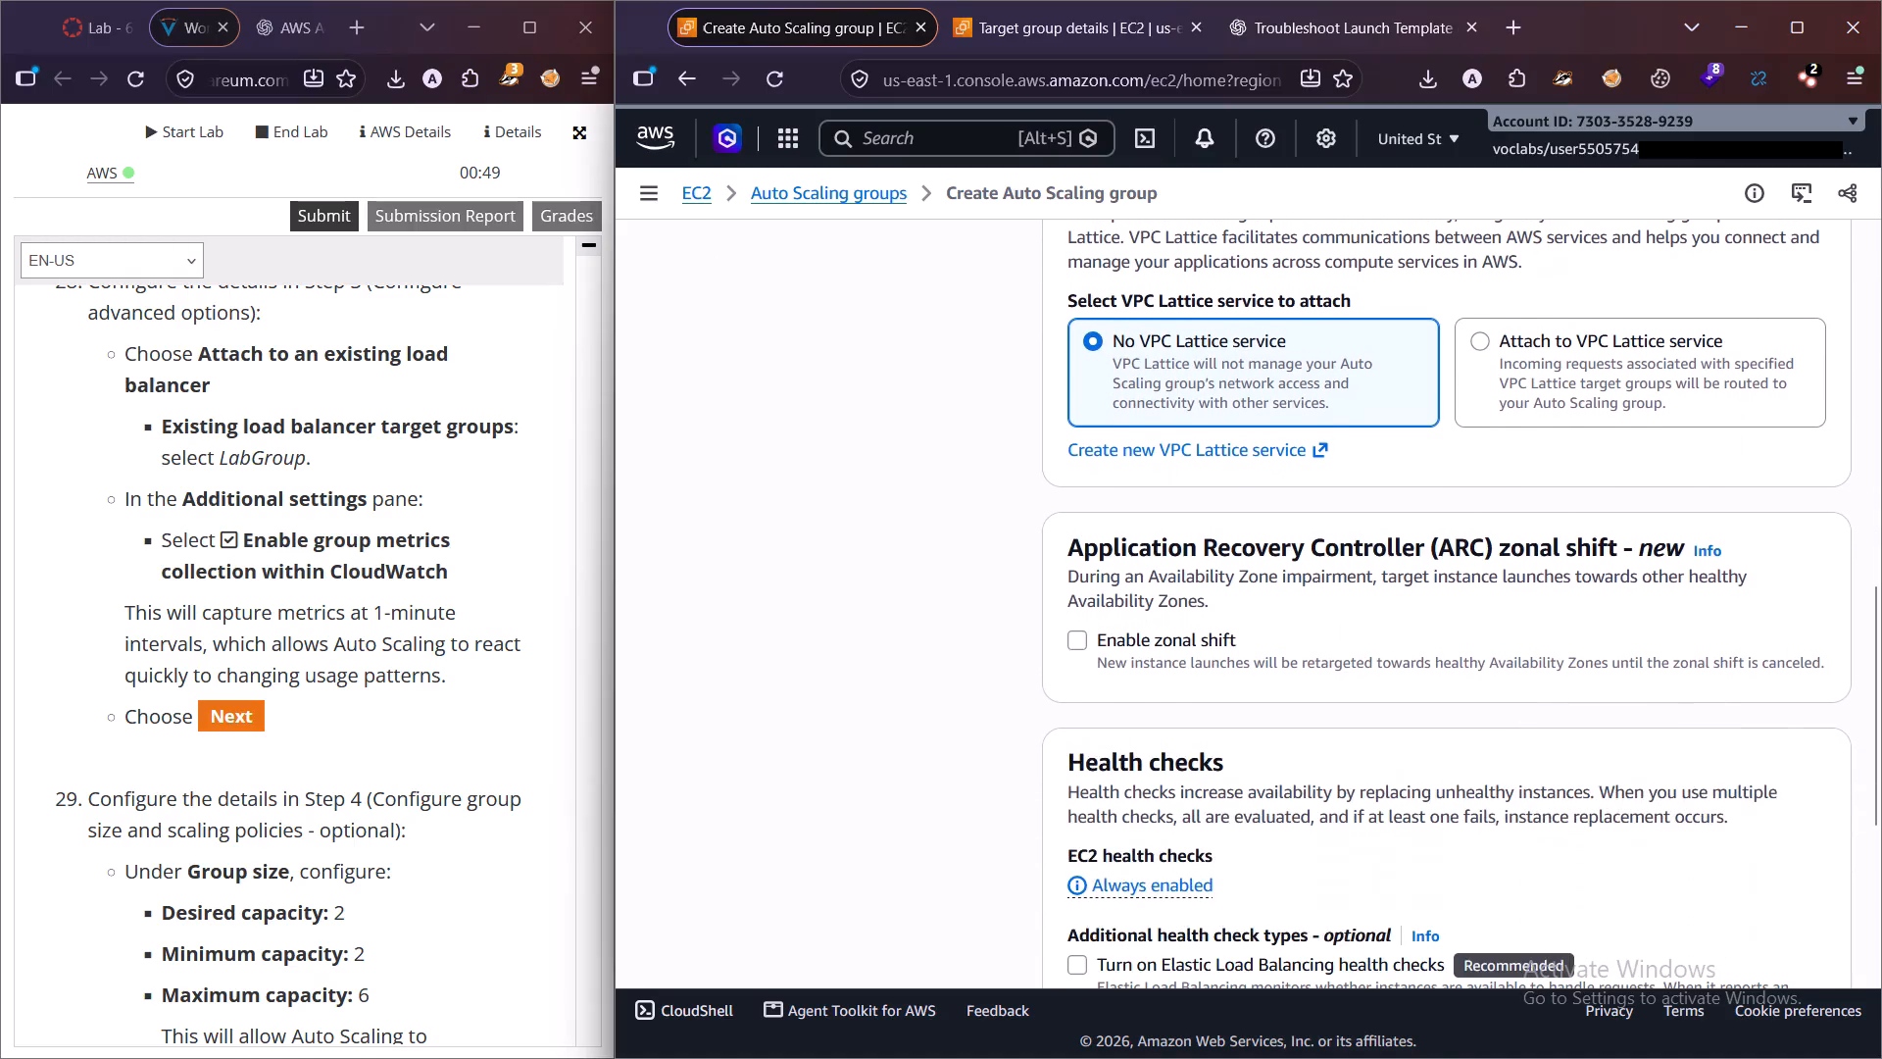
scroll(1402, 582, "up", 1)
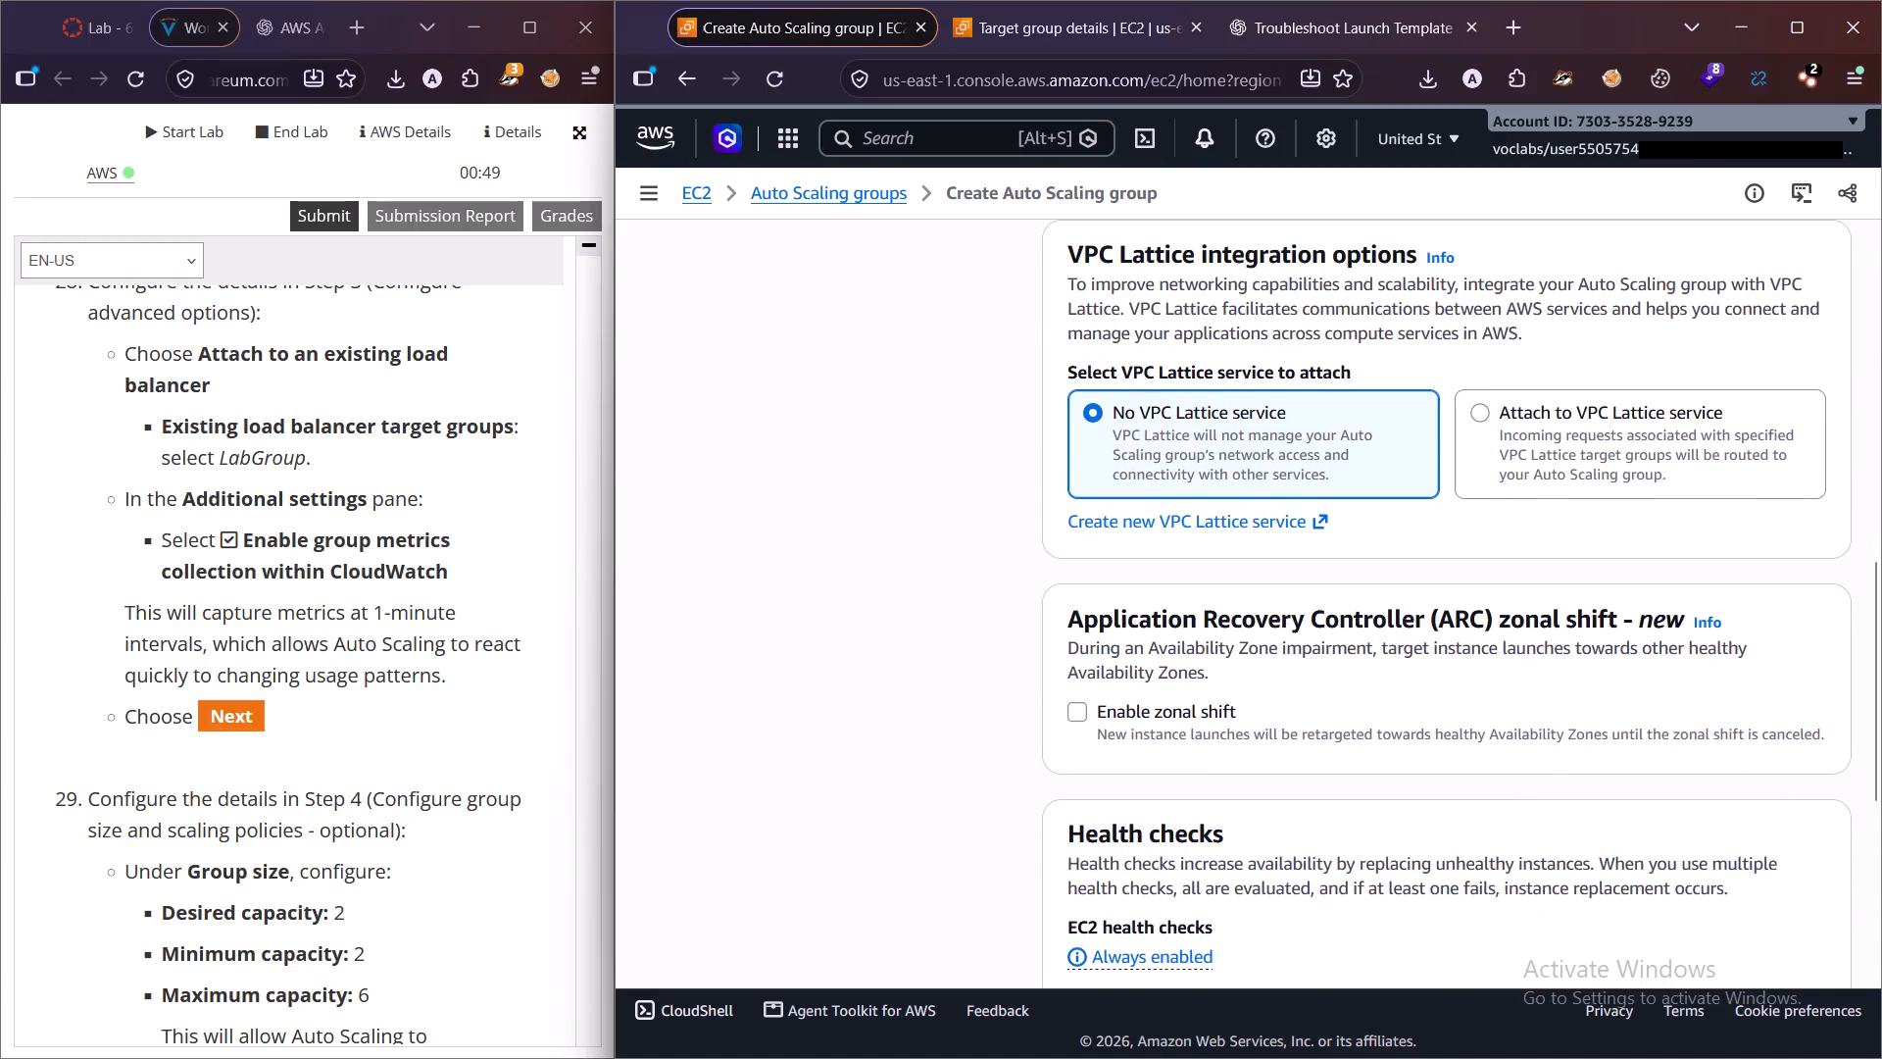
scroll(1354, 538, "down", 4)
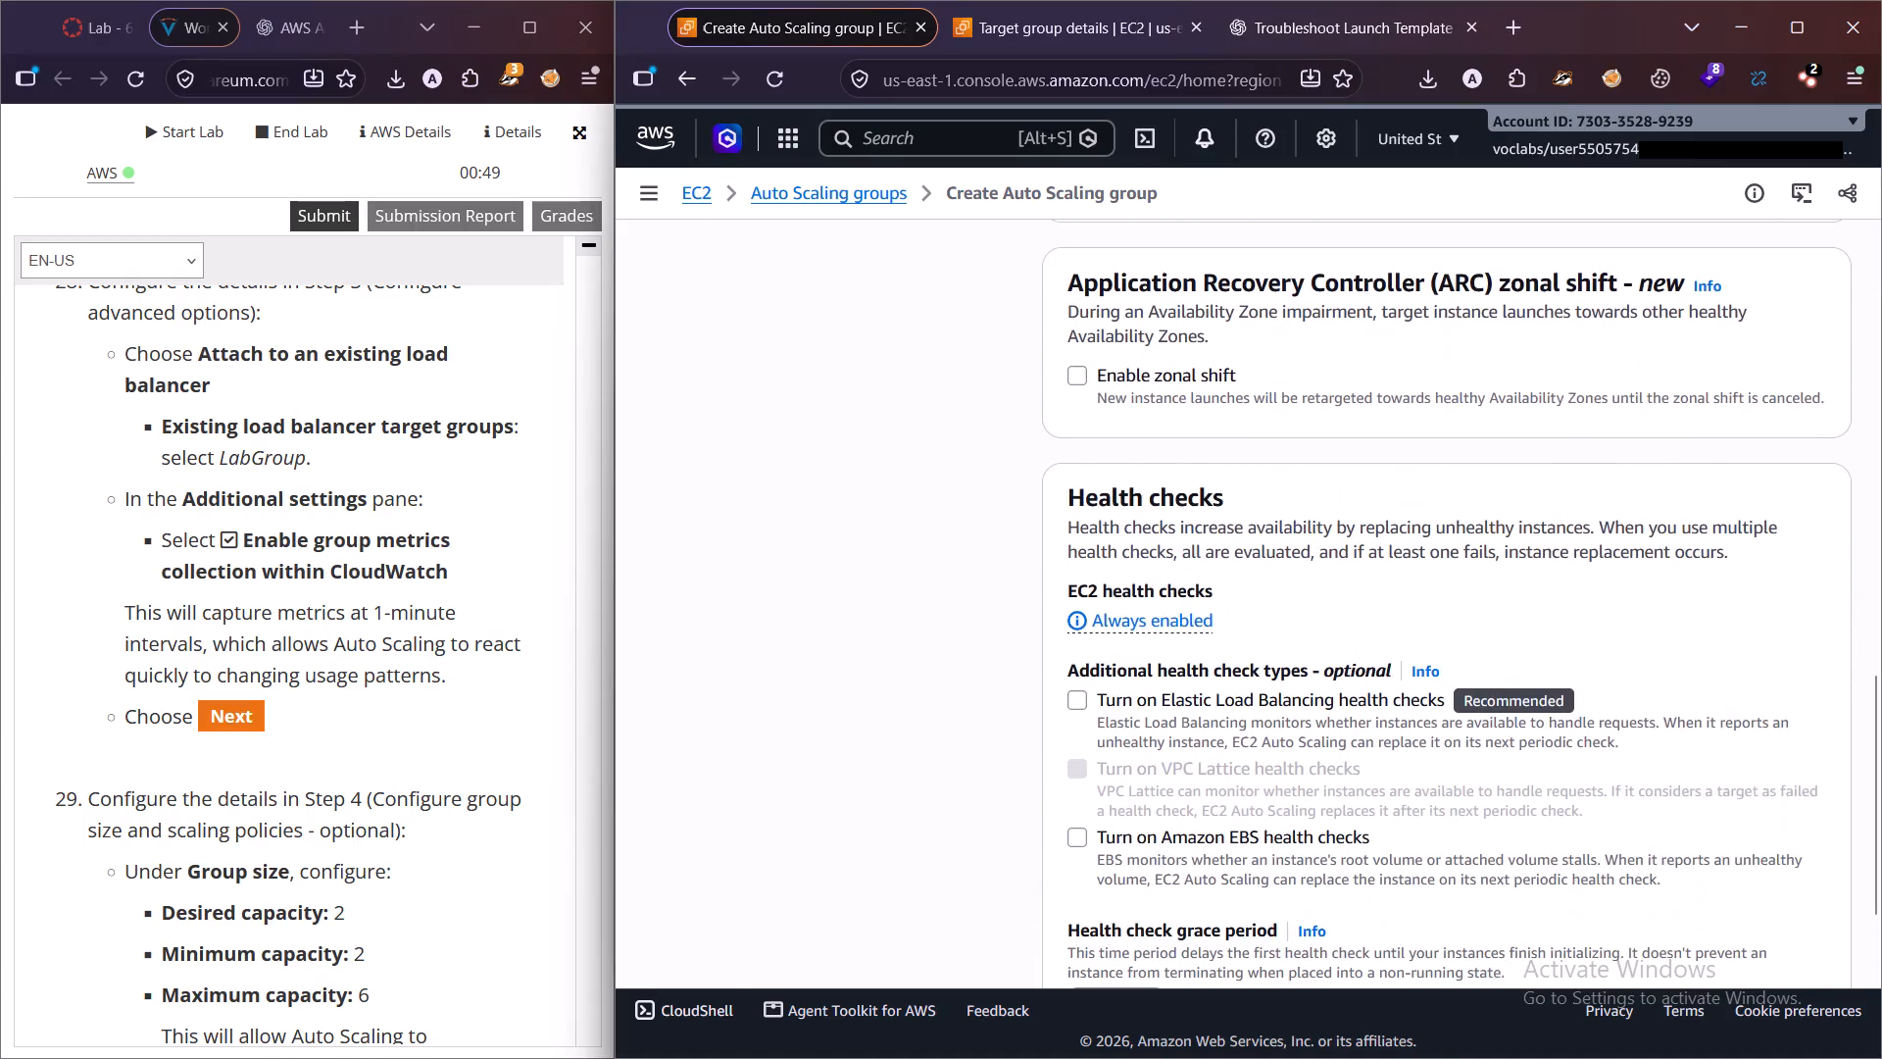
scroll(1354, 546, "down", 2)
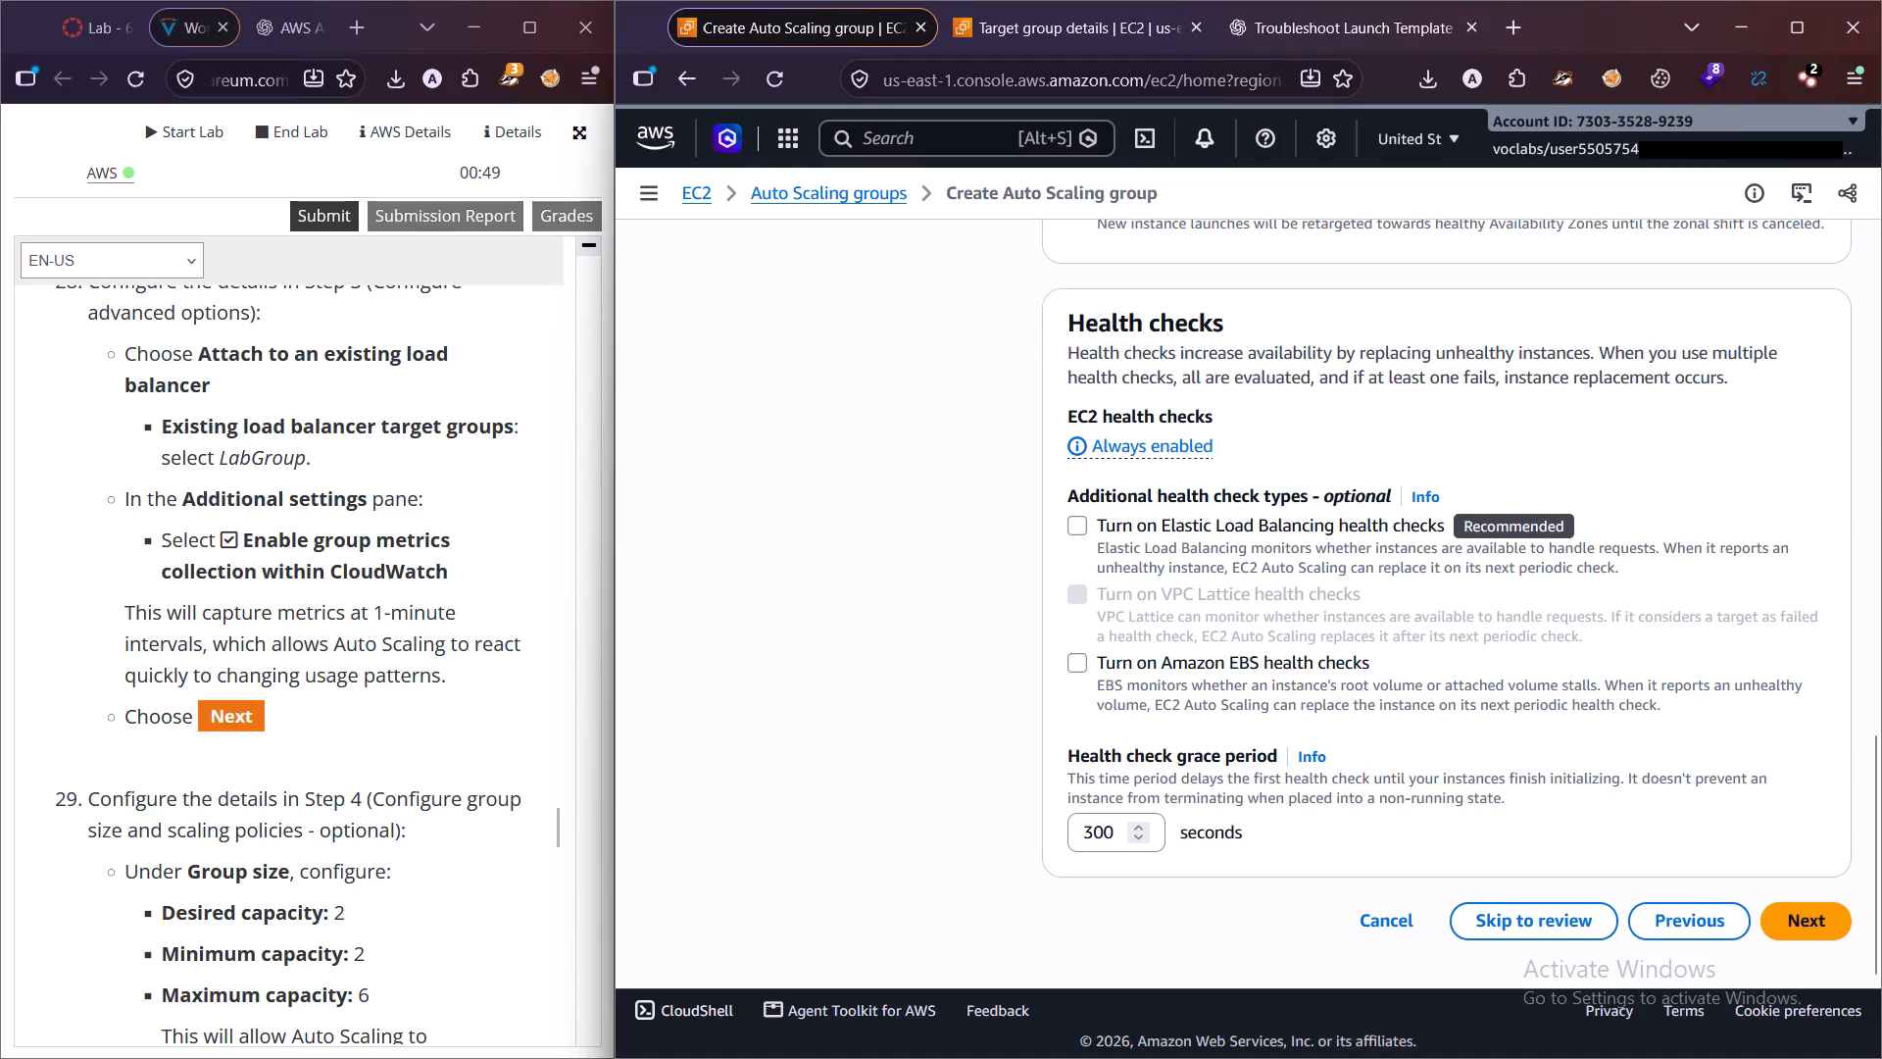
scroll(1248, 663, "up", 2)
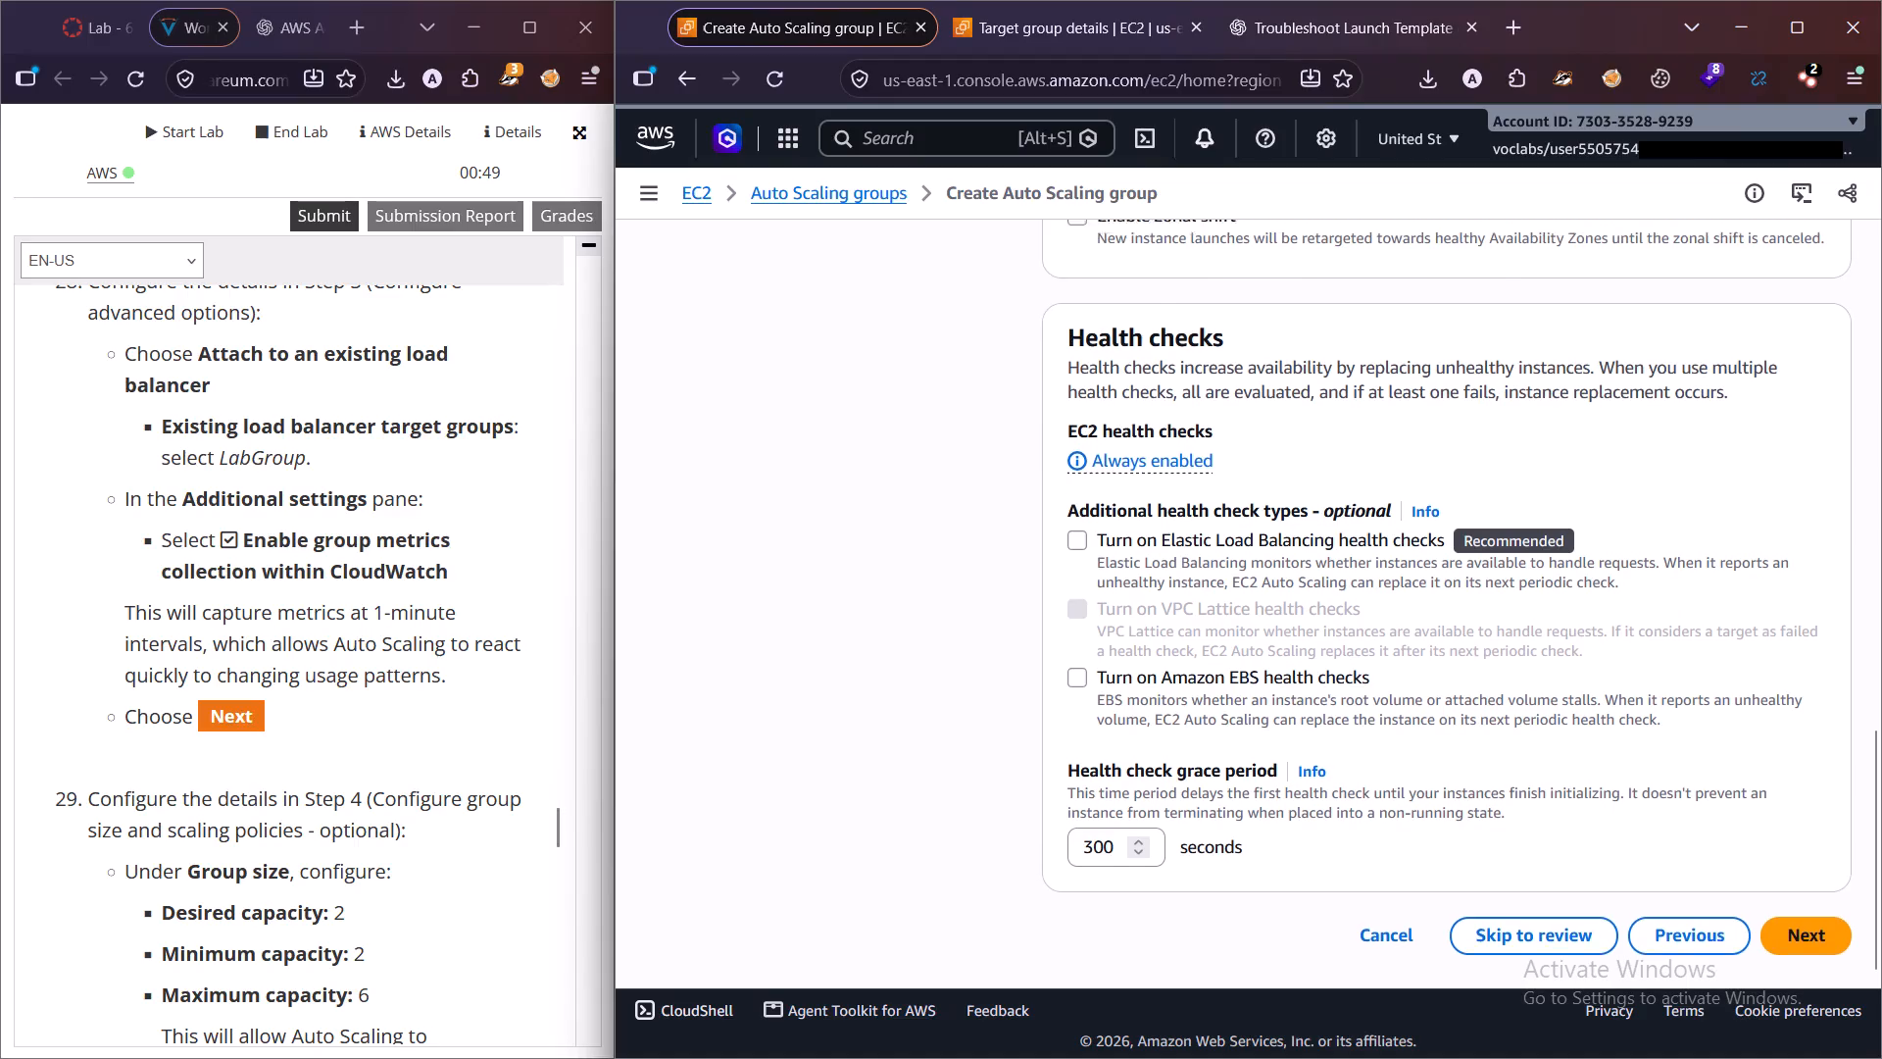
scroll(1251, 666, "down", 5)
scroll(1251, 666, "up", 8)
scroll(1253, 666, "down", 1)
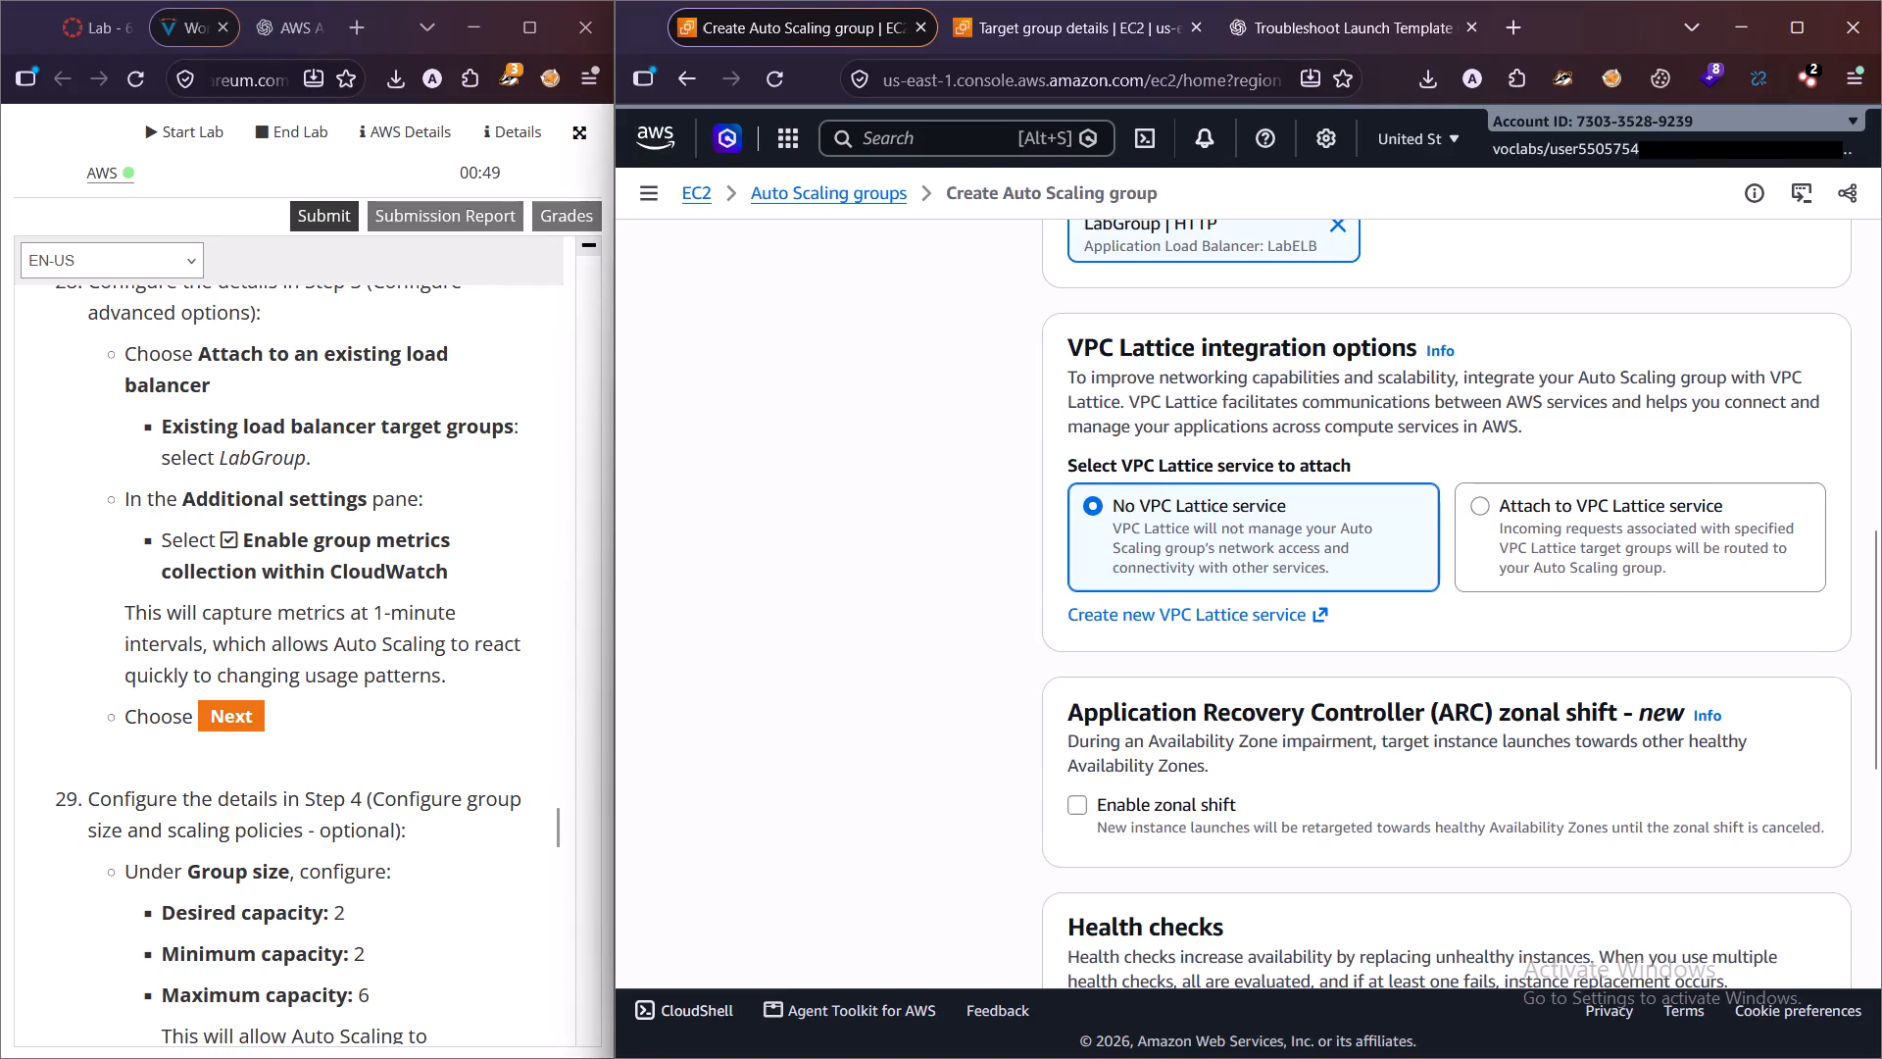
scroll(1484, 556, "up", 9)
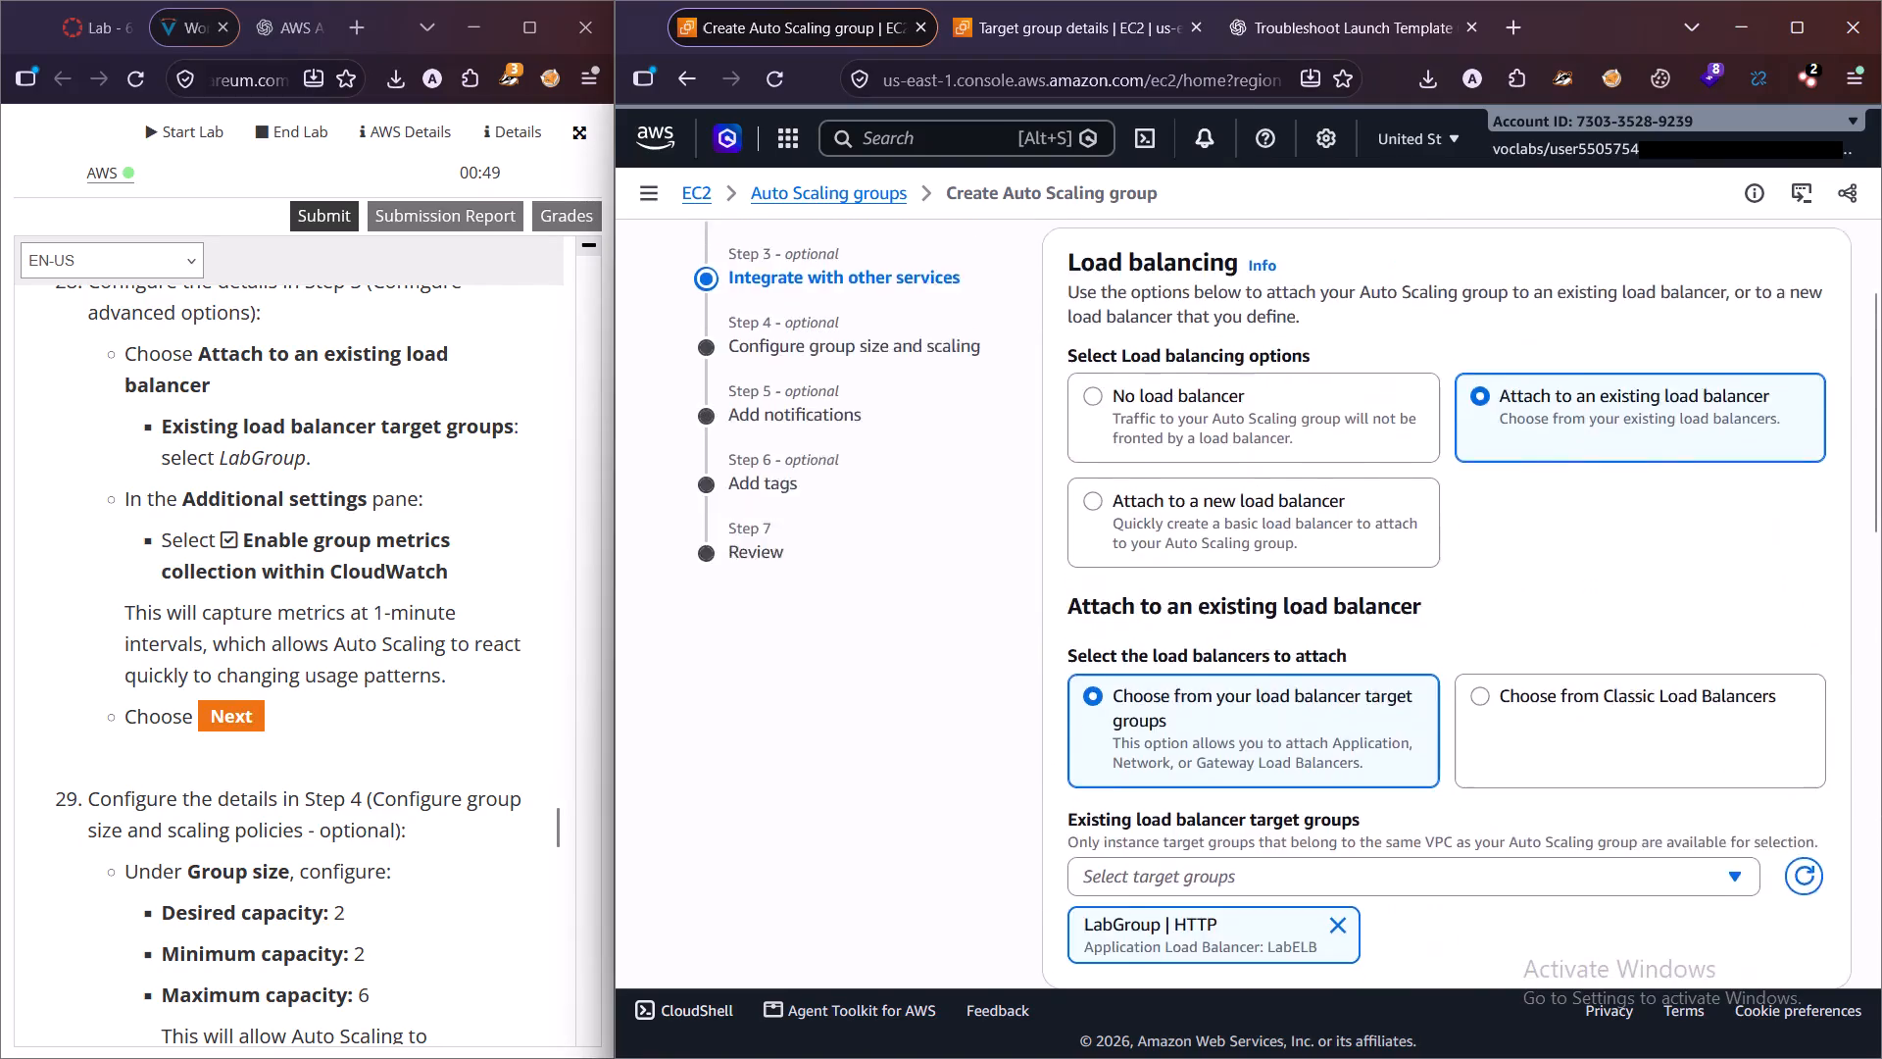
scroll(1494, 556, "up", 1)
scroll(1344, 663, "down", 2)
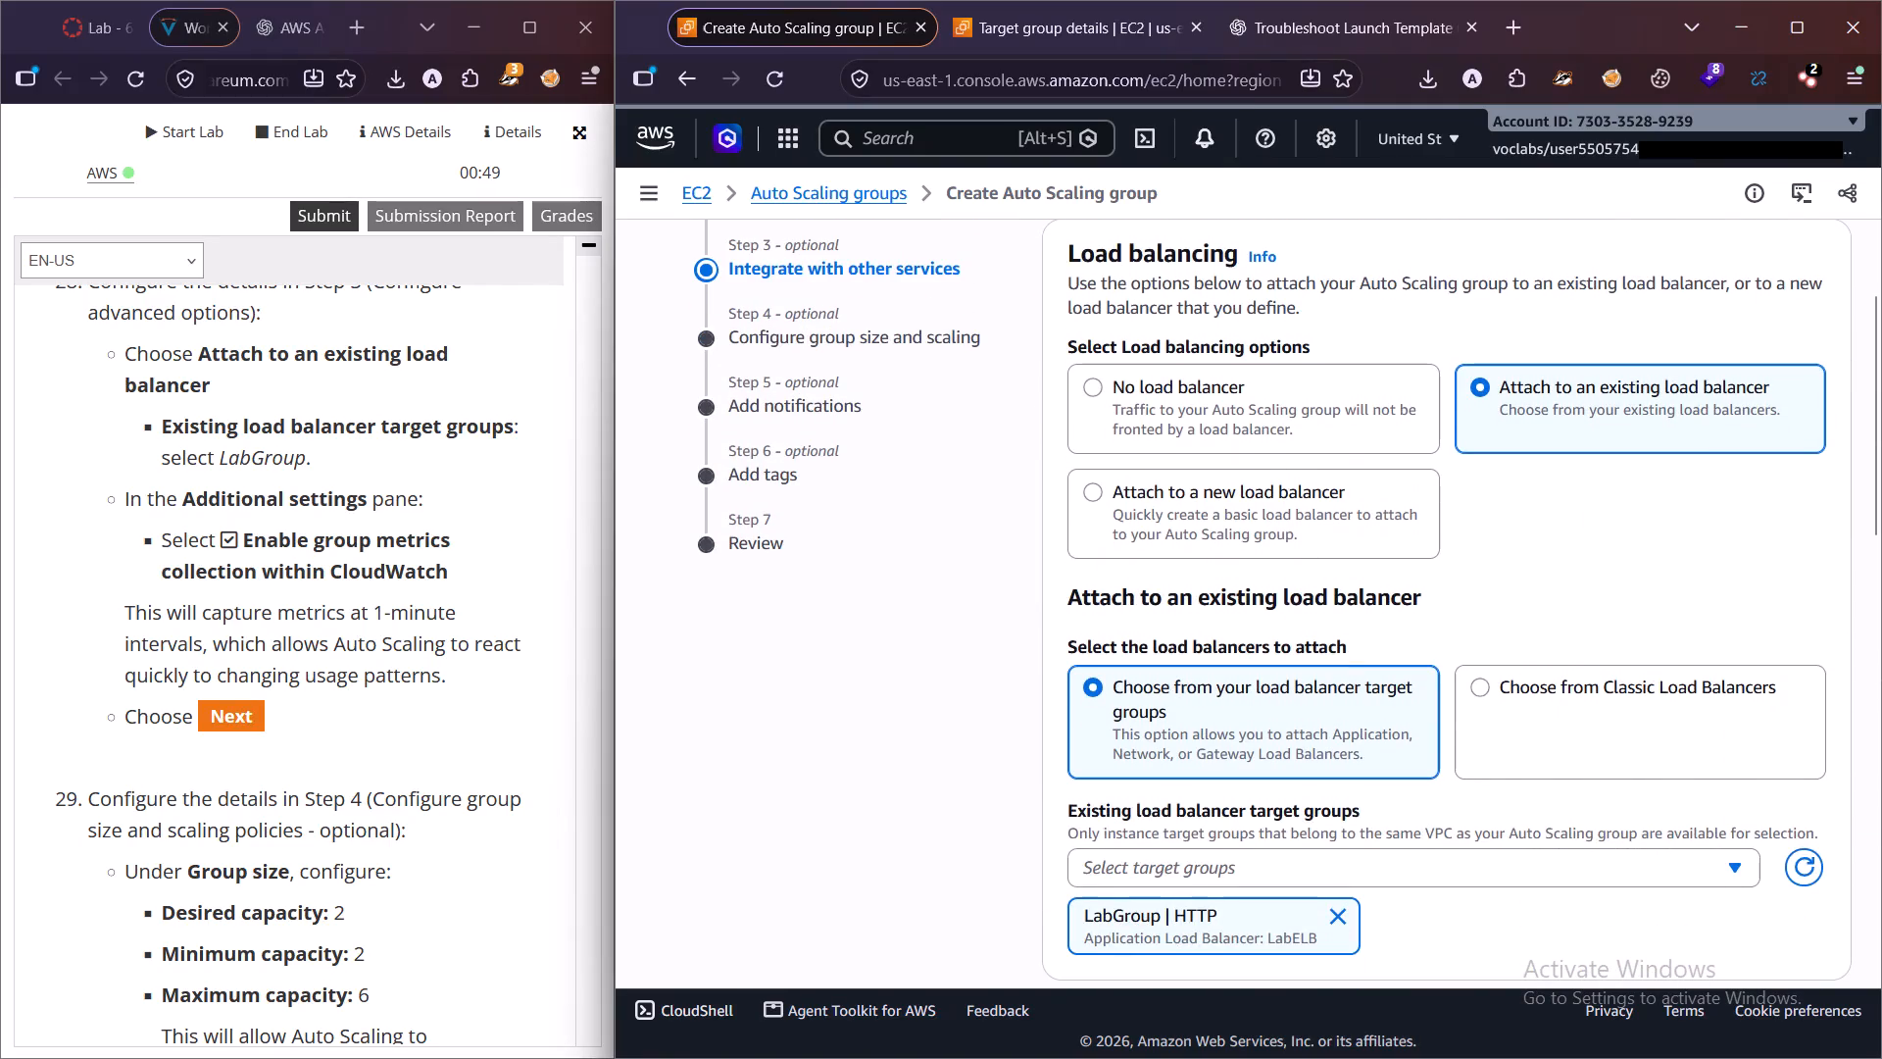
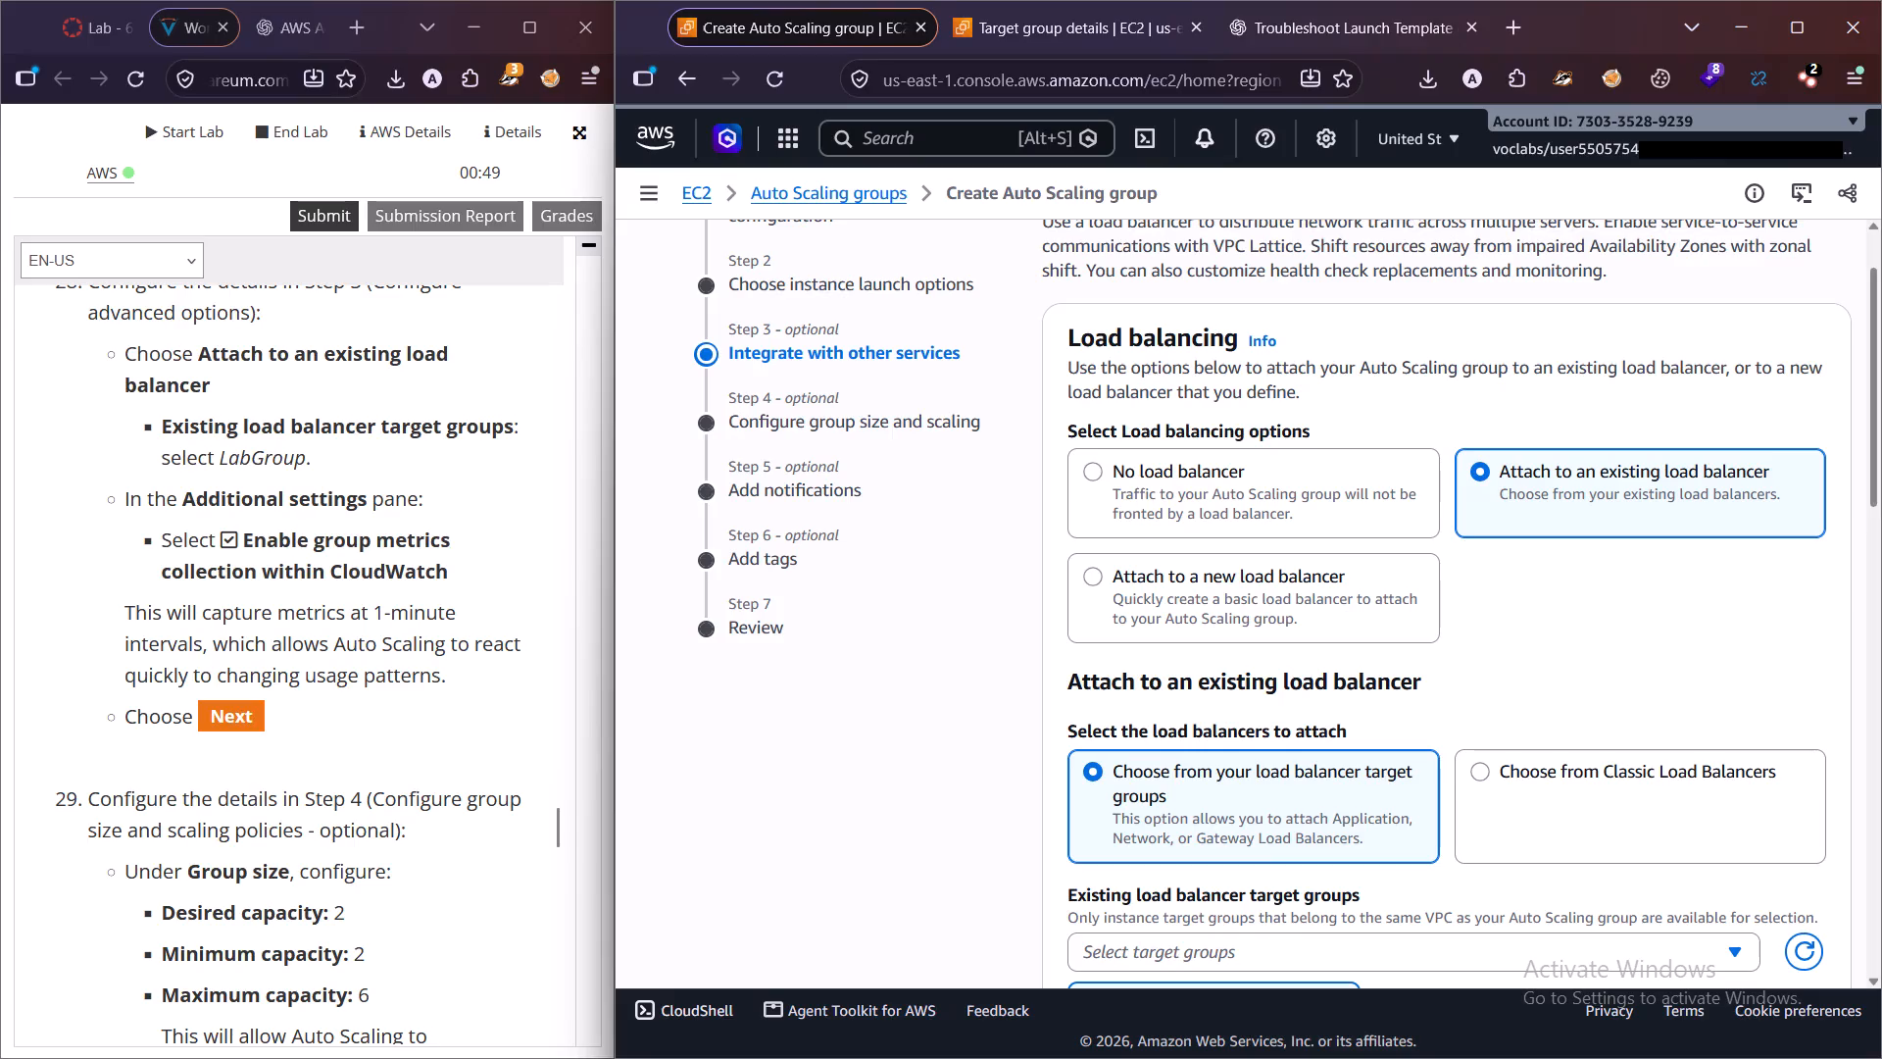
Search the load balancing, VPC Lattice, zonal shift and health check settings for the CloudWatch group metrics collection option from step 28.
left_click(1598, 510)
scroll(1495, 577, "down", 2)
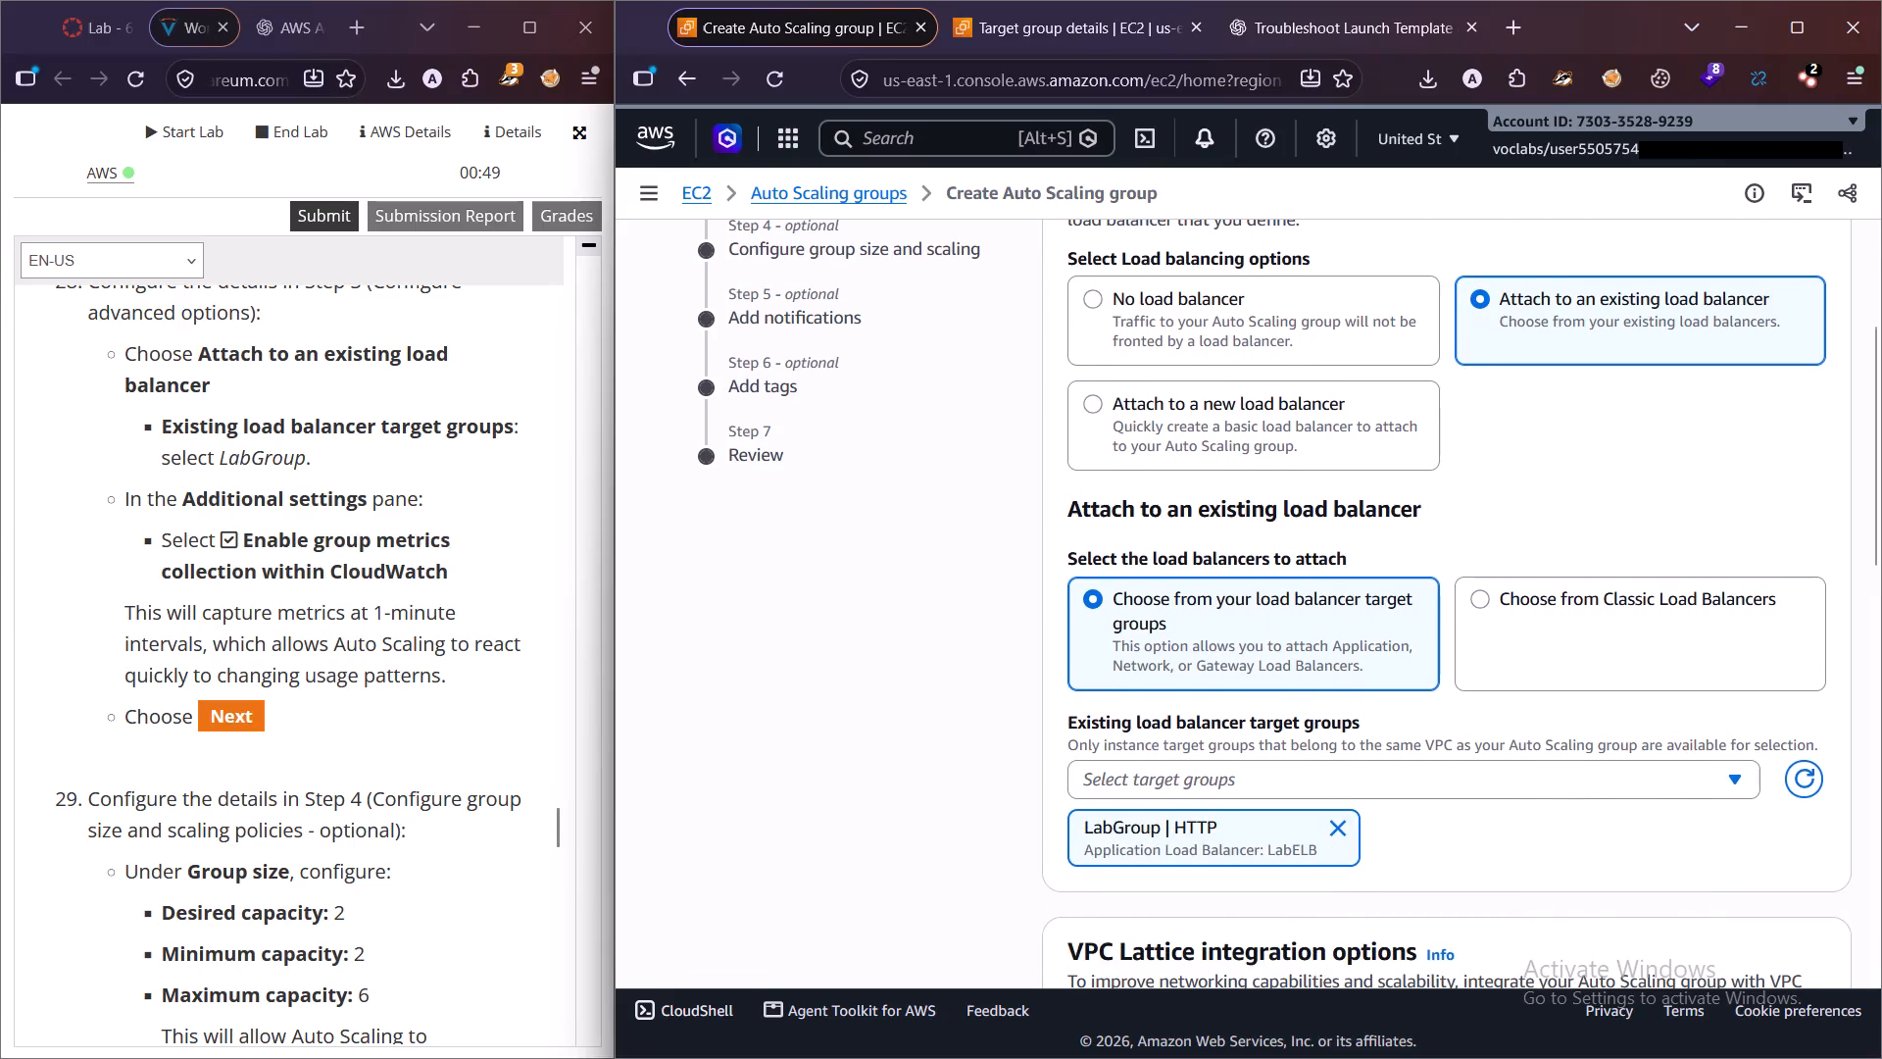
scroll(1164, 842, "down", 1)
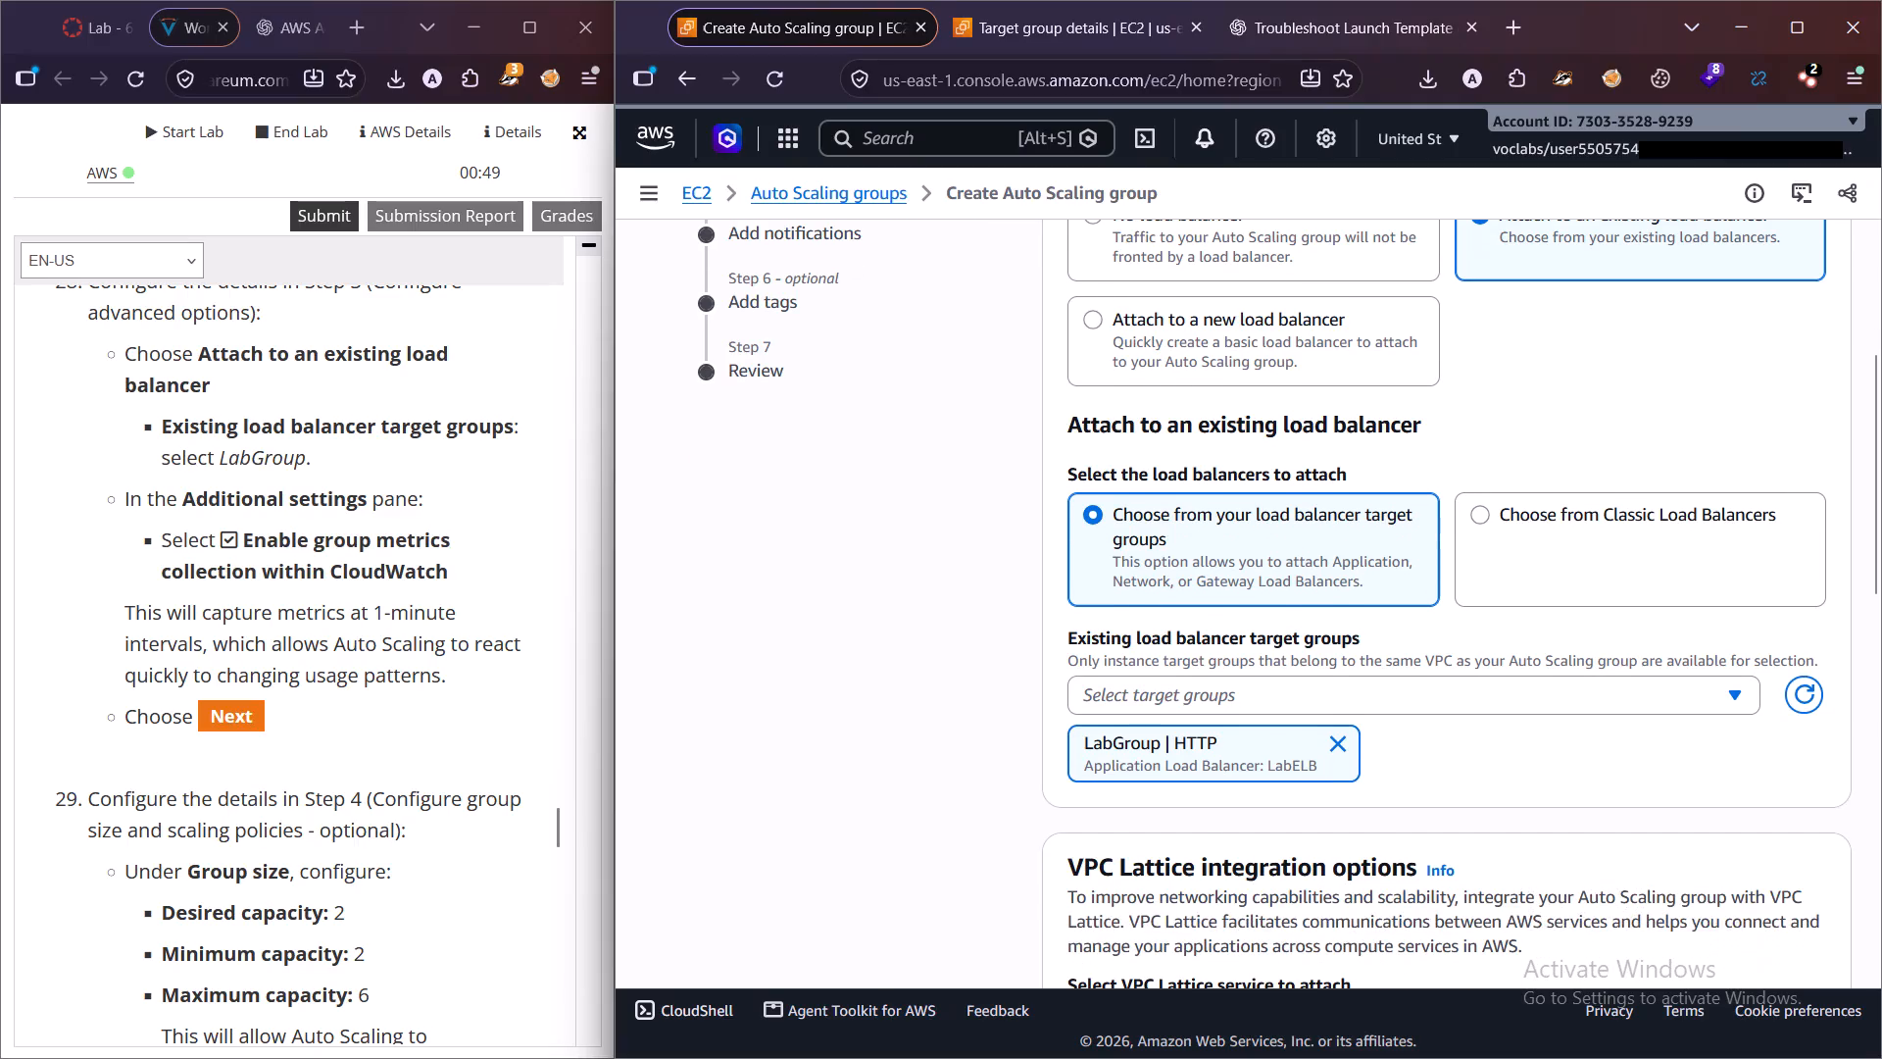
scroll(1165, 839, "down", 1)
scroll(1206, 766, "down", 2)
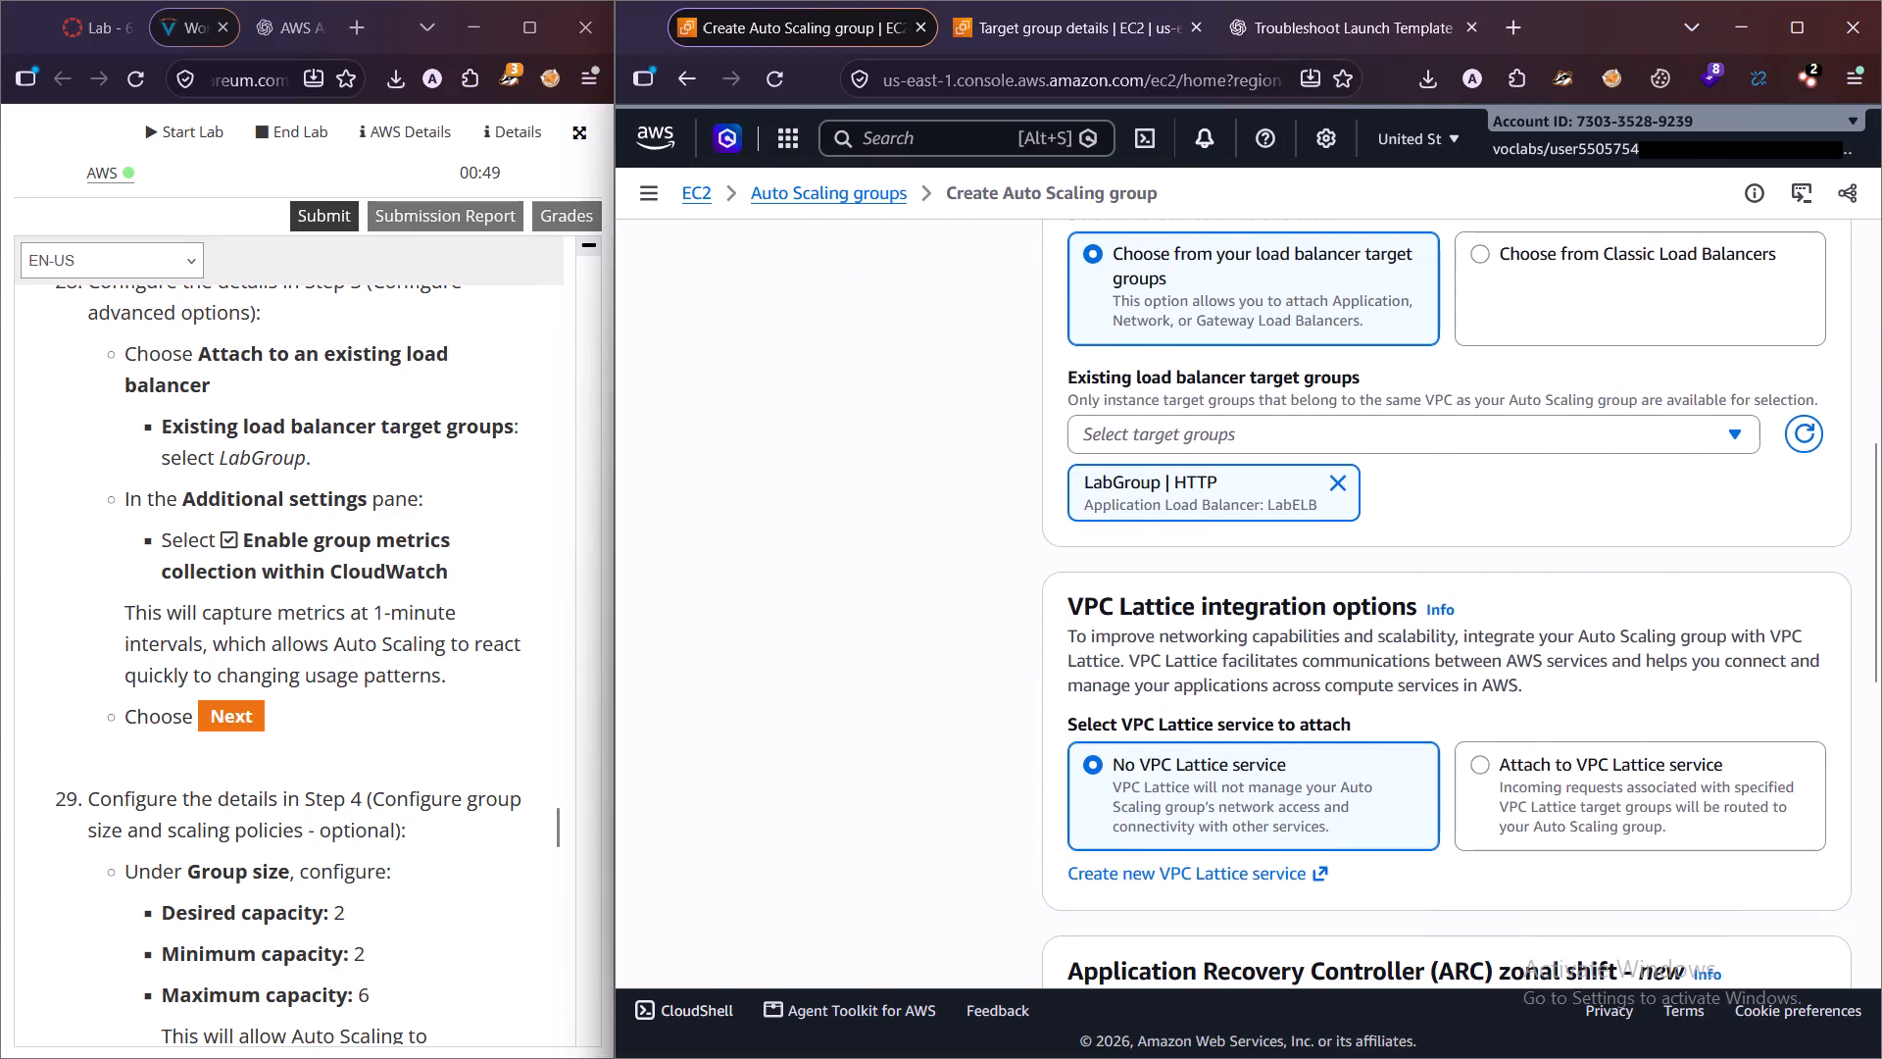
scroll(1299, 679, "up", 5)
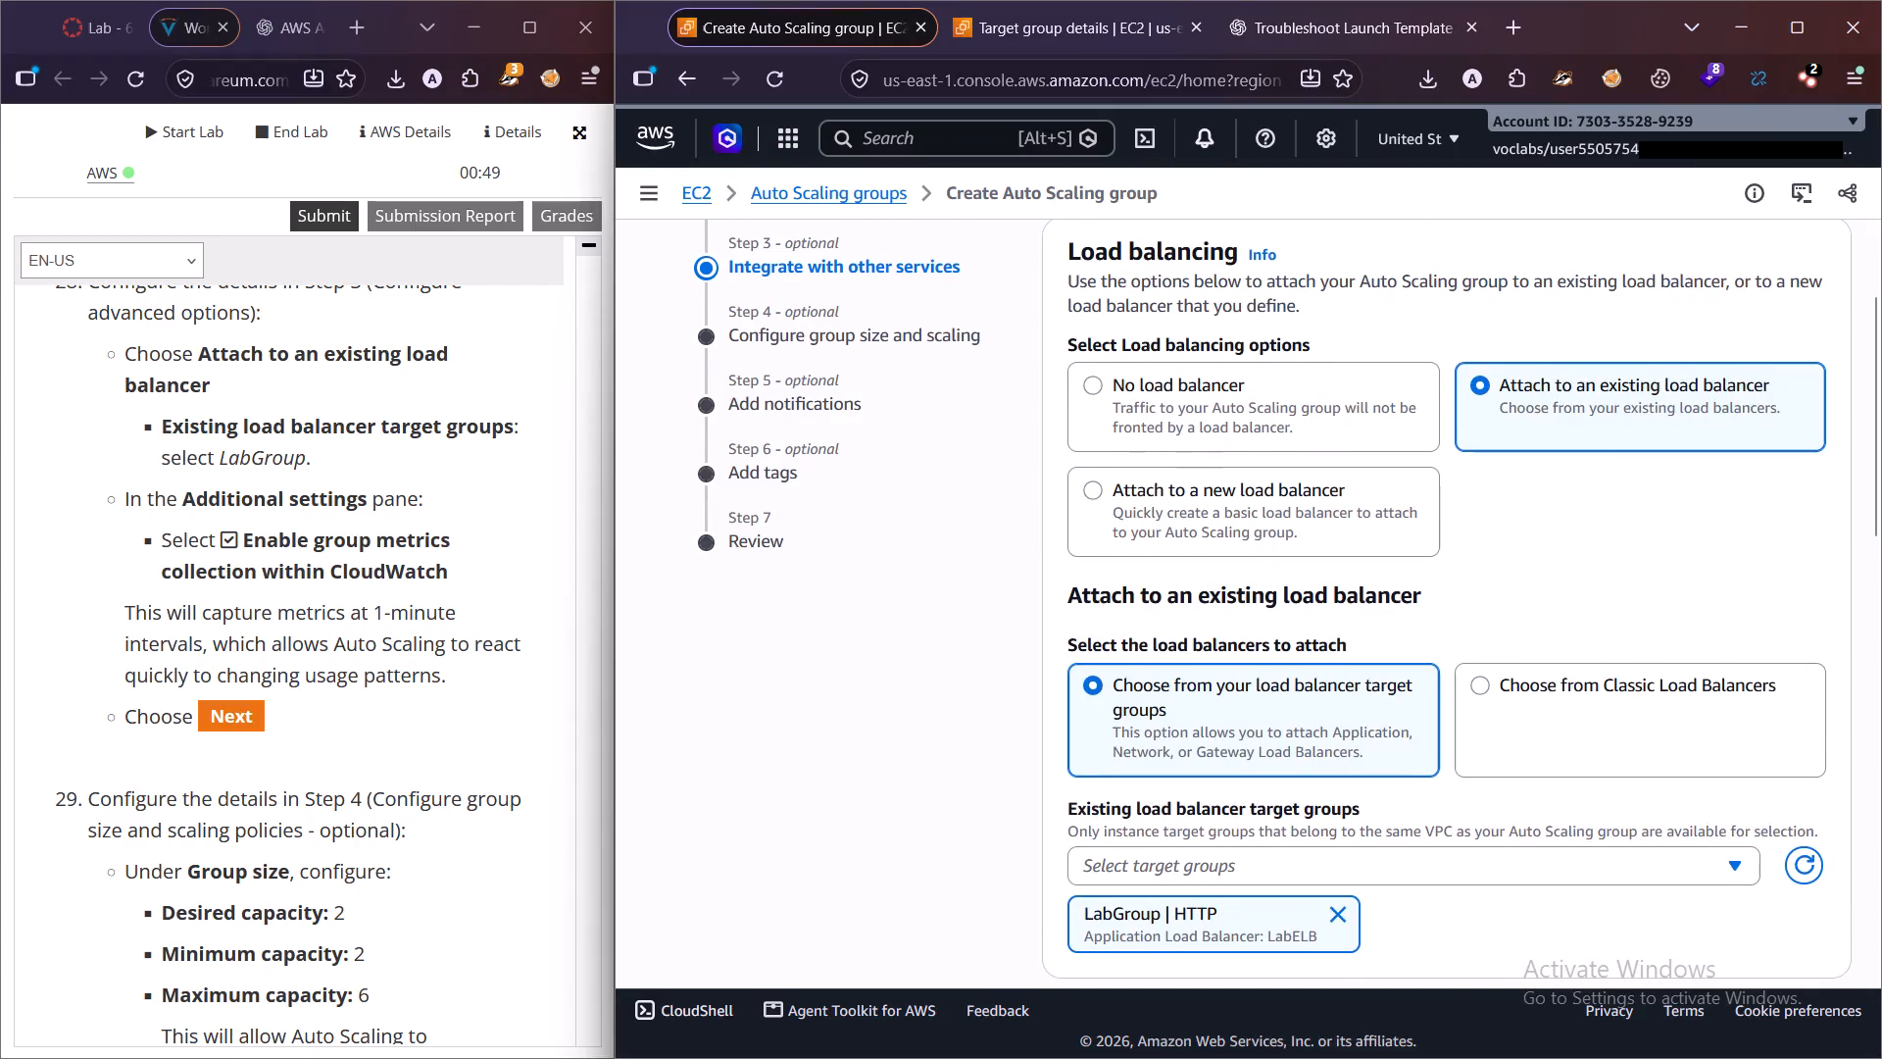
scroll(1328, 729, "down", 1)
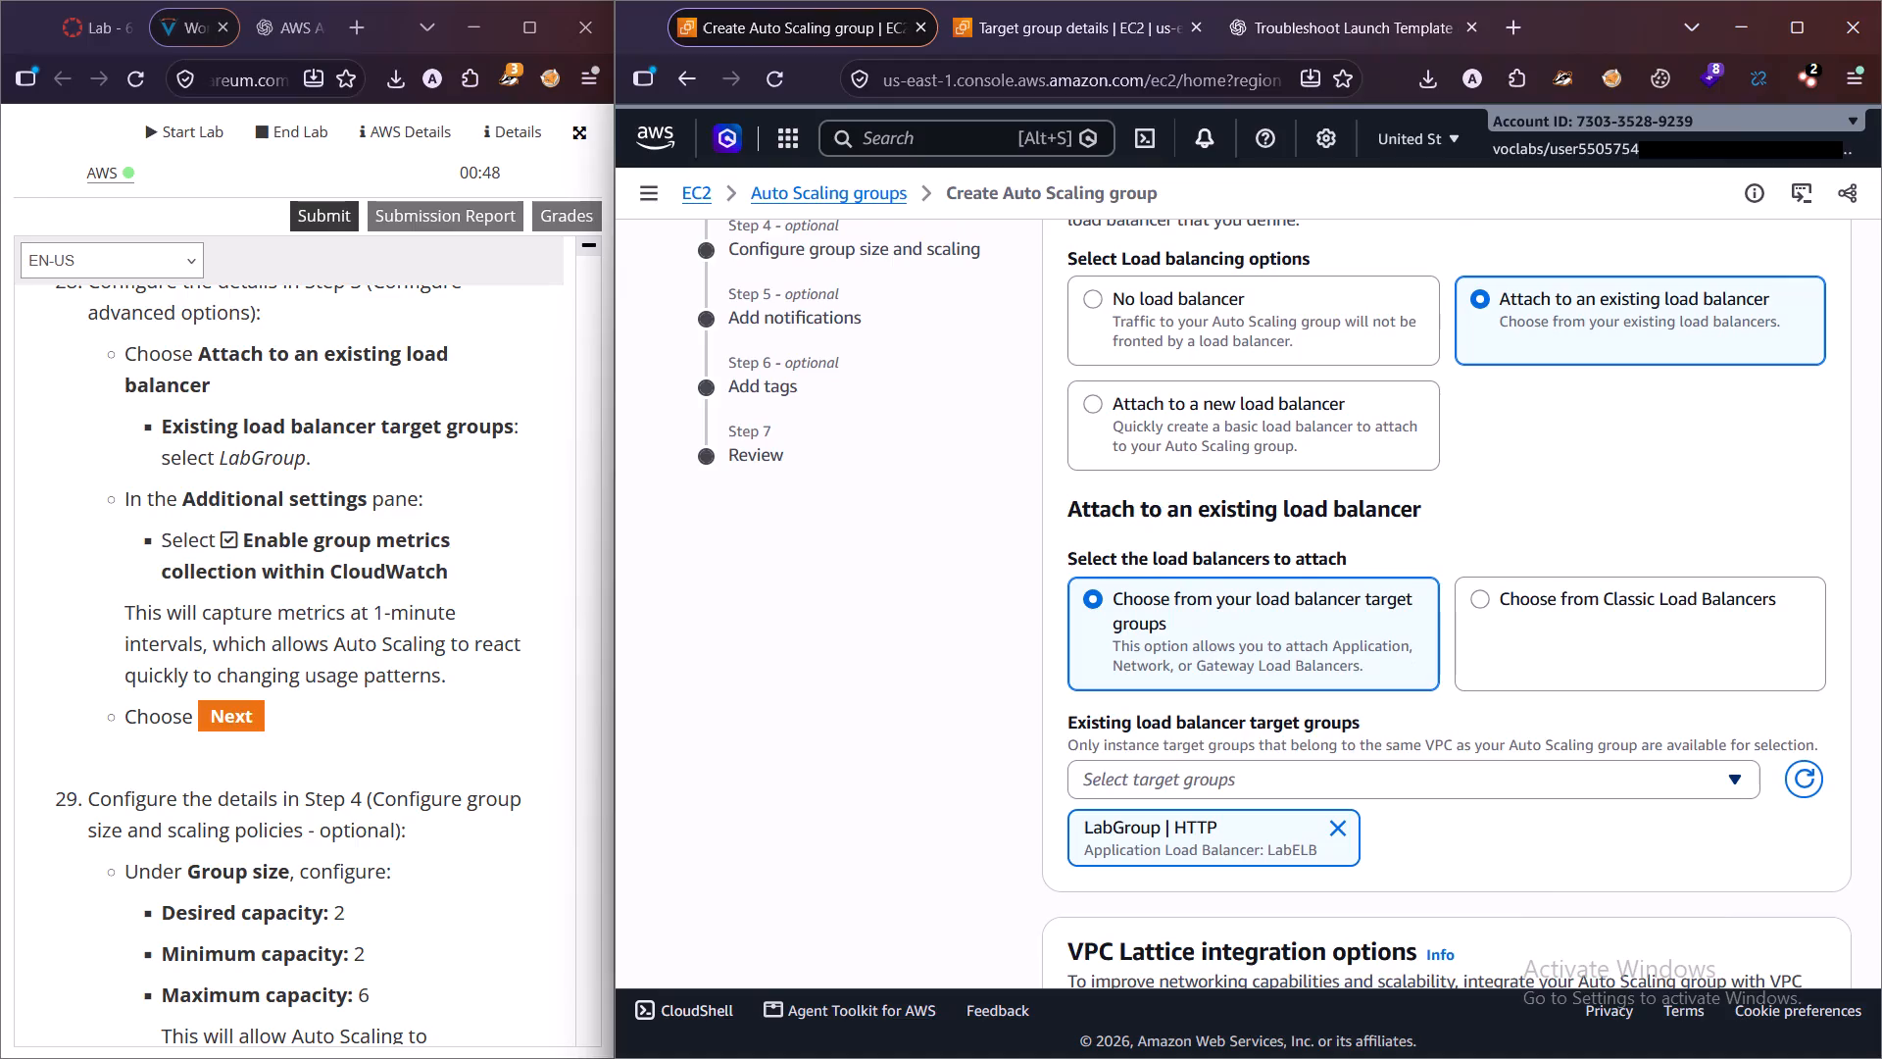
scroll(1329, 729, "up", 3)
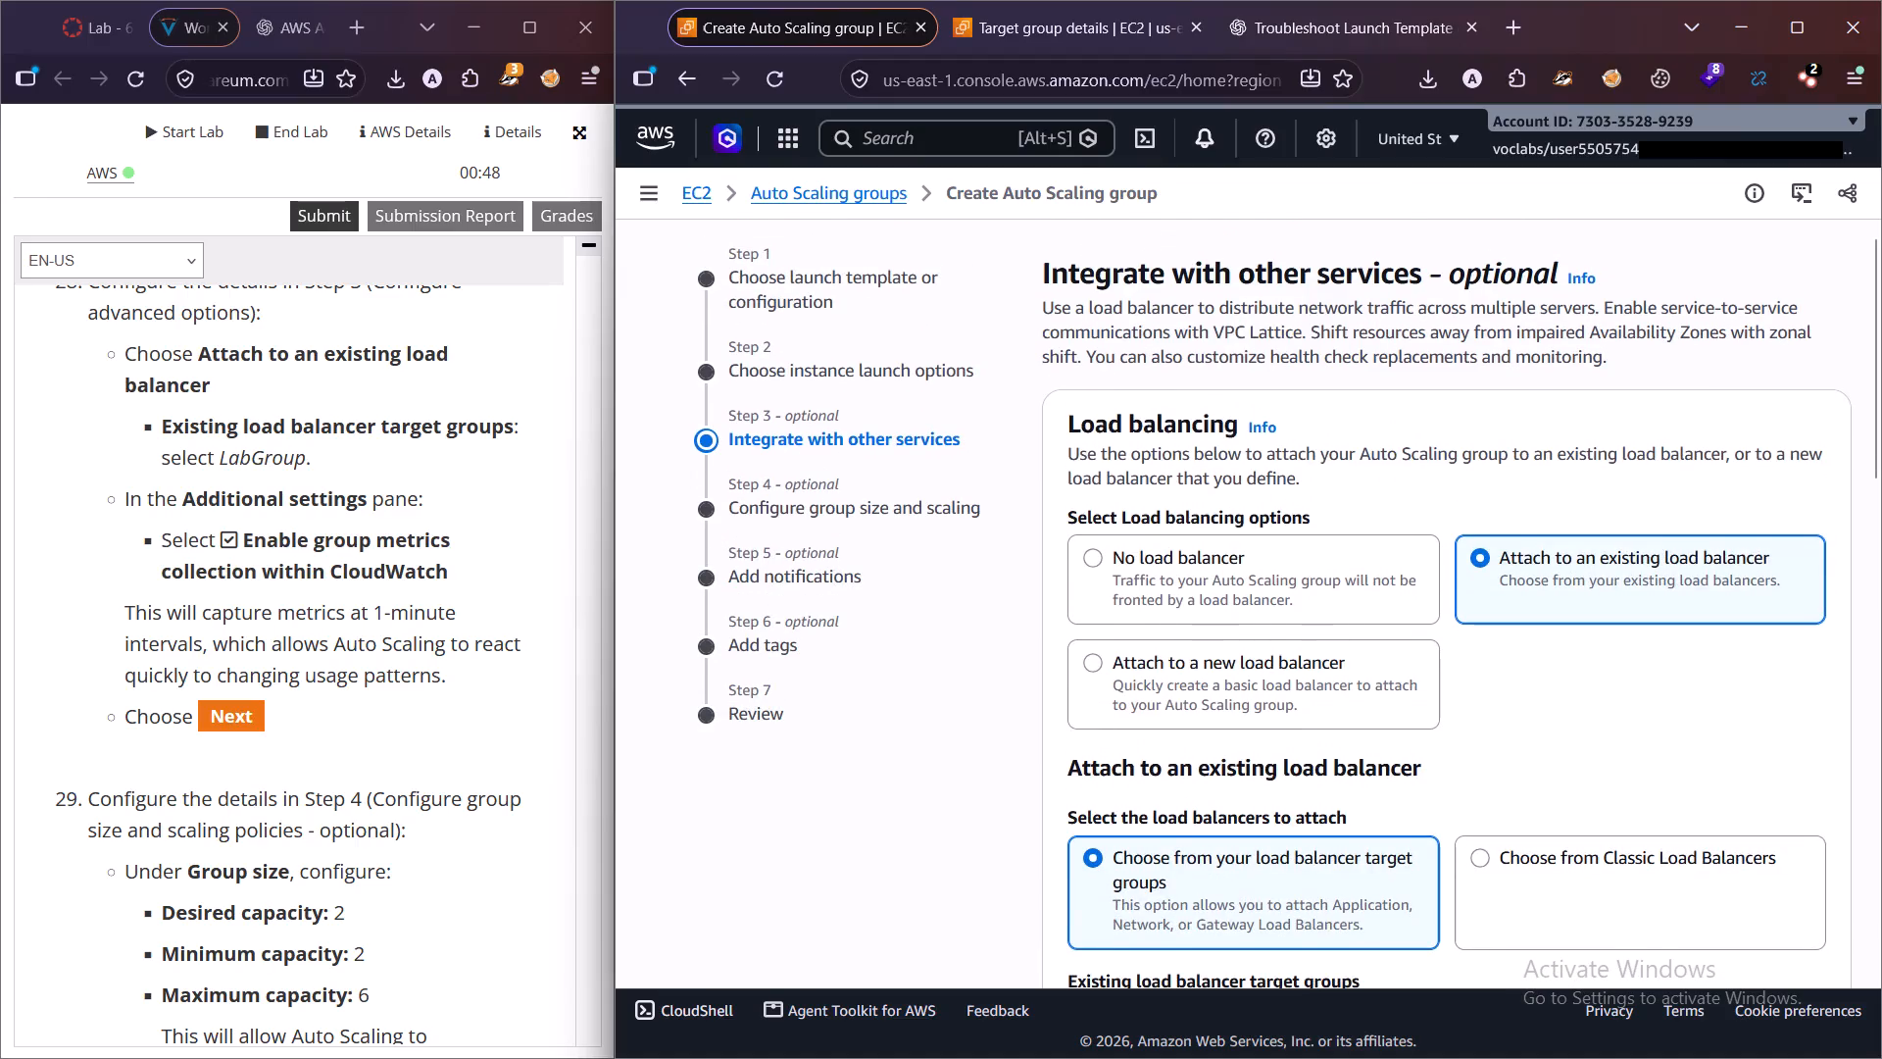
scroll(1329, 730, "up", 3)
scroll(1329, 730, "down", 6)
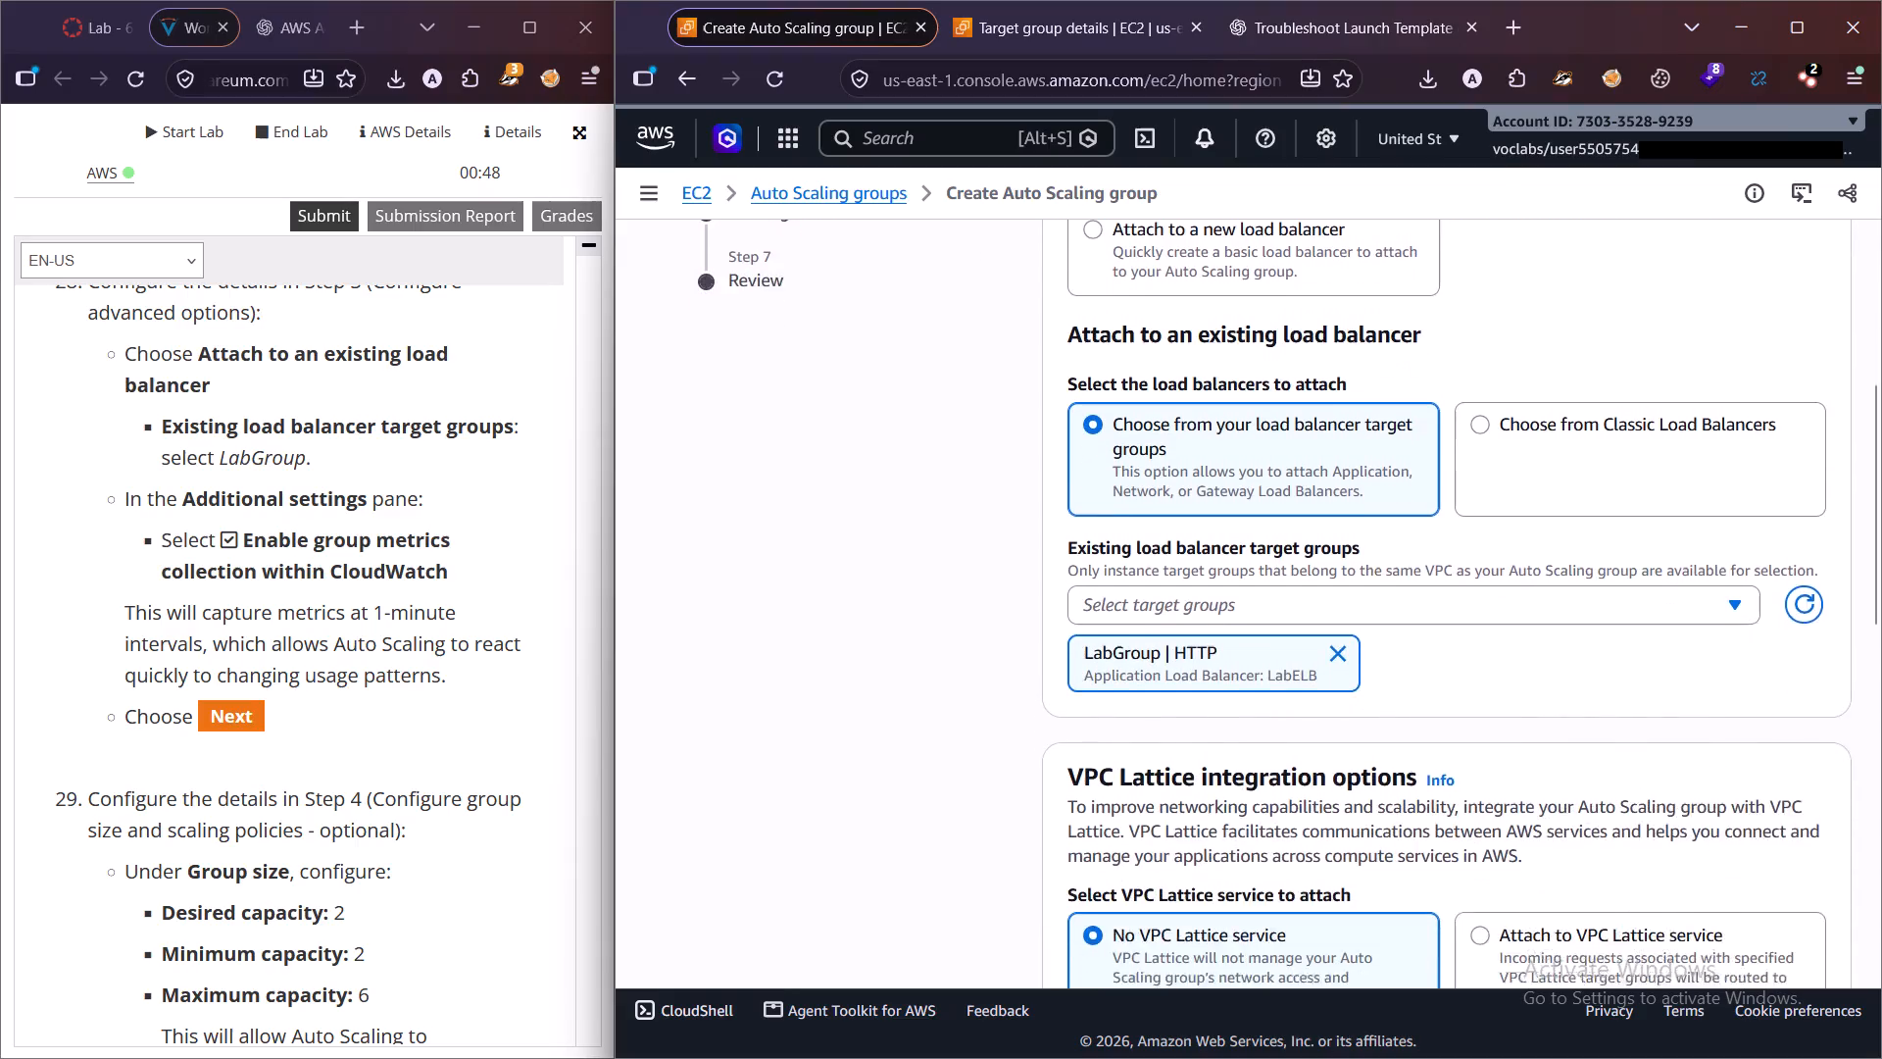
scroll(1329, 730, "down", 4)
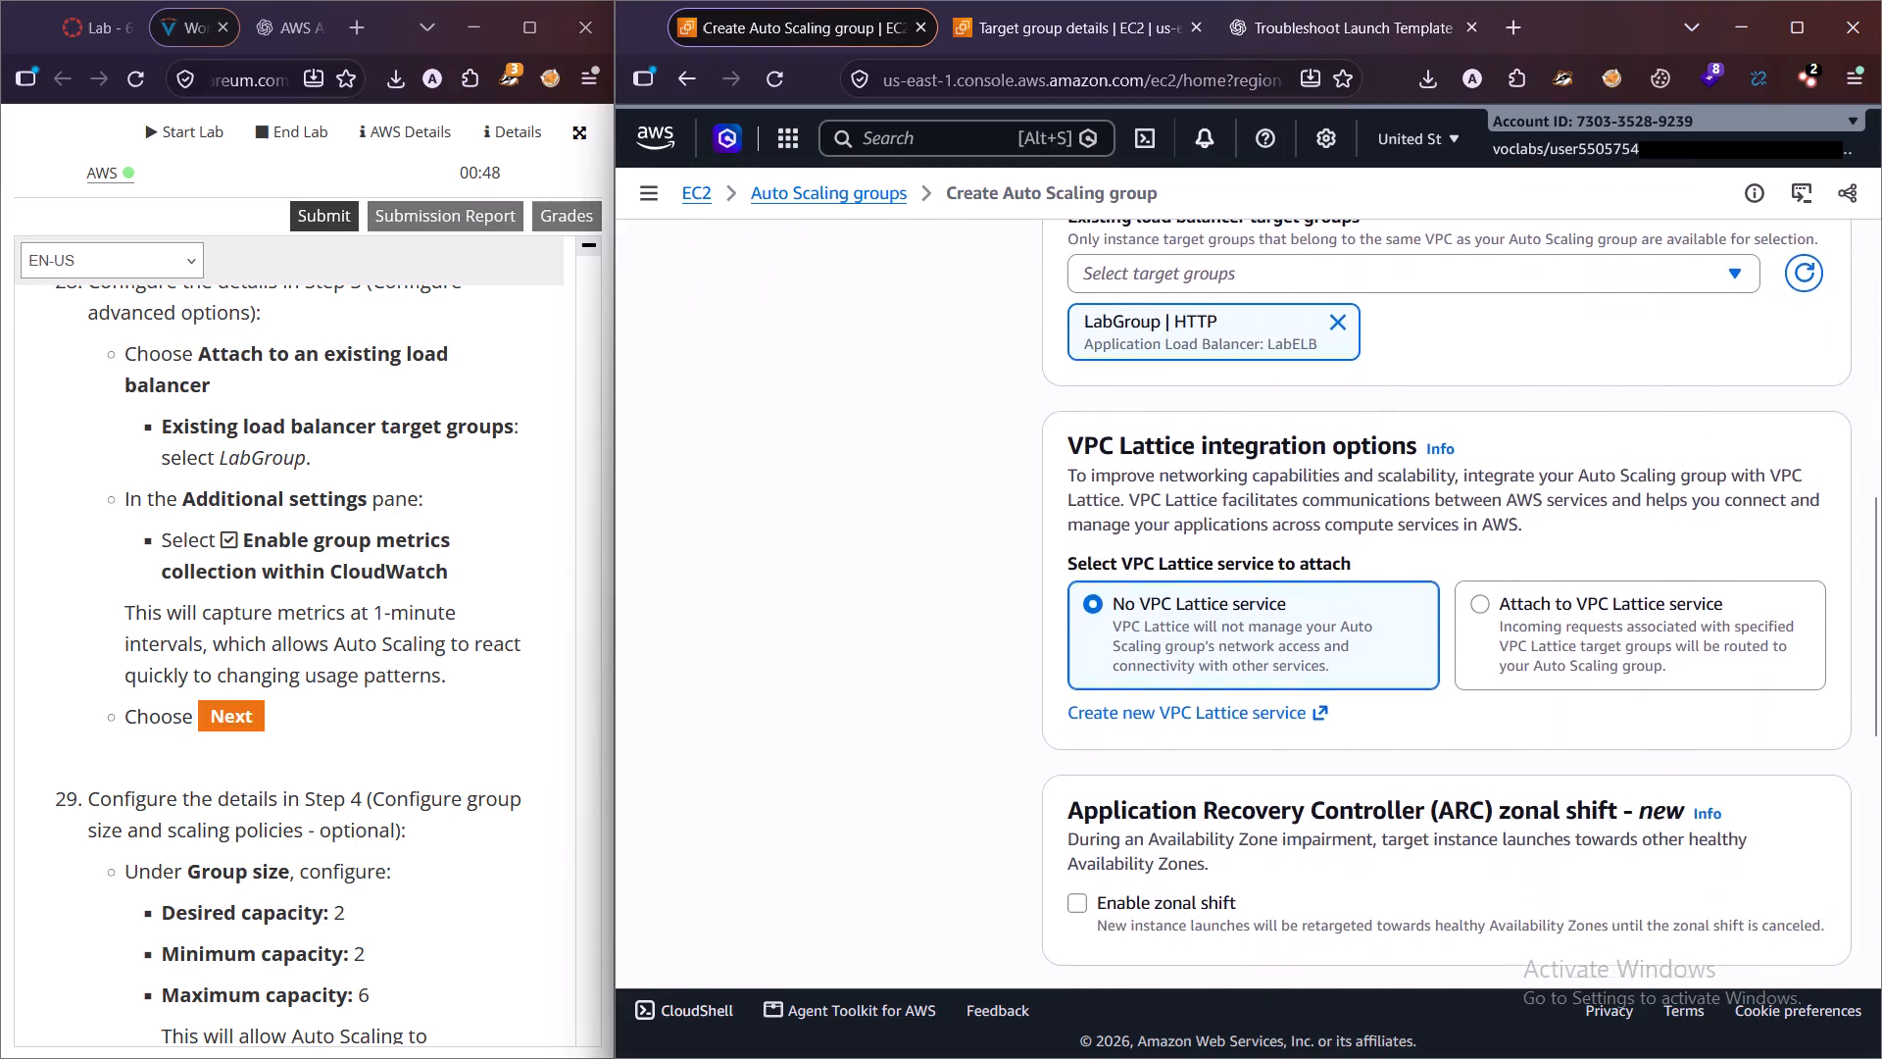
scroll(1146, 730, "down", 1)
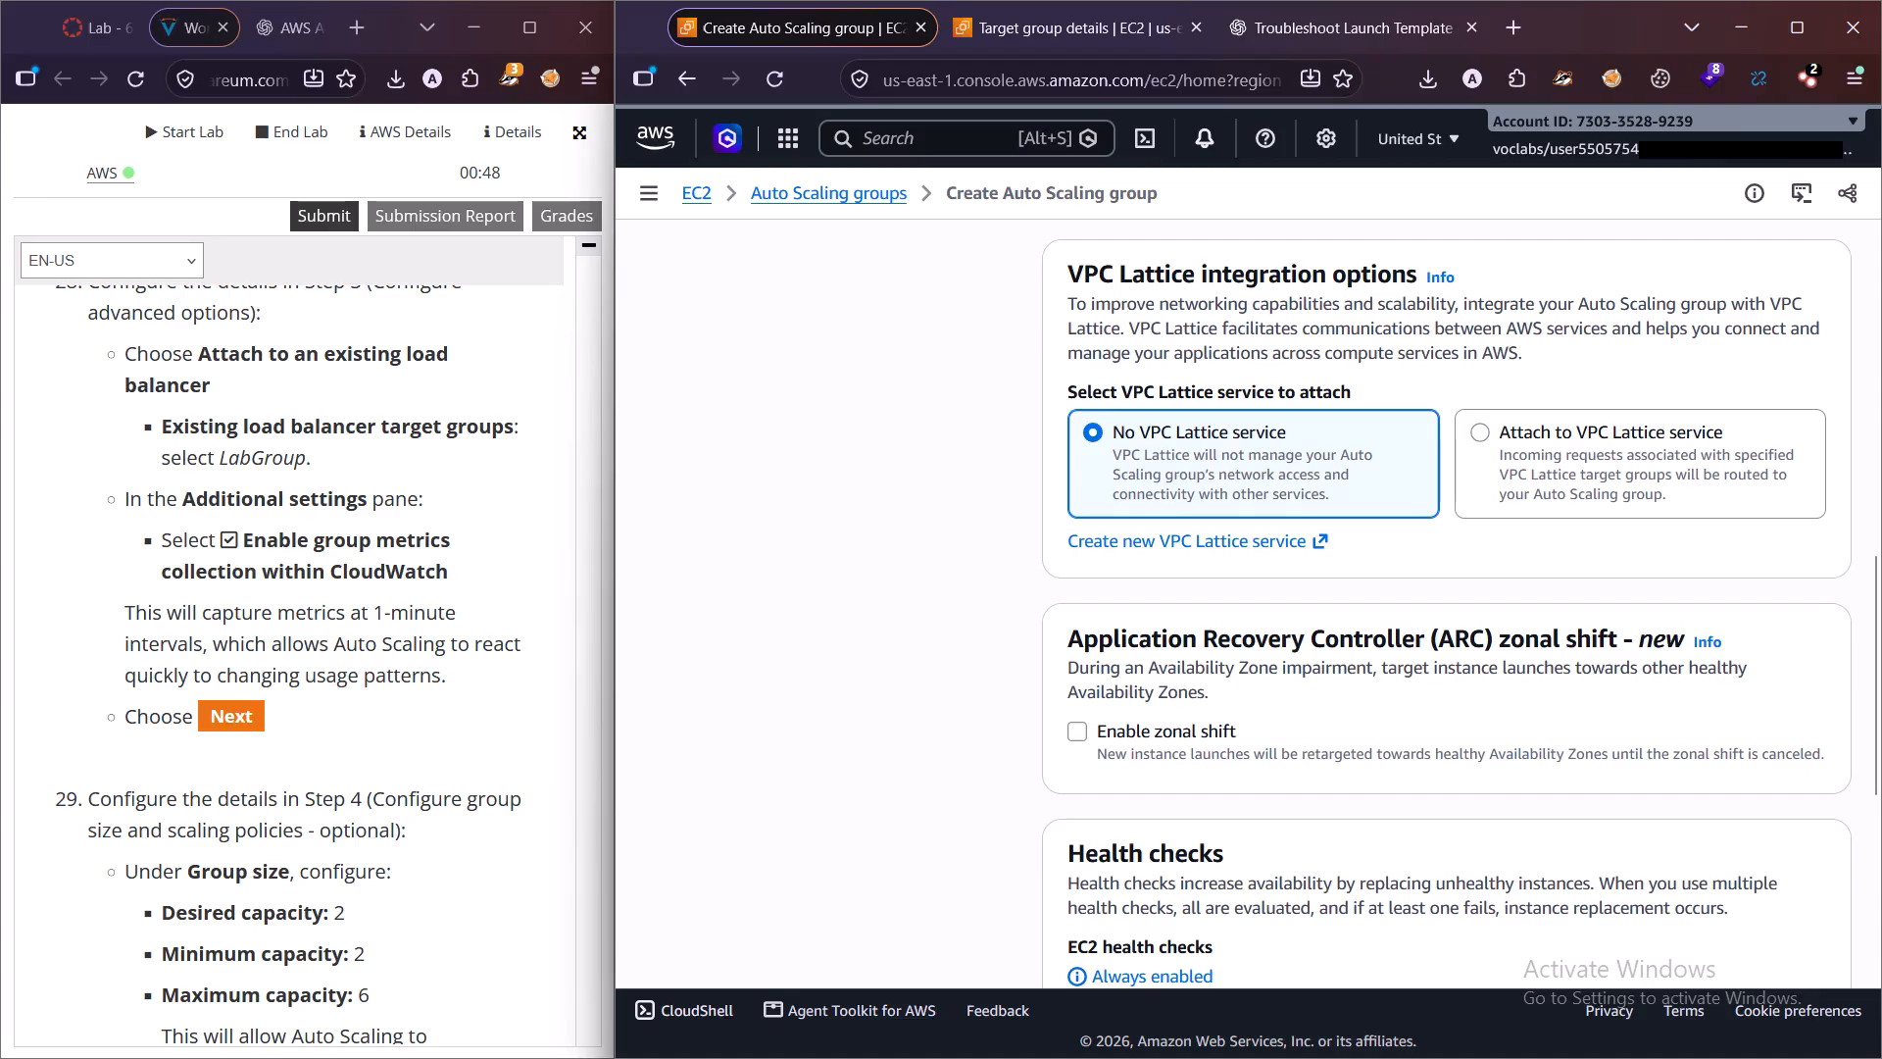
scroll(1454, 677, "down", 3)
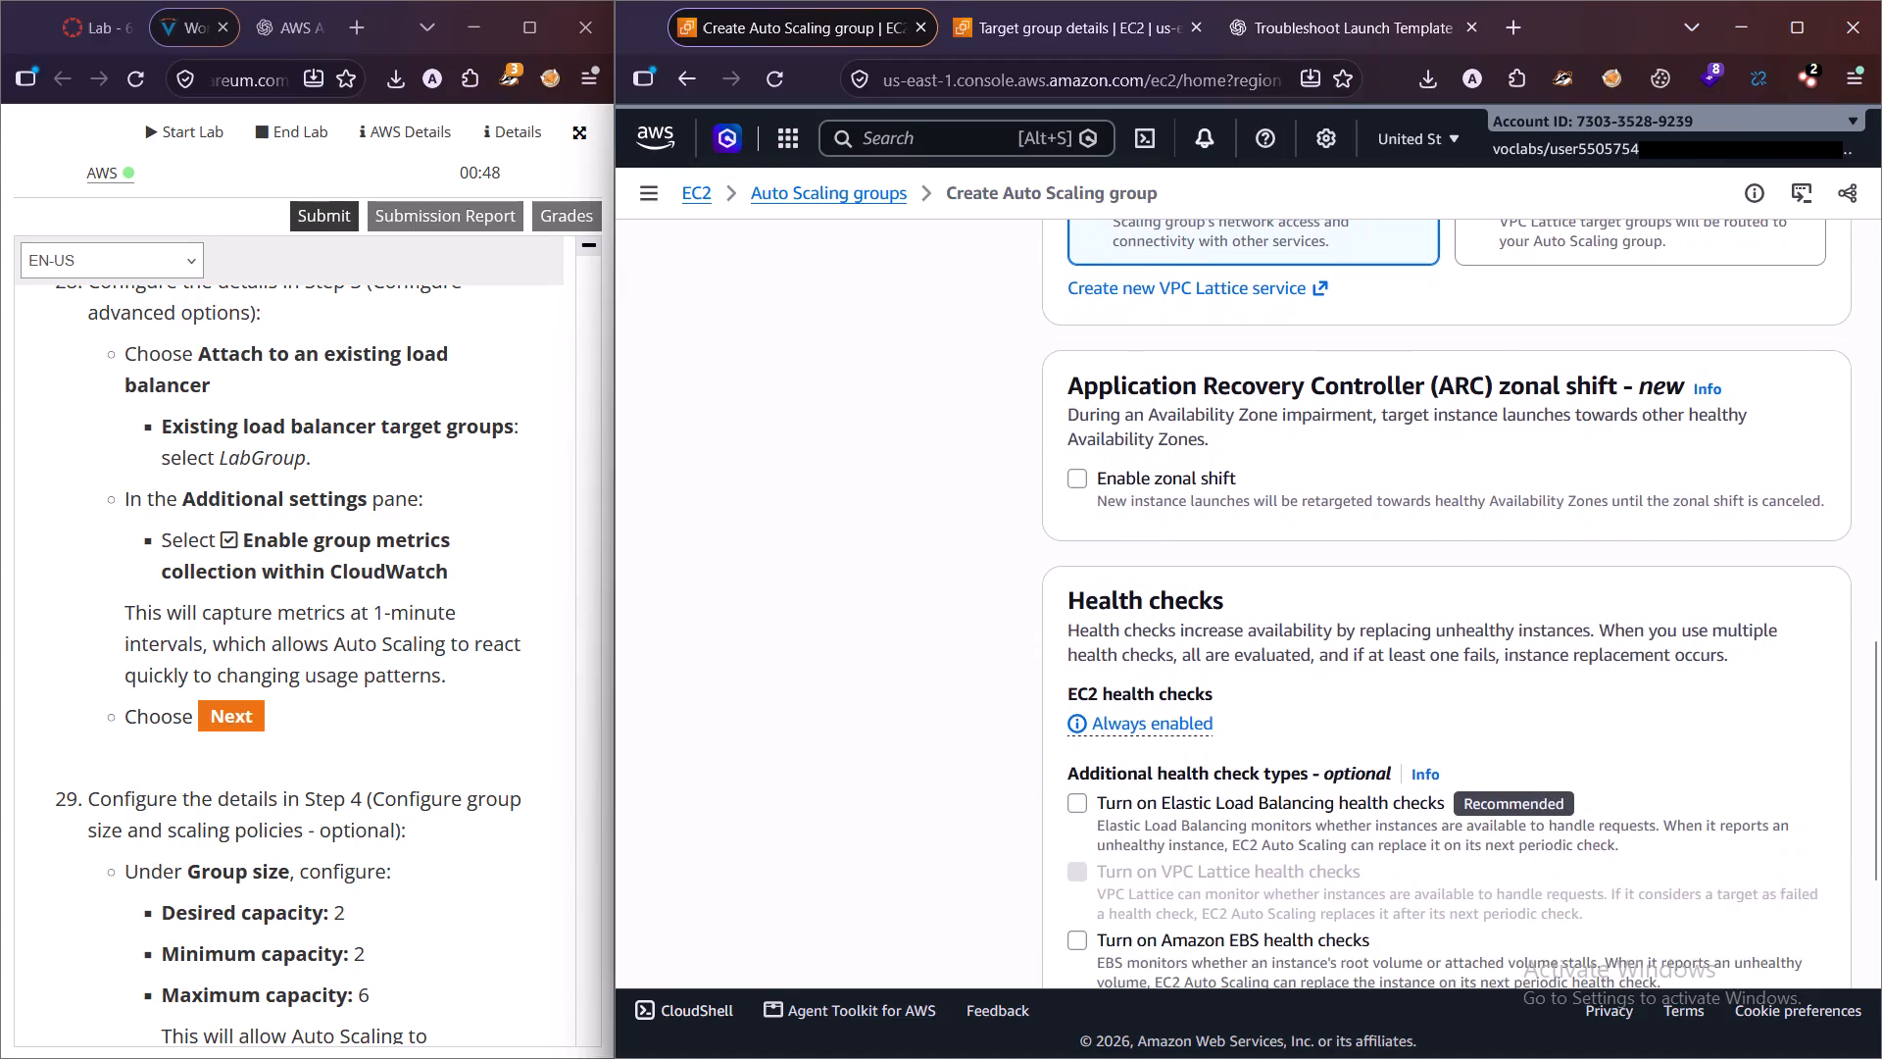
scroll(1225, 659, "down", 1)
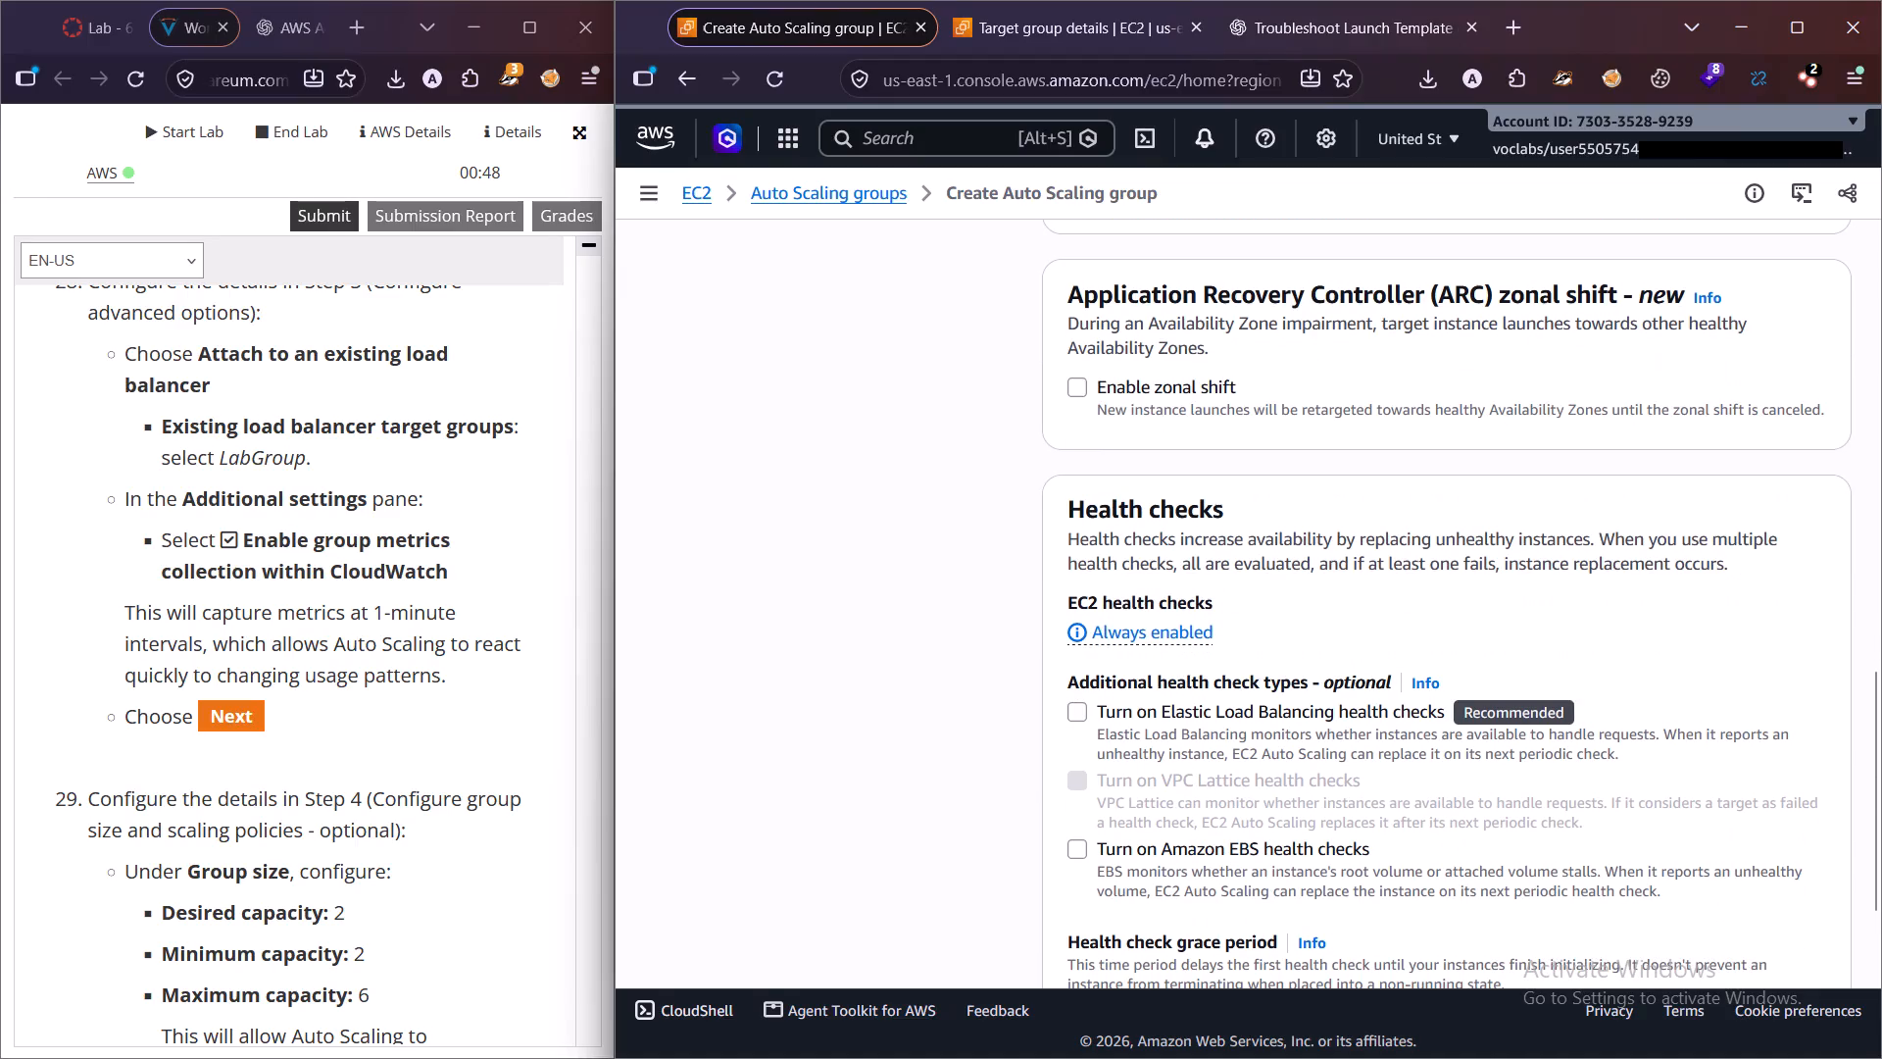
scroll(1250, 732, "down", 2)
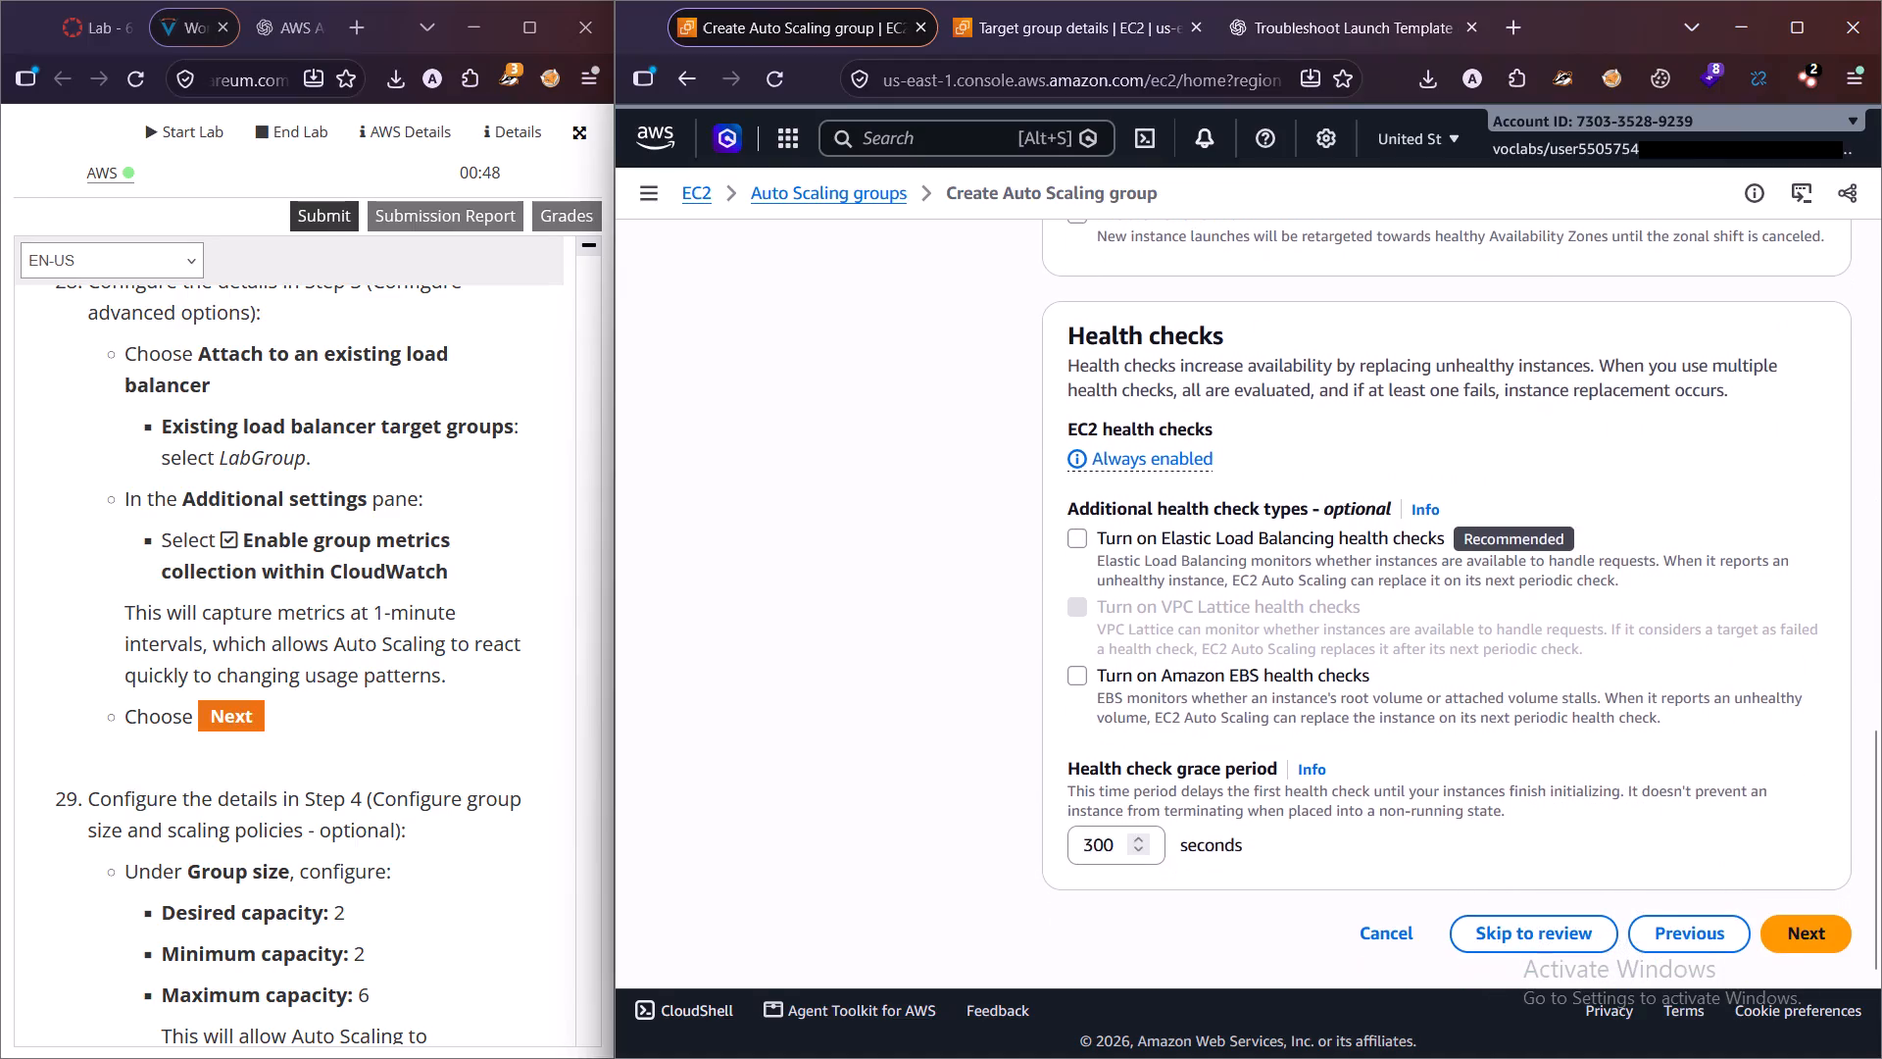
scroll(1251, 680, "down", 4)
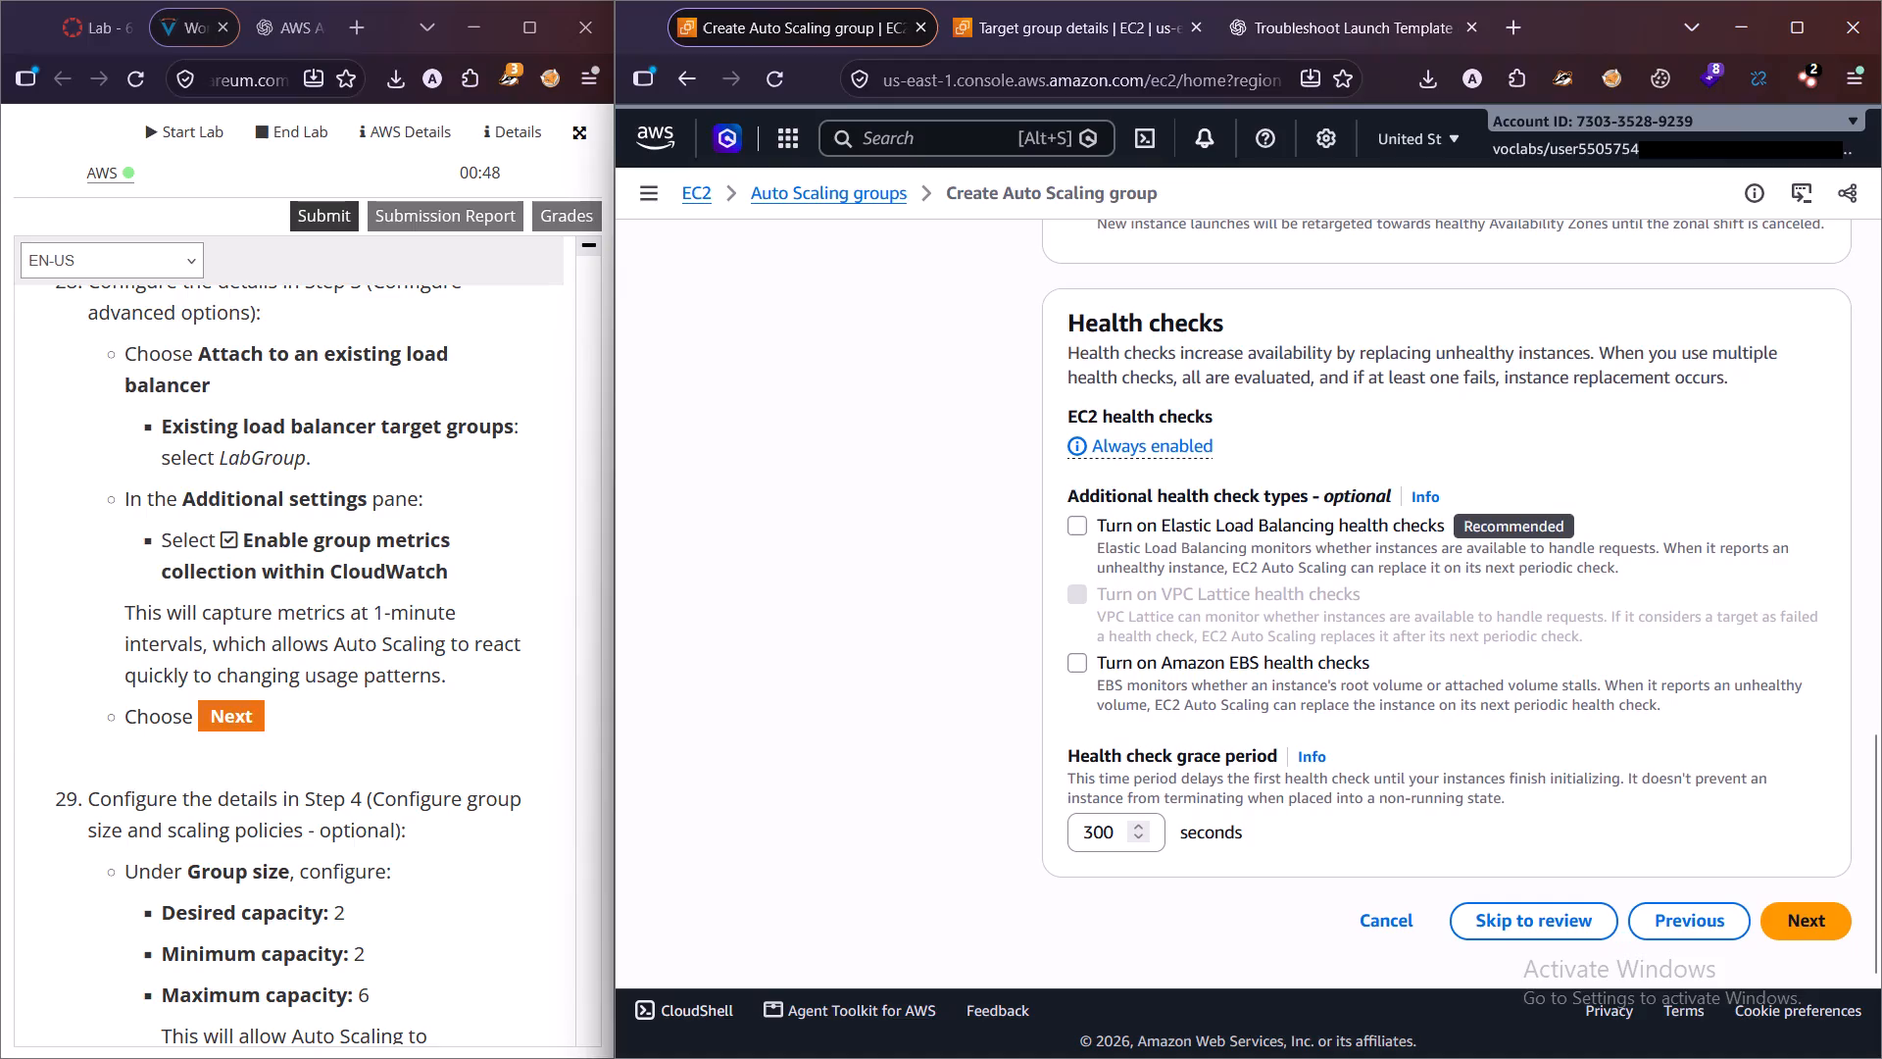
scroll(1251, 680, "up", 6)
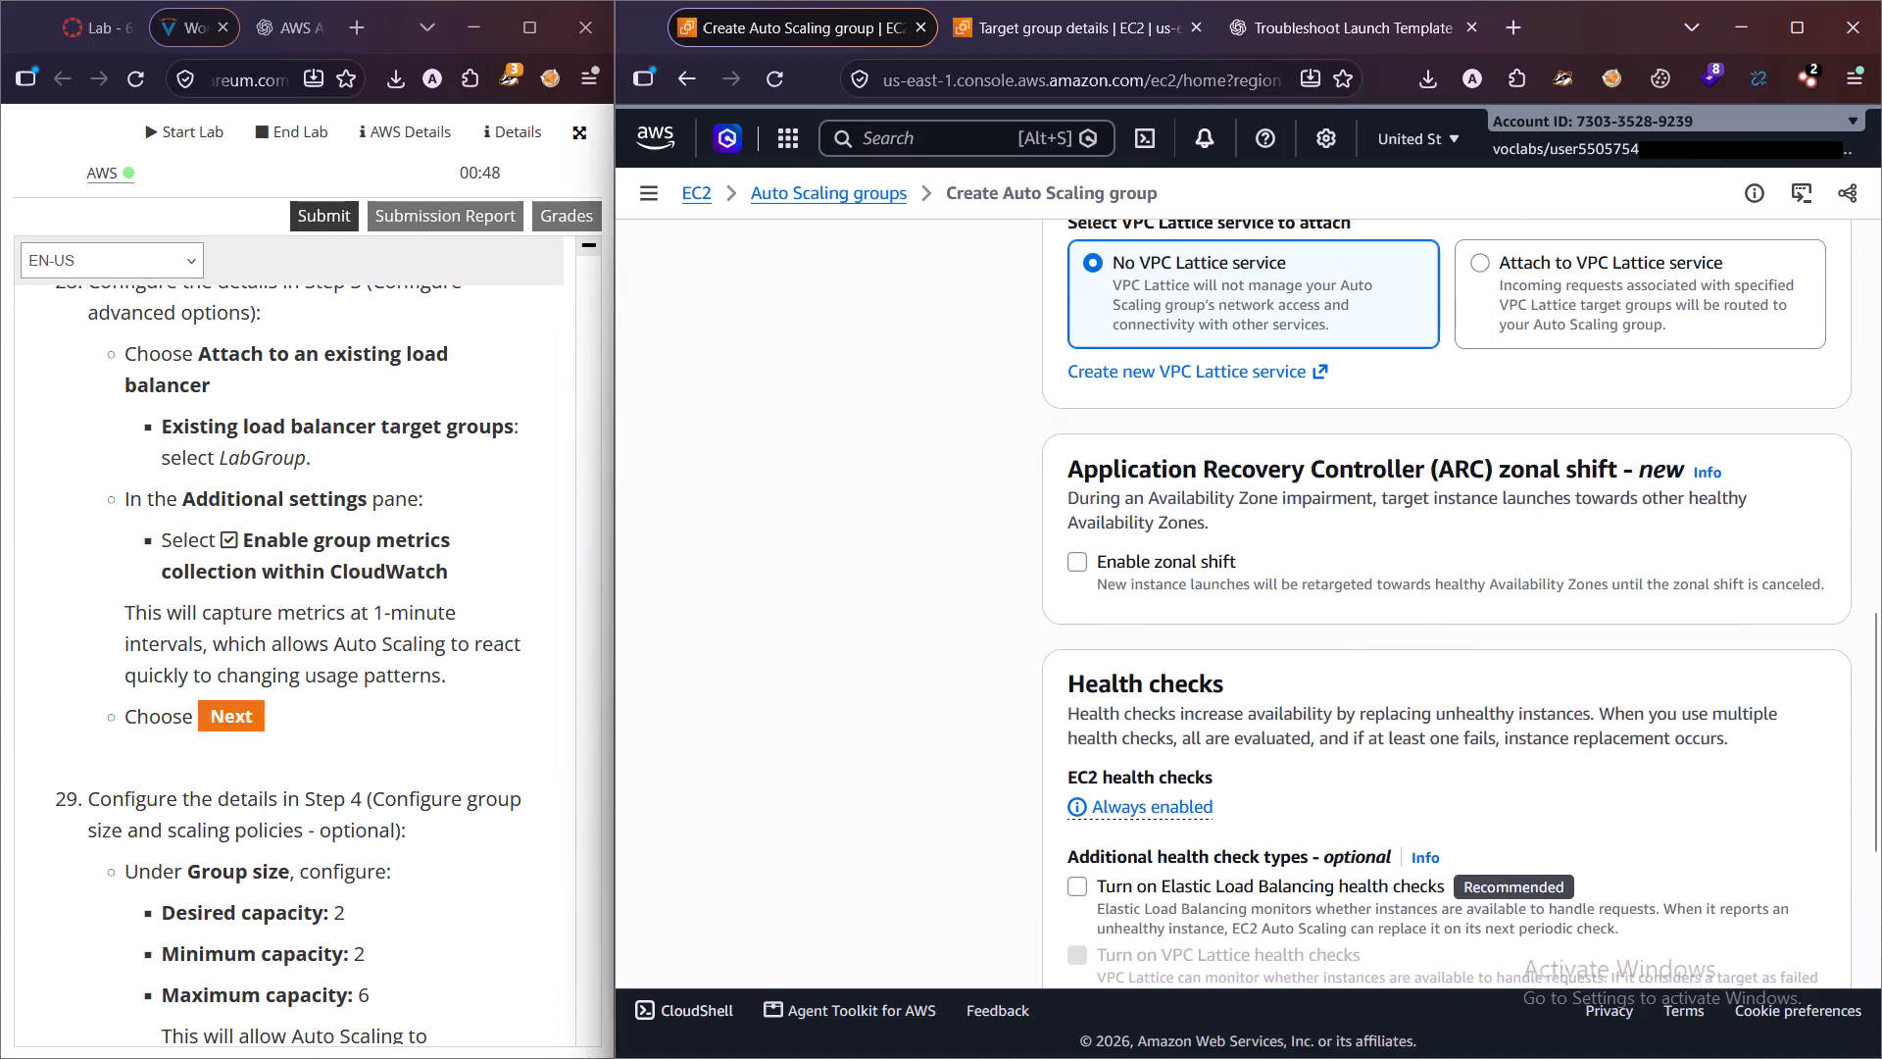
scroll(1251, 680, "up", 8)
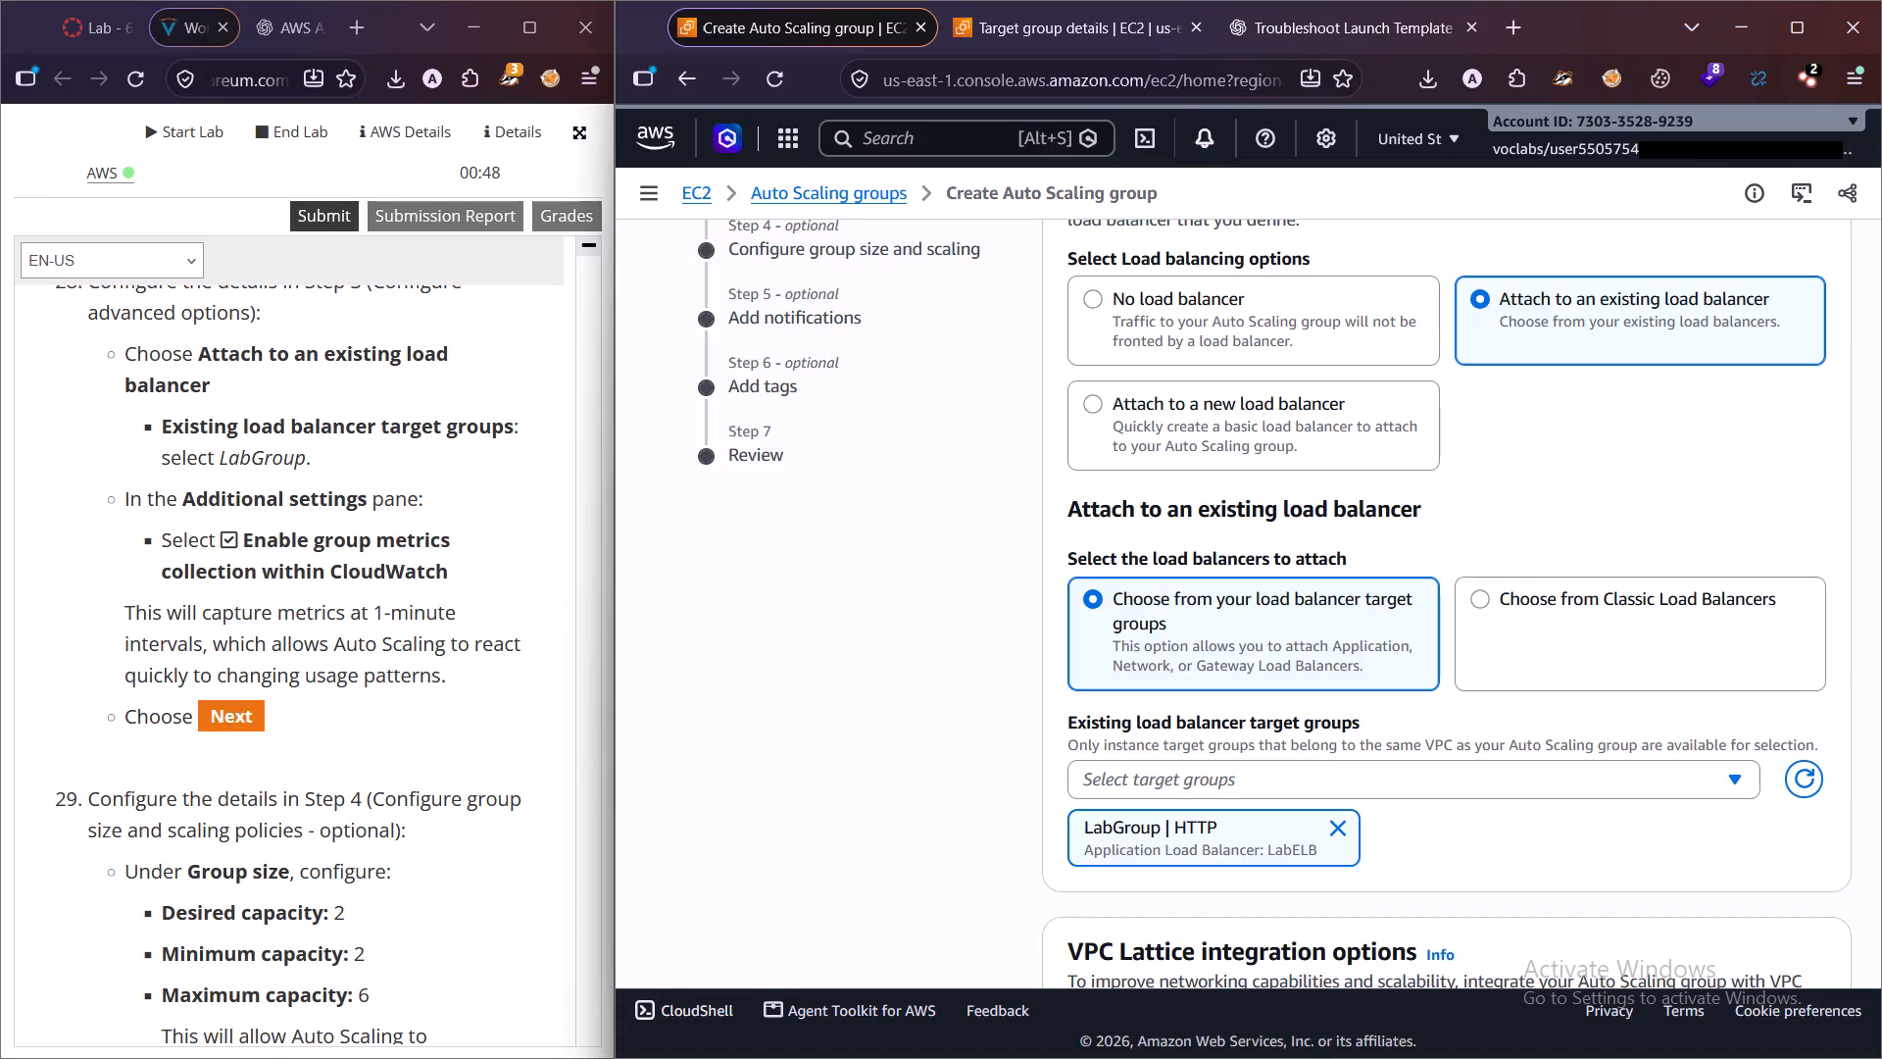
scroll(1251, 681, "up", 4)
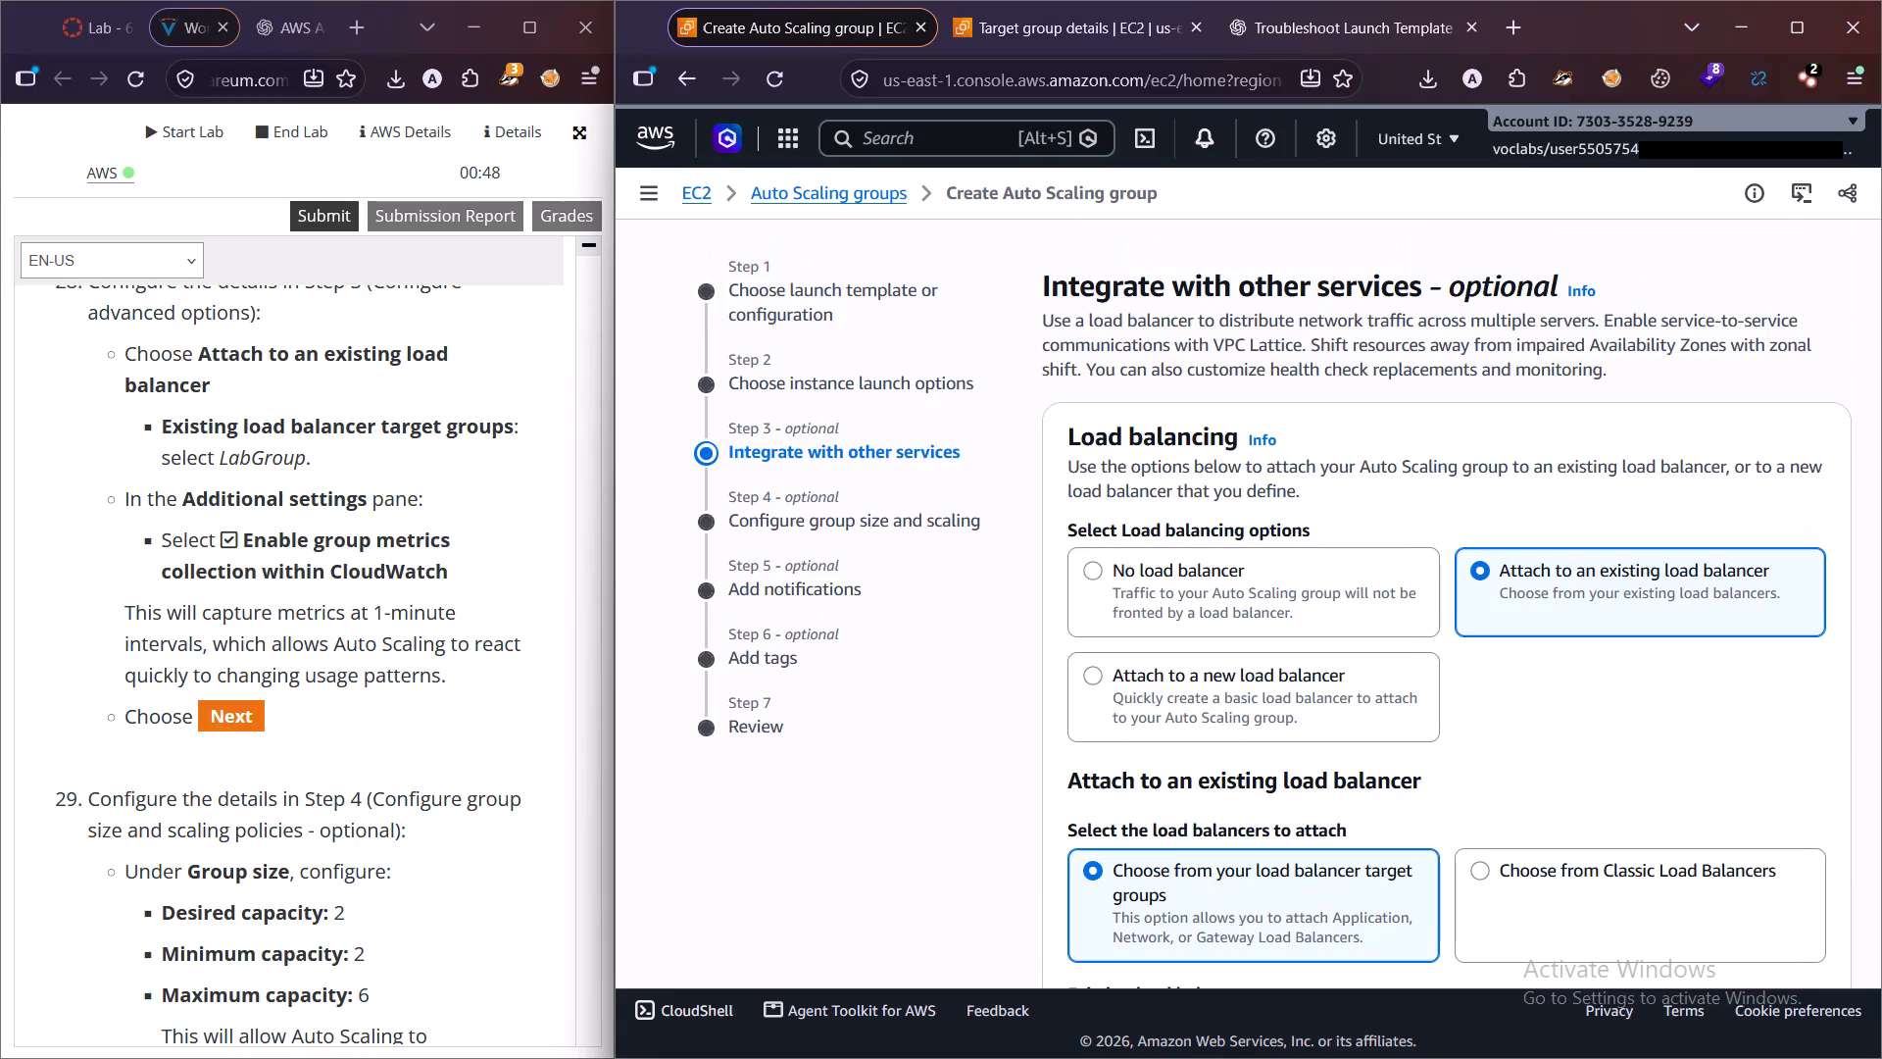
scroll(1418, 619, "up", 3)
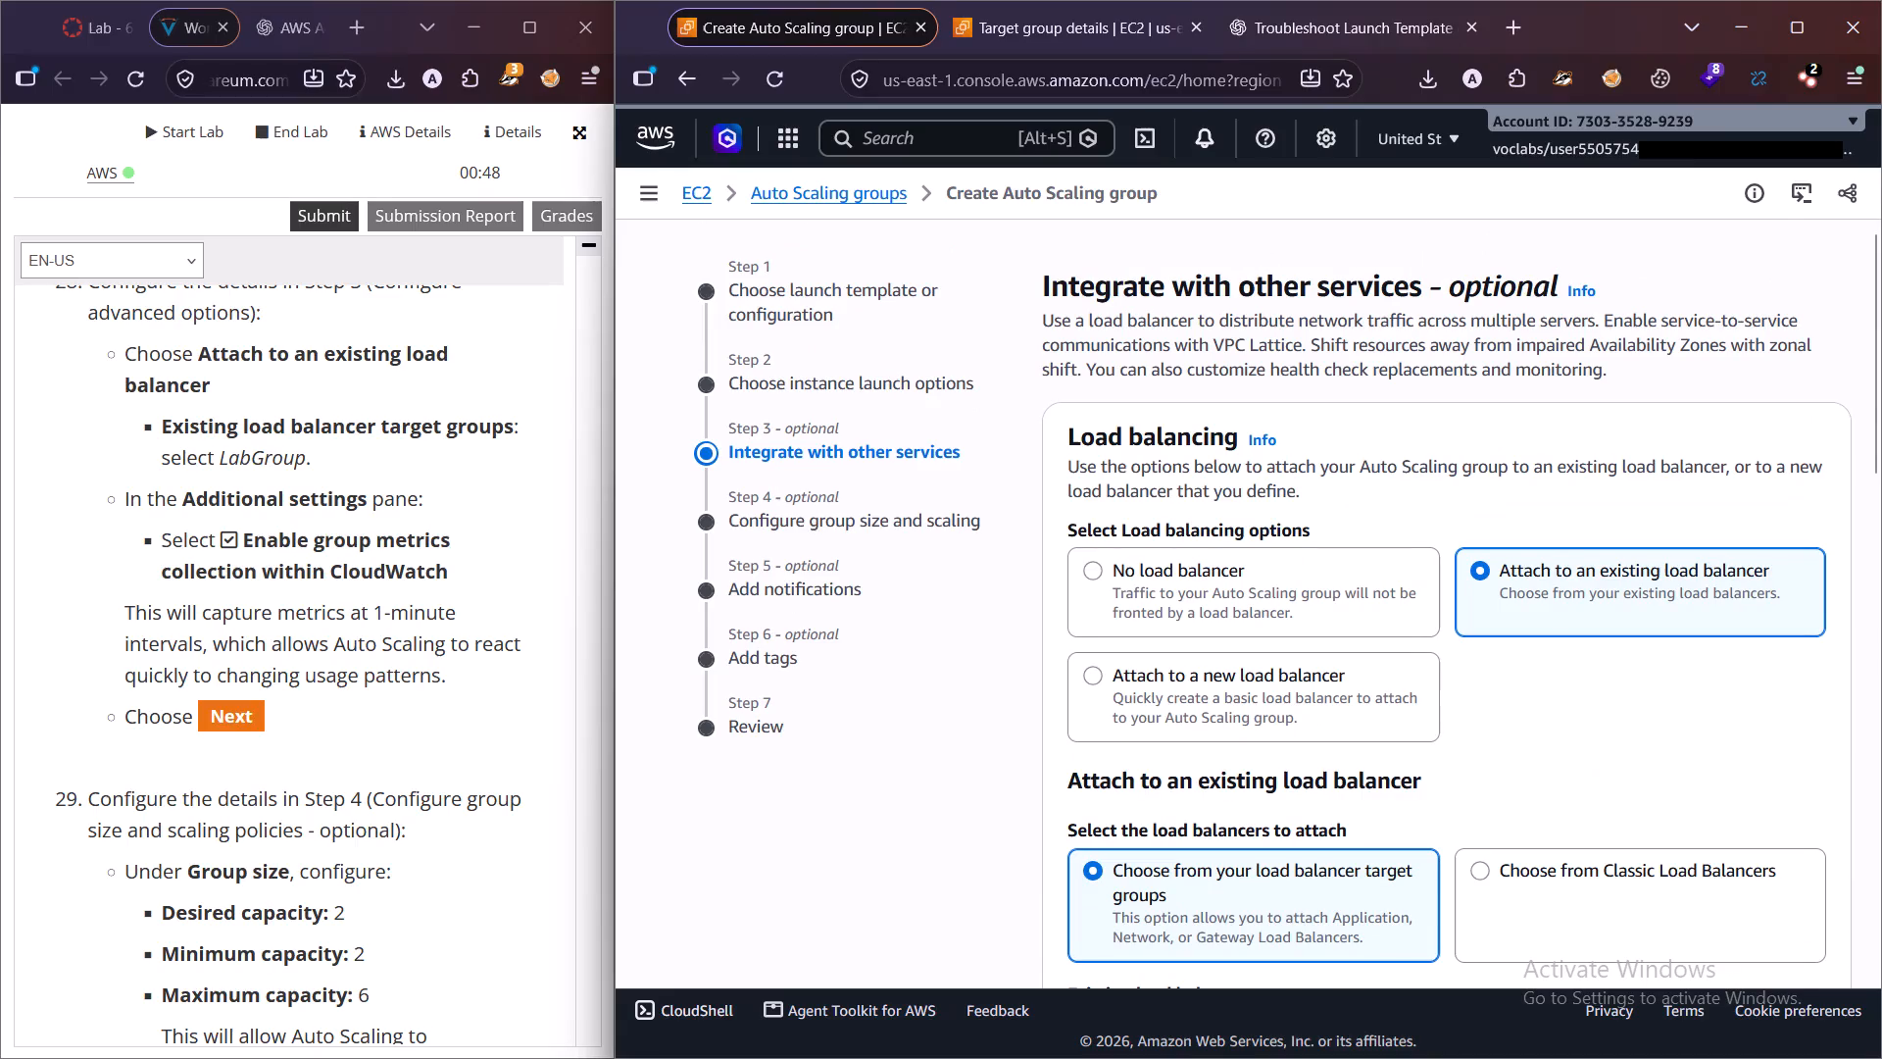
Recheck the LabGroup selection in the existing load balancer target groups list, and review the integration settings below it.
scroll(915, 799, "down", 2)
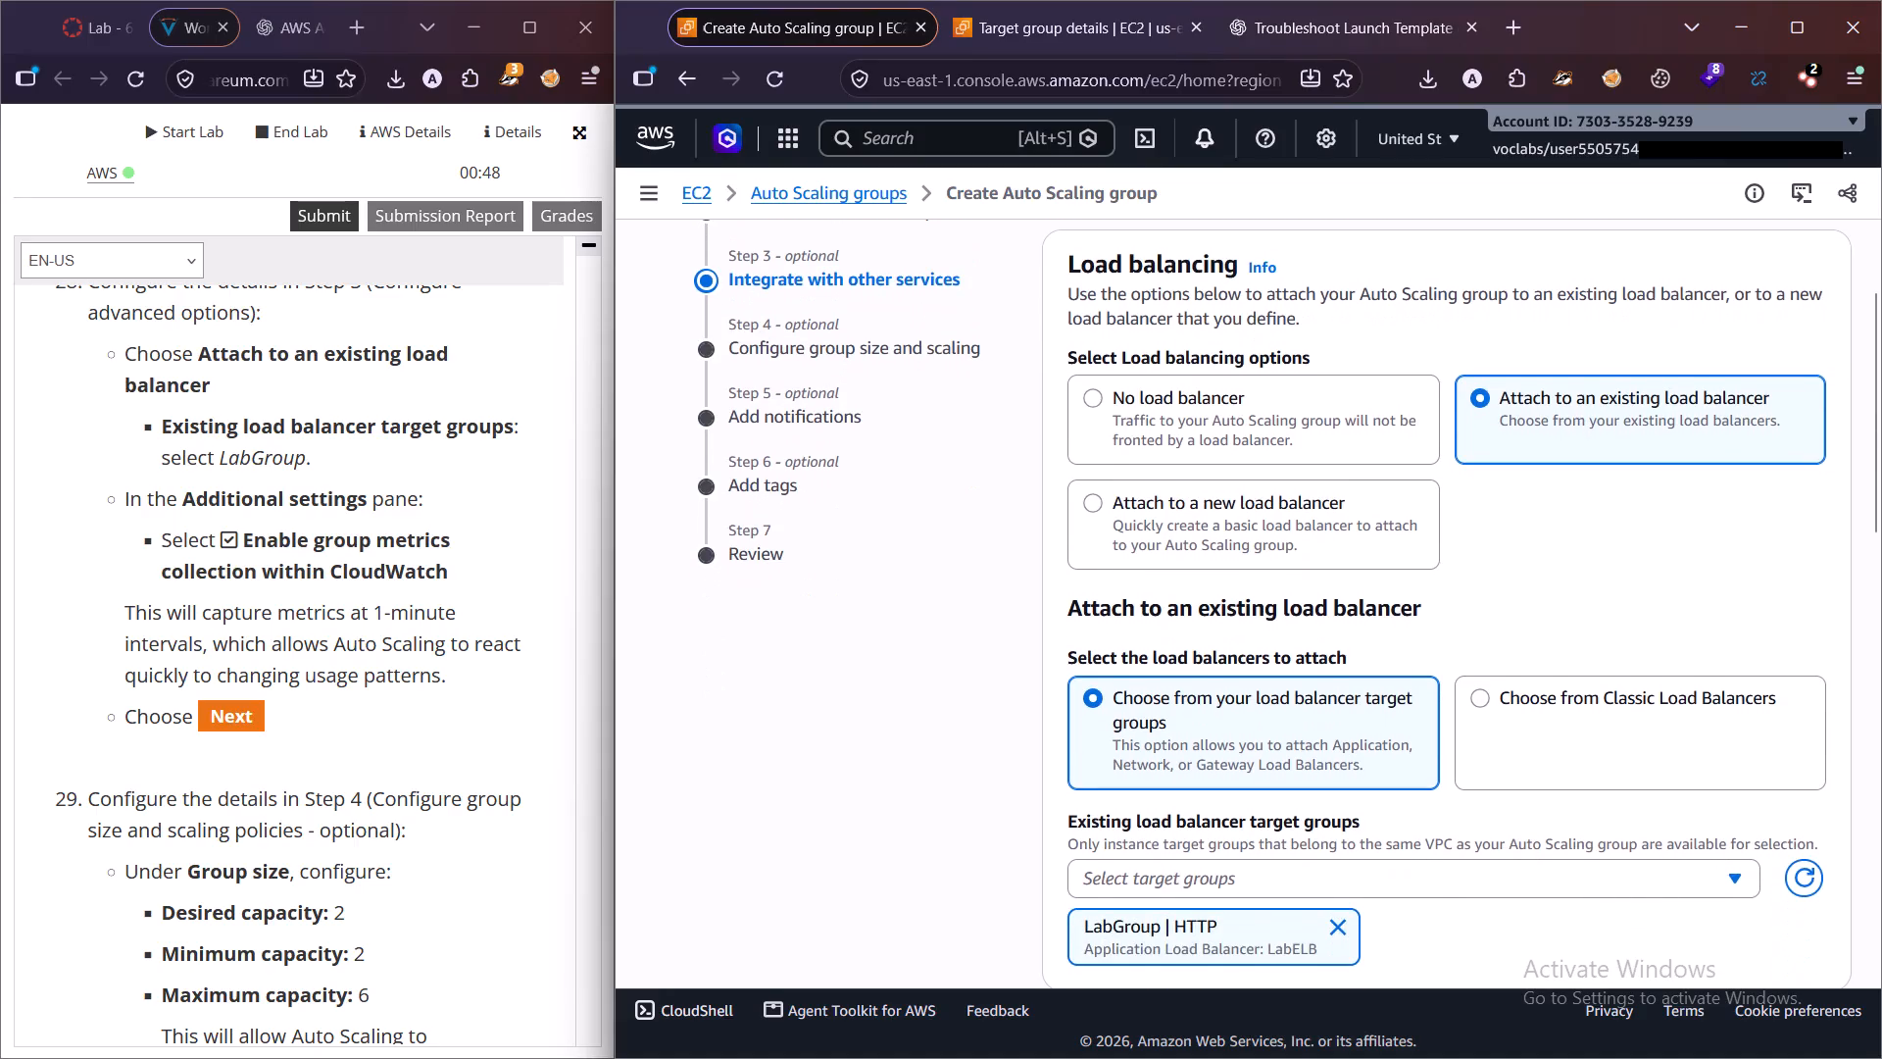
scroll(930, 797, "down", 1)
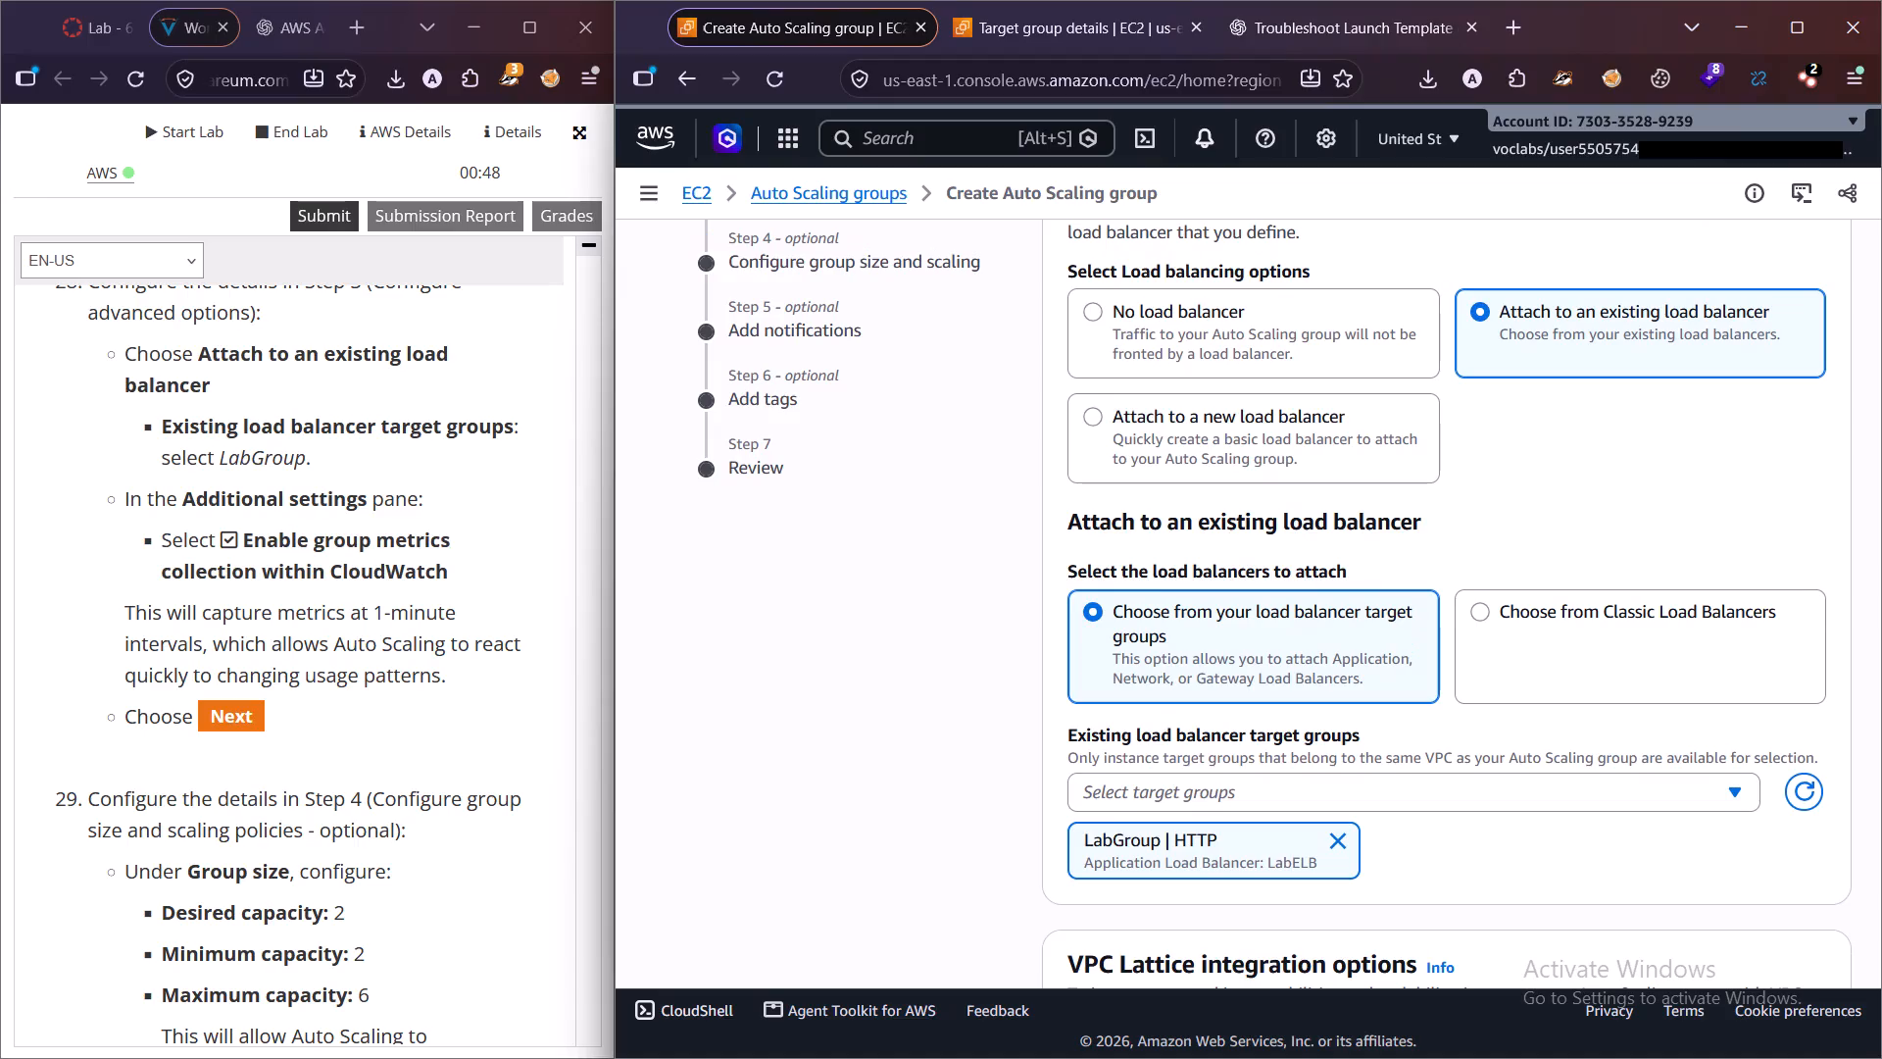
scroll(930, 797, "down", 2)
left_click(1114, 679)
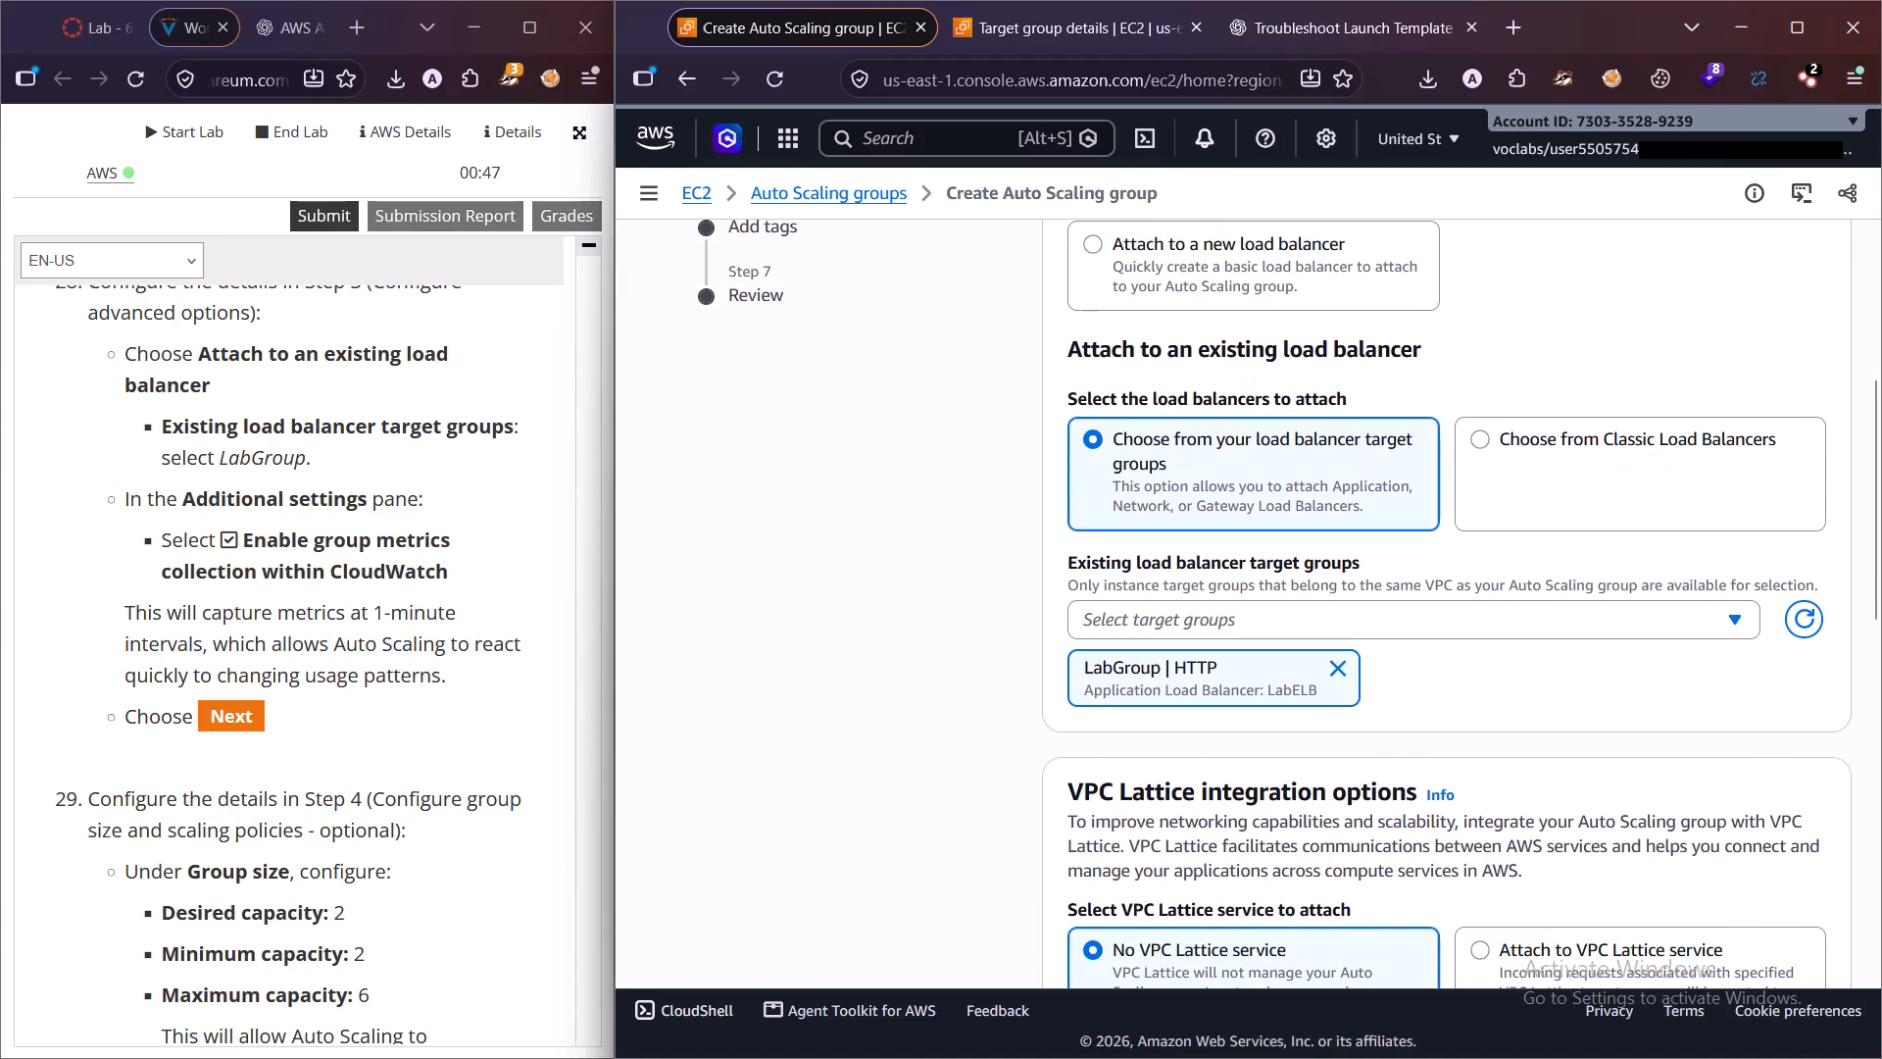
left_click(1121, 675)
left_click(1236, 614)
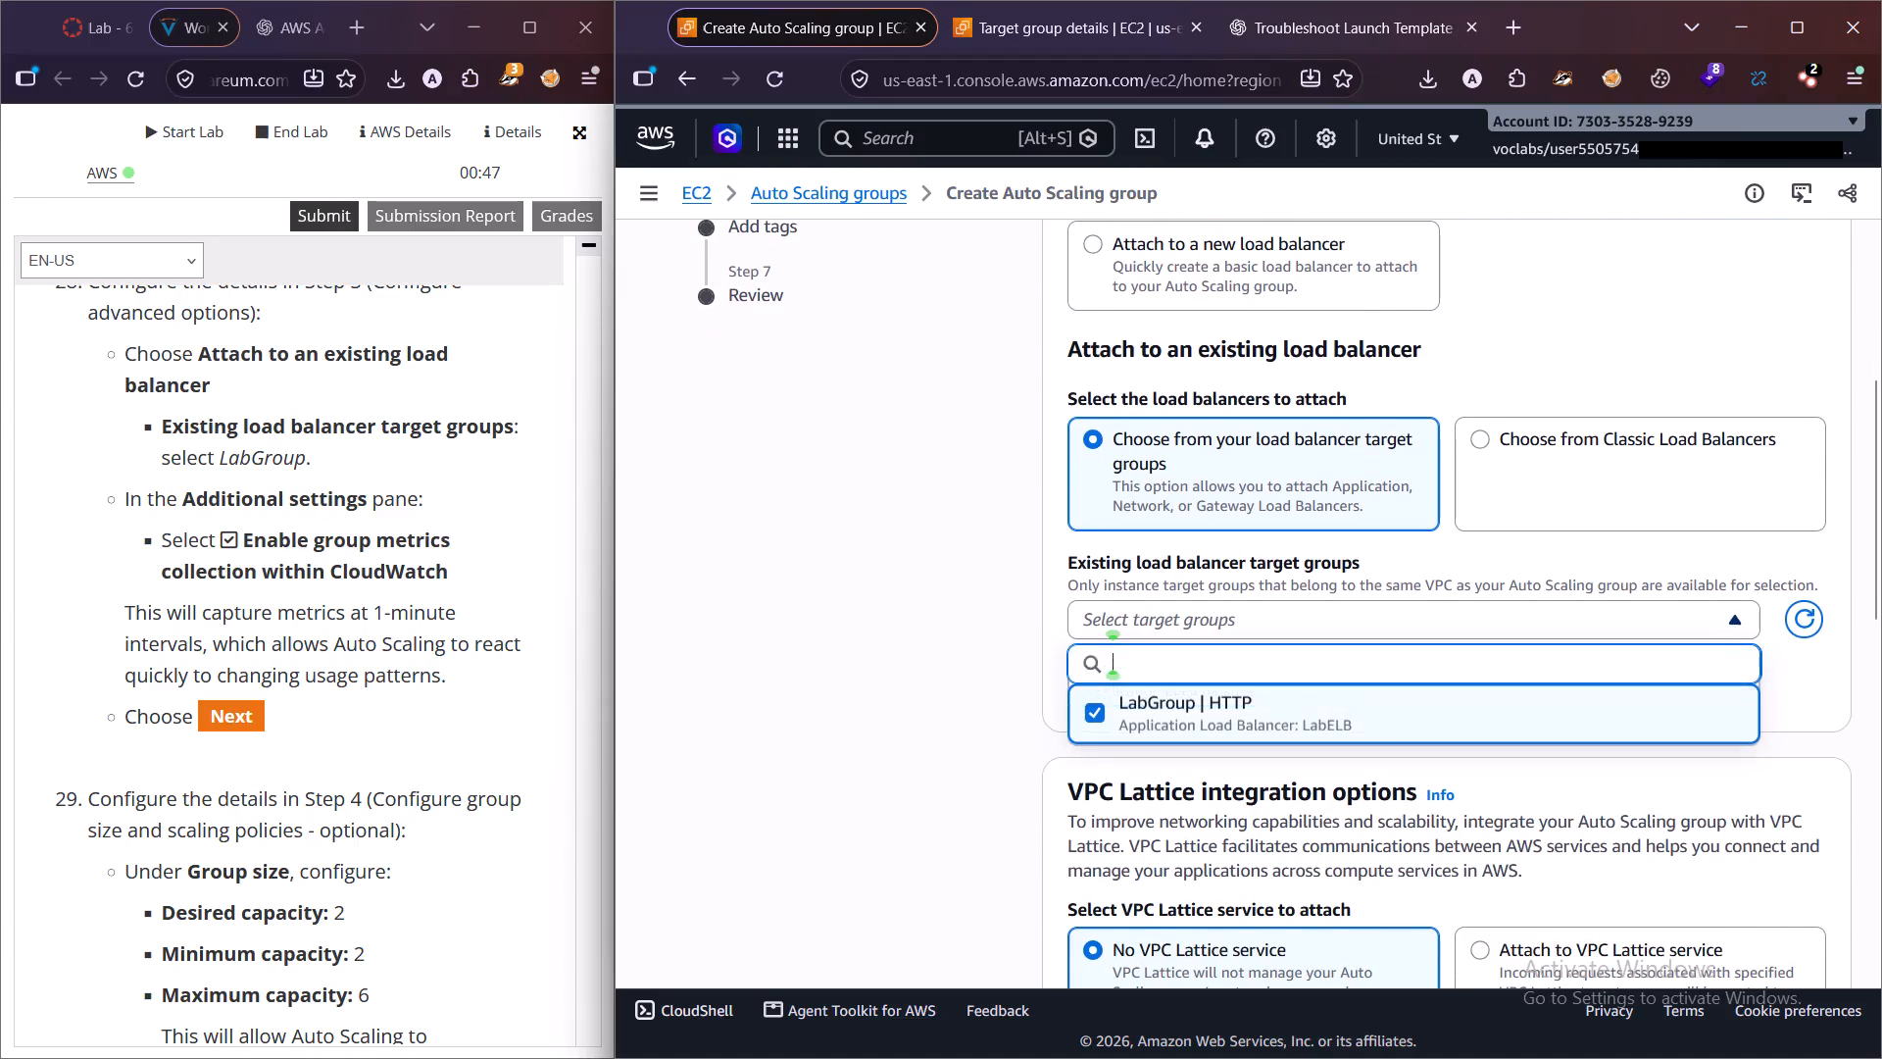
left_click(1236, 614)
scroll(1196, 756, "down", 3)
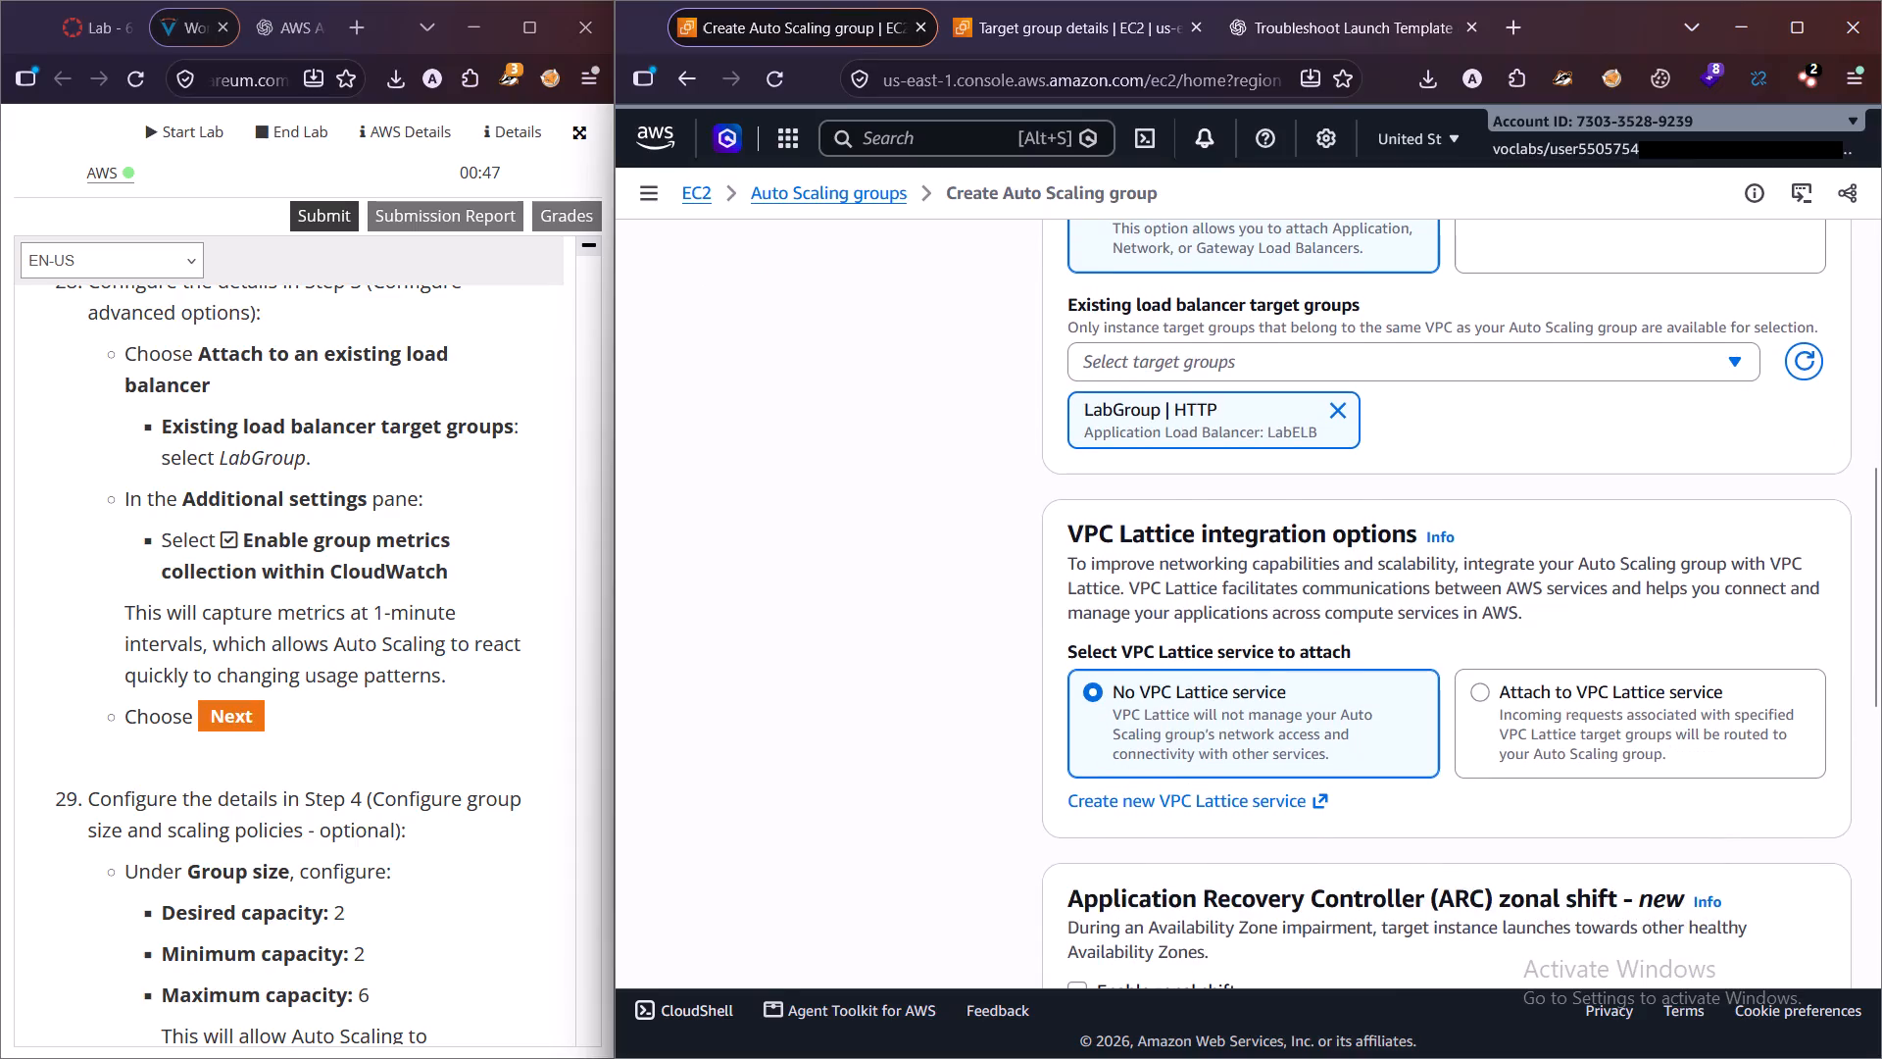
scroll(1259, 718, "down", 2)
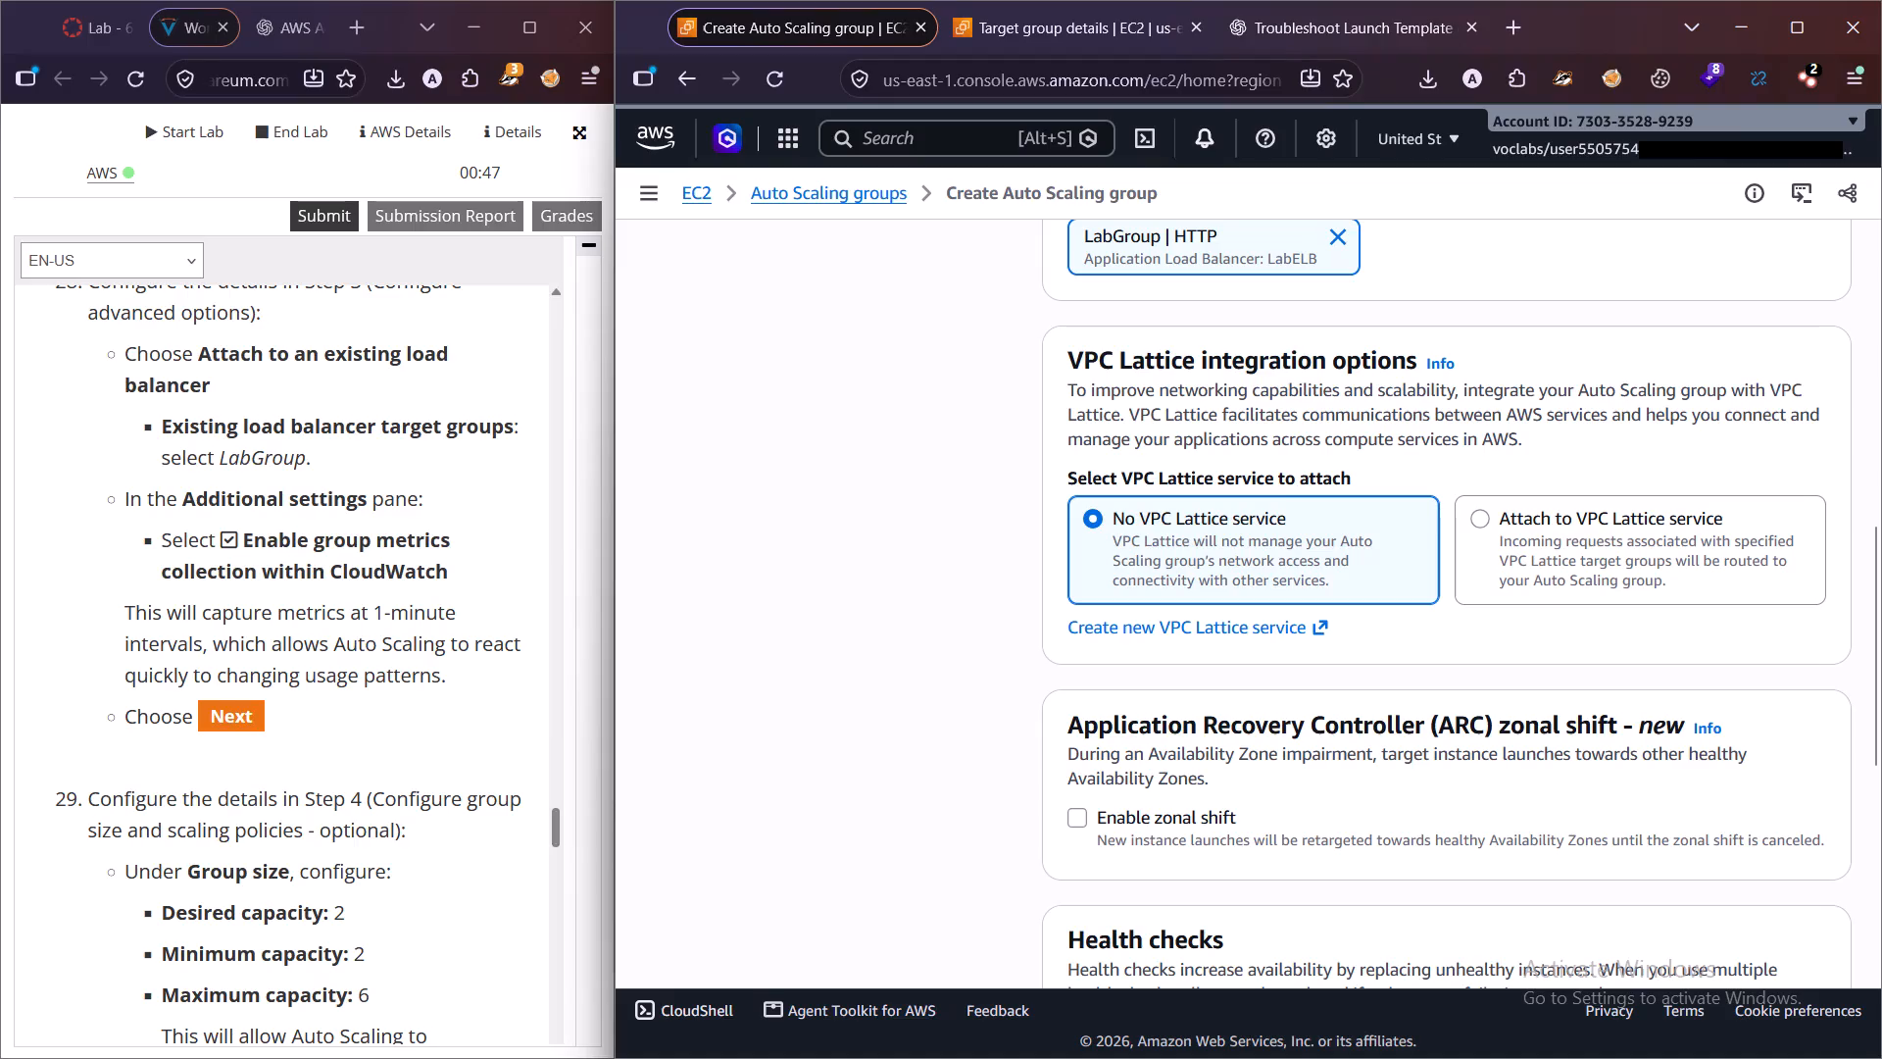
Capture a screenshot of step 28 of the lab instructions and paste it into the ChatGPT launch template troubleshooting conversation.
scroll(240, 772, "up", 1)
scroll(275, 567, "up", 2)
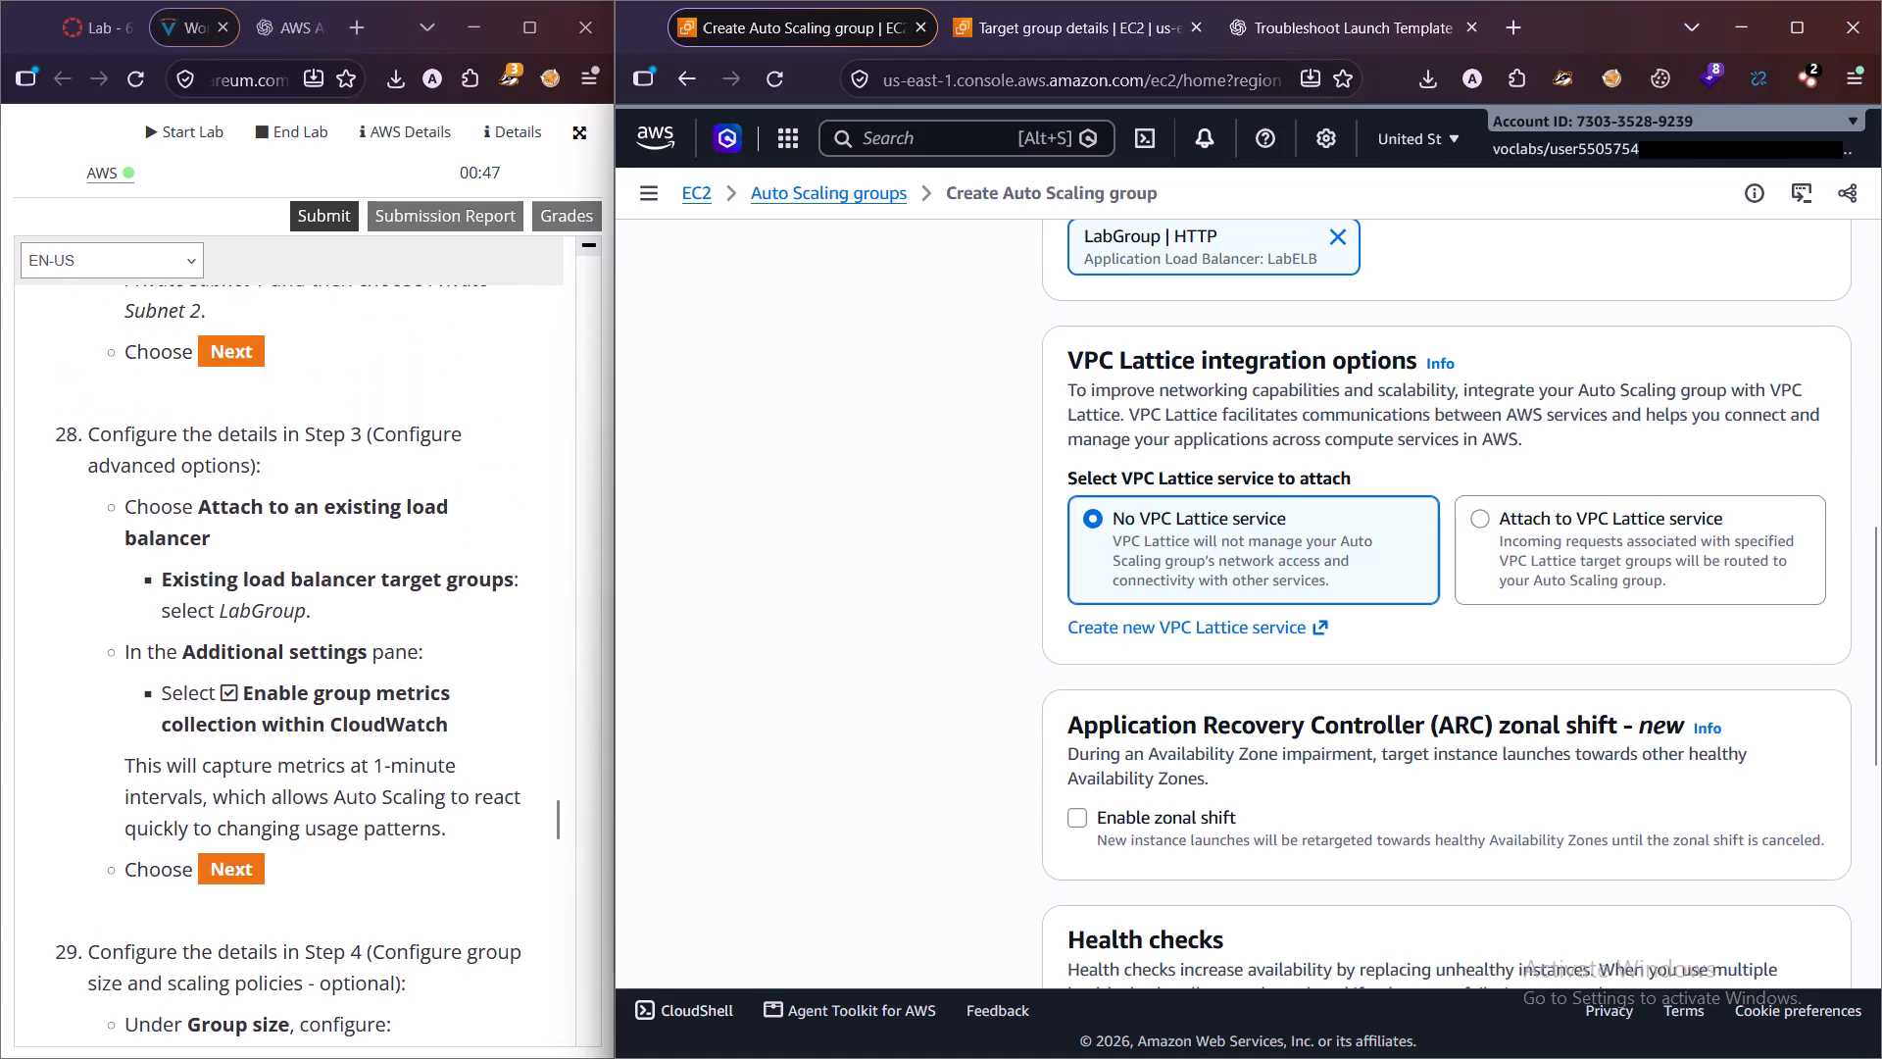
key("shift+super+s")
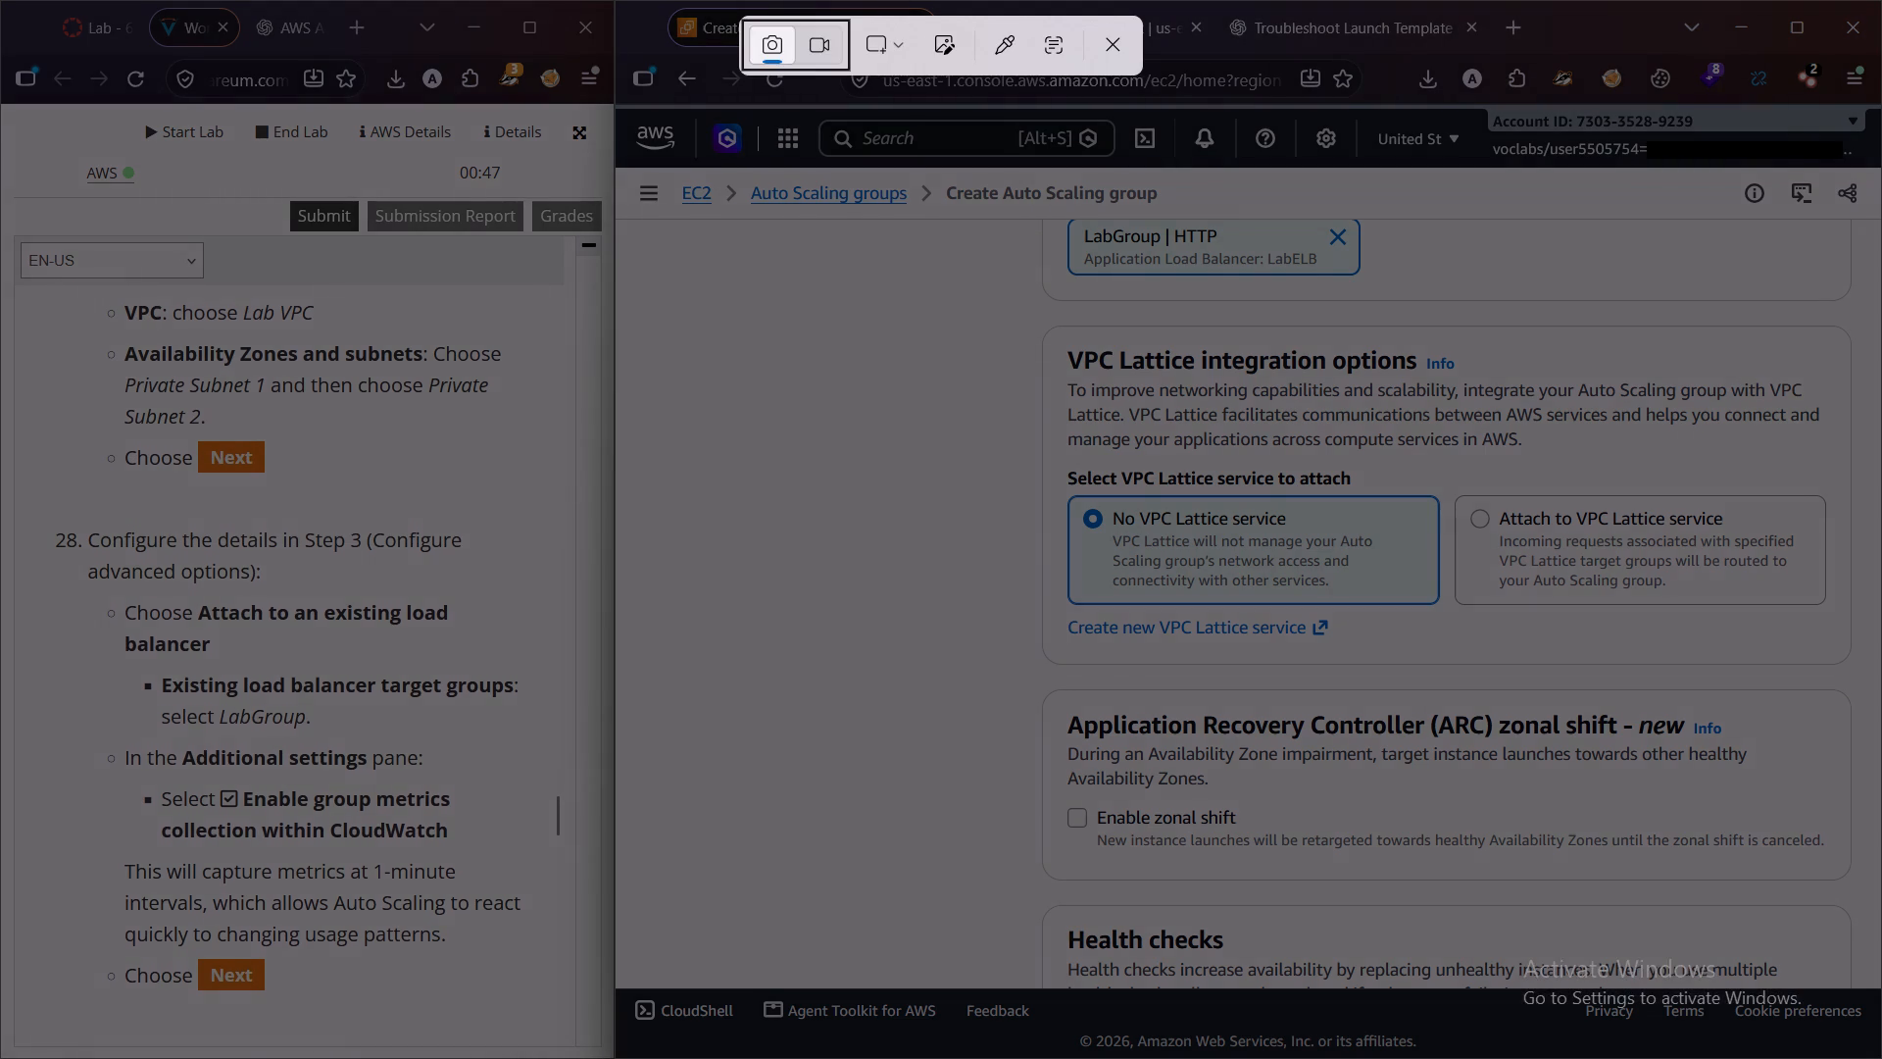
left_click_drag(24, 494, 560, 1012)
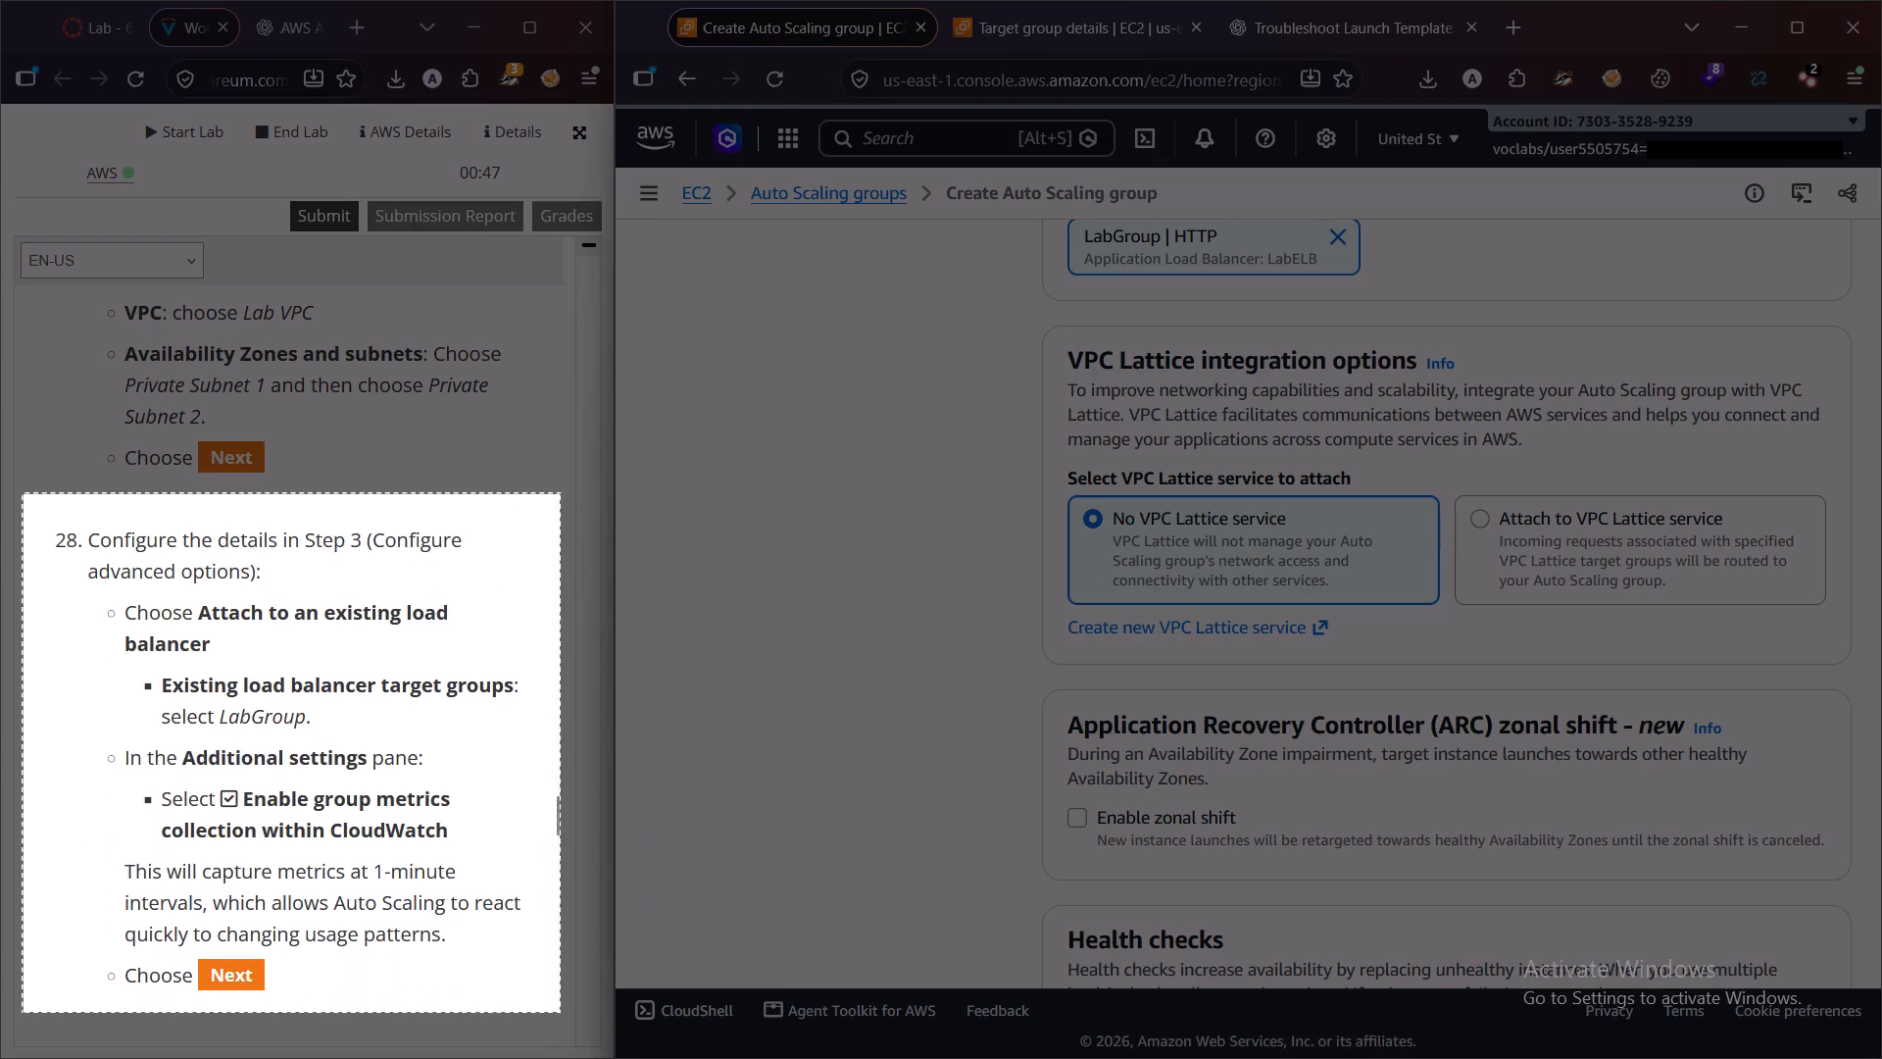
left_click_drag(560, 1012, 581, 1027)
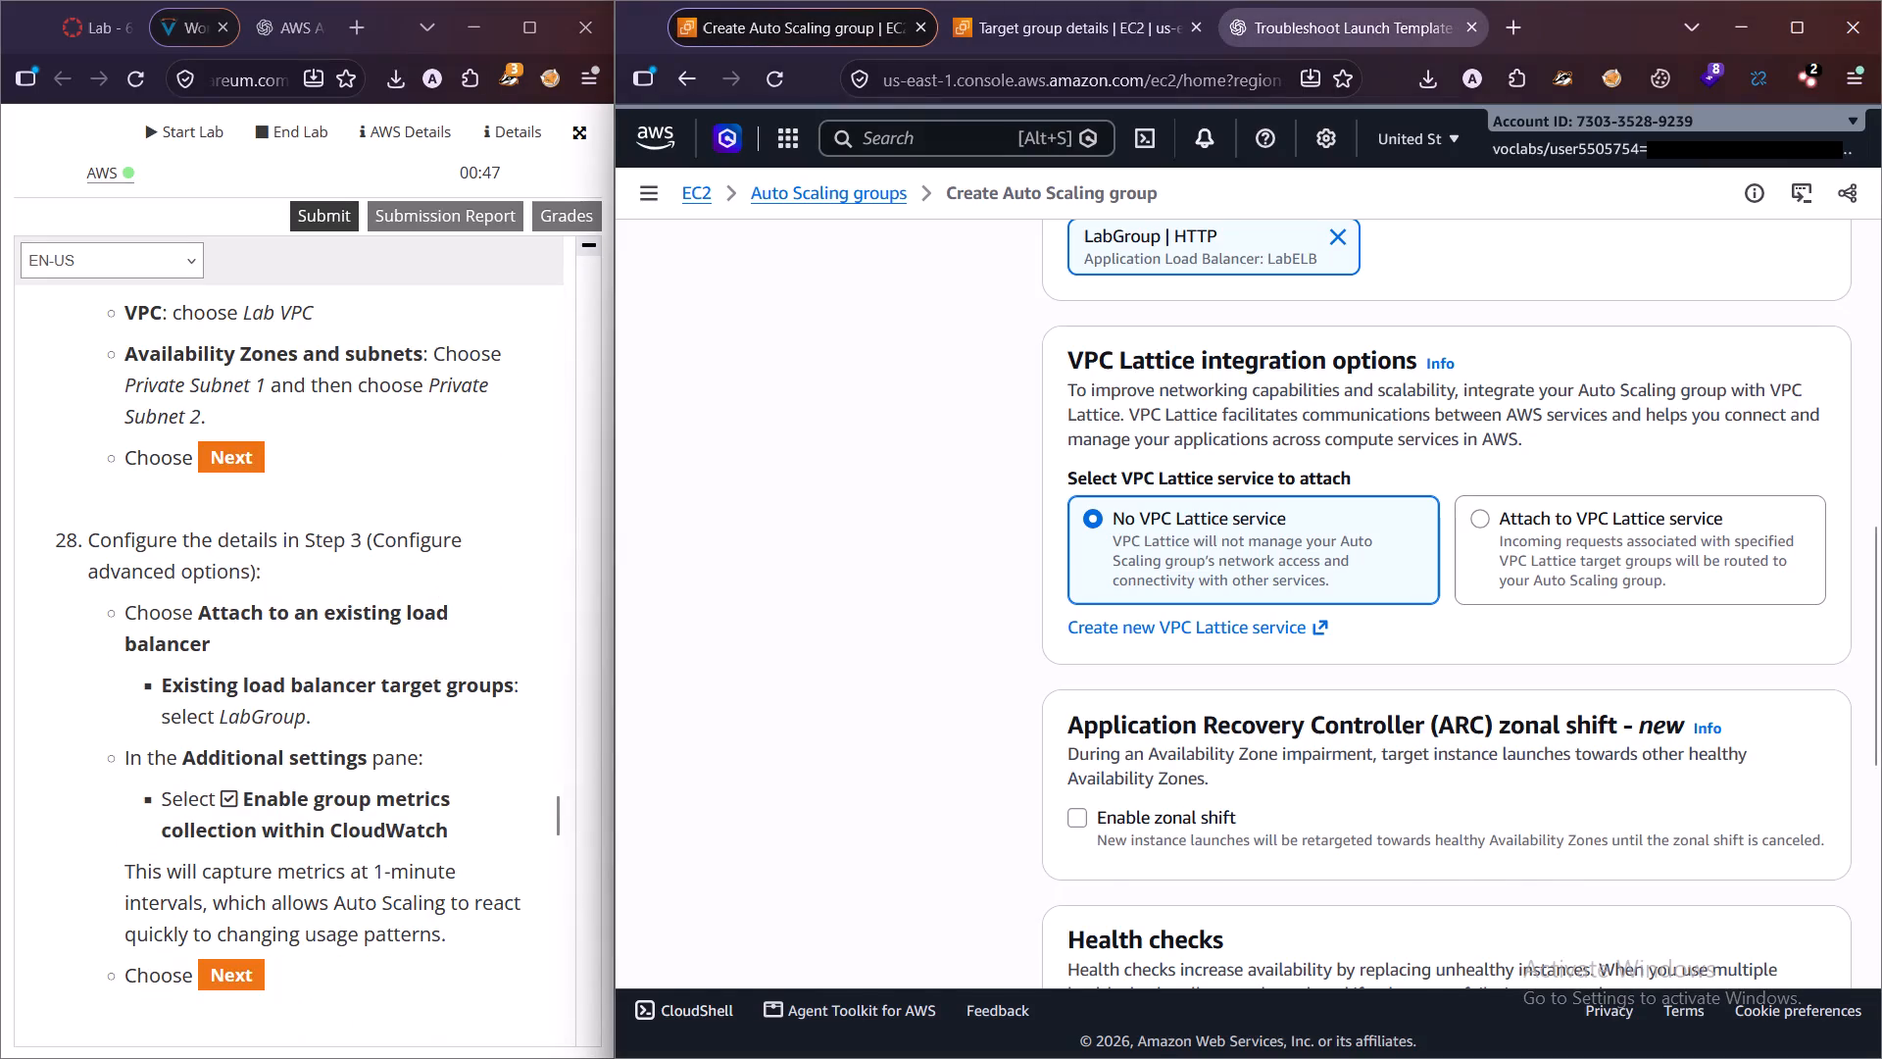
left_click(1311, 16)
left_click(1328, 1003)
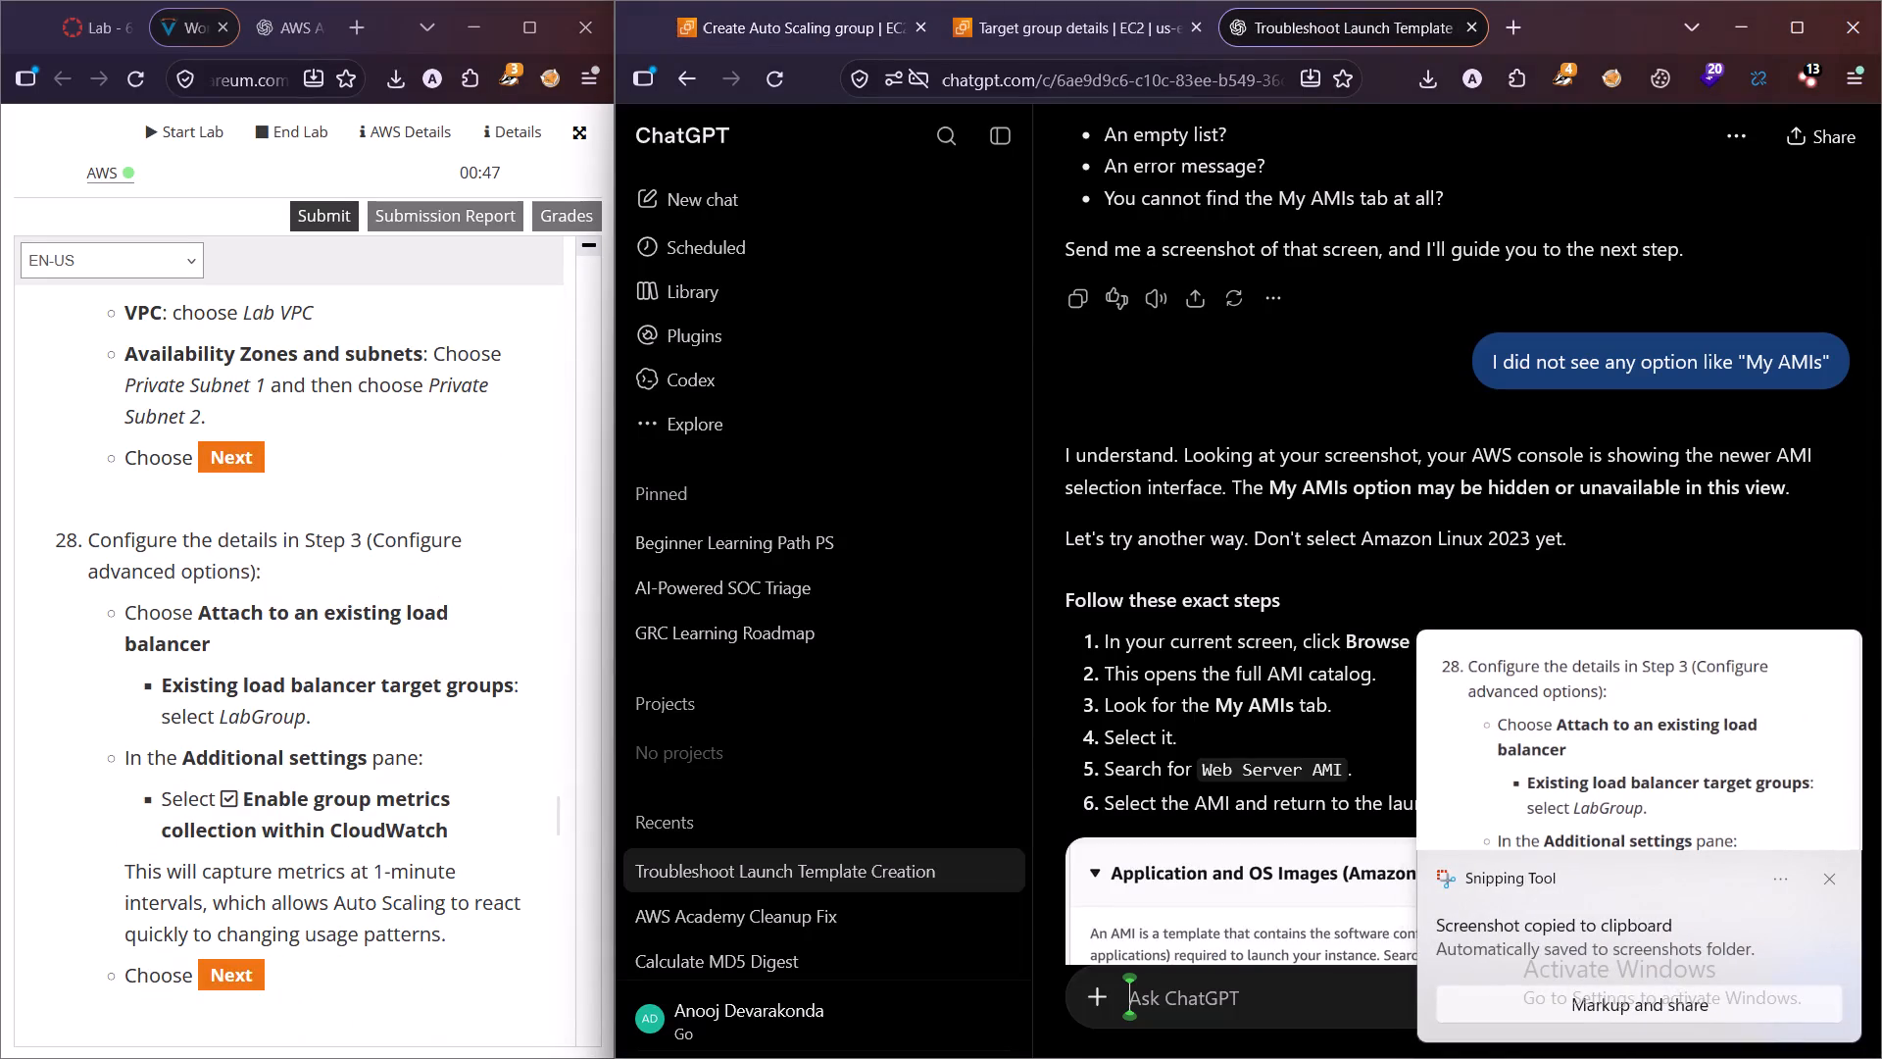
key("ctrl+v")
Capture a screenshot of the Auto Scaling group's load balancing settings and paste it into the ChatGPT message.
left_click(838, 14)
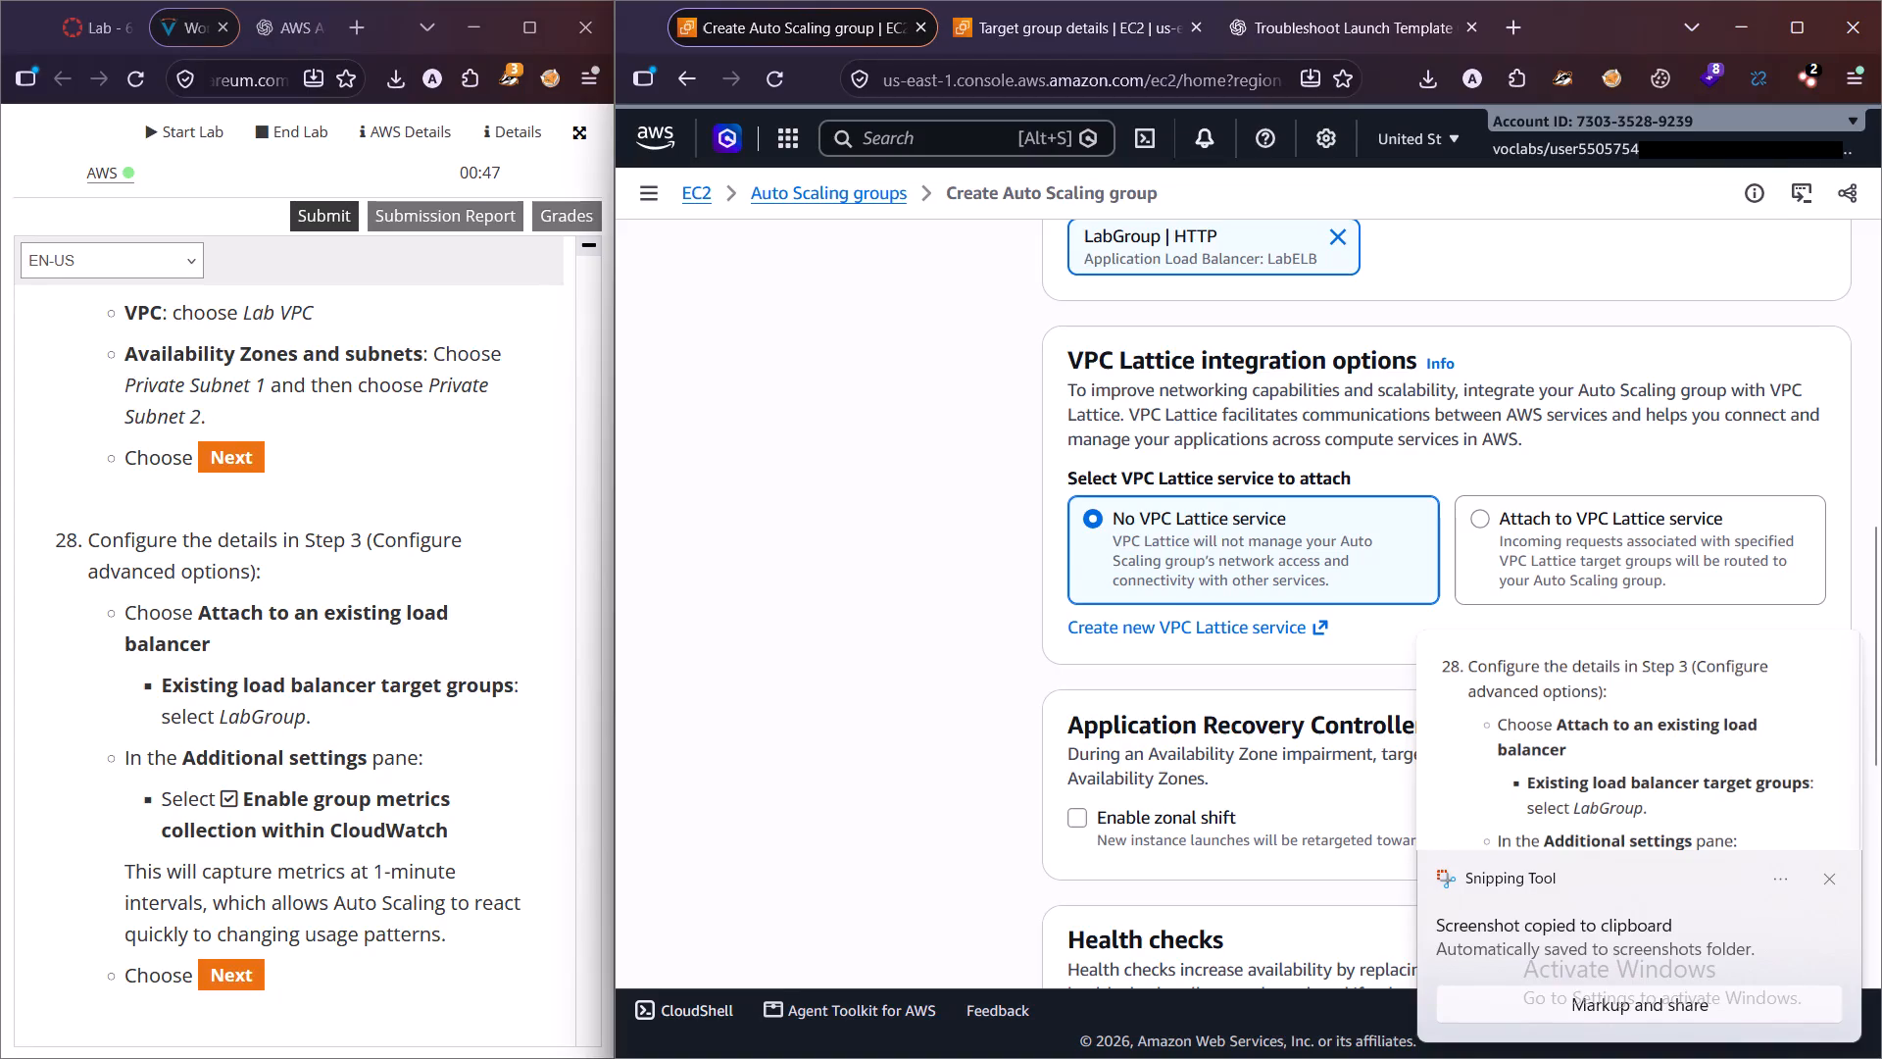
scroll(1277, 491, "up", 7)
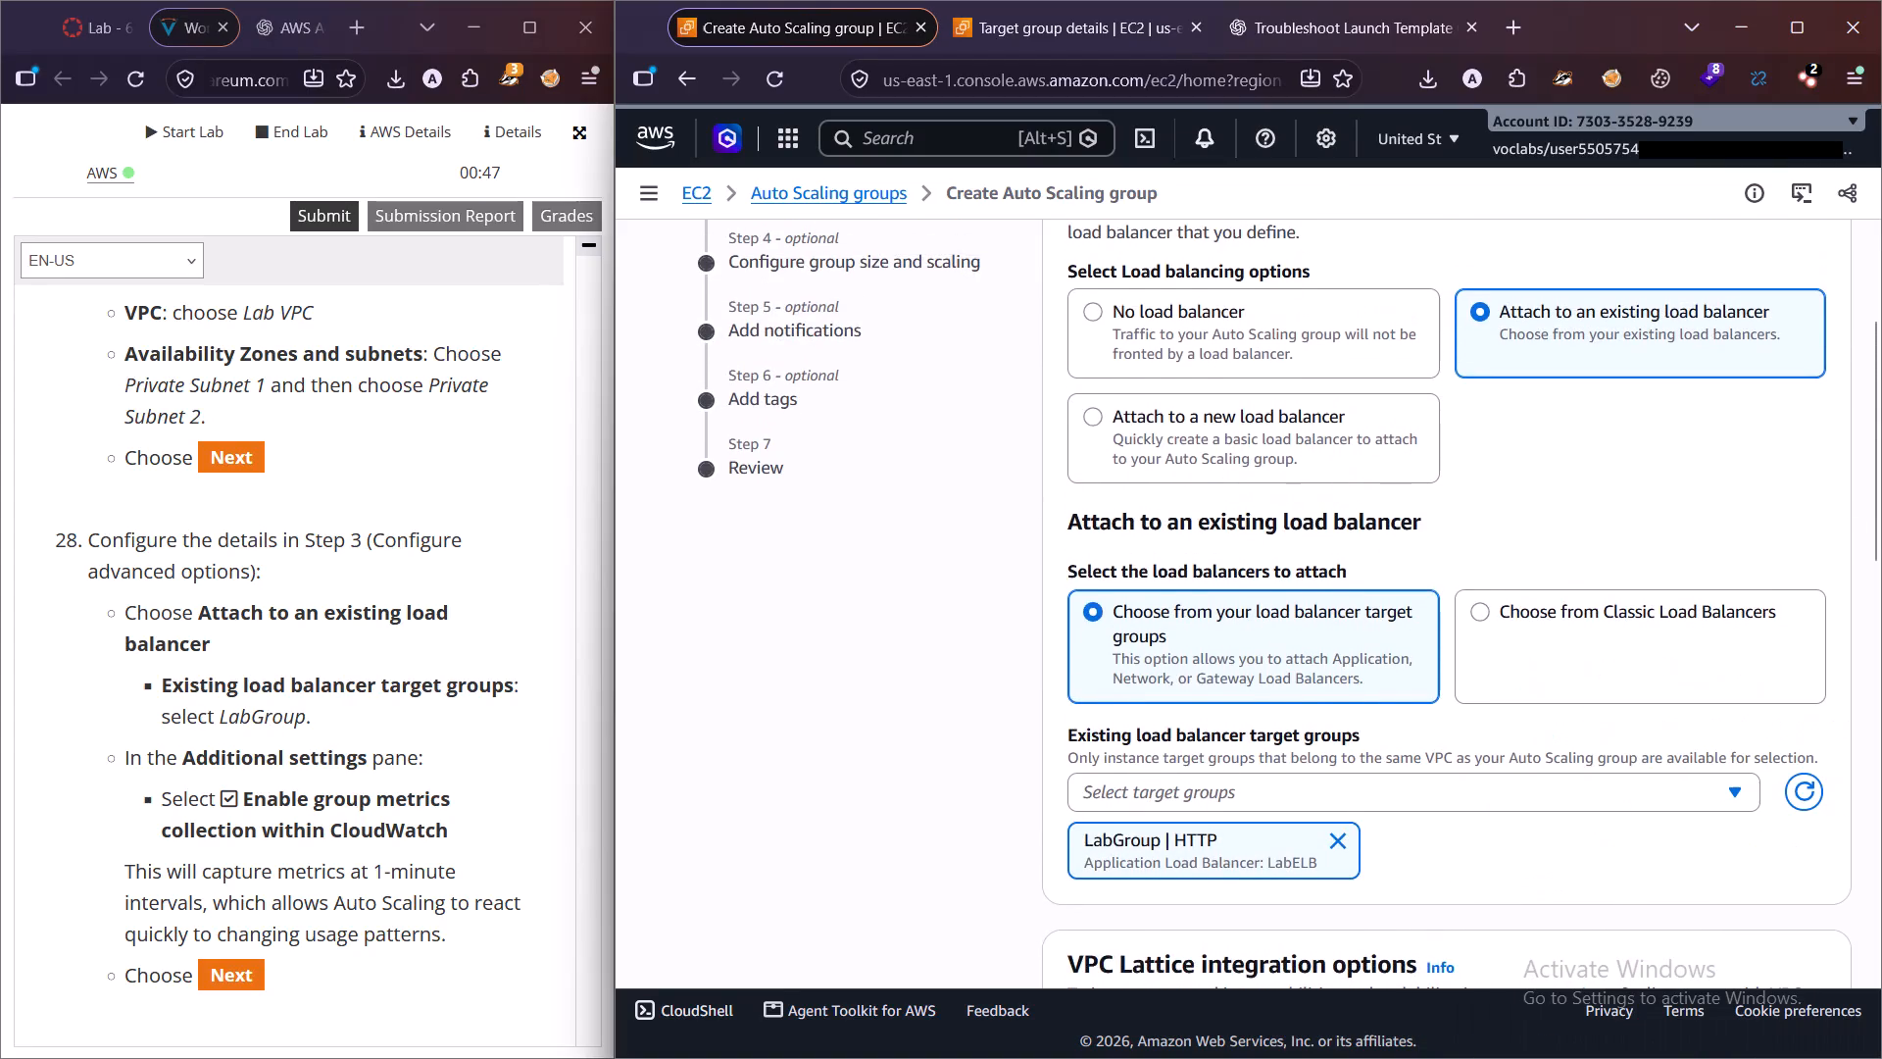
scroll(1277, 491, "up", 1)
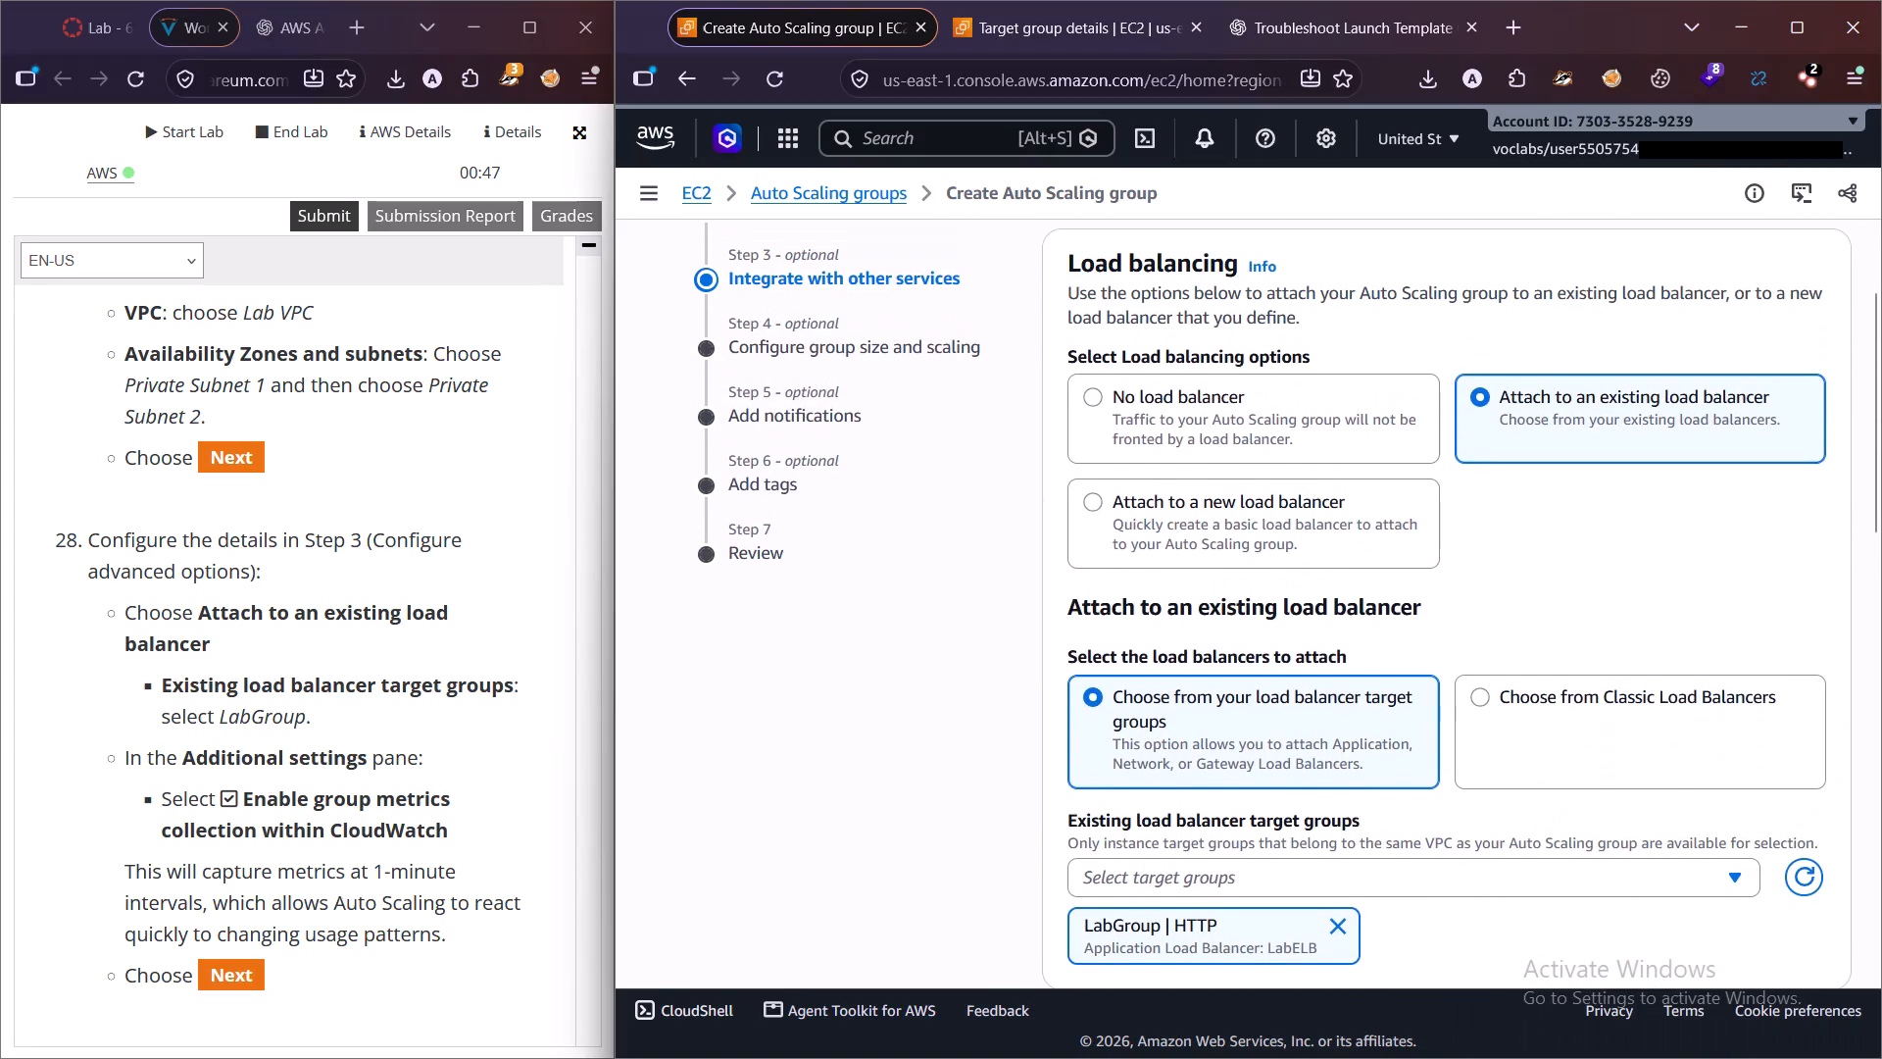
scroll(1280, 491, "down", 1)
scroll(1280, 491, "up", 1)
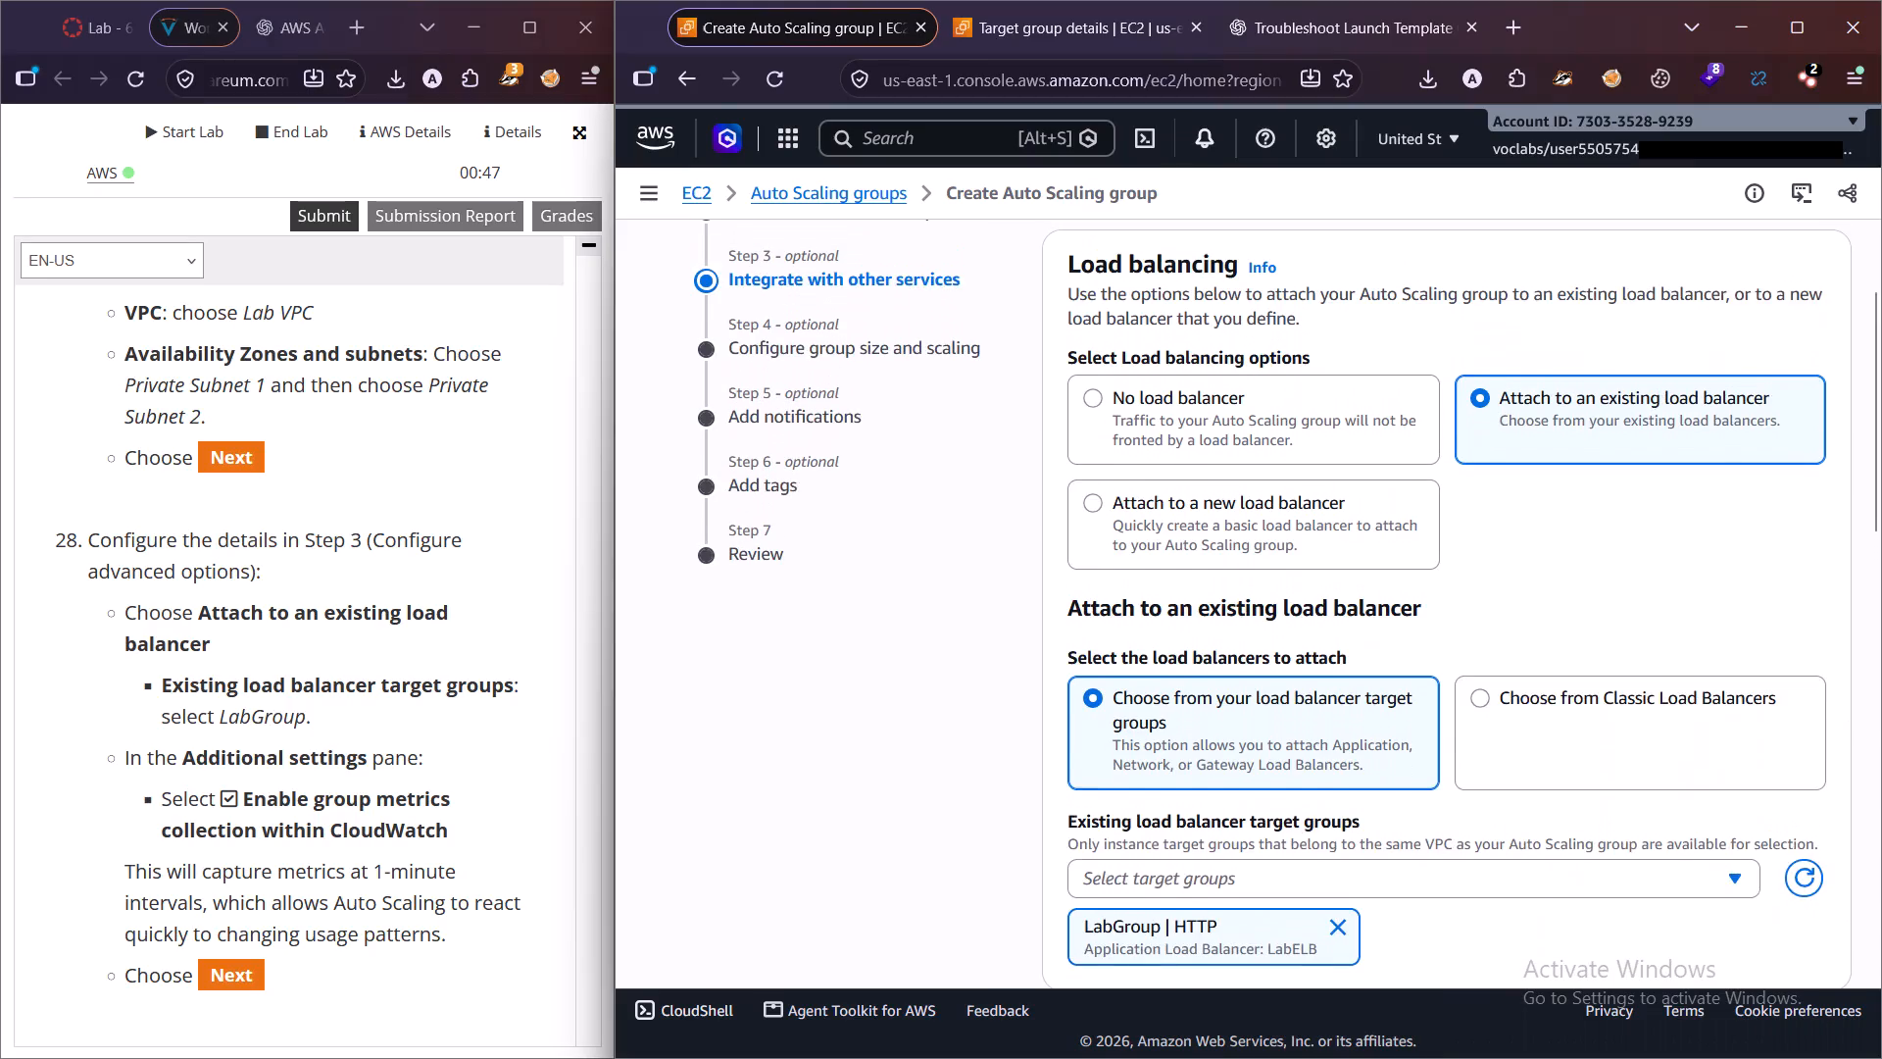
key("shift+super+s")
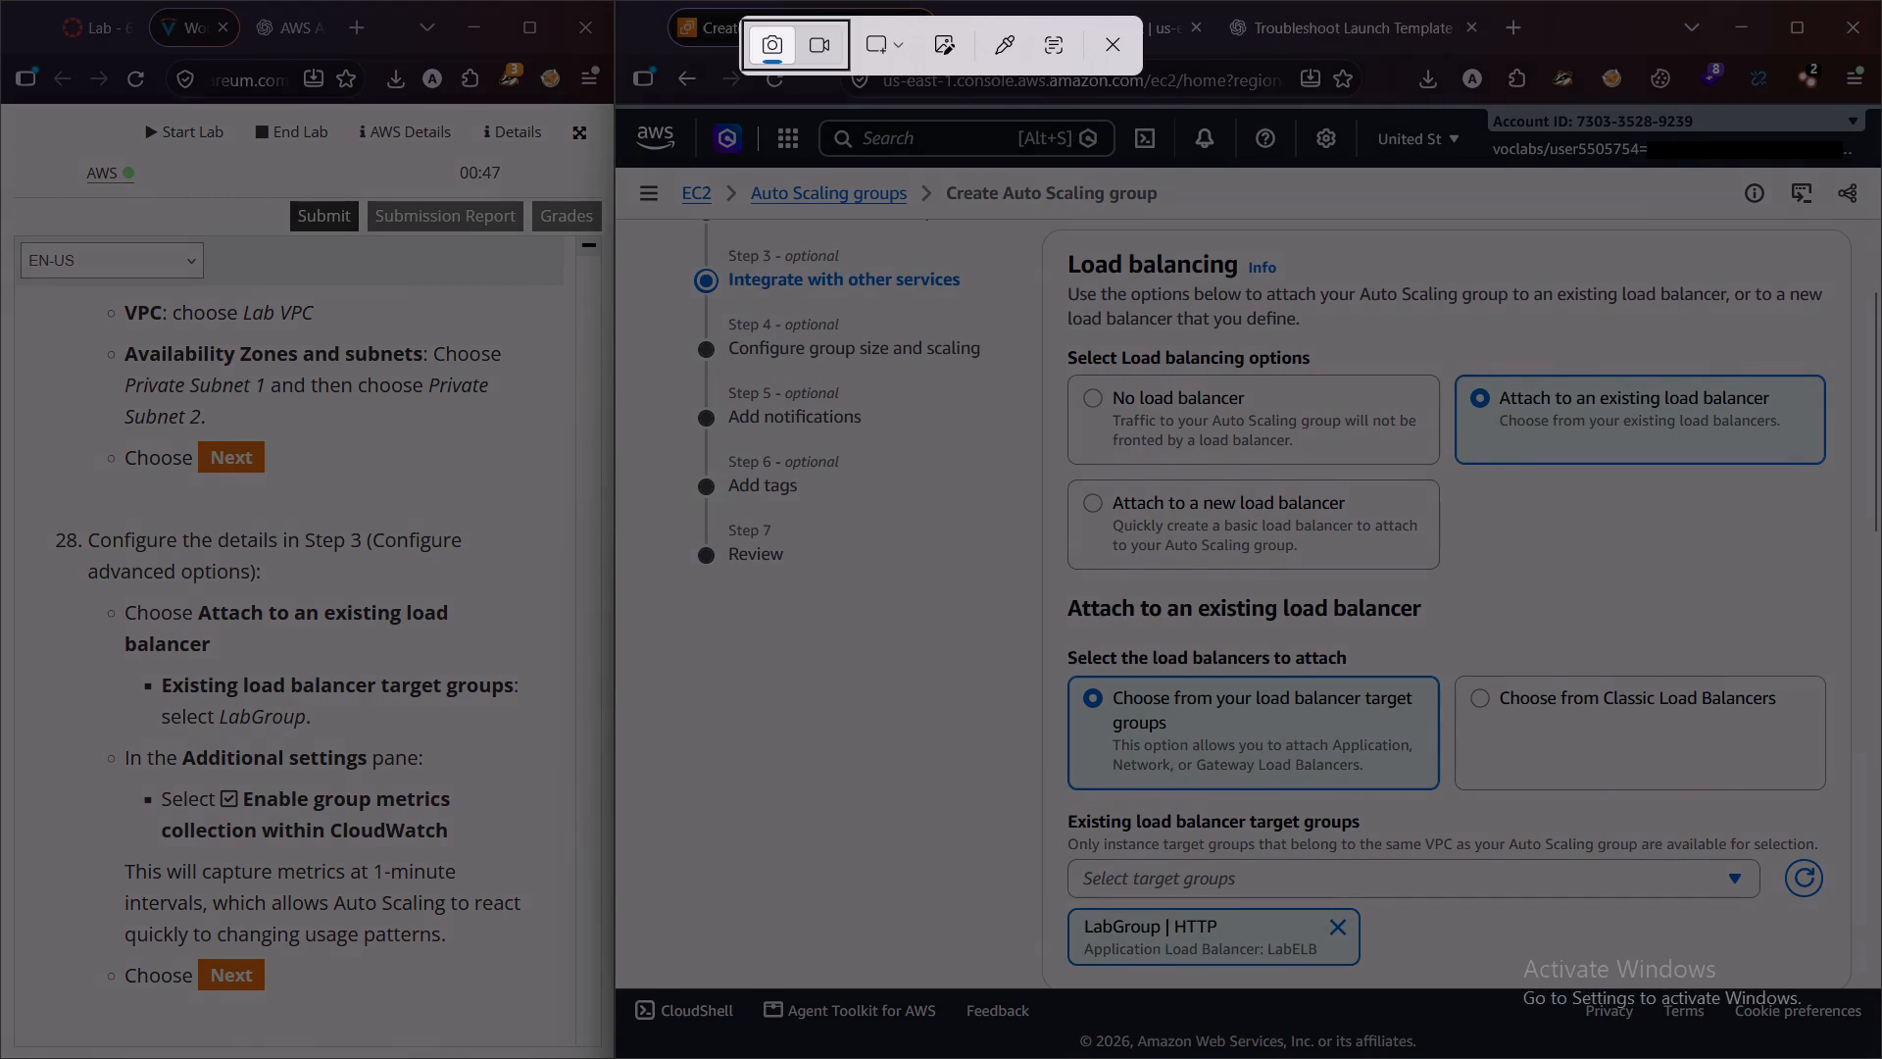
left_click_drag(1023, 224, 1881, 1058)
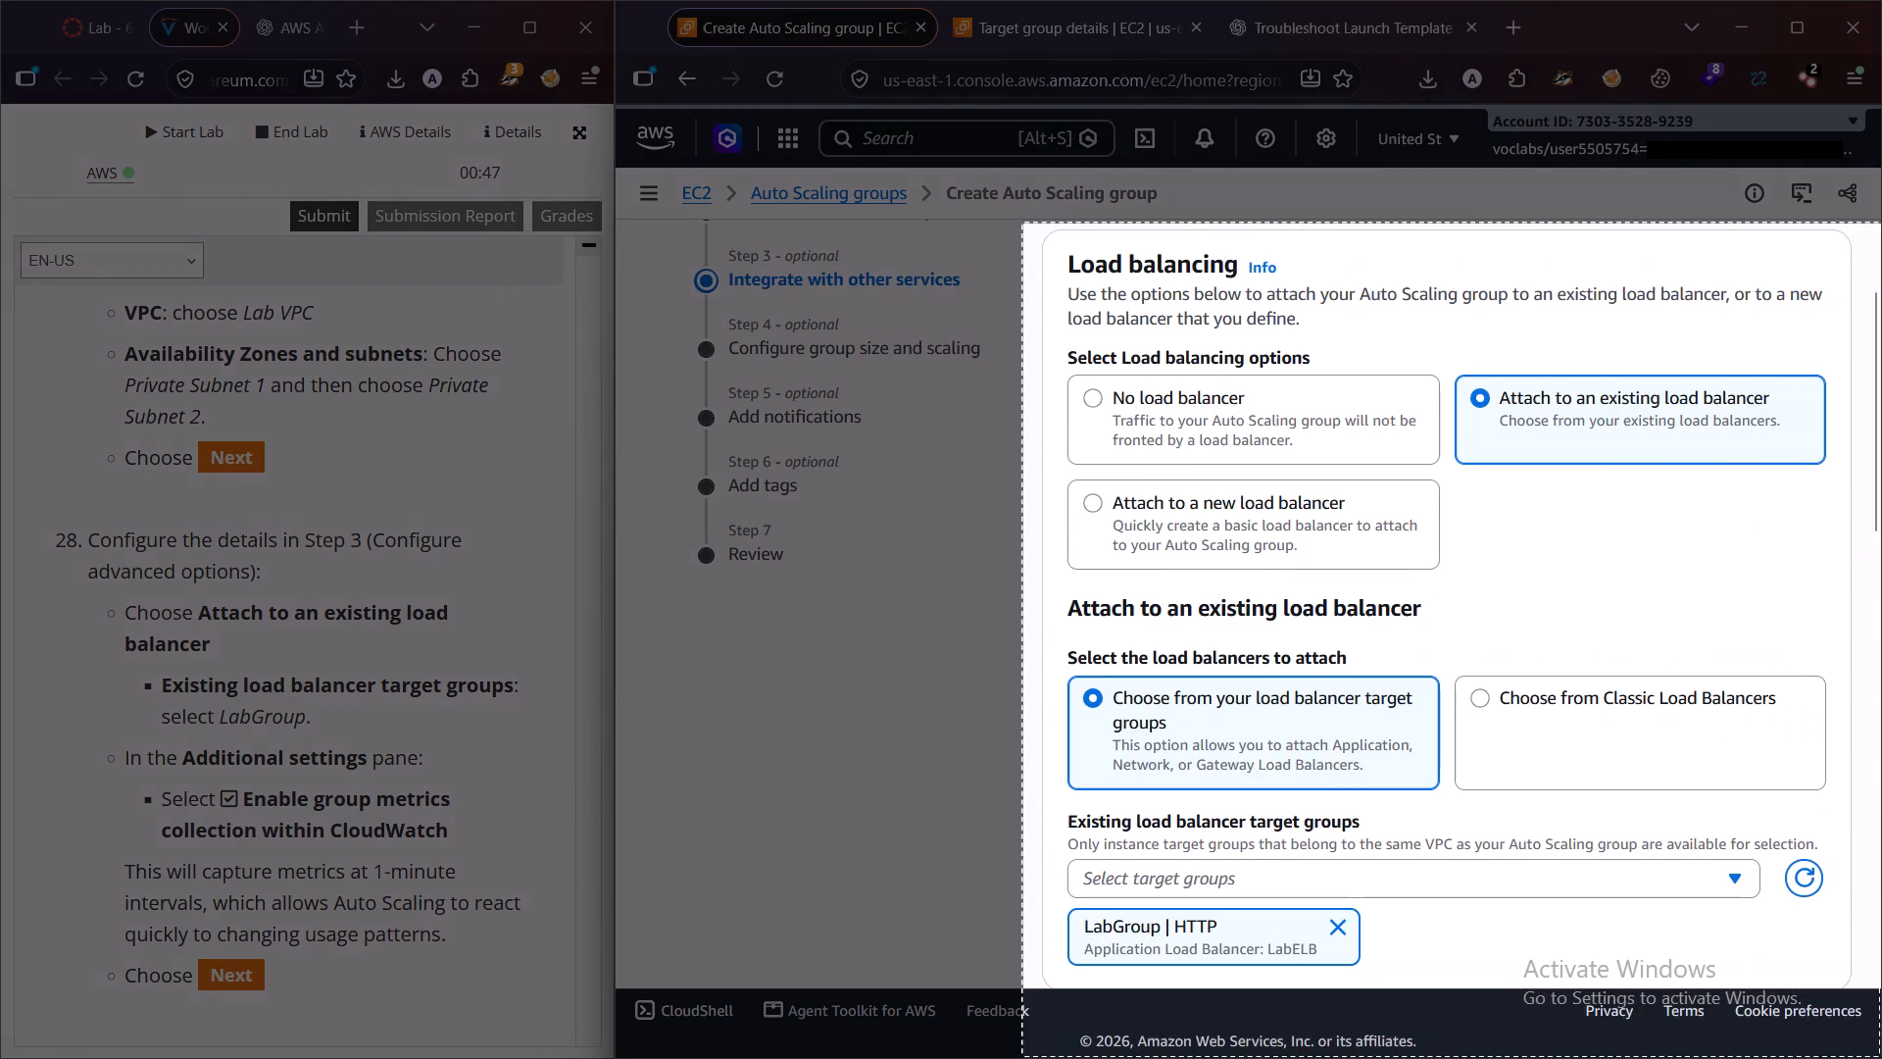
left_click_drag(1881, 1058, 1881, 1057)
left_click(1355, 34)
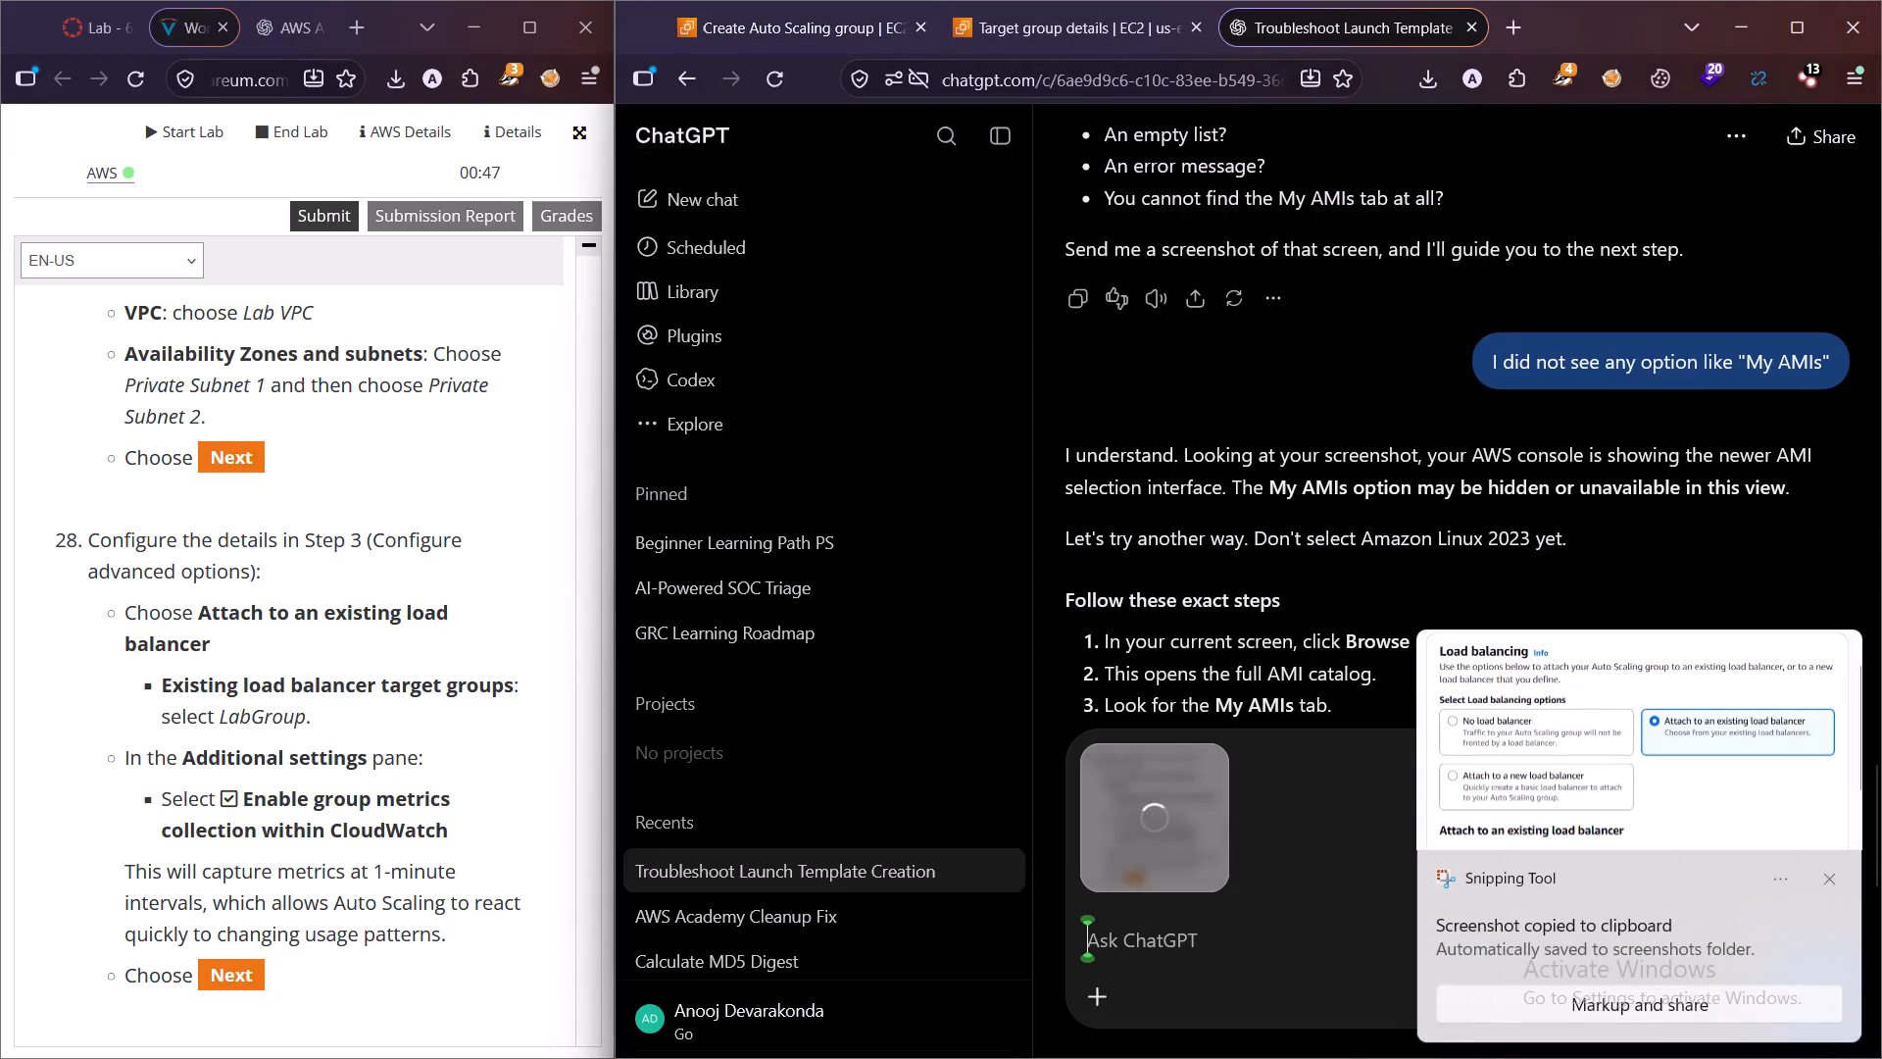
left_click(1261, 949)
key("ctrl+v")
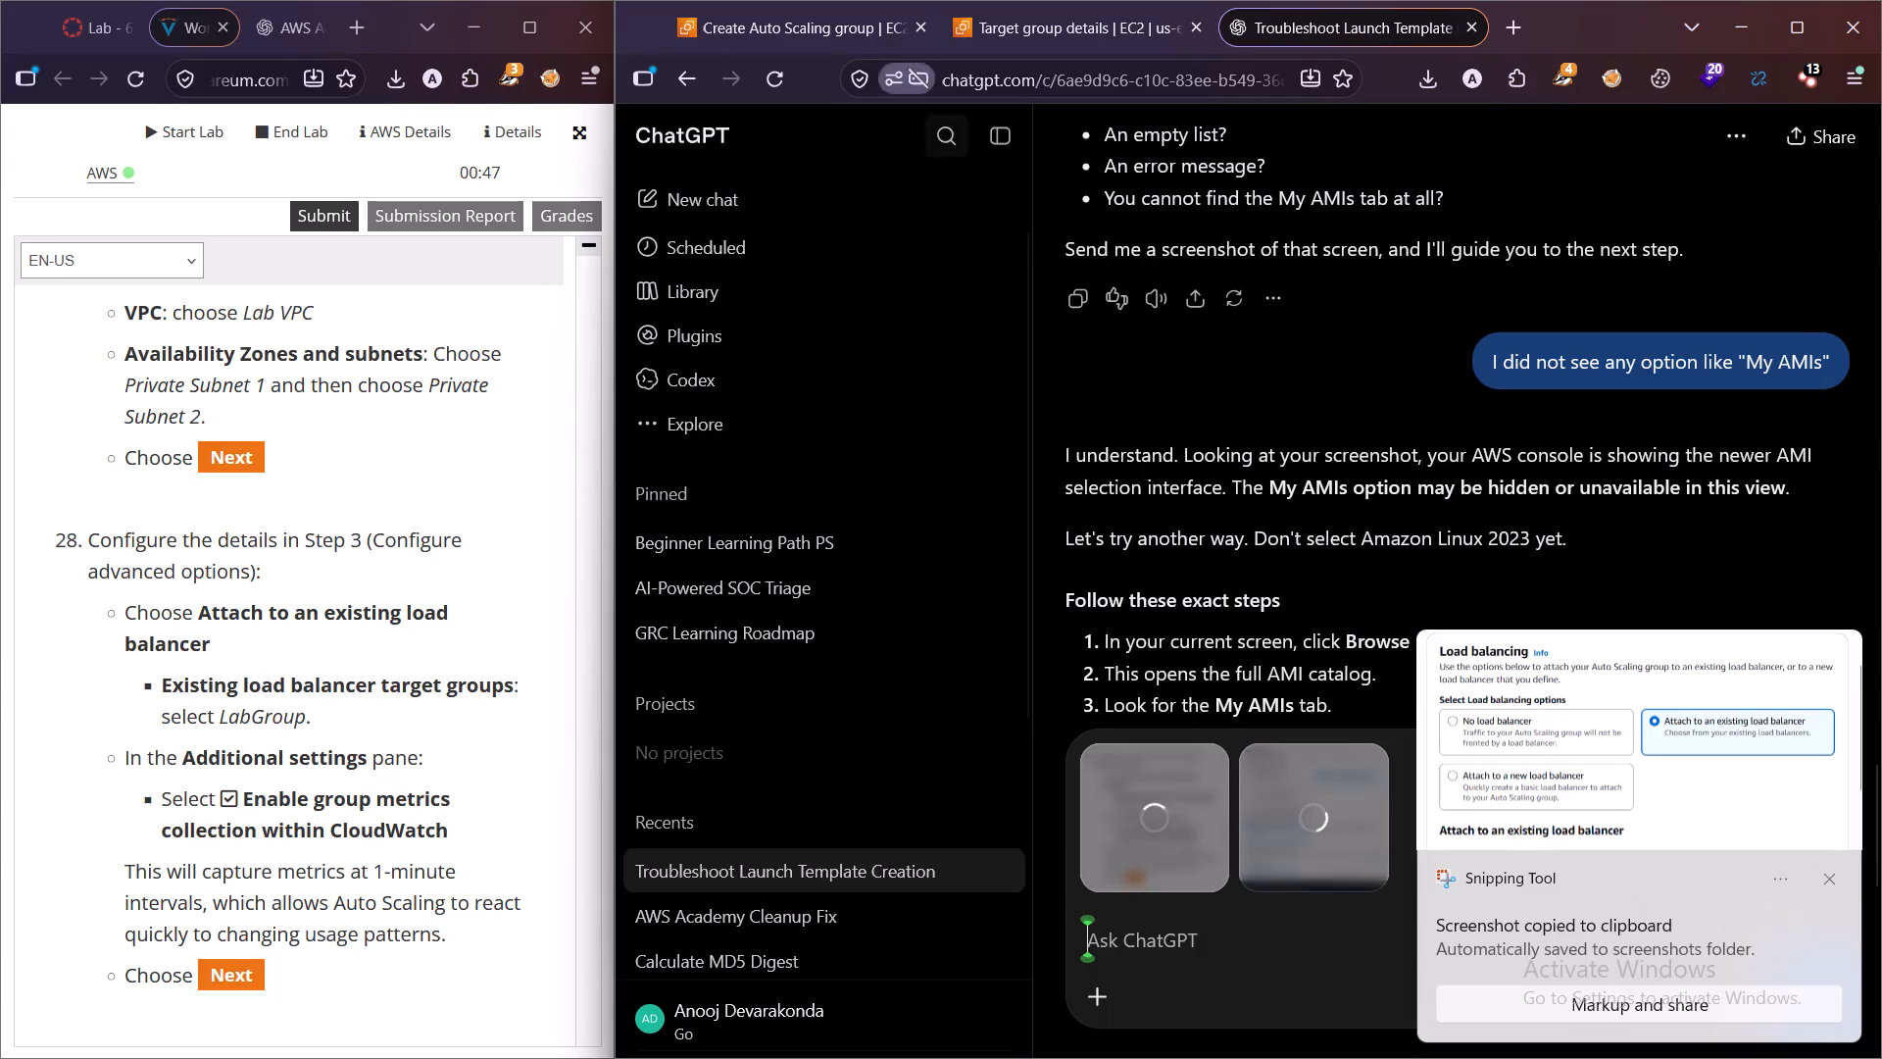
Capture a screenshot of the VPC Lattice integration and zonal shift settings and add it to the ChatGPT message.
left_click(844, 3)
left_click(837, 12)
scroll(1328, 506, "down", 5)
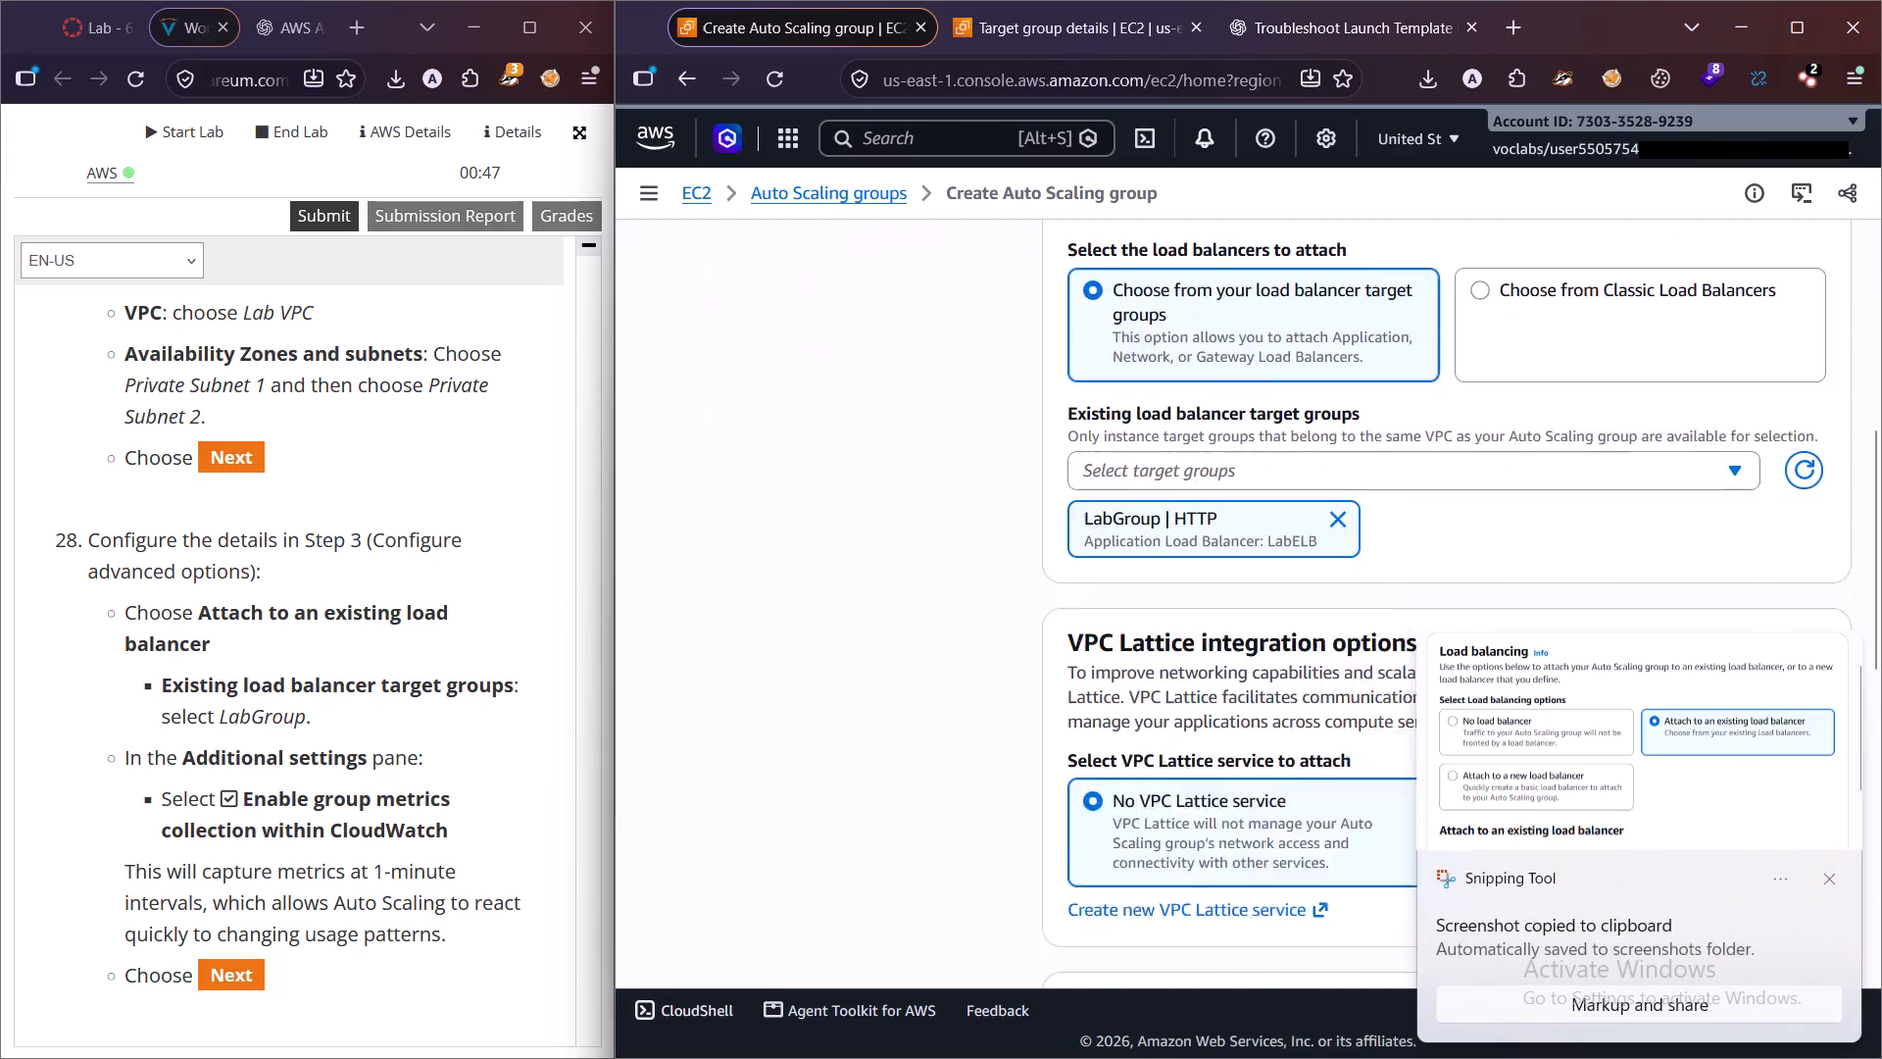
scroll(1328, 506, "down", 4)
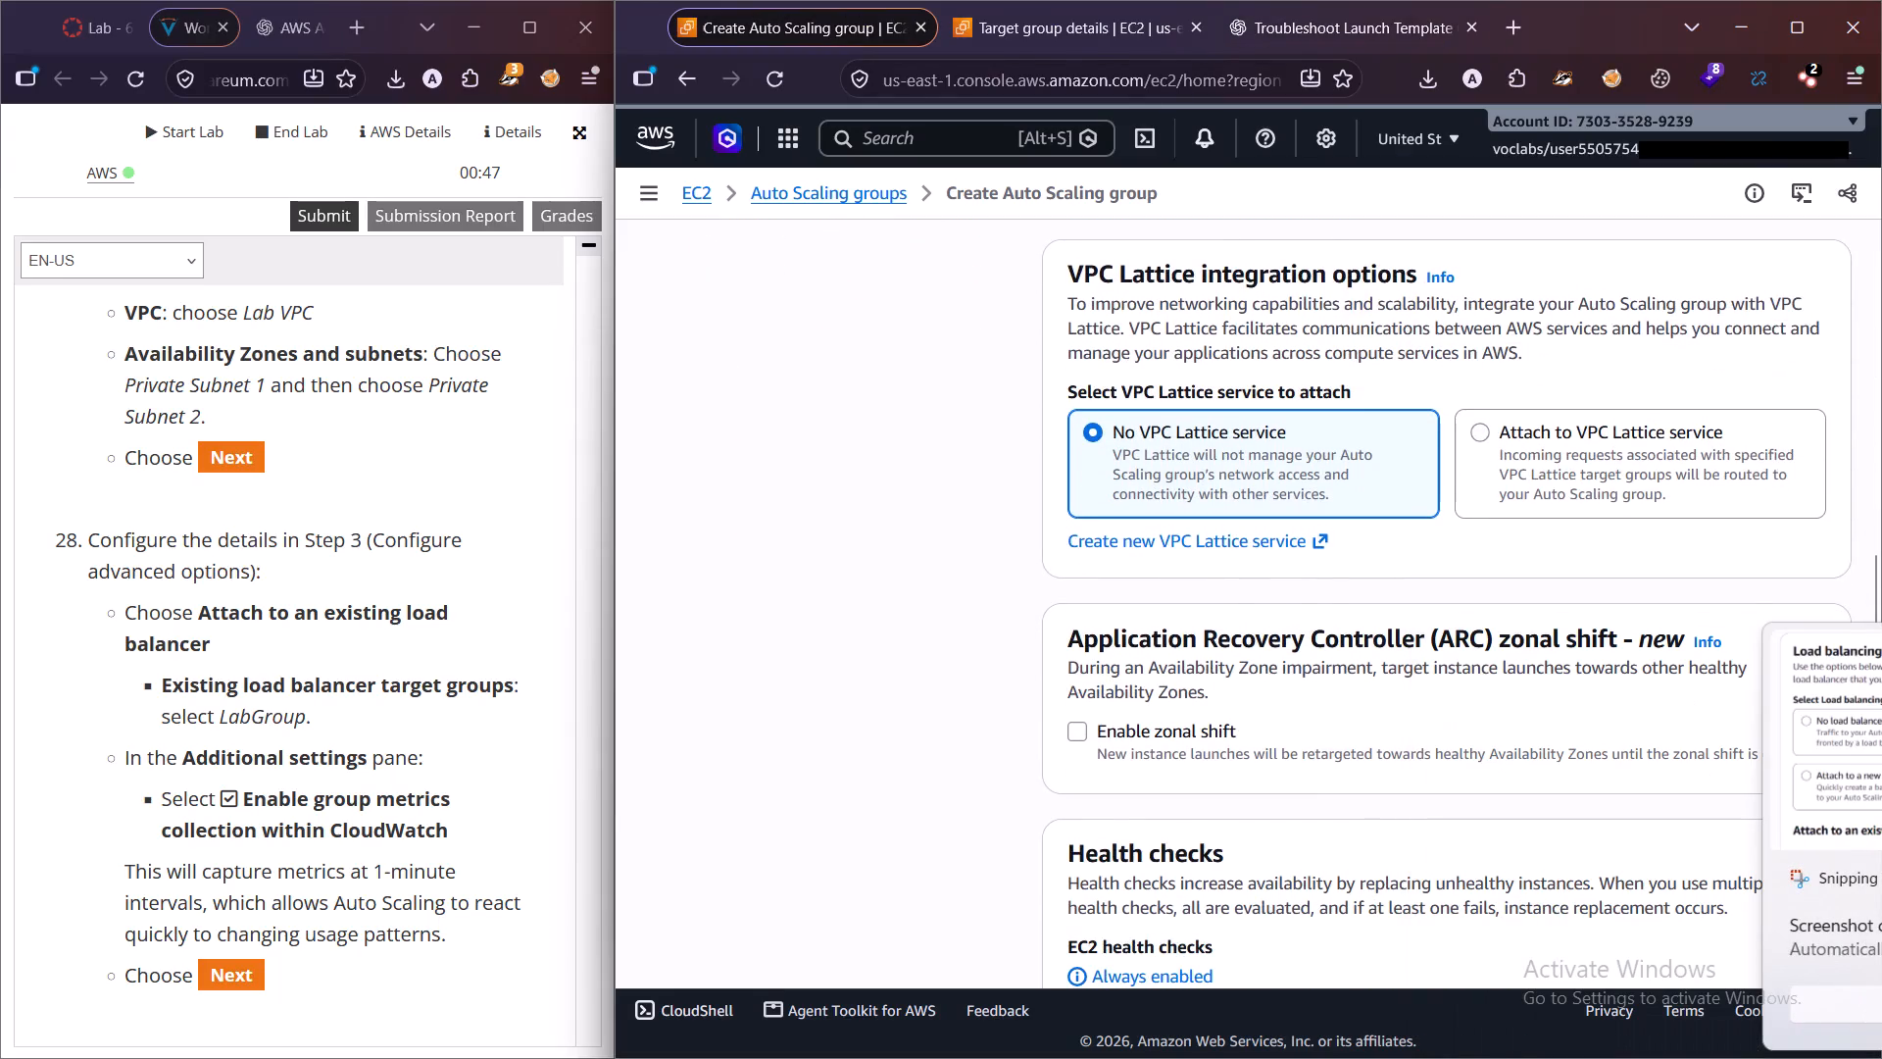
key("shift+super+s")
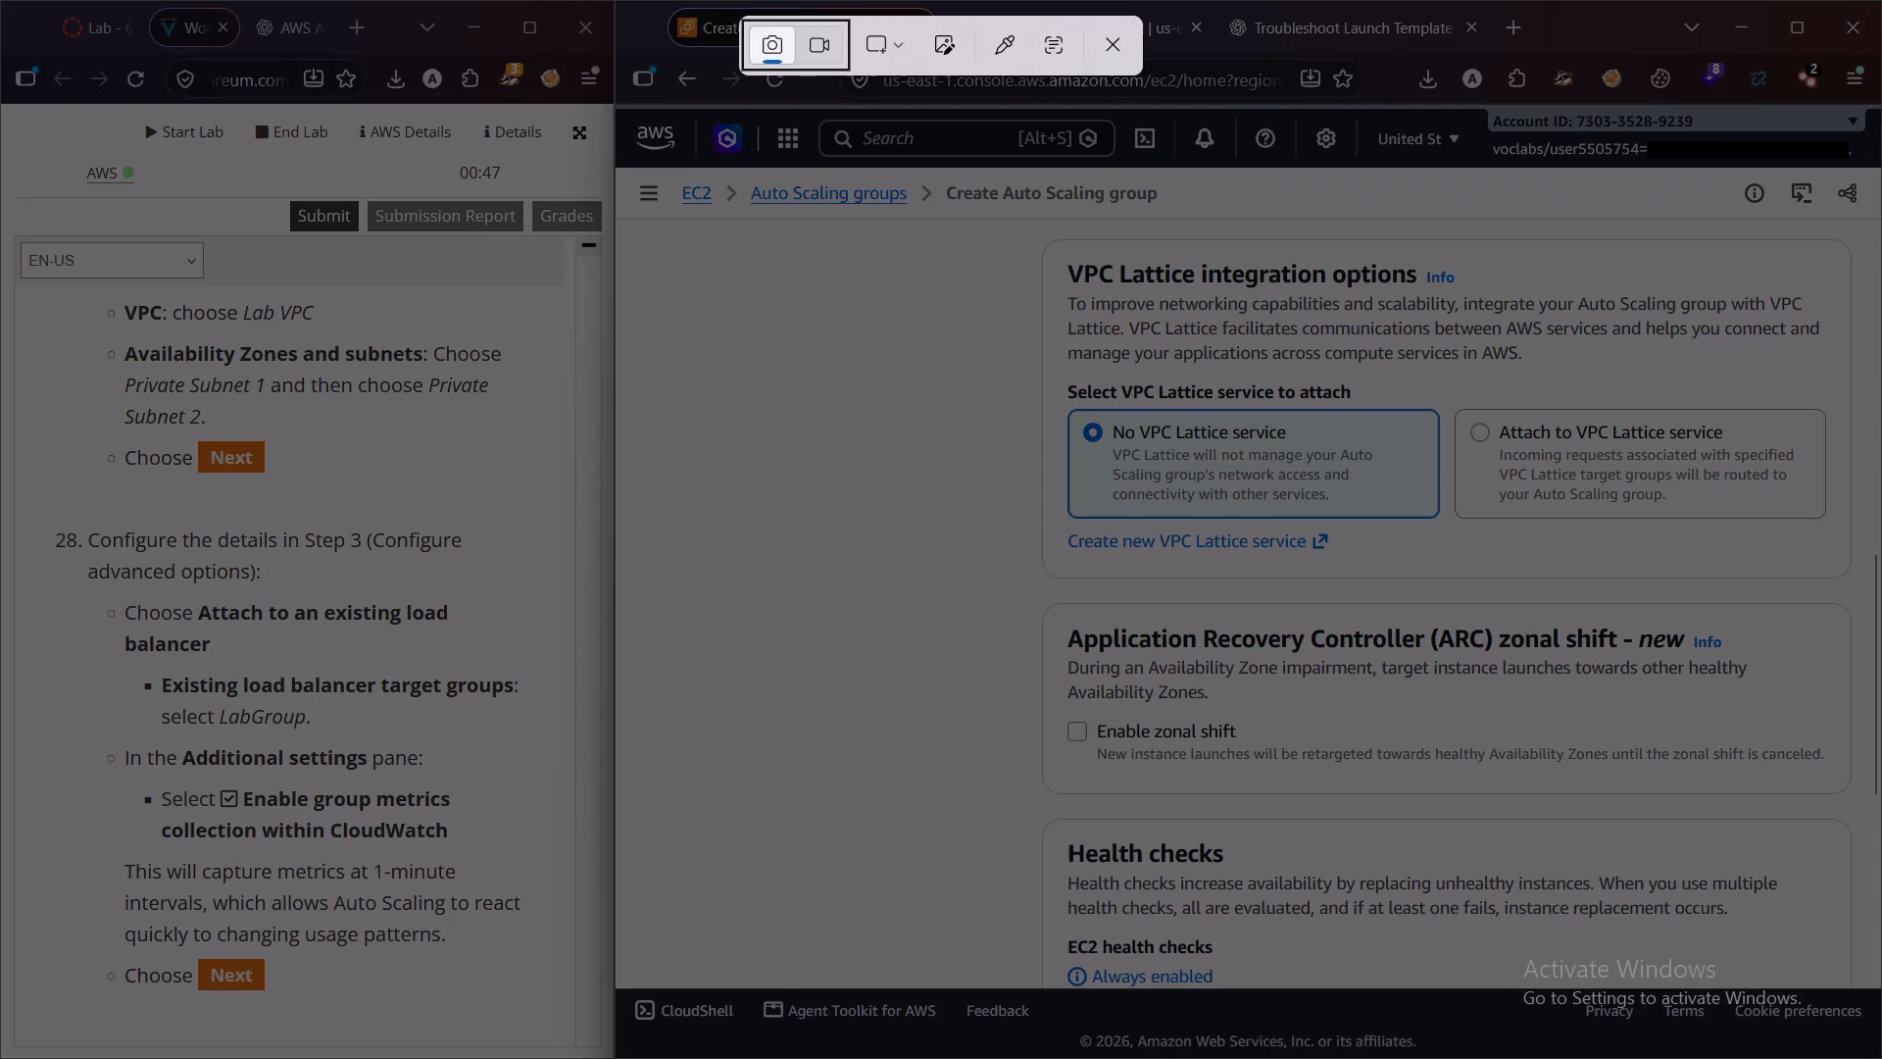
left_click_drag(983, 223, 1881, 1055)
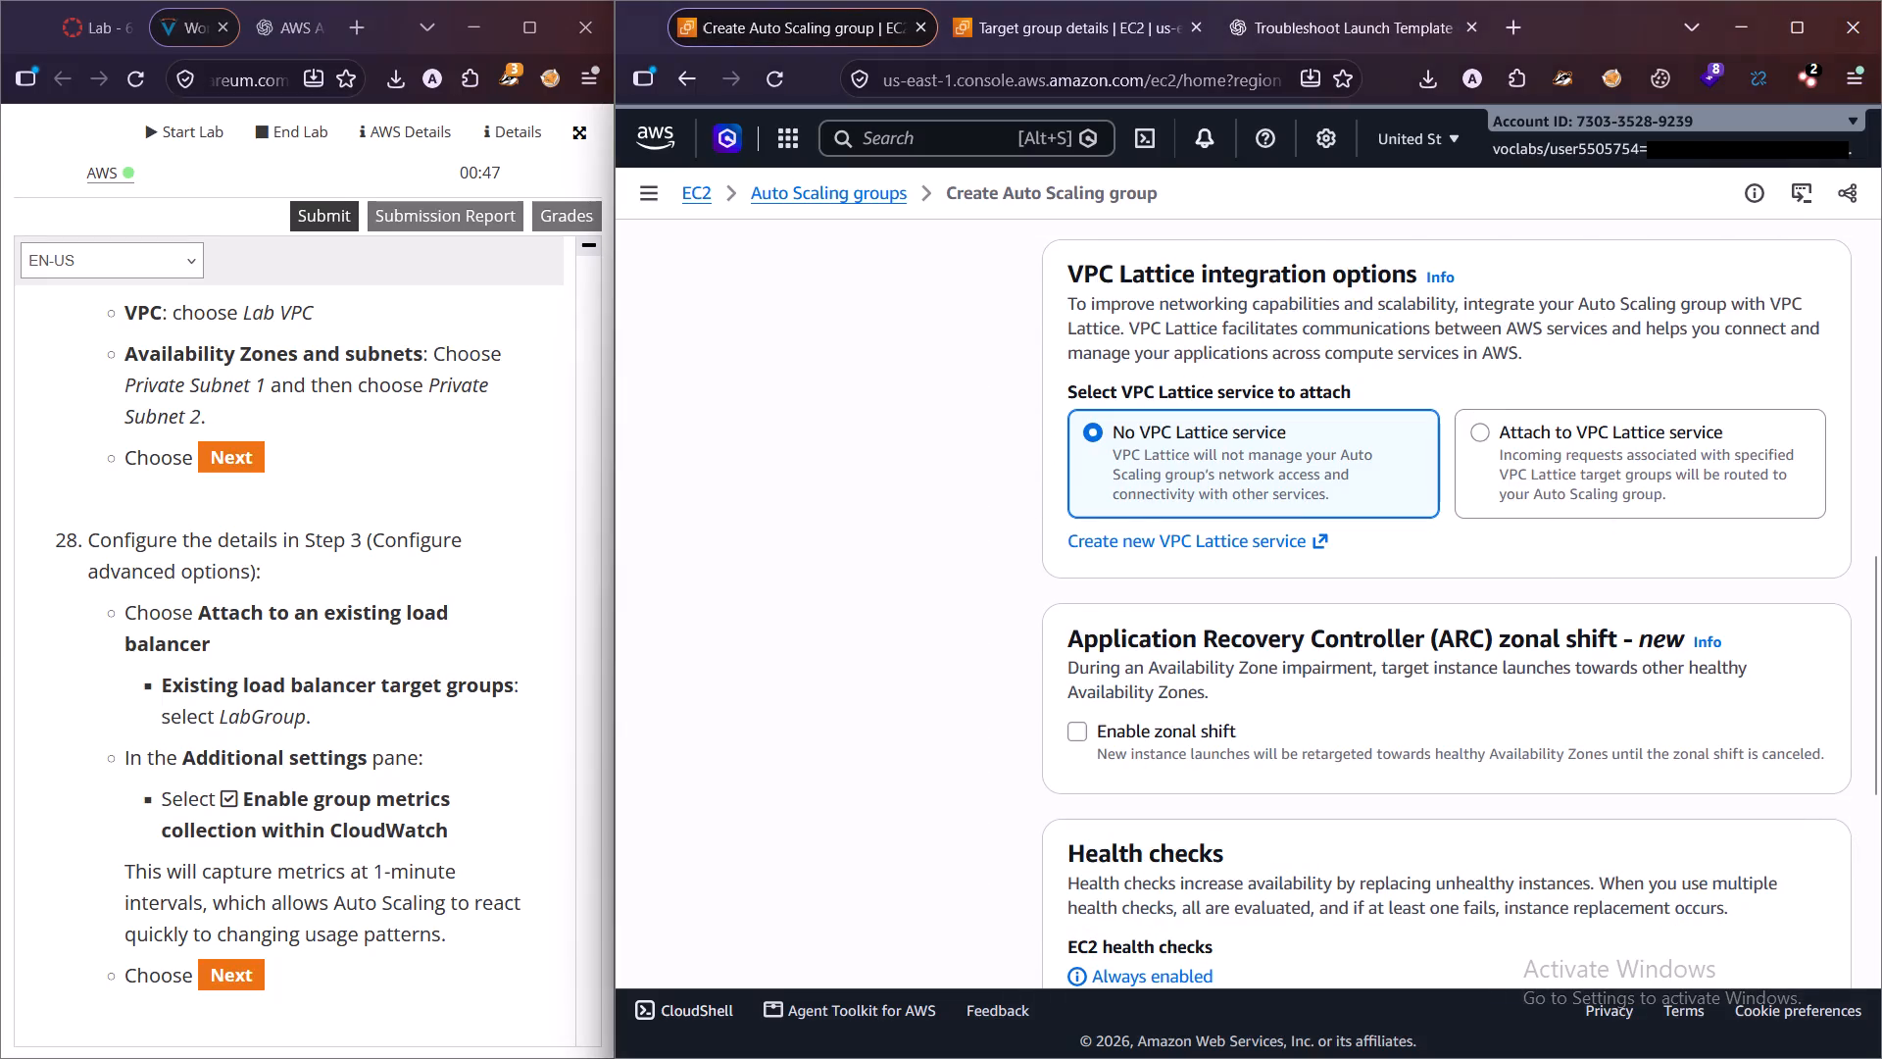
left_click(1361, 37)
left_click(1263, 945)
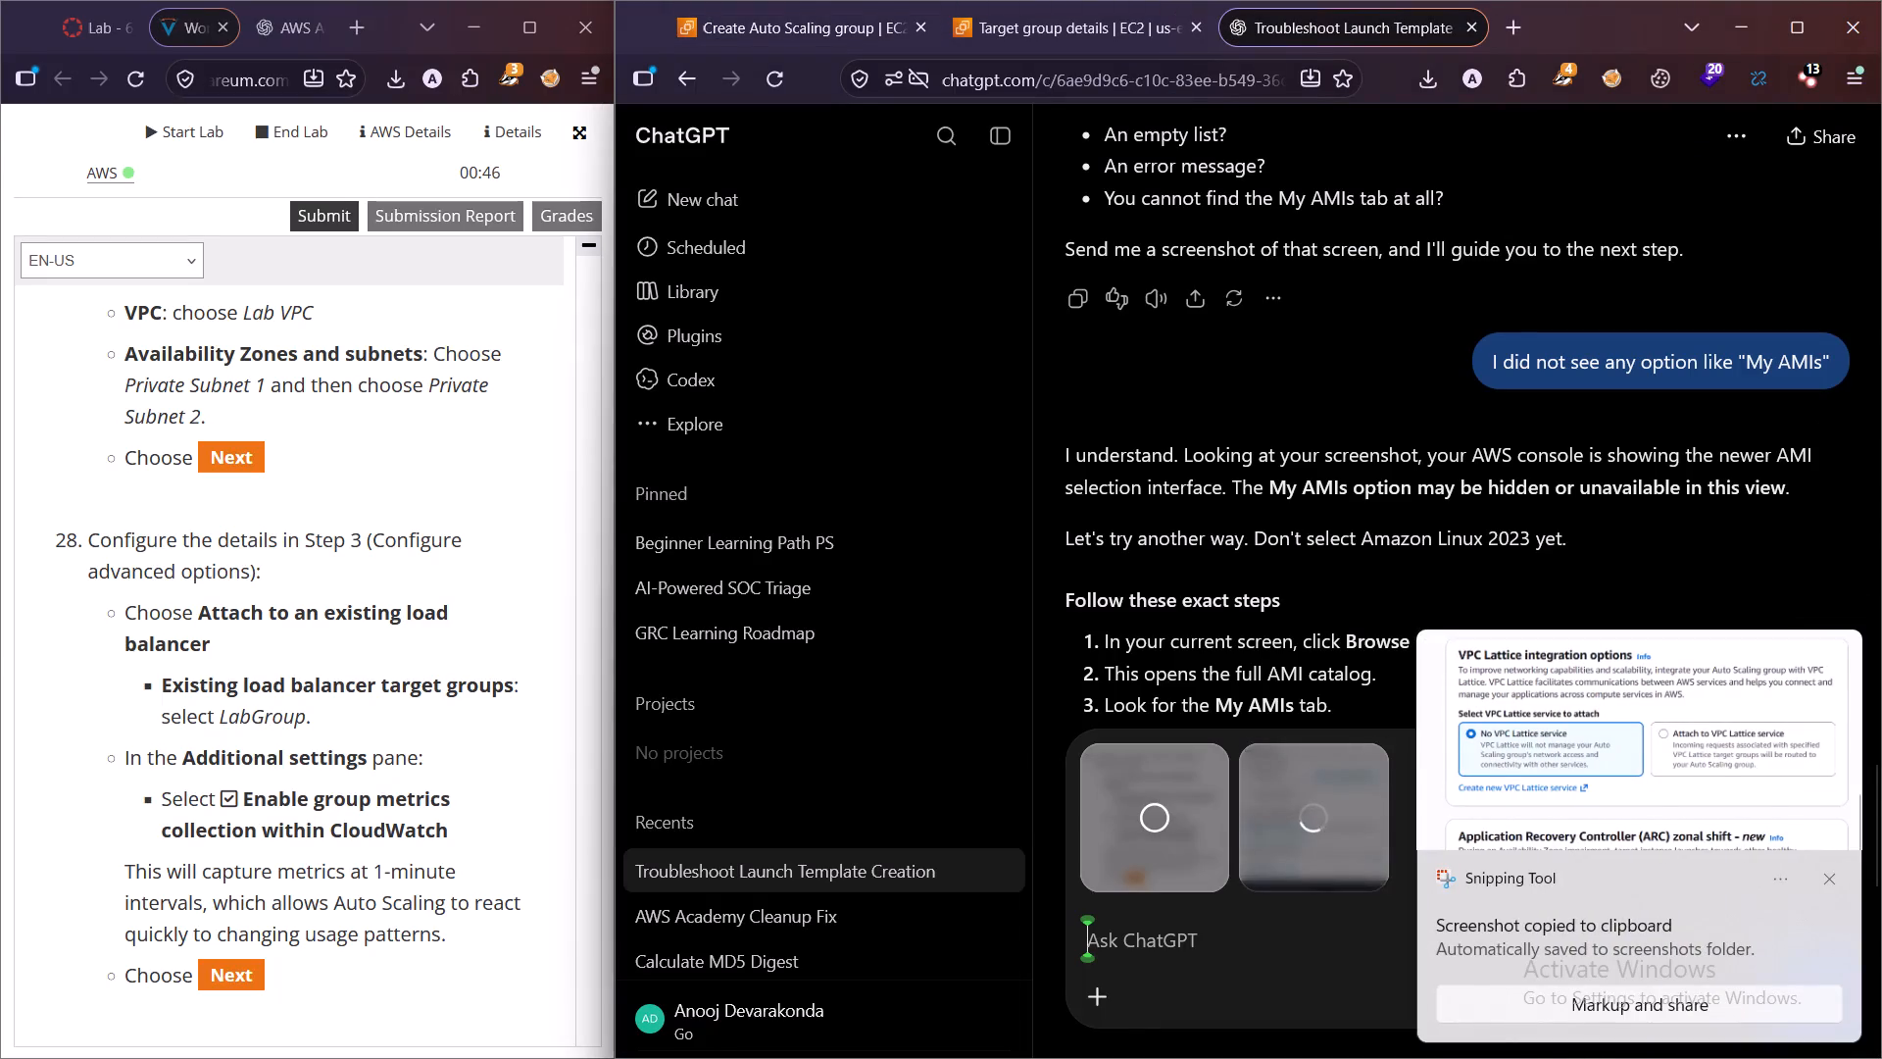
key("ctrl+v")
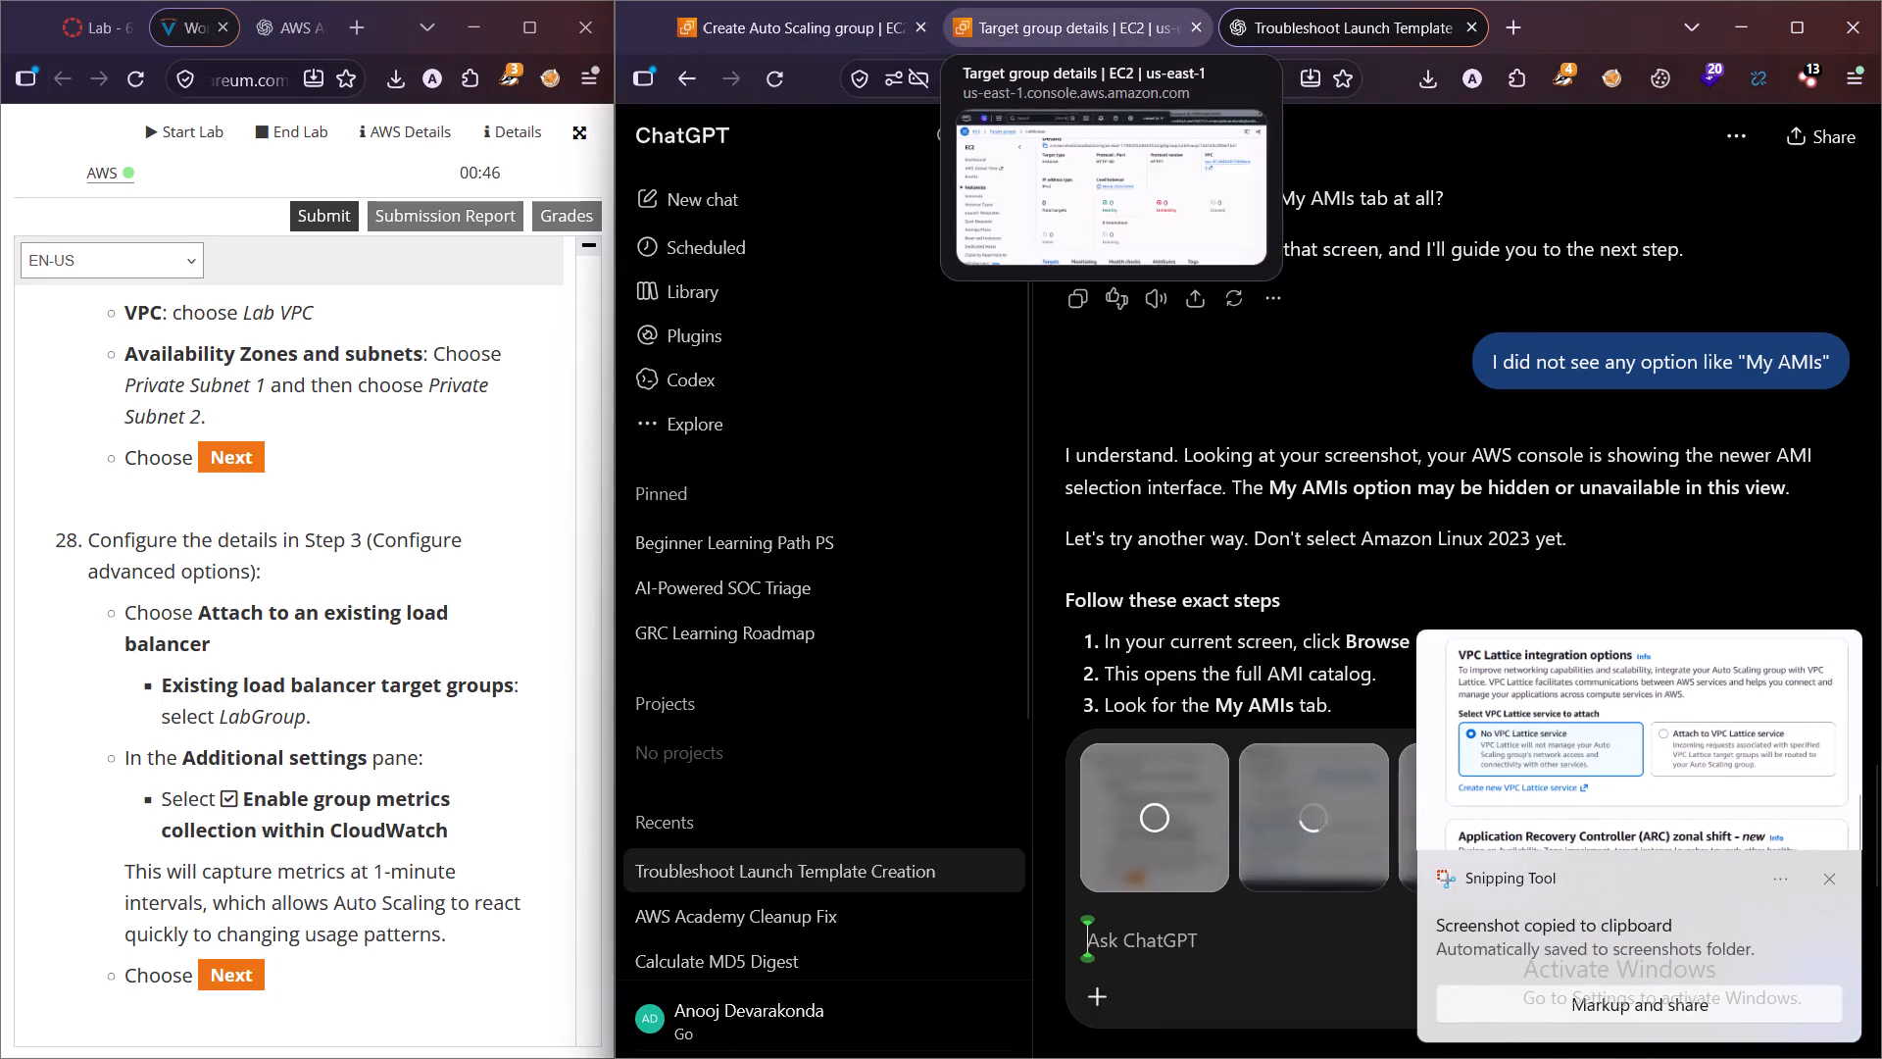
left_click(817, 17)
scroll(1254, 681, "down", 1)
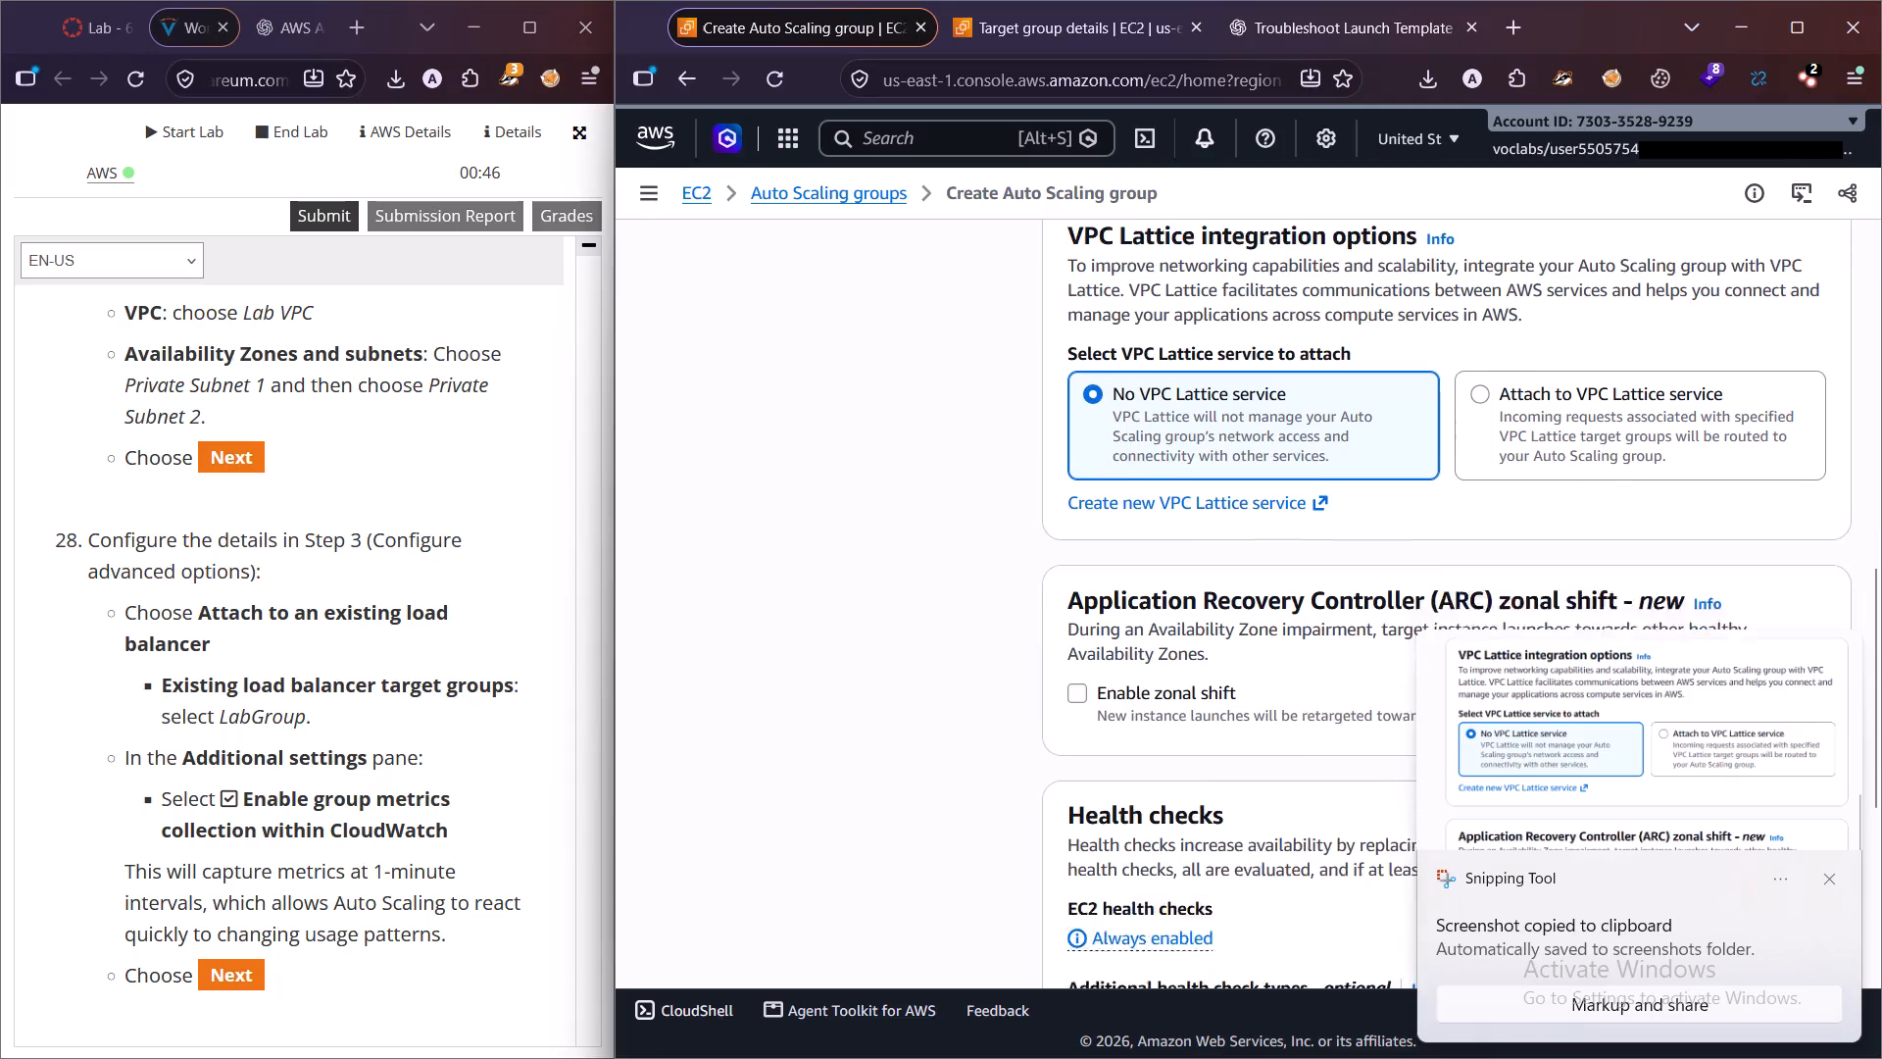
scroll(1254, 681, "down", 5)
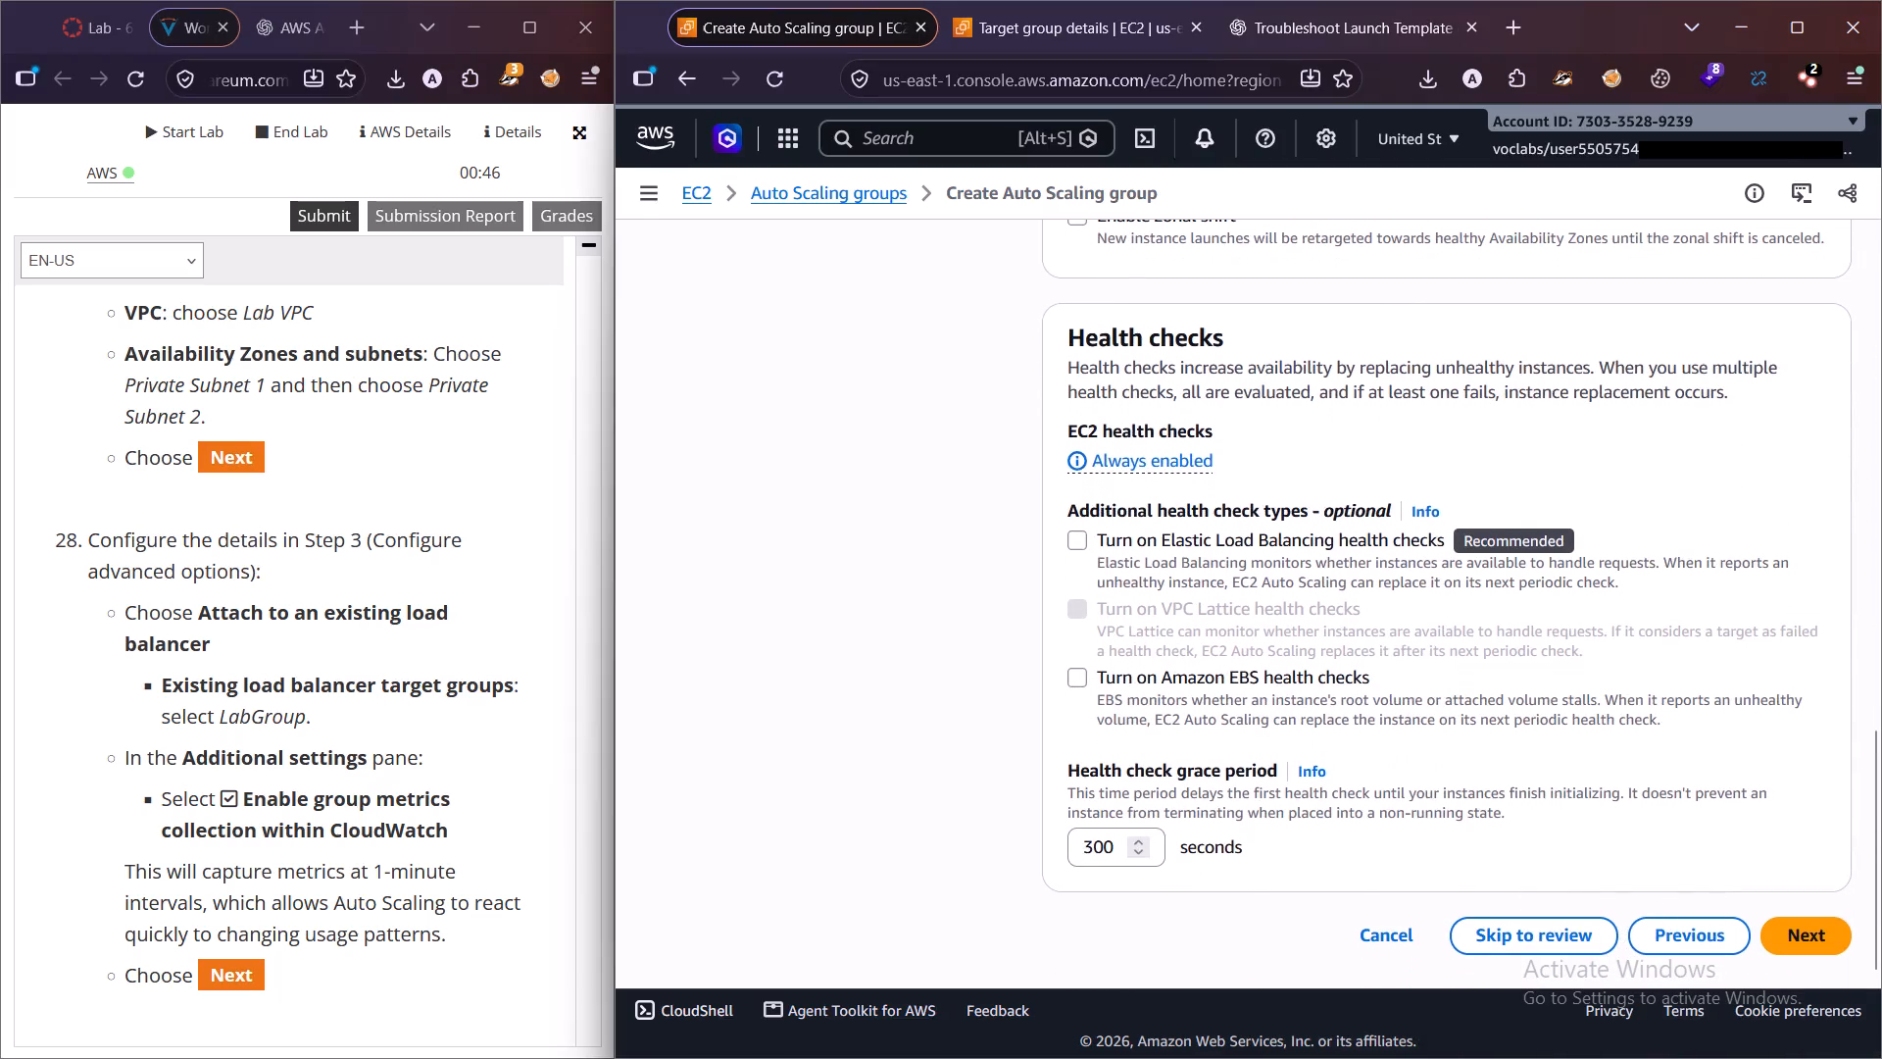
scroll(1254, 681, "up", 1)
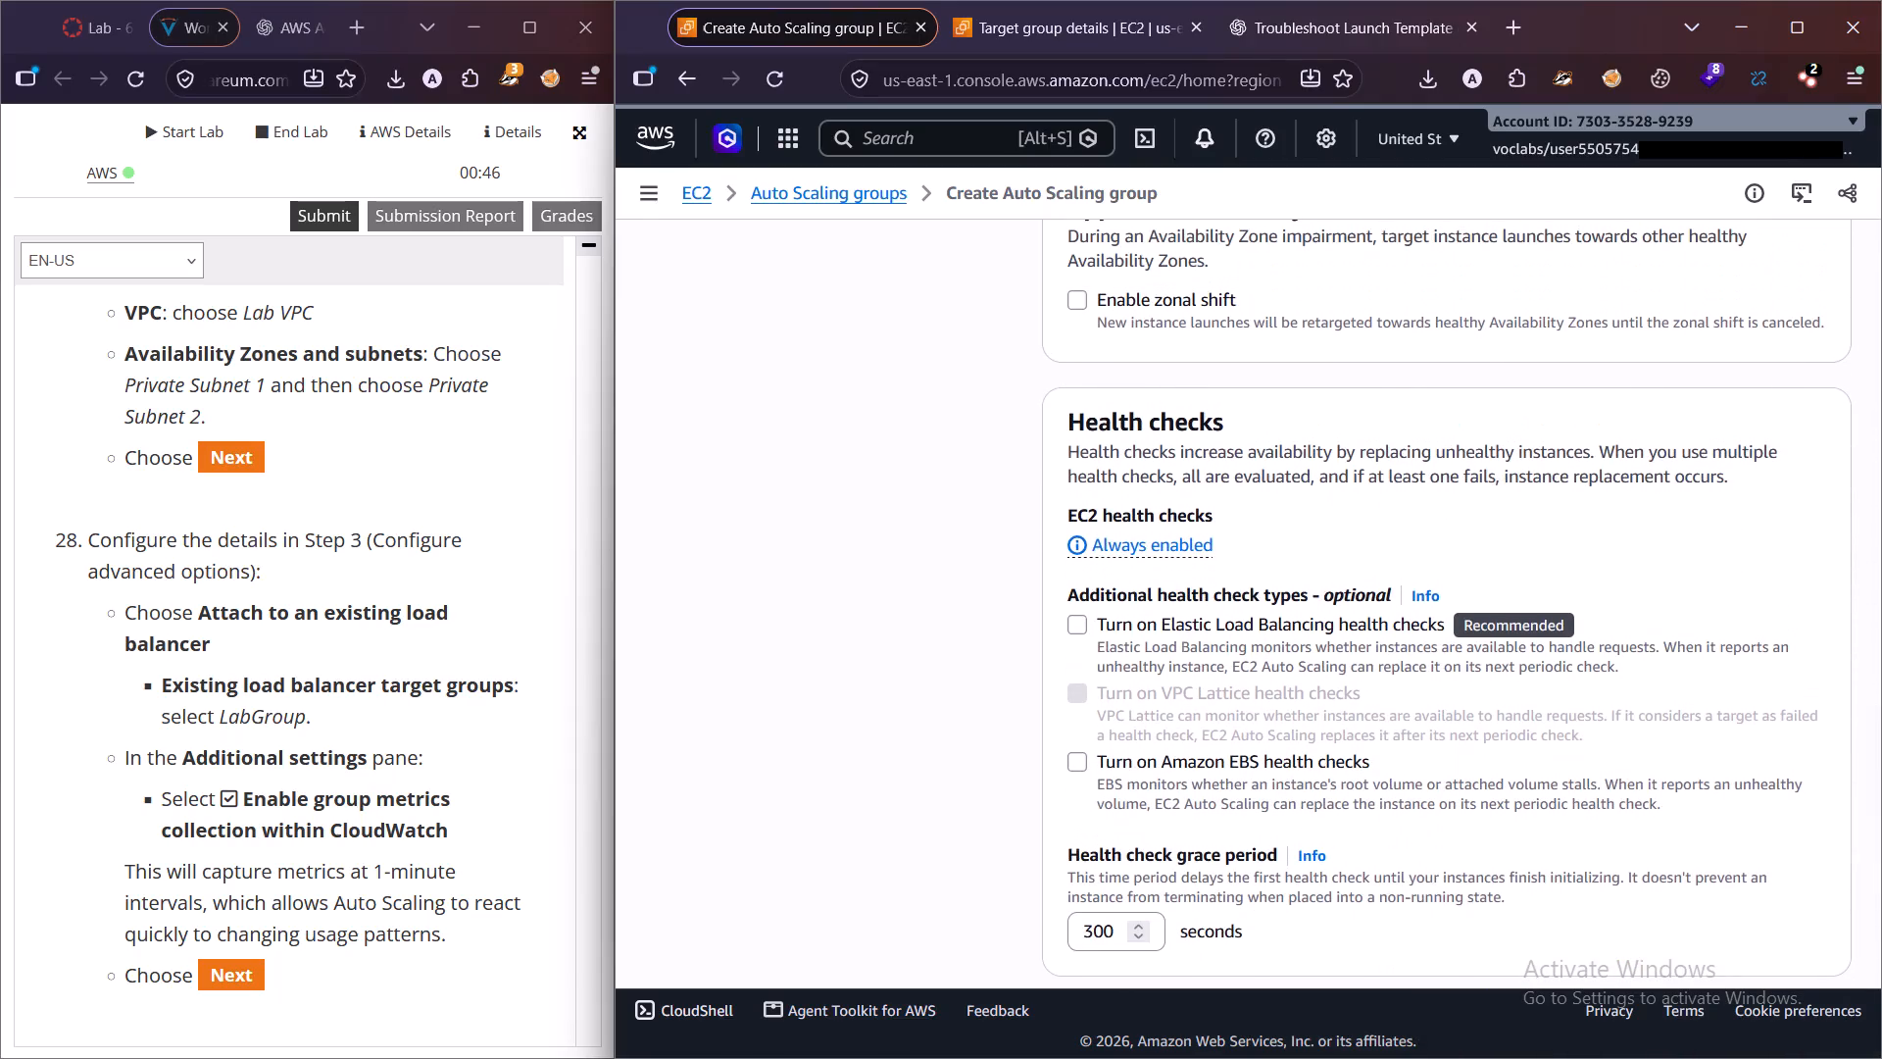
scroll(1254, 681, "up", 1)
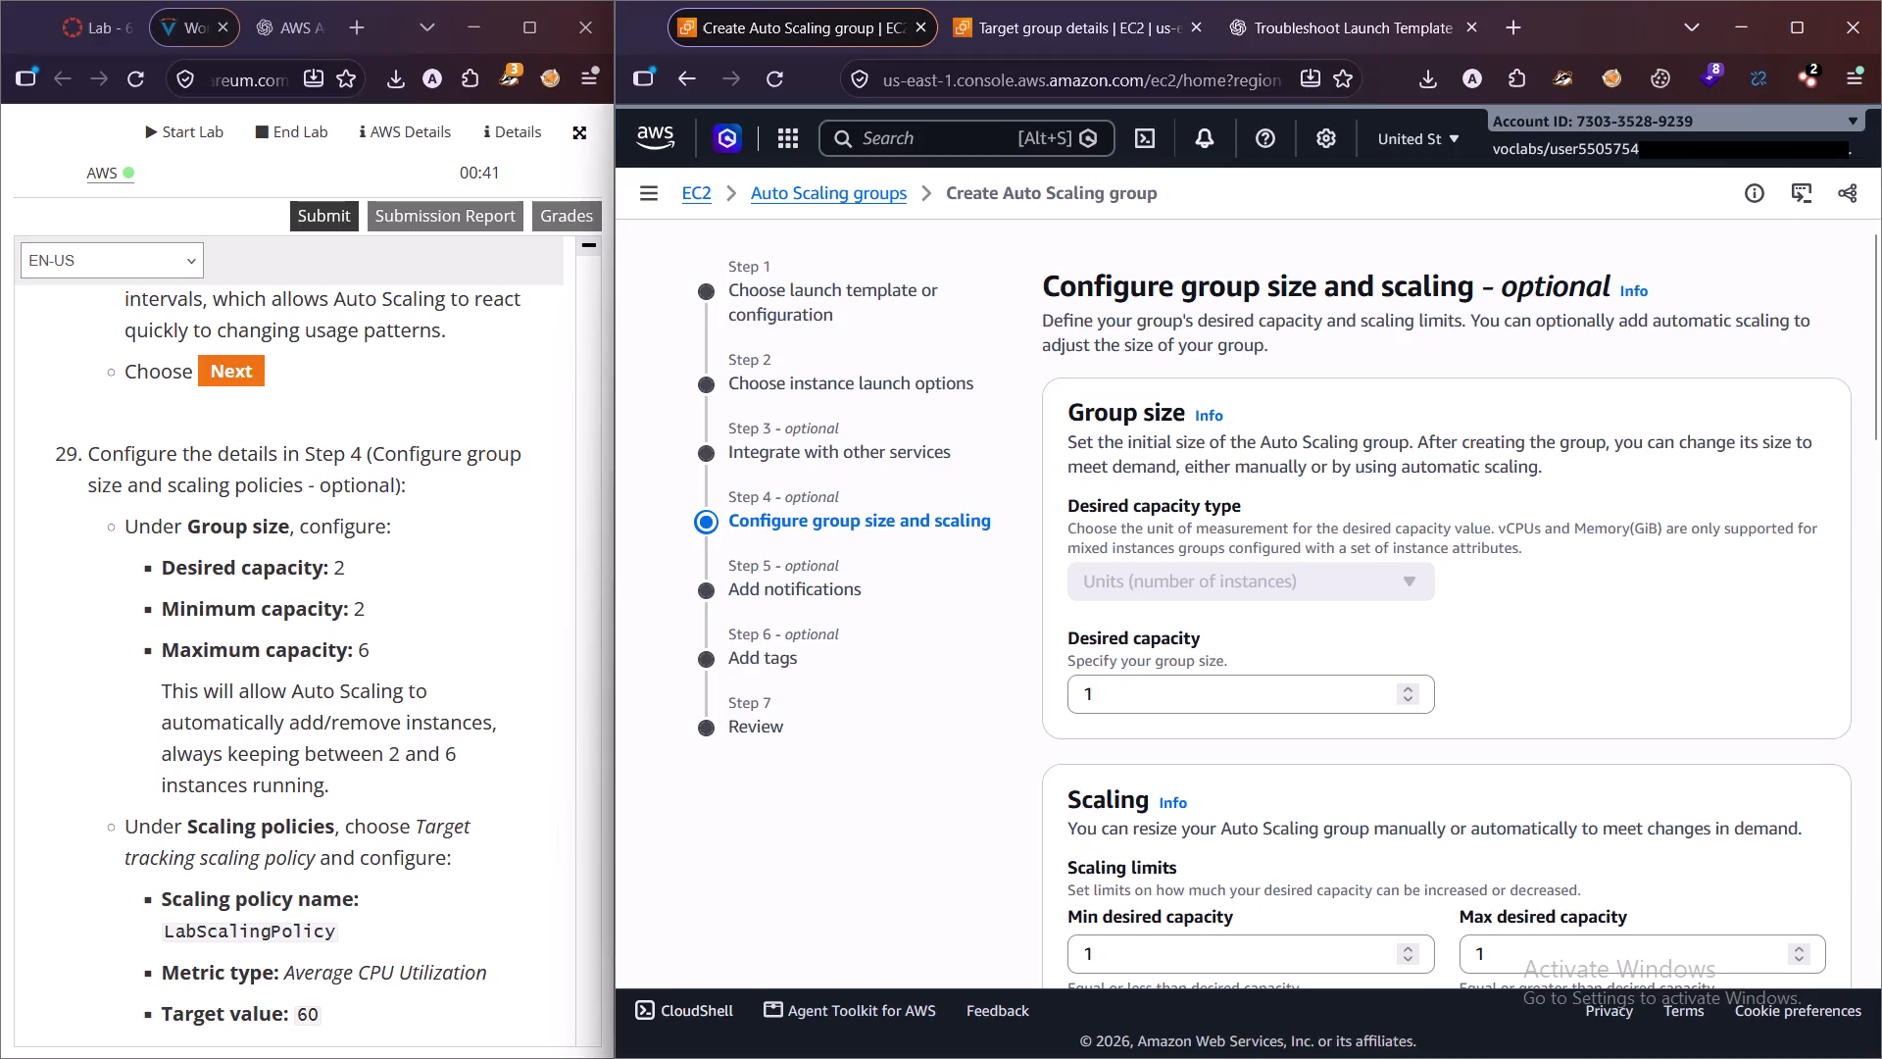
left_click(1195, 697)
key("2")
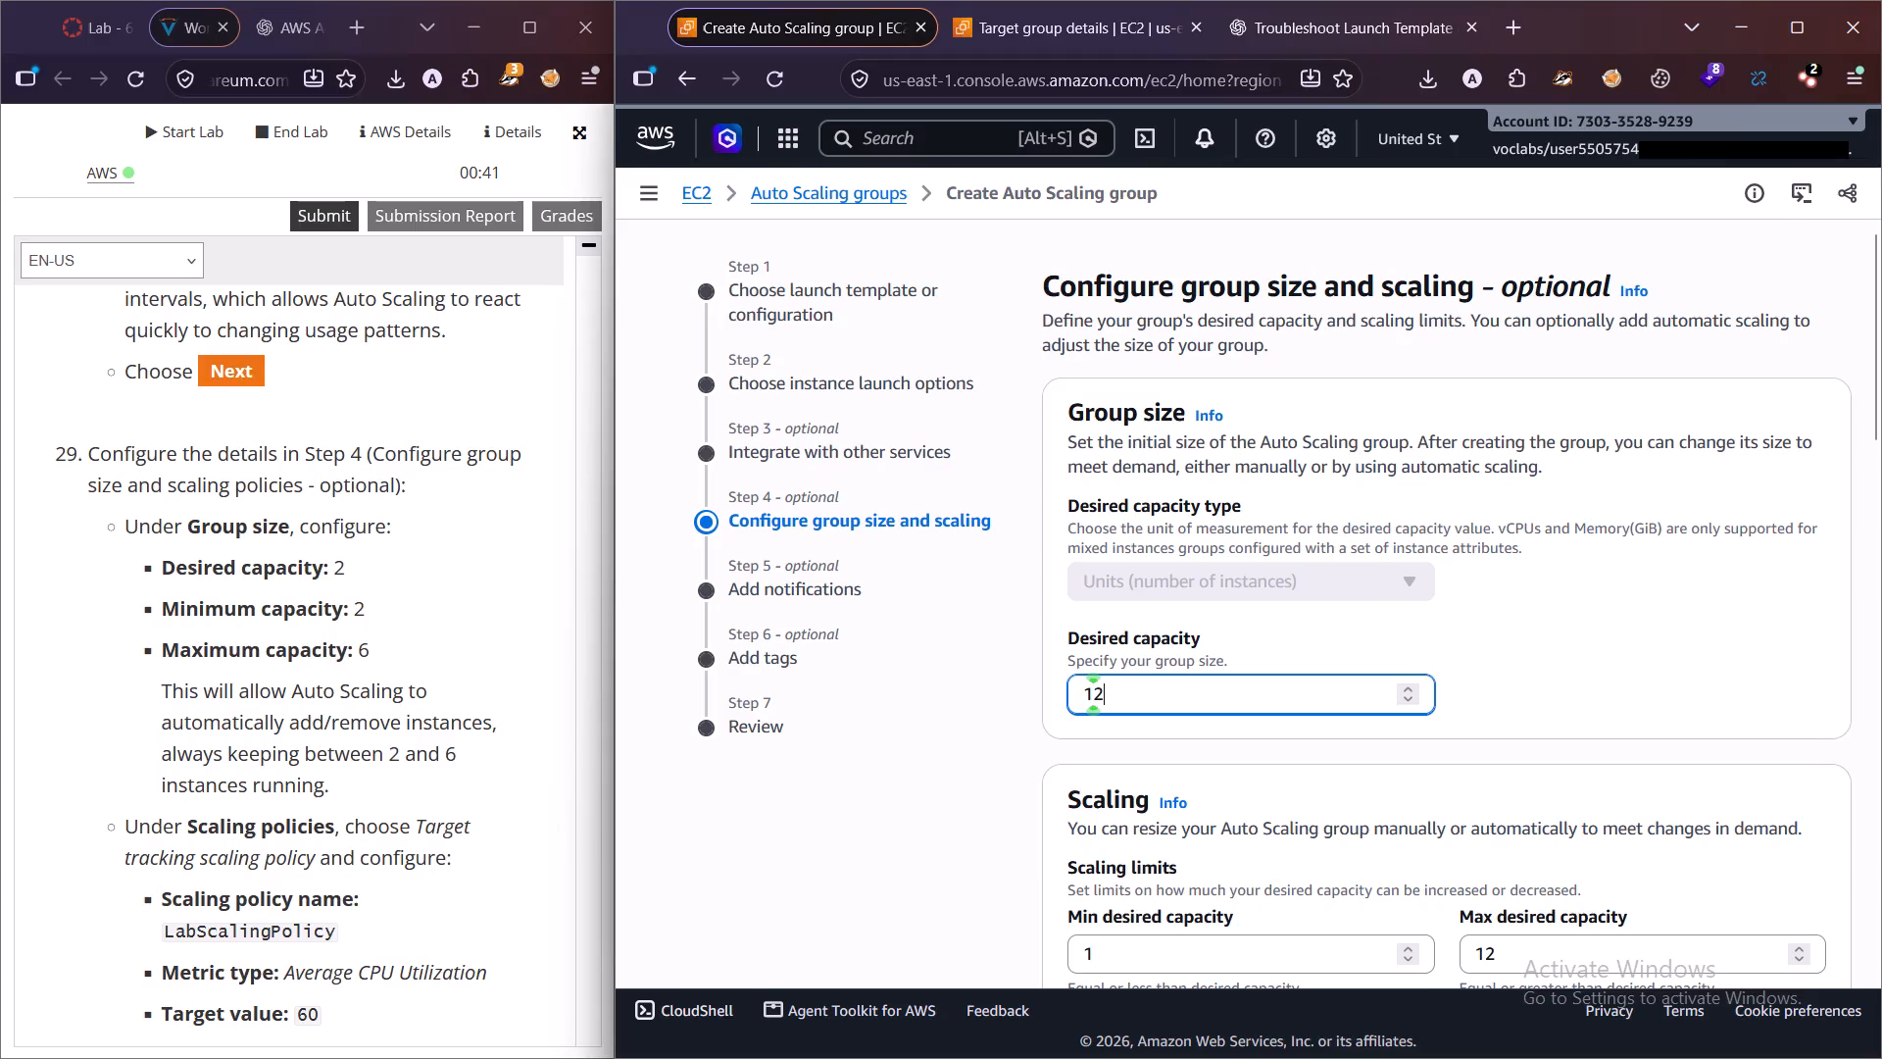
key("BackSpace")
key("BackSpace")
key("2")
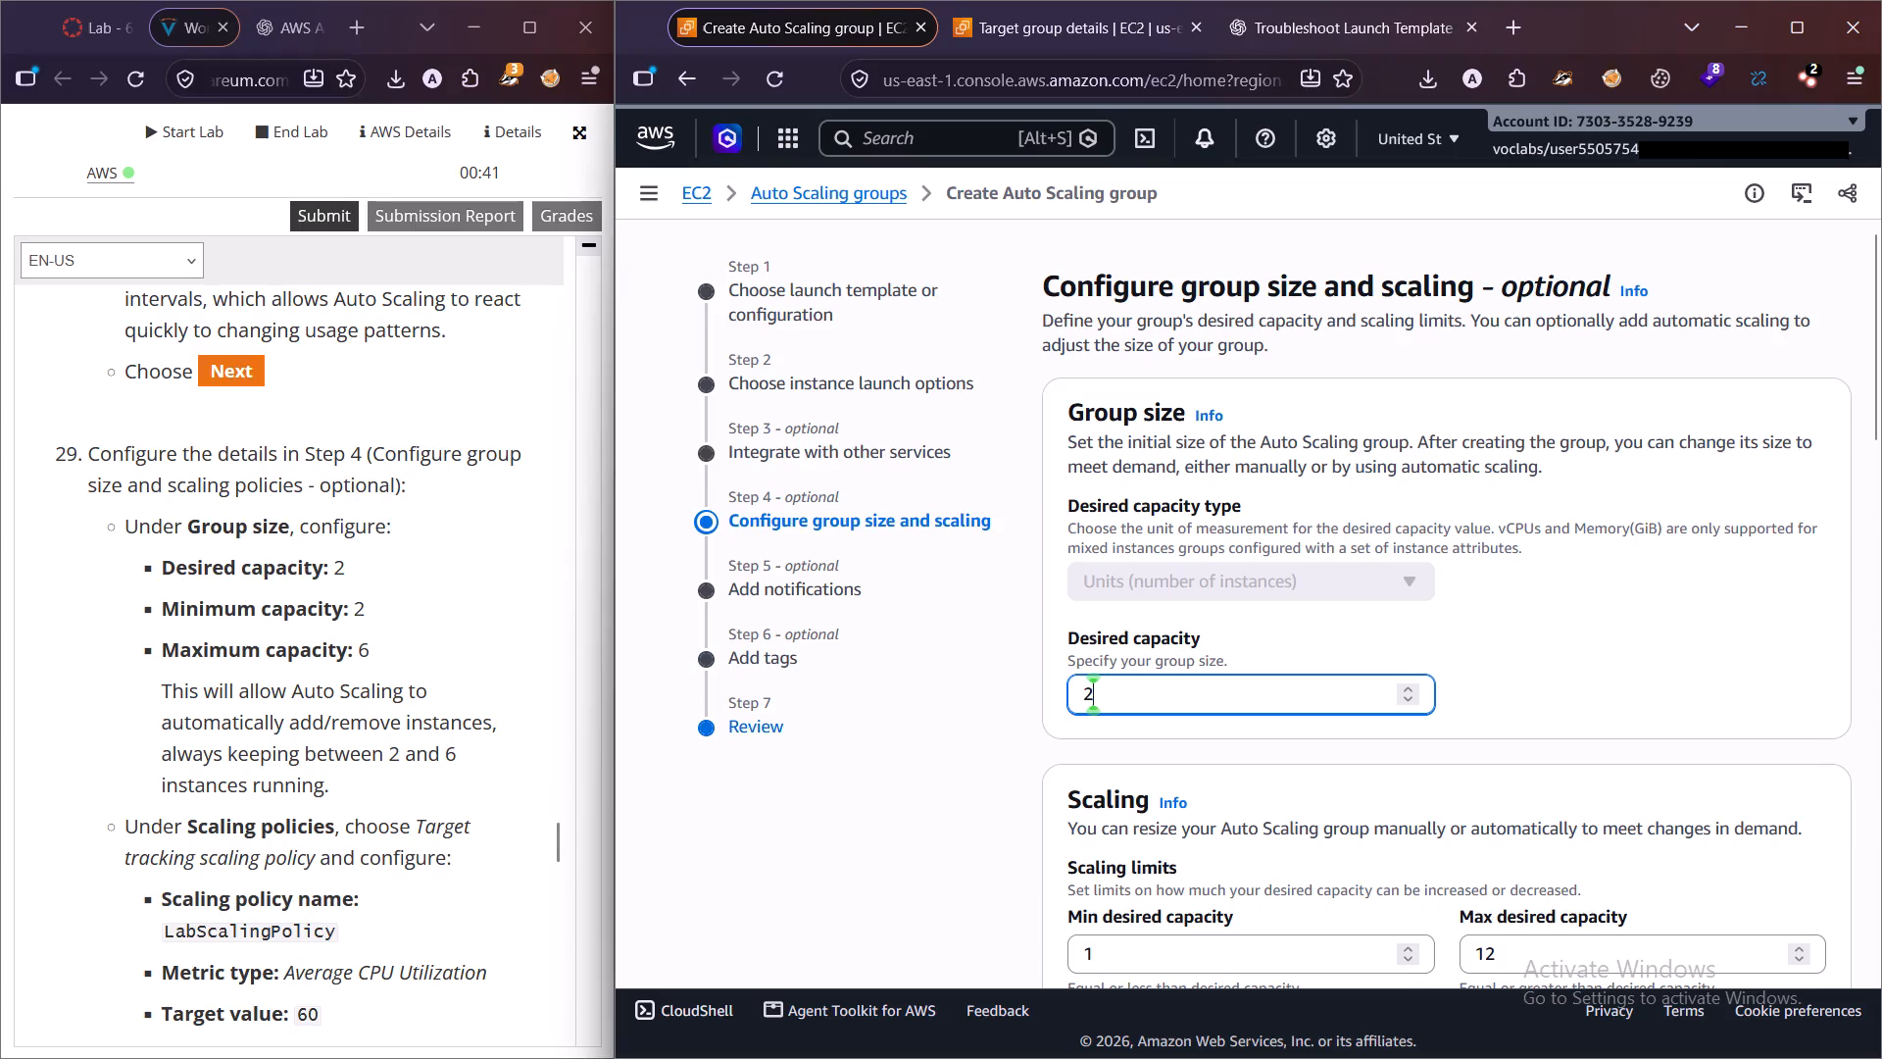
Set the scaling limits to a minimum desired capacity of 2 and a maximum desired capacity of 6.
scroll(1234, 759, "down", 3)
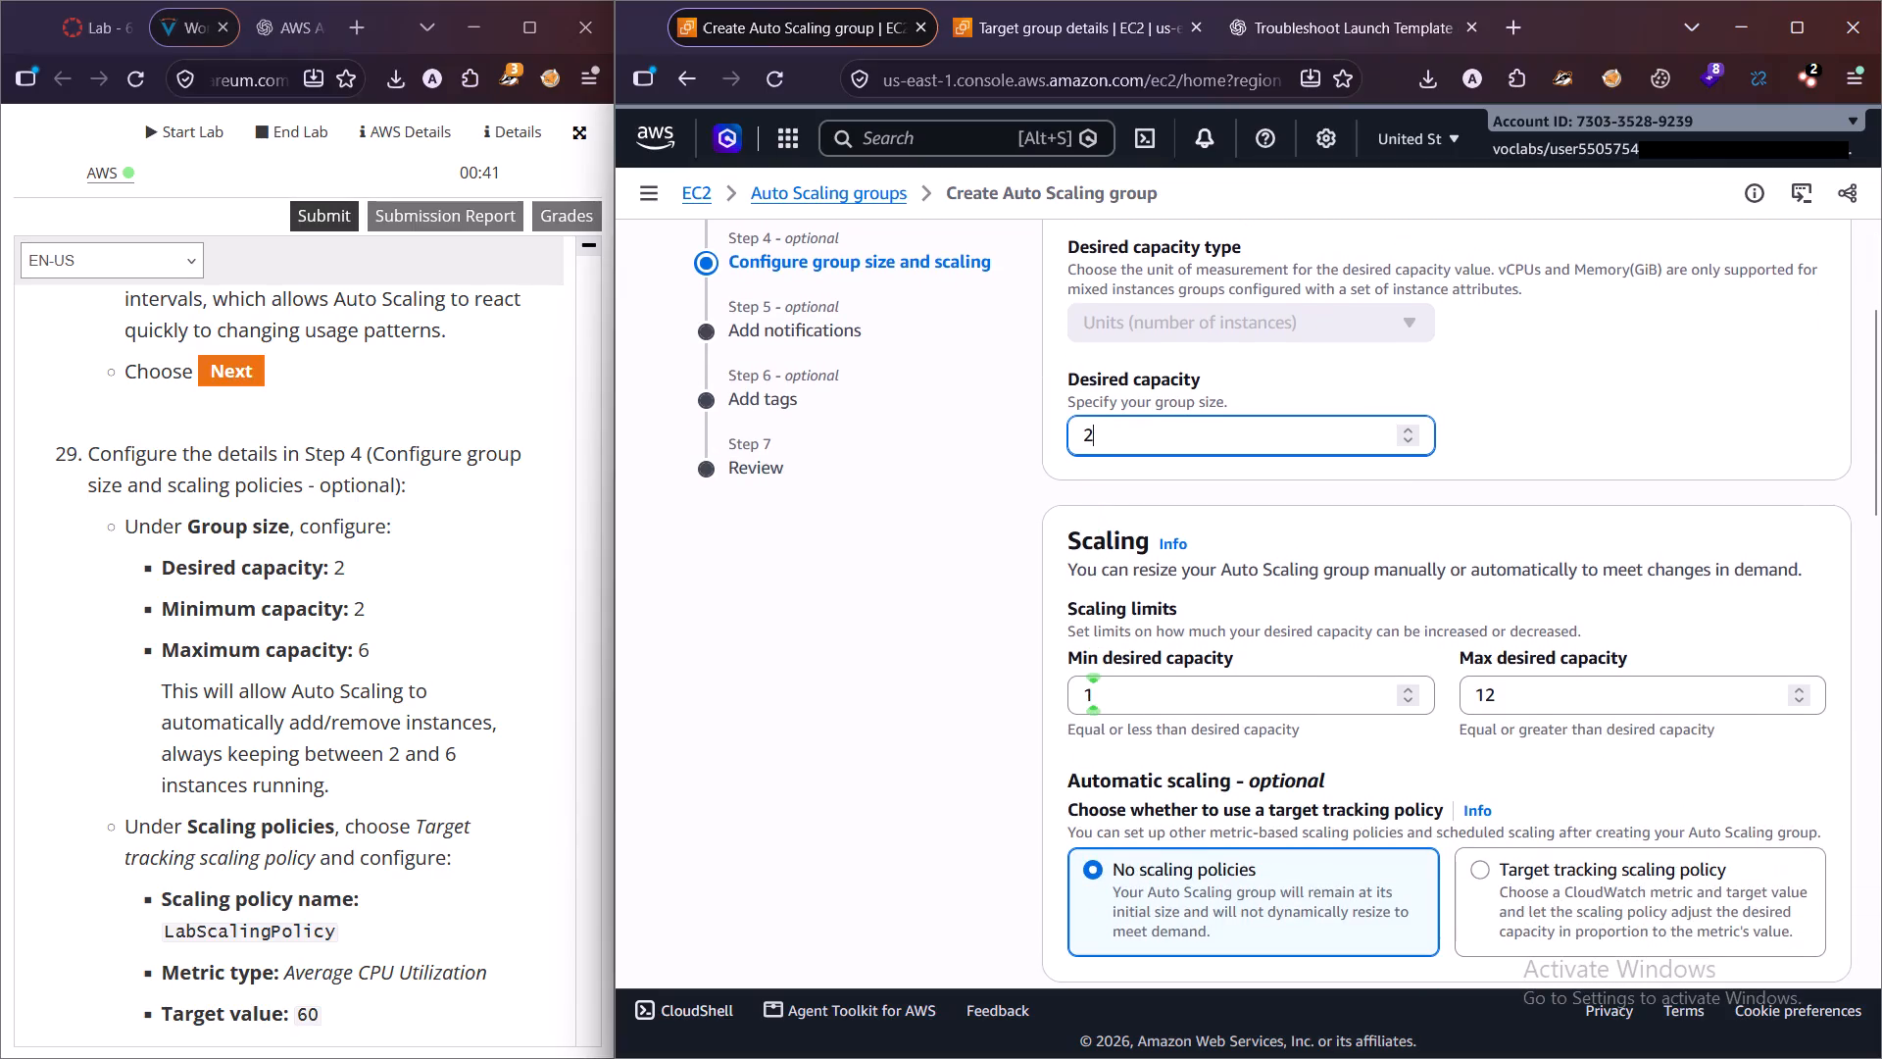
left_click(1199, 706)
key("BackSpace")
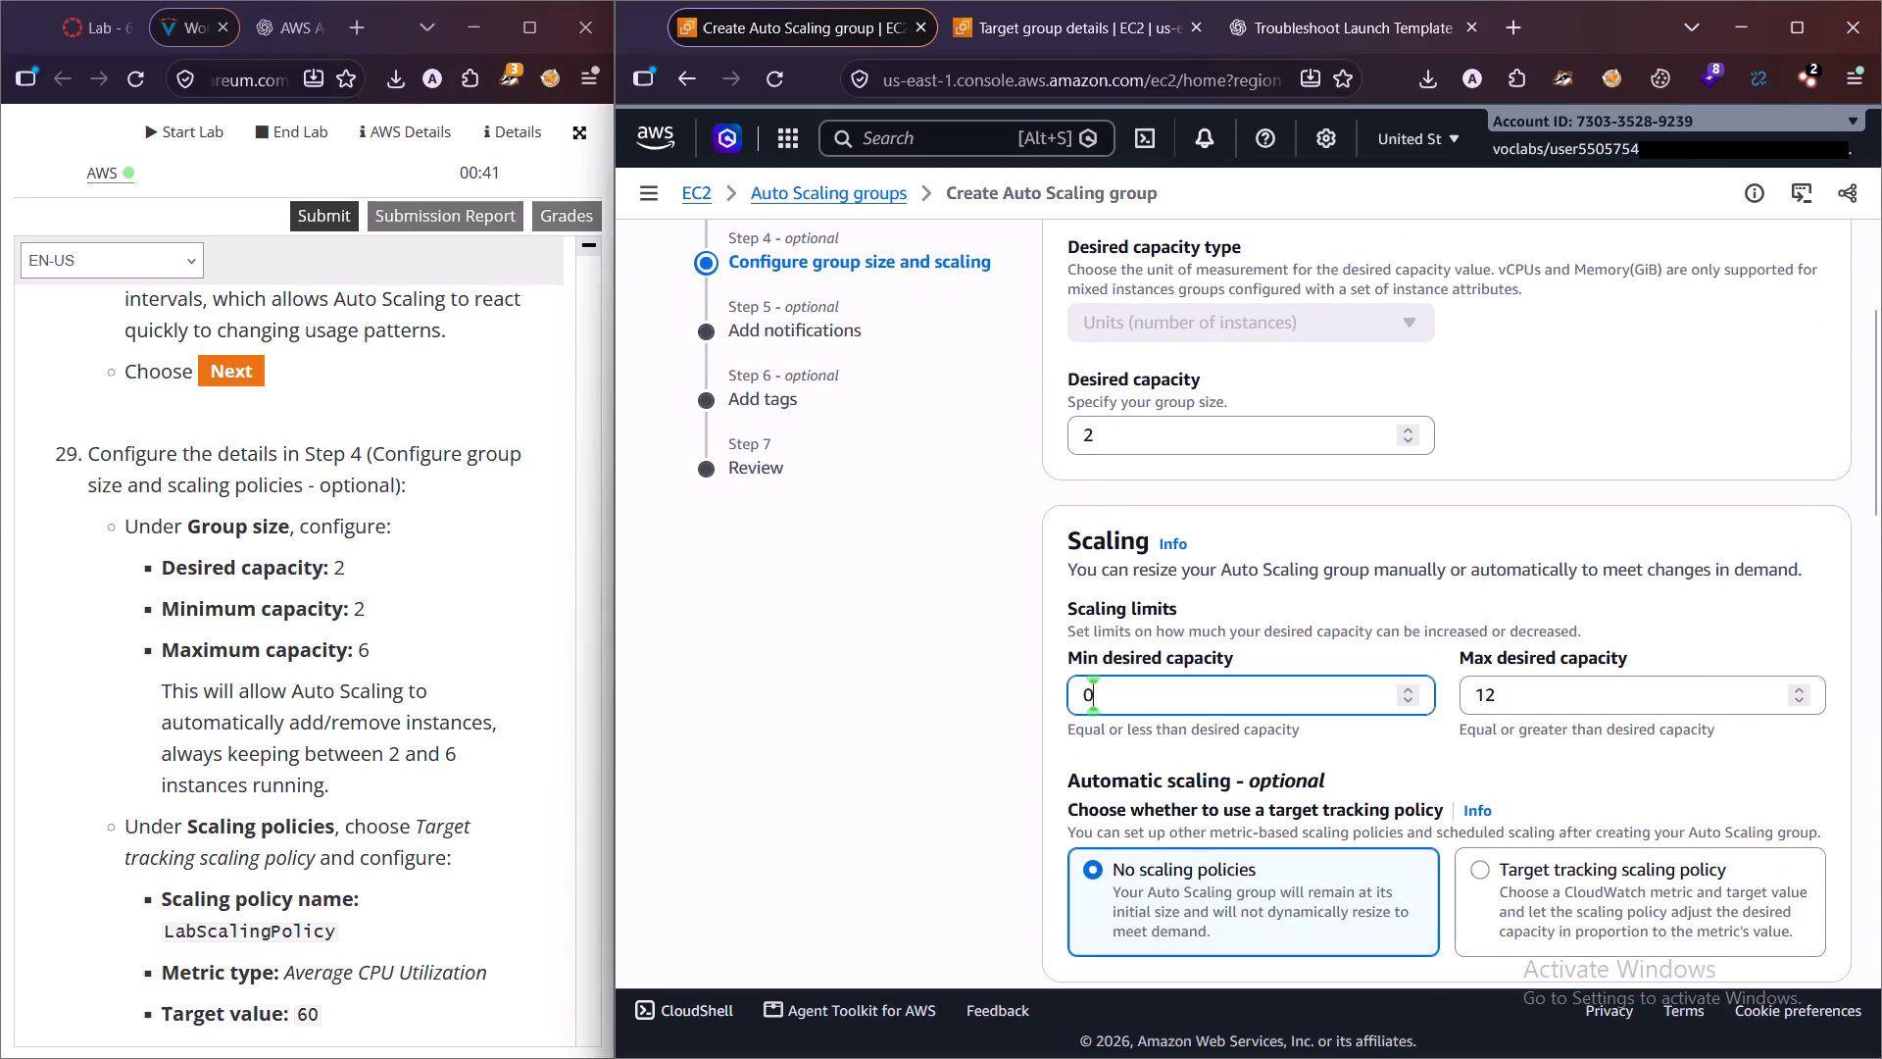
key("2")
left_click(1512, 710)
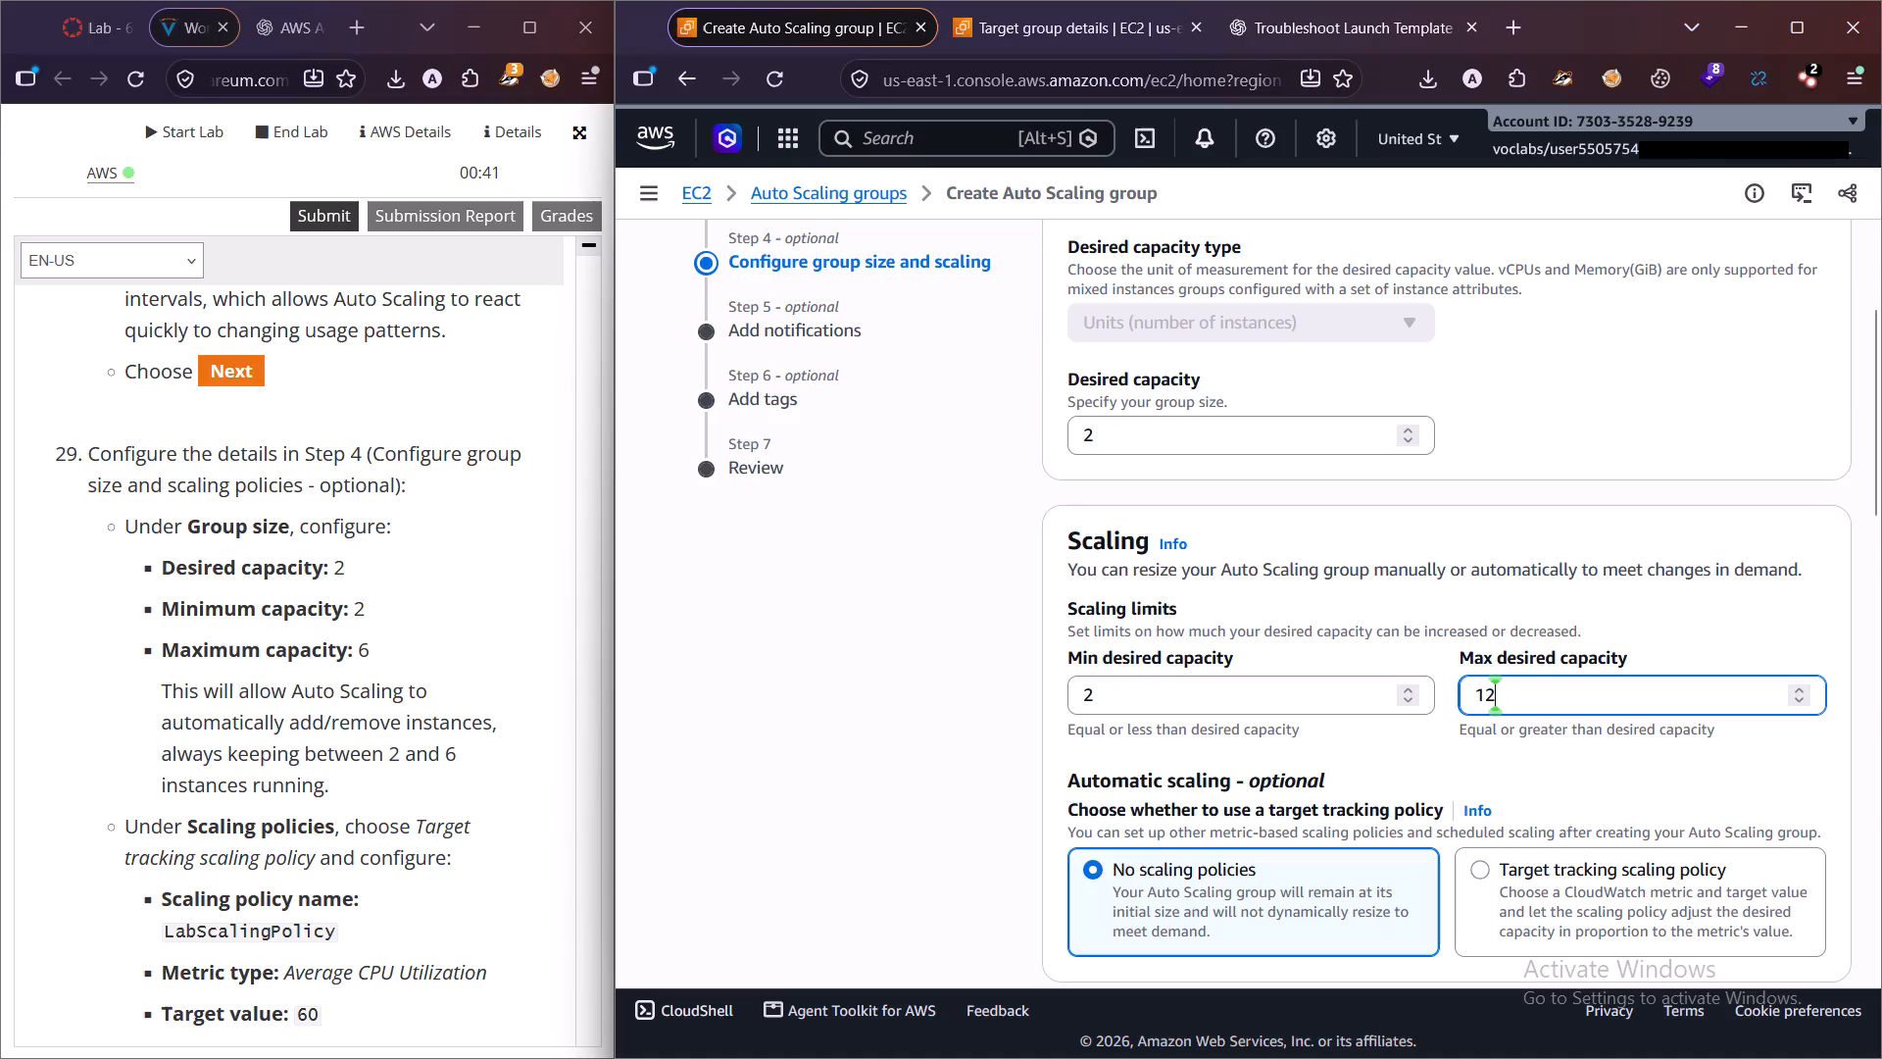
key("BackSpace")
key("BackSpace")
key("6")
Examine the automatic scaling, instance maintenance policy and additional settings of the group size step against lab step 29.
scroll(296, 768, "down", 1)
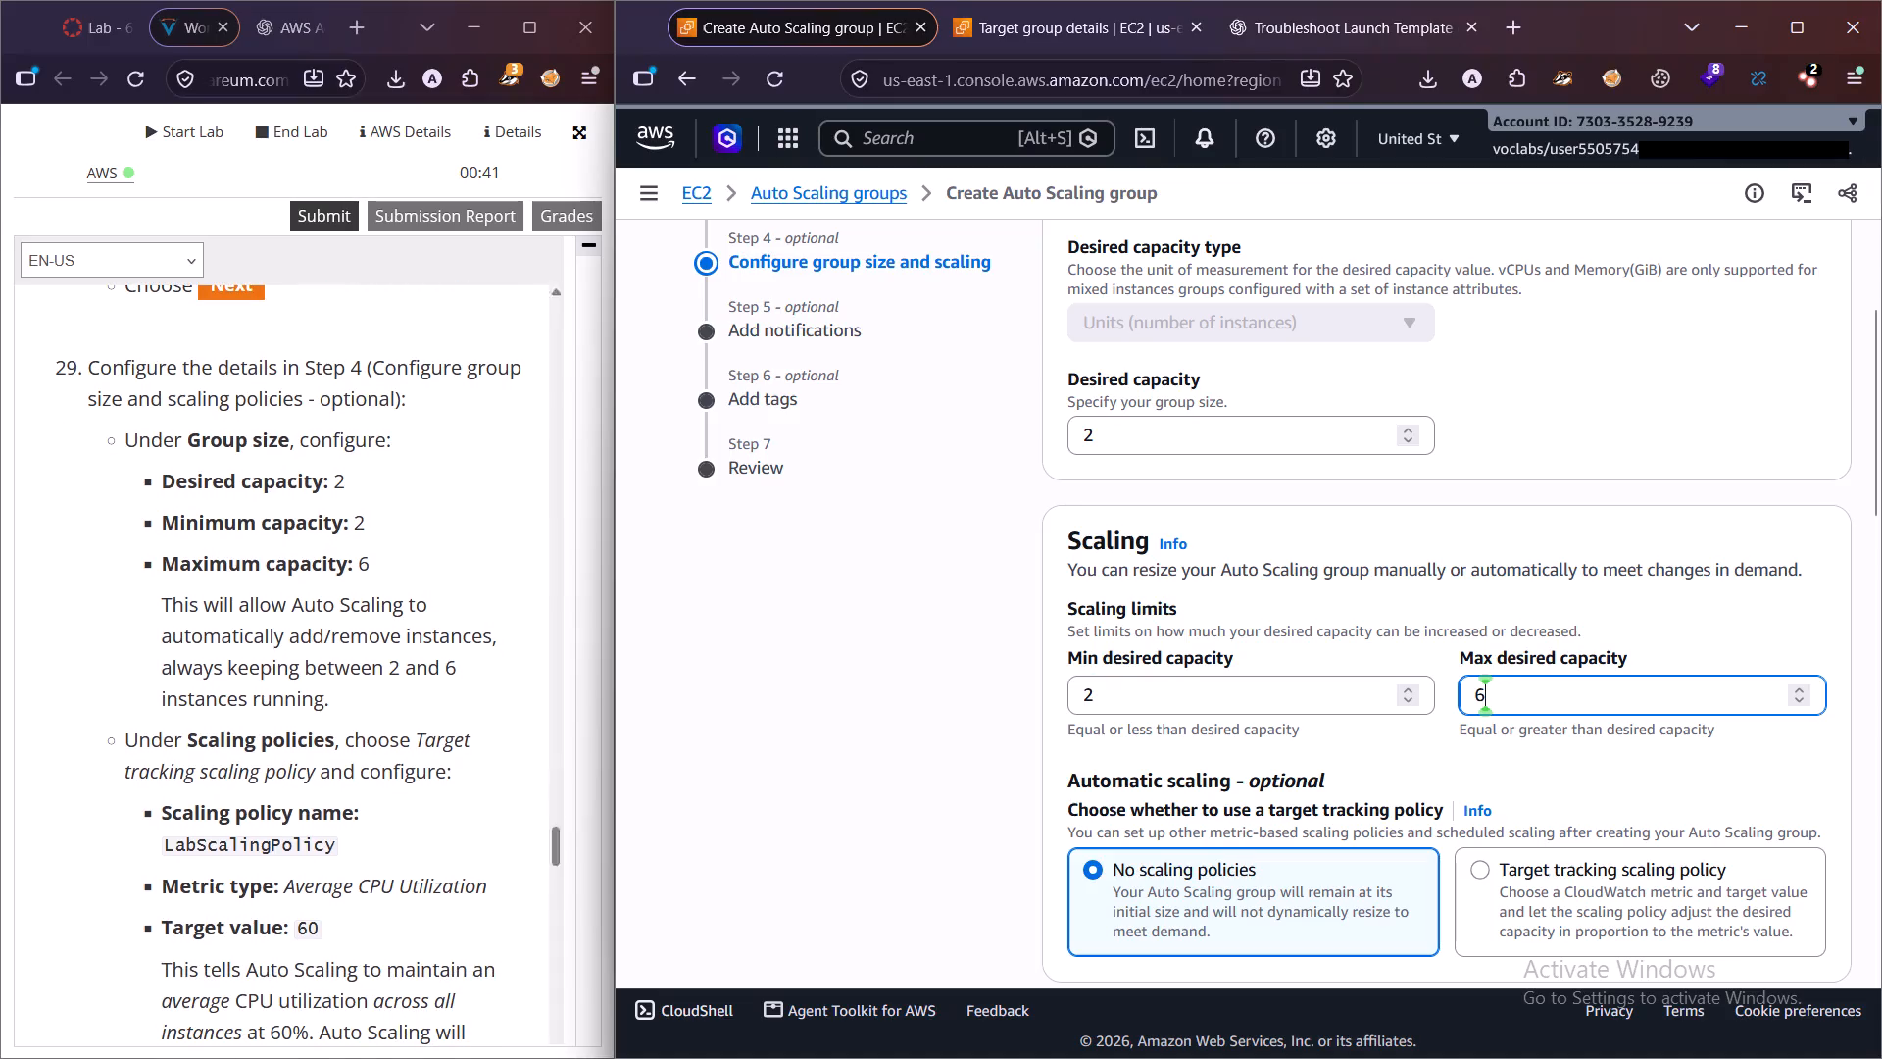
scroll(1388, 768, "down", 2)
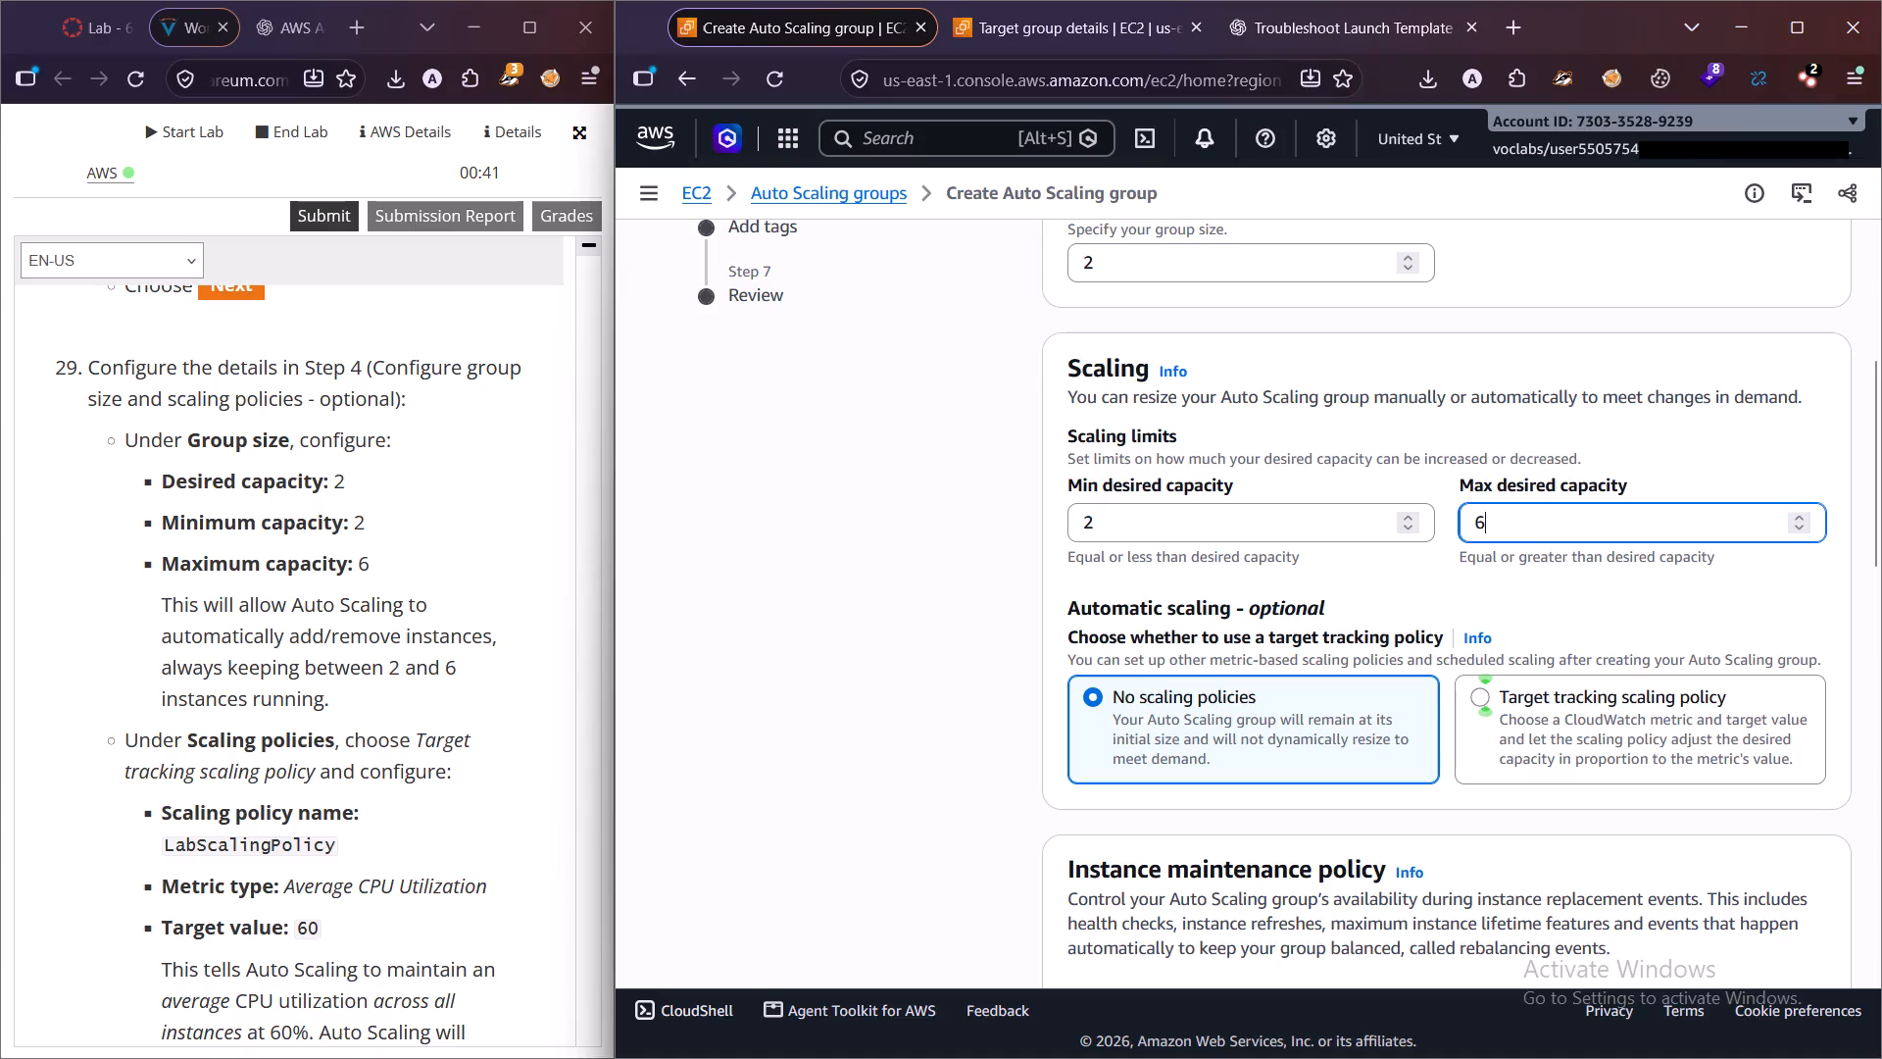
scroll(1201, 649, "down", 2)
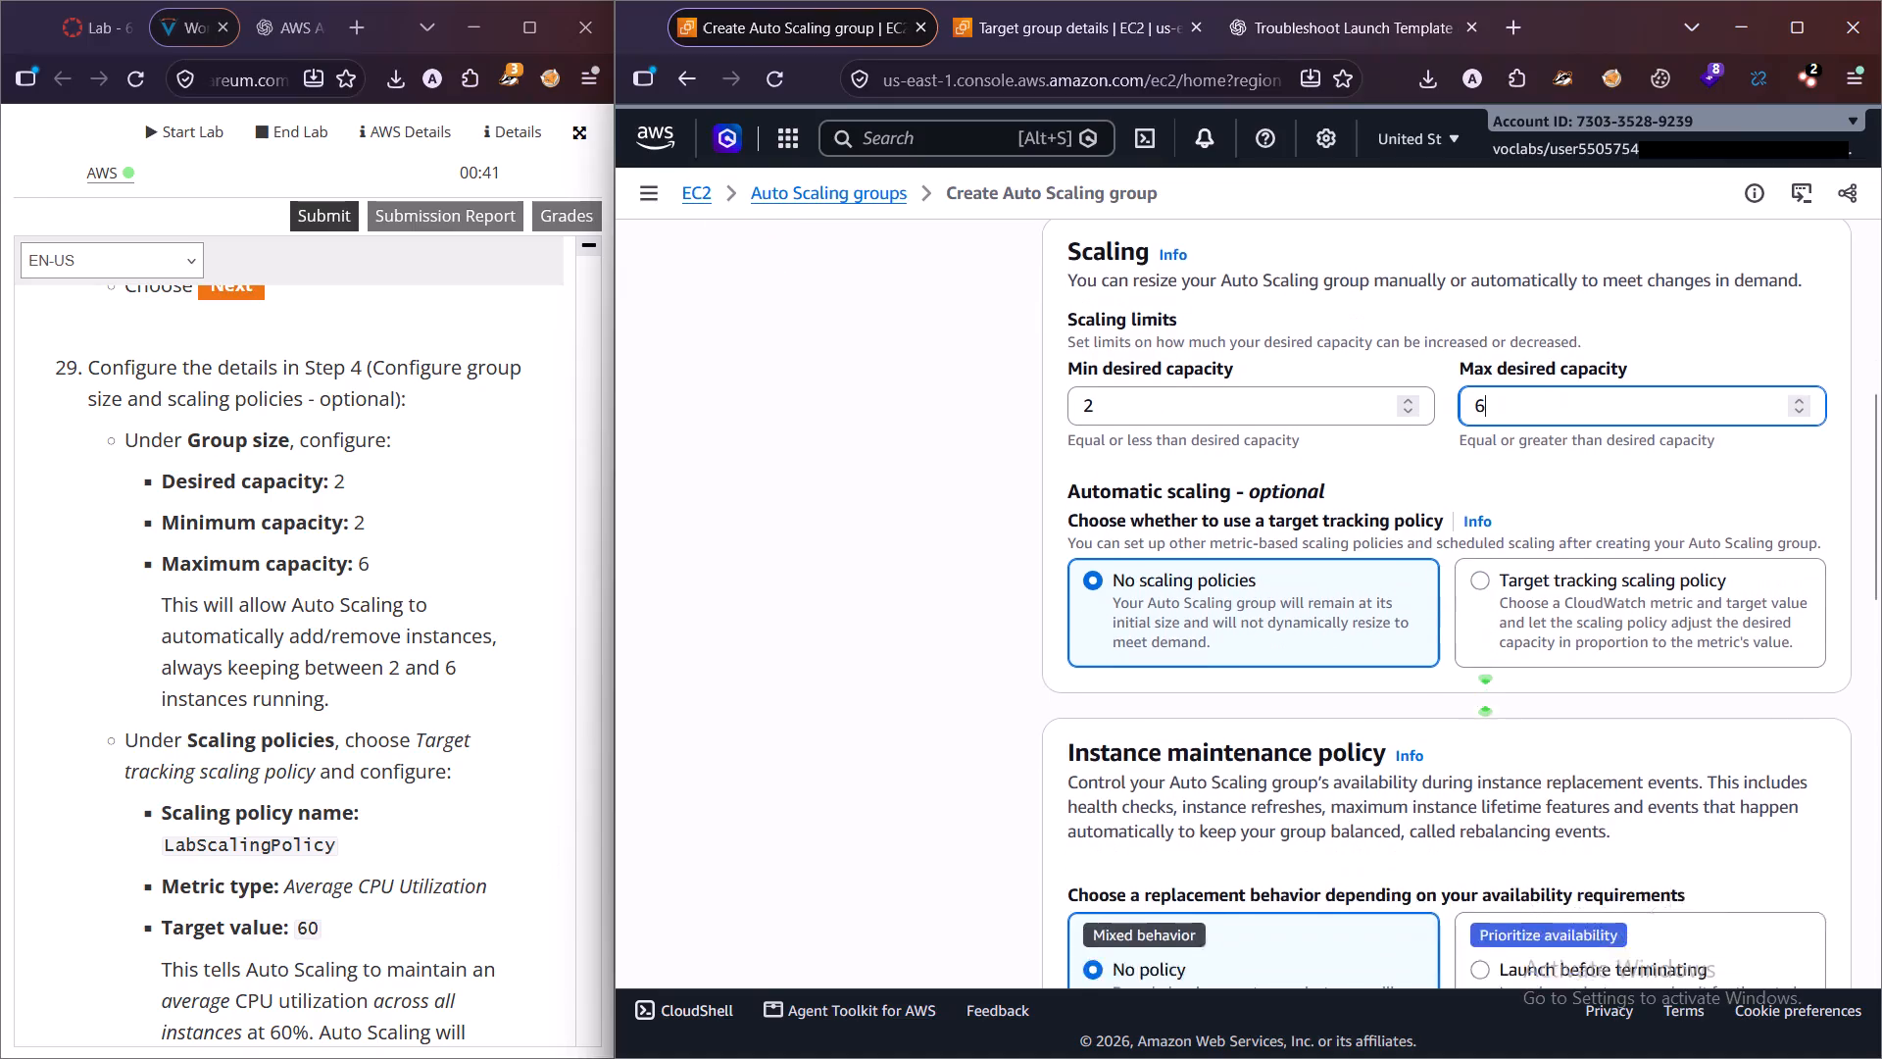
scroll(1201, 649, "down", 1)
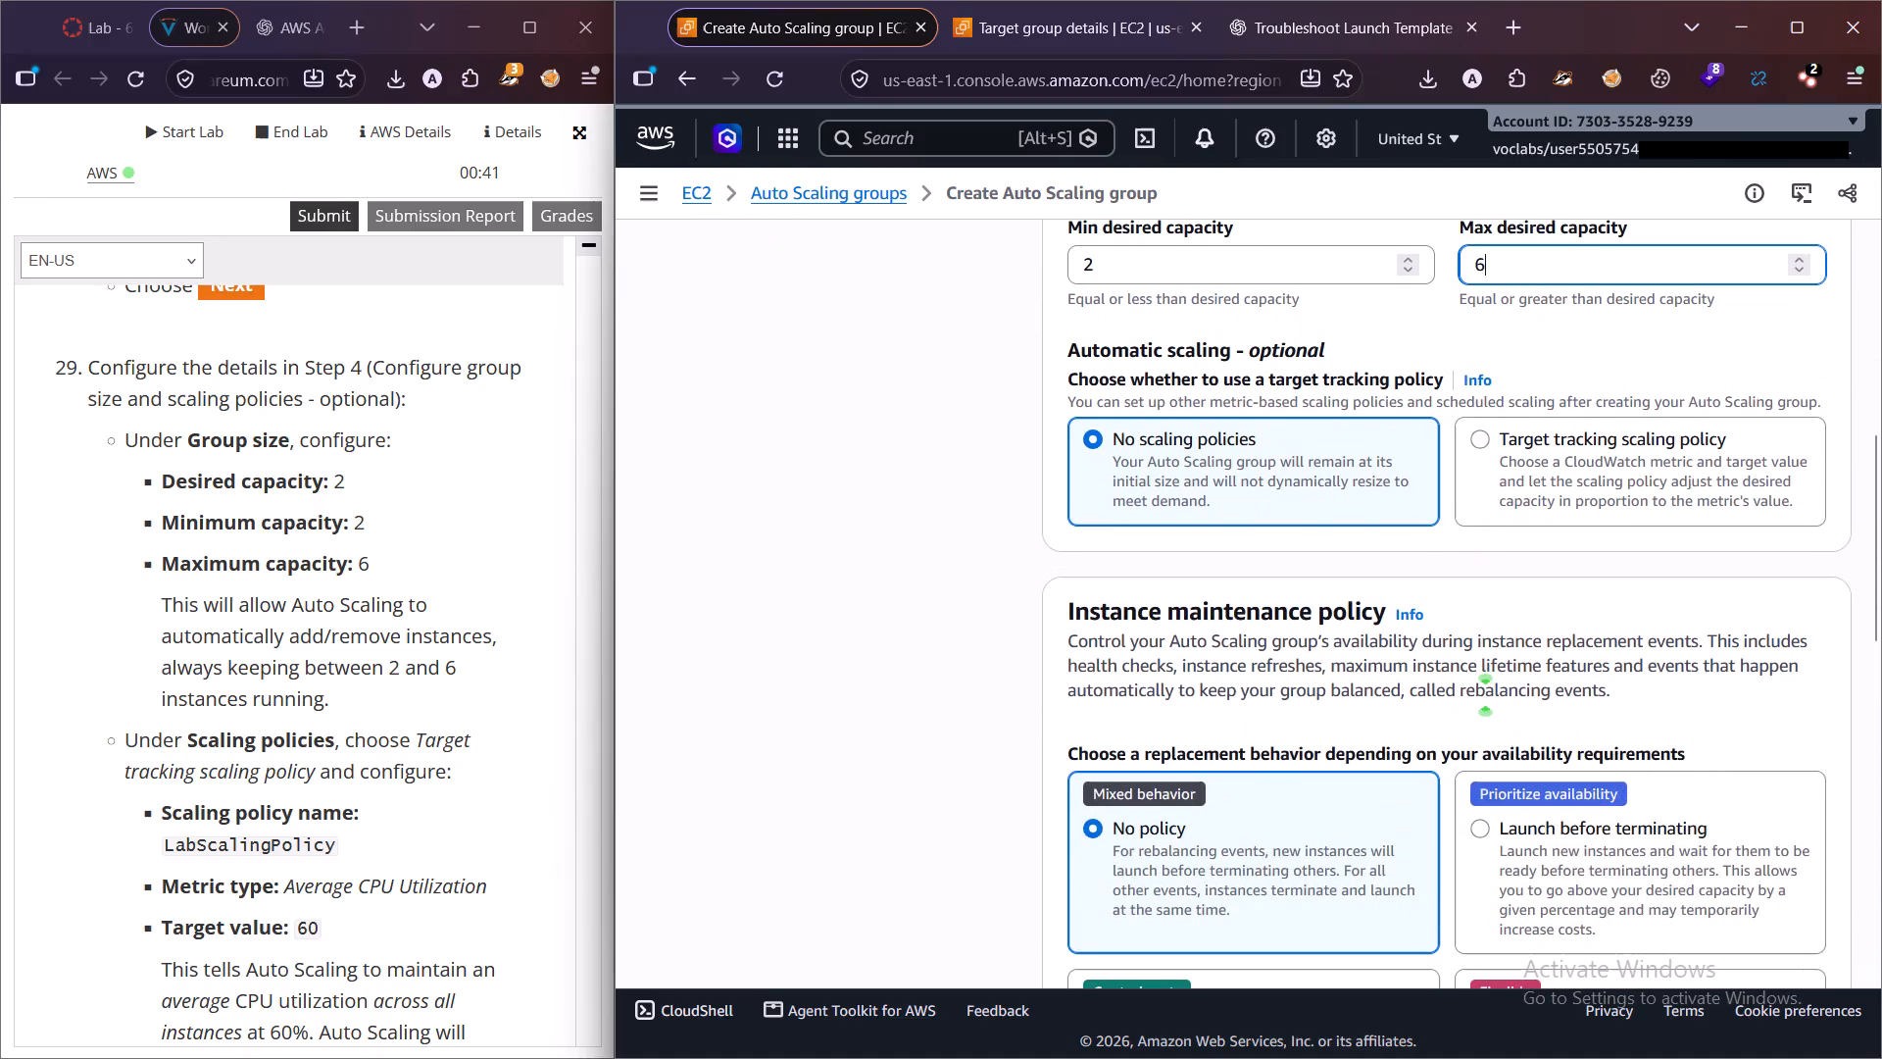
scroll(1201, 649, "down", 2)
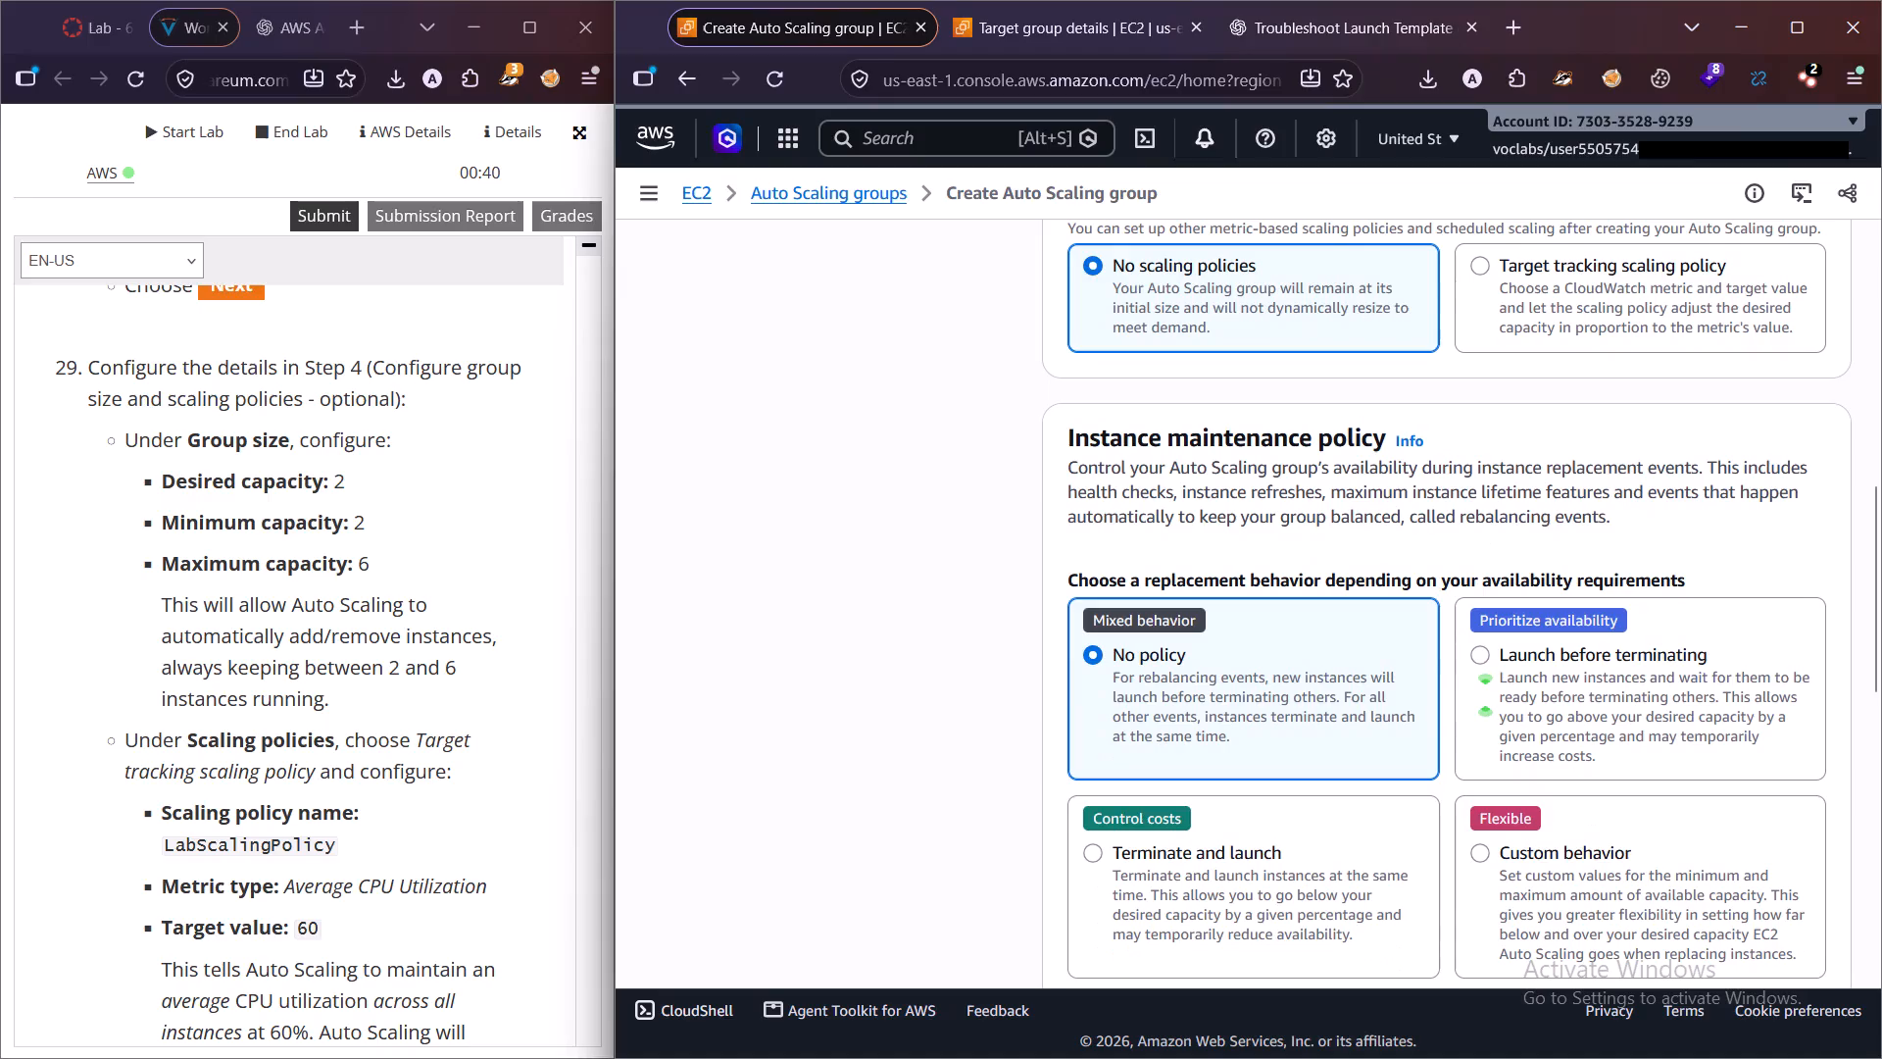
scroll(1201, 649, "down", 5)
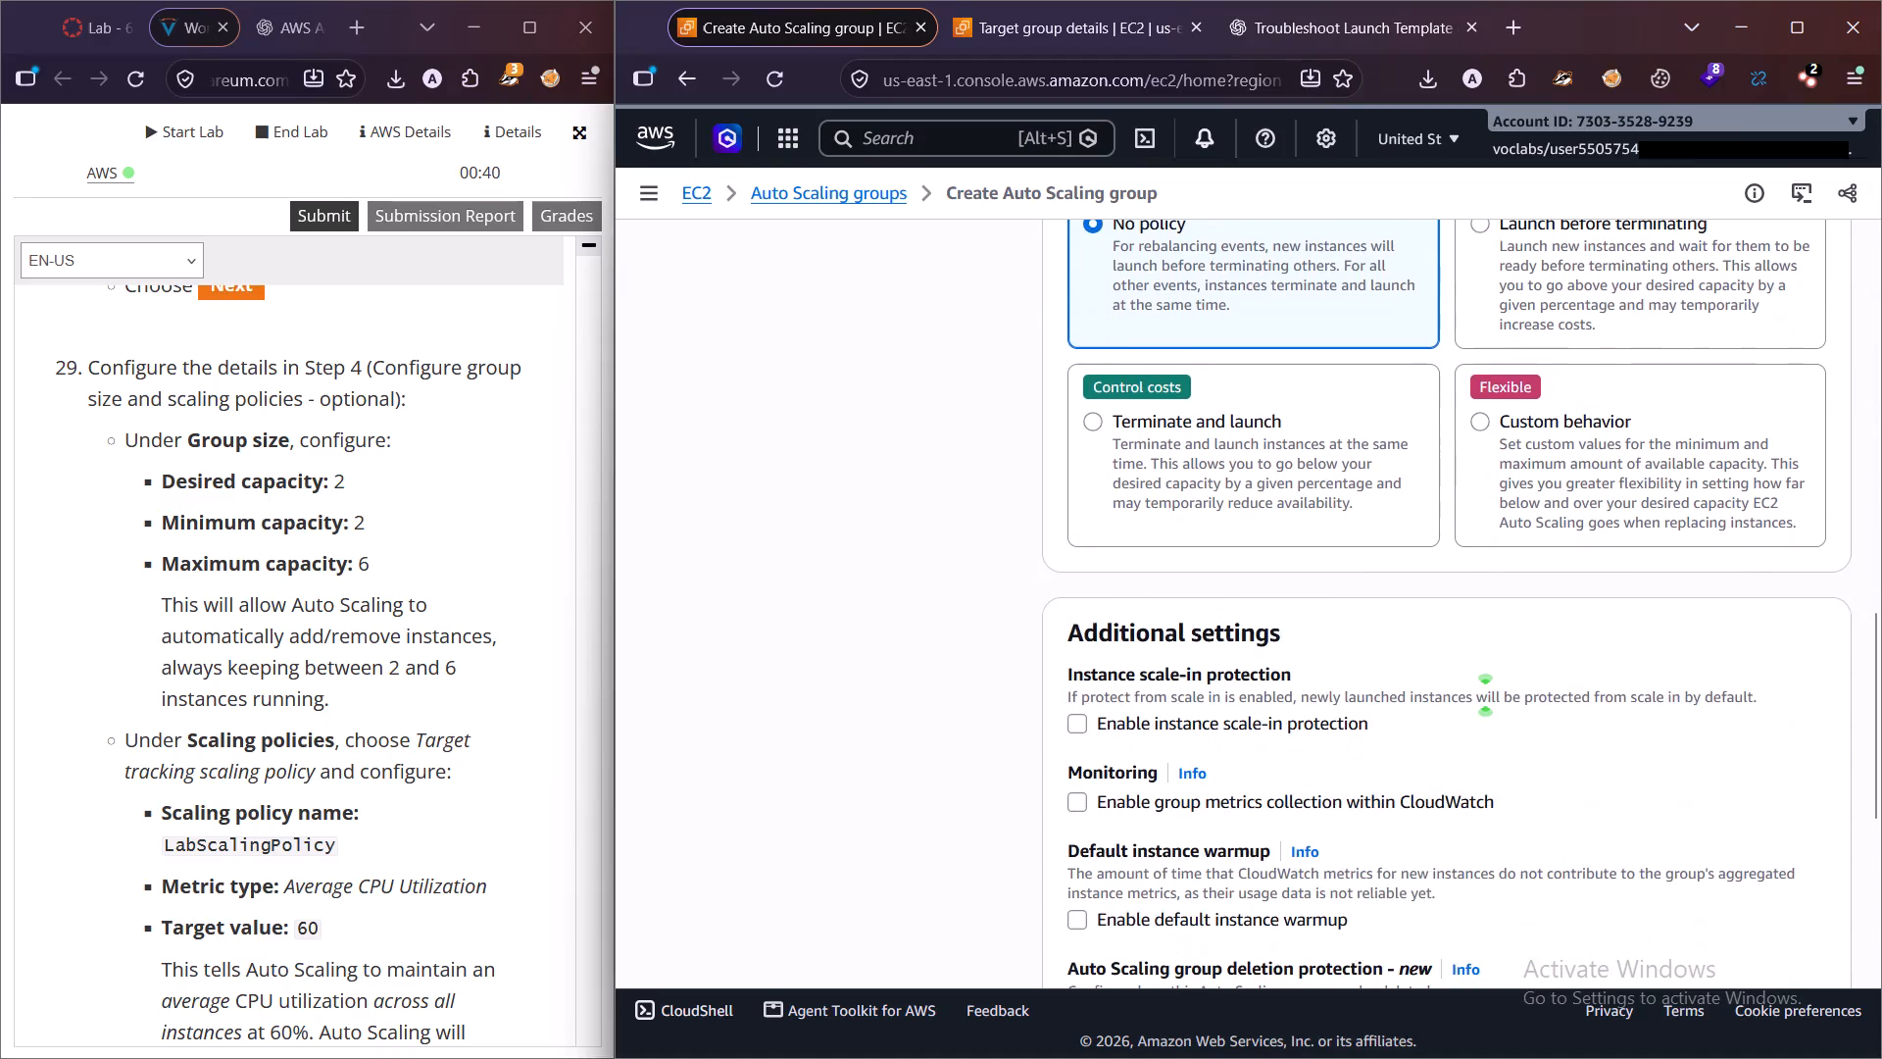
scroll(1201, 649, "down", 6)
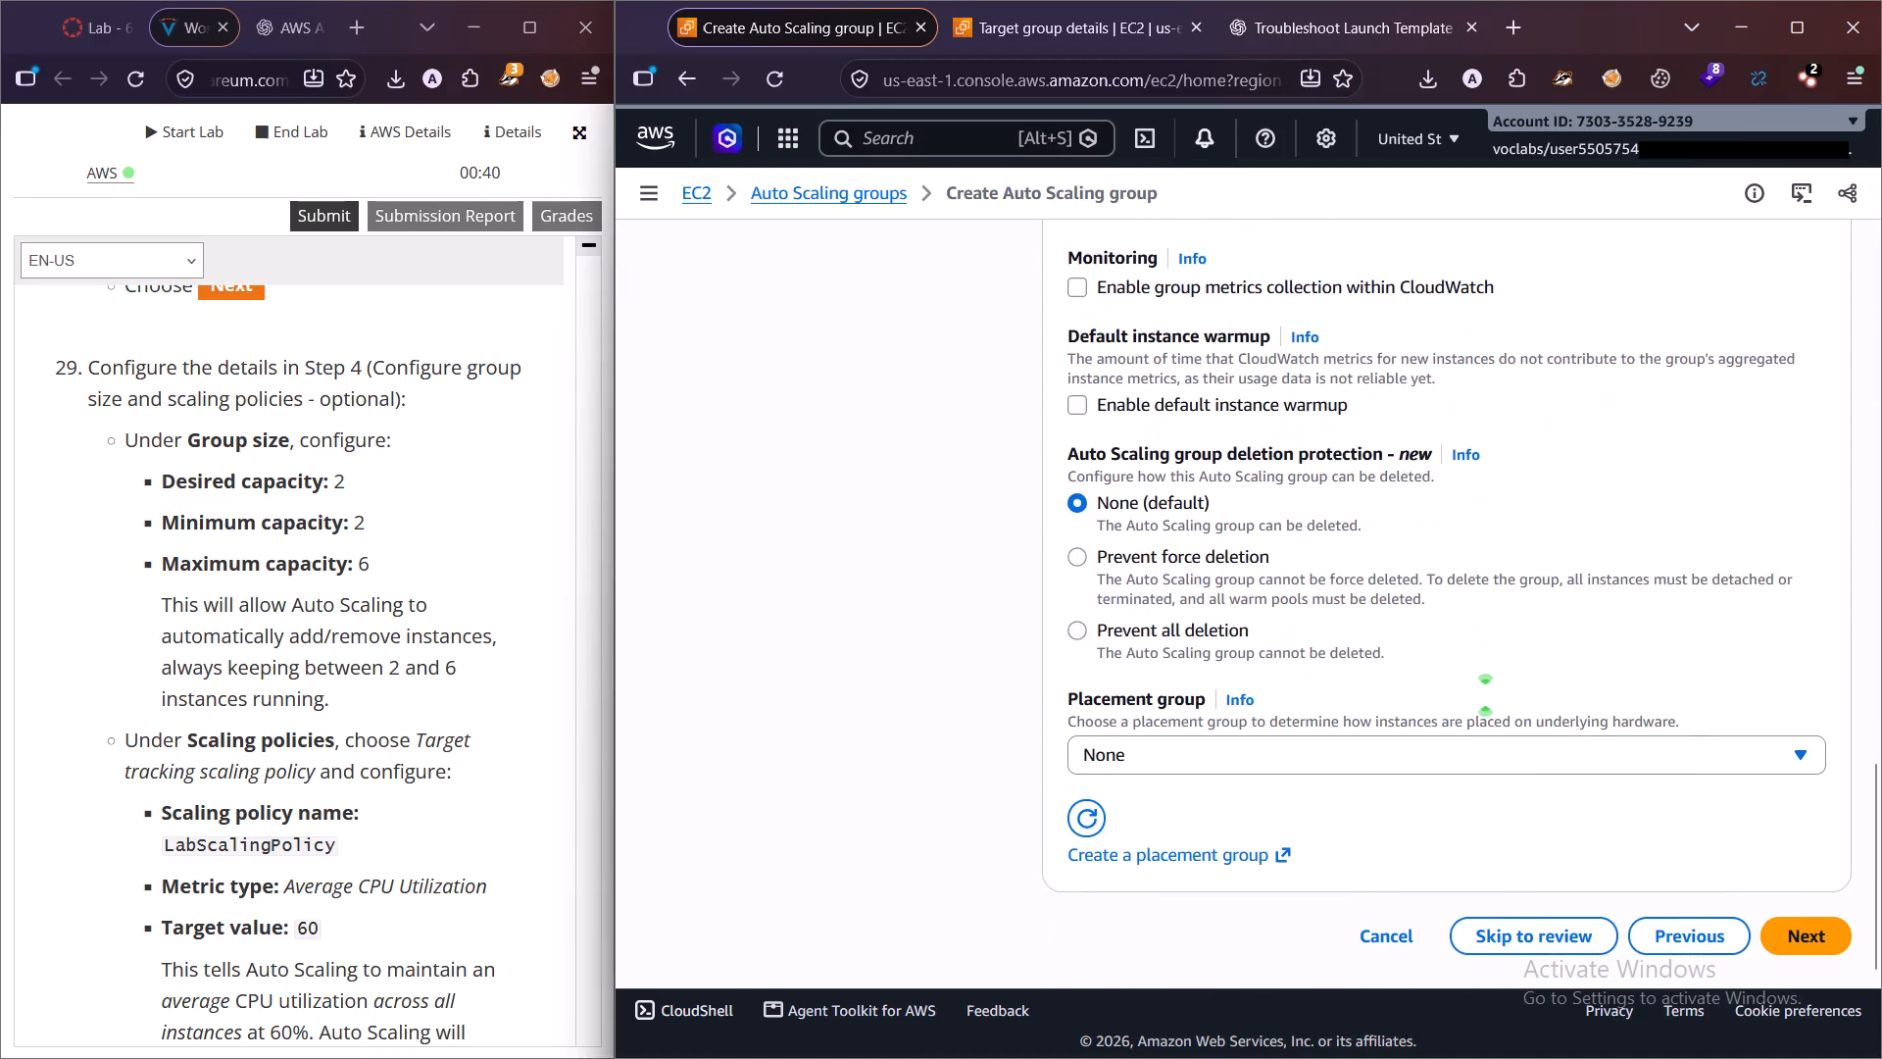
scroll(1201, 649, "up", 13)
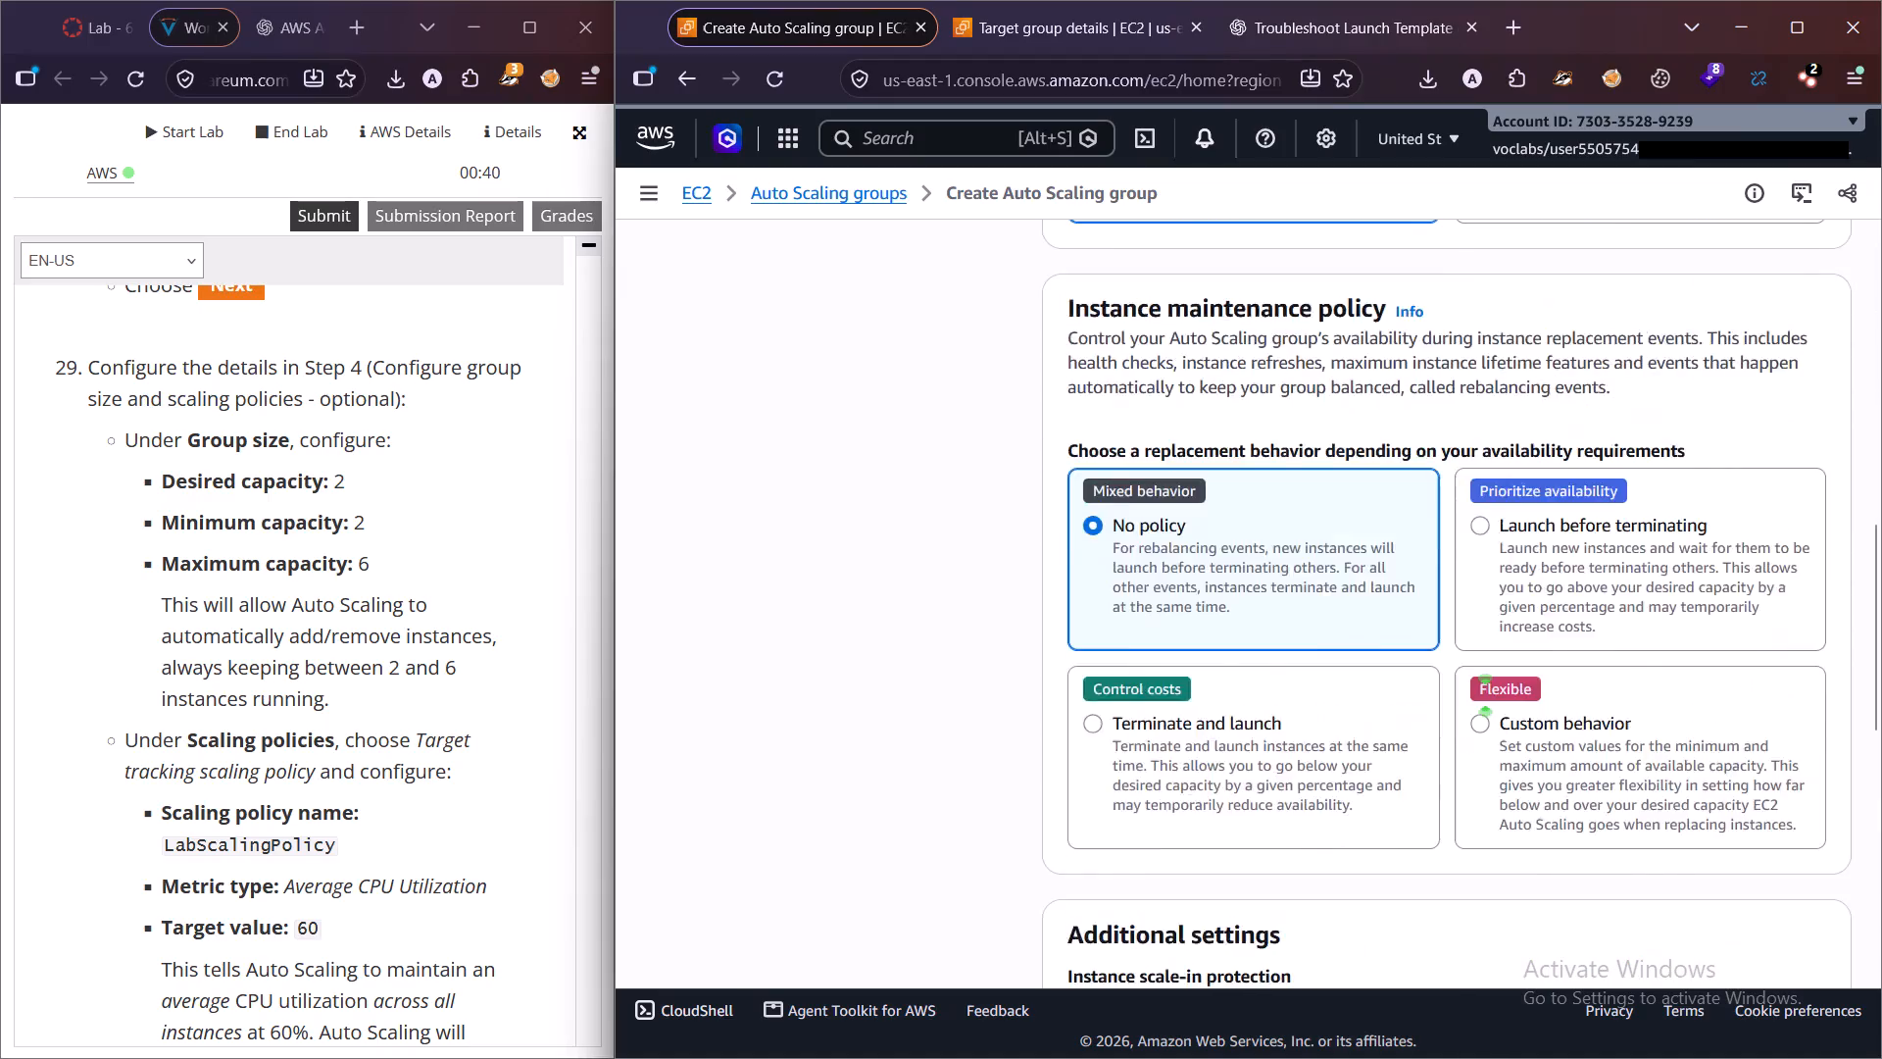
scroll(1202, 649, "up", 3)
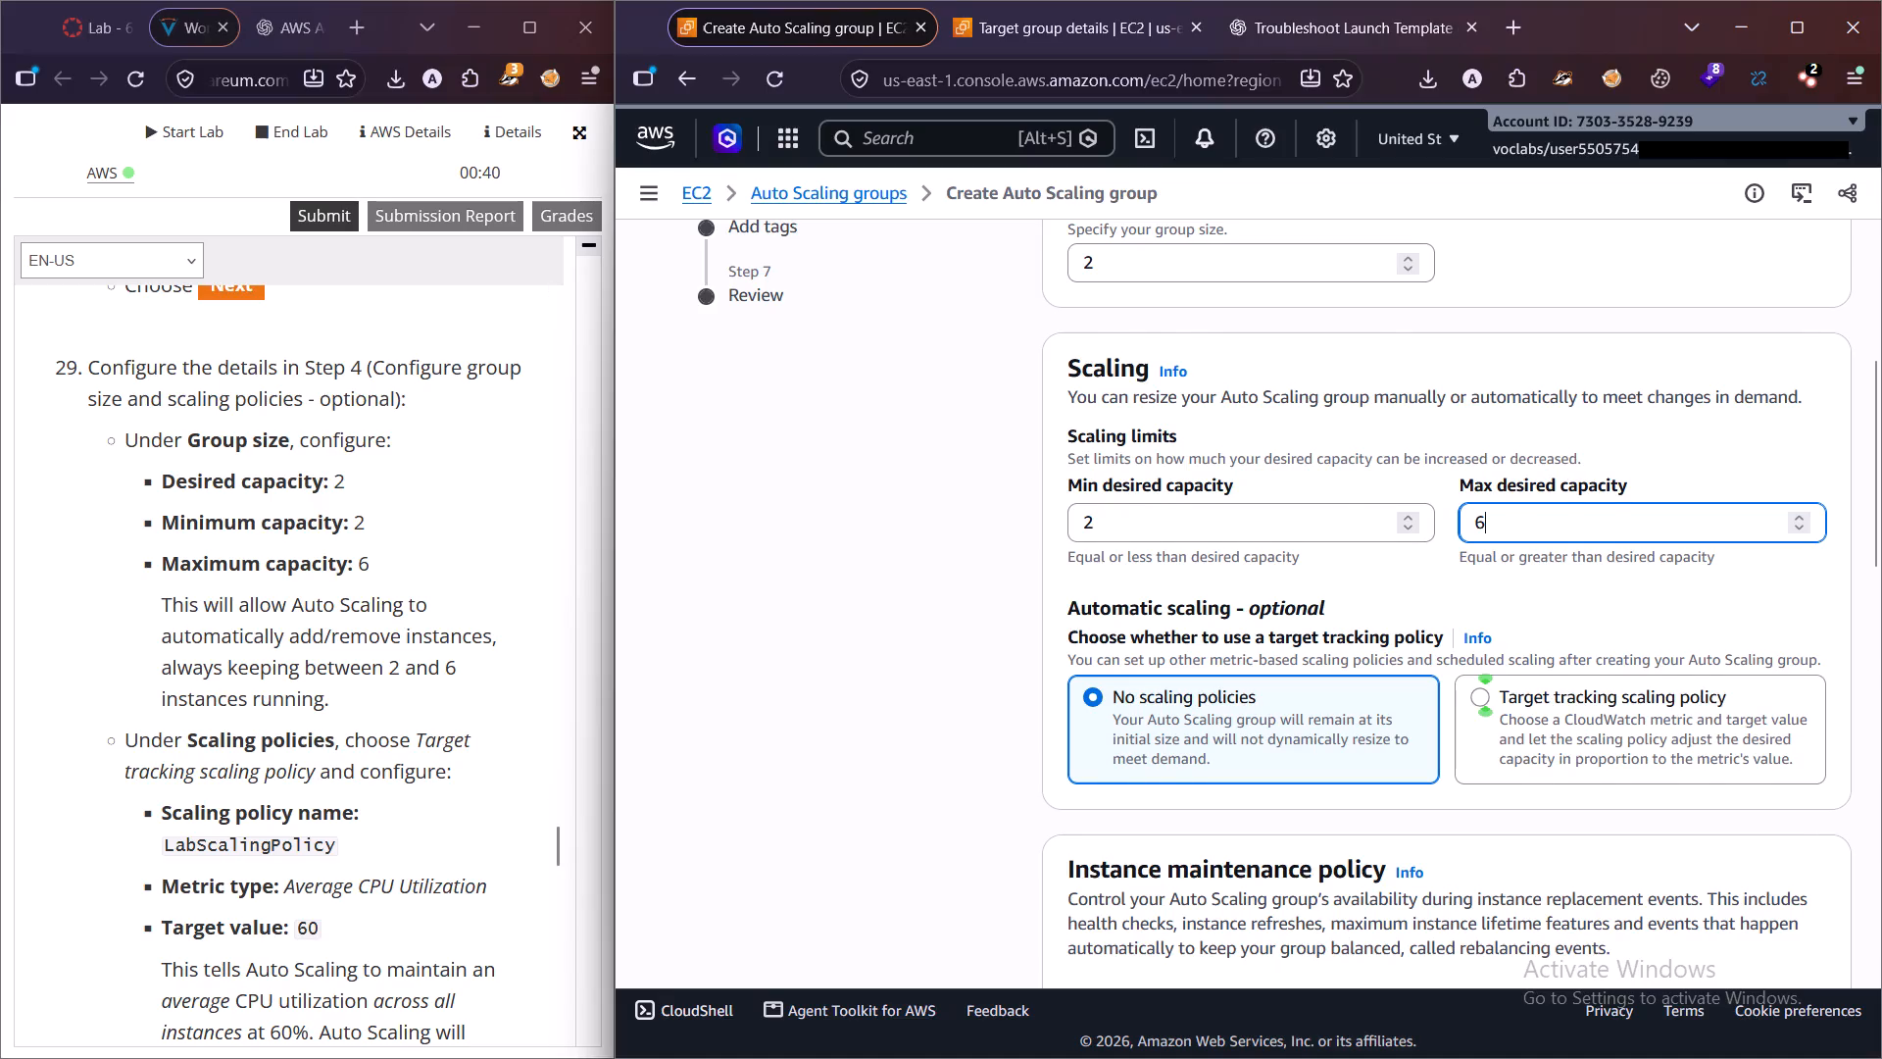
scroll(1380, 711, "up", 2)
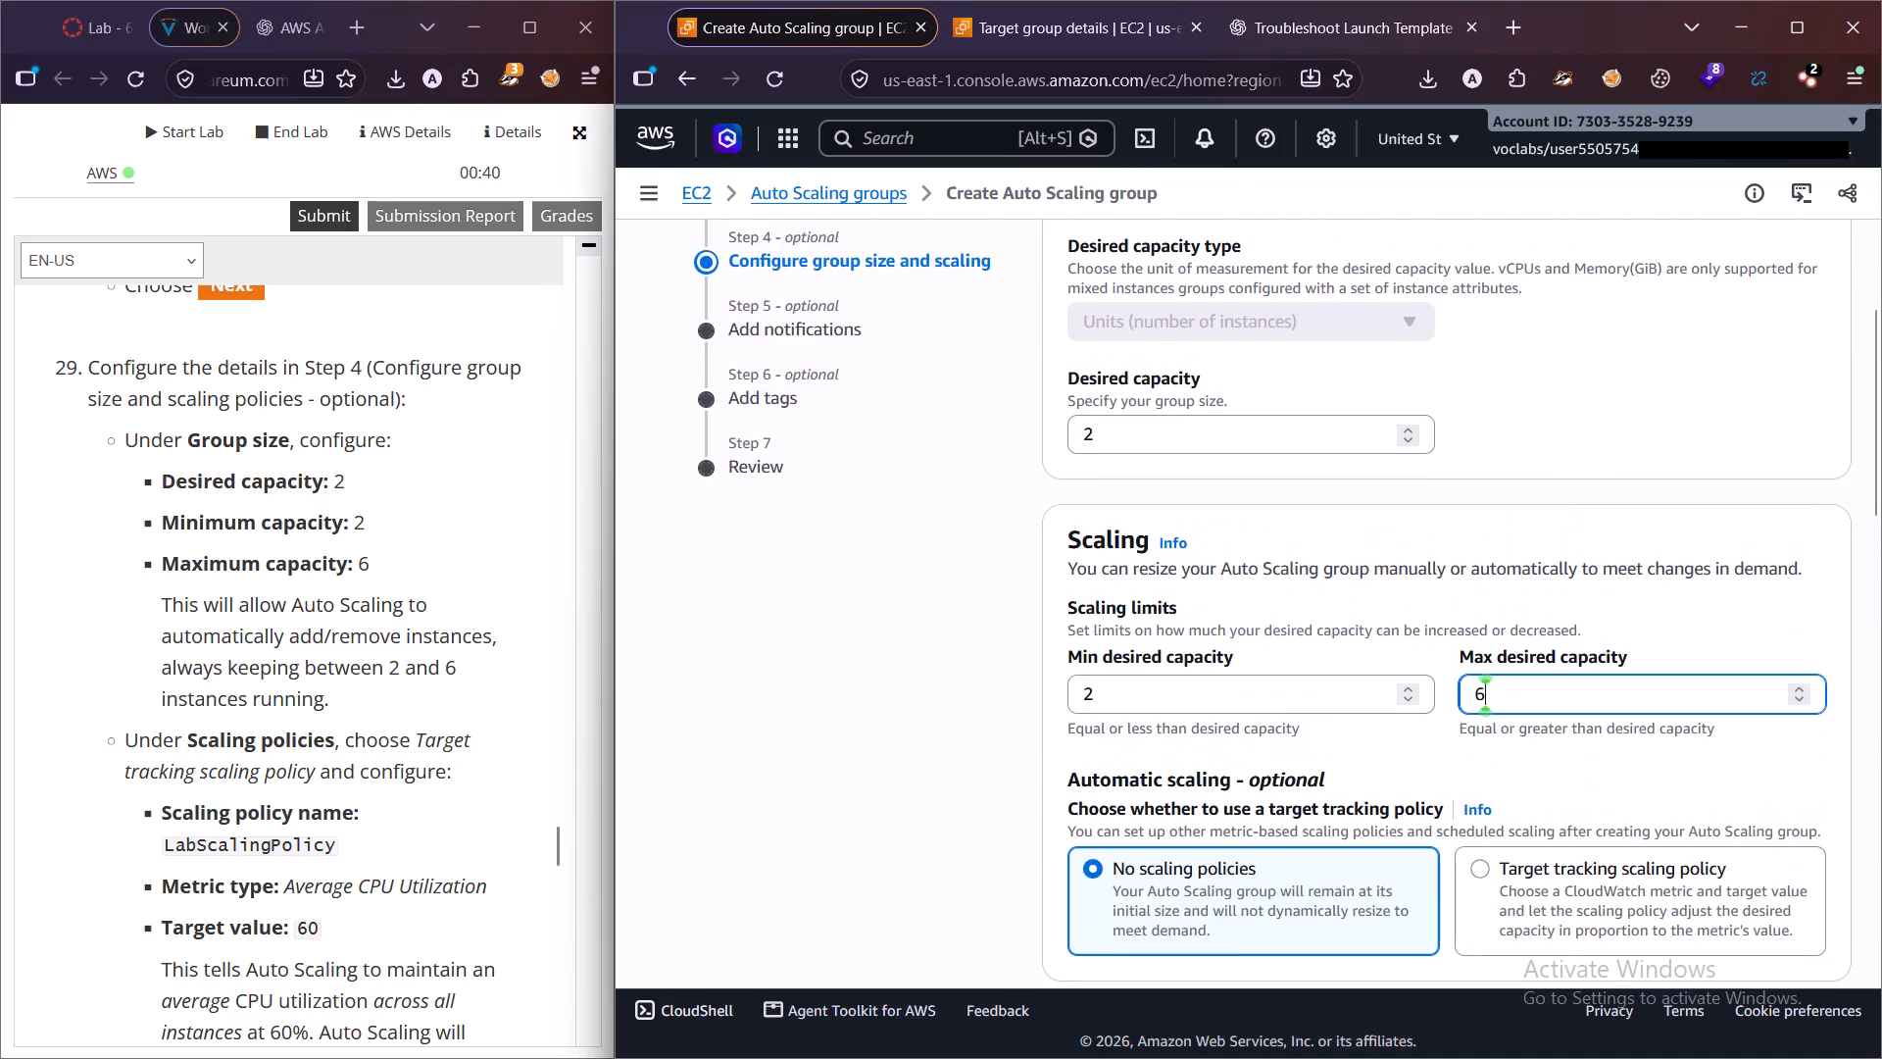
scroll(1282, 691, "down", 1)
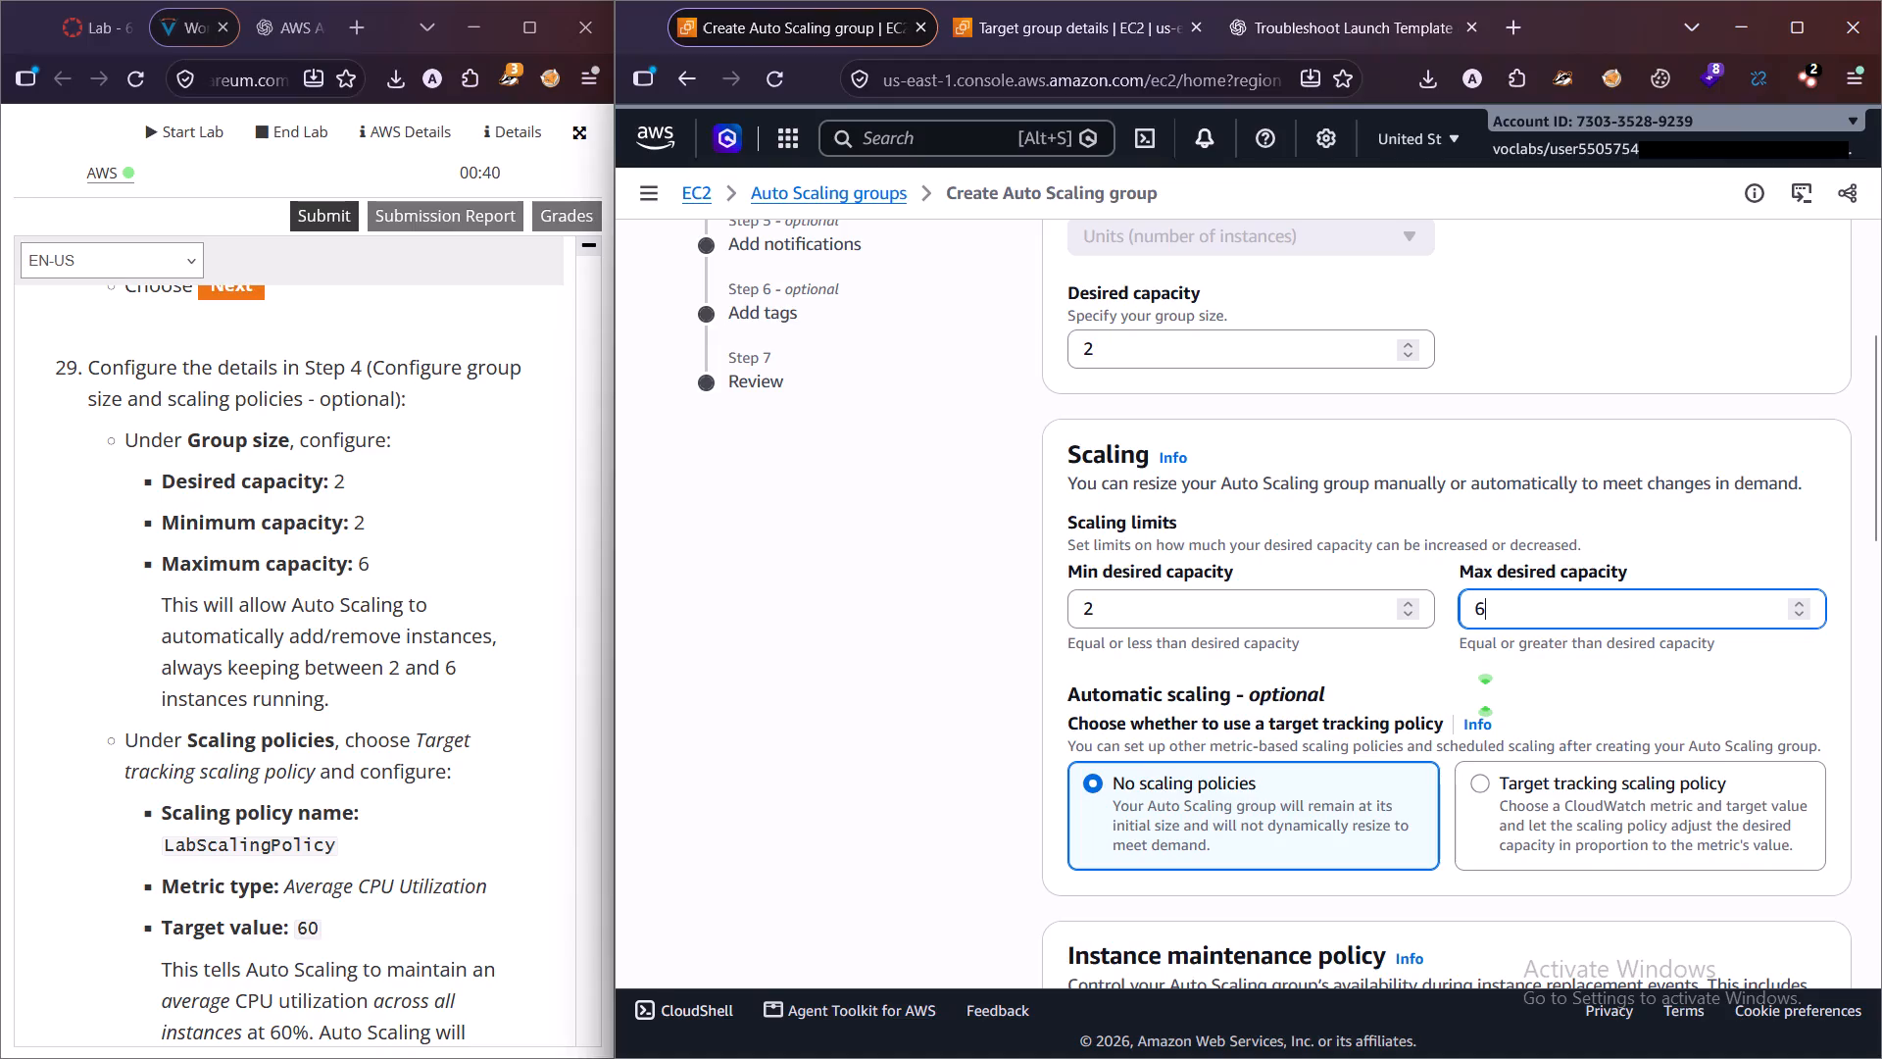
Choose a target tracking scaling policy for automatic scaling and name it LabScalingPolicy.
left_click(1573, 777)
scroll(1445, 776, "down", 1)
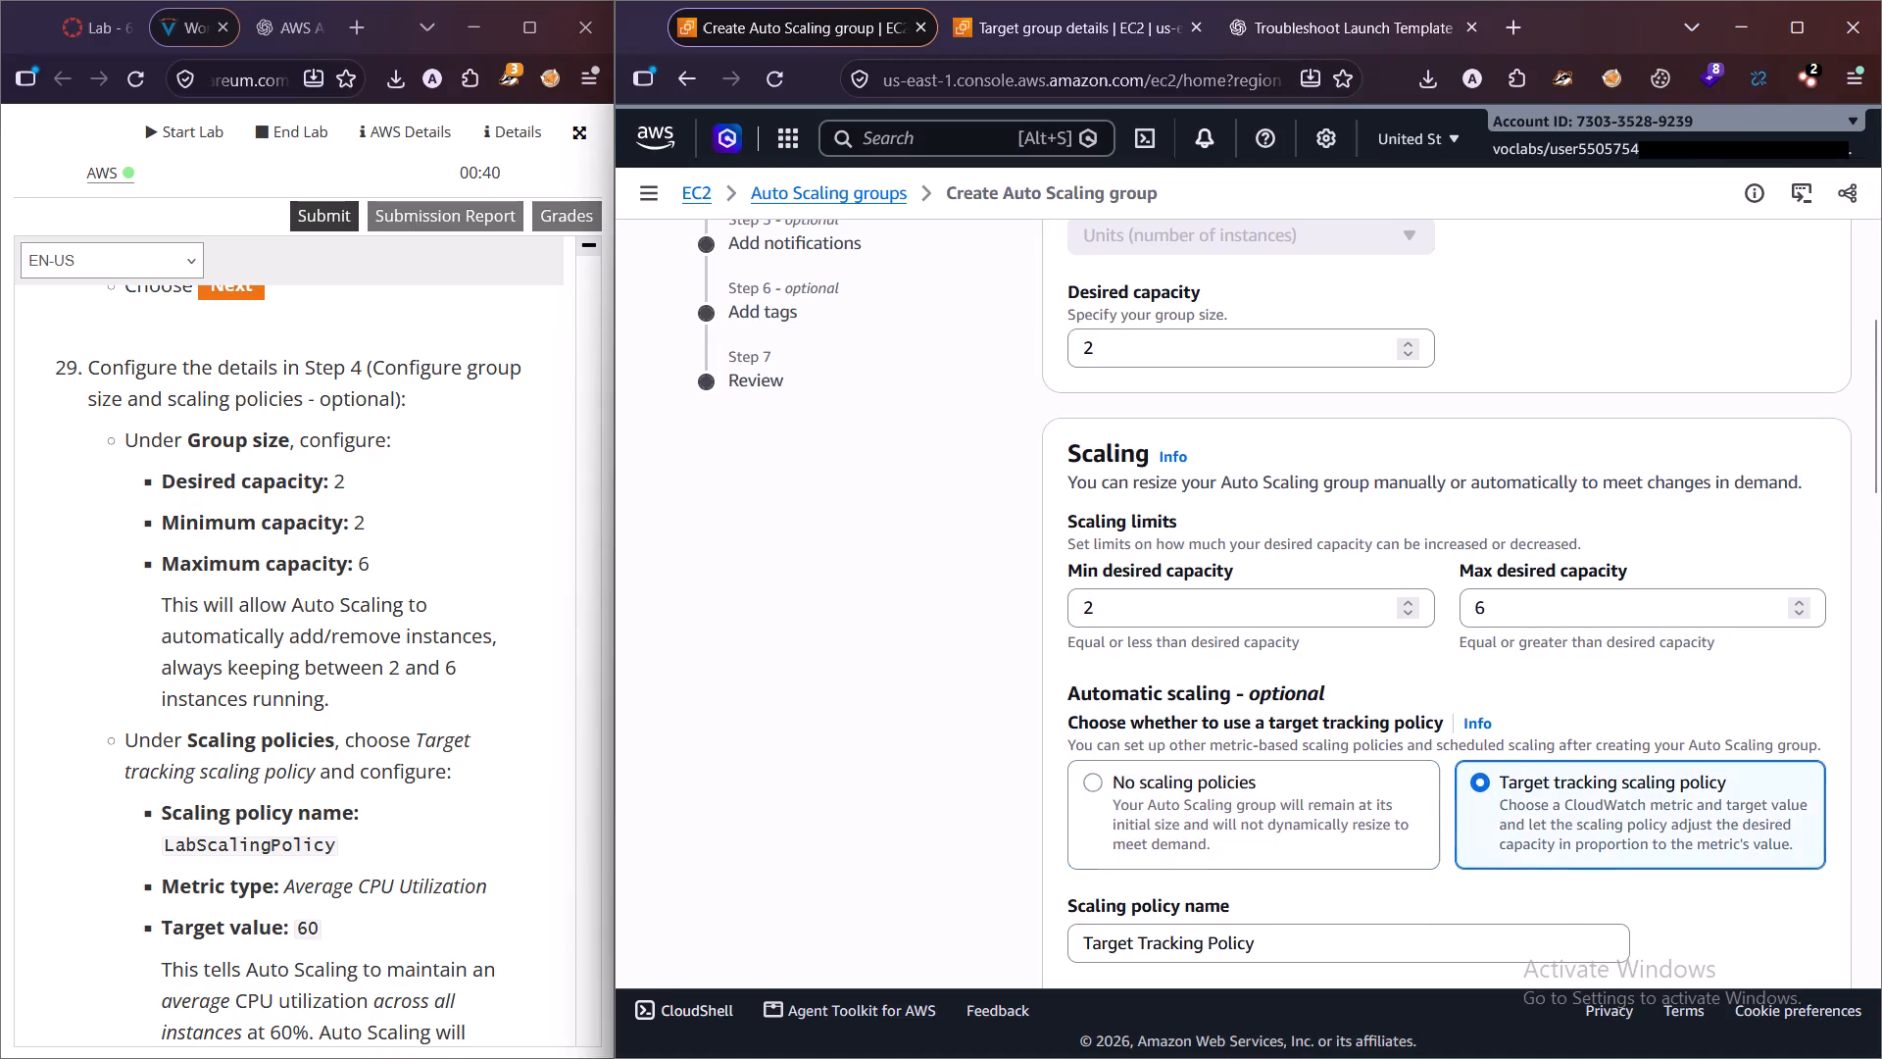
scroll(1442, 778, "down", 1)
scroll(1294, 771, "down", 1)
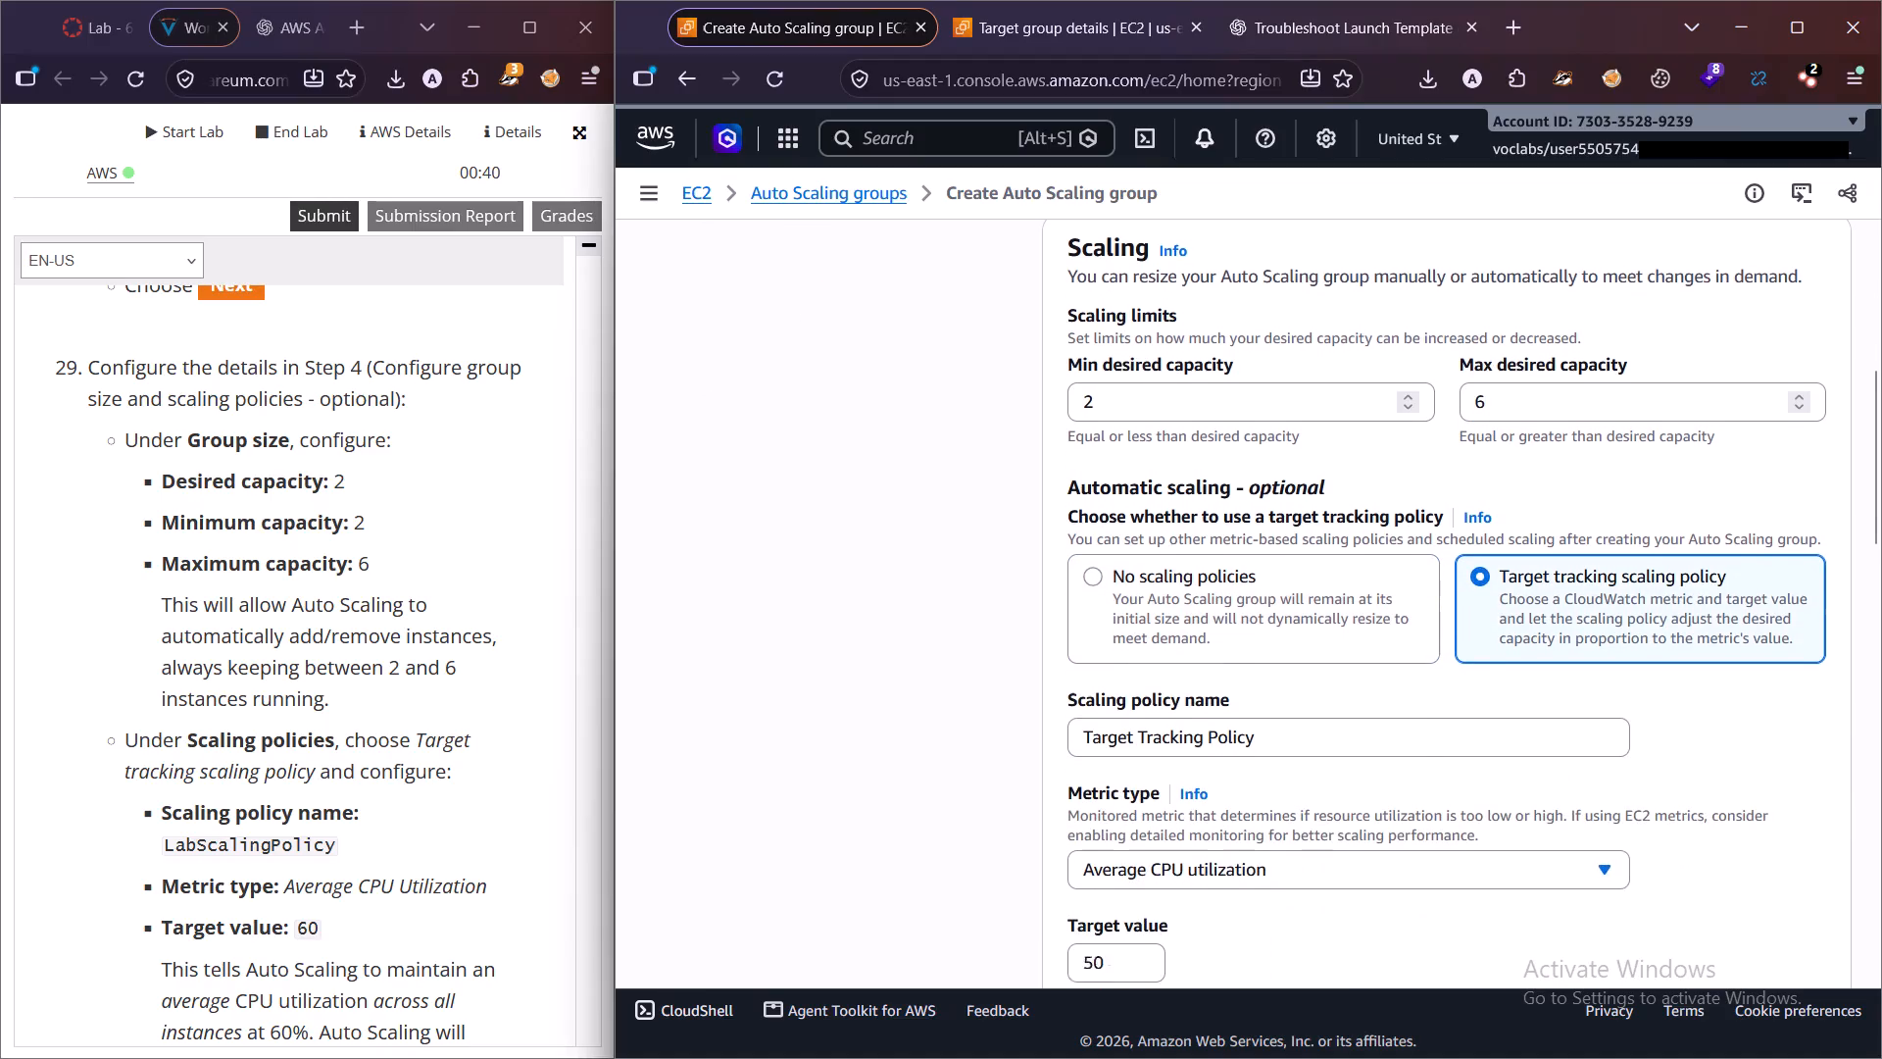
left_click_drag(1297, 682, 929, 679)
type("Lab")
type("Scaling")
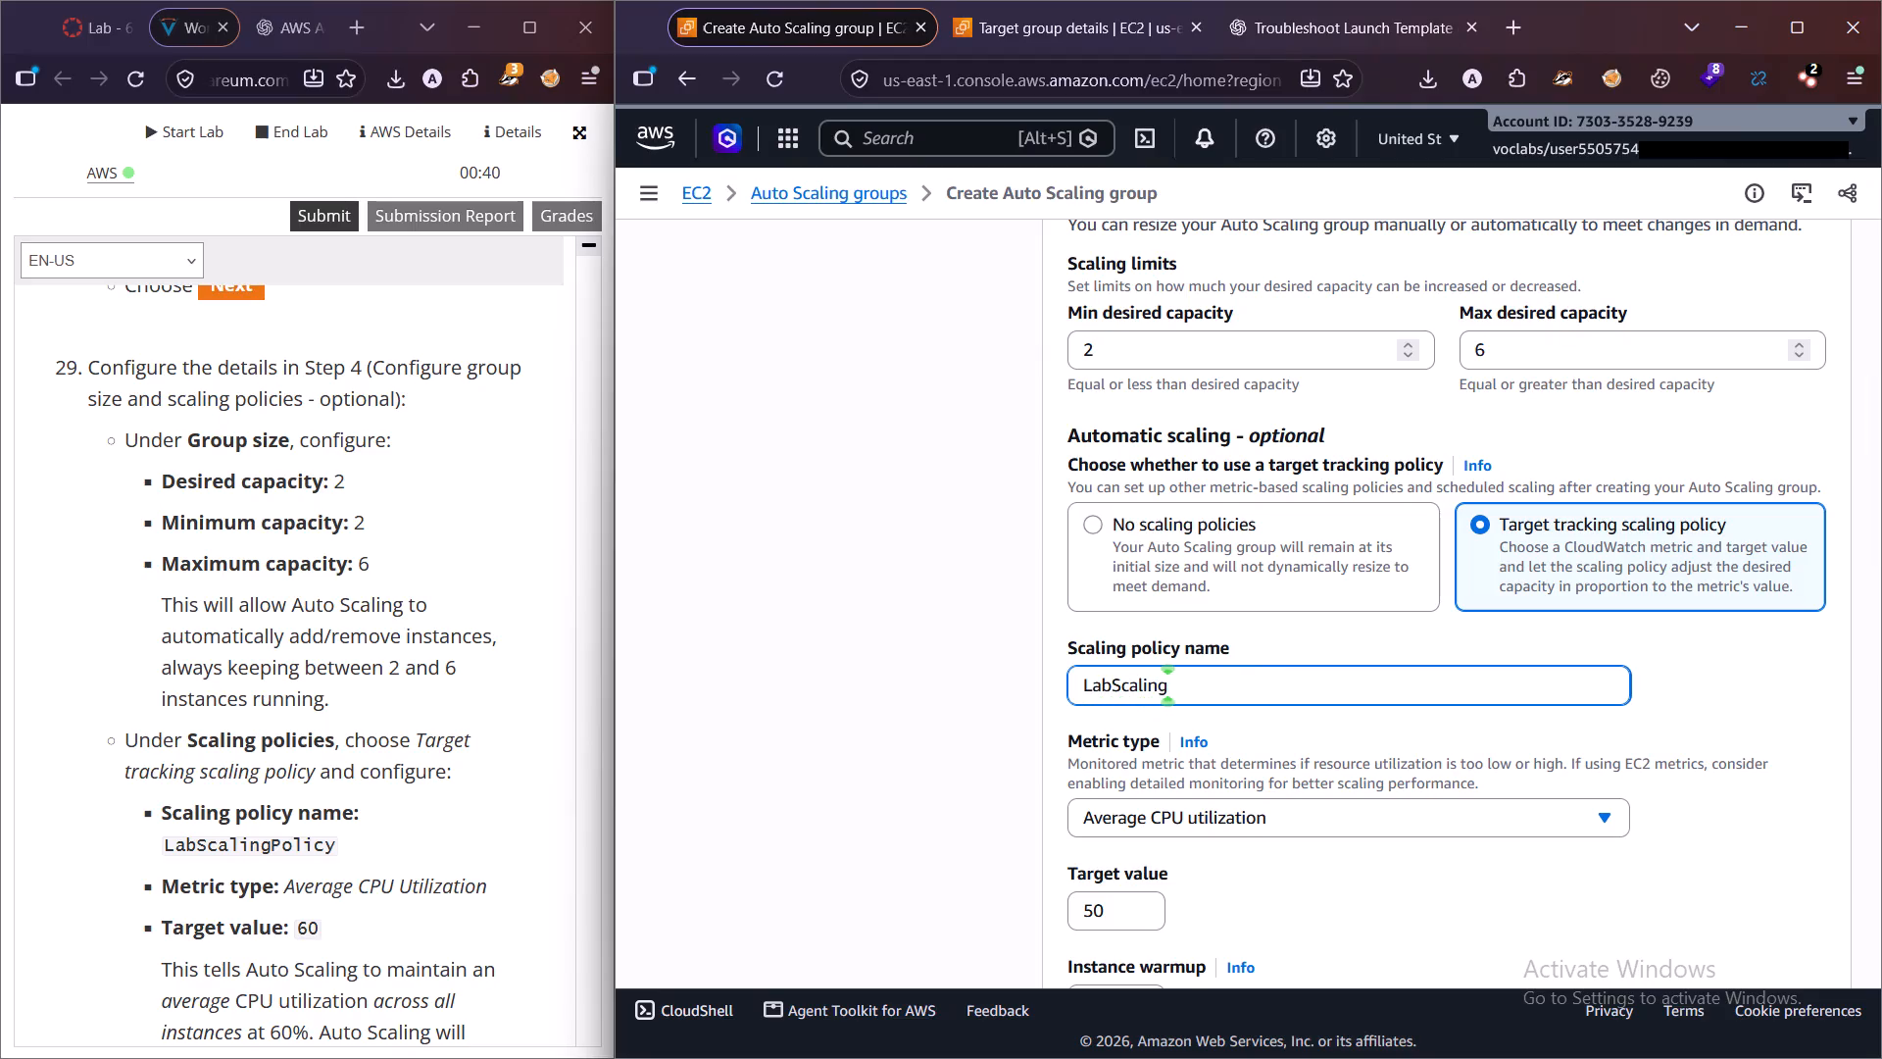
type("Pol")
type("icy")
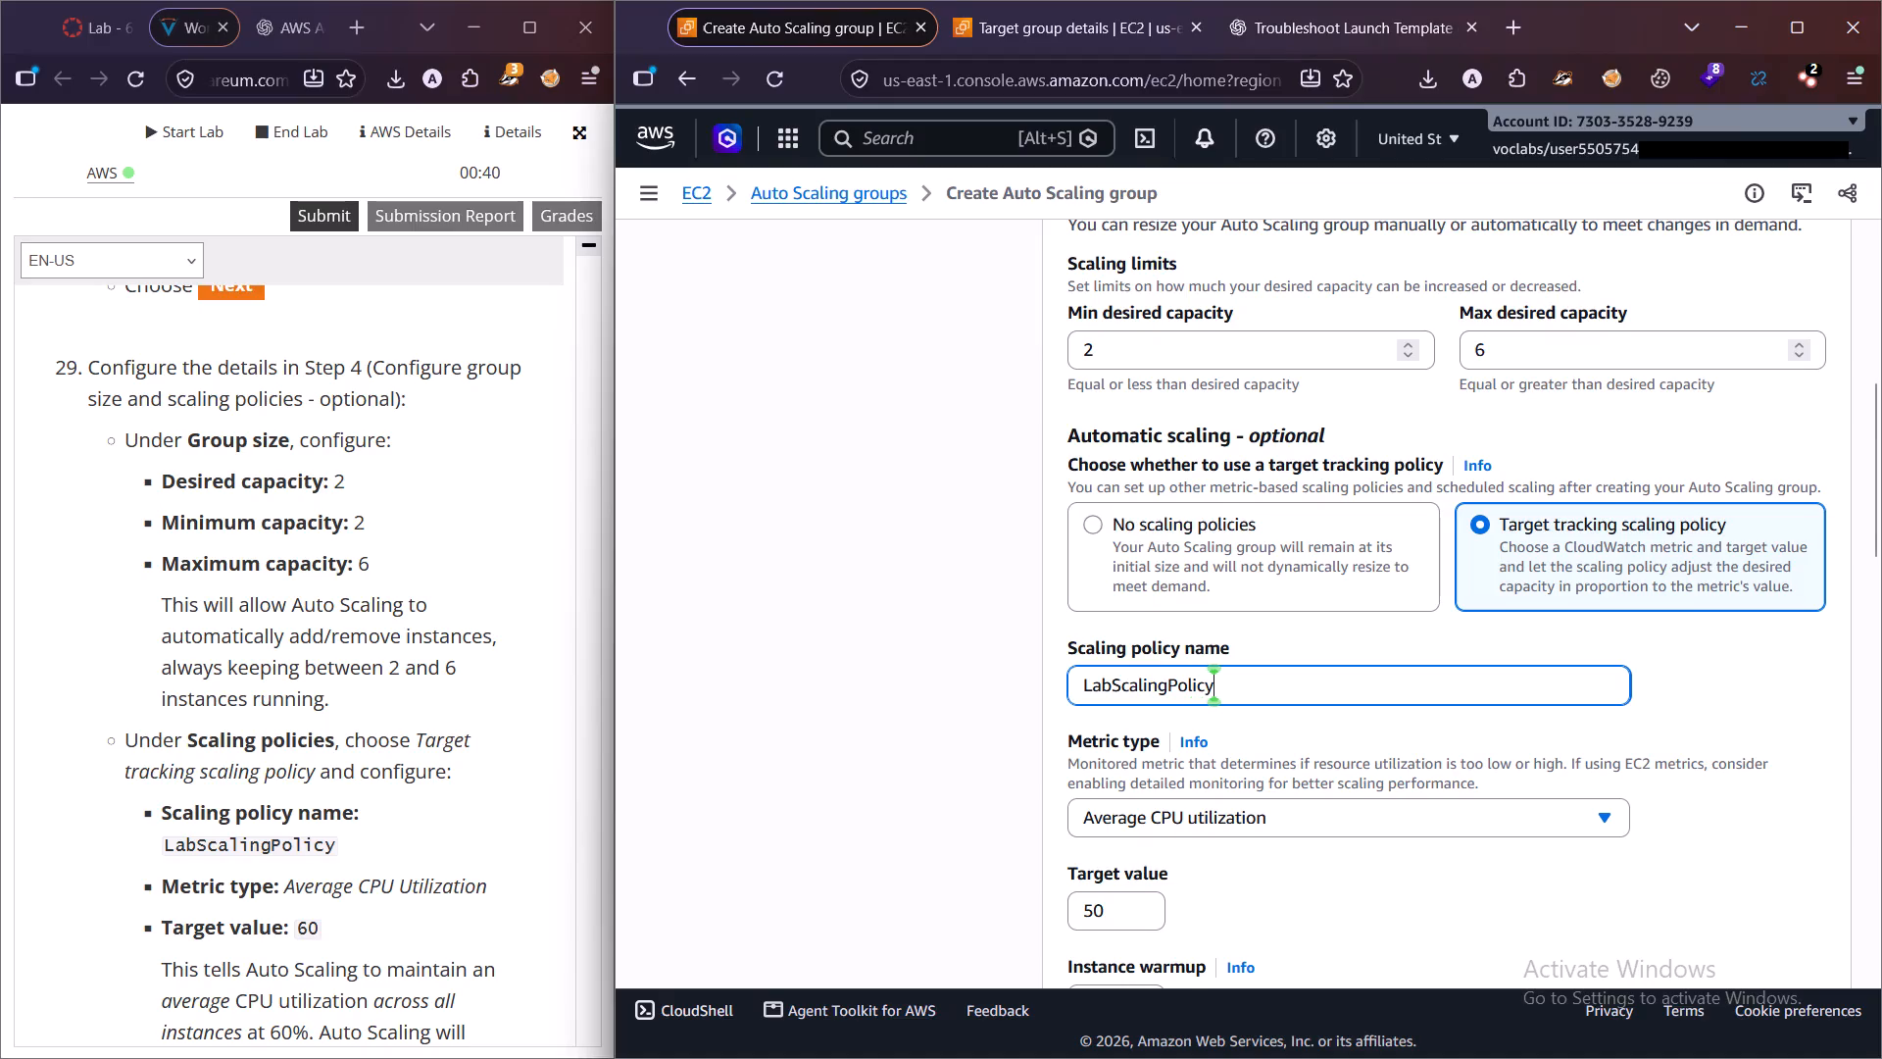
Set LabScalingPolicy's target value to 60, as given in lab step 29.
scroll(1141, 668, "down", 3)
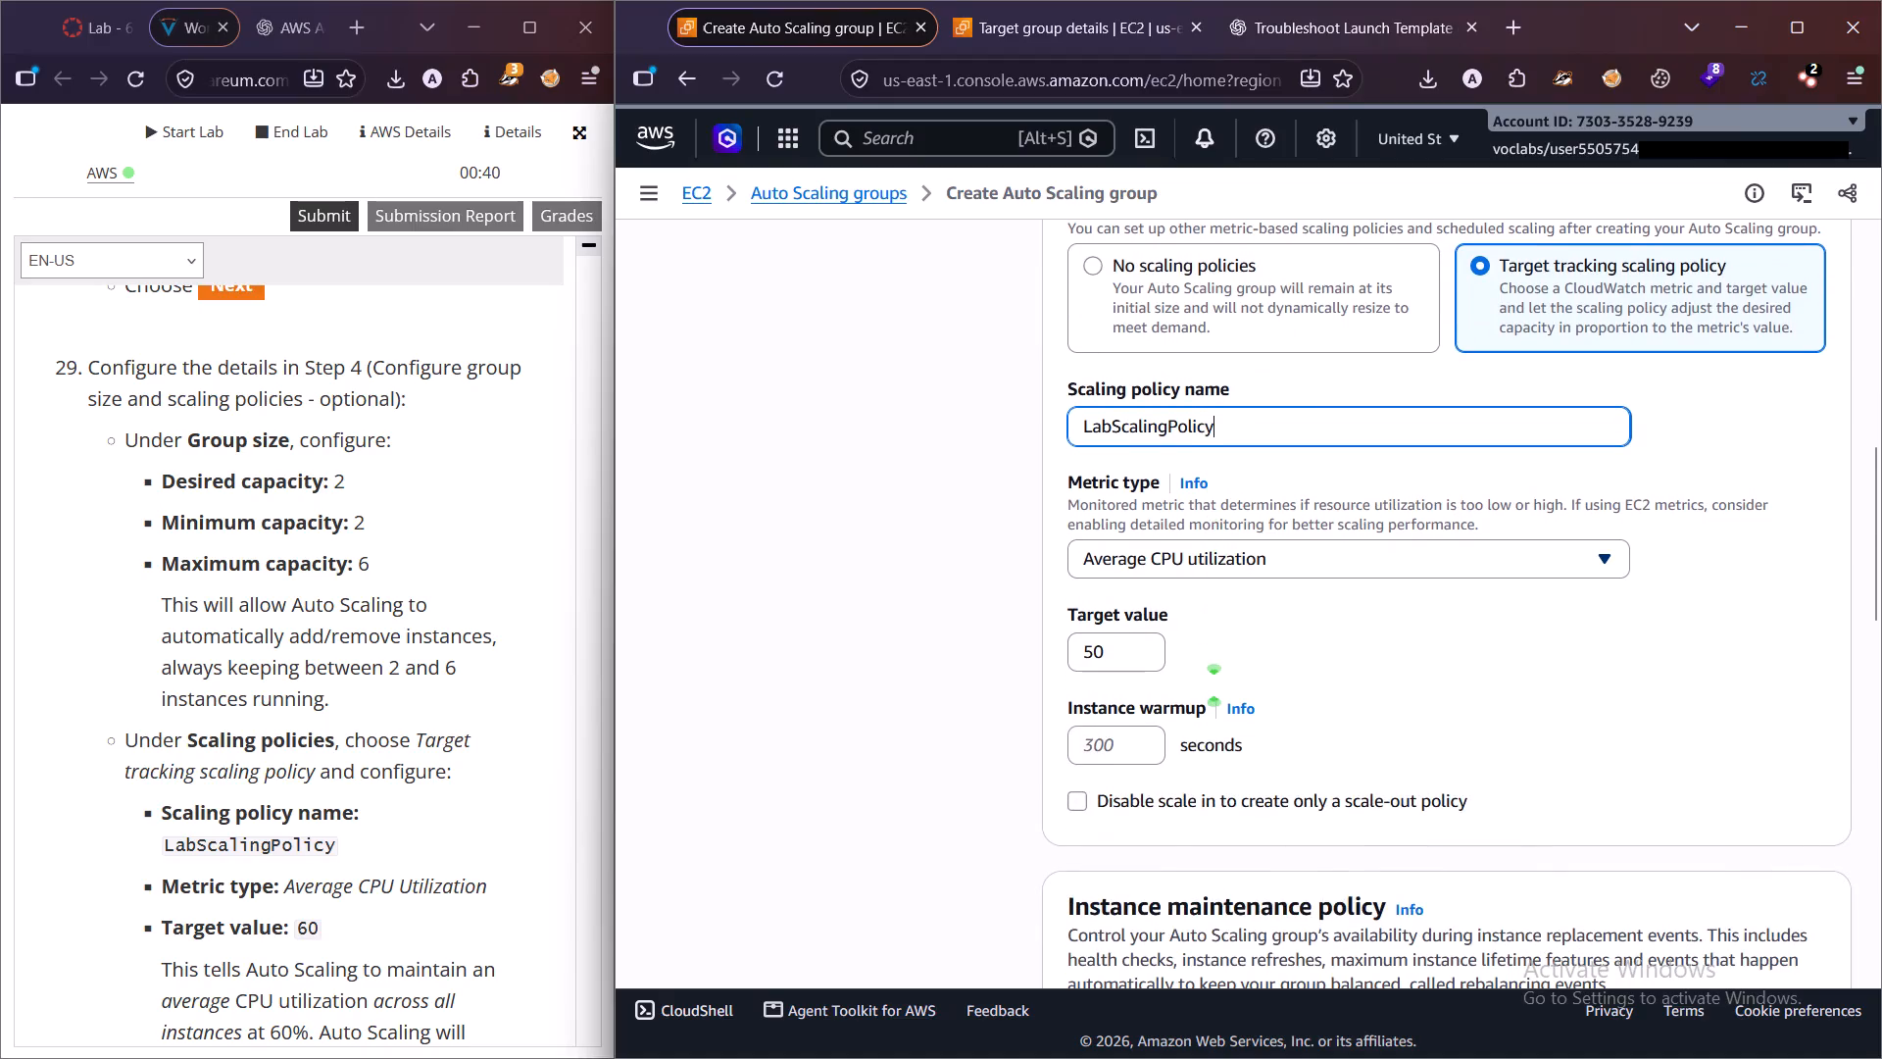
scroll(422, 812, "down", 2)
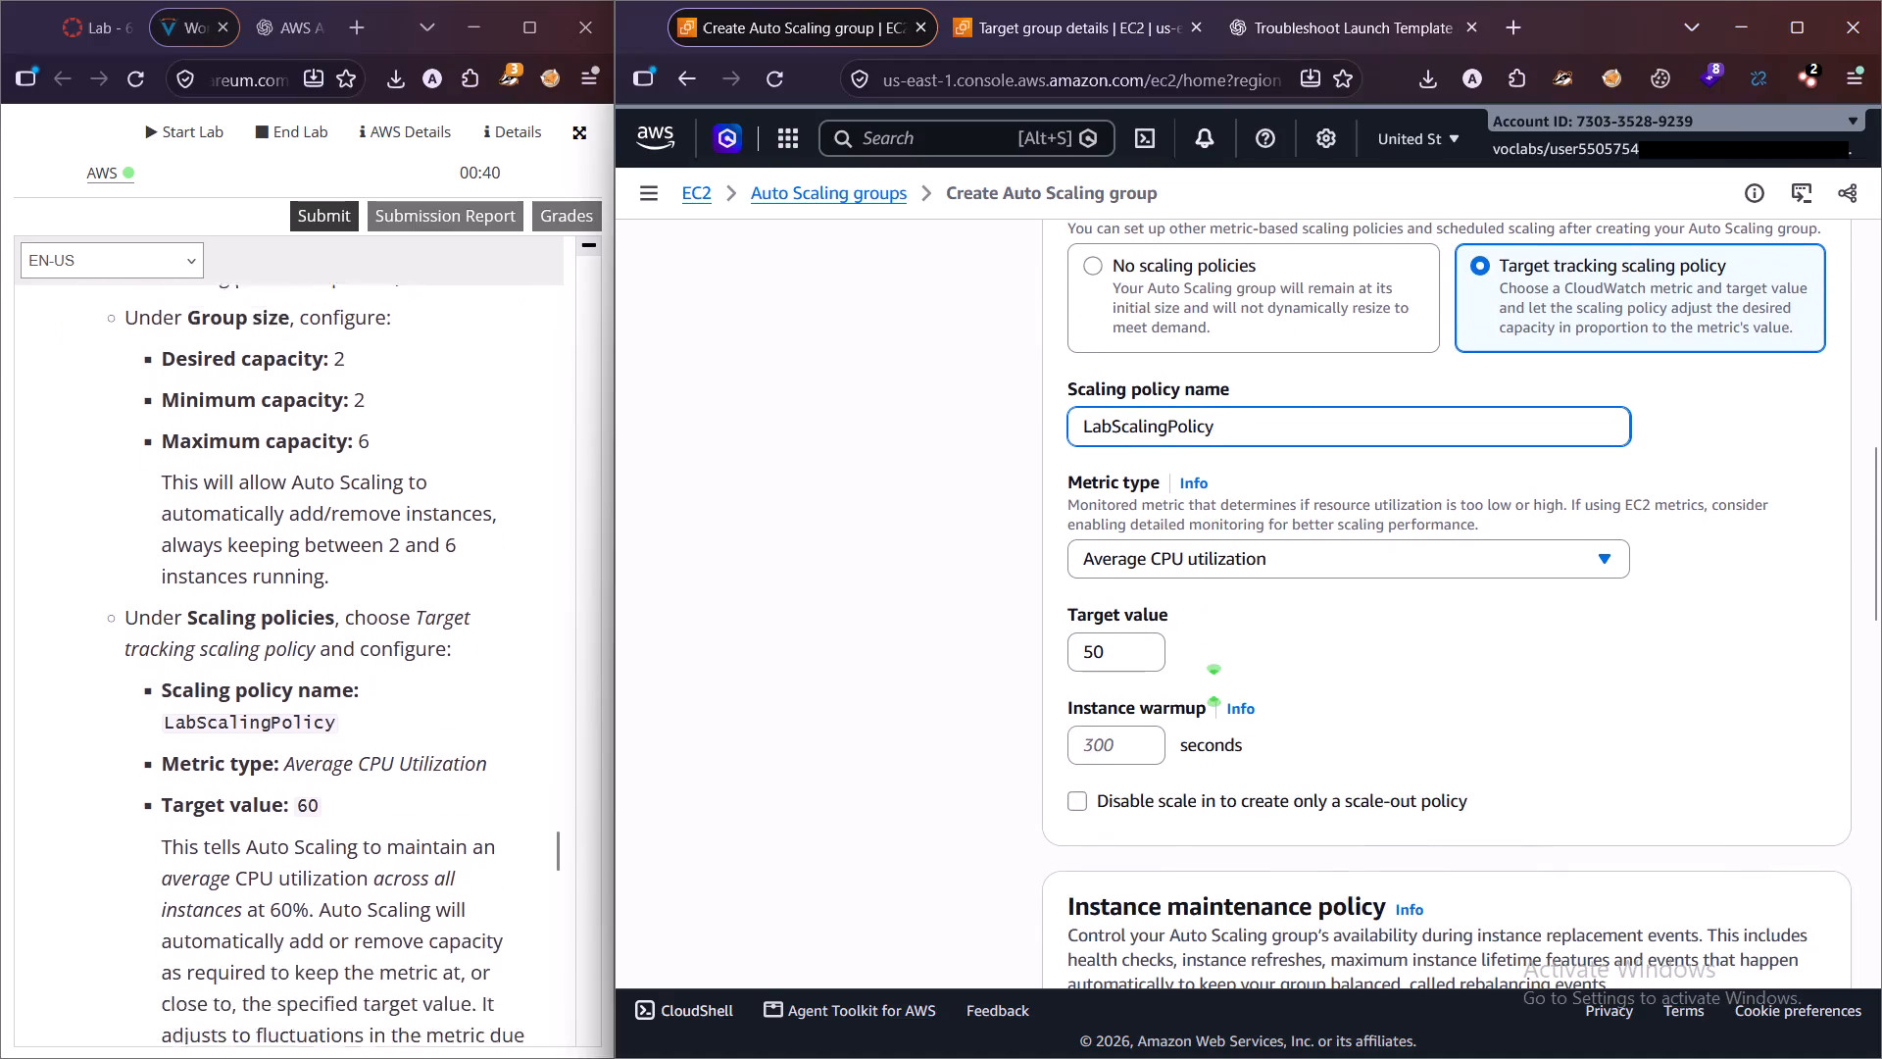
left_click_drag(1135, 655, 985, 655)
key("BackSpace")
type("60")
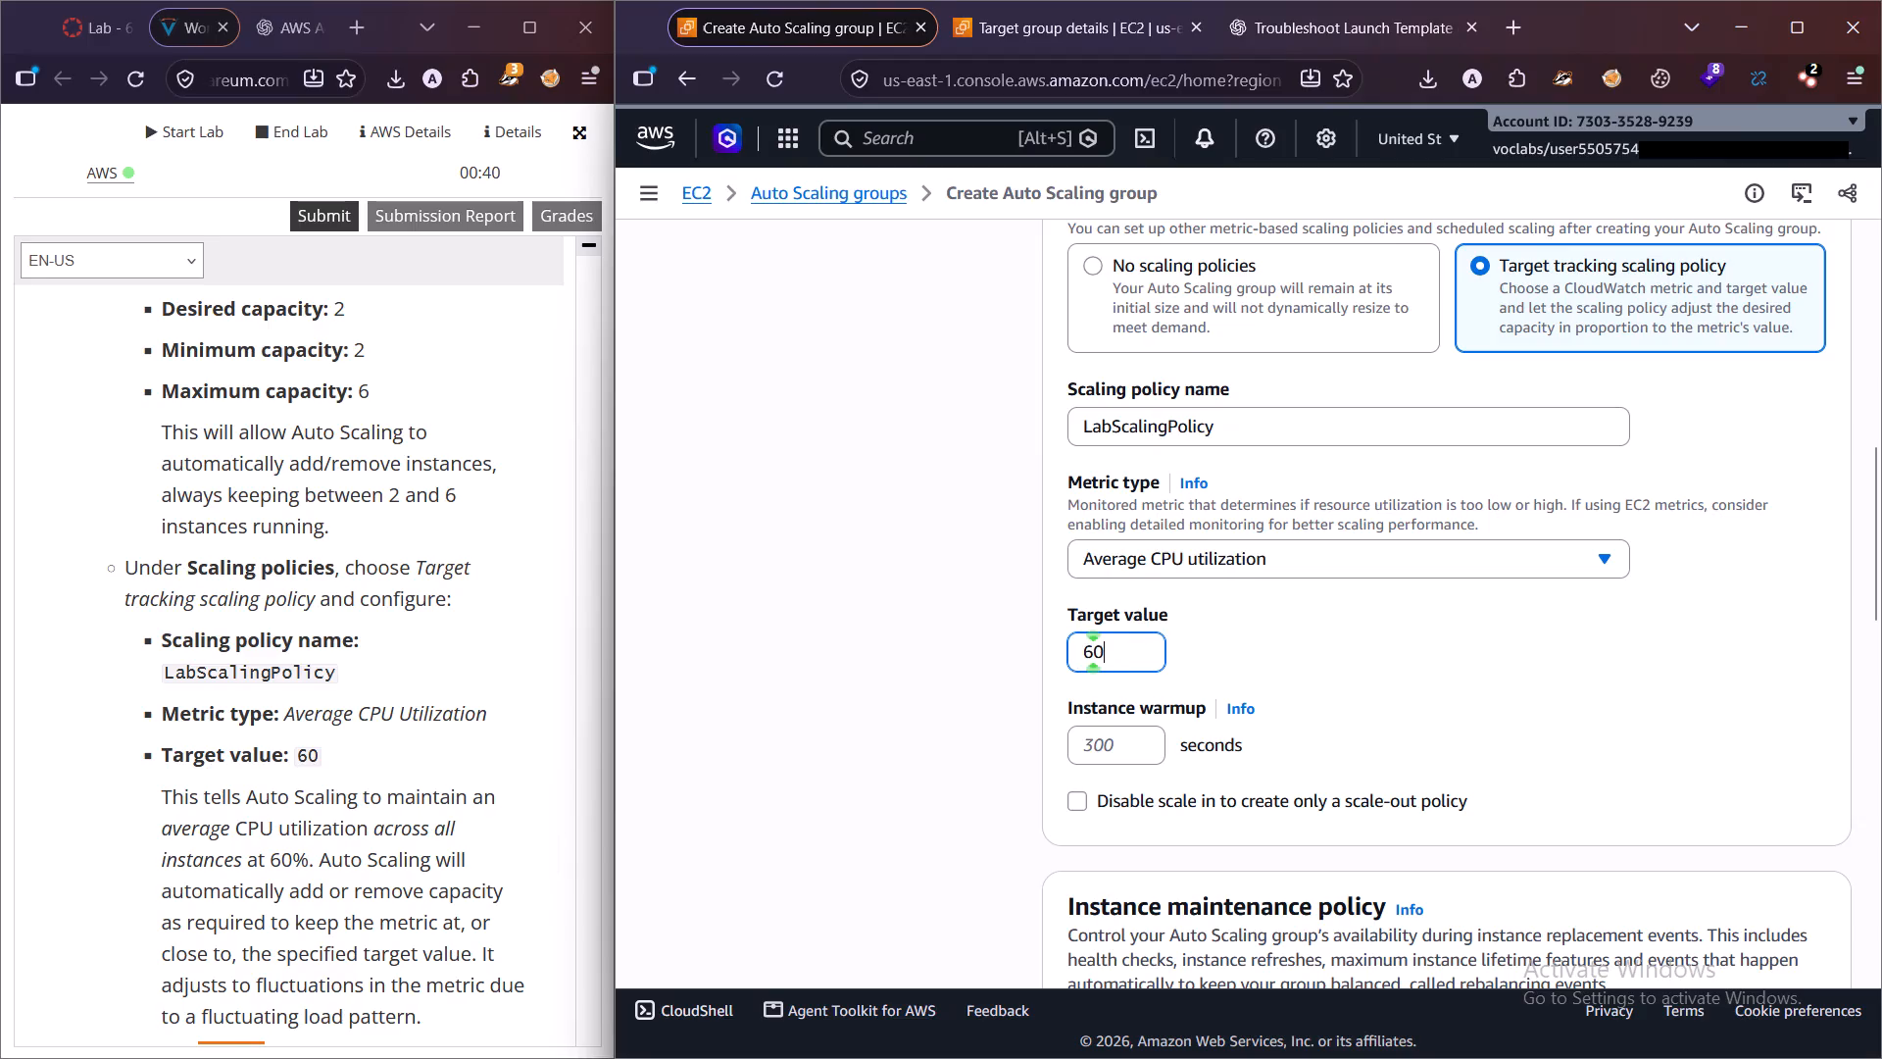
Leave the instance maintenance policy and additional settings at their defaults and advance the wizard to Add notifications.
scroll(442, 861, "down", 2)
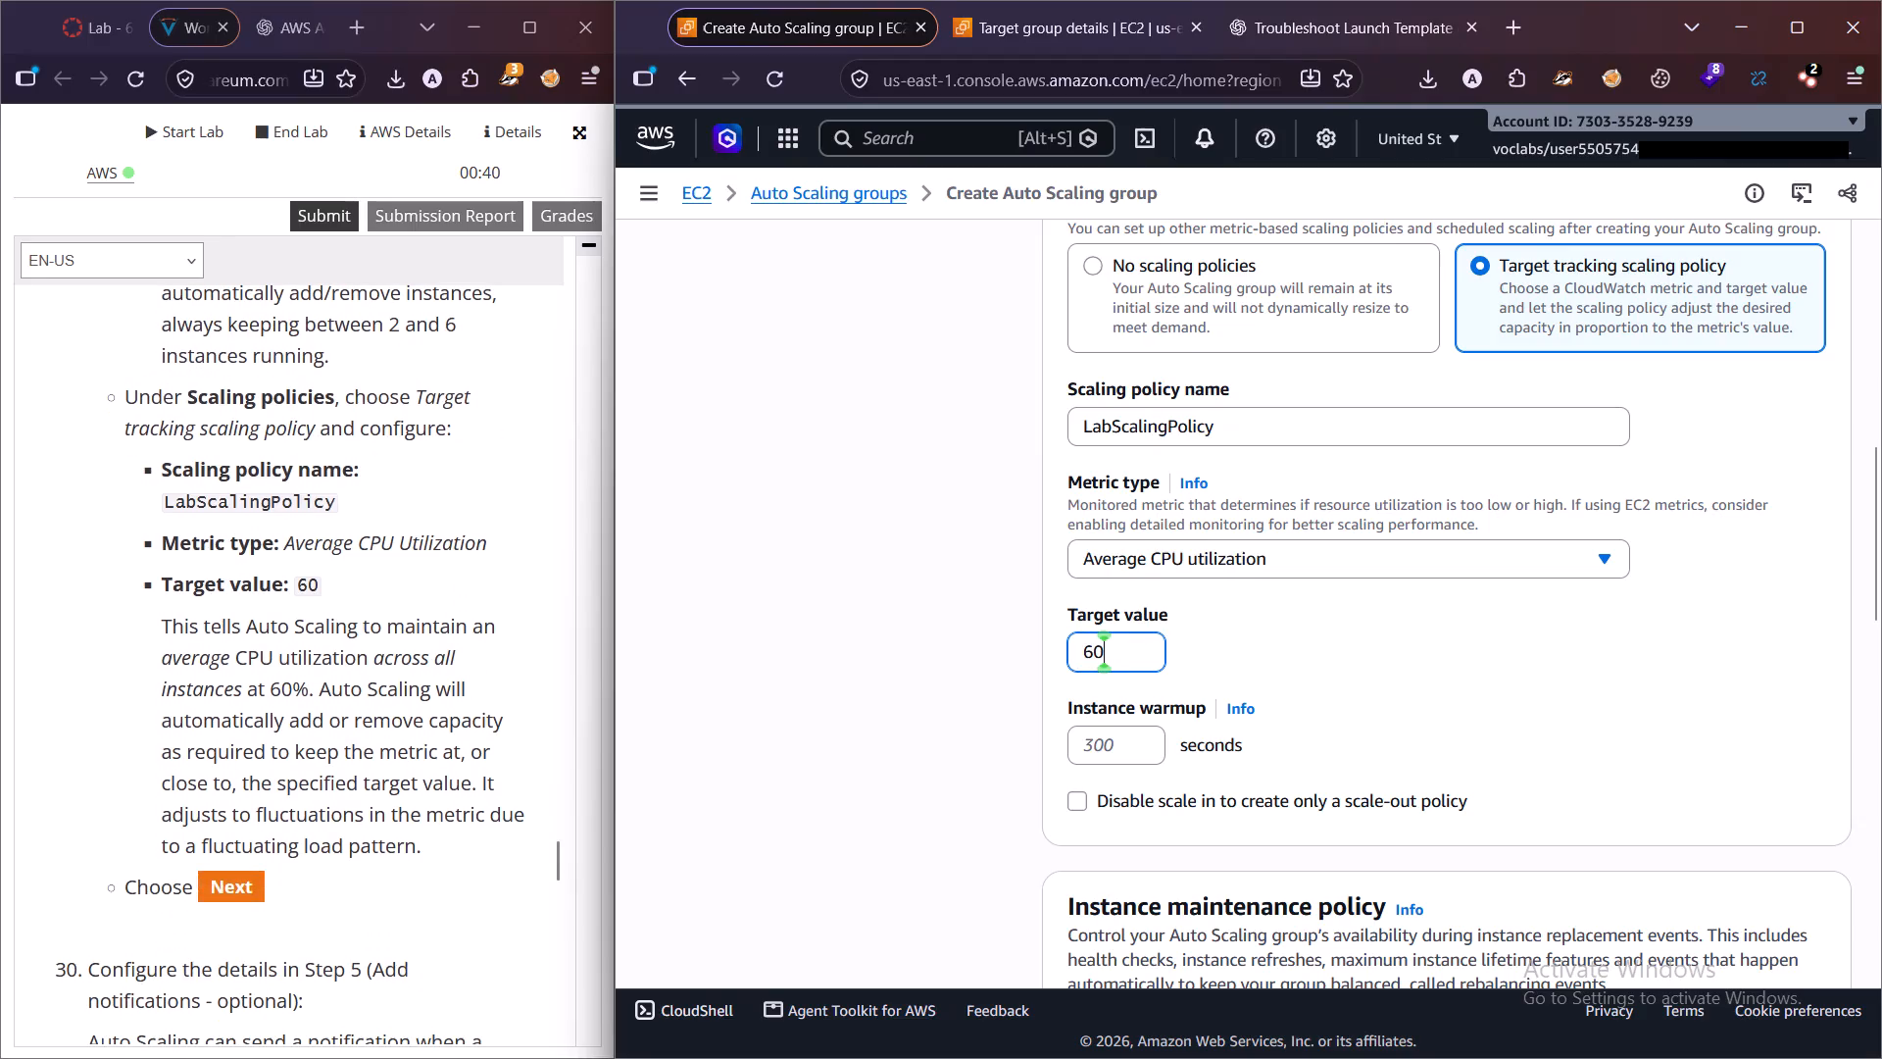
scroll(1286, 668, "down", 7)
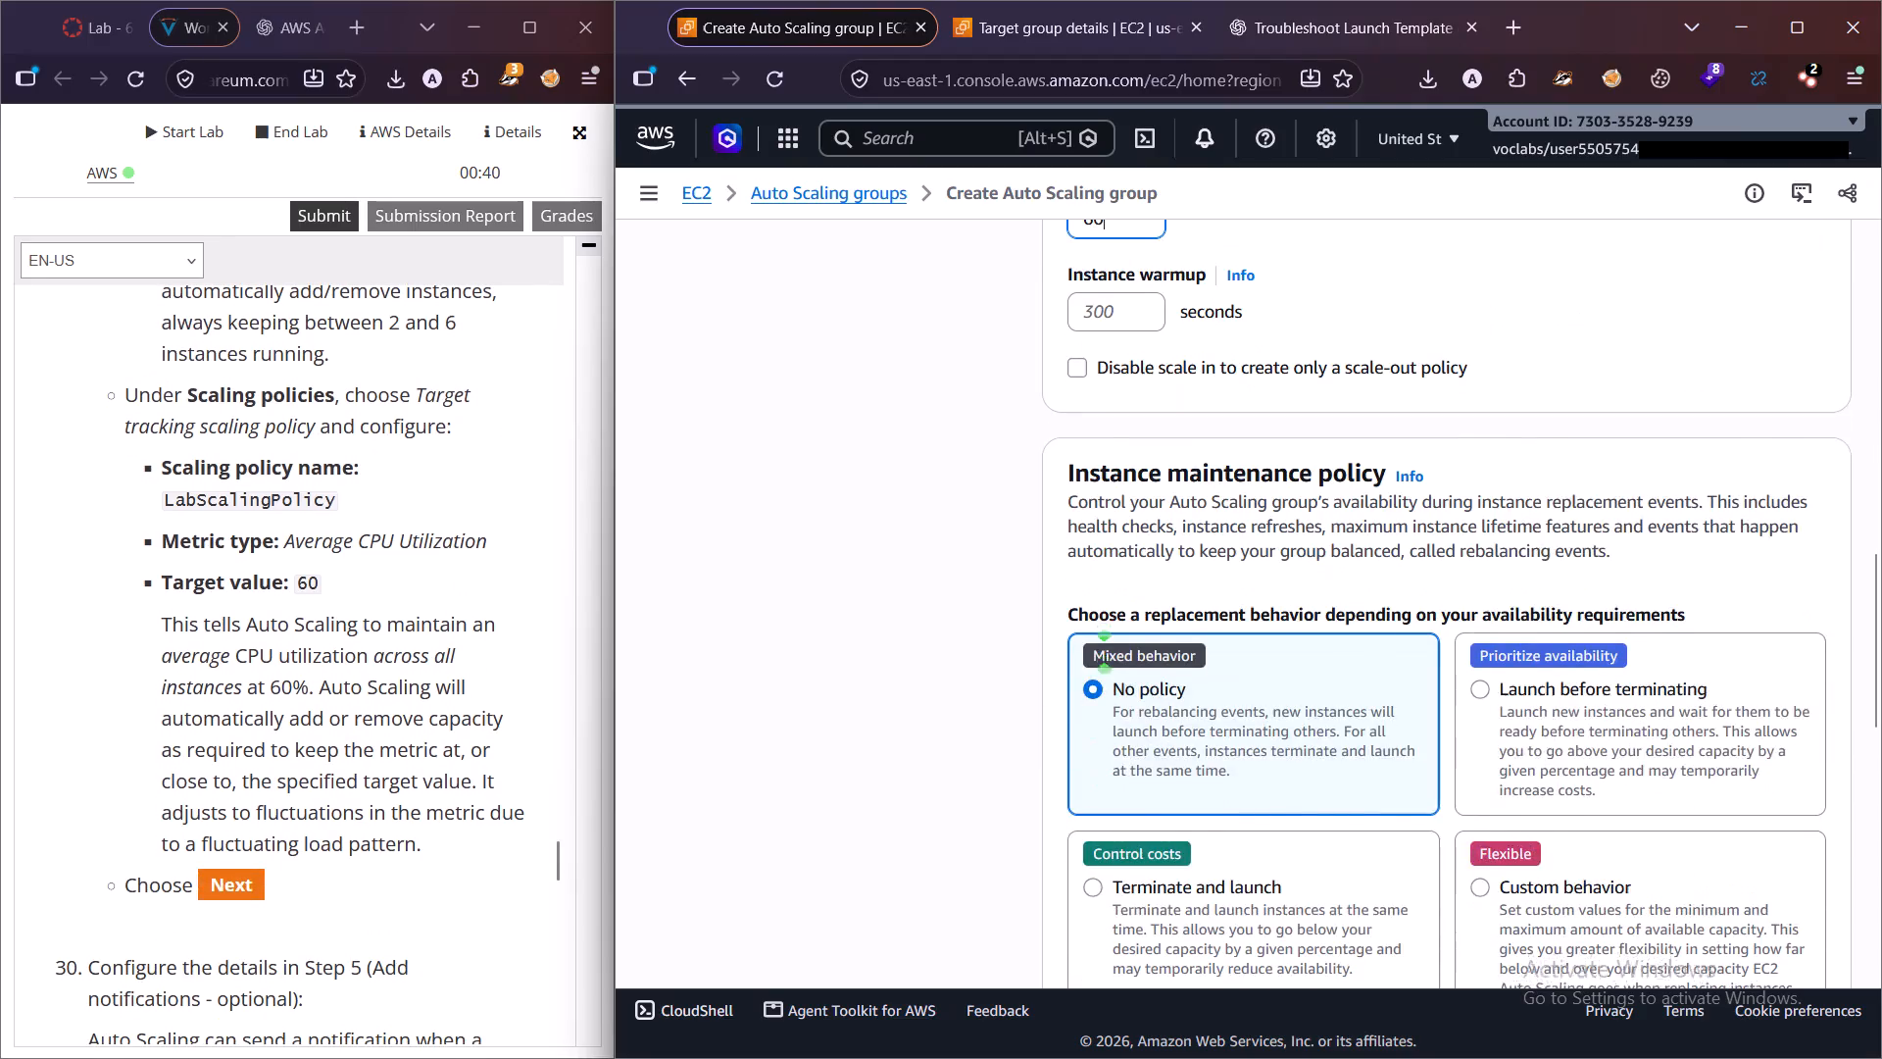
scroll(1290, 668, "down", 4)
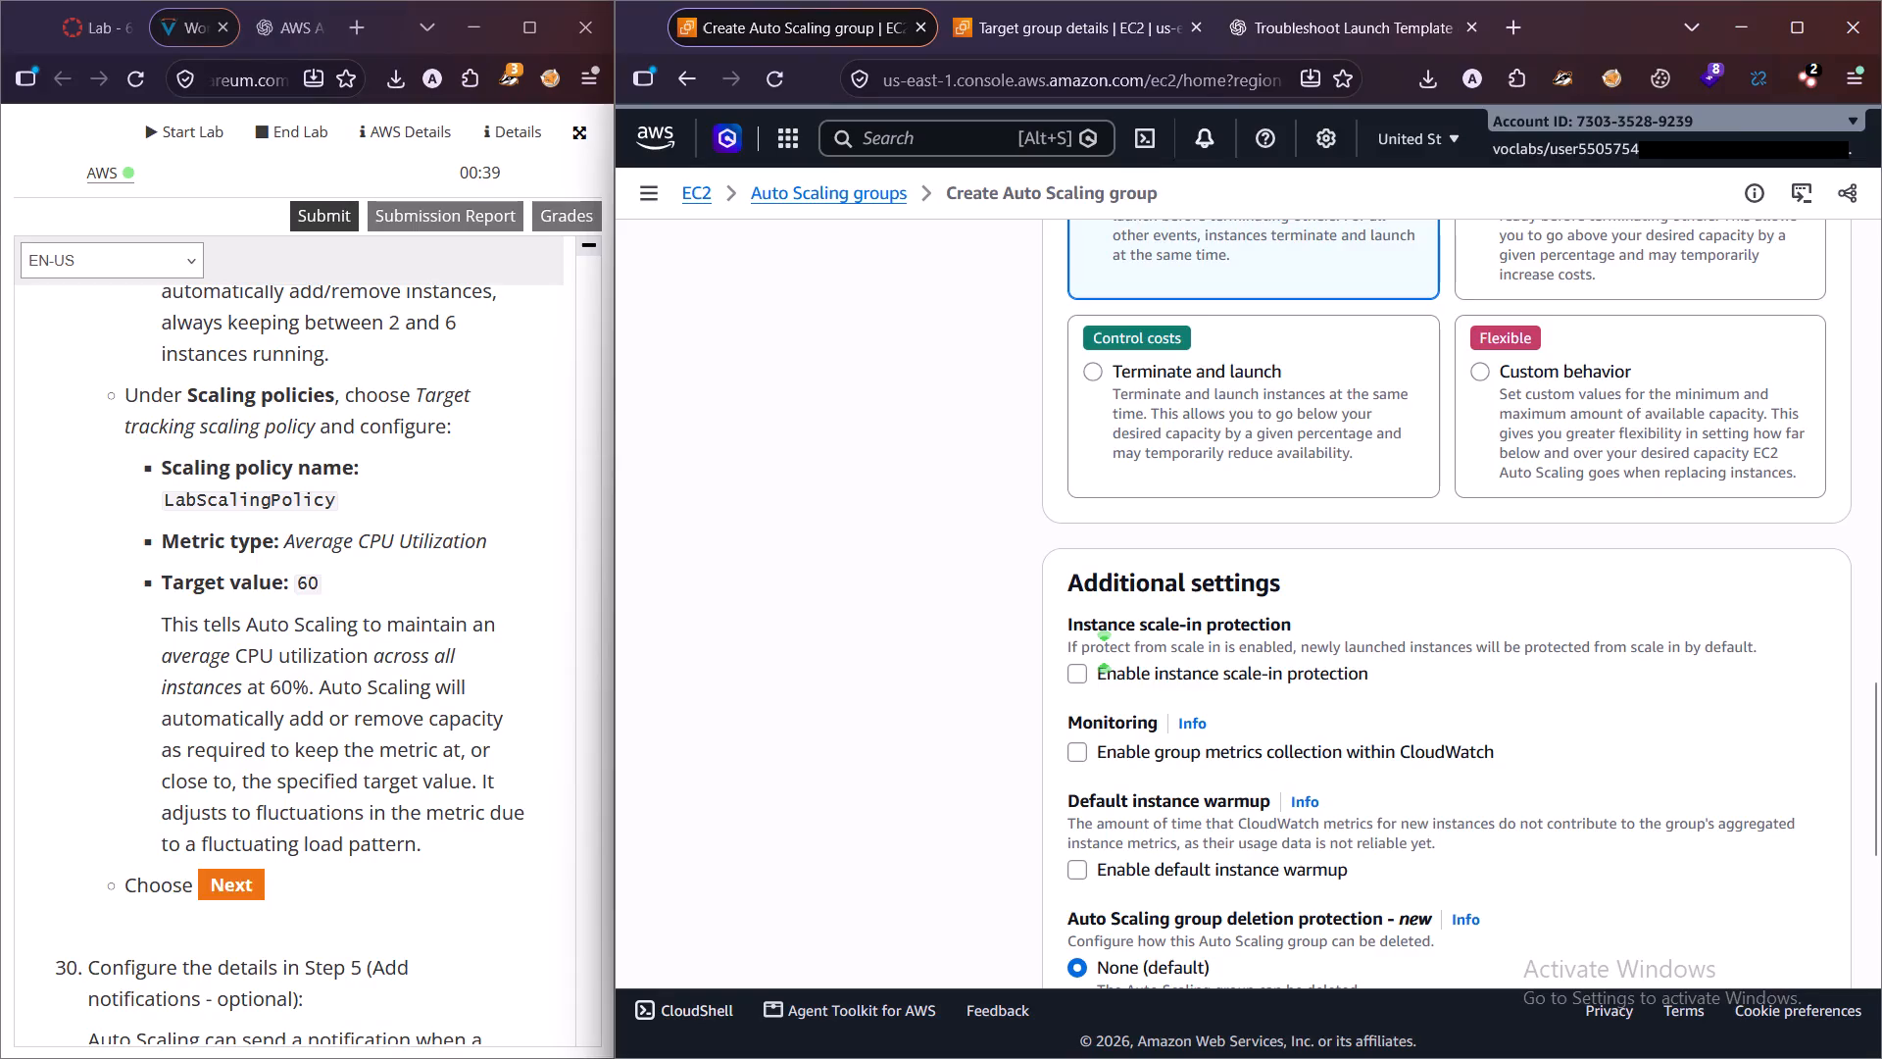
scroll(1245, 693, "down", 1)
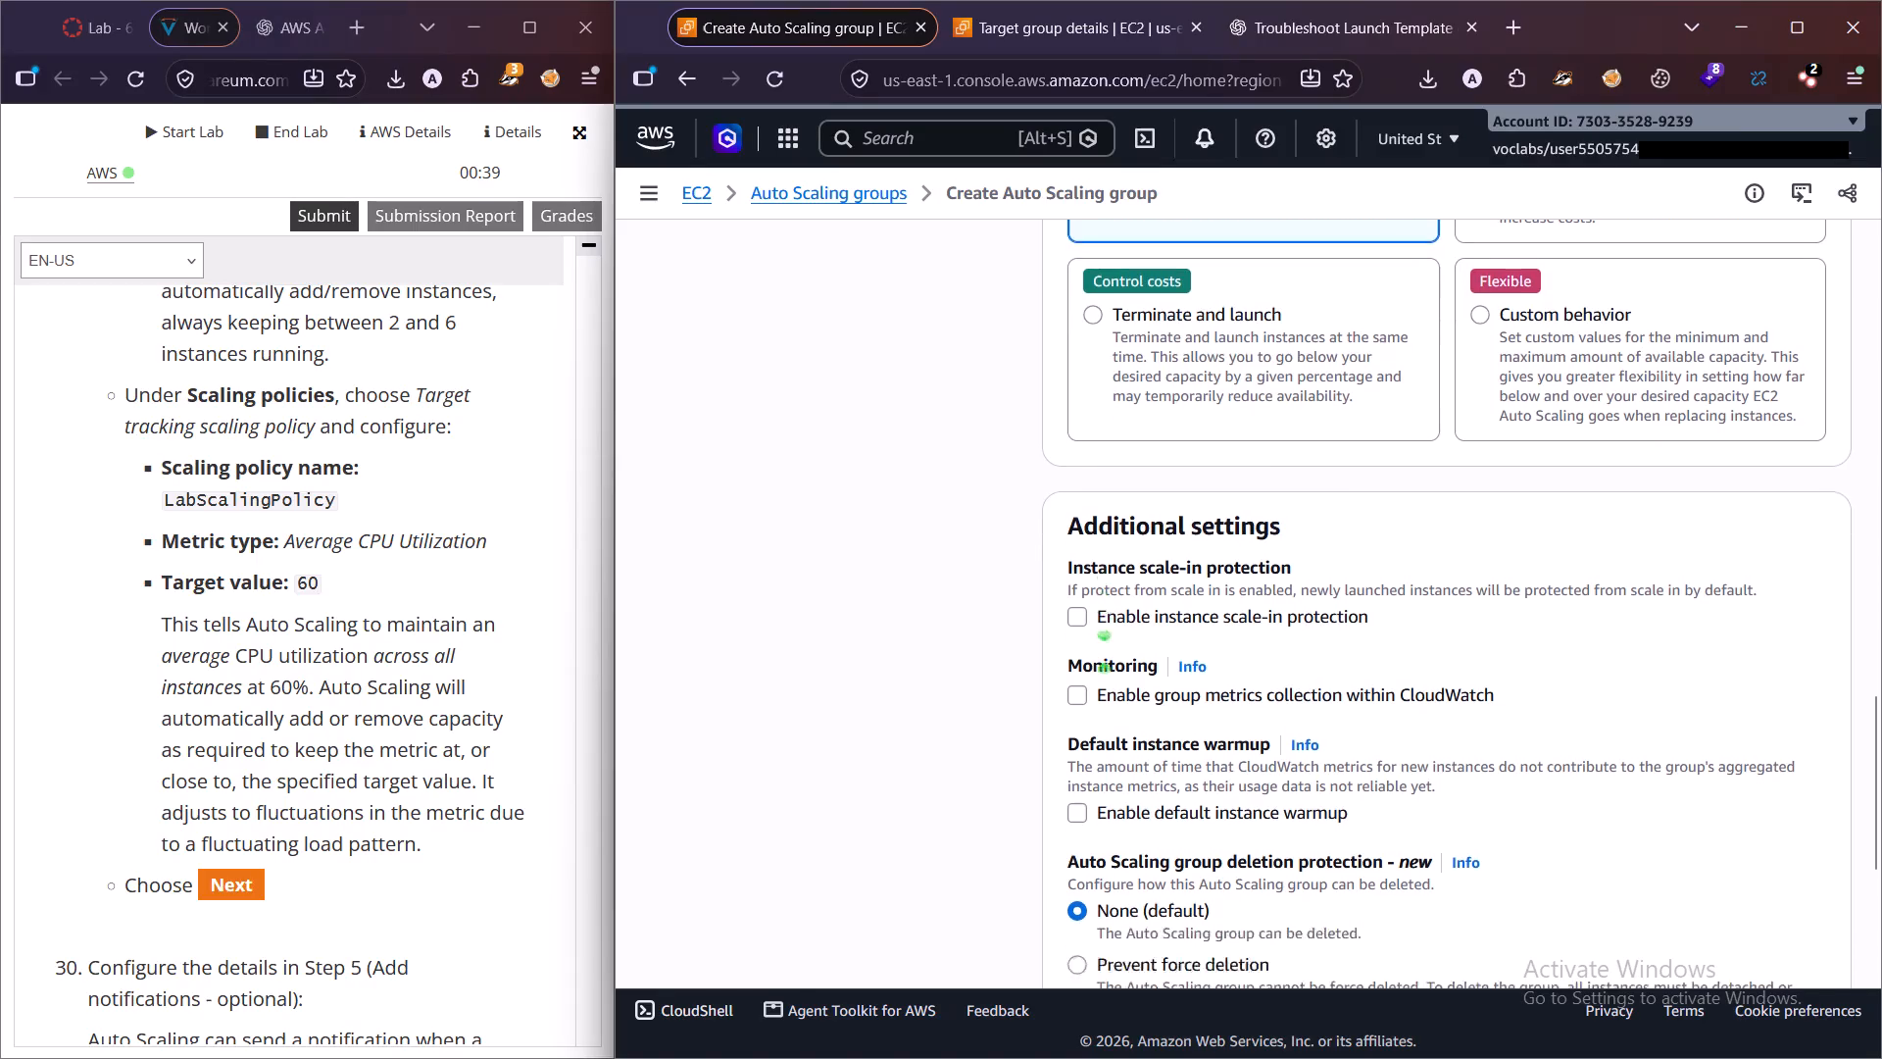
scroll(1245, 693, "down", 6)
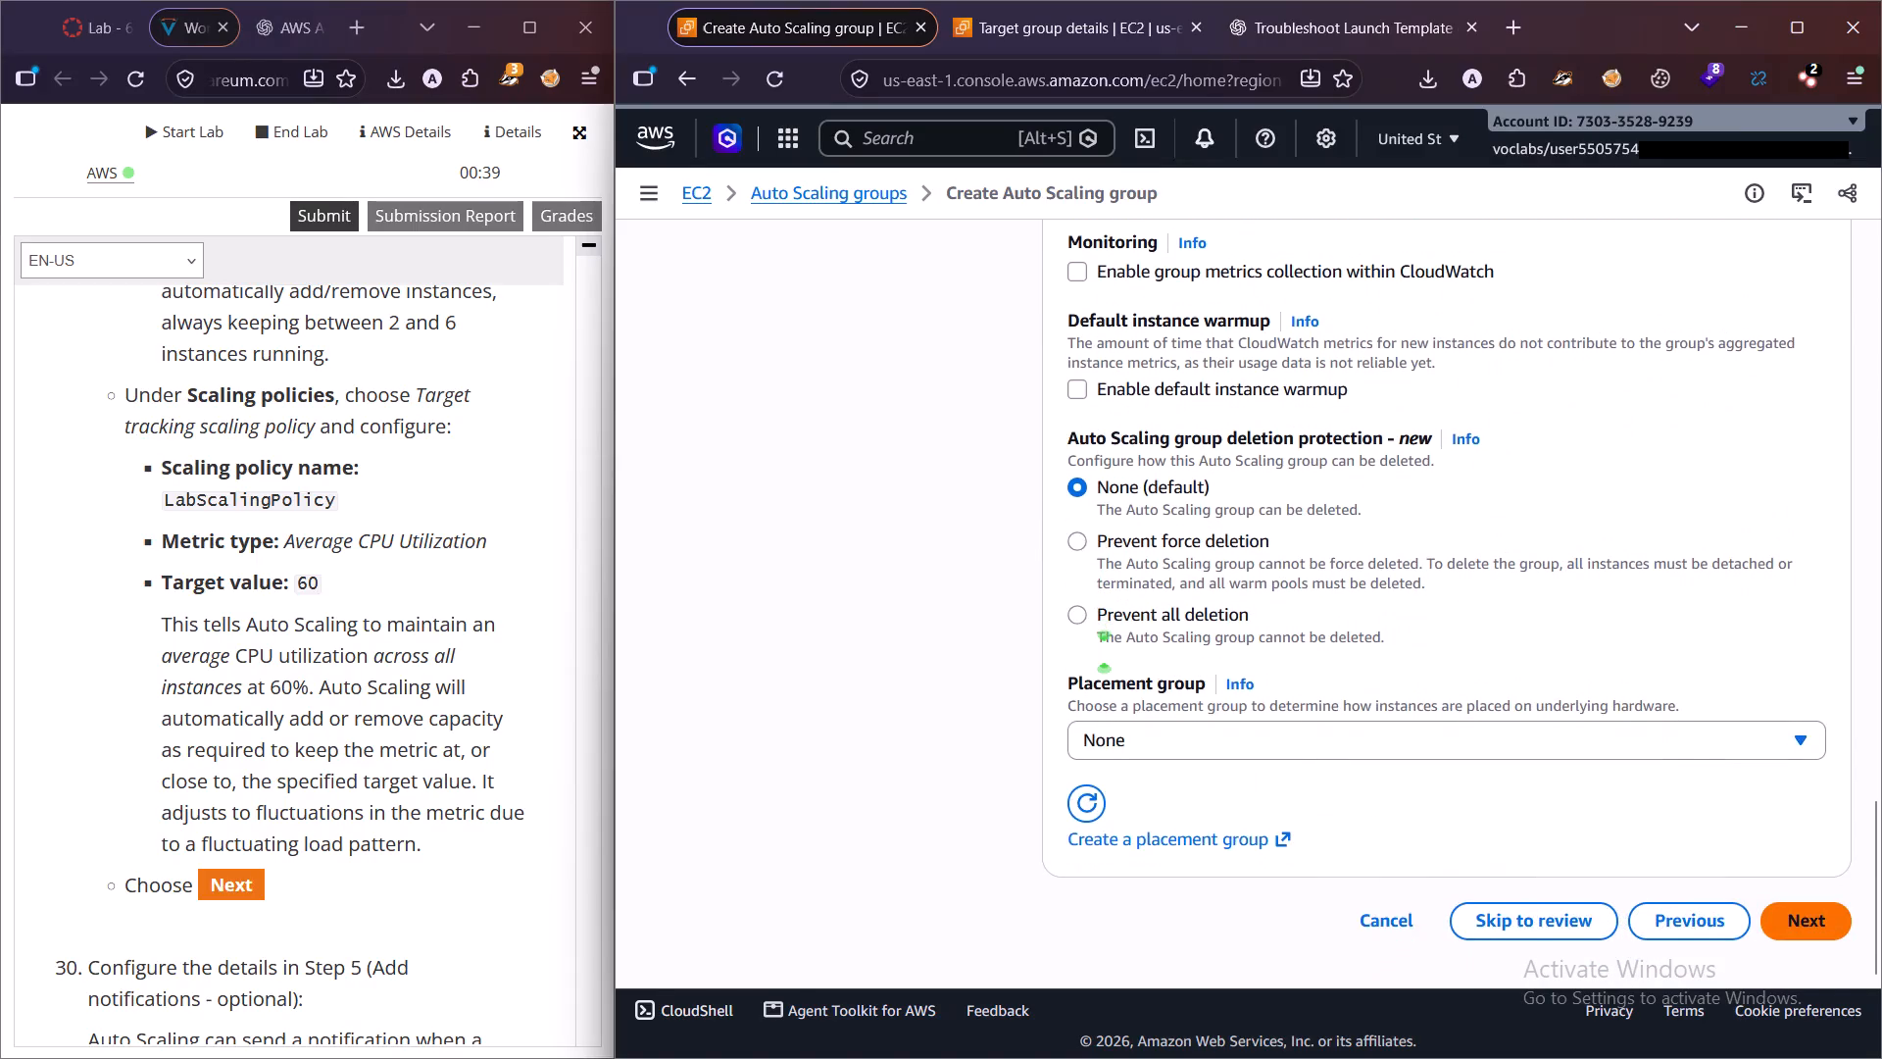
left_click(1811, 917)
Read lab step 30, keep the default notification settings and advance the wizard to Add tags.
scroll(262, 728, "down", 4)
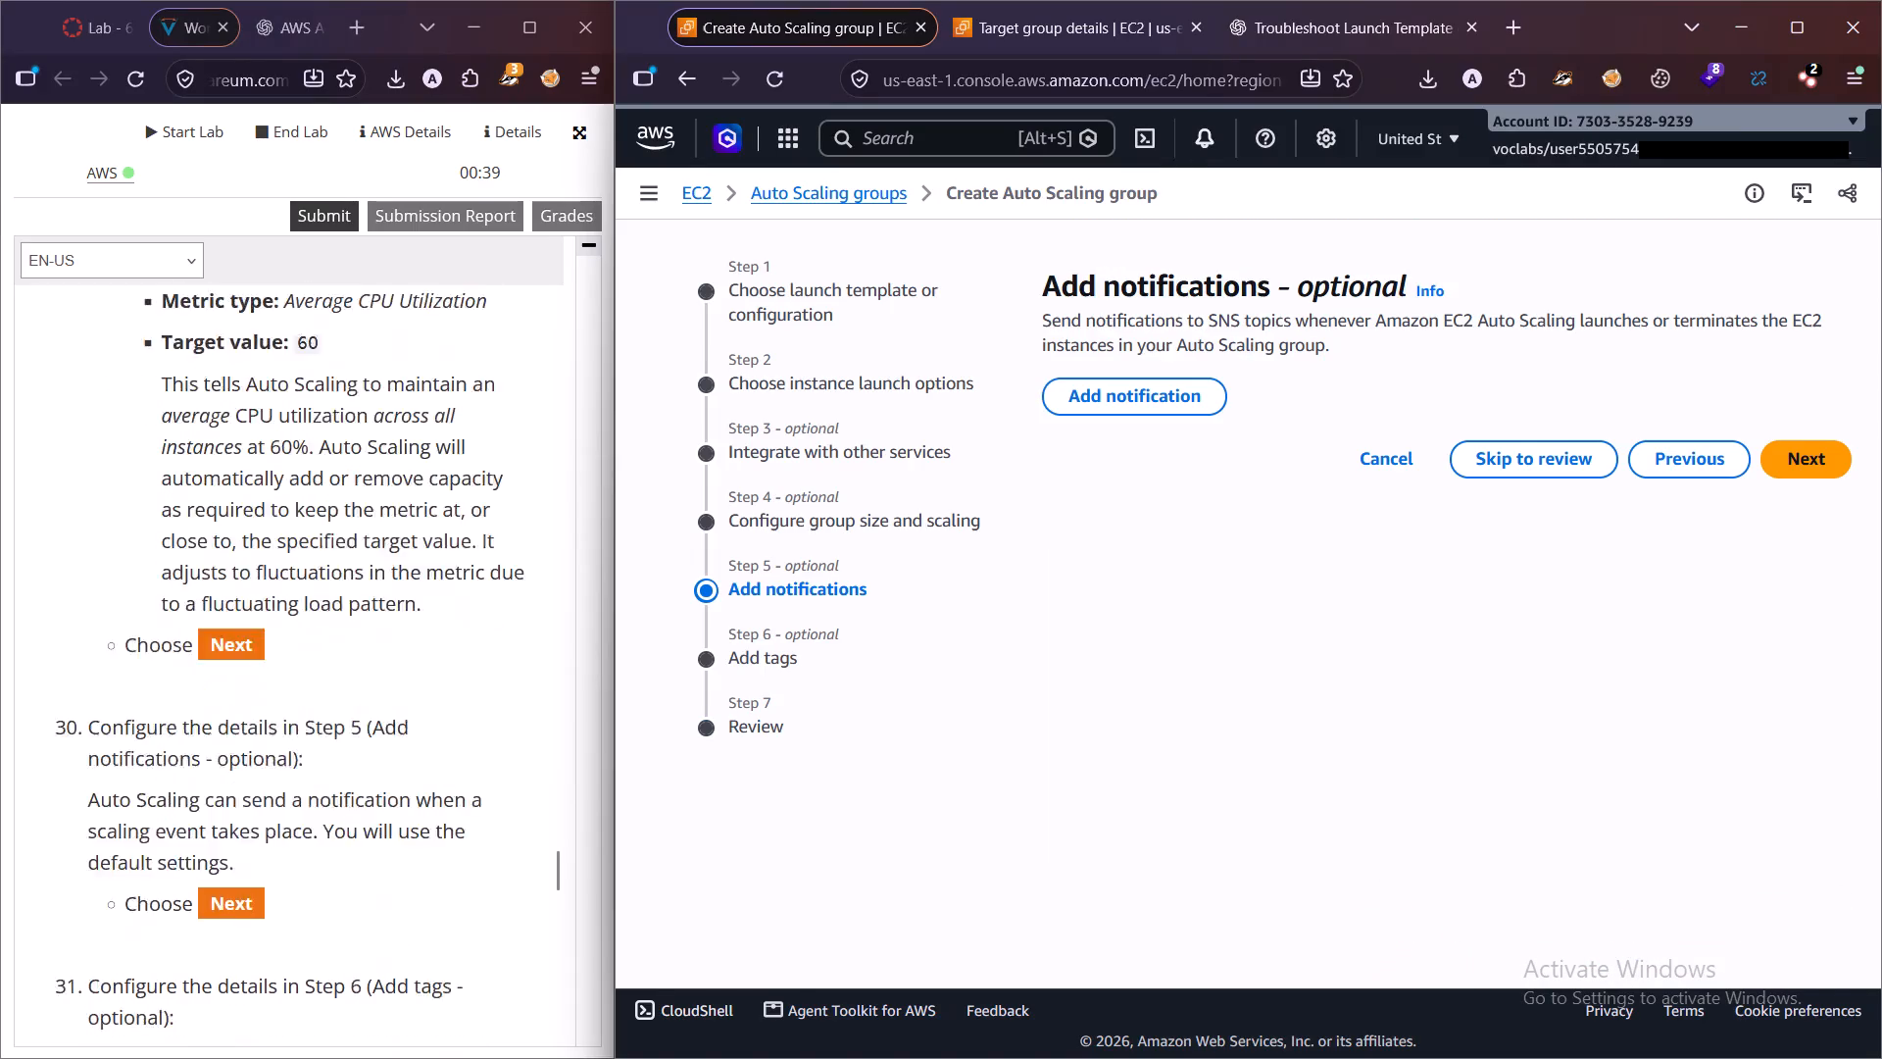
scroll(262, 731, "down", 1)
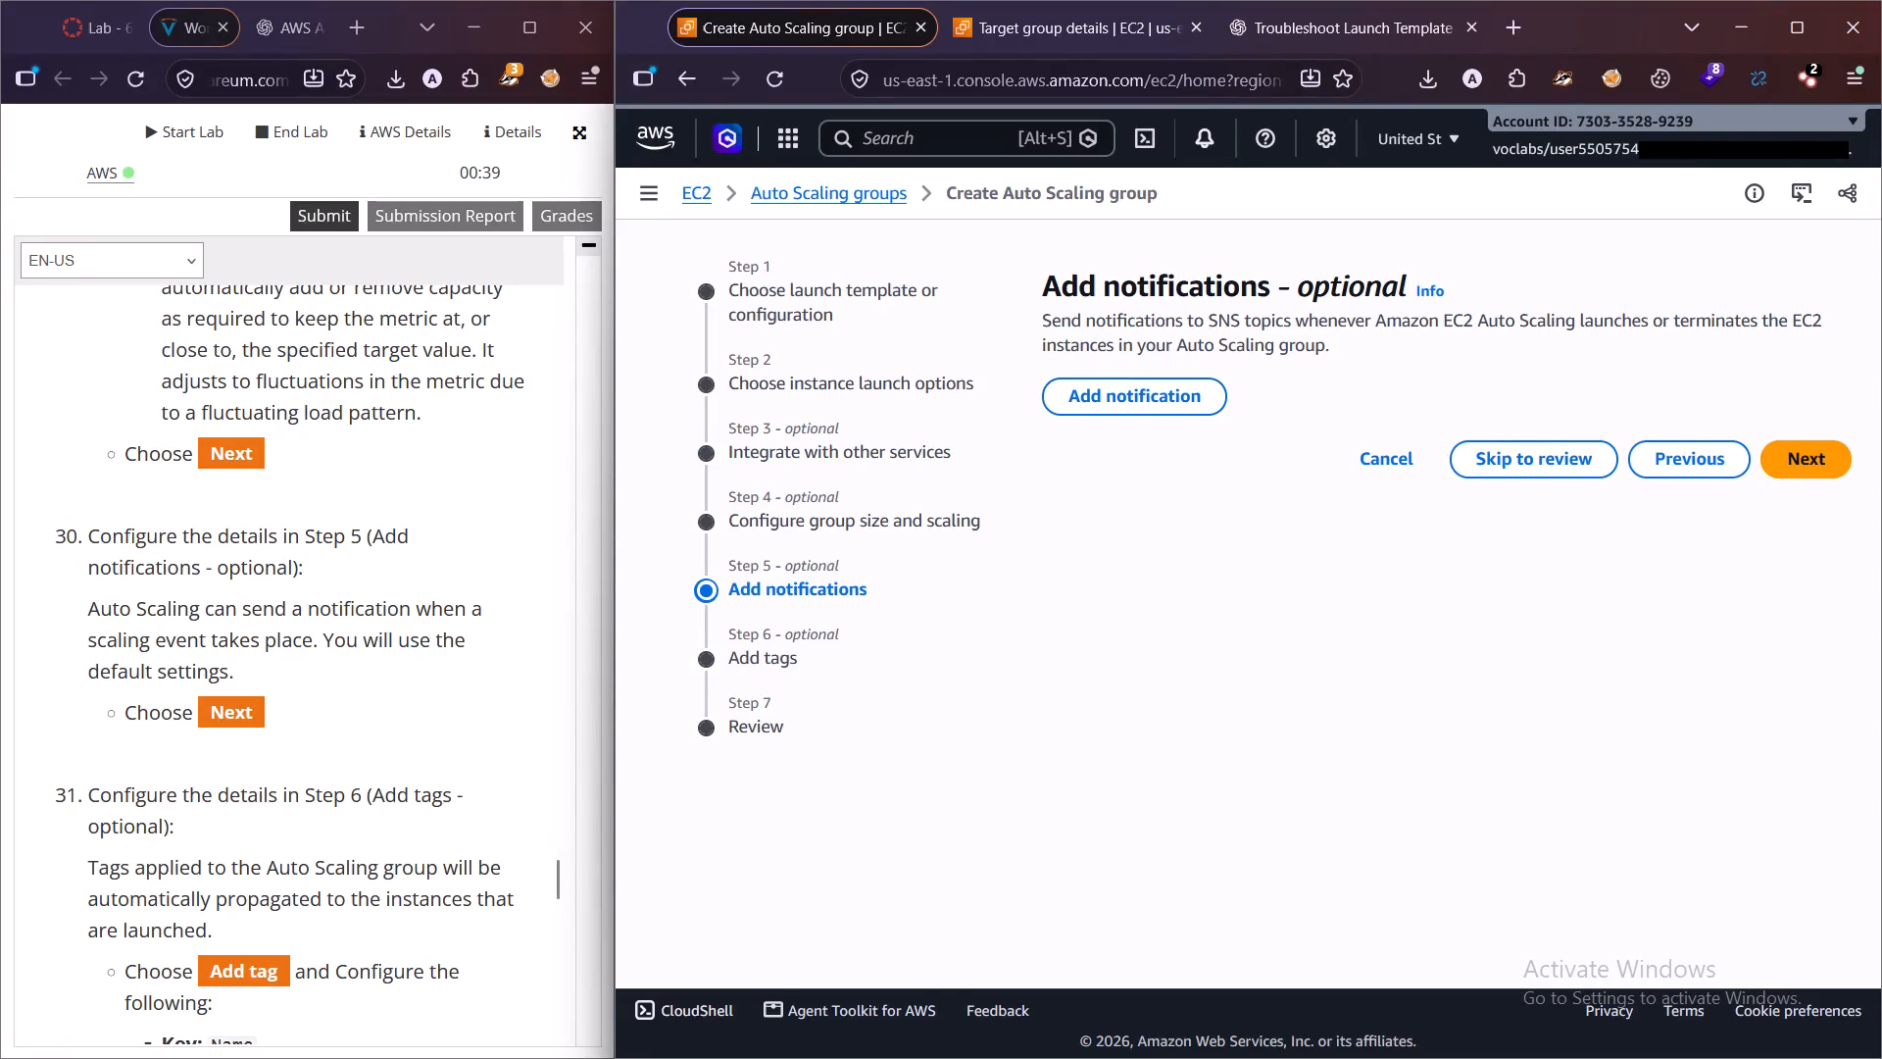
left_click(1826, 456)
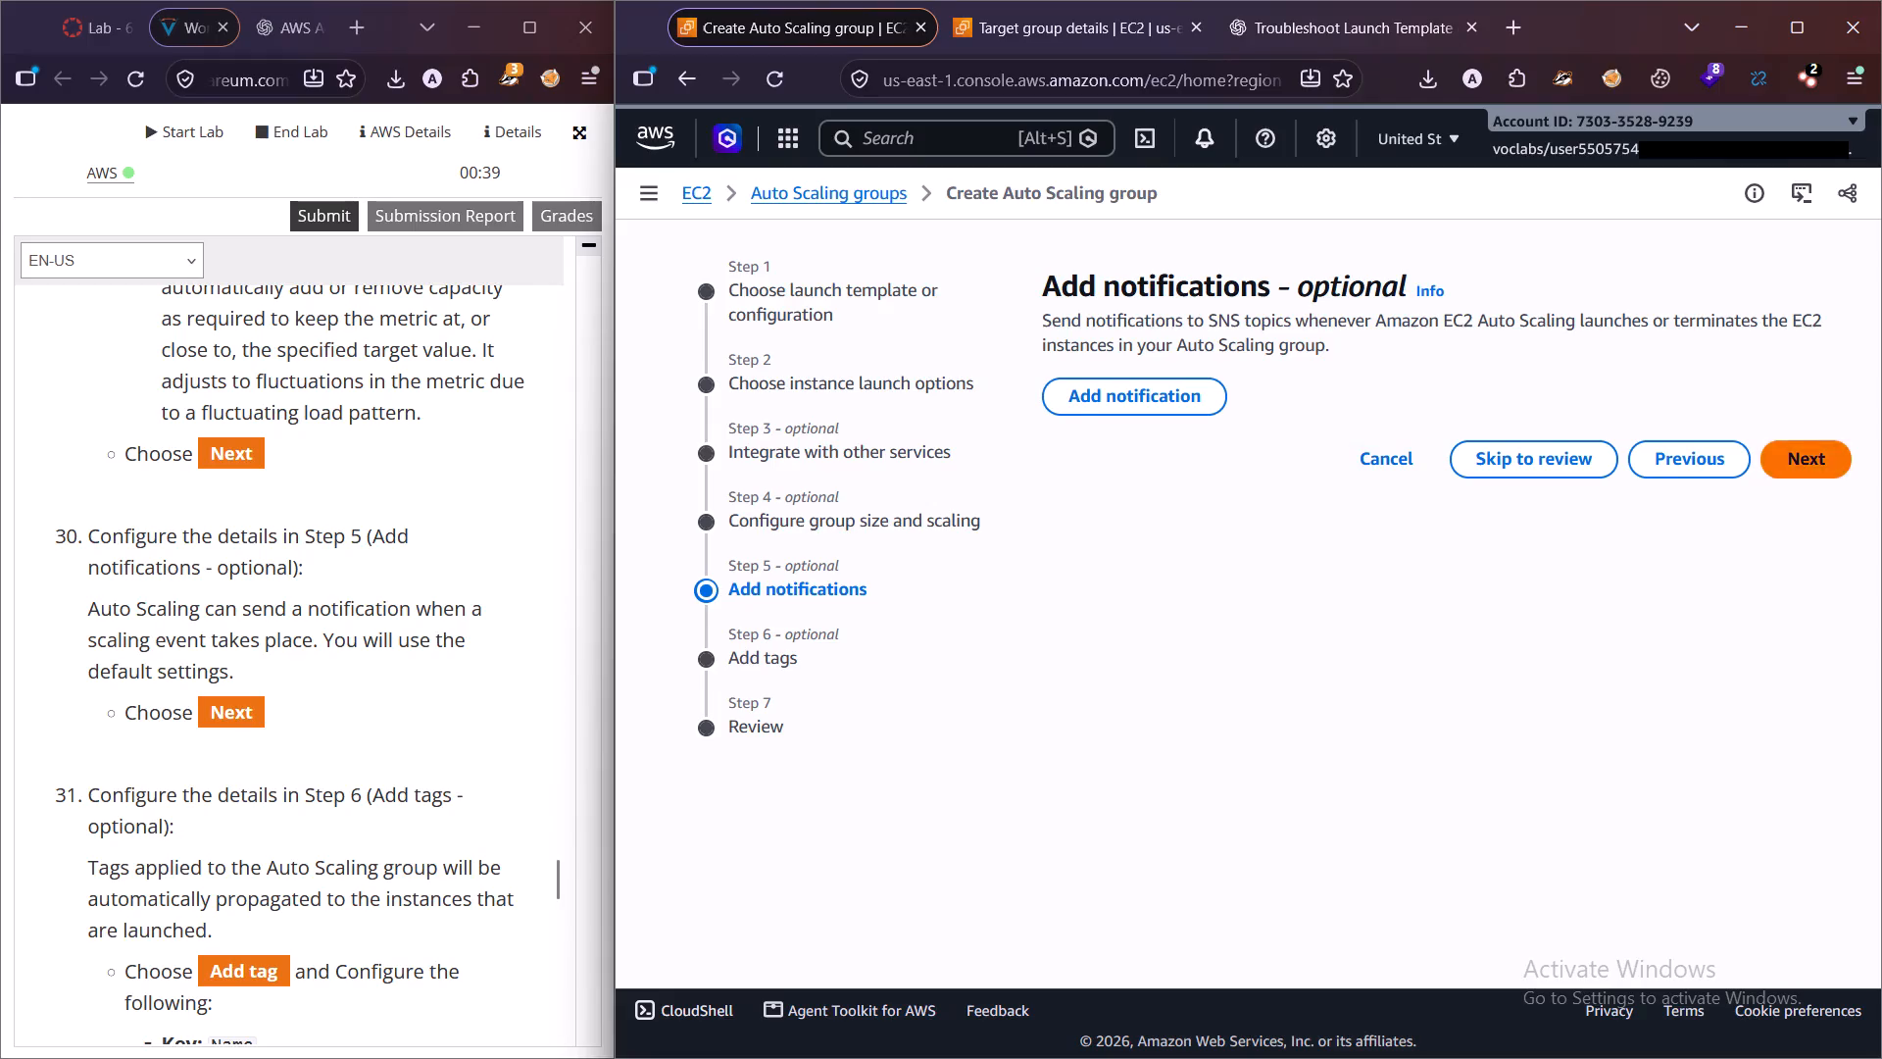
Add a tag with the key Name and the value Lab Instance, as given in lab step 31.
scroll(294, 761, "down", 1)
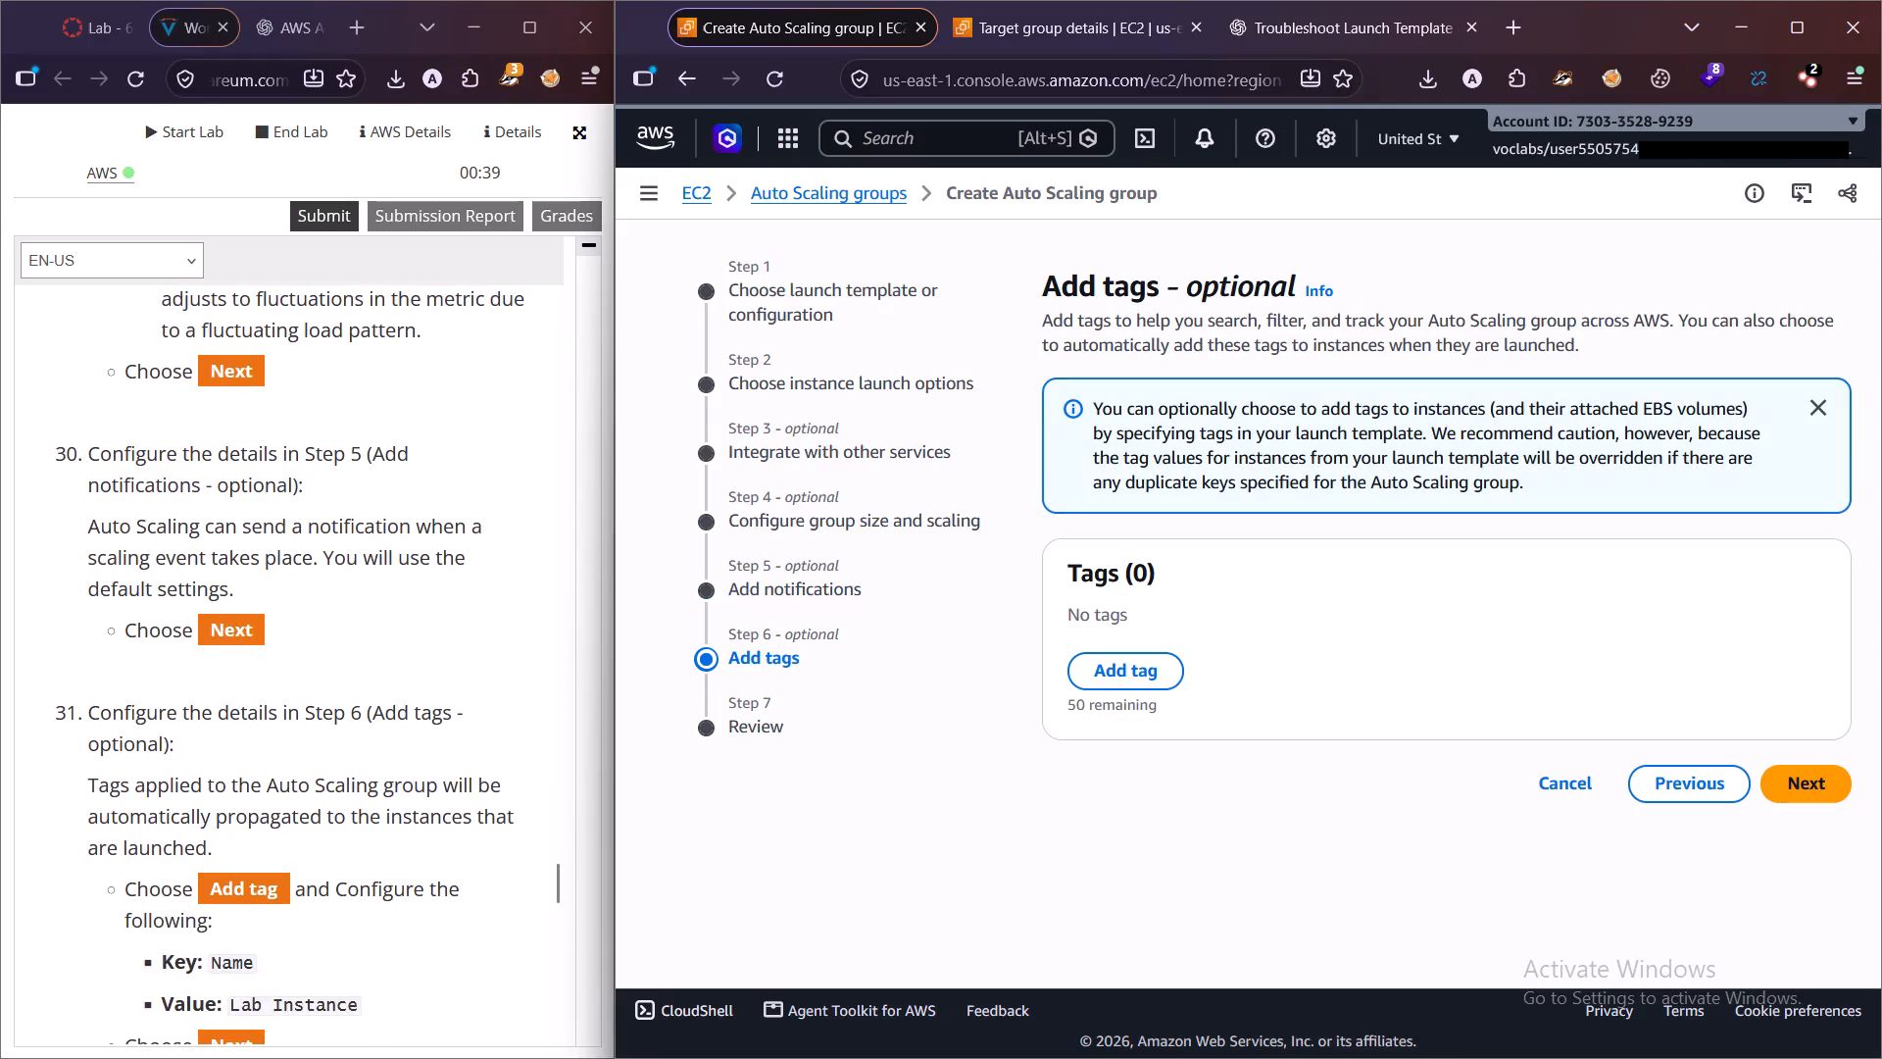
scroll(191, 738, "down", 1)
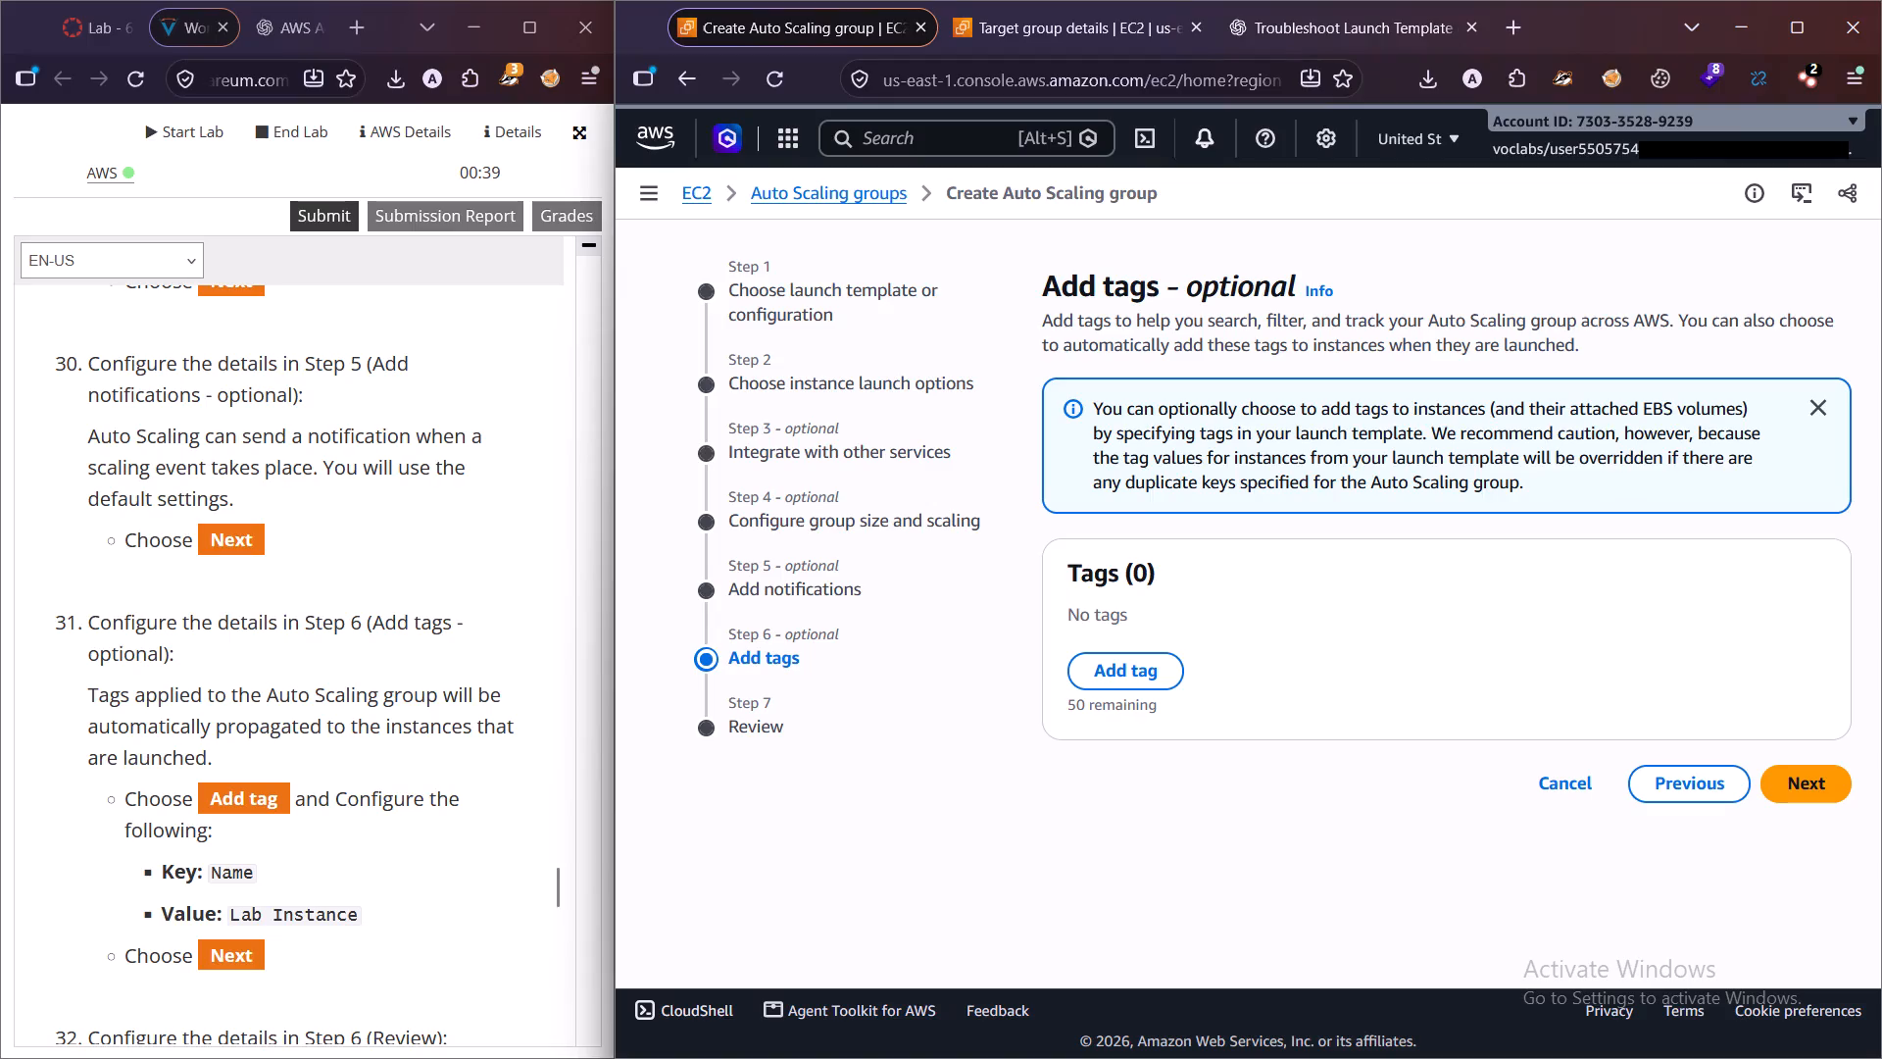
left_click(1141, 662)
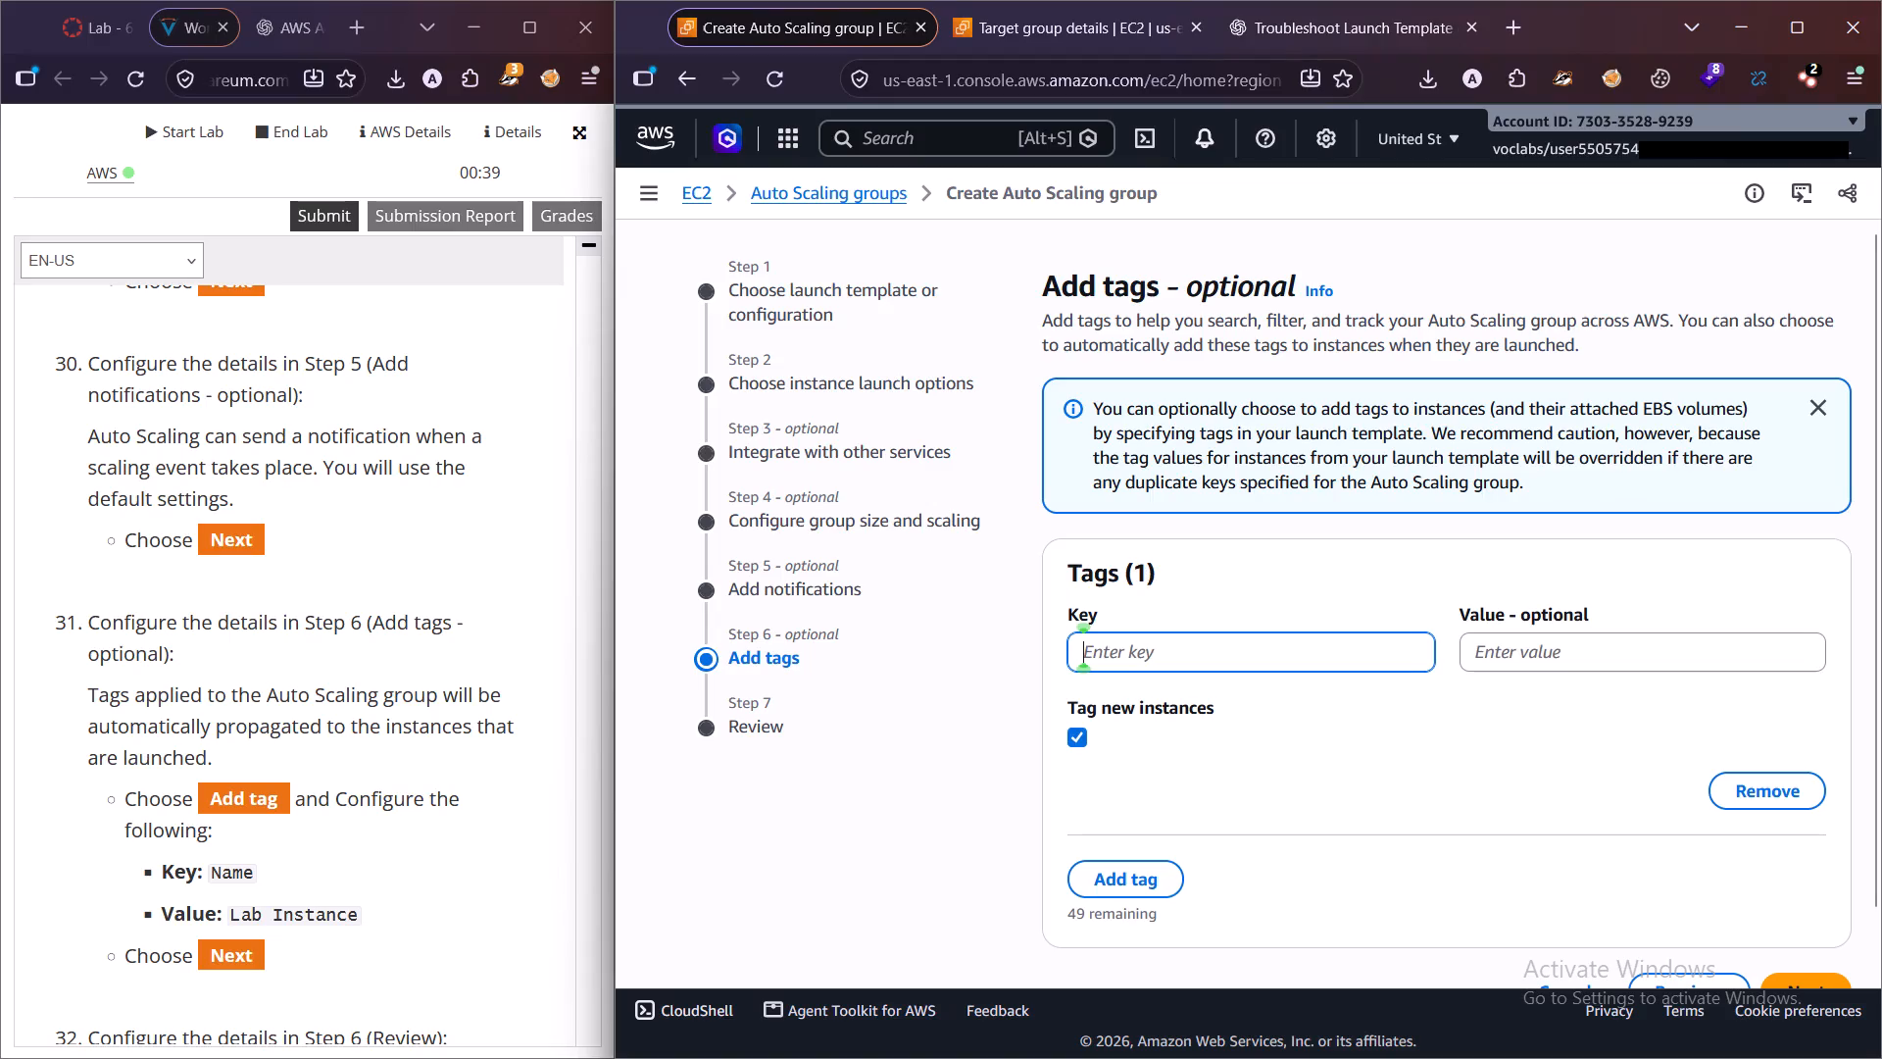
left_click(1182, 640)
type("Name")
left_click(1535, 655)
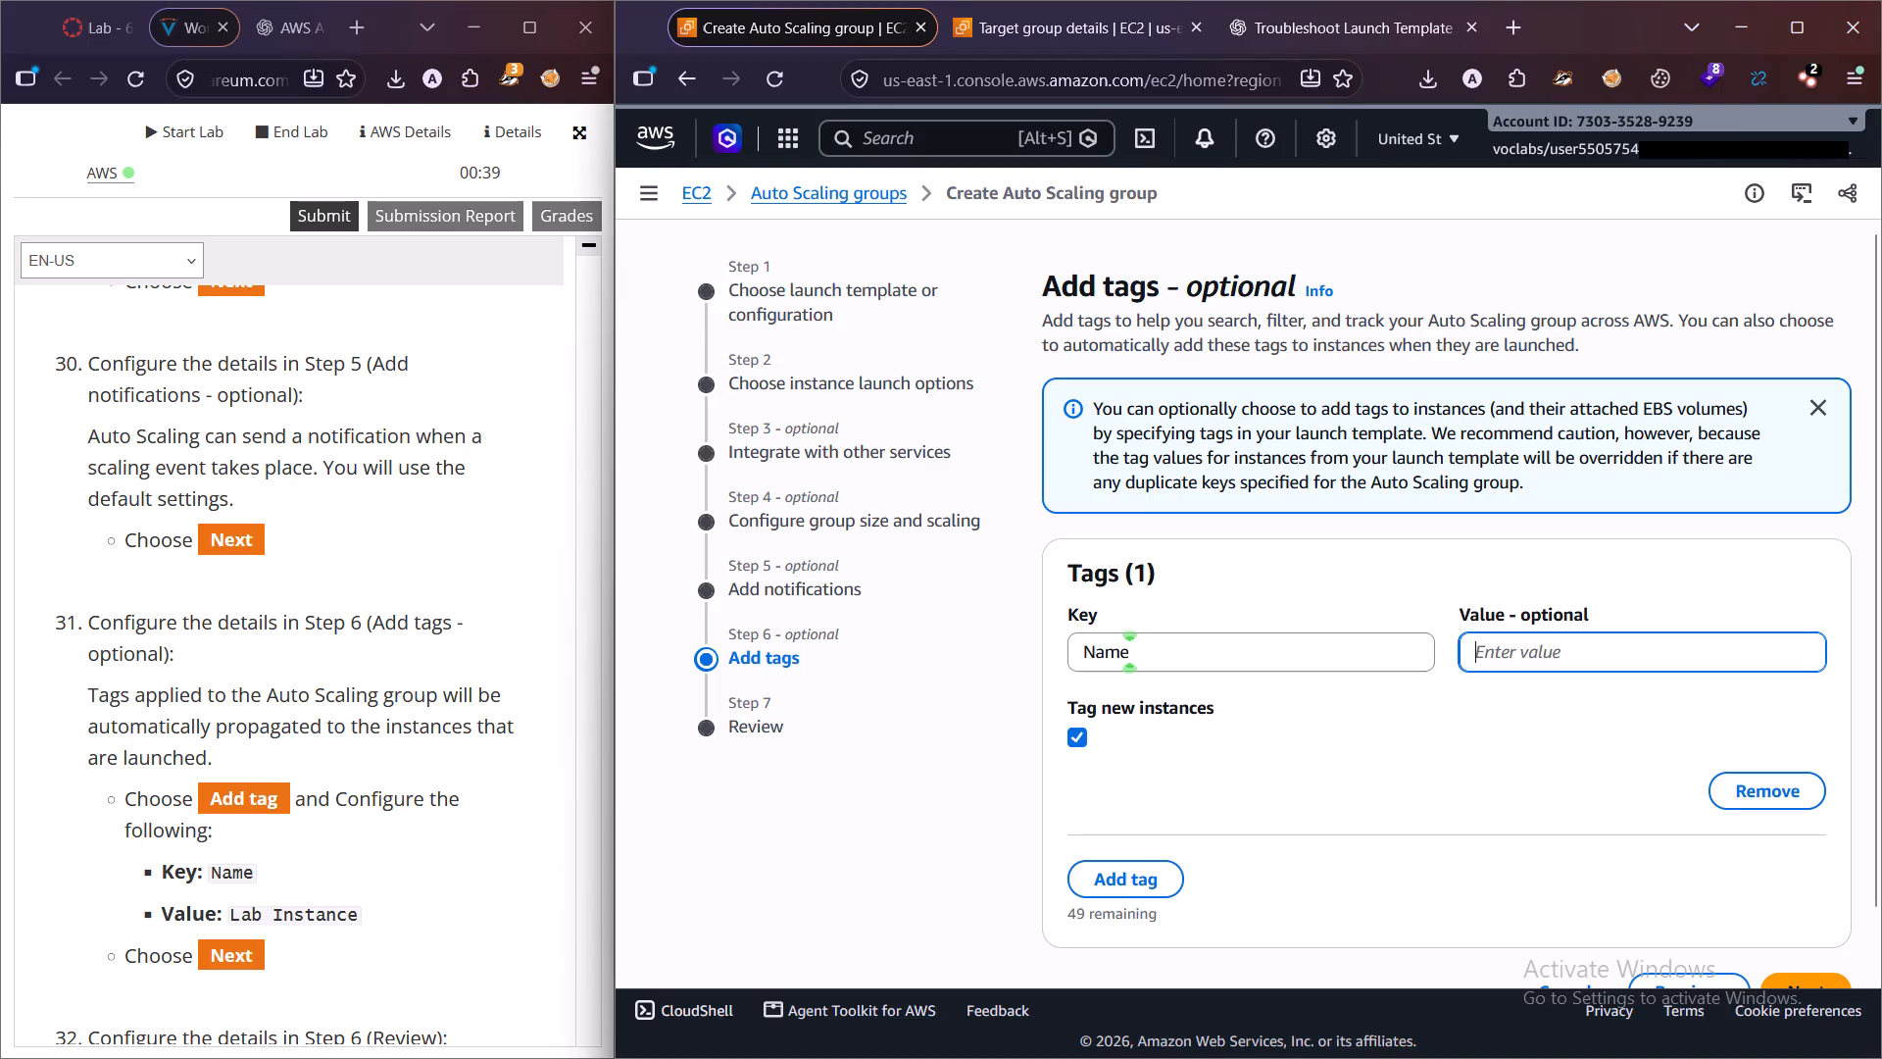
type("Lab")
key("space")
type("Ints")
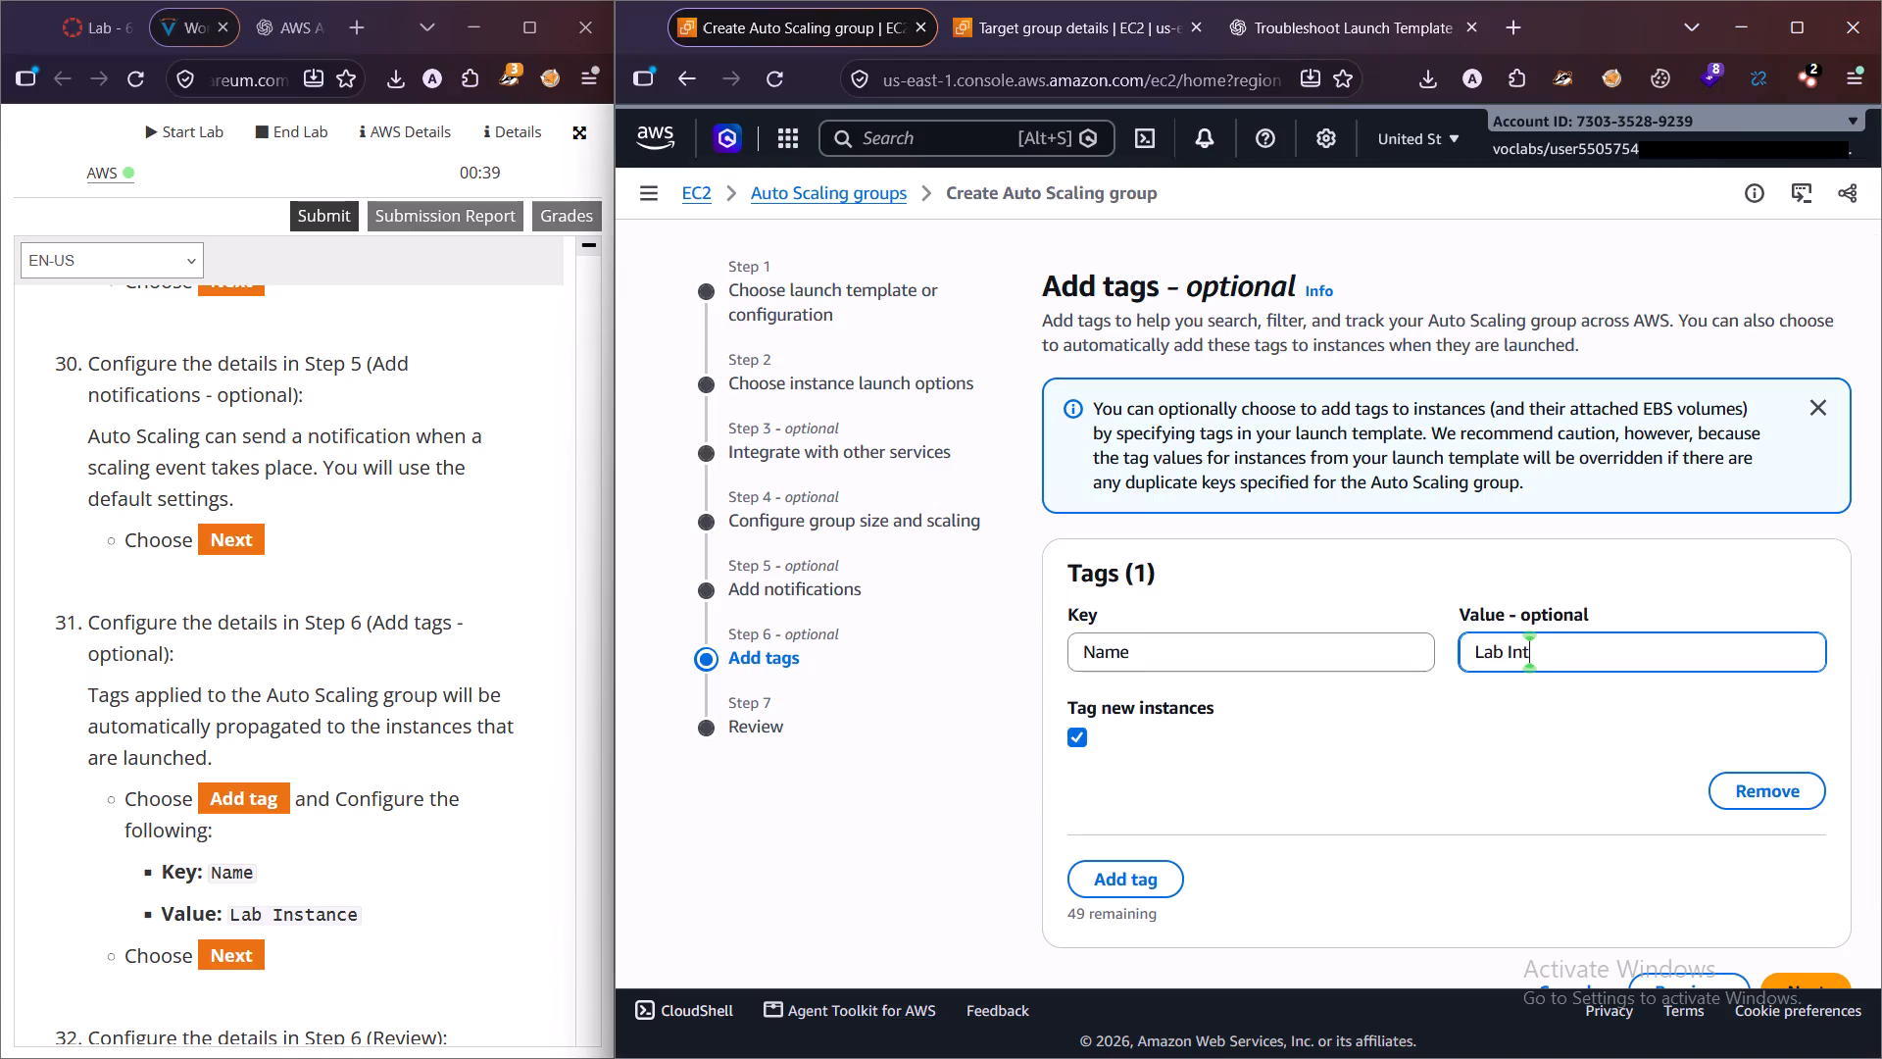
key("BackSpace")
key("BackSpace")
type("stance")
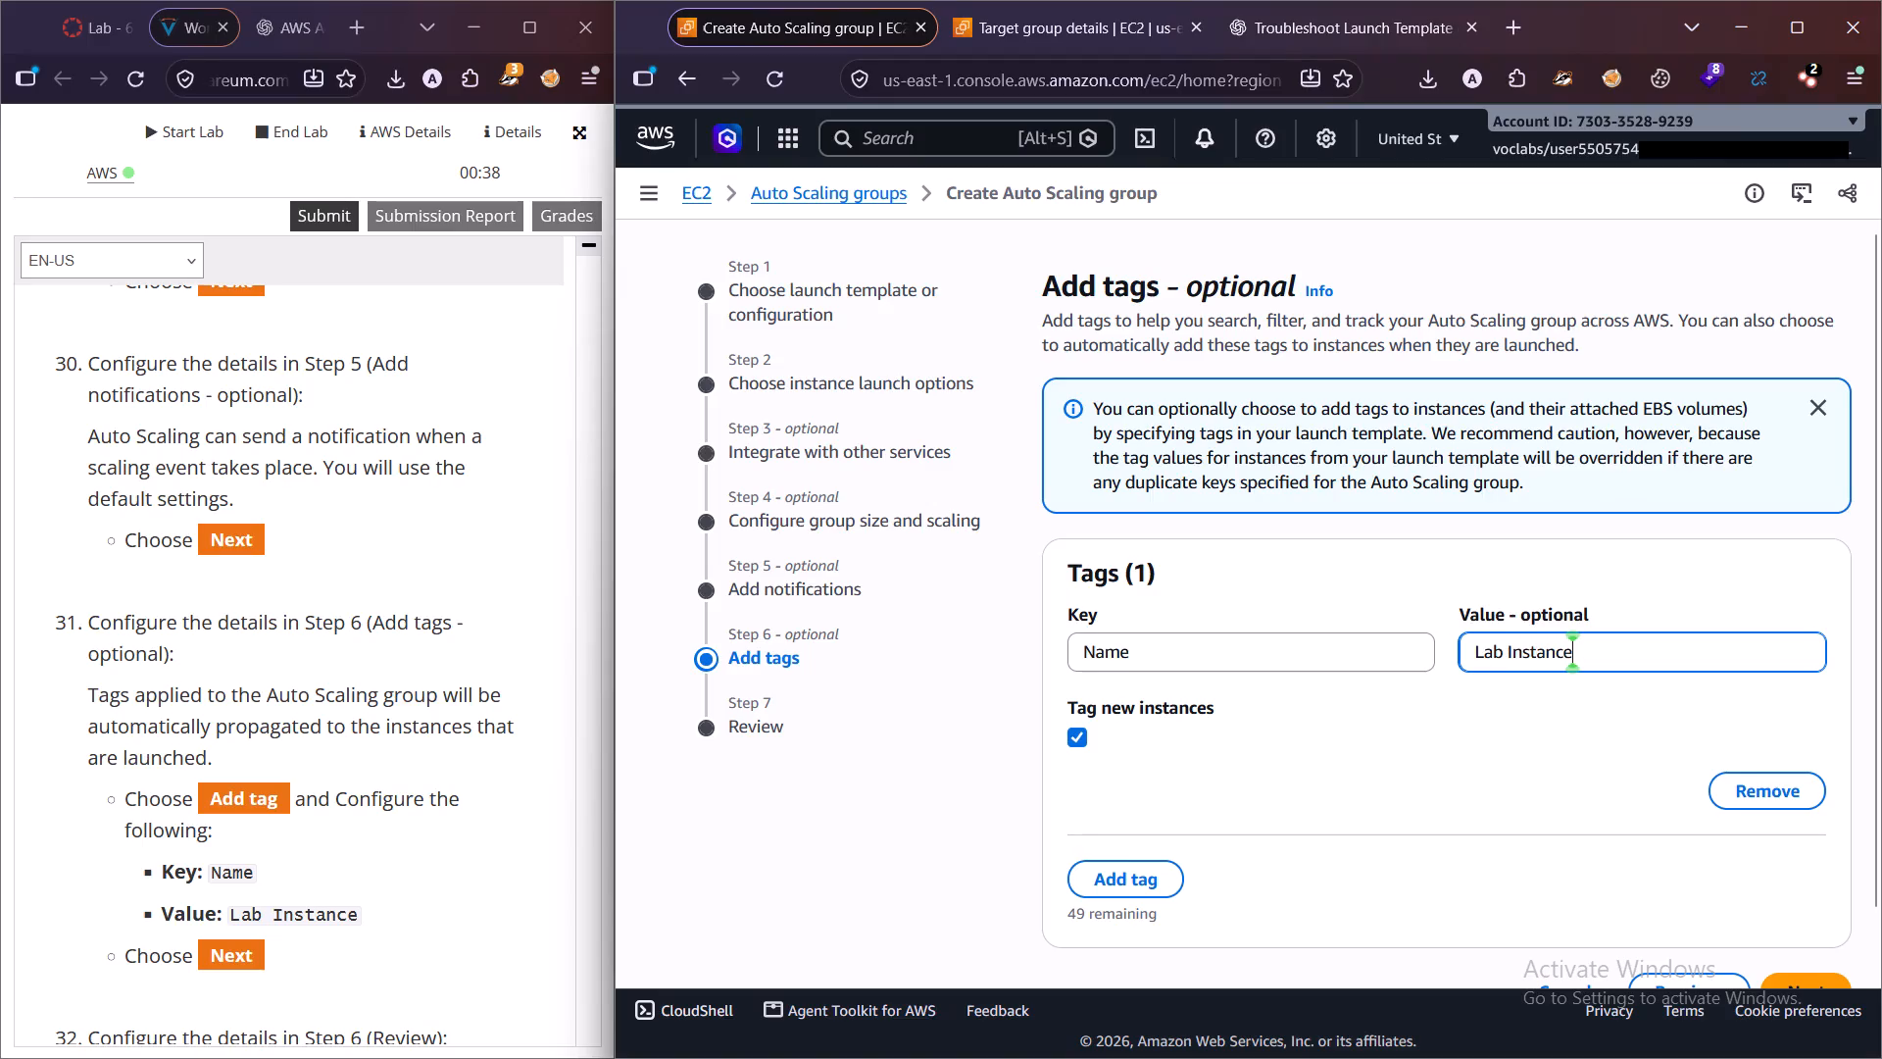
Advance the Auto Scaling group wizard from Add tags to Review.
scroll(1521, 705, "down", 3)
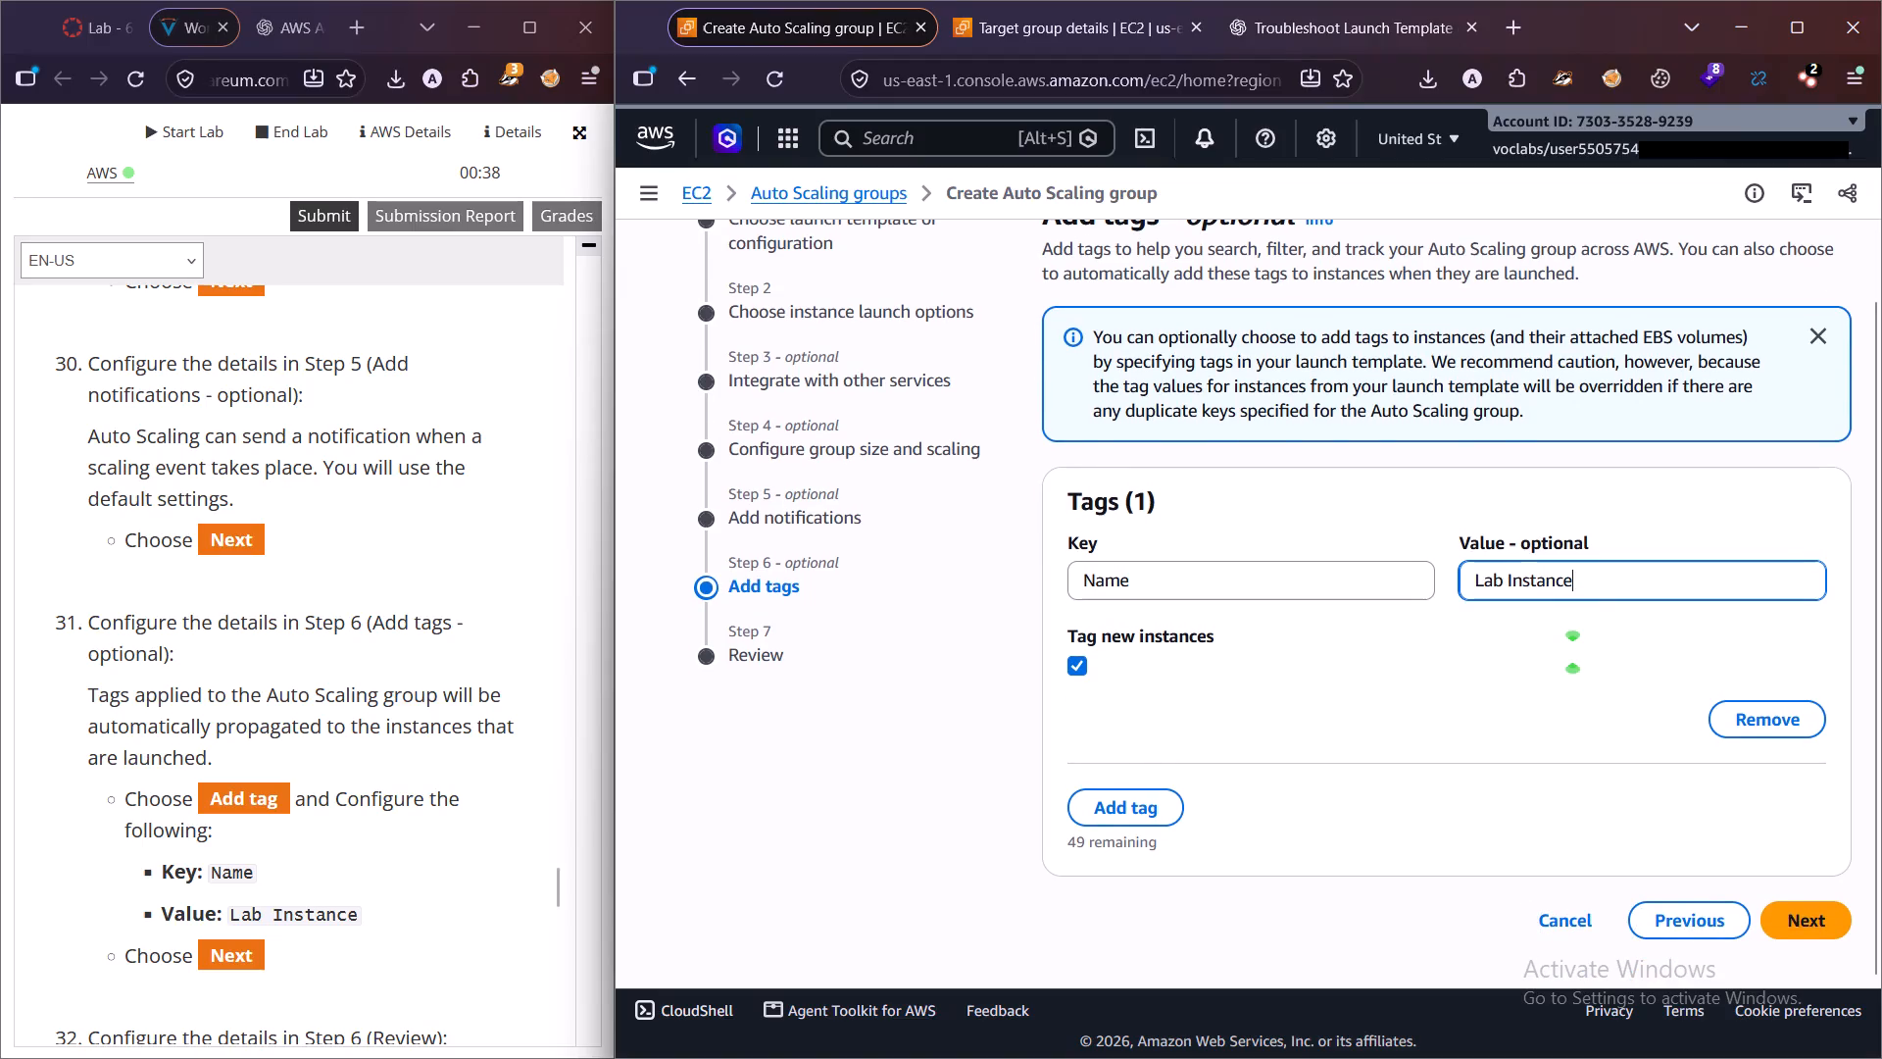
left_click(1821, 918)
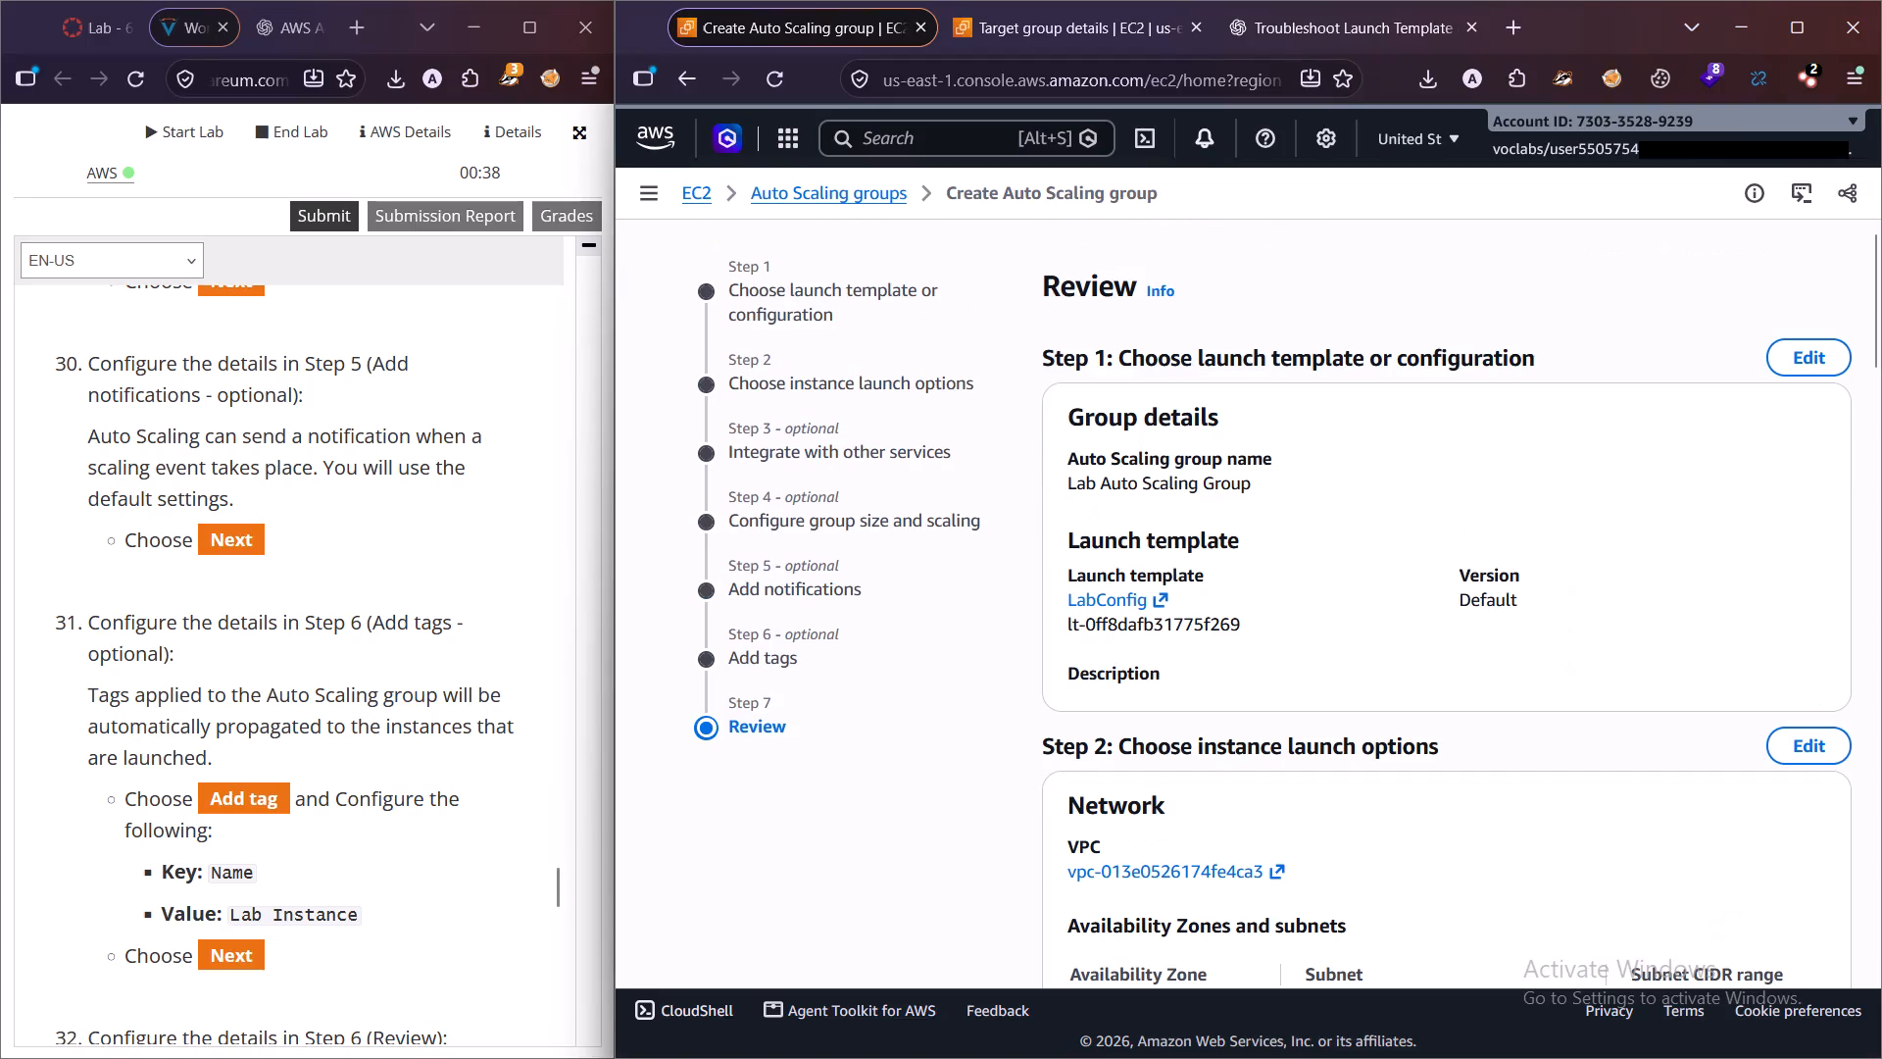
Review the Lab Auto Scaling Group configuration, including its network, load balancing, scaling policy and tags, and create the Auto Scaling group.
scroll(185, 783, "down", 6)
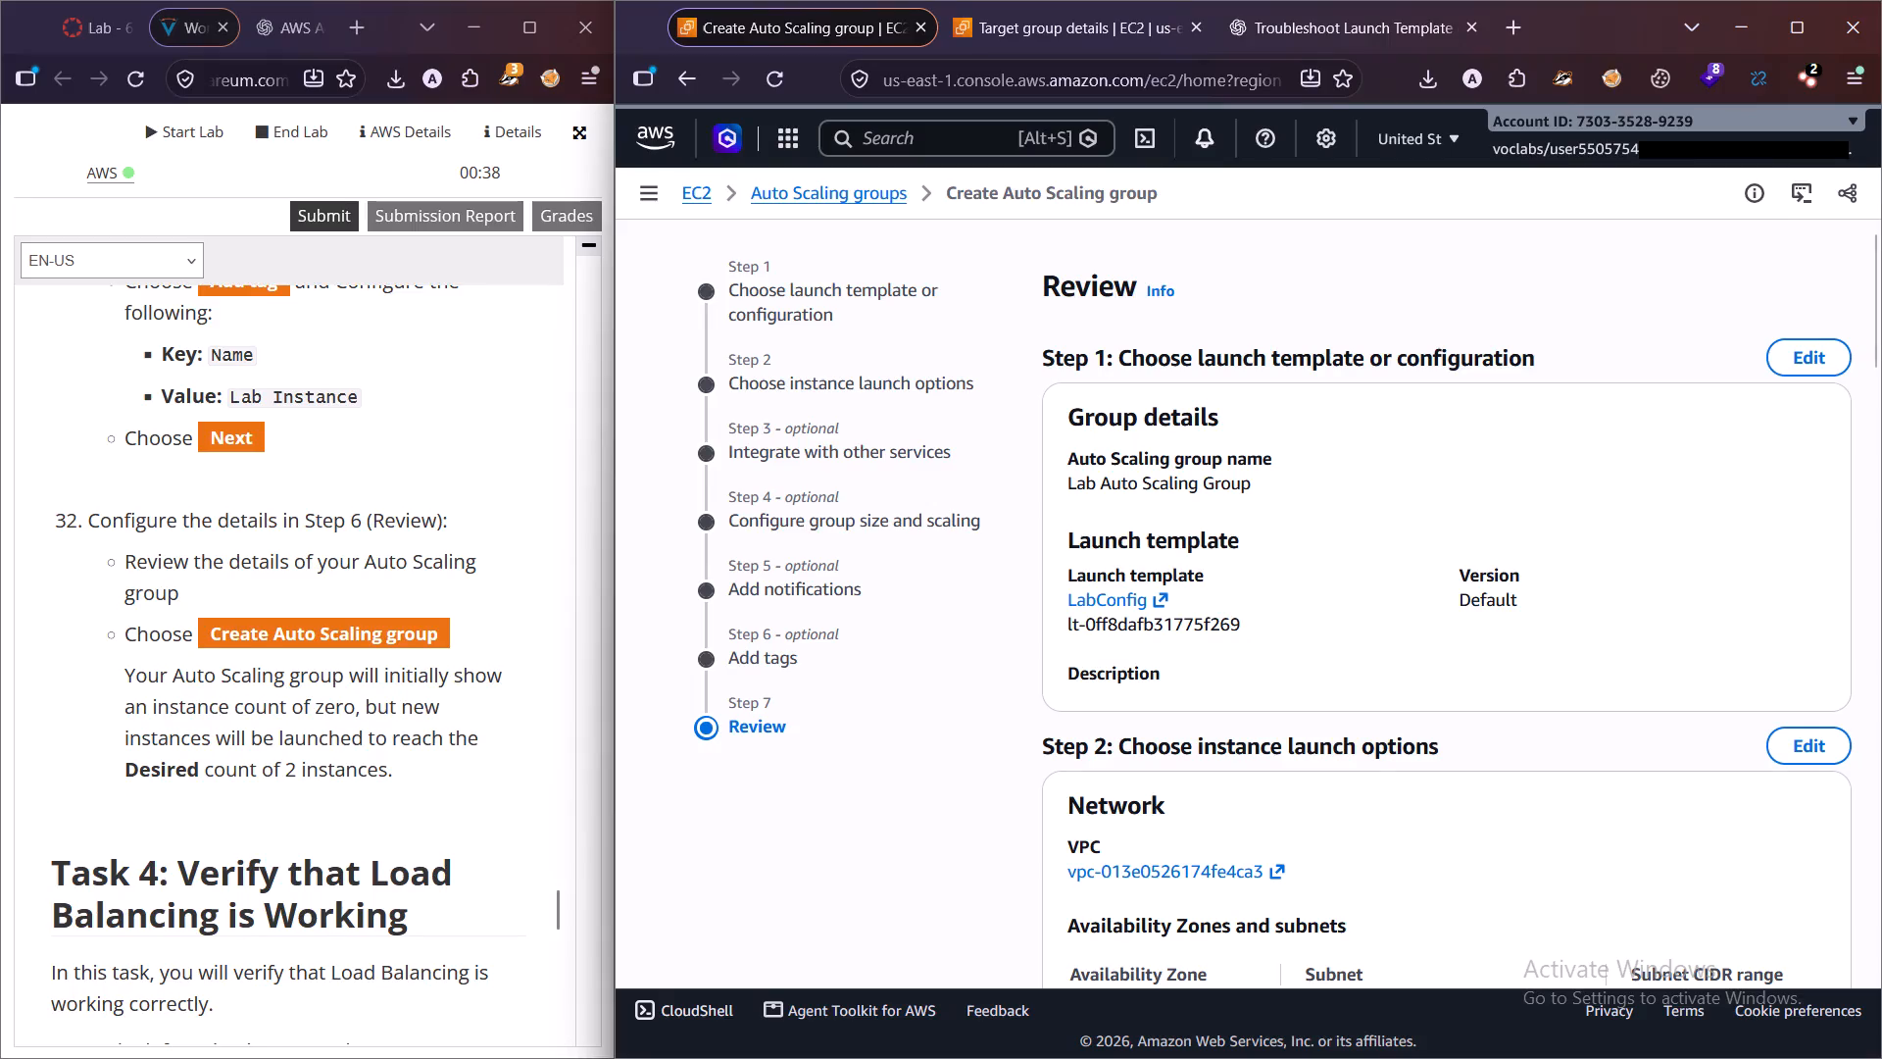
scroll(1258, 557, "down", 7)
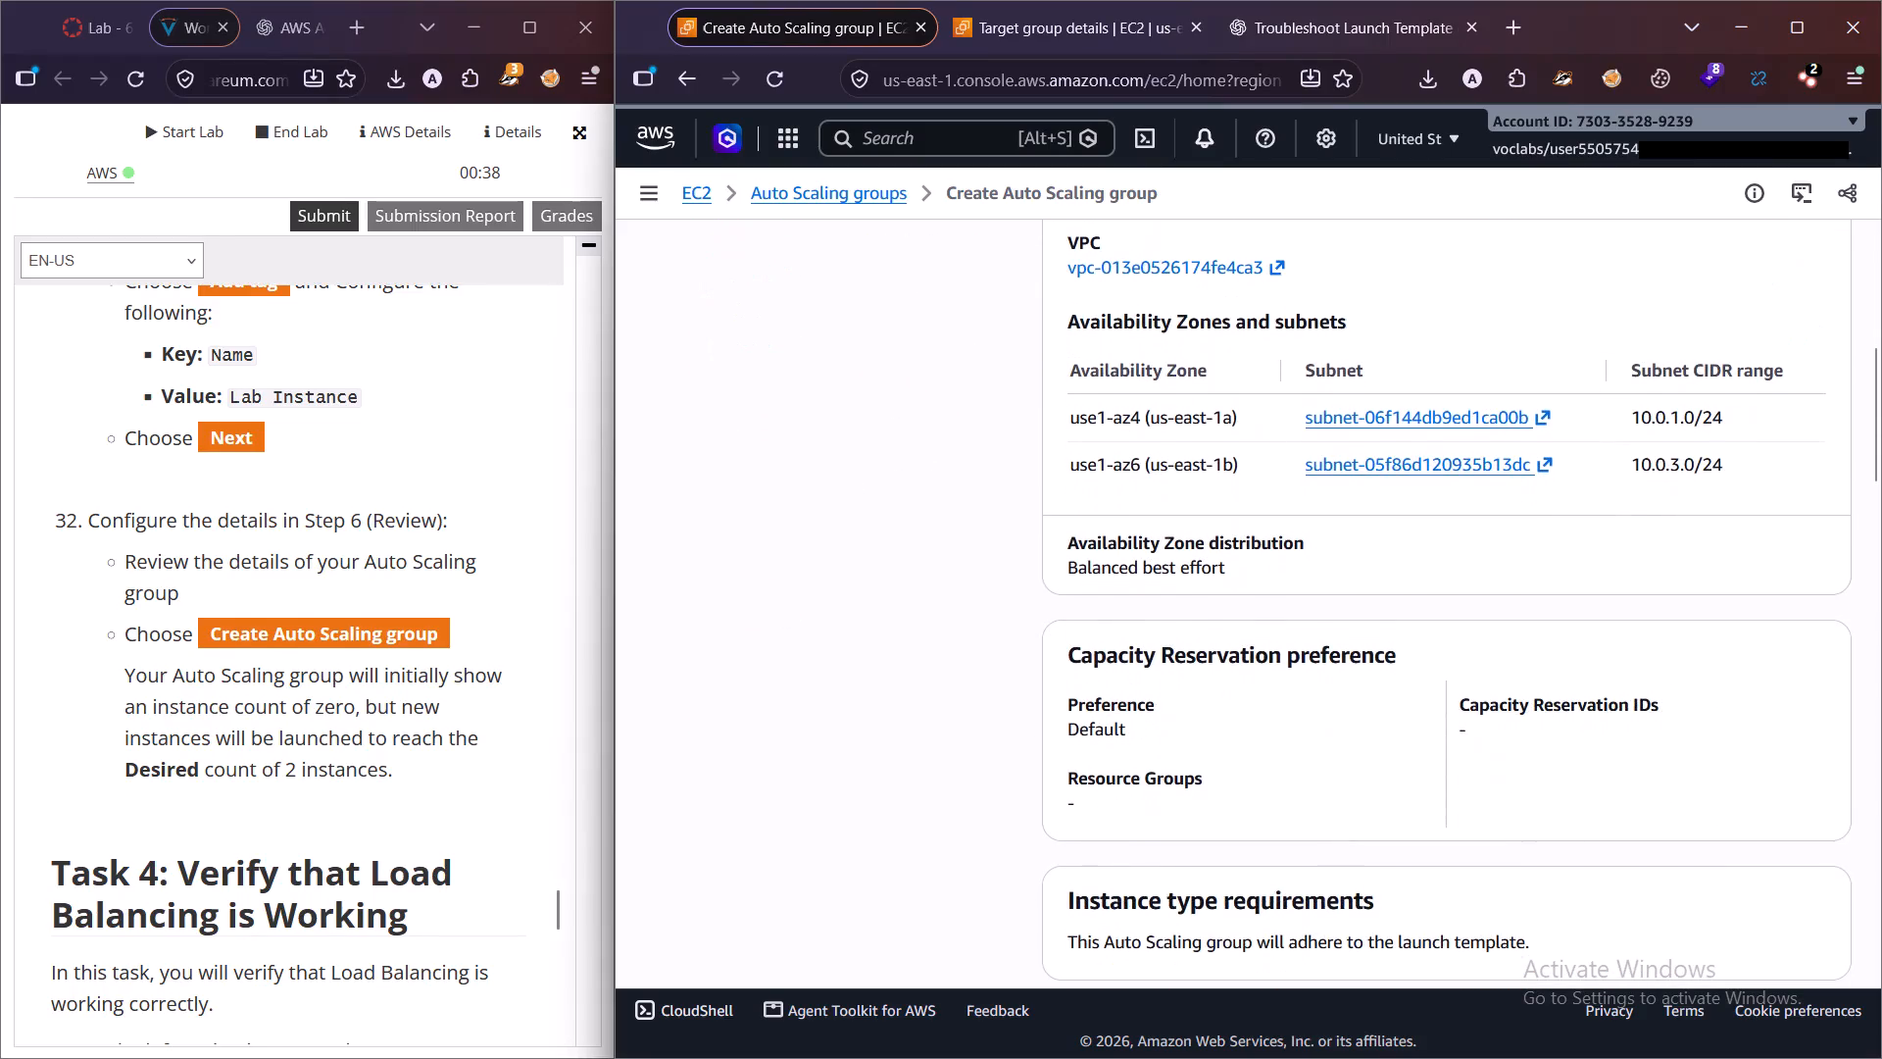
scroll(408, 698, "down", 1)
scroll(1422, 690, "down", 5)
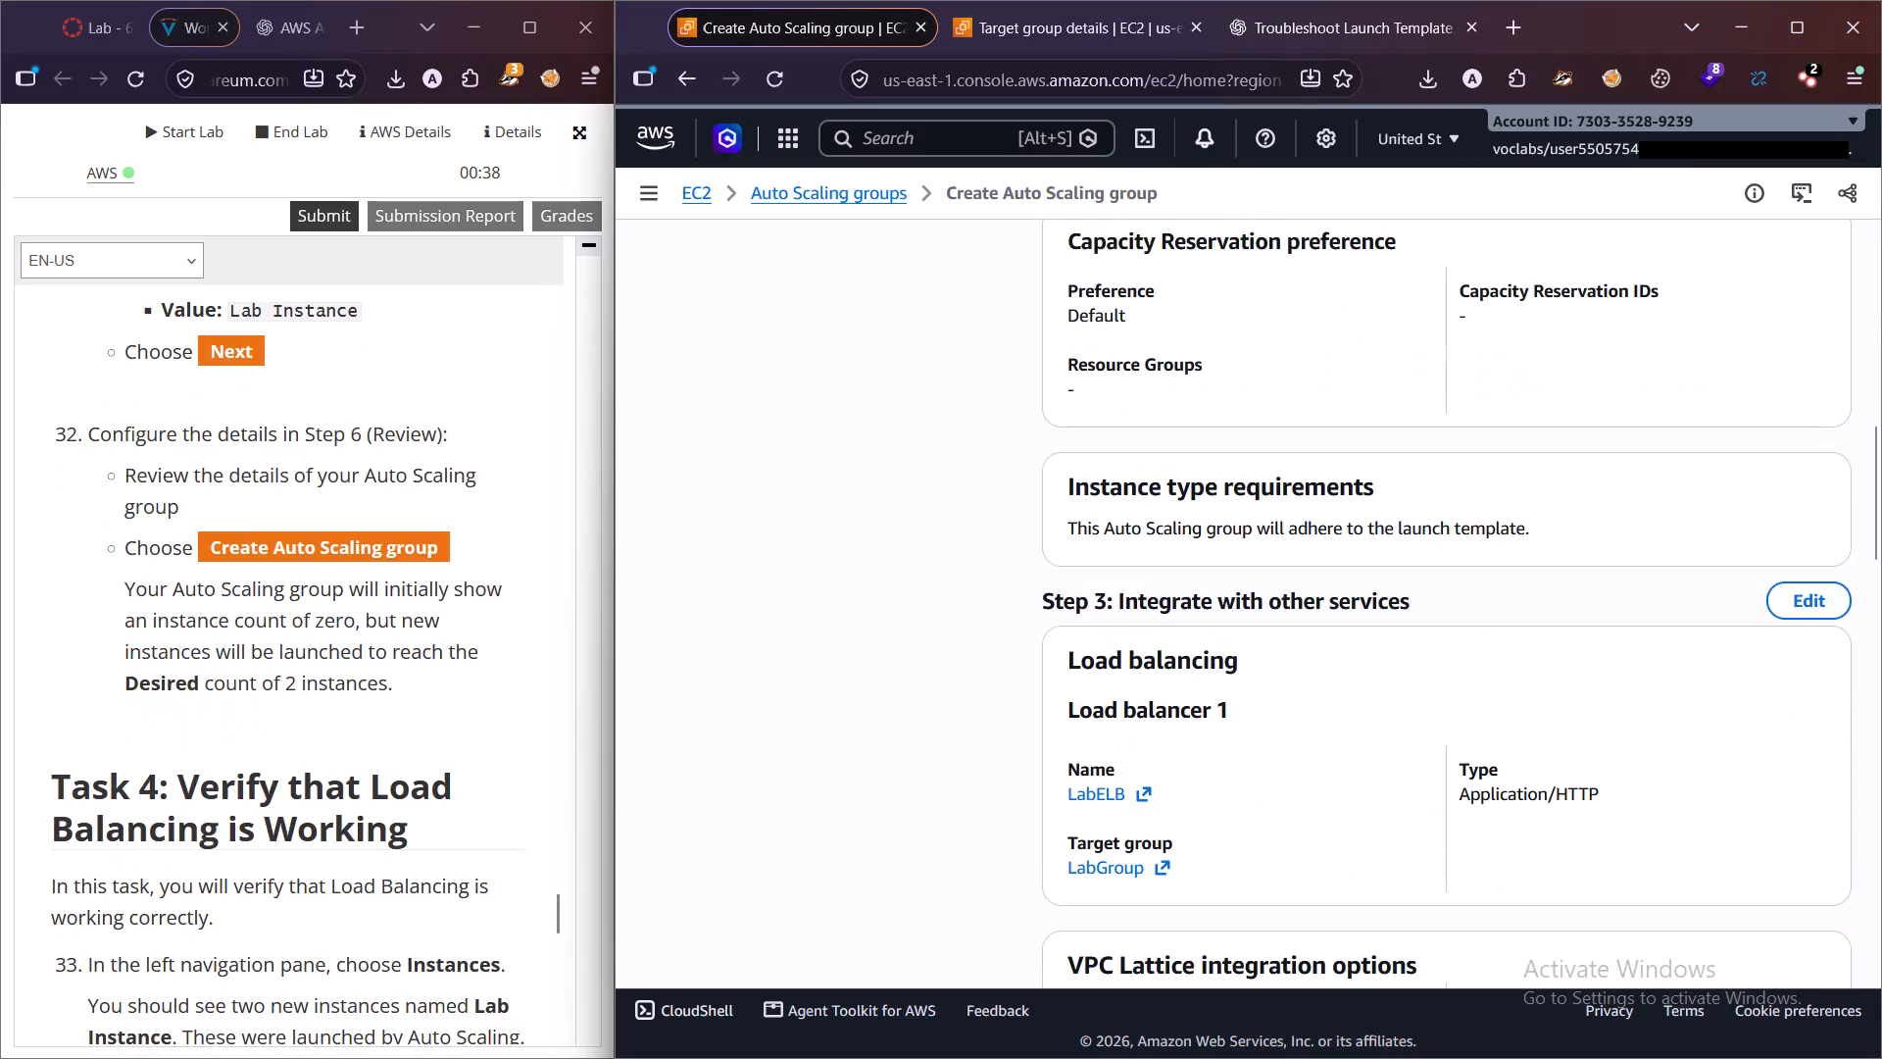
scroll(1400, 681, "down", 19)
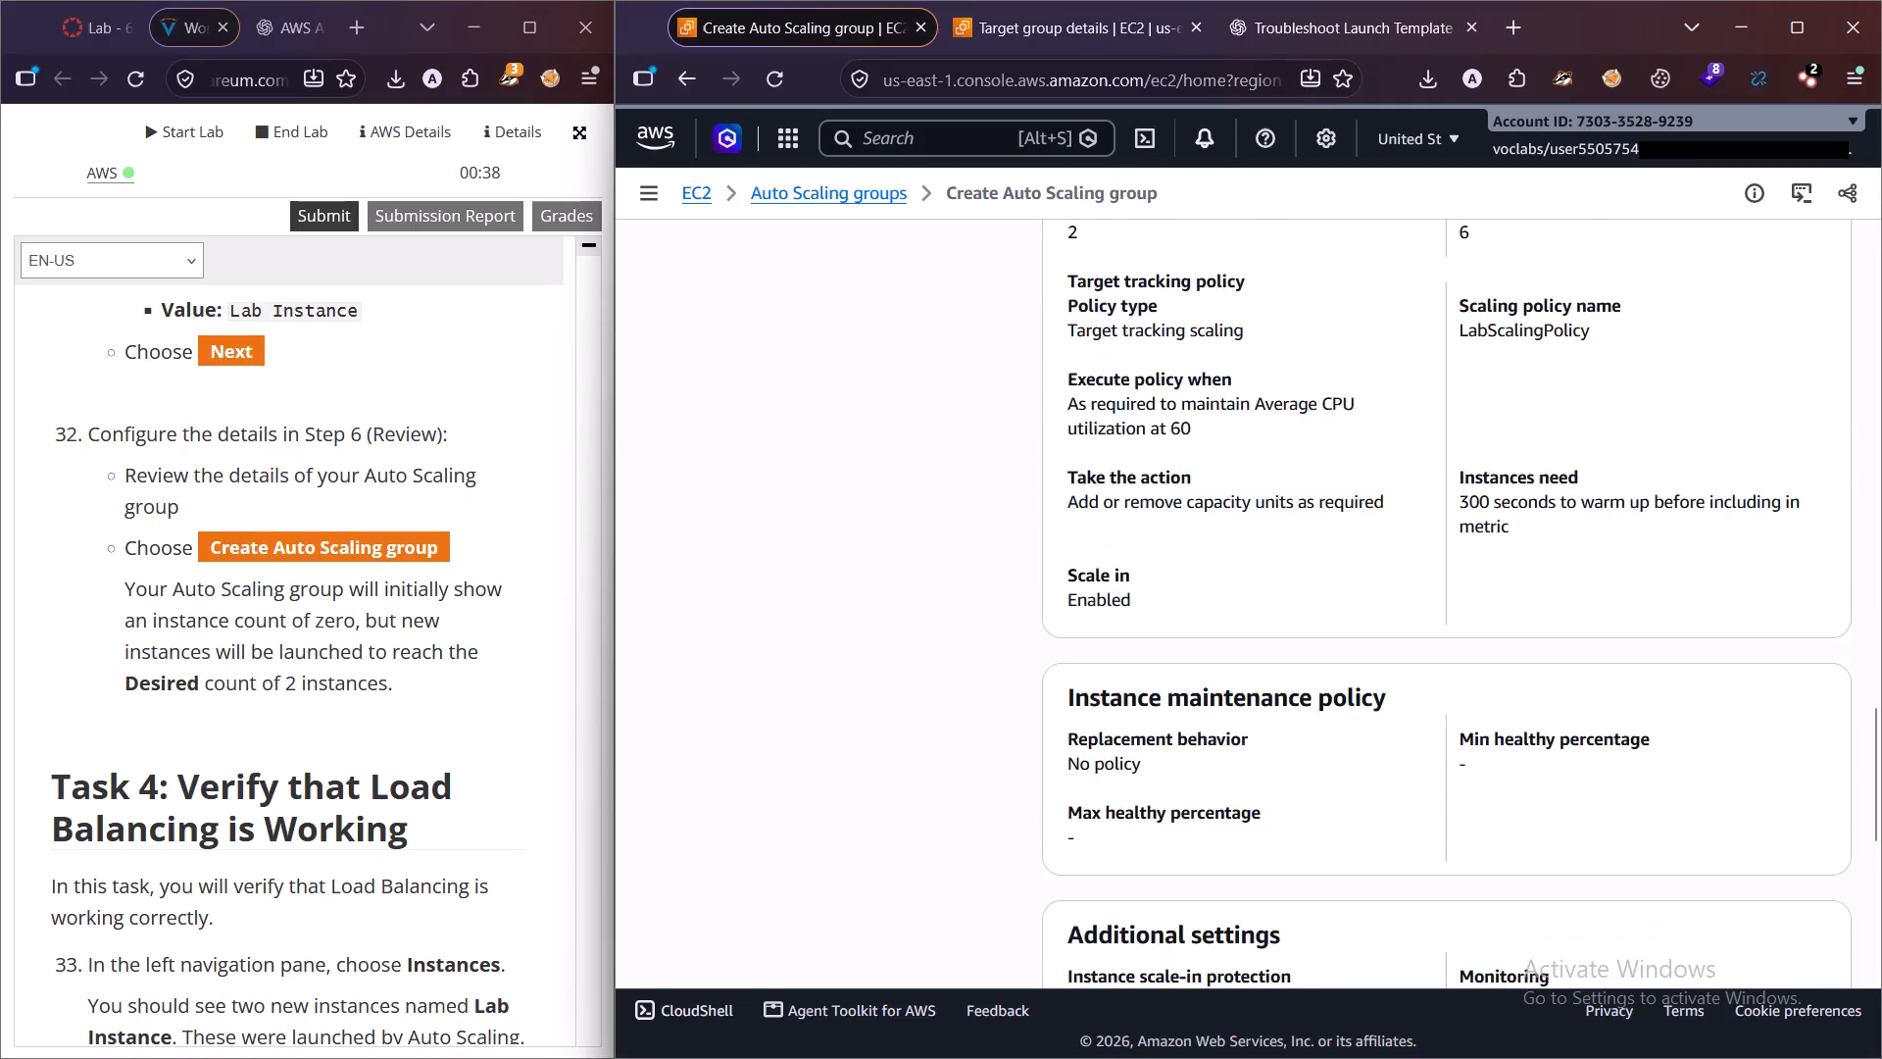
scroll(1420, 663, "down", 12)
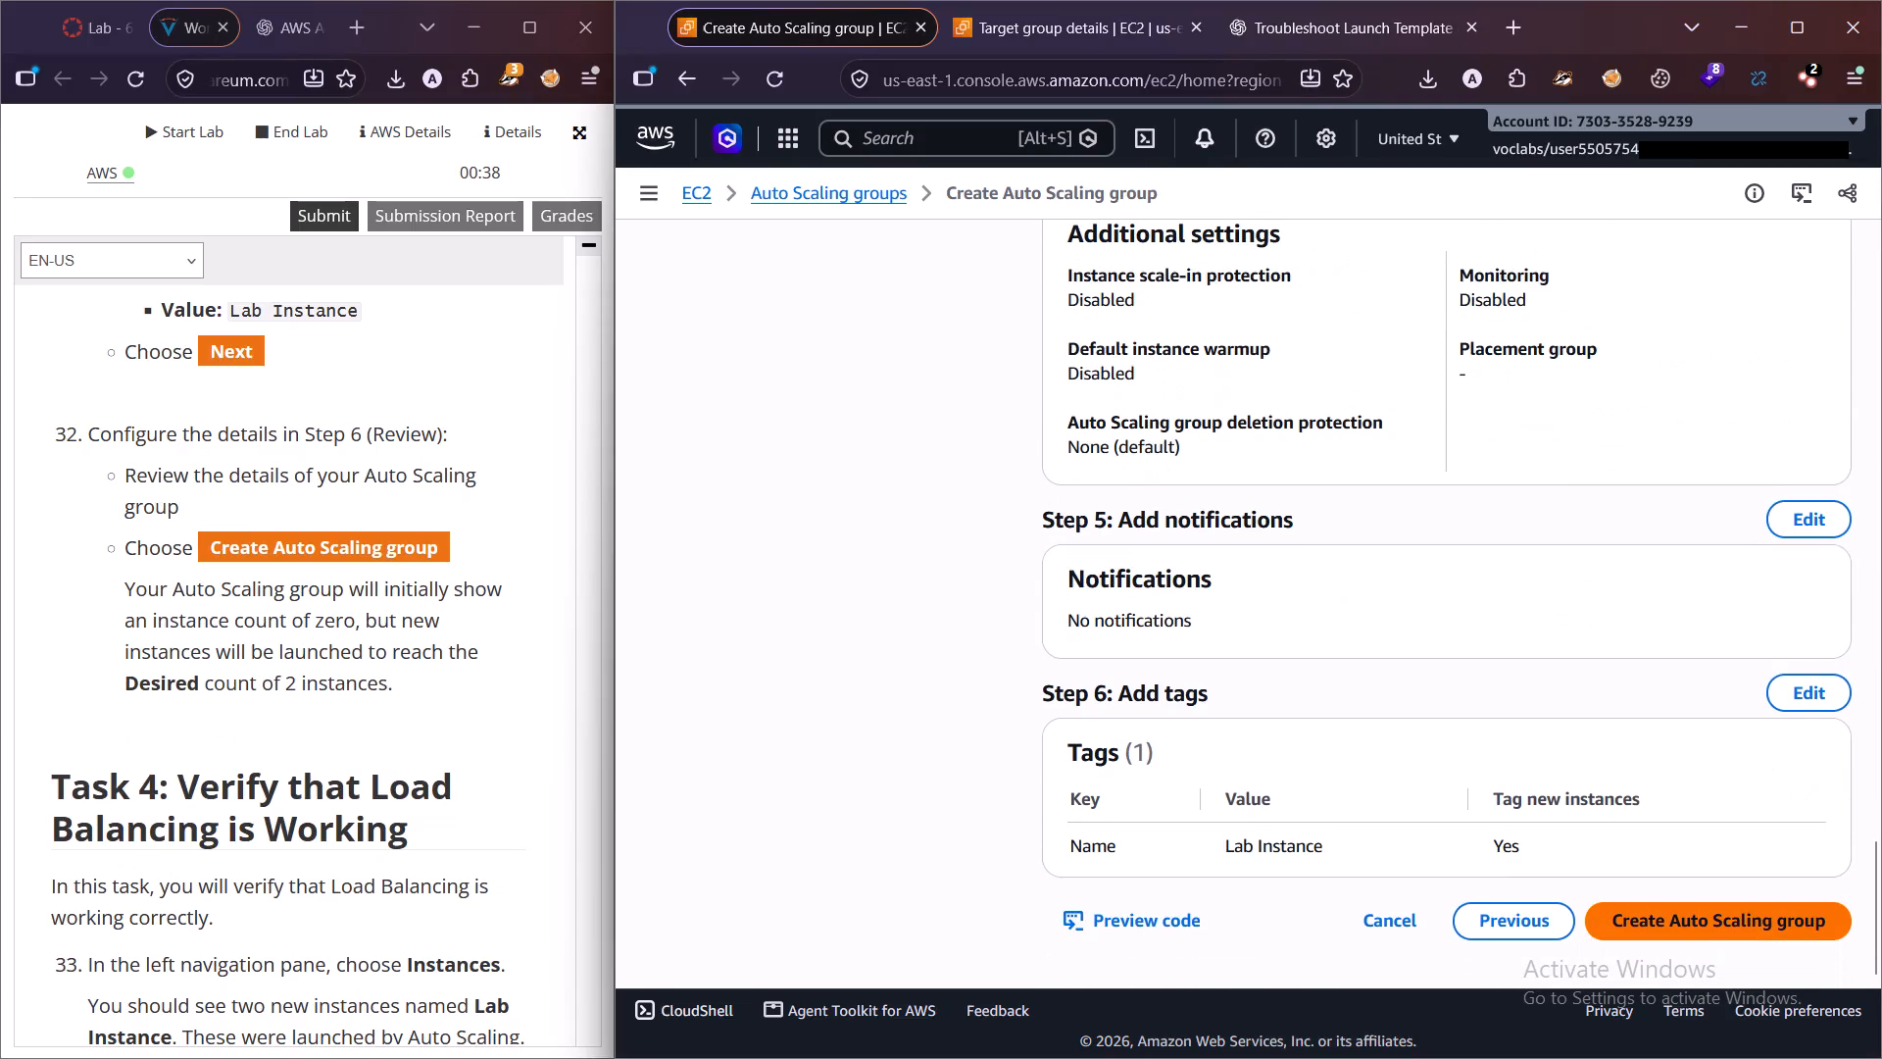
left_click(1690, 918)
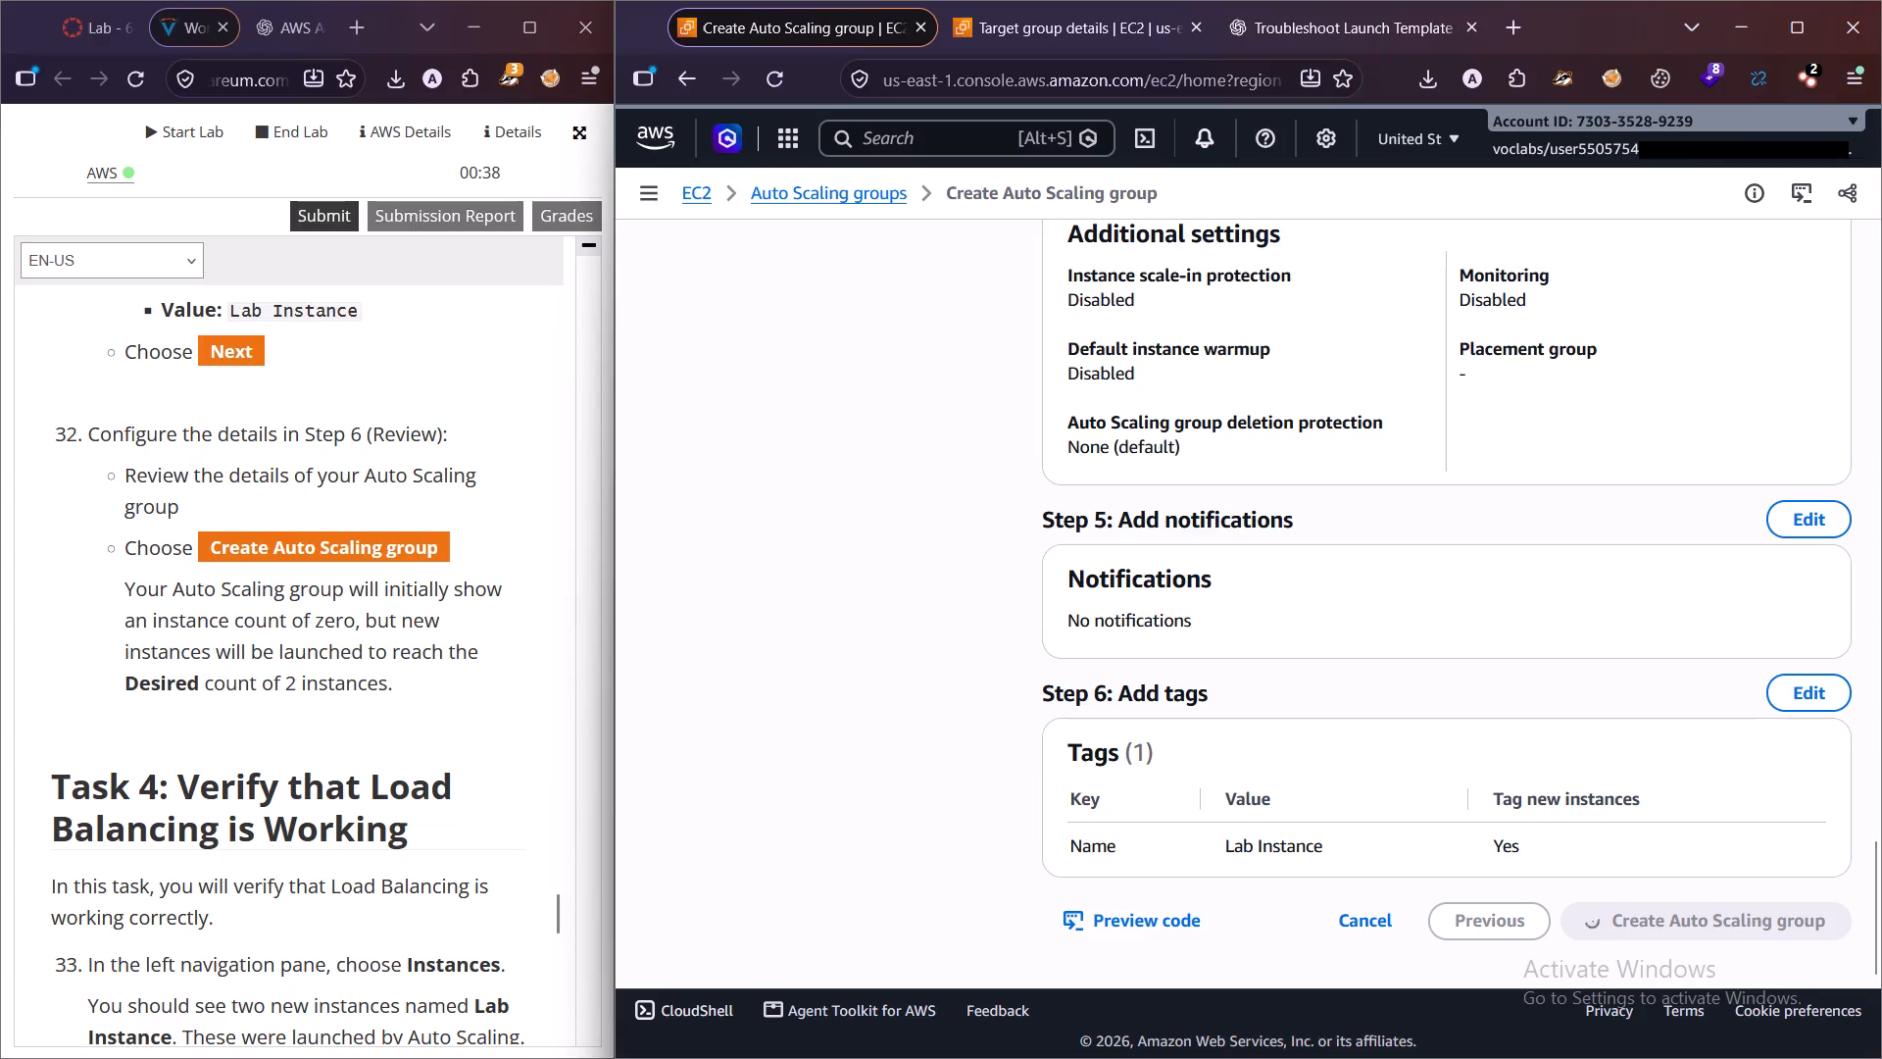
Look through the remaining lab instructions up to Submitting your work, returning to Task 4, Verify that Load Balancing is Working.
scroll(371, 762, "down", 11)
scroll(364, 771, "up", 5)
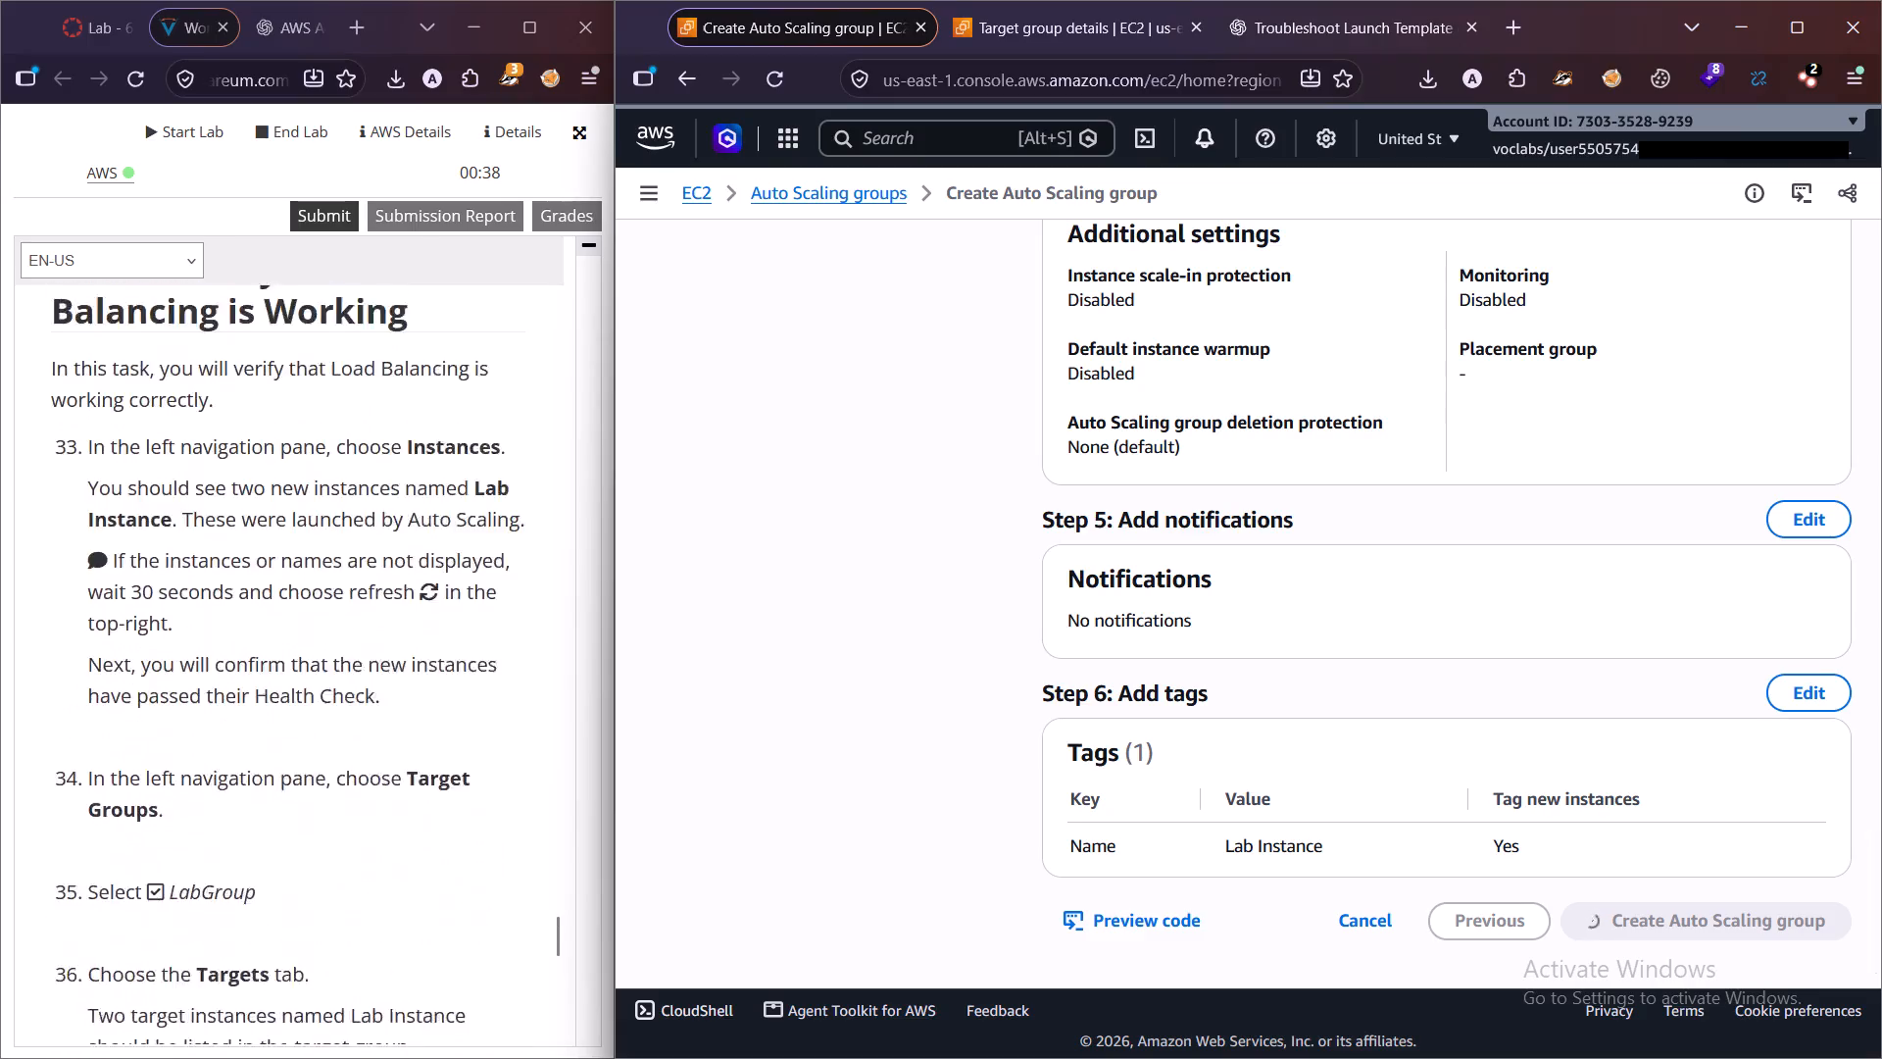
scroll(364, 771, "down", 20)
scroll(364, 771, "down", 14)
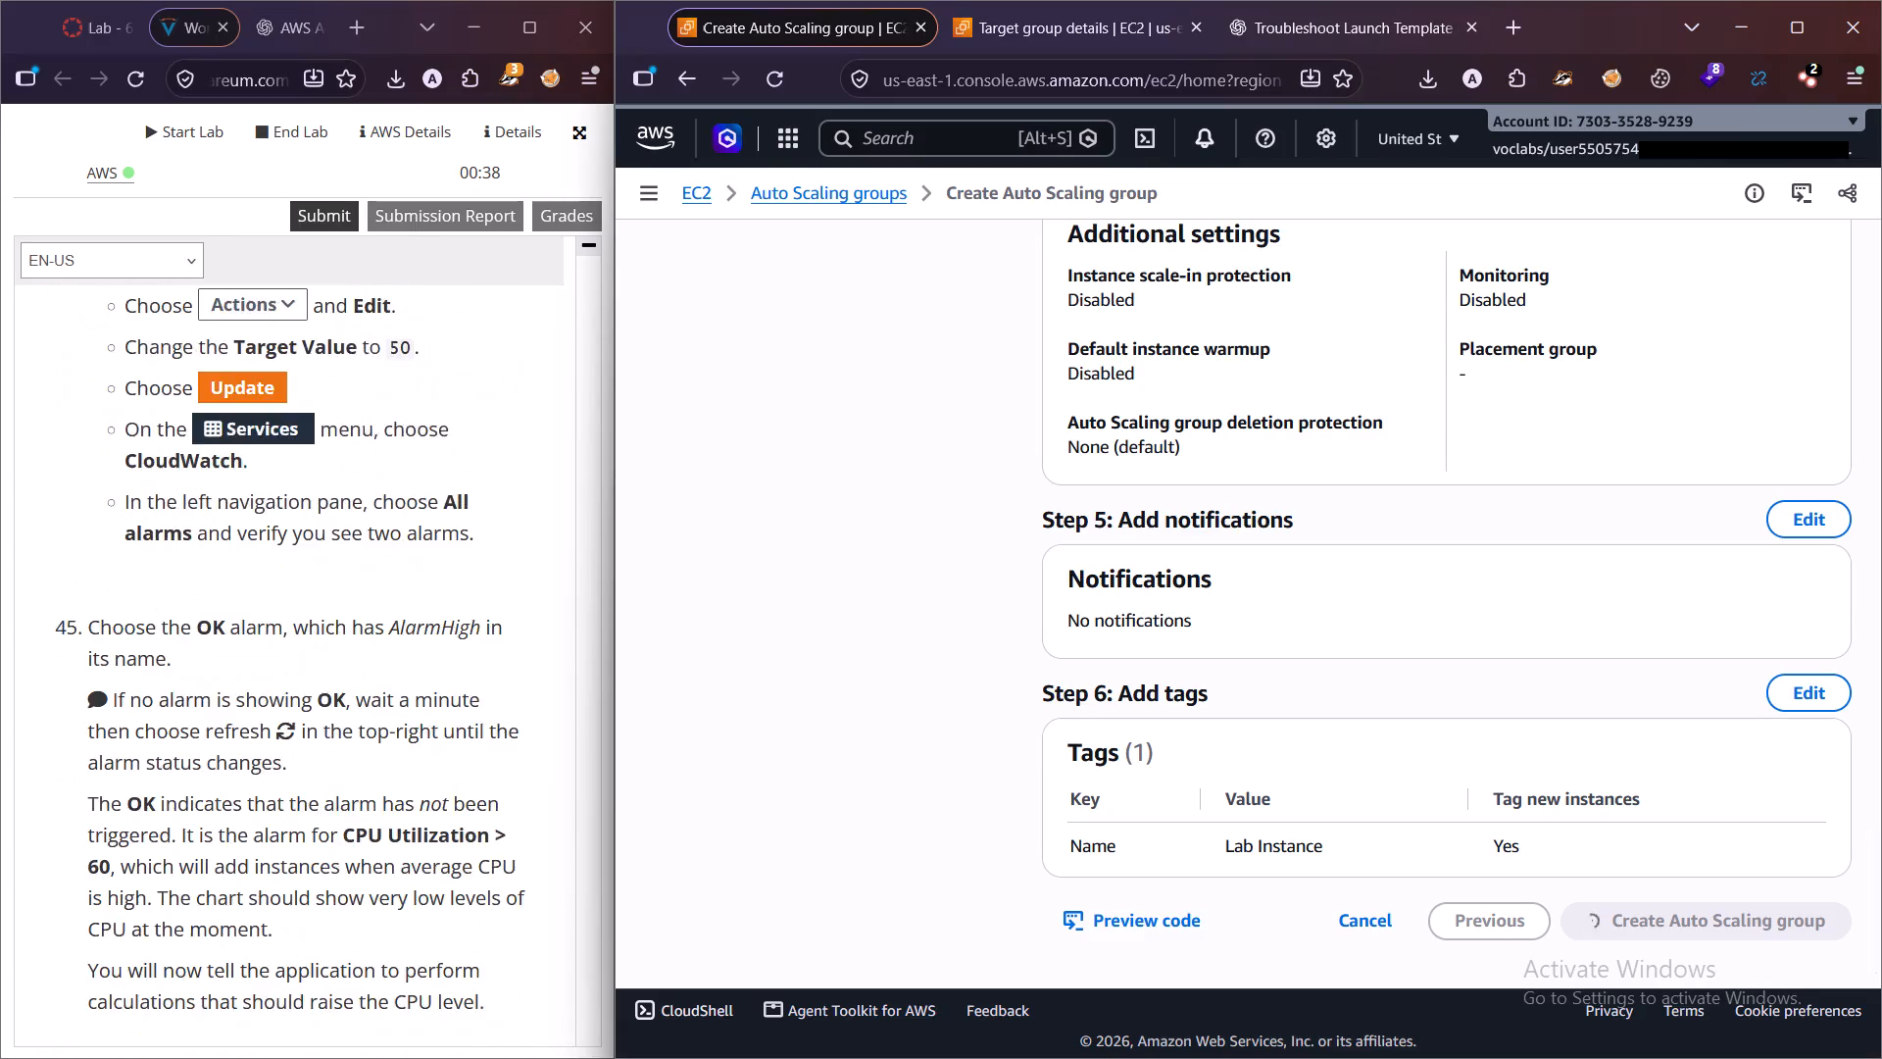
scroll(365, 764, "down", 14)
scroll(355, 772, "down", 14)
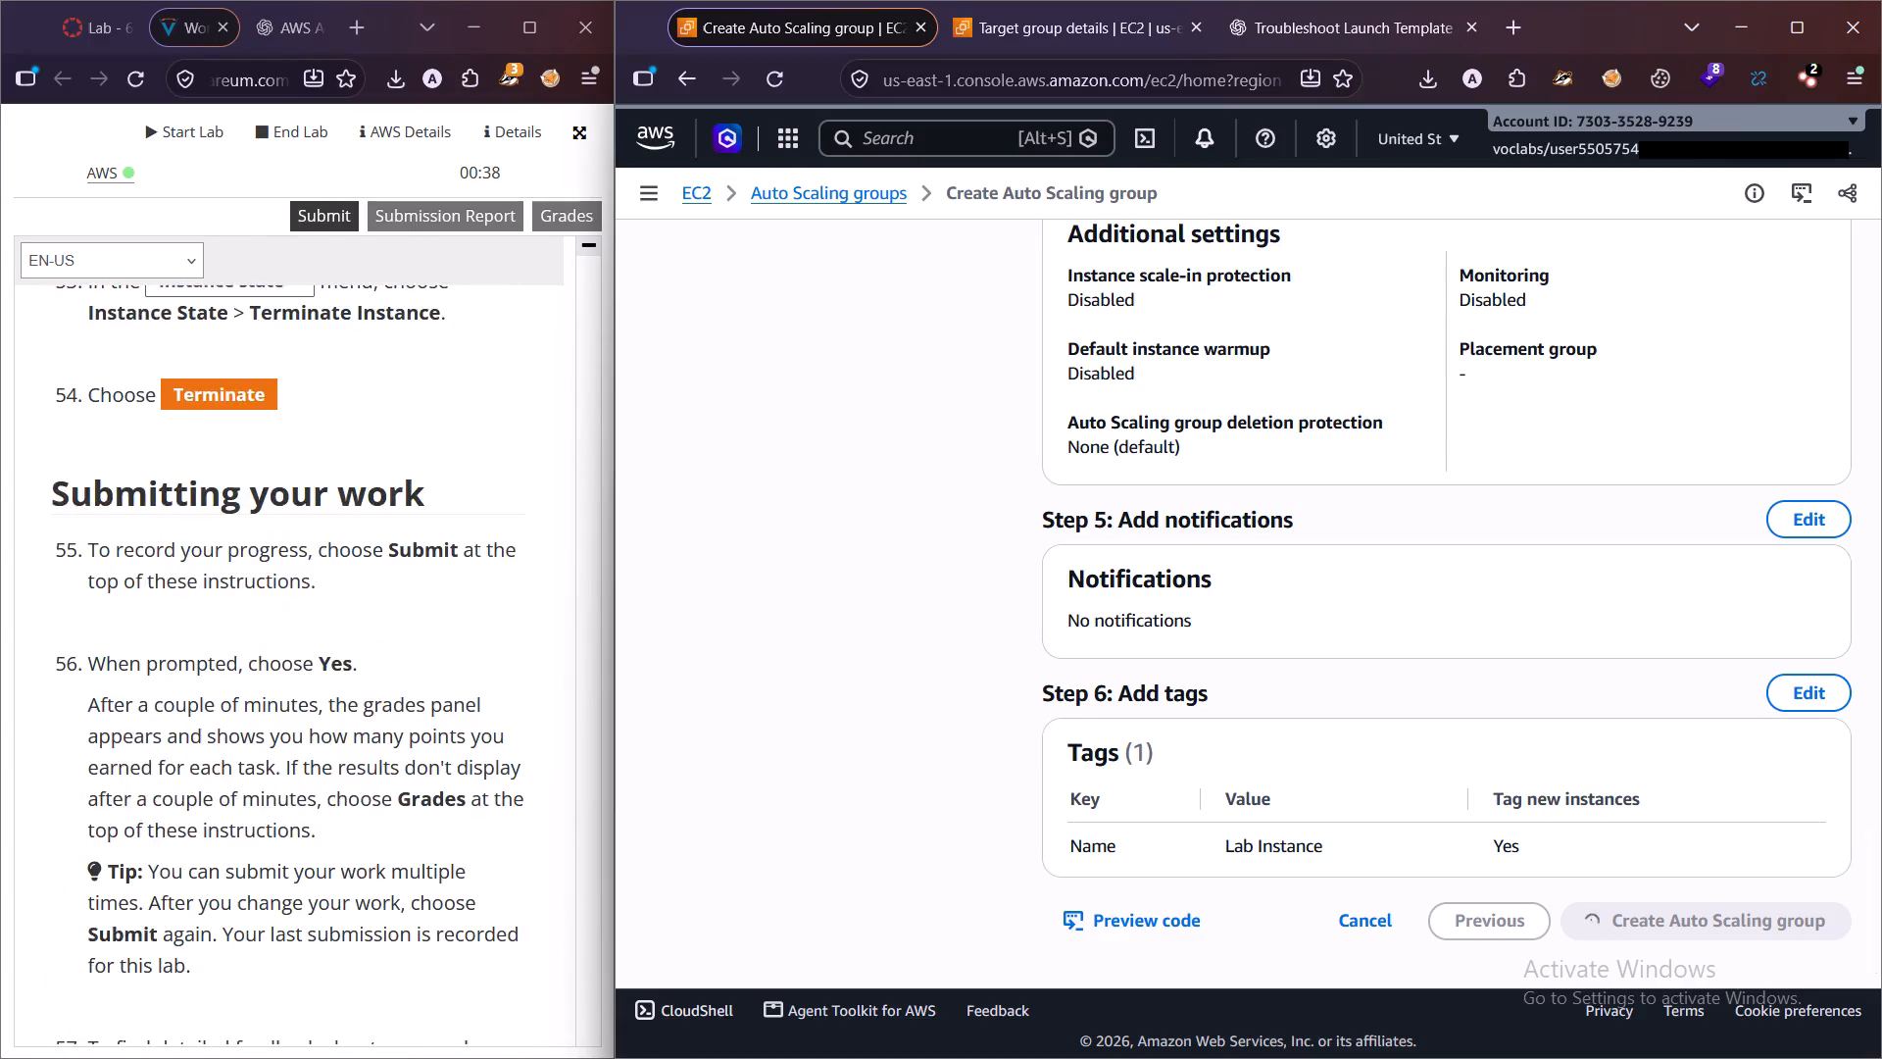
scroll(356, 746, "up", 6)
scroll(356, 746, "down", 7)
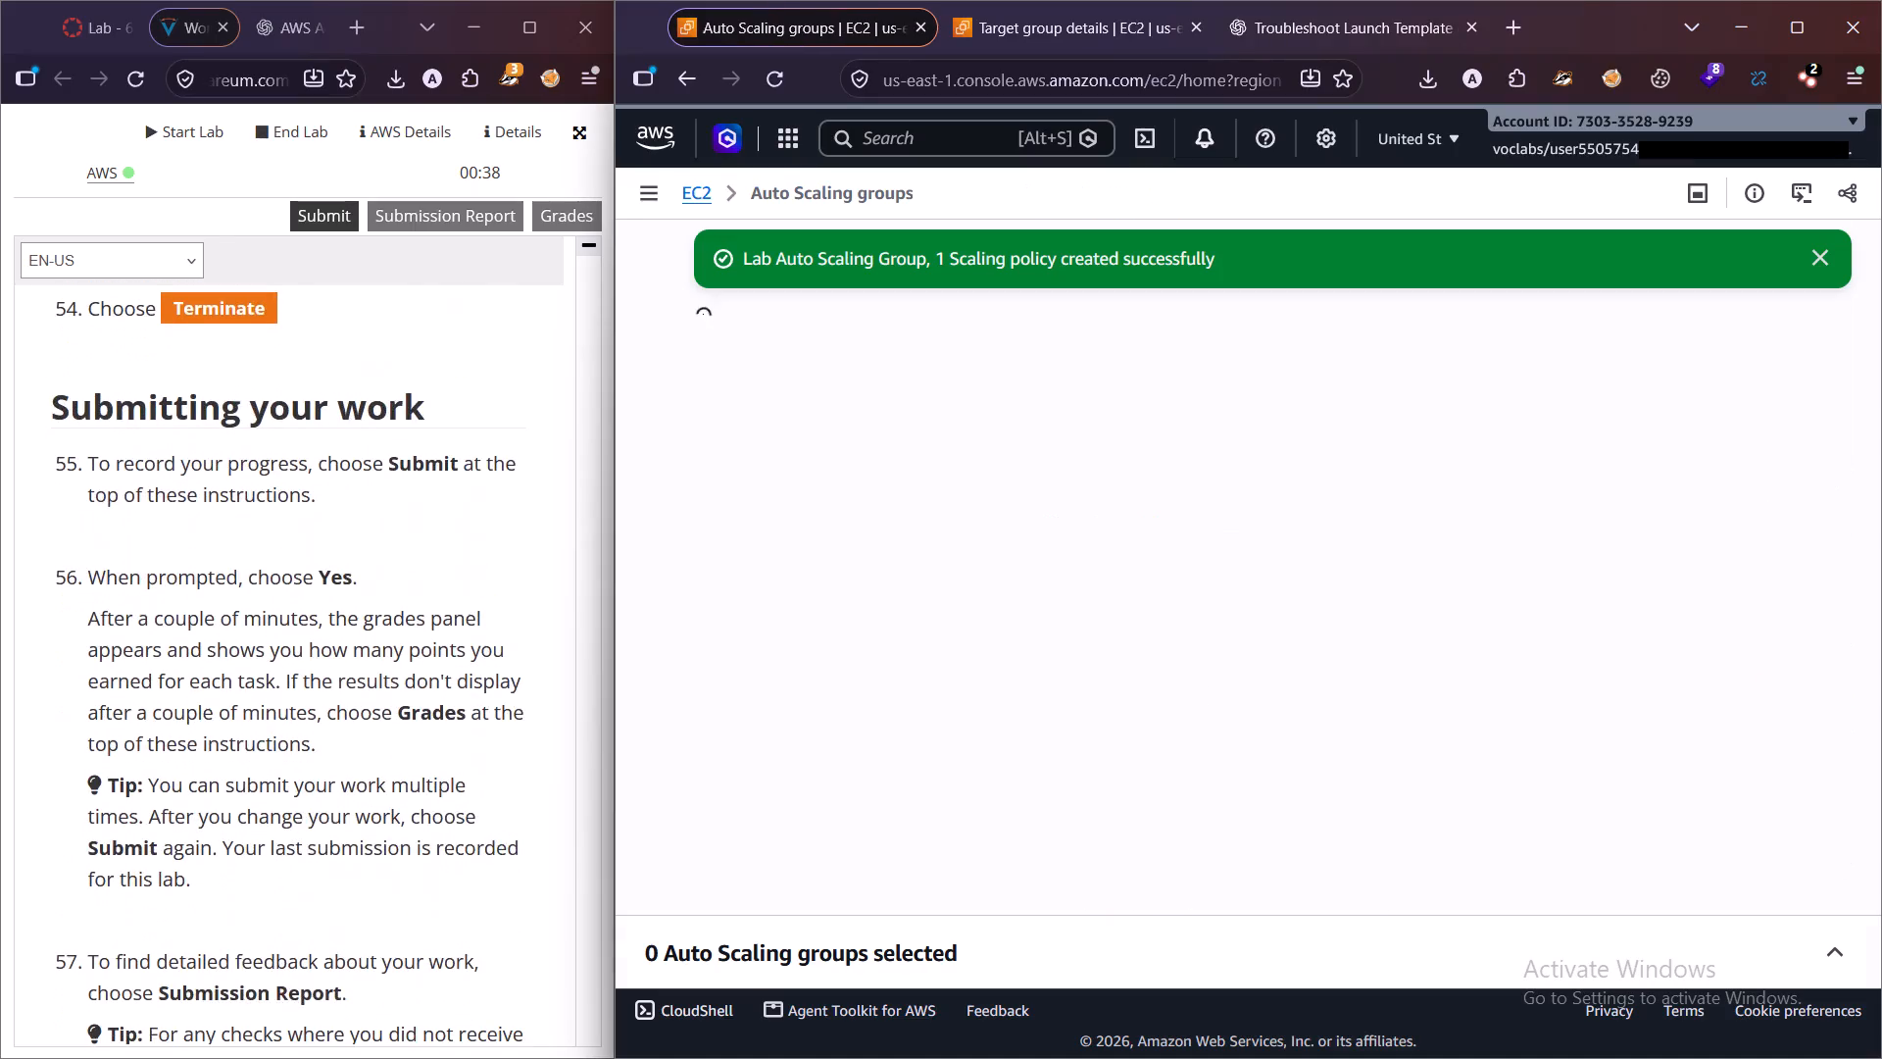
scroll(356, 746, "down", 11)
scroll(356, 739, "up", 17)
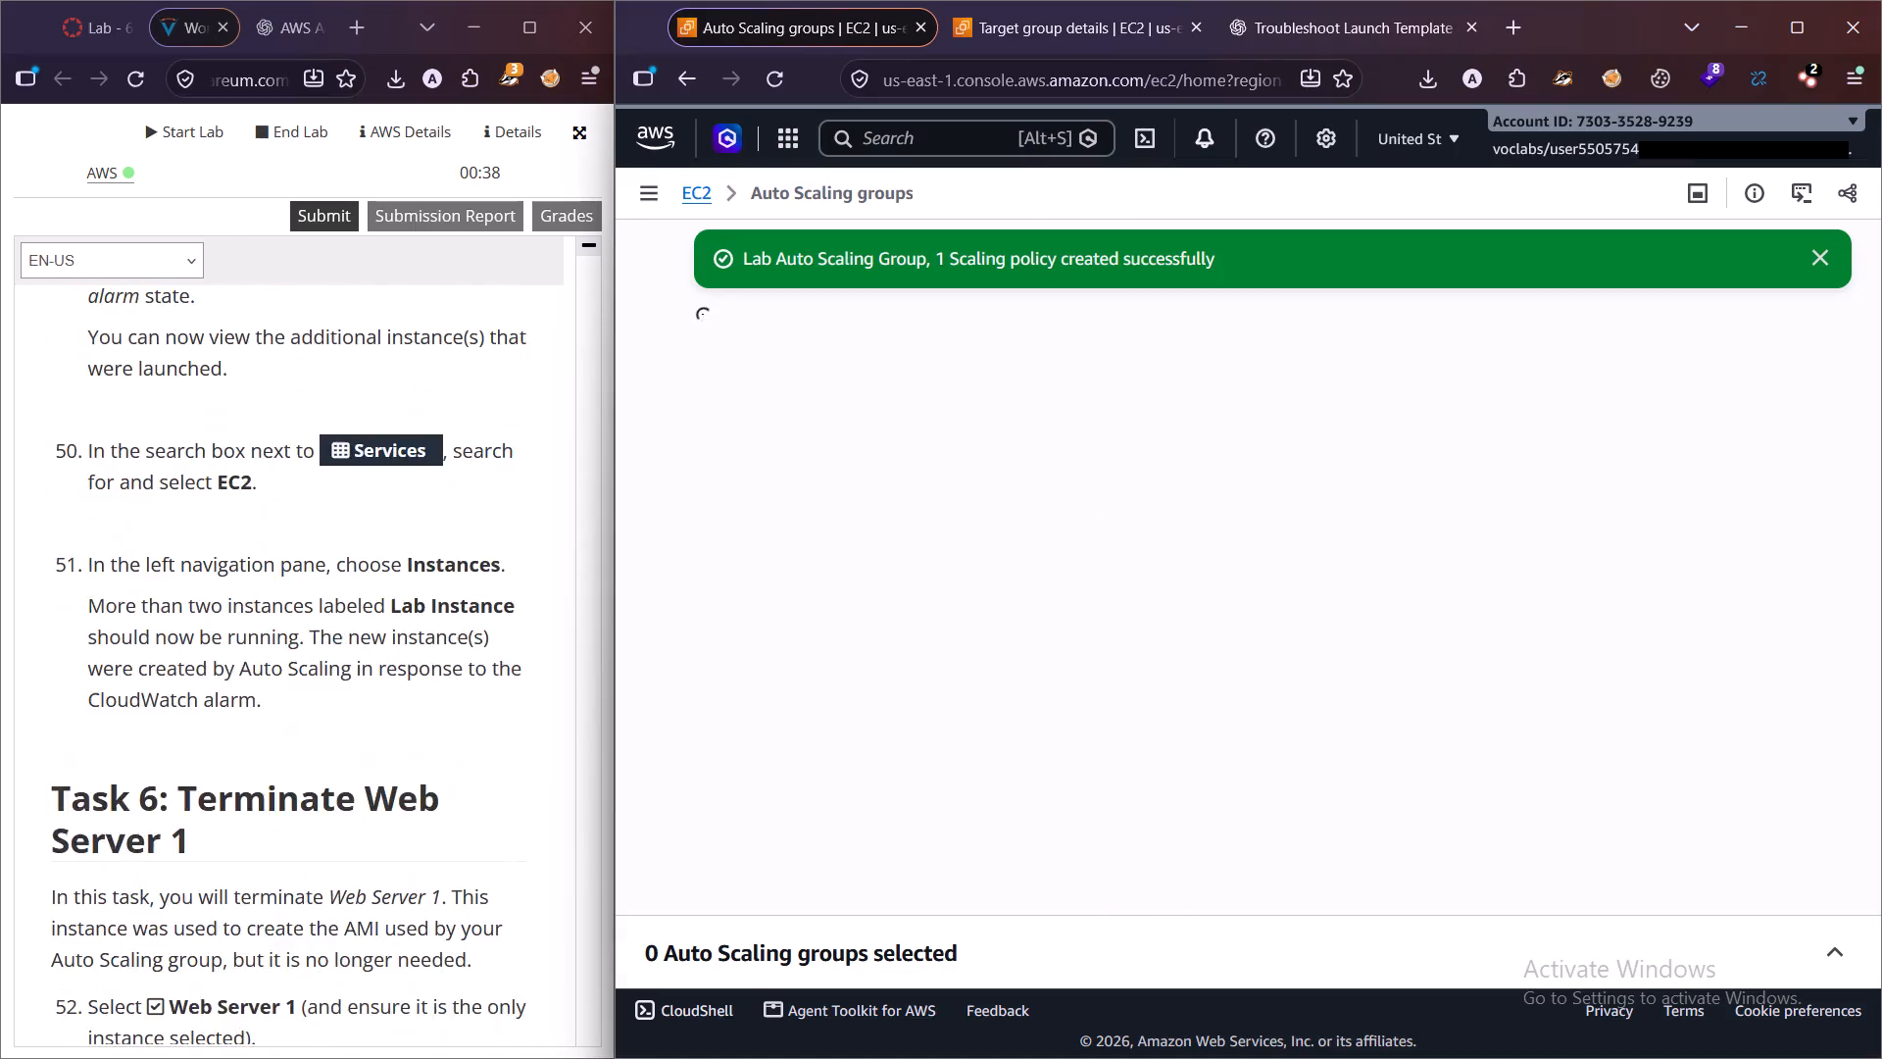
scroll(355, 735, "up", 20)
scroll(355, 735, "up", 20)
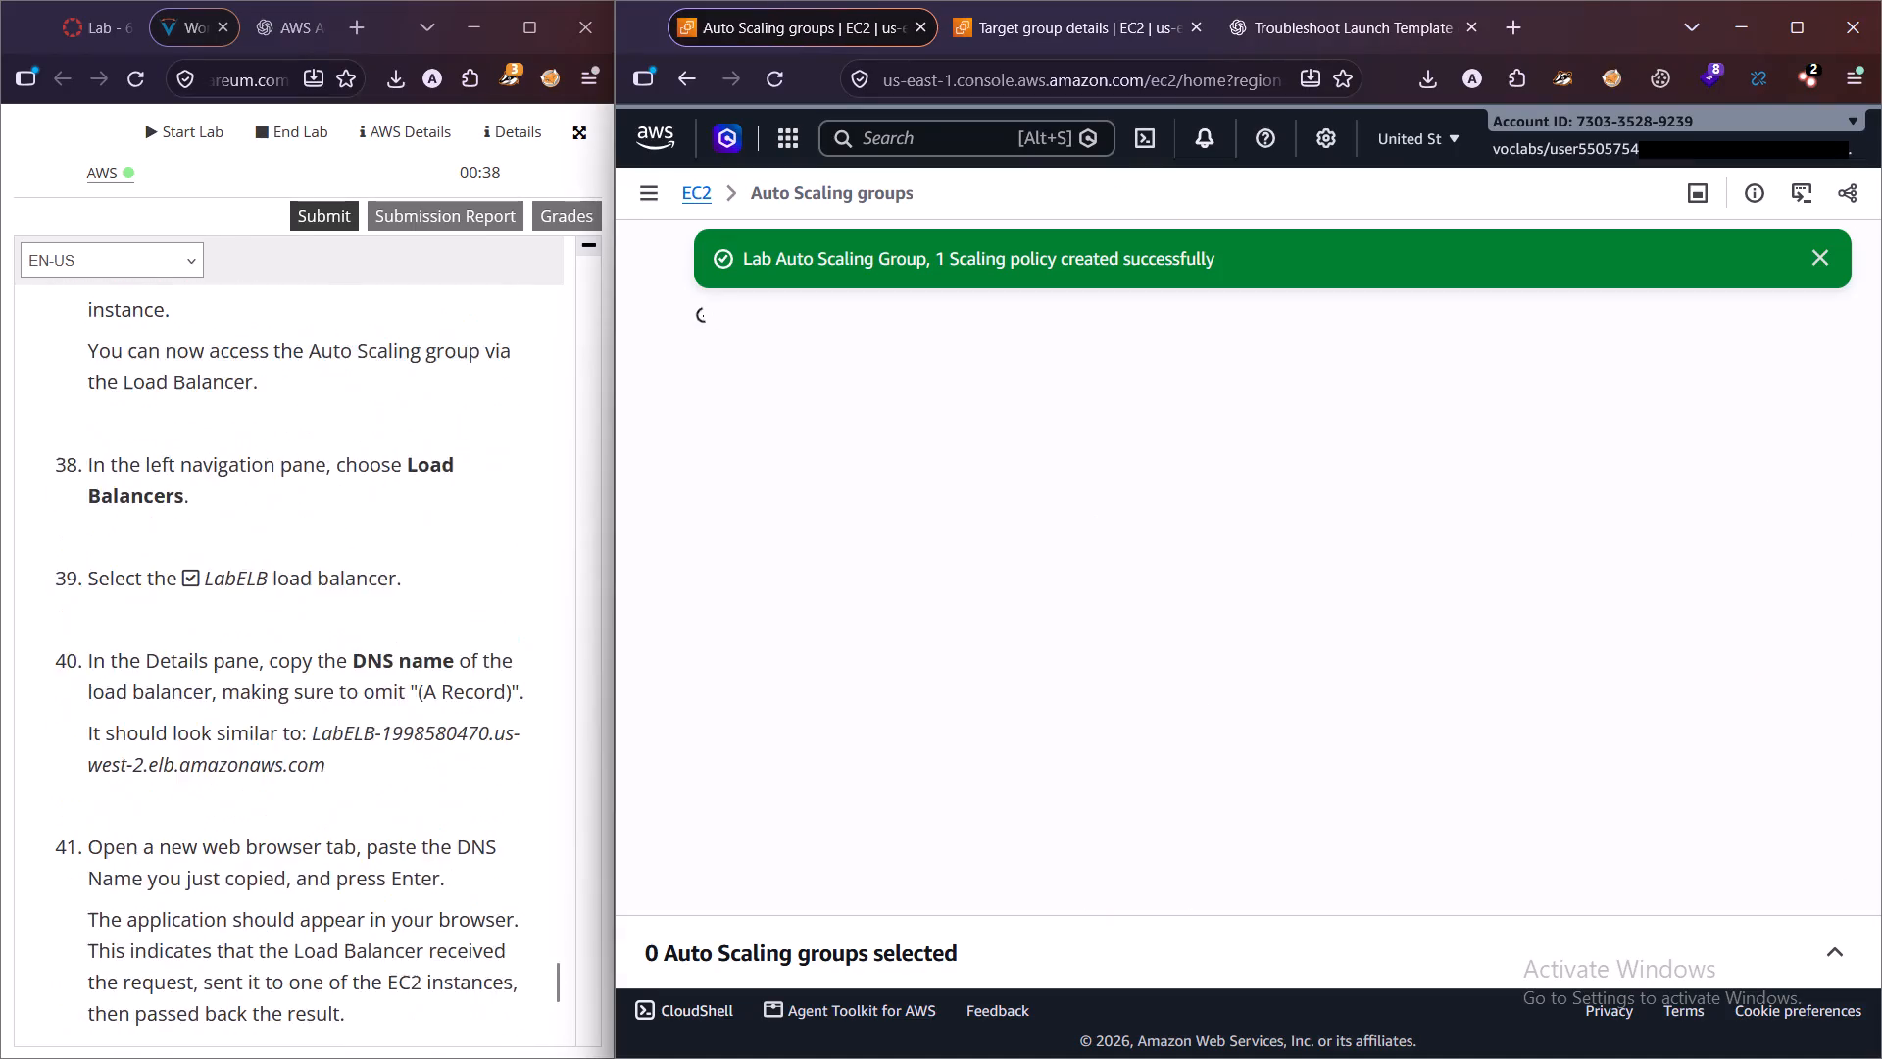
scroll(355, 735, "up", 20)
scroll(355, 735, "up", 4)
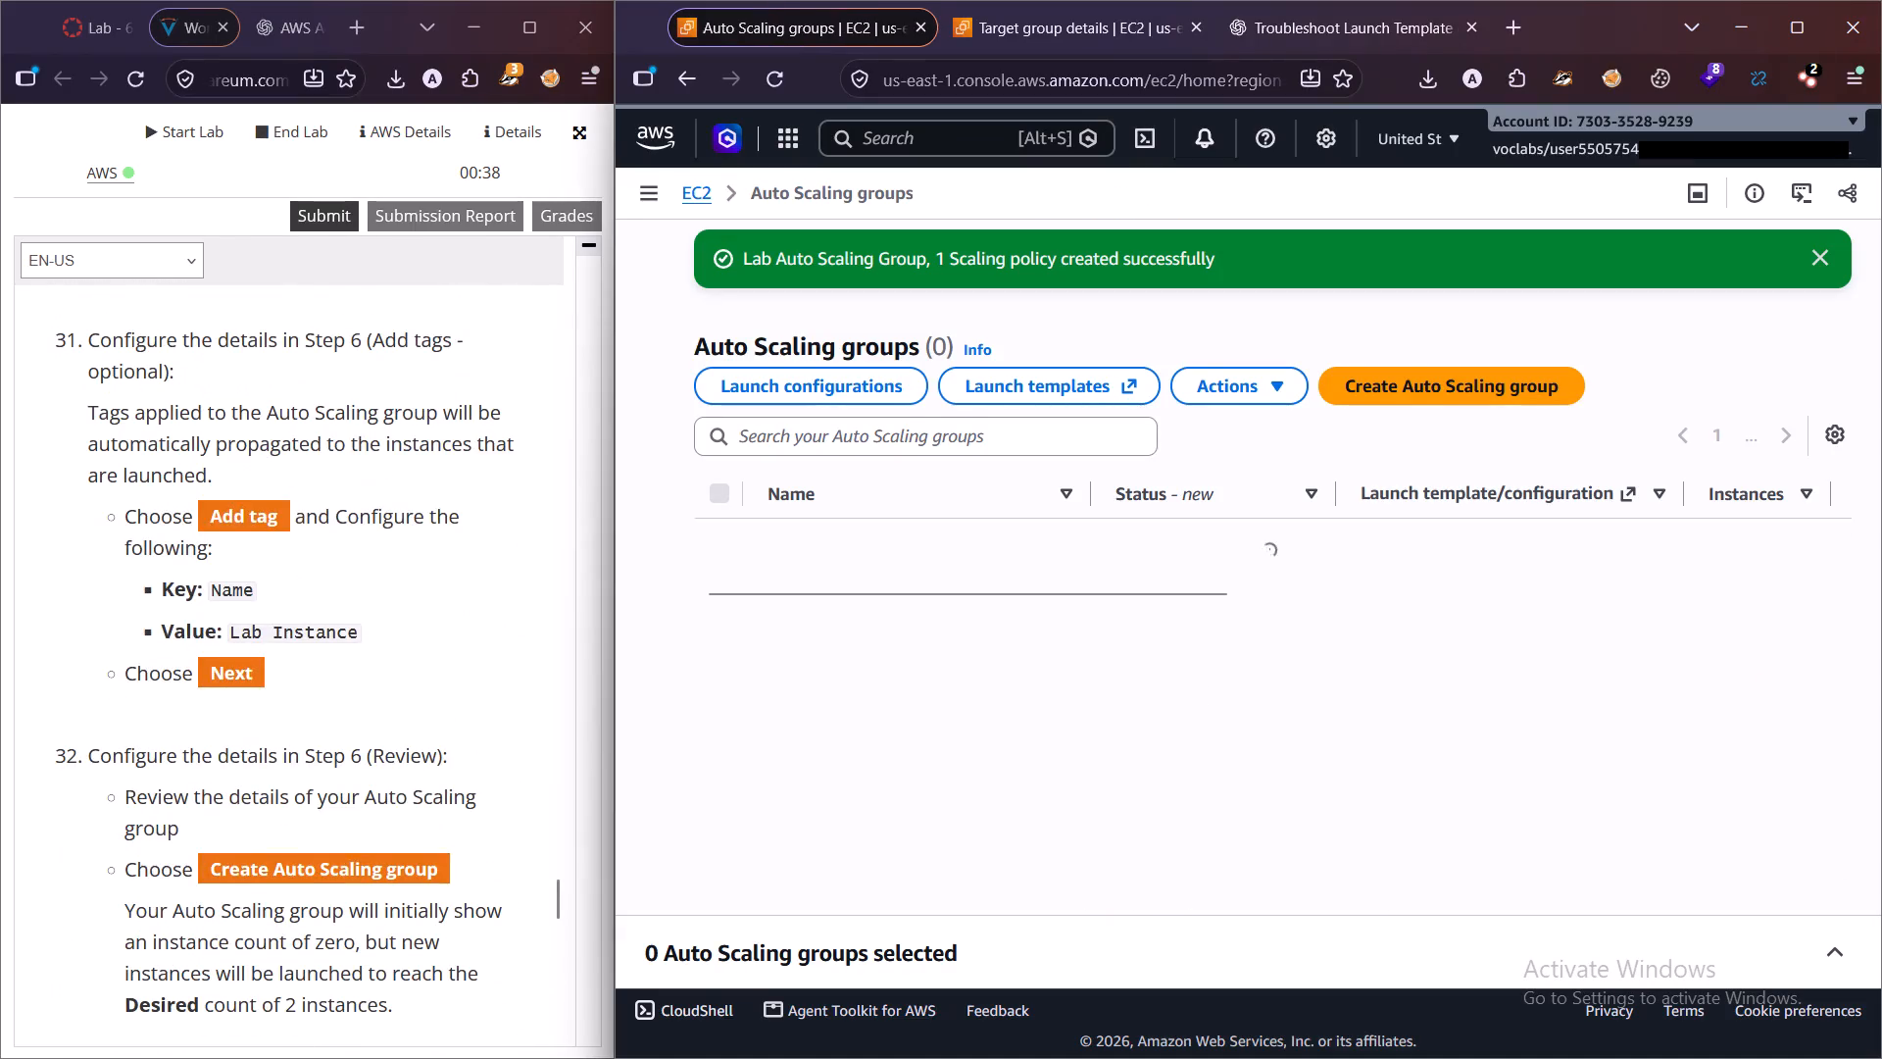
scroll(355, 735, "down", 2)
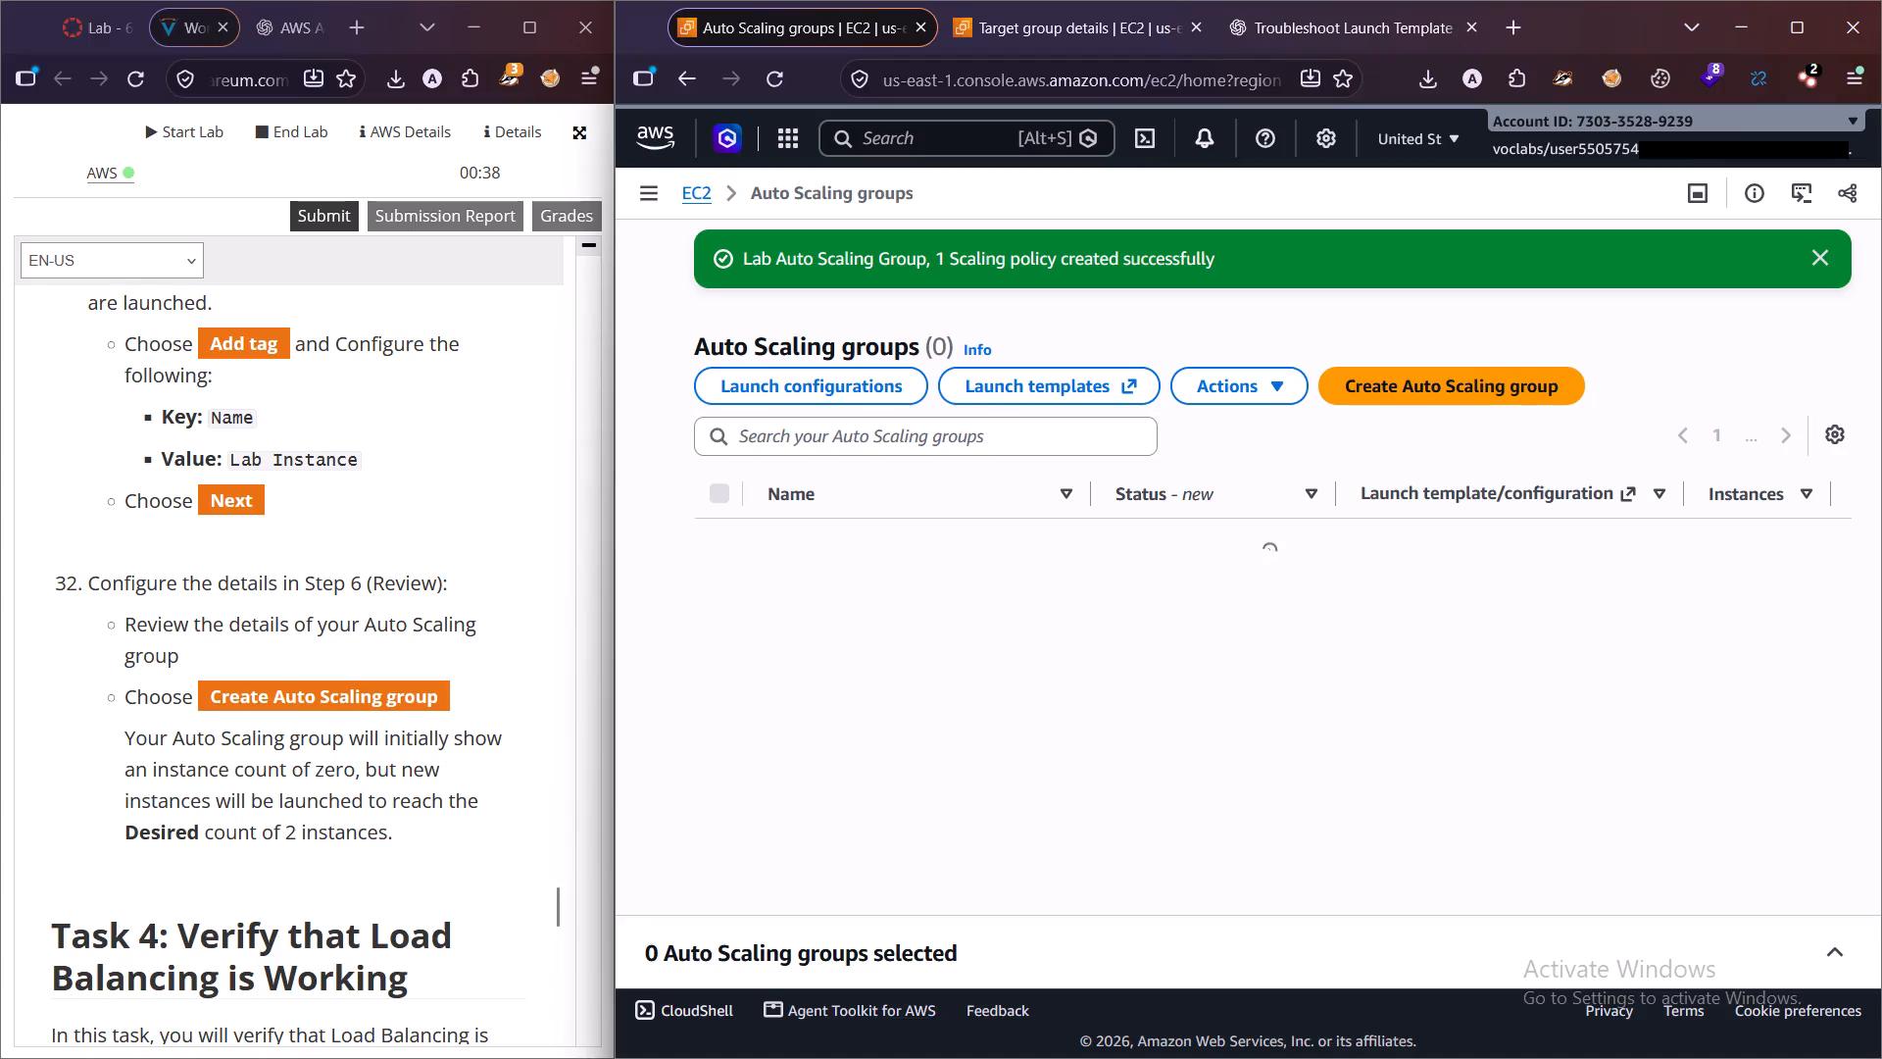
scroll(295, 794, "down", 6)
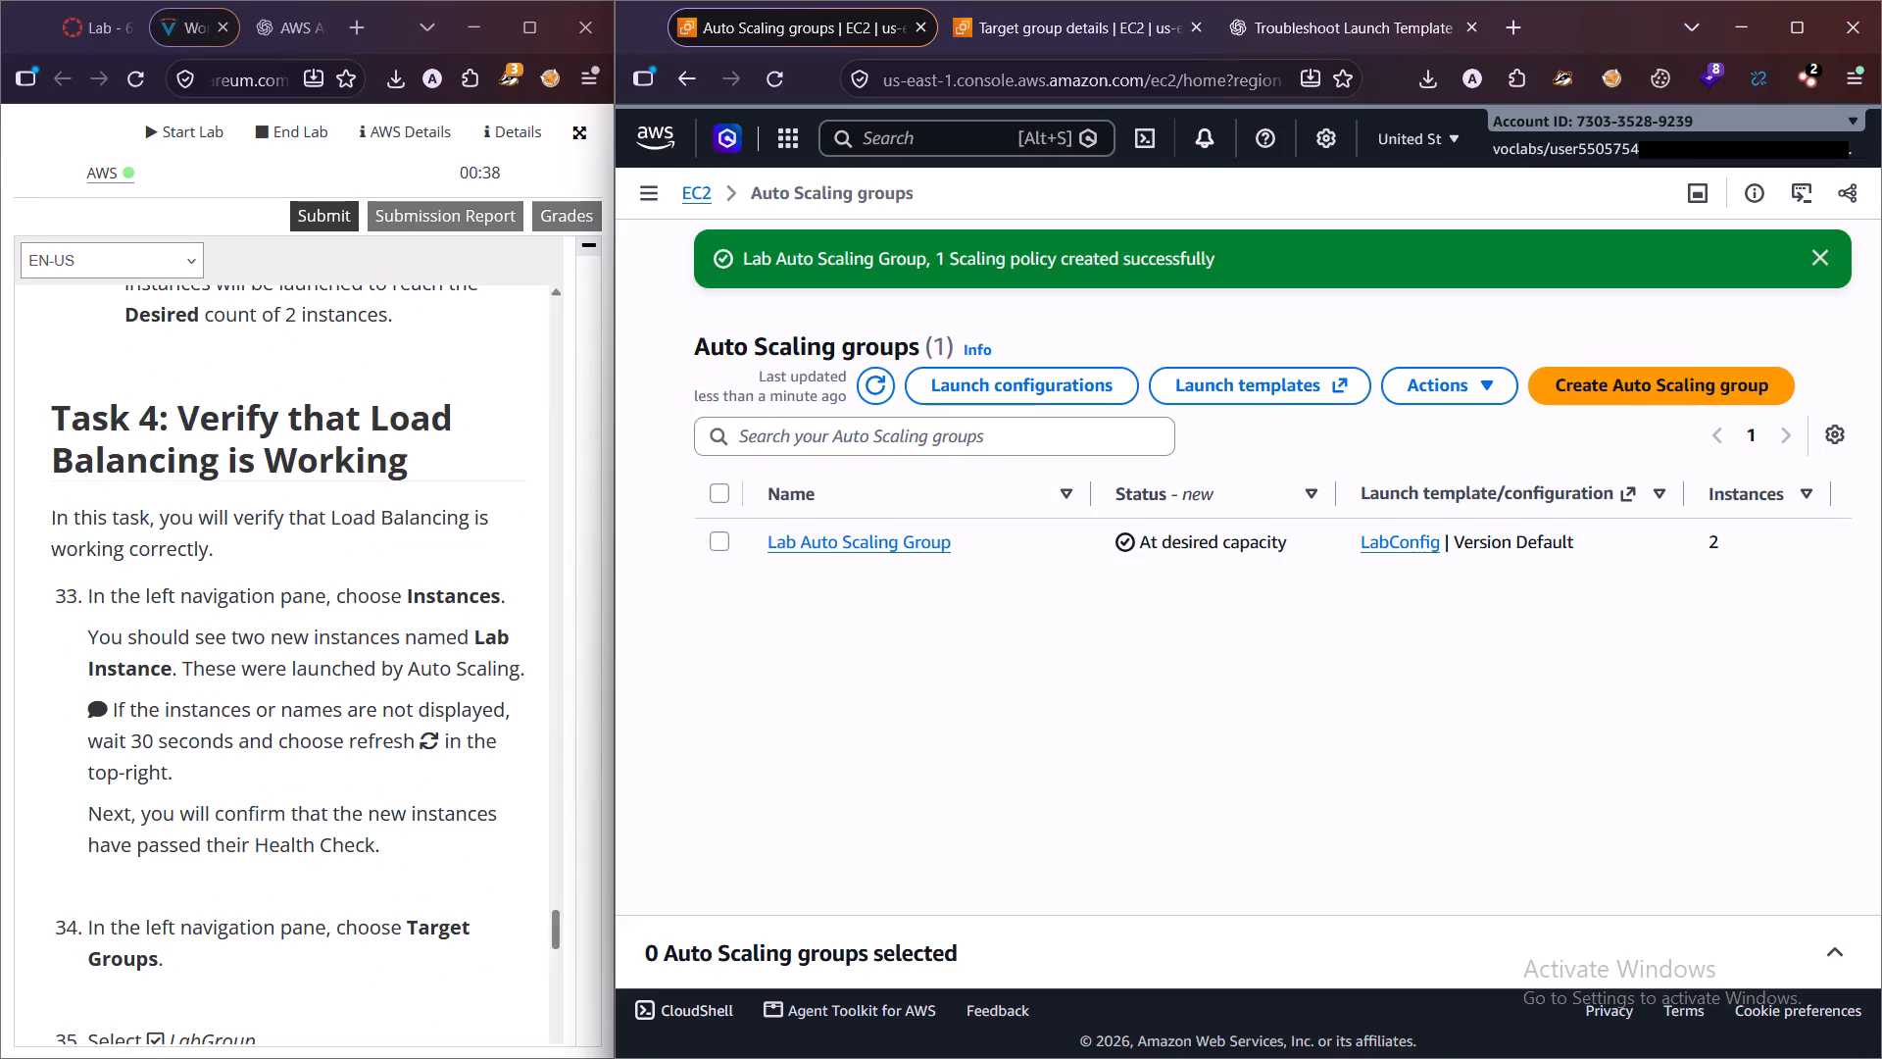
Open the EC2 Instances list to check for the new instances named Lab Instance, per lab step 33.
left_click(649, 192)
left_click(698, 453)
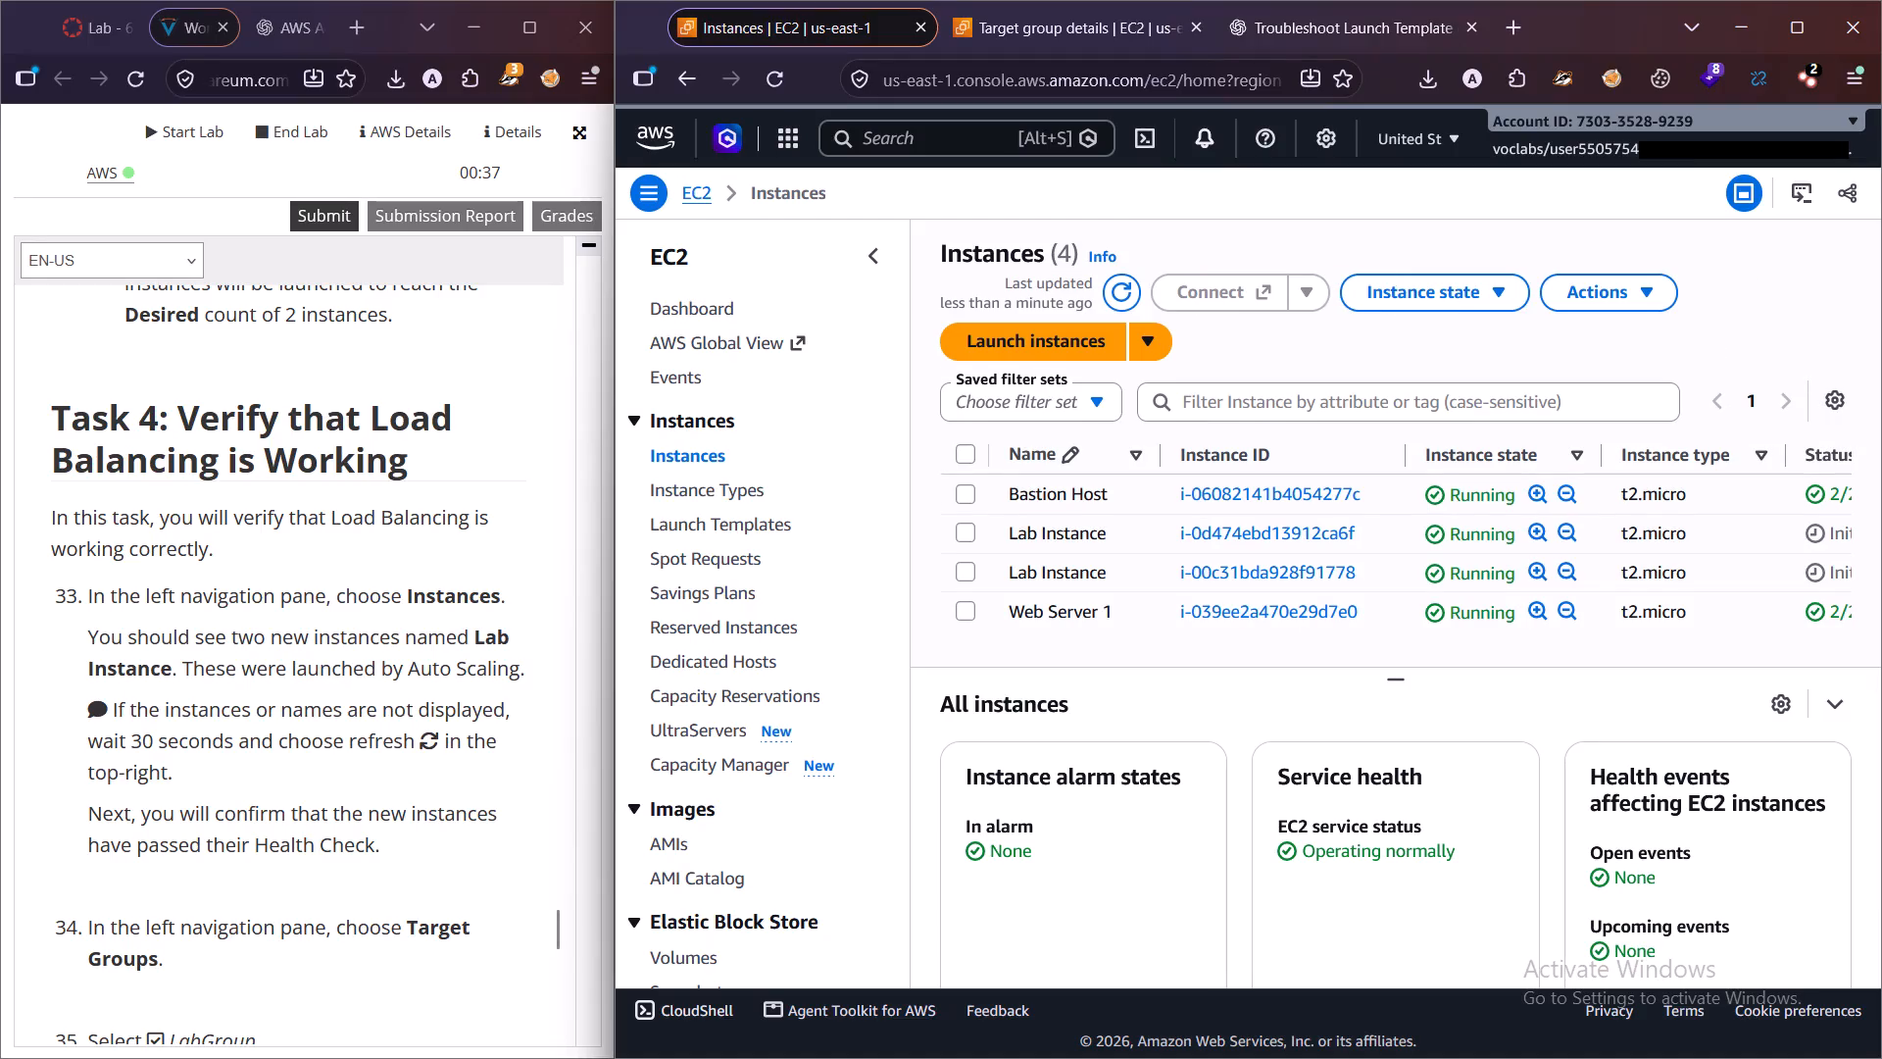
Open the EC2 Target Groups list and select LabGroup, following lab steps 34 and 35.
scroll(388, 723, "down", 2)
scroll(164, 699, "down", 1)
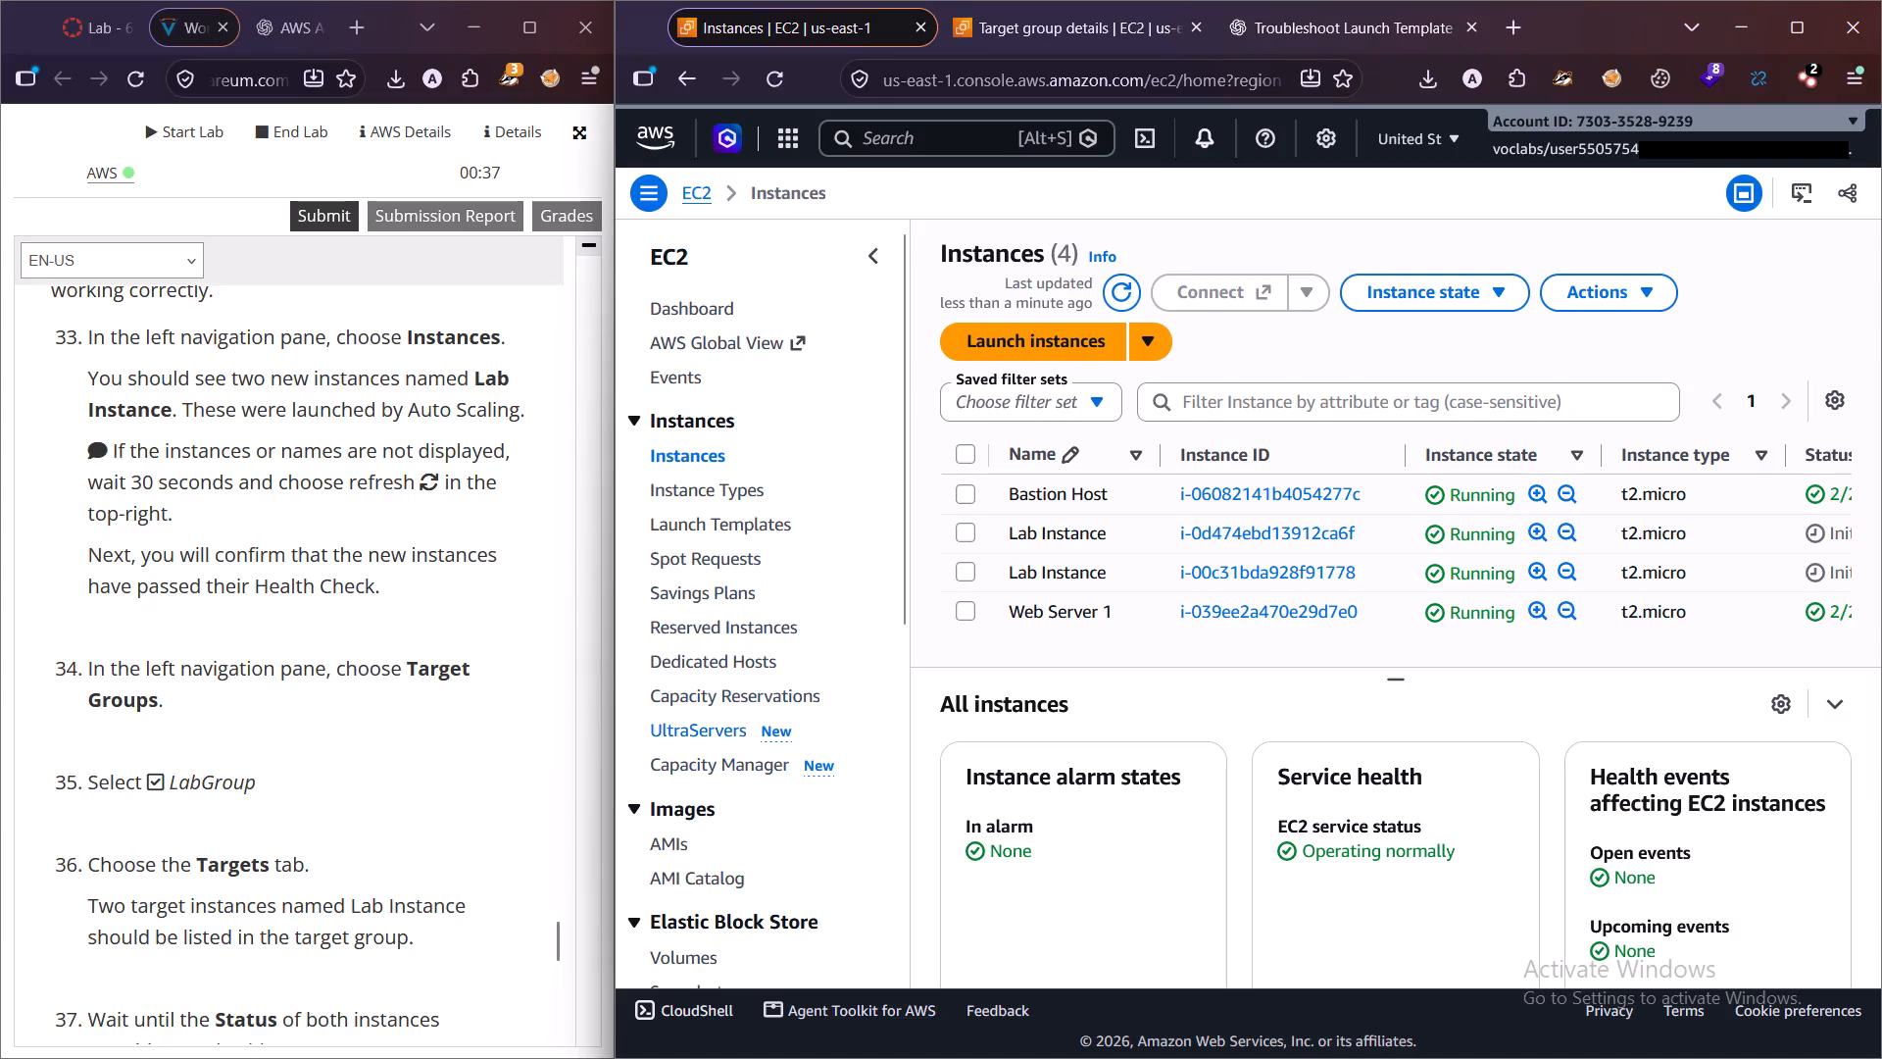
scroll(702, 744, "down", 8)
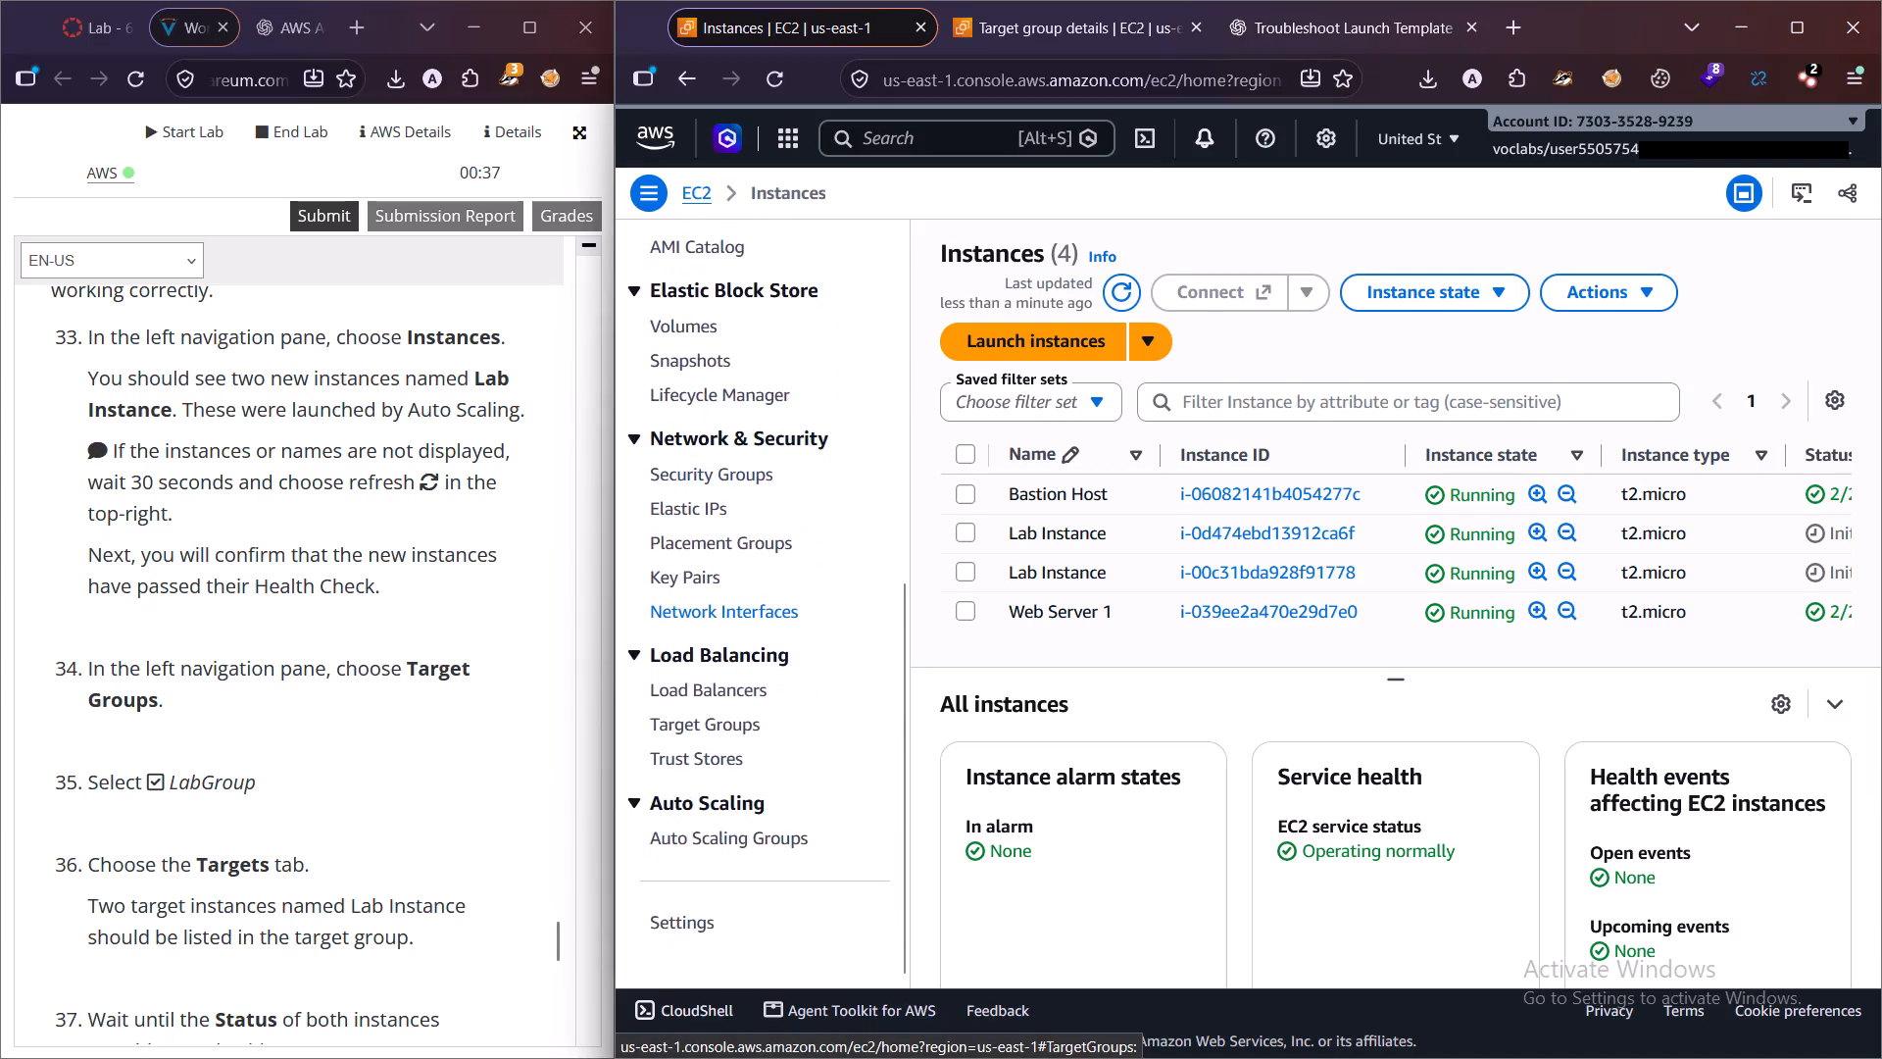
left_click(718, 724)
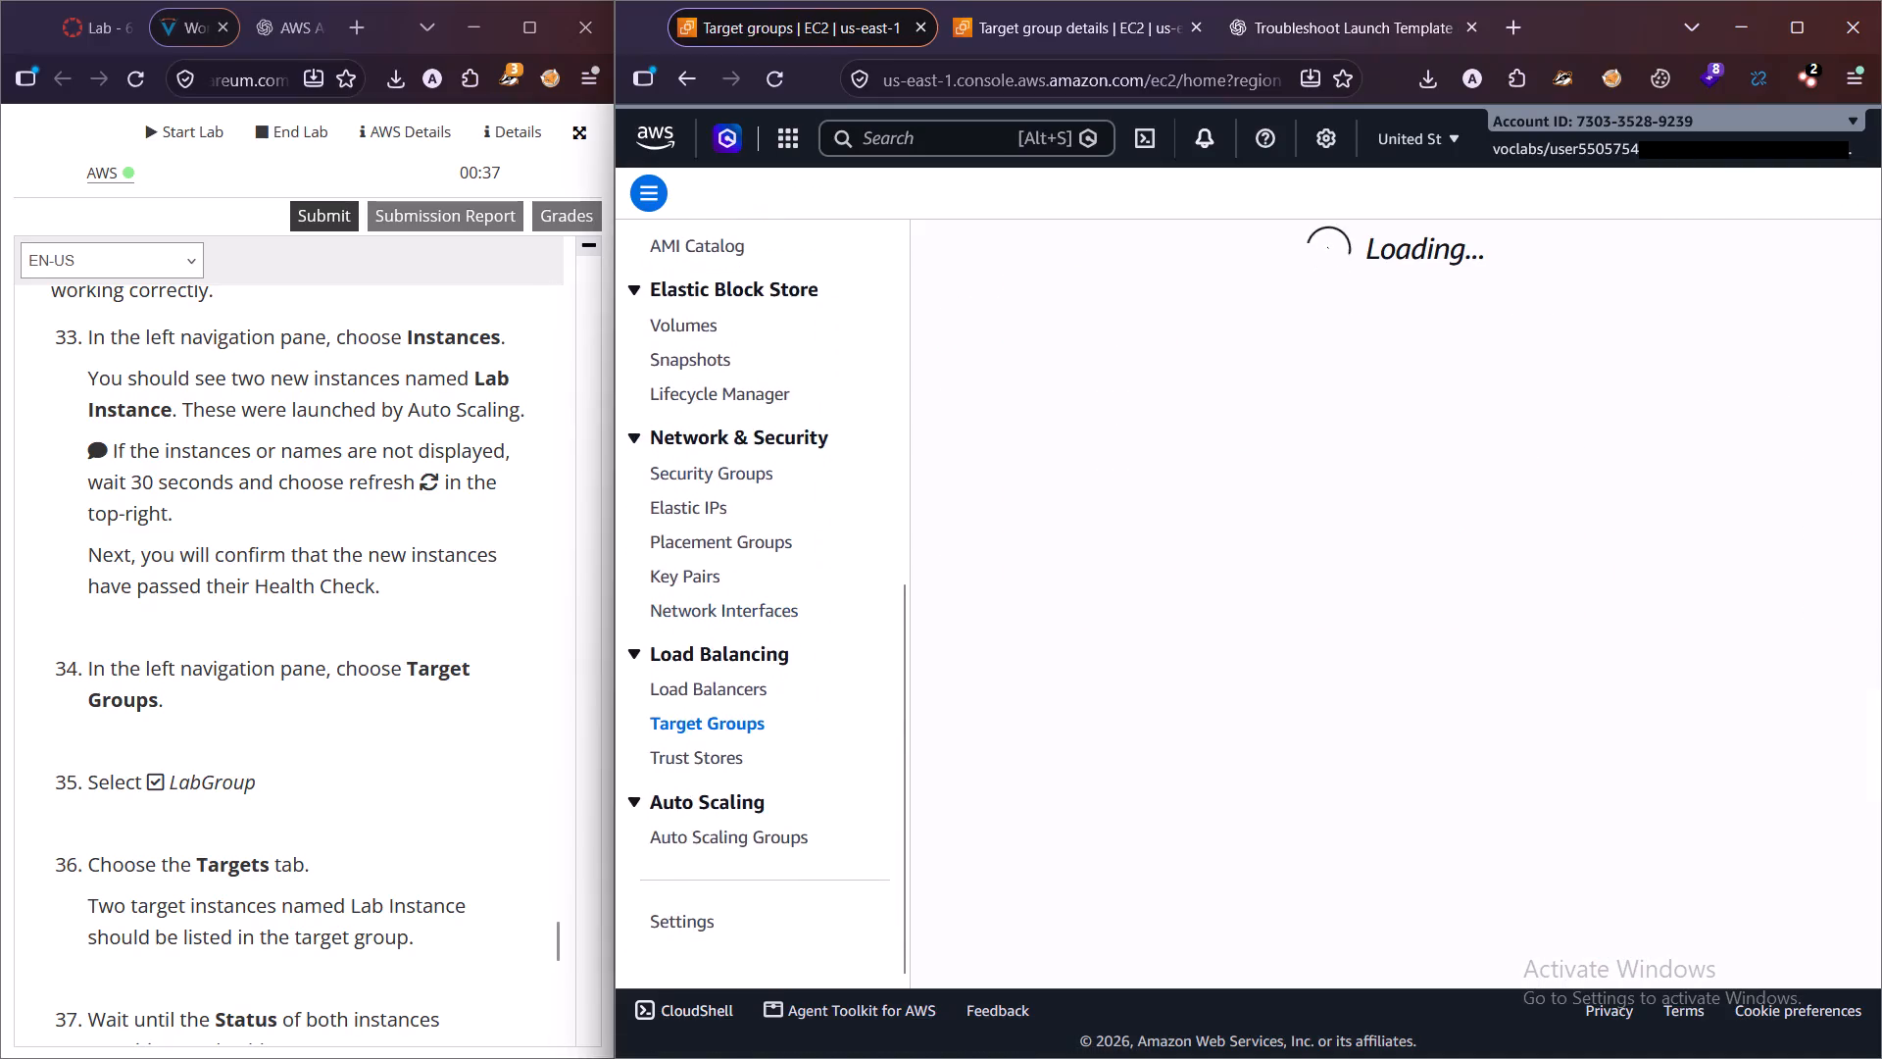
scroll(224, 795, "down", 1)
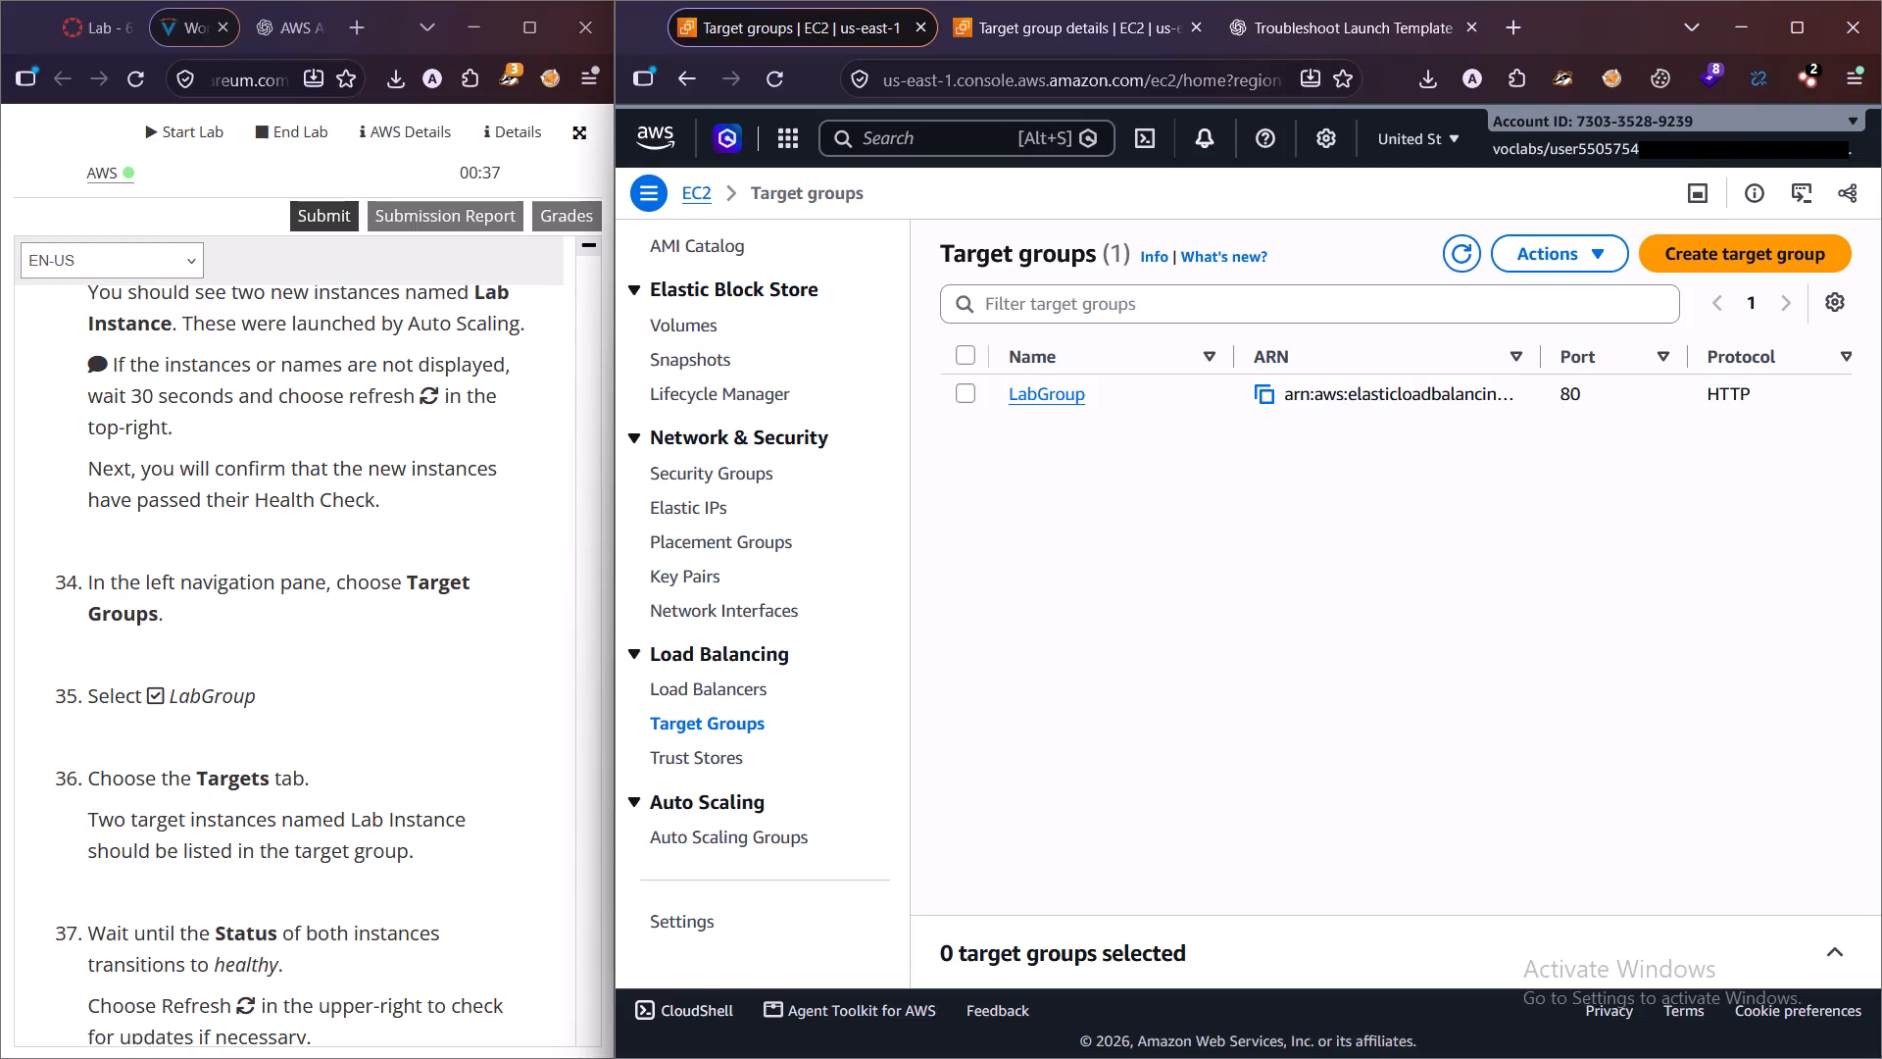
left_click(962, 394)
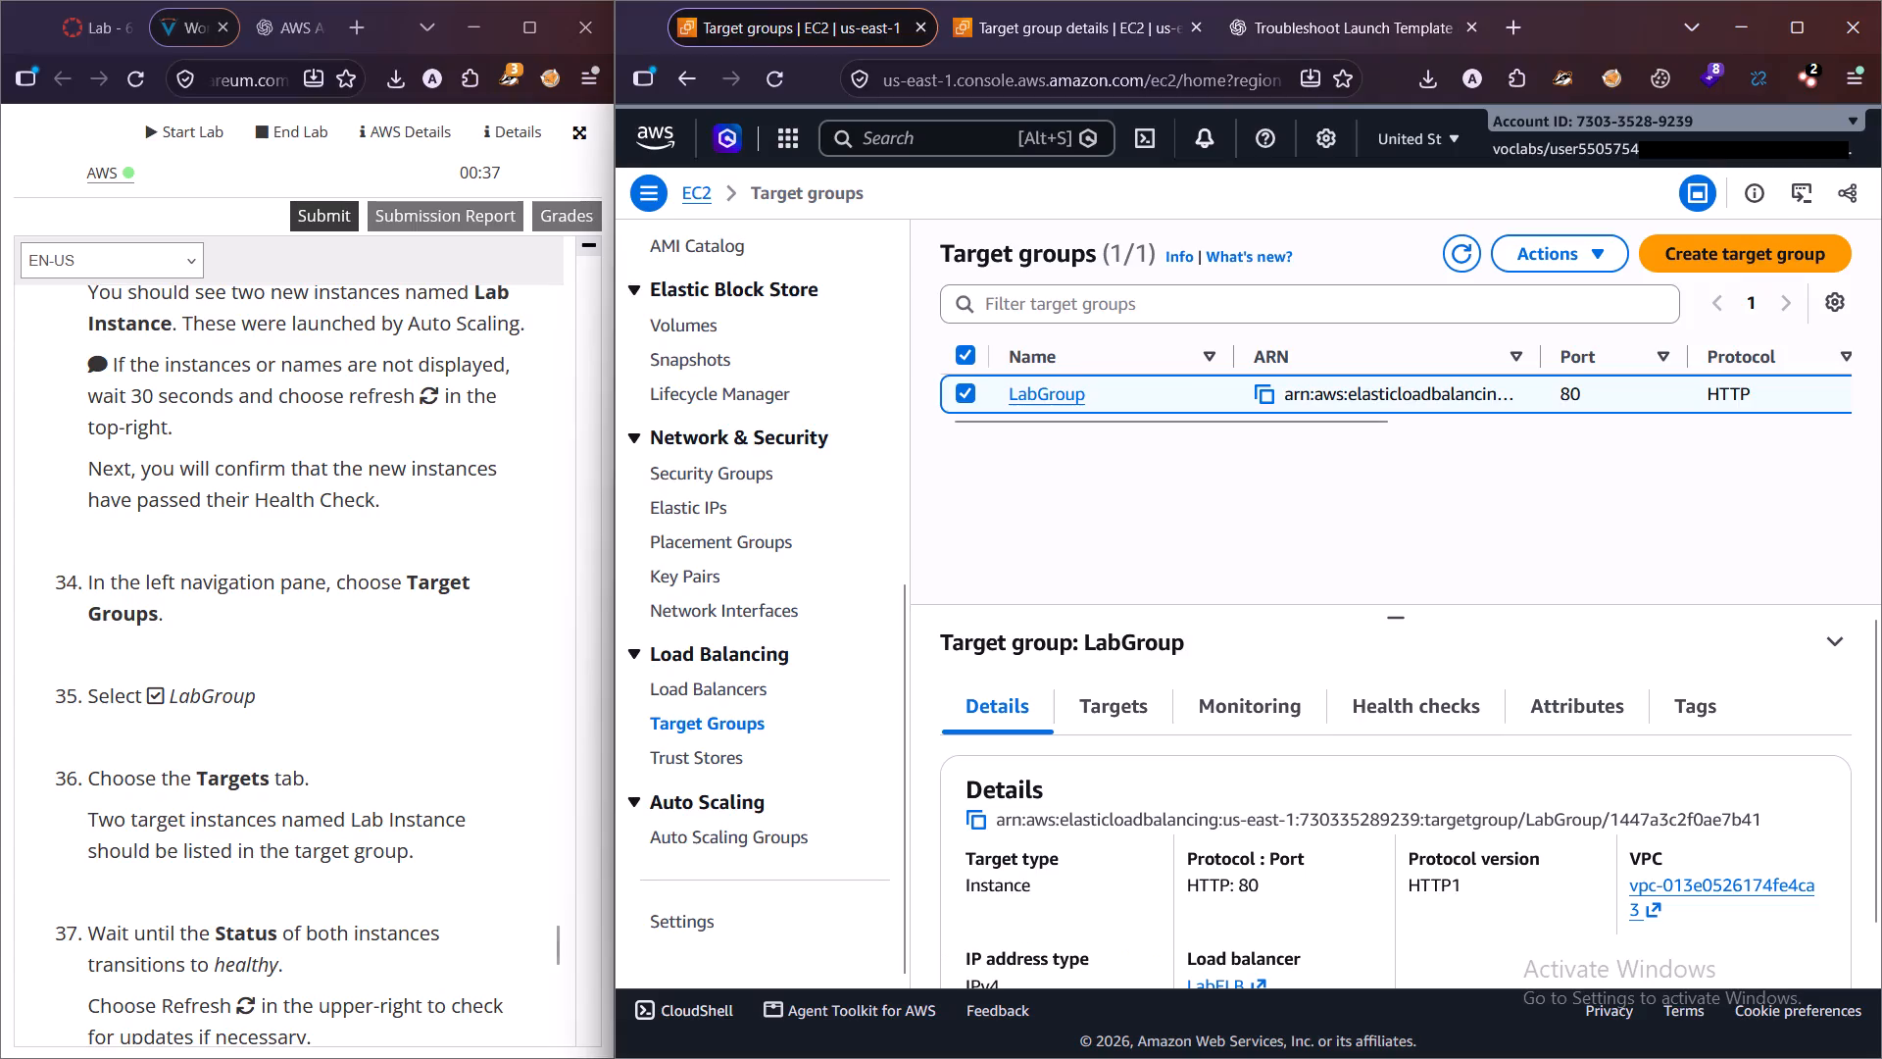
Read lab steps 36 and 37 and examine LabGroup's details, target health summary and list columns.
scroll(267, 737, "down", 2)
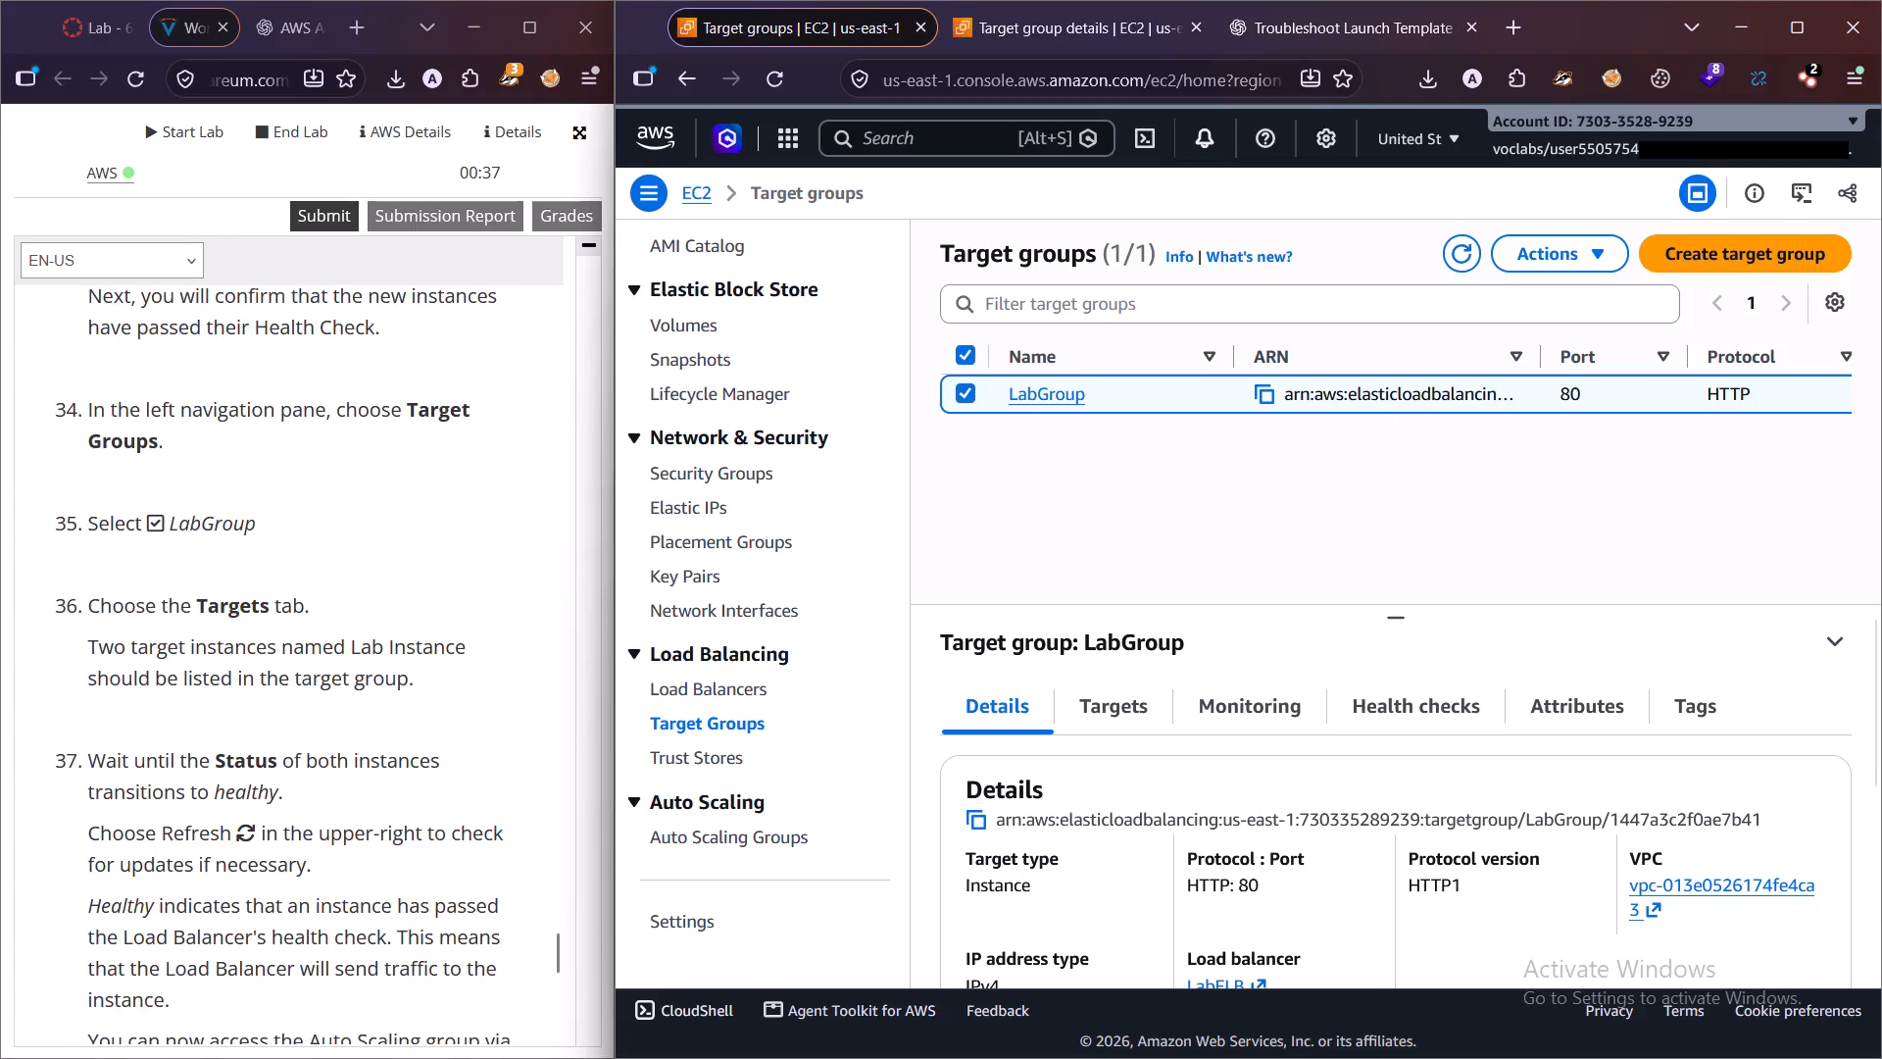
scroll(300, 730, "down", 1)
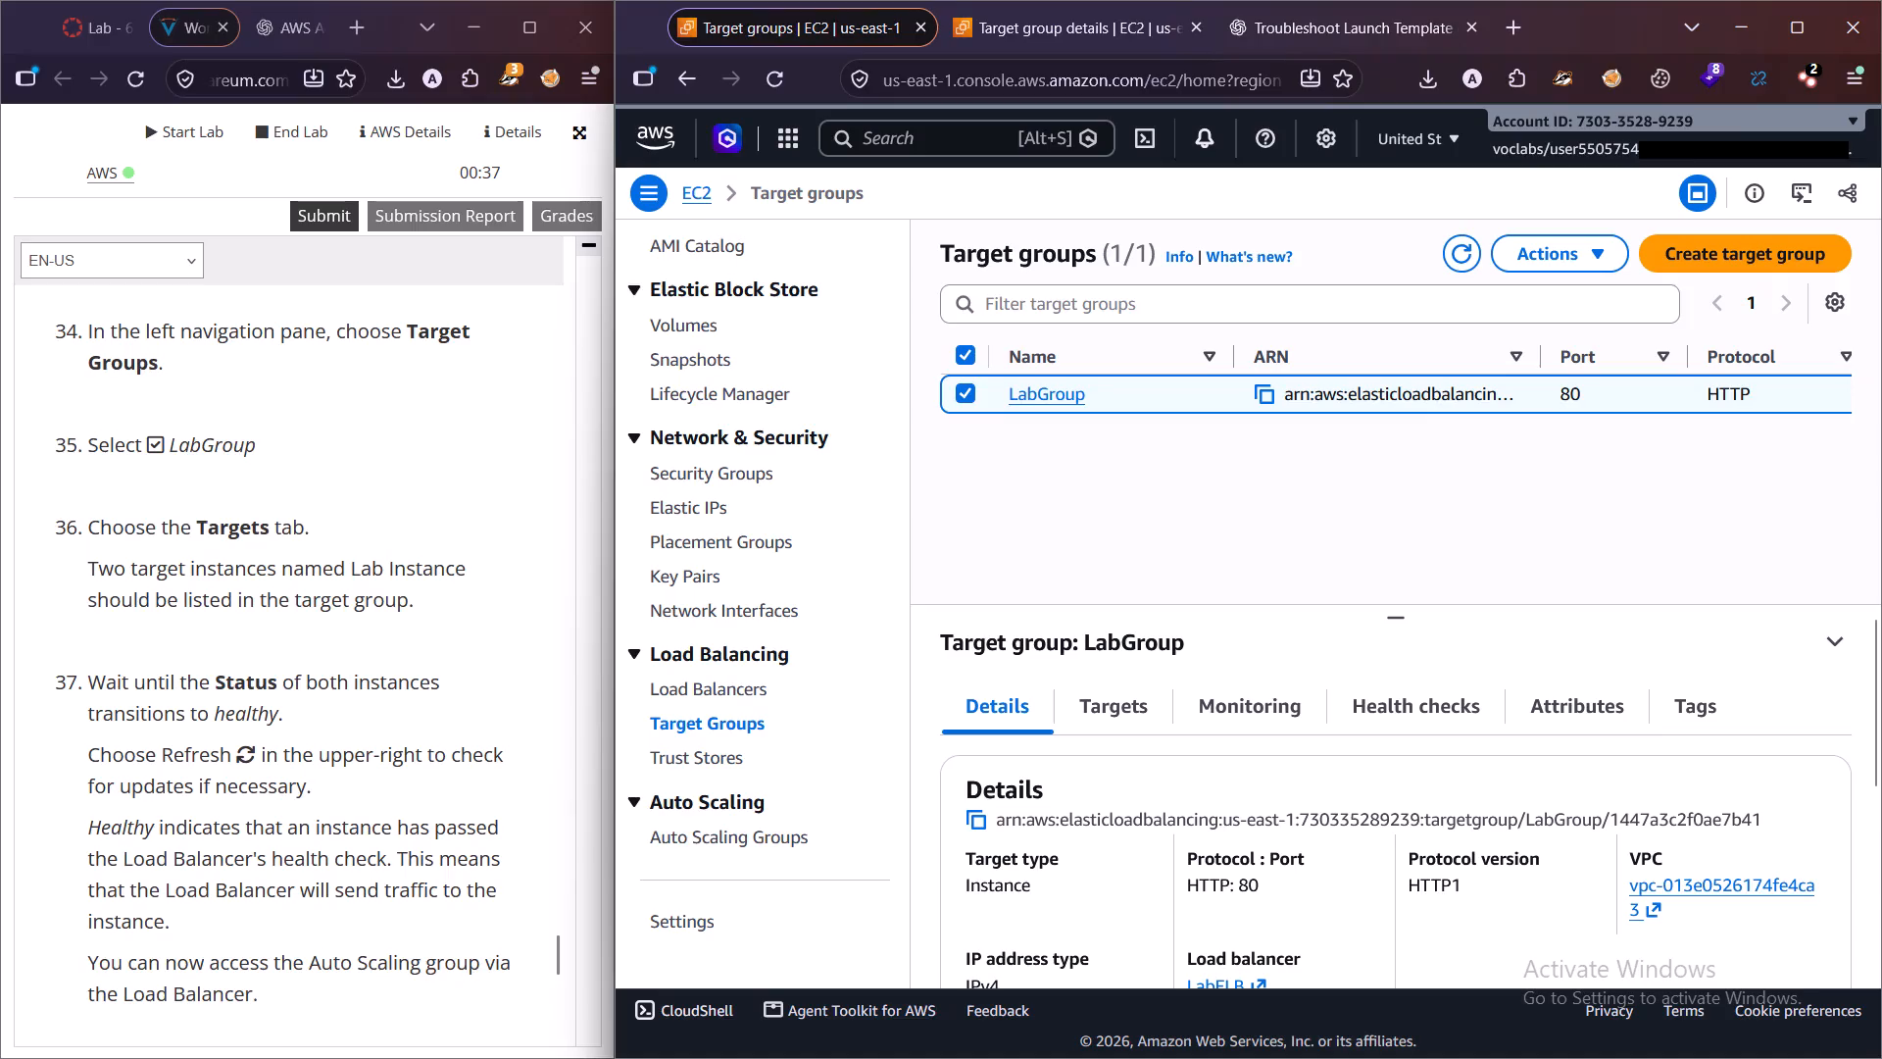
scroll(1299, 628, "down", 3)
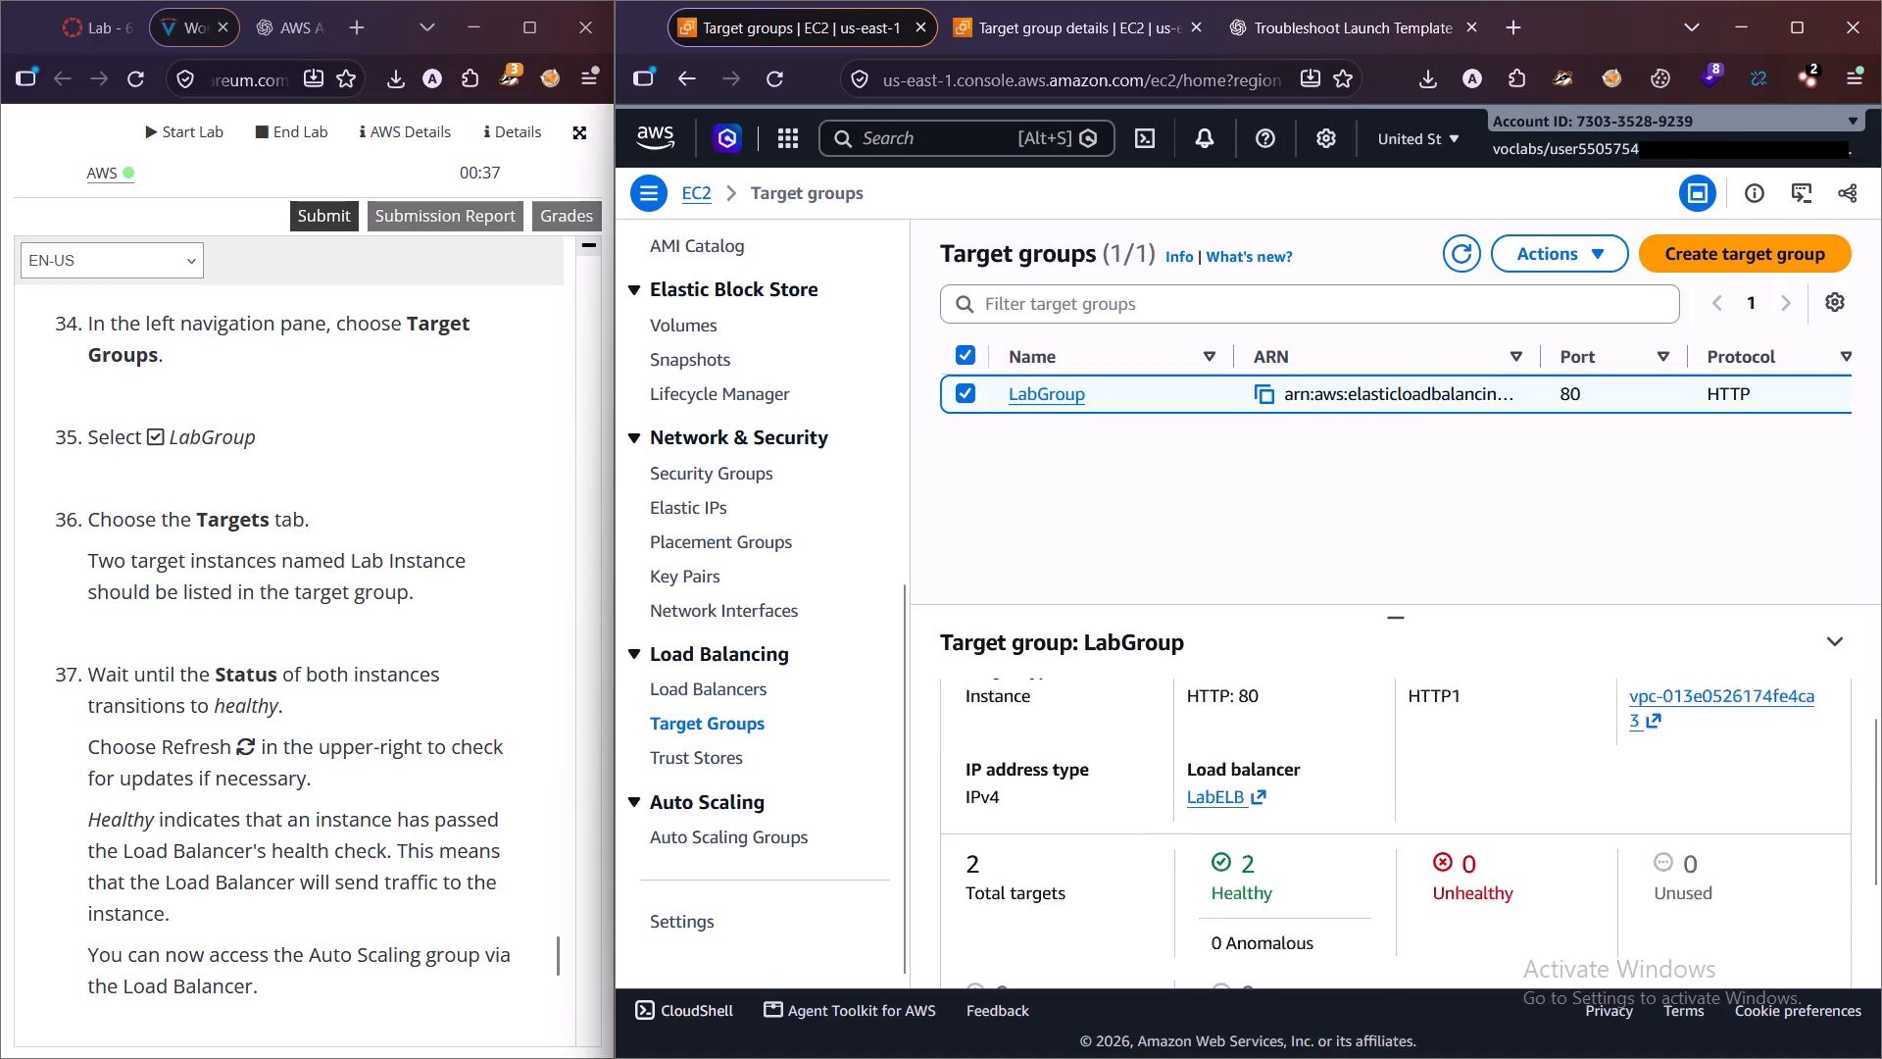
scroll(1299, 628, "up", 4)
scroll(1299, 628, "down", 2)
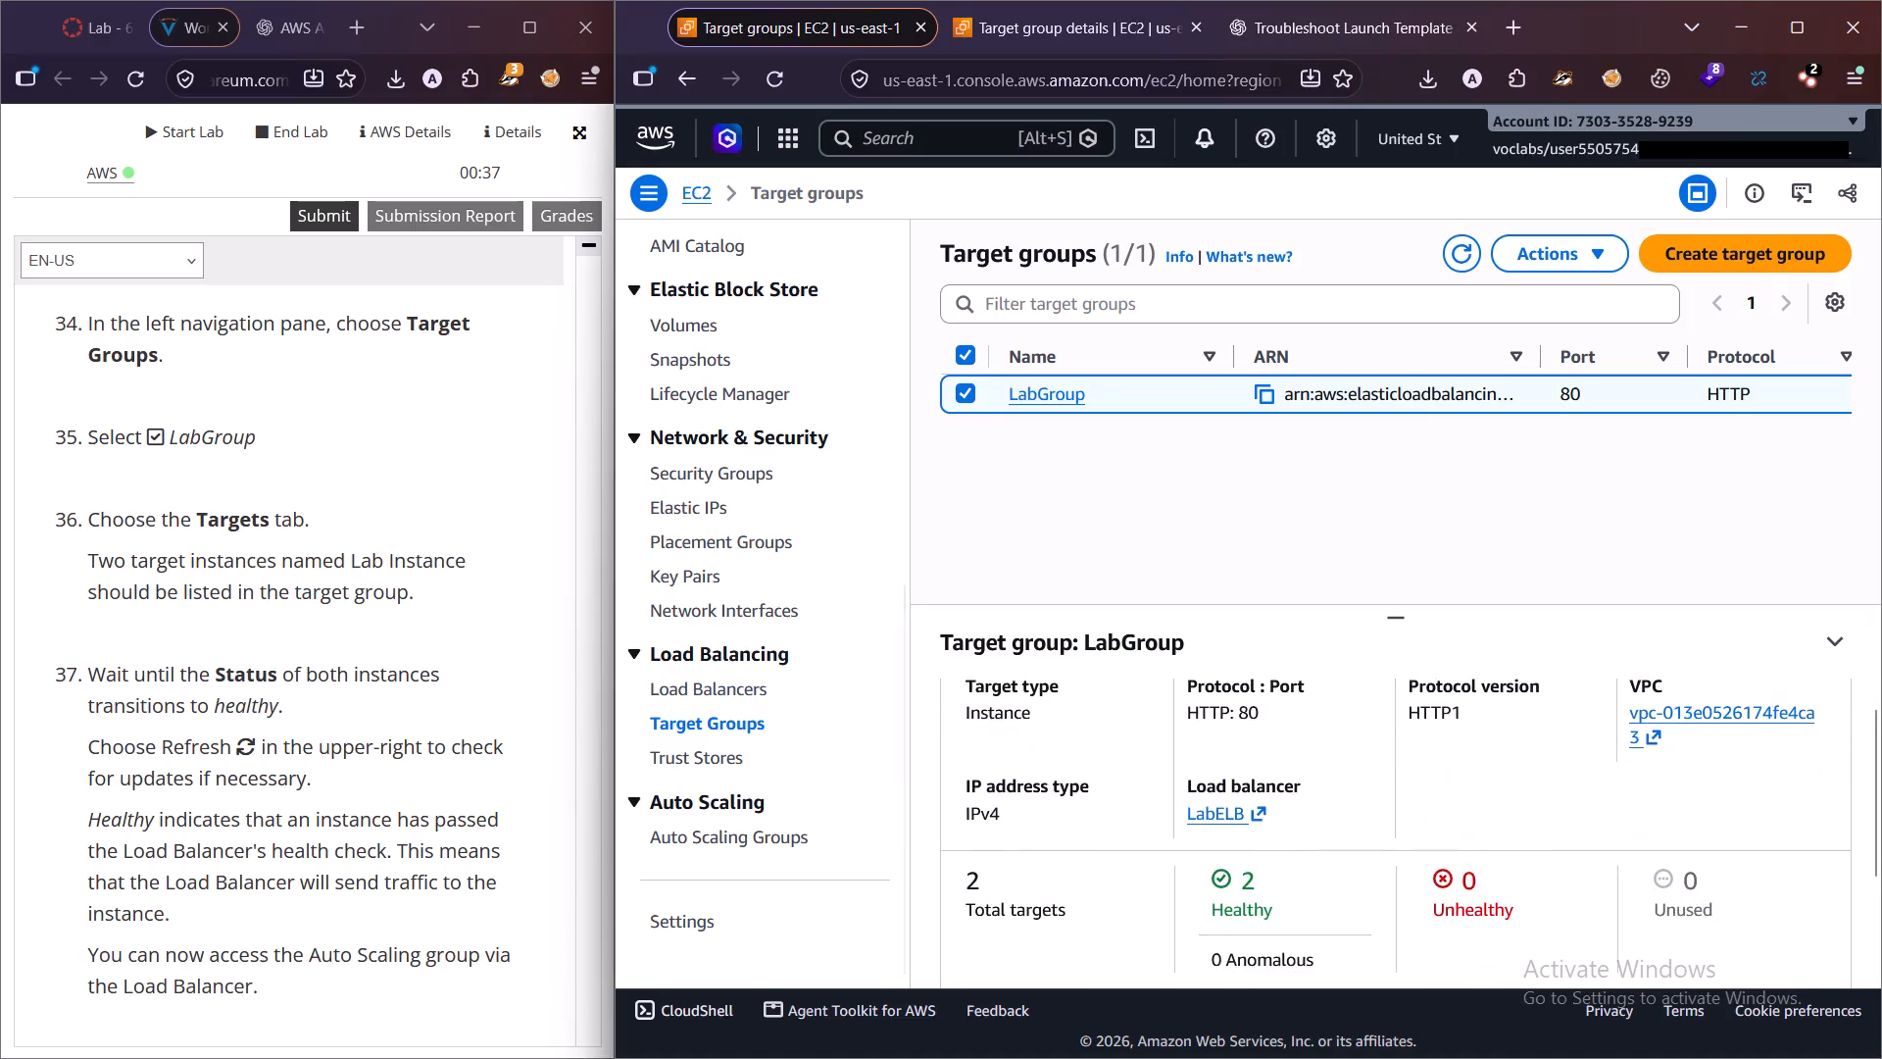
scroll(1299, 628, "down", 3)
scroll(1299, 628, "up", 3)
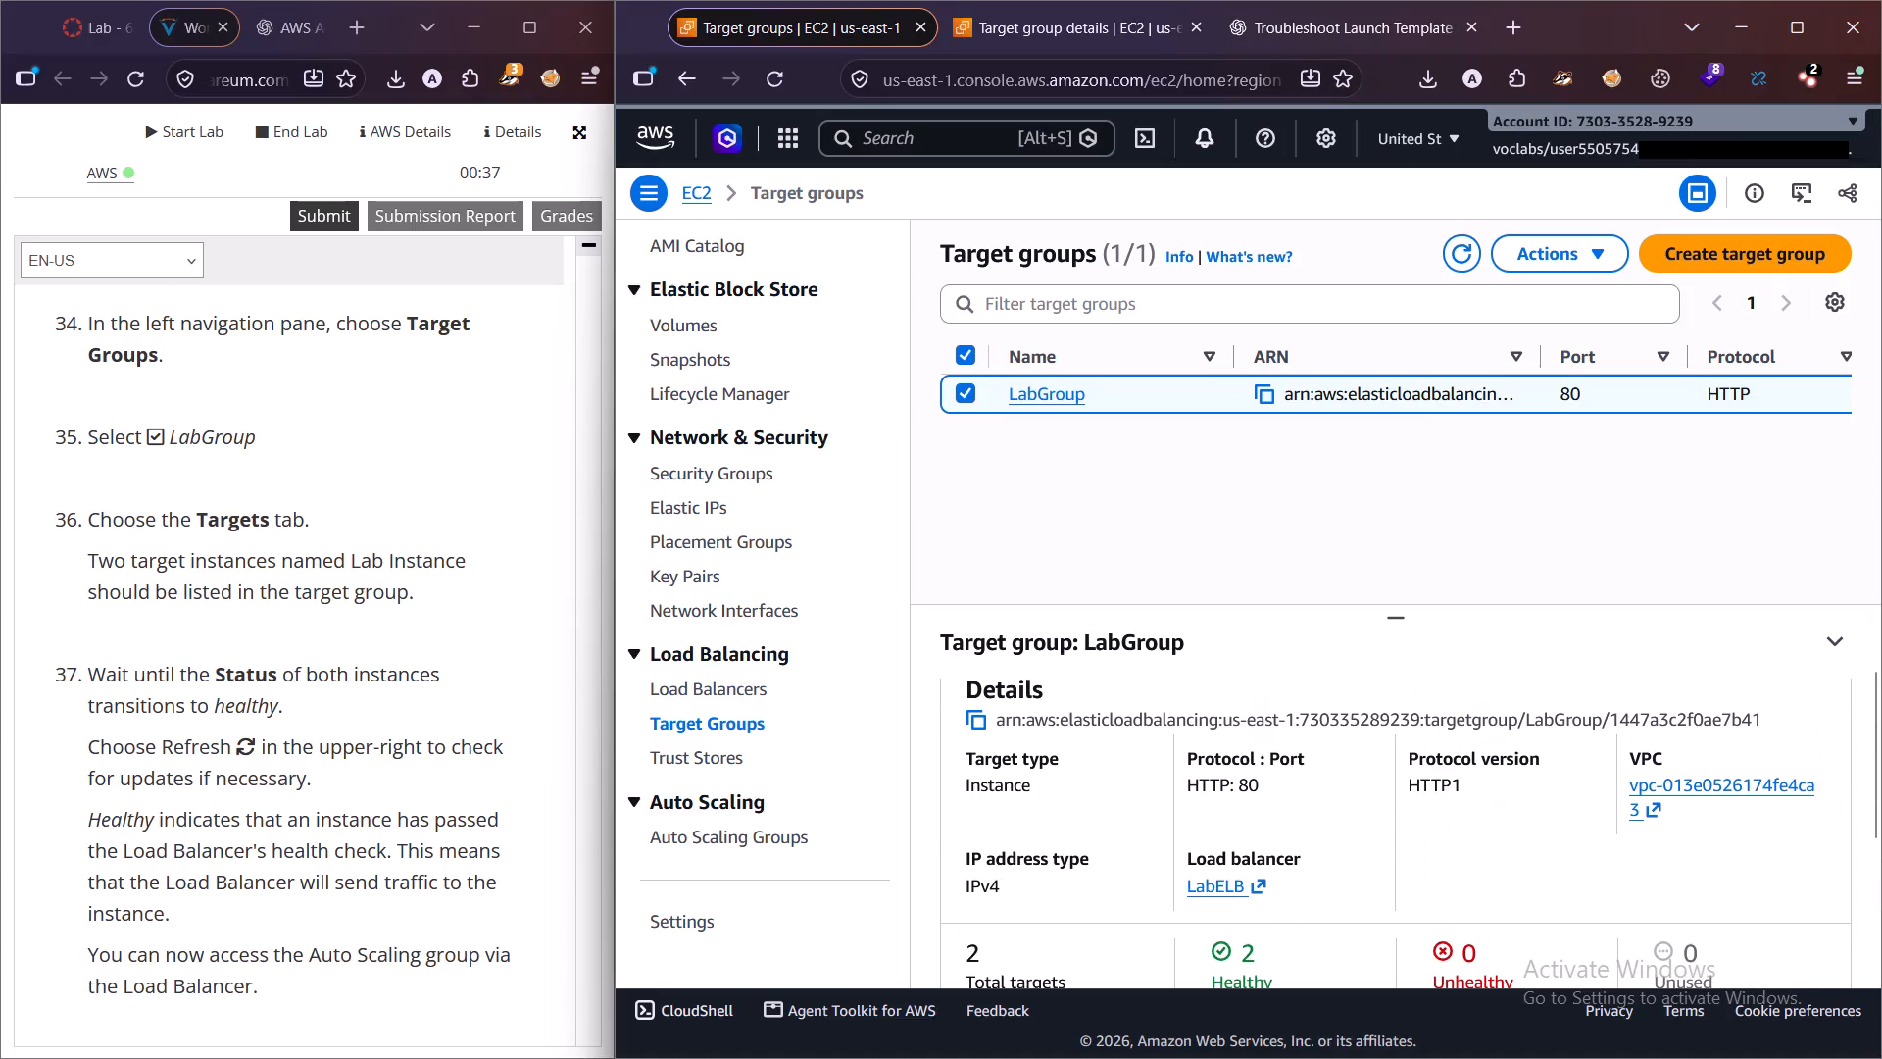
left_click_drag(1343, 422, 1630, 420)
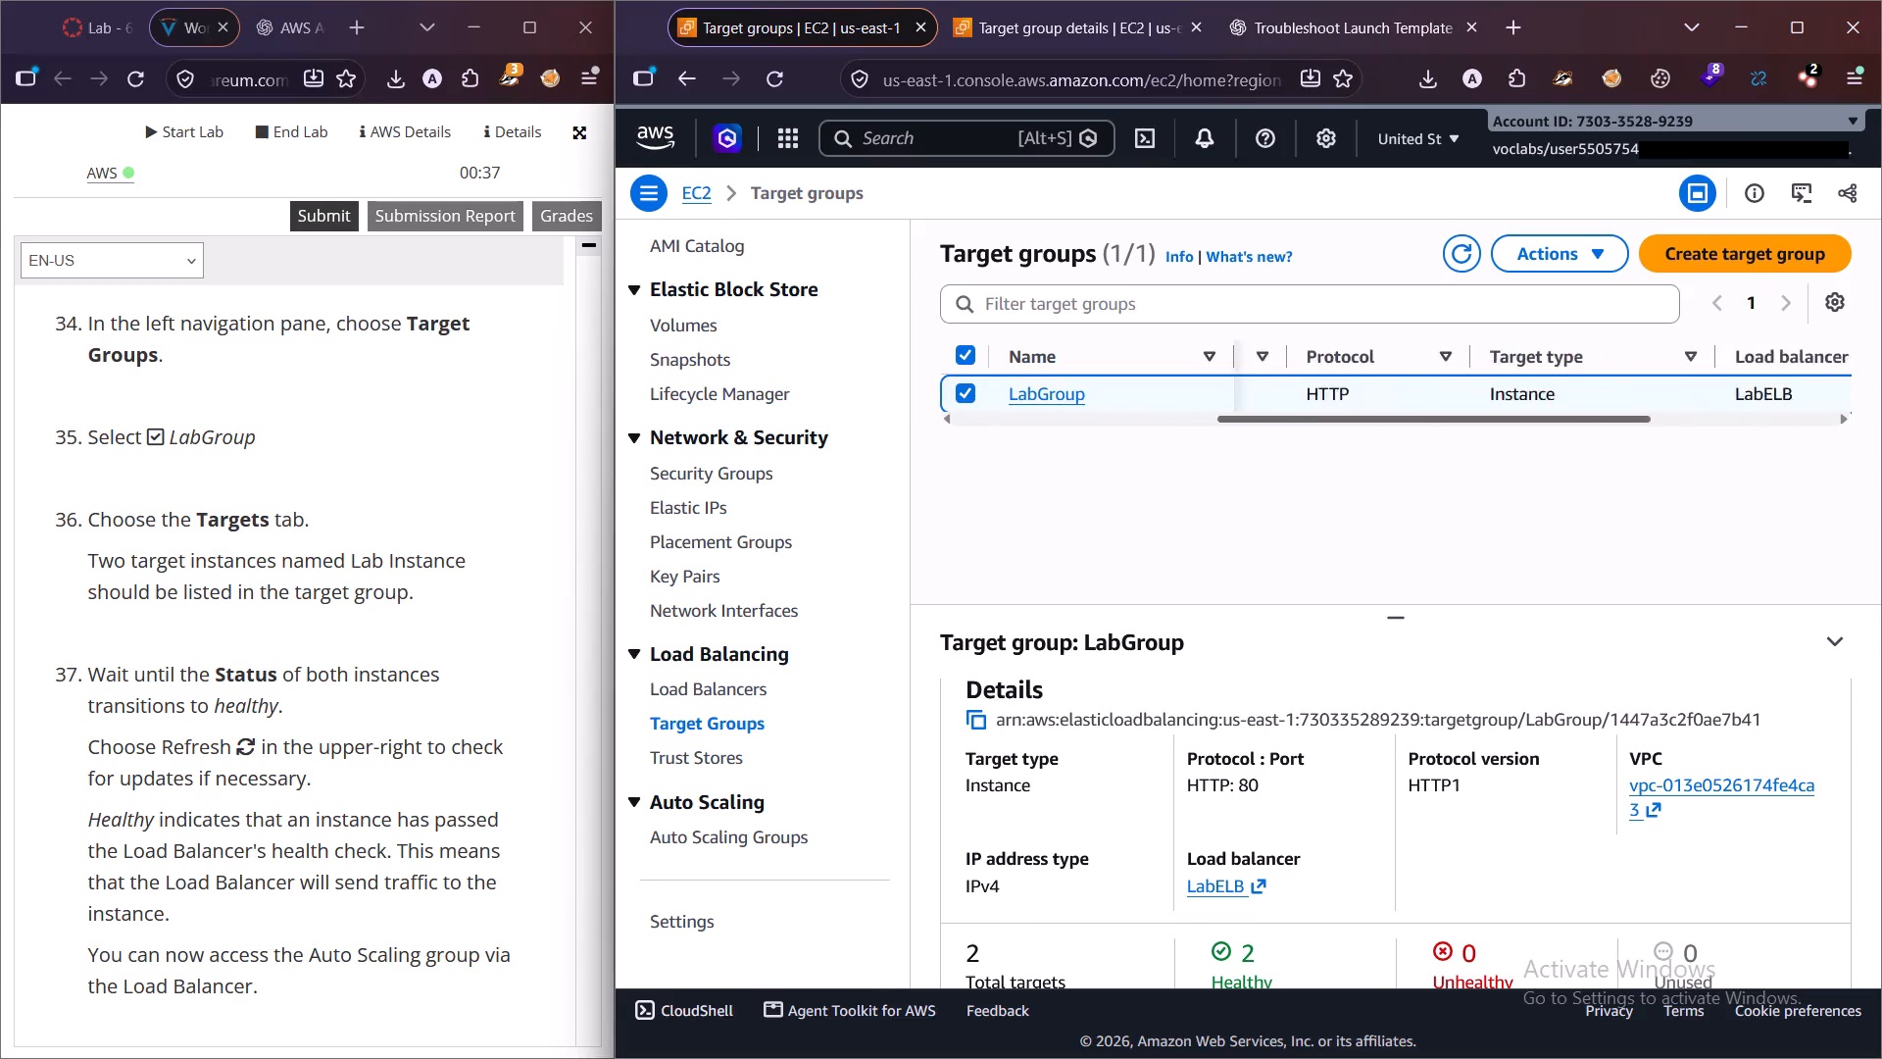
left_click_drag(1630, 420, 1840, 429)
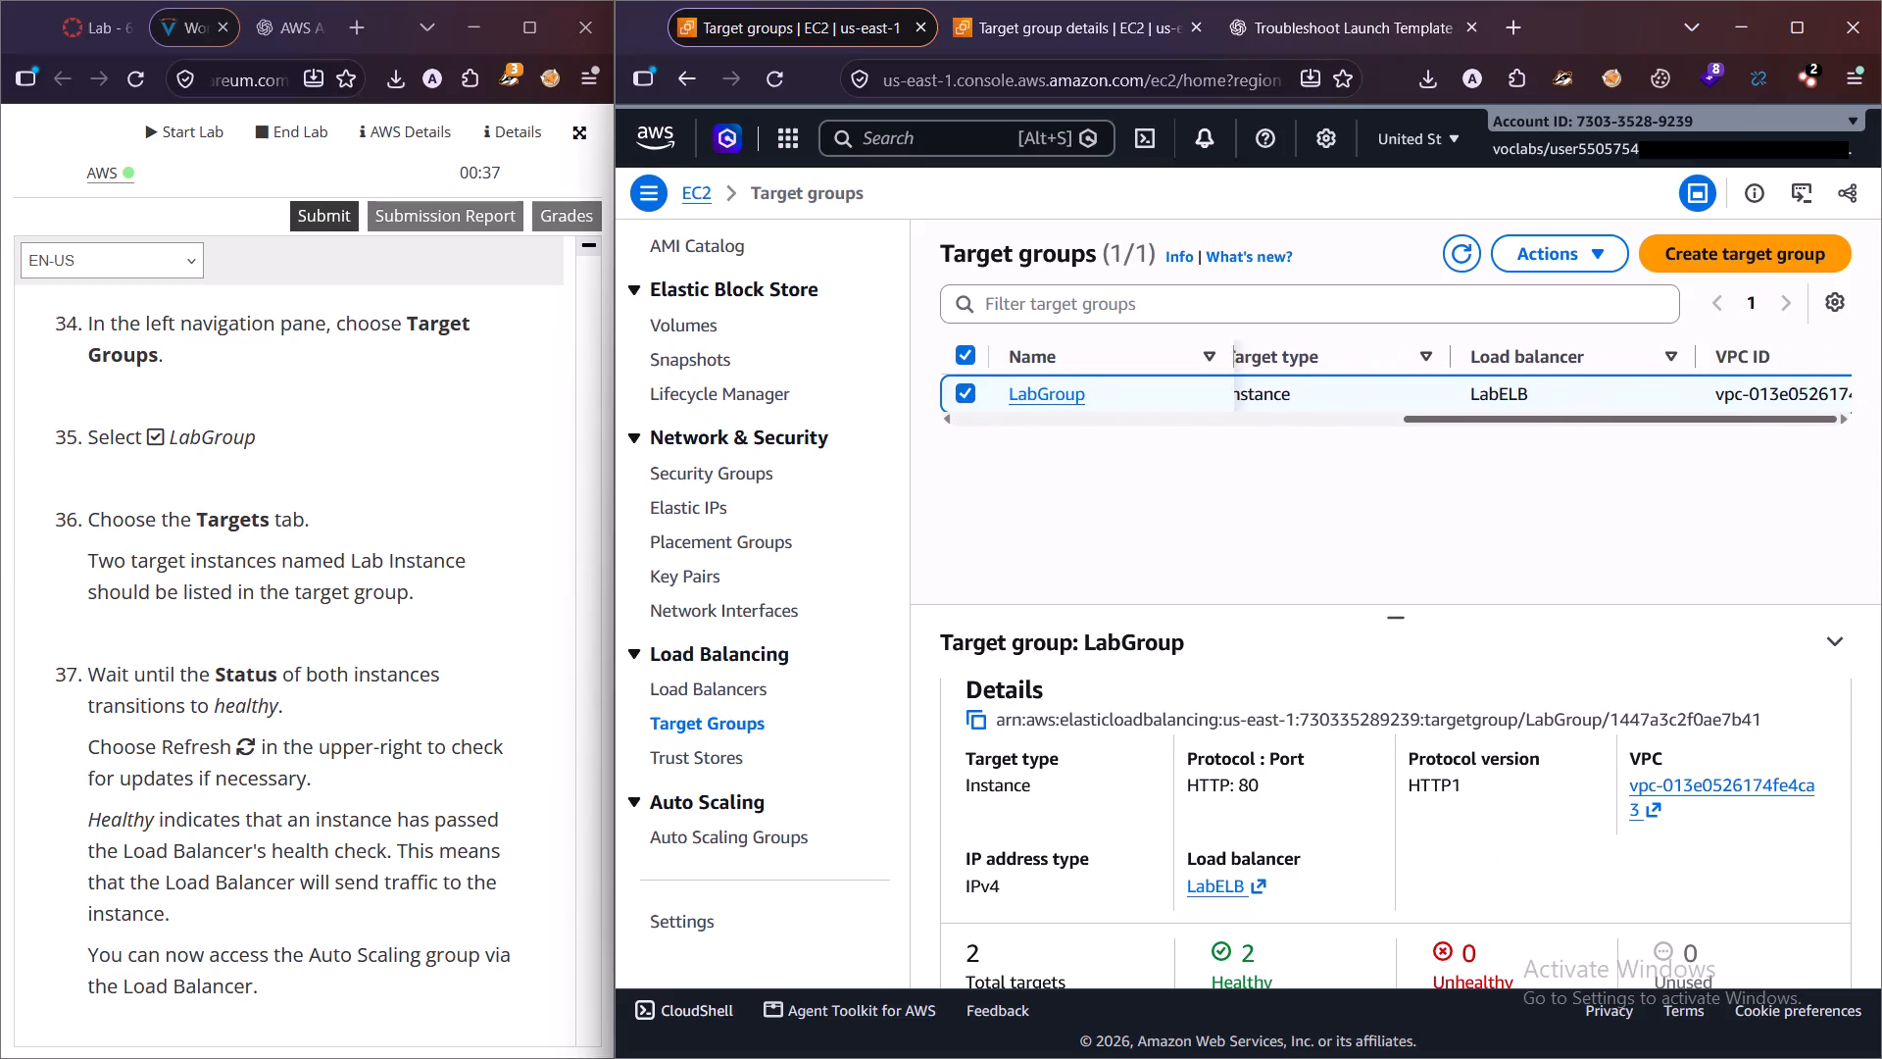
left_click_drag(1840, 429, 1347, 438)
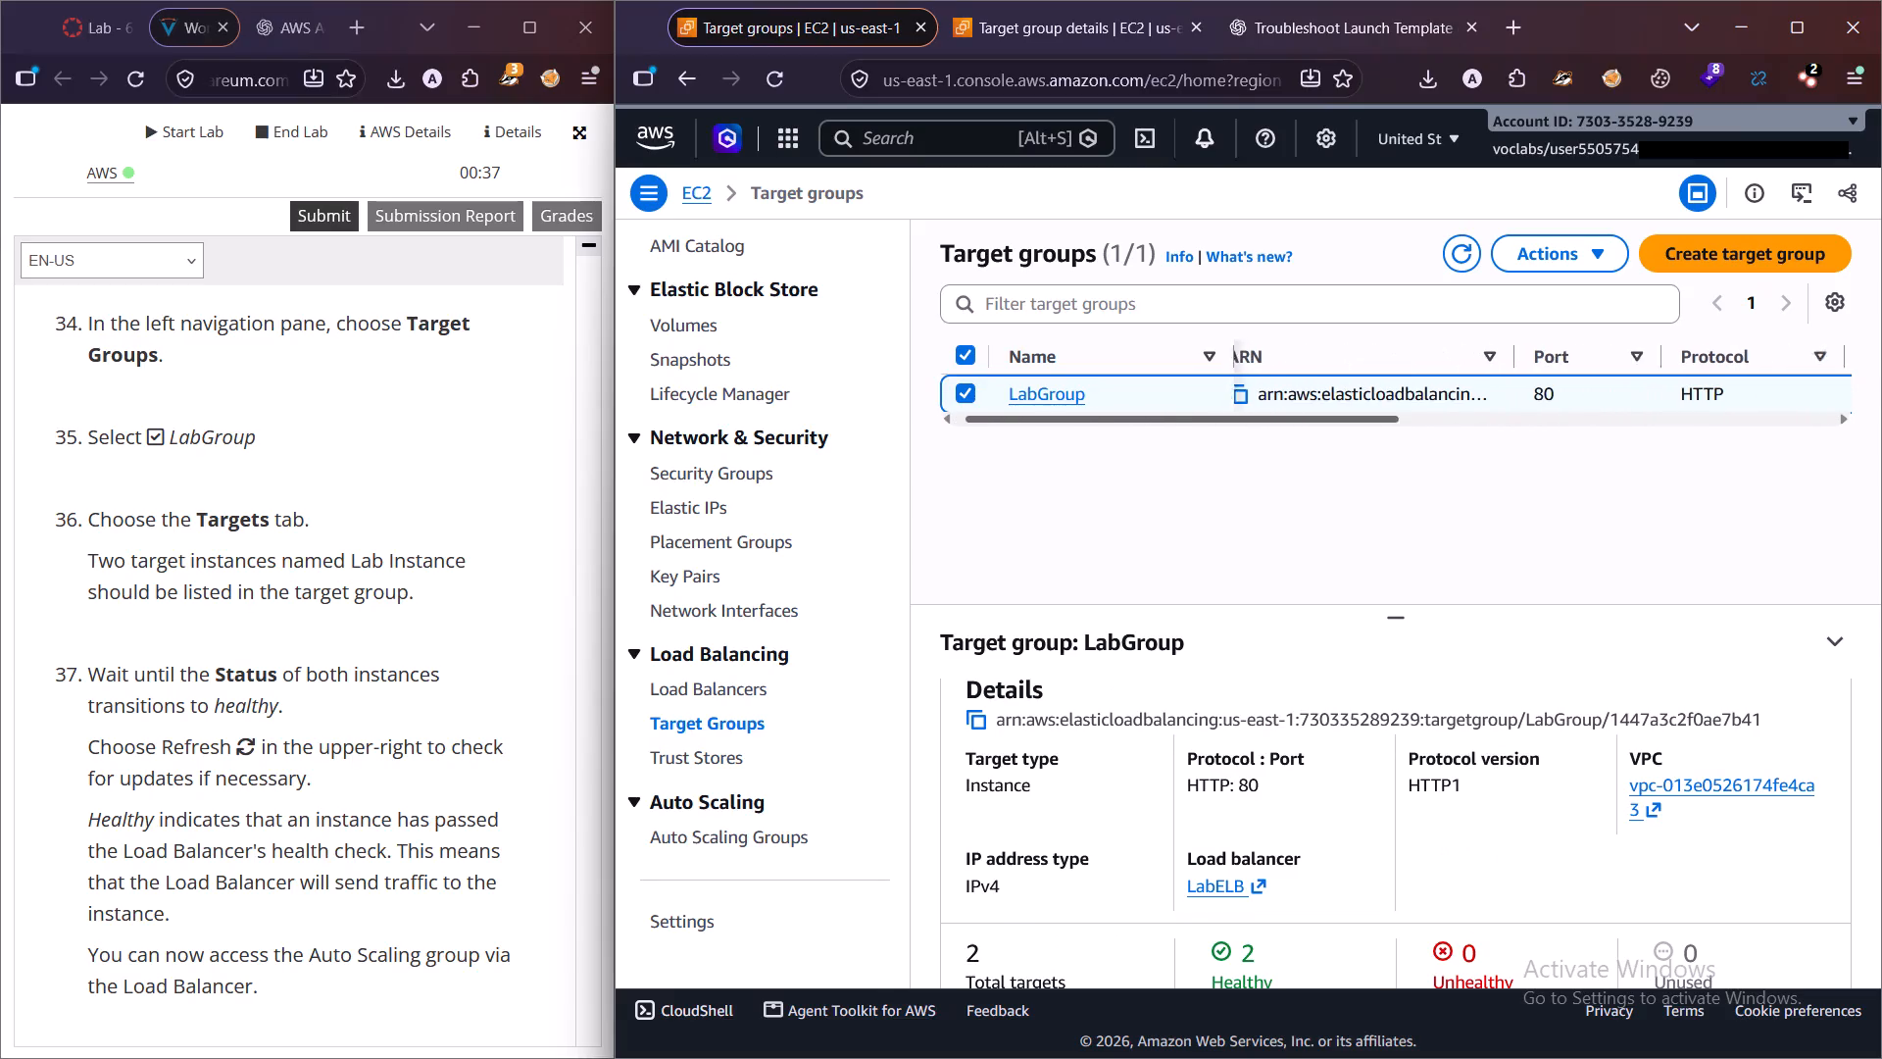
left_click_drag(1347, 438, 1214, 427)
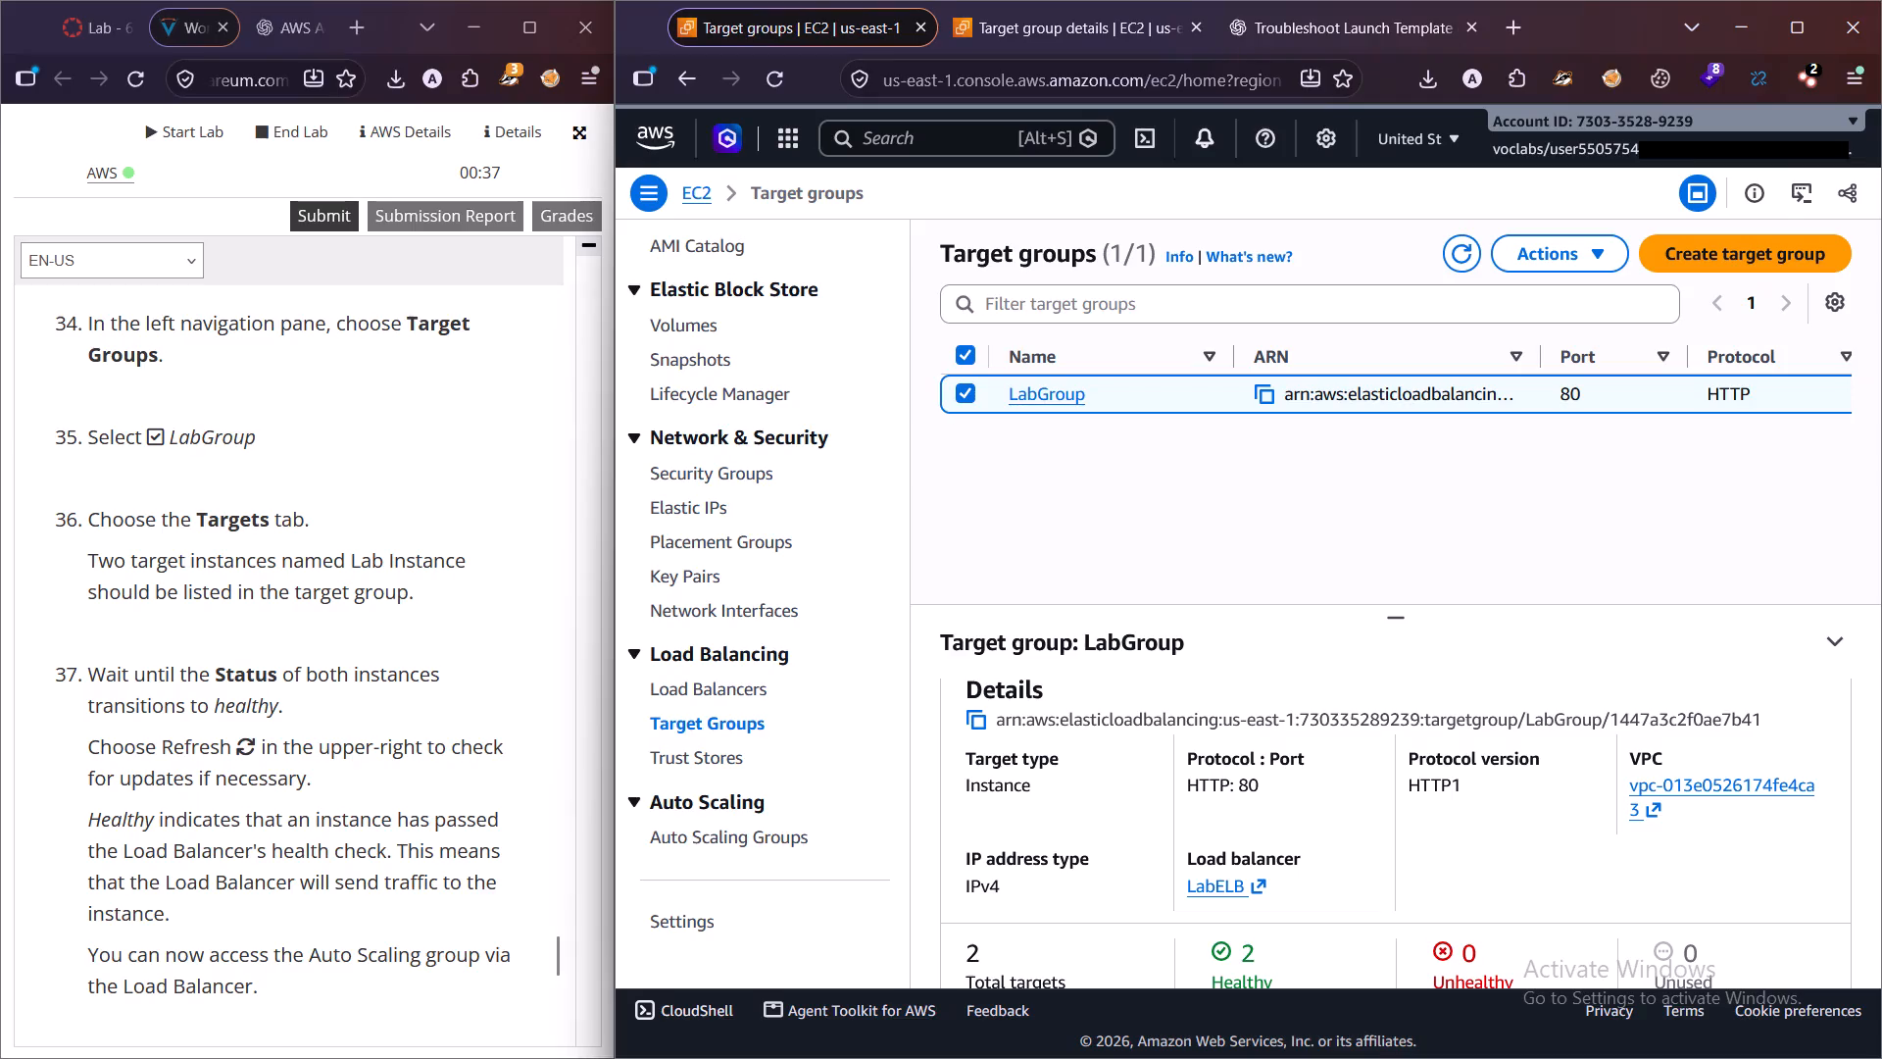
Show LabGroup's registered targets and check the health status of both Lab Instance targets, per lab steps 36 and 37.
scroll(232, 556, "up", 1)
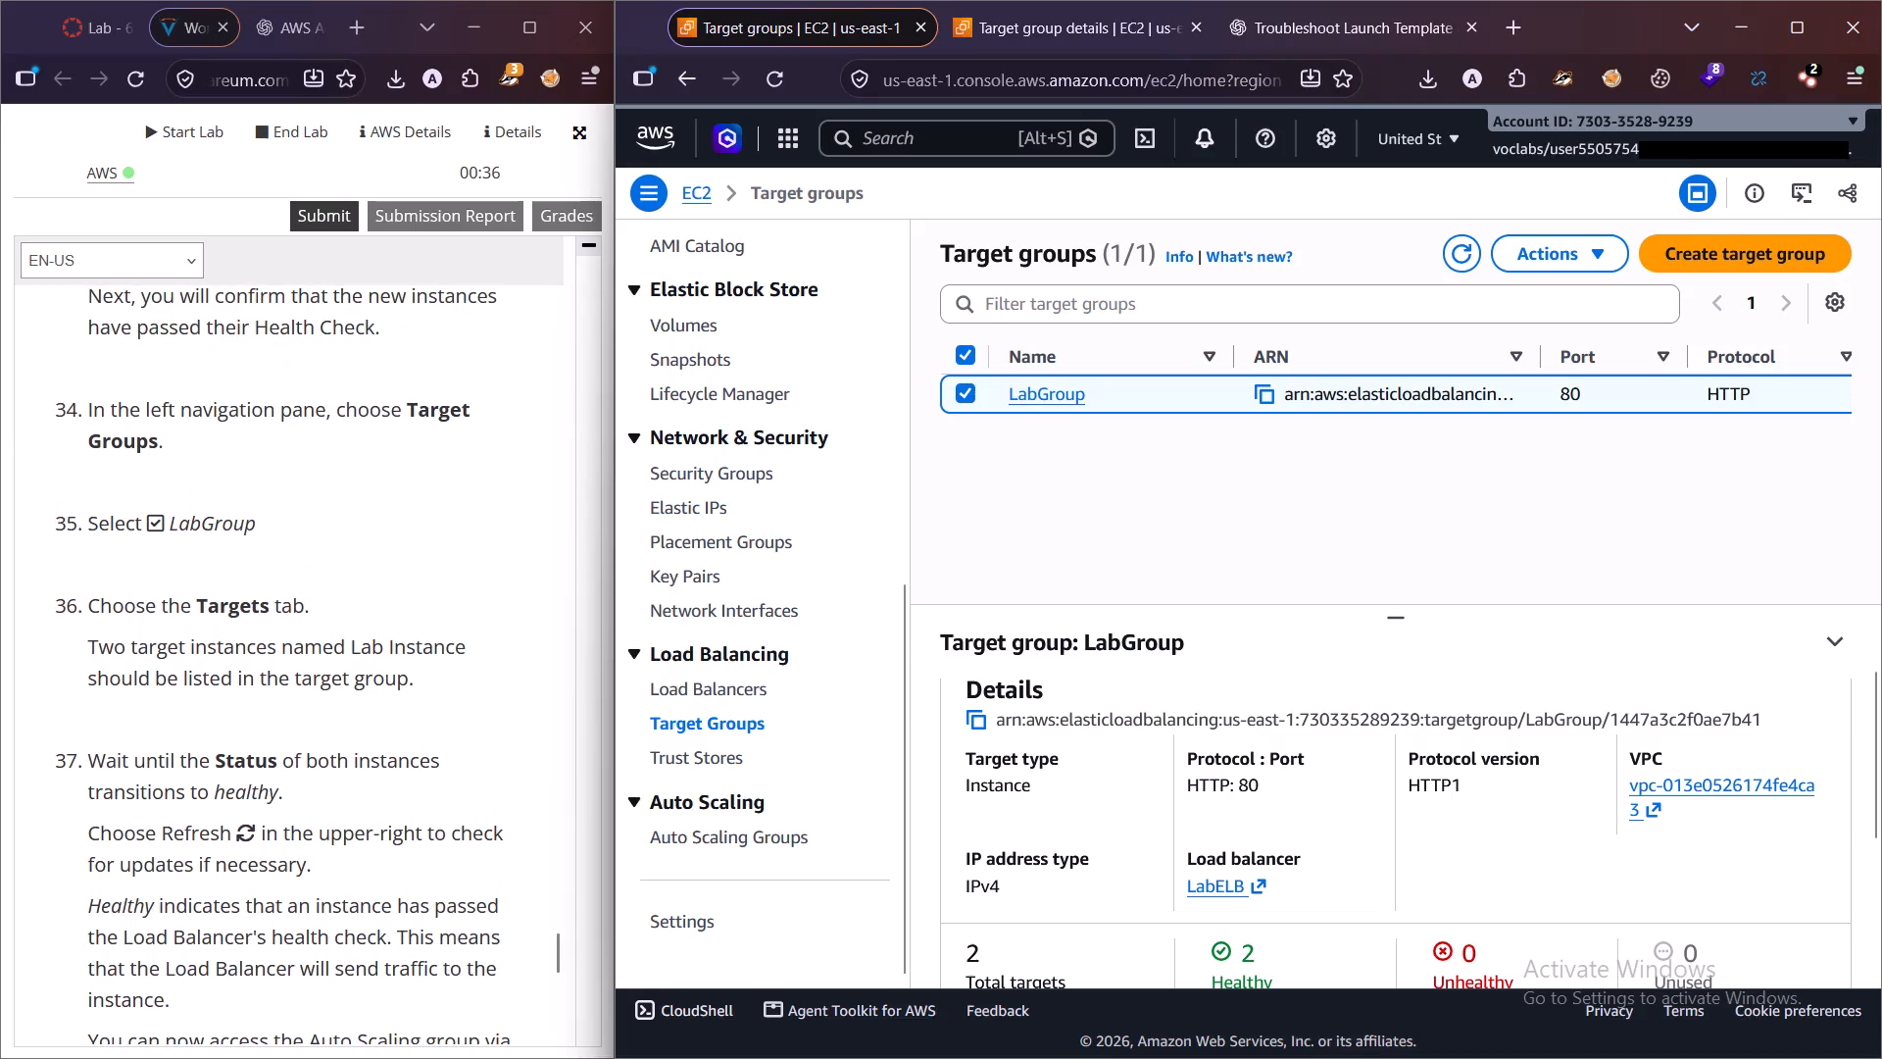
scroll(1473, 671, "down", 5)
scroll(1473, 671, "up", 10)
left_click(1141, 707)
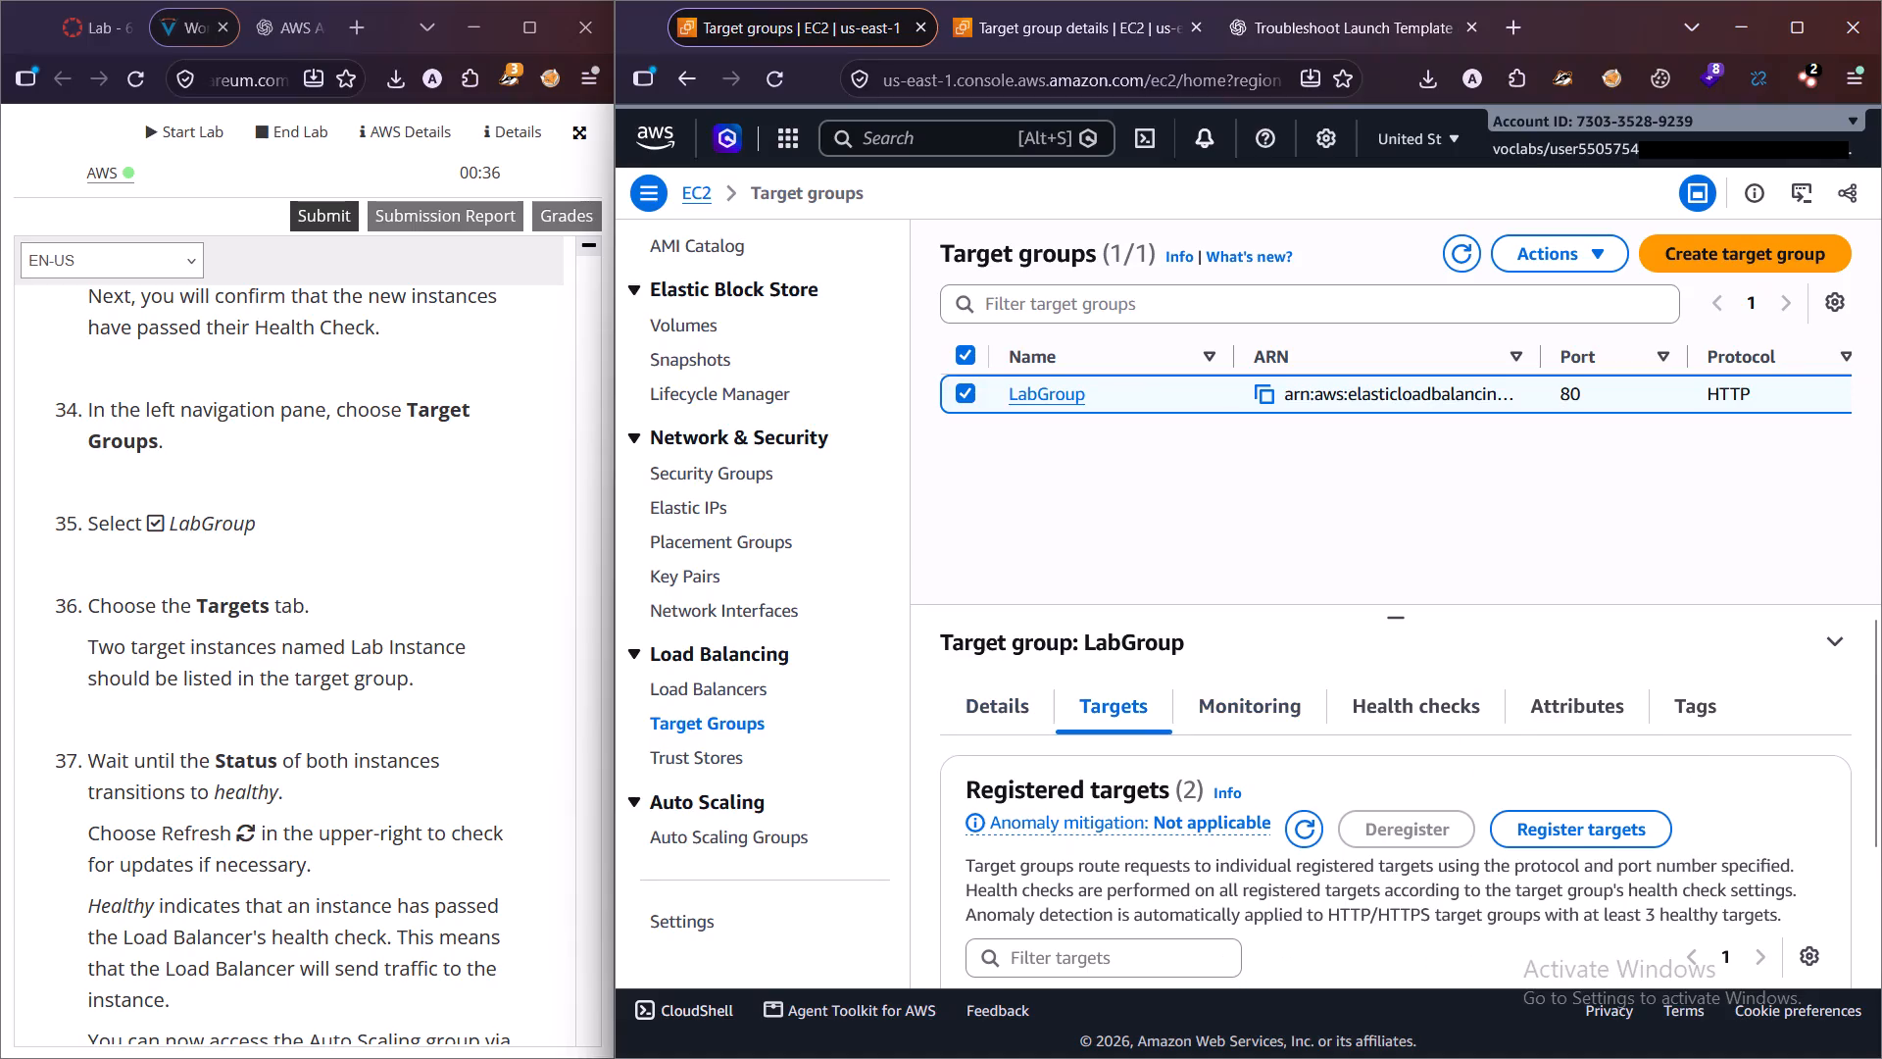
scroll(1156, 735, "down", 3)
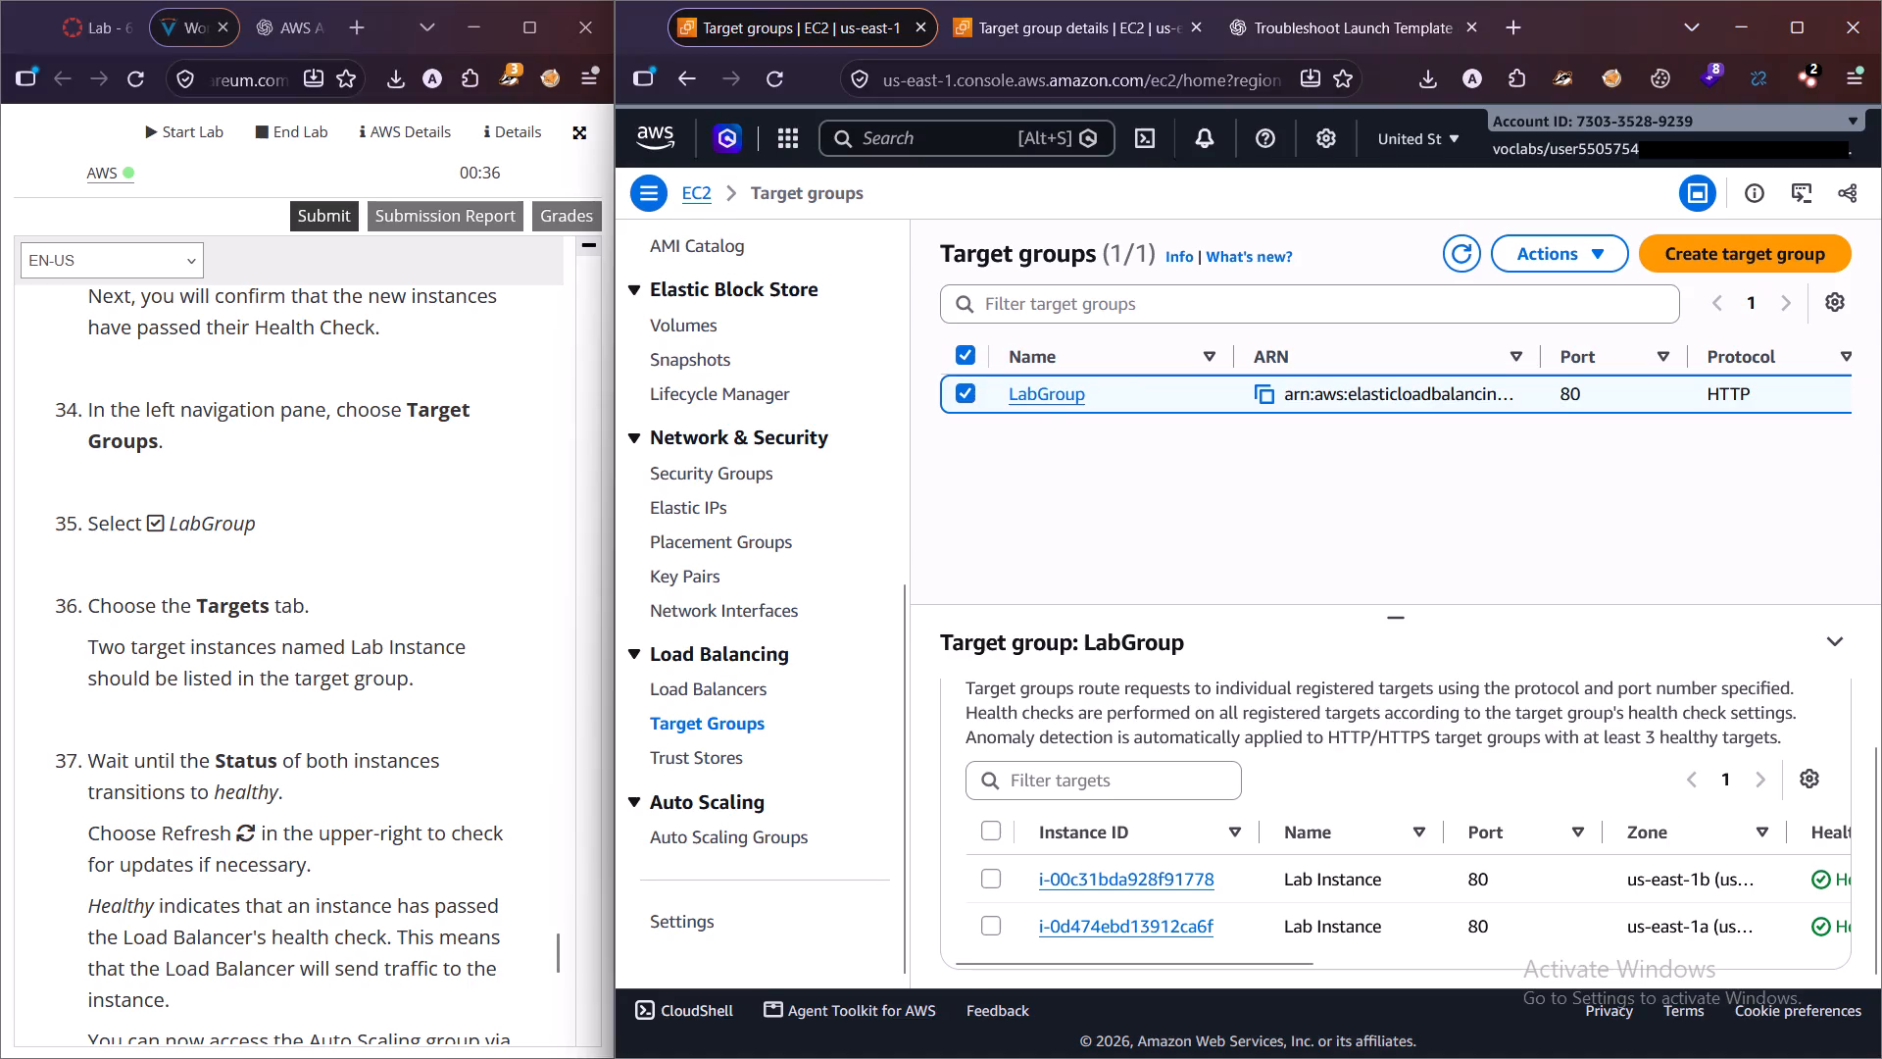
left_click_drag(1294, 961, 1378, 963)
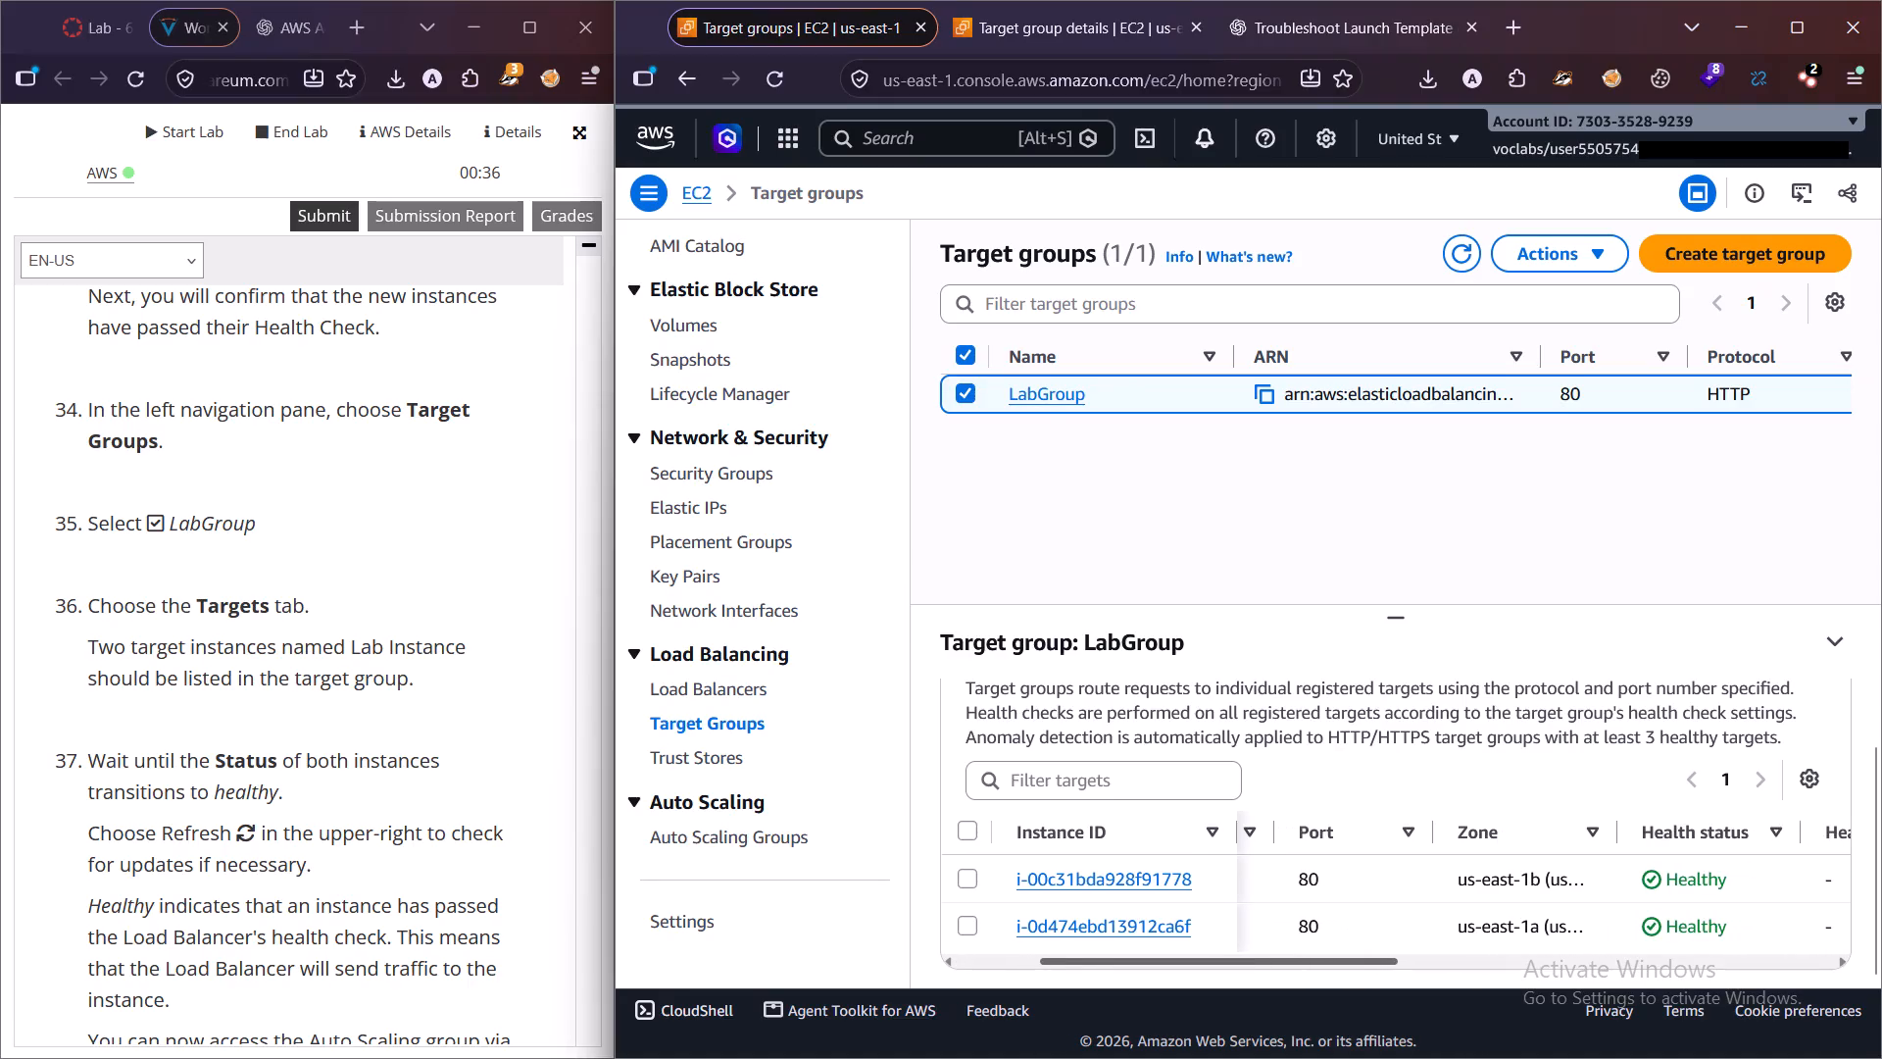
left_click_drag(1378, 963, 1569, 966)
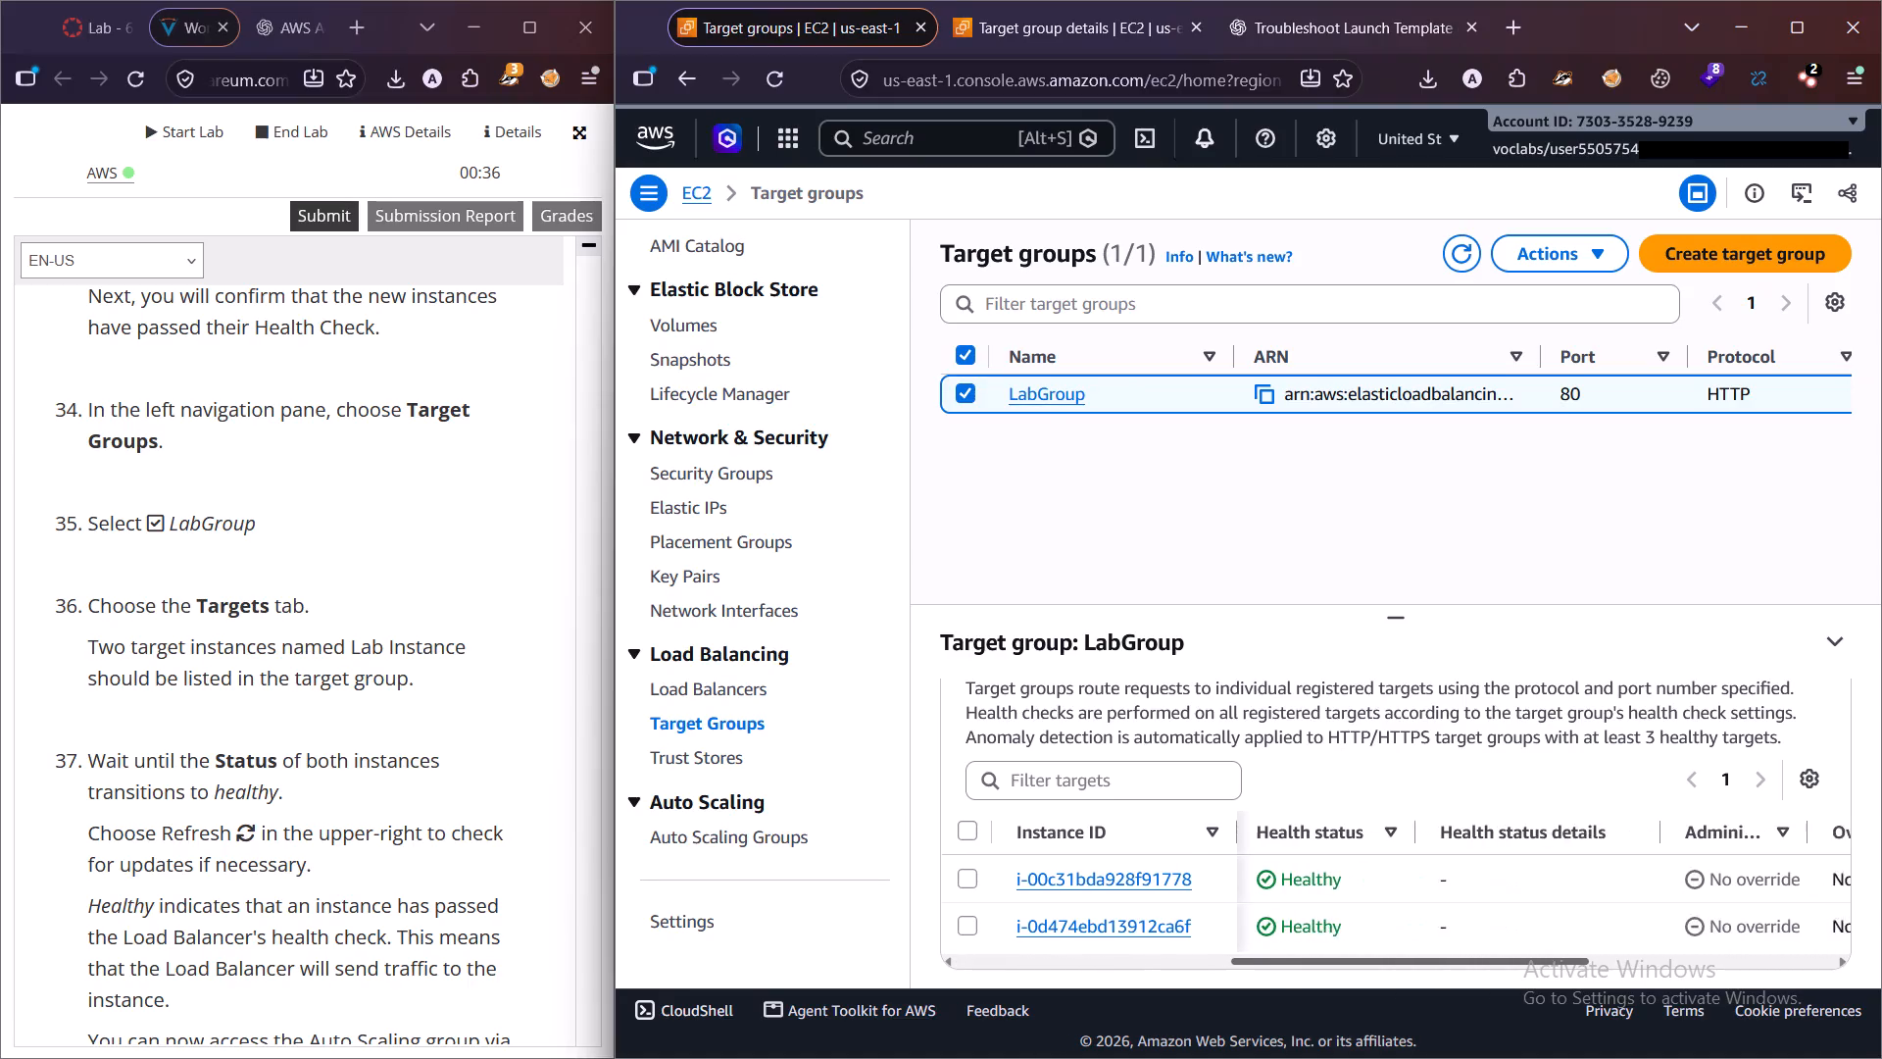
Examine the remaining columns of LabGroup's registered targets list, including health status, launch time and anomaly detection.
left_click_drag(1569, 966, 1818, 987)
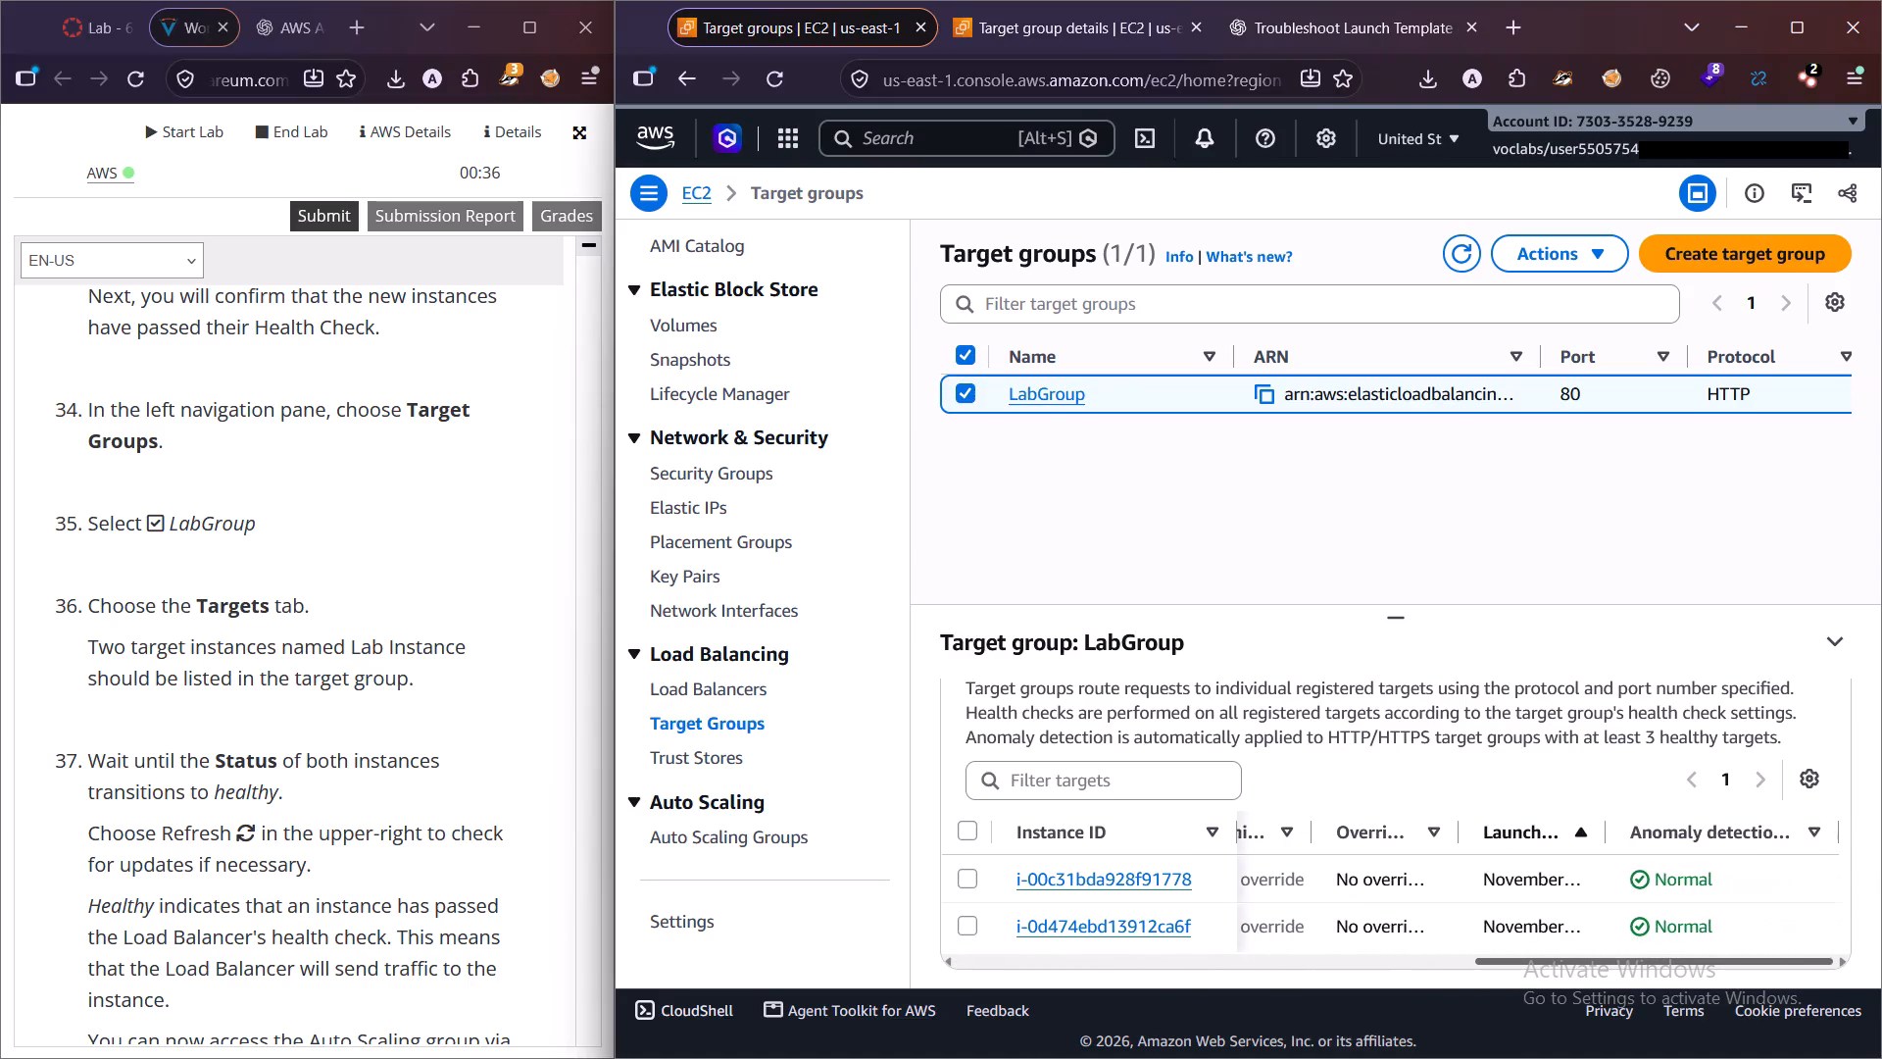
left_click_drag(1818, 987, 1685, 989)
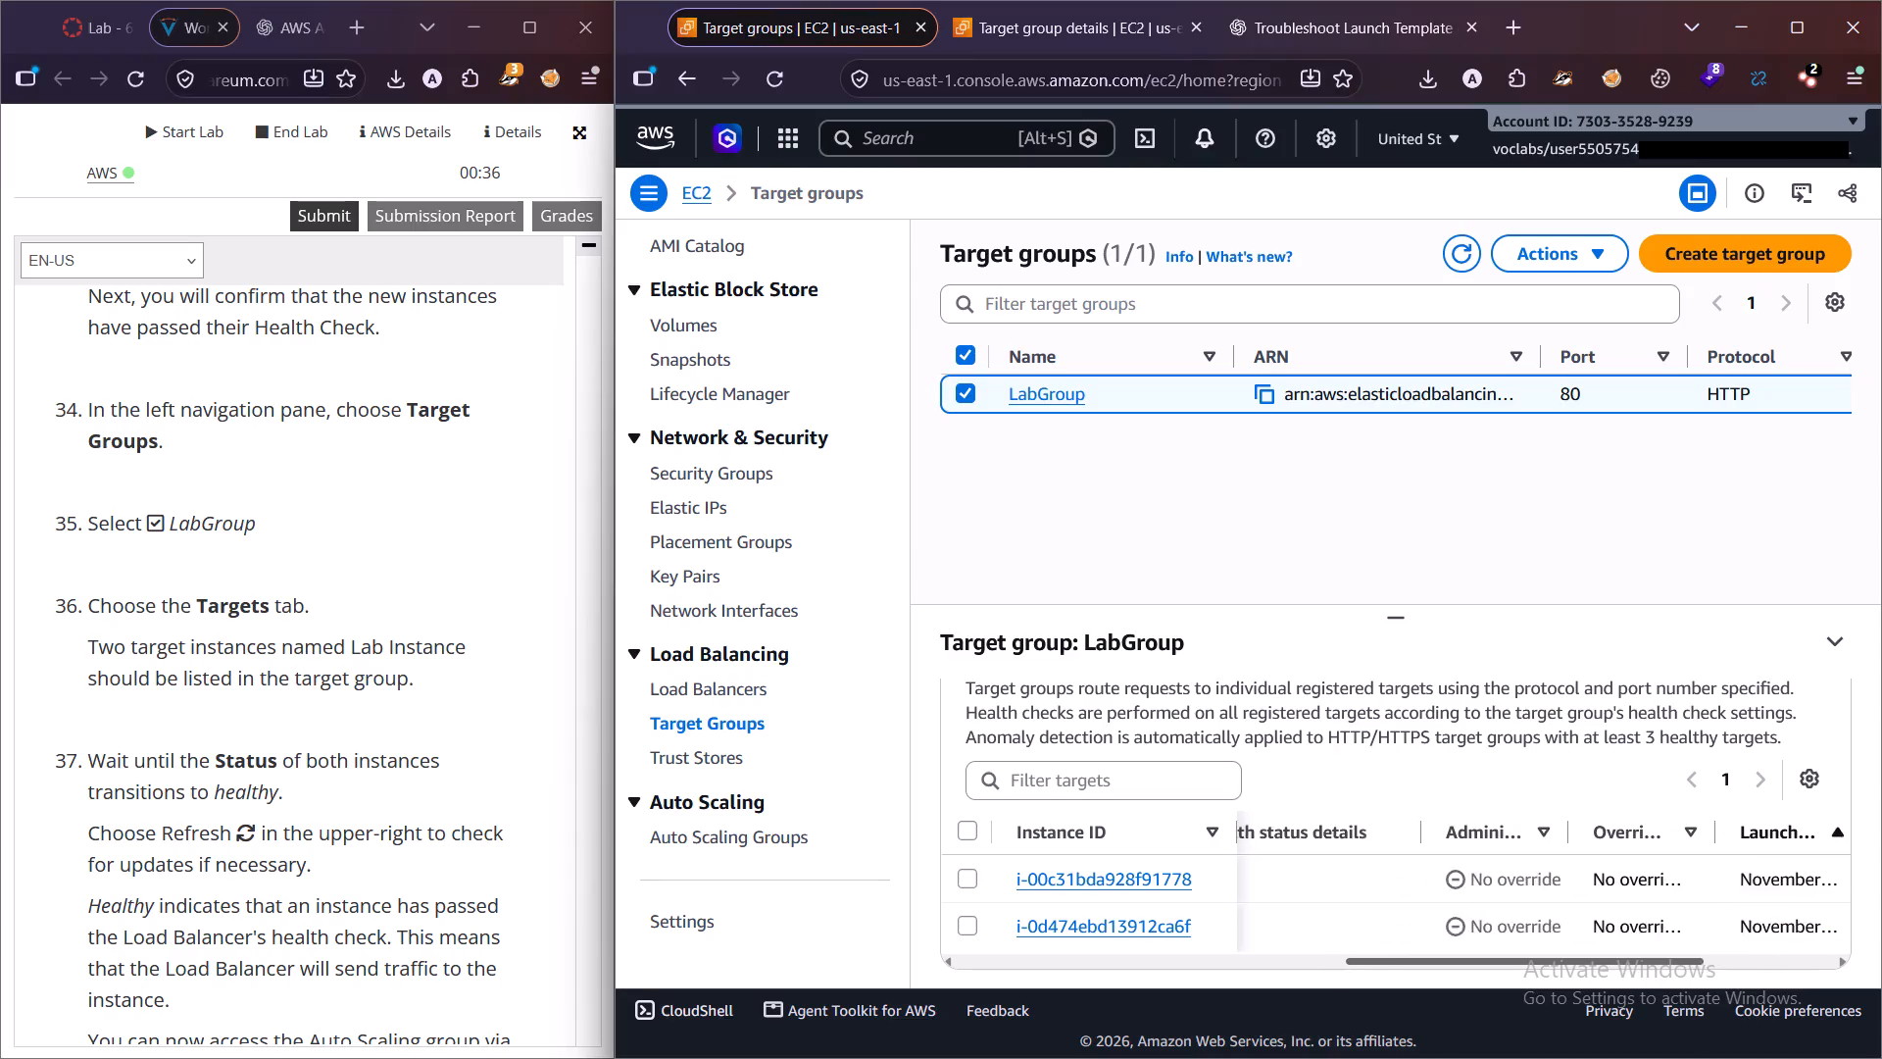
left_click_drag(1685, 989, 1533, 1002)
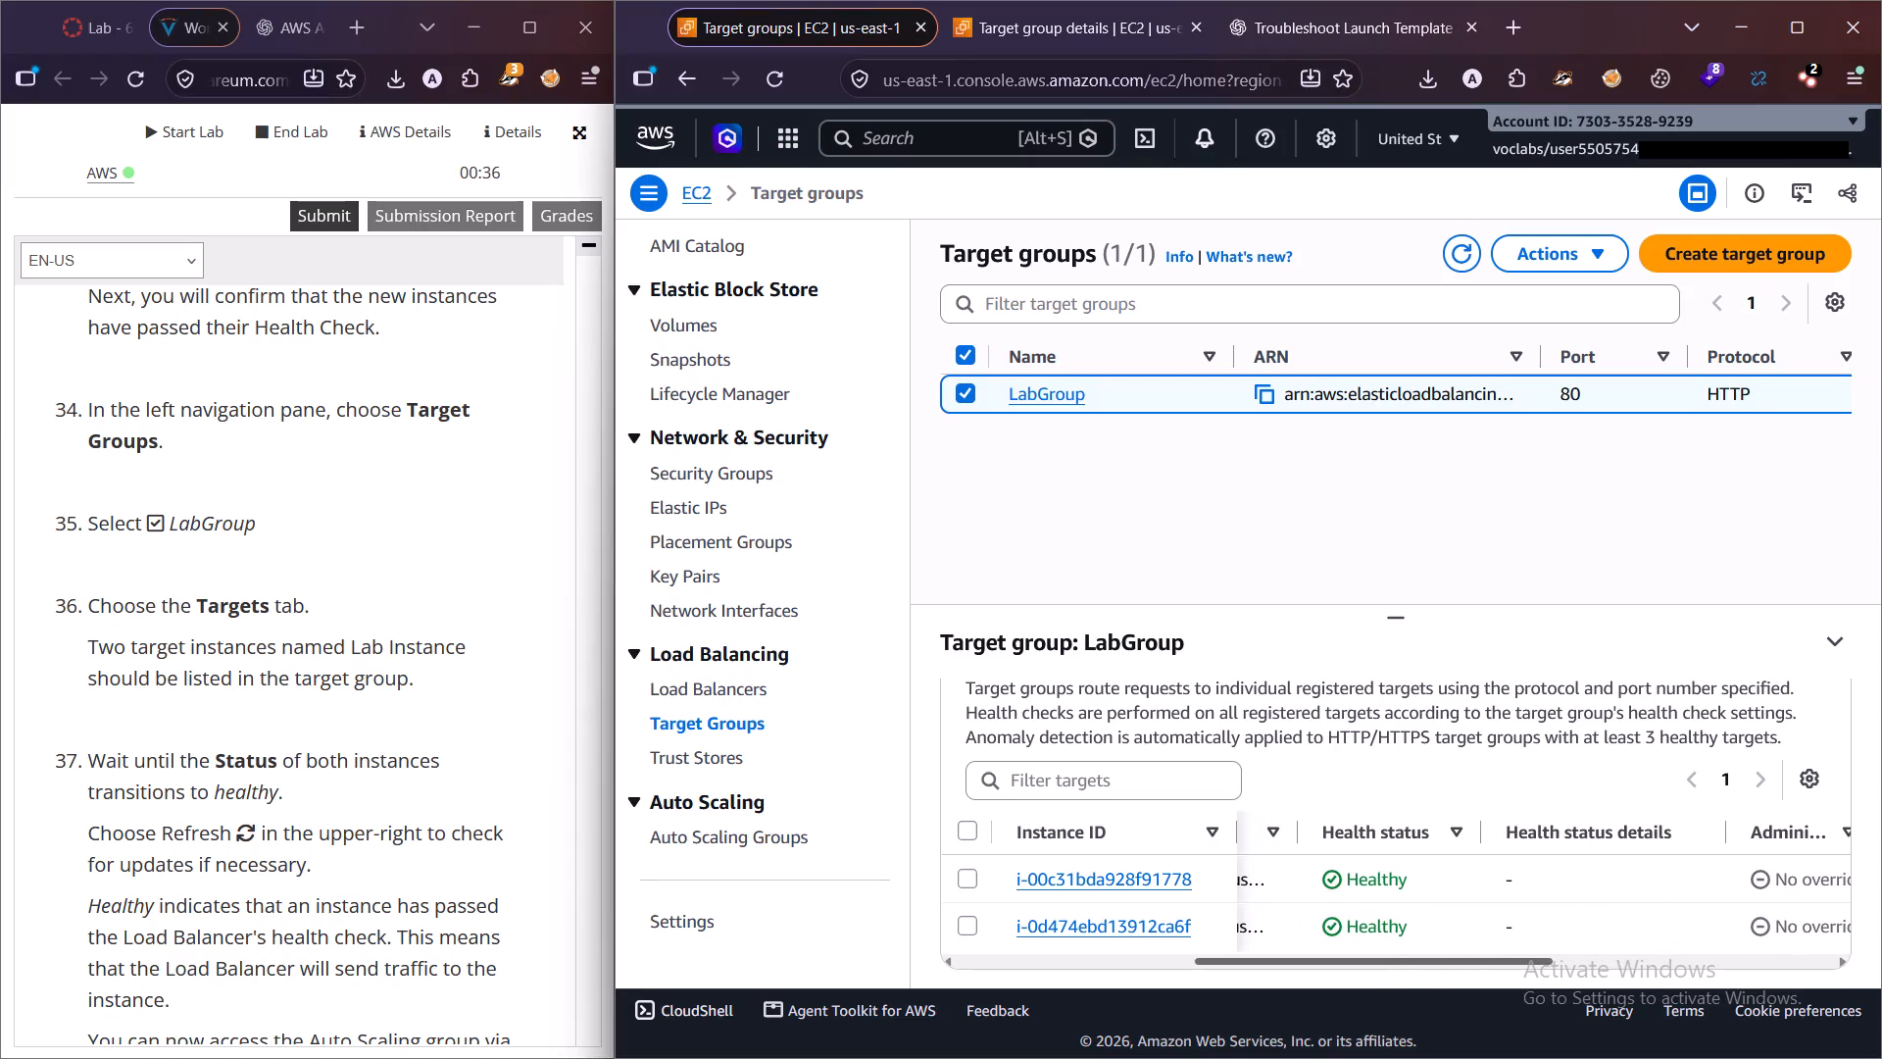
left_click_drag(1533, 1002, 1240, 983)
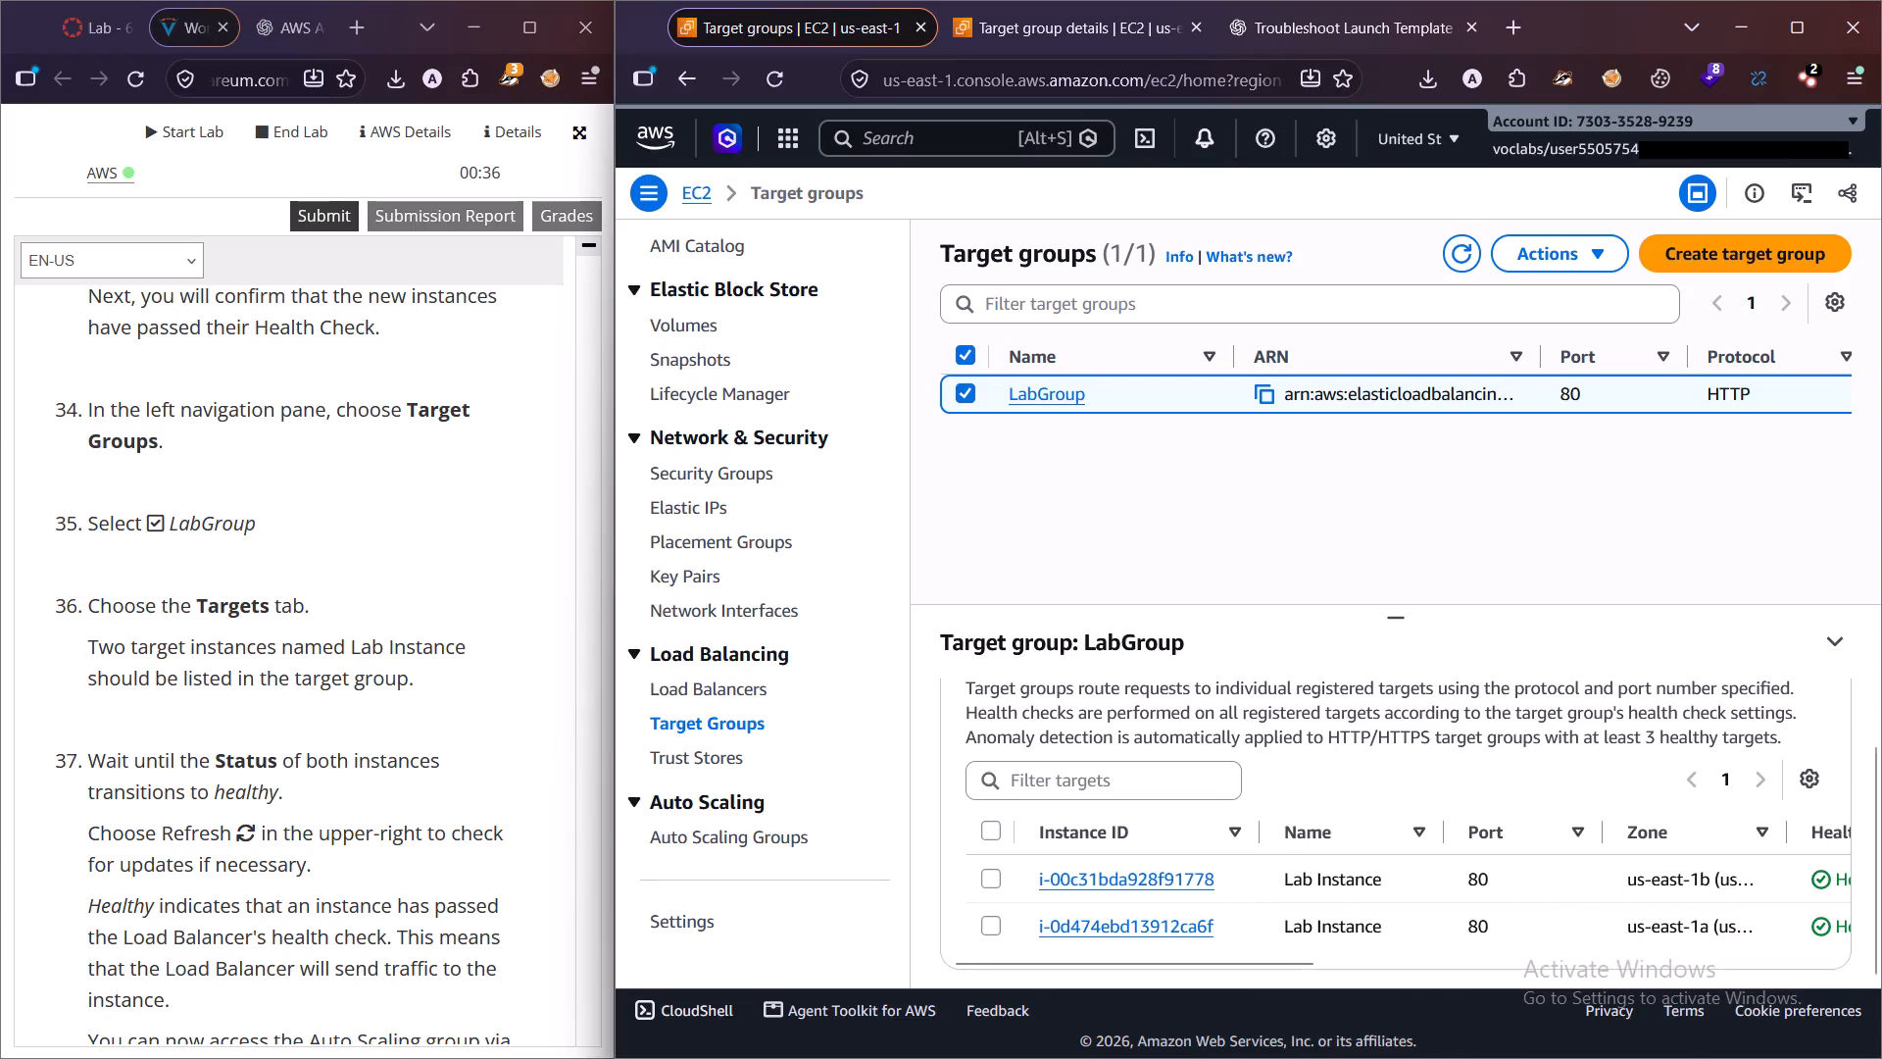
Open the EC2 Load Balancers list and select LabELB, following lab steps 38 and 39.
scroll(375, 796, "down", 4)
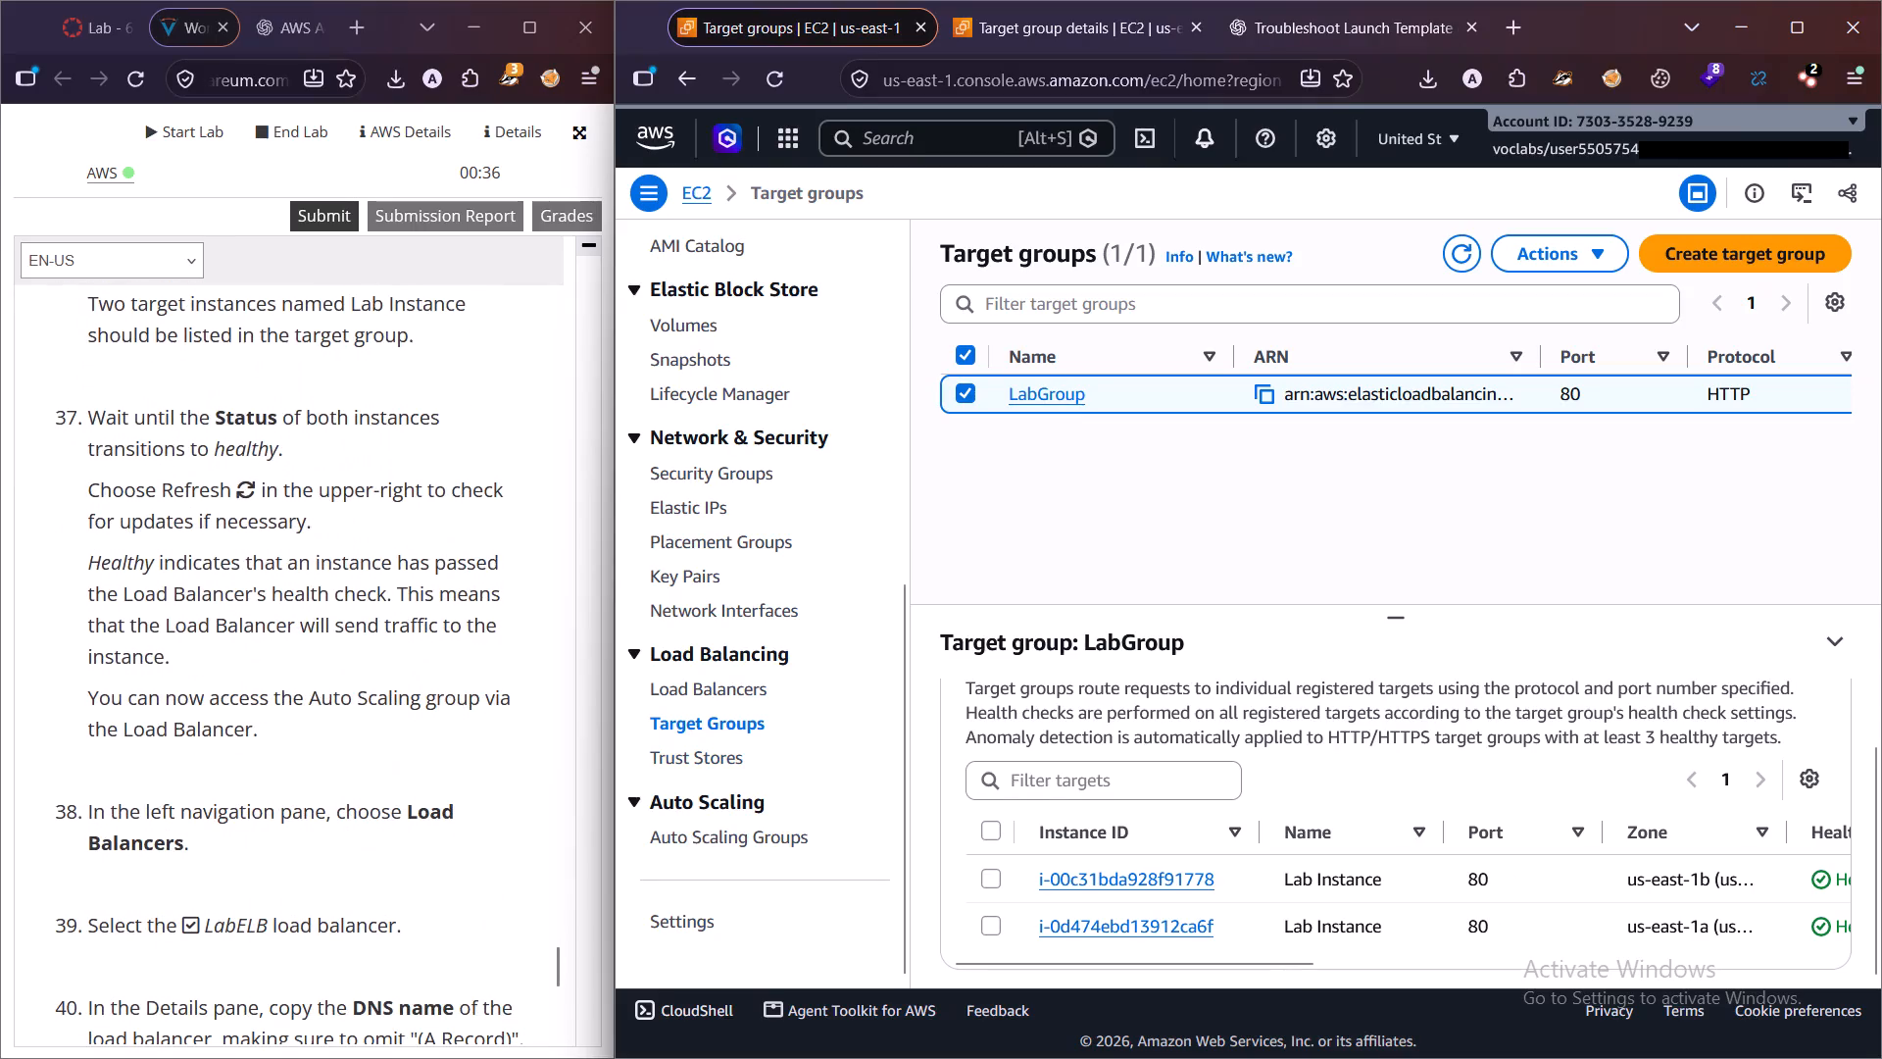
scroll(340, 717, "down", 1)
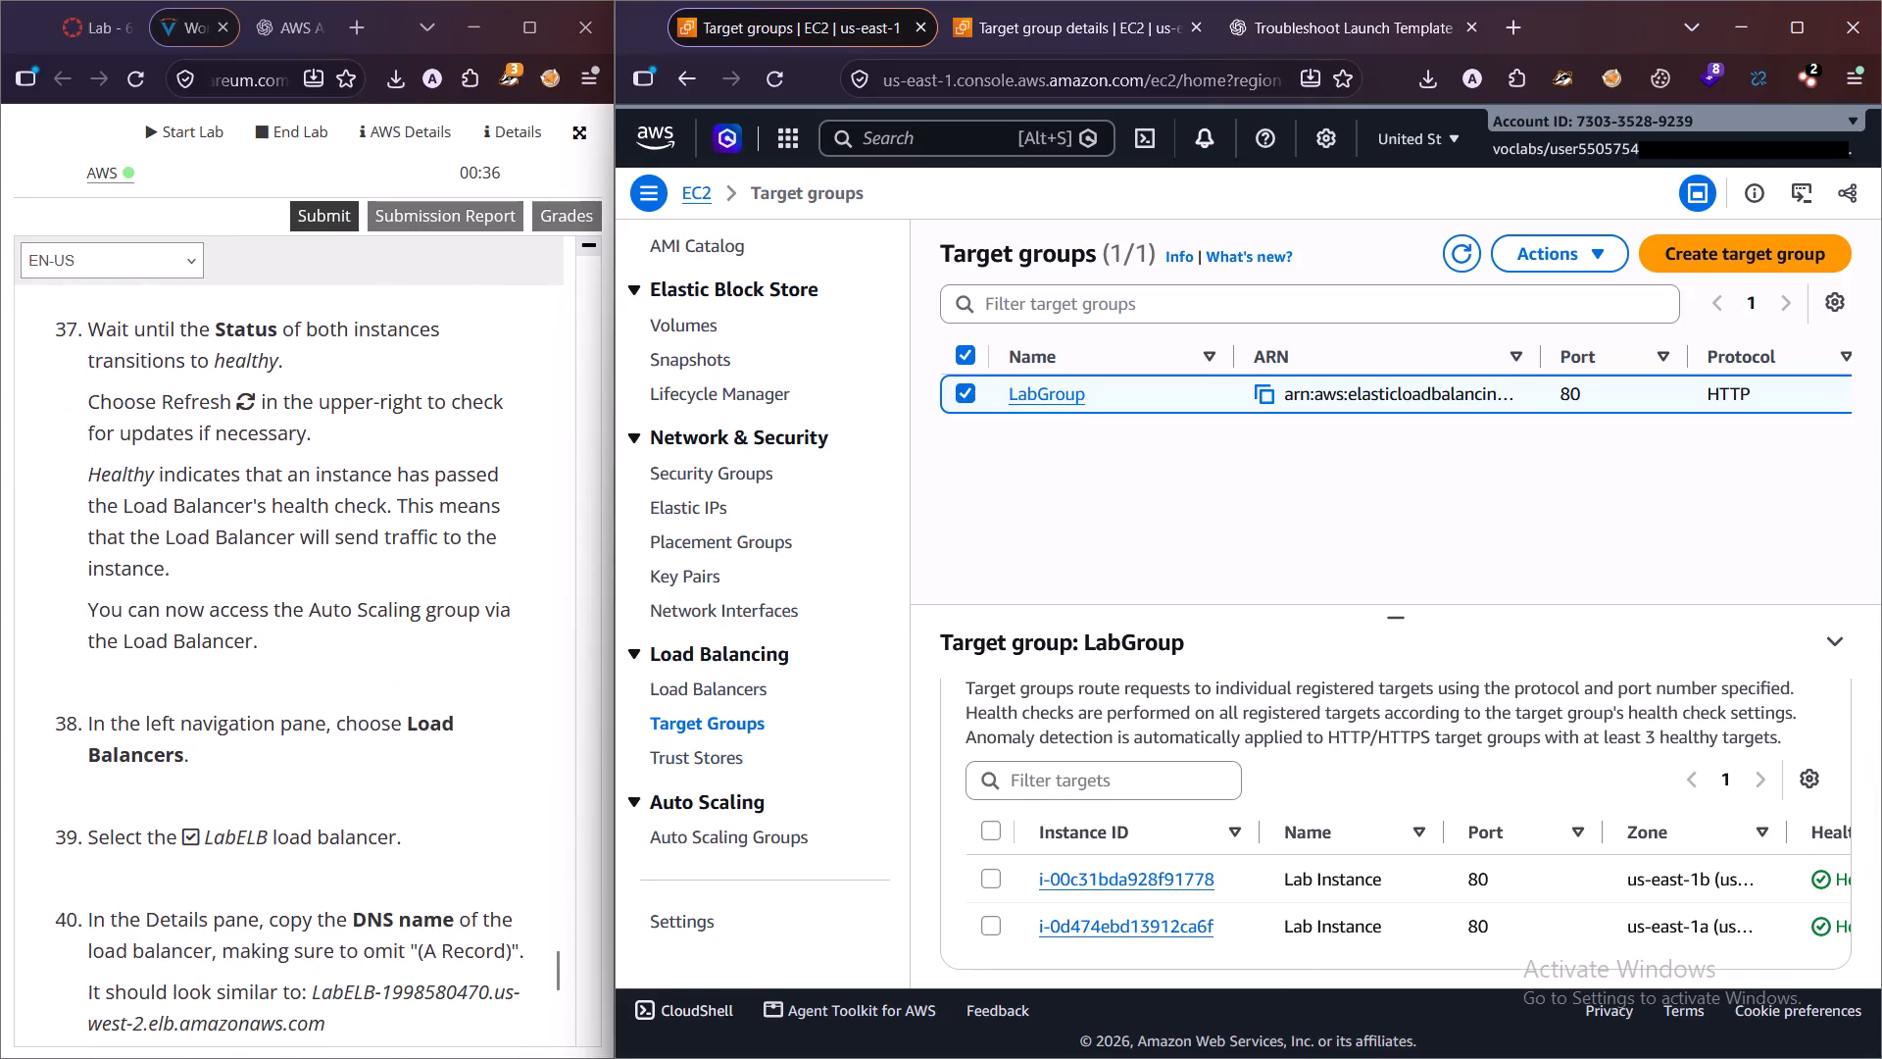
scroll(296, 735, "down", 1)
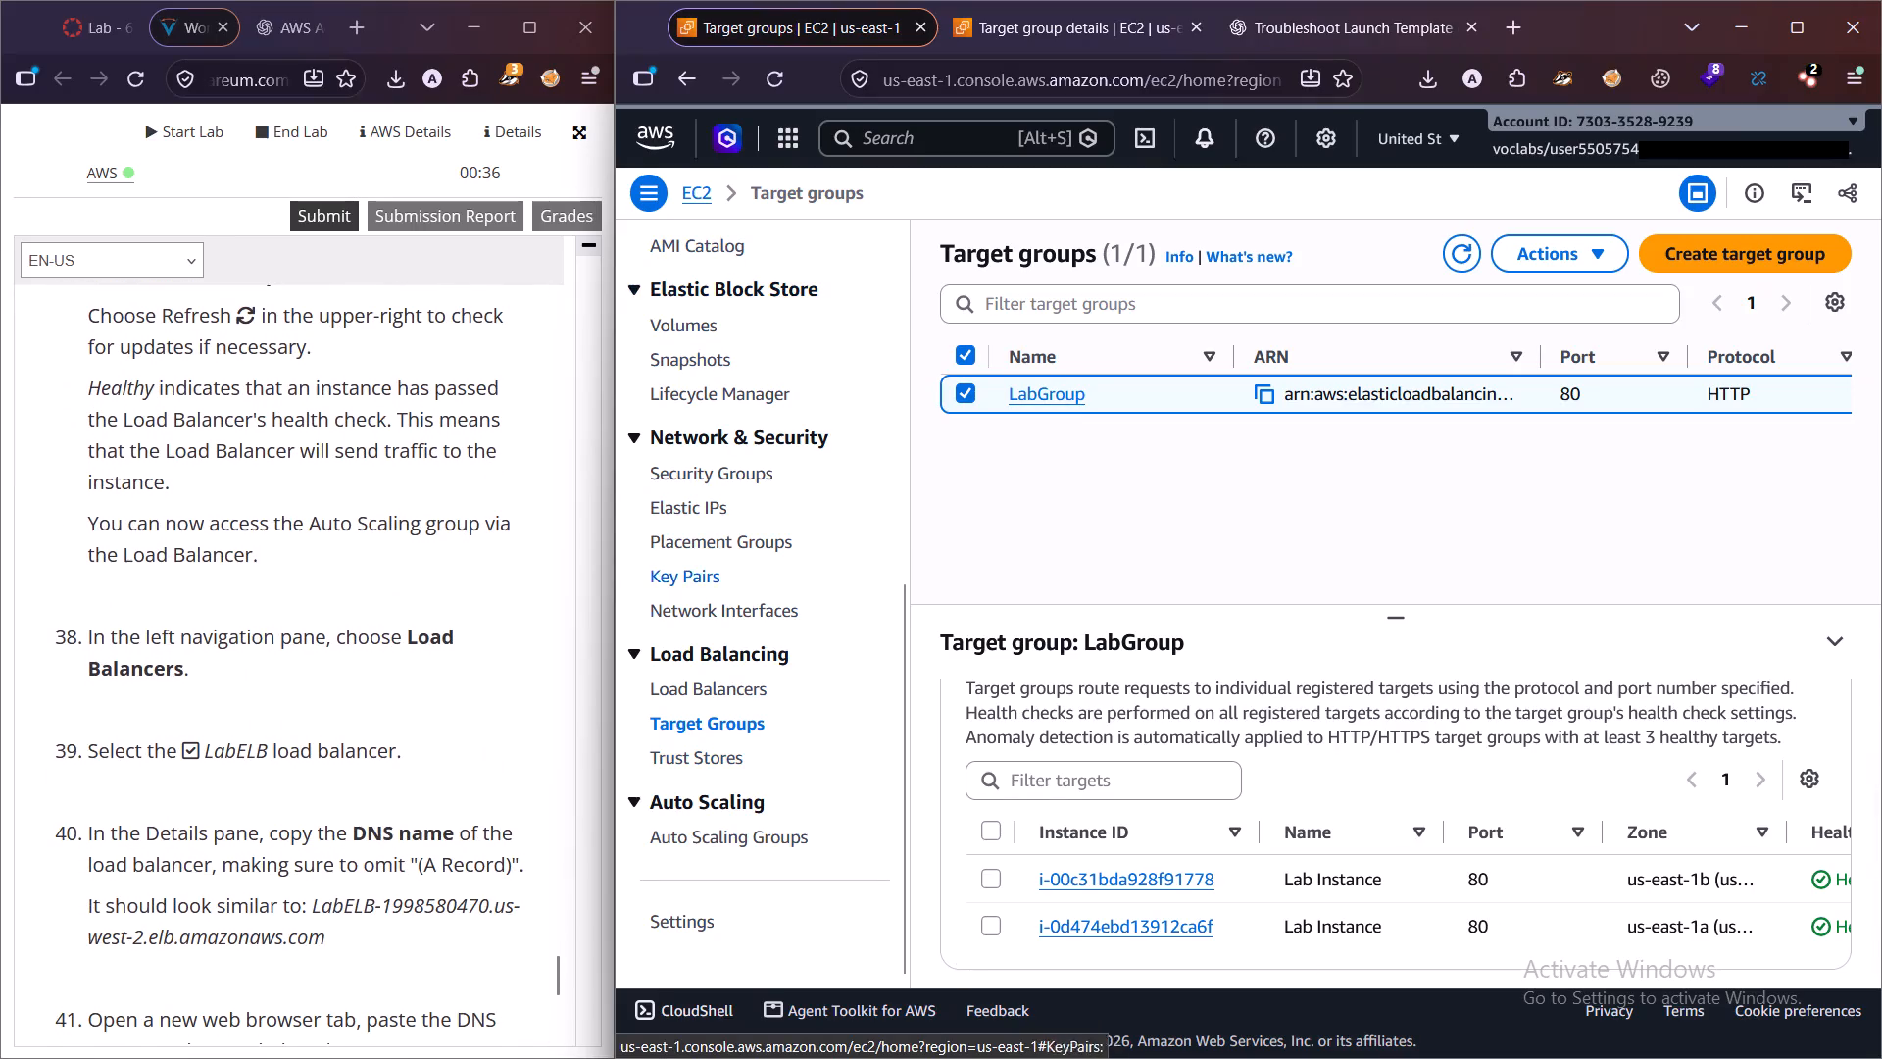
left_click(731, 685)
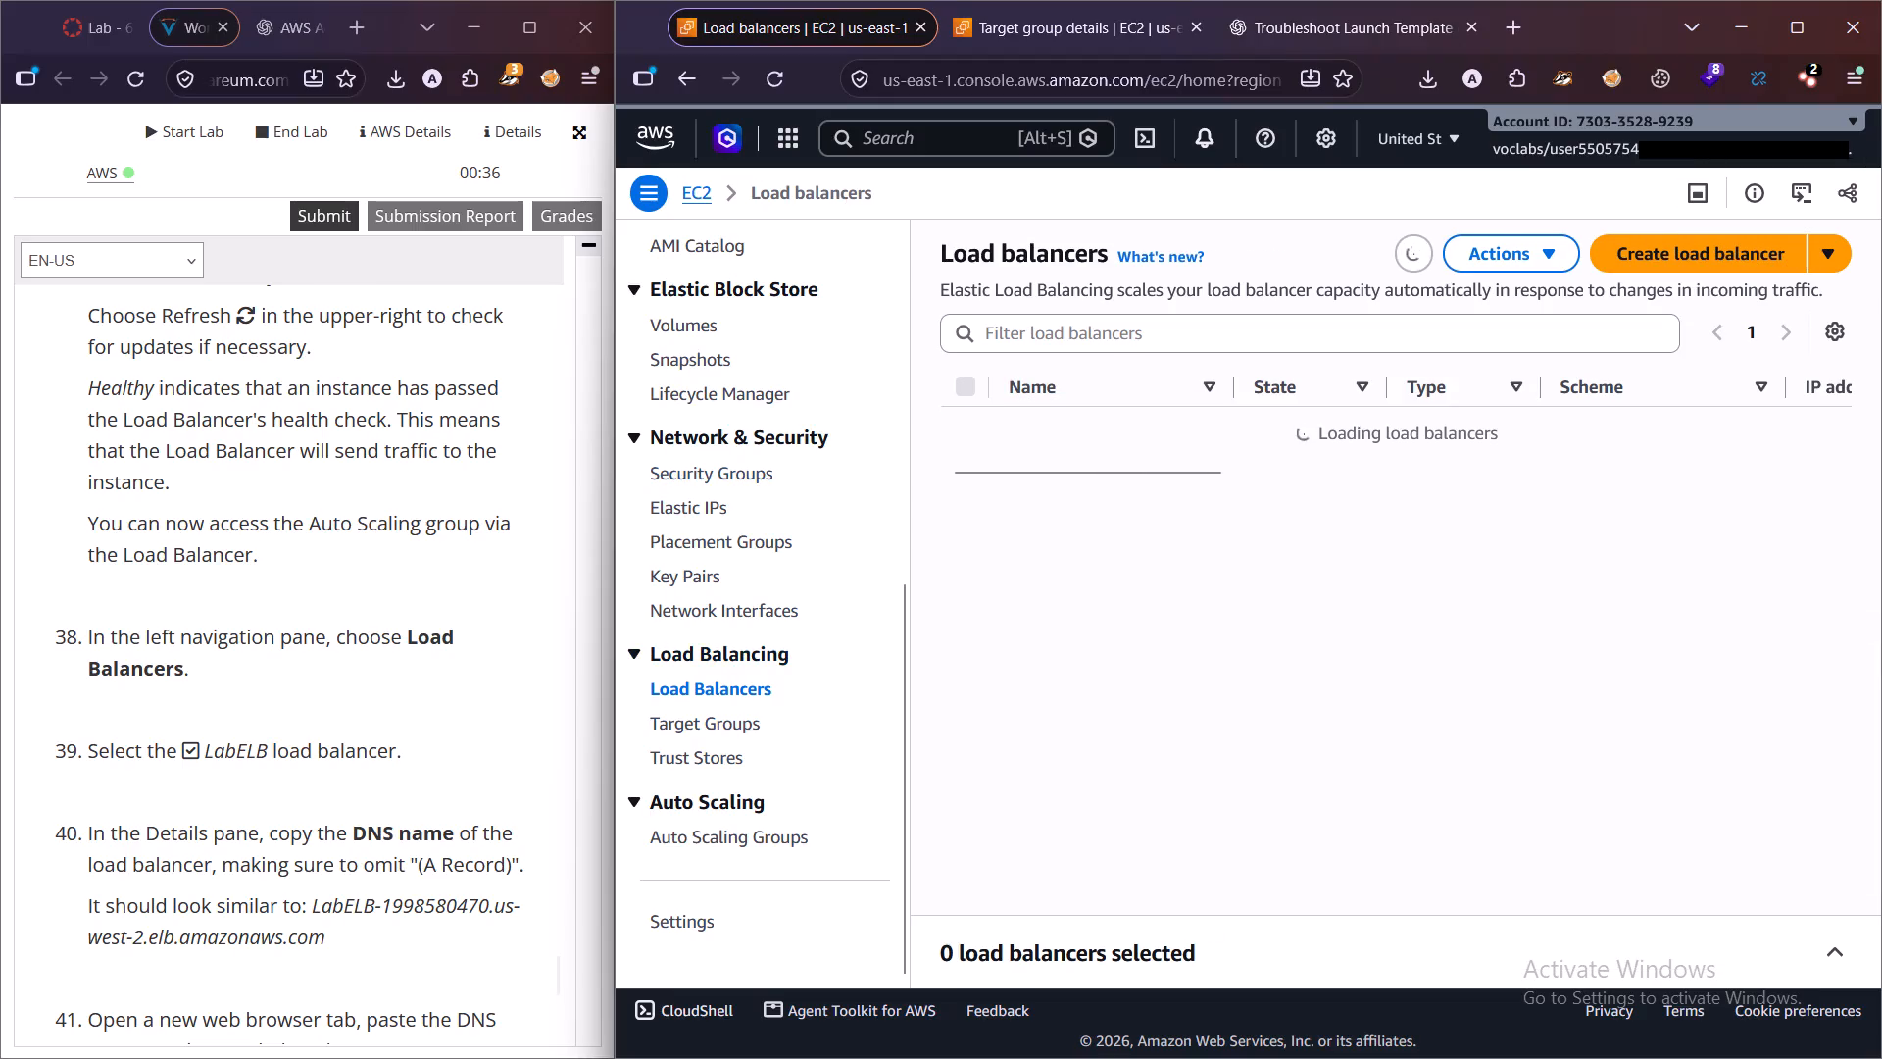
scroll(230, 757, "down", 1)
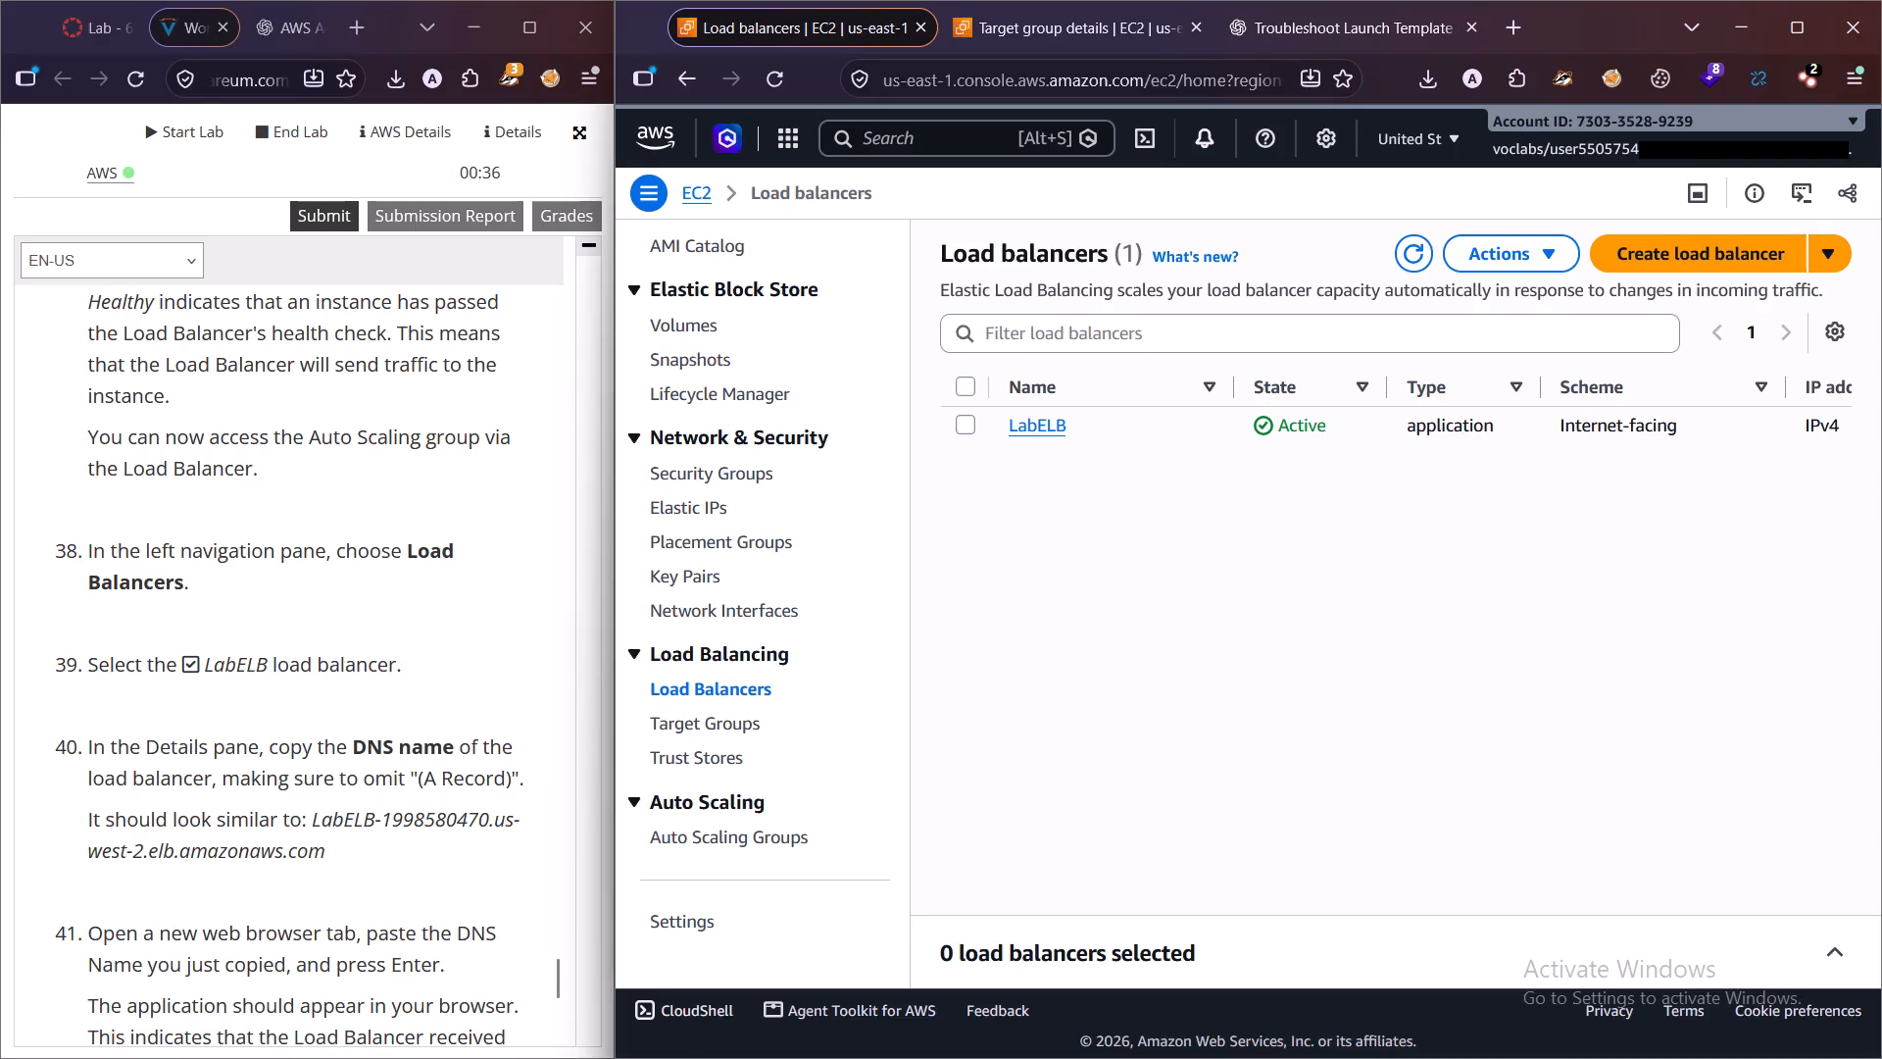
left_click(962, 429)
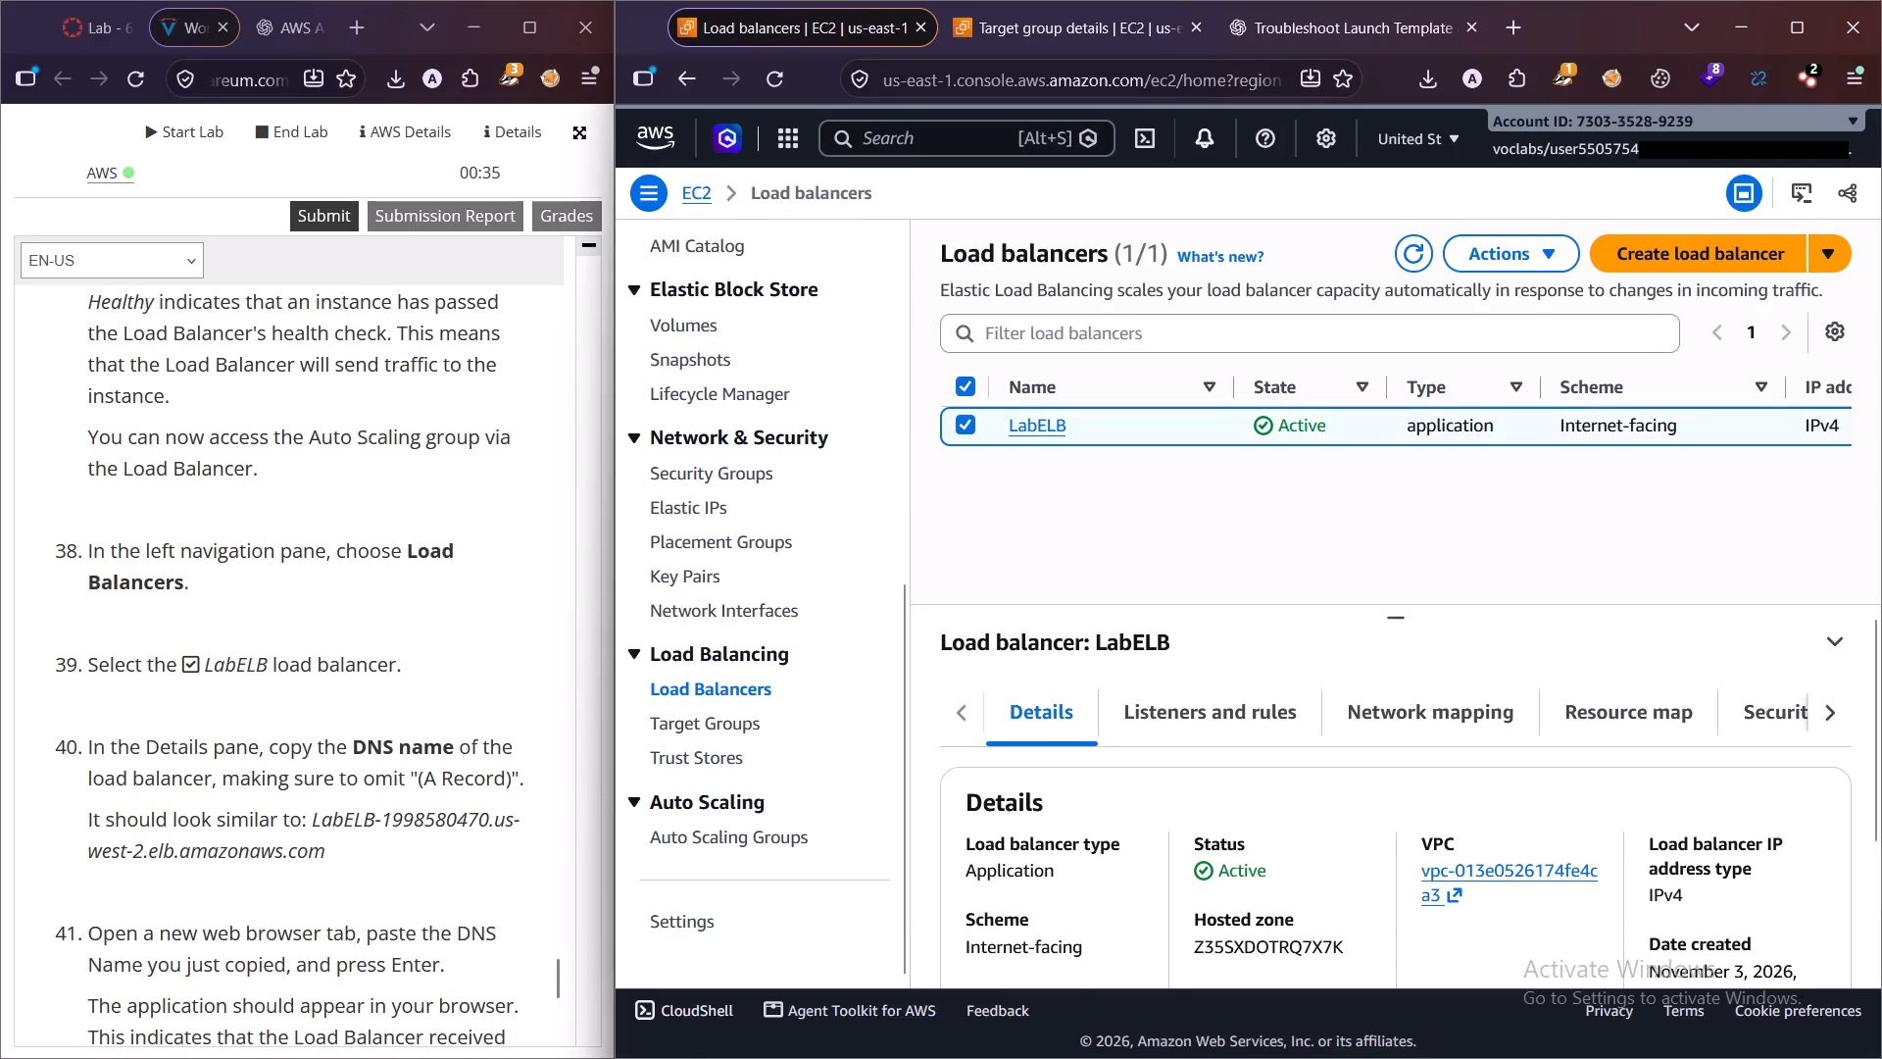
Copy LabELB's DNS name from its details, per lab step 40.
scroll(307, 797, "down", 1)
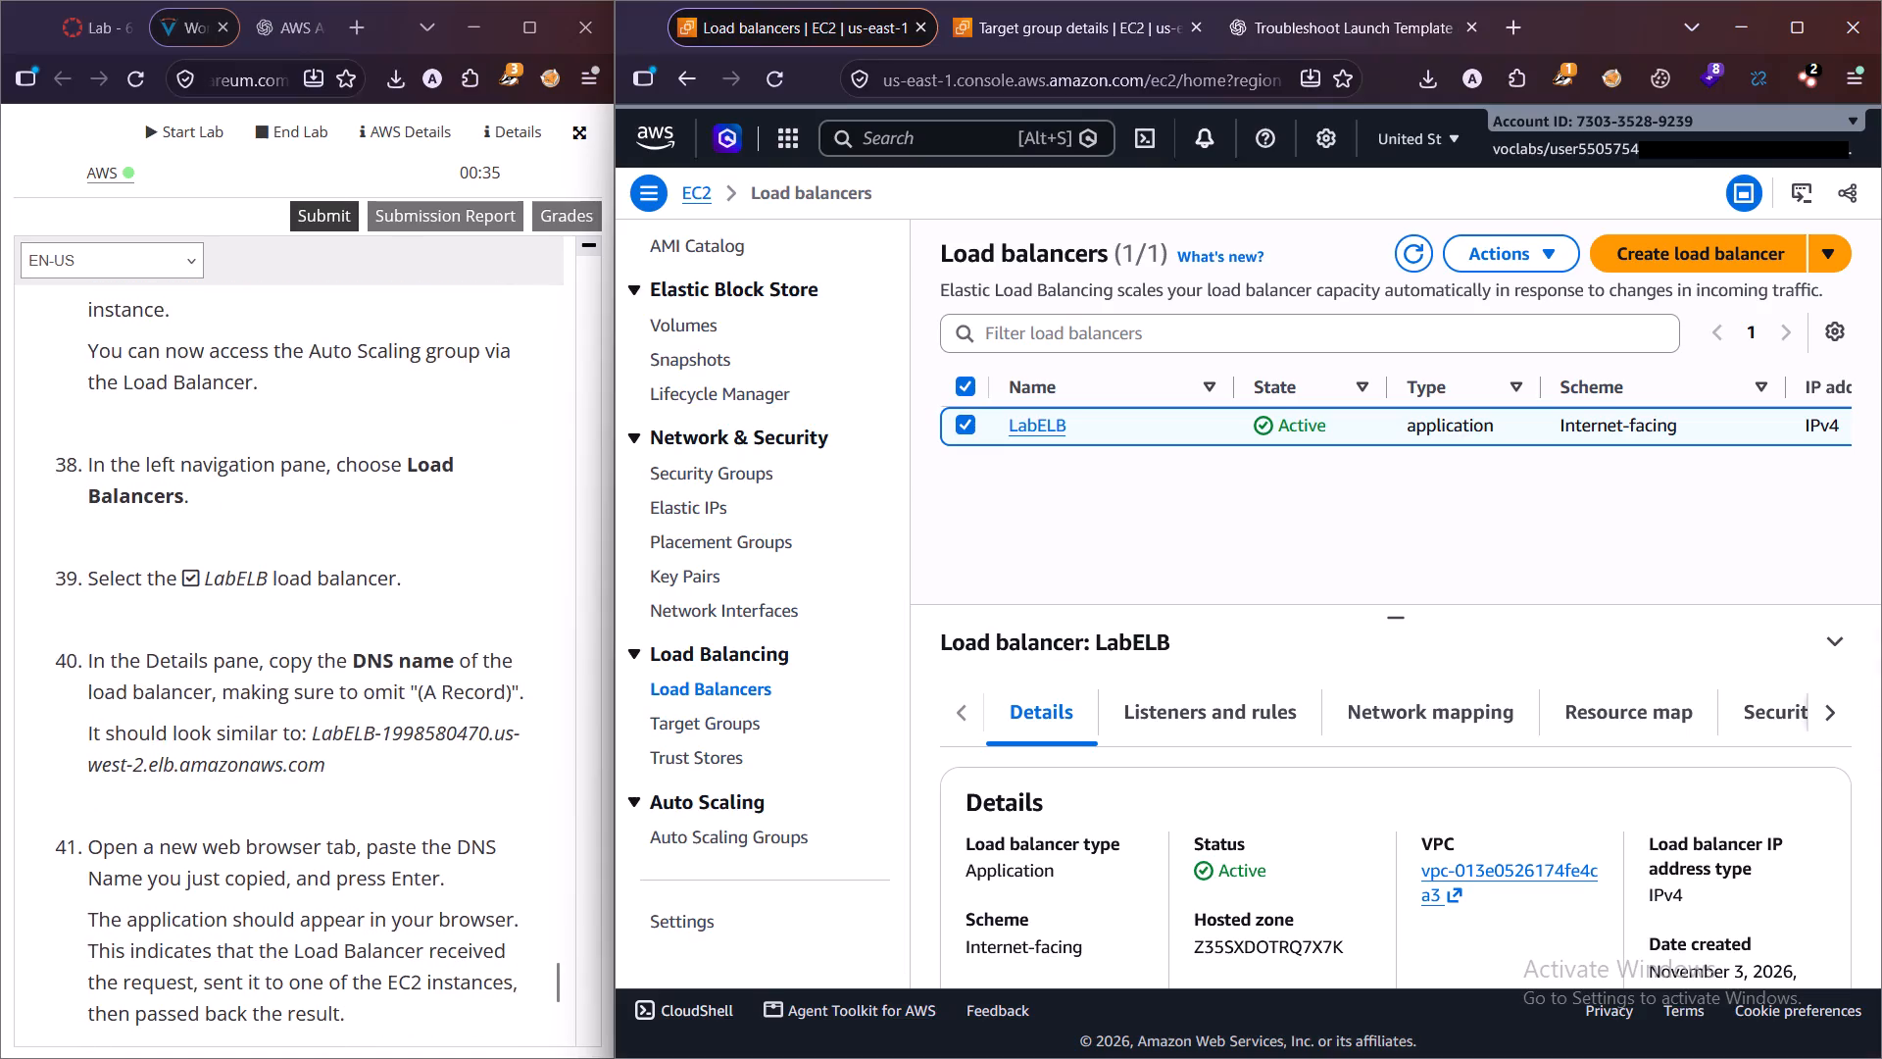
scroll(1148, 782, "down", 1)
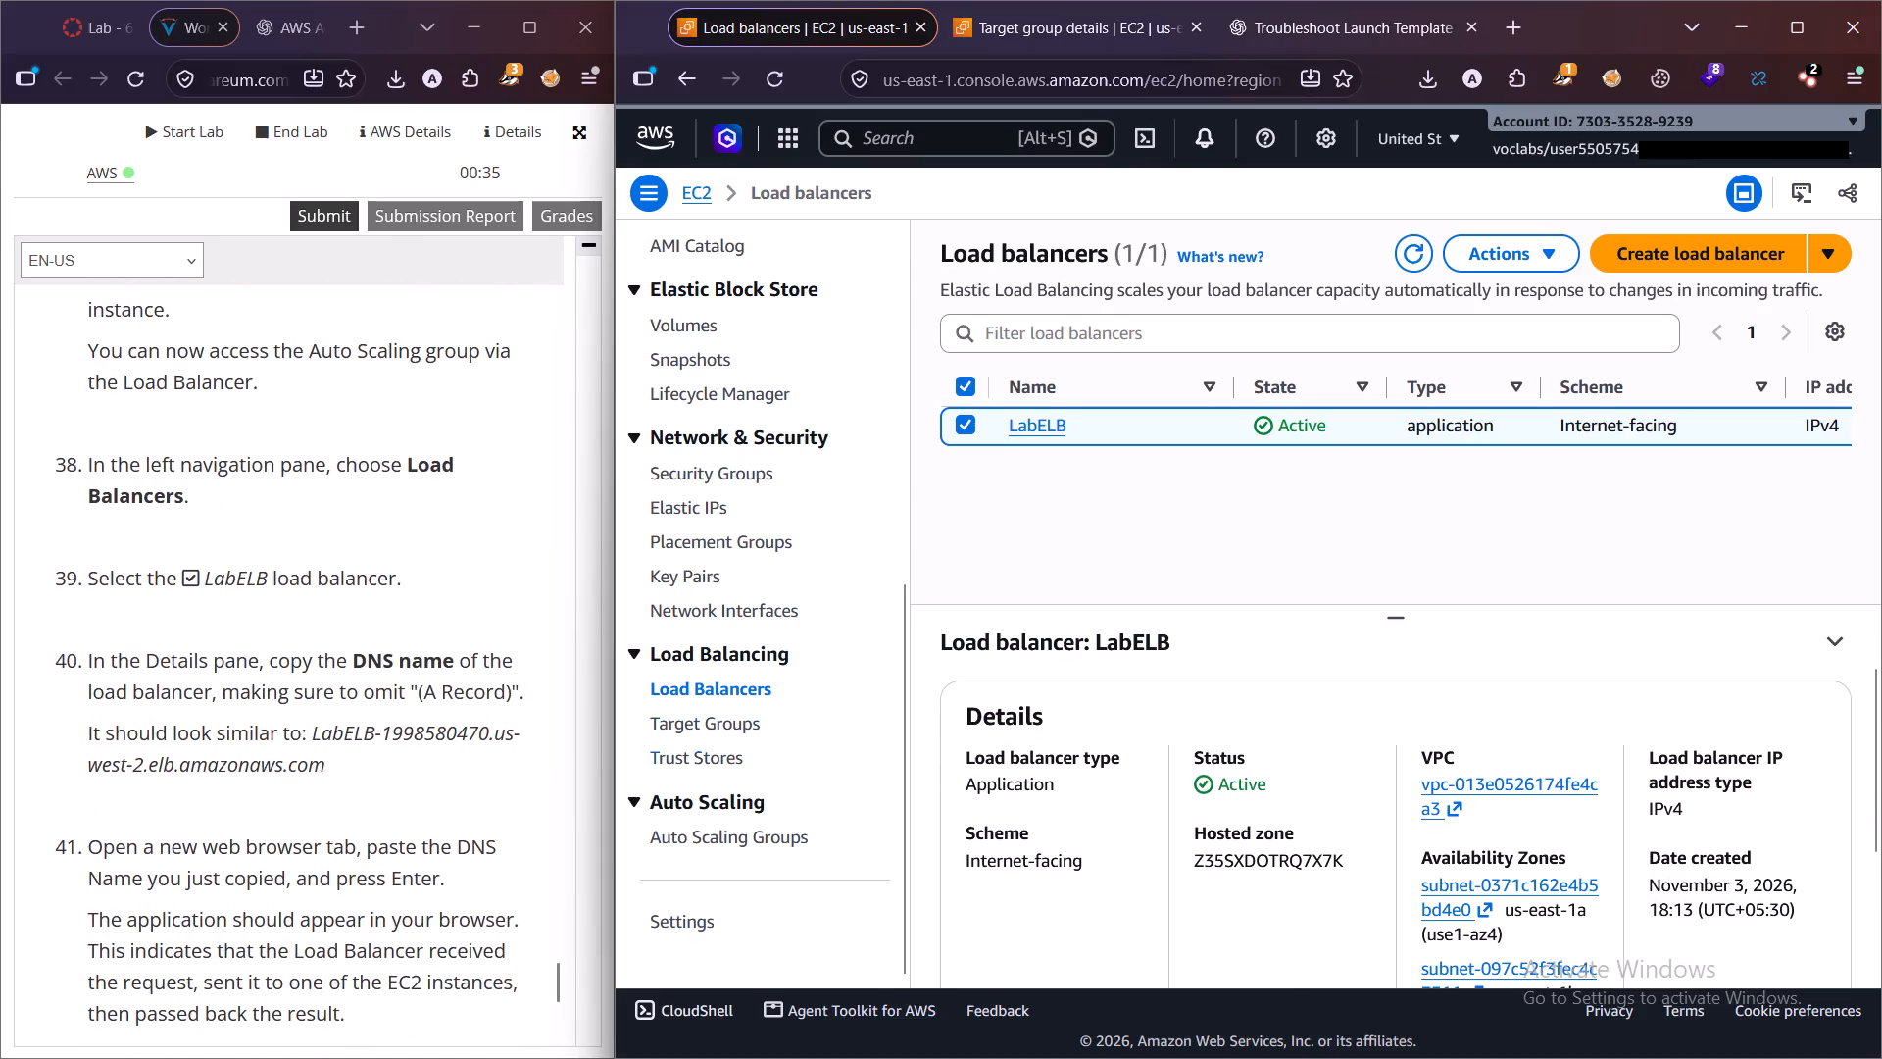
scroll(1180, 805, "down", 4)
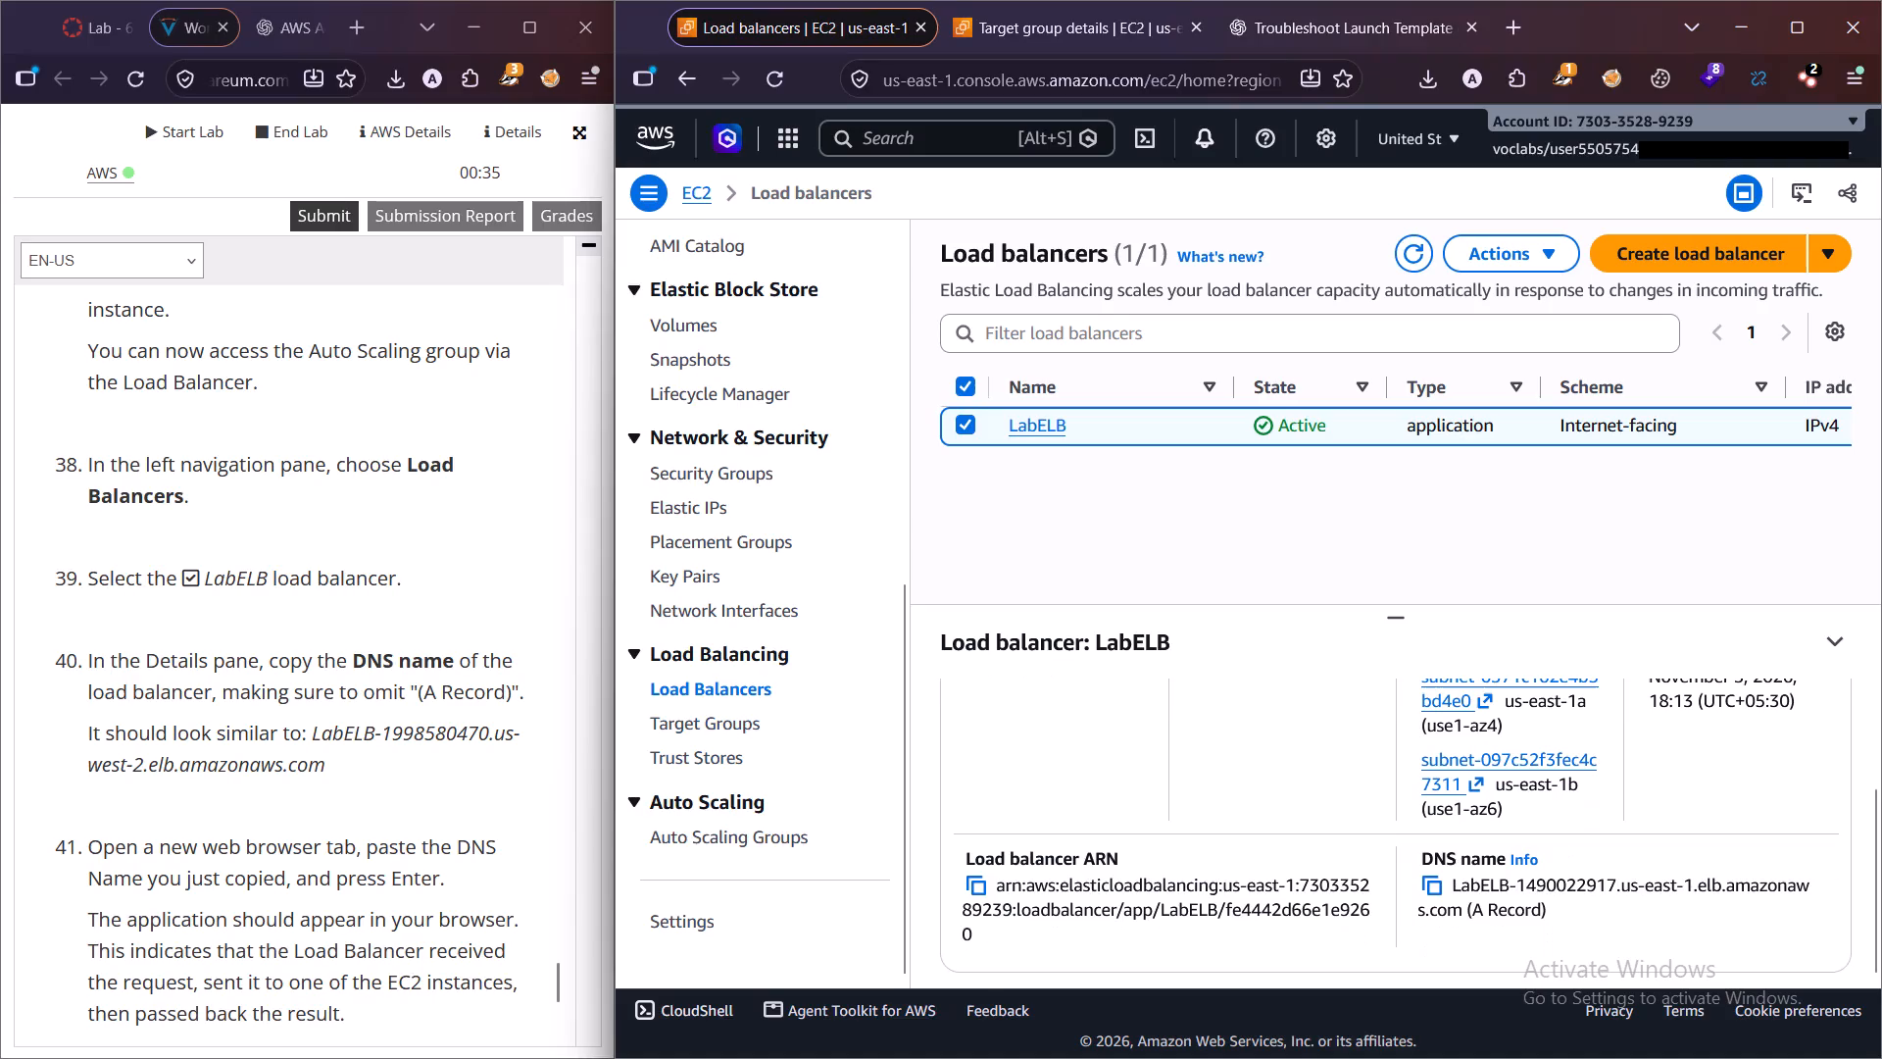
left_click(1432, 886)
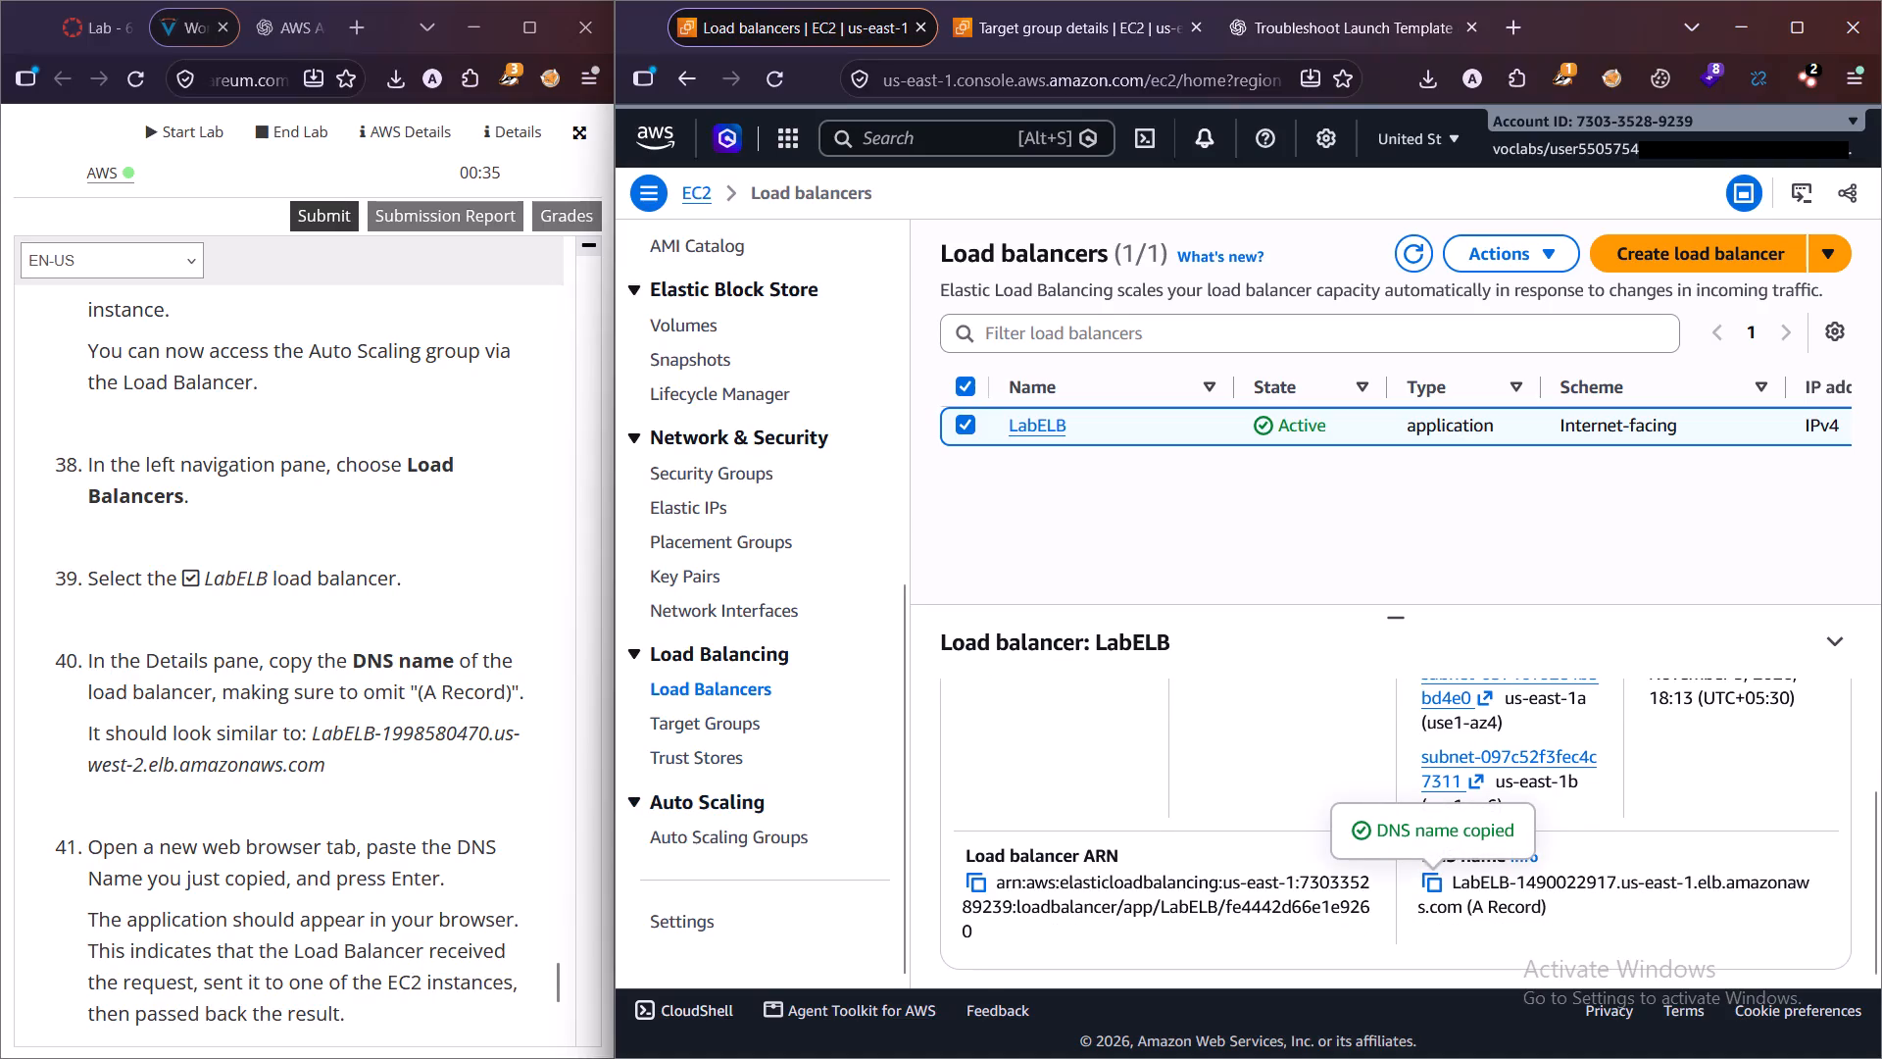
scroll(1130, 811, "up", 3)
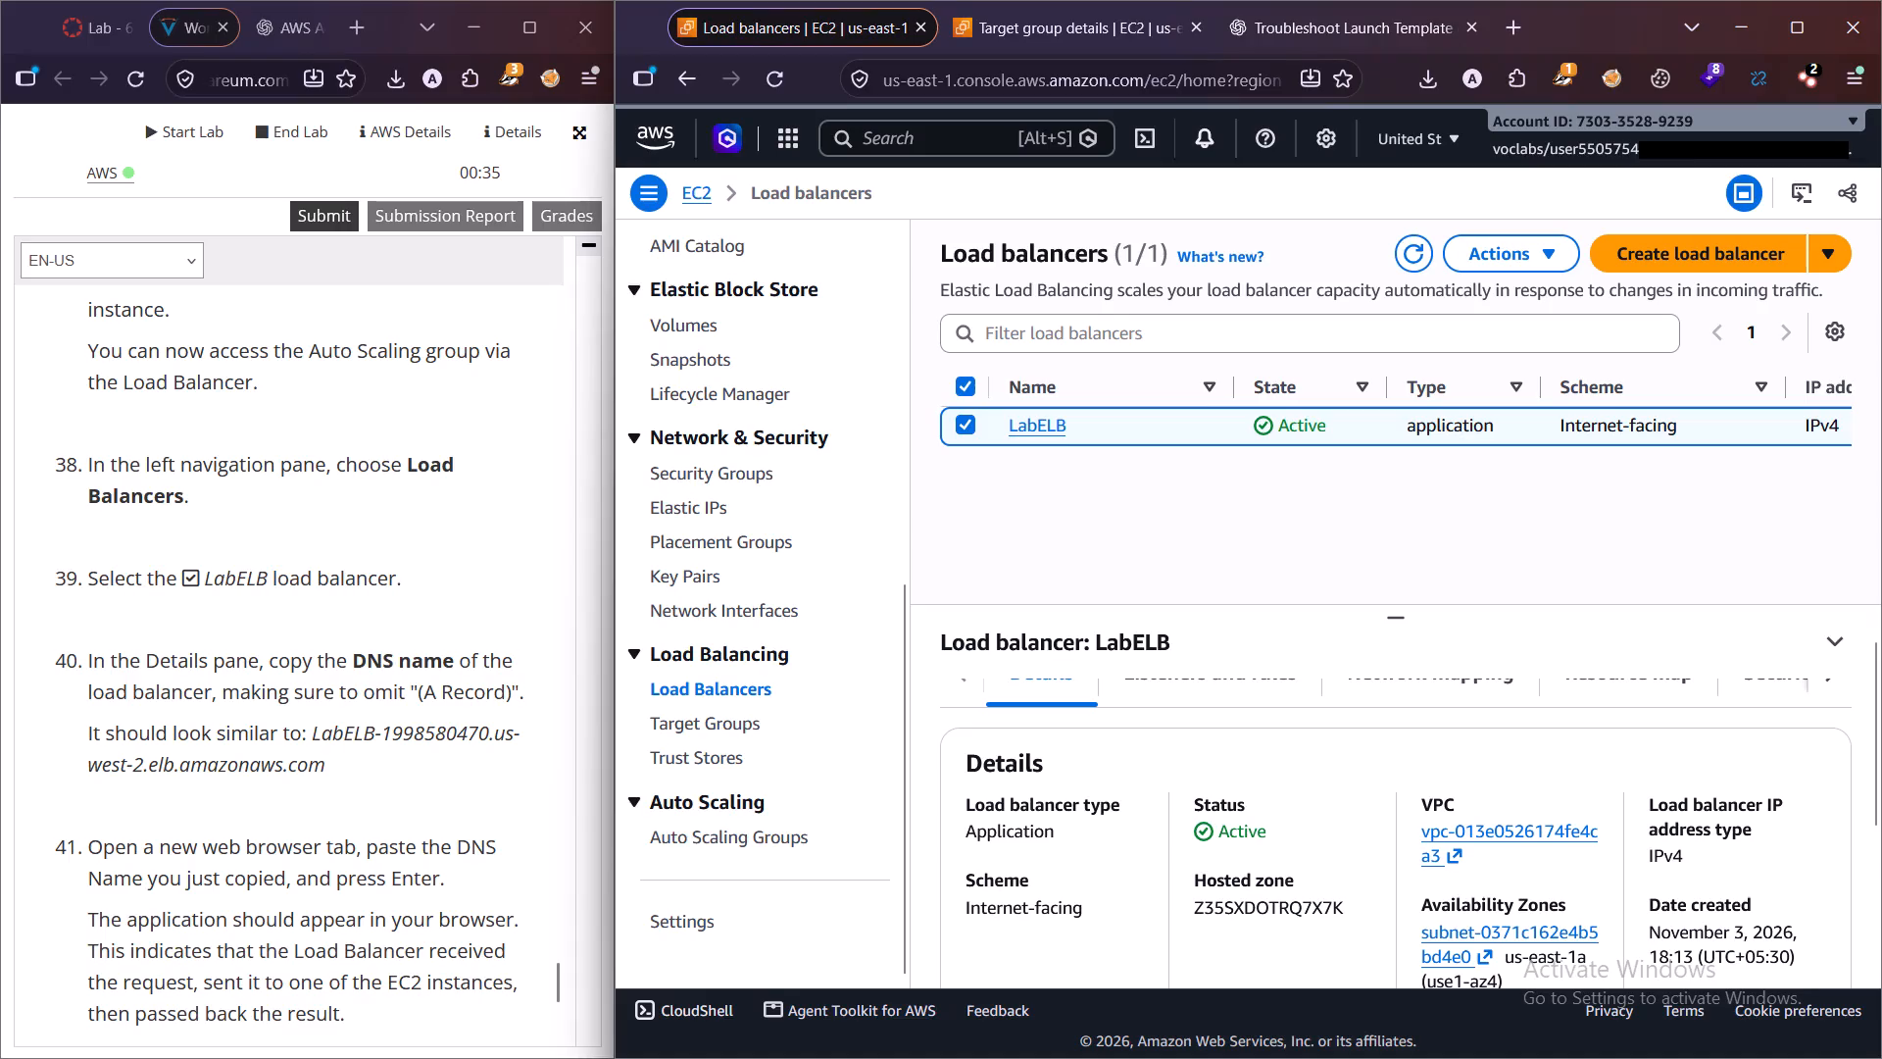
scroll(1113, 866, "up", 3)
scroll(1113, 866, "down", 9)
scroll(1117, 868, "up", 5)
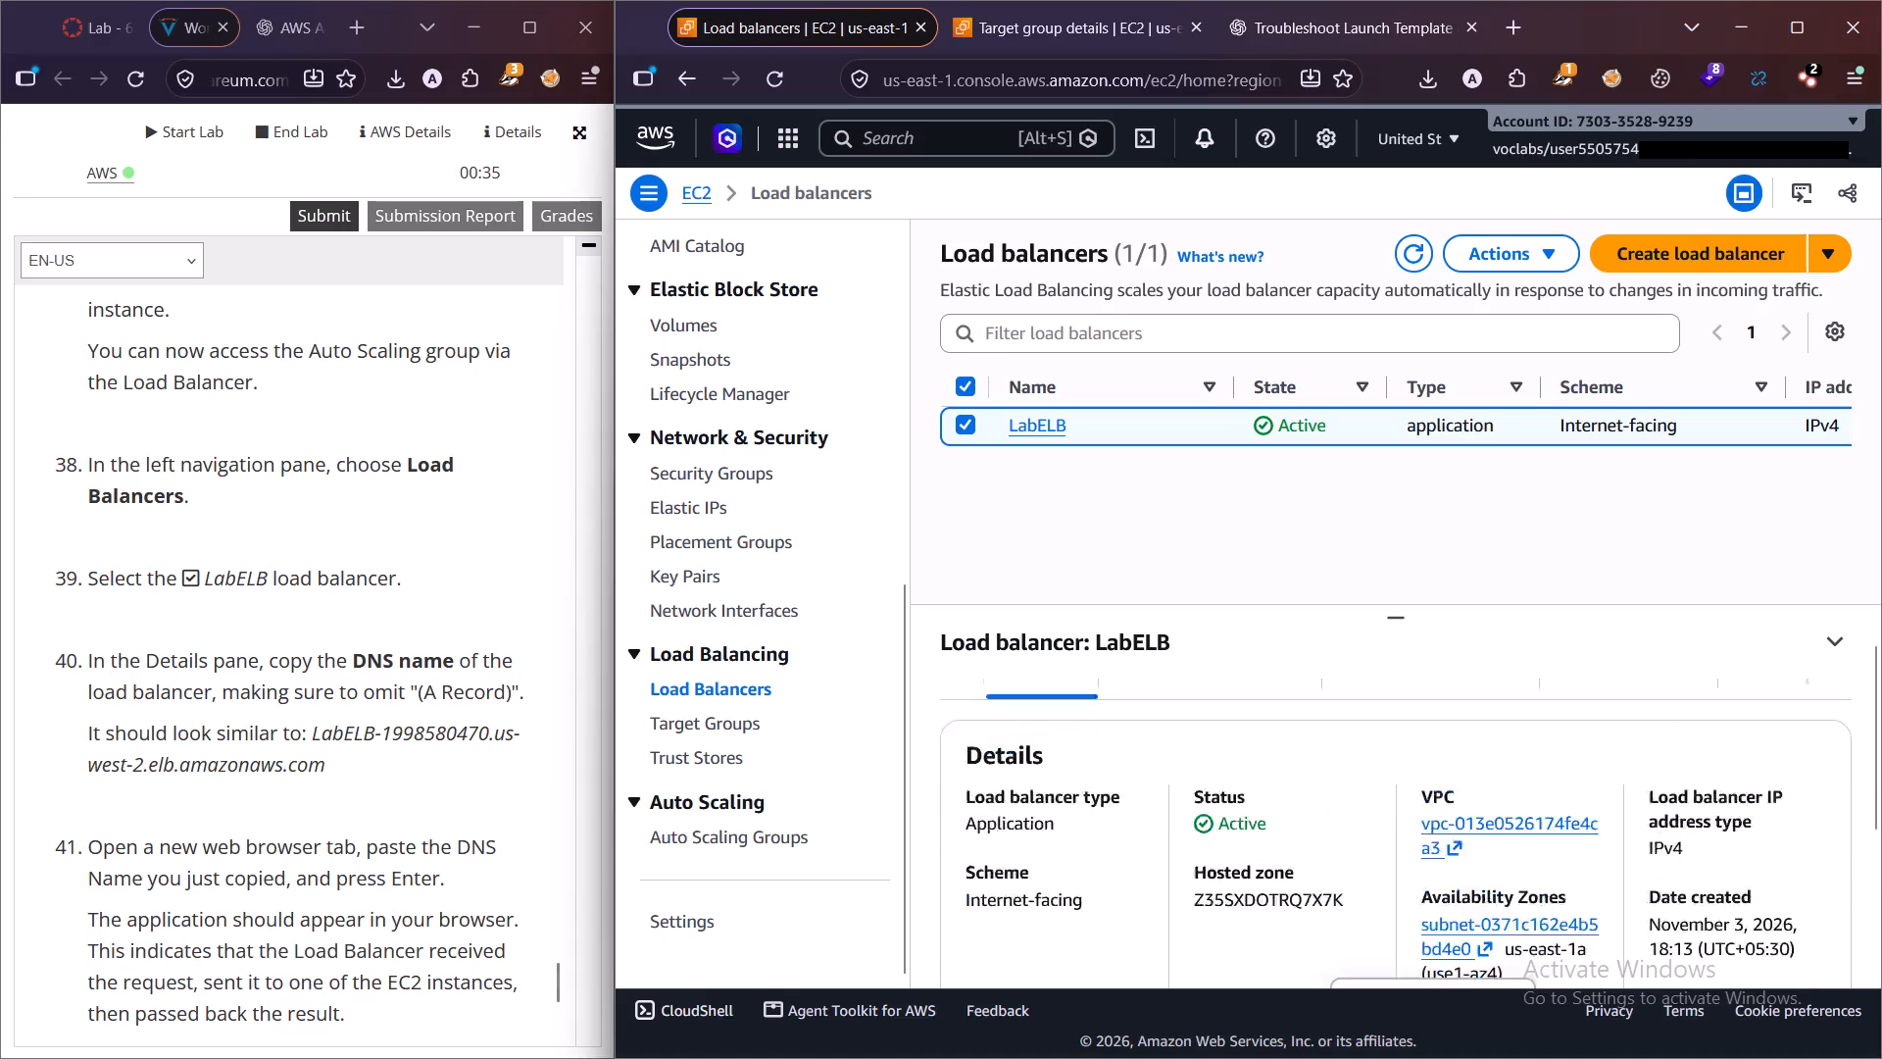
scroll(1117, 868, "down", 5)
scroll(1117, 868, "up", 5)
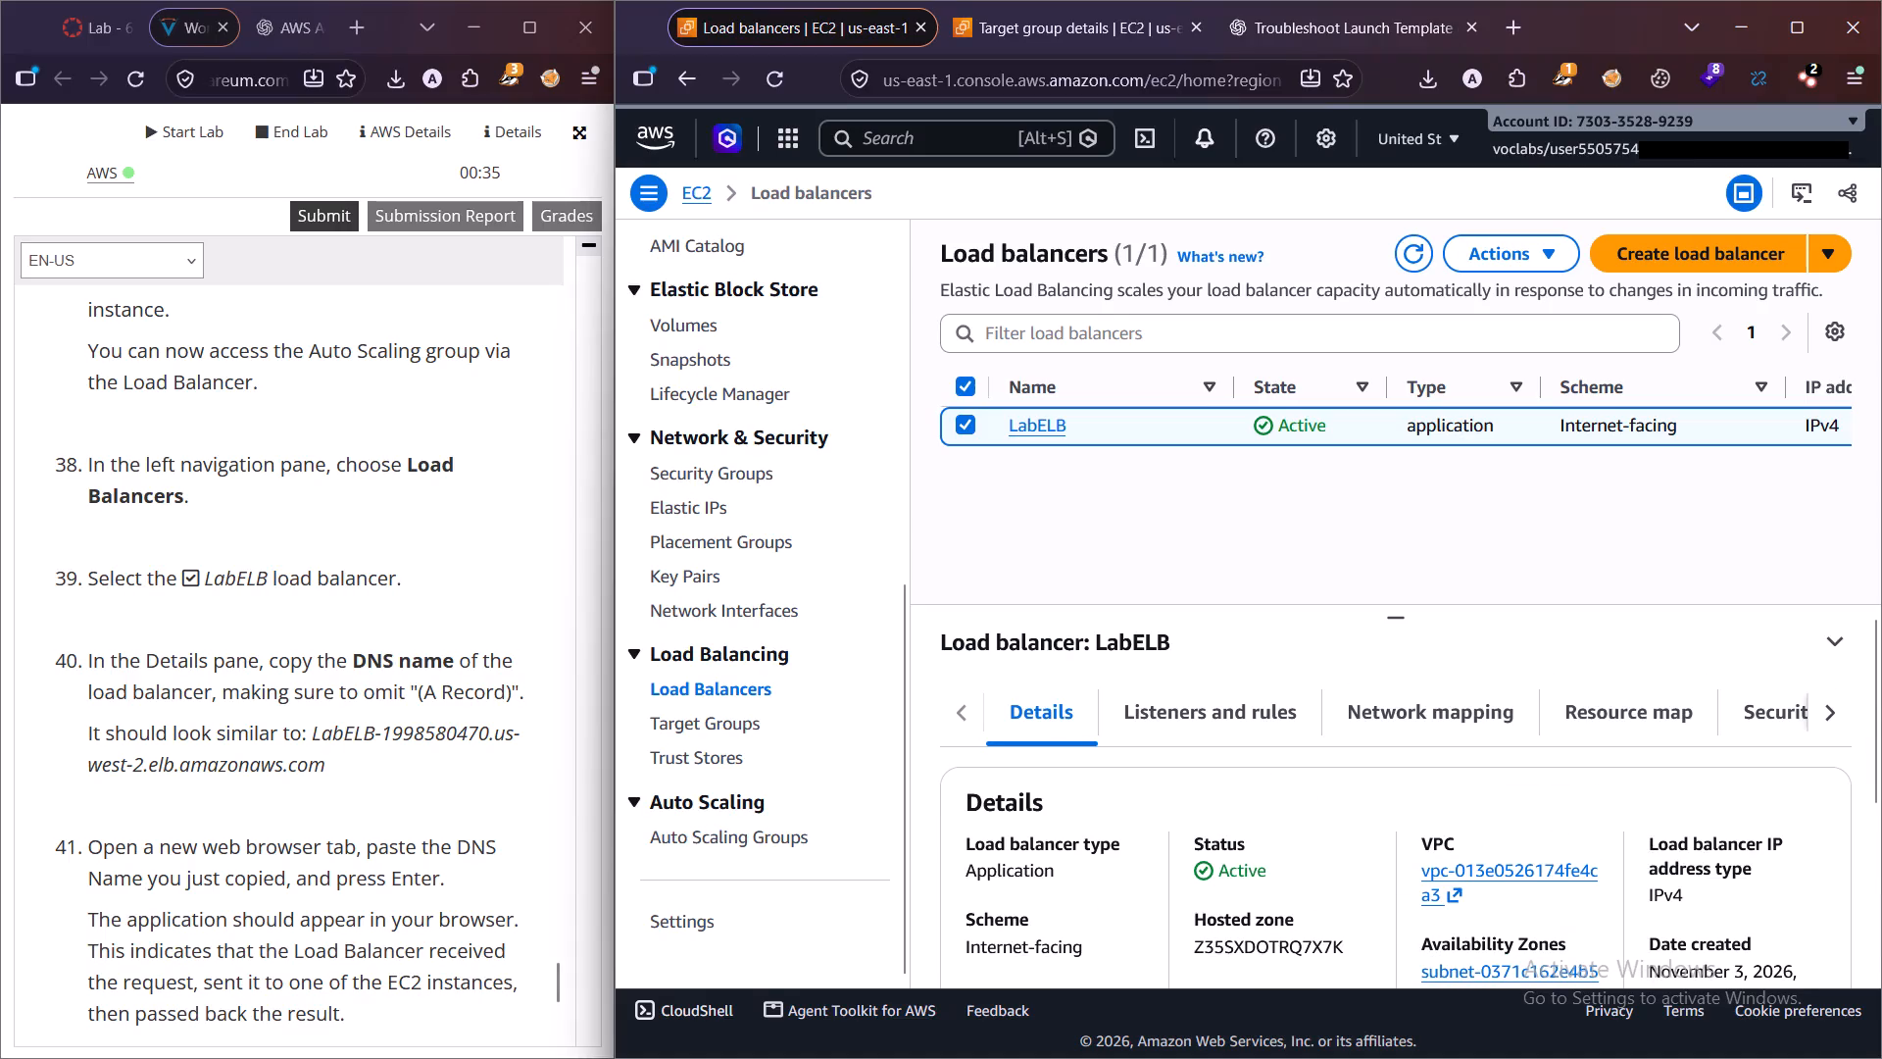
Load the copied LabELB DNS name in a new browser tab, per lab step 41.
scroll(219, 835, "down", 2)
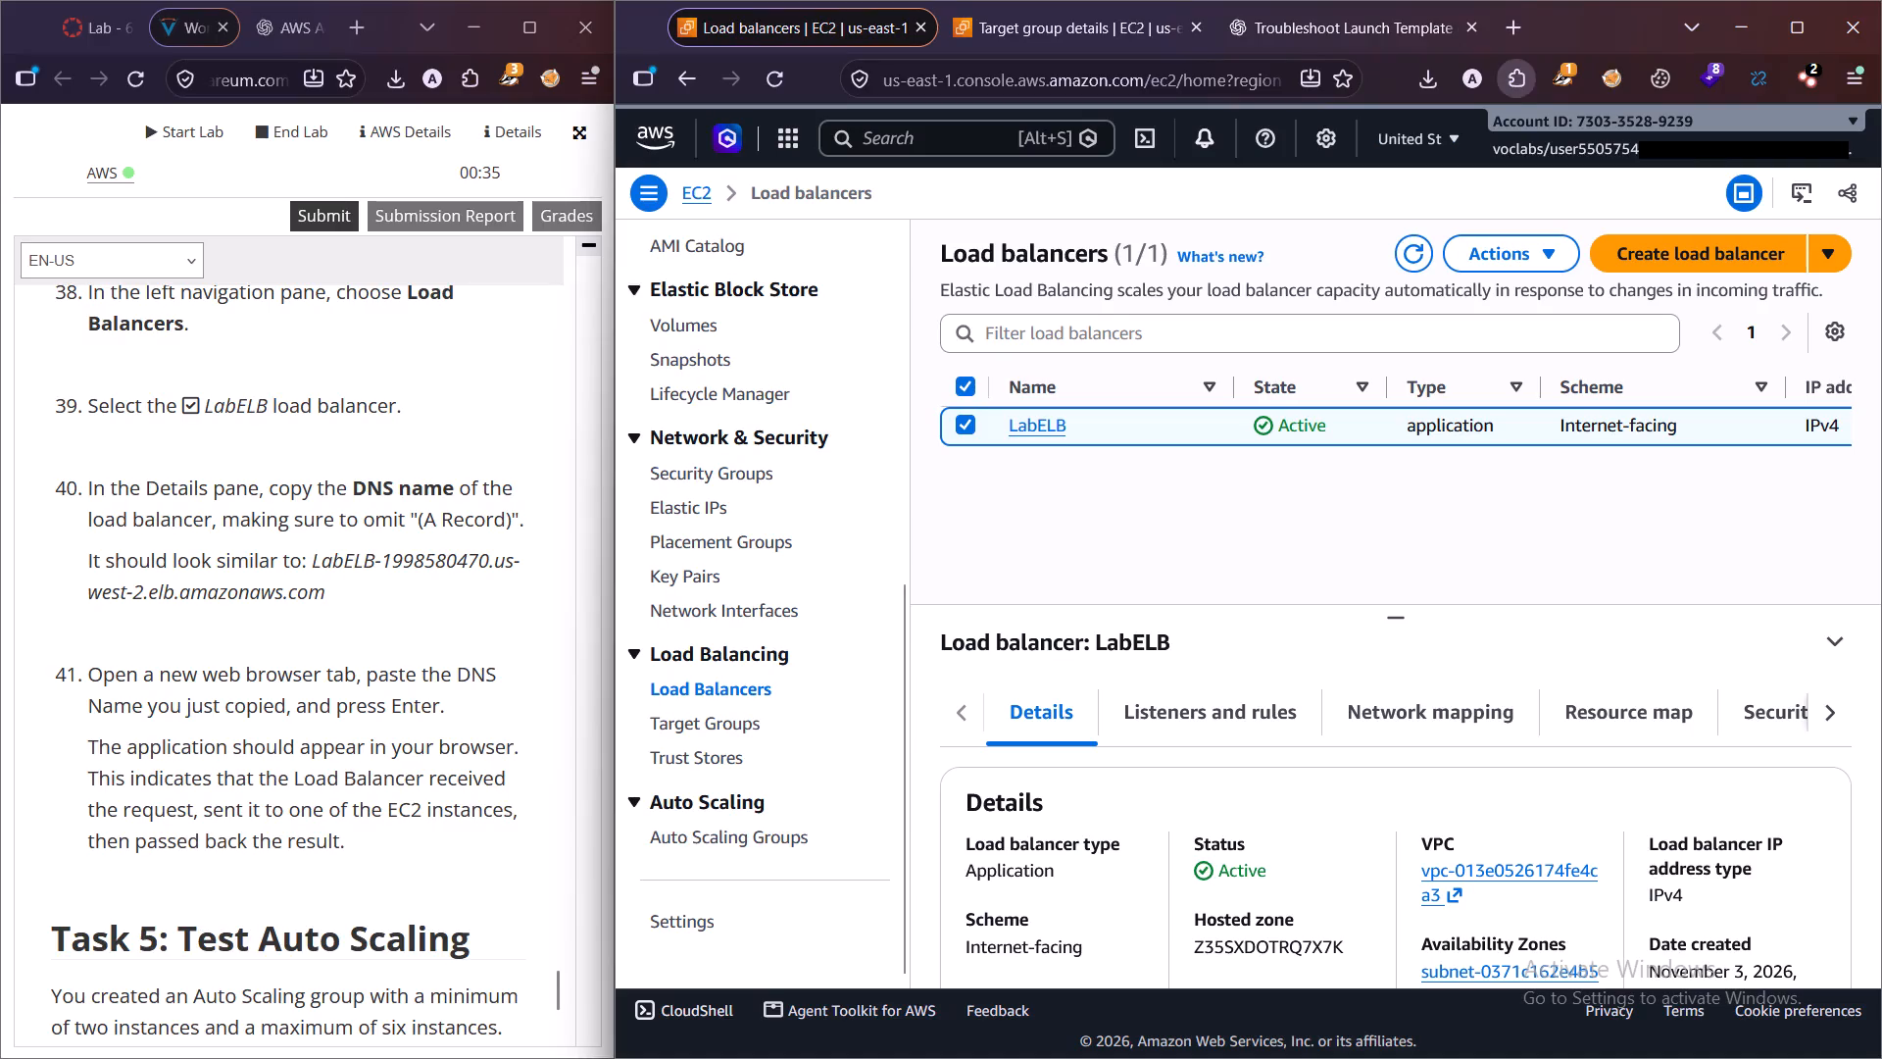
left_click(1511, 19)
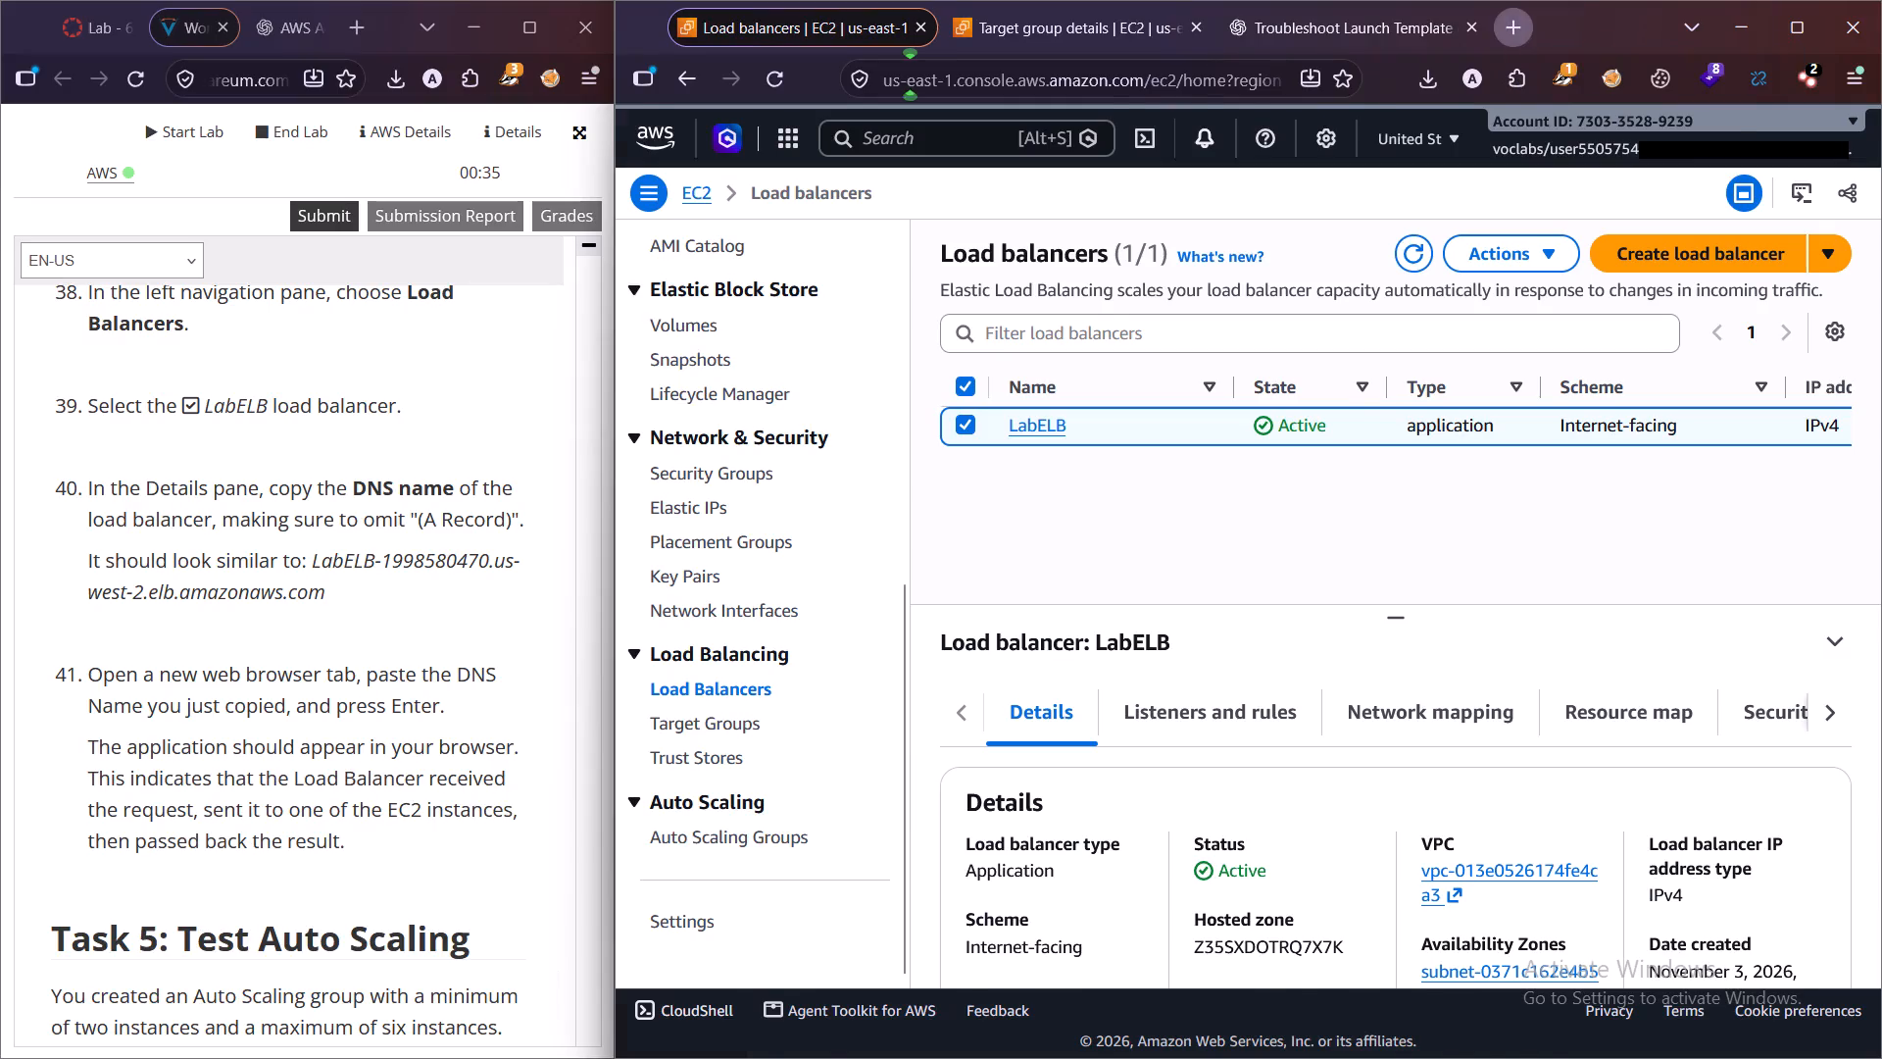
left_click(1108, 76)
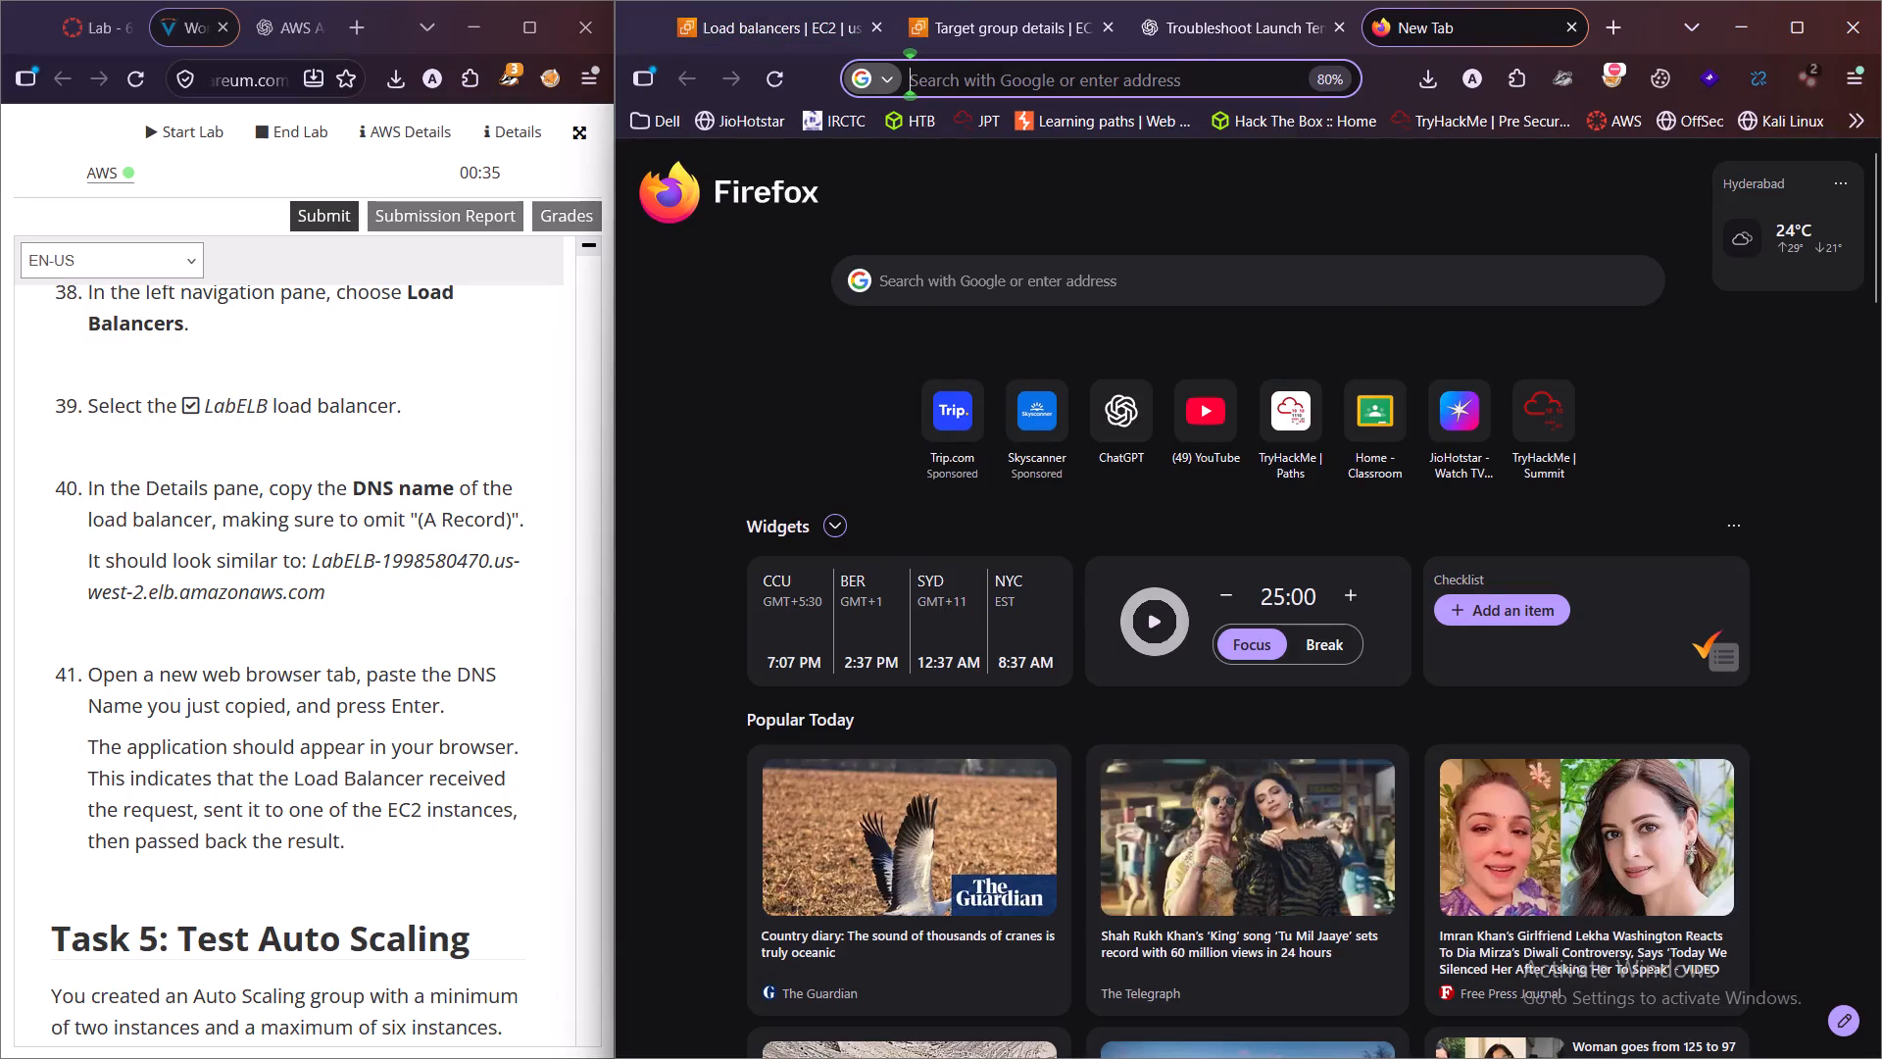
key("ctrl+v")
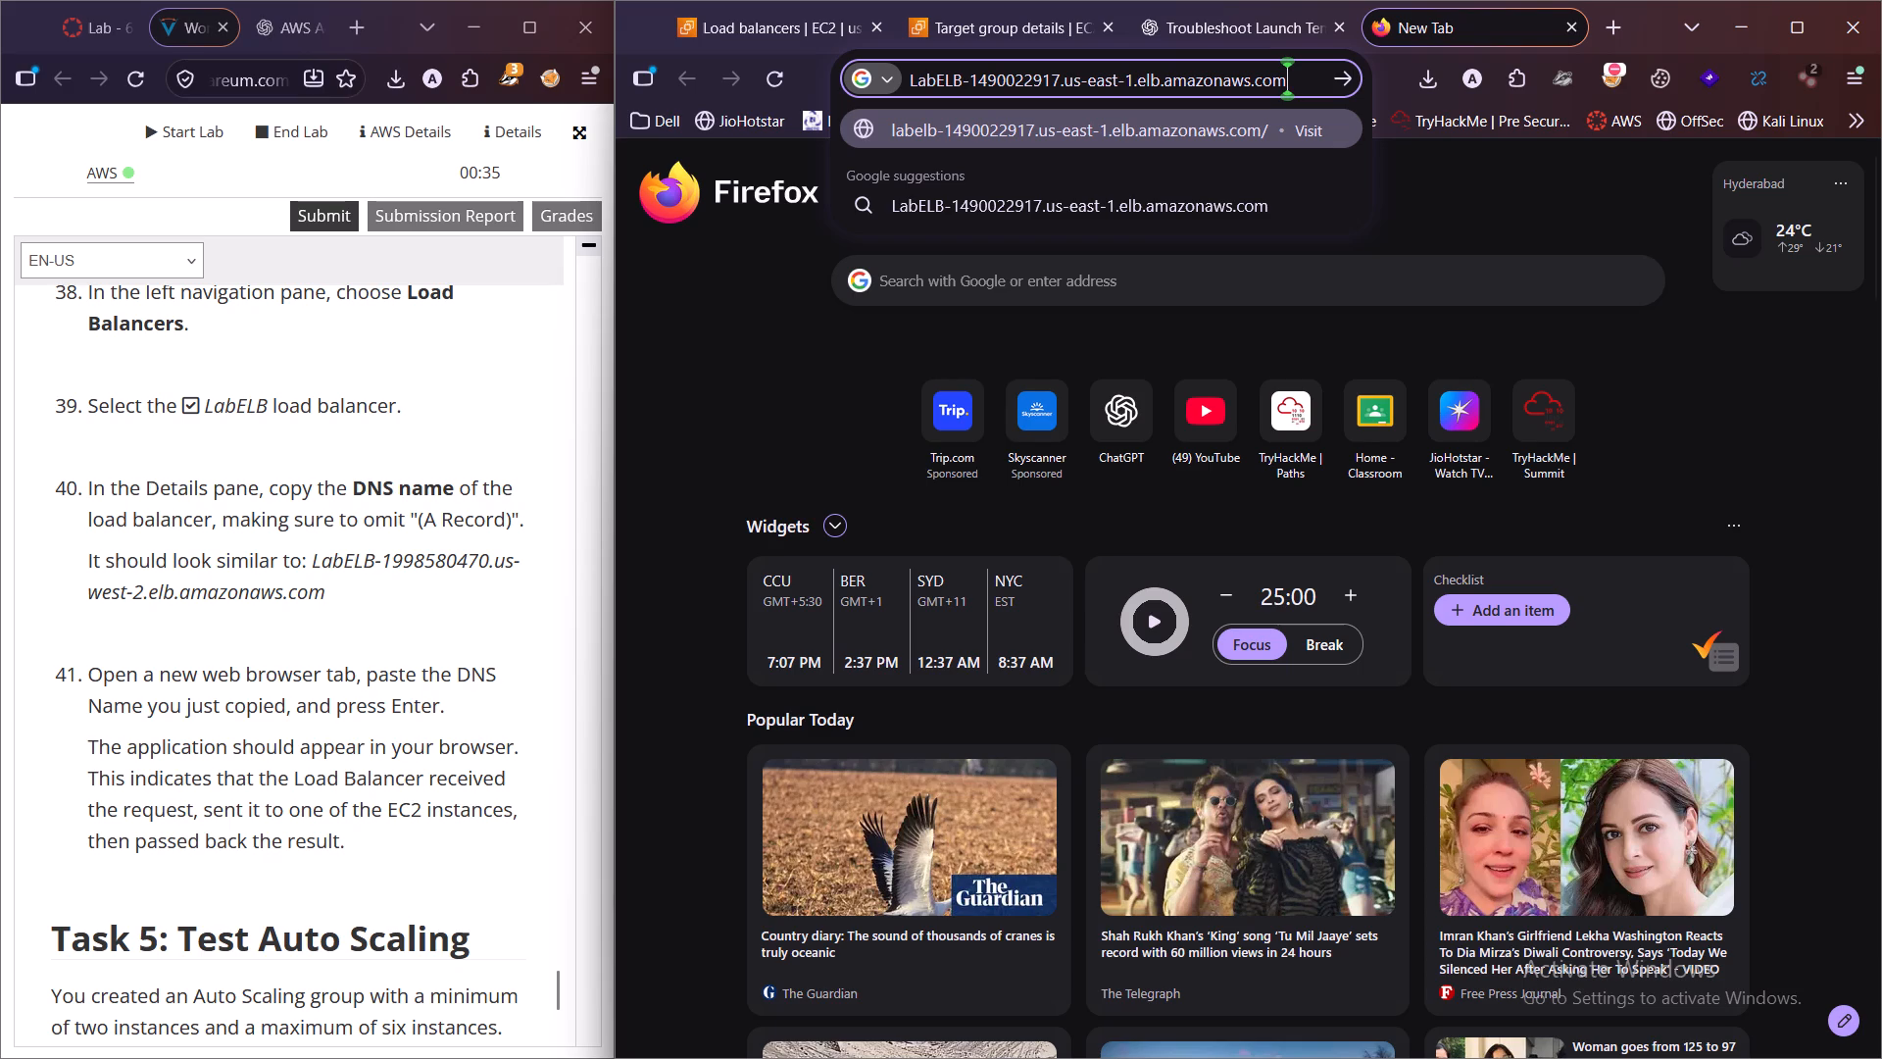
key("Return")
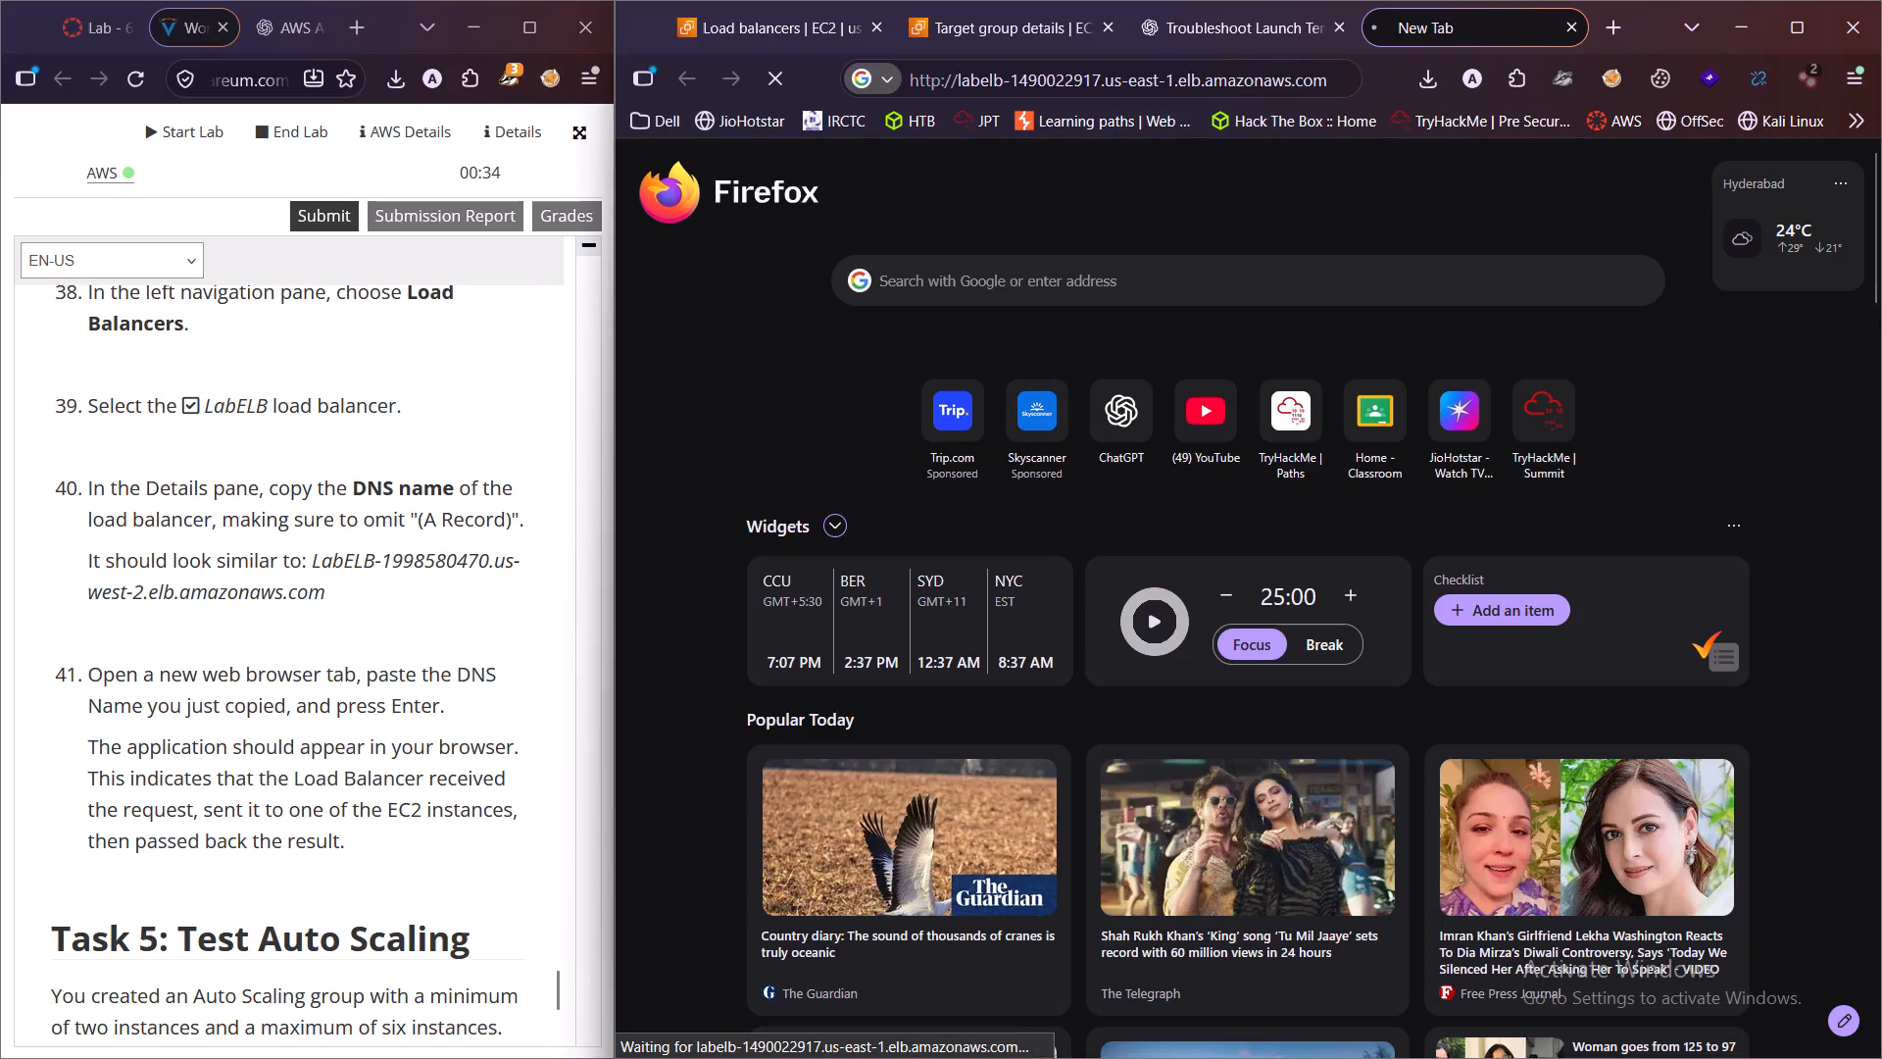
Return to the AWS console, search for cloudwatch and open the CloudWatch service, following lab steps 42 and 43 of Task 5.
left_click(793, 26)
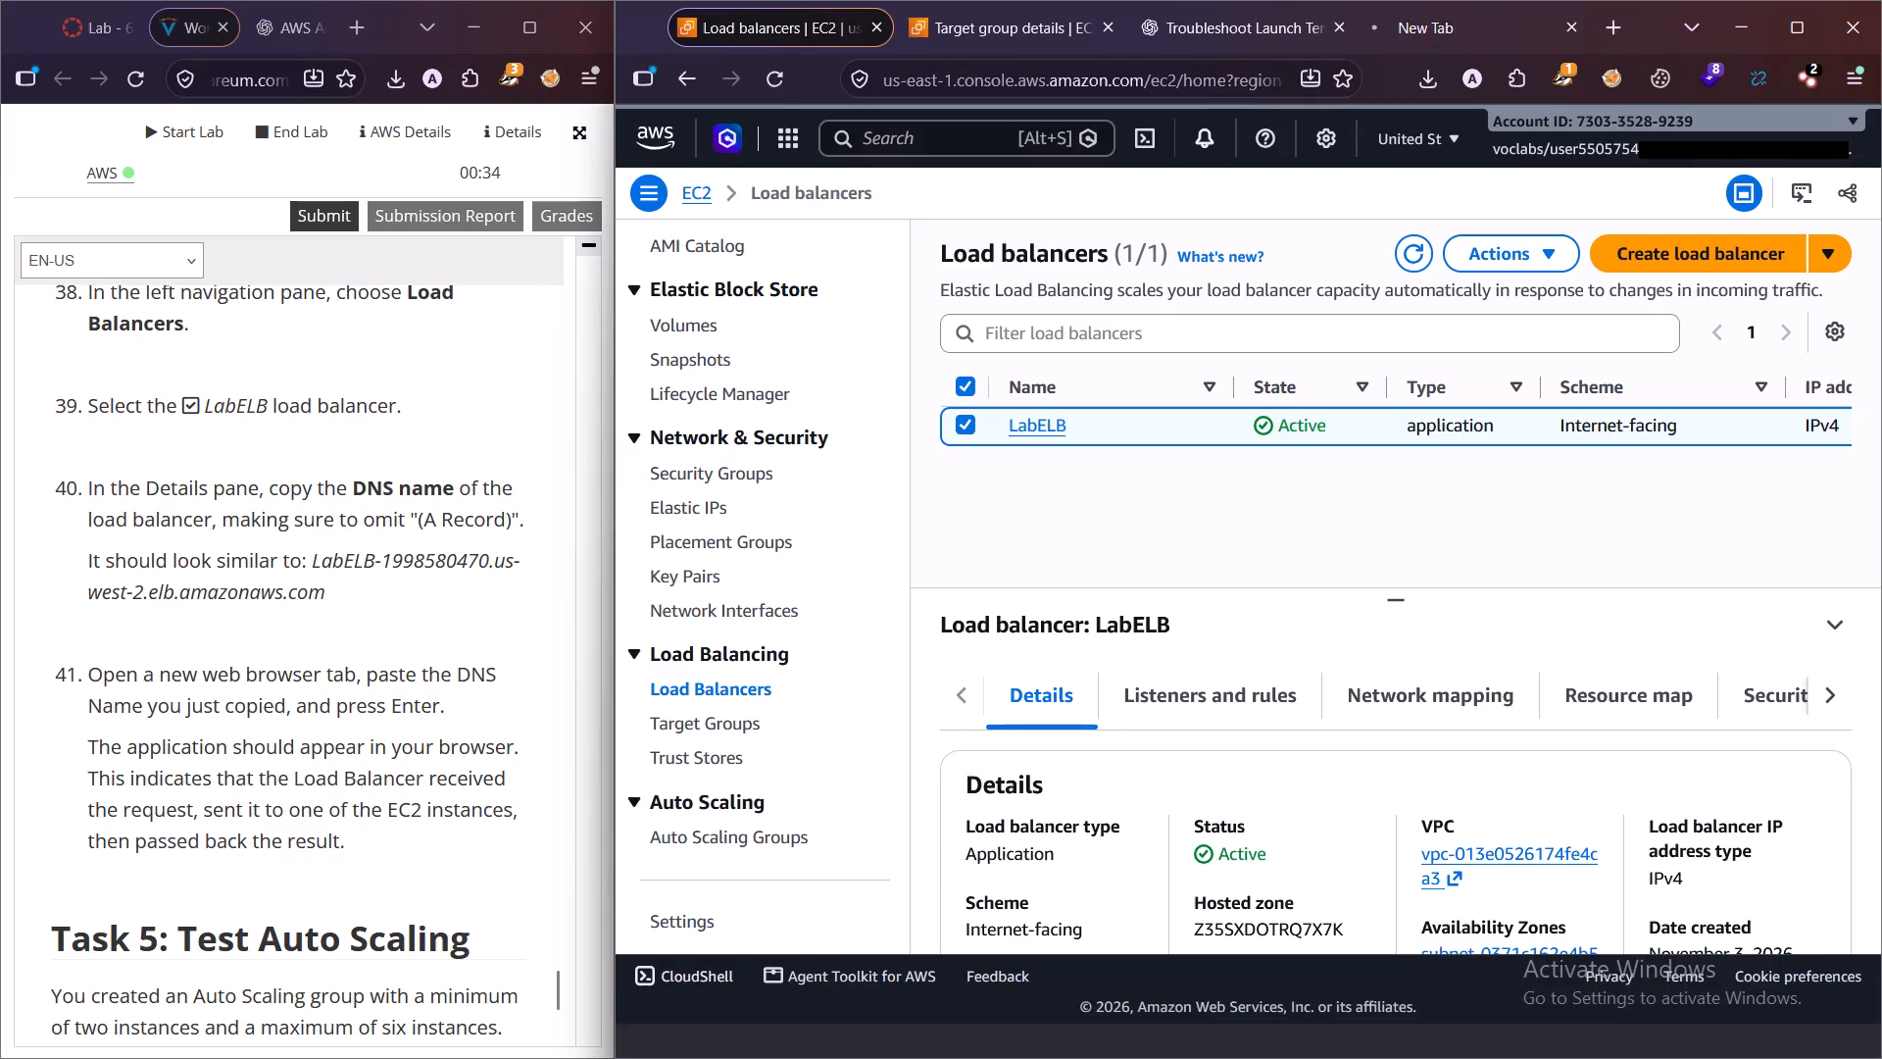
scroll(247, 830, "down", 1)
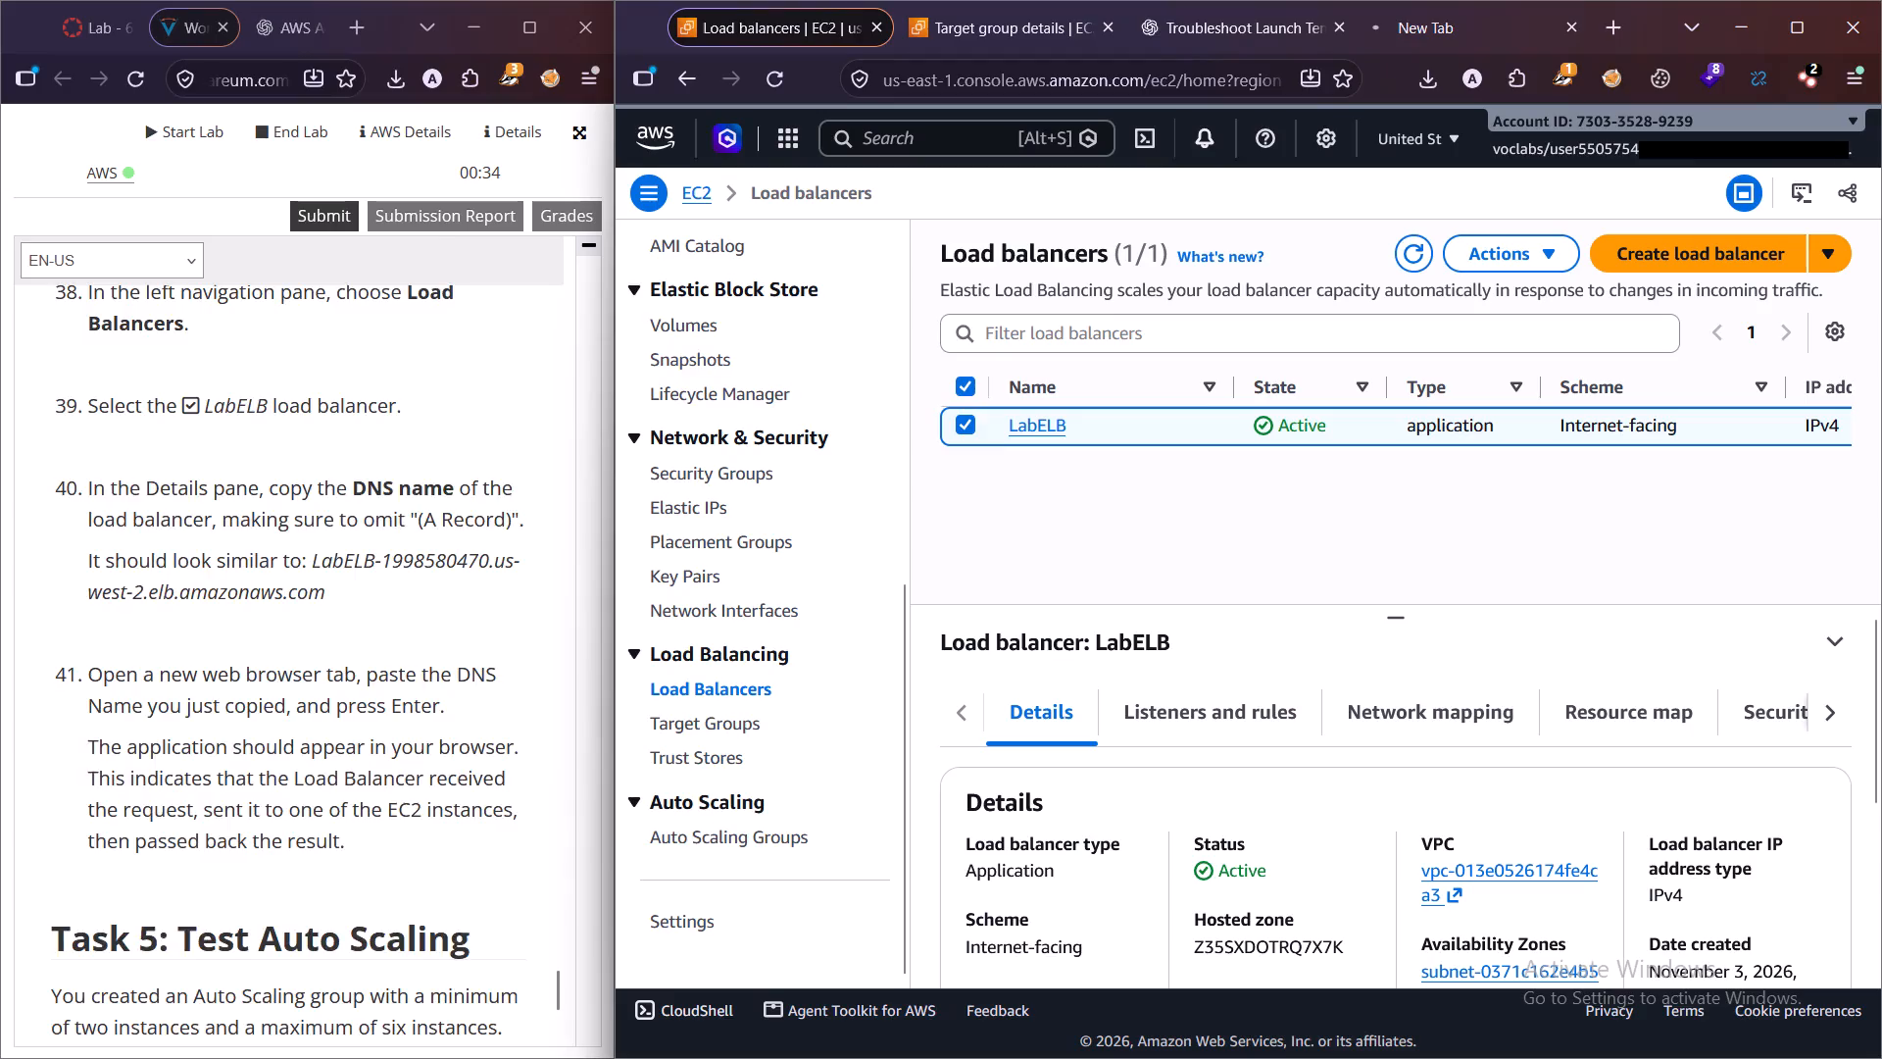
scroll(247, 830, "down", 3)
scroll(214, 734, "down", 2)
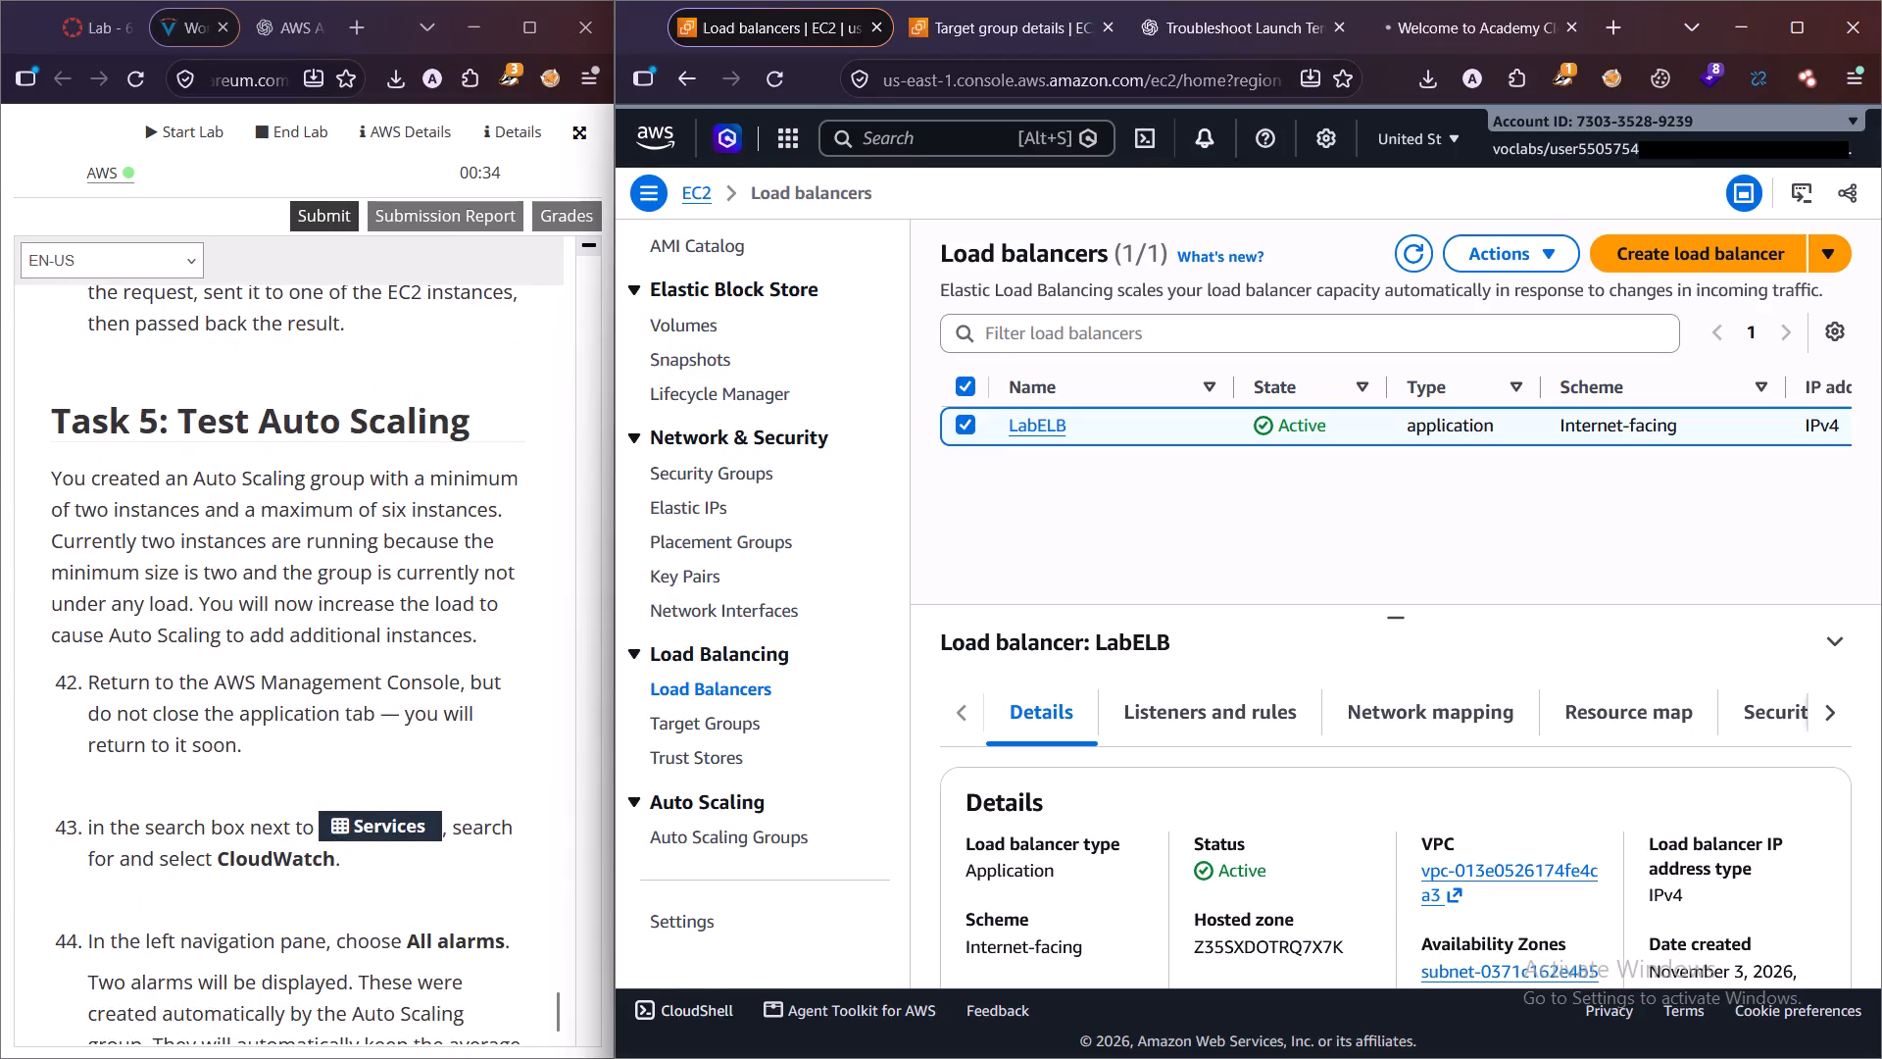
scroll(171, 686, "down", 1)
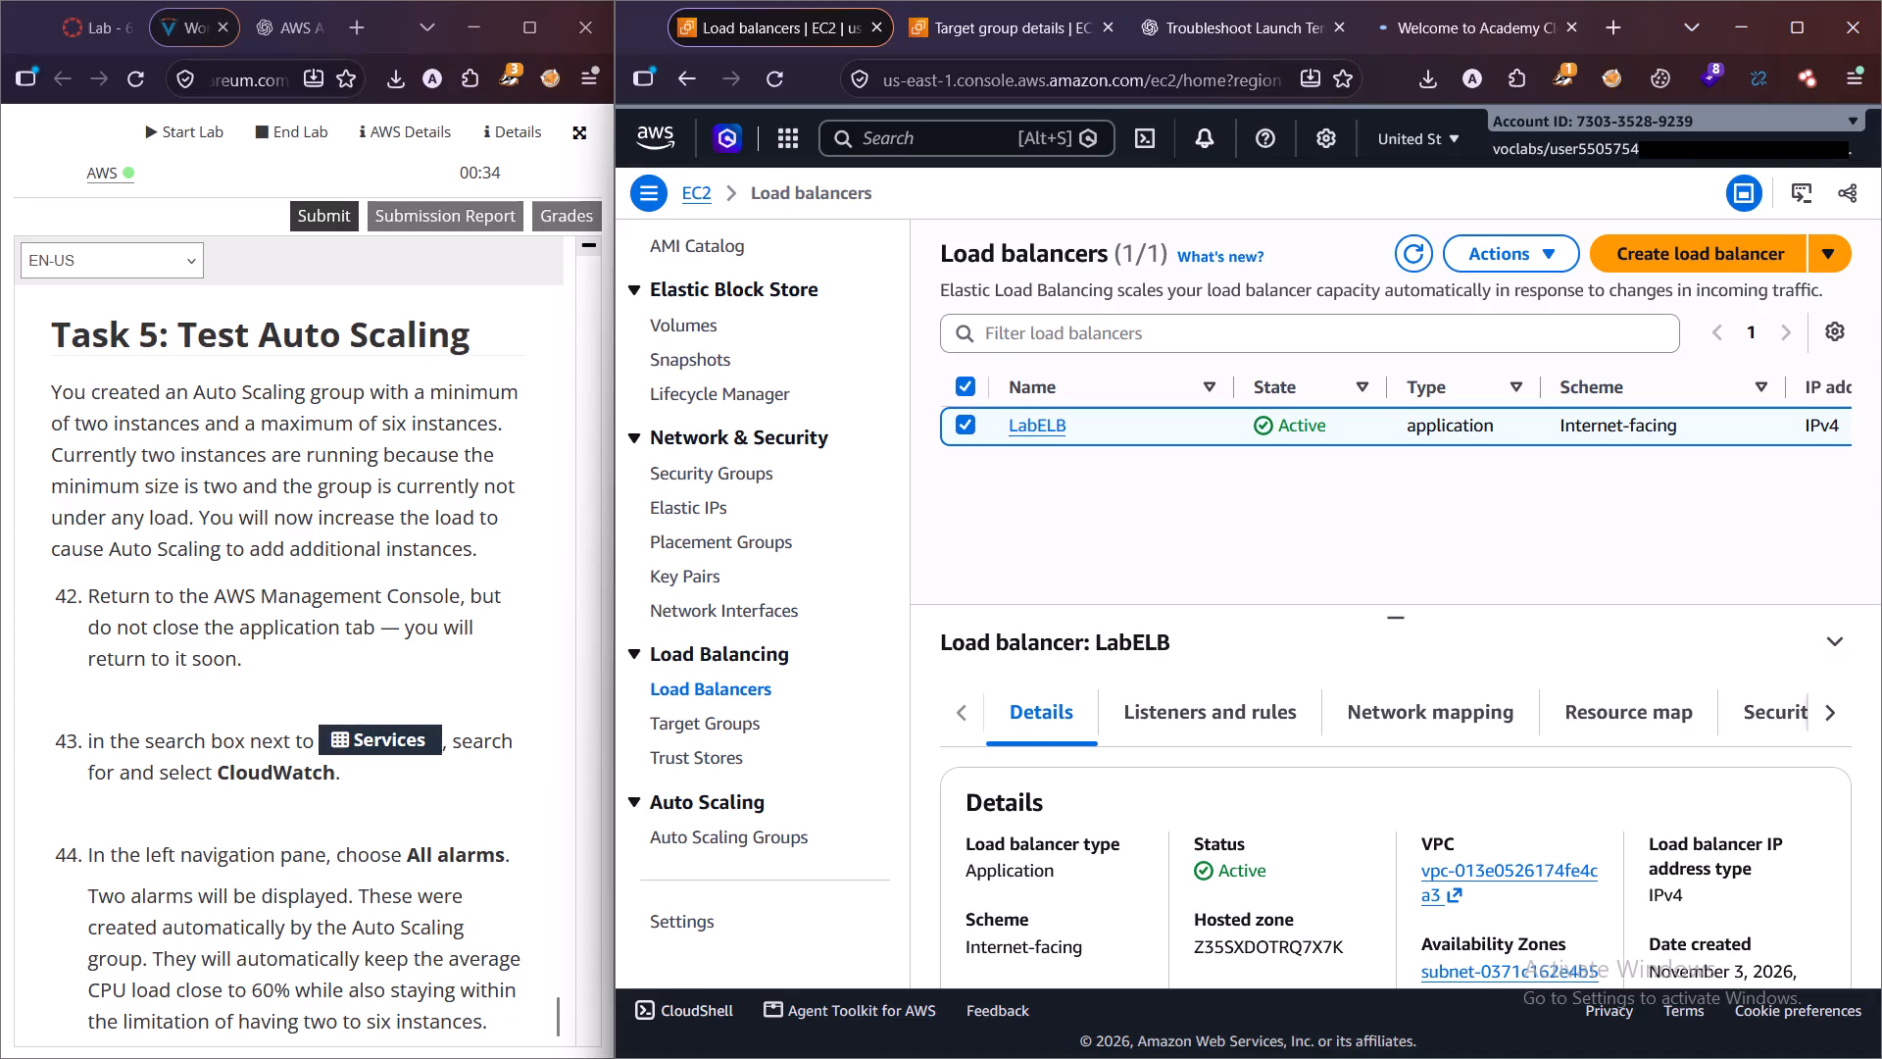
scroll(235, 717, "down", 1)
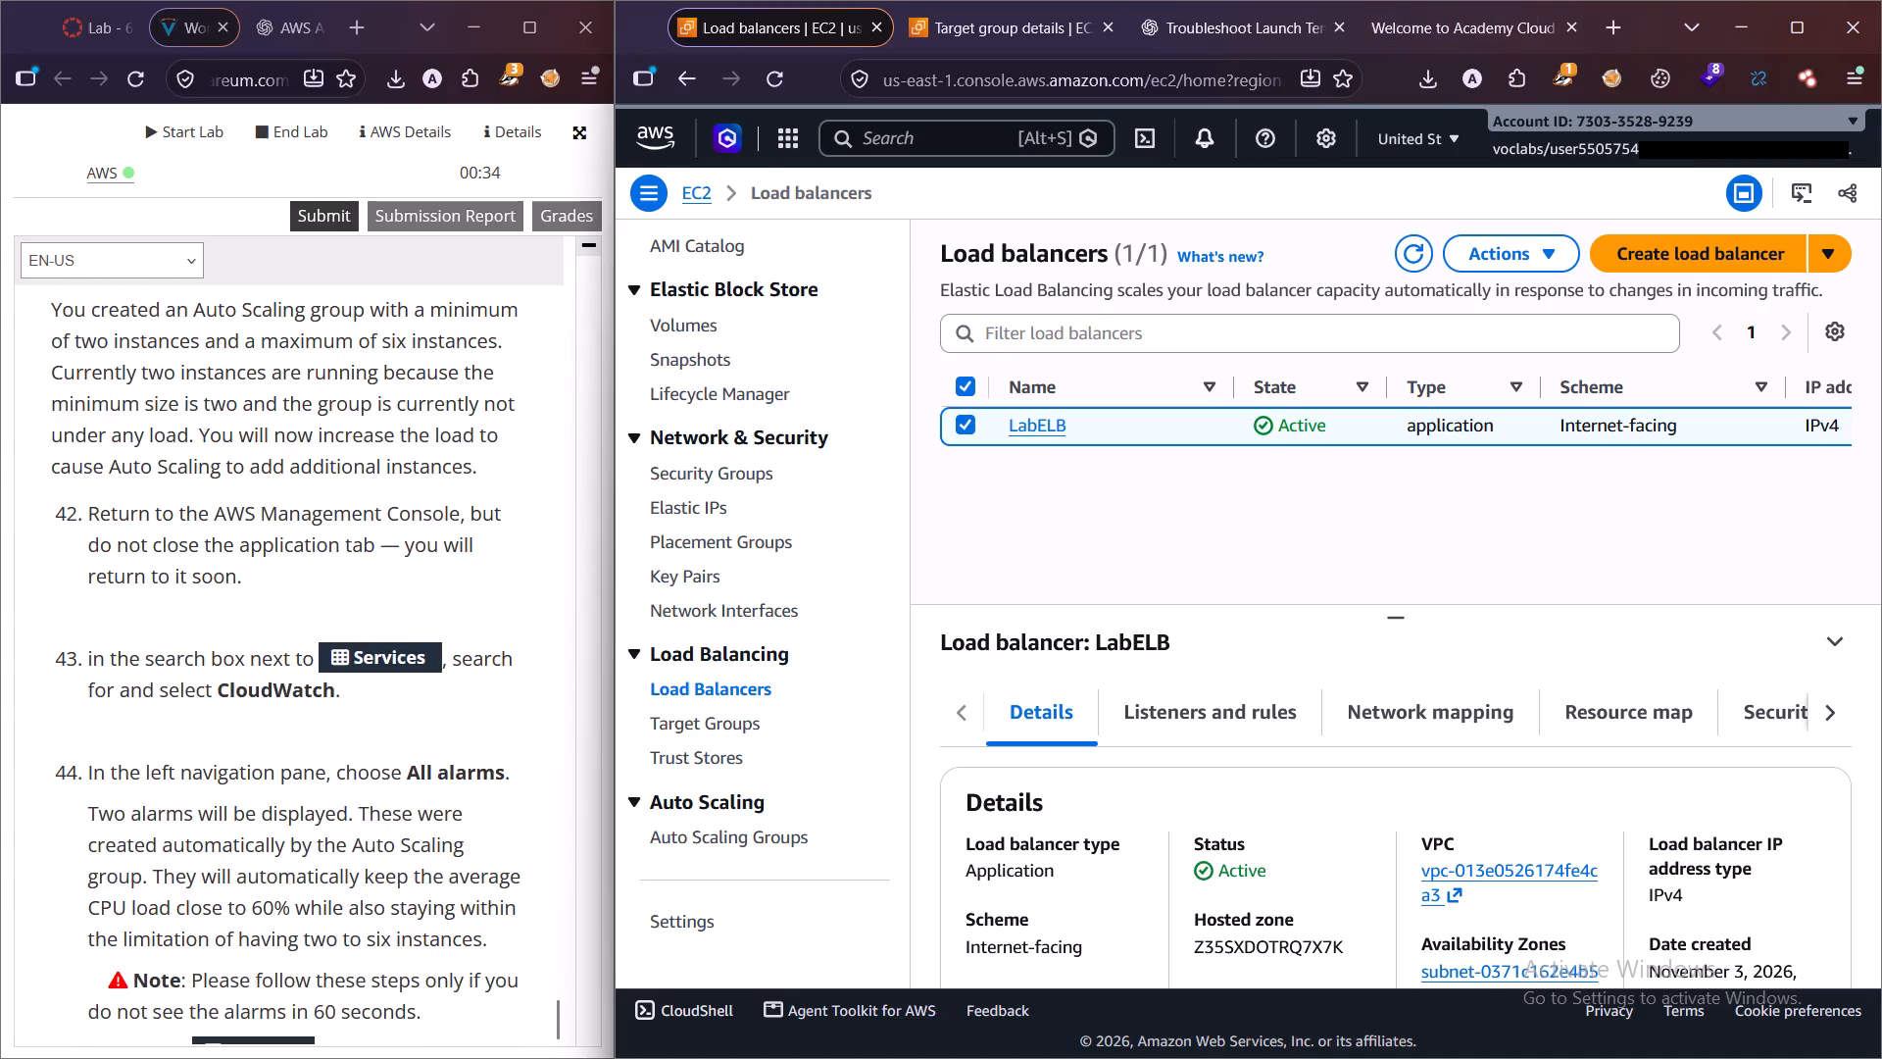
left_click(934, 139)
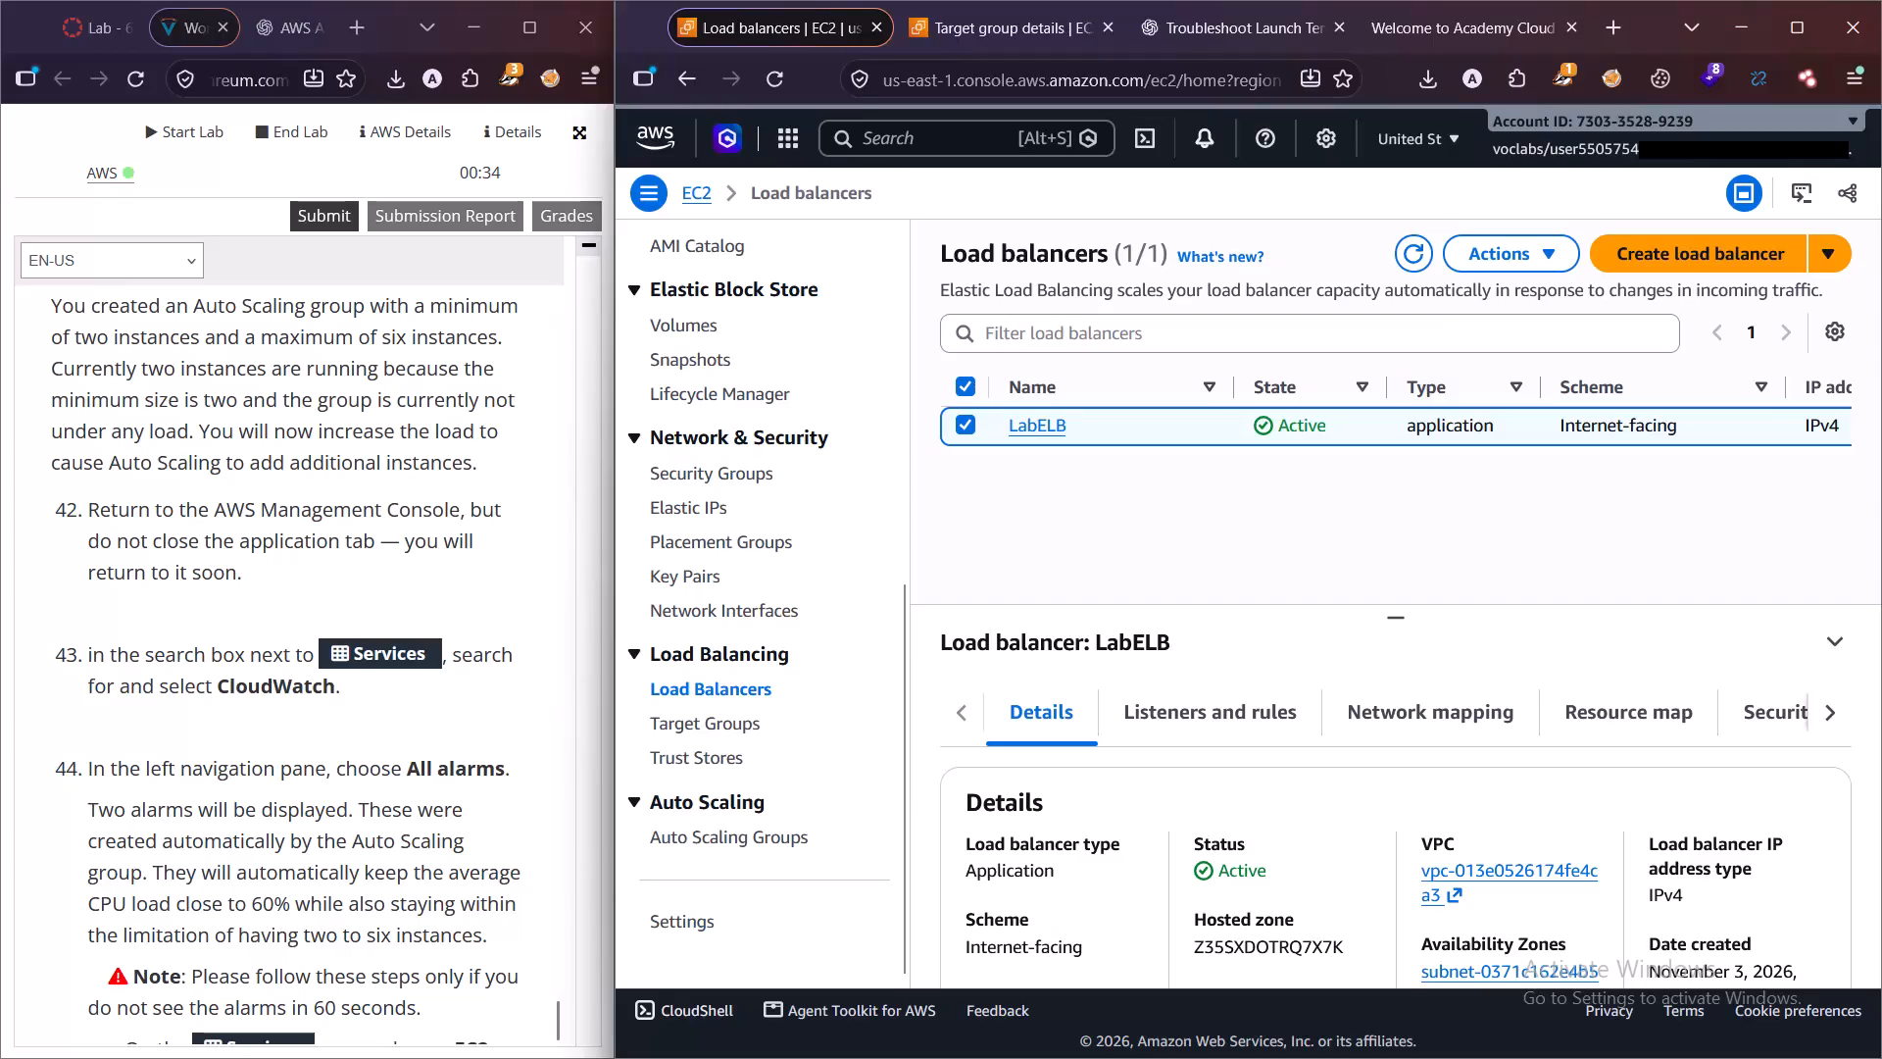
type("cloud")
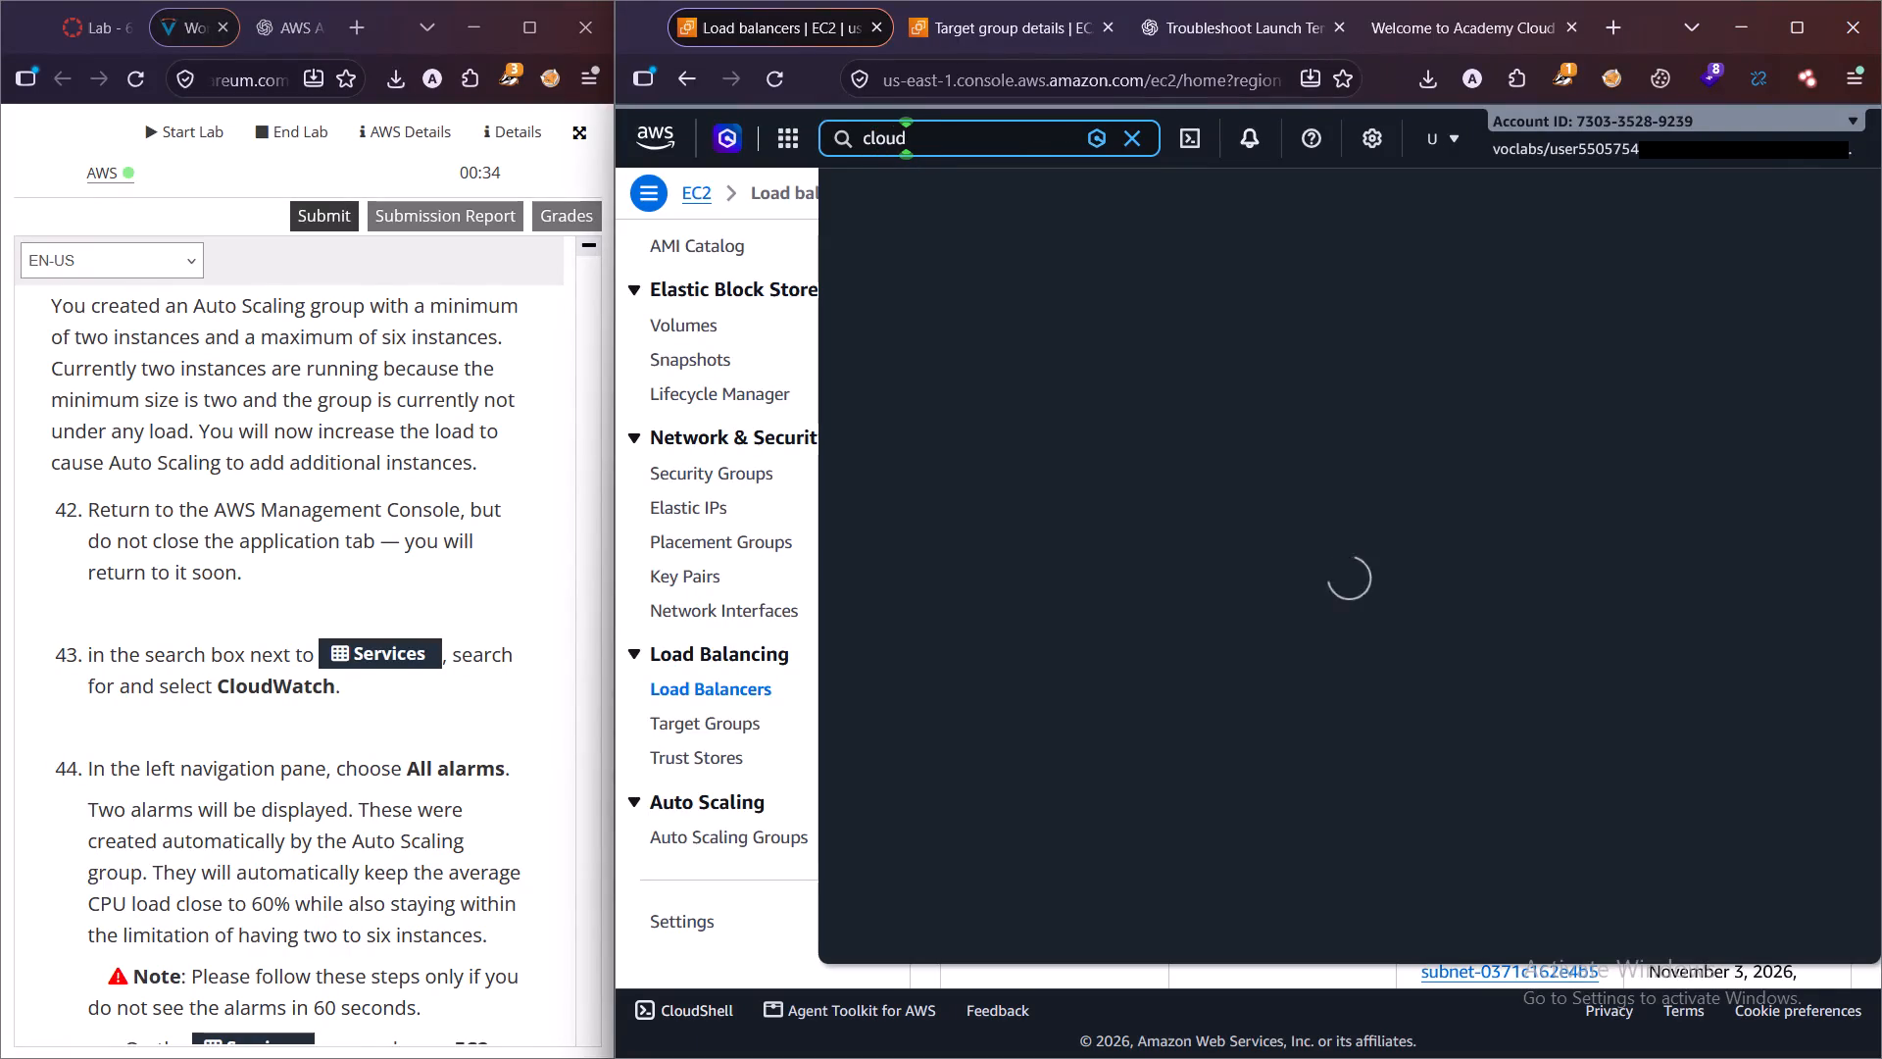
type("watch")
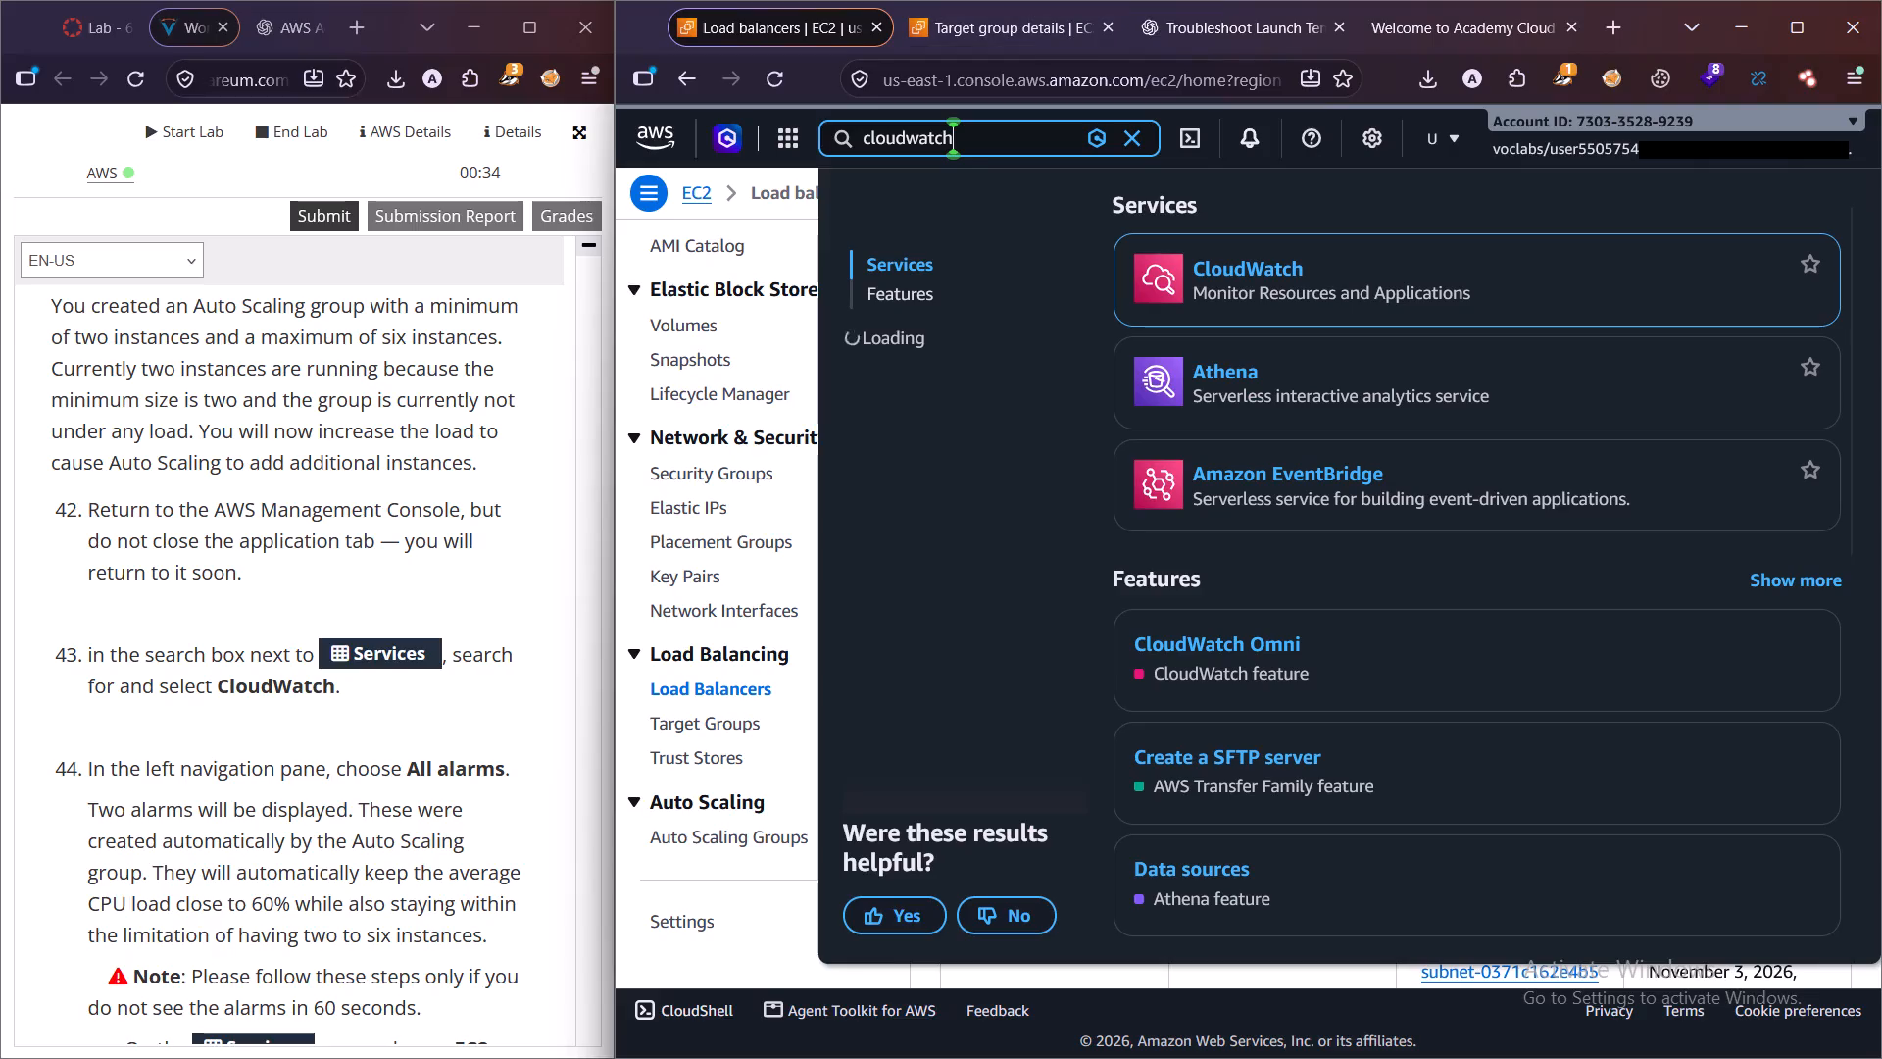
left_click(1265, 271)
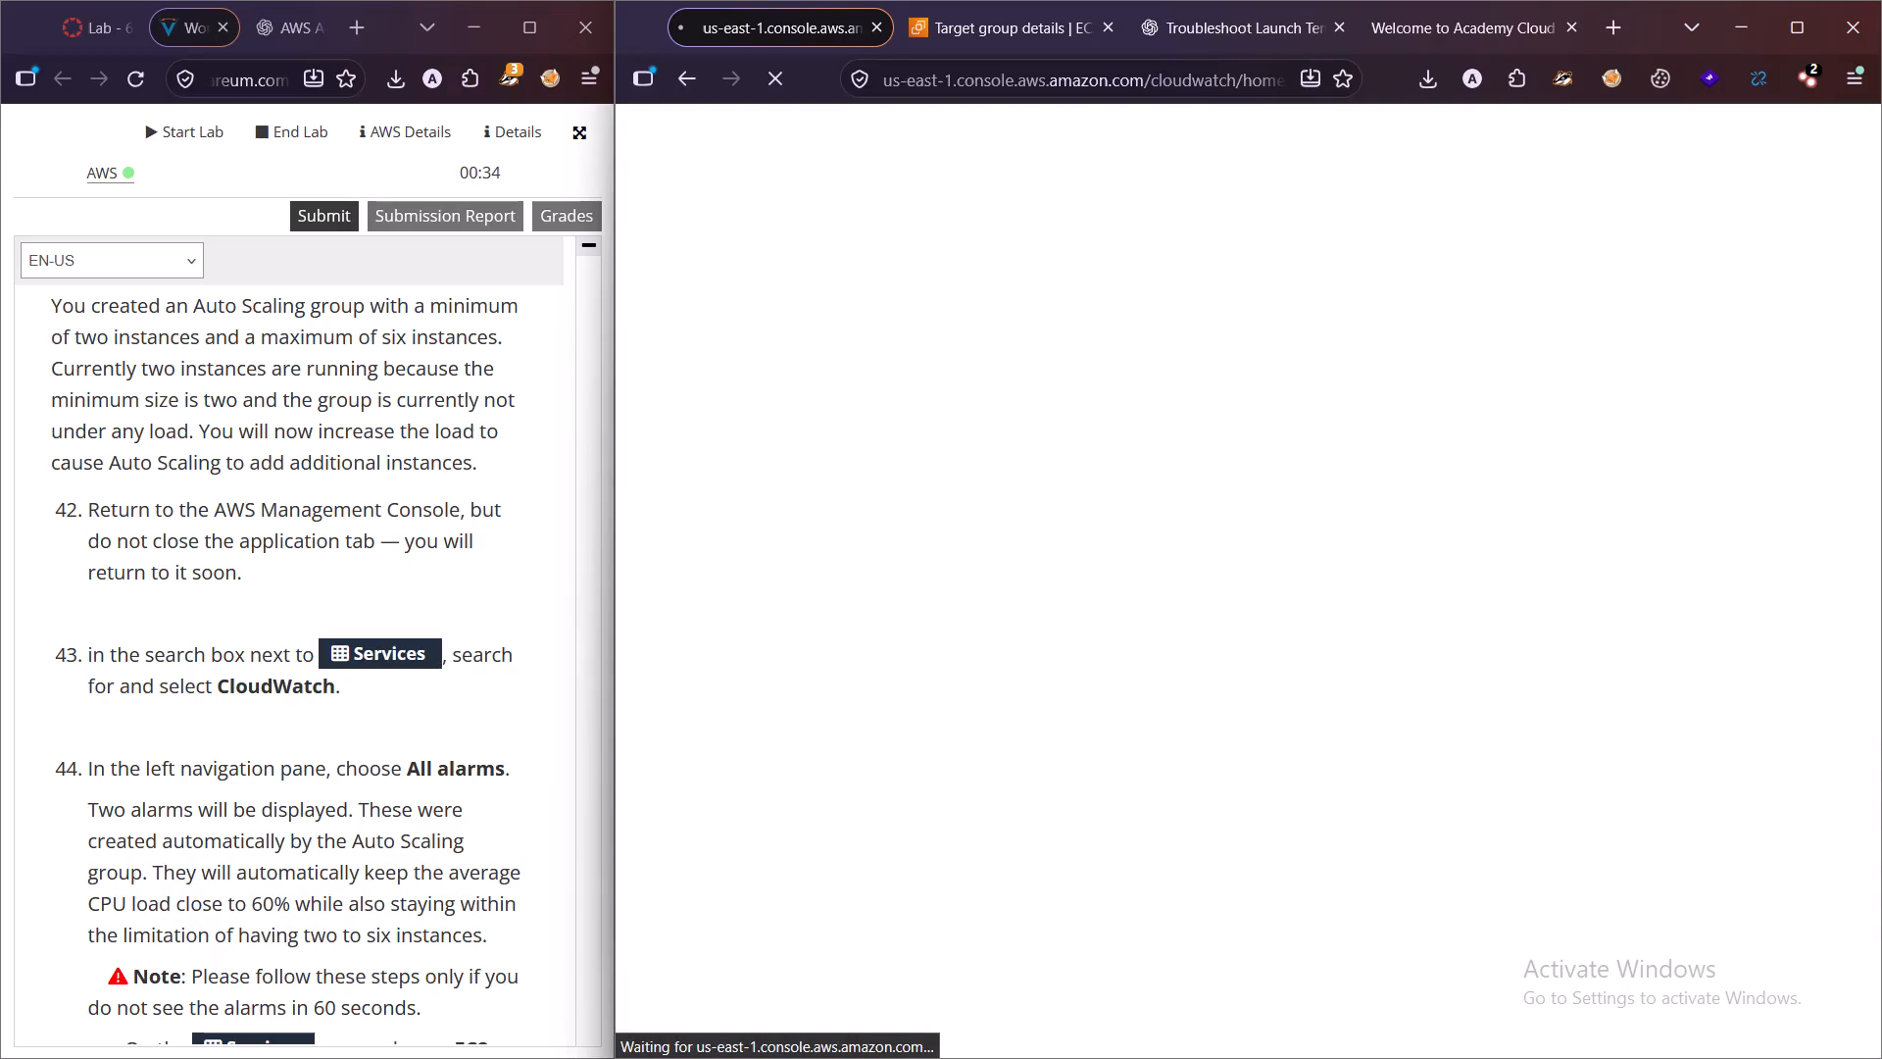
Check the application page served through LabELB, and return to the CloudWatch tab for lab step 44.
left_click(1416, 45)
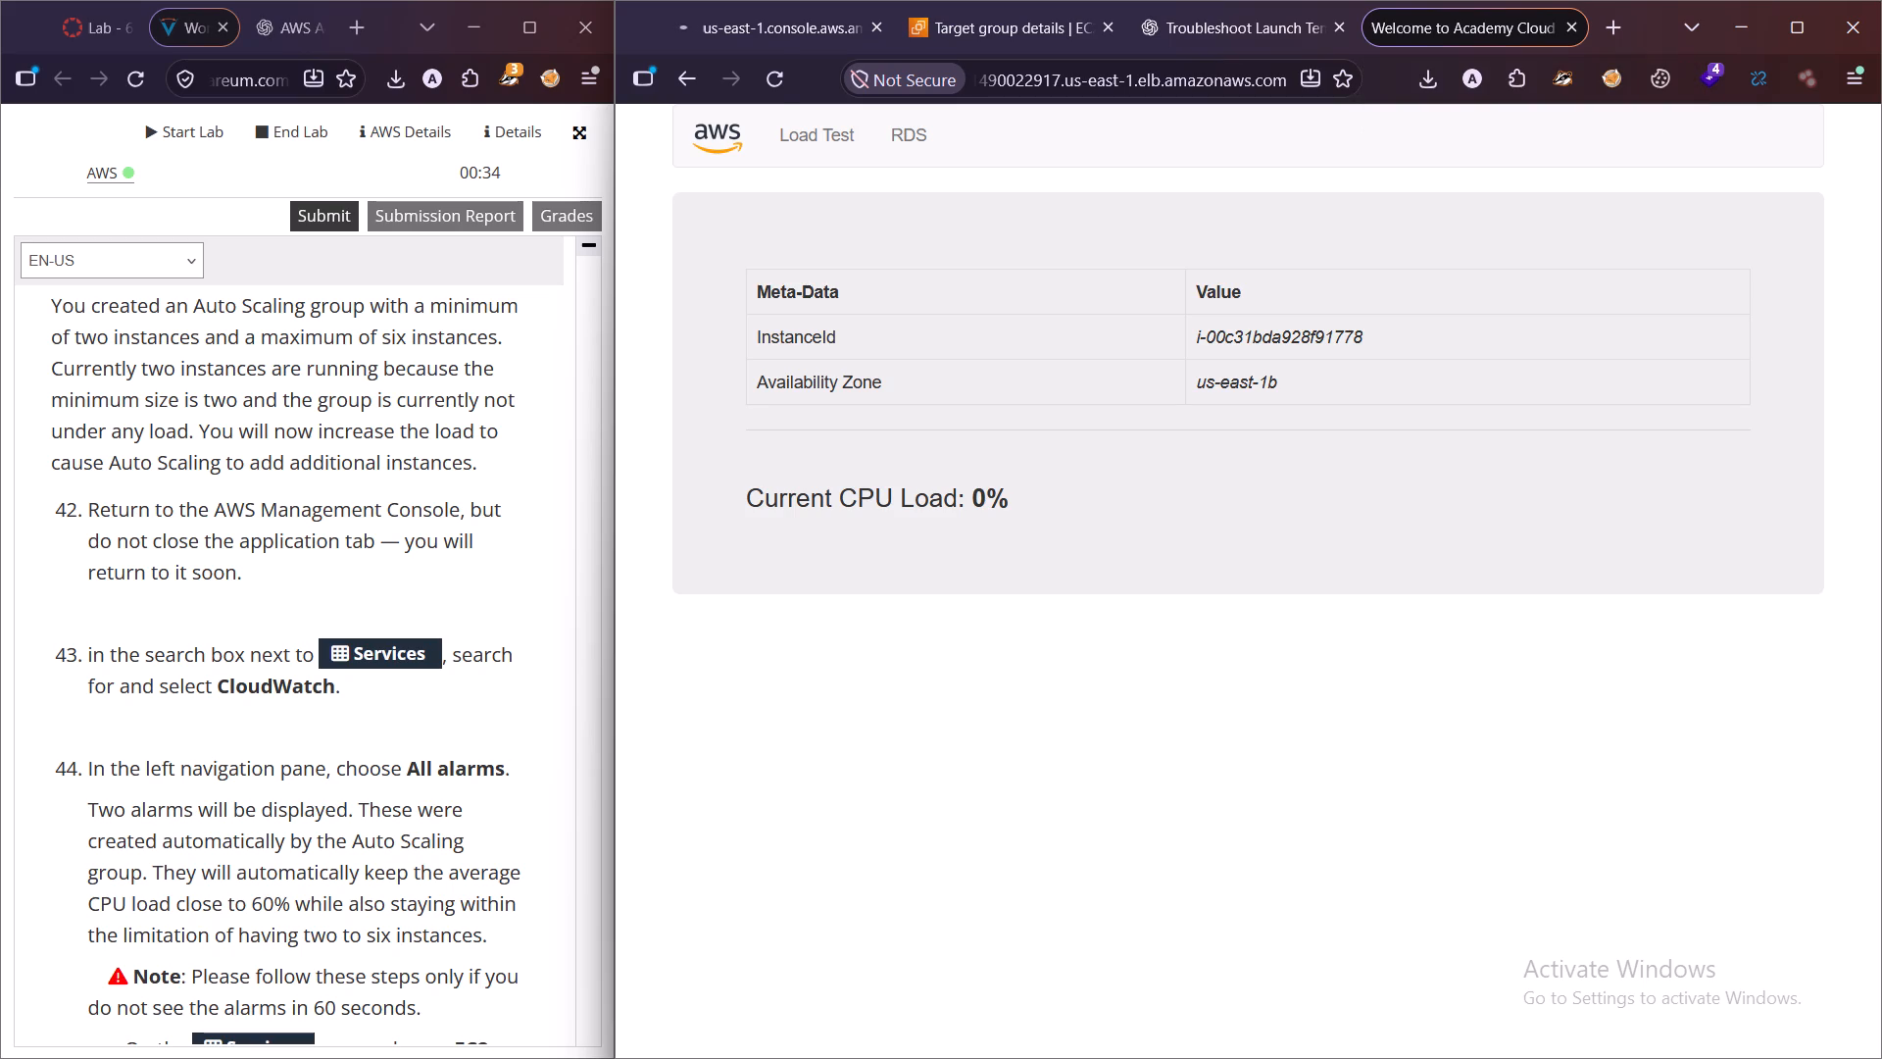
left_click(788, 24)
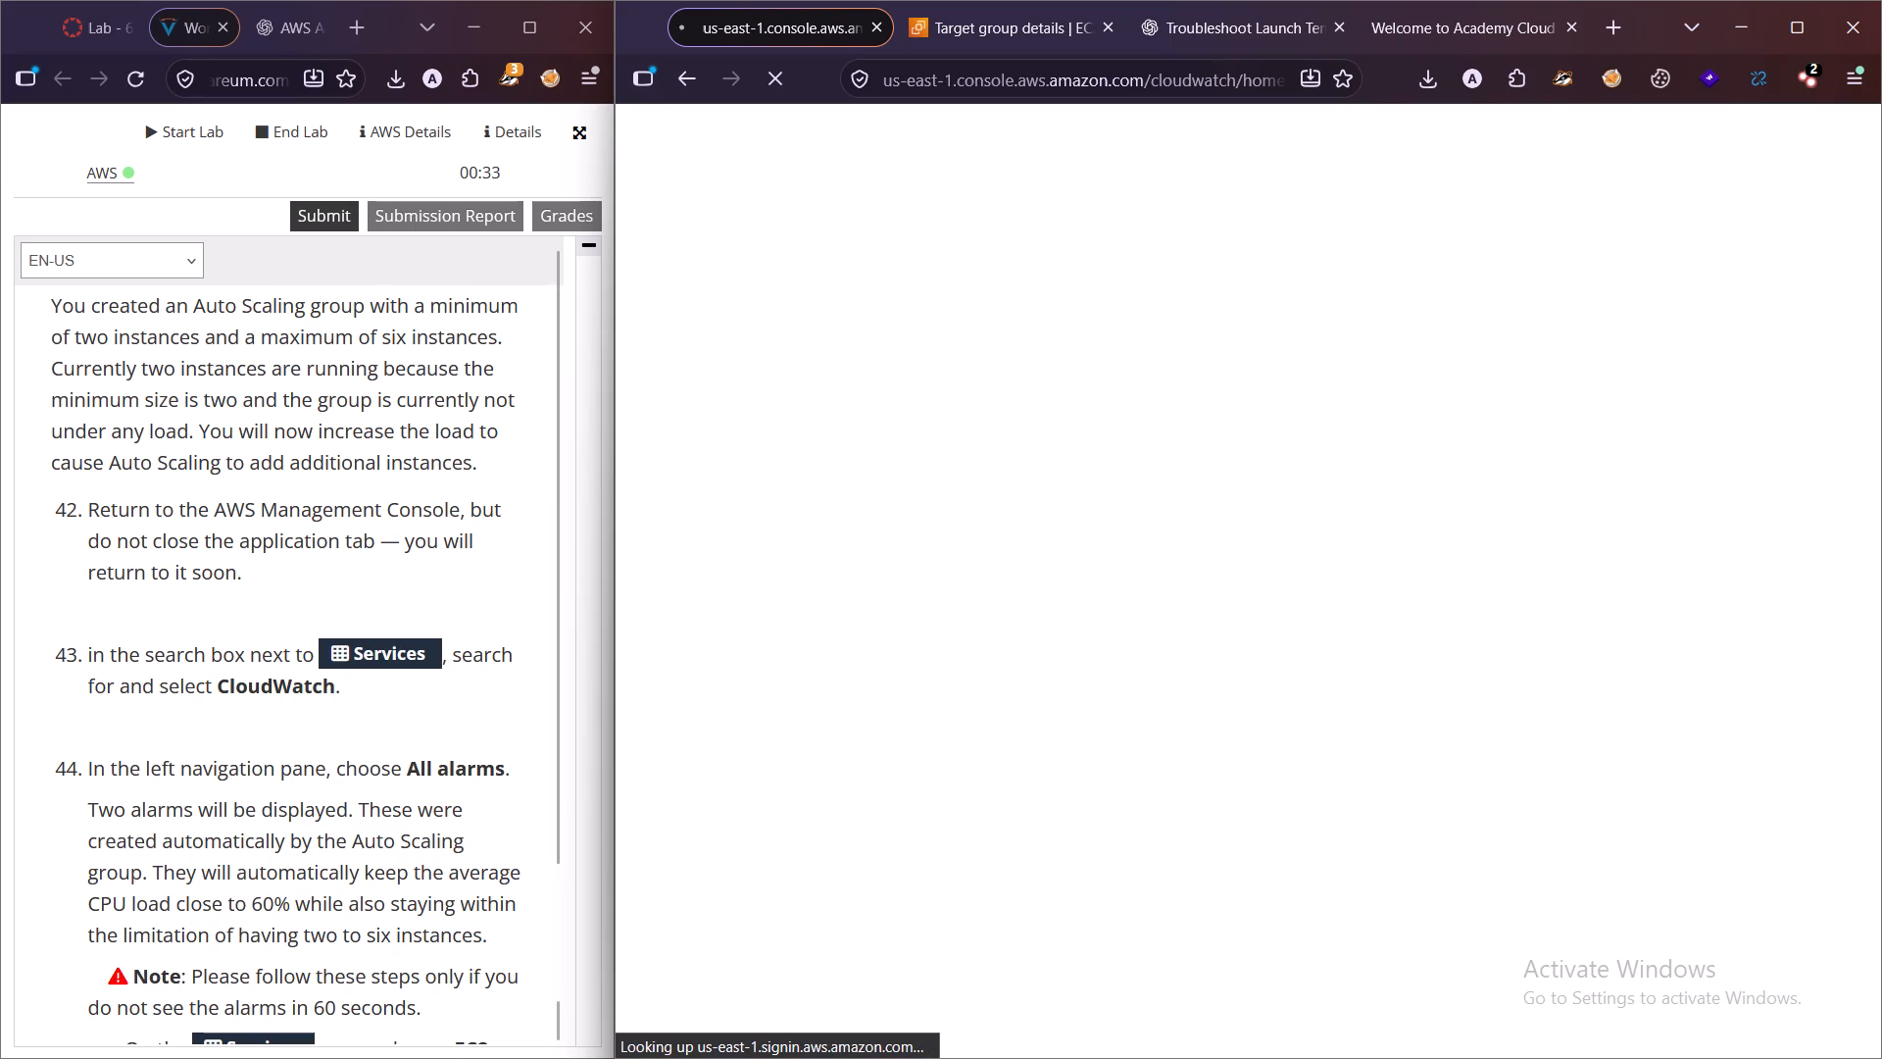
scroll(272, 453, "down", 1)
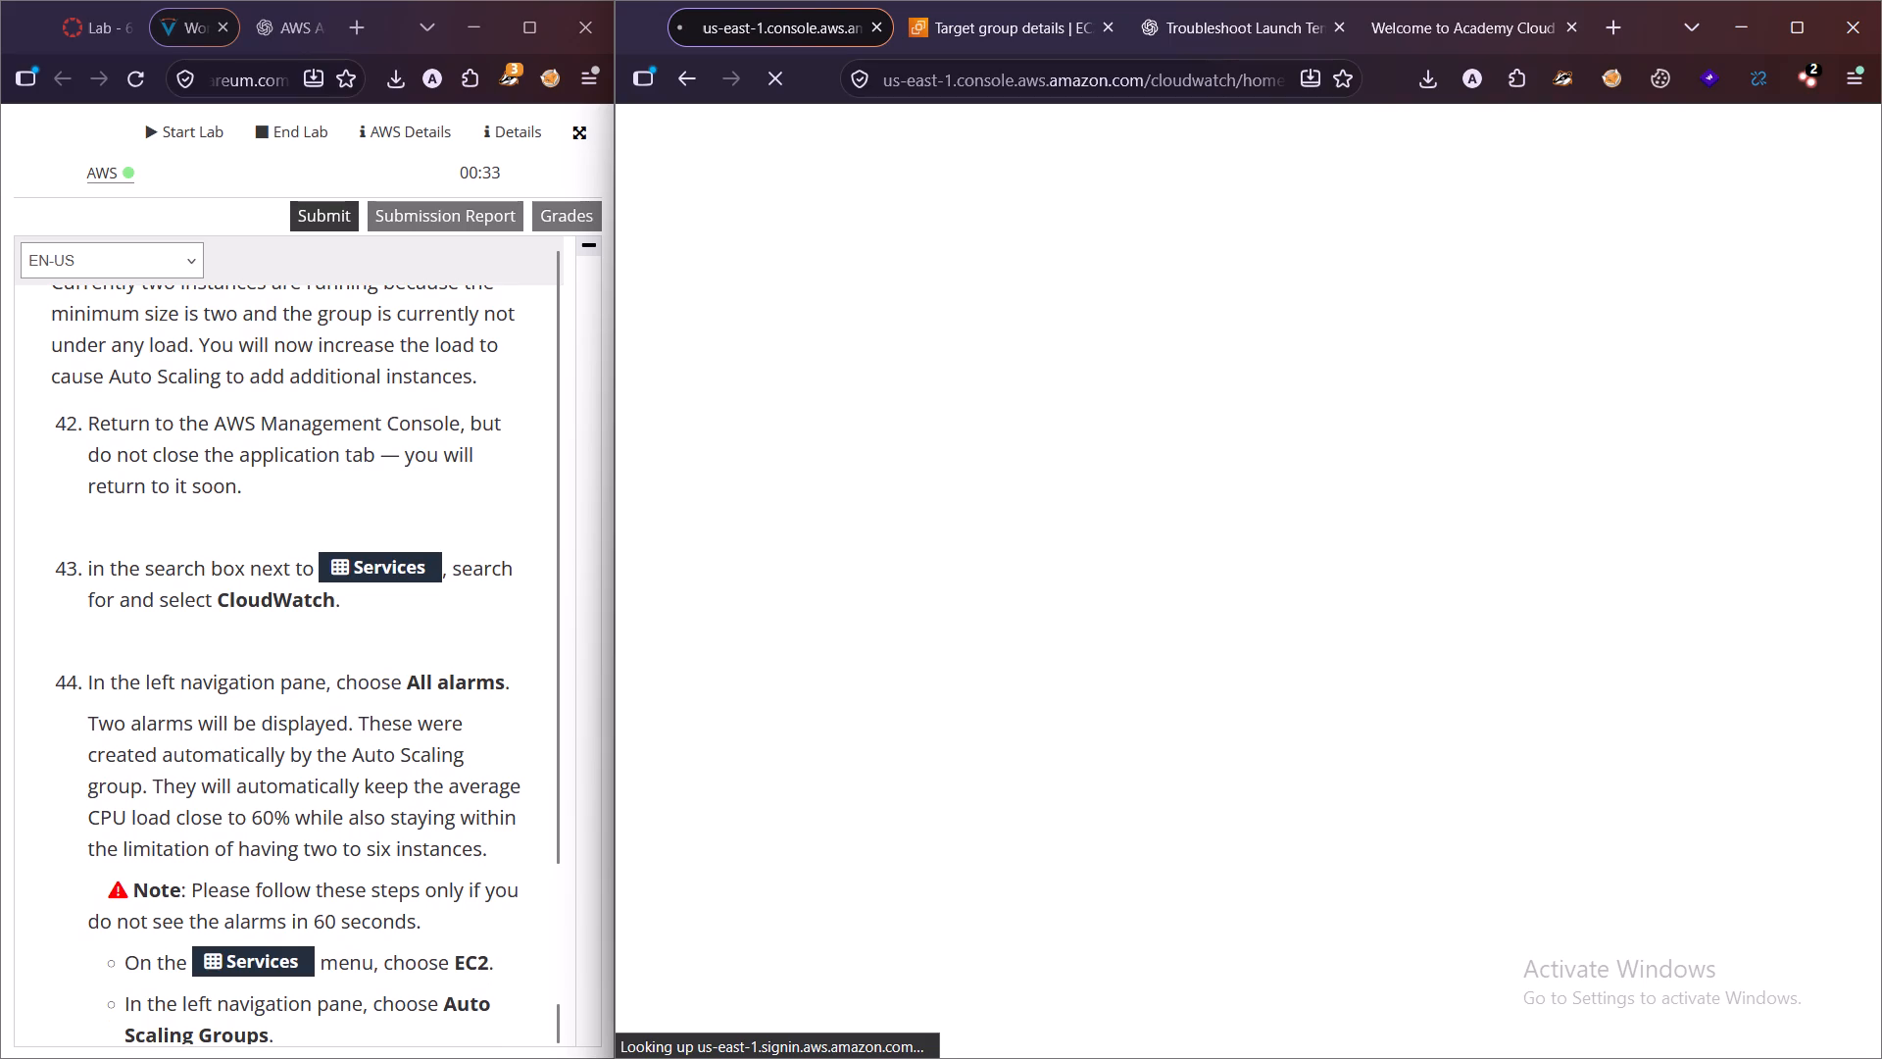